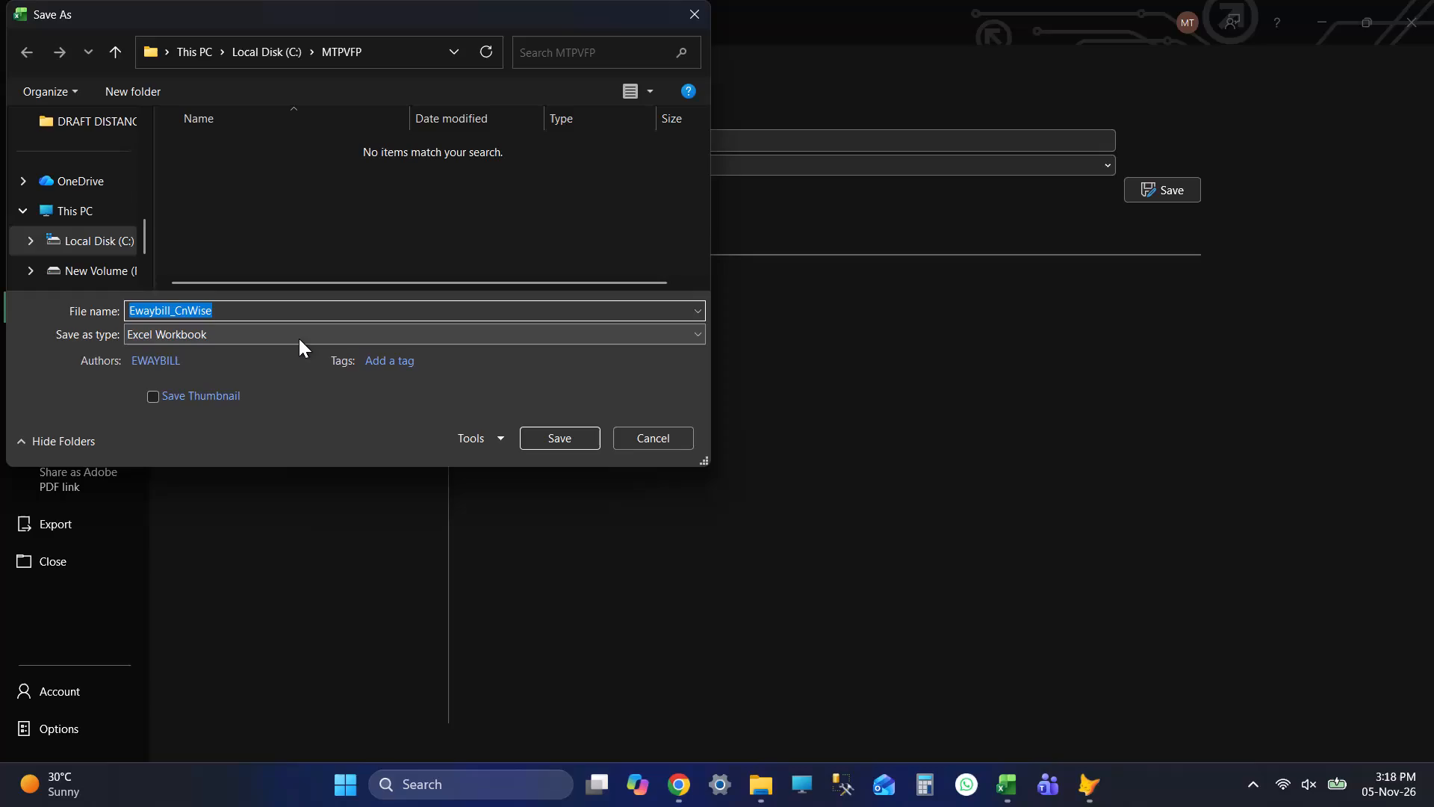
Set the save location for the Ewaybill_CnWise workbook to the E Way Bill folder on New Volume (F:).
click(82, 276)
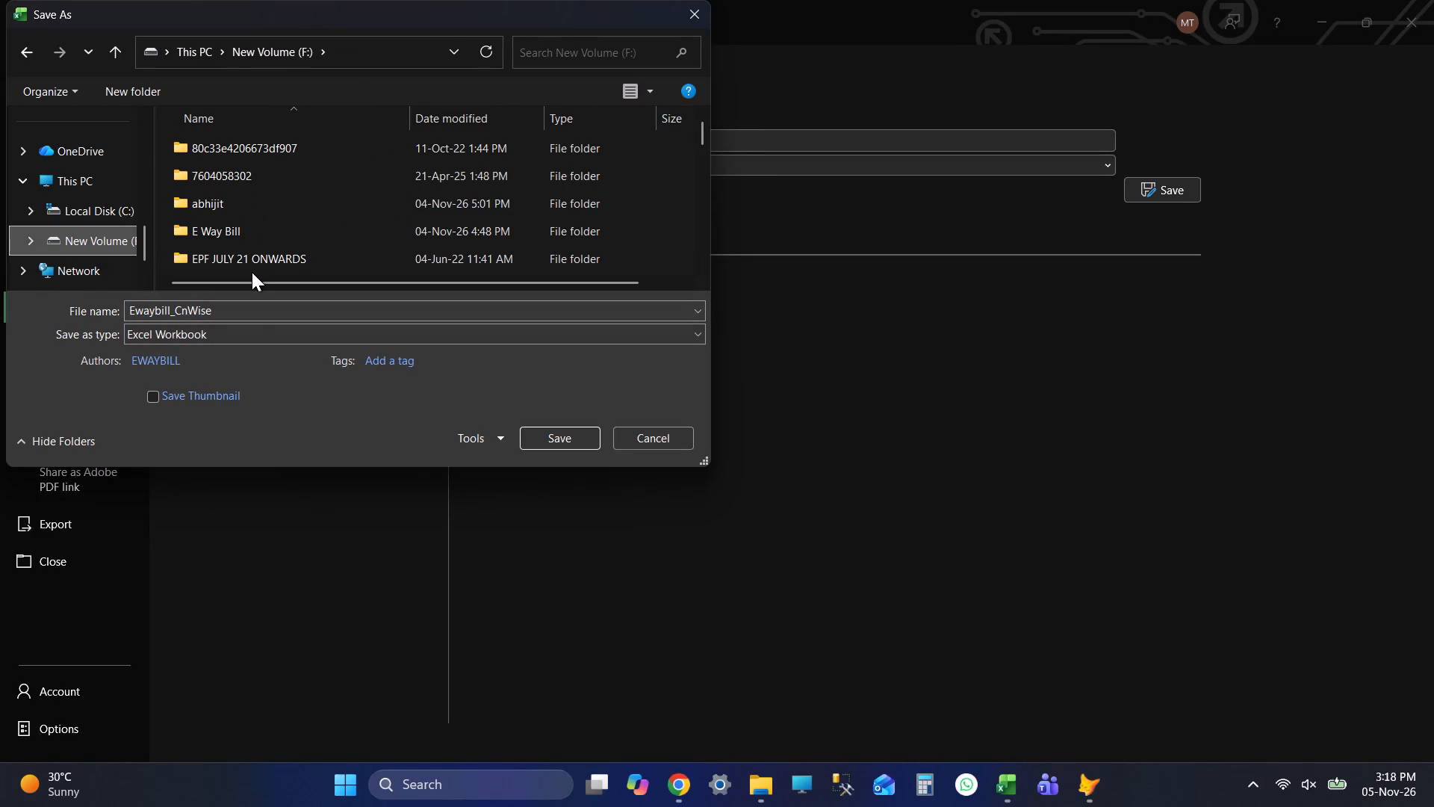
double_click(266, 231)
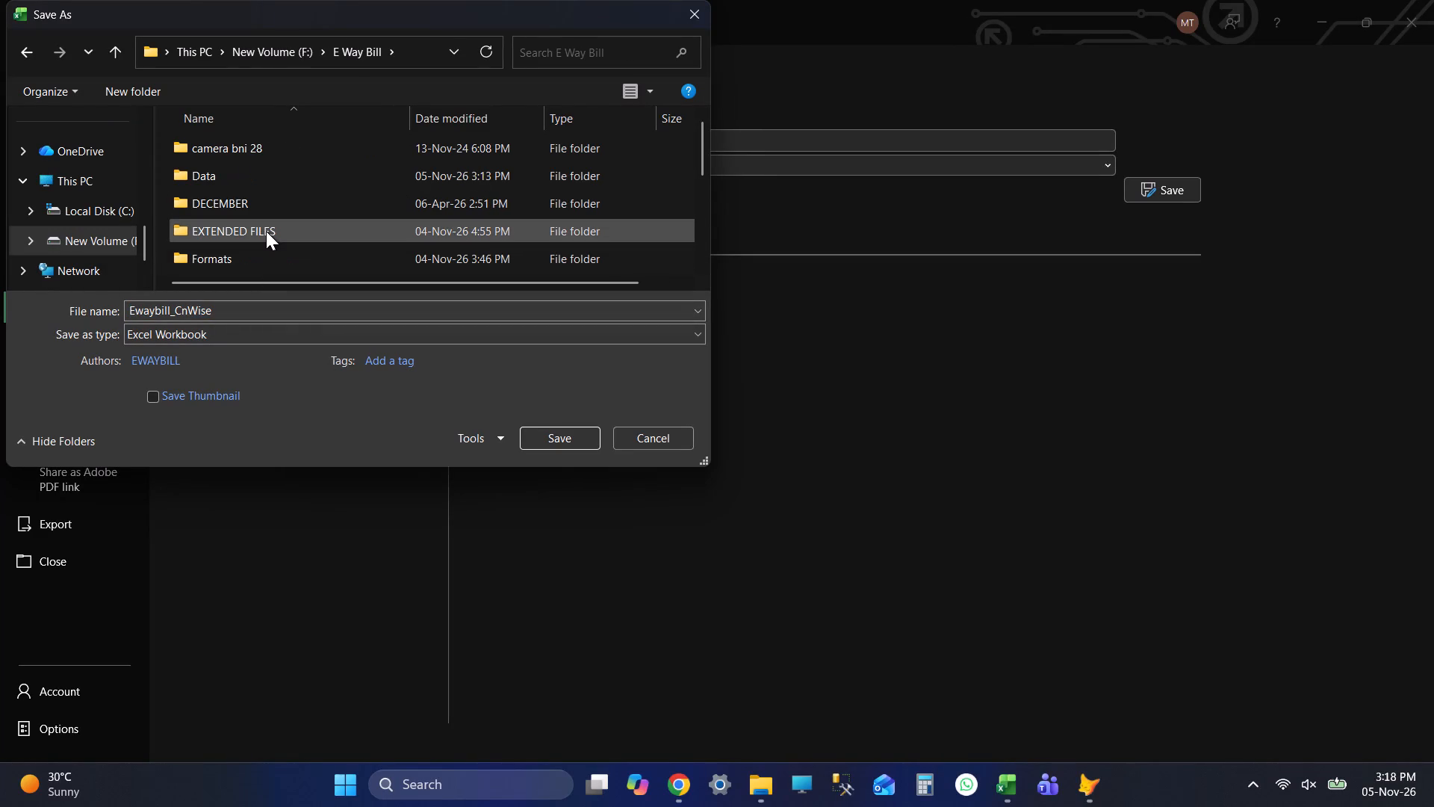
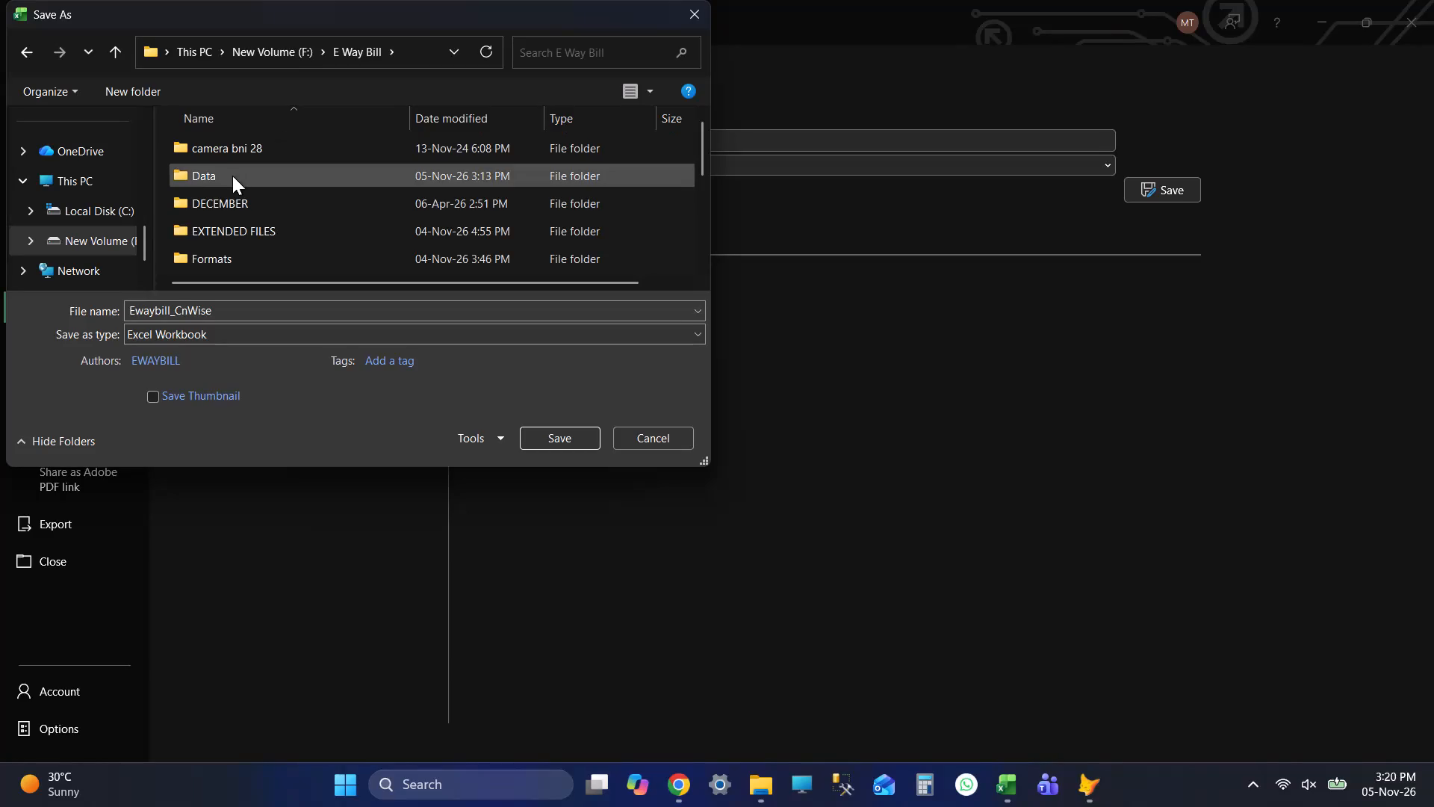
Save the Ewaybill_CnWise workbook as TOPAY in the Data > 20261105 Data (P) folder and close it.
double_click(232, 176)
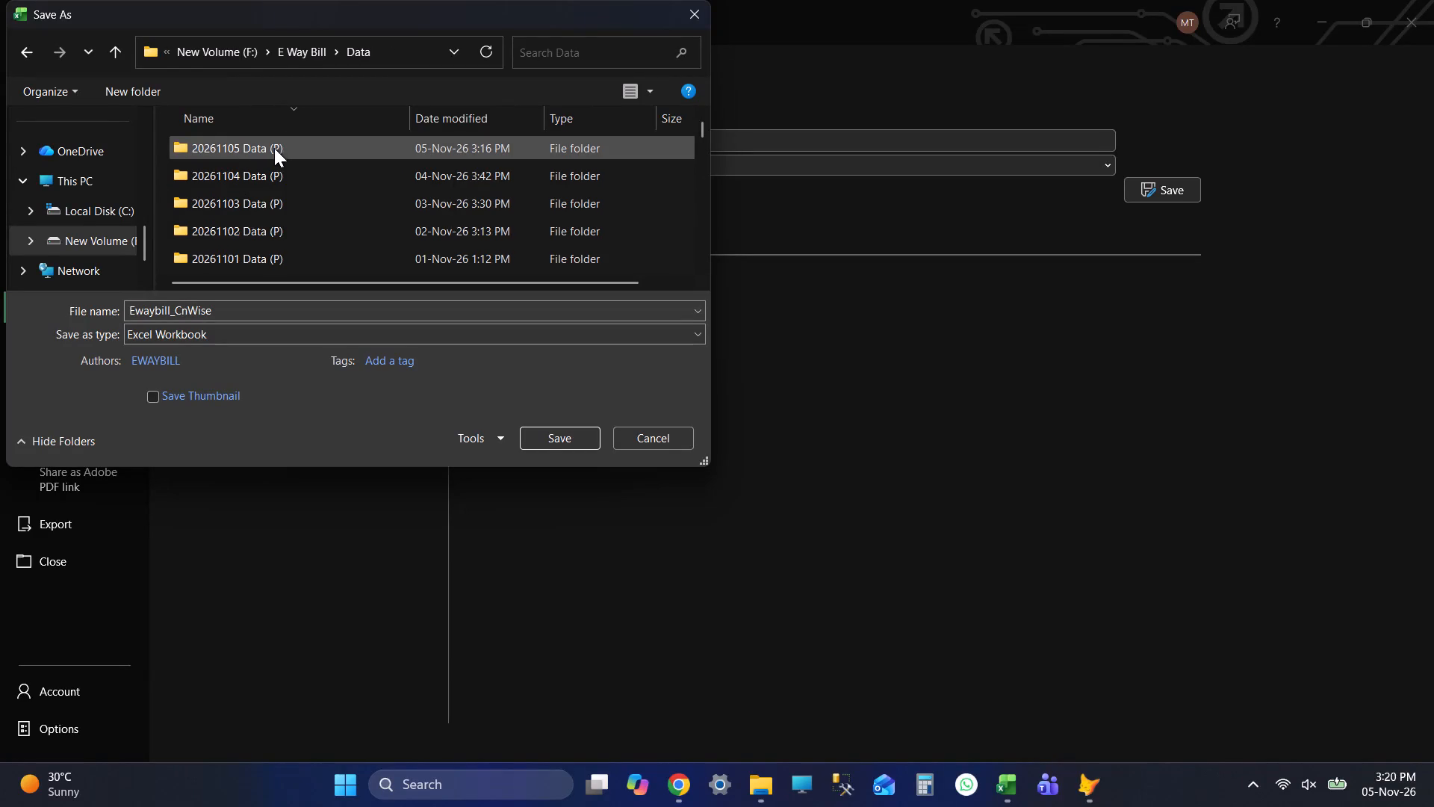
double_click(276, 147)
click(198, 314)
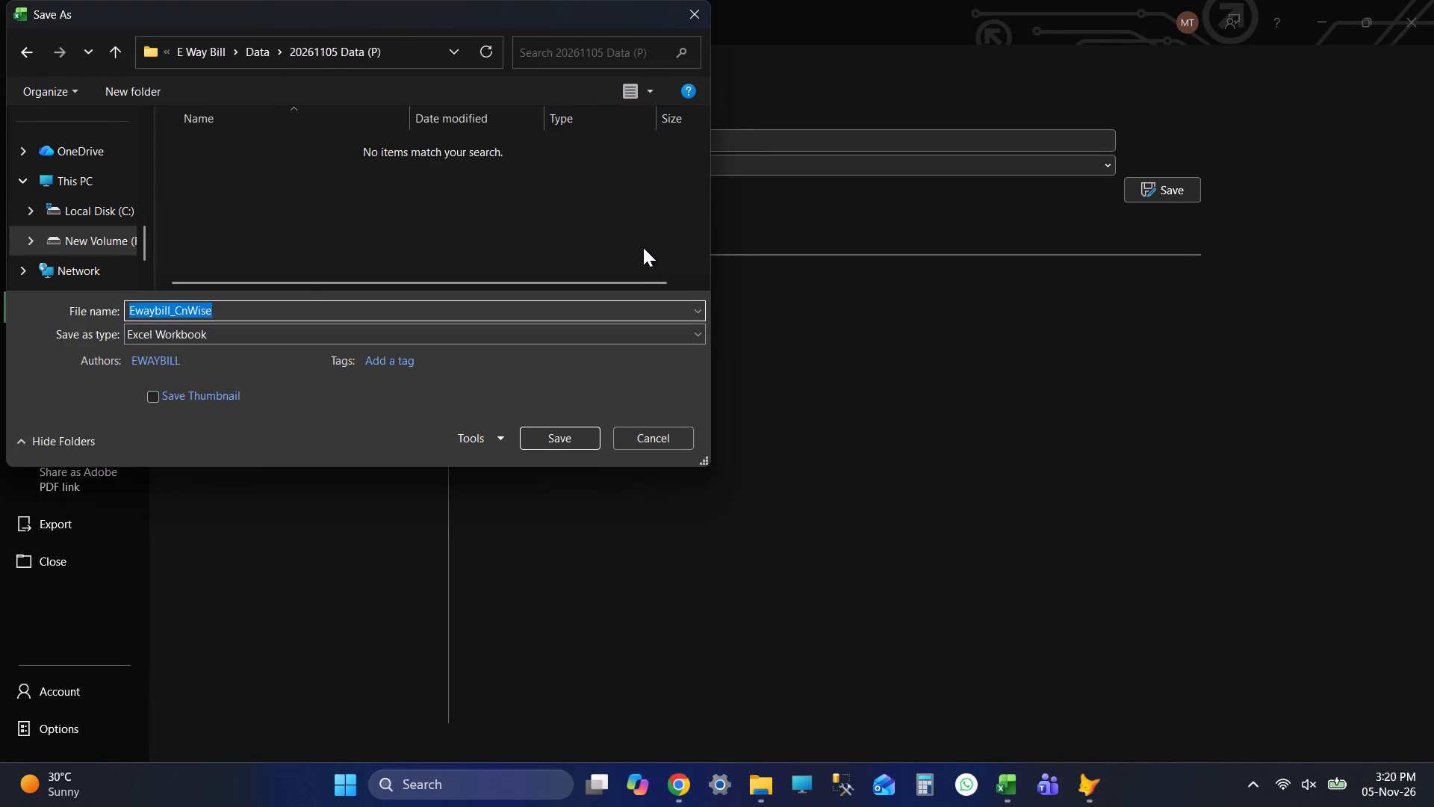
text(TOPAY)
click(546, 446)
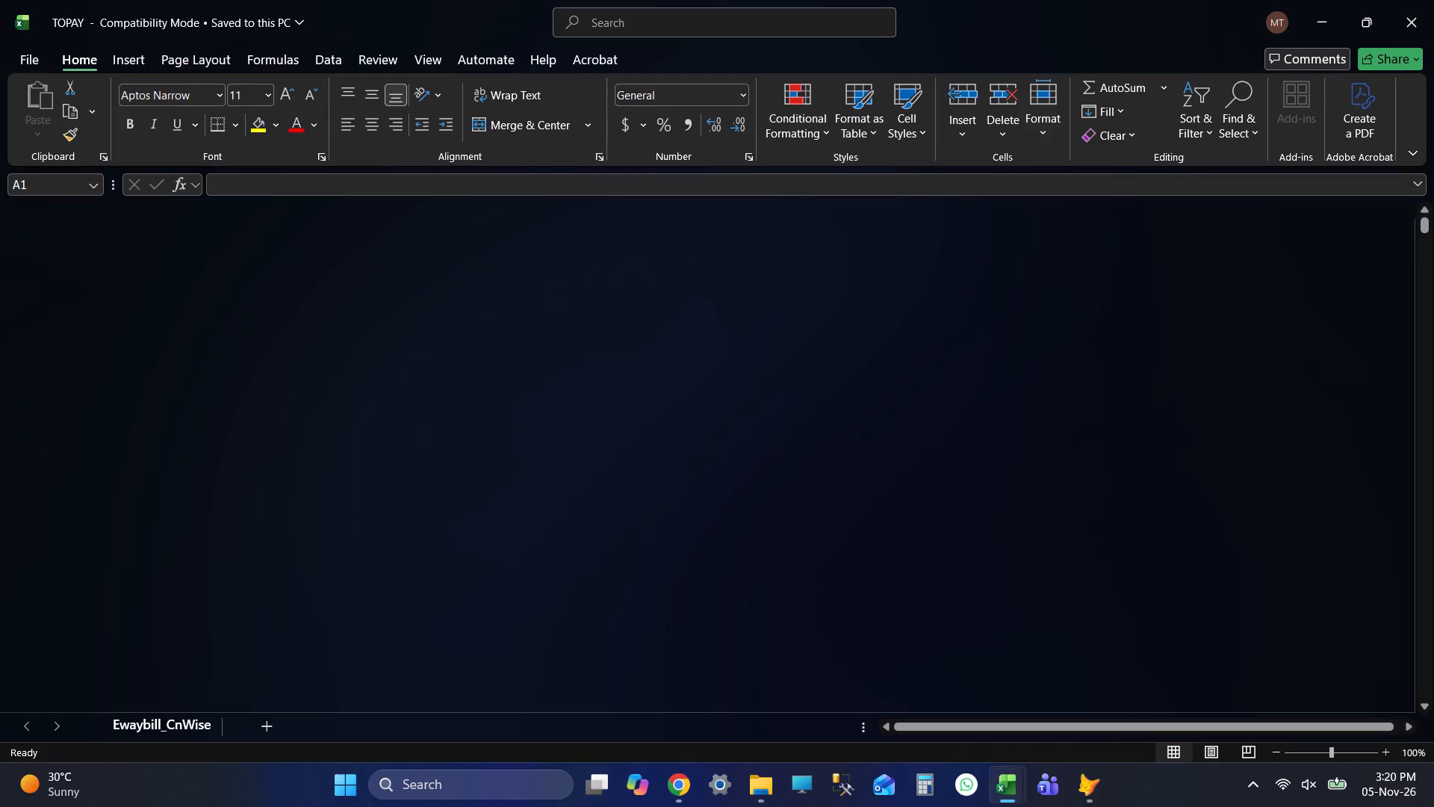
click(1433, 0)
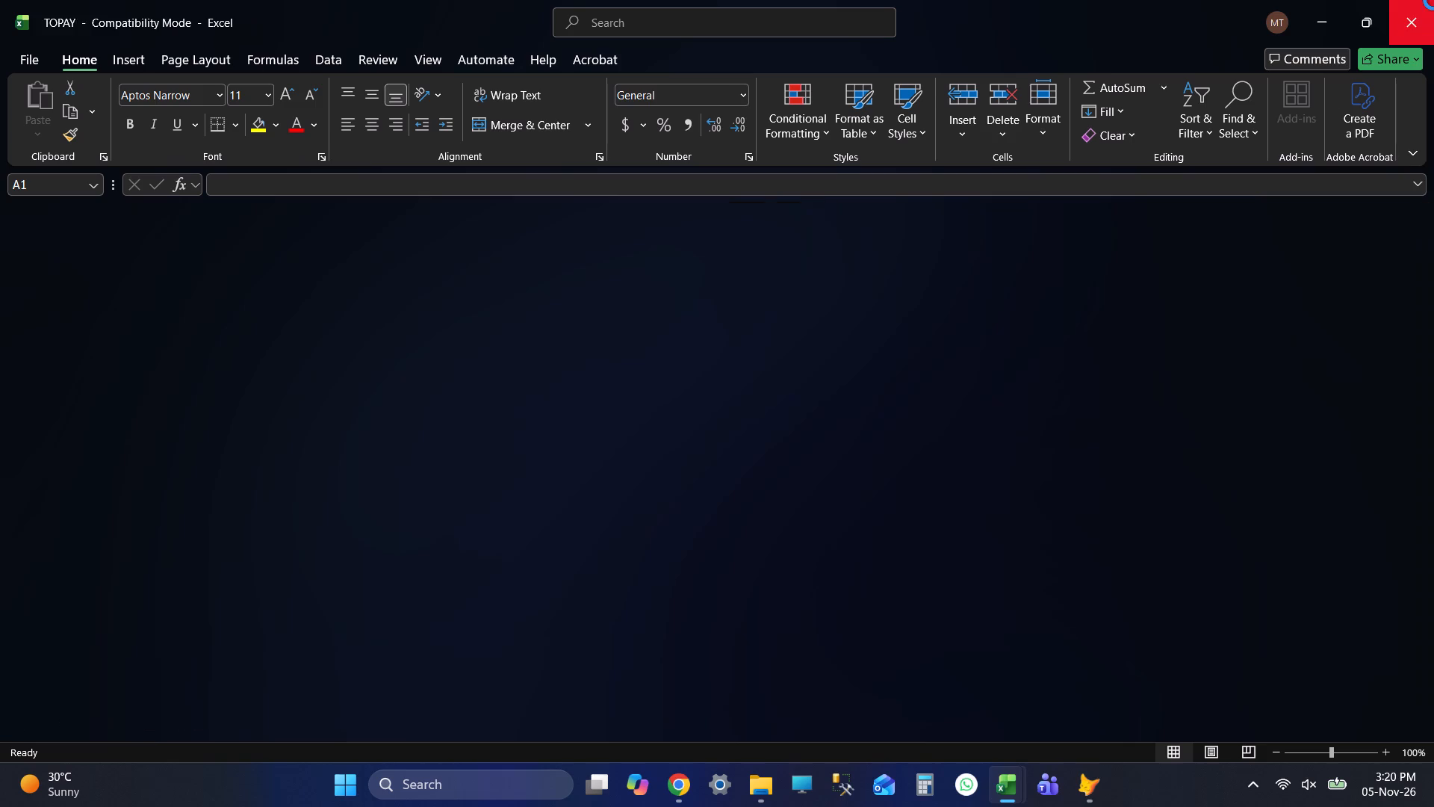
Switch to the MTPL FoxPro application, generate the Manifest Arrival Wise Report, and enable editing on the resulting workbook.
key(alt+Tab)
click(753, 406)
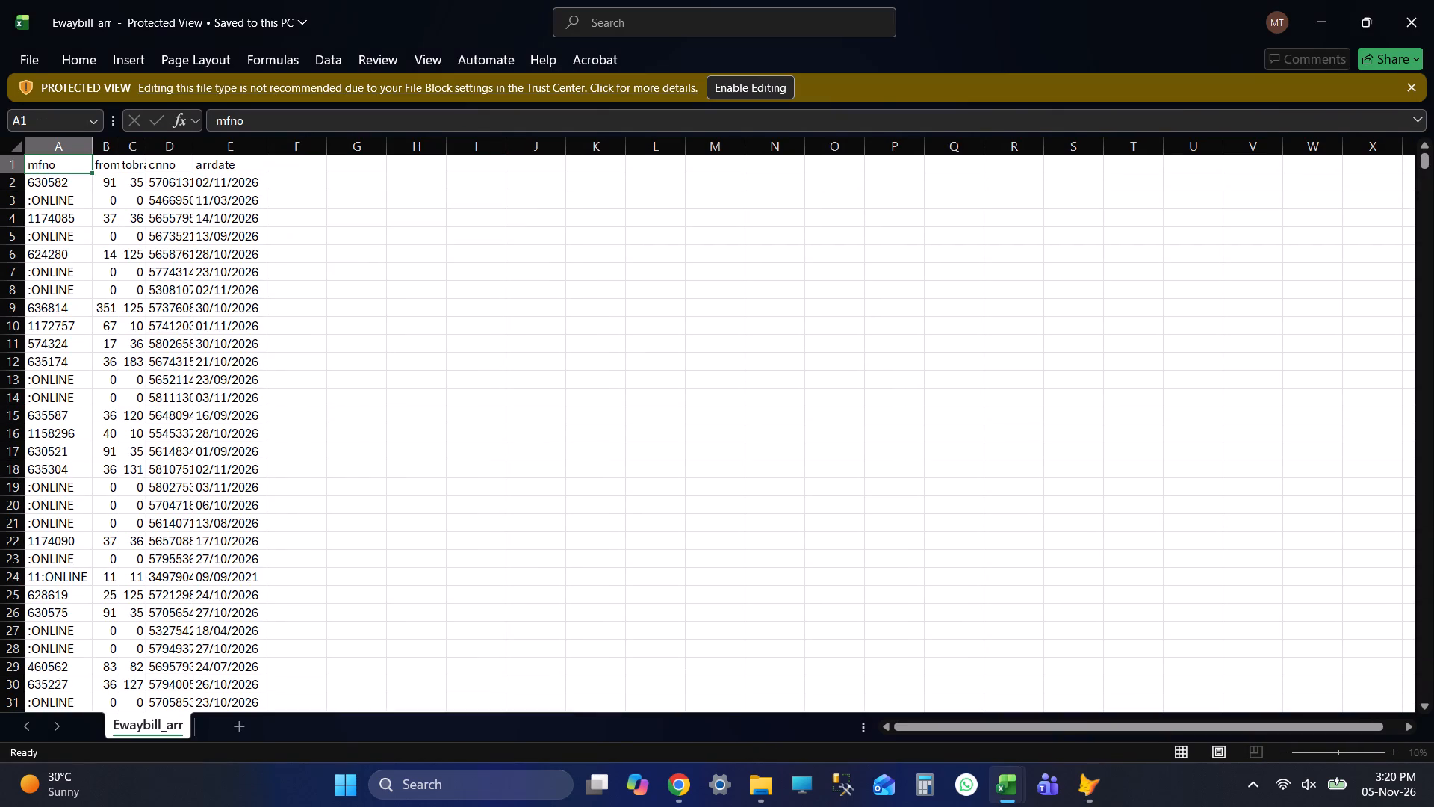
click(763, 92)
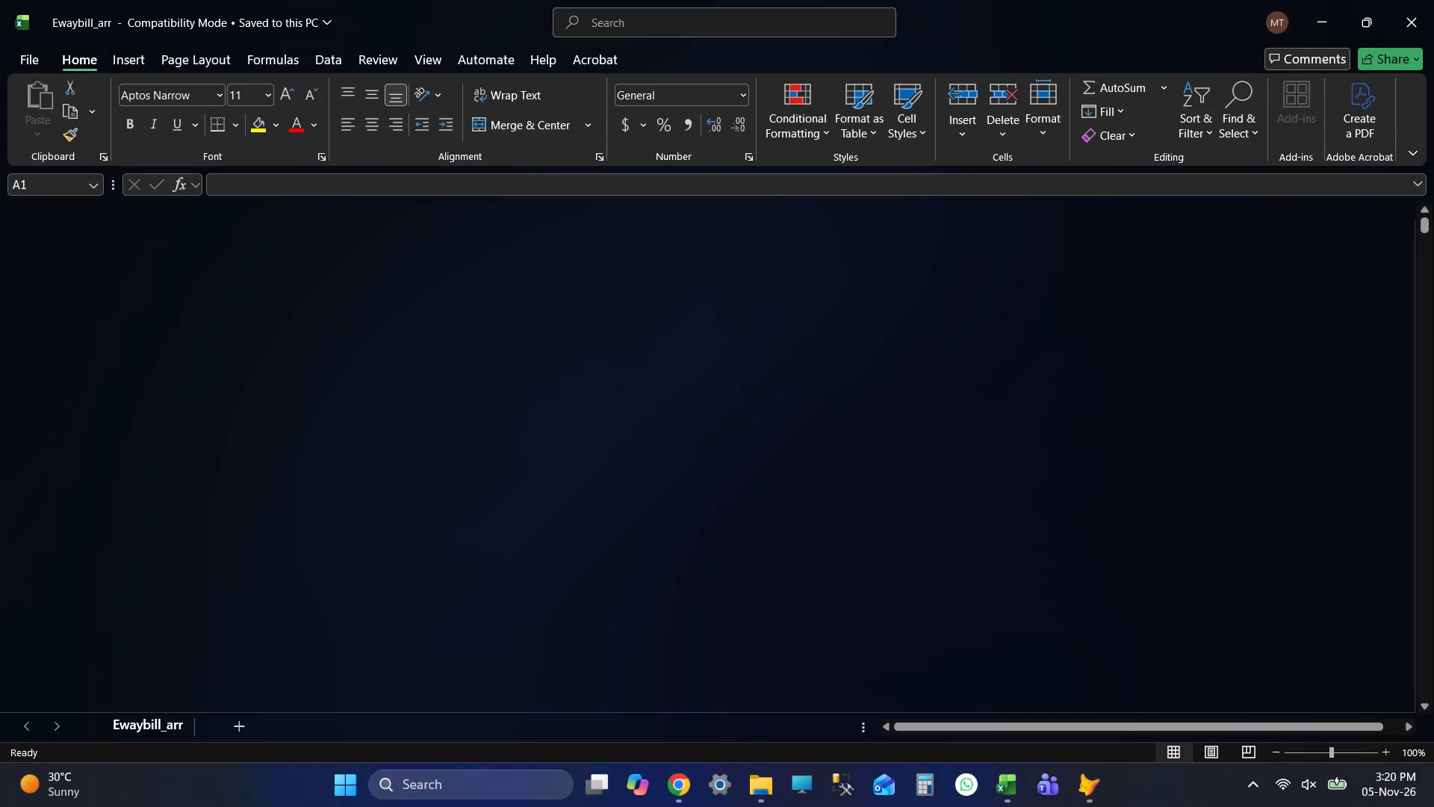
Save the Ewaybill_arr workbook as ARRIVAL in F: > E Way Bill > Data > 20261105 Data (P) and close it.
click(27, 68)
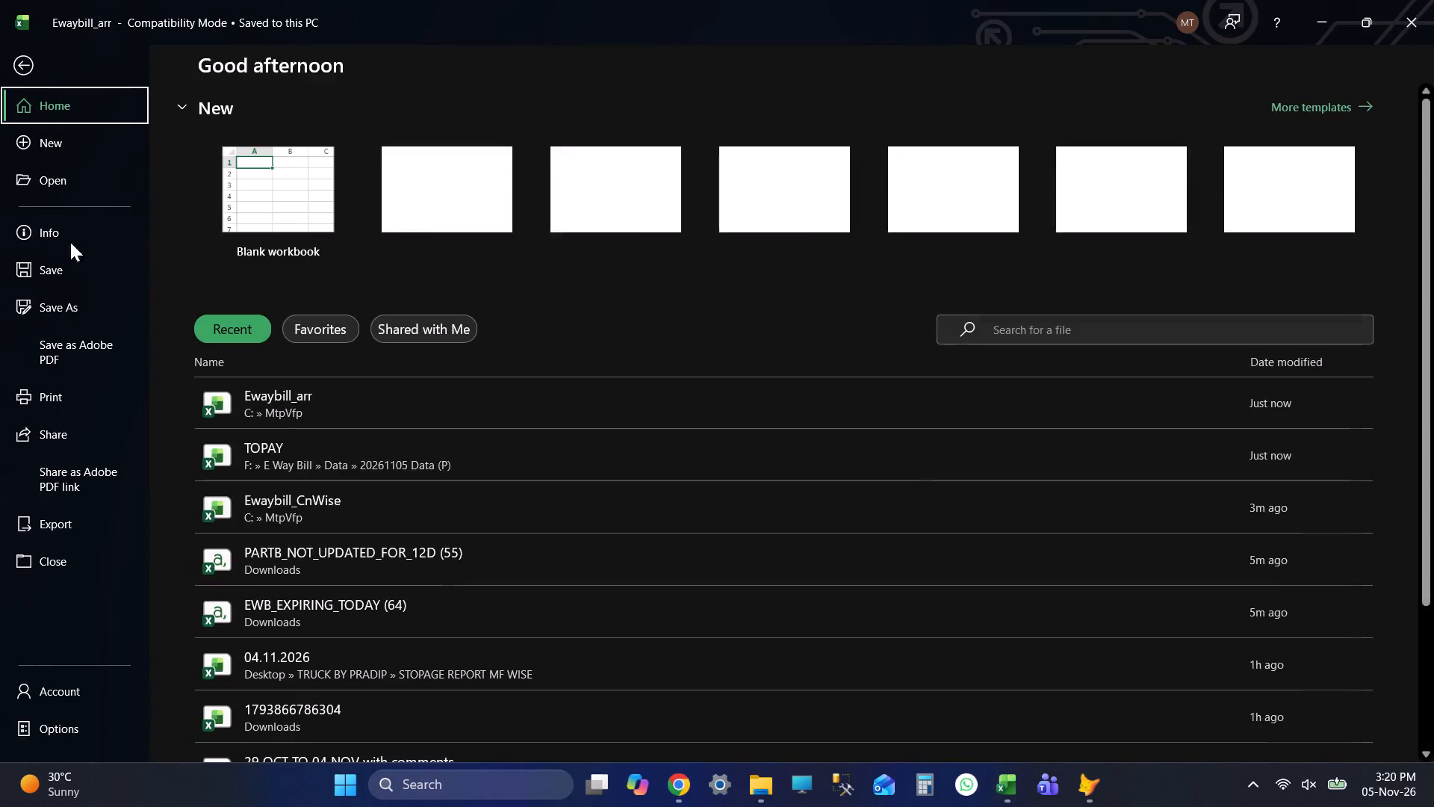
click(79, 309)
double_click(240, 356)
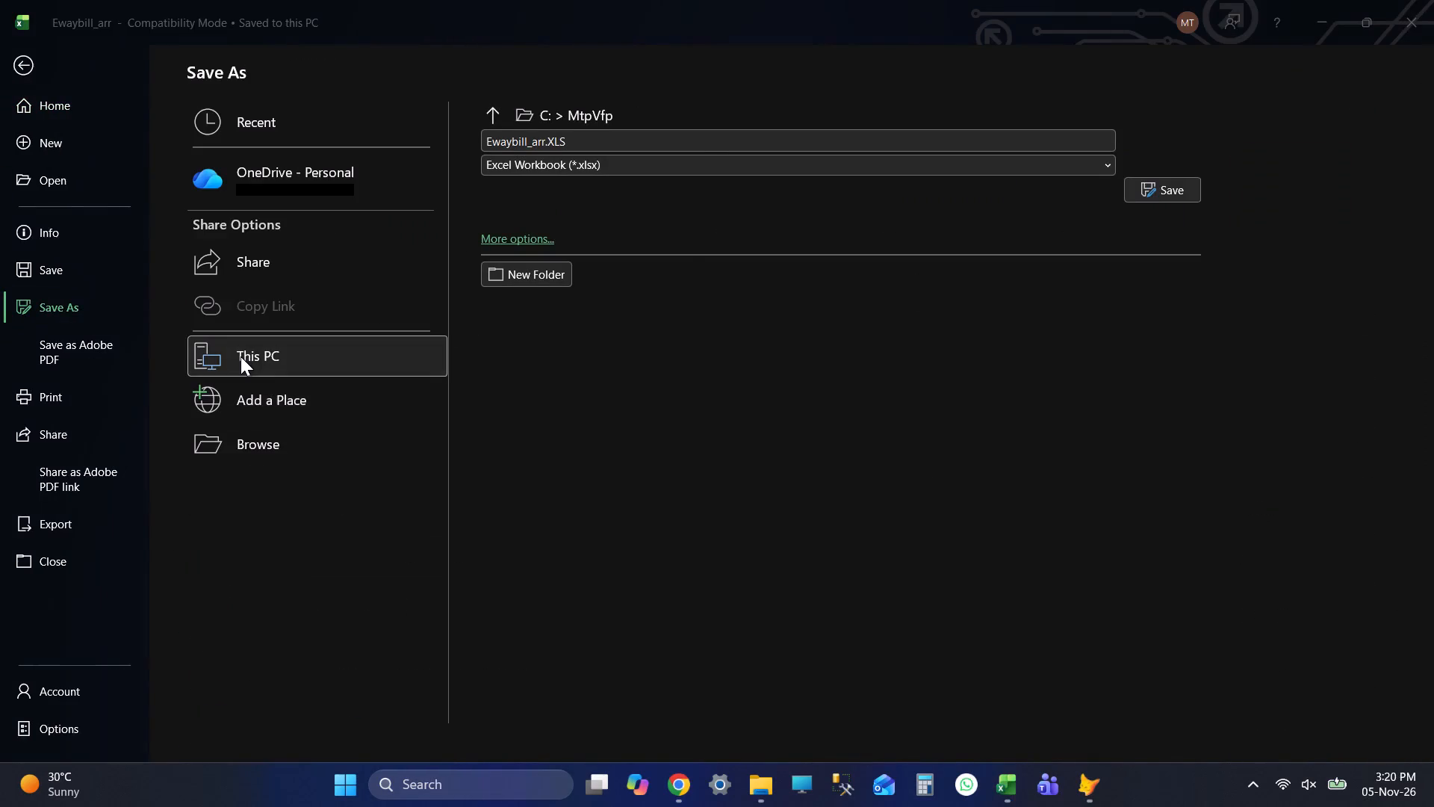
click(114, 273)
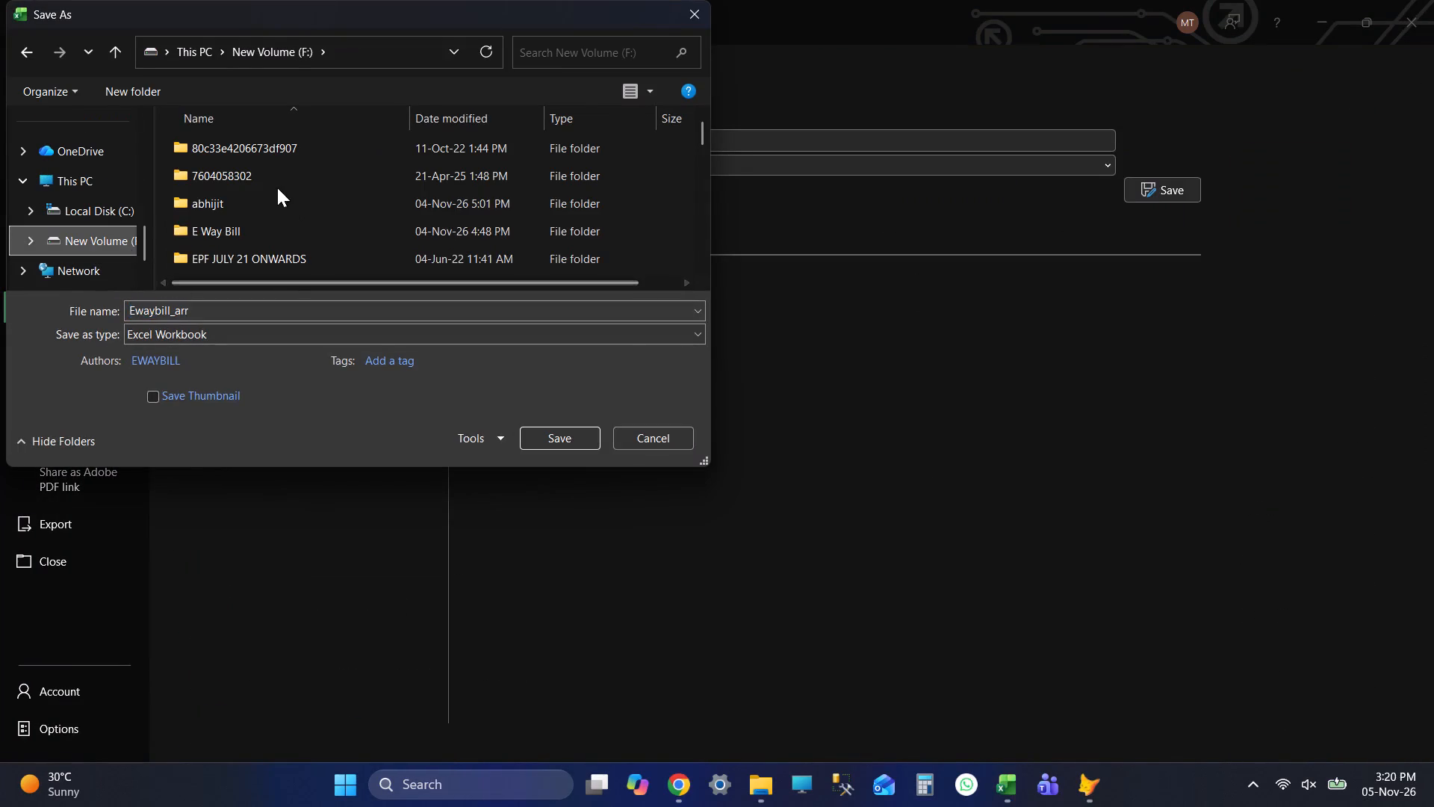
scroll(321, 238, down, 4)
scroll(321, 238, up, 3)
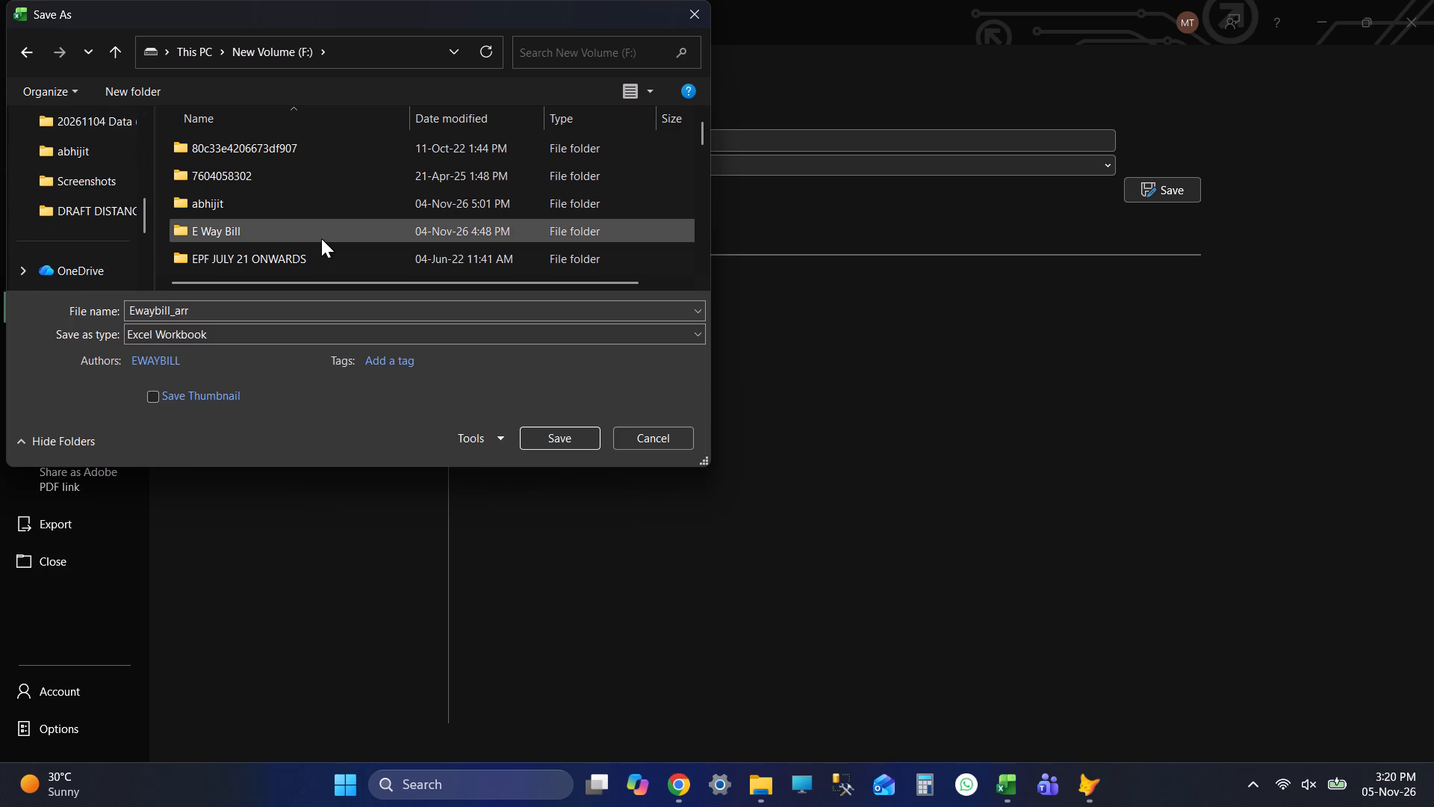
scroll(321, 238, down, 2)
double_click(255, 234)
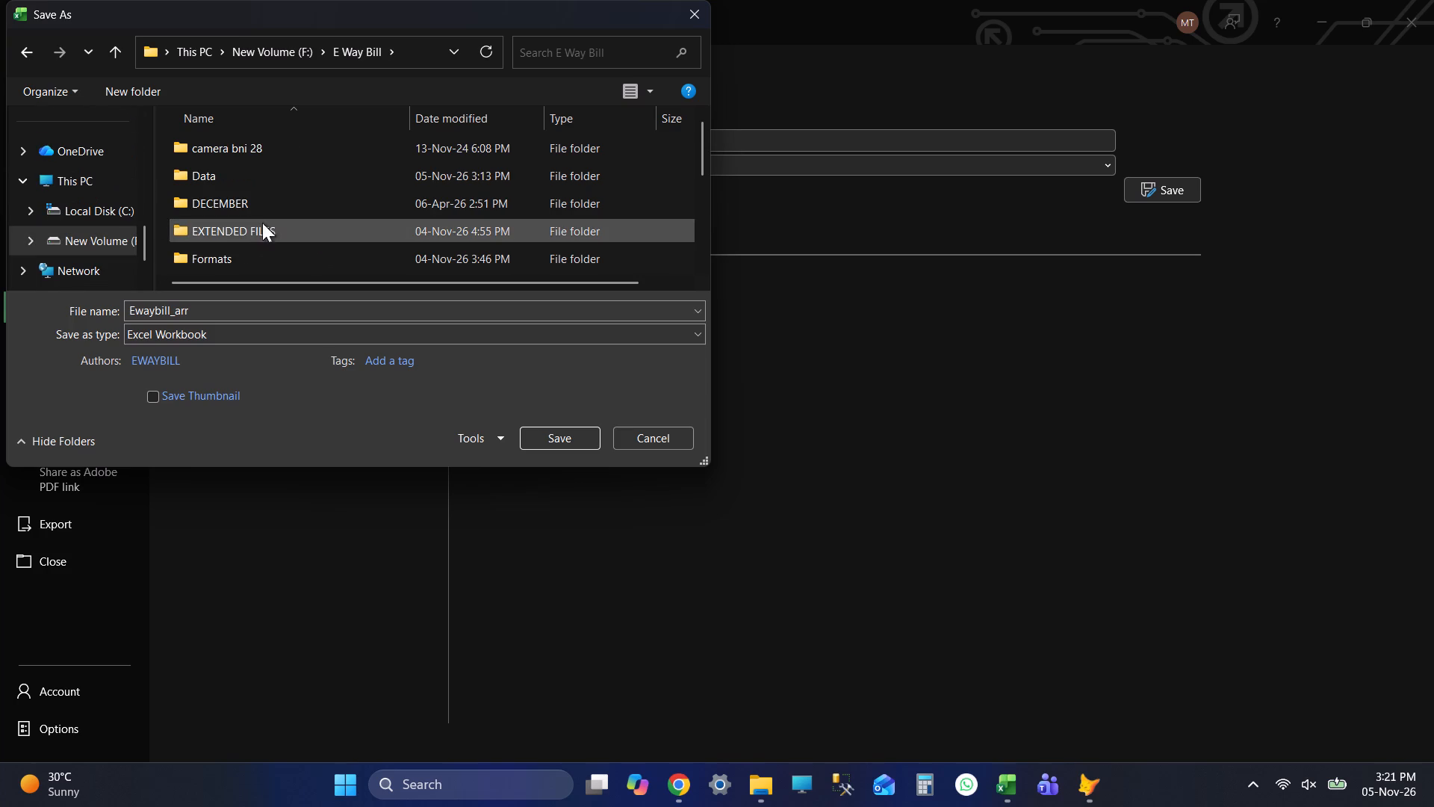
double_click(279, 173)
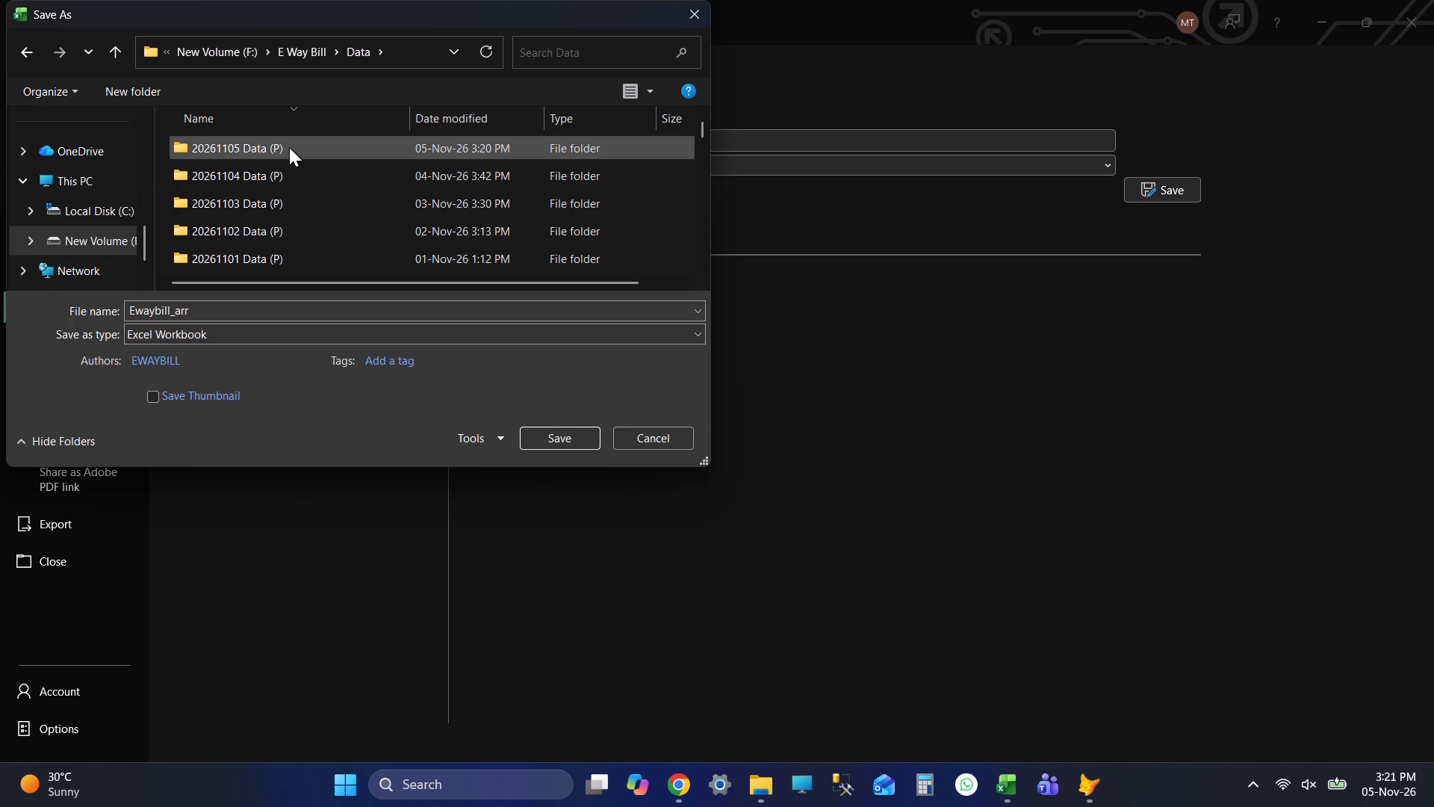
double_click(289, 147)
click(214, 314)
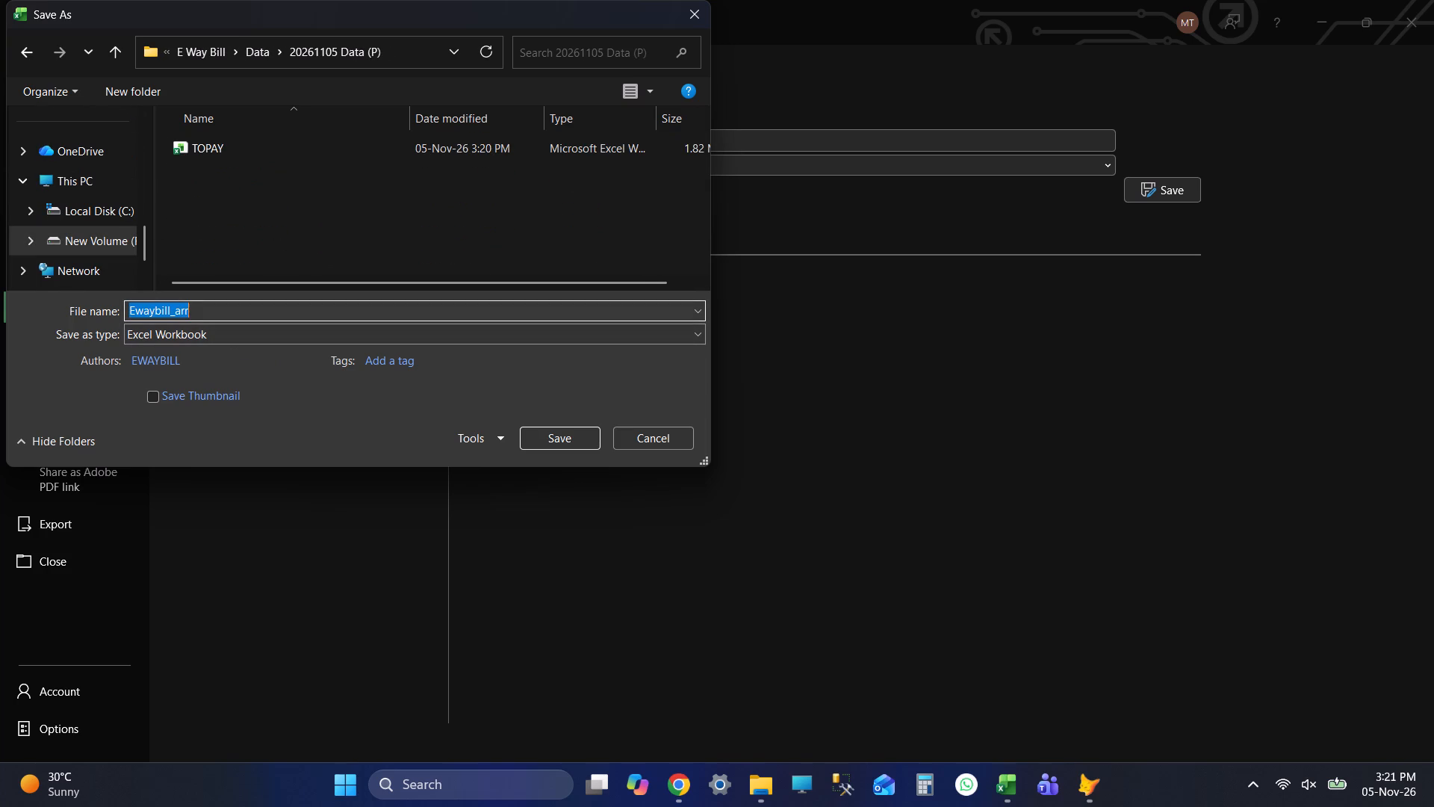
text(ARRIVAL)
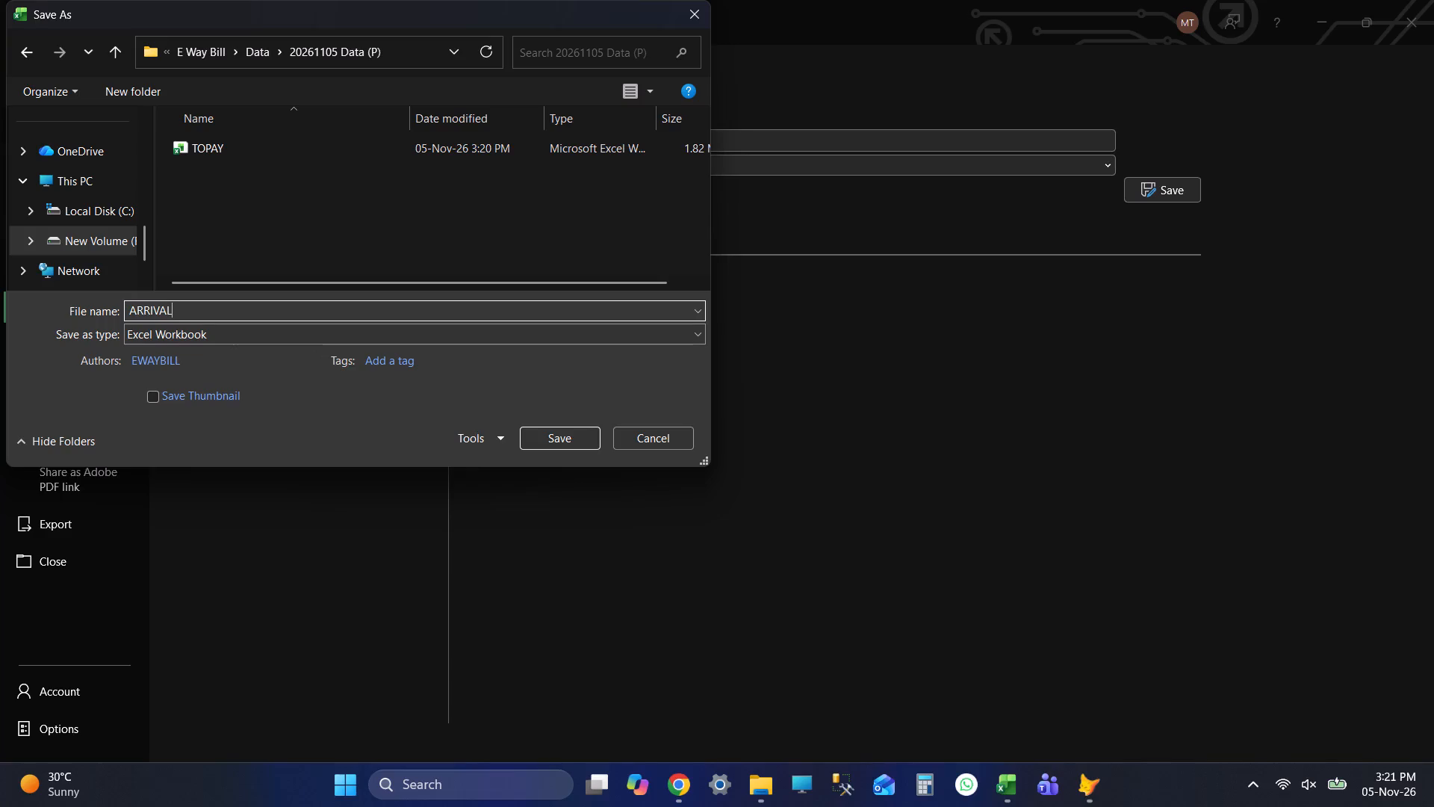
click(545, 436)
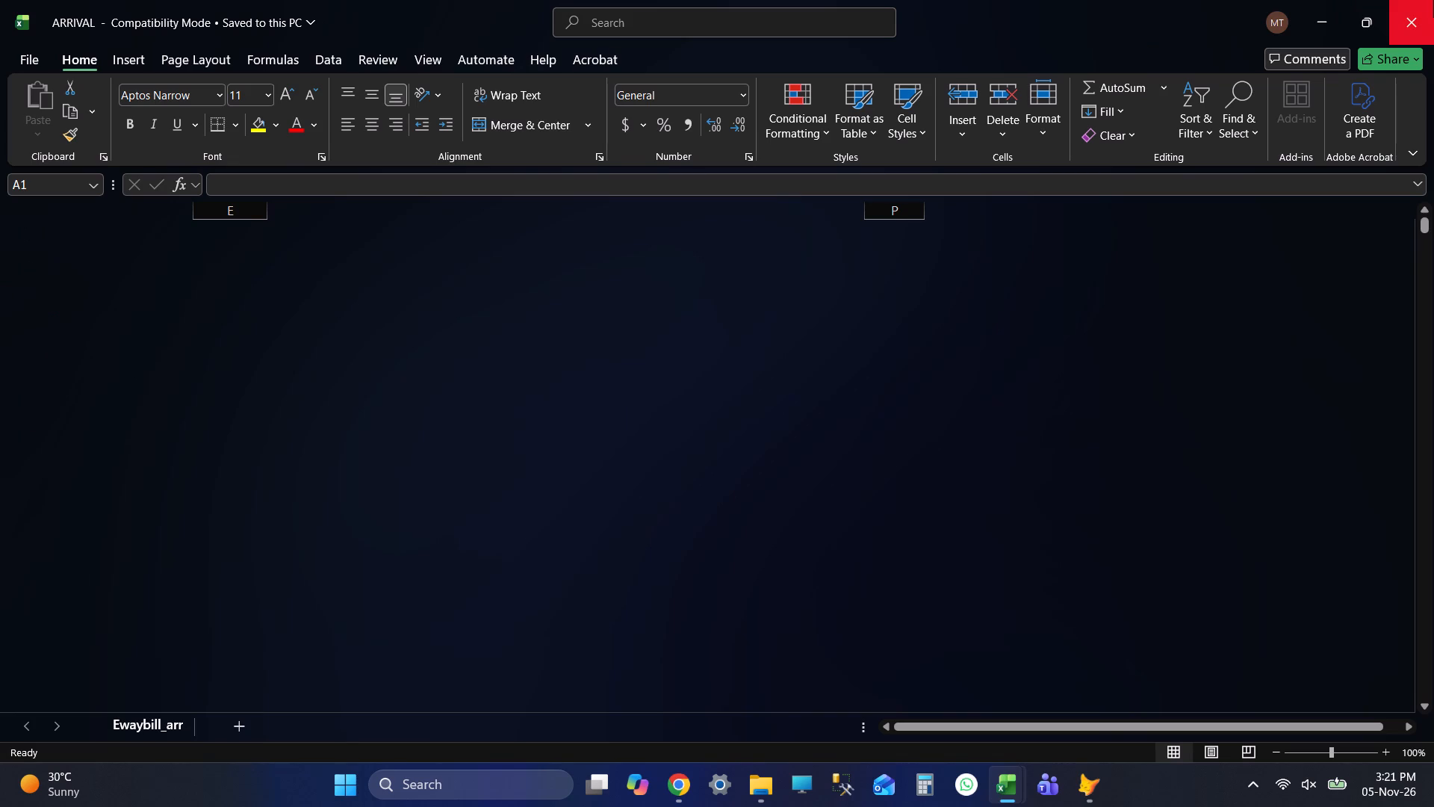
click(1433, 0)
Return to the MTPL FoxPro application, exit the Ewaybill Expiry Report window and log out.
key(alt+Tab)
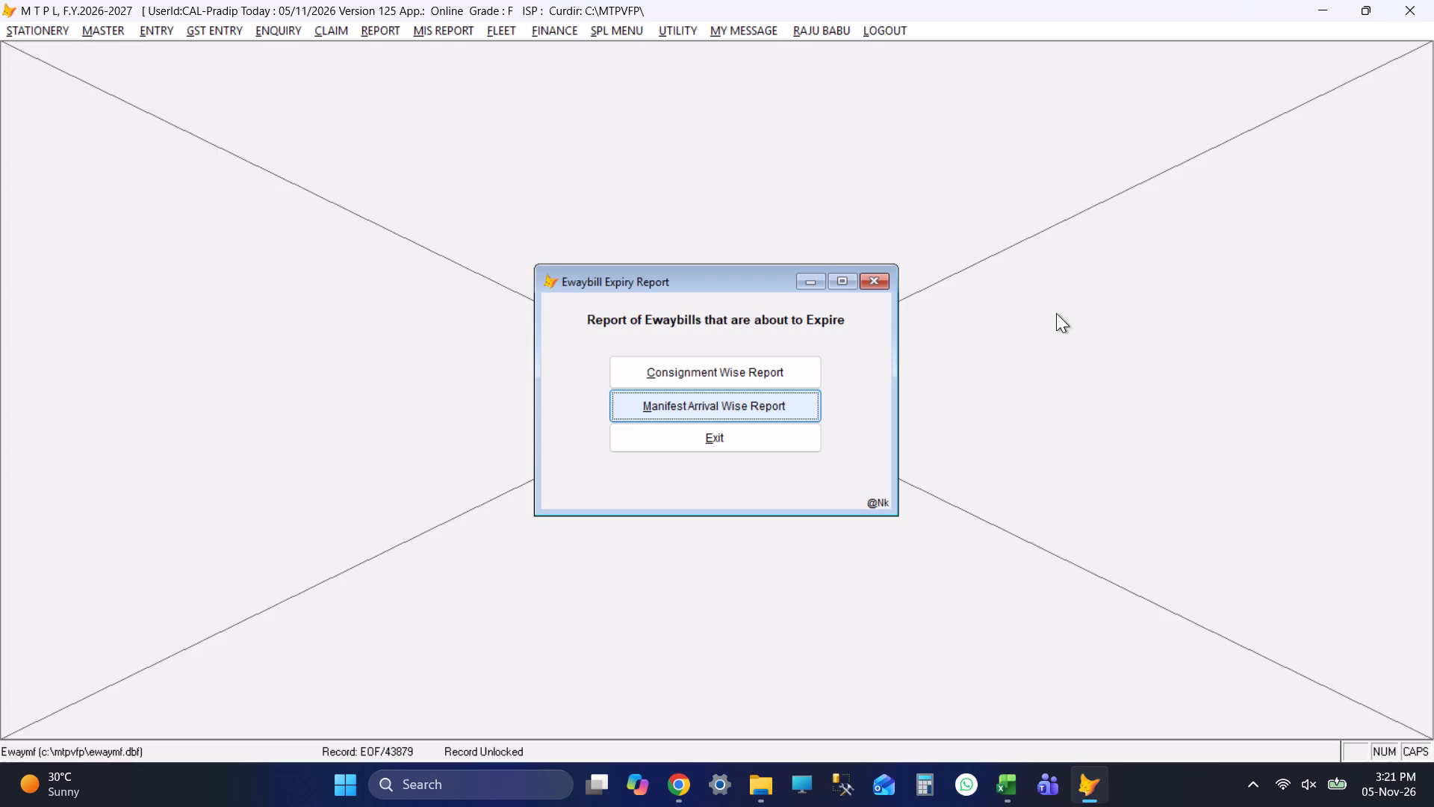
click(779, 430)
click(882, 40)
click(882, 34)
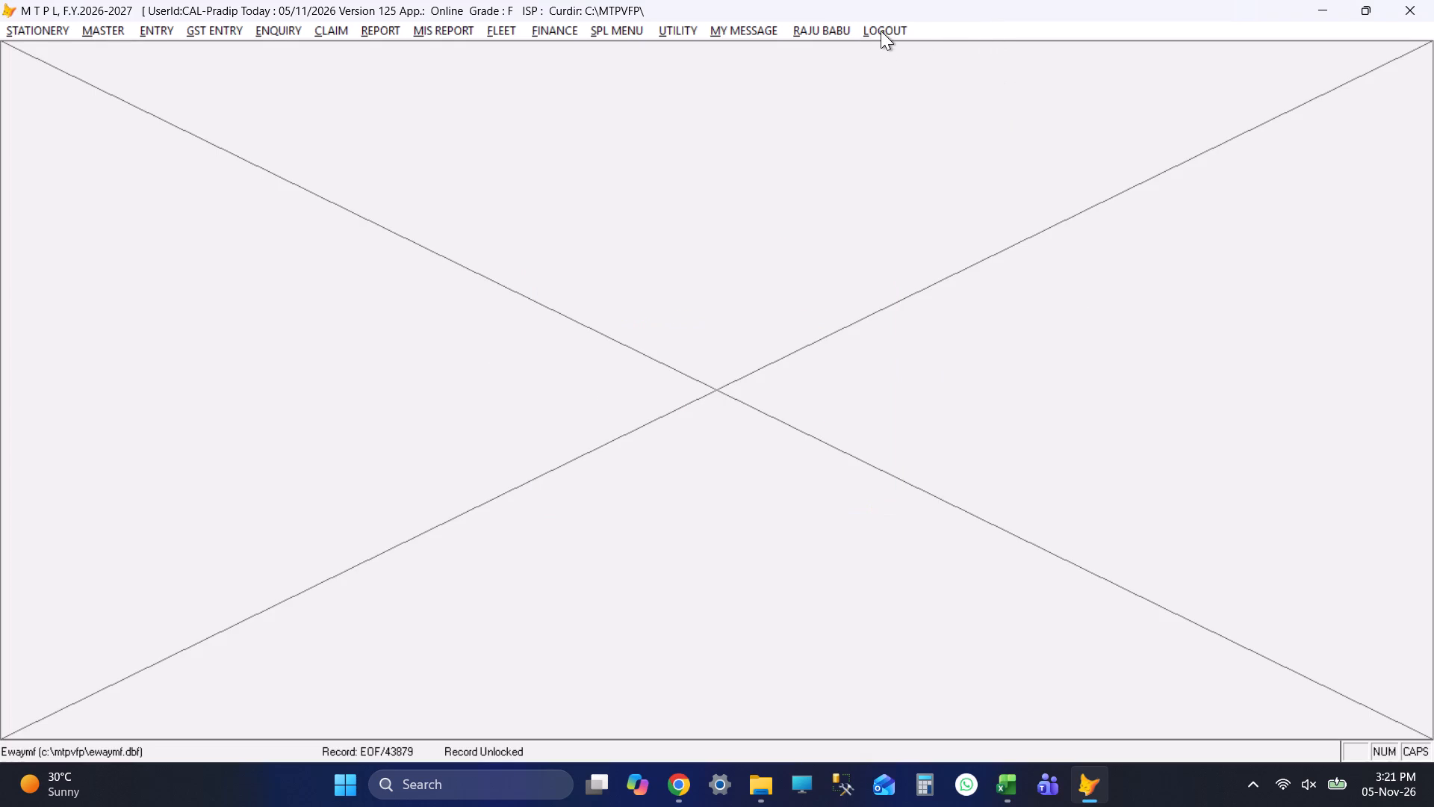
click(684, 445)
Switch to File Explorer and refresh the 20261105 Data (P) folder listing.
key(alt+Tab)
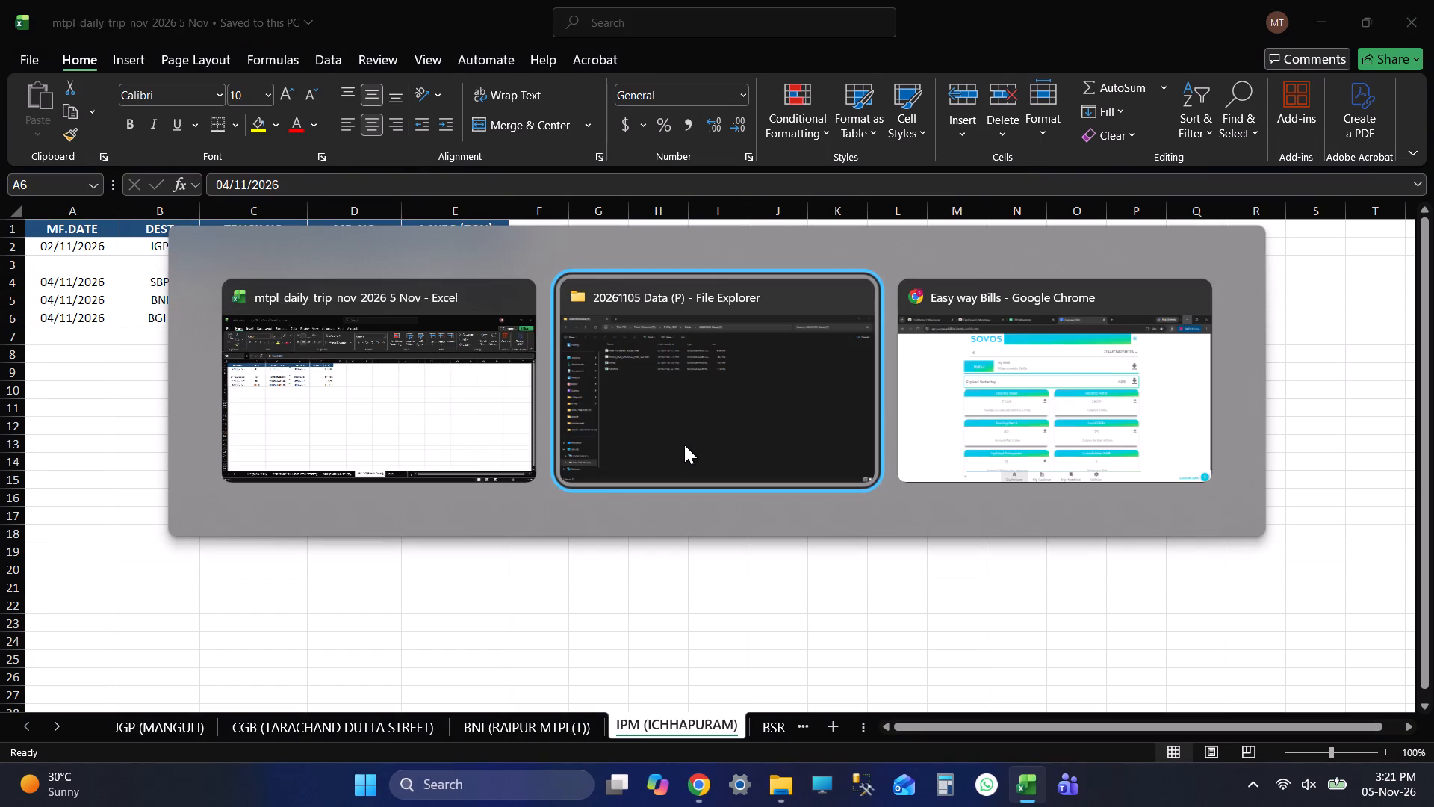
key(alt+Tab)
key(alt+Tab)
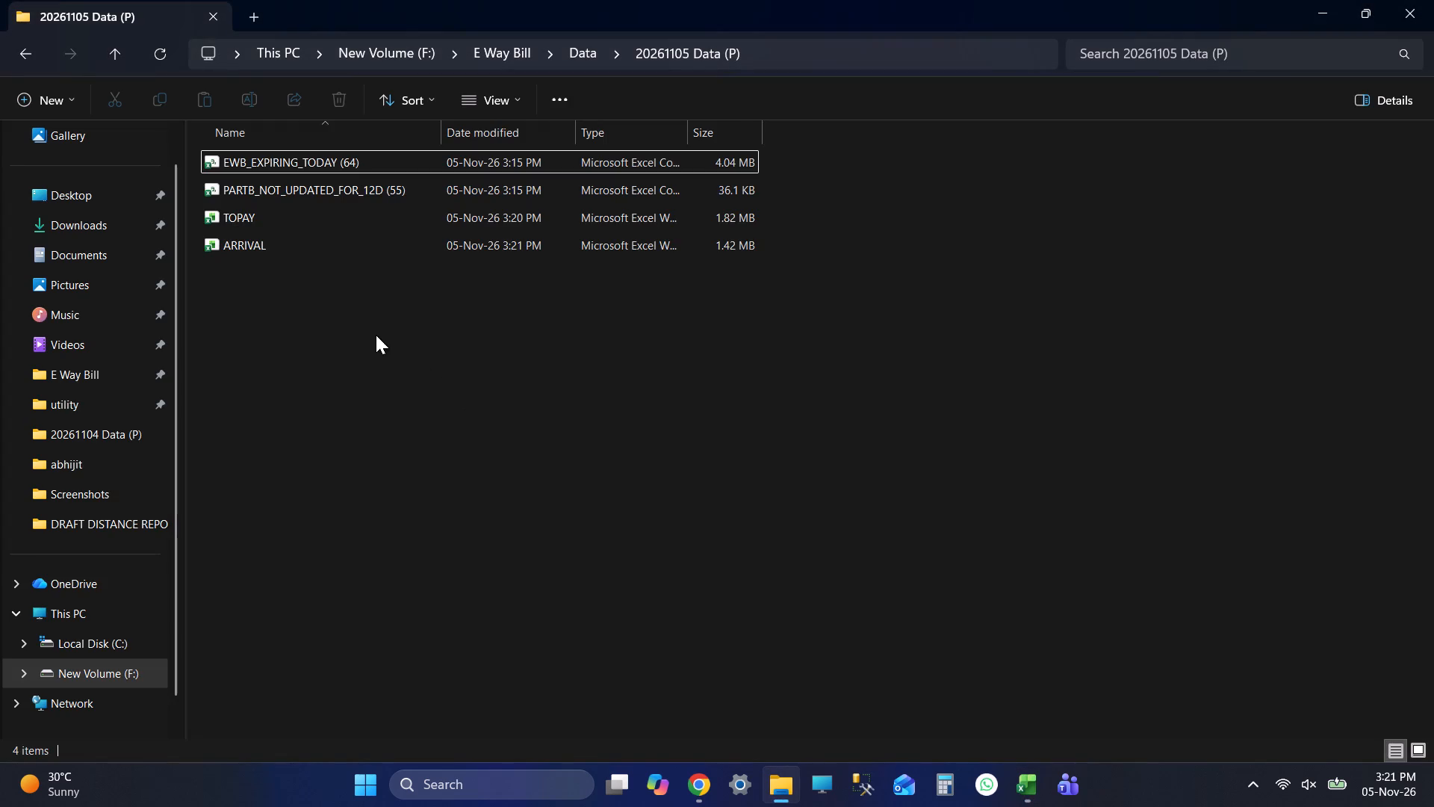
right_click(376, 335)
click(503, 592)
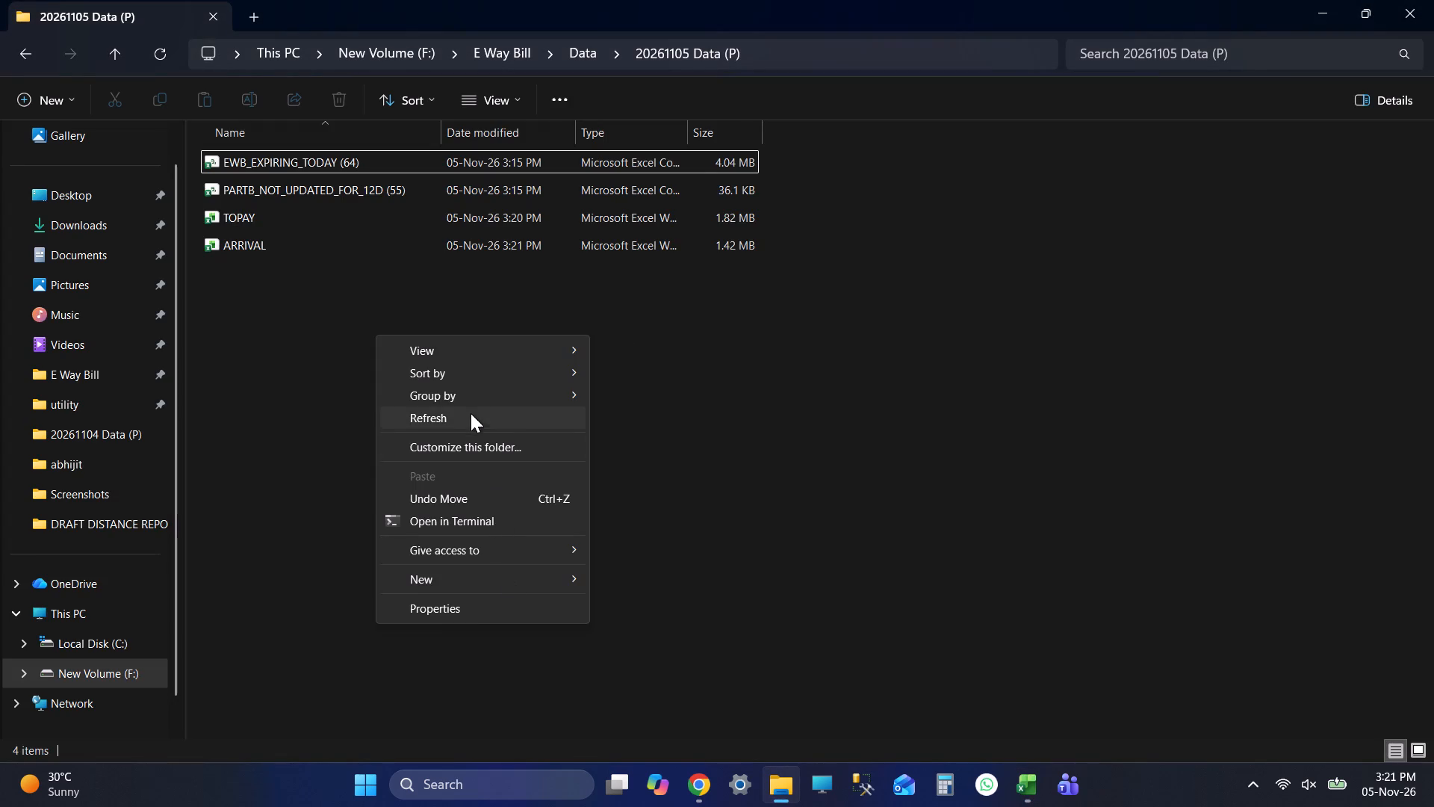
click(471, 413)
right_click(356, 344)
click(473, 602)
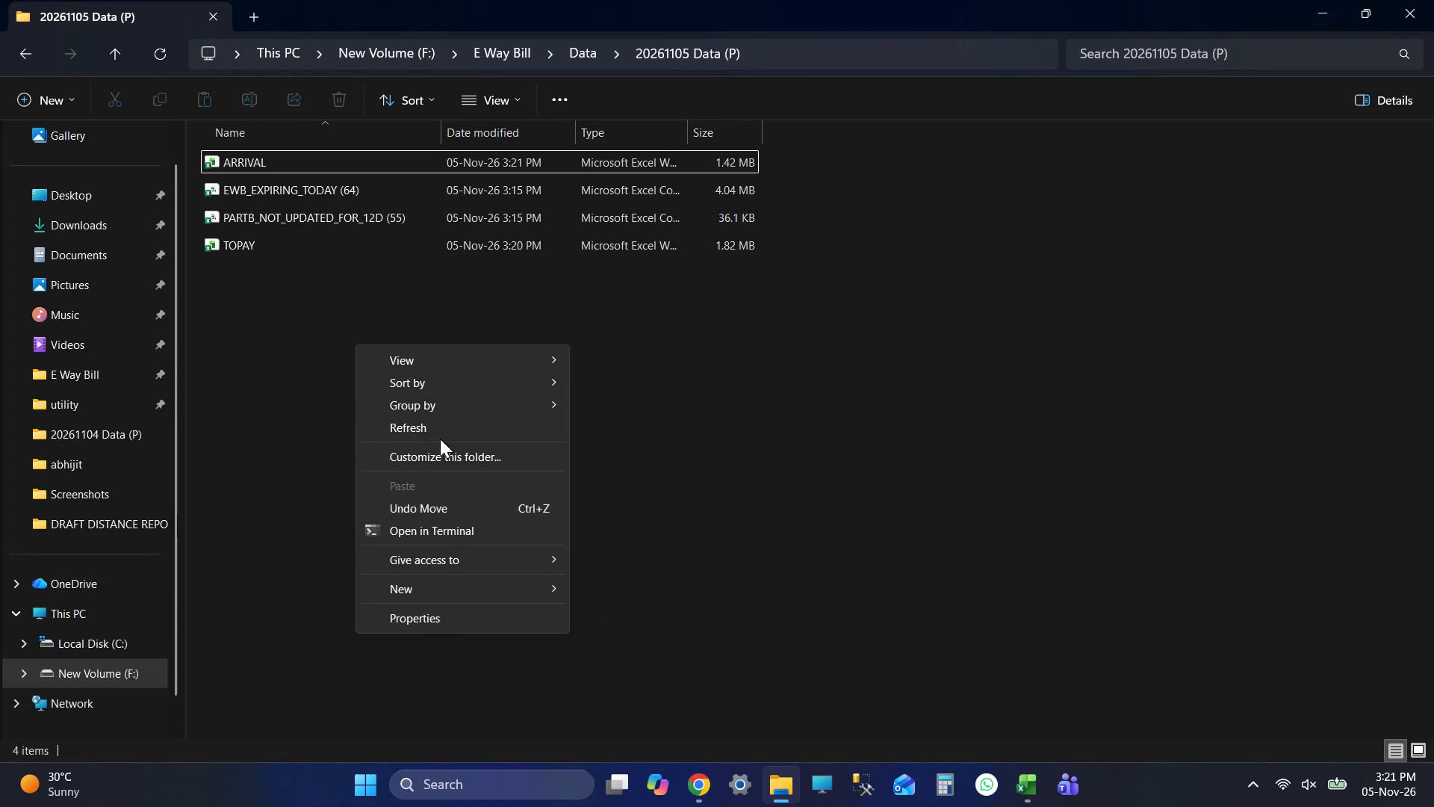
click(438, 433)
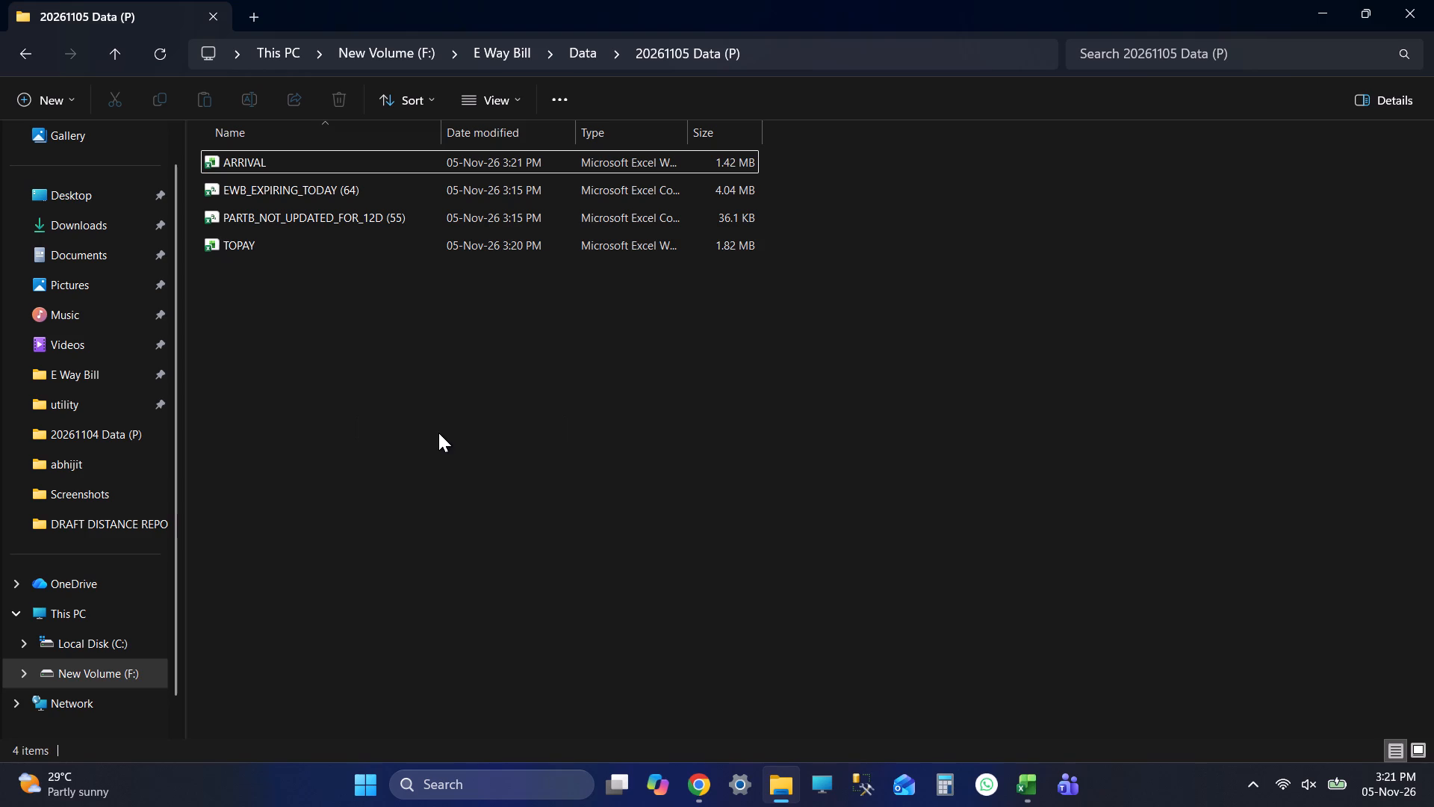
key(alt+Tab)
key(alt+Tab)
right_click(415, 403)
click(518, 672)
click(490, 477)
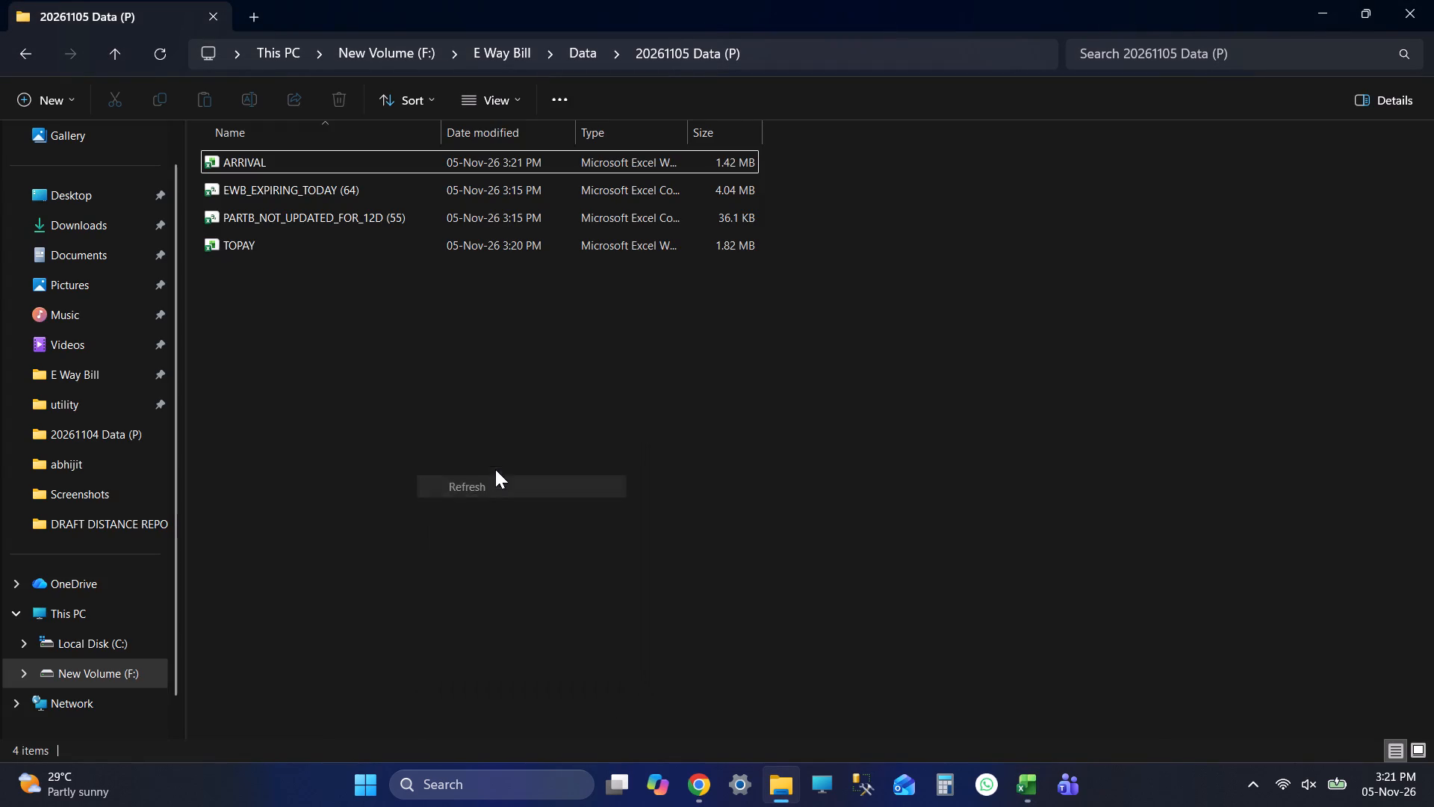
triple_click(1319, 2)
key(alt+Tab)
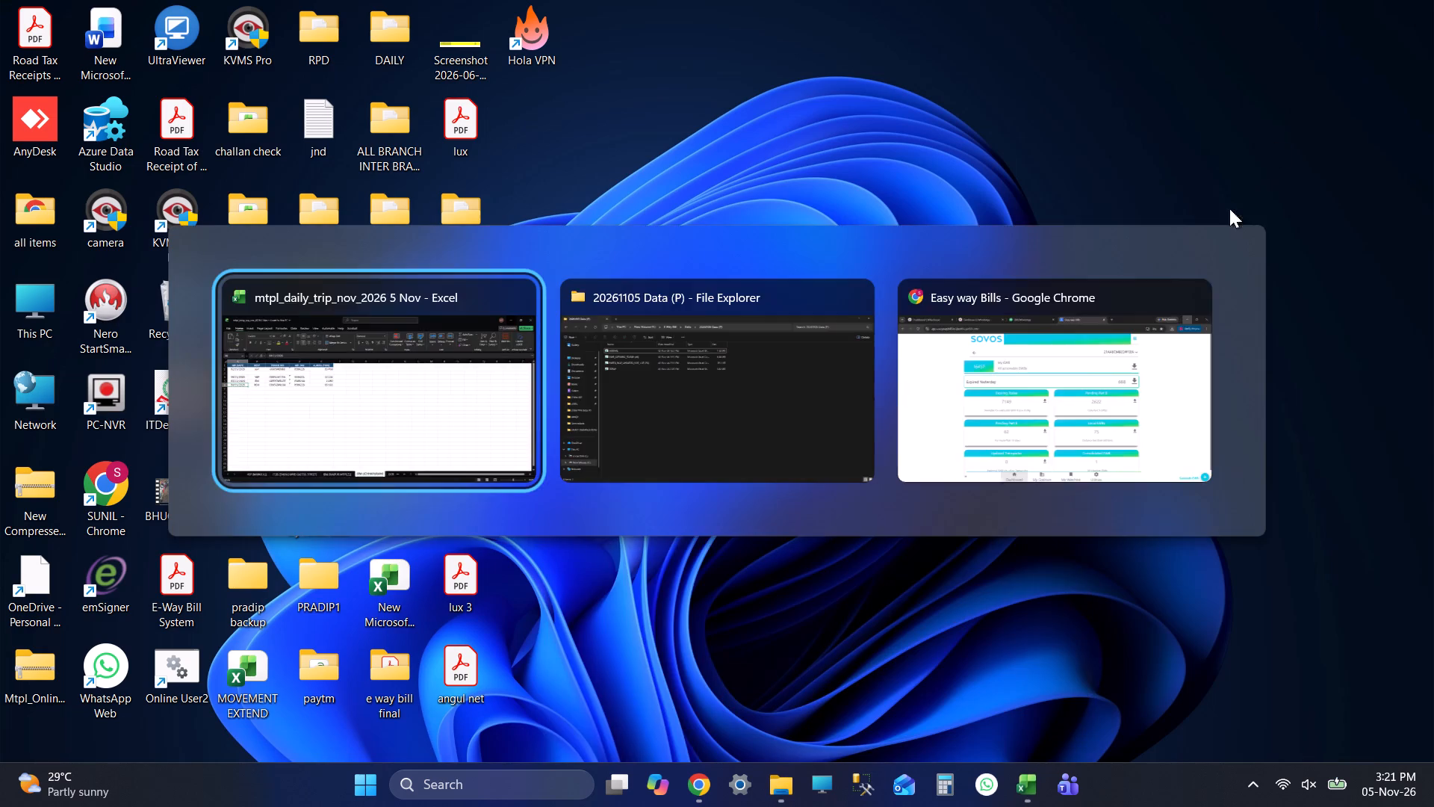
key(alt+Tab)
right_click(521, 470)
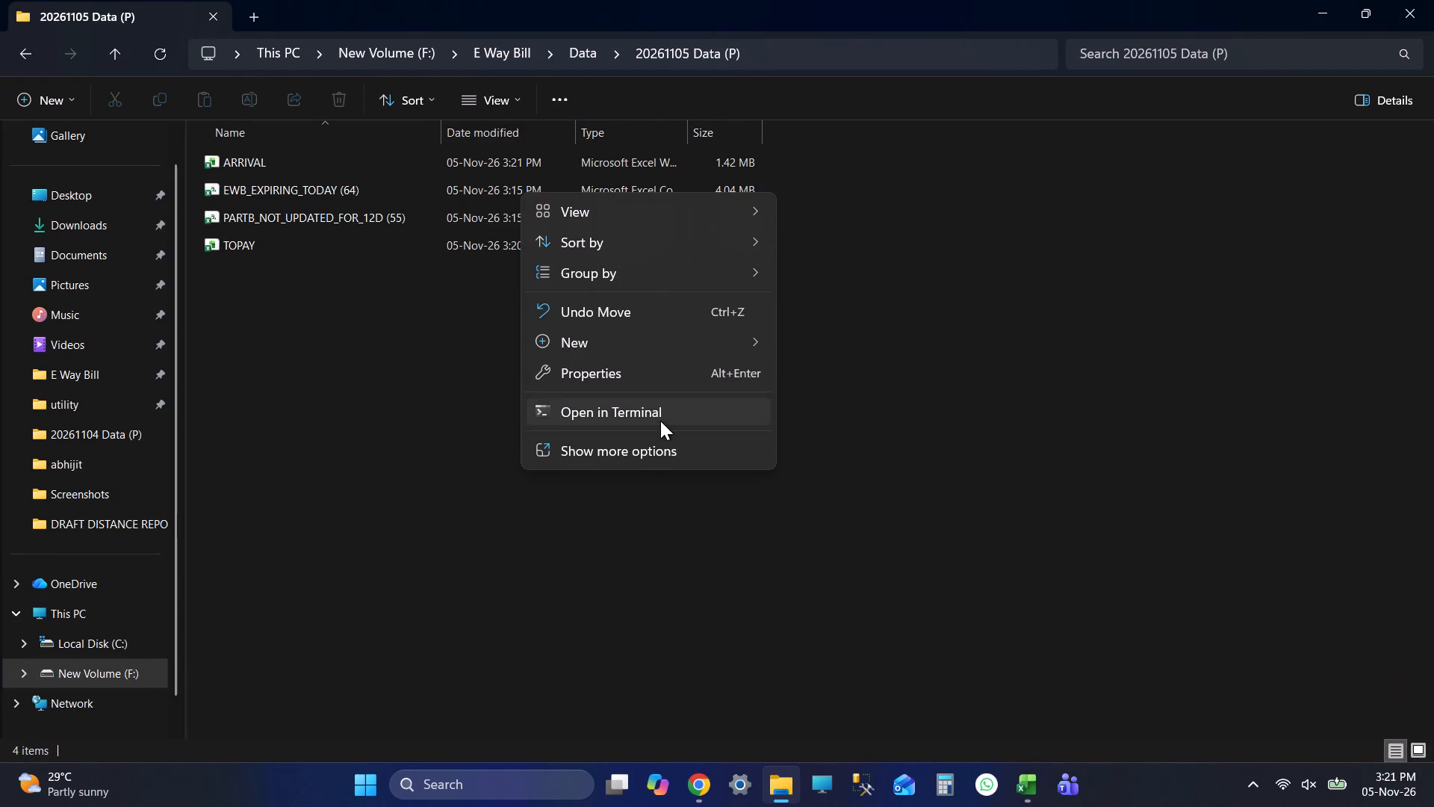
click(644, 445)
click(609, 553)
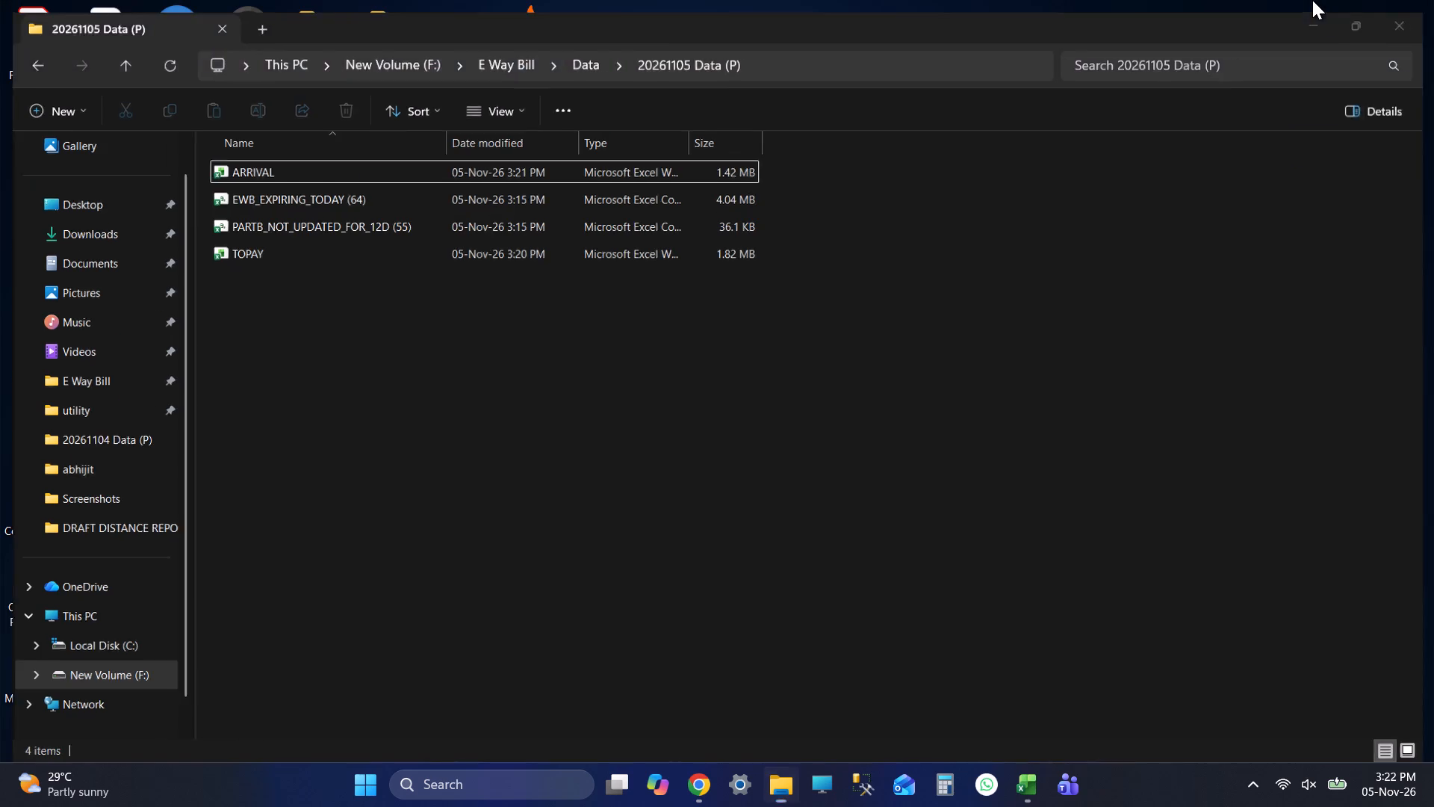
Open the Formats folder inside E Way Bill on New Volume (F:) from This PC.
double_click(1, 288)
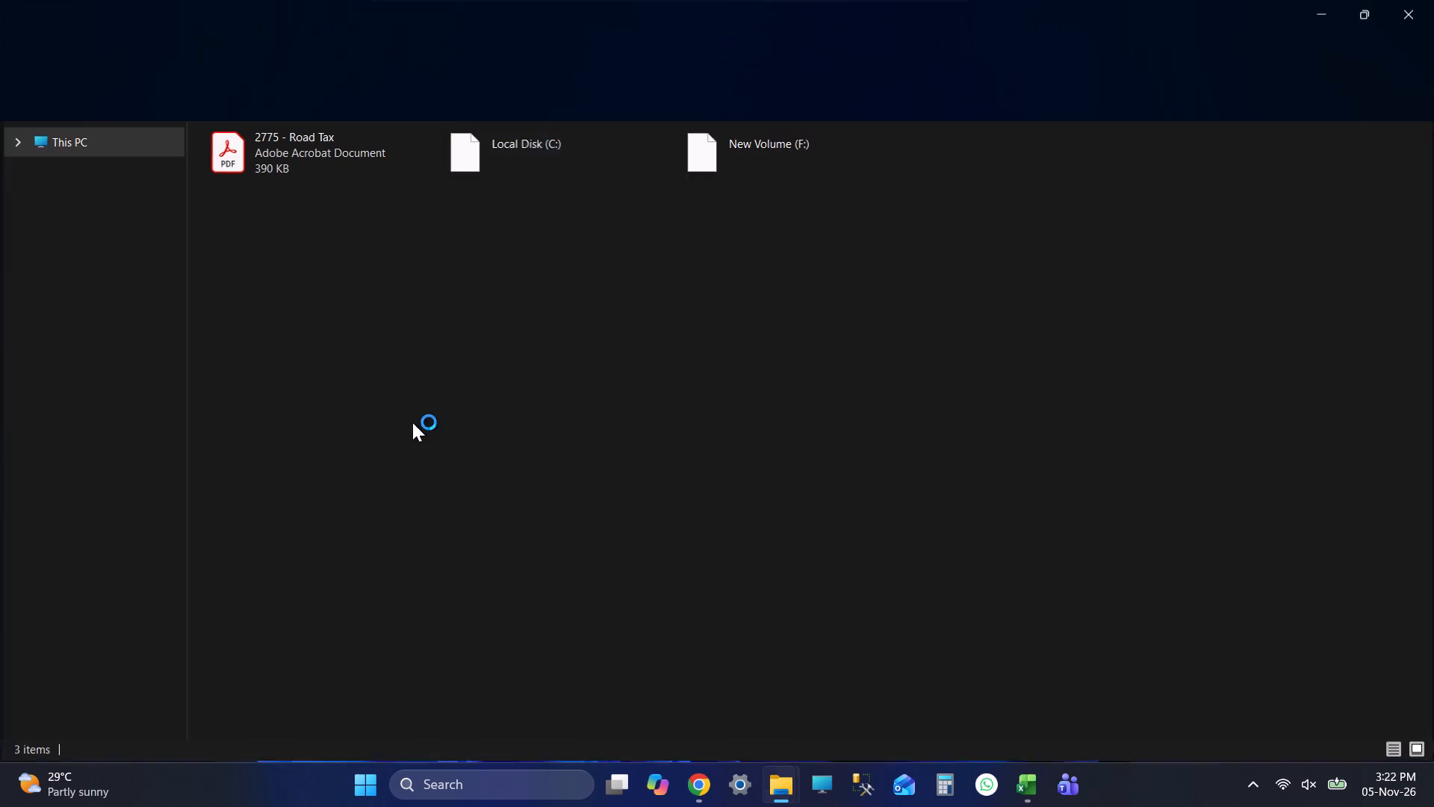
click(99, 384)
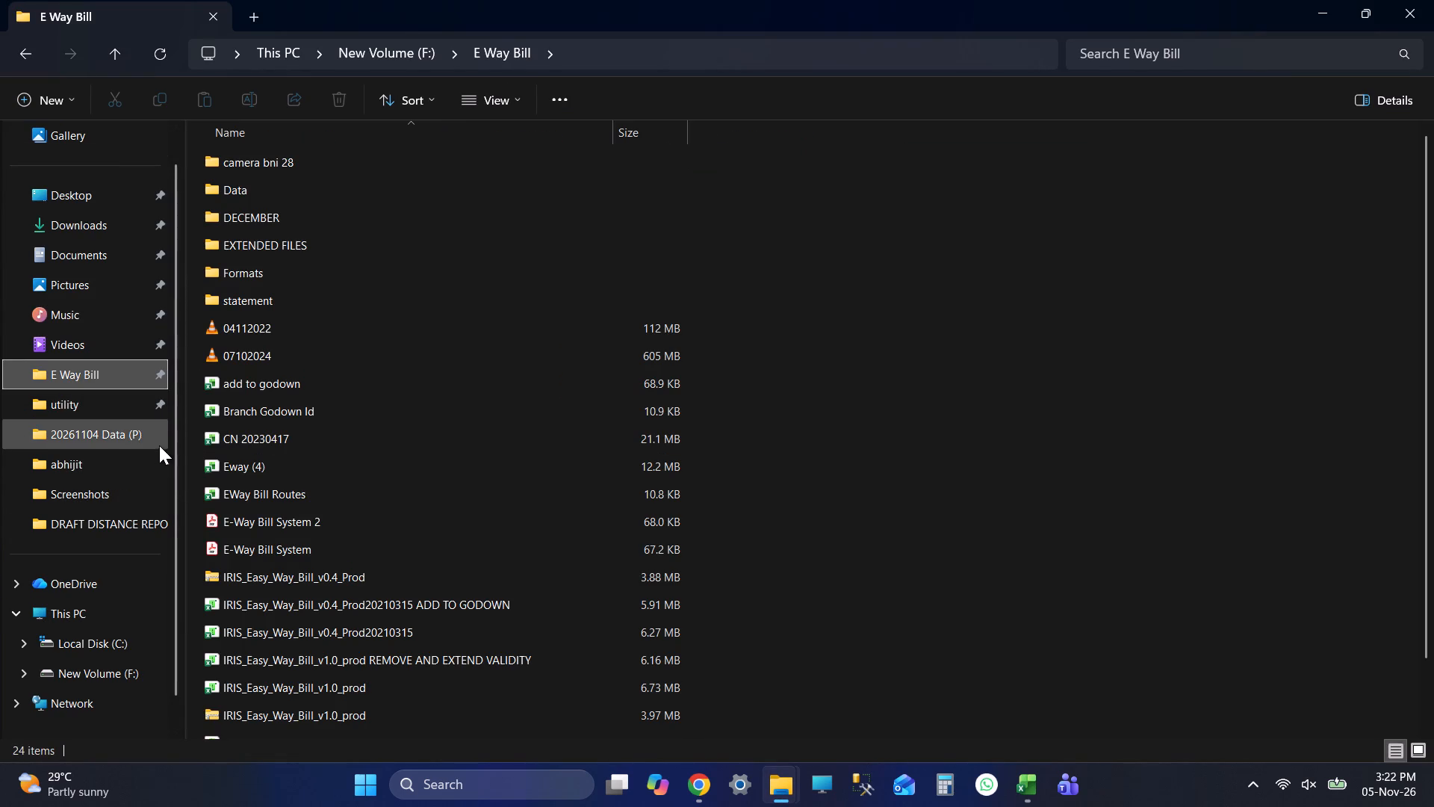
double_click(323, 273)
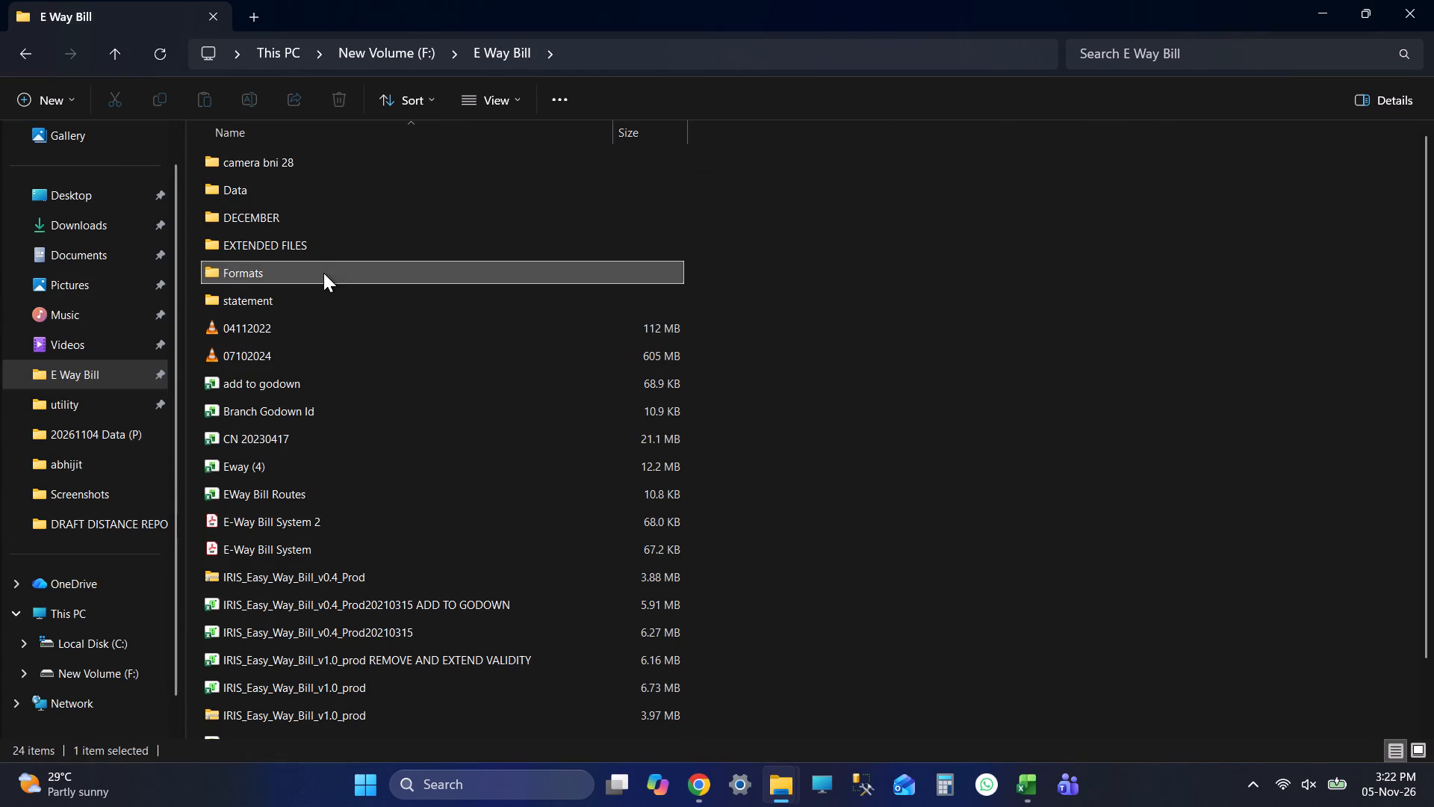
Duplicate the 20261104 Eway Bill Expiry Analysis Format workbook within the Formats folder.
click(391, 160)
scroll(1312, 666, up, 3)
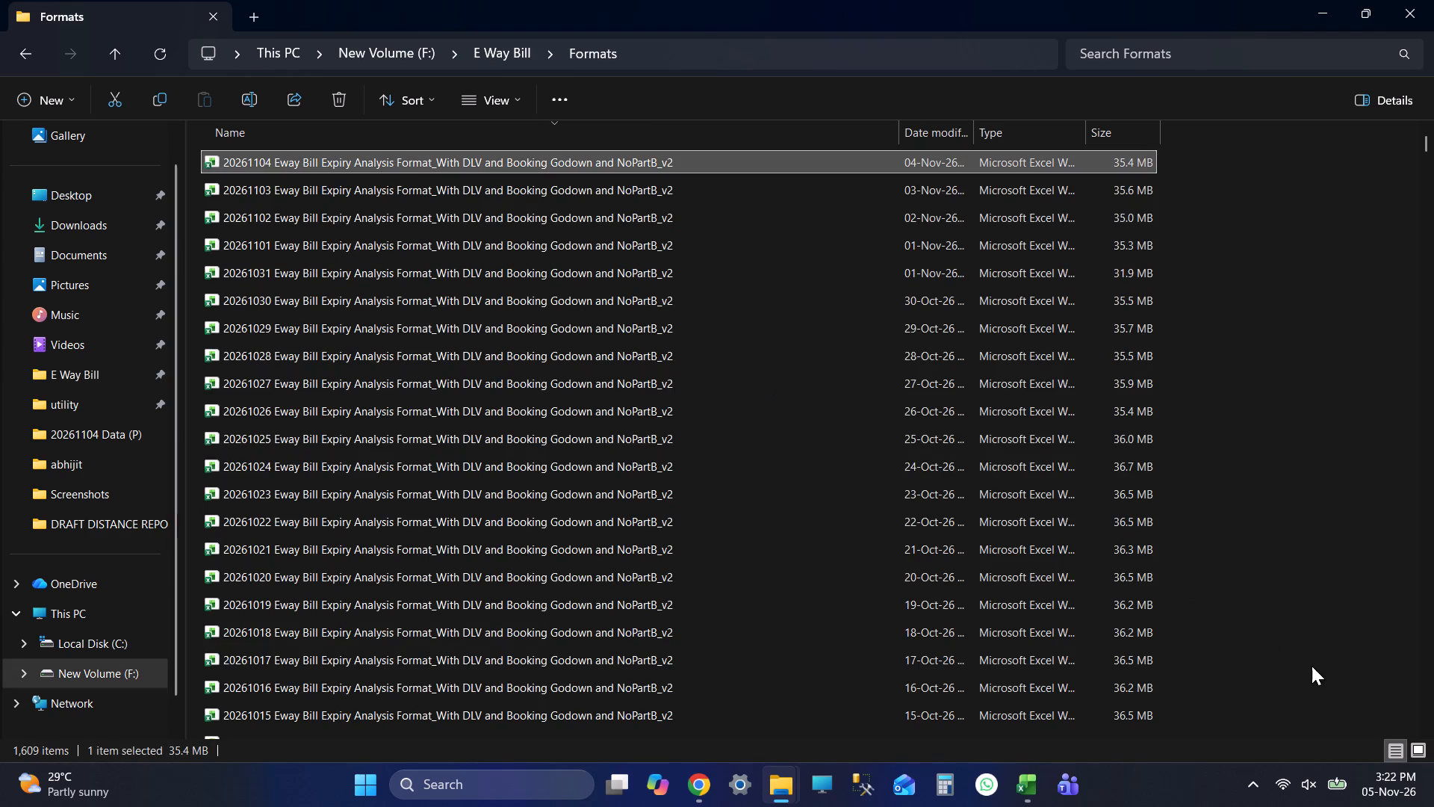
scroll(1312, 666, up, 1)
key(ctrl+c)
key(ctrl+v)
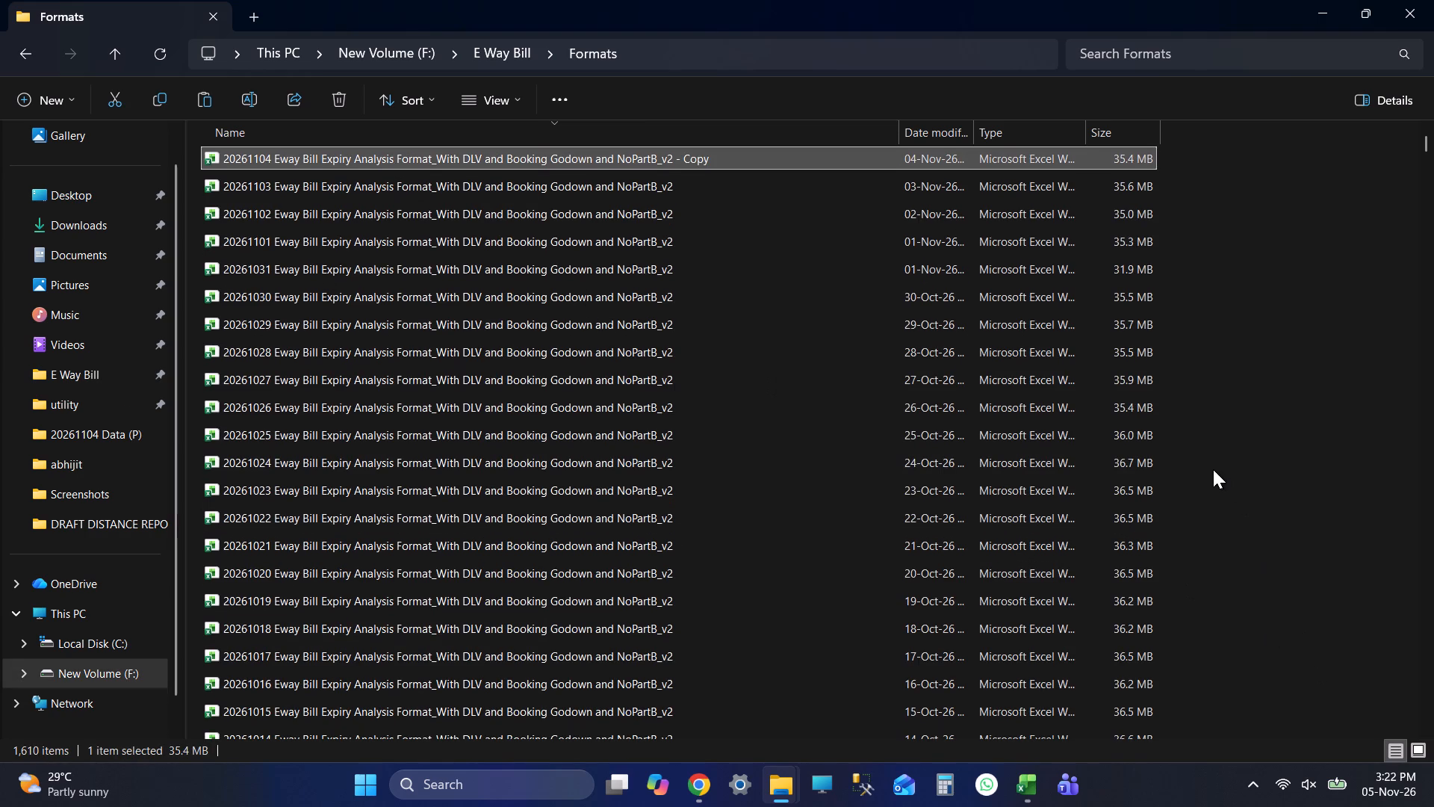
Rename the copied workbook as 20261105 Eway Bill Expiry Analysis Format_With DLV and Booking Godown and NoPartB_v2.
key(F2)
click(724, 154)
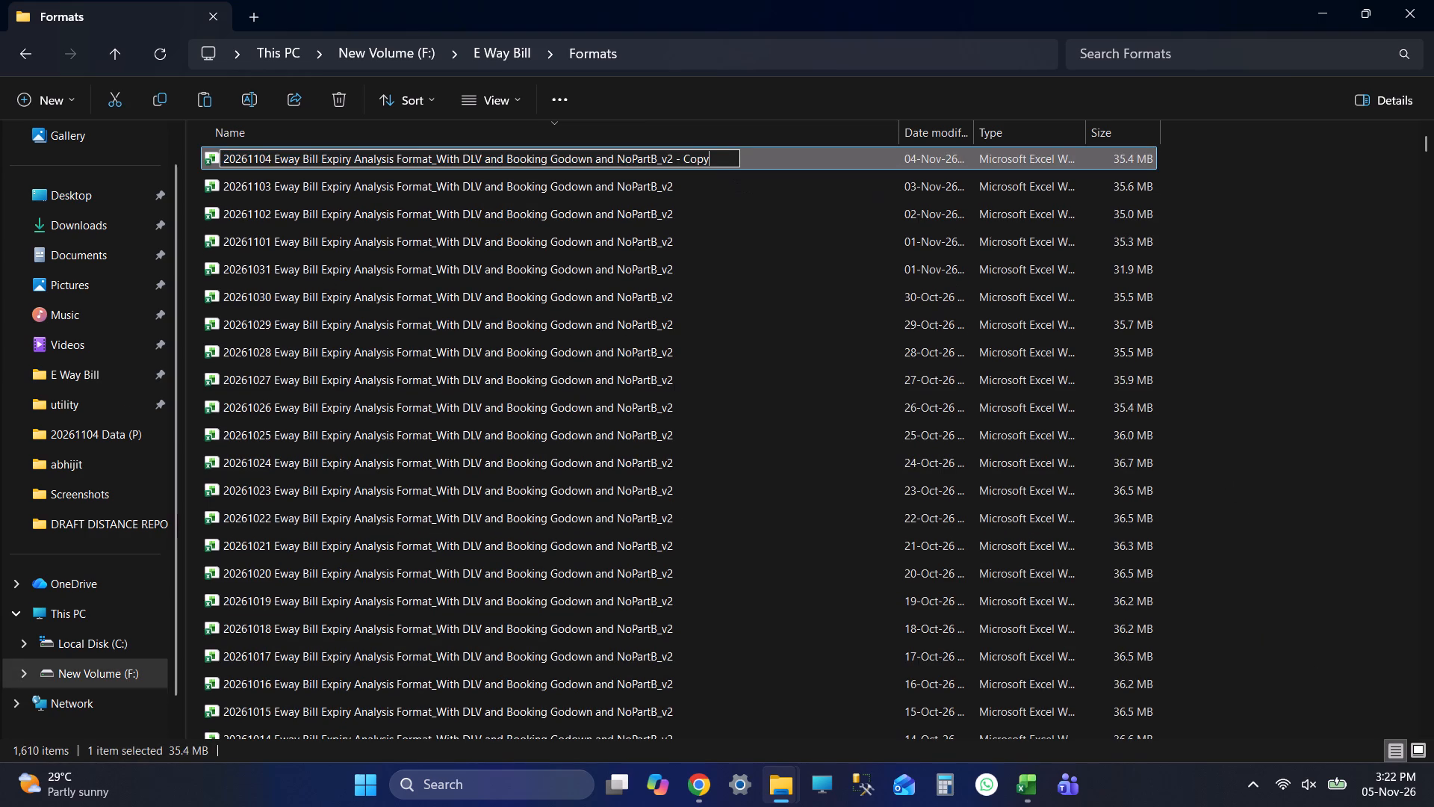
key(BackSpace)
key(BackSpace)
key(BackSpace)
key(BackSpace)
key(BackSpace)
key(BackSpace)
key(BackSpace)
key(ctrl+Left)
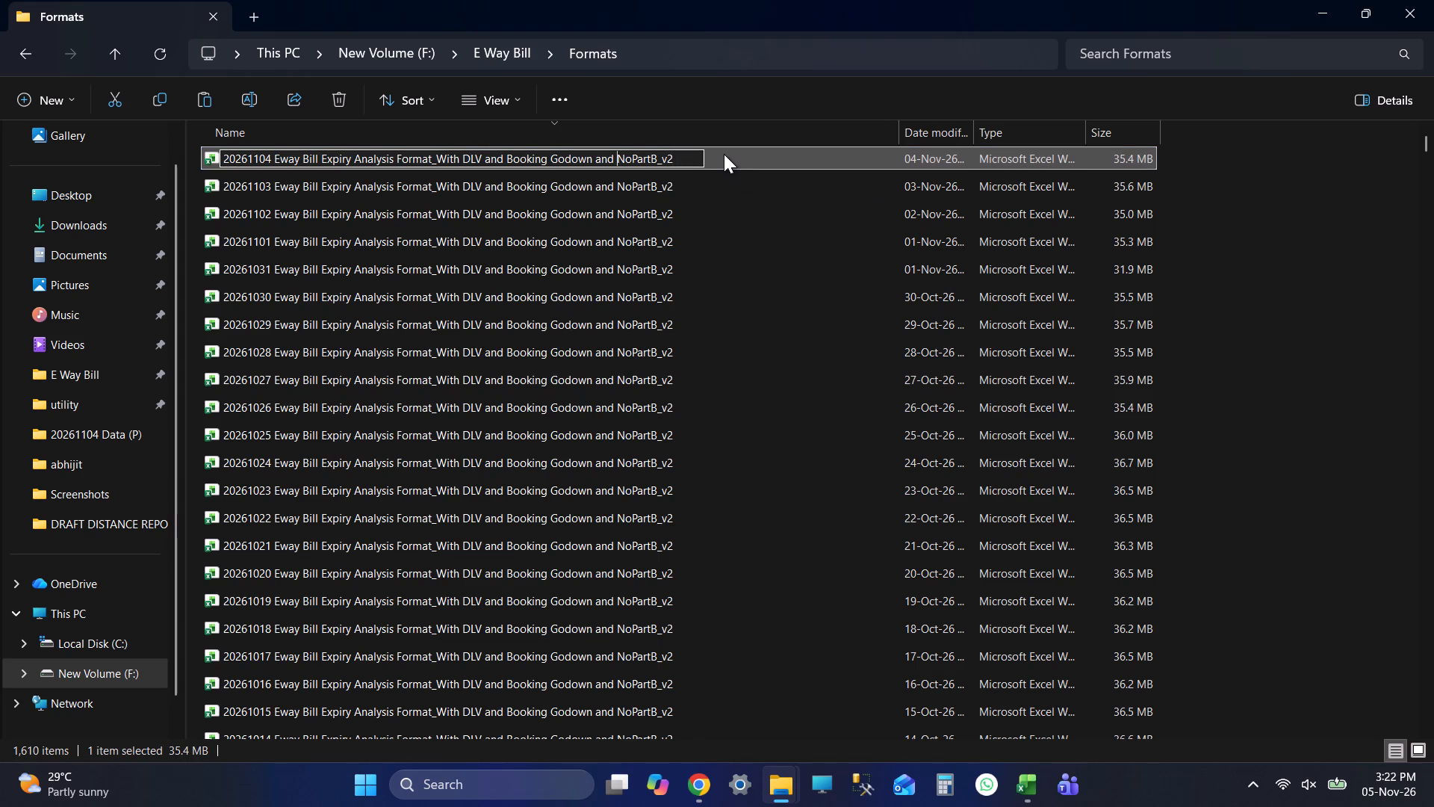
key(ctrl+Left)
key(ctrl+Left)
key(ctrl+Left)
key(ctrl+Left)
key(ctrl+Left)
key(ctrl+Left)
key(ctrl+Left)
key(ctrl+Left)
key(ctrl+Left)
key(ctrl+Left)
key(Left)
key(BackSpace)
key(5)
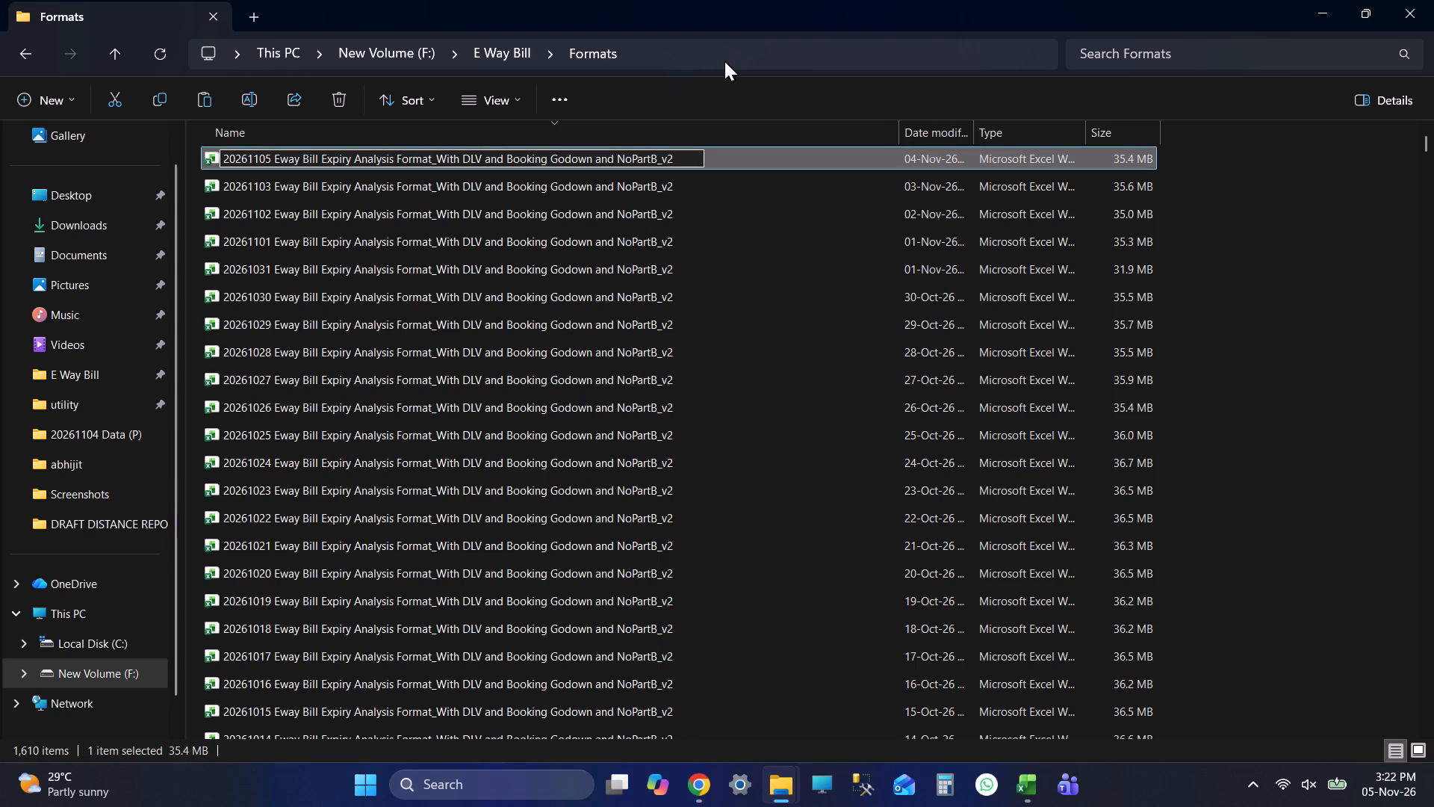
click(741, 90)
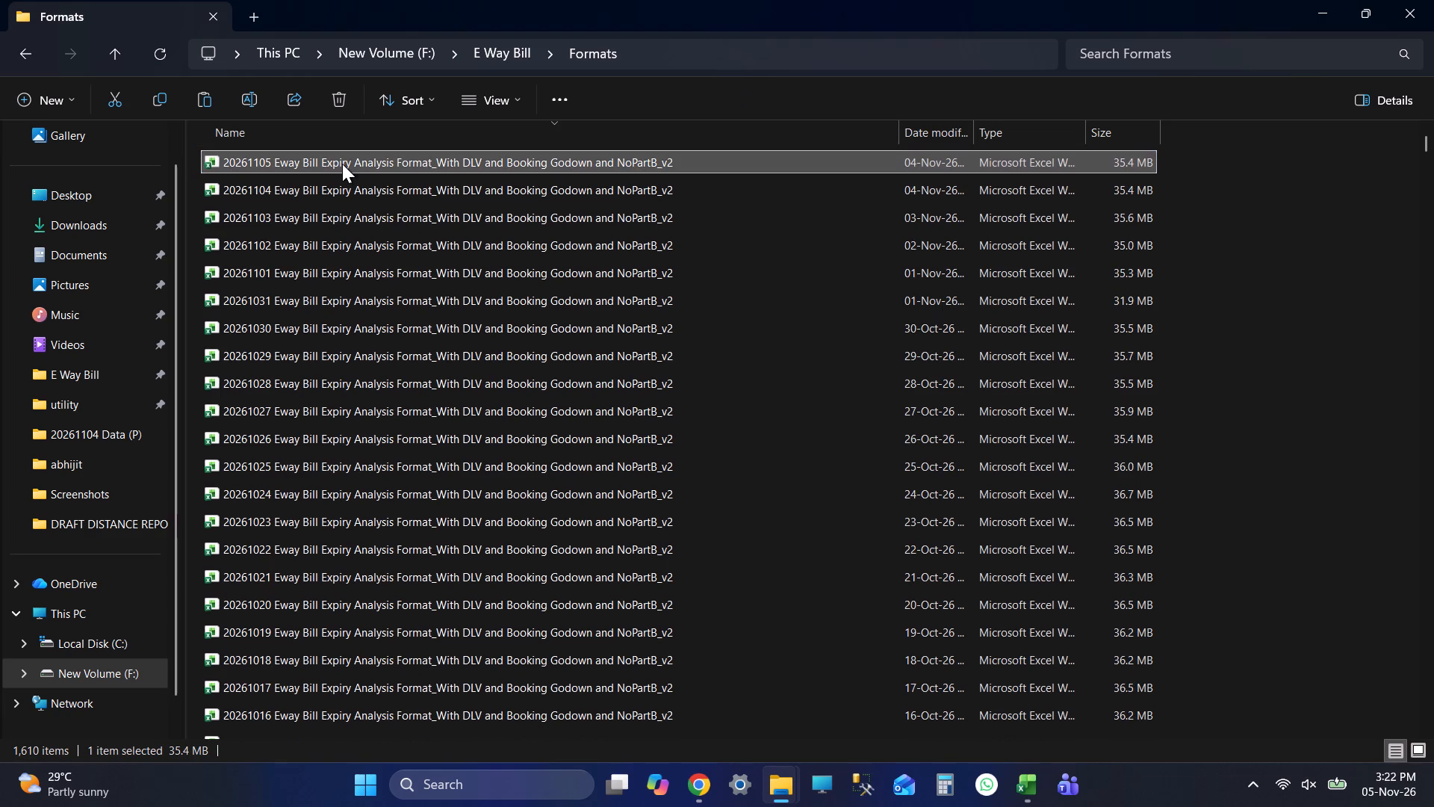
Open the 20261105 Eway Bill Expiry Analysis Format workbook in Excel and enable its content.
double_click(342, 164)
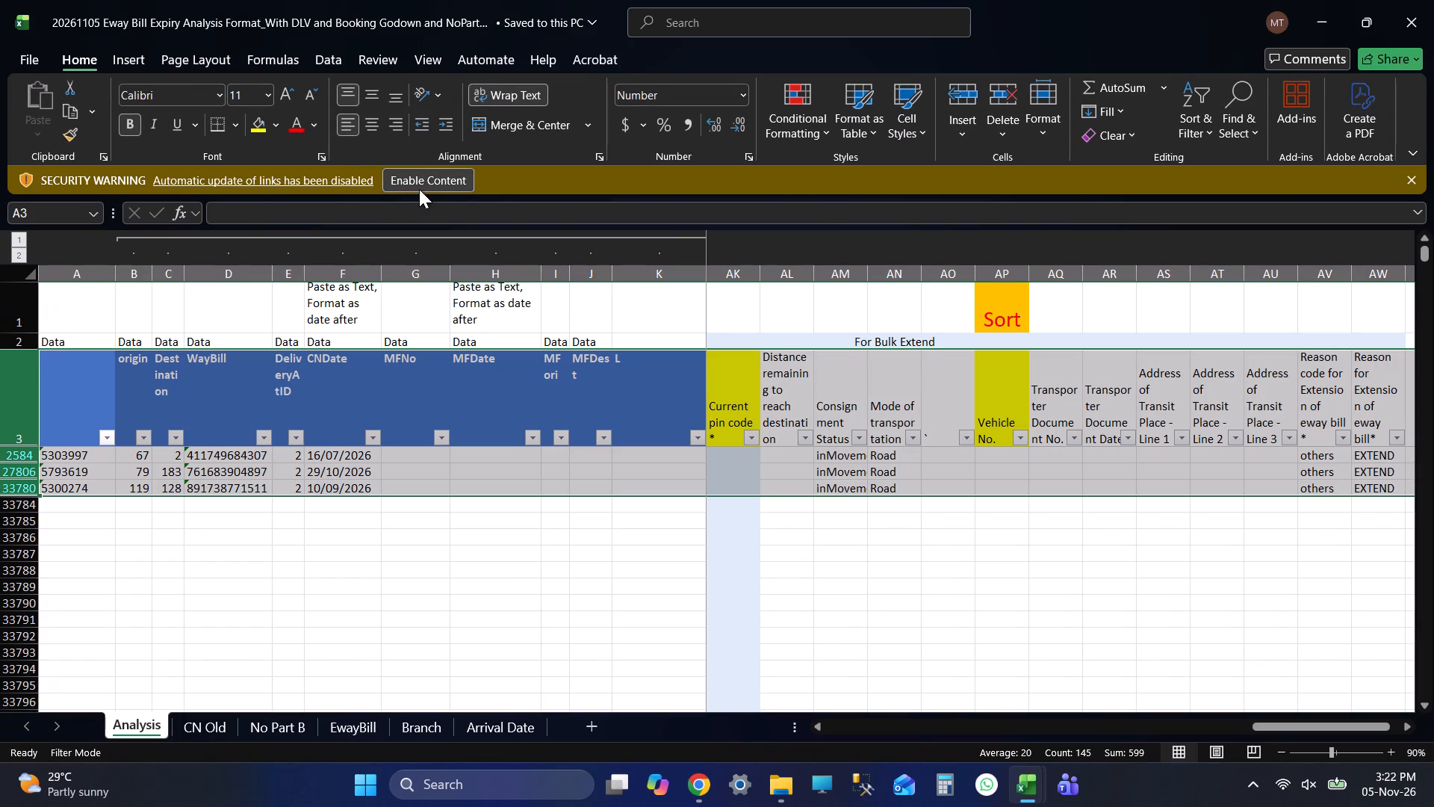
click(425, 186)
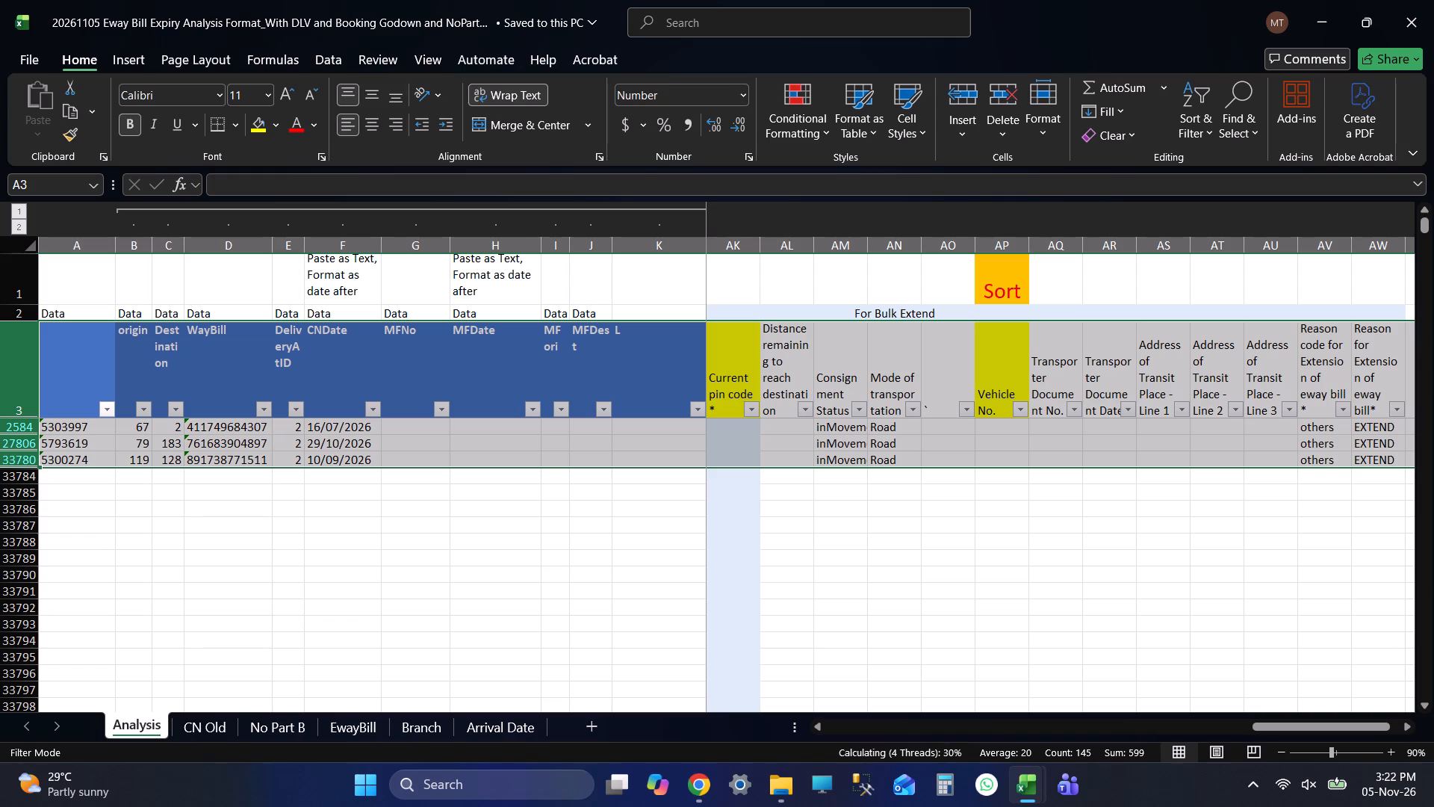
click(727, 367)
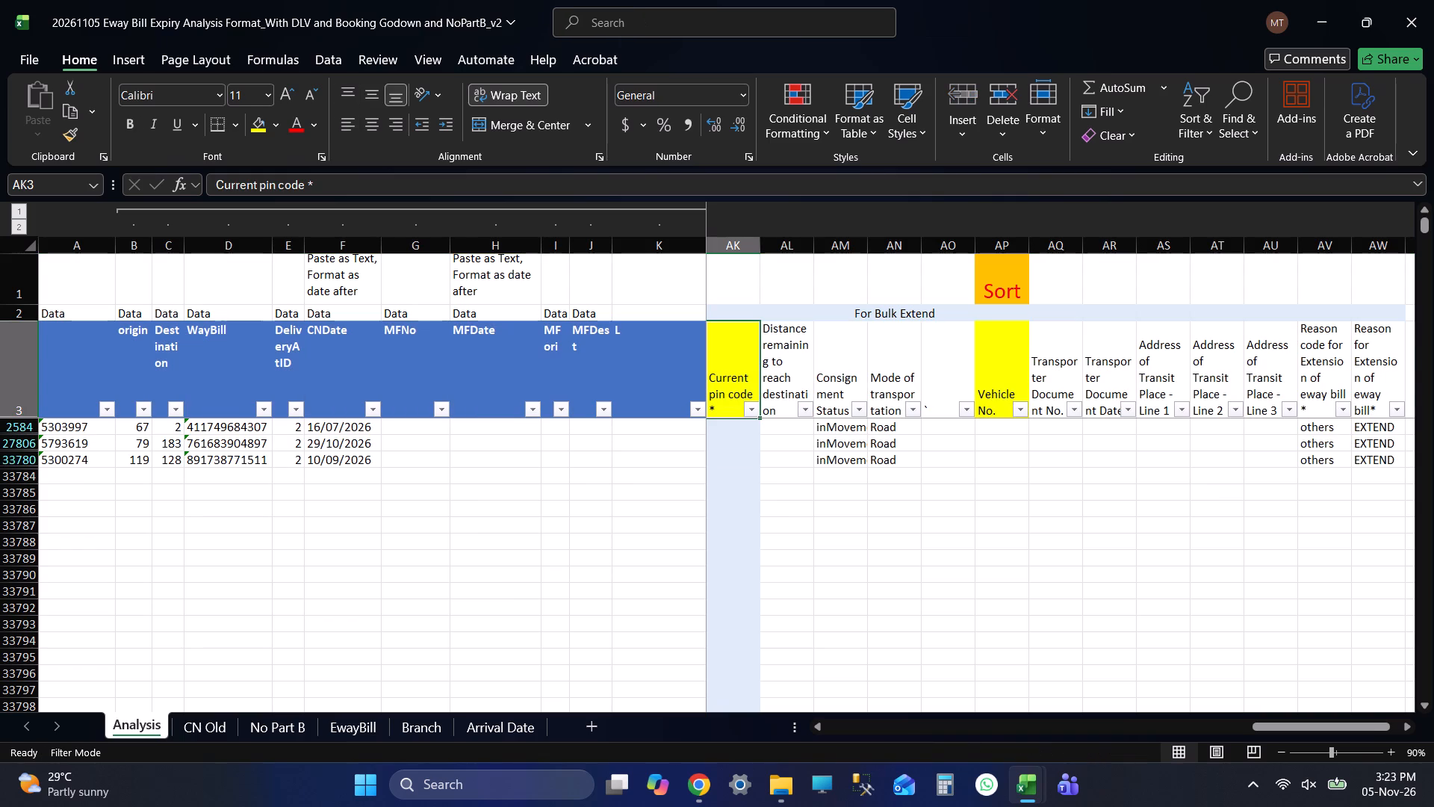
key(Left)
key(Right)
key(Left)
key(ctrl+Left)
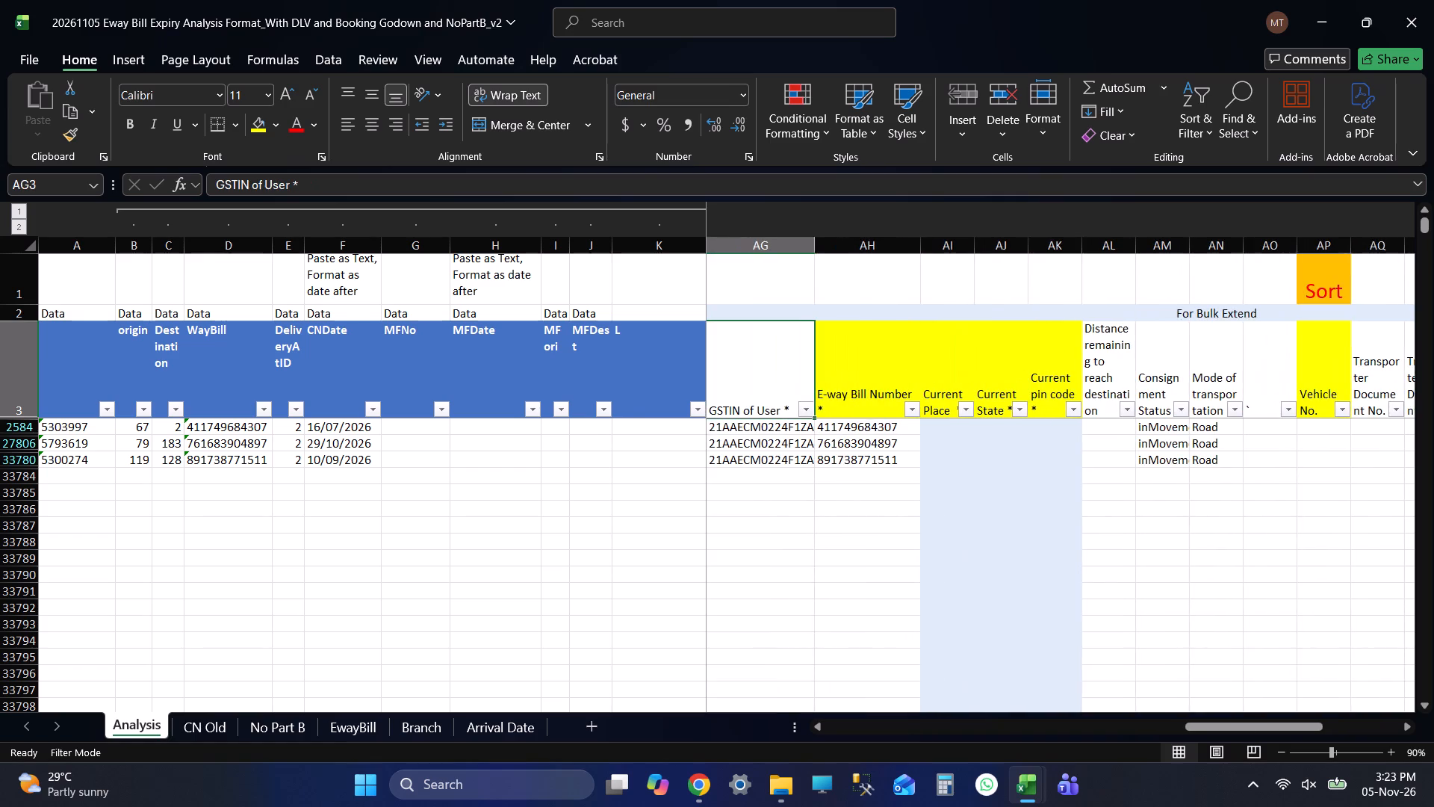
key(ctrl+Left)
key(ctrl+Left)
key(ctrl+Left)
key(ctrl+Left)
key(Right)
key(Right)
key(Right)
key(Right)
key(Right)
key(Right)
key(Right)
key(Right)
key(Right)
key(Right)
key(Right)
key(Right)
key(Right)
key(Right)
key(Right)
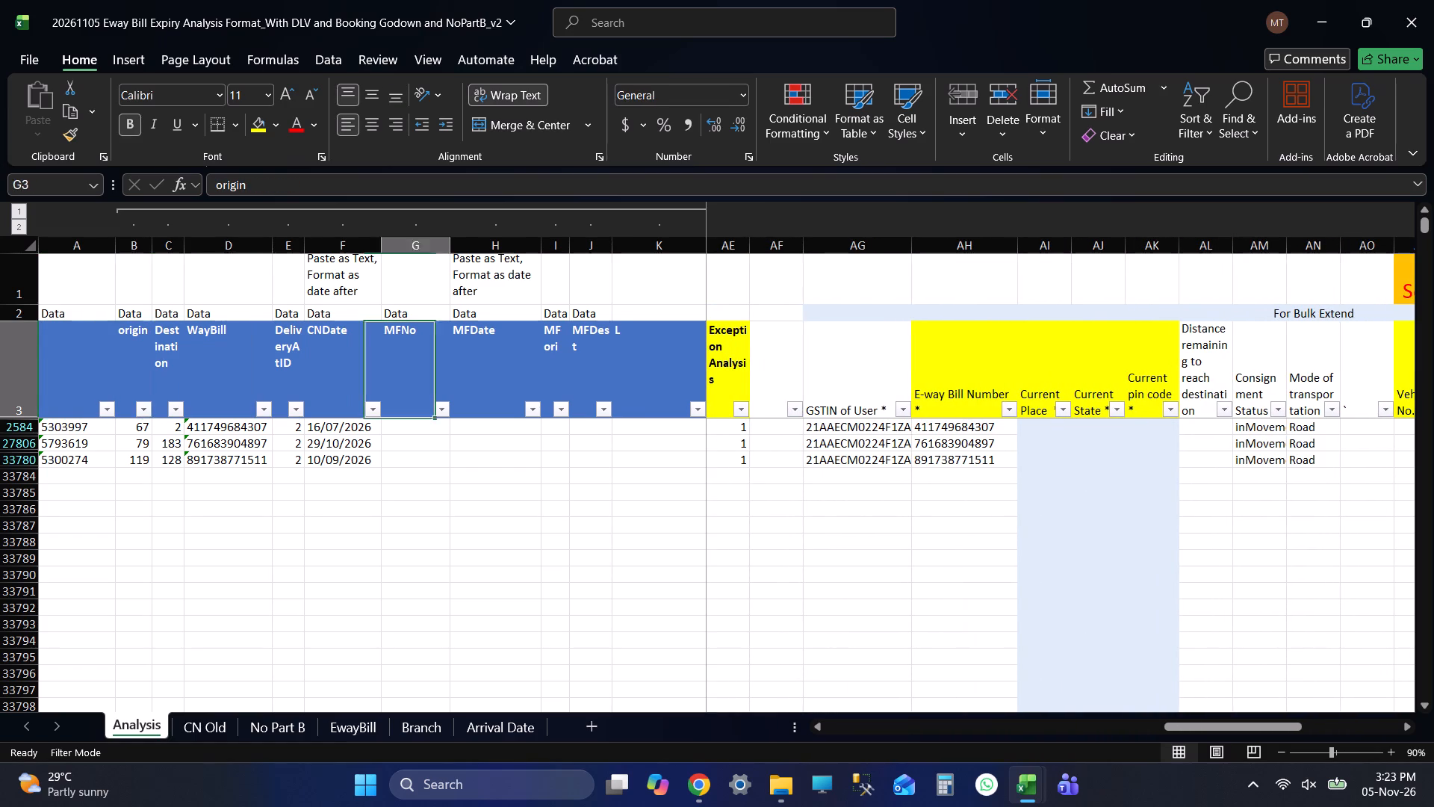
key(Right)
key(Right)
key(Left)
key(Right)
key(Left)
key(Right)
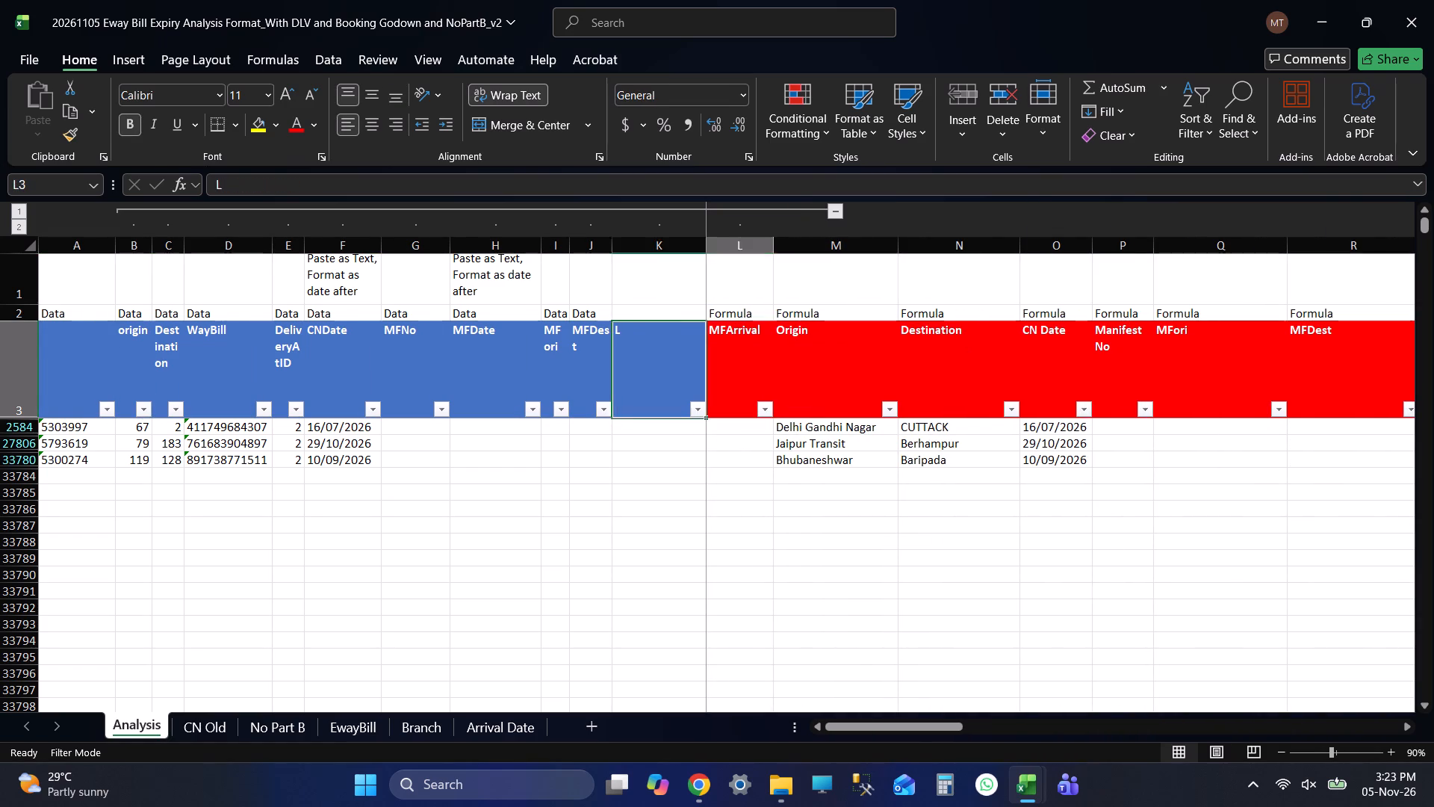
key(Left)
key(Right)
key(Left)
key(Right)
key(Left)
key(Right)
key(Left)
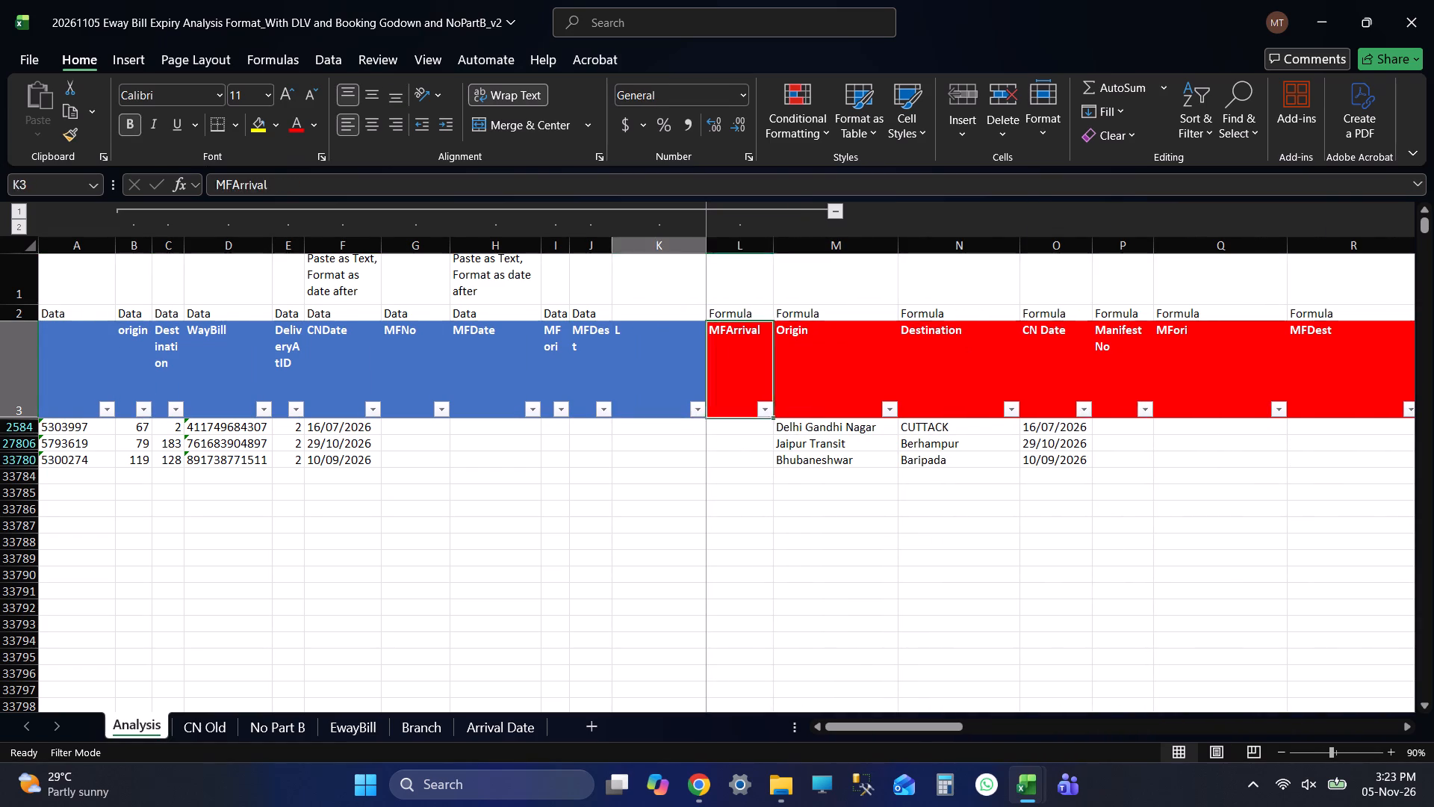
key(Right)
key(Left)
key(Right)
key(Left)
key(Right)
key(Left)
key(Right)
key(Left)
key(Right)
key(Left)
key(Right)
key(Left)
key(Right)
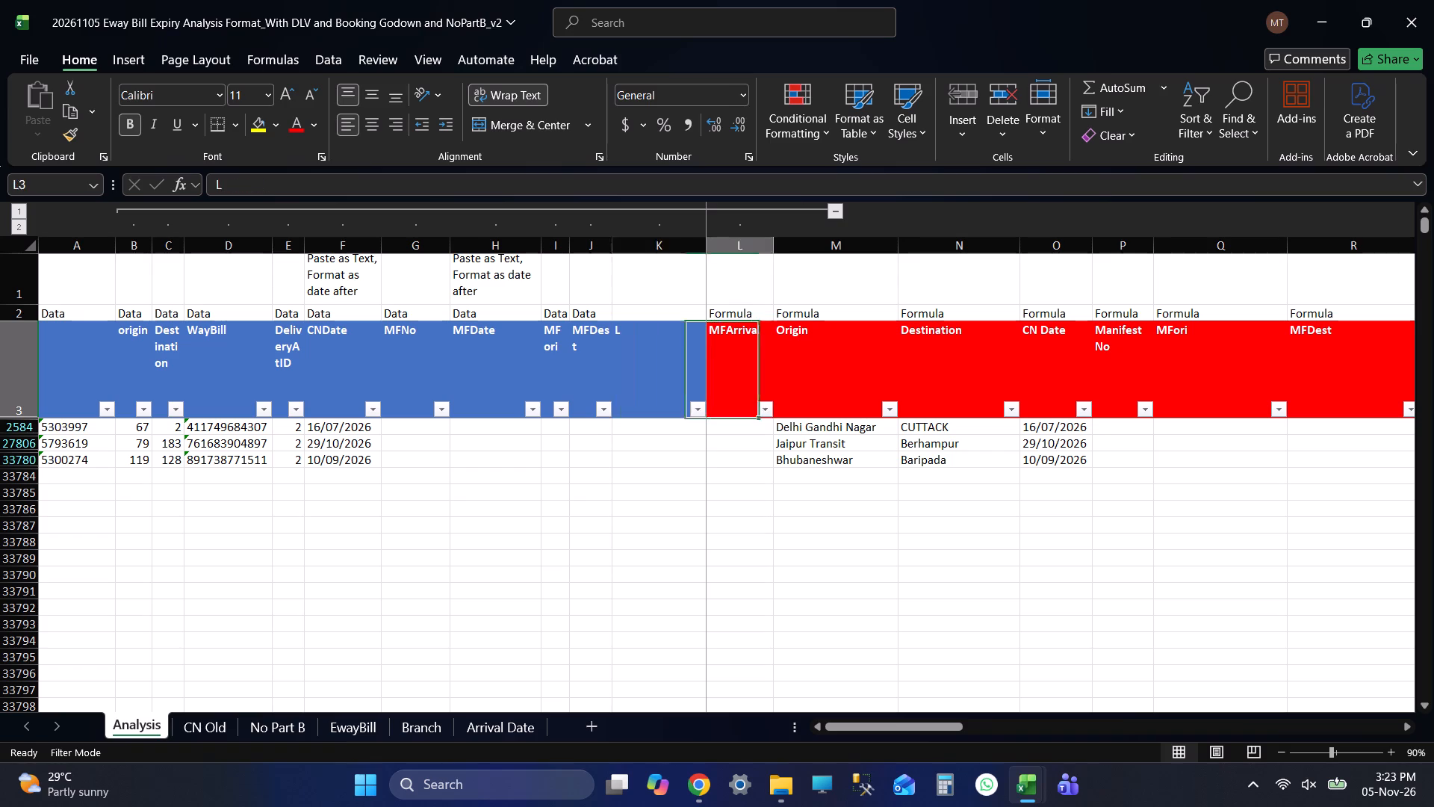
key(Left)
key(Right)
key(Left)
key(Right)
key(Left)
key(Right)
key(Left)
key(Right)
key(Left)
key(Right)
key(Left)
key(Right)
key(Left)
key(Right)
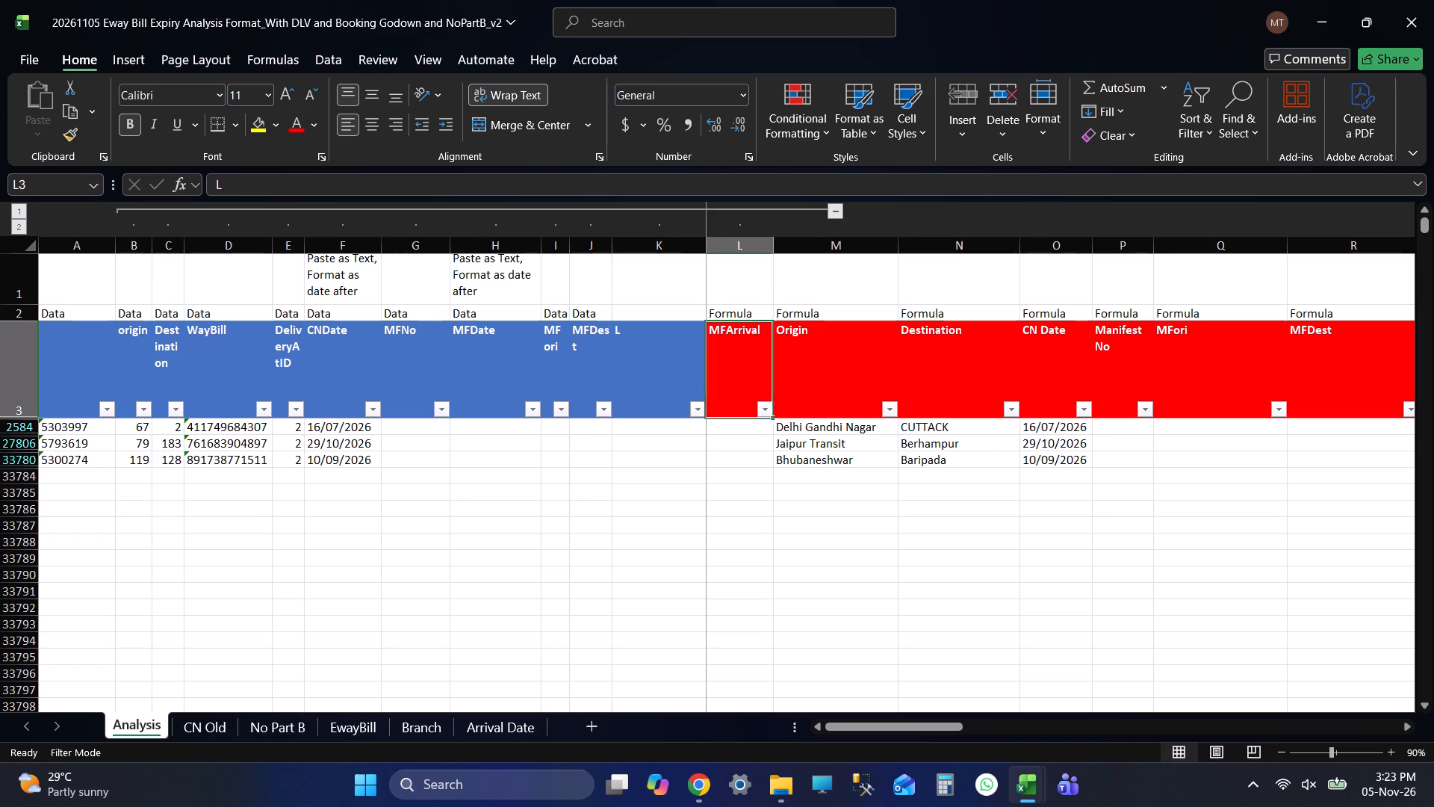
Remove the filter from the row 3 headers of the Analysis sheet, selecting the header row from column A across to AW.
key(ctrl+Left)
key(Left)
key(Left)
key(Left)
key(Down)
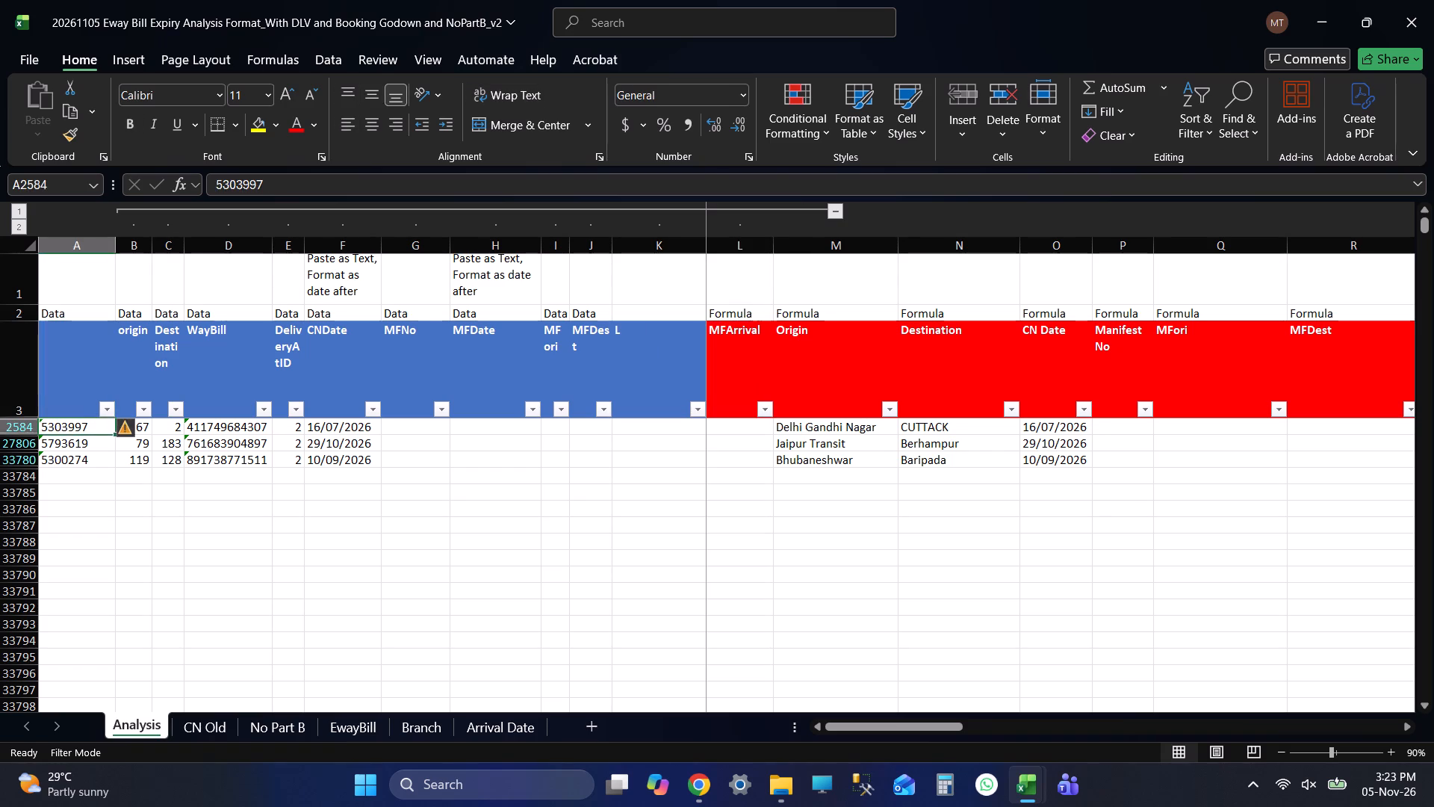
key(Up)
key(Down)
key(Up)
key(Down)
key(Up)
key(Left)
key(Left)
key(Left)
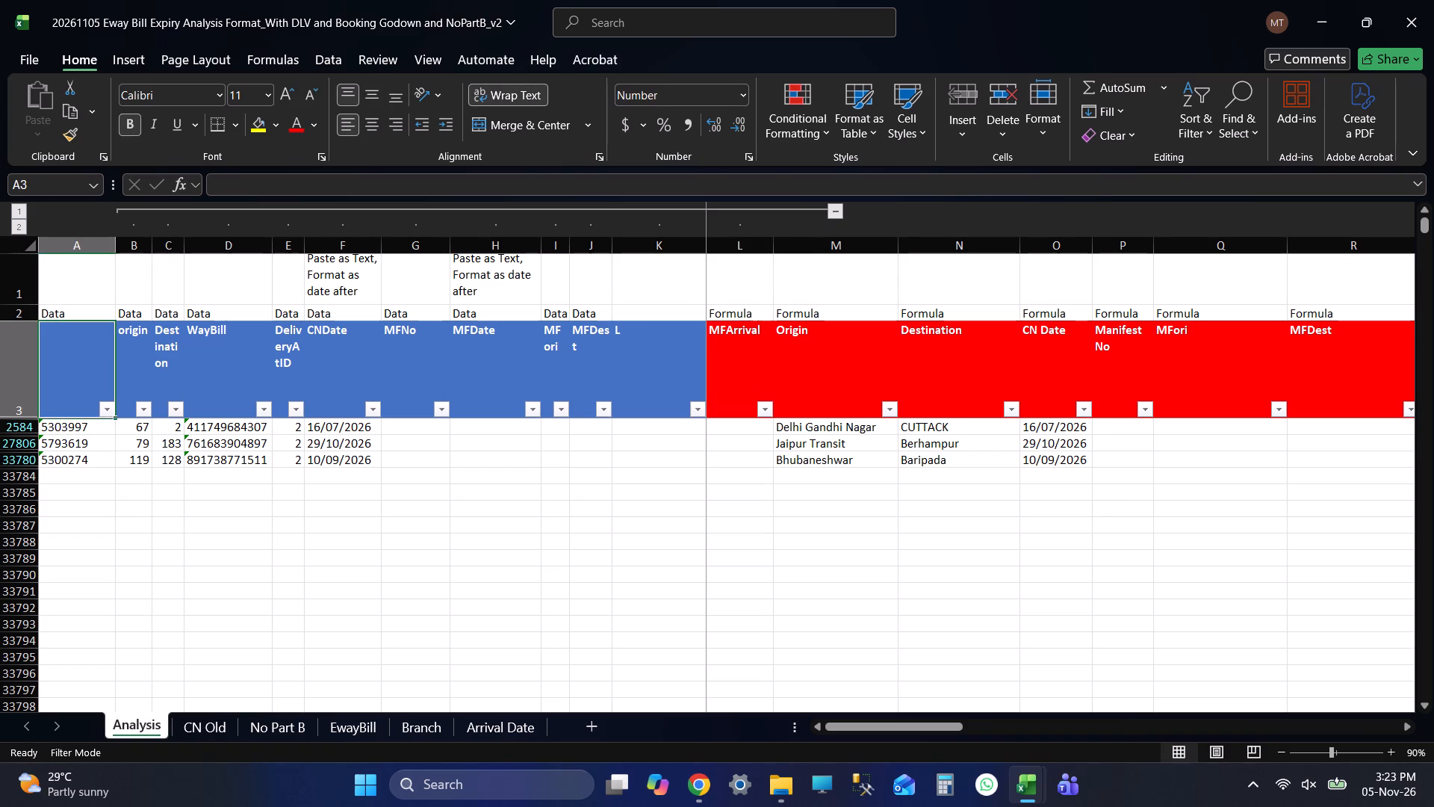
key(ctrl+shift+Right)
key(ctrl+shift+Right)
key(ctrl+shift+Right)
key(ctrl+shift+Right)
key(ctrl+shift+Right)
key(ctrl+shift+Right)
key(ctrl+shift+Right)
key(ctrl+shift+Right)
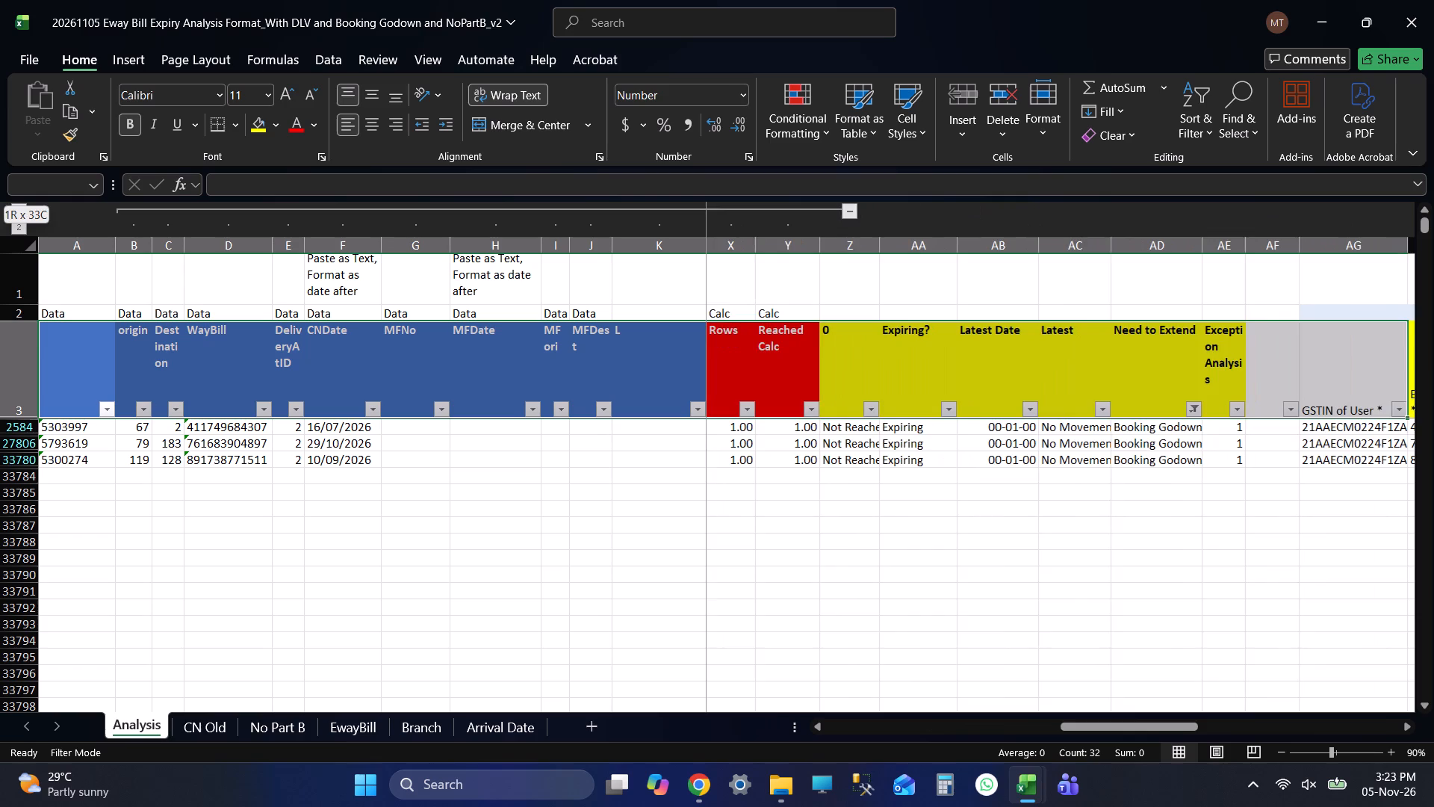
key(ctrl+shift+Right)
key(ctrl+shift+Right)
key(ctrl+shift+Right)
key(ctrl+shift+Right)
key(ctrl+shift+Right)
key(ctrl+shift+Right)
key(ctrl+shift+Right)
key(ctrl+shift+Right)
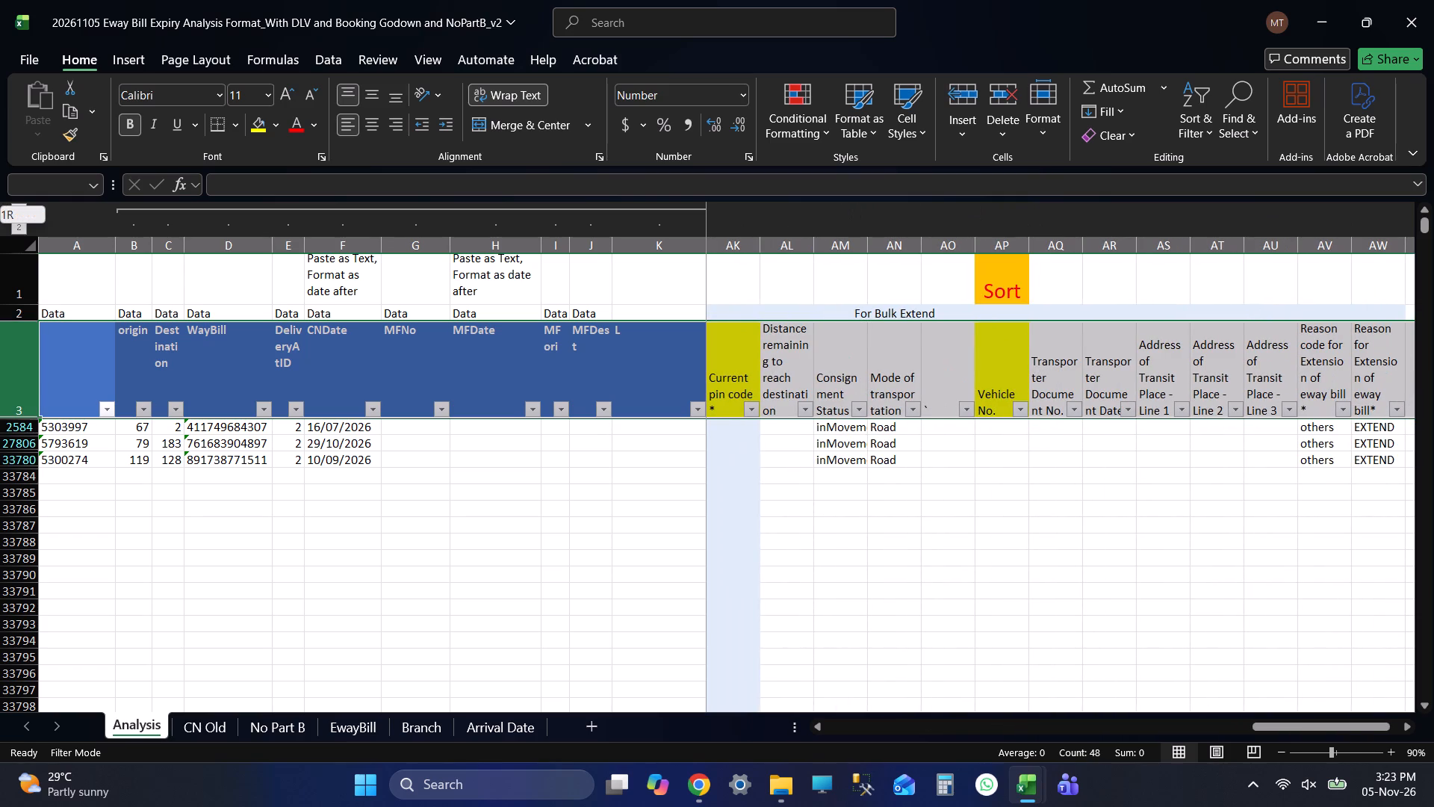
key(ctrl+shift+l)
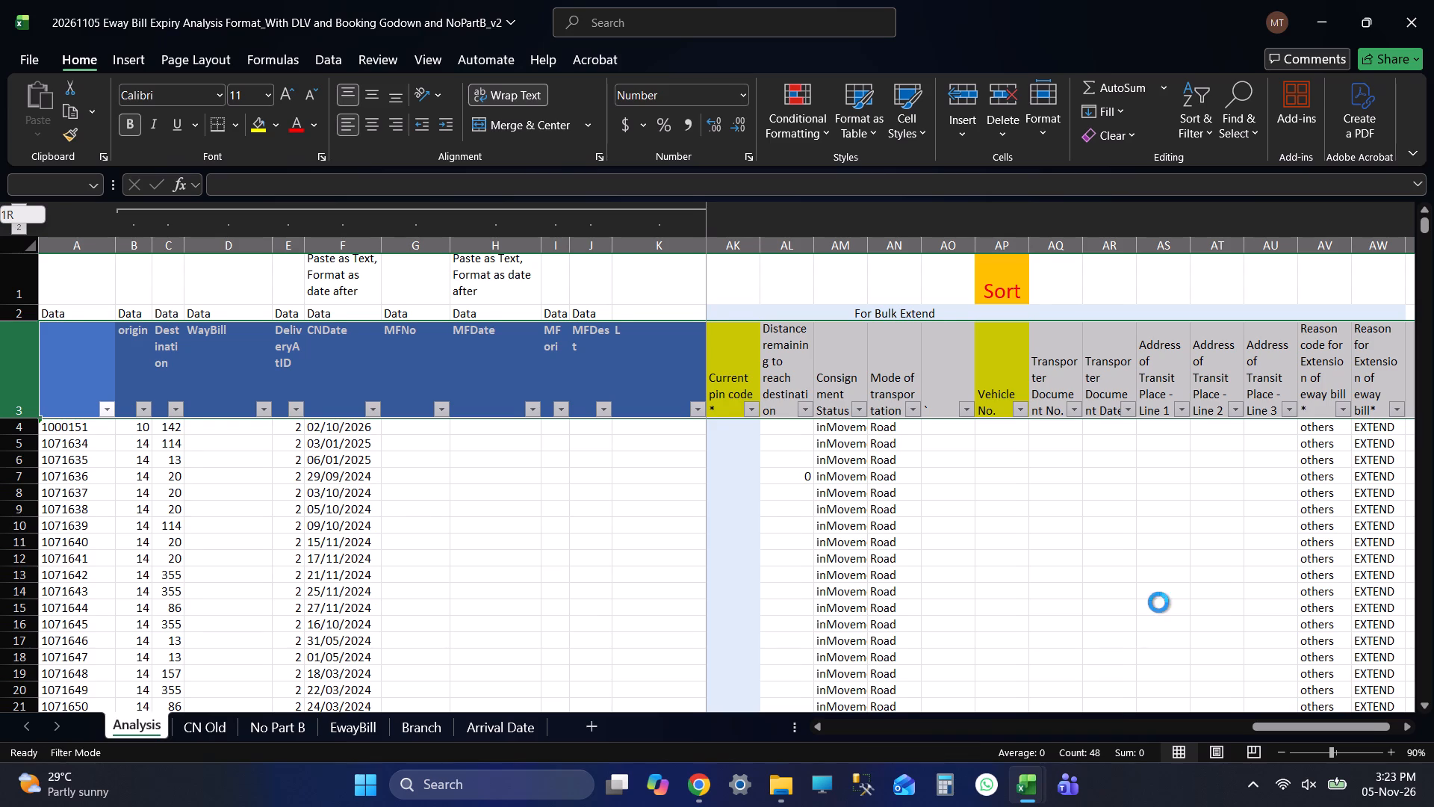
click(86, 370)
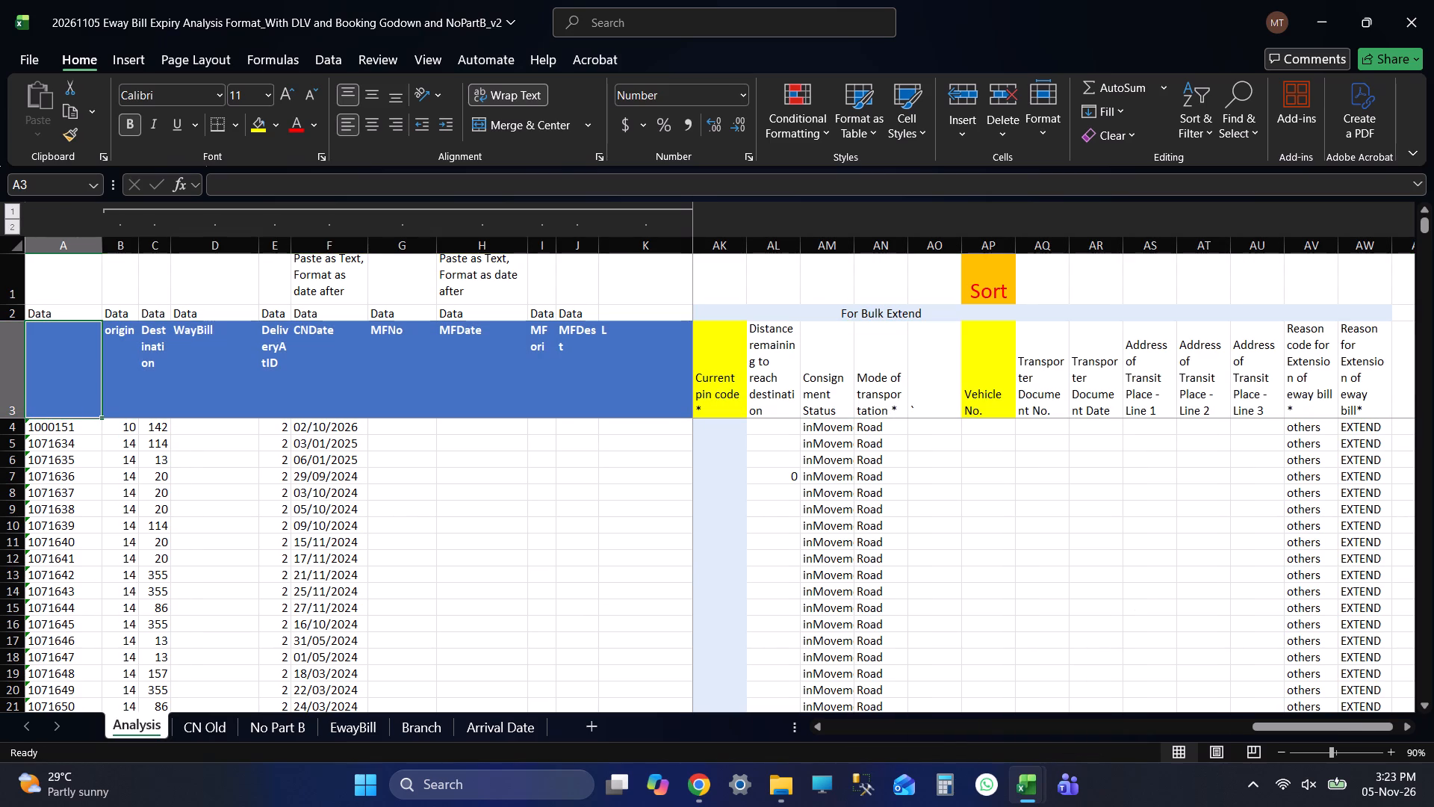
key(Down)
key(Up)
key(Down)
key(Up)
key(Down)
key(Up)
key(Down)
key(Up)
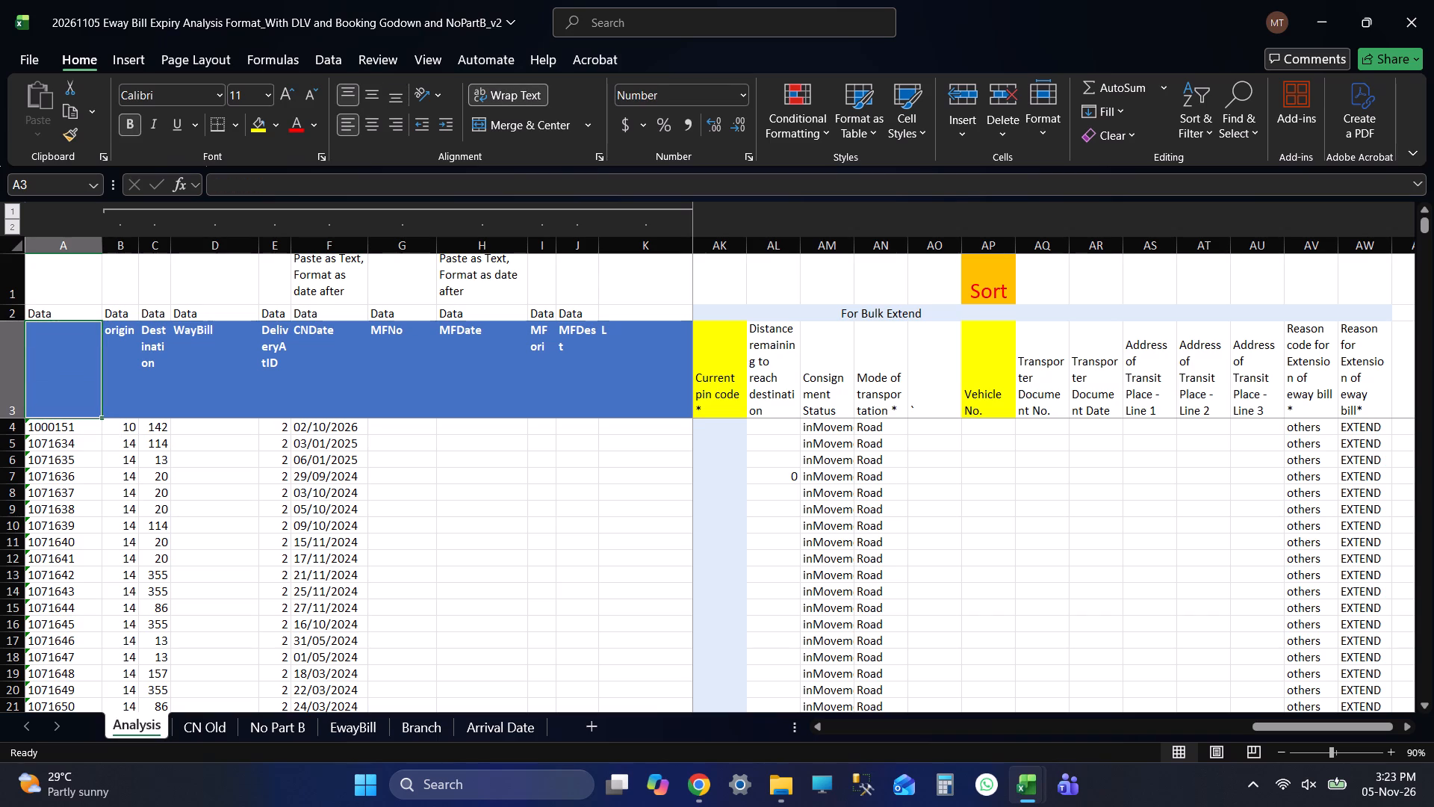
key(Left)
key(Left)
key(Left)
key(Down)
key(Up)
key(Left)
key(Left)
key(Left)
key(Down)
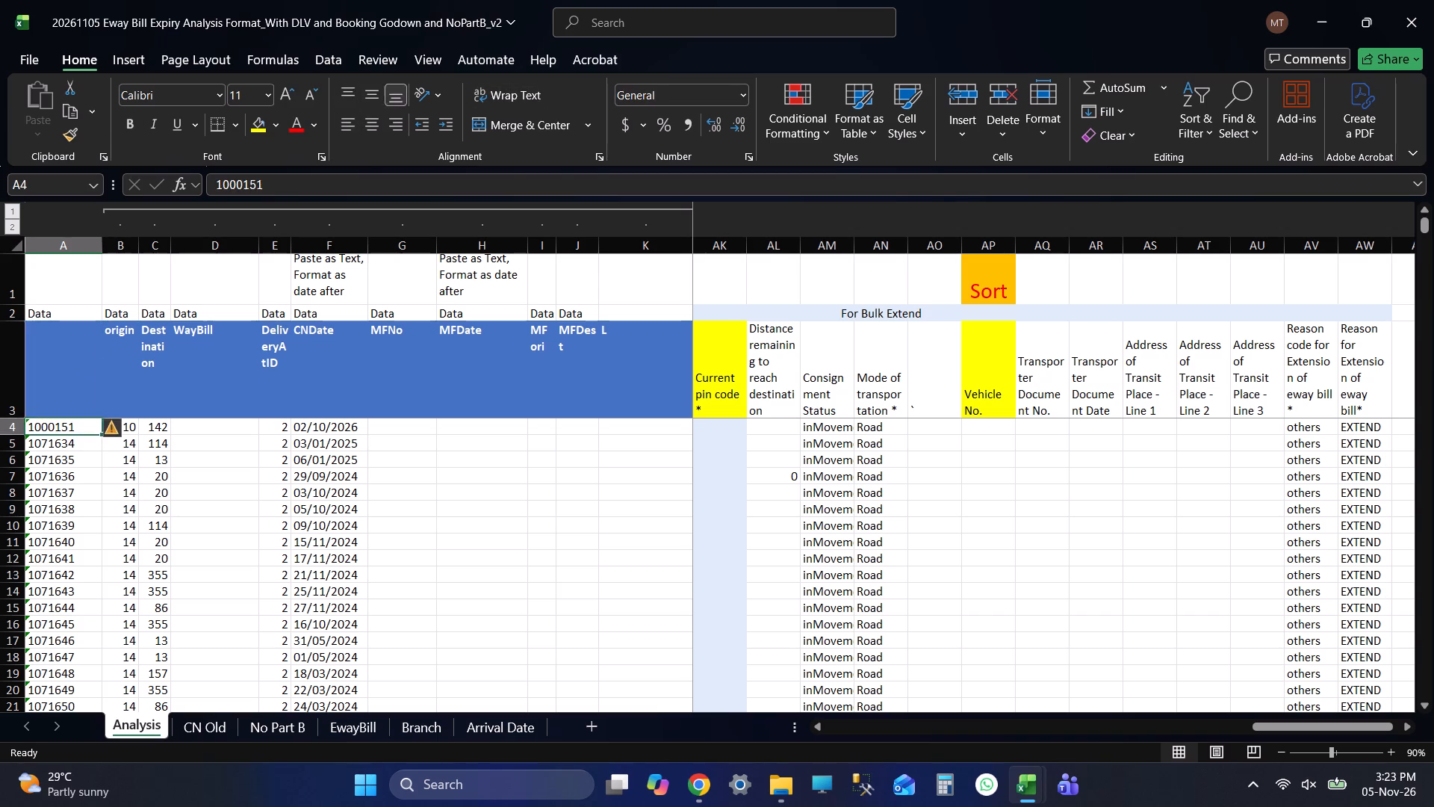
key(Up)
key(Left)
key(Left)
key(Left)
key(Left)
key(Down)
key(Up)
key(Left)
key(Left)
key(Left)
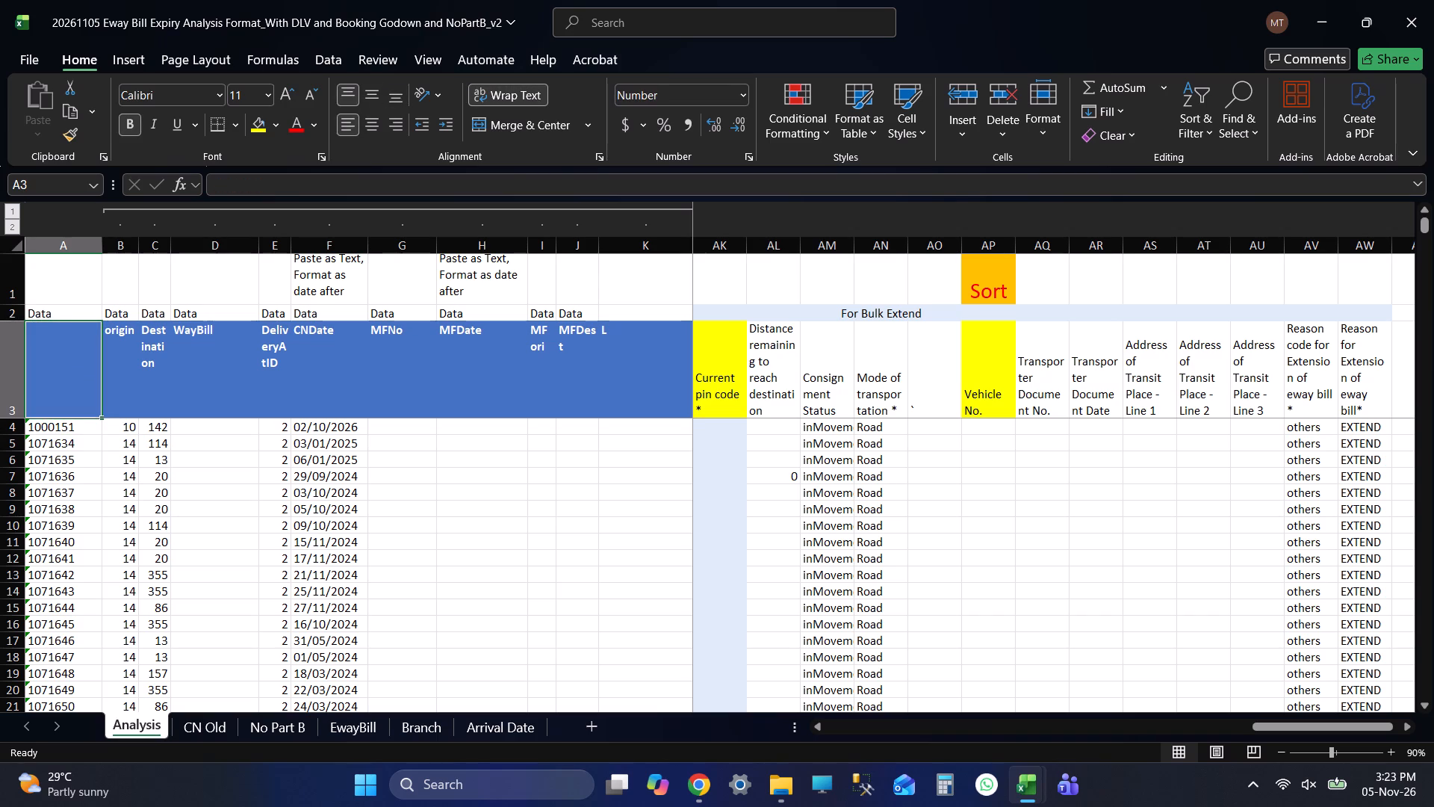
Clear the old data from columns A to K of the Analysis sheet, from row 4 down to the last filled row.
key(Down)
key(shift+Right)
key(shift+Right)
key(shift+Right)
key(shift+Right)
key(shift+Right)
key(shift+Right)
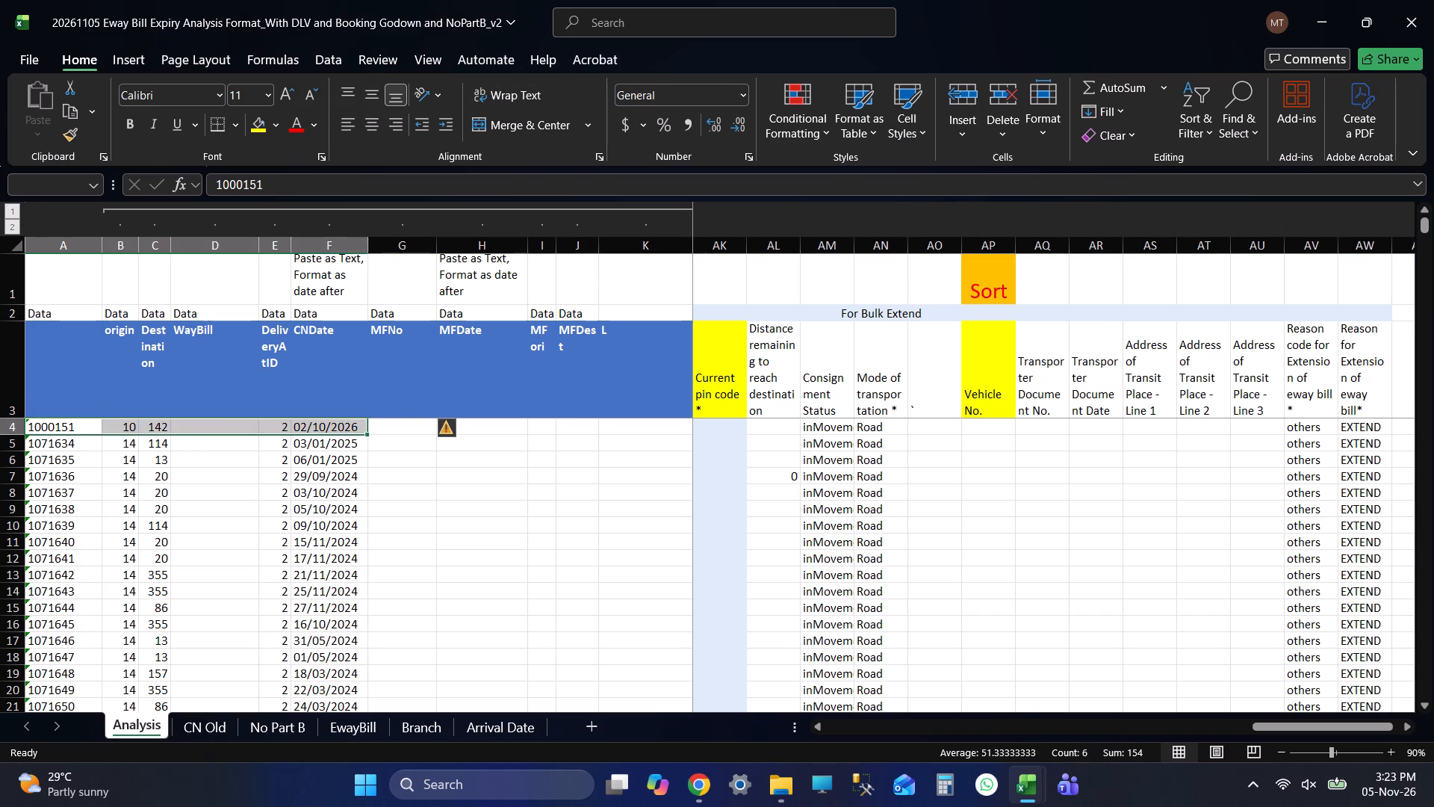
key(shift+Right)
key(shift+Right)
key(shift+Right)
key(shift+Right)
key(ctrl+shift+Down)
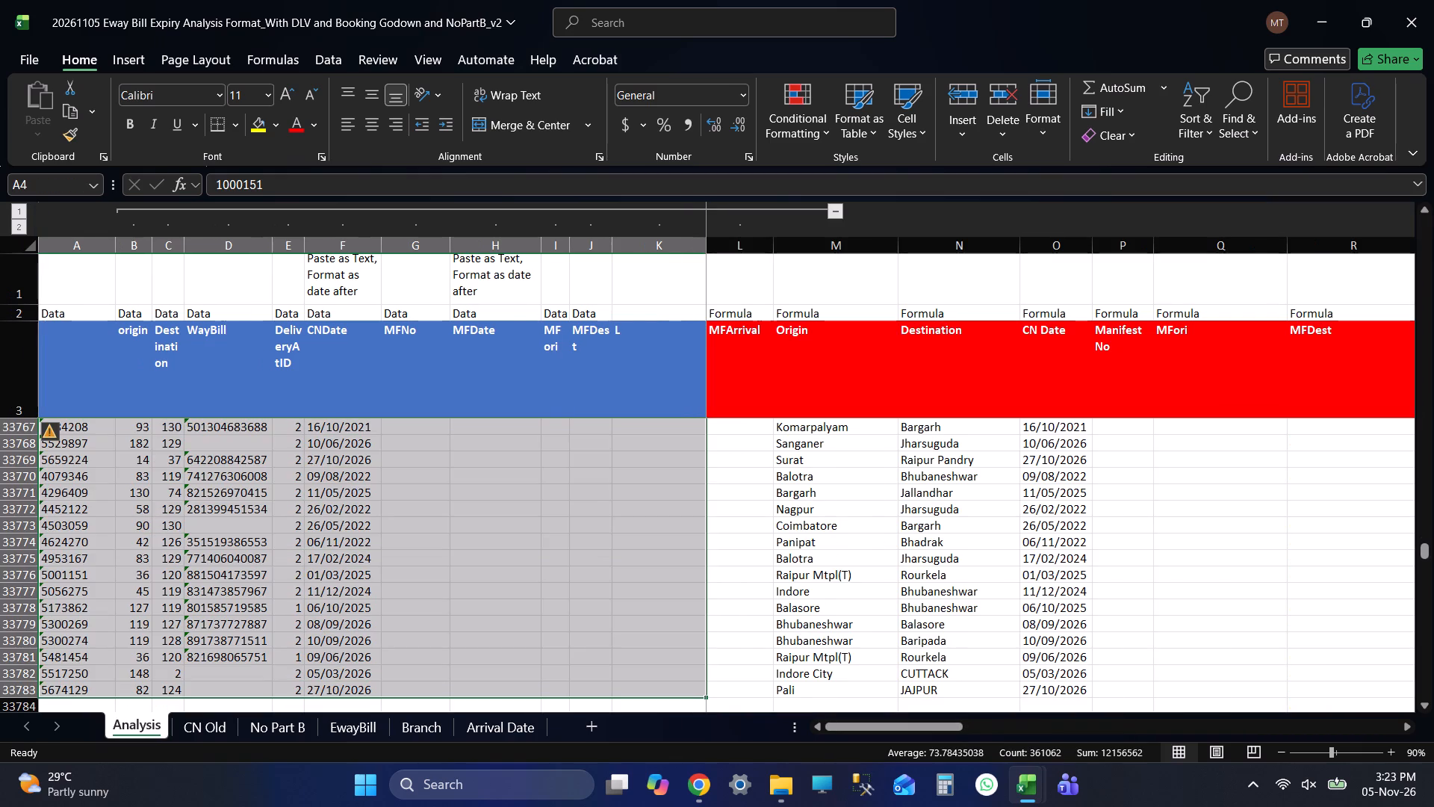
scroll(801, 540, down, 1)
scroll(940, 576, down, 1)
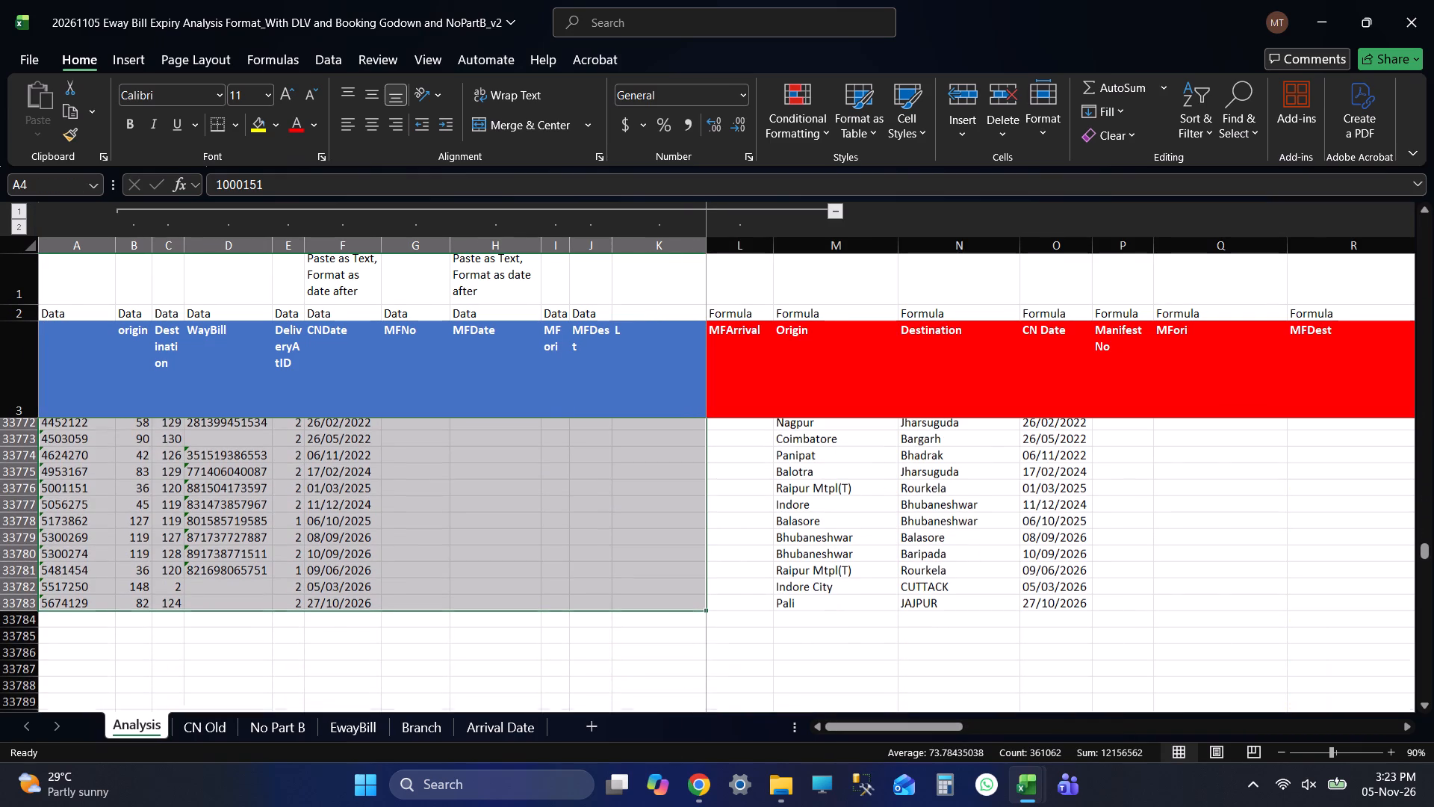
key(Delete)
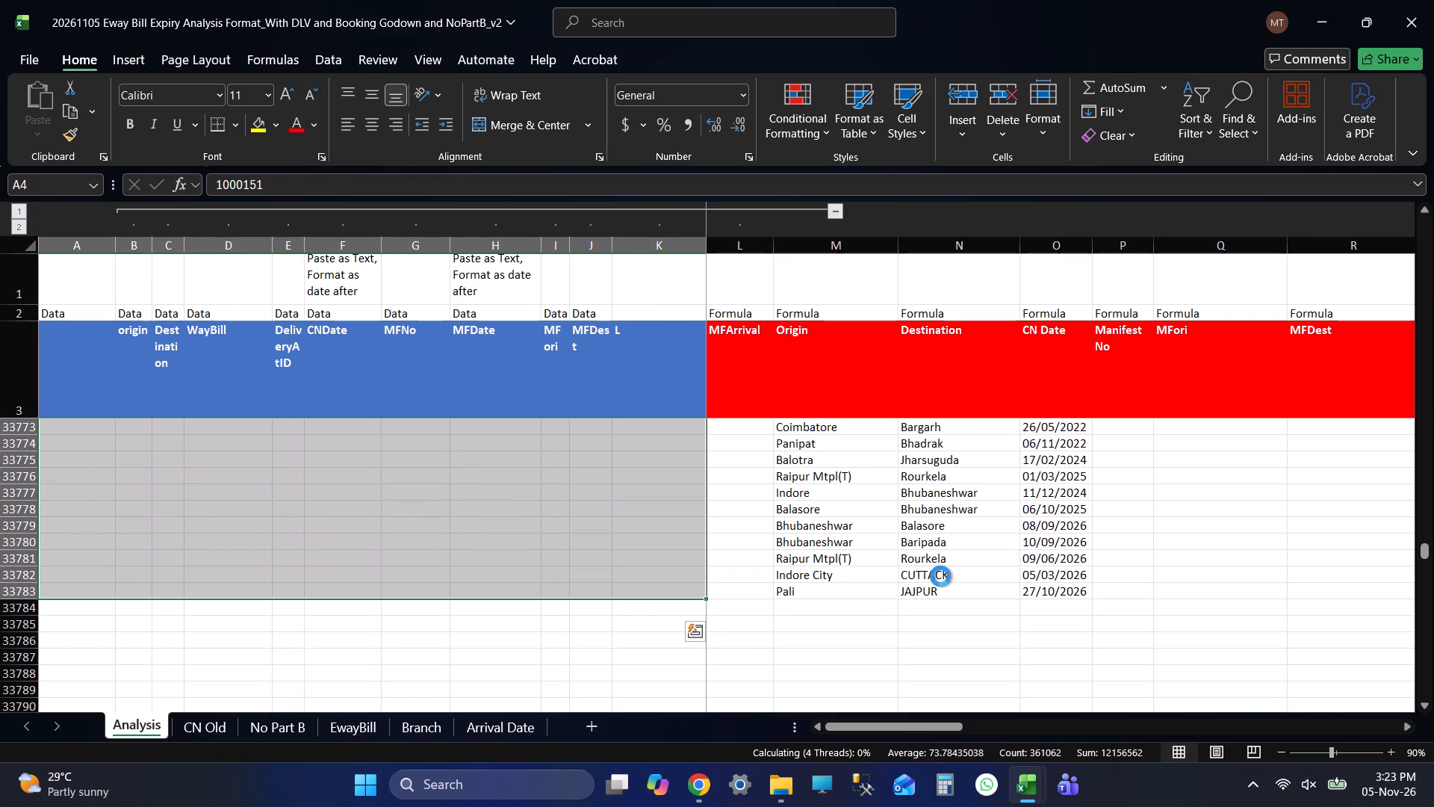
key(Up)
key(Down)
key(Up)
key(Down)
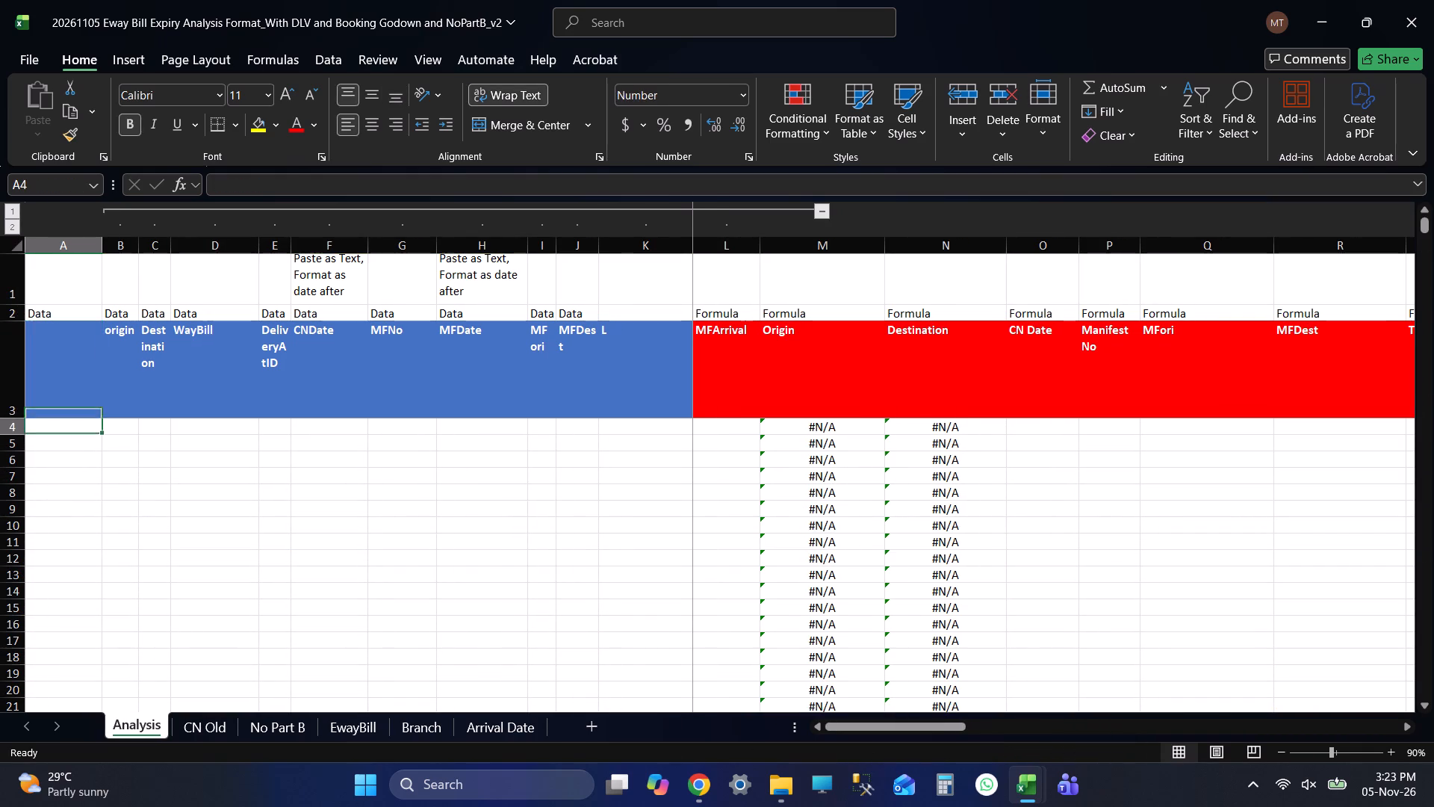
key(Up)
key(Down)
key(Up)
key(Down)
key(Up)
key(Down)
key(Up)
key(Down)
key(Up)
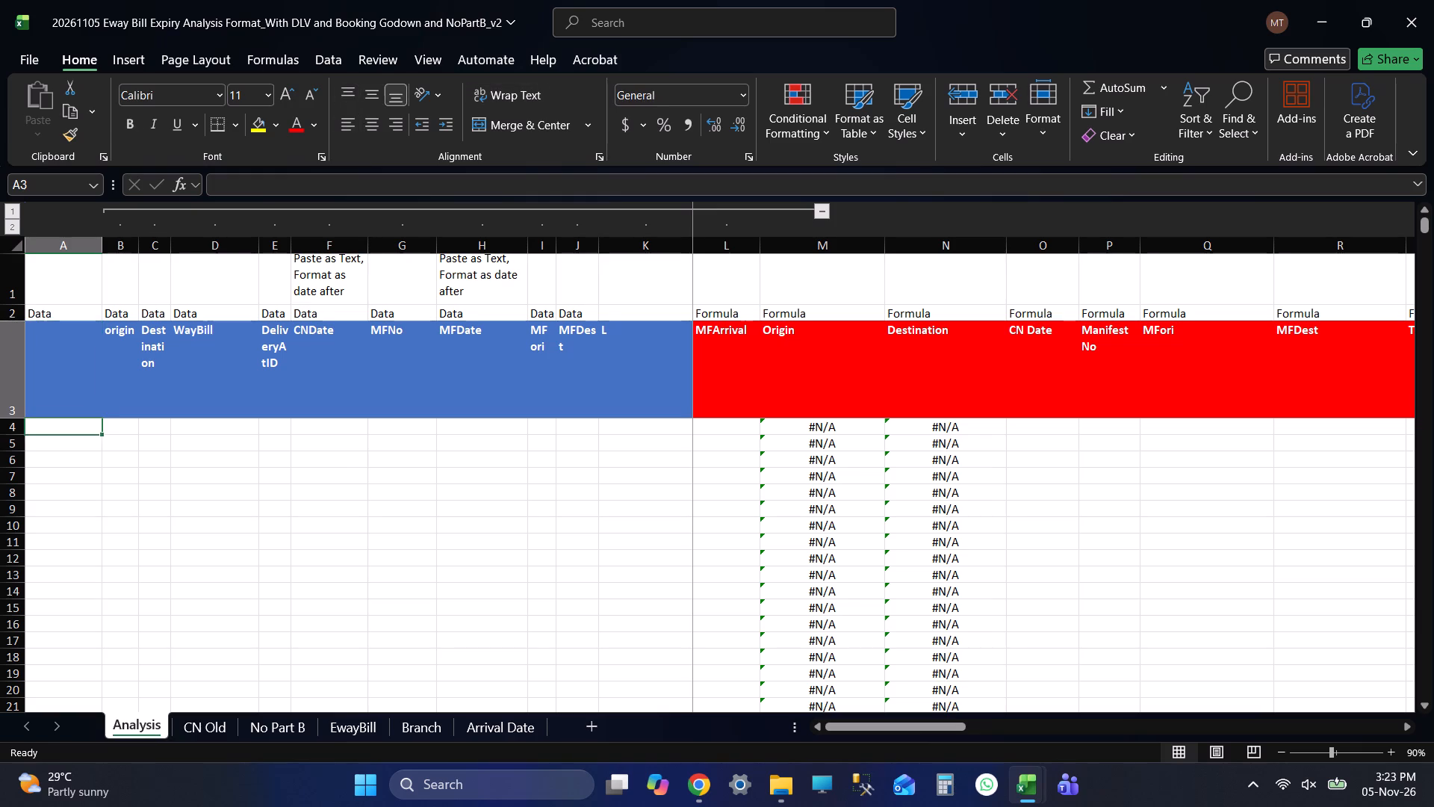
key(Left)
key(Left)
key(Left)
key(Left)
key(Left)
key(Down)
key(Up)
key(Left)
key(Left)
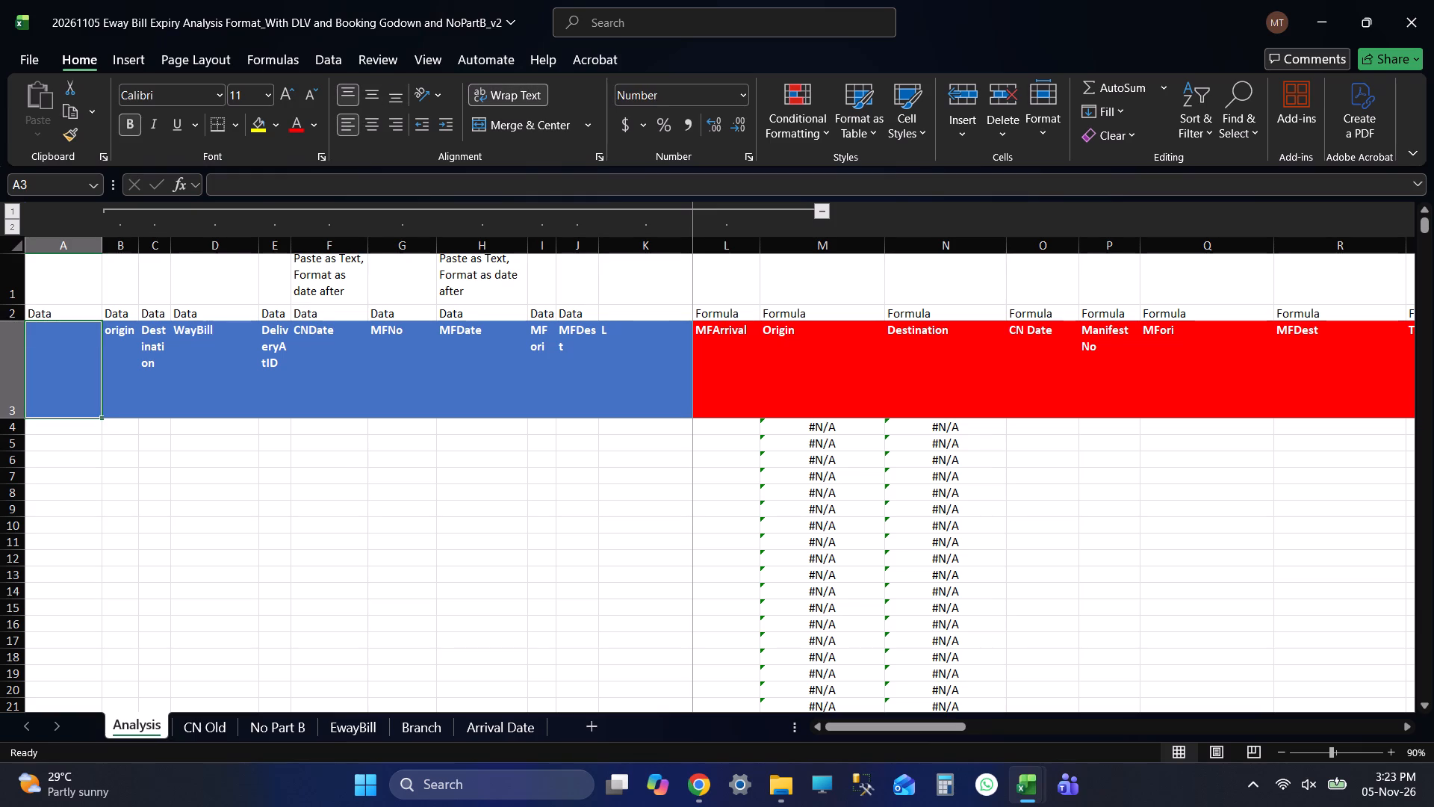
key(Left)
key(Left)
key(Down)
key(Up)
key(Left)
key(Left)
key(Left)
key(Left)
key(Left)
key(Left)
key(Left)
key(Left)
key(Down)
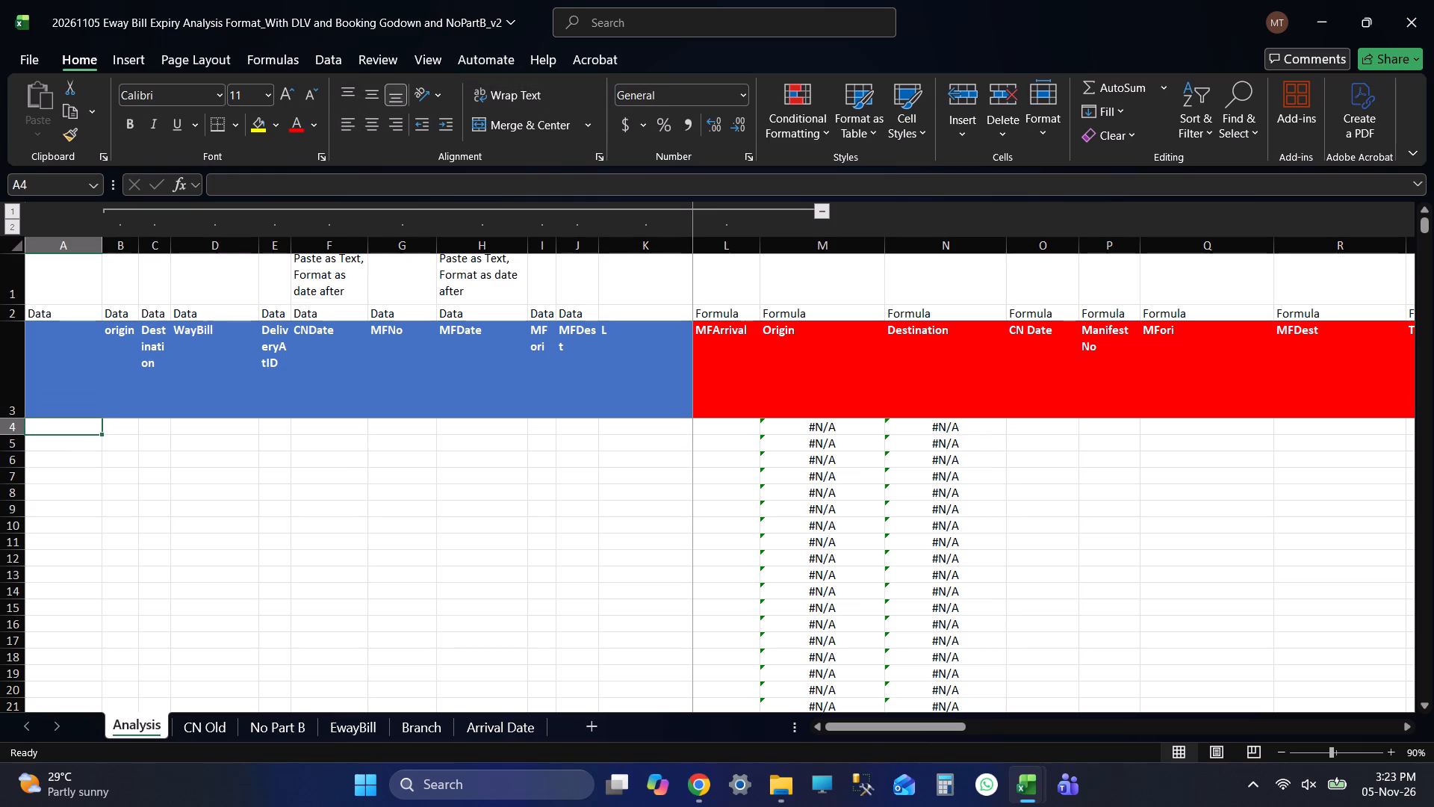
Clear all old records on the No Part B sheet below the headers, from row 3 down across columns B to AM.
click(287, 728)
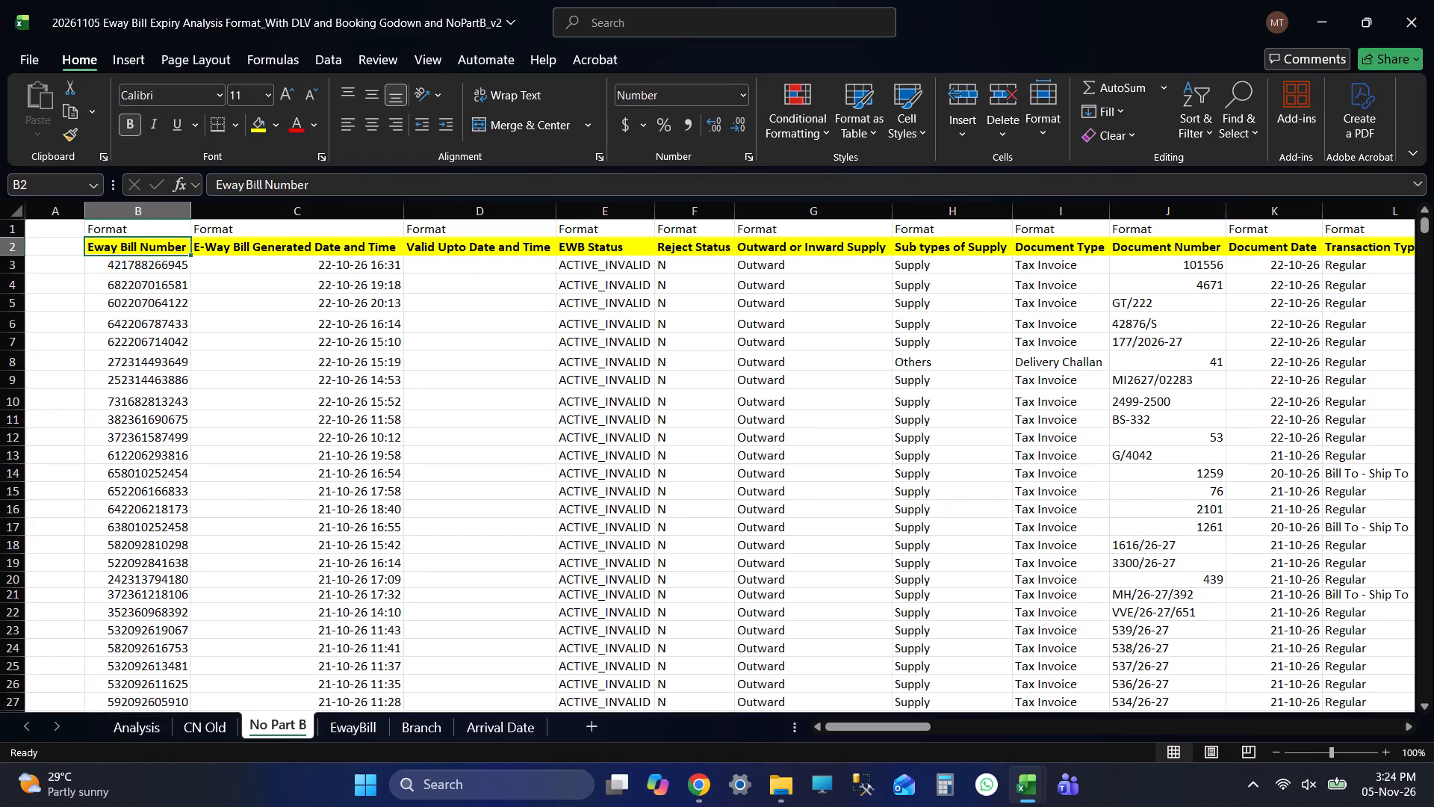
key(Down)
key(ctrl+shift+Right)
key(ctrl+shift+Right)
key(ctrl+shift+Right)
key(ctrl+shift+Right)
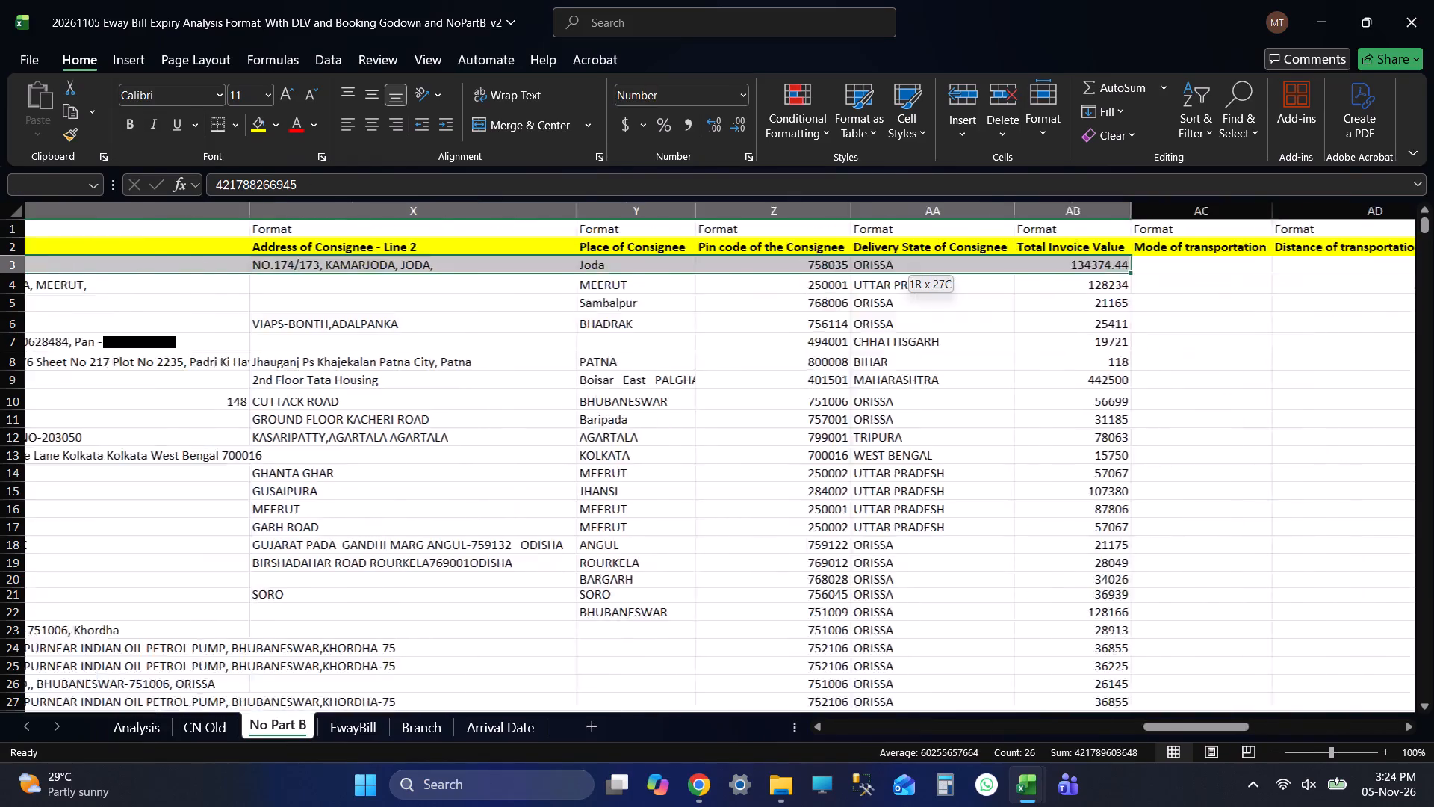
key(ctrl+shift+Right)
key(ctrl+shift+Right)
key(ctrl+shift+Right)
key(ctrl+shift+Down)
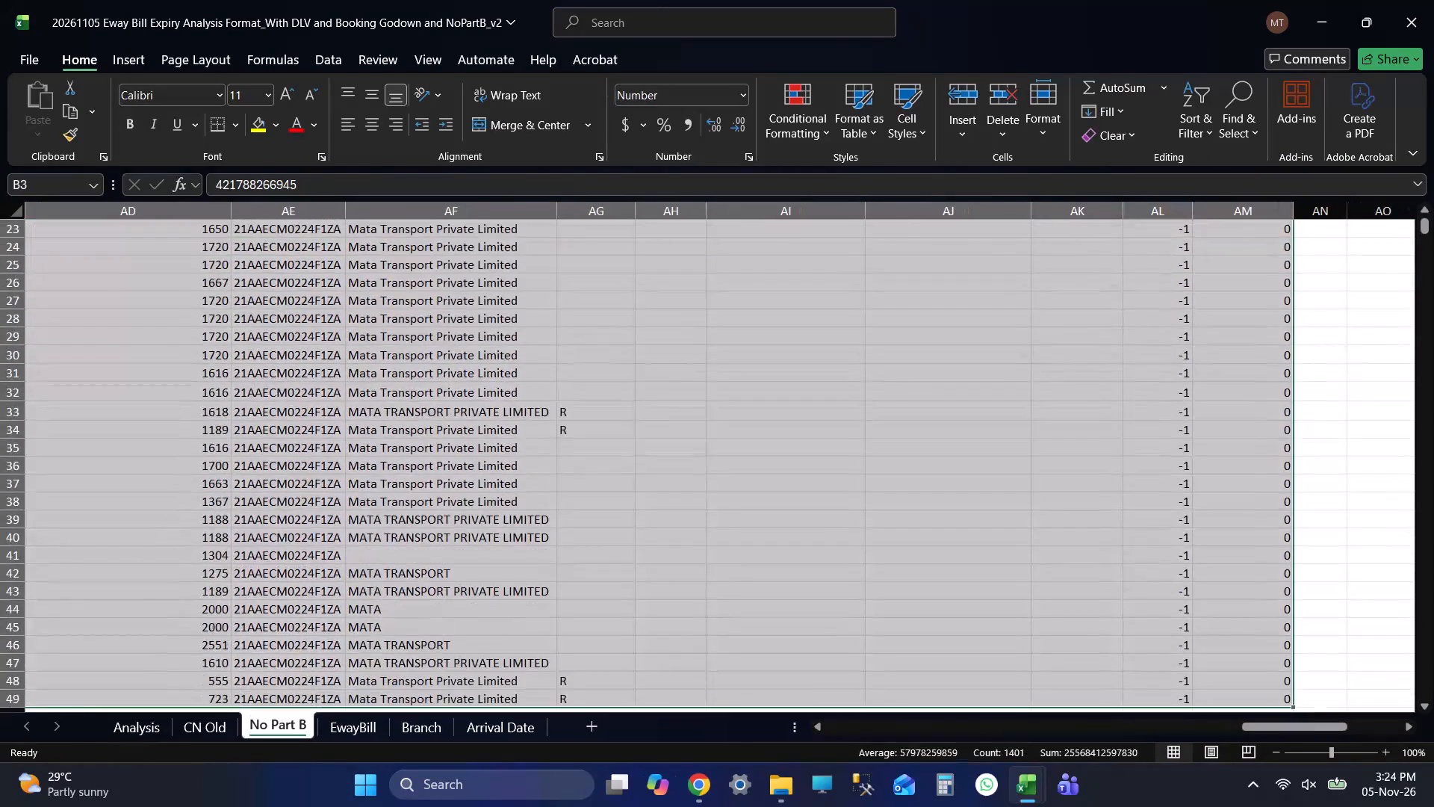
key(Delete)
key(Up)
key(Down)
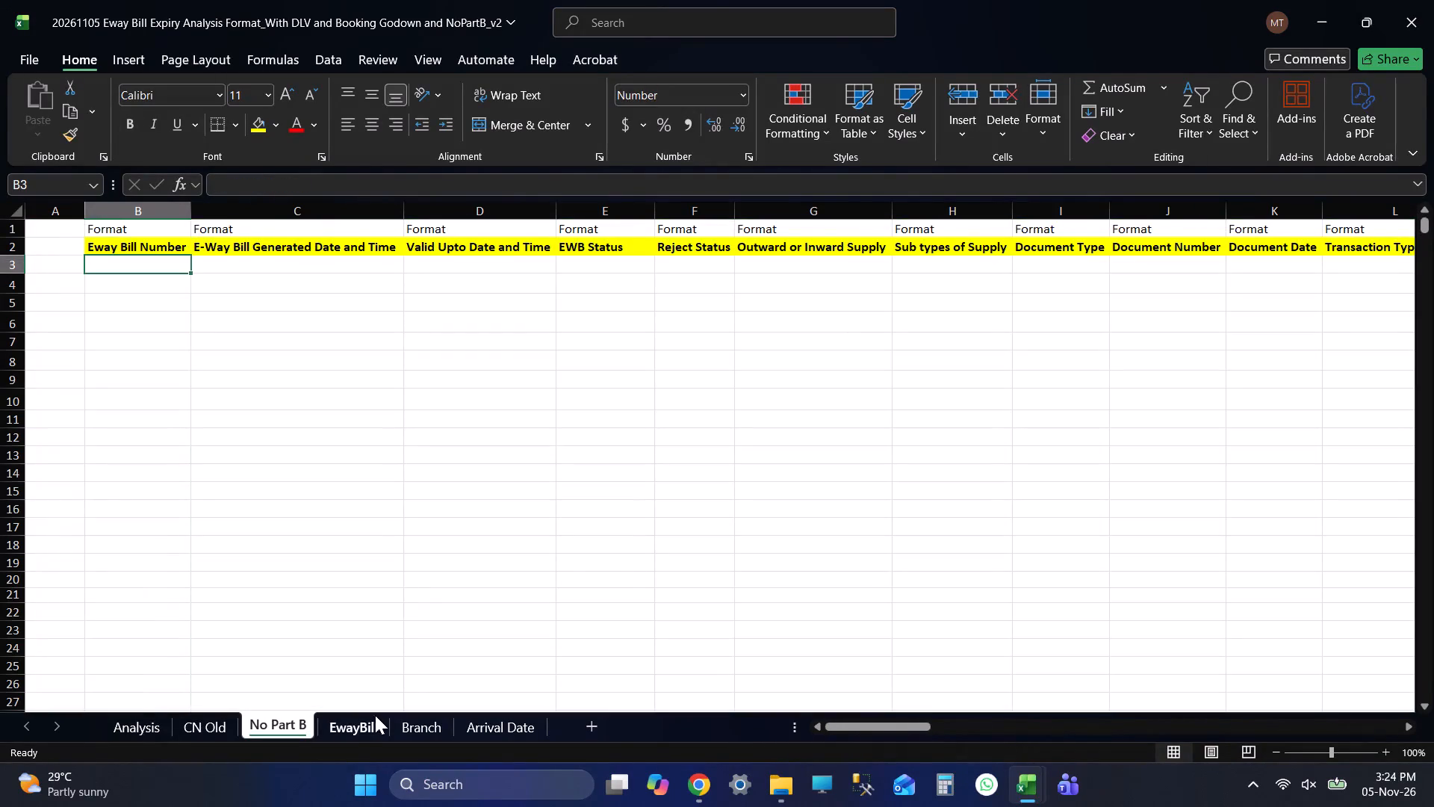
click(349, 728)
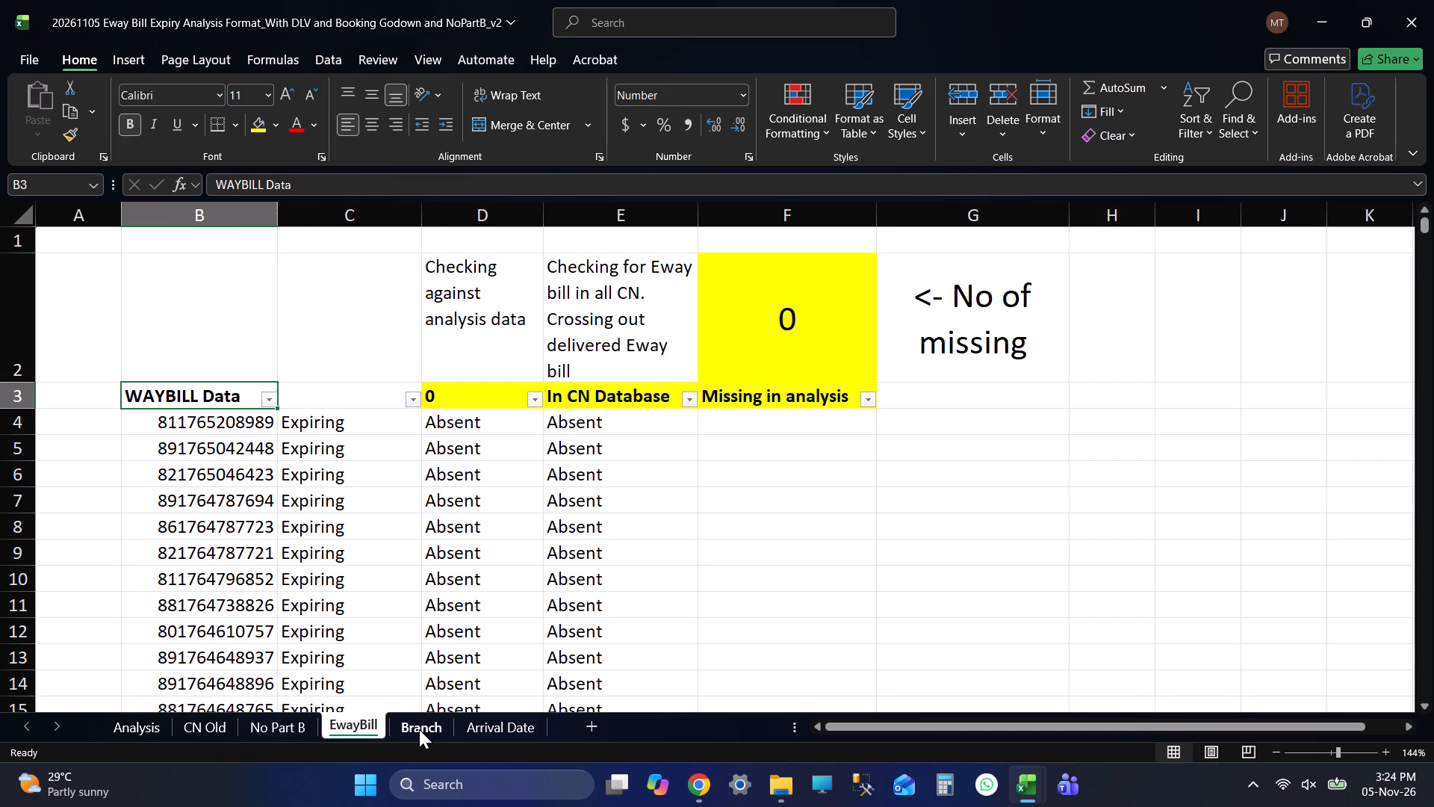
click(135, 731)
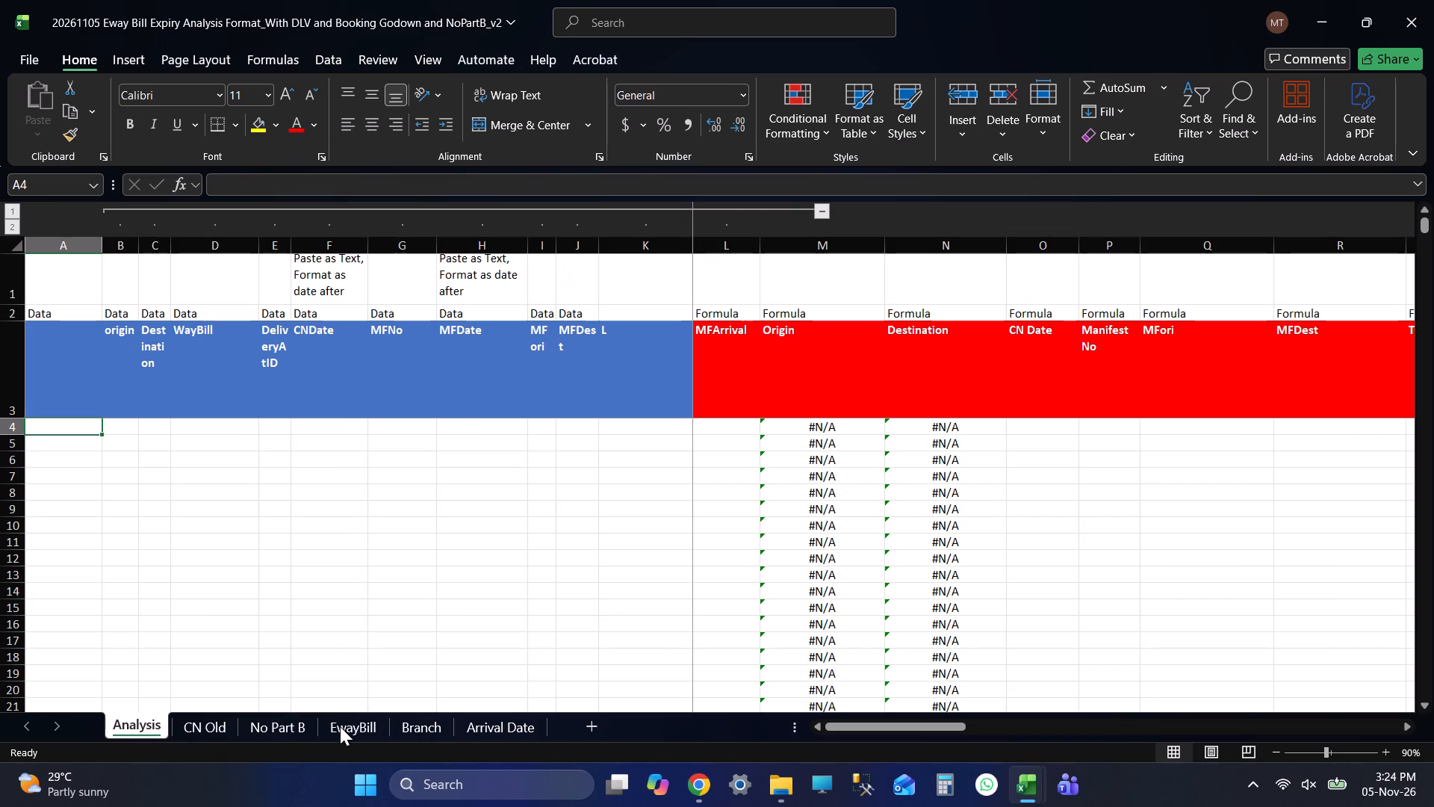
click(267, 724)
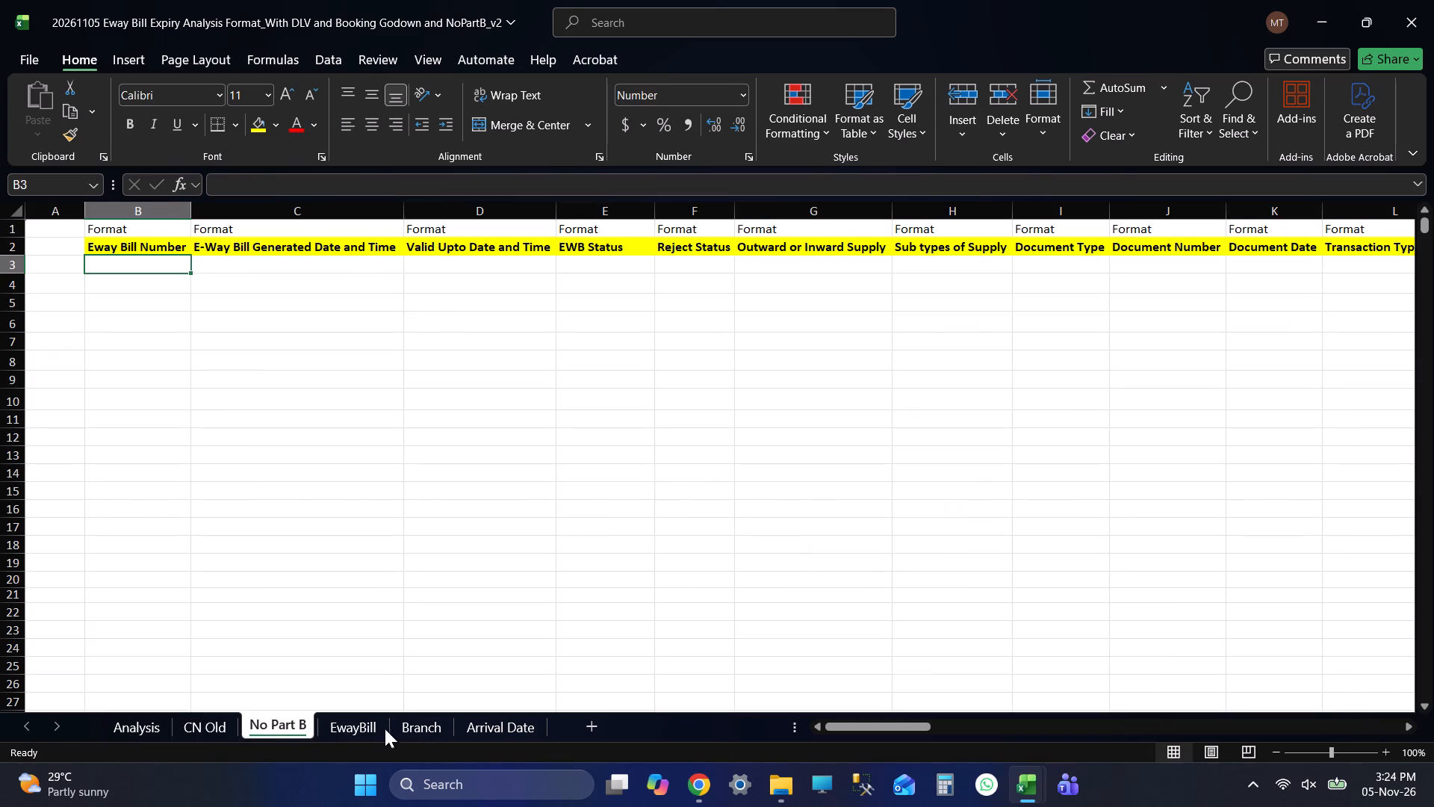
Remove the filter from the row 3 headers of the EwayBill sheet, columns B to F.
click(353, 723)
key(ctrl+shift+Right)
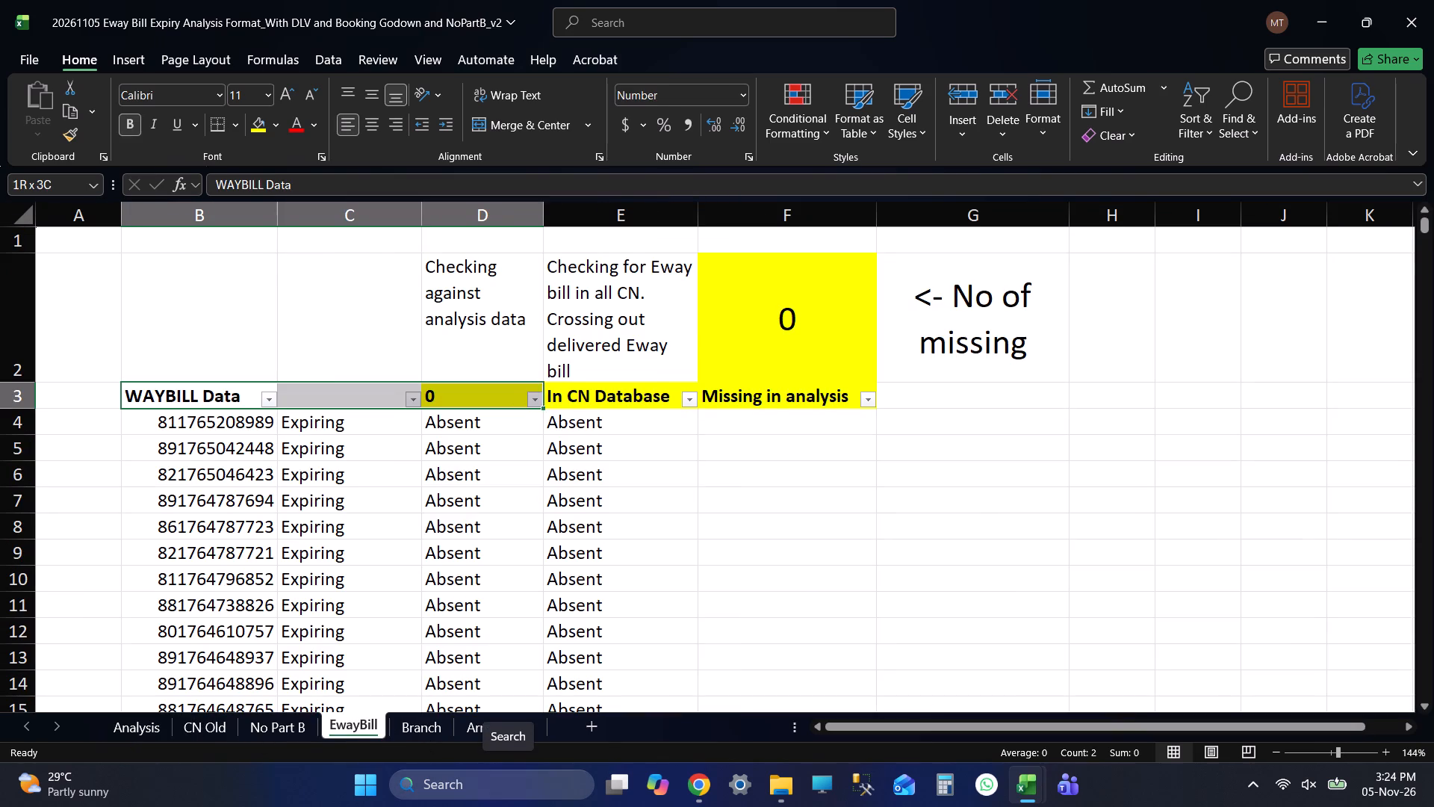
key(ctrl+shift+Right)
key(ctrl+shift+l)
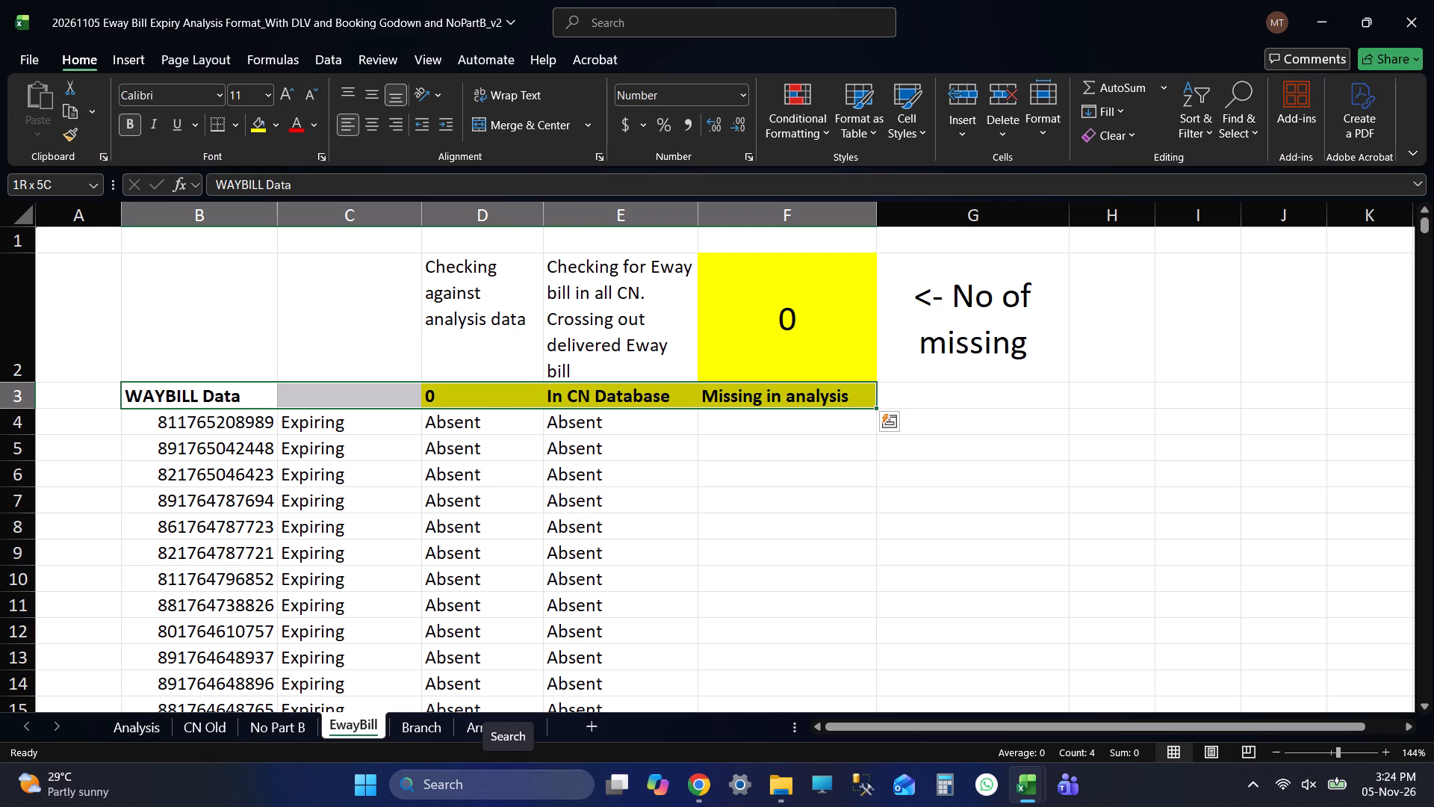
Clear the old waybill numbers under WAYBILL Data on the EwayBill sheet, from B4 to the end of the list.
key(Down)
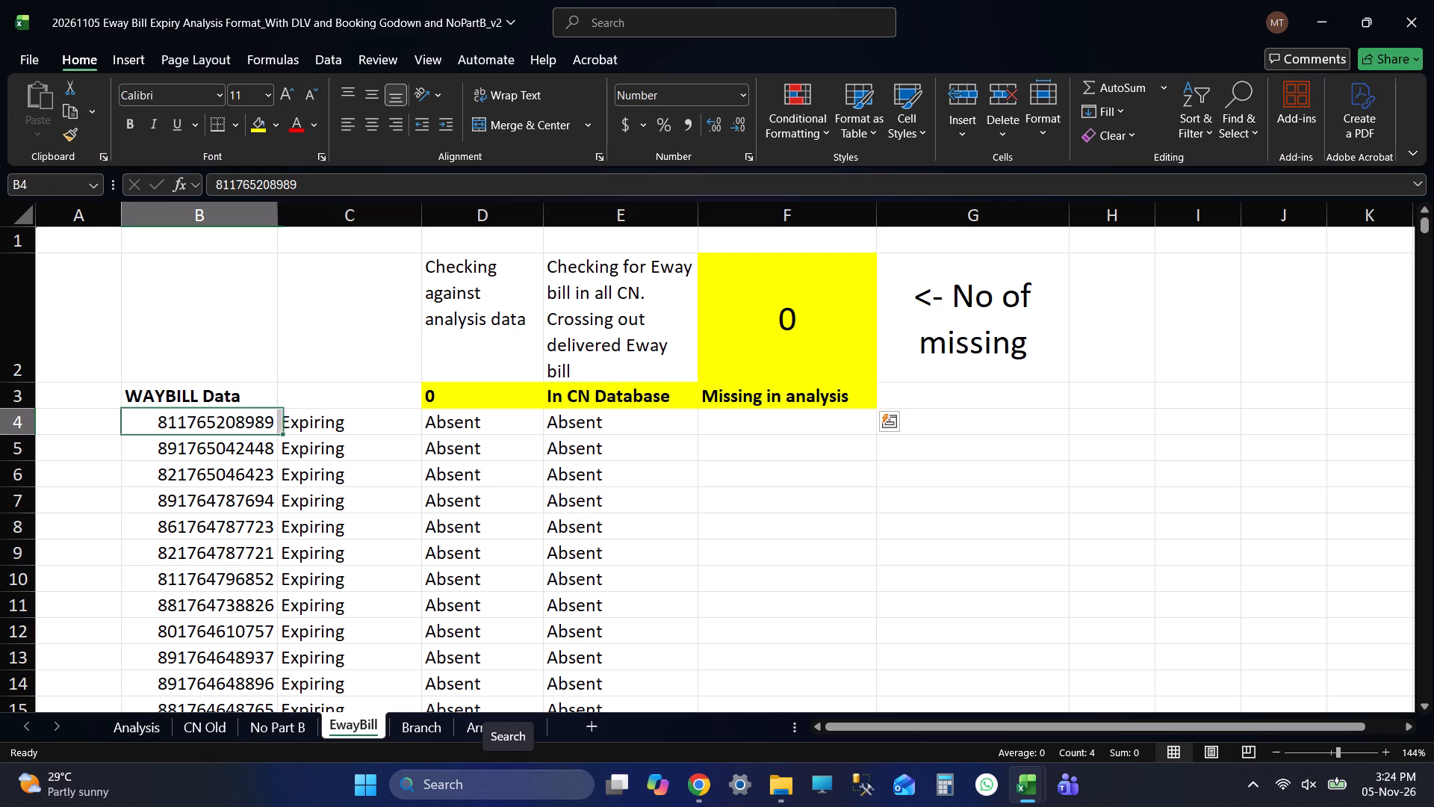
key(ctrl+shift+Down)
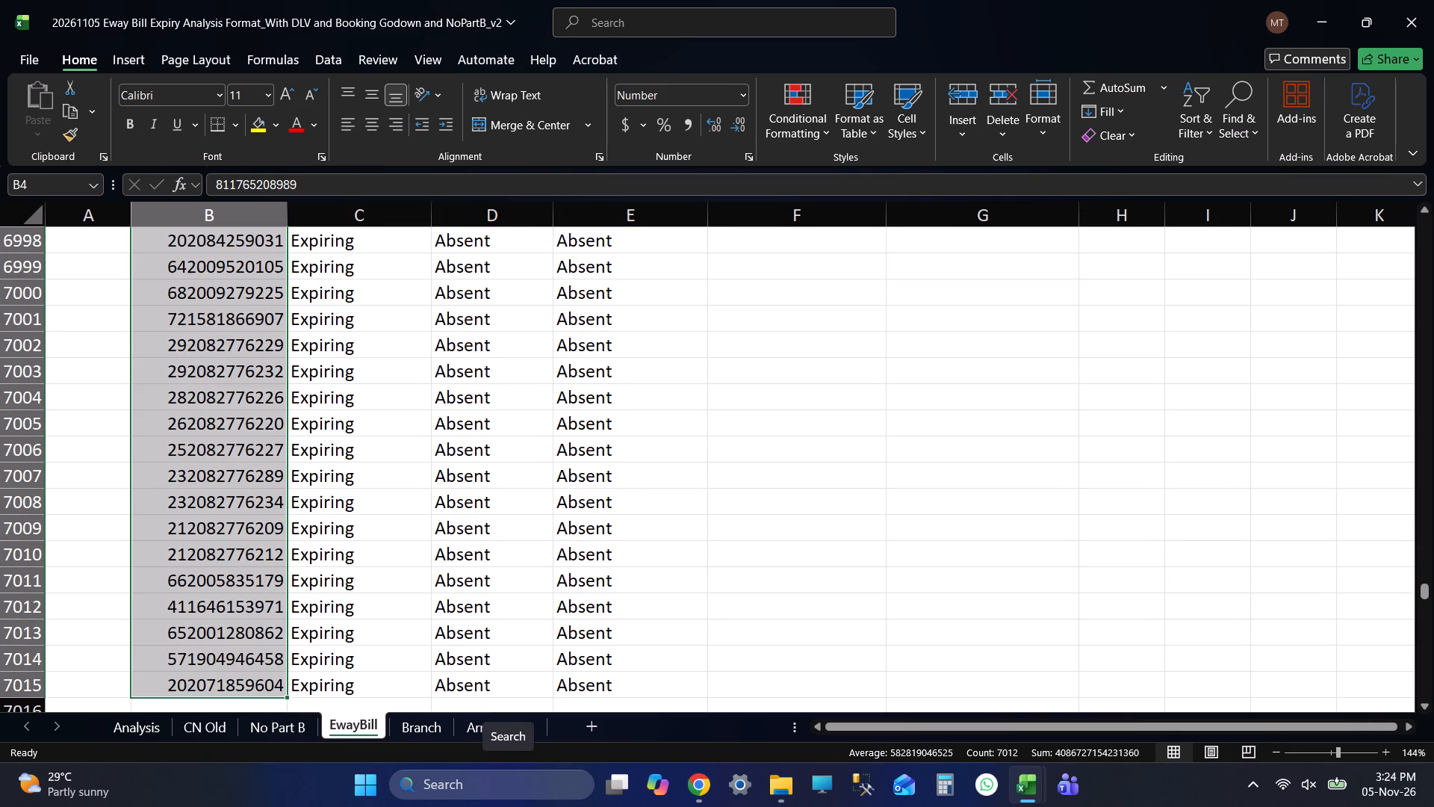
scroll(597, 508, down, 2)
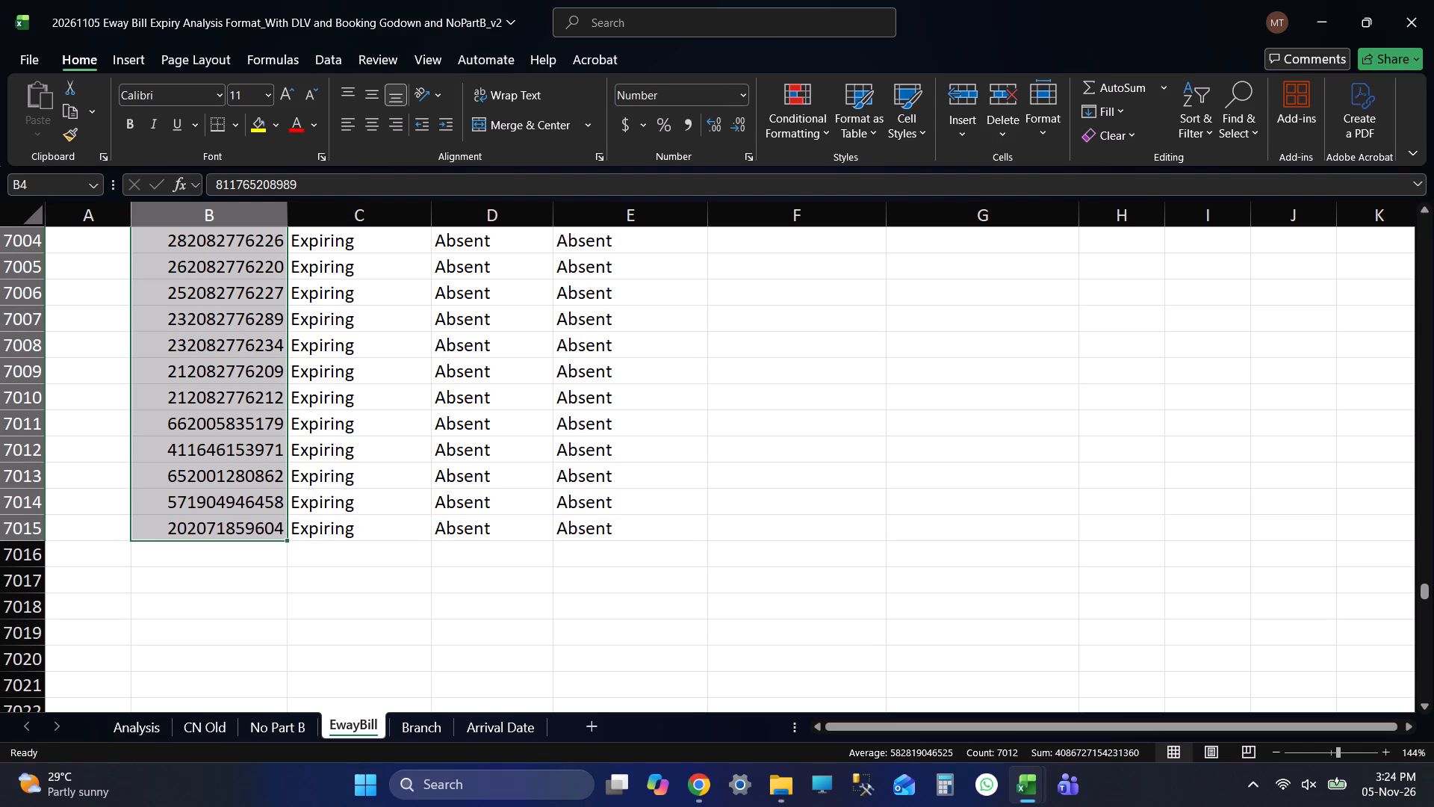
key(Delete)
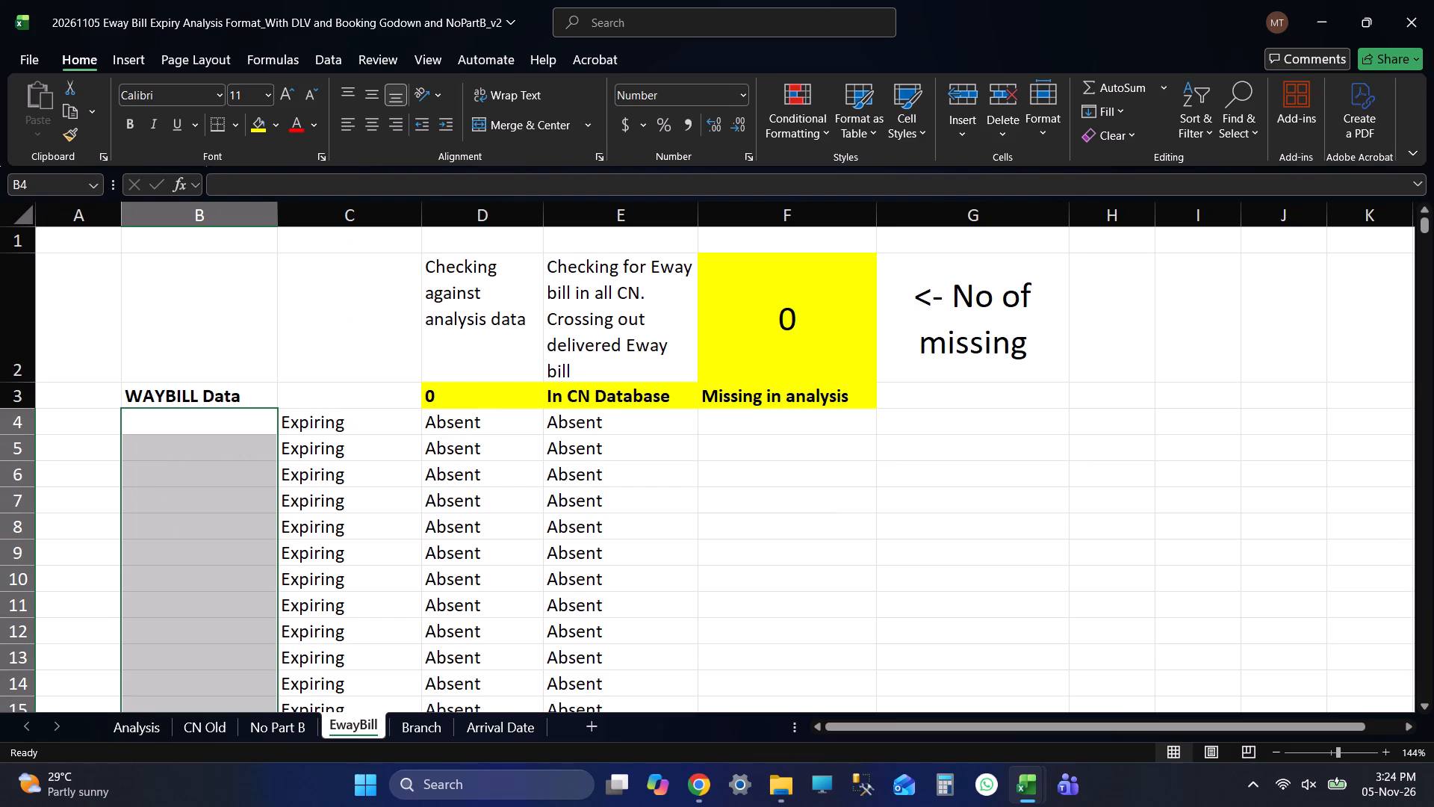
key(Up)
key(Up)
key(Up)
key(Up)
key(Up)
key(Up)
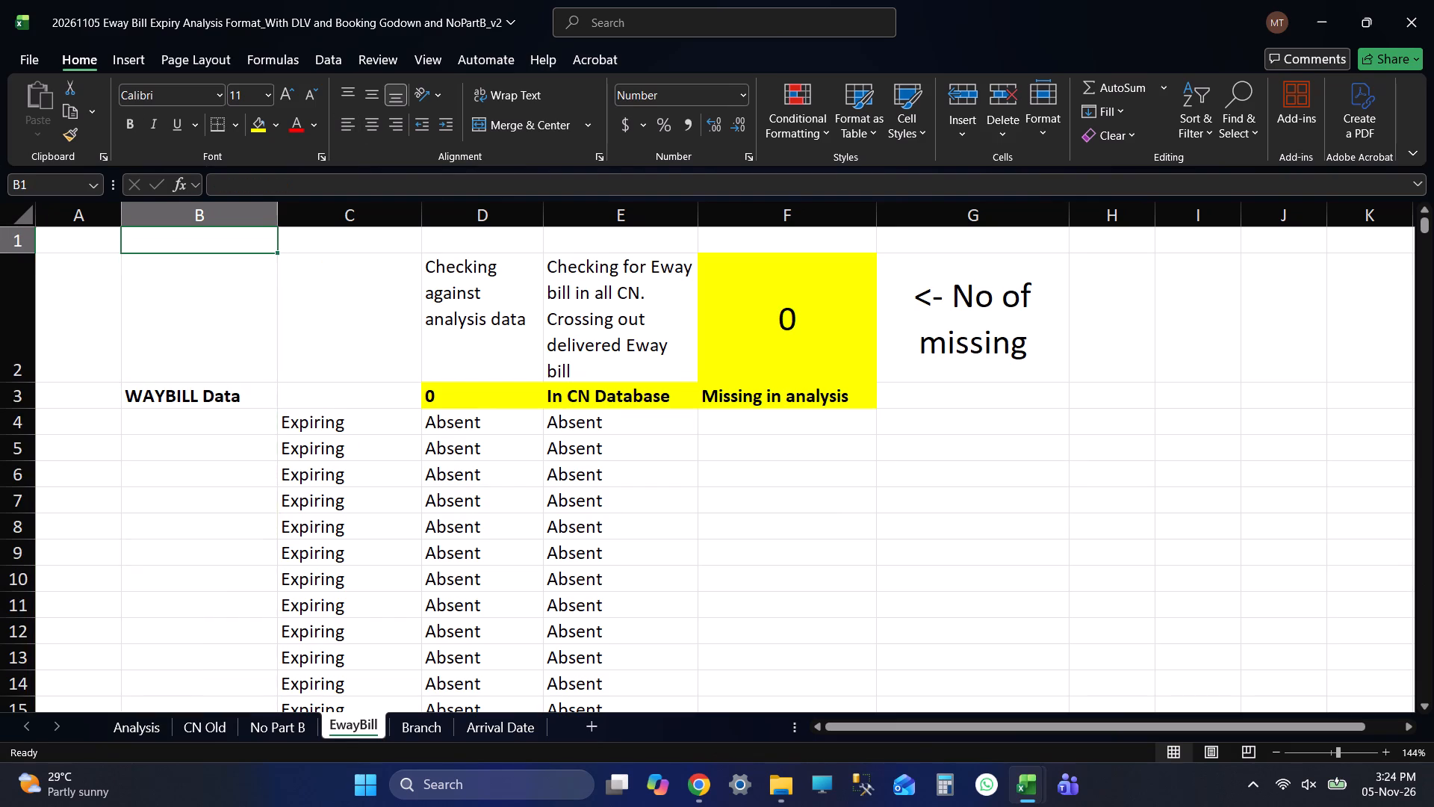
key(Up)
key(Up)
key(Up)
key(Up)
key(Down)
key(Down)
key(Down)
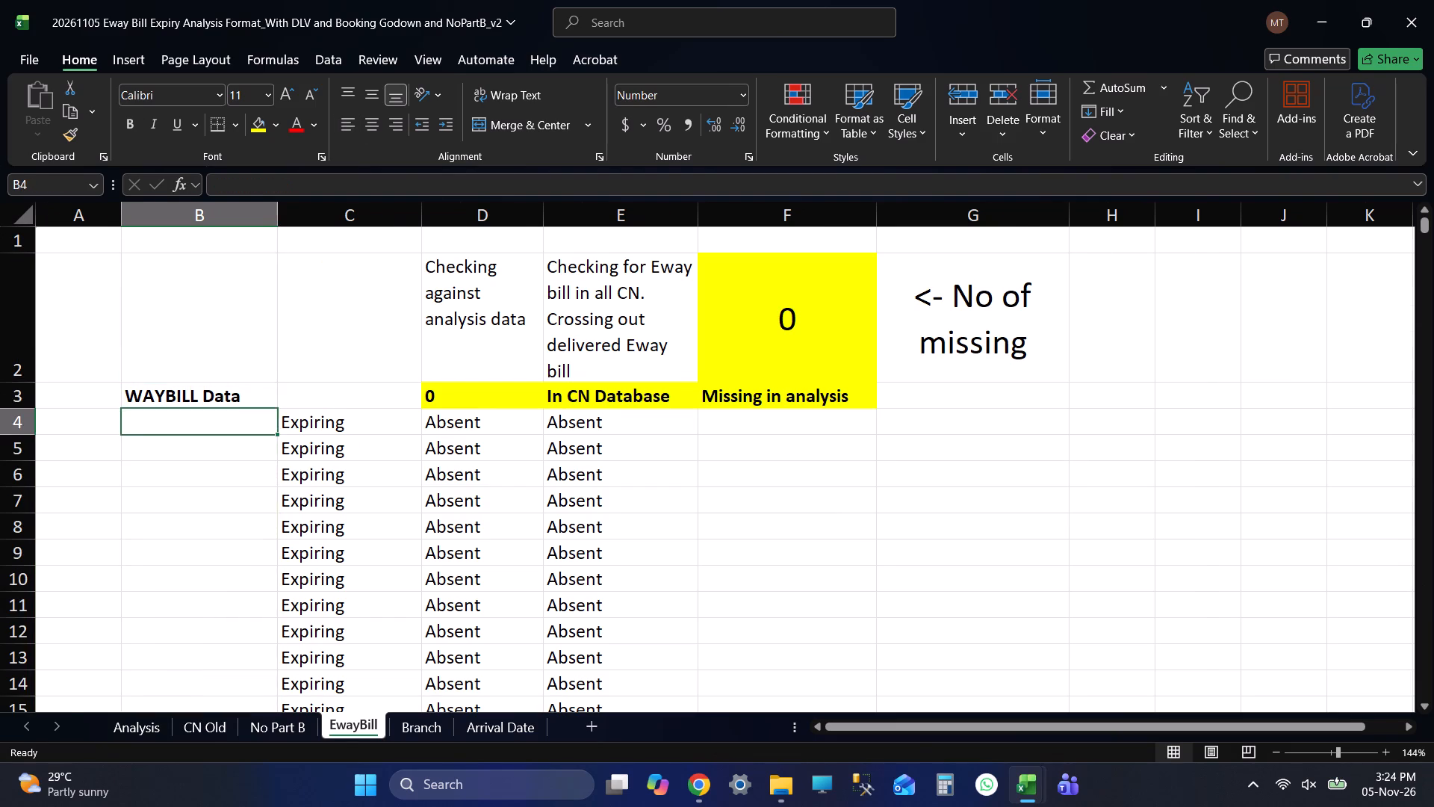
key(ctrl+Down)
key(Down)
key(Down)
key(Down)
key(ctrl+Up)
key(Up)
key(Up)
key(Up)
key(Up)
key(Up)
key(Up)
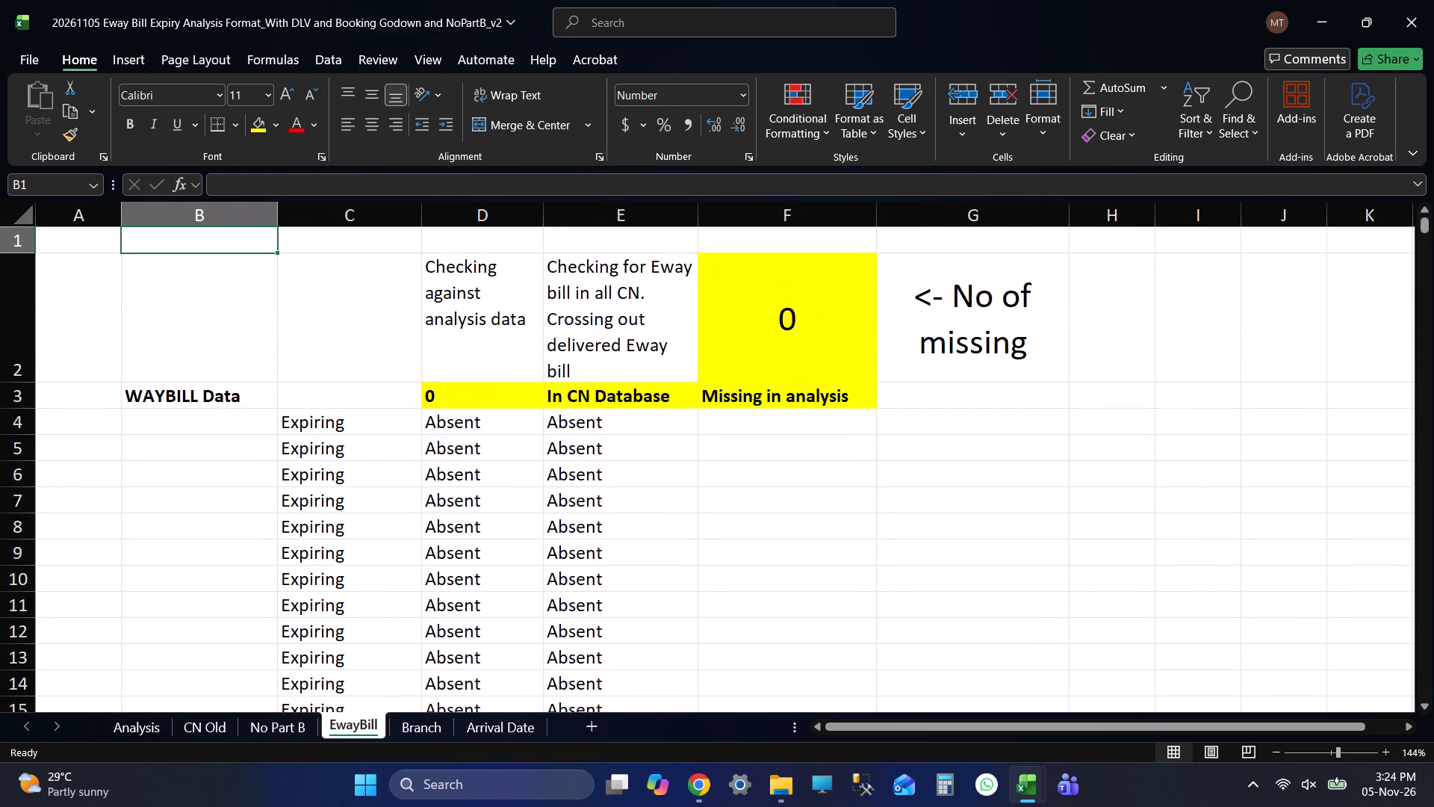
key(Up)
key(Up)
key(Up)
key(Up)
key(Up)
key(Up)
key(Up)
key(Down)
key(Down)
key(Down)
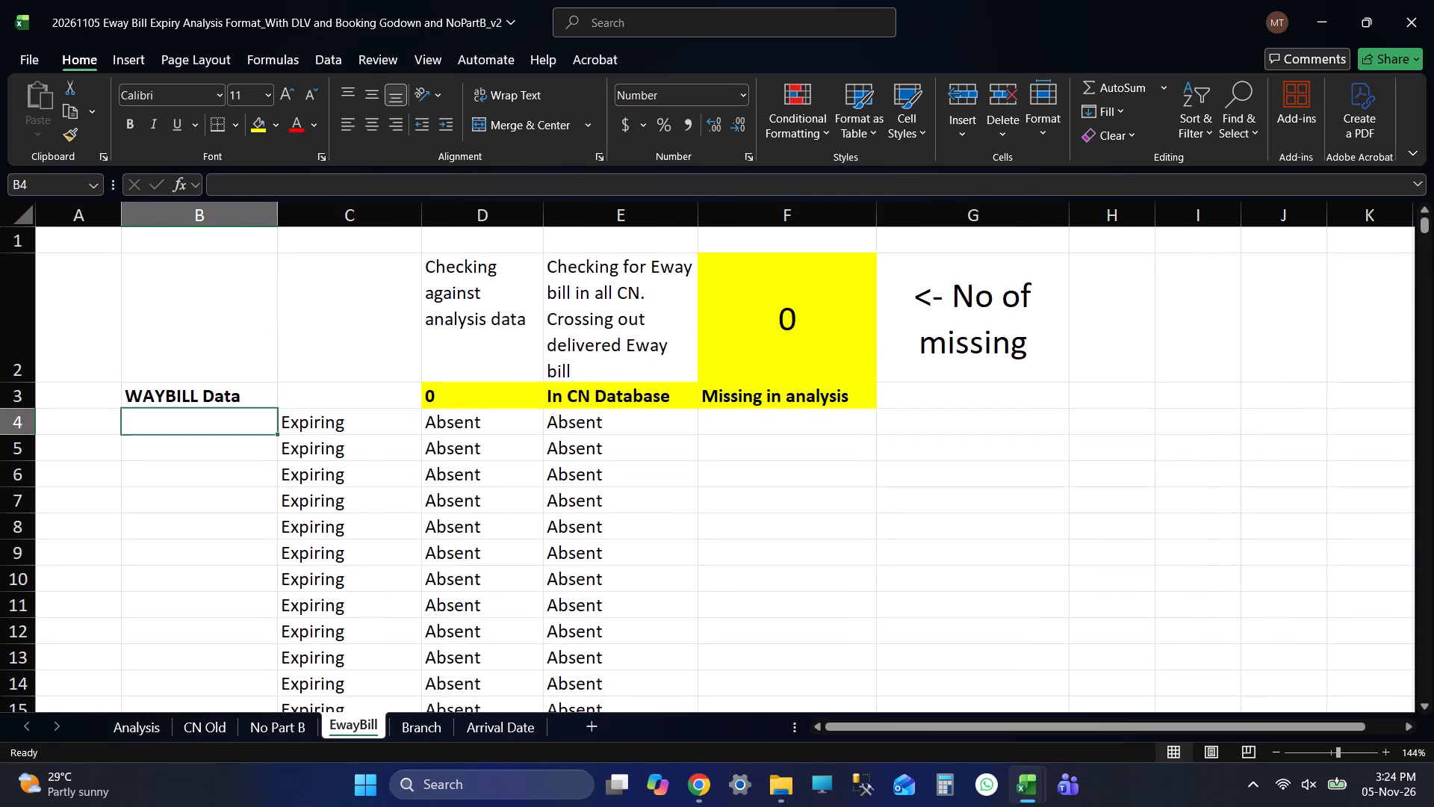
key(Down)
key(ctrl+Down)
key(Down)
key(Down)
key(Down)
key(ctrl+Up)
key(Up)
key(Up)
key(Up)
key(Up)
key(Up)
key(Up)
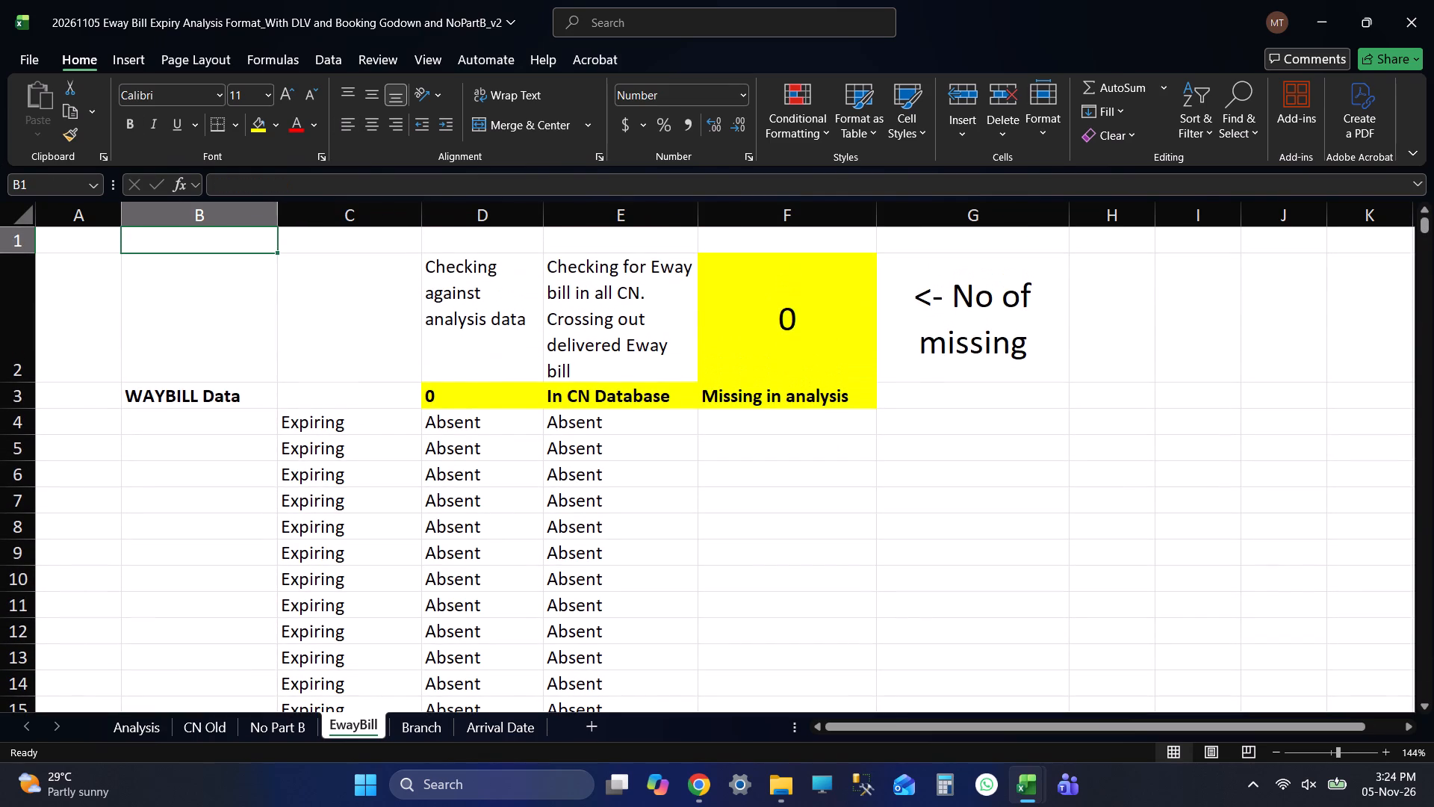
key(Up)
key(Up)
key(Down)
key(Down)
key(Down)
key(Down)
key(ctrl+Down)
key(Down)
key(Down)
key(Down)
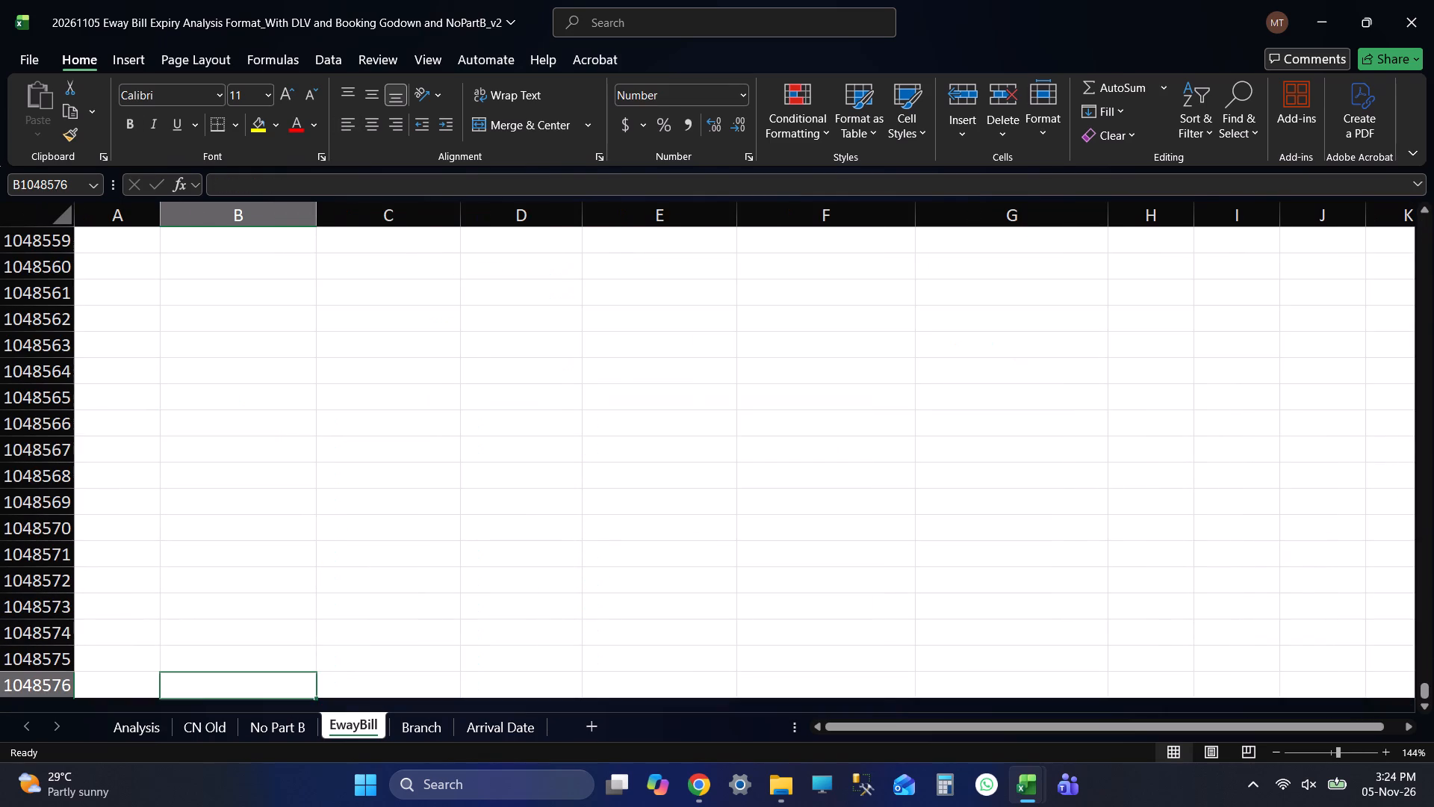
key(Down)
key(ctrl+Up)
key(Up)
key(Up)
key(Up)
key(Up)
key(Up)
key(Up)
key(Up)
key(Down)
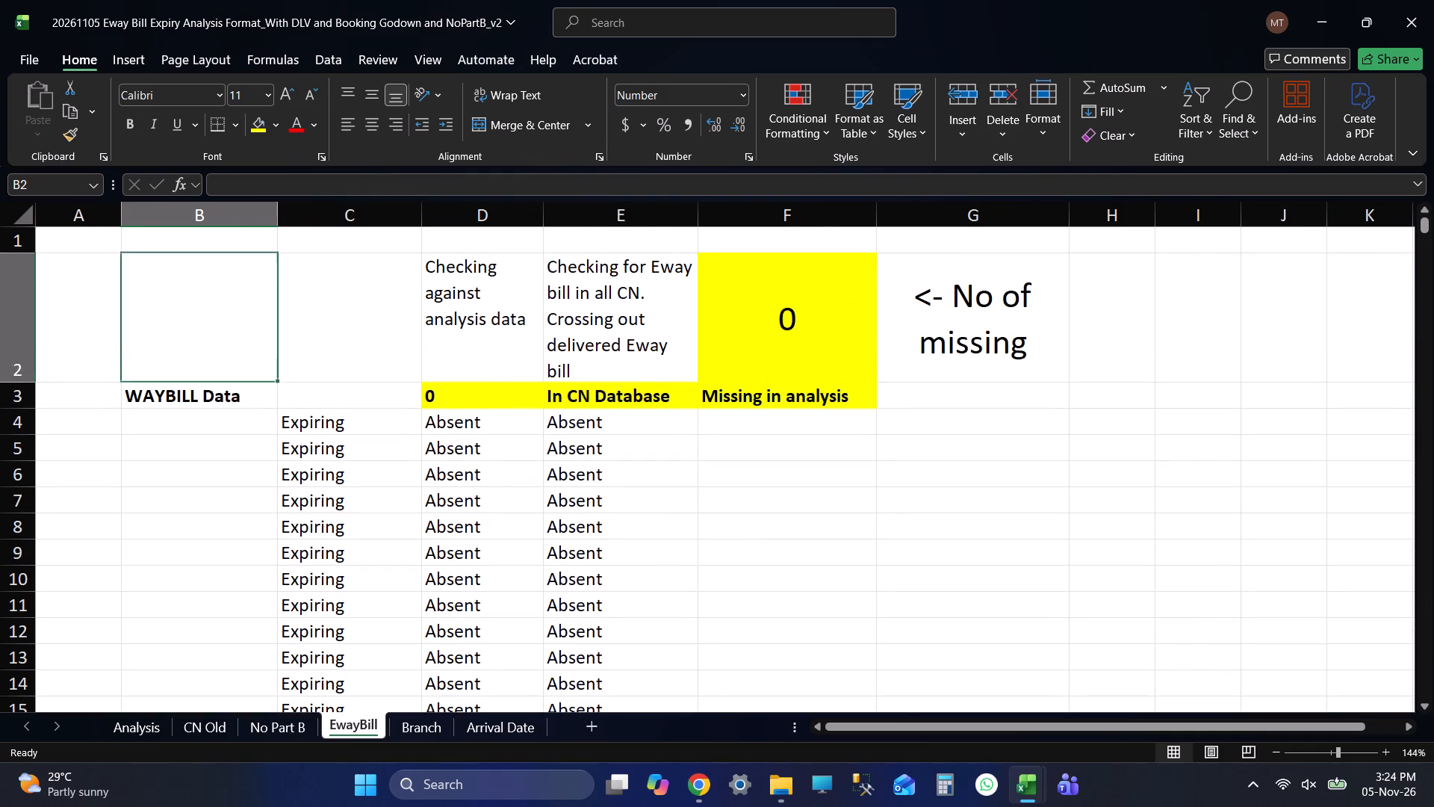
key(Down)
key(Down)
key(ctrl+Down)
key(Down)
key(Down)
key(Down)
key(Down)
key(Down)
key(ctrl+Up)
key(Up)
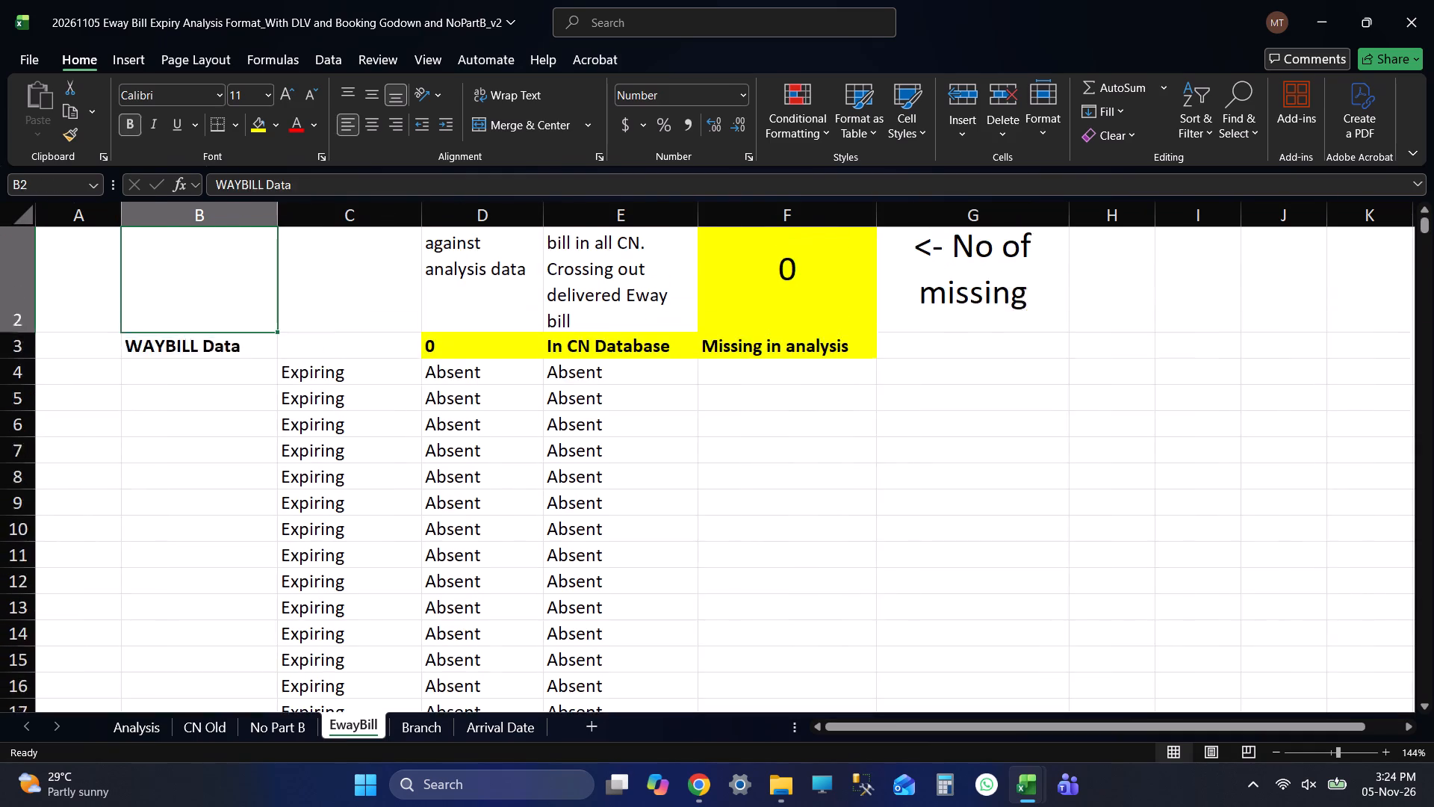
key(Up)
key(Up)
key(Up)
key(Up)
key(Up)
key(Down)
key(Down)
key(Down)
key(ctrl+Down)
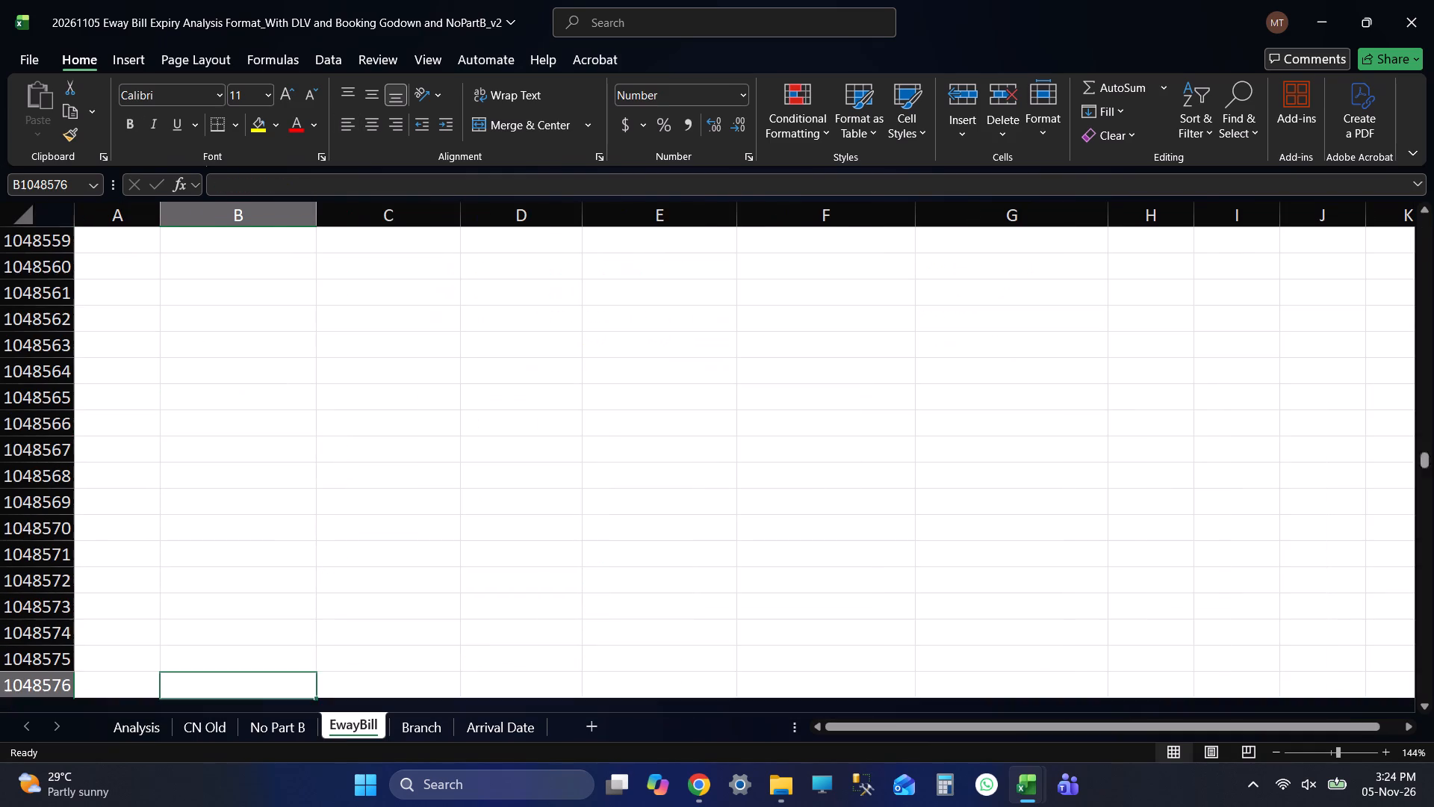
Check the WAYBILL Data column on the EwayBill sheet for leftover entries and return to its first data cell, B4.
key(Down)
key(Down)
key(Down)
key(ctrl+Up)
key(Up)
key(Up)
key(Up)
key(Up)
key(Up)
key(Up)
key(Up)
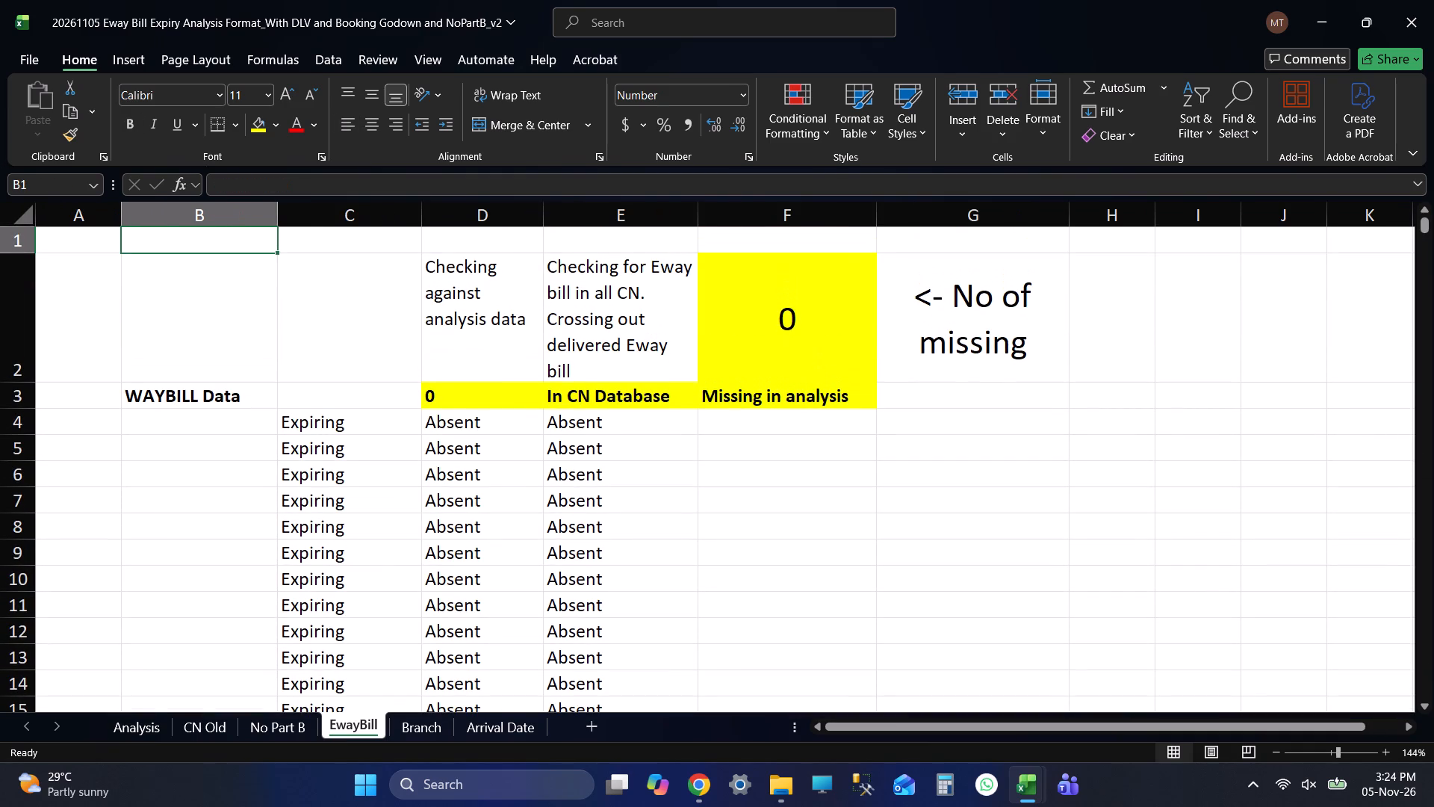
key(Down)
key(Down)
key(Down)
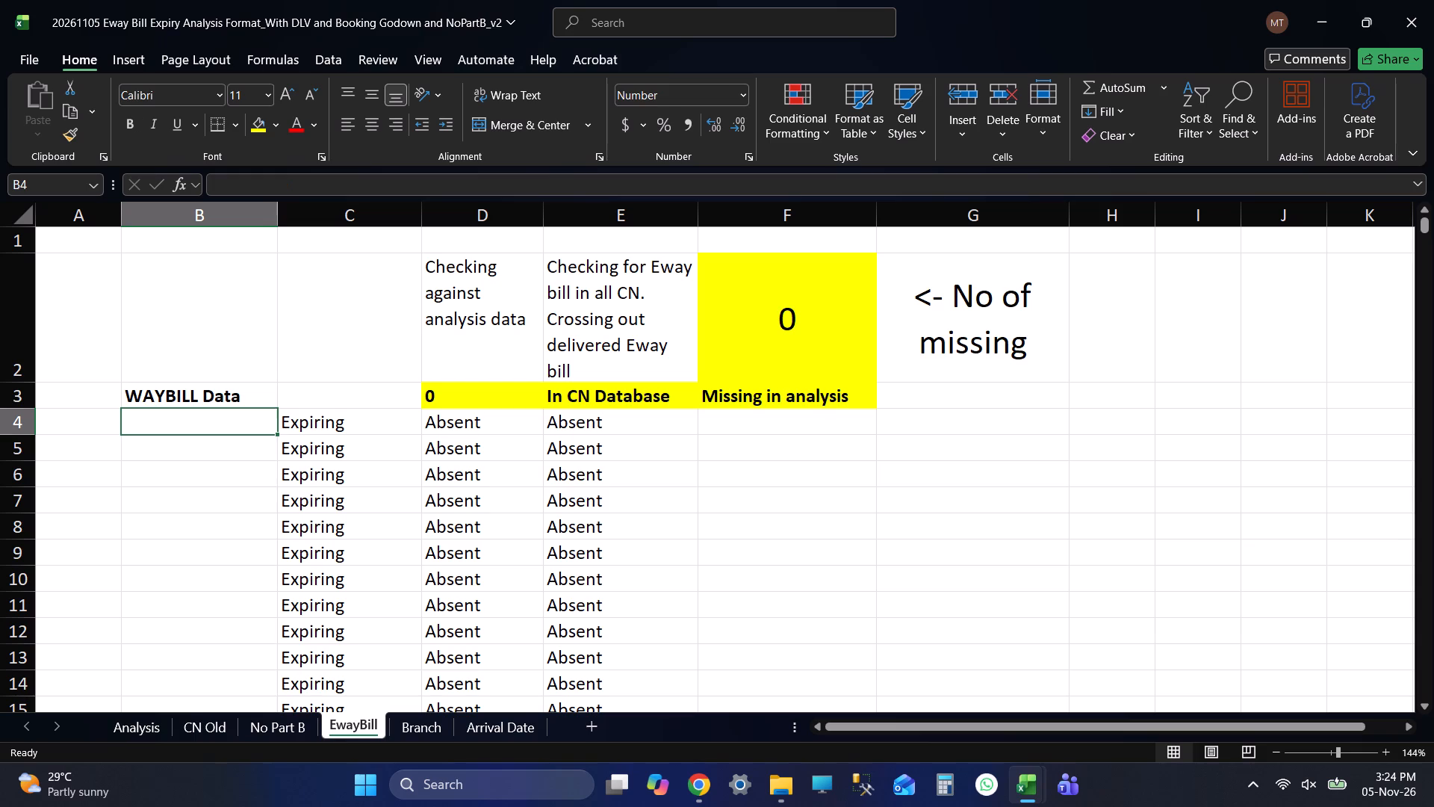
Review the Analysis, No Part B and EwayBill sheets in turn for leftover old data below their headers.
click(143, 733)
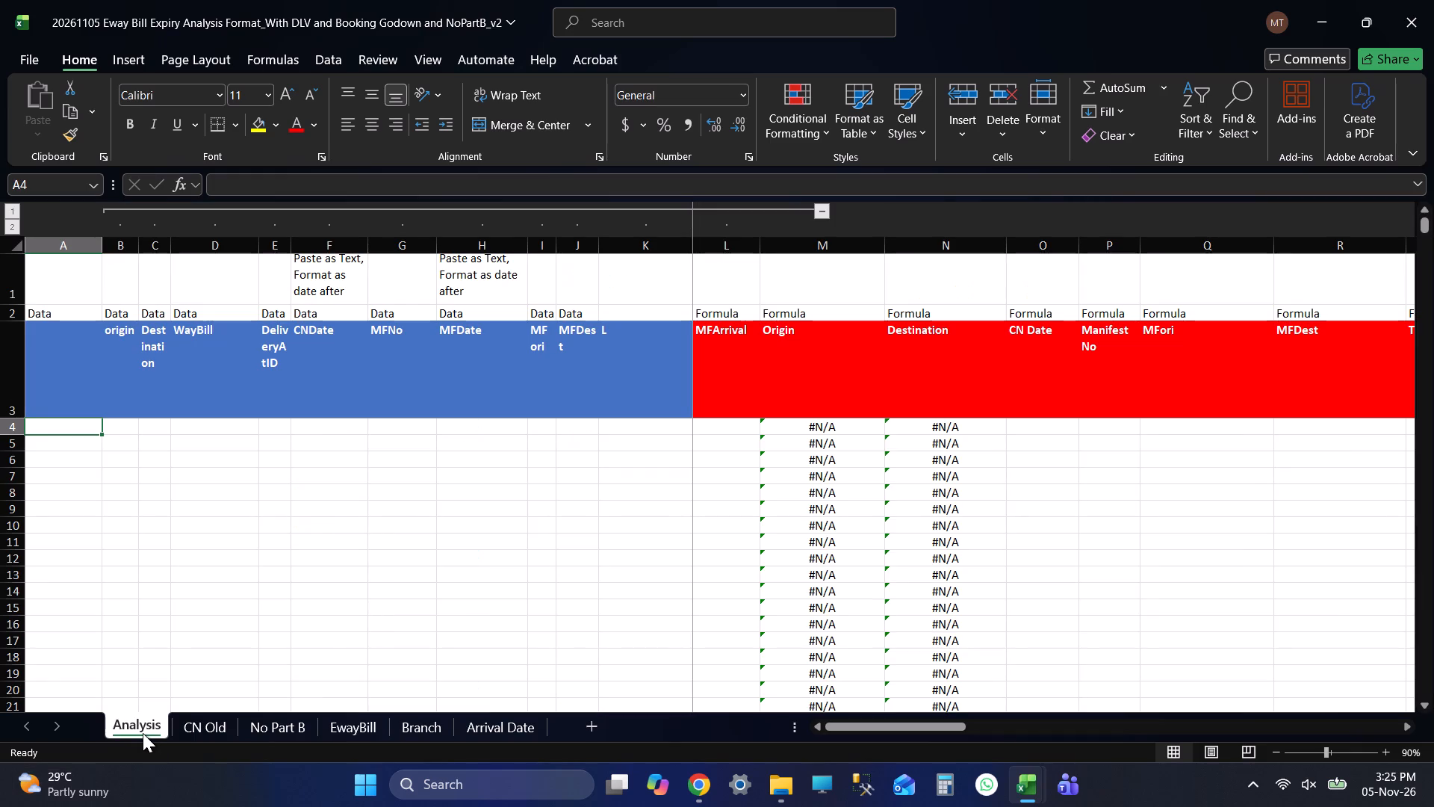
key(Up)
key(Down)
key(Up)
key(Down)
key(Up)
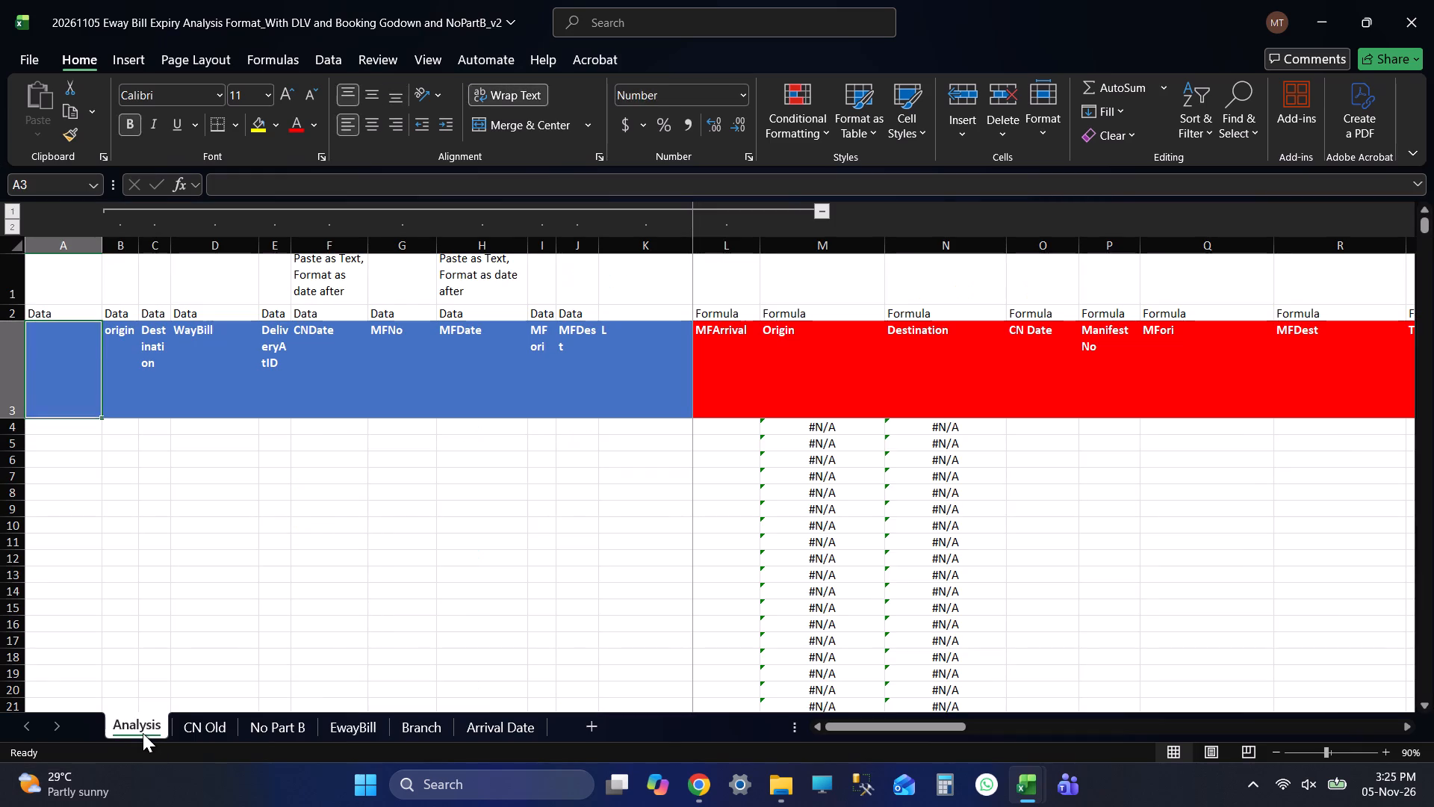
key(Down)
key(Up)
key(Down)
key(Up)
key(Left)
key(Left)
key(Left)
key(Left)
key(Left)
key(Left)
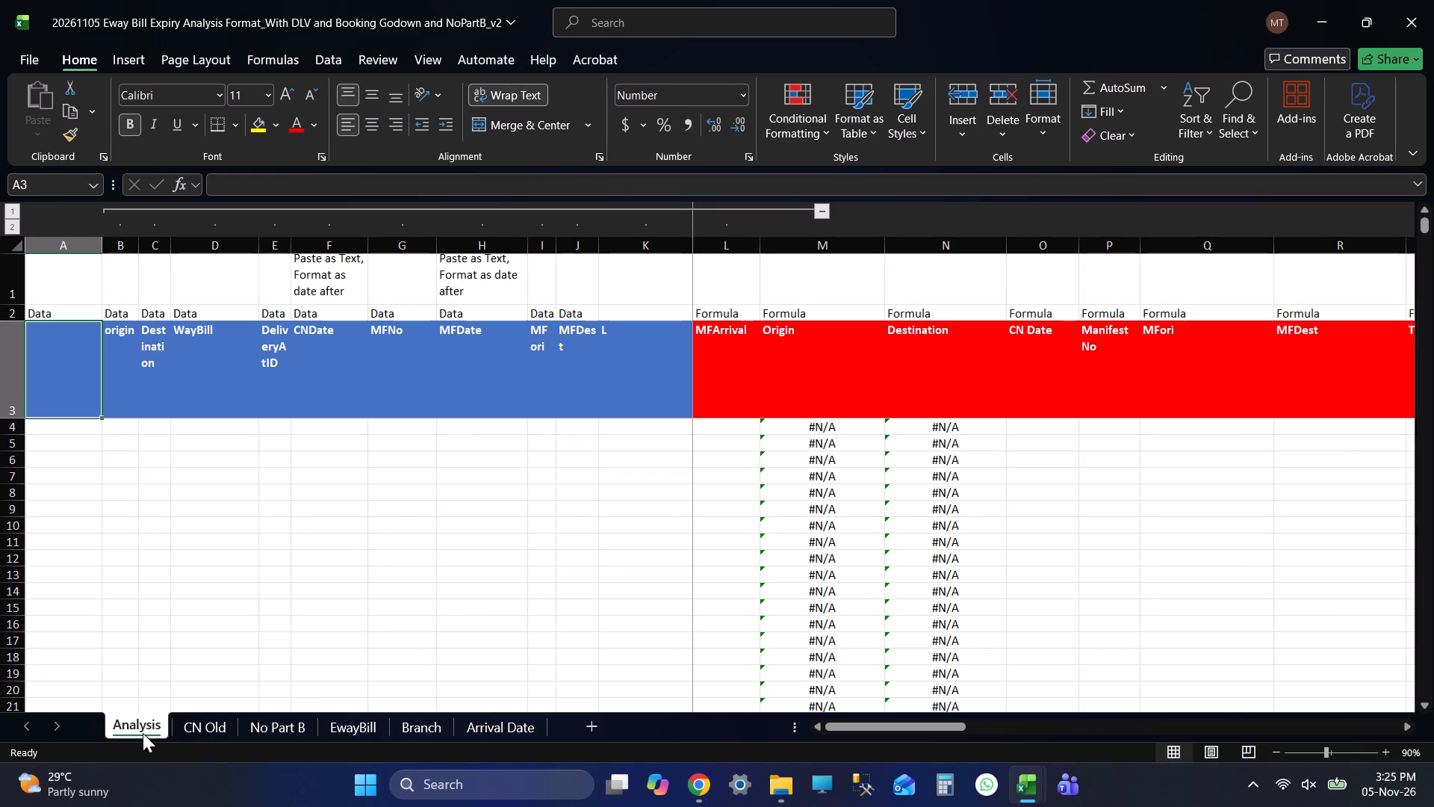
key(Left)
key(Down)
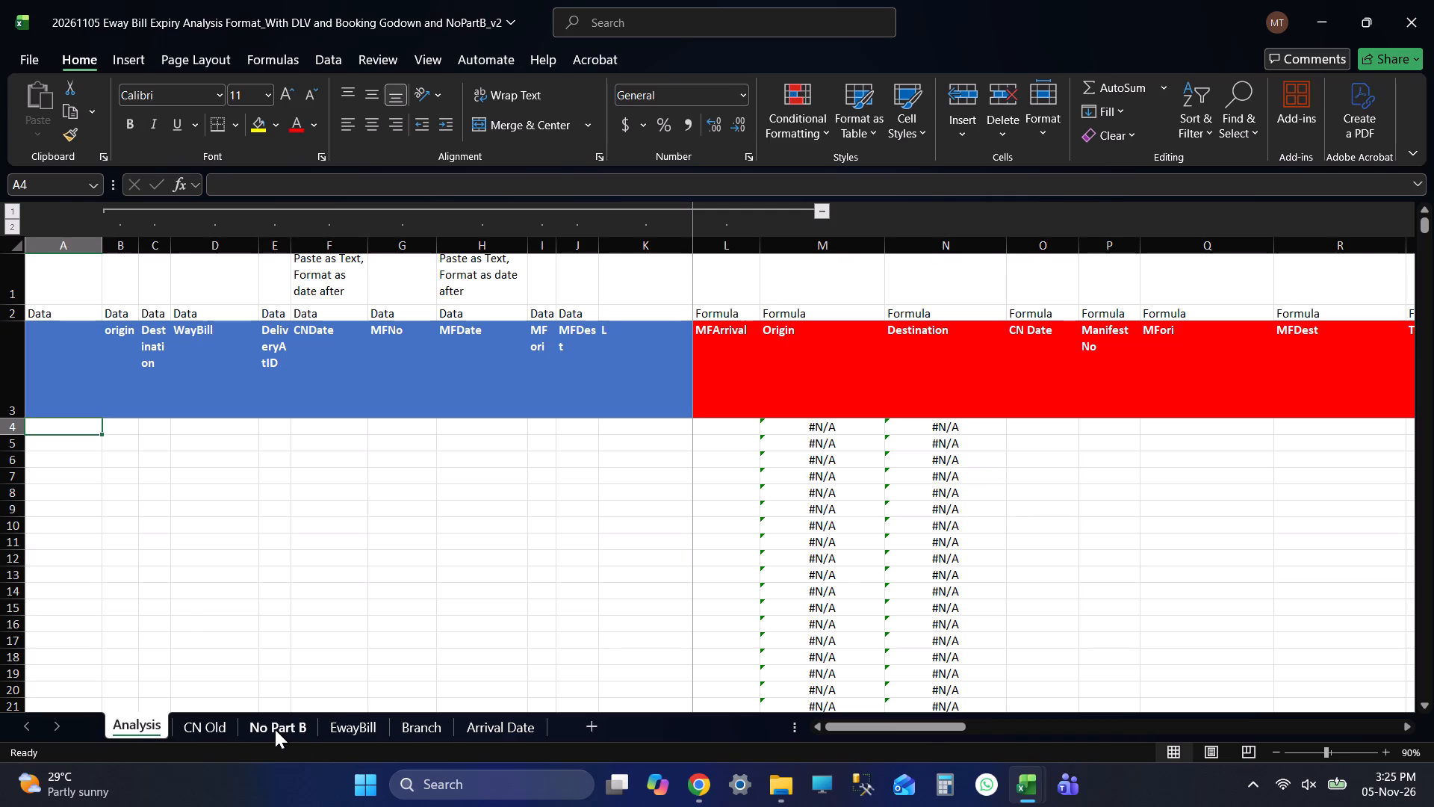
click(275, 729)
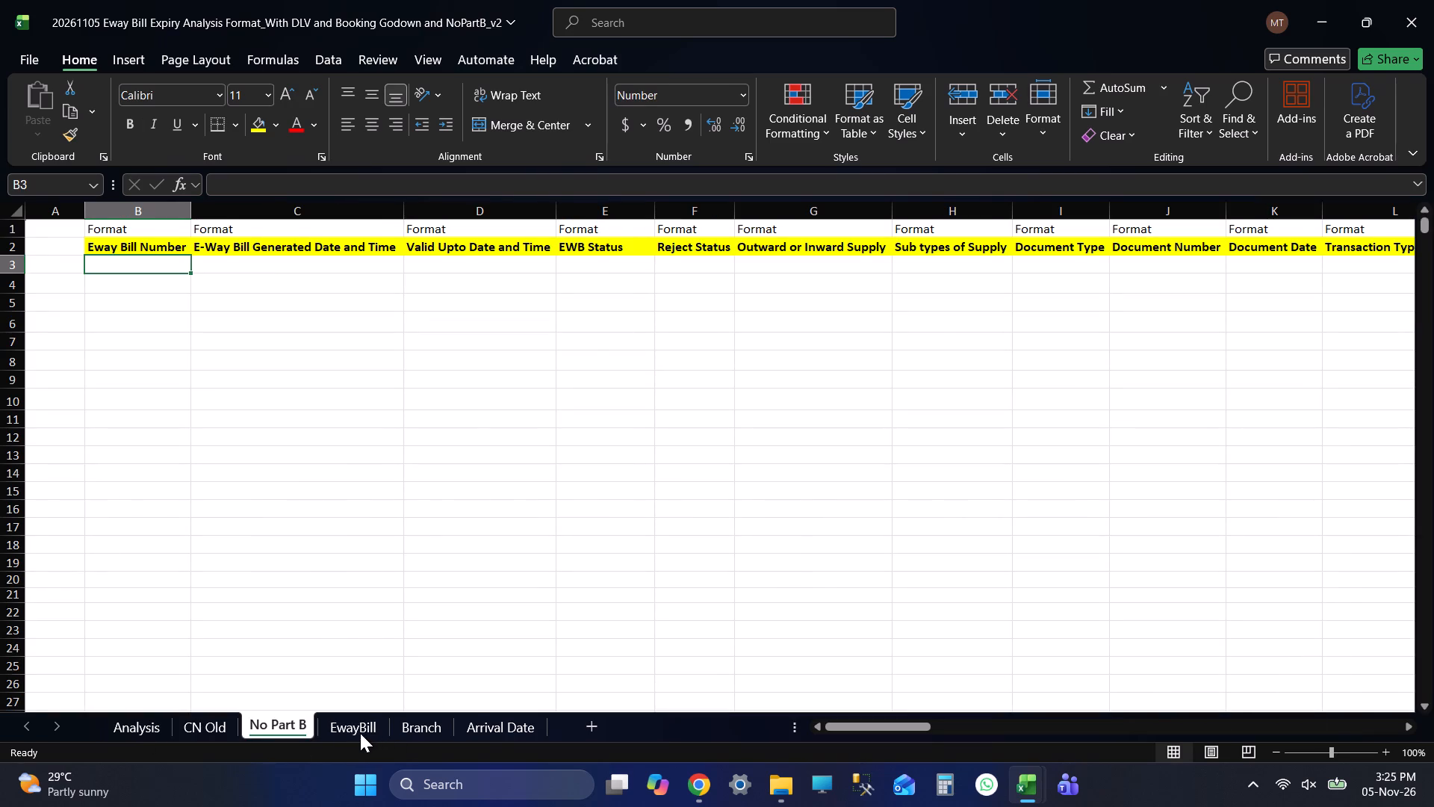
click(360, 733)
Clear all old records on the Arrival Date sheet below the headers, from row 3 down across columns A to E.
click(507, 722)
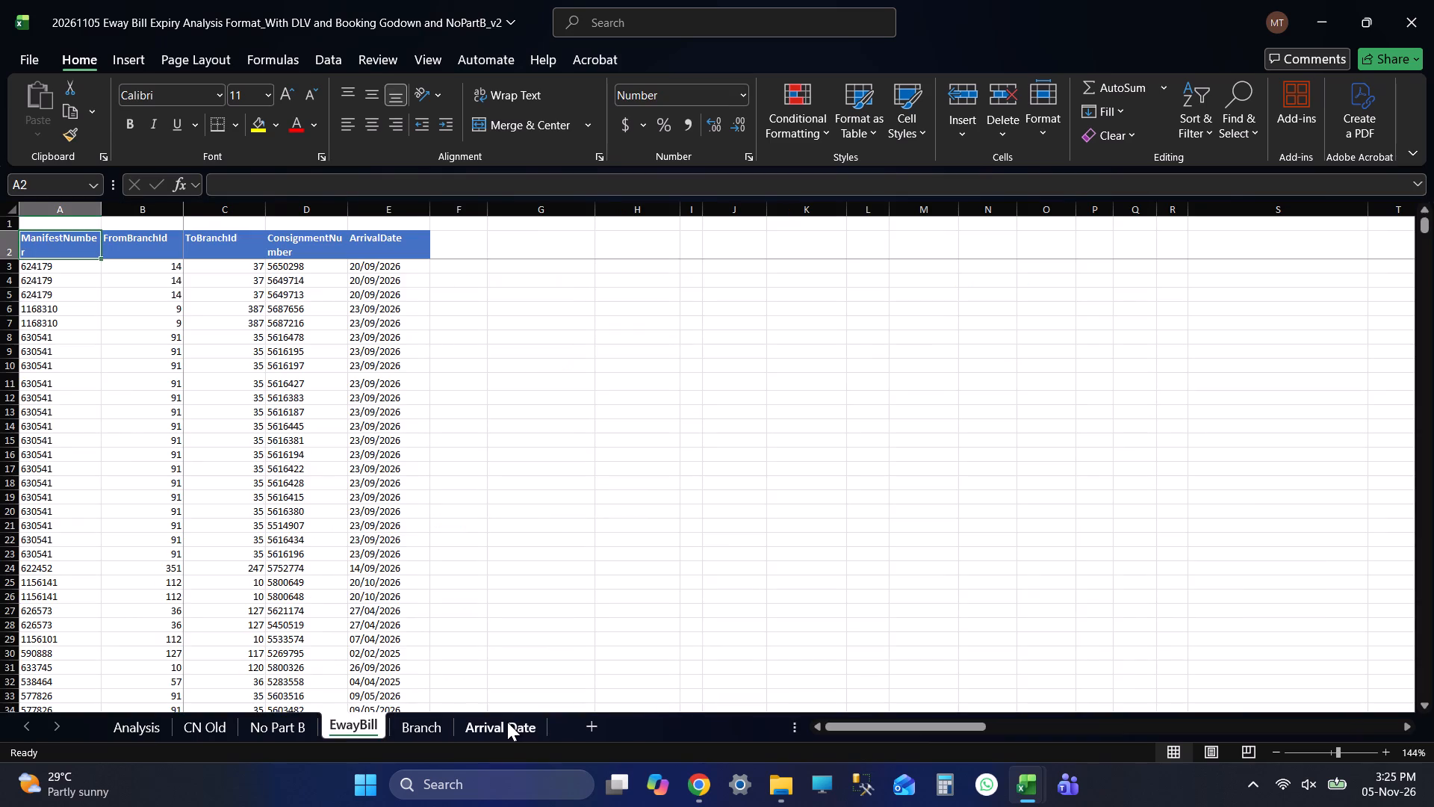
key(Down)
key(ctrl+shift+Right)
key(ctrl+shift+Down)
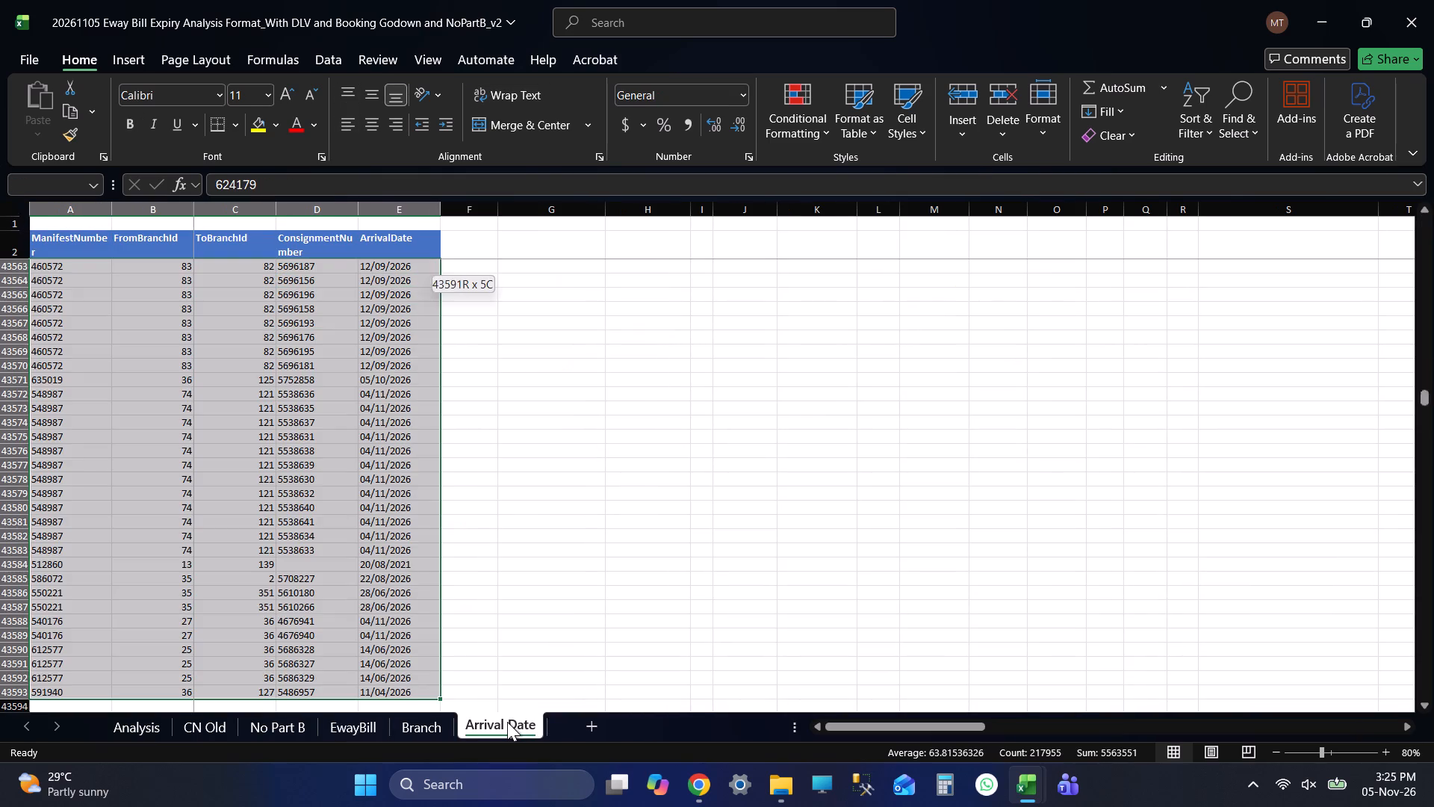
key(Delete)
key(Up)
key(Down)
key(Up)
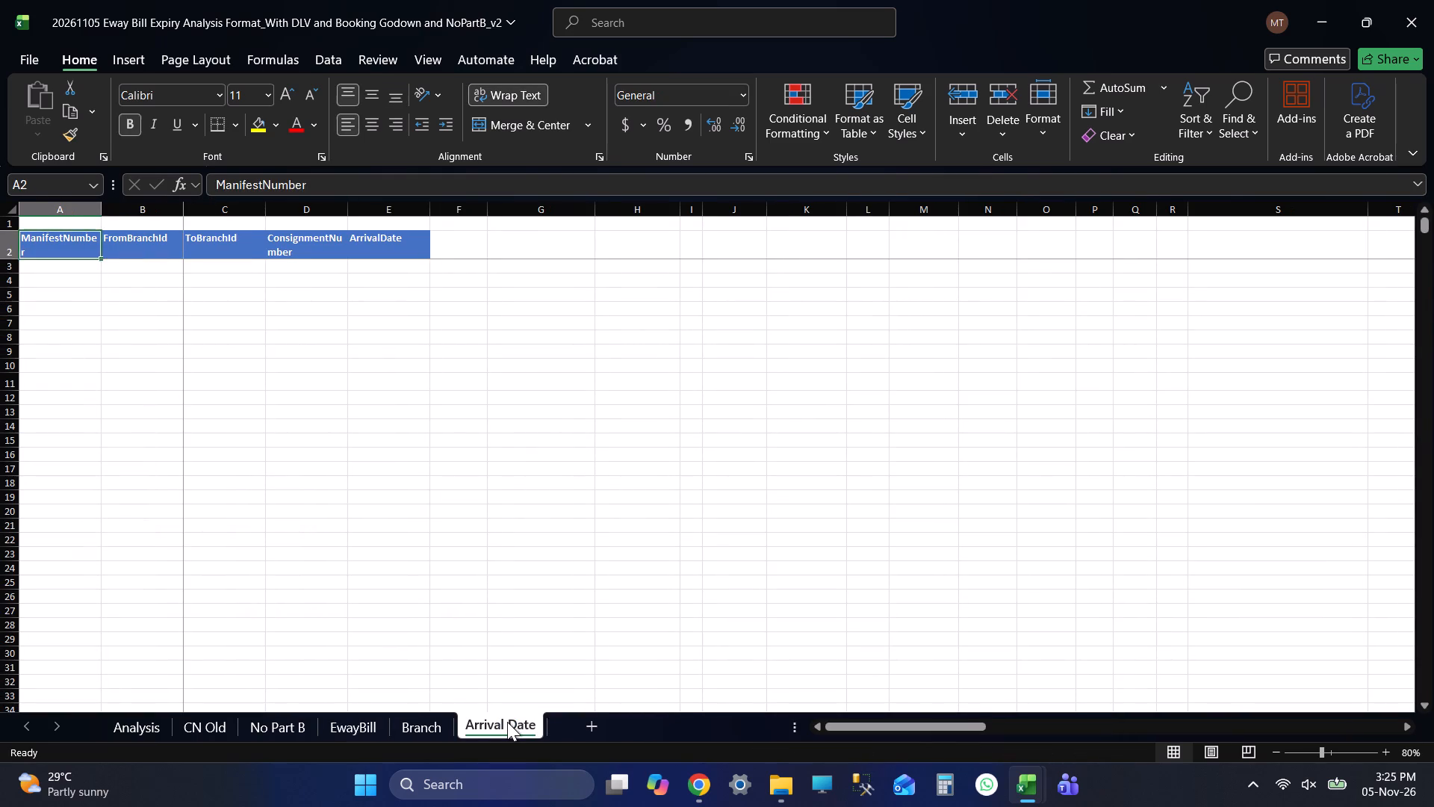
key(Down)
key(Up)
key(Down)
key(Up)
key(Down)
key(Up)
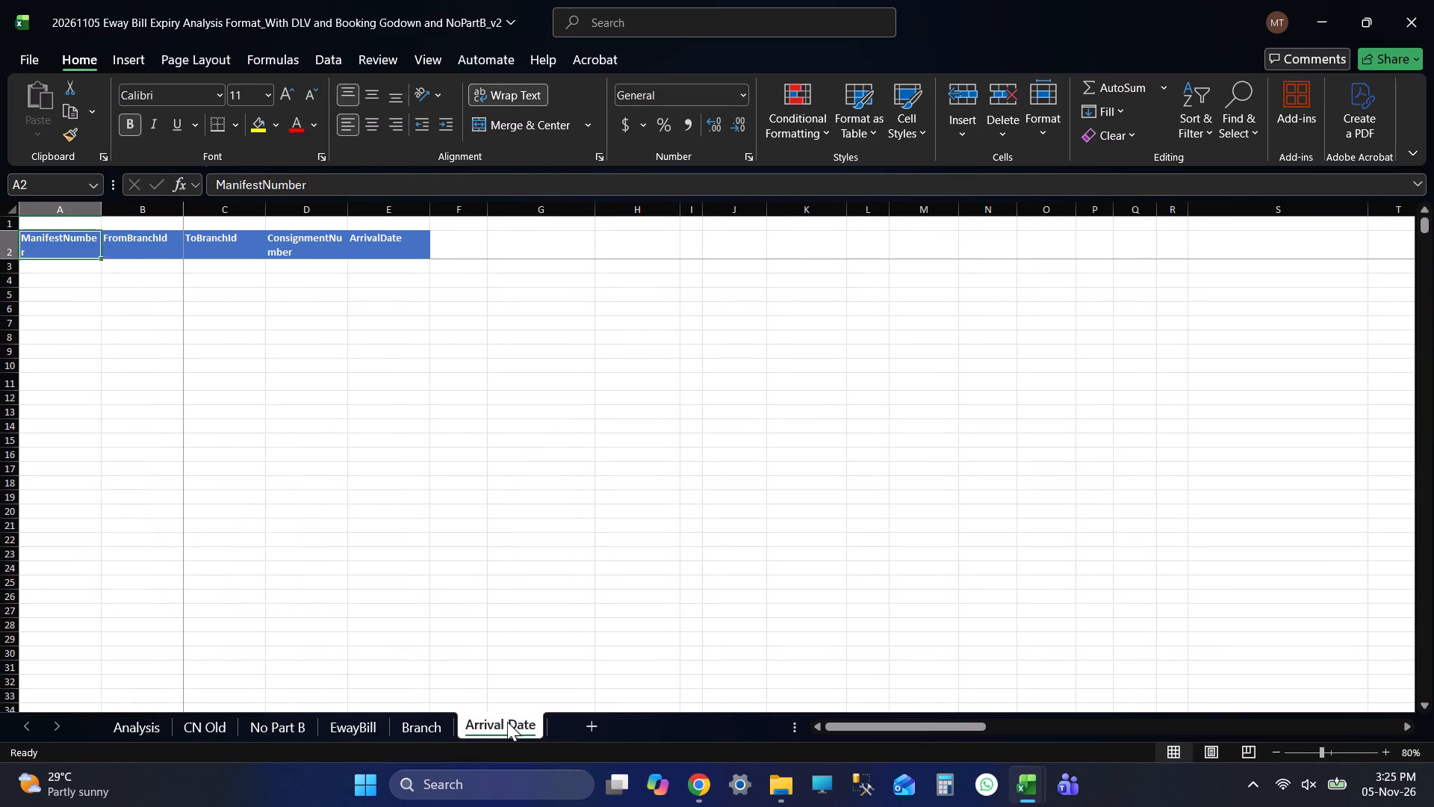
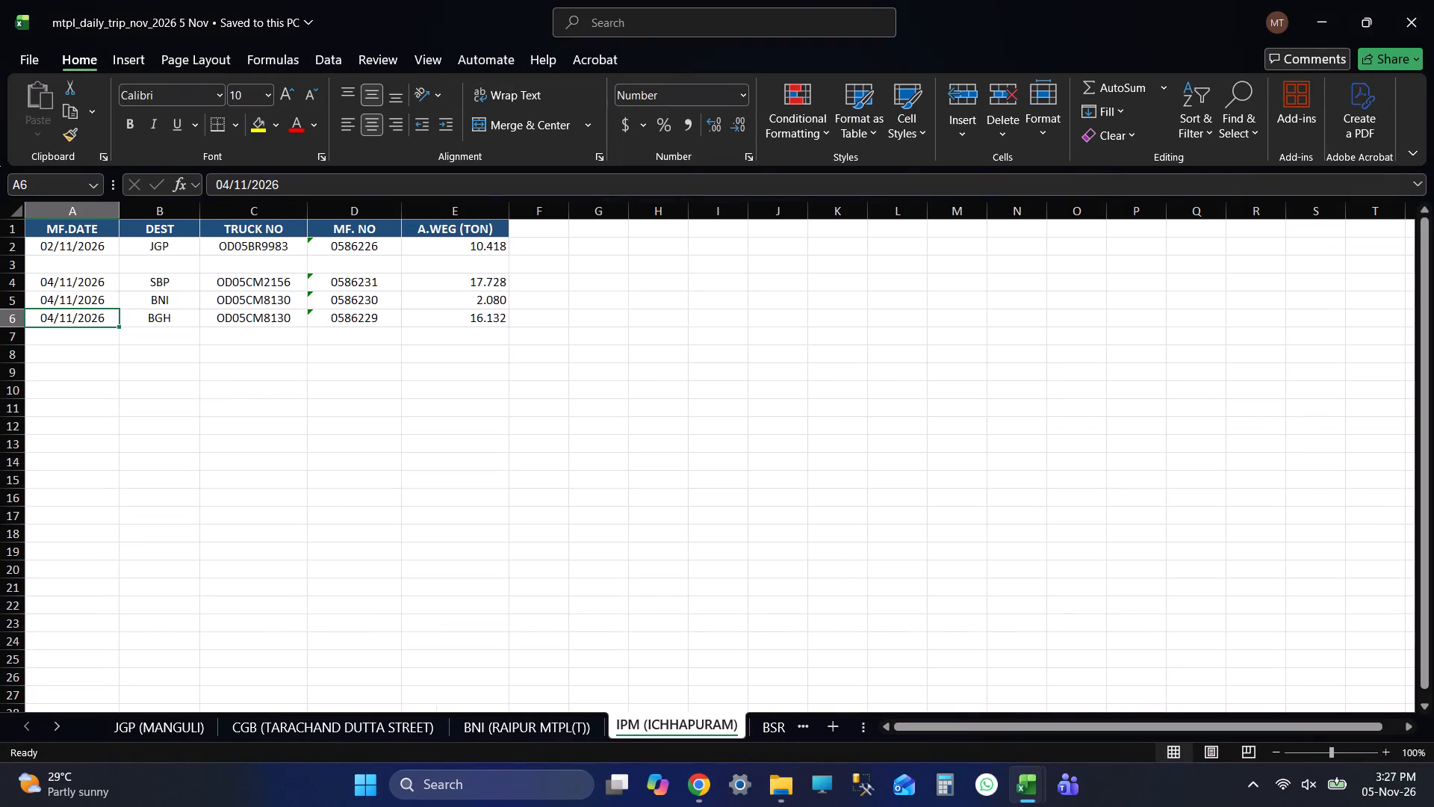
Close the mtpl_daily_trip_nov_2026 5 Nov workbook and the file explorer window showing the Formats folder.
key(alt+Tab)
key(alt+Tab)
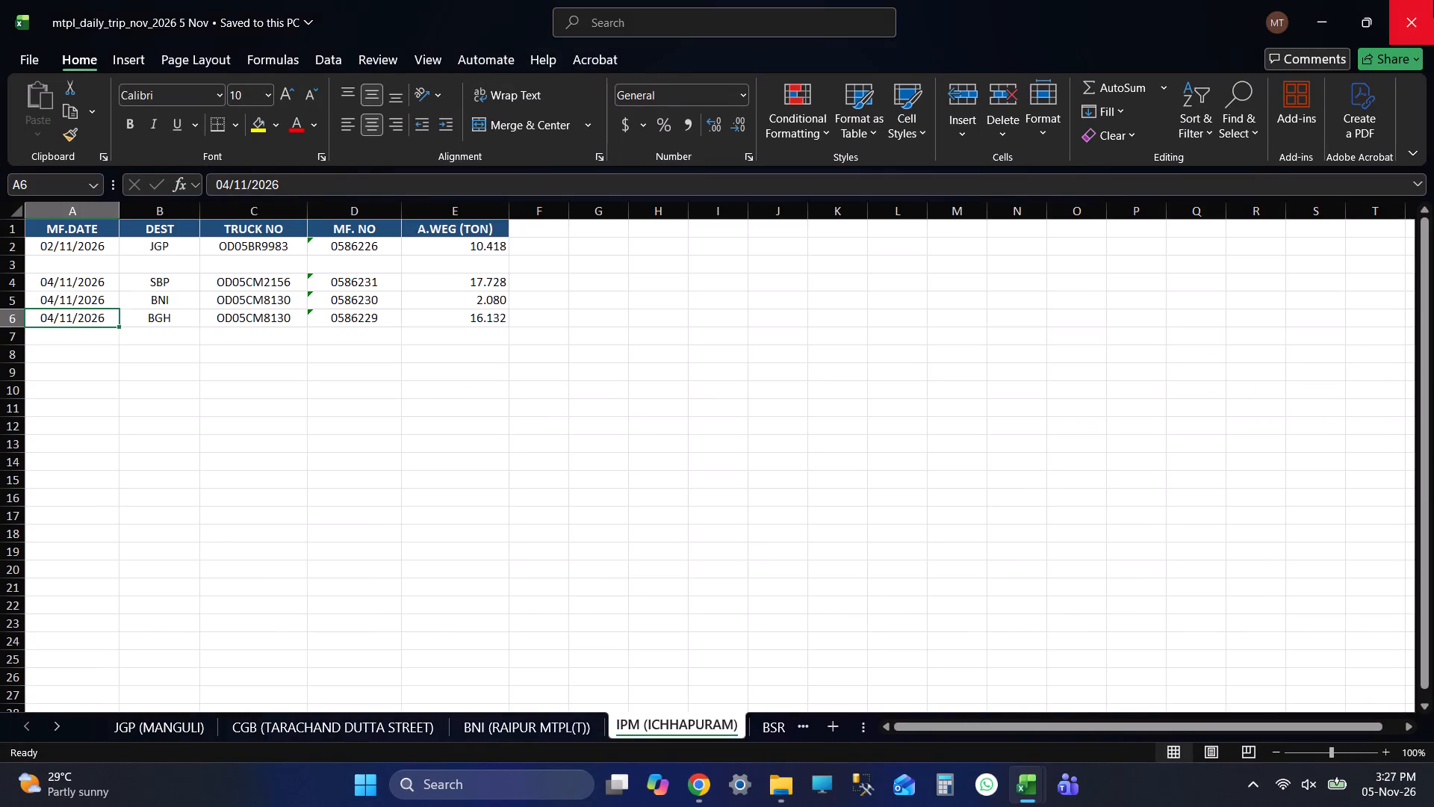
click(1433, 0)
key(alt+Tab)
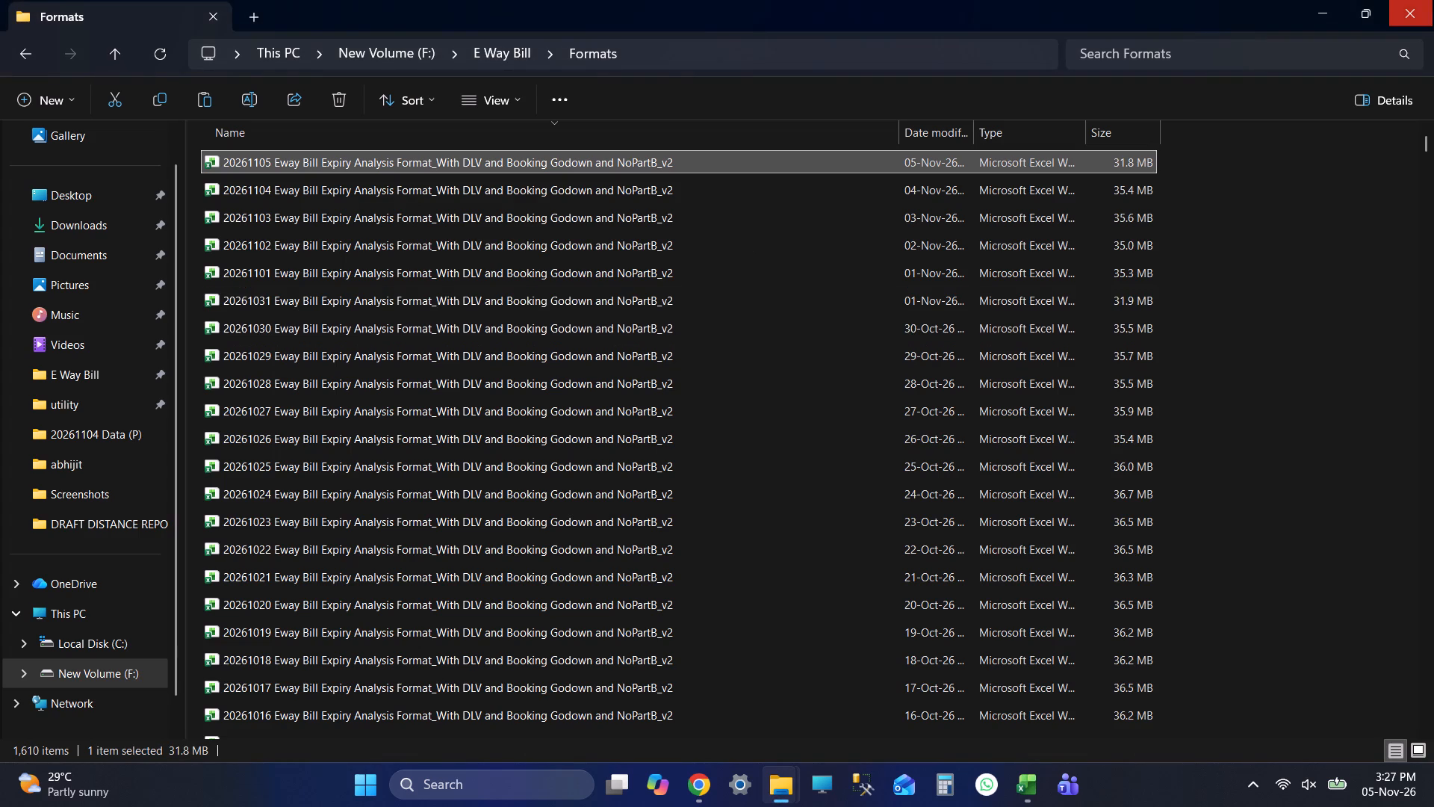
click(1433, 0)
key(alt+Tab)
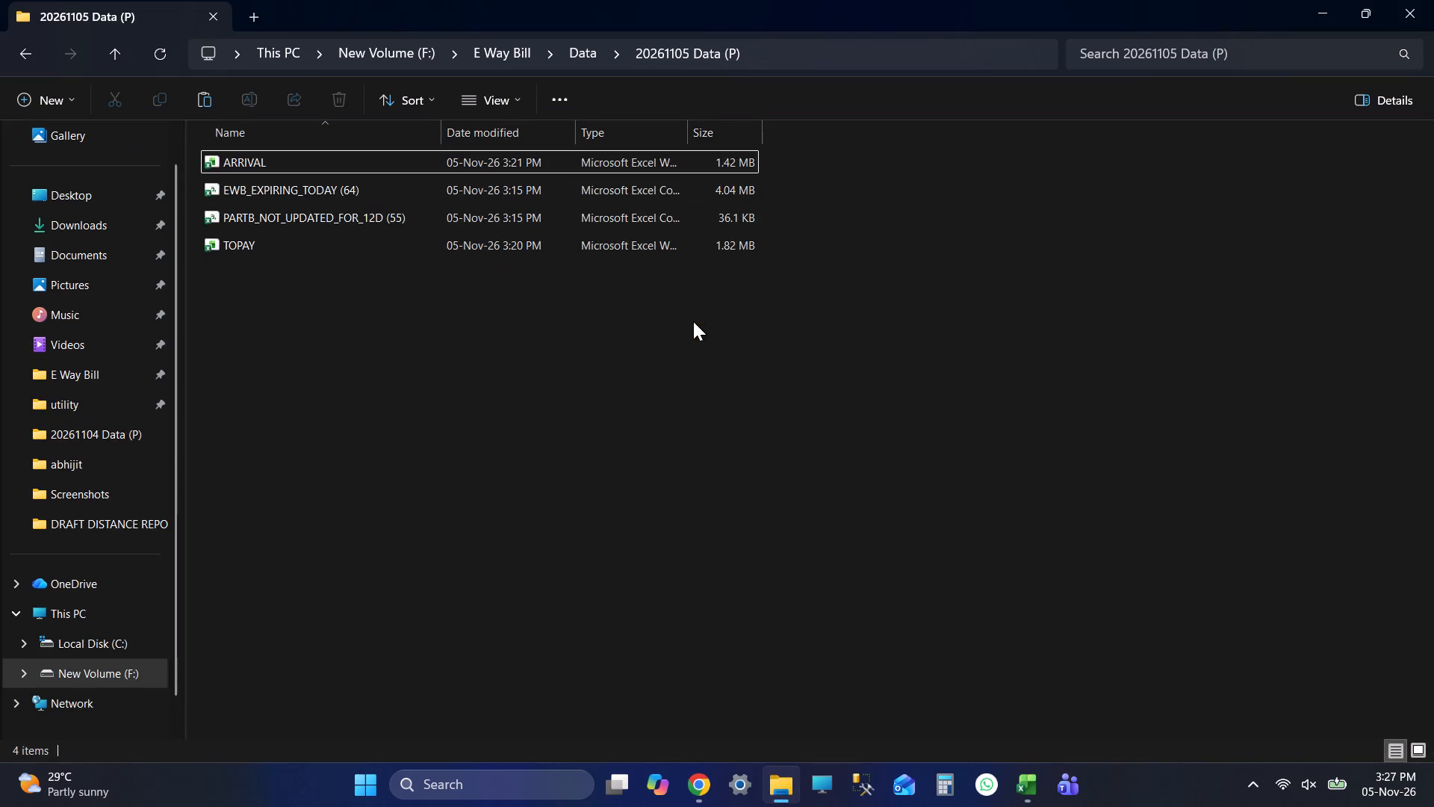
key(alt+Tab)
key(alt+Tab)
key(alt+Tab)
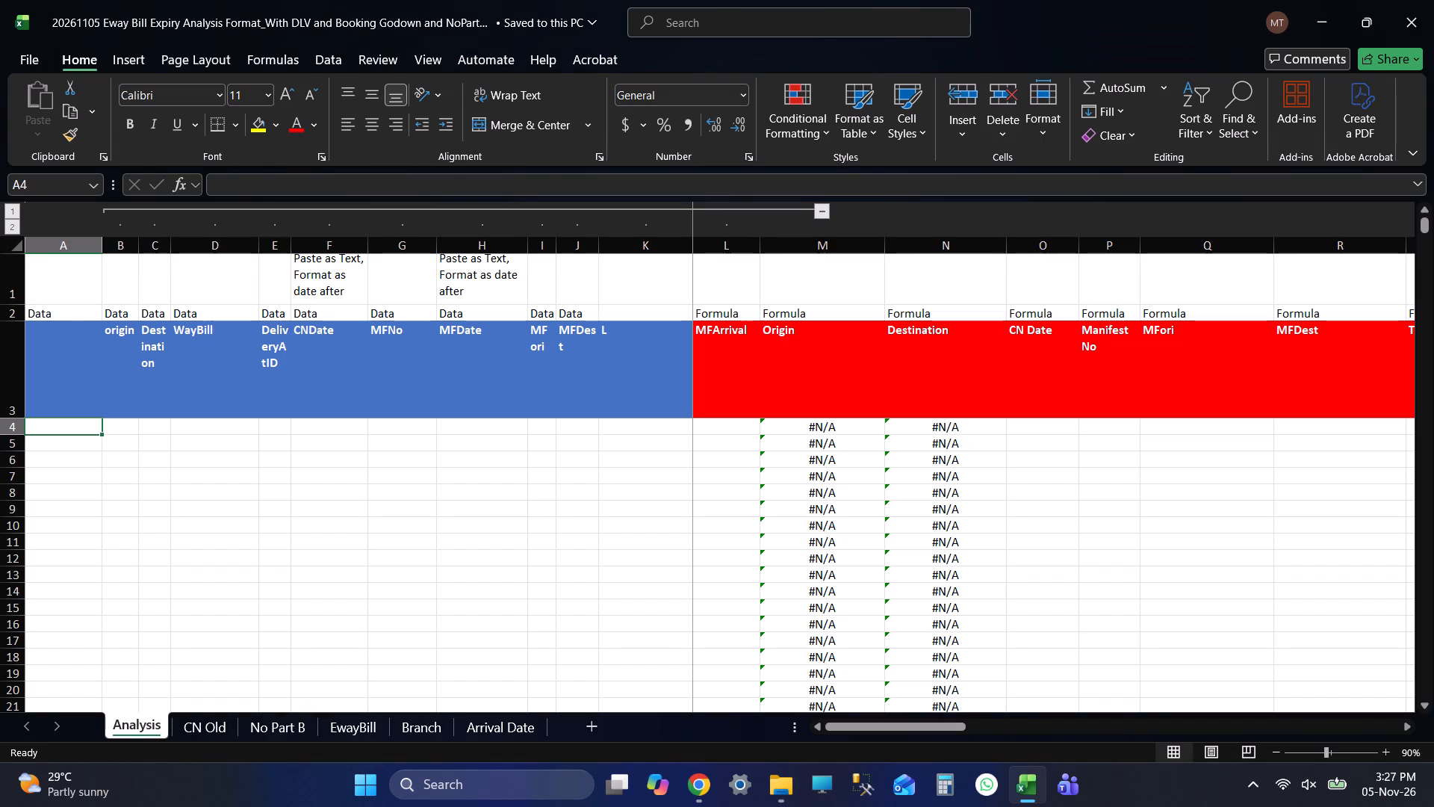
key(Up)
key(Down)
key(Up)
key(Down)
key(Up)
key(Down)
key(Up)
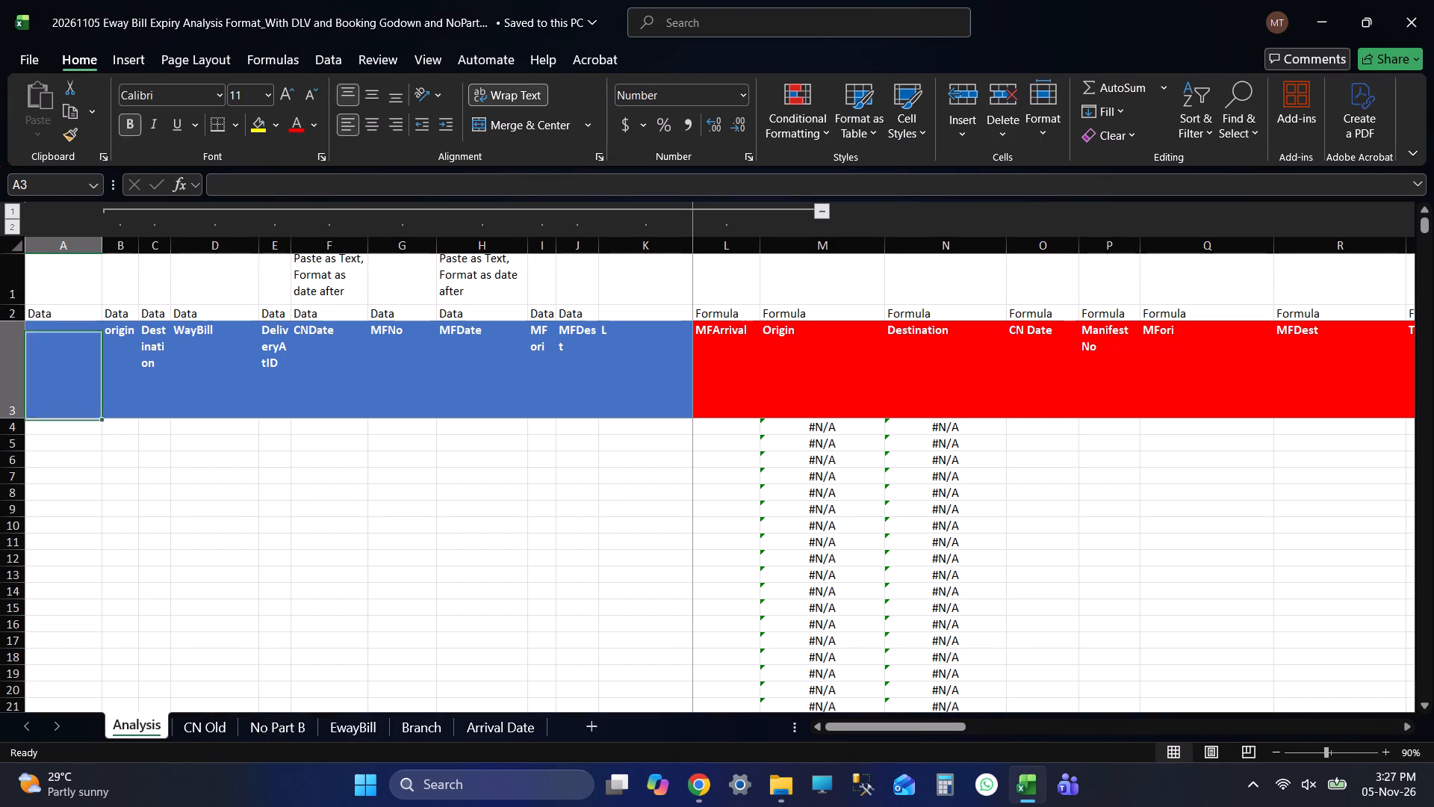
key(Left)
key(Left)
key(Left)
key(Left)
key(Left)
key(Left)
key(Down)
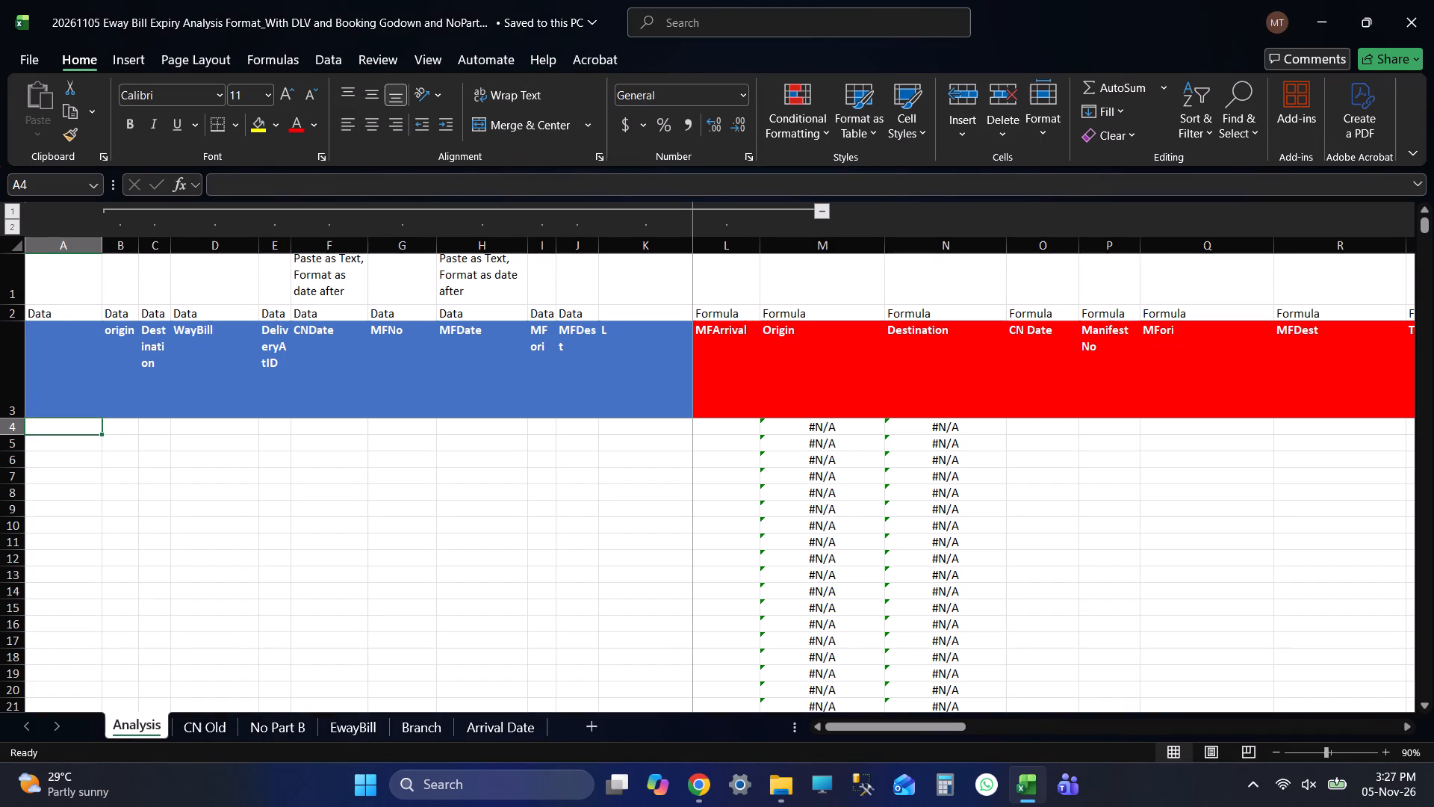
Switch to the 20261105 Data (P) folder in file explorer, refresh it and open the TOPAY workbook.
key(alt+Tab)
right_click(382, 371)
click(475, 705)
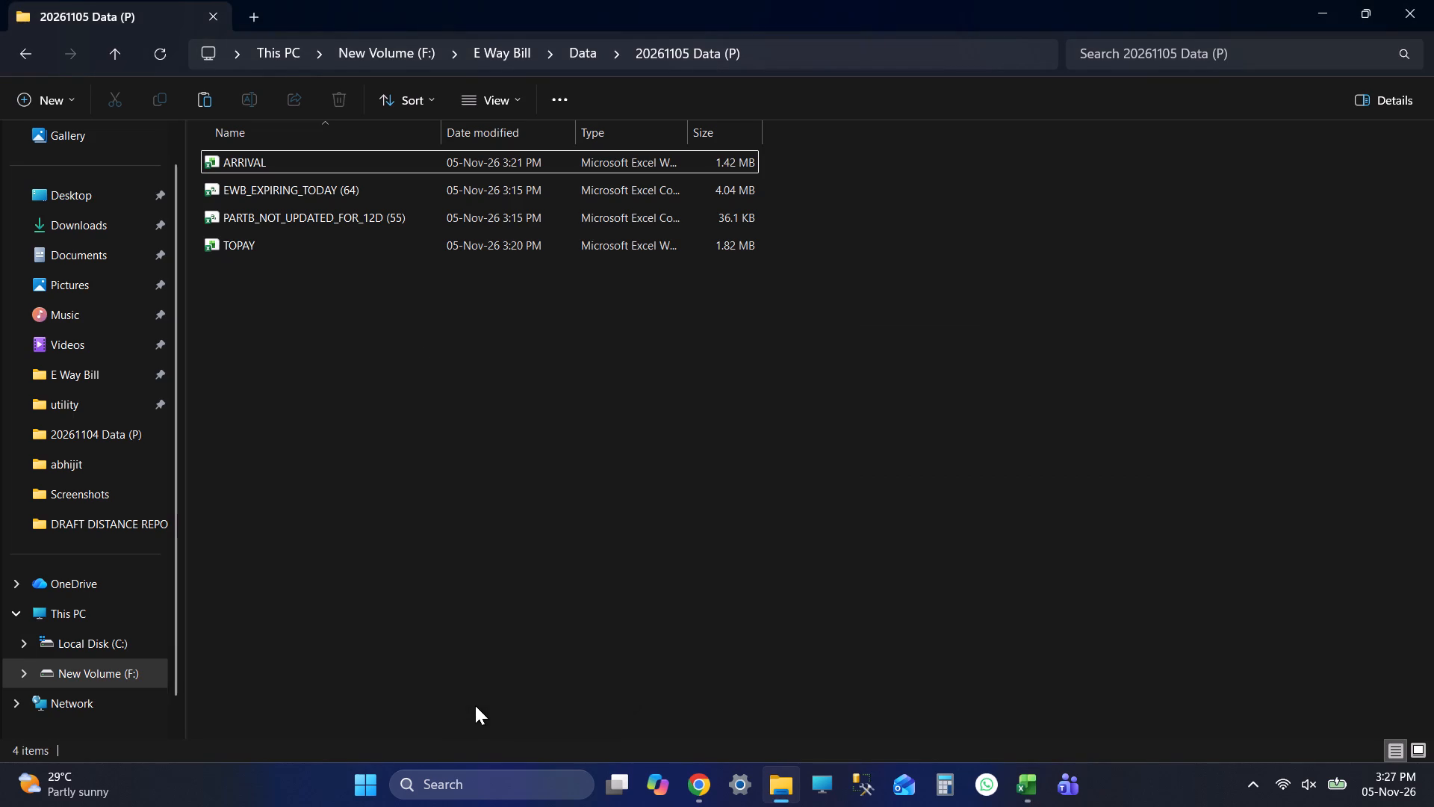
right_click(456, 492)
click(538, 460)
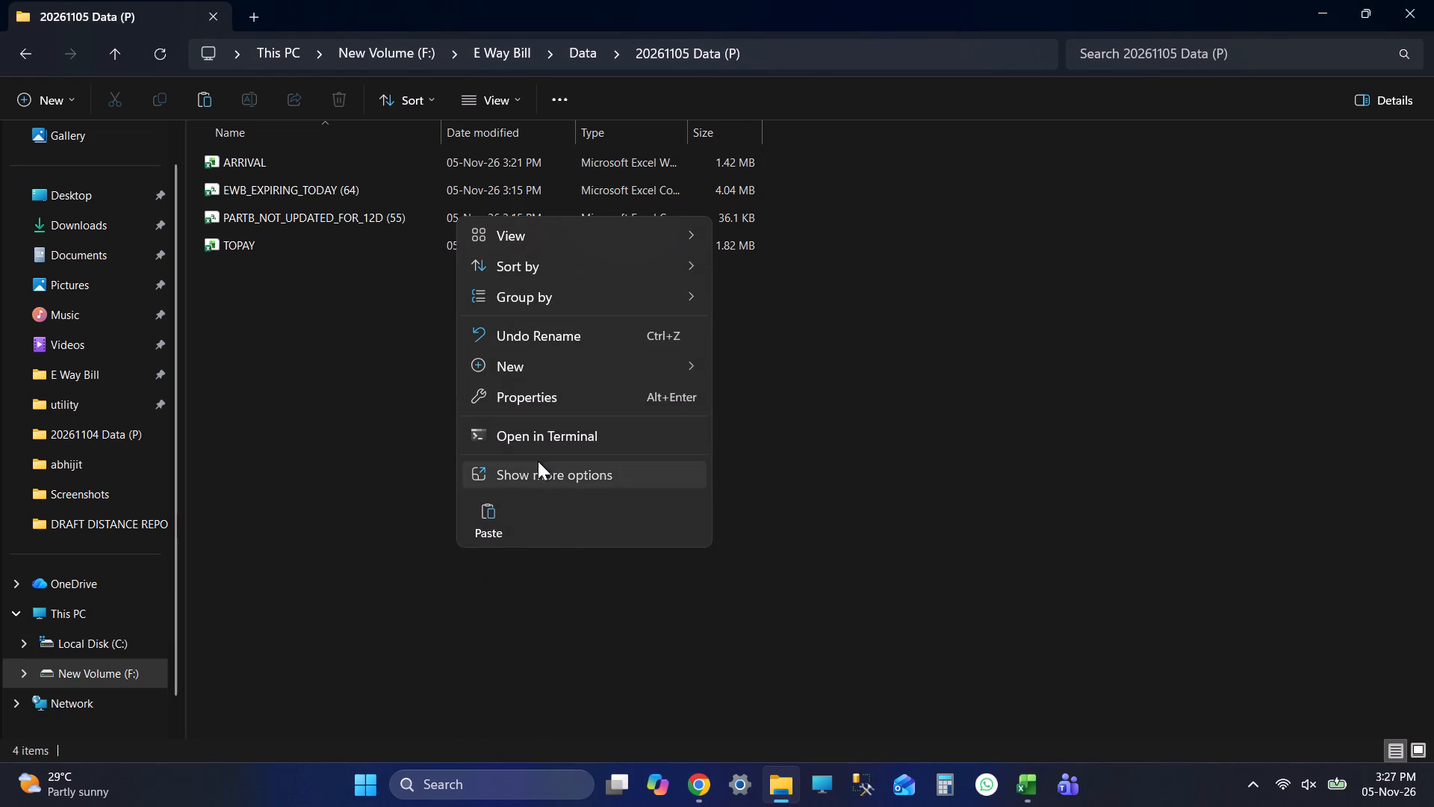
click(498, 254)
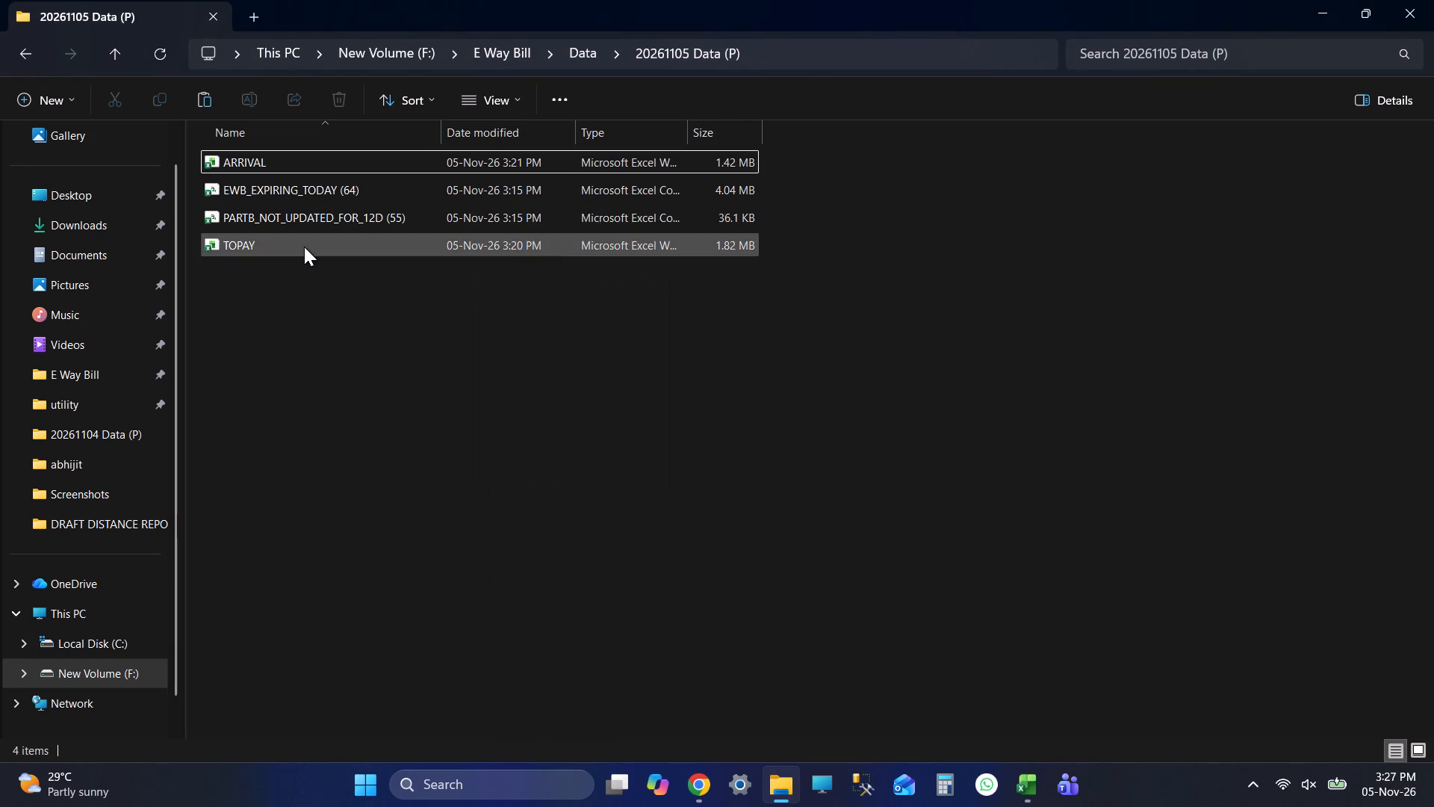
double_click(304, 247)
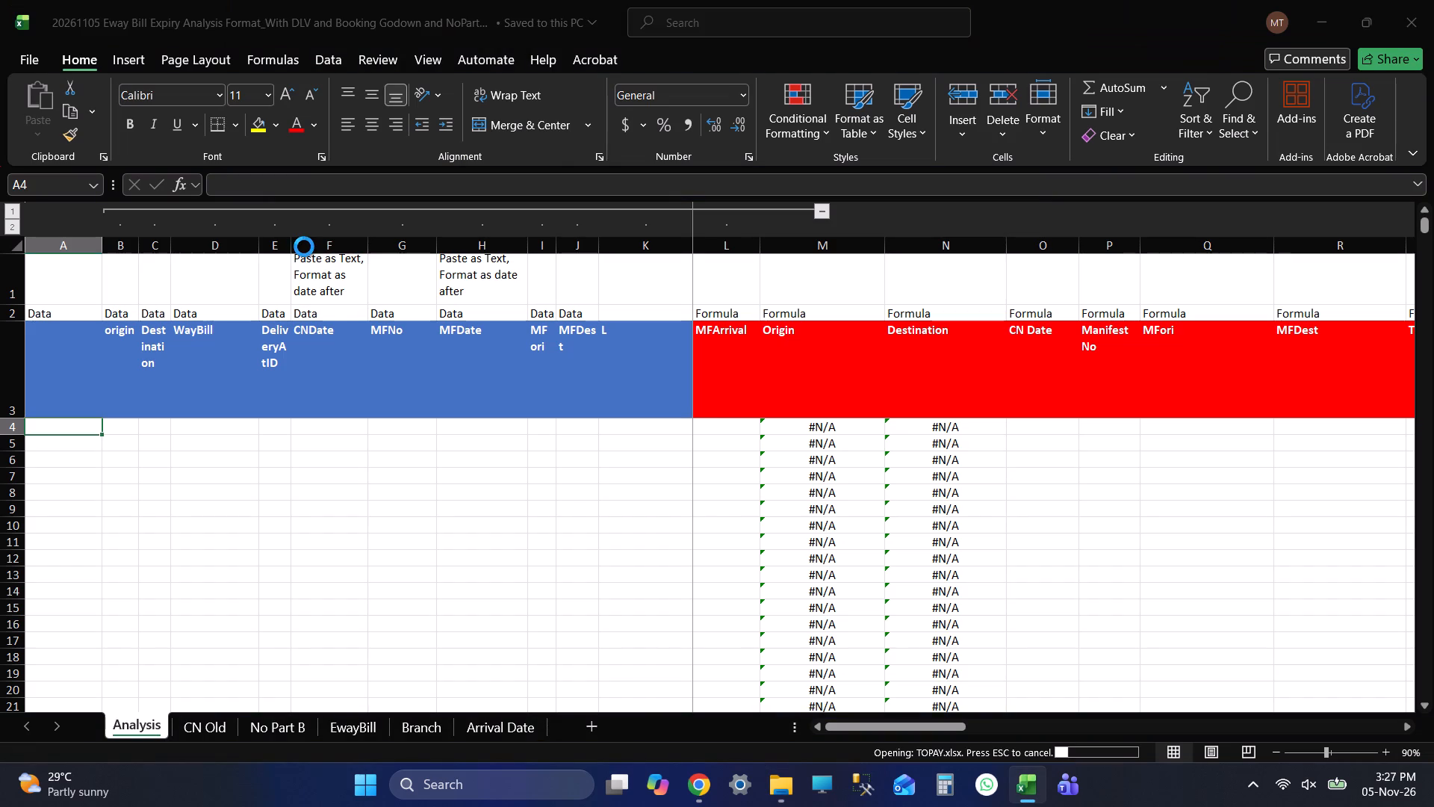
Copy all records on TOPAY's Ewaybill_CnWise sheet below the header, from row 2 to the last row across columns A to K.
key(Up)
key(Up)
key(Up)
key(Up)
key(Up)
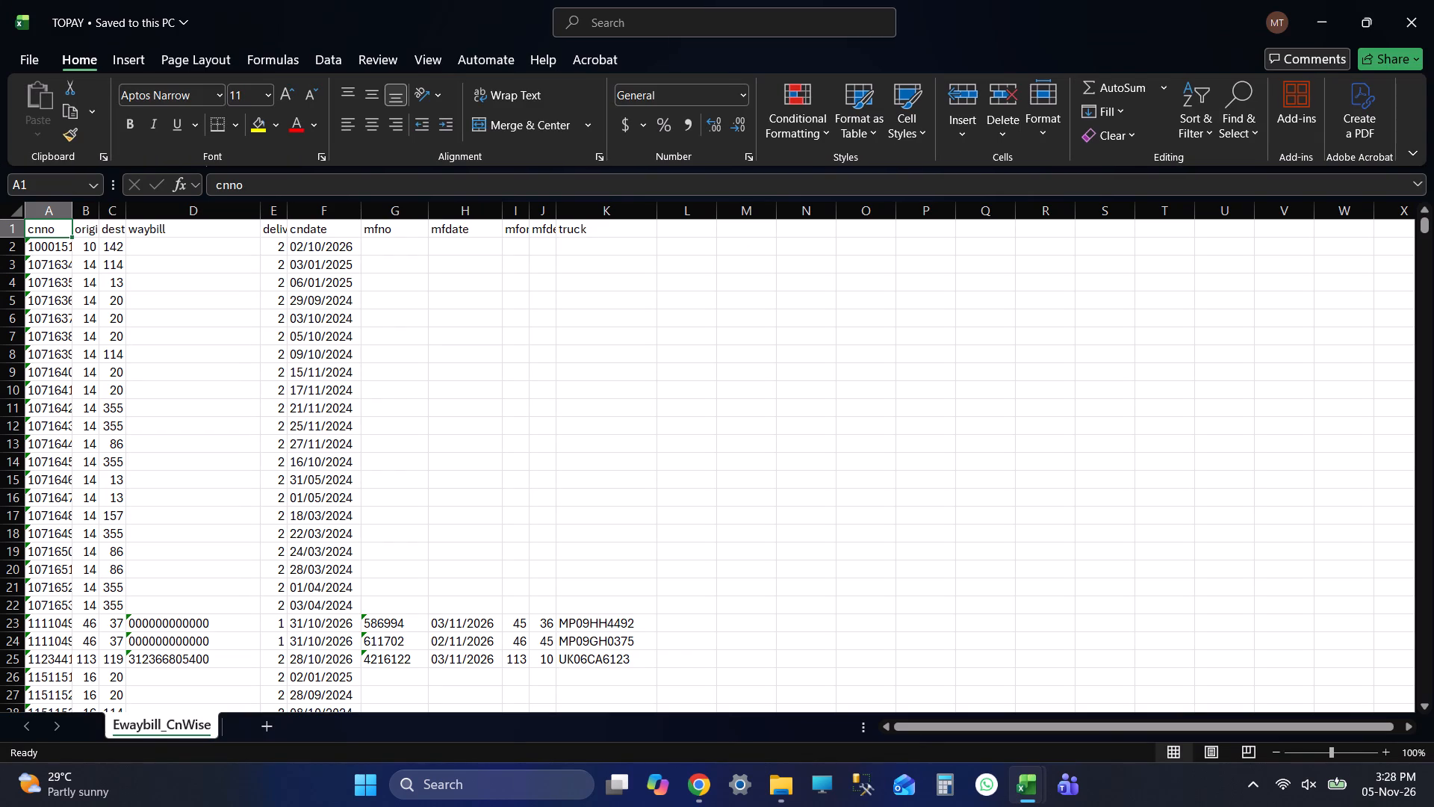
key(Up)
key(Up)
key(Up)
key(Up)
key(Left)
key(Left)
key(Left)
key(Down)
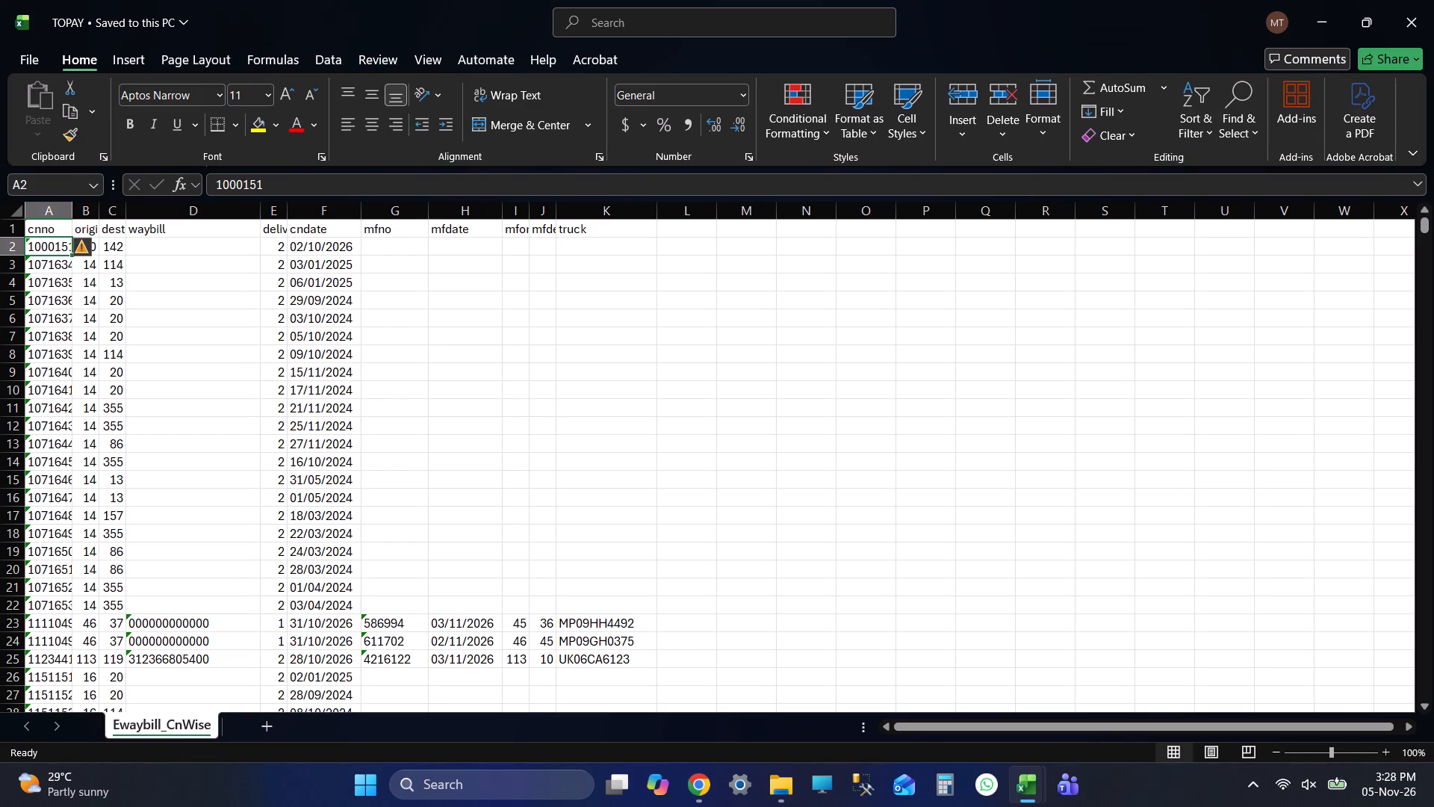
key(shift+Right)
key(shift+Right)
key(shift+Right)
key(shift+Right)
key(shift+Right)
key(shift+Right)
key(shift+Right)
key(shift+Right)
key(shift+Right)
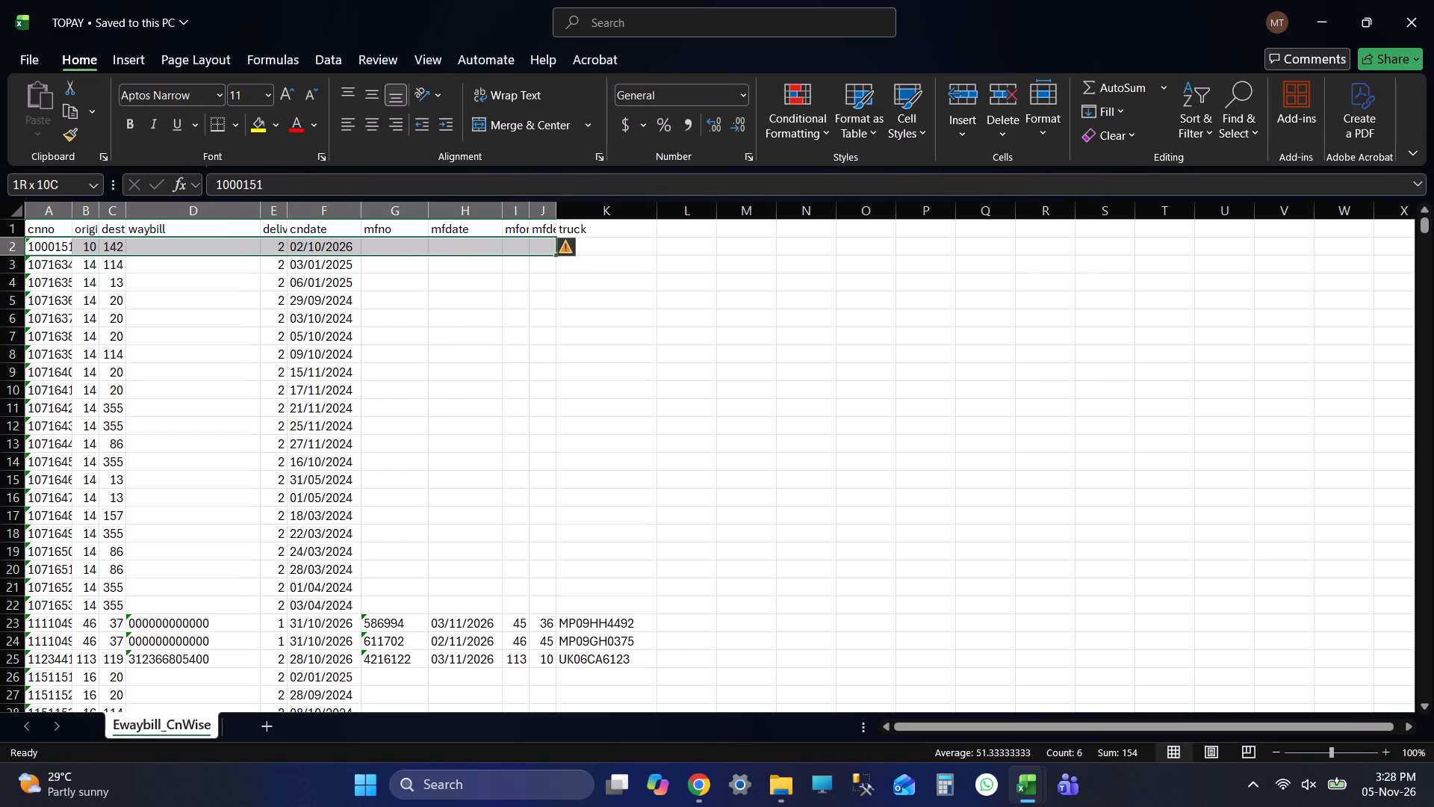
key(shift+Right)
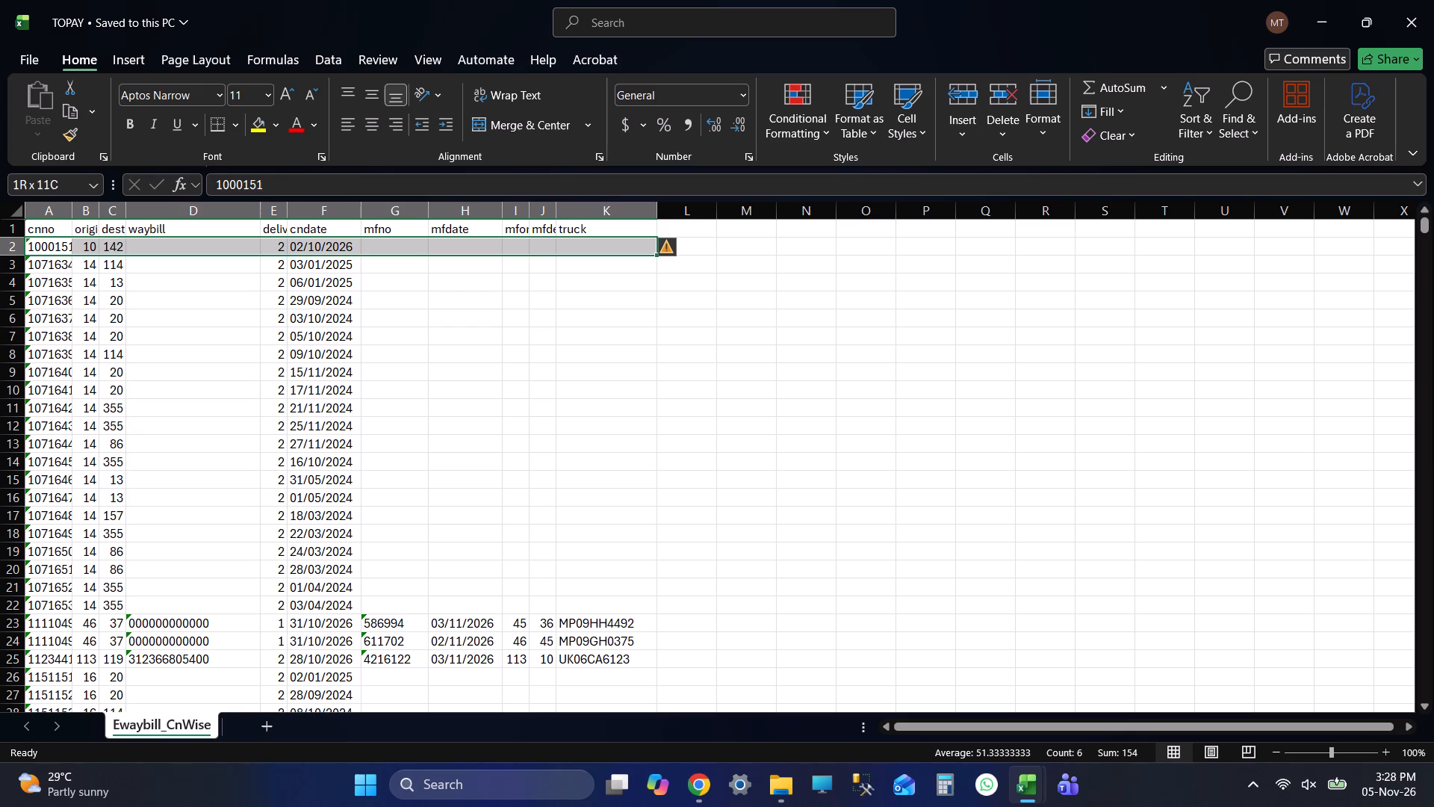
key(ctrl+shift+Down)
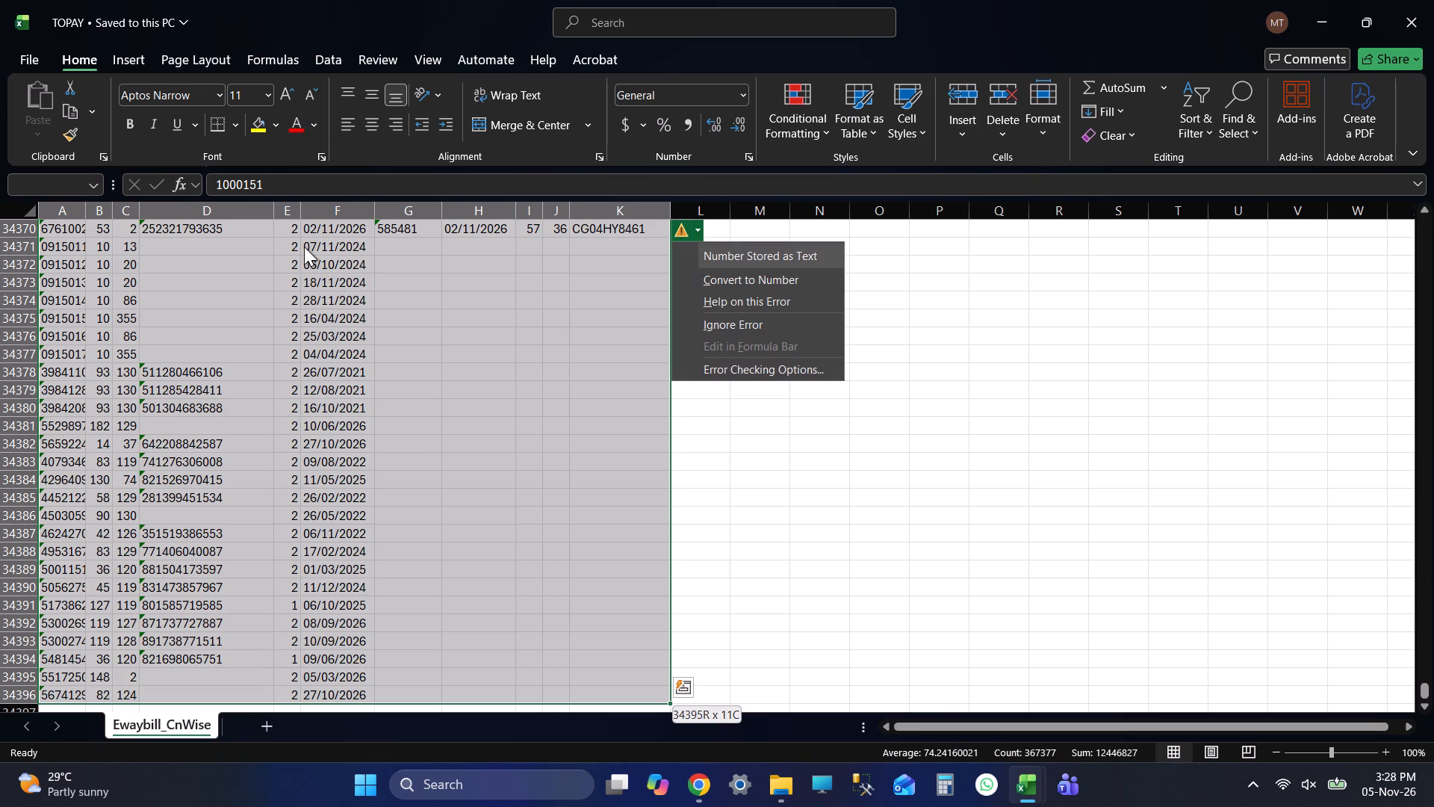
key(ctrl+c)
key(ctrl+c)
key(ctrl+c)
key(Escape)
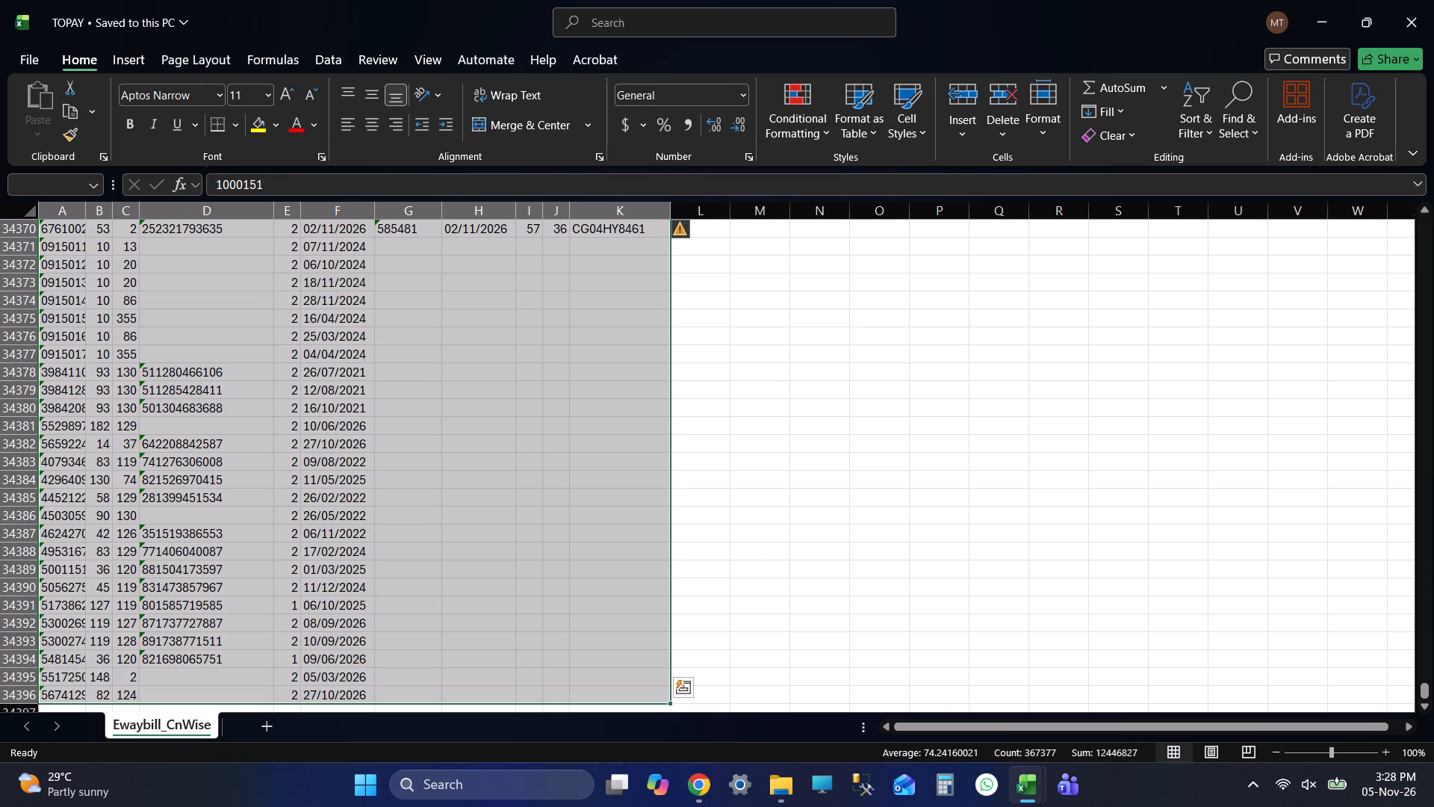
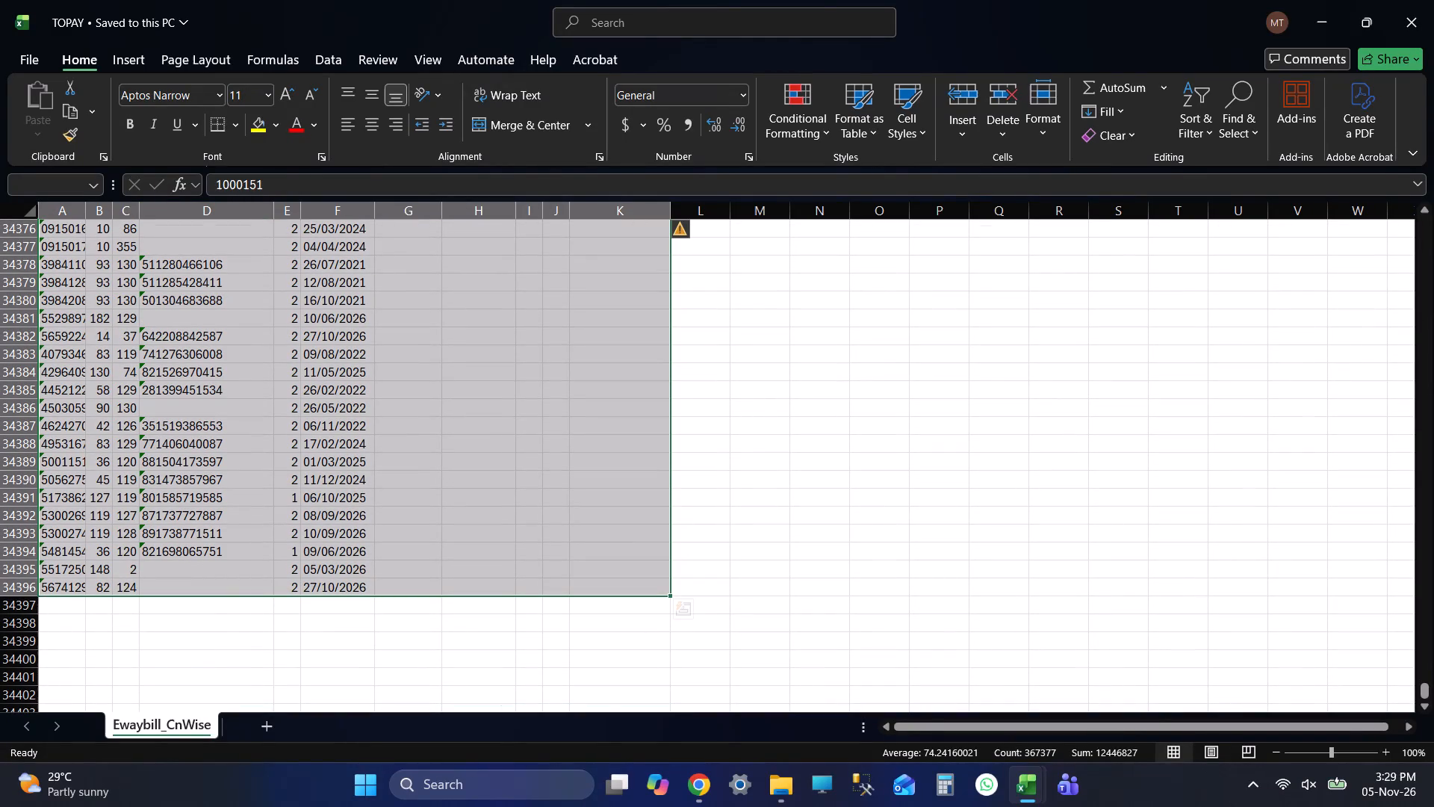
Copy the selected TOPAY records and paste them into the Analysis sheet of the 20261105 Eway Bill Expiry Analysis workbook, starting at cell A4.
key(ctrl+c)
key(ctrl+c)
key(ctrl+c)
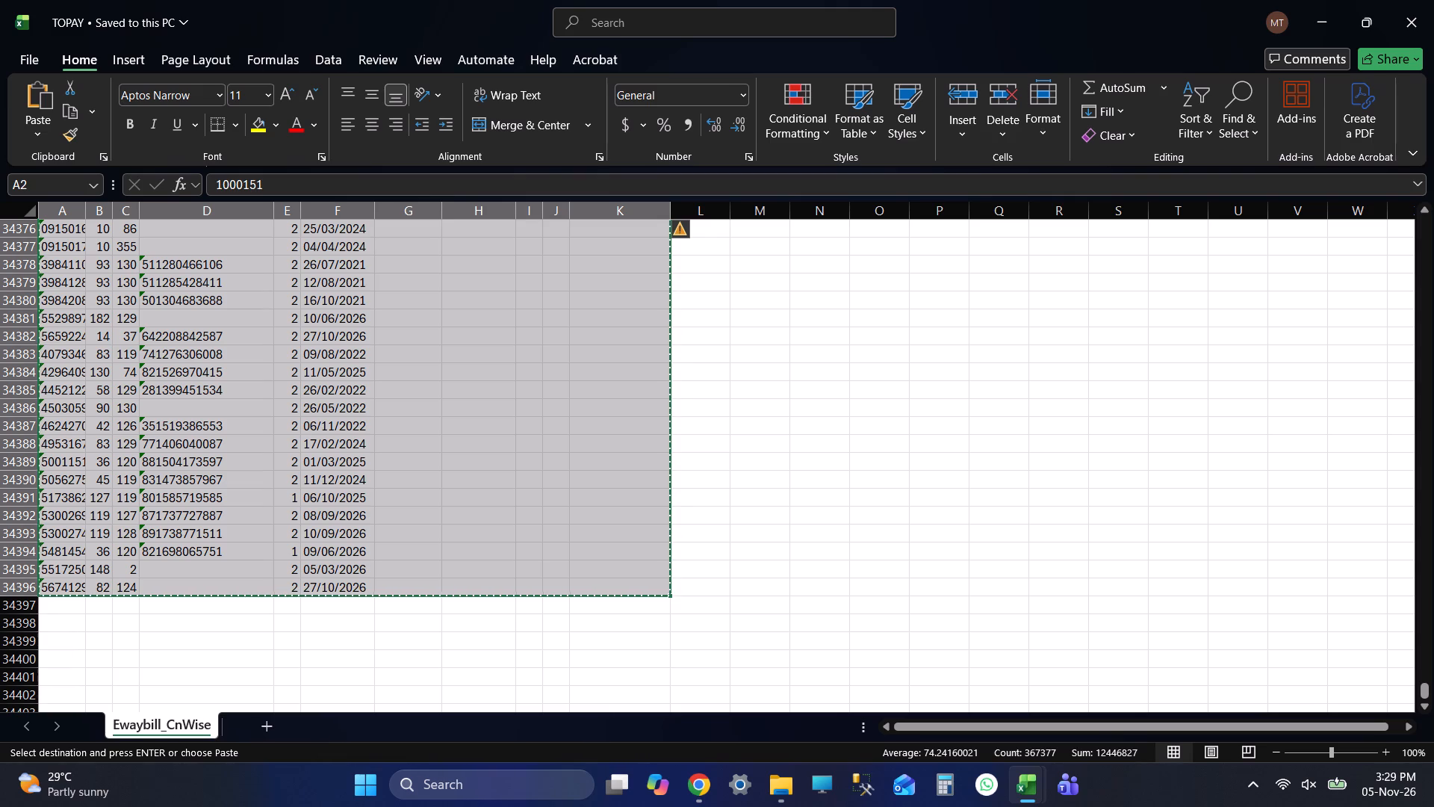
key(ctrl+c)
key(ctrl+c)
key(ctrl+c)
key(ctrl+c)
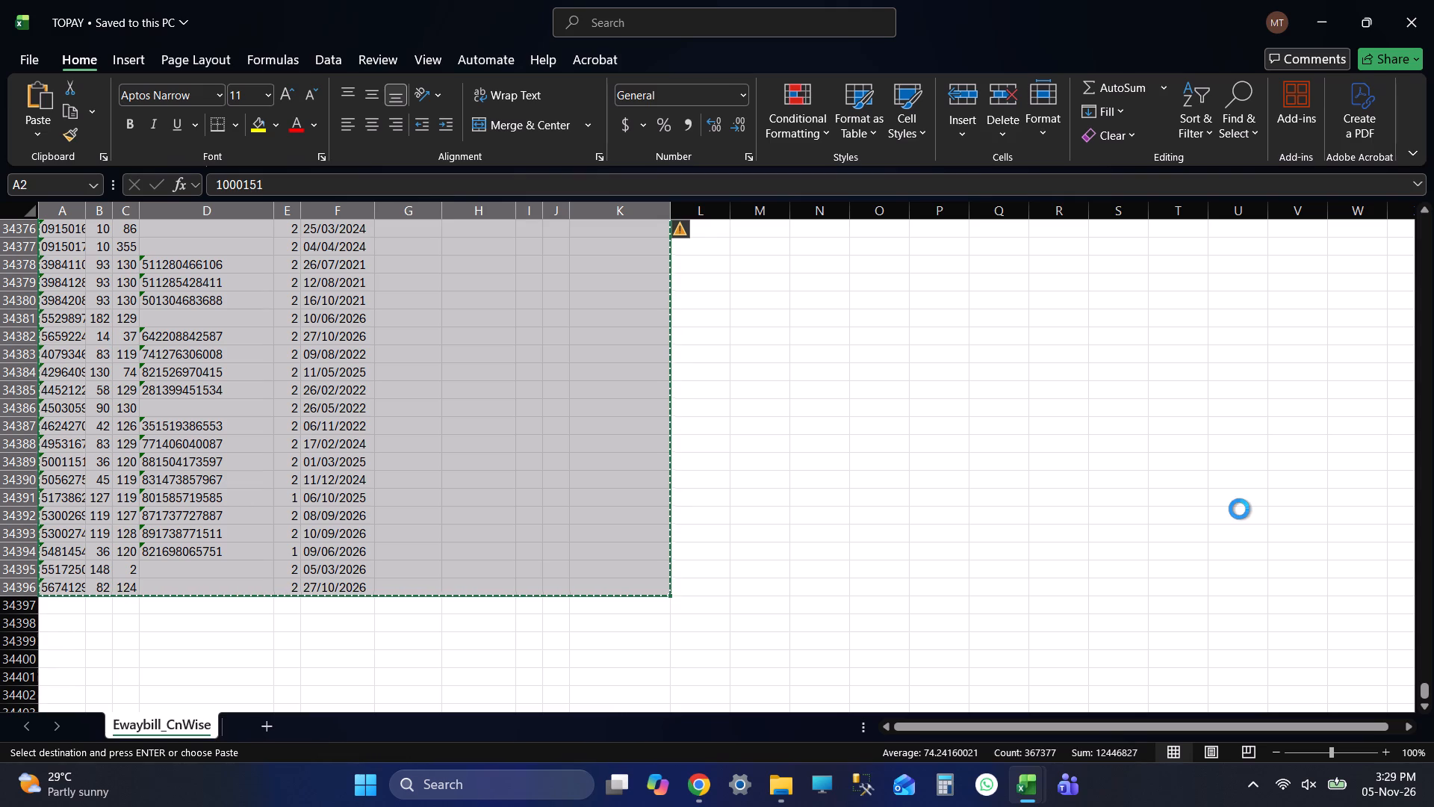
key(ctrl+c)
key(ctrl+c)
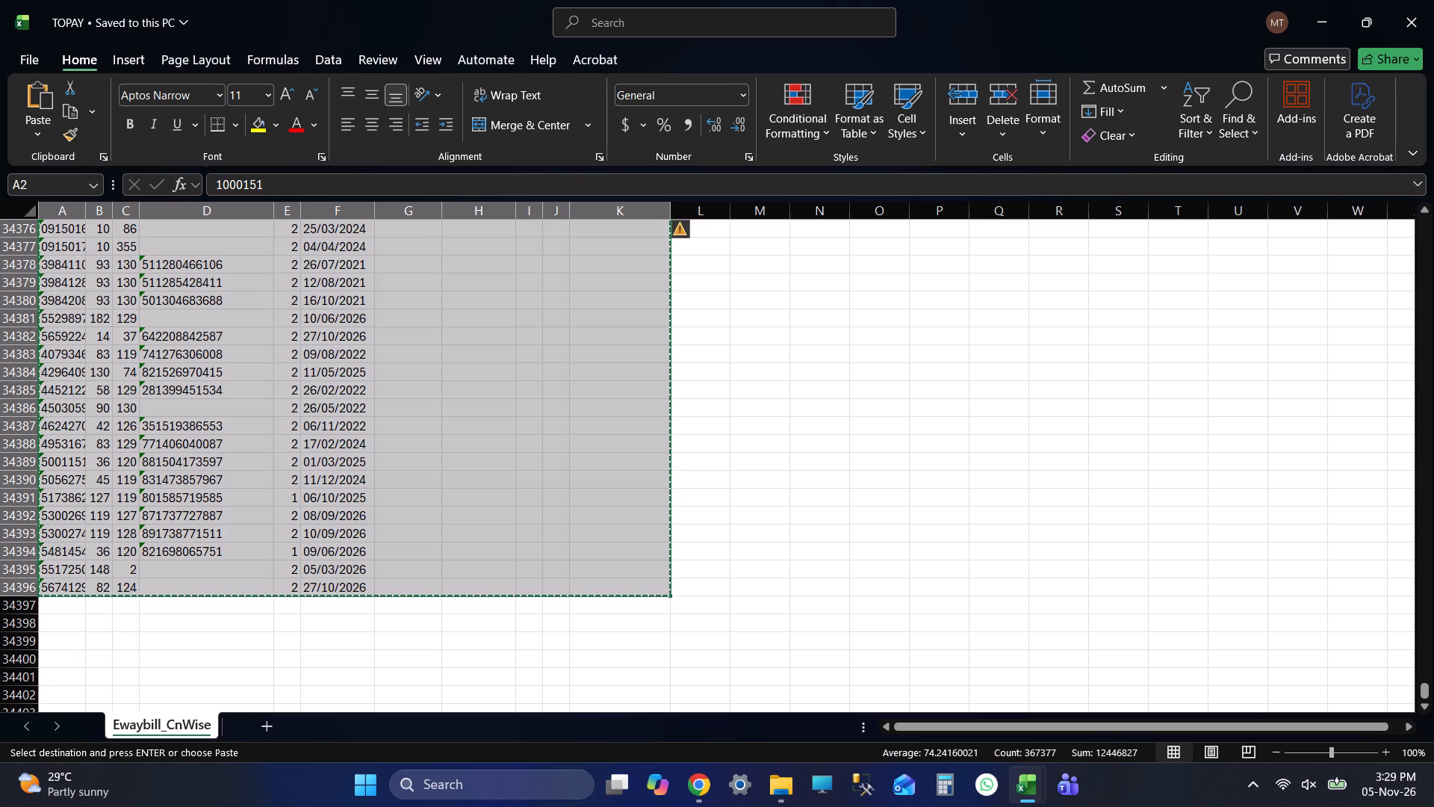
key(ctrl+c)
key(ctrl+c)
key(ctrl+c)
key(alt+Tab)
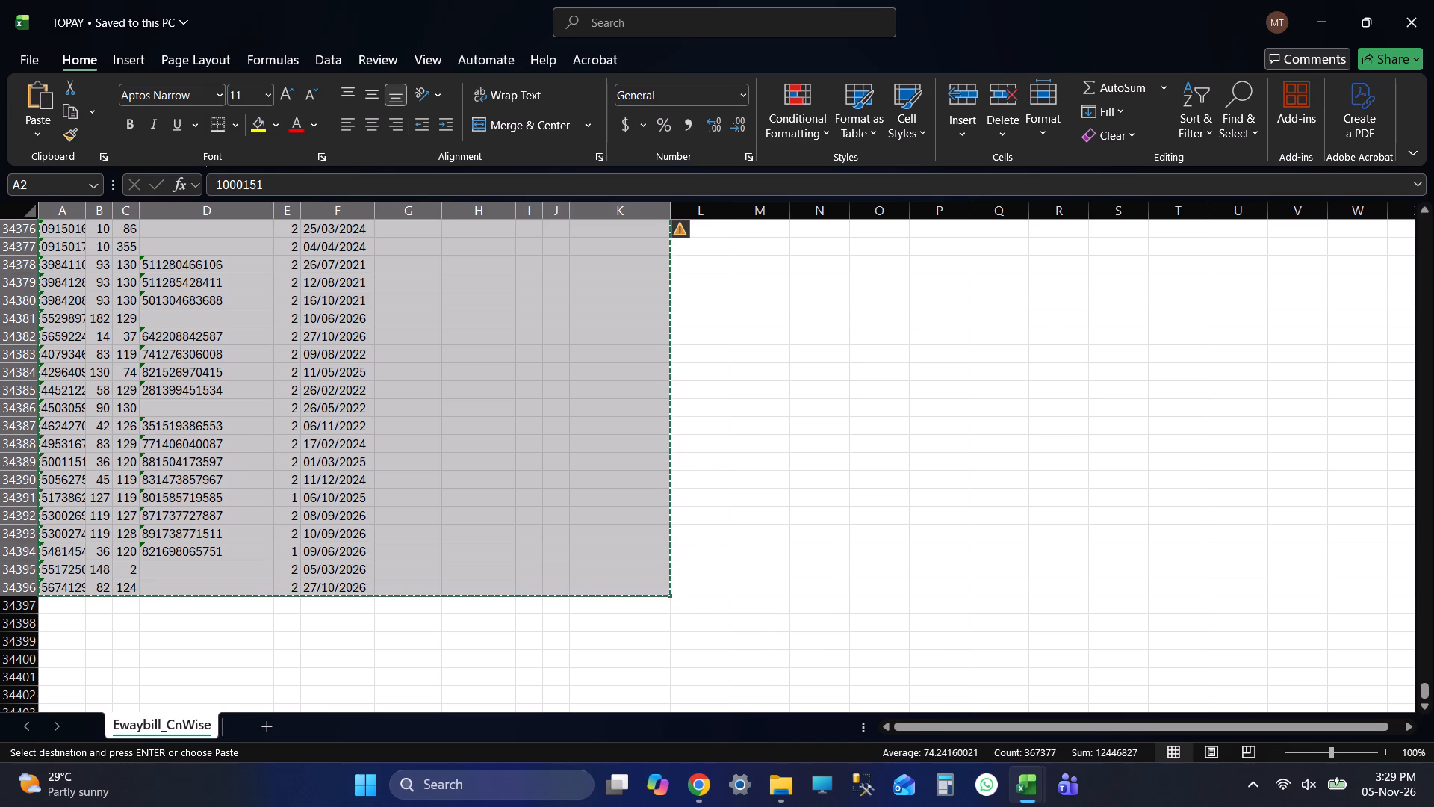
key(Up)
key(Down)
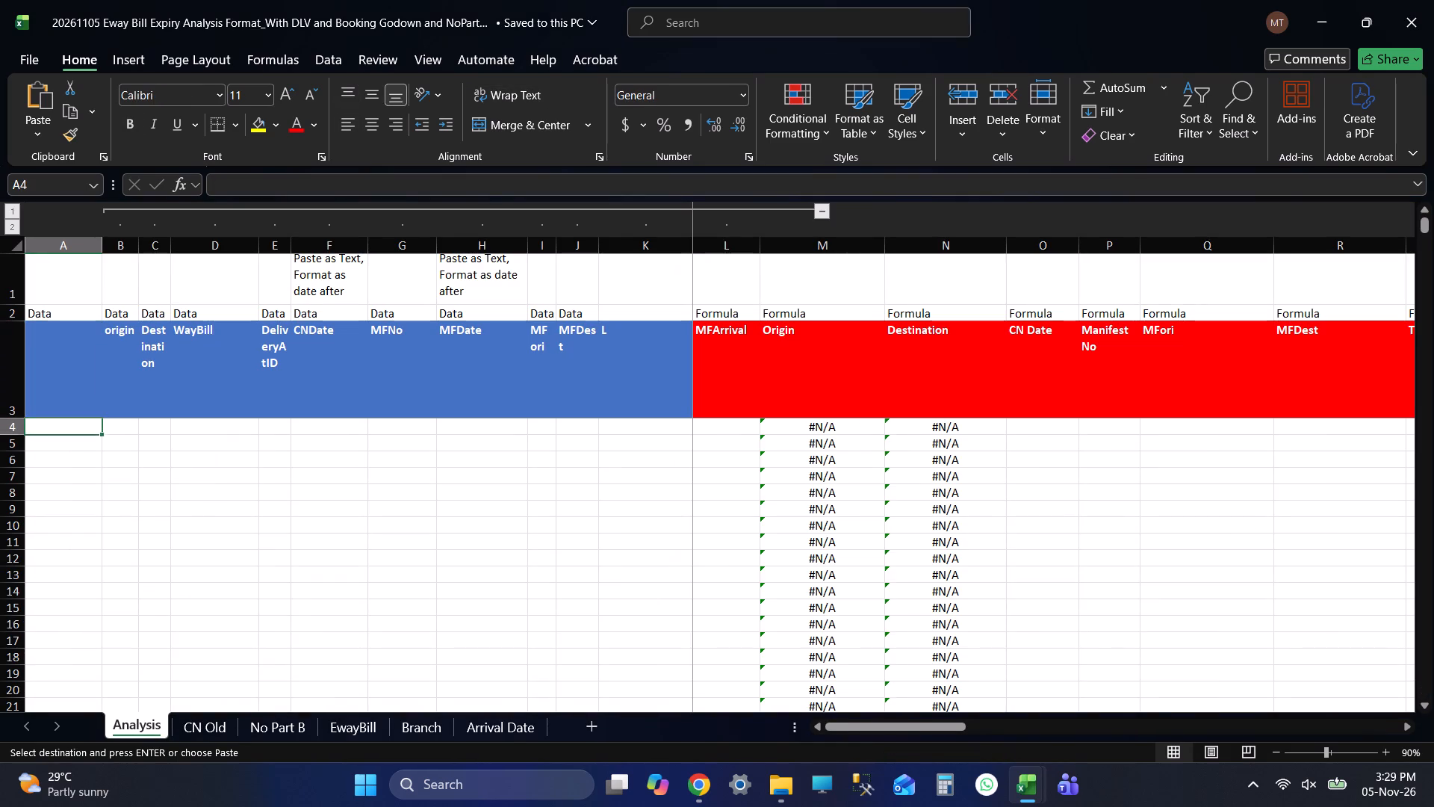
key(Up)
key(Down)
key(Up)
key(Down)
key(Up)
key(Left)
key(Left)
key(Left)
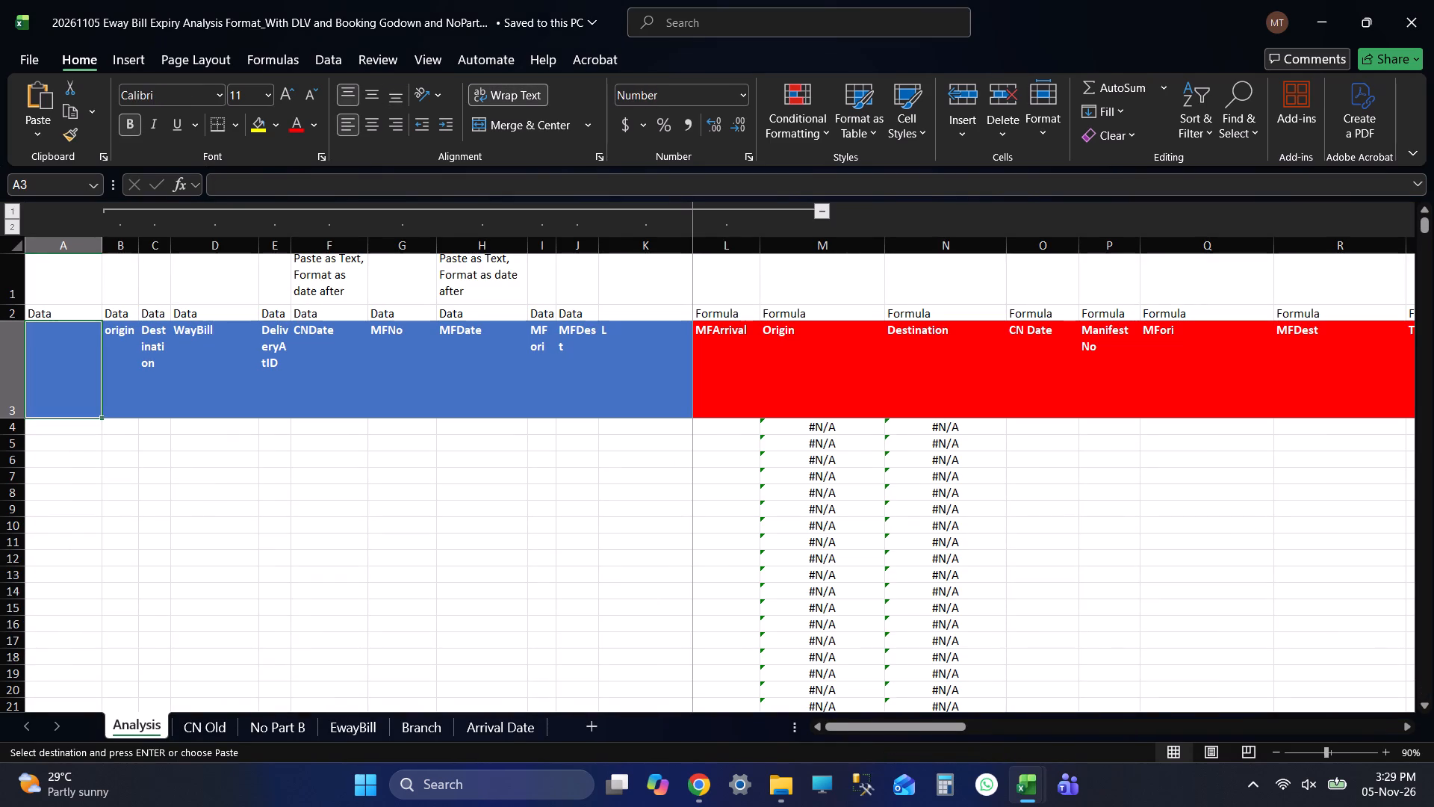
key(Left)
key(Left)
key(Left)
key(Left)
key(Down)
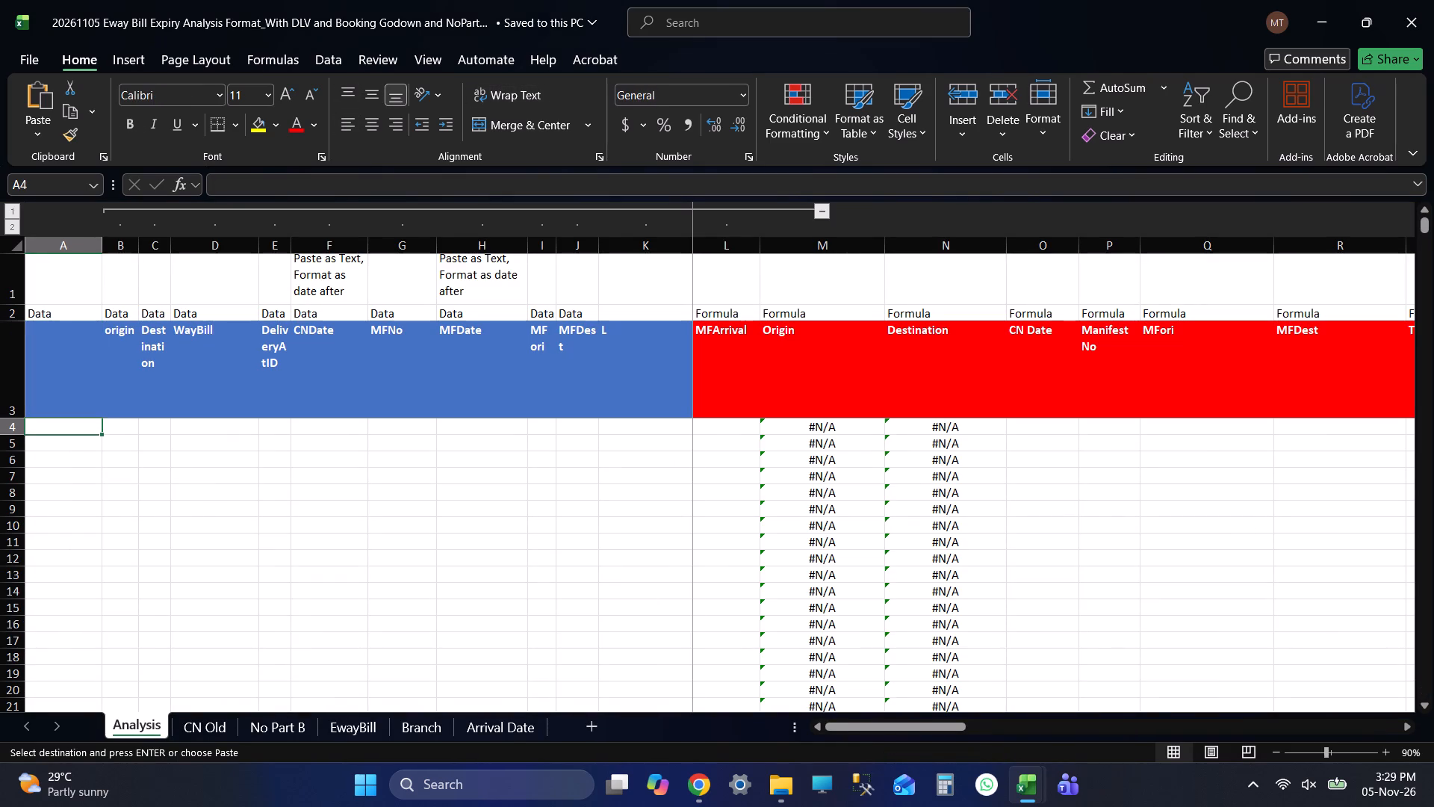
key(ctrl+v)
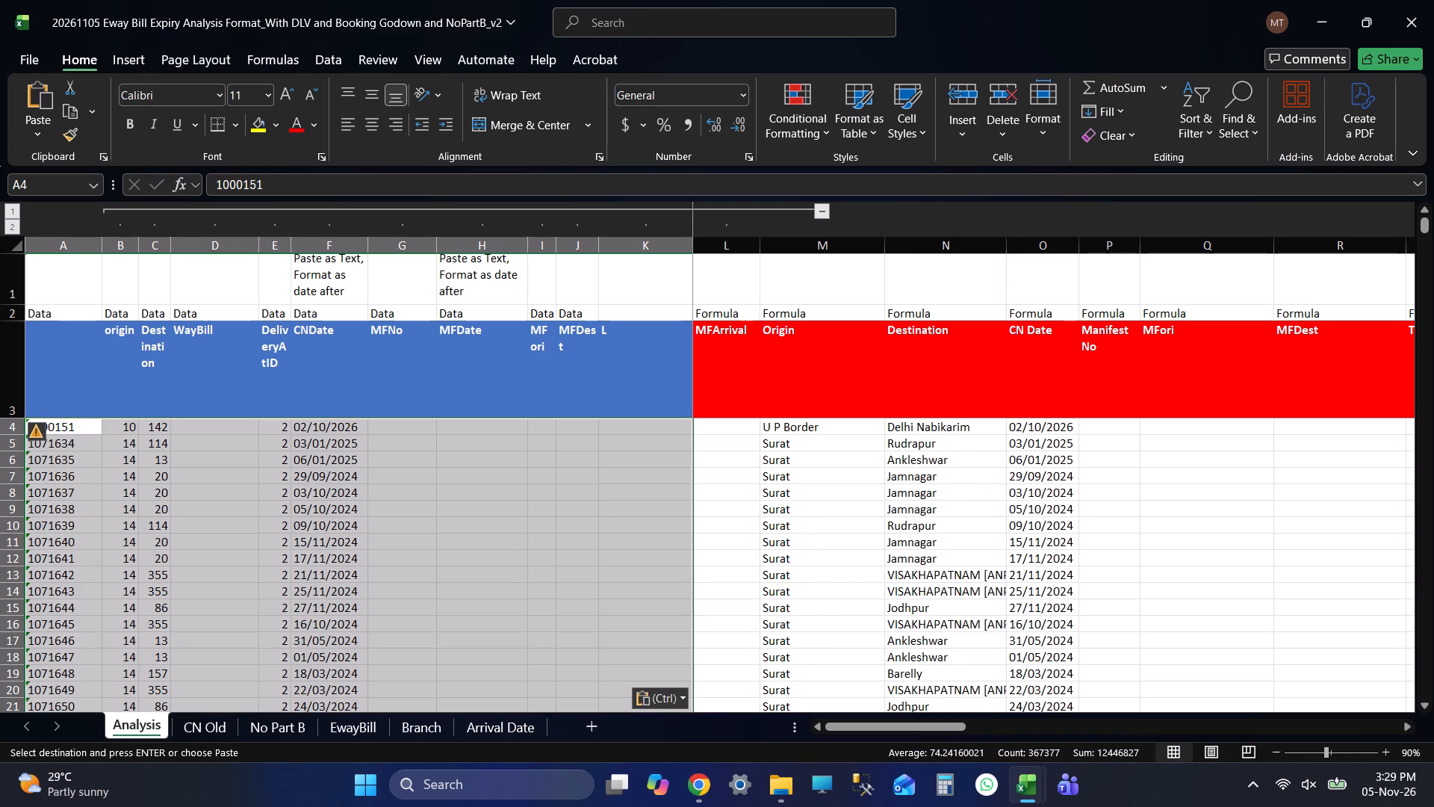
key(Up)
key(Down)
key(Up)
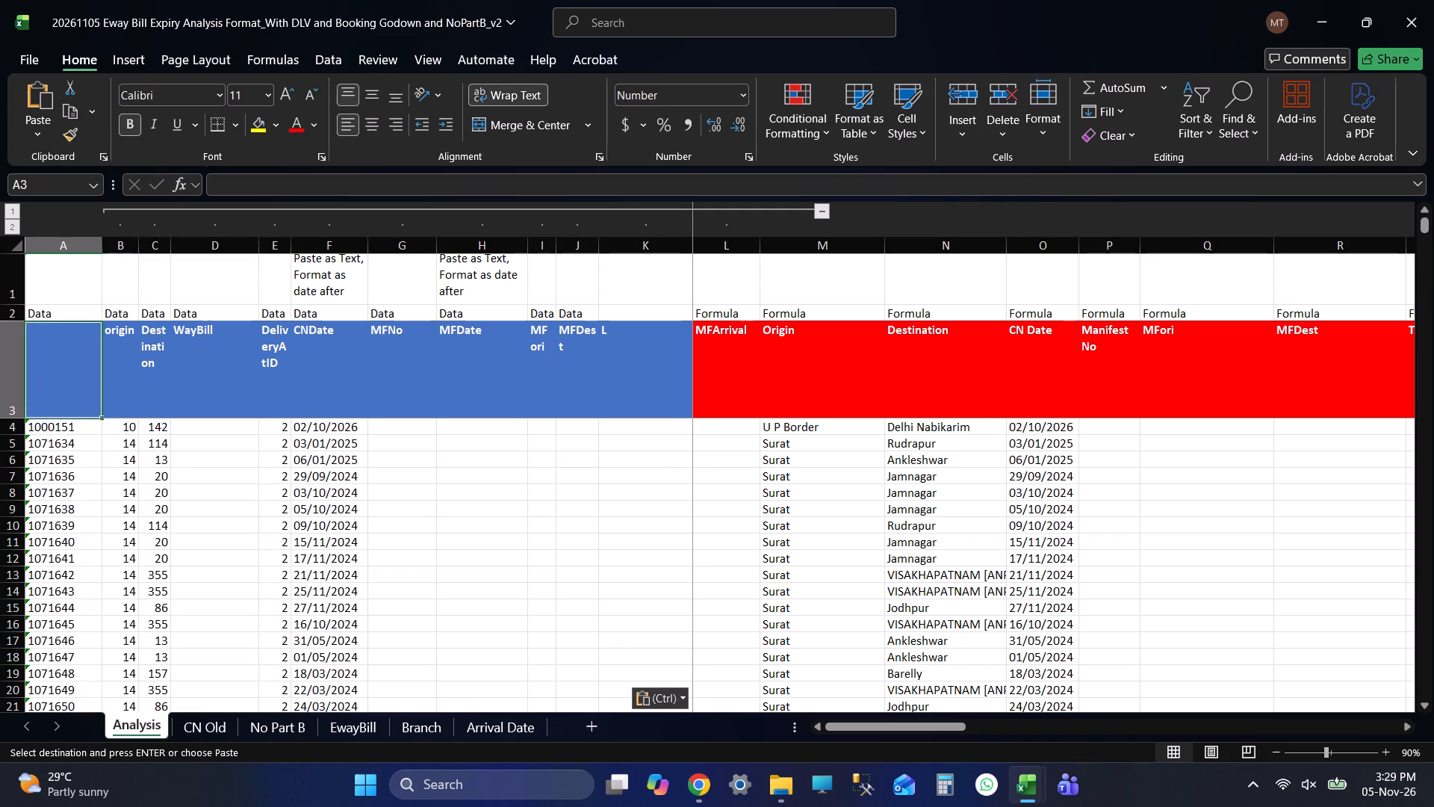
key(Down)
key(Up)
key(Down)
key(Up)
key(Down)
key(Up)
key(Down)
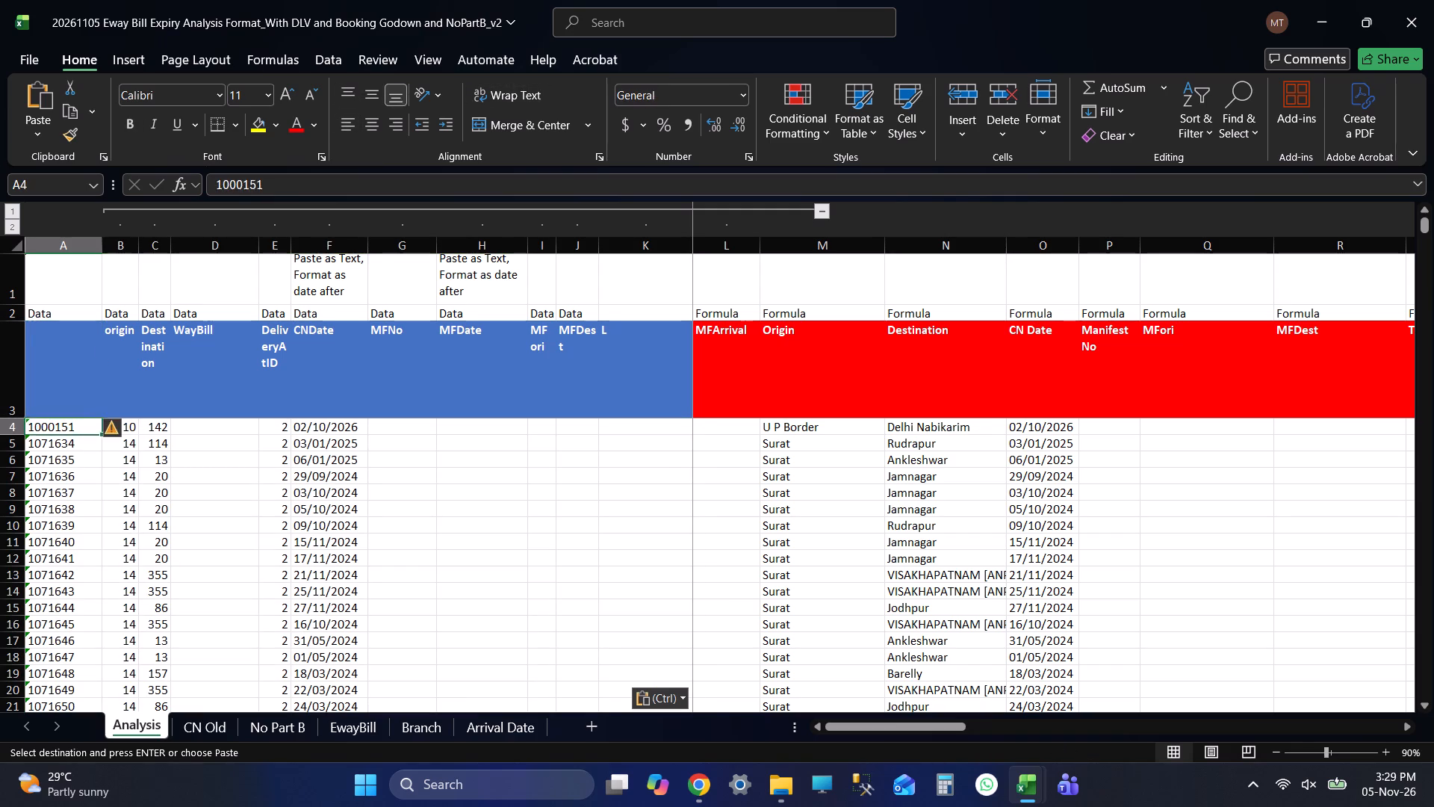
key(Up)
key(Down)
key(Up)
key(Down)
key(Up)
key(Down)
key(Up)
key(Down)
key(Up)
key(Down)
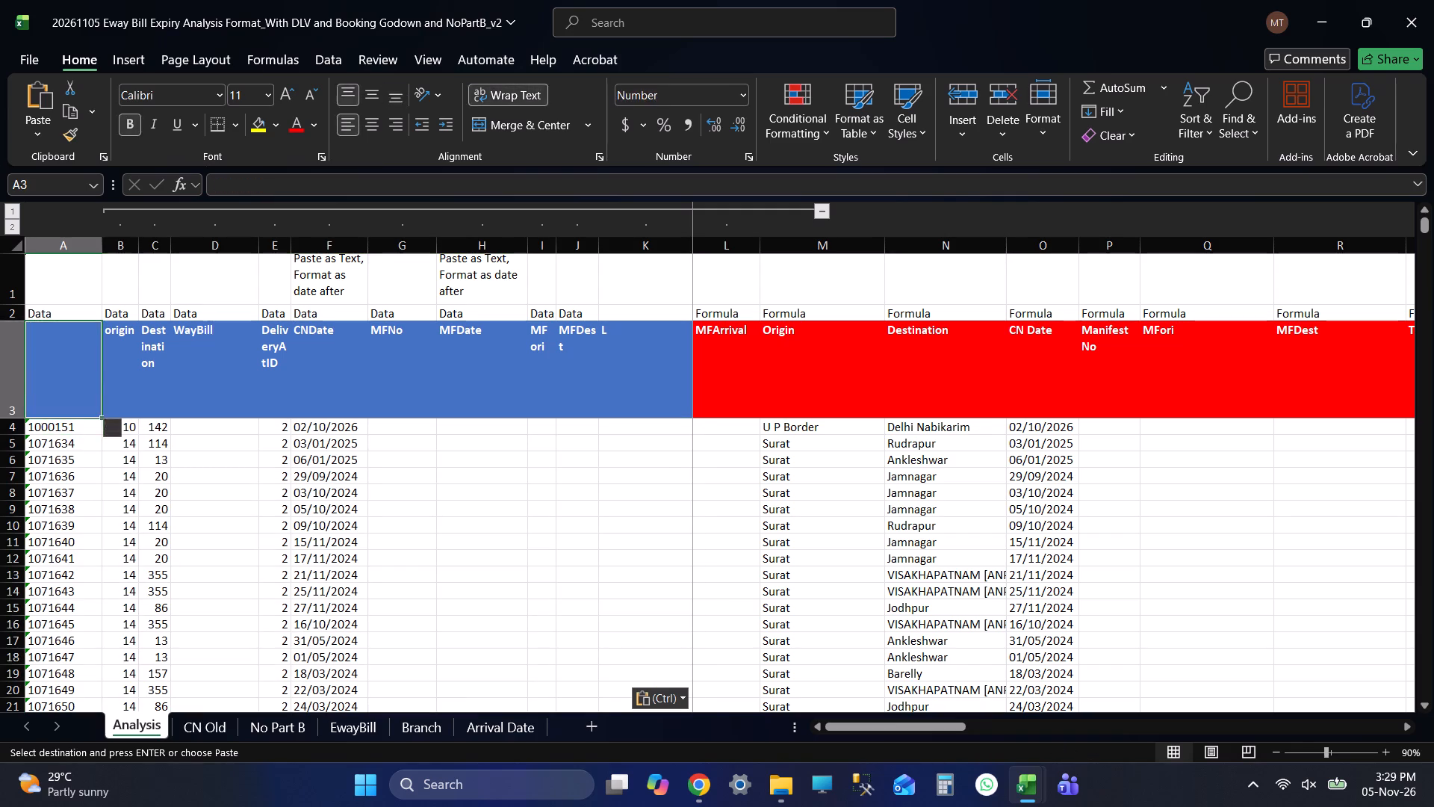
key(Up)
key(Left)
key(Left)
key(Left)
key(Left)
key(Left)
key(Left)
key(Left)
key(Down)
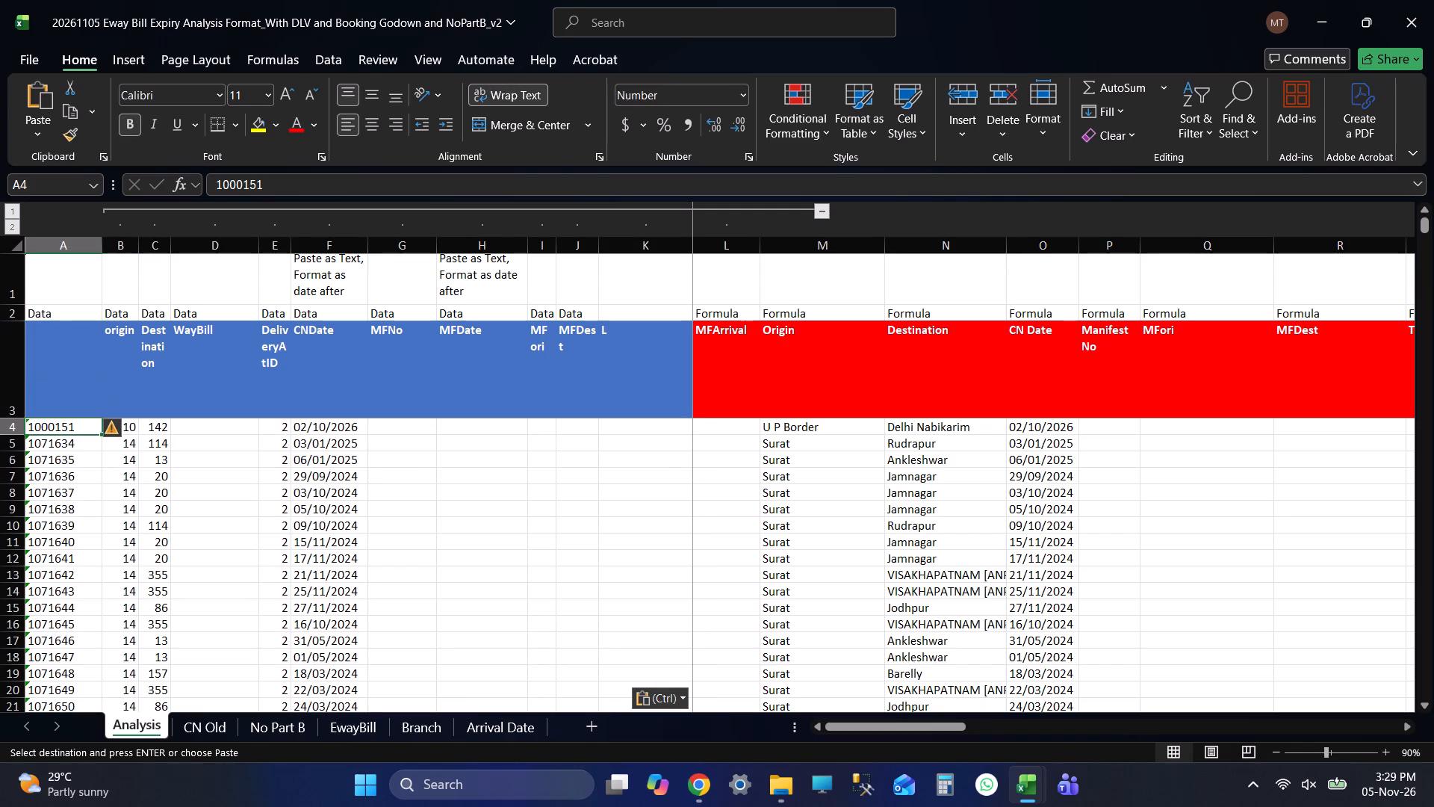
Compare the first data row of the TOPAY workbook with the first pasted row on the Analysis sheet.
key(alt+Tab)
key(ctrl+Up)
key(Up)
key(Up)
key(Up)
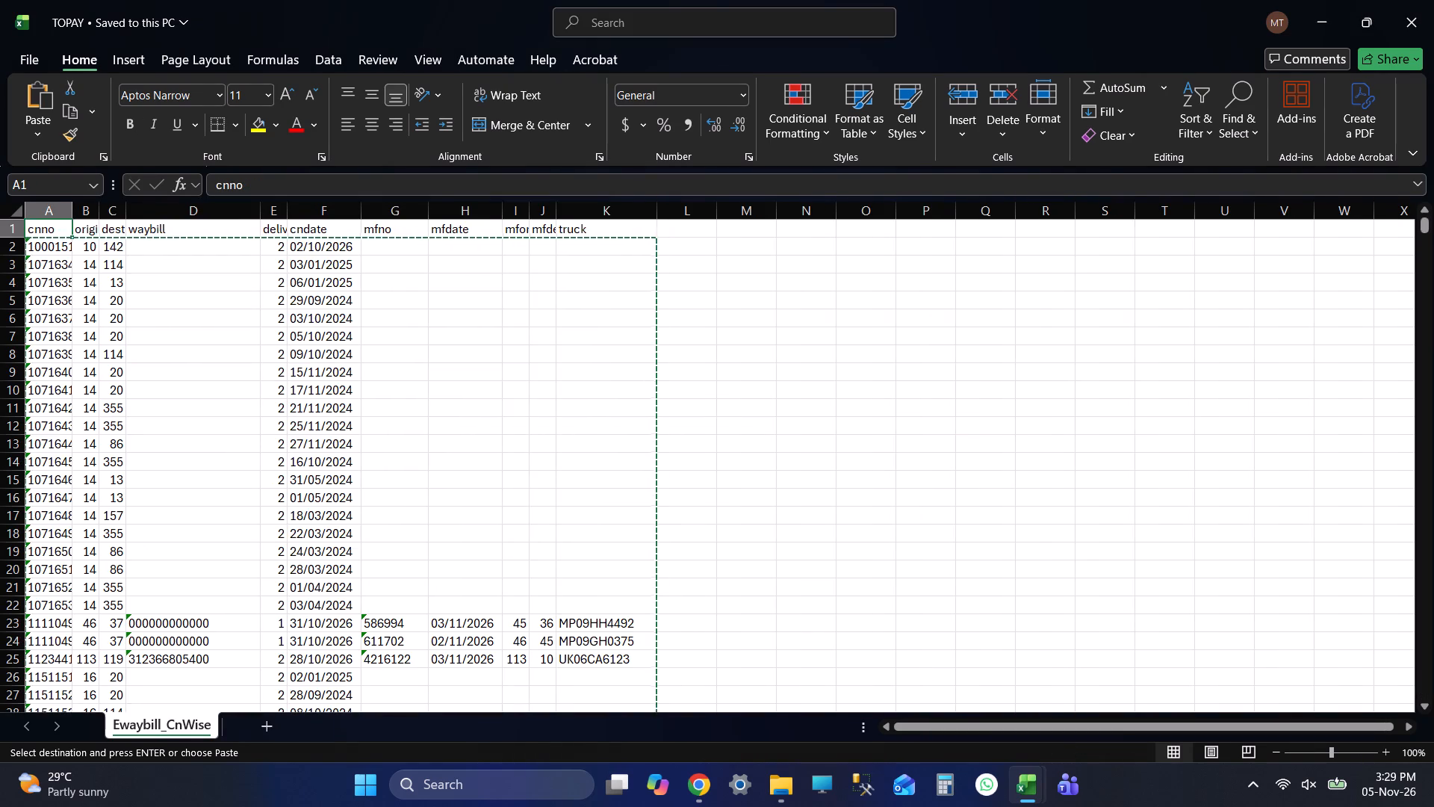
key(Up)
key(Up)
key(Left)
key(Left)
key(Left)
key(Left)
key(Down)
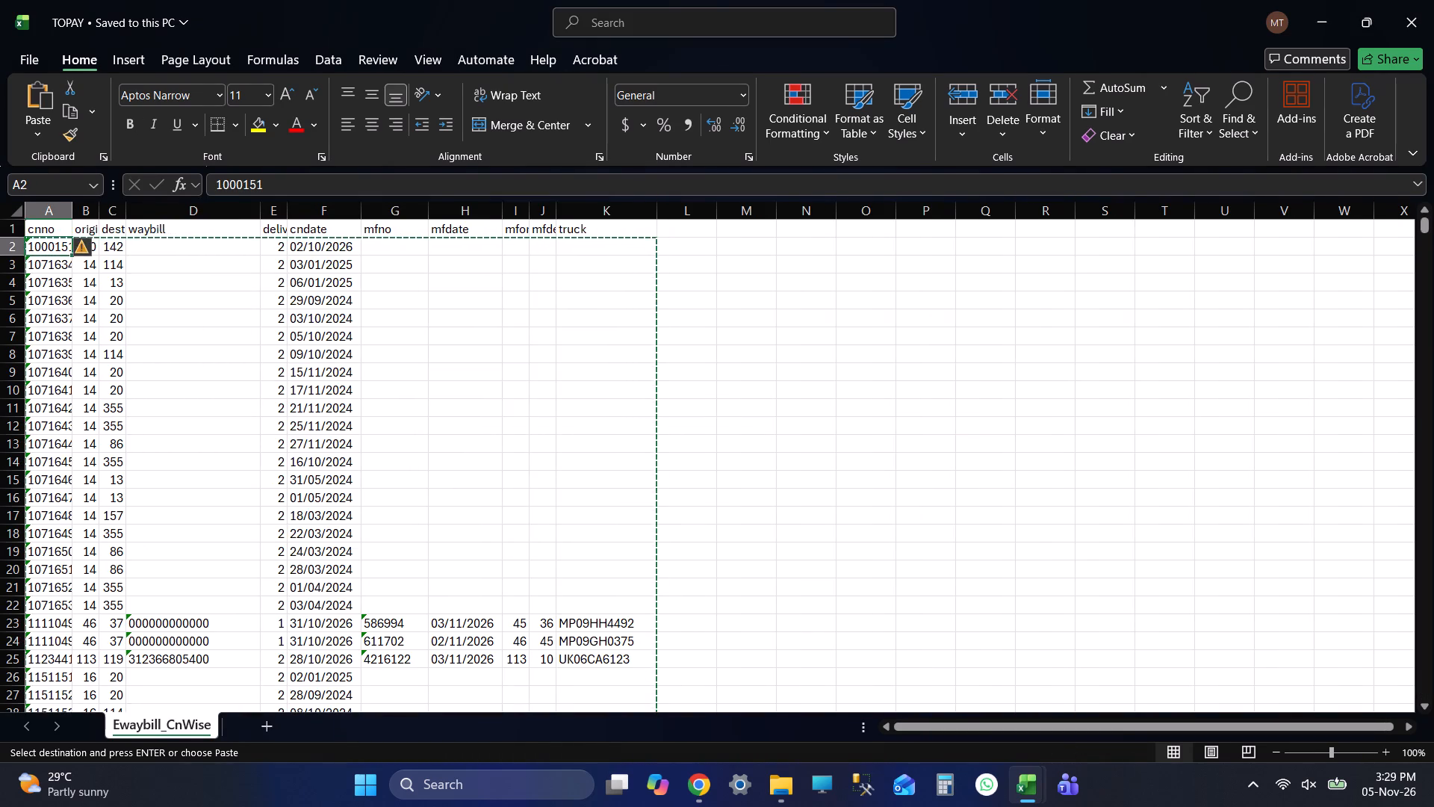
key(alt+Tab)
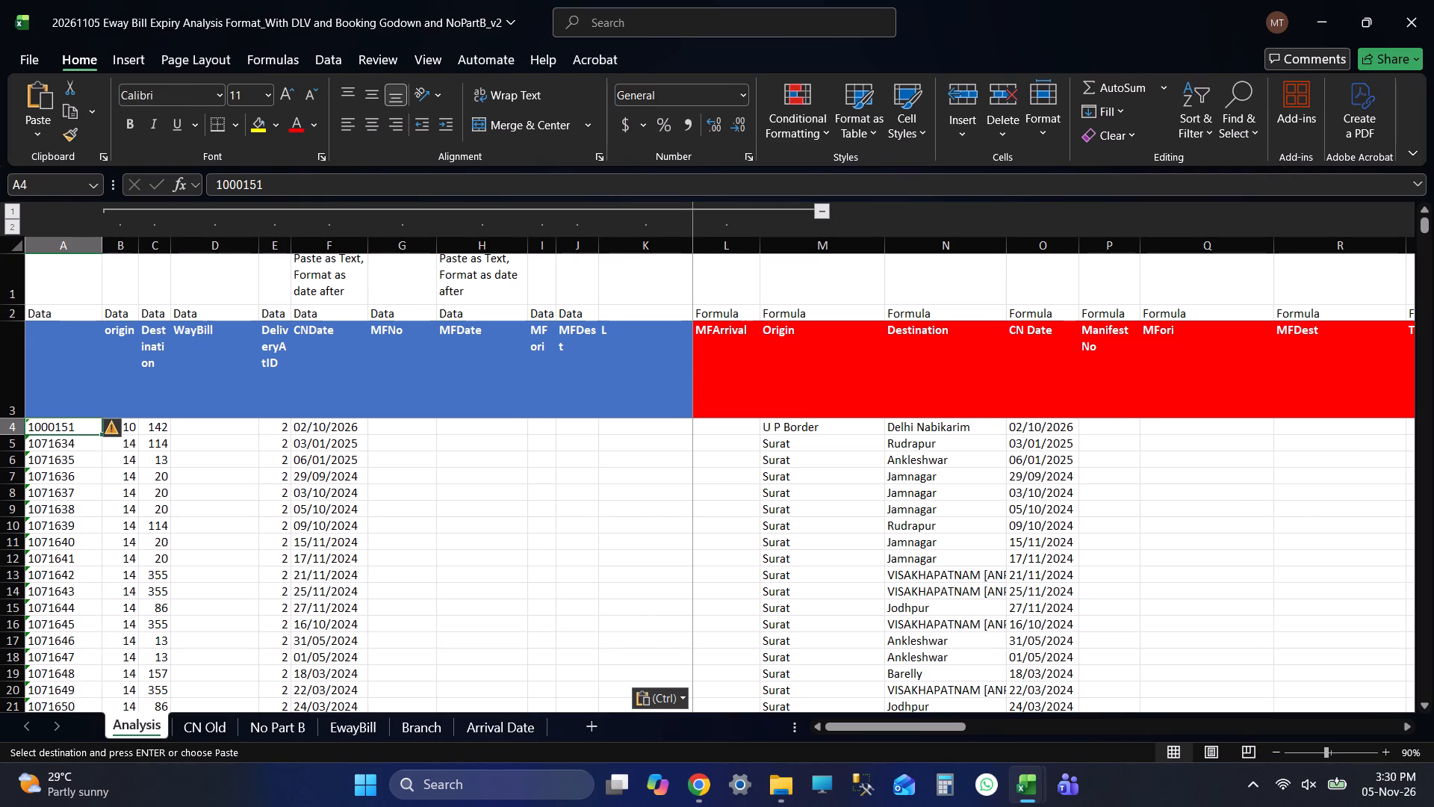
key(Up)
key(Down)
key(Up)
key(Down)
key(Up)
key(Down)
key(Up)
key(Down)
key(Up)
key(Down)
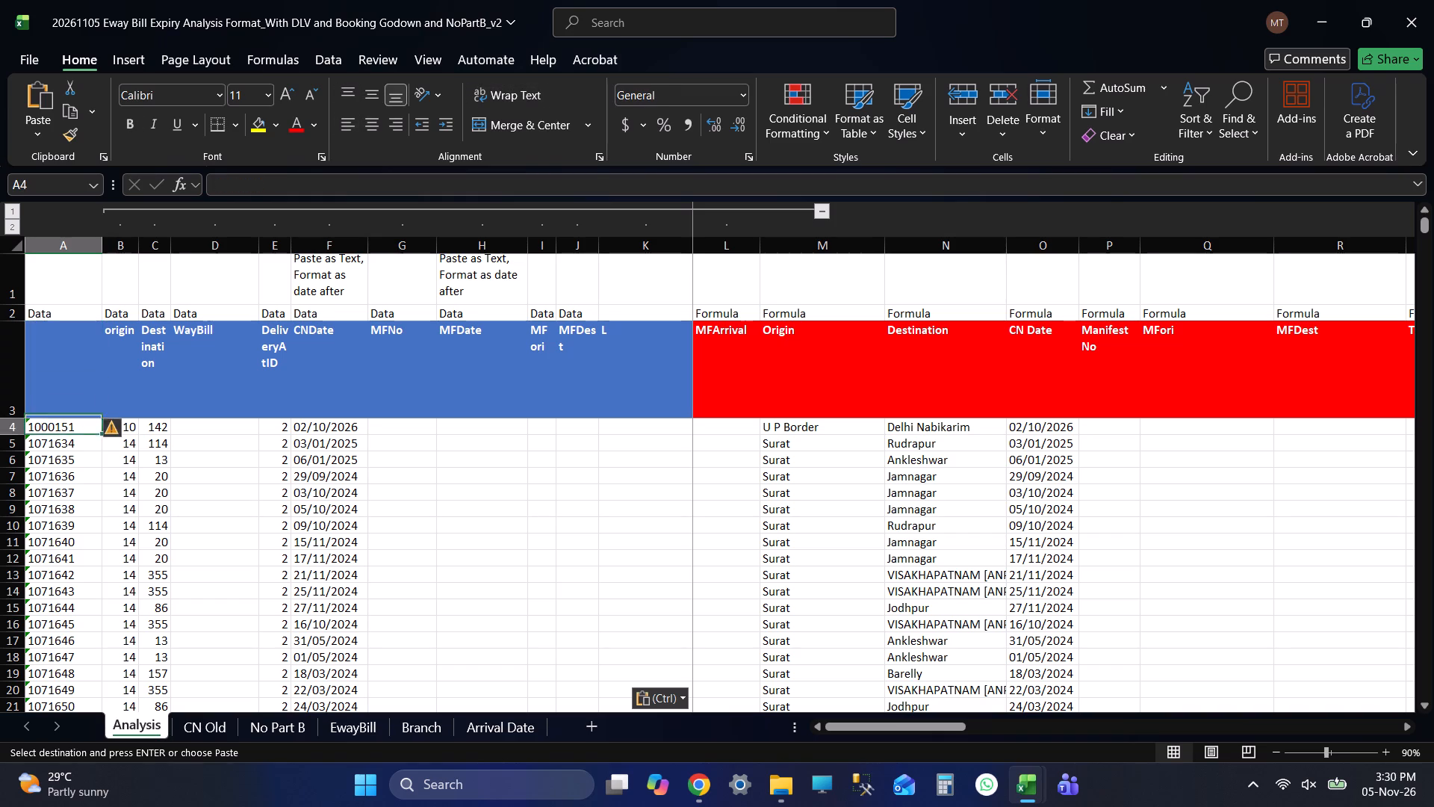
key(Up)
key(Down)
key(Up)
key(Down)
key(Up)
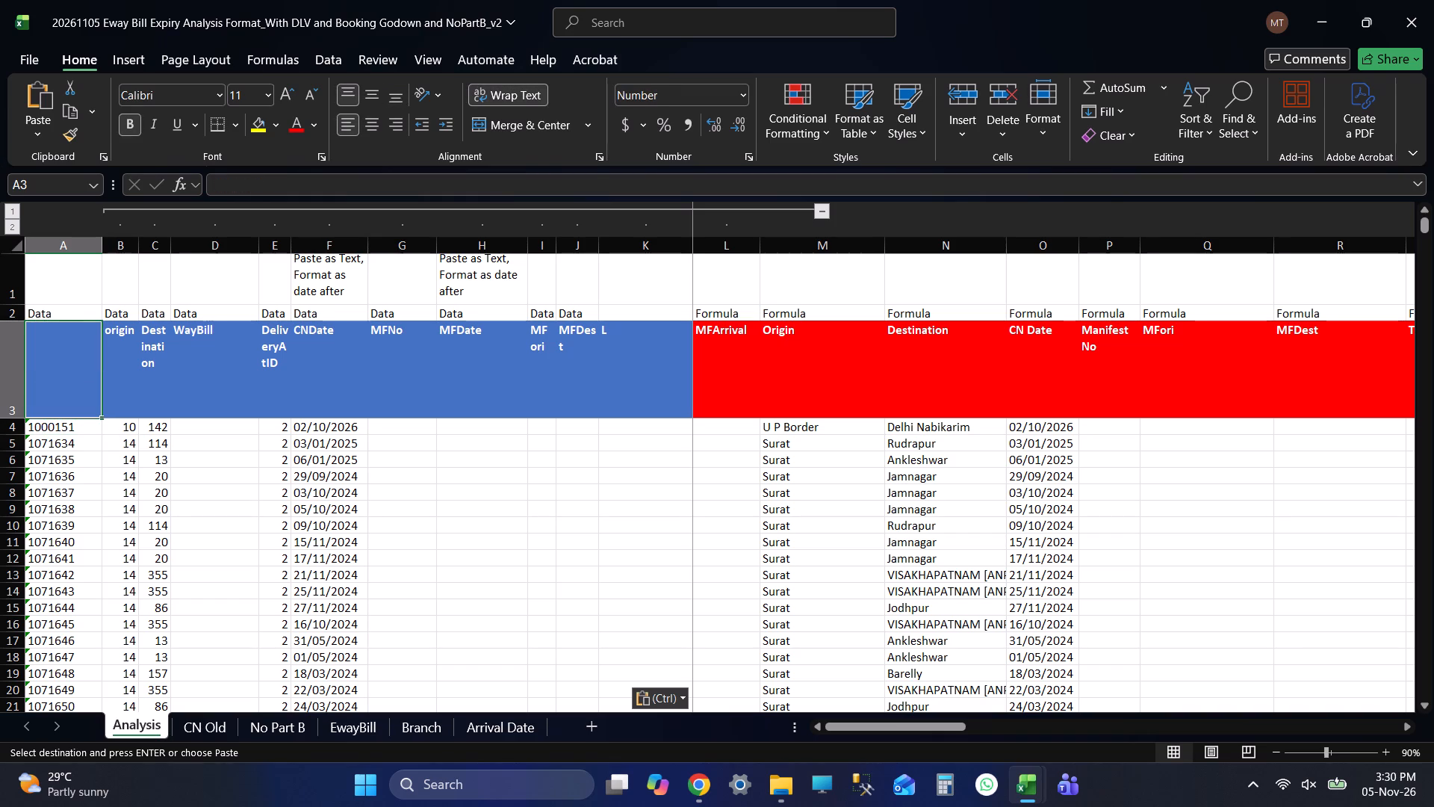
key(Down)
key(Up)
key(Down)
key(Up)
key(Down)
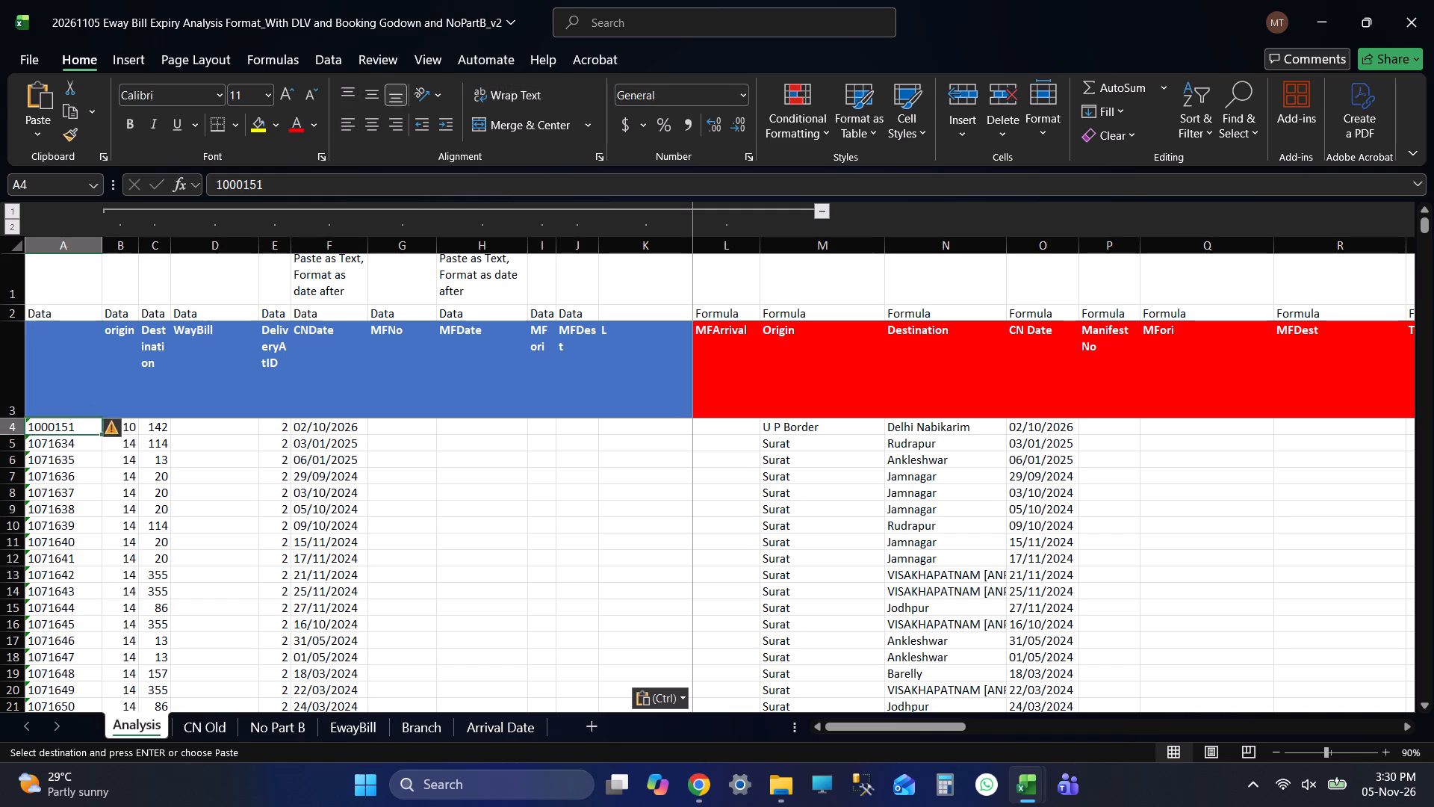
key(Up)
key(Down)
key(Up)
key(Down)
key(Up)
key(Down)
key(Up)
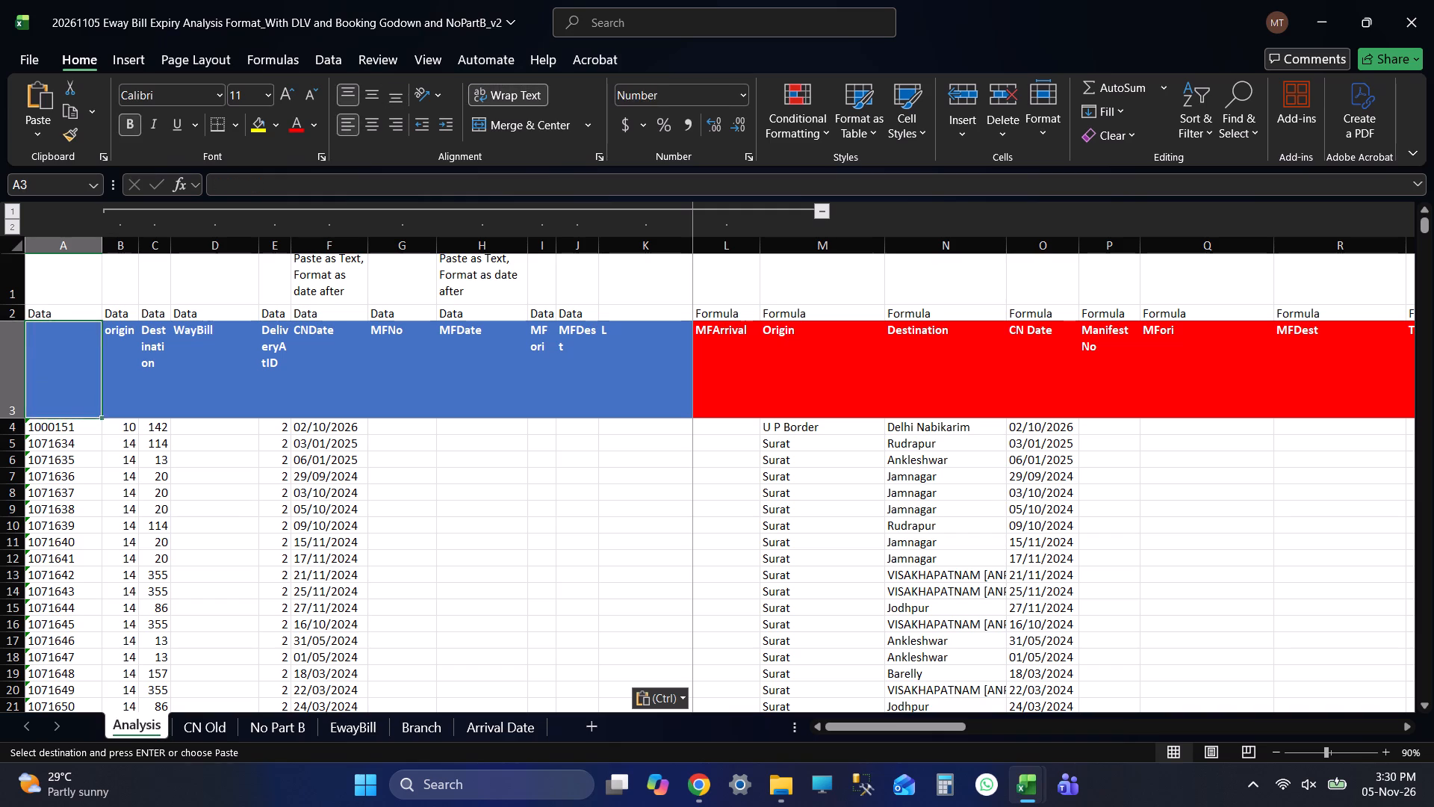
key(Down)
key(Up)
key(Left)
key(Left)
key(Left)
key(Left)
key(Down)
Compare the last record in TOPAY's column A with the last pasted record in column A of the Analysis sheet.
key(alt+Tab)
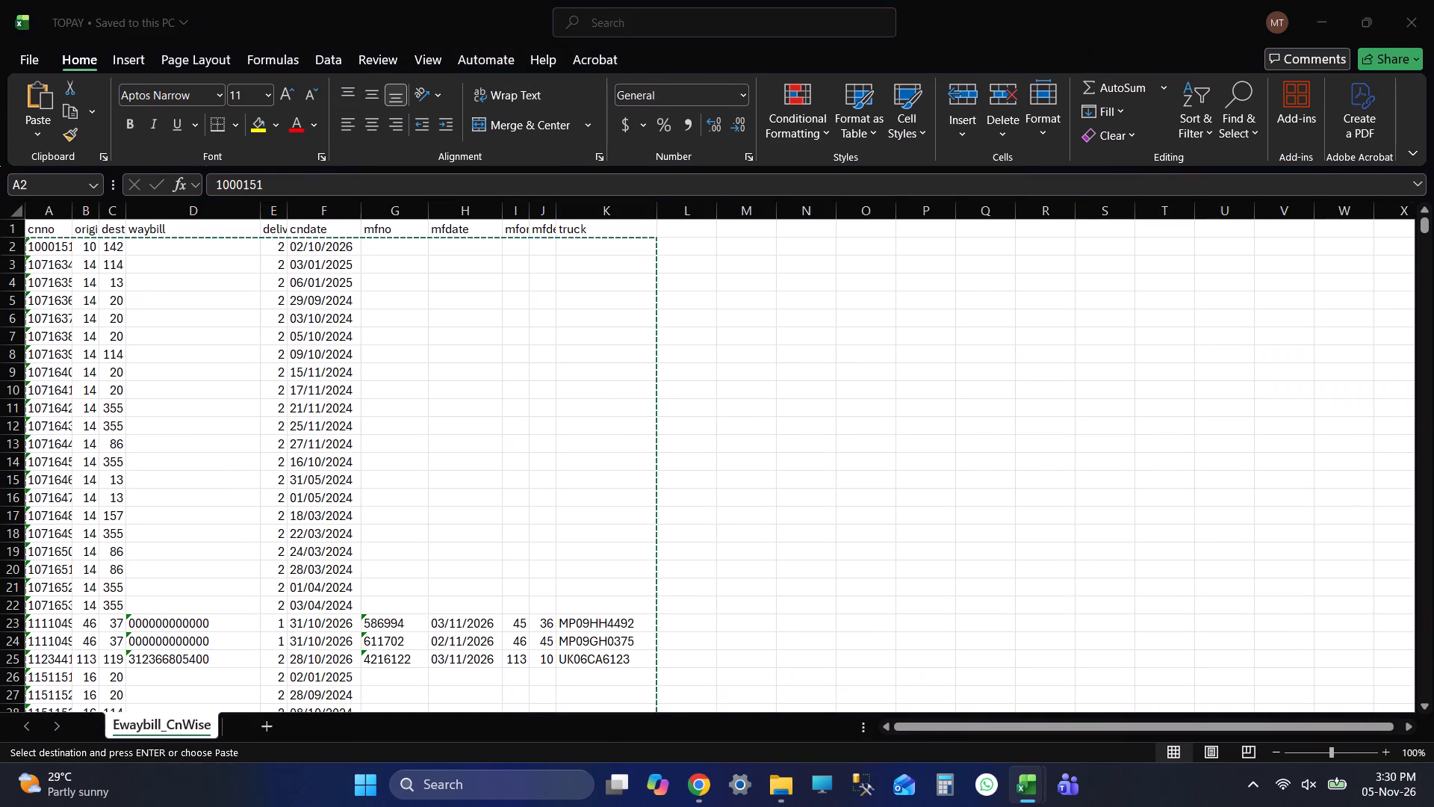
key(alt+Tab)
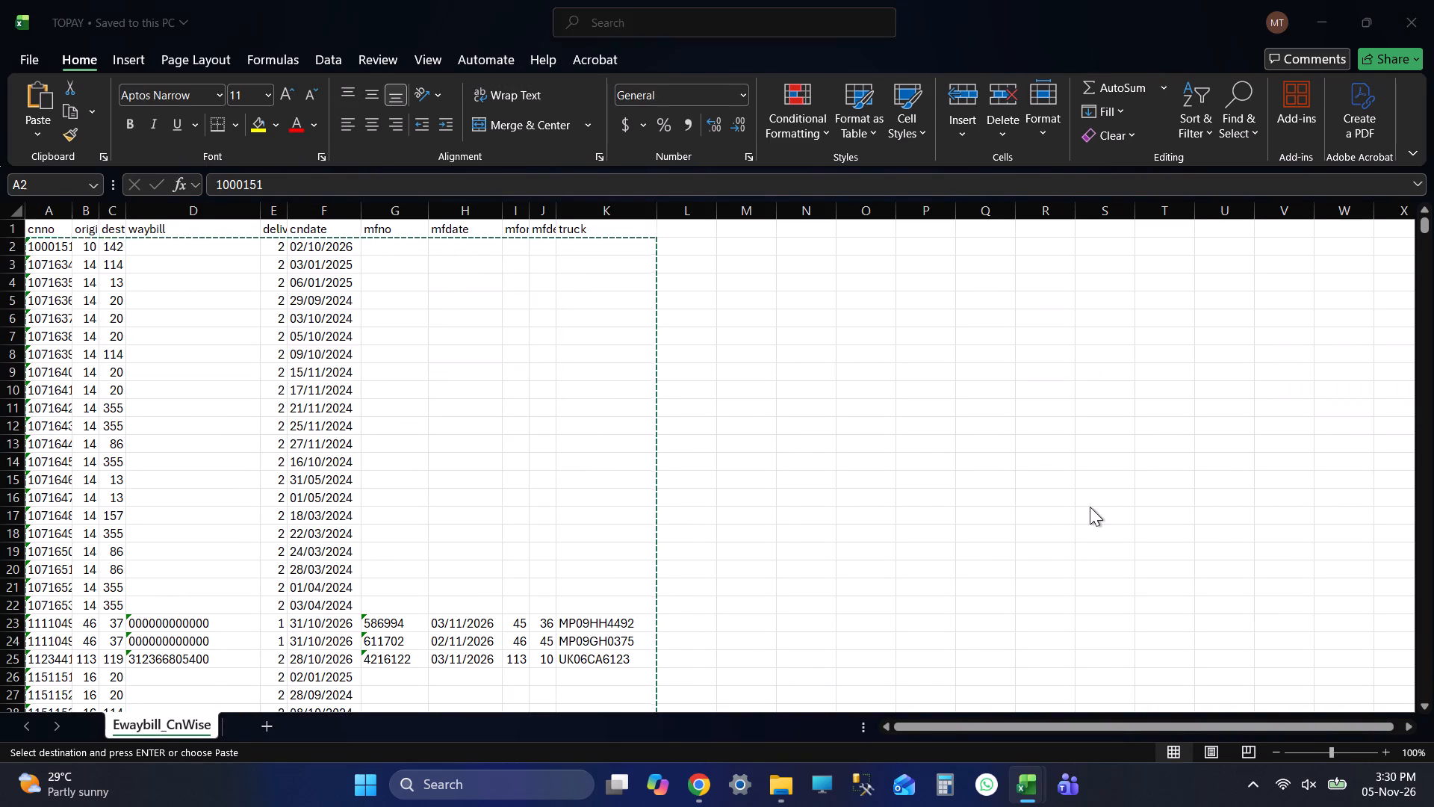
key(alt+Tab)
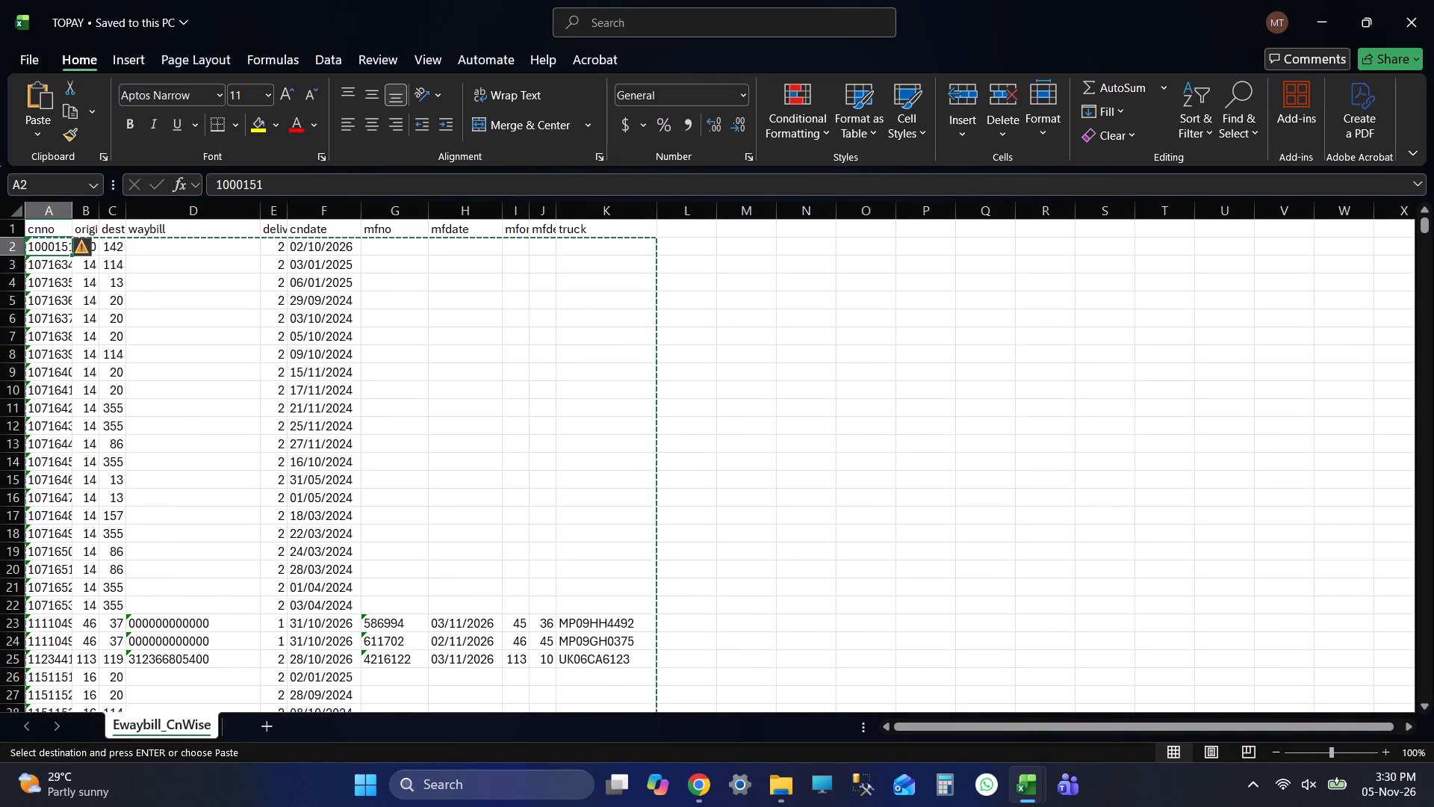
key(ctrl+Down)
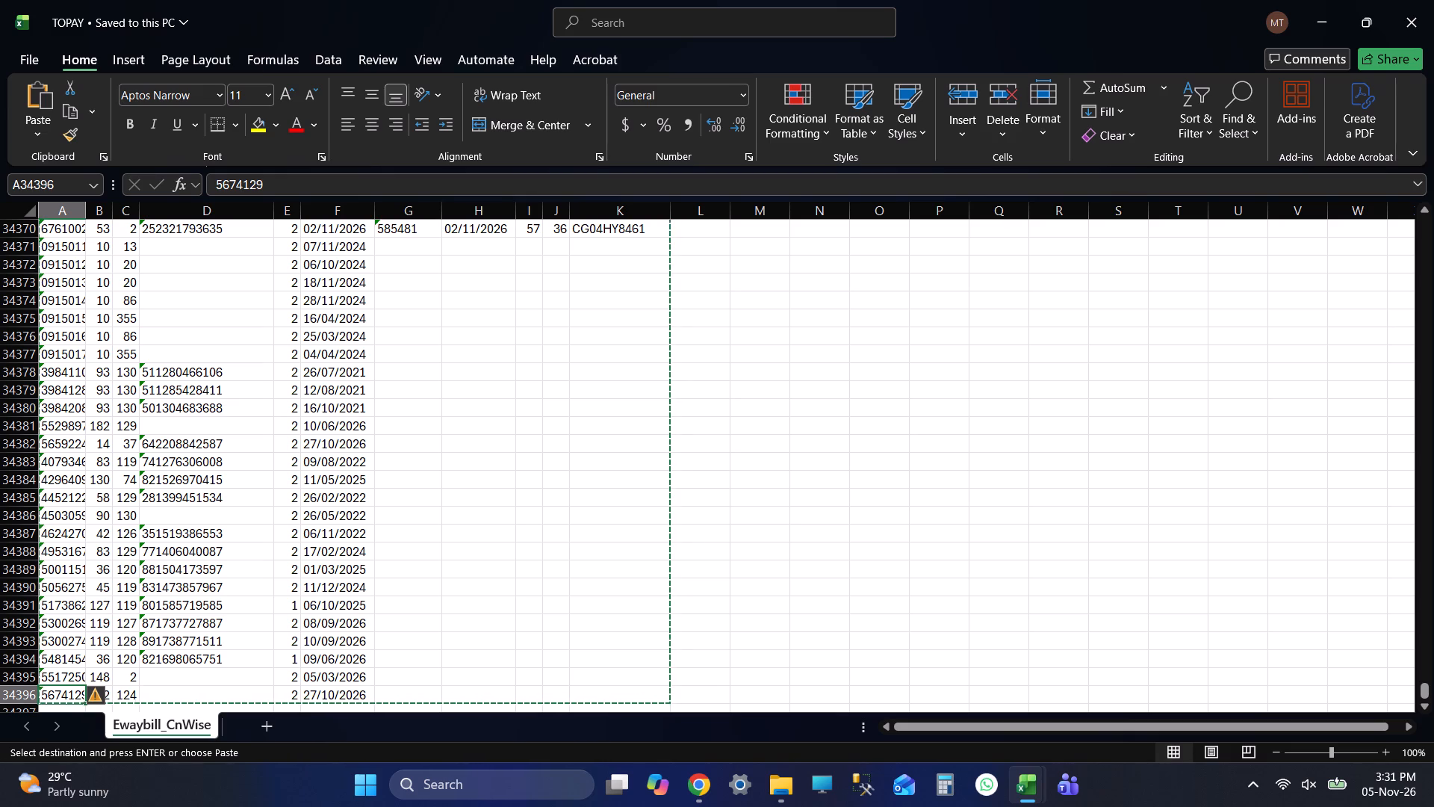
key(alt+Tab)
key(ctrl+Down)
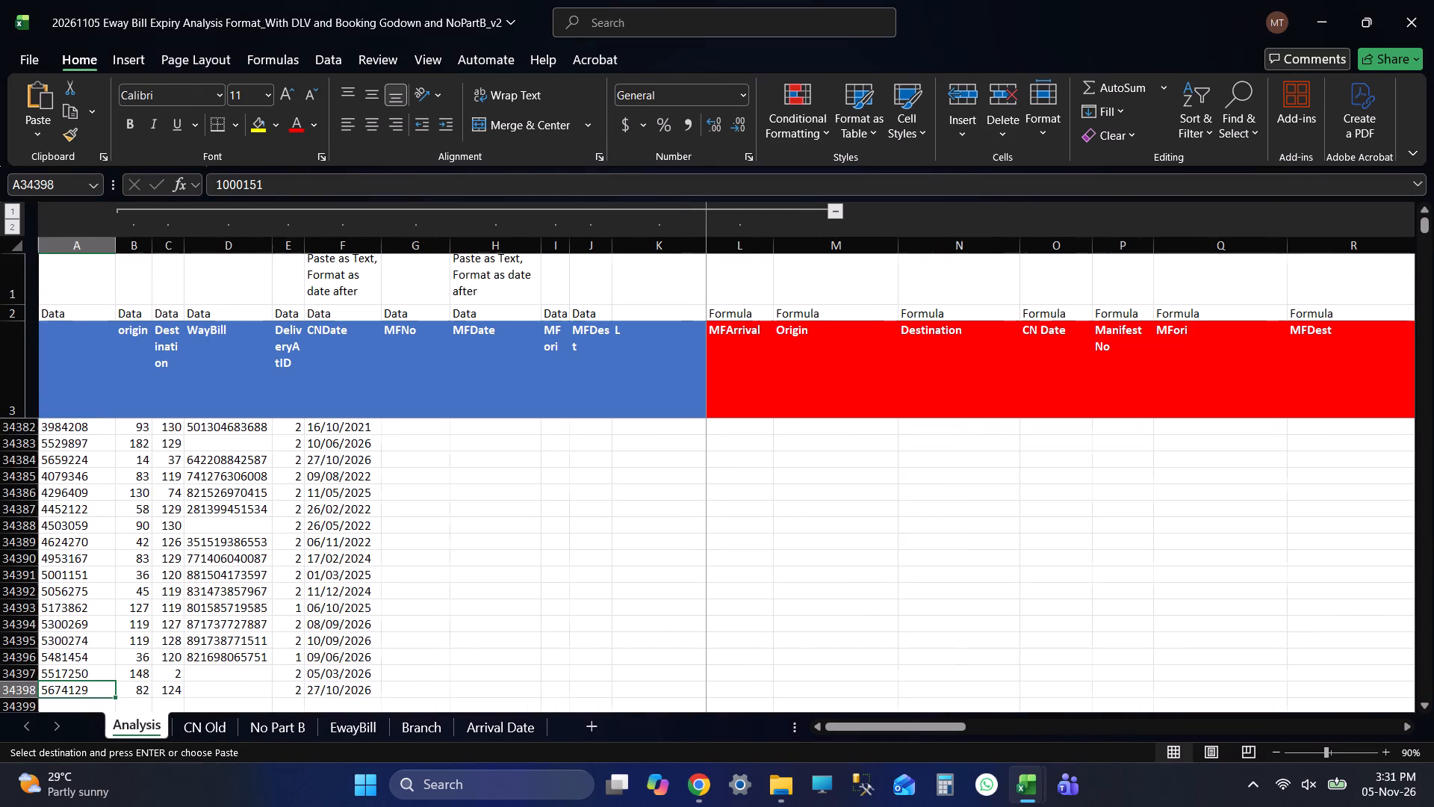
key(Down)
key(Down)
key(Down)
key(Down)
key(ctrl+Up)
key(alt+Tab)
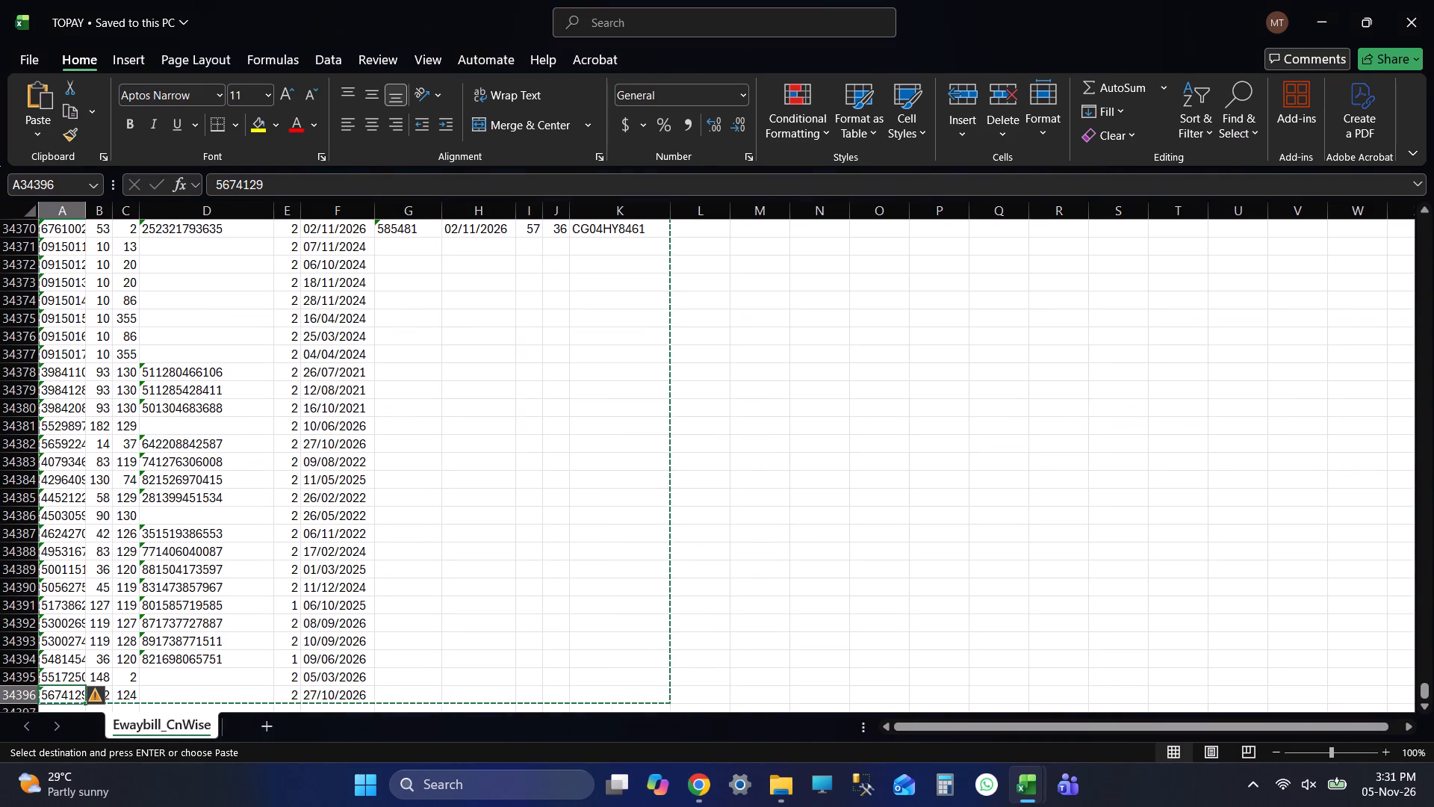
key(alt+Tab)
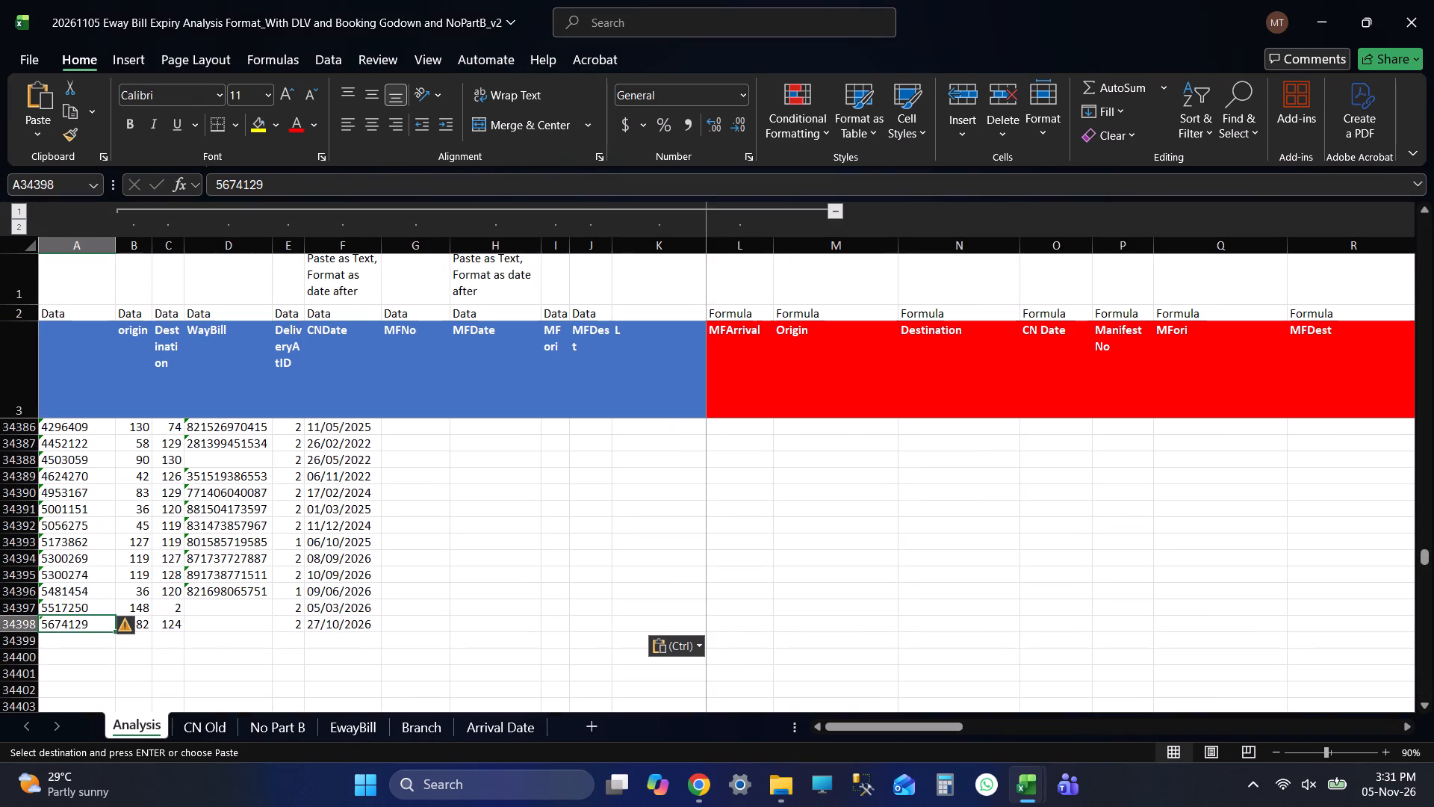
key(alt+Tab)
scroll(935, 437, down, 2)
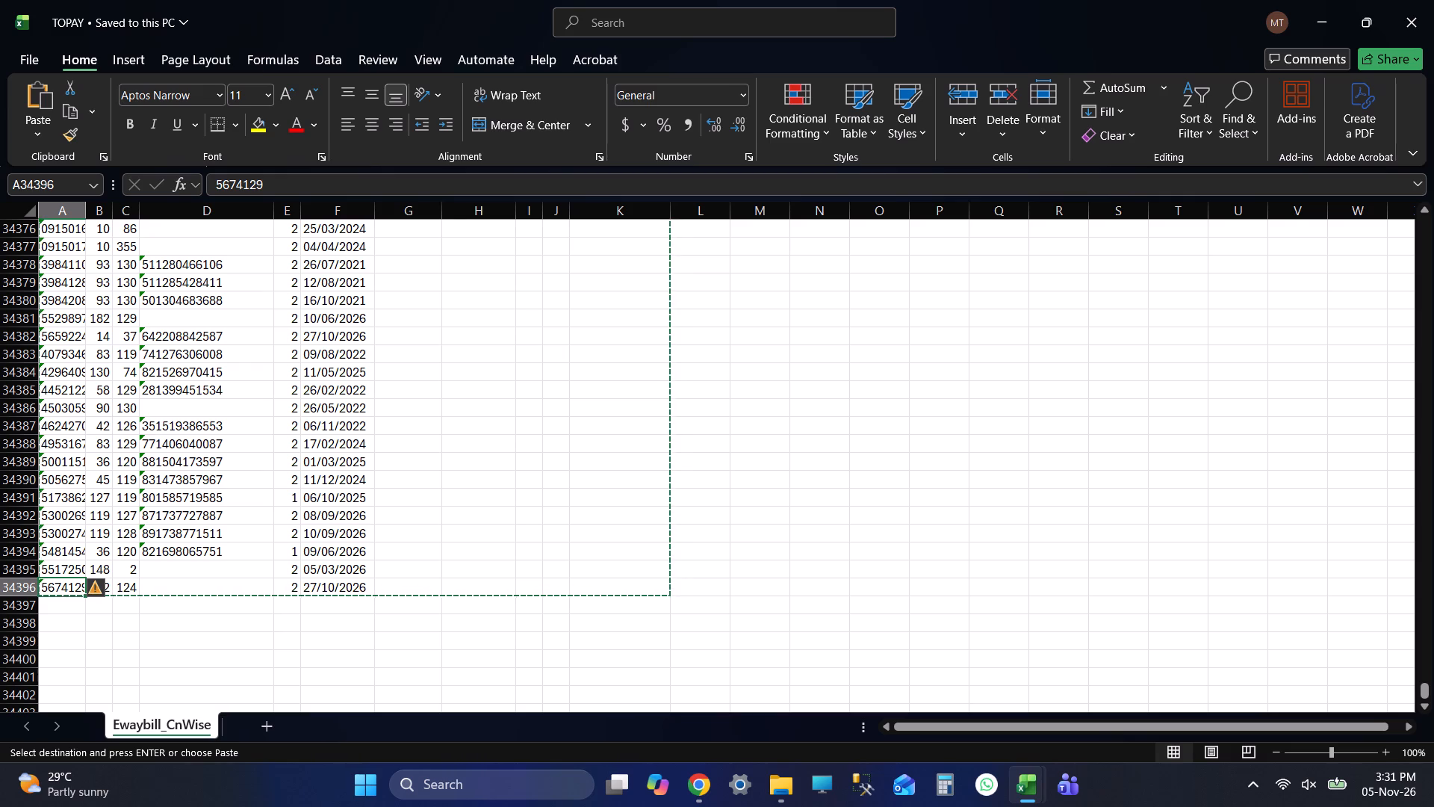
key(alt+Tab)
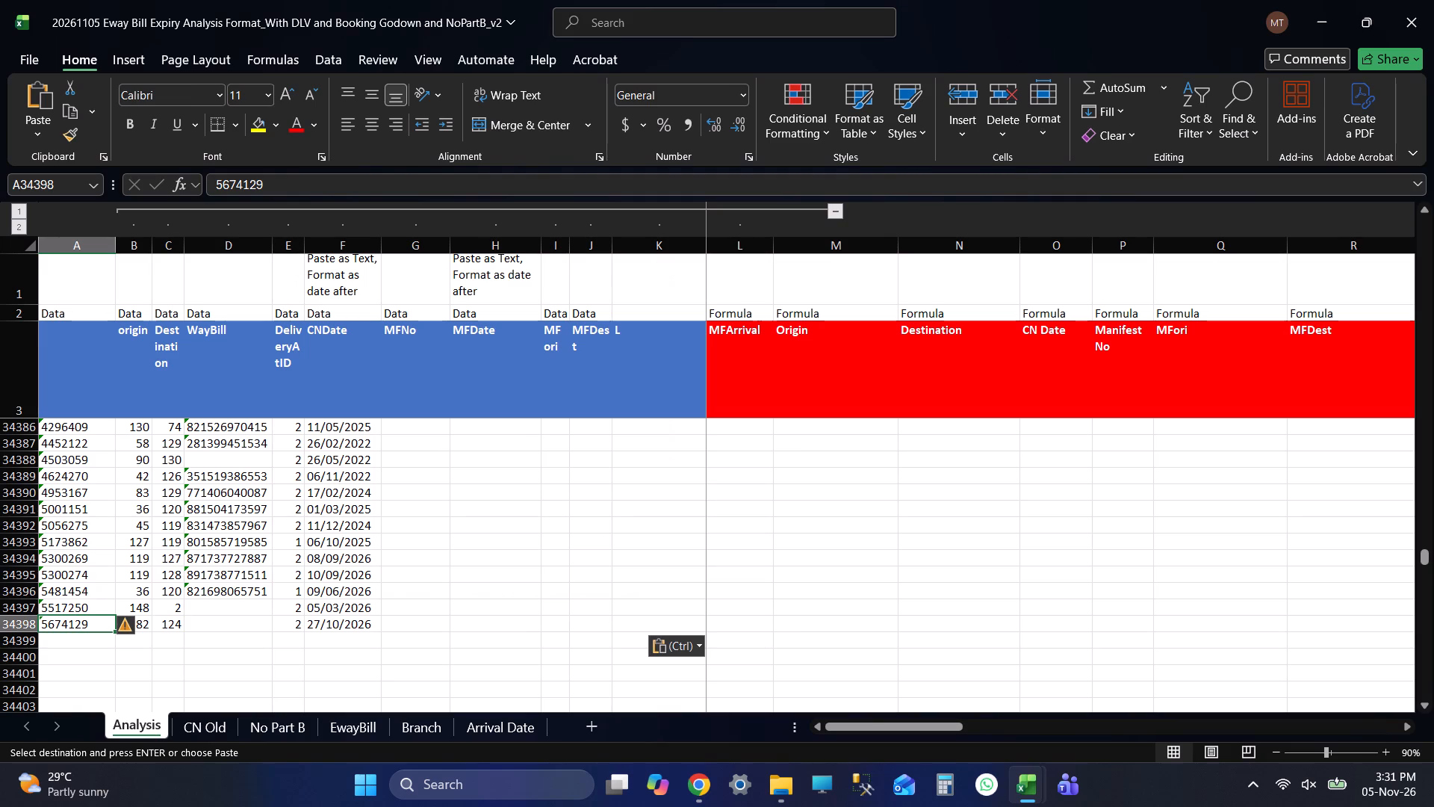
Recheck where the pasted data ends on the Analysis sheet, comparing its last two rows with those in TOPAY.
key(Down)
key(Down)
key(Down)
key(Down)
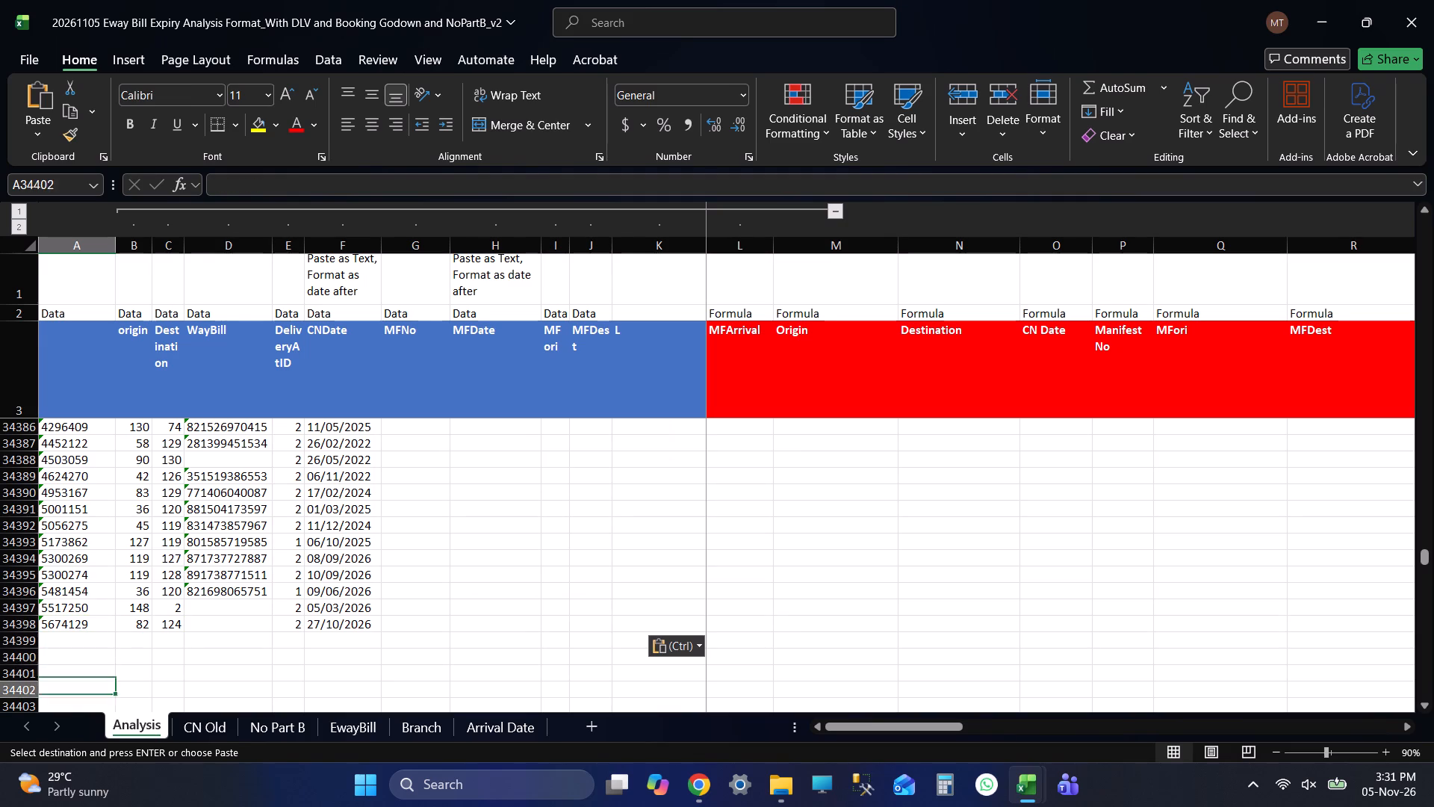
key(ctrl+Up)
key(ctrl+Up)
key(Down)
key(Down)
key(ctrl+Down)
key(Down)
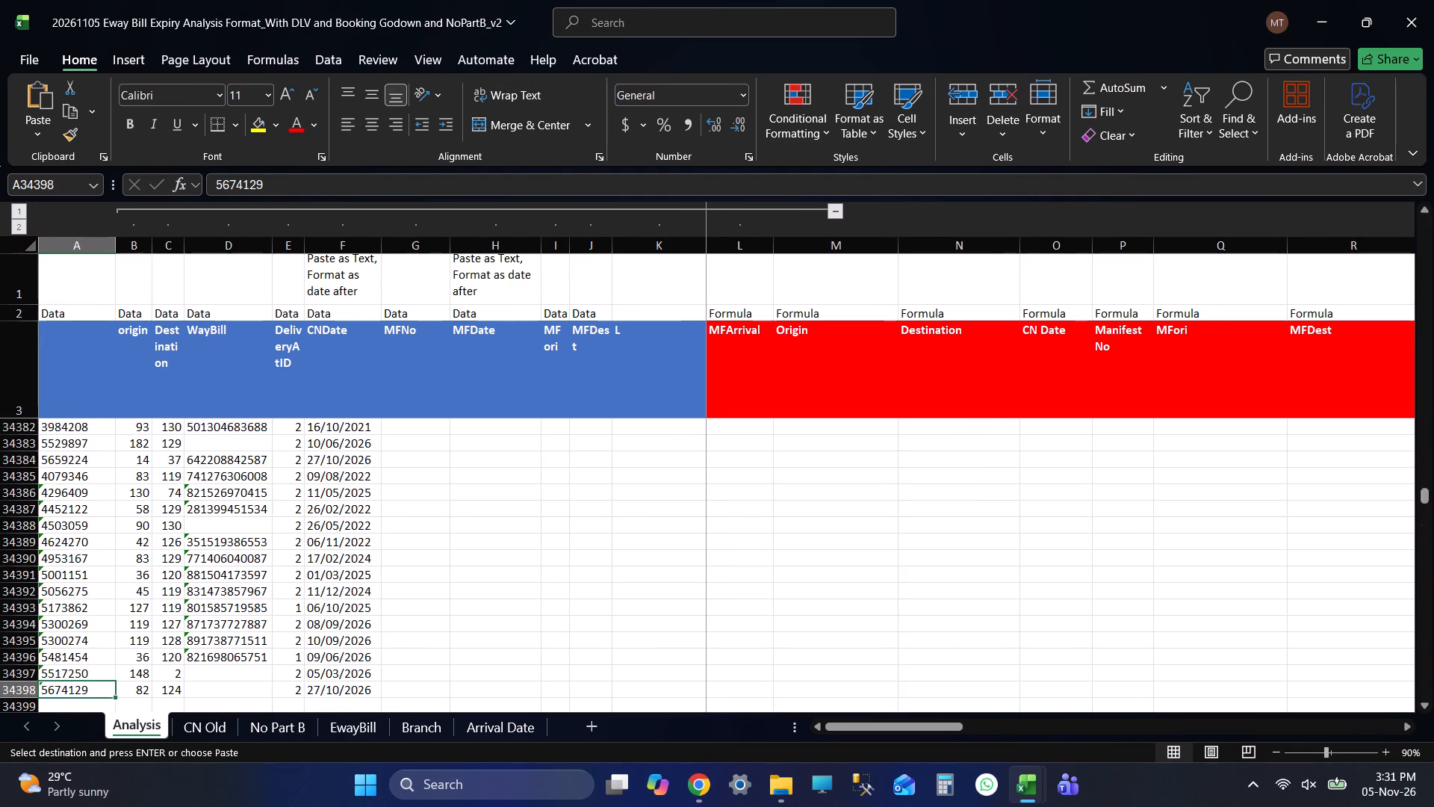
key(Down)
key(Down)
key(Down)
key(Down)
key(Down)
key(ctrl+Up)
key(alt+Tab)
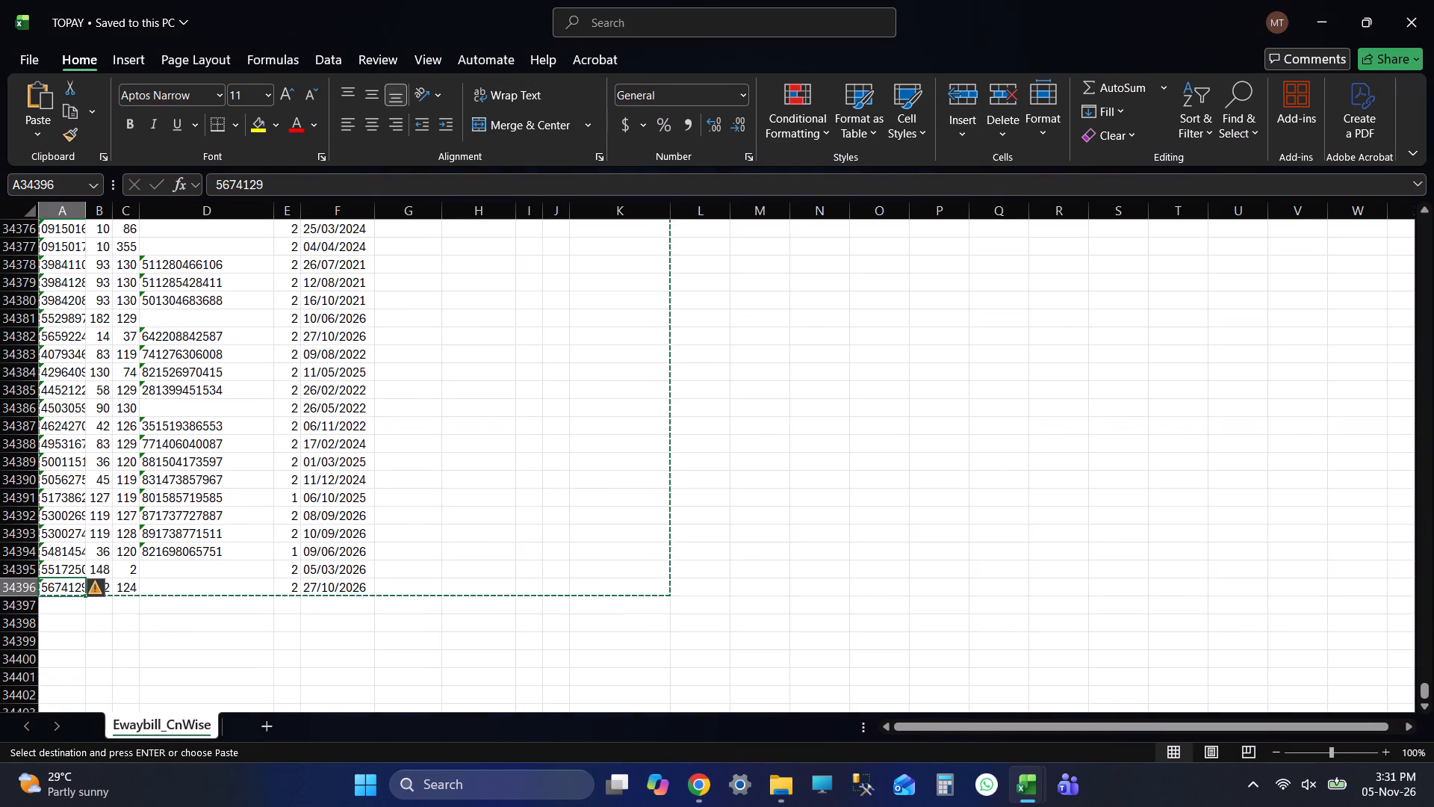
key(Up)
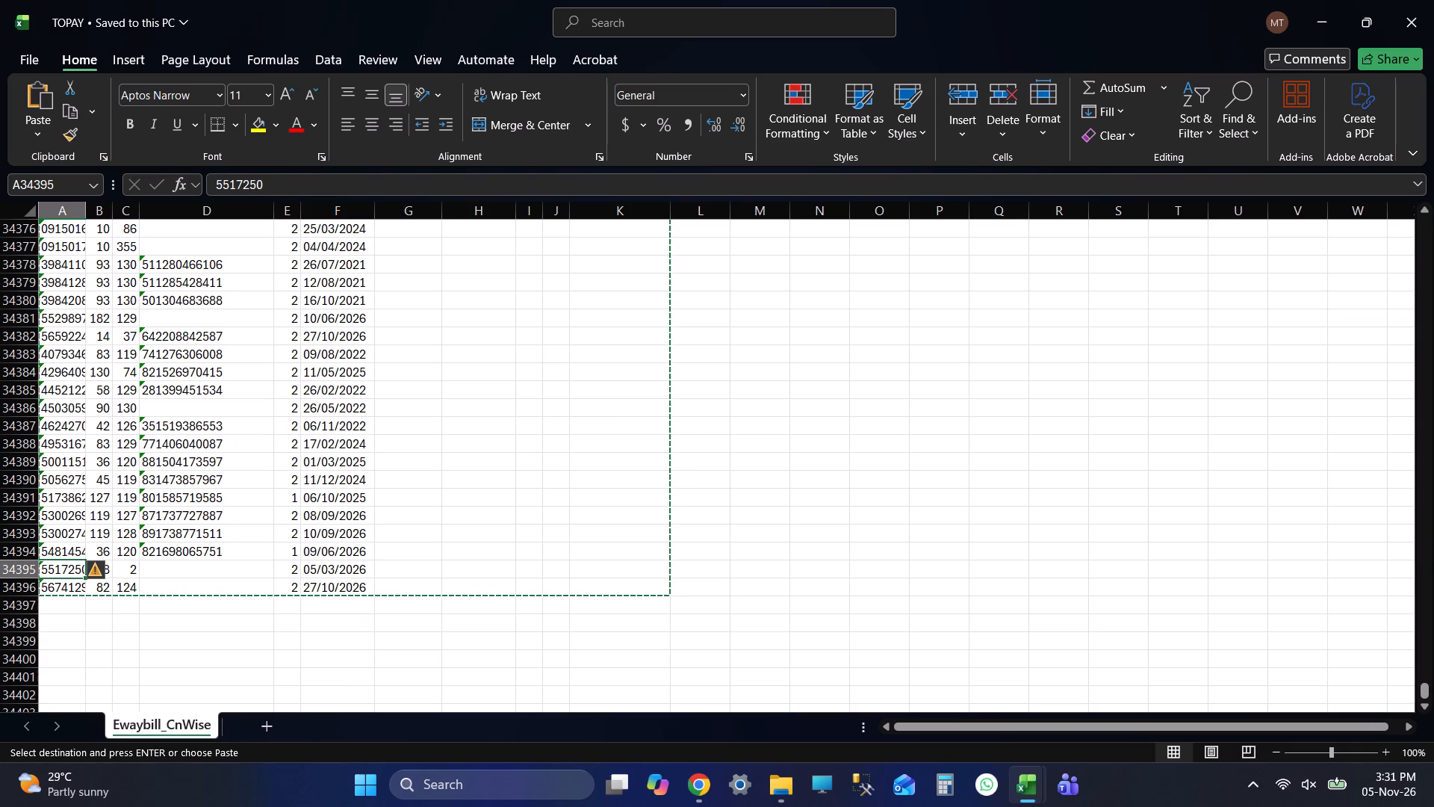
key(Down)
key(alt+Tab)
key(Up)
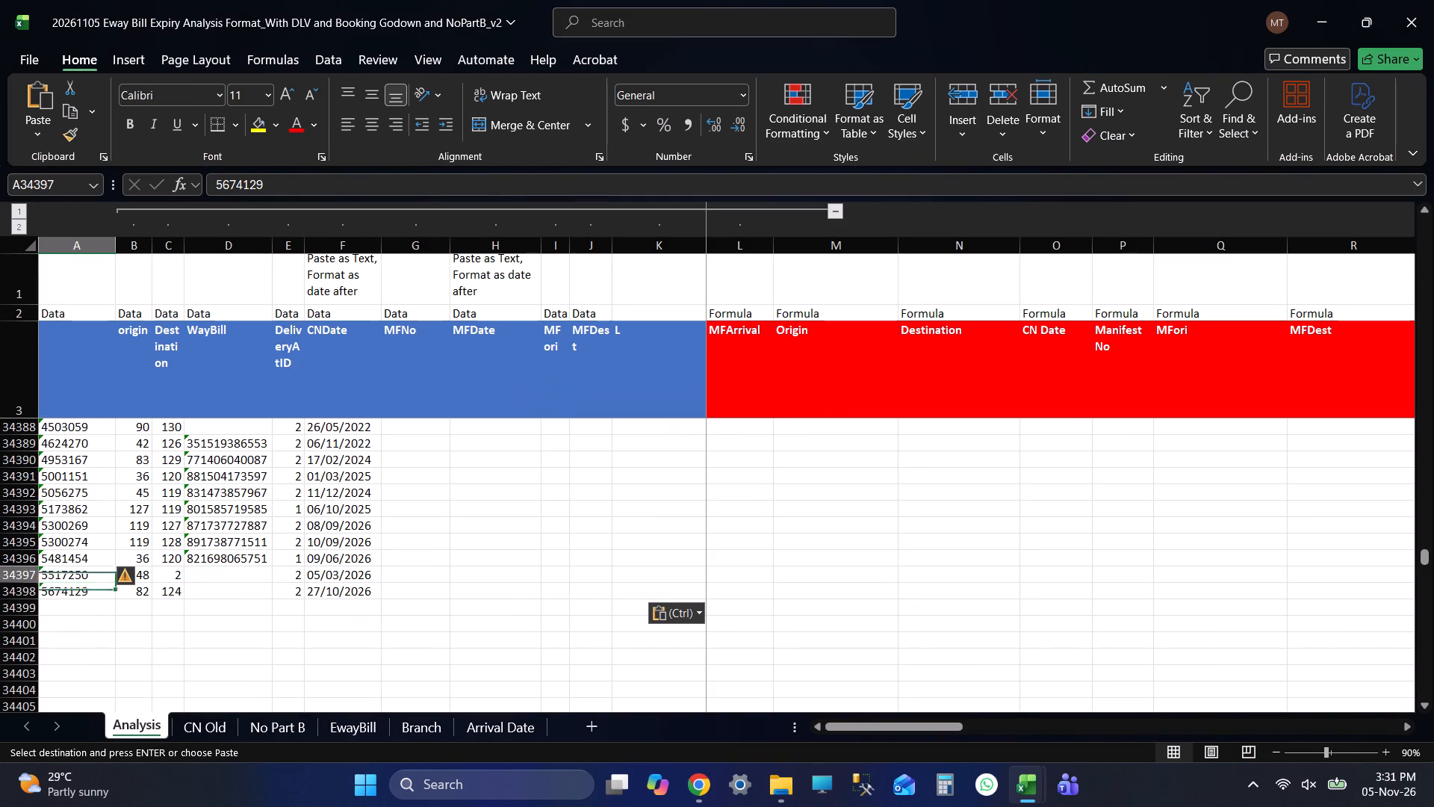
key(Down)
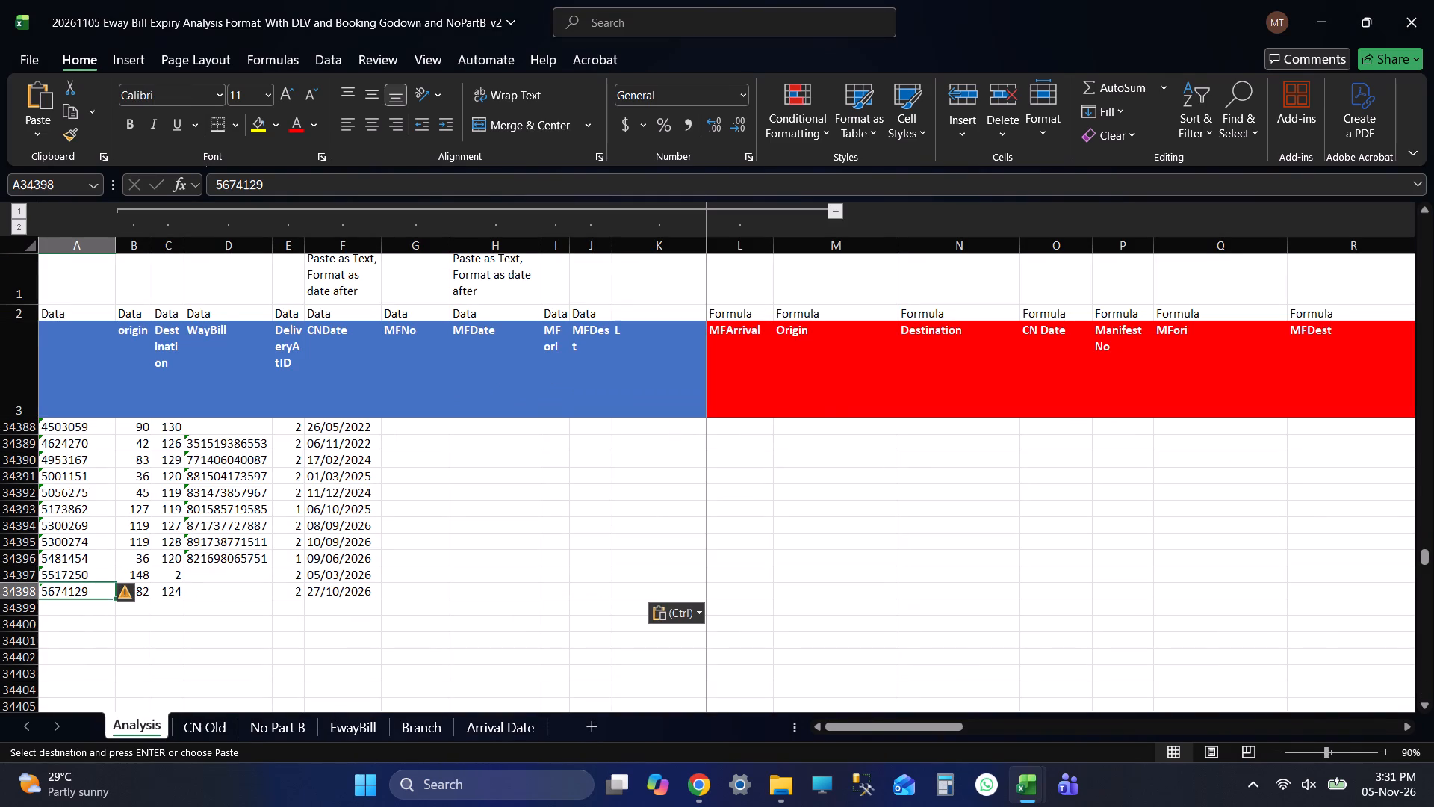
Close the TOPAY workbook and return to the Analysis sheet of the 20261105 Eway Bill Expiry Analysis workbook.
key(alt+Tab)
click(1433, 0)
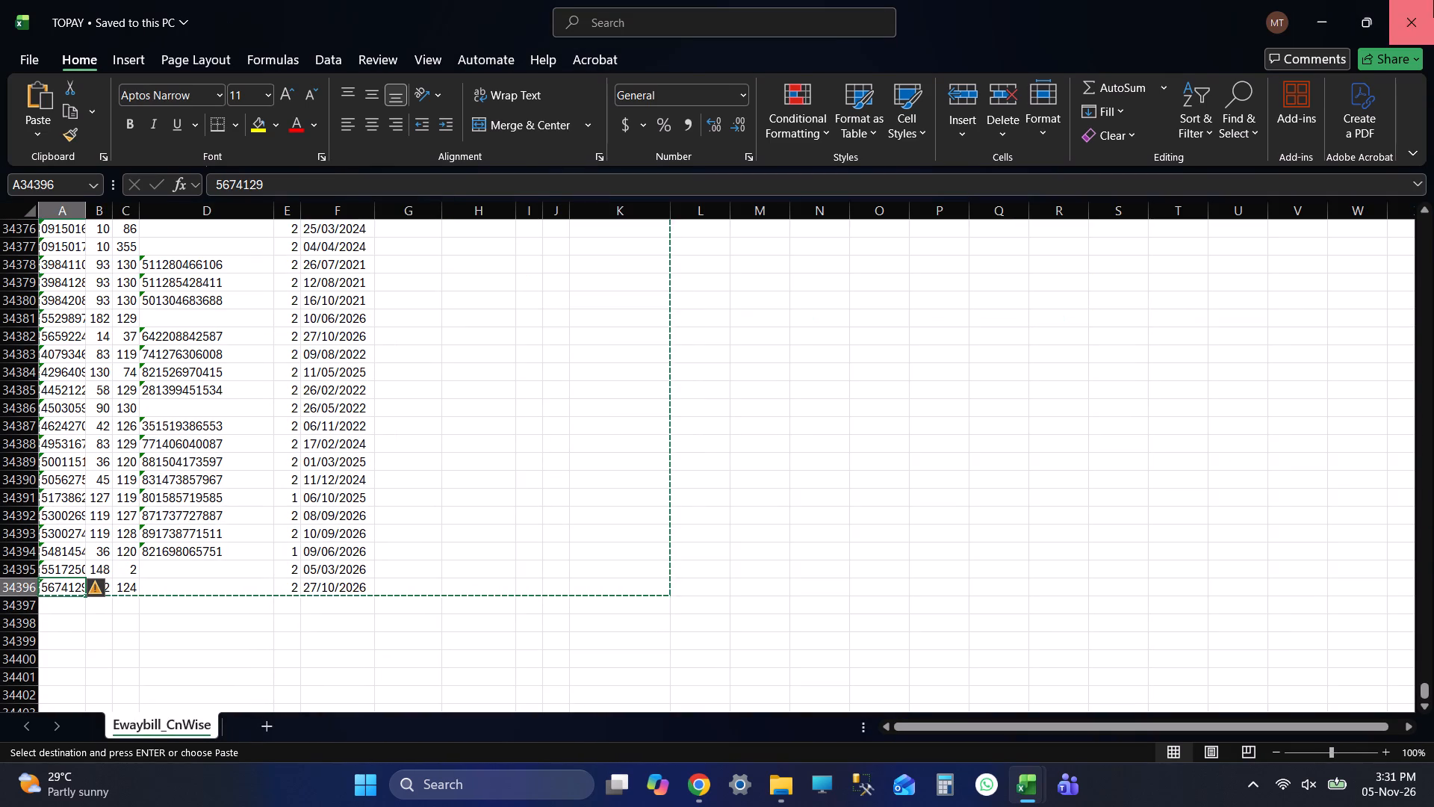
click(742, 475)
scroll(406, 556, down, 3)
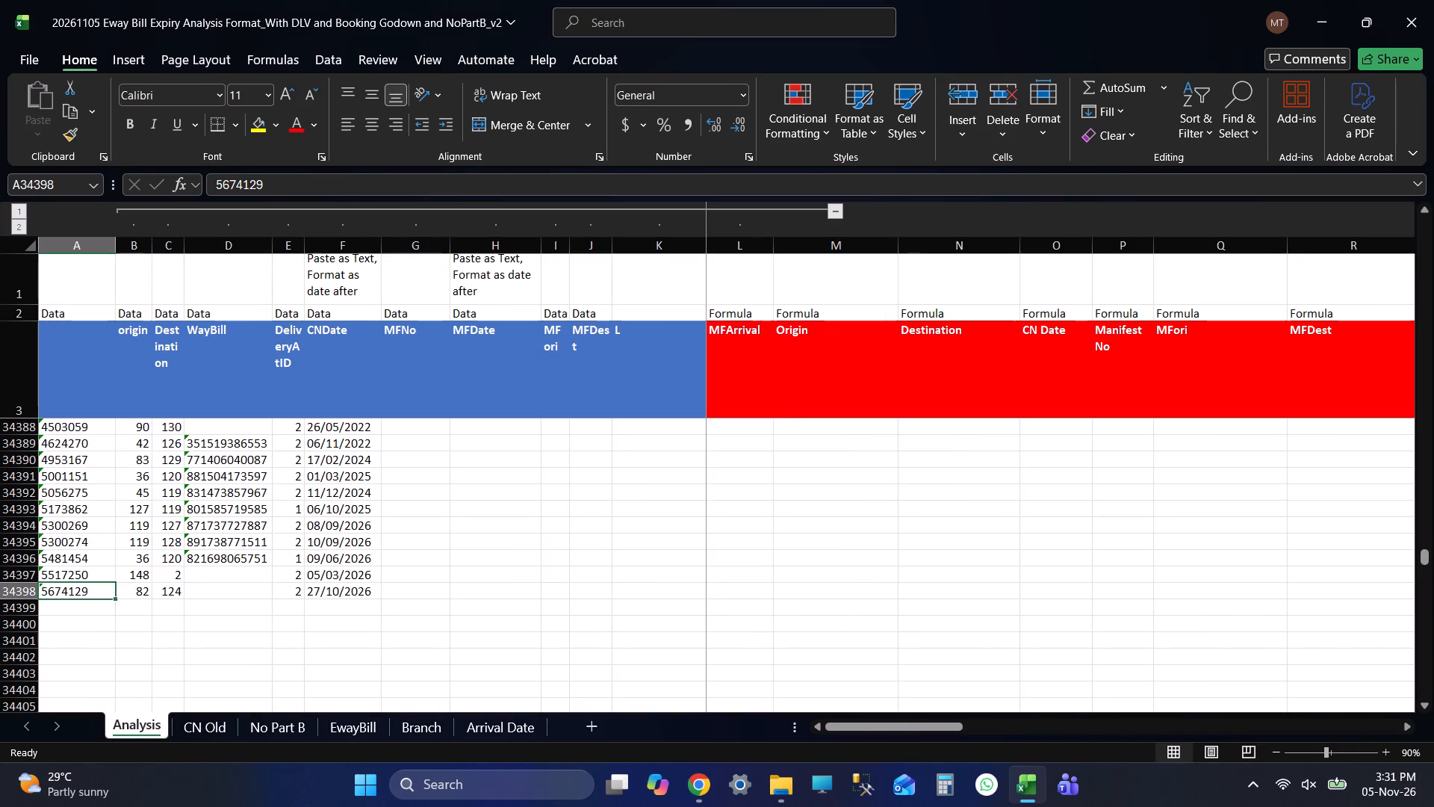
Check where the pasted records in column A of the Analysis sheet start and end.
scroll(71, 557, up, 3)
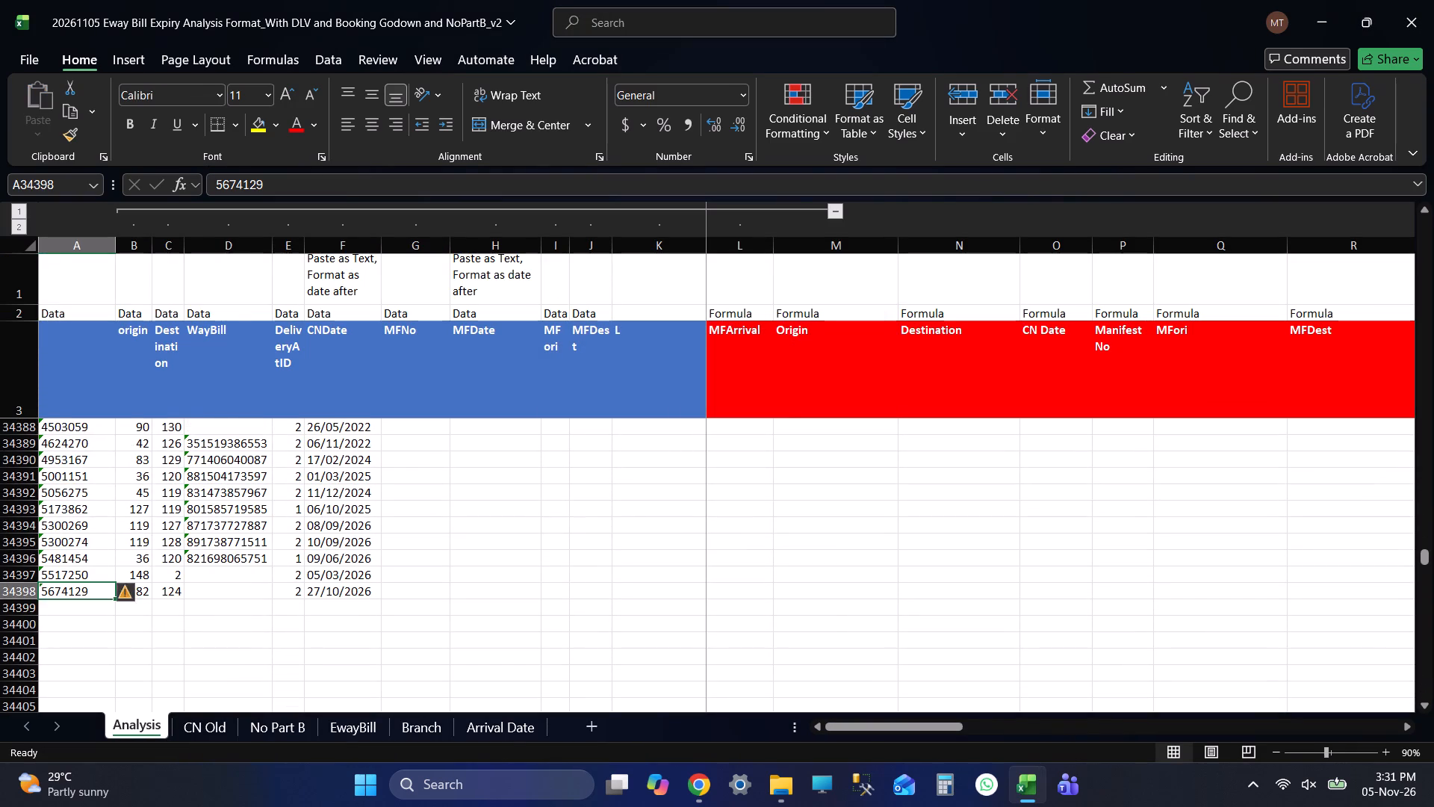
click(61, 655)
key(ctrl+Up)
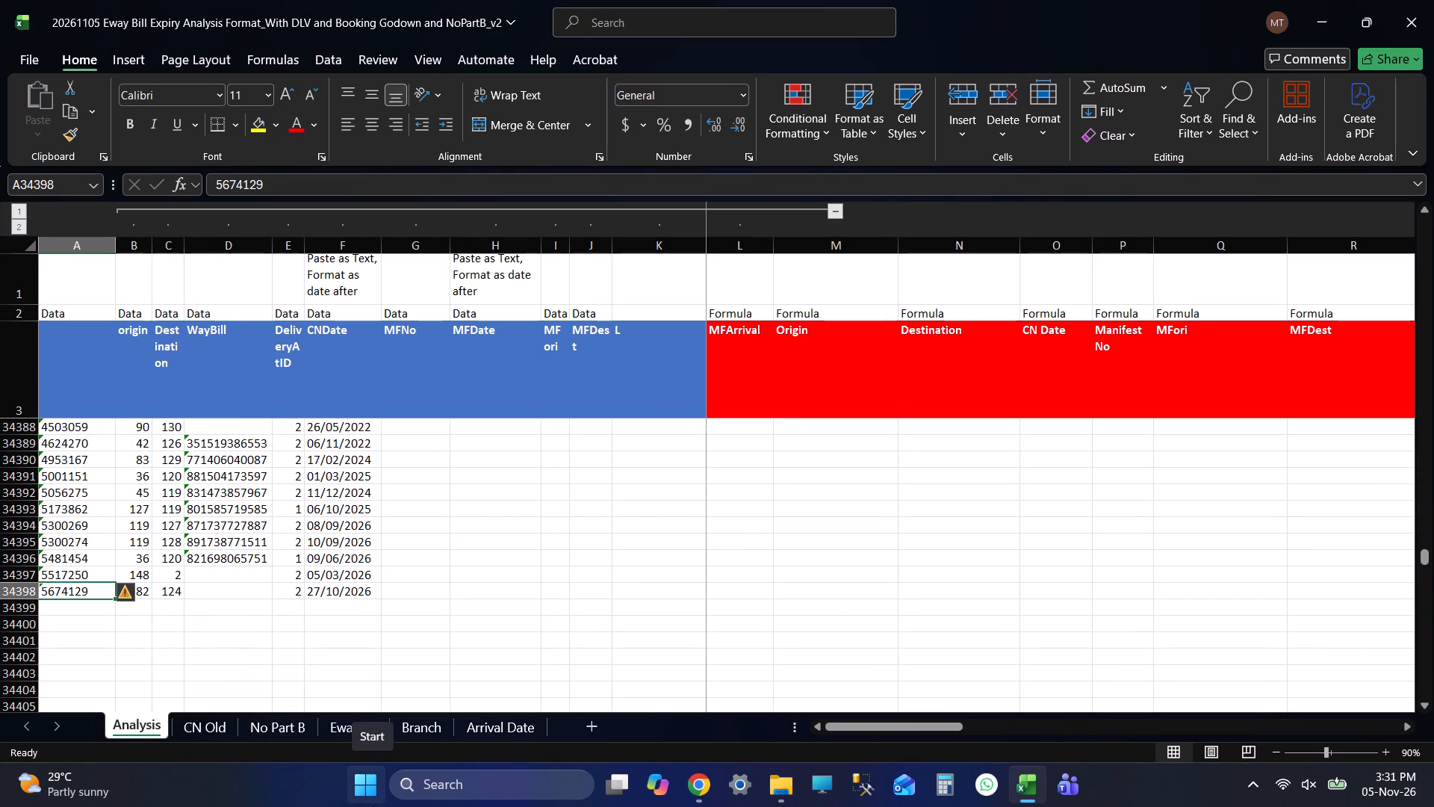
key(Down)
key(Down)
key(Down)
key(Down)
key(Down)
key(Down)
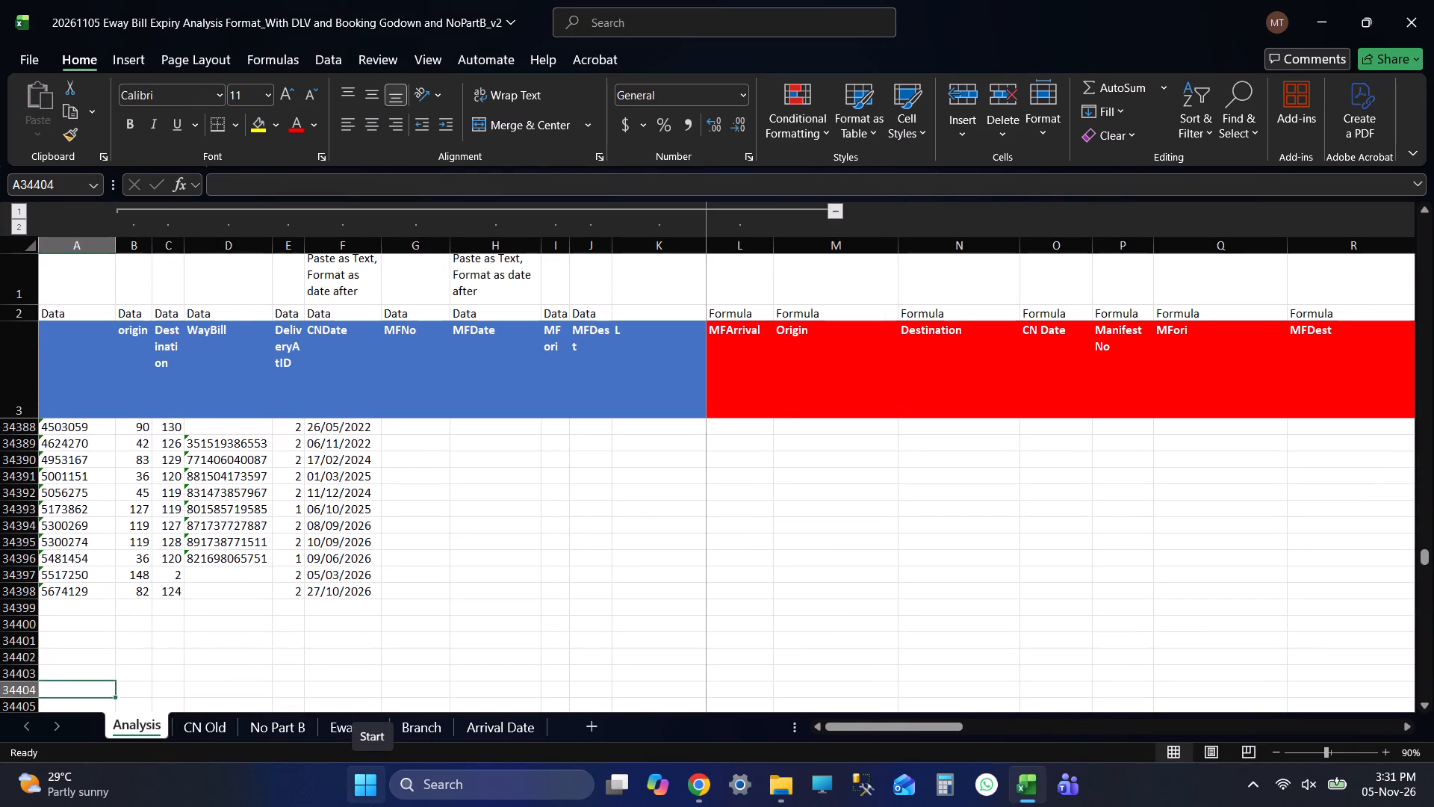
key(Down)
key(Down)
key(ctrl+Up)
key(ctrl+Up)
key(Down)
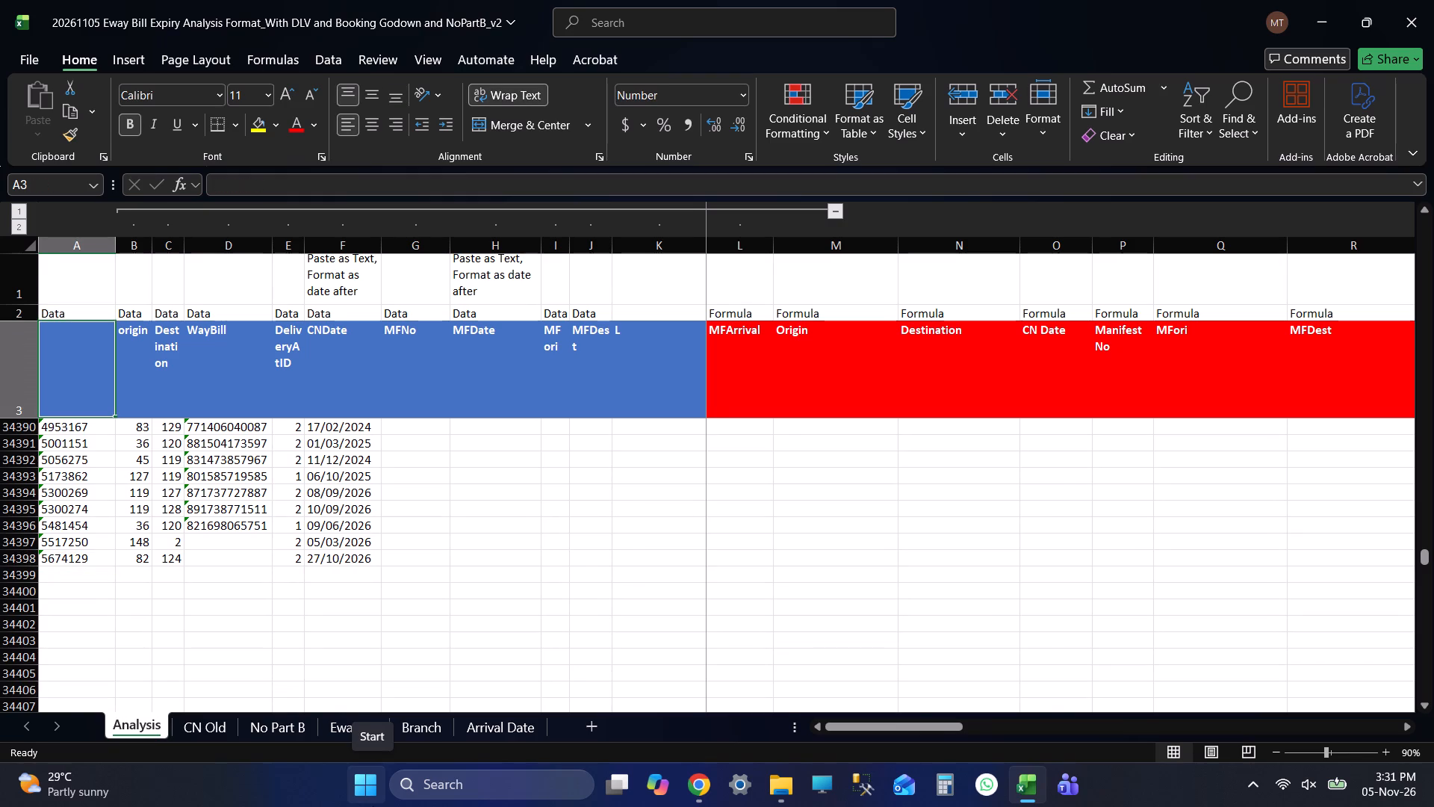
key(Down)
key(Down)
key(ctrl+Down)
key(Down)
key(Down)
key(Down)
key(Down)
key(Down)
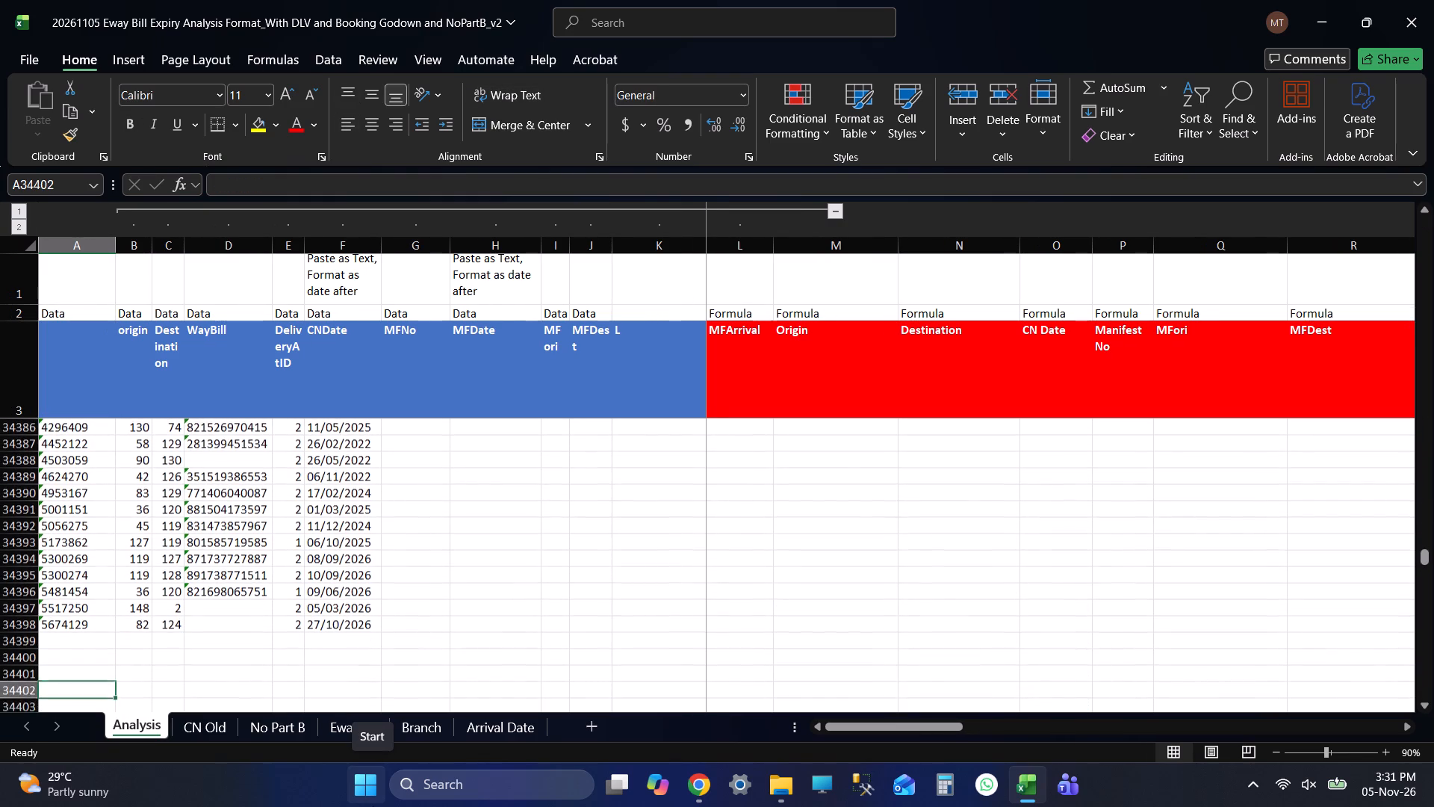
key(Down)
key(Down)
key(ctrl+Up)
key(Left)
key(Left)
key(Left)
key(Left)
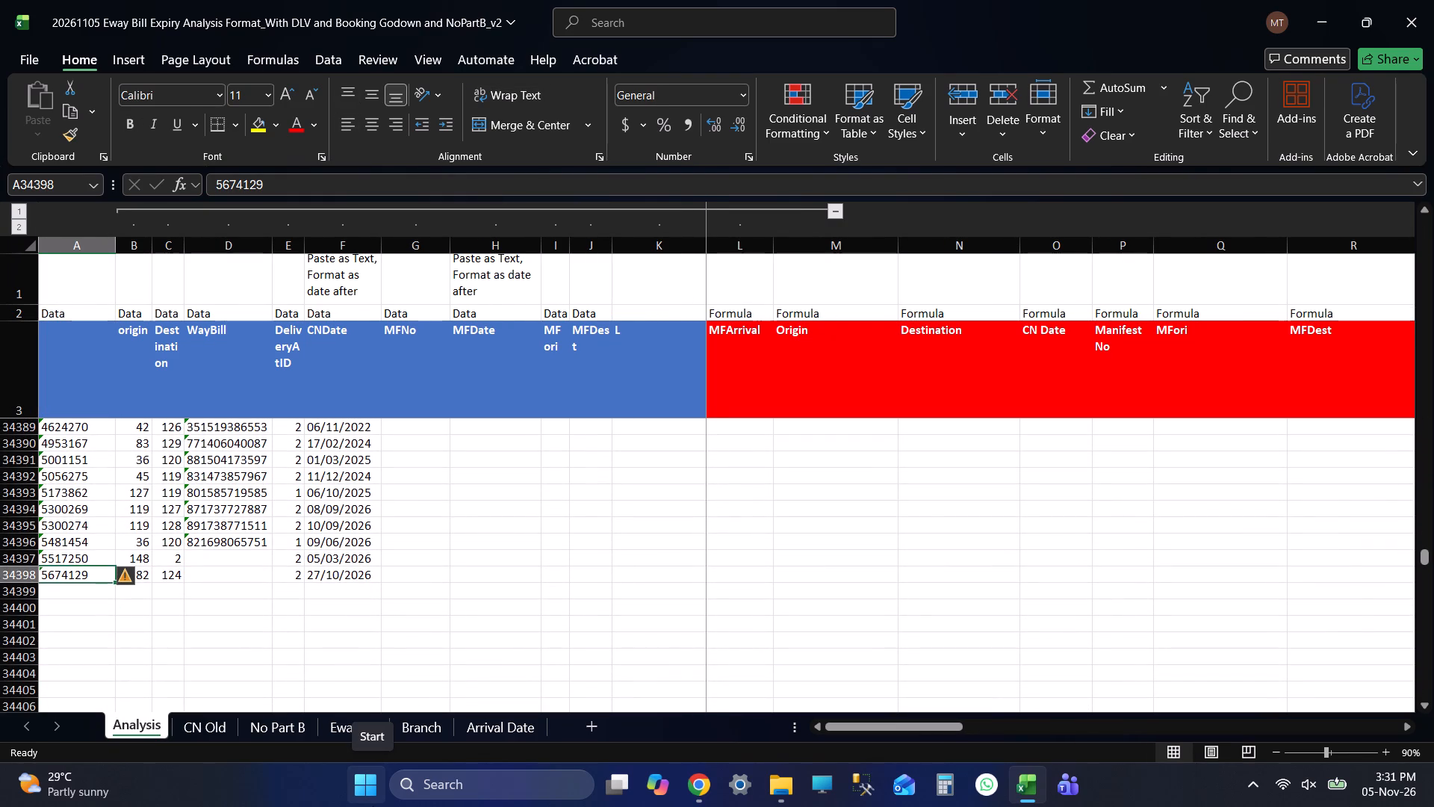
key(ctrl+Up)
key(Down)
key(Down)
key(ctrl+Down)
key(Down)
key(Down)
key(Down)
key(Down)
key(Down)
key(Down)
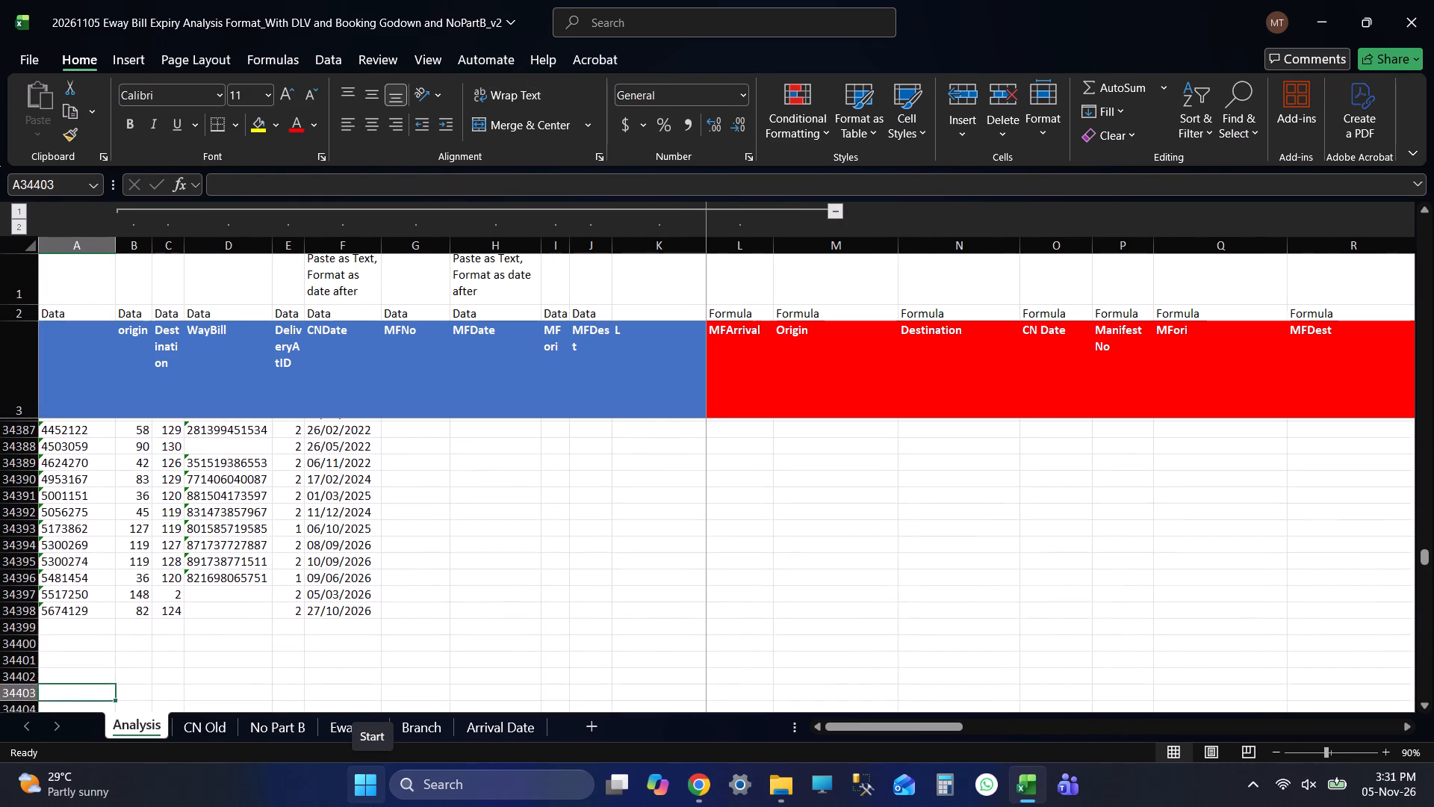
key(Down)
key(ctrl+Up)
key(ctrl+Up)
key(Down)
key(Down)
key(ctrl+Down)
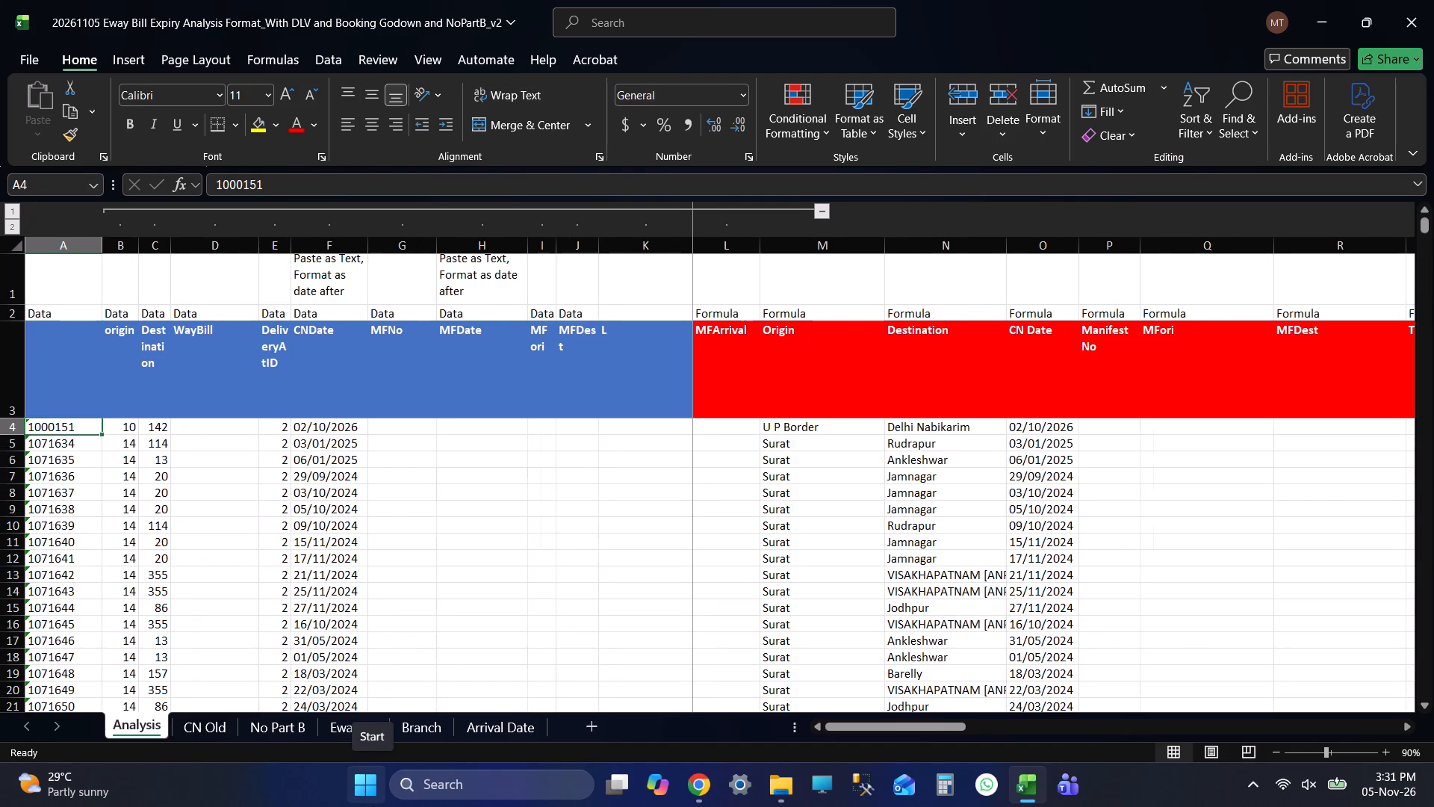
key(Down)
key(Down)
key(Down)
key(ctrl+Up)
key(Up)
key(ctrl+Up)
key(Down)
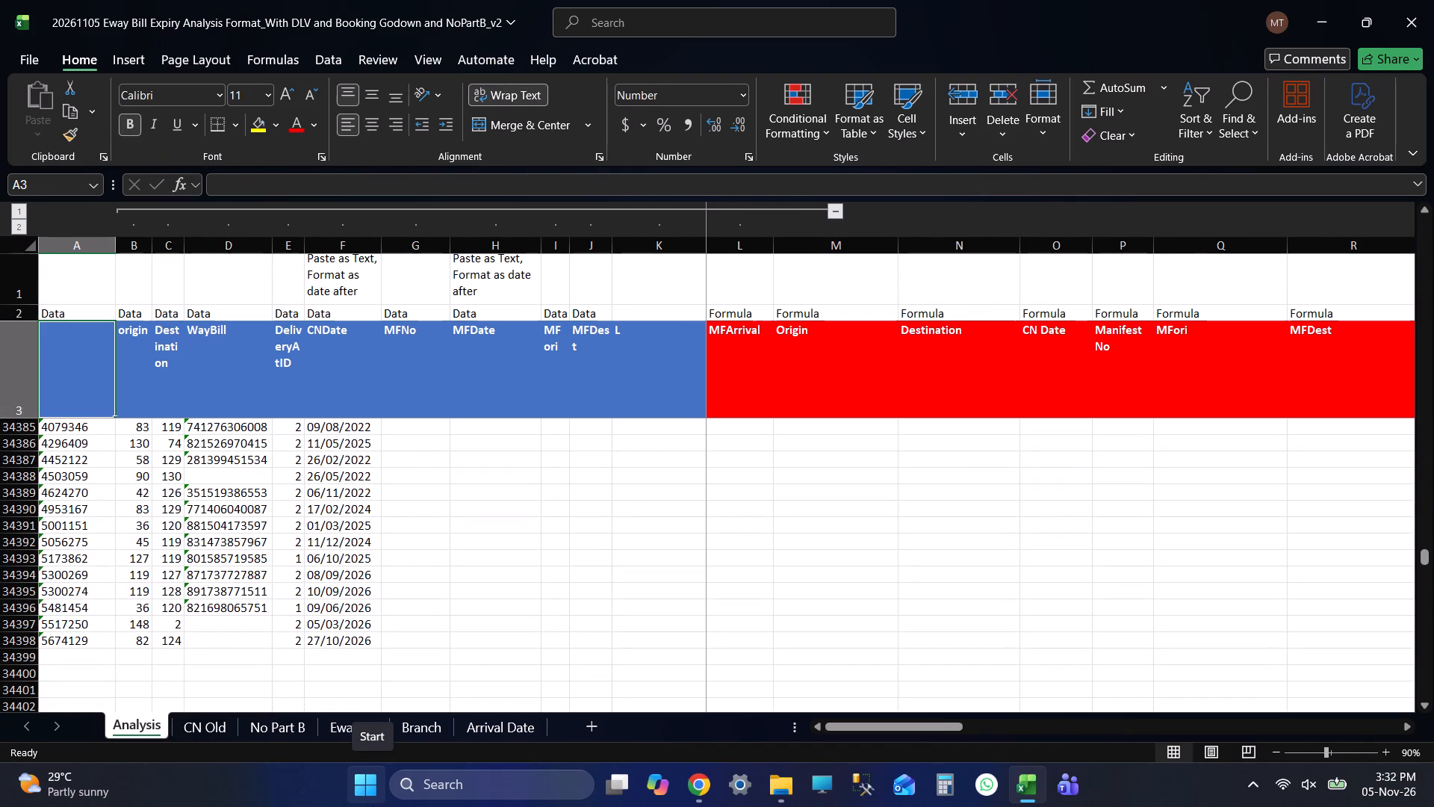
Fill the formulas in L33783:AW33783 on the Analysis sheet down to the last pasted record in row 34398.
key(Right)
key(Right)
key(Right)
key(Right)
key(Right)
key(Right)
key(Right)
key(Right)
key(Right)
key(Right)
key(Right)
key(Right)
key(Down)
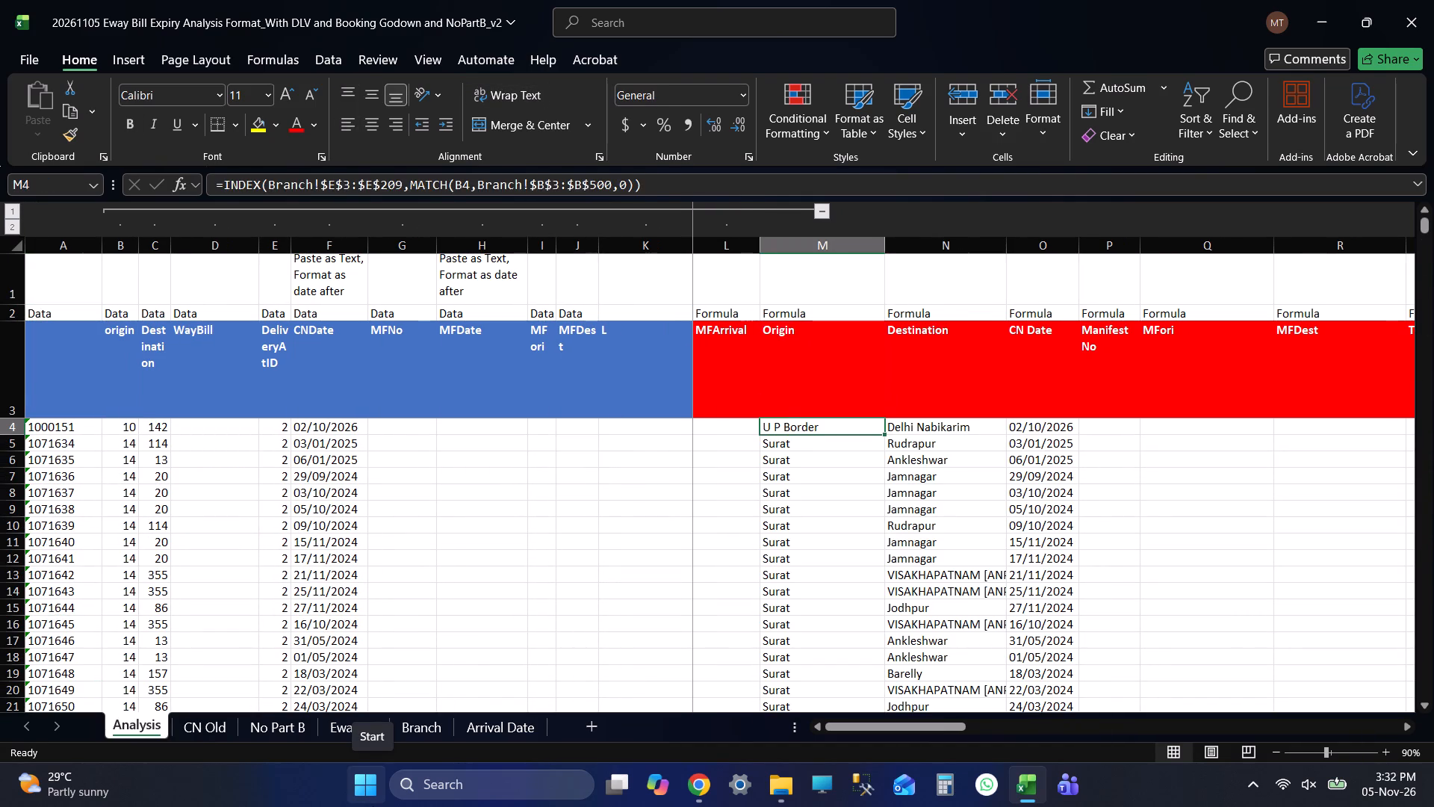
key(Left)
key(Right)
key(ctrl+Down)
key(Left)
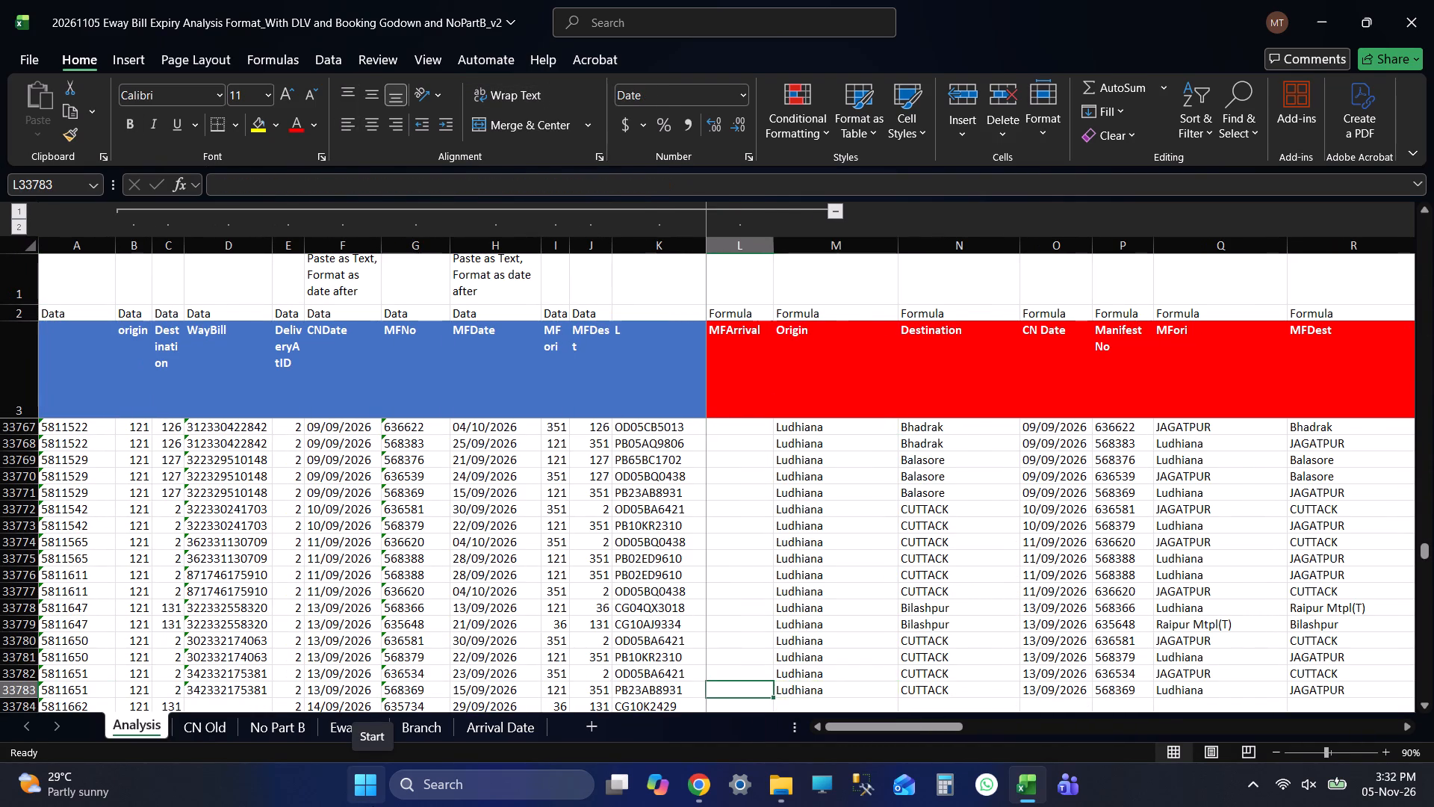
key(ctrl+shift+Right)
key(ctrl+shift+Right)
key(ctrl+shift+Right)
key(ctrl+shift+Right)
key(ctrl+shift+Right)
key(ctrl+shift+Right)
key(ctrl+shift+Right)
key(ctrl+shift+Right)
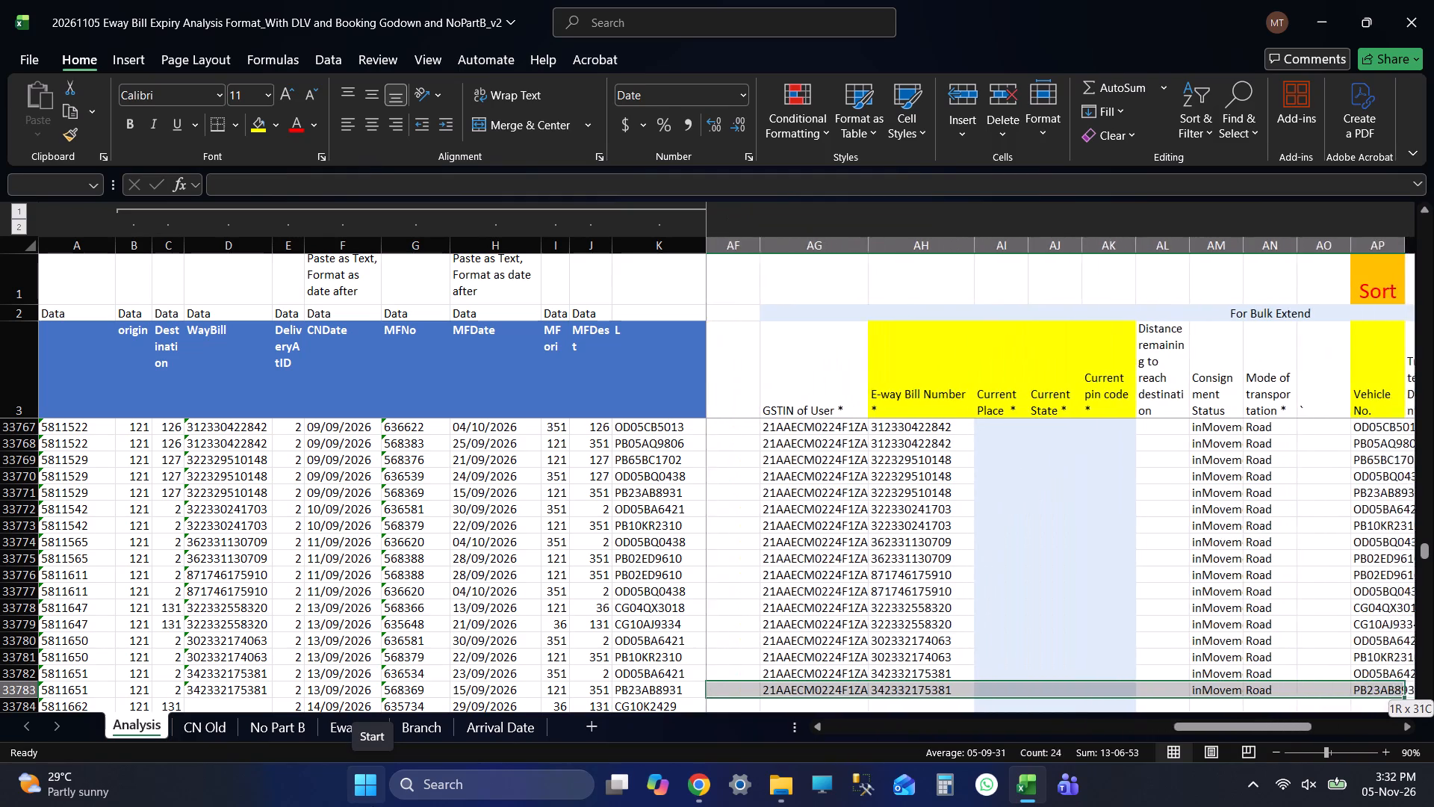
key(ctrl+shift+Right)
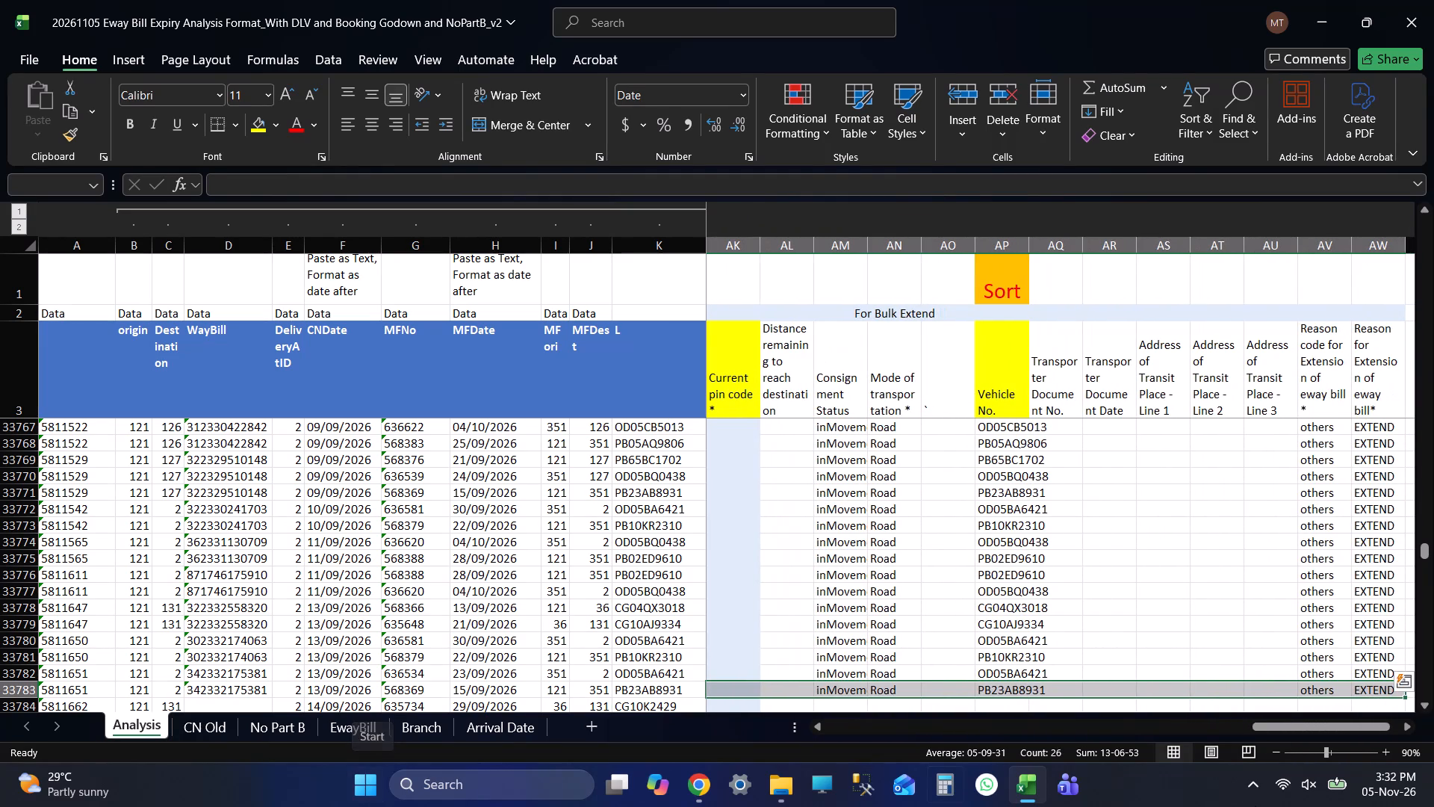
drag(1283, 720, 1346, 732)
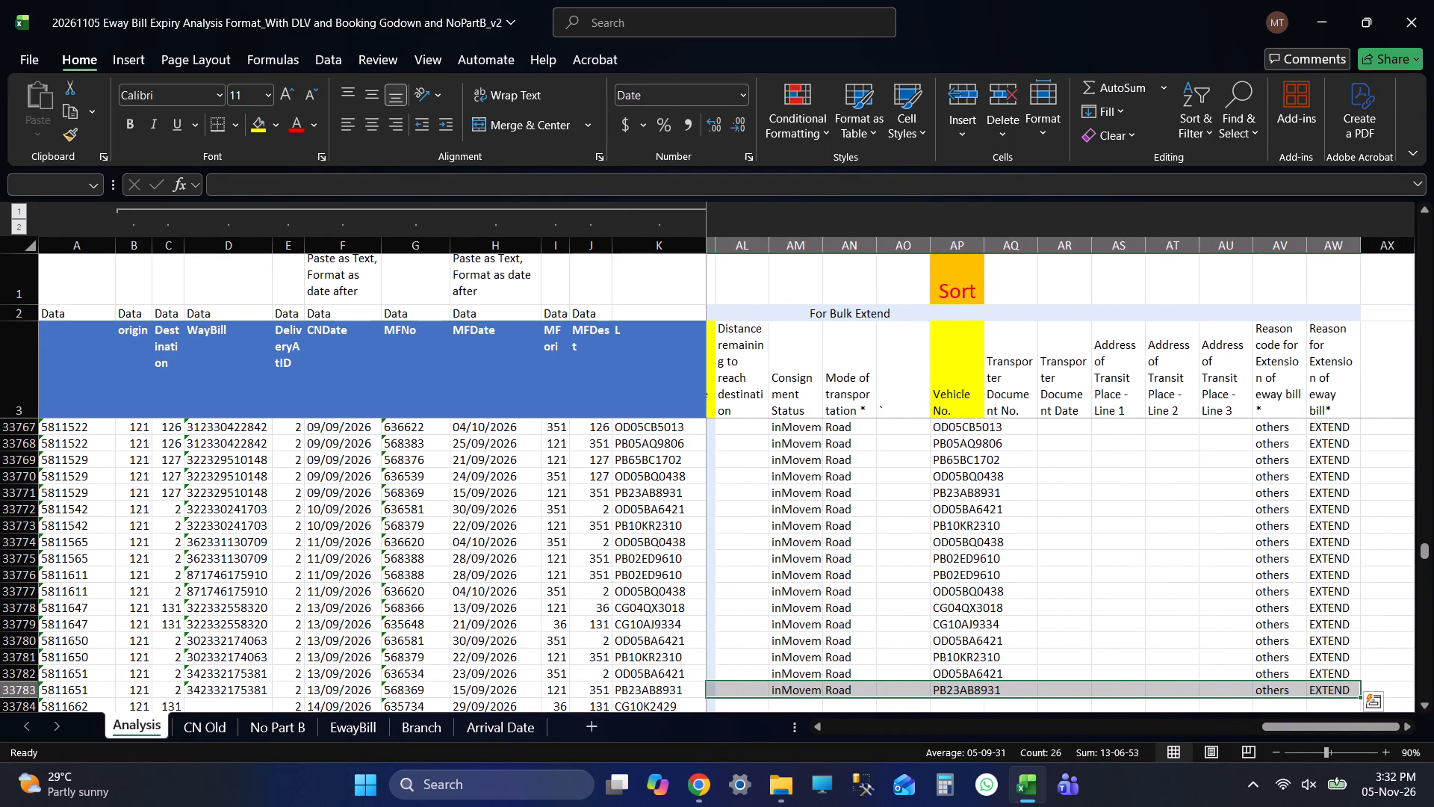
scroll(1338, 660, down, 2)
double_click(1361, 599)
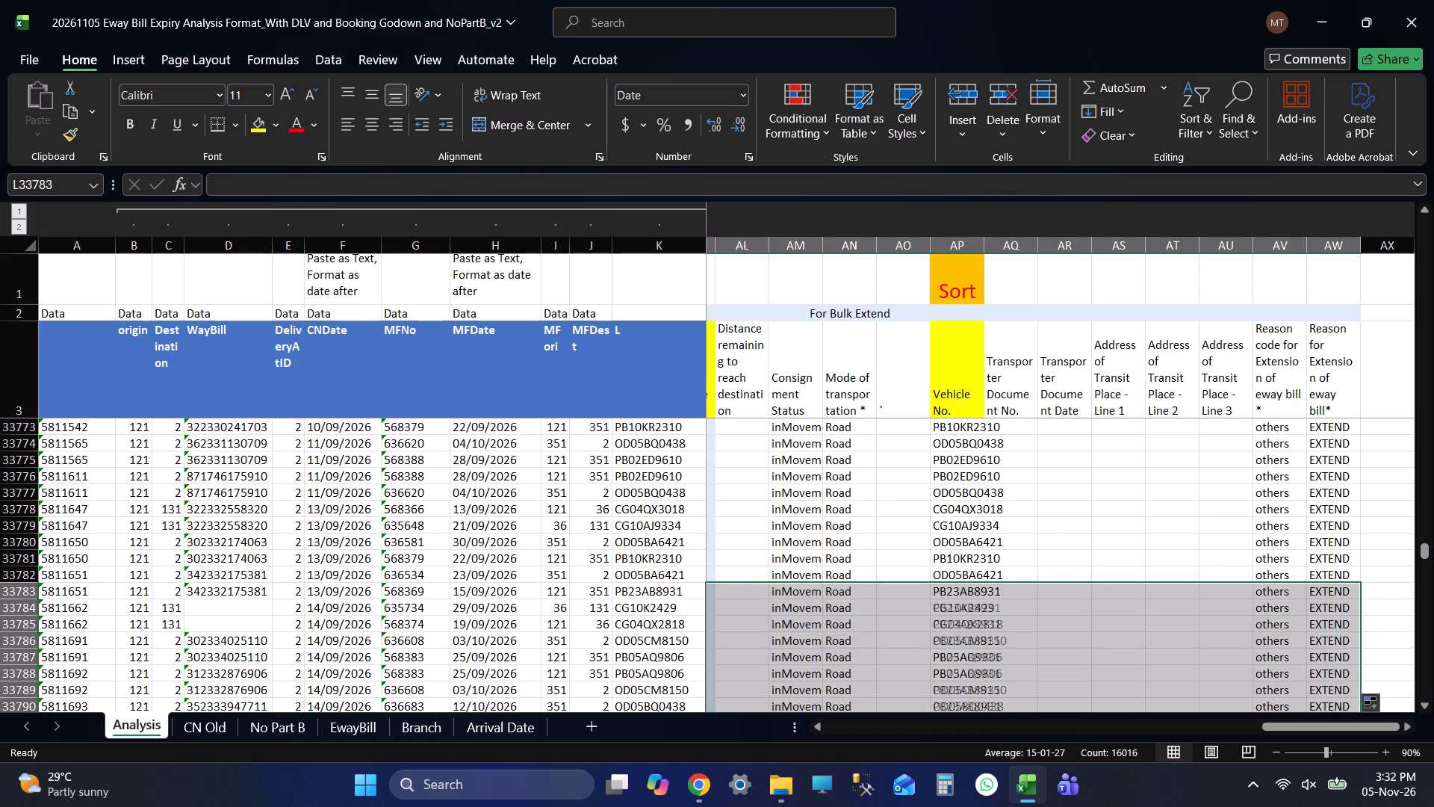
Check whether the filled Origin formulas in column M end on the same row as the last pasted record in column A.
drag(1361, 723, 1105, 695)
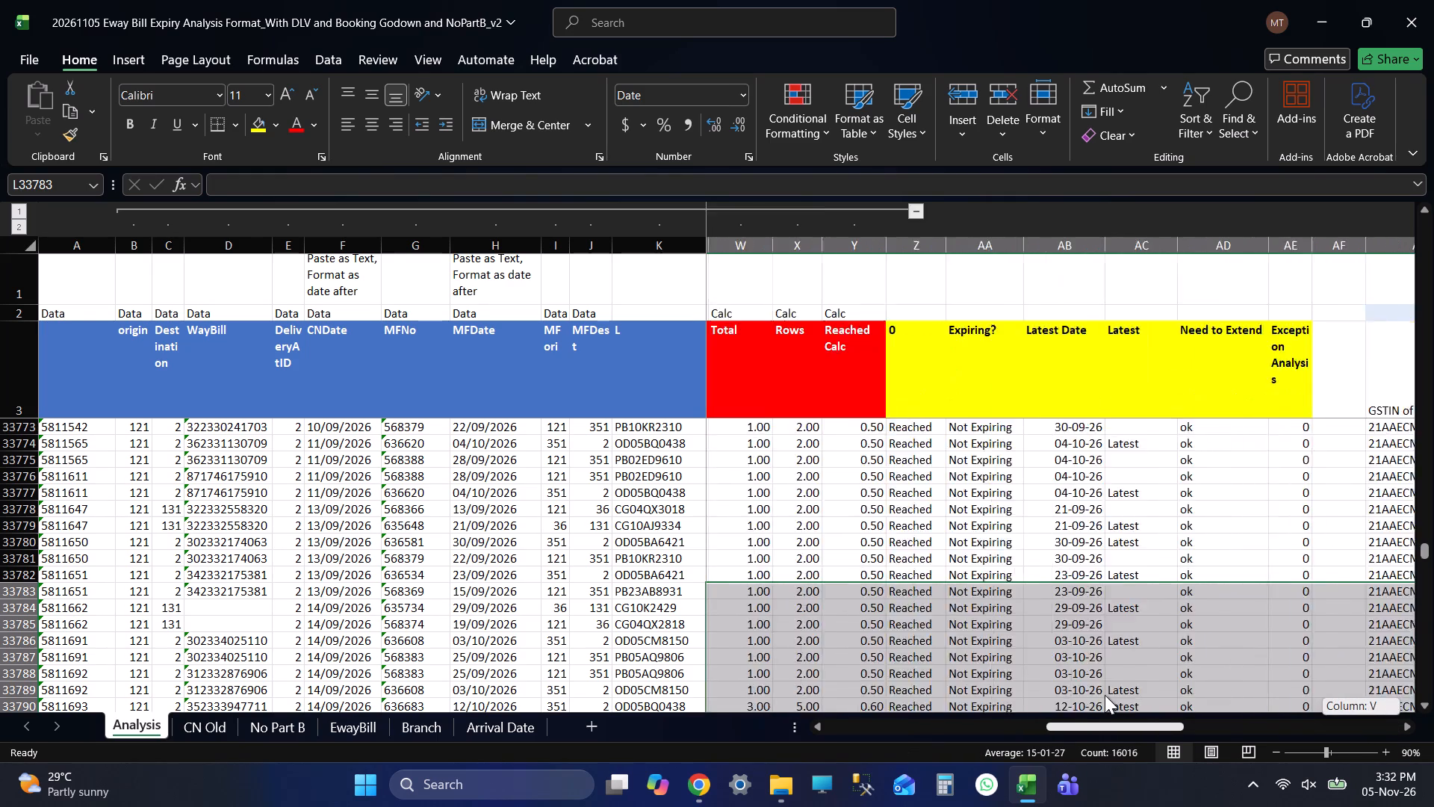
drag(1105, 695, 807, 667)
click(792, 599)
key(ctrl+Down)
key(Down)
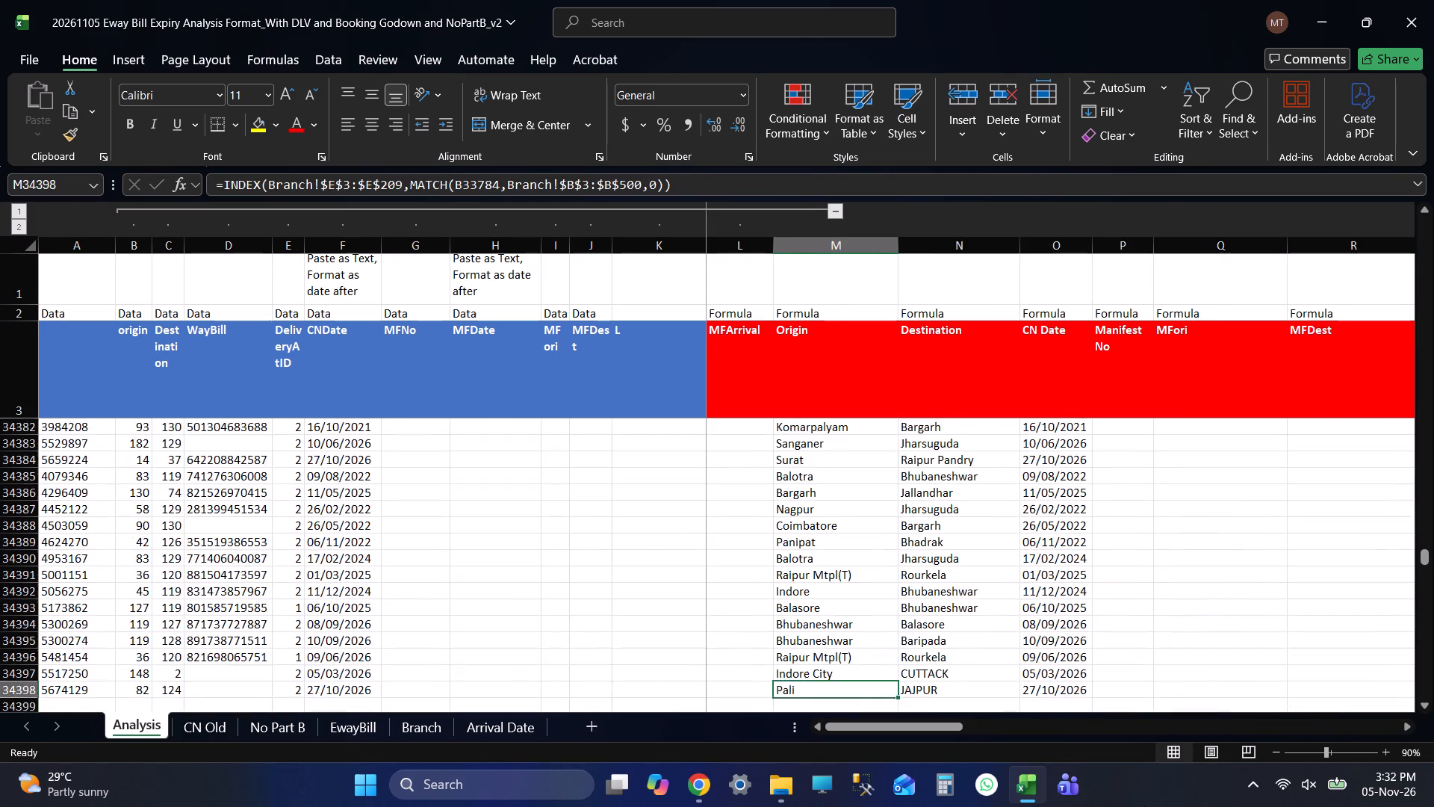
key(Down)
key(Down)
key(Down)
key(Down)
key(Down)
key(ctrl+Up)
key(ctrl+Left)
key(Left)
key(ctrl+Left)
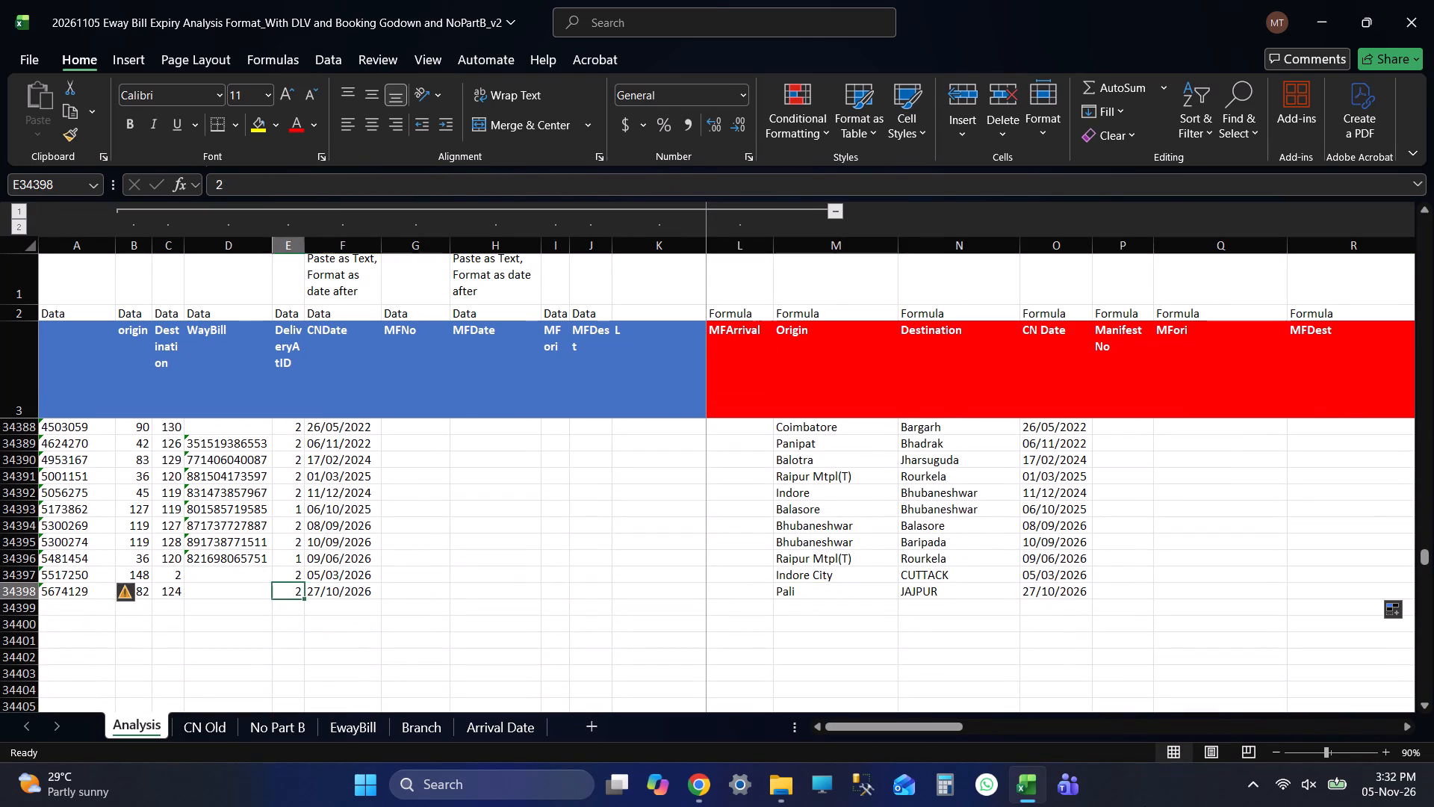
key(ctrl+Left)
Examine row 34398 across the data and formula columns, and the rows just below it, for completeness.
key(Right)
key(Right)
key(Right)
key(Right)
key(Right)
key(Right)
key(Right)
key(Right)
key(Right)
key(Right)
key(Right)
key(ctrl+Left)
key(ctrl+Left)
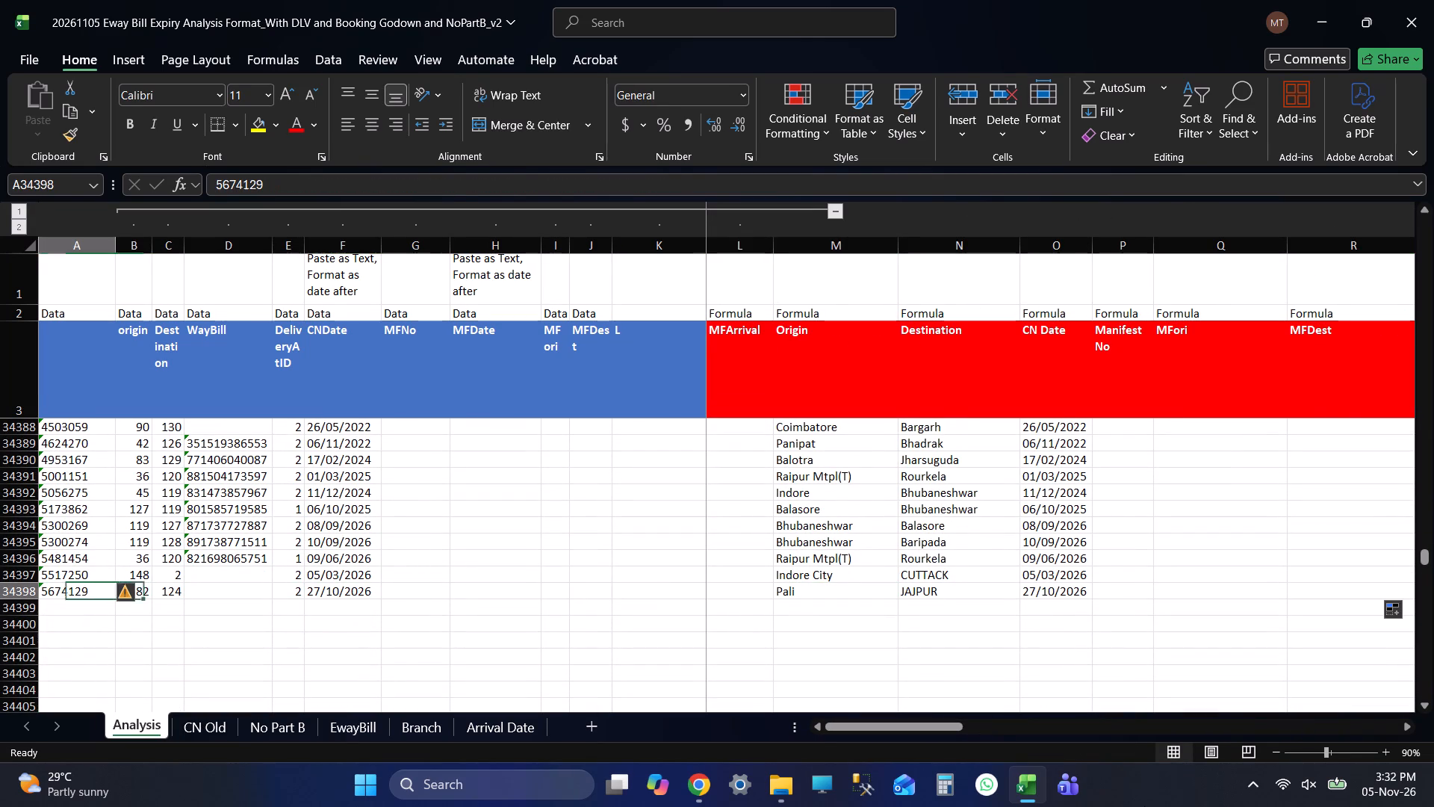
key(ctrl+Left)
key(Left)
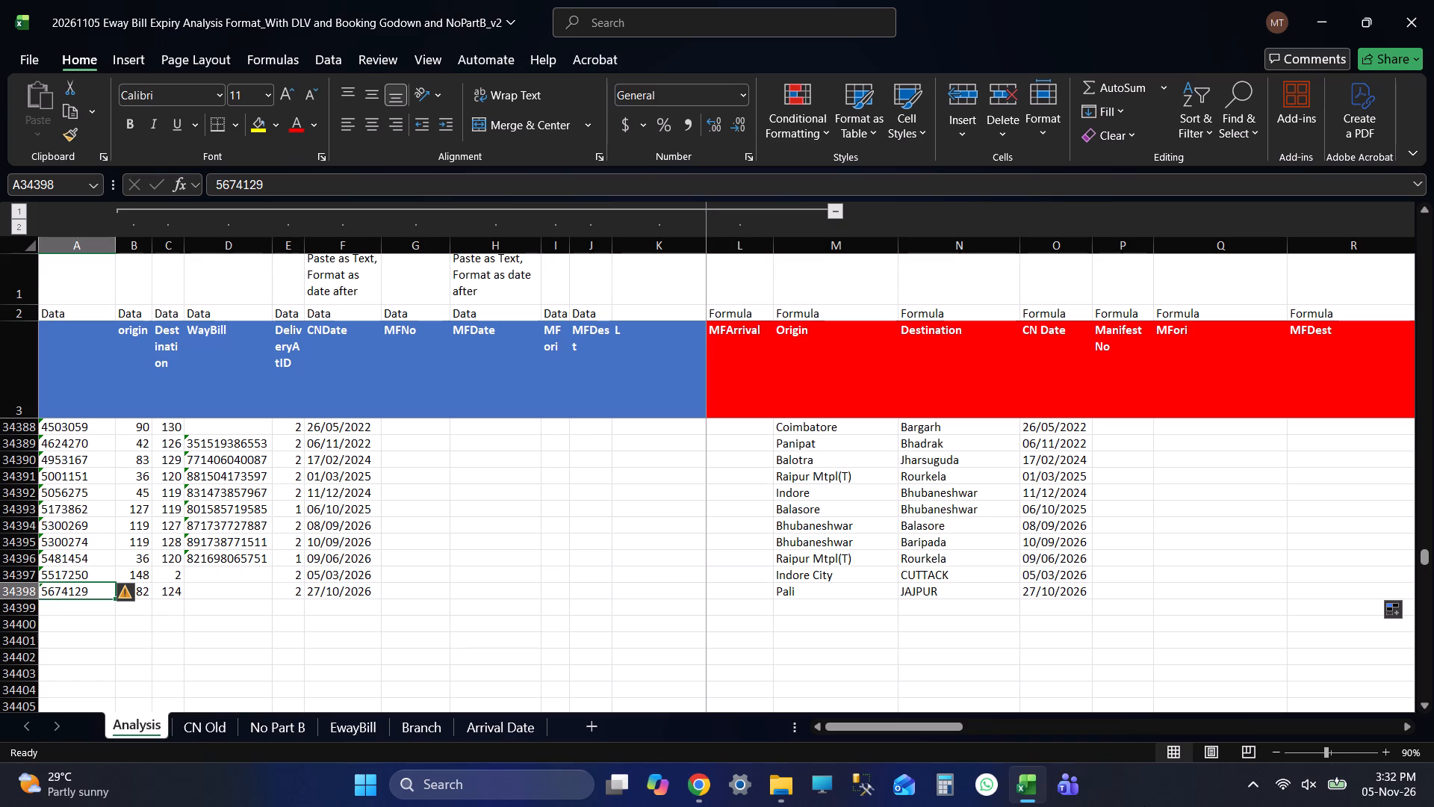
key(Down)
key(Down)
key(Down)
key(Down)
key(Down)
key(ctrl+Up)
key(Right)
key(Right)
key(Right)
key(Right)
key(Right)
key(Right)
key(Right)
key(Right)
key(Right)
key(Right)
key(Right)
key(Right)
key(Right)
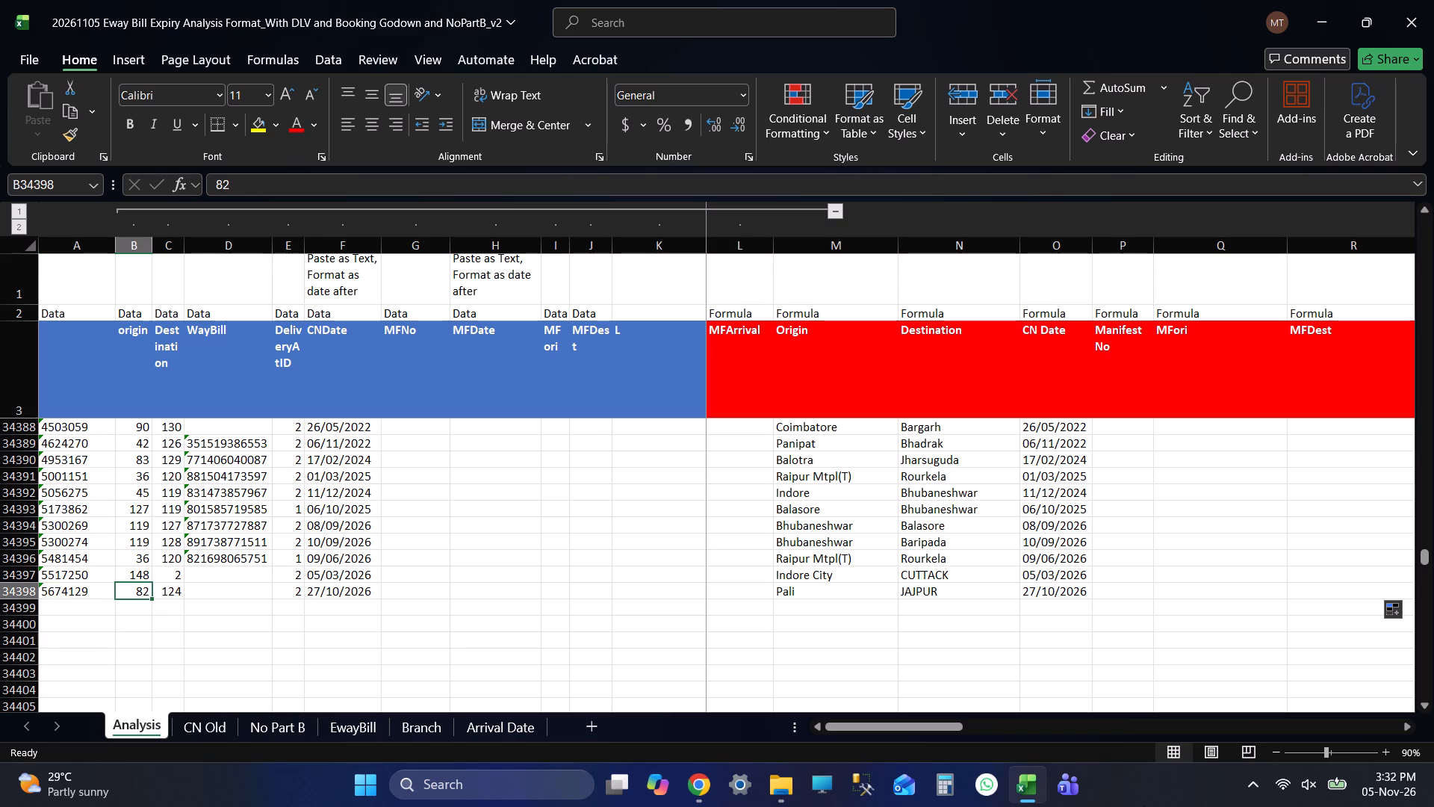
key(ctrl+Left)
key(ctrl+Left)
key(ctrl+Left)
key(ctrl+Left)
key(Right)
key(Right)
key(Right)
key(Right)
key(Right)
key(Right)
key(Right)
key(Right)
key(Right)
key(Right)
key(Right)
key(Right)
key(Right)
Compare the data columns of row 34398 on the Analysis sheet with its Origin, Destination and CN Date formula columns.
key(ctrl+Left)
key(ctrl+Left)
key(ctrl+Left)
key(ctrl+Left)
key(Right)
key(Right)
key(Right)
key(Right)
key(Right)
key(Right)
key(Right)
key(Right)
key(Right)
key(Right)
key(Right)
key(Right)
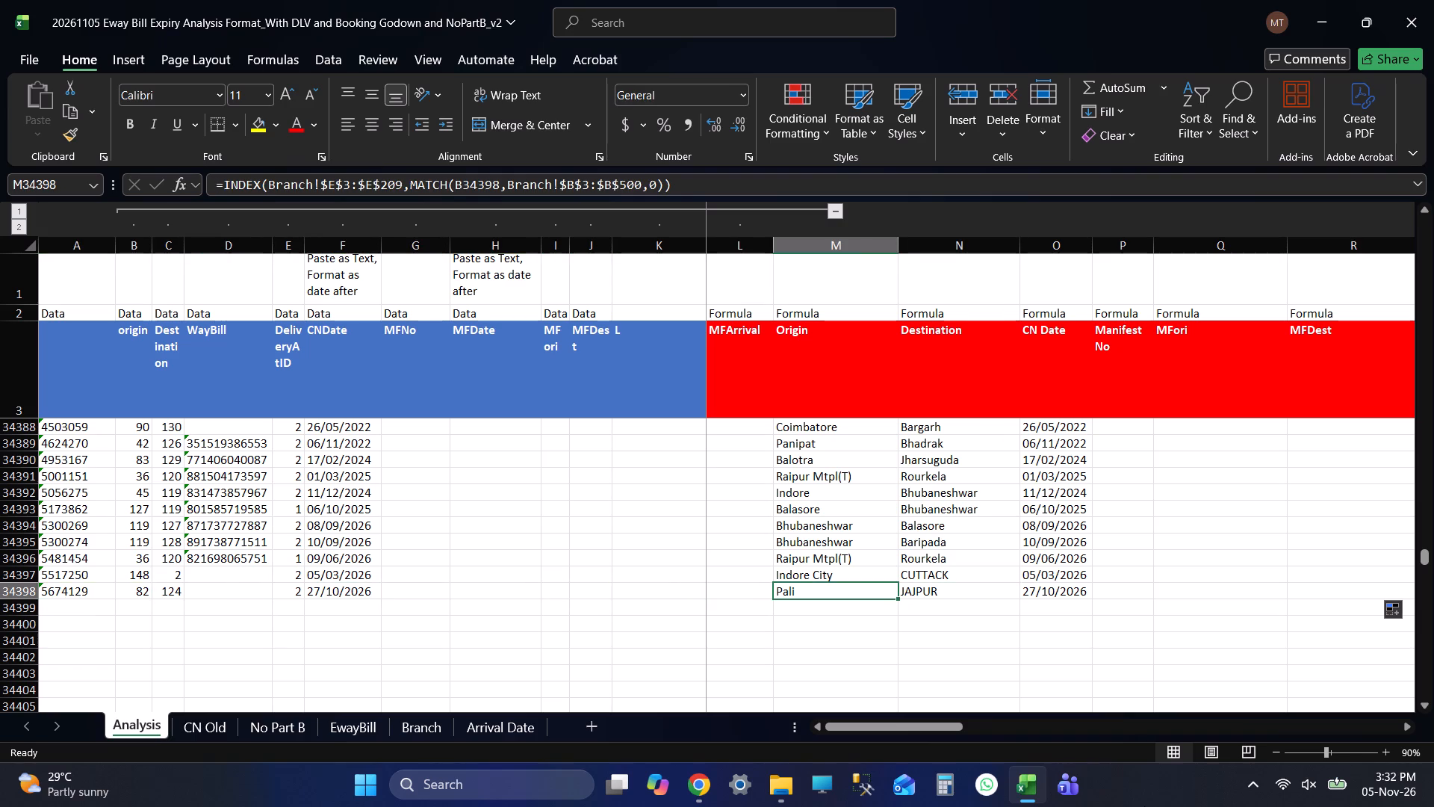
key(ctrl+Left)
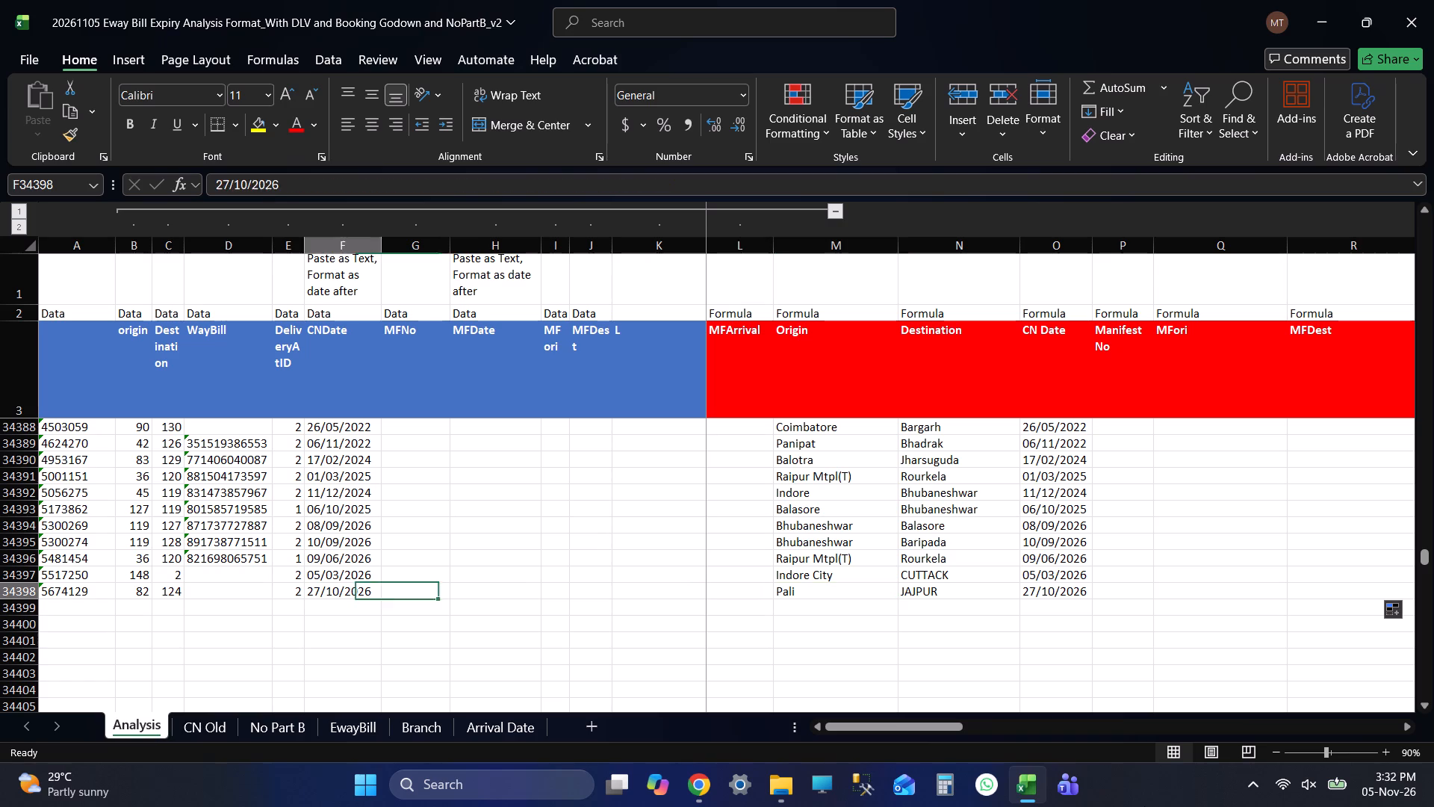
key(Left)
key(Left)
key(Left)
key(Left)
key(Left)
key(Left)
key(Left)
key(Left)
key(Left)
key(Left)
key(Left)
key(Left)
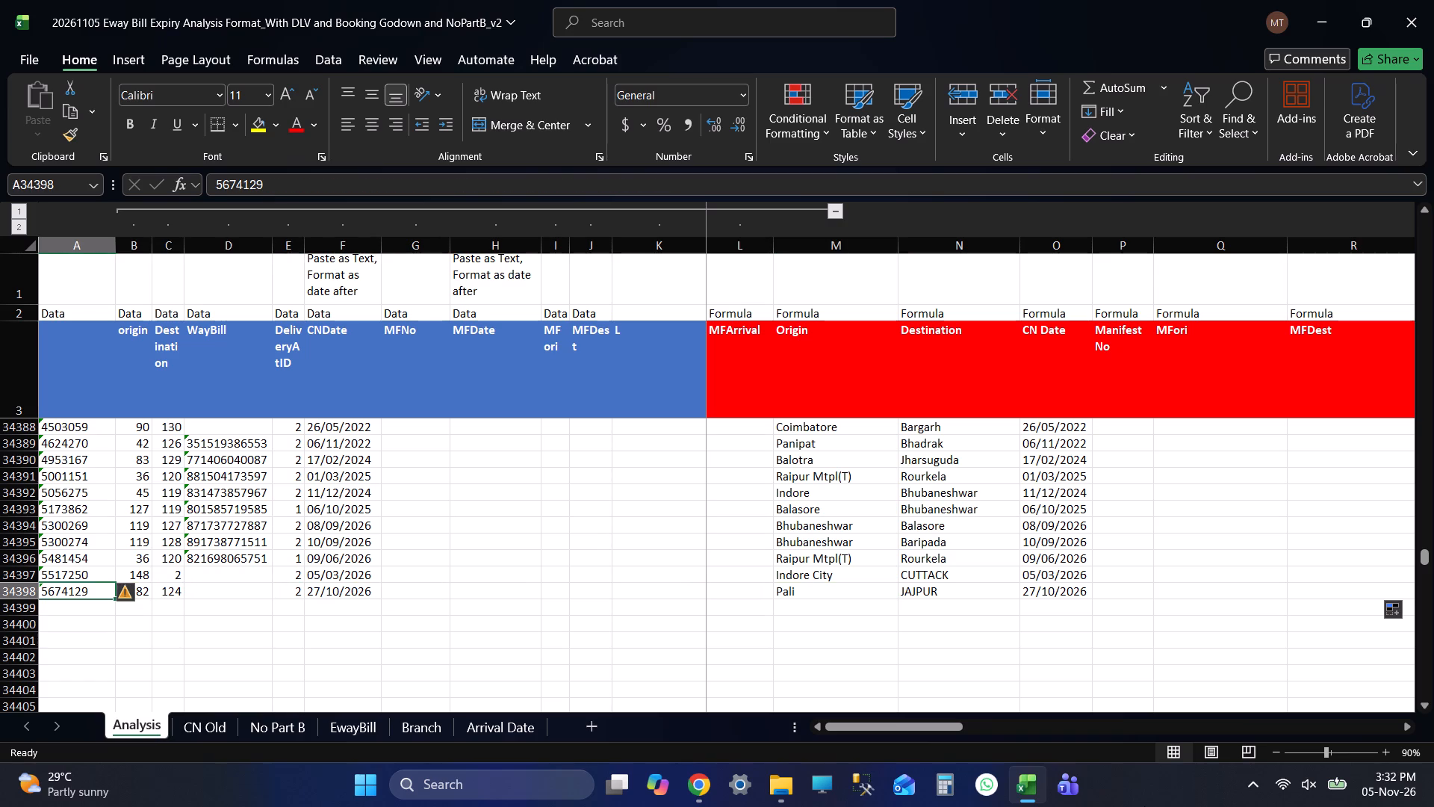
key(Left)
key(Left)
key(Right)
key(Right)
key(Right)
key(Right)
key(Right)
key(Right)
key(Right)
key(Right)
key(Right)
key(Right)
key(Right)
key(Right)
key(Right)
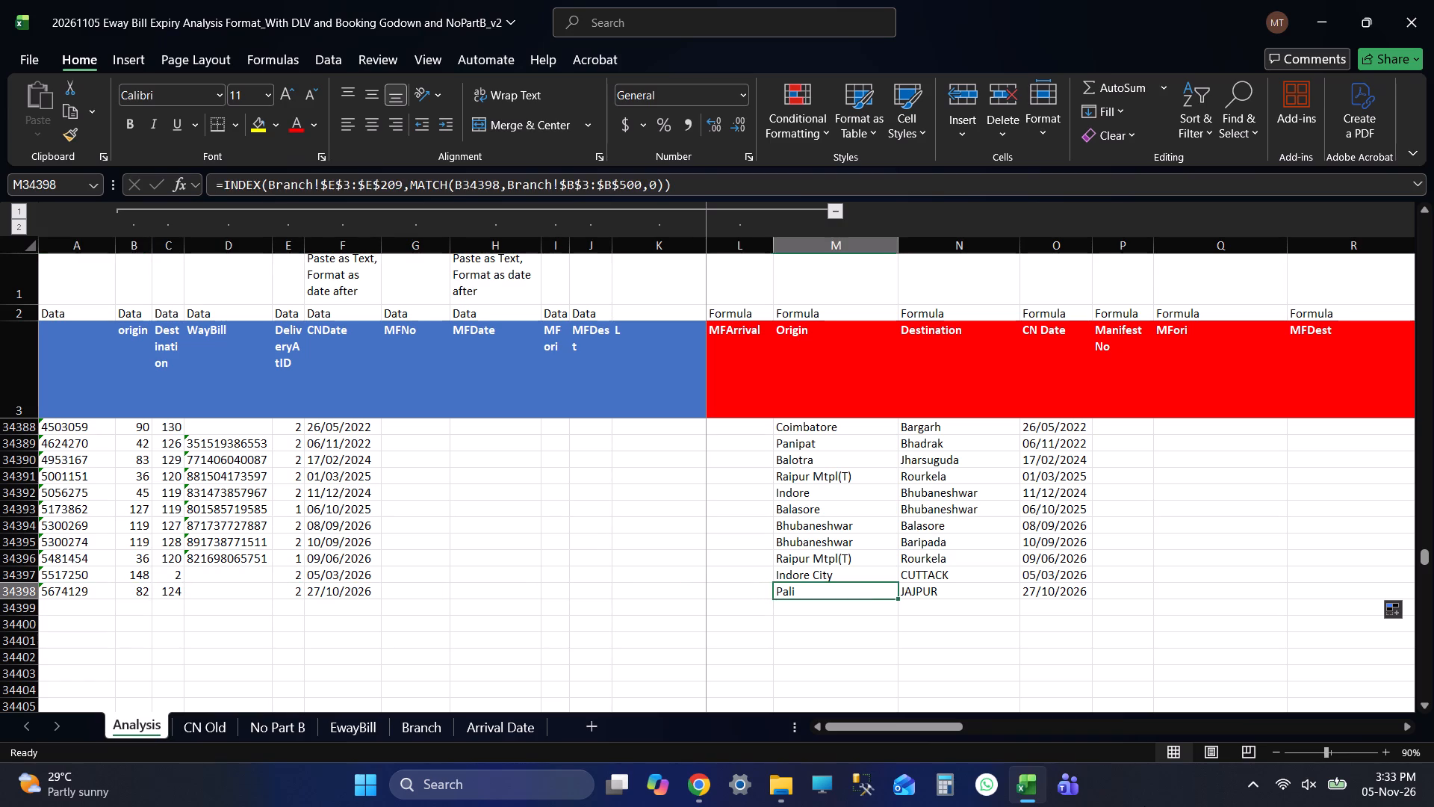
key(ctrl+Left)
key(ctrl+Left)
key(ctrl+Left)
key(Right)
key(Right)
key(Right)
key(Right)
key(Right)
key(Right)
key(Right)
key(Right)
key(Right)
key(Right)
key(Right)
key(Right)
key(Right)
key(Right)
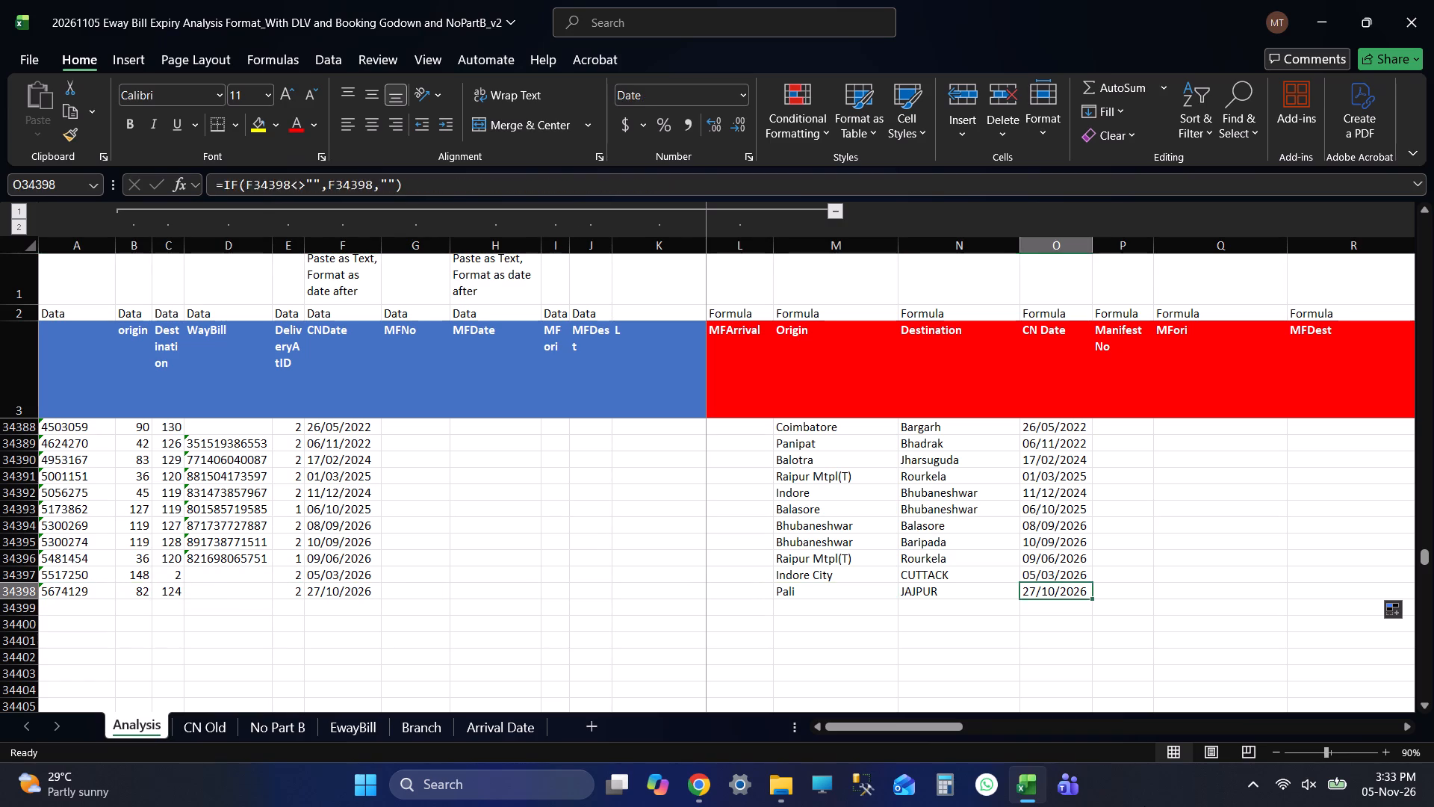
key(ctrl+Left)
key(ctrl+Left)
key(ctrl+Left)
key(ctrl+Left)
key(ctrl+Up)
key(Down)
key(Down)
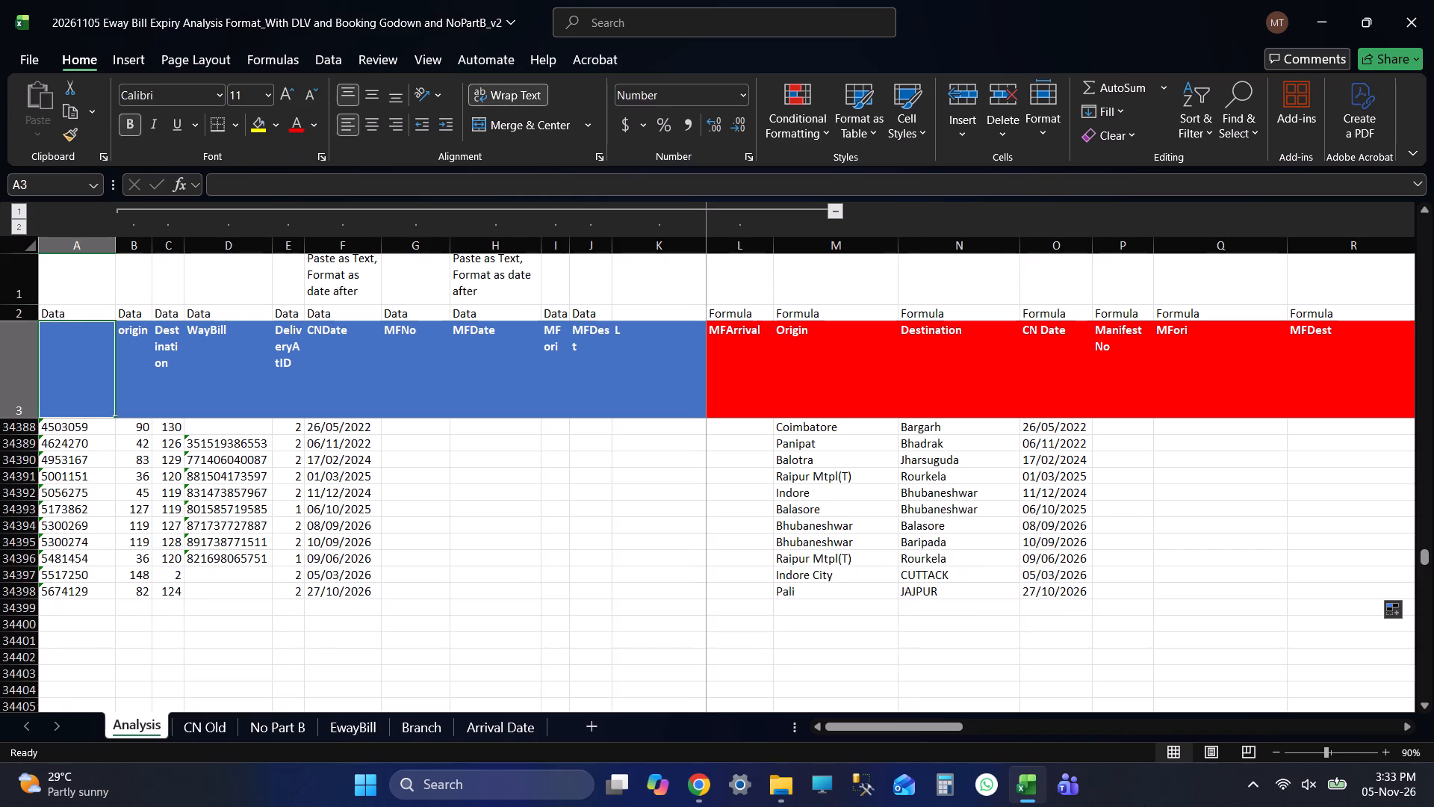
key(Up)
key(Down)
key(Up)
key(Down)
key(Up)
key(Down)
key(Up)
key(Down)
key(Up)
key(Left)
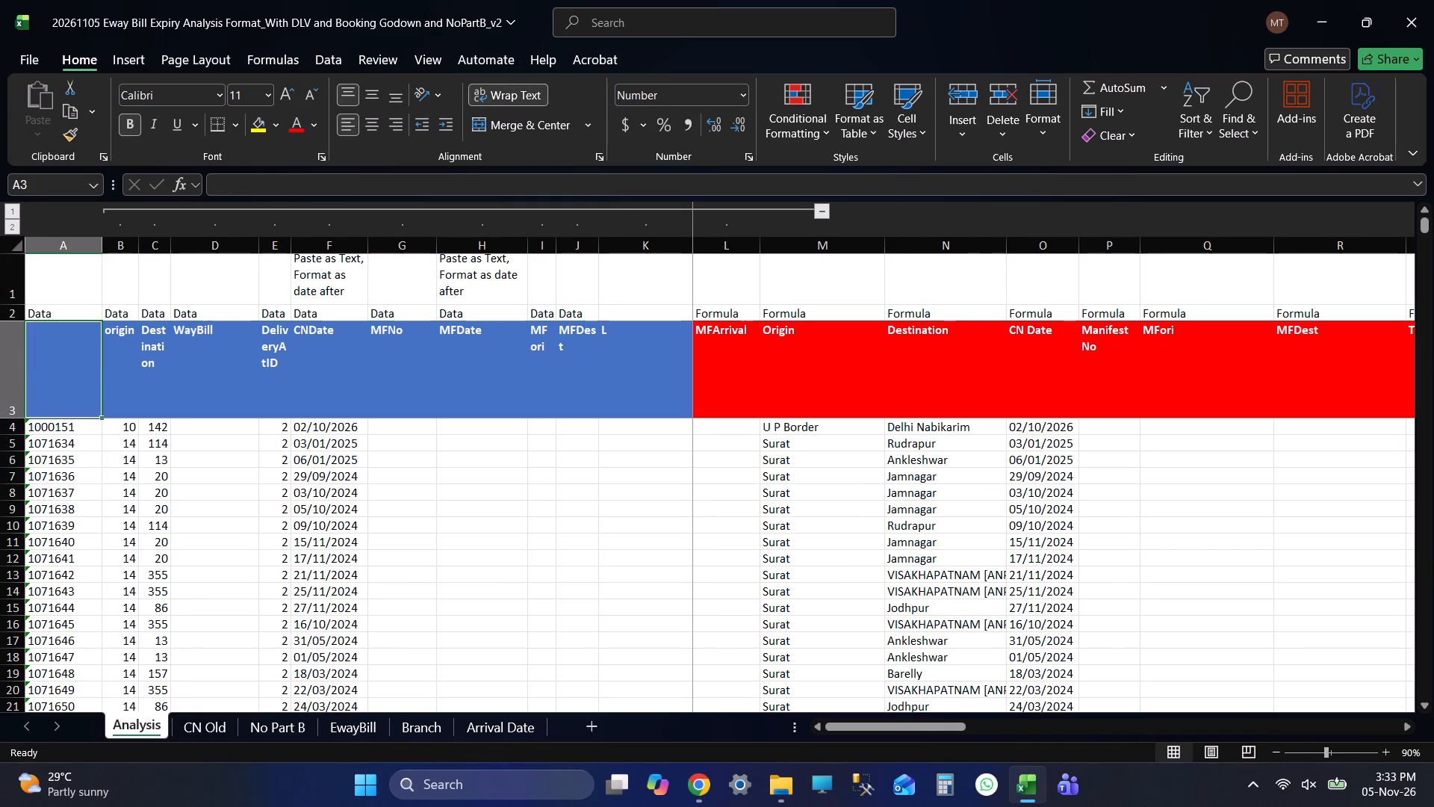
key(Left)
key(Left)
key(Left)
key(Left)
Bring up the workbook's No Part B sheet and open the PARTB_NOT_UPDATED_FOR_12D (55) report from the 20261105 Data (P) folder.
click(262, 727)
key(alt+Tab)
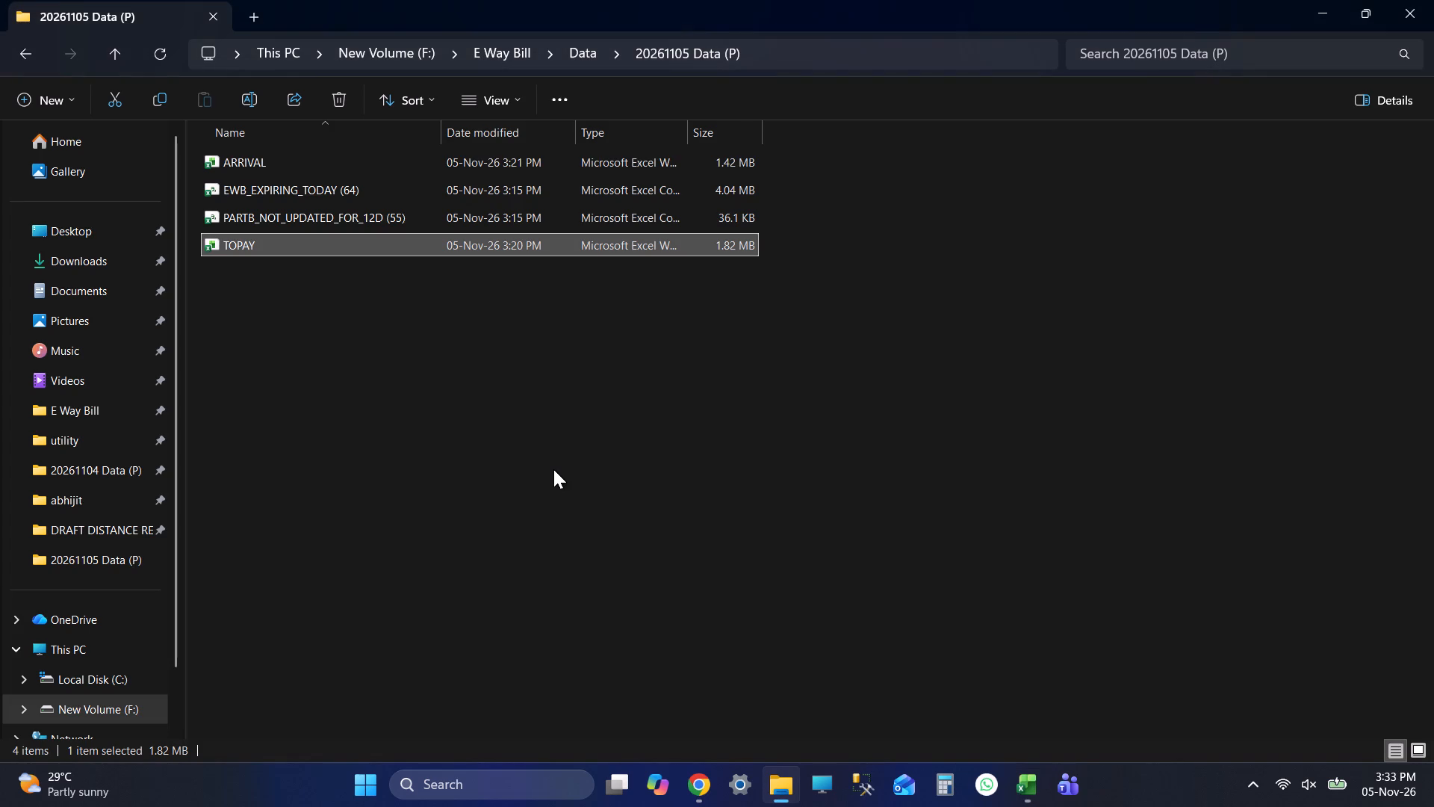
key(alt+Tab)
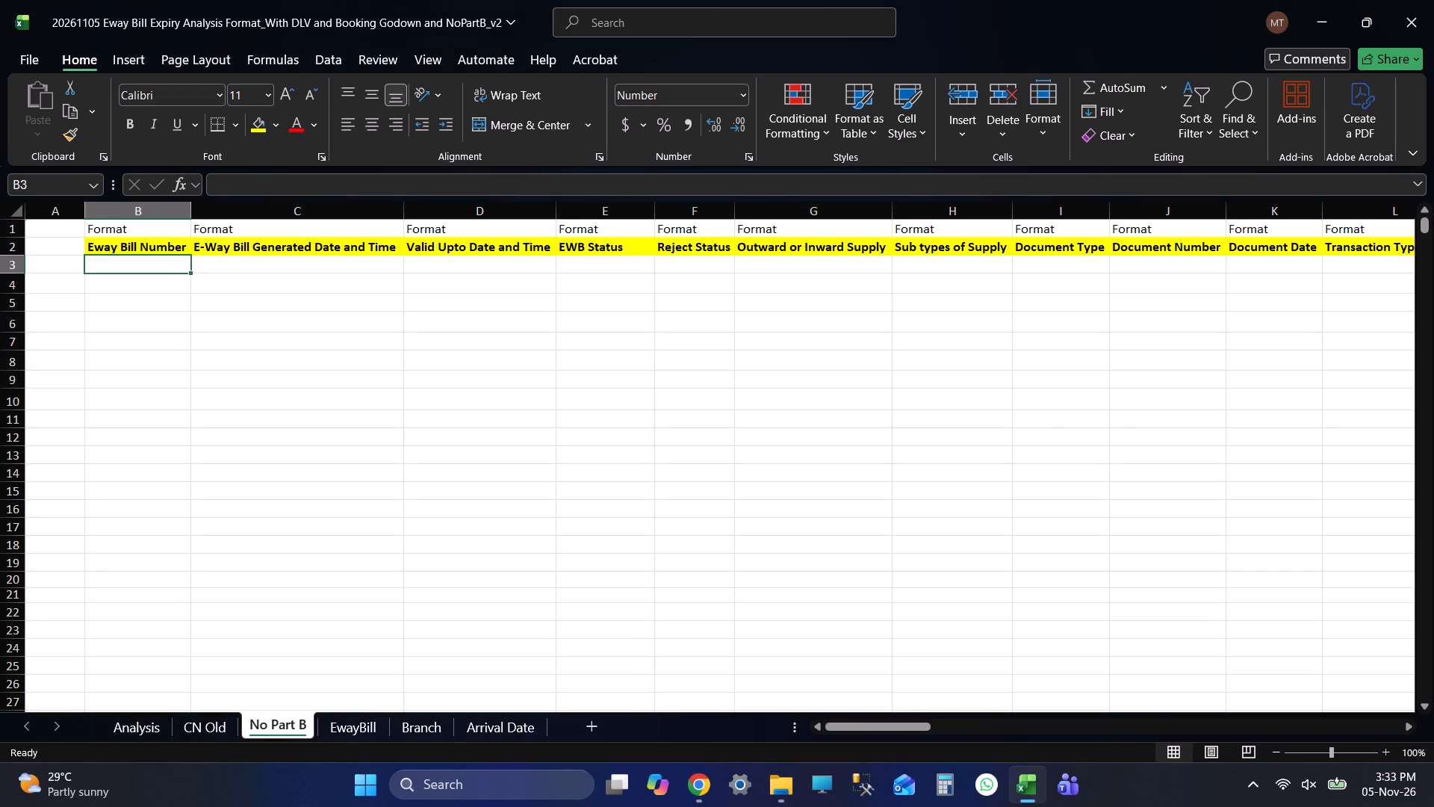
key(alt+Tab)
key(alt+Tab)
key(alt+Tab)
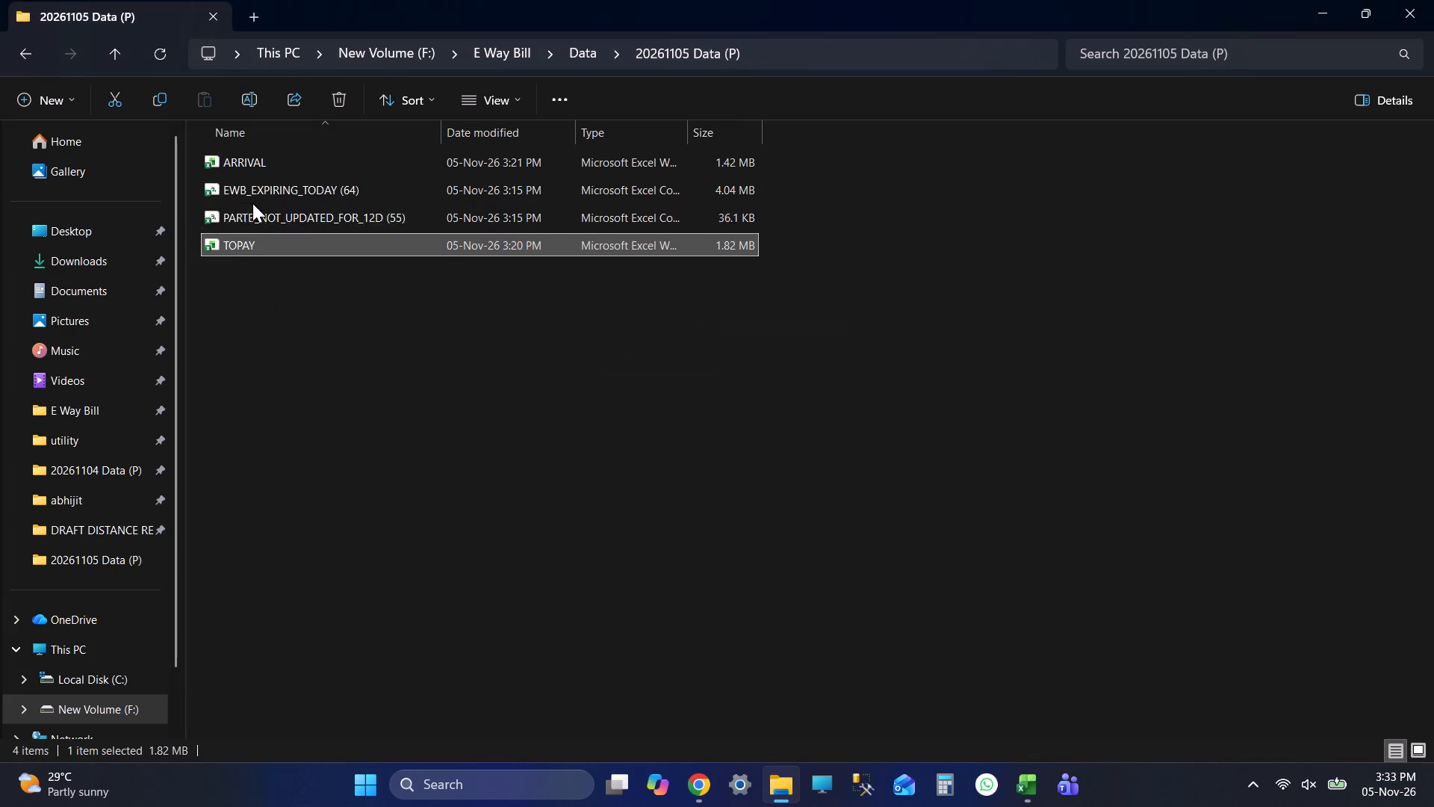
double_click(262, 212)
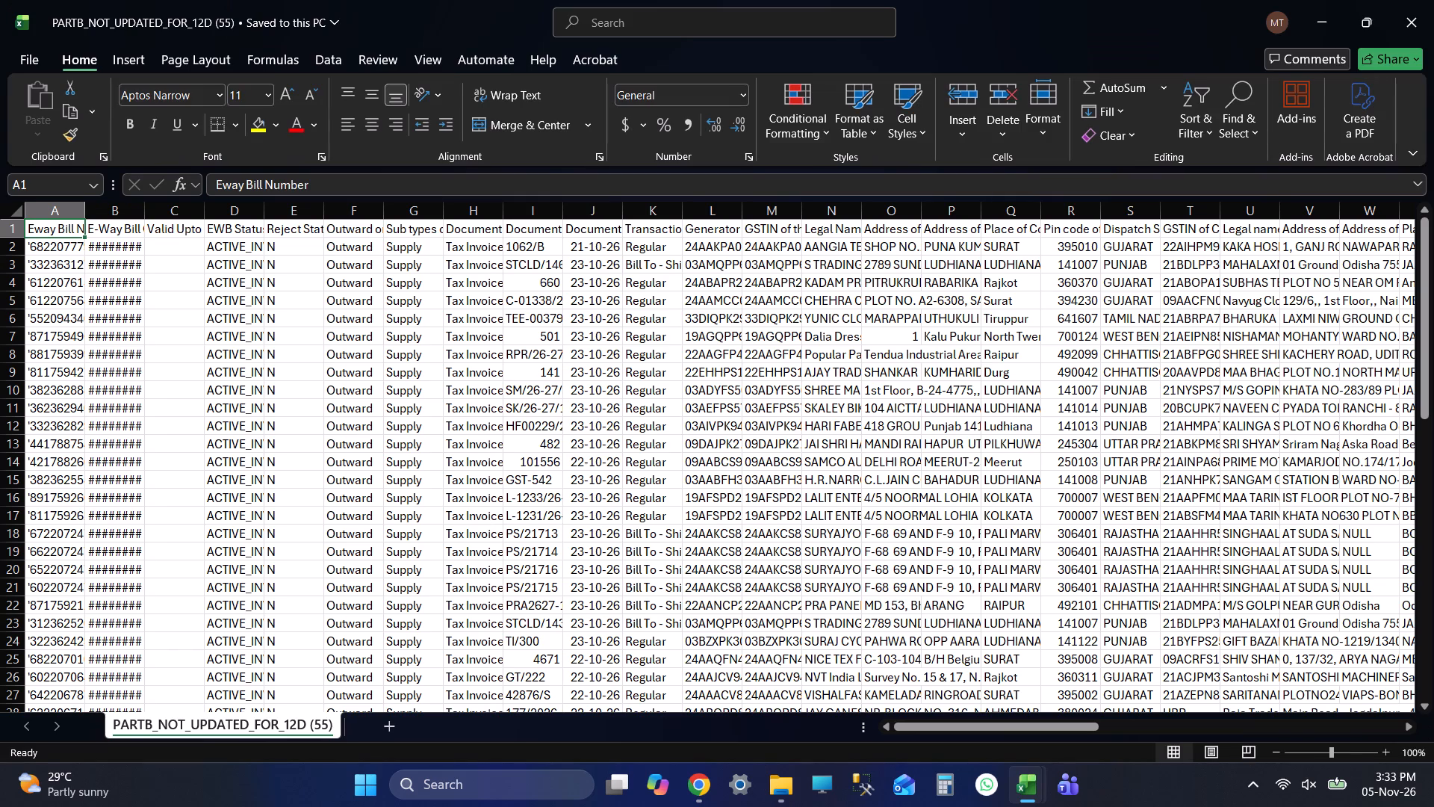
Strip the leading apostrophes from all Eway Bill Numbers in column A by replacing ' with nothing.
key(Up)
key(Up)
key(Up)
key(Down)
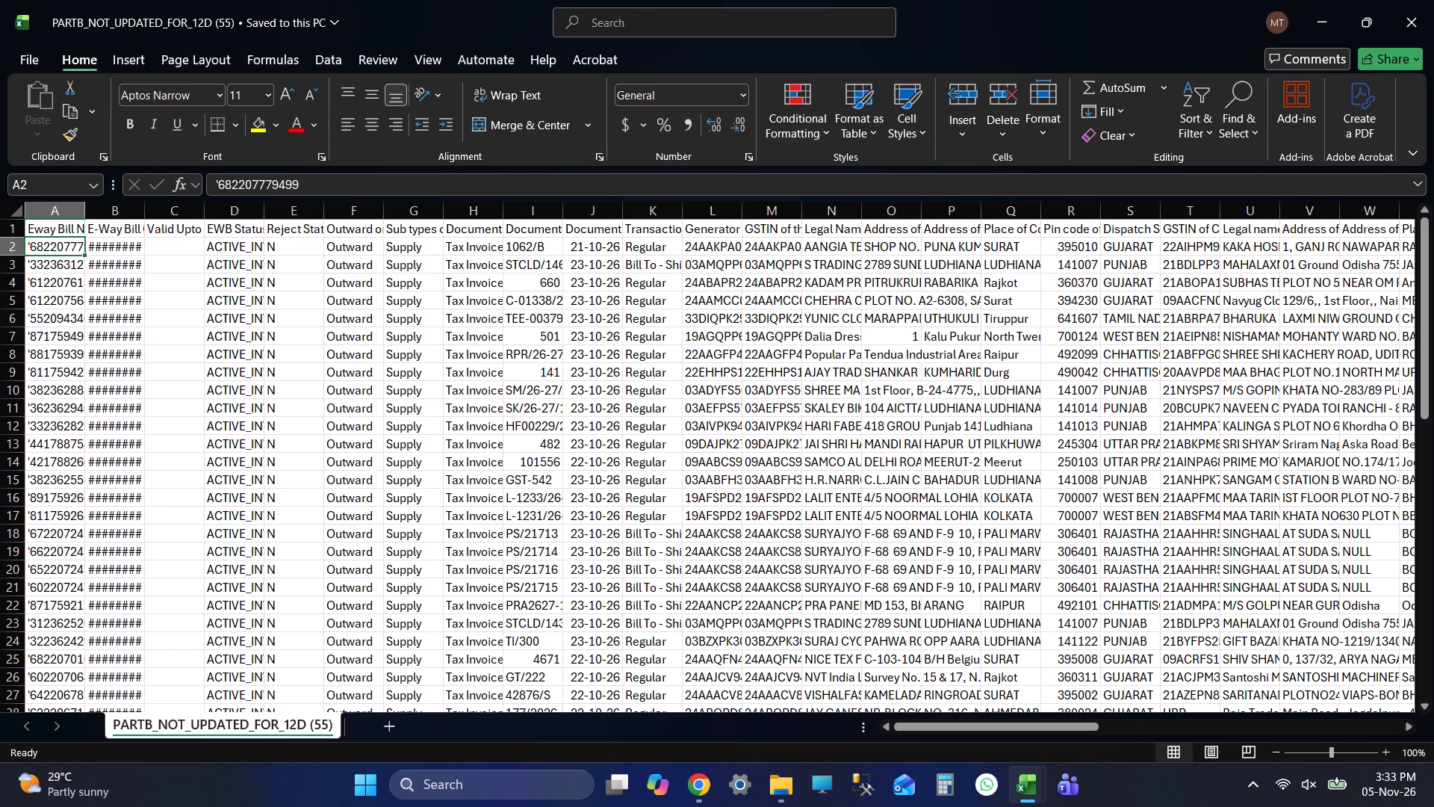
key(ctrl+shift+Down)
key(ctrl+h)
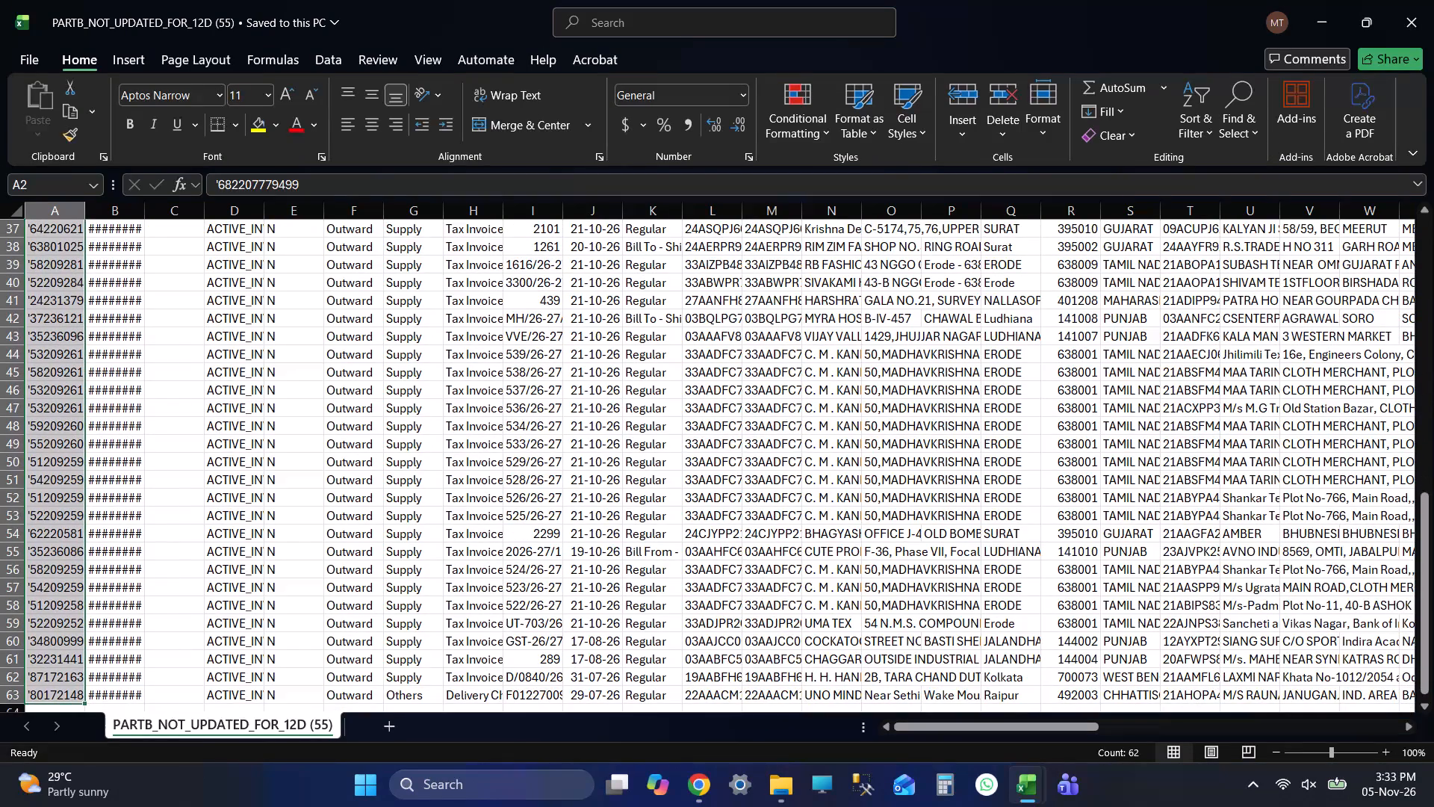
key(apostrophe)
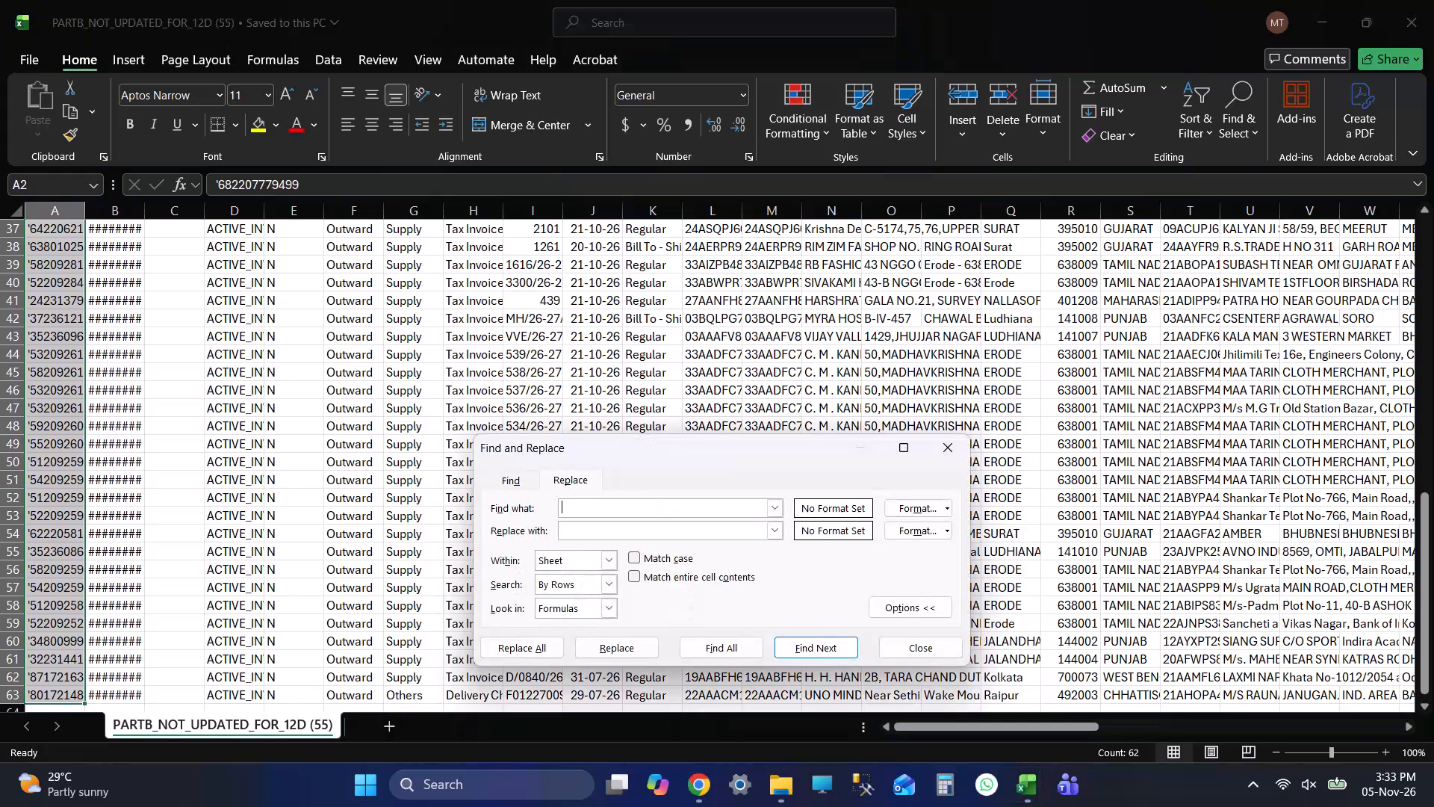
click(498, 644)
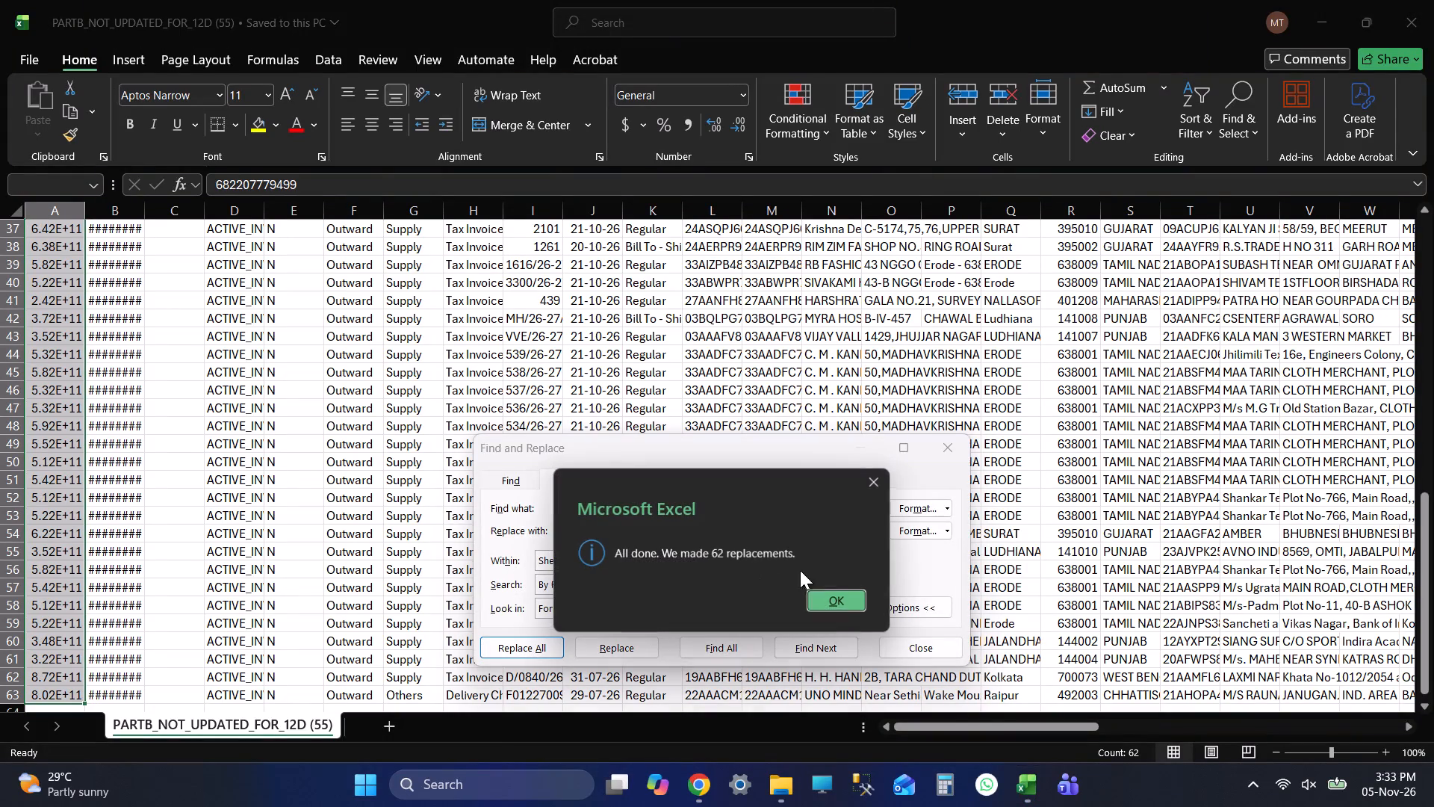
click(823, 610)
click(922, 660)
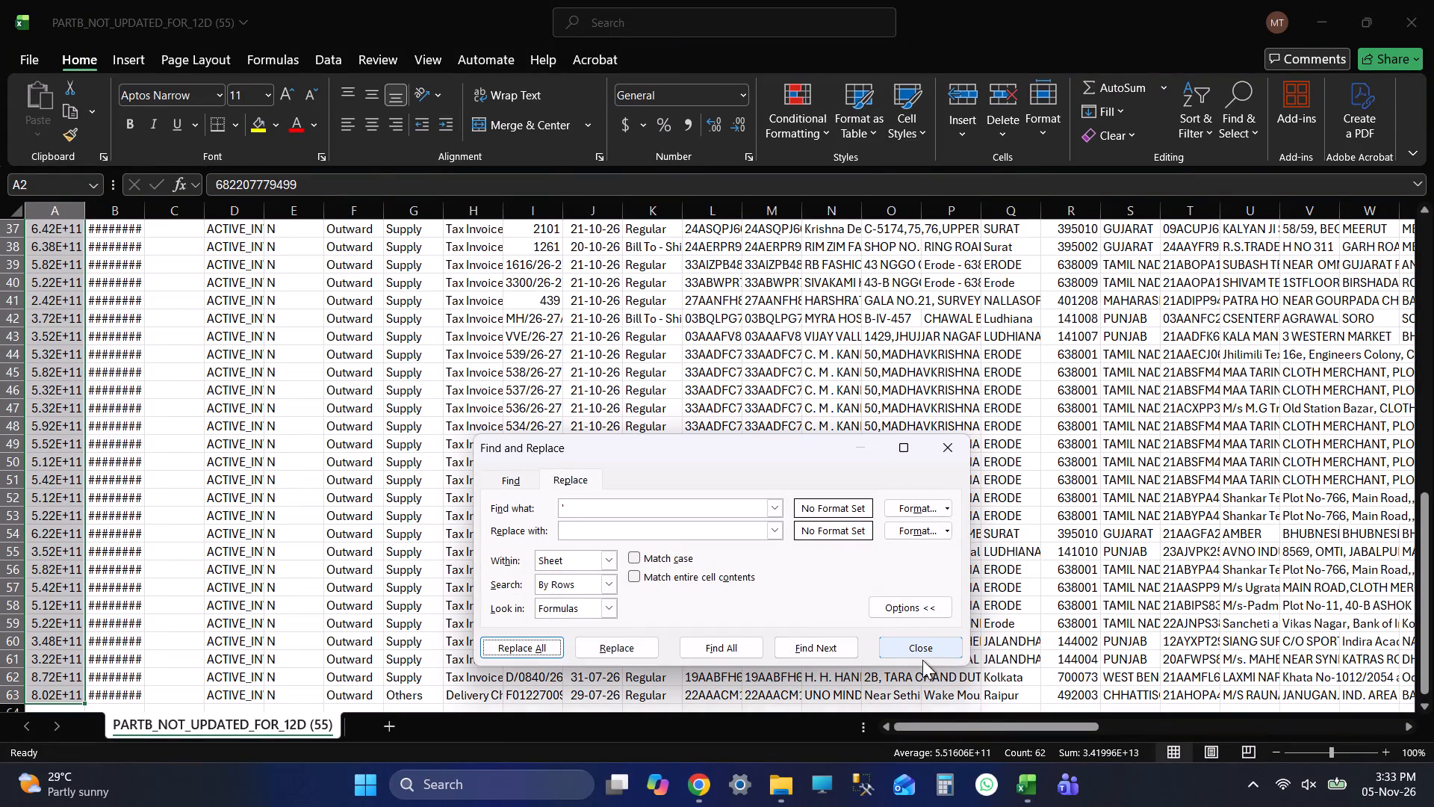
click(918, 652)
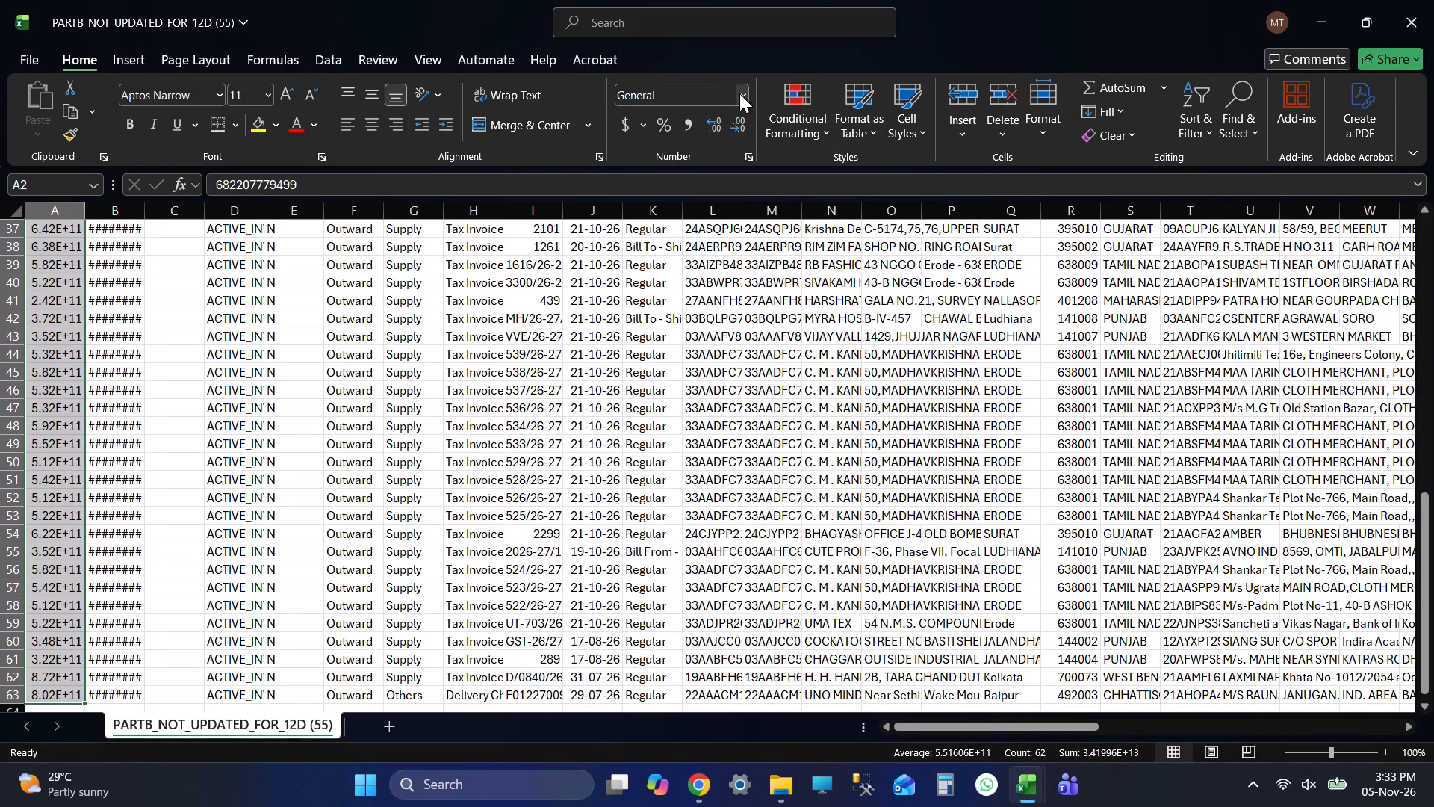
Format the Eway Bill Numbers as Number with no decimal places and save the report.
click(739, 93)
click(686, 164)
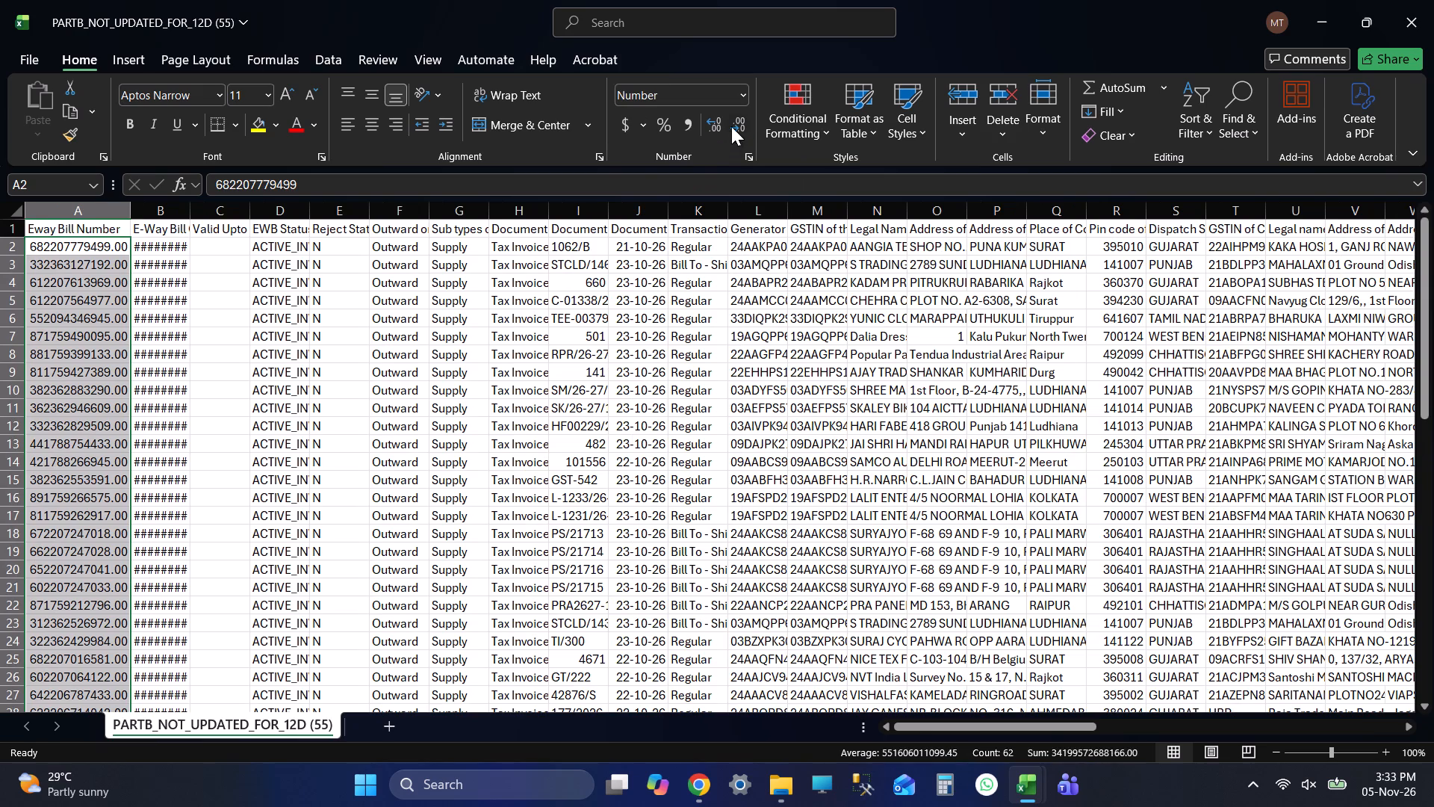
double_click(731, 126)
key(ctrl+s)
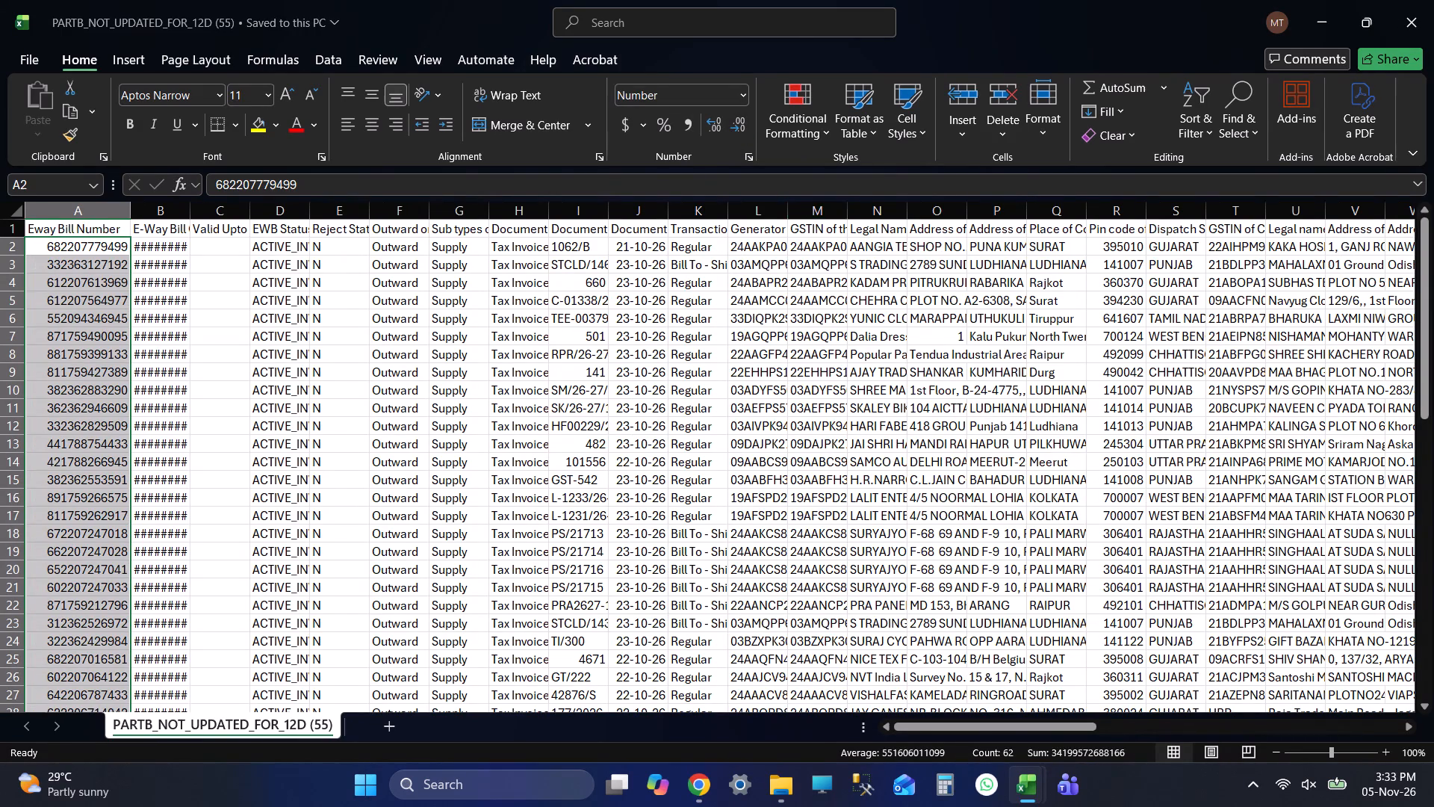
Copy all report records below the header, columns A to AL, and paste them into the No Part B sheet starting at B3.
key(Up)
key(Up)
key(Up)
key(Up)
key(Up)
key(Up)
key(Up)
key(Up)
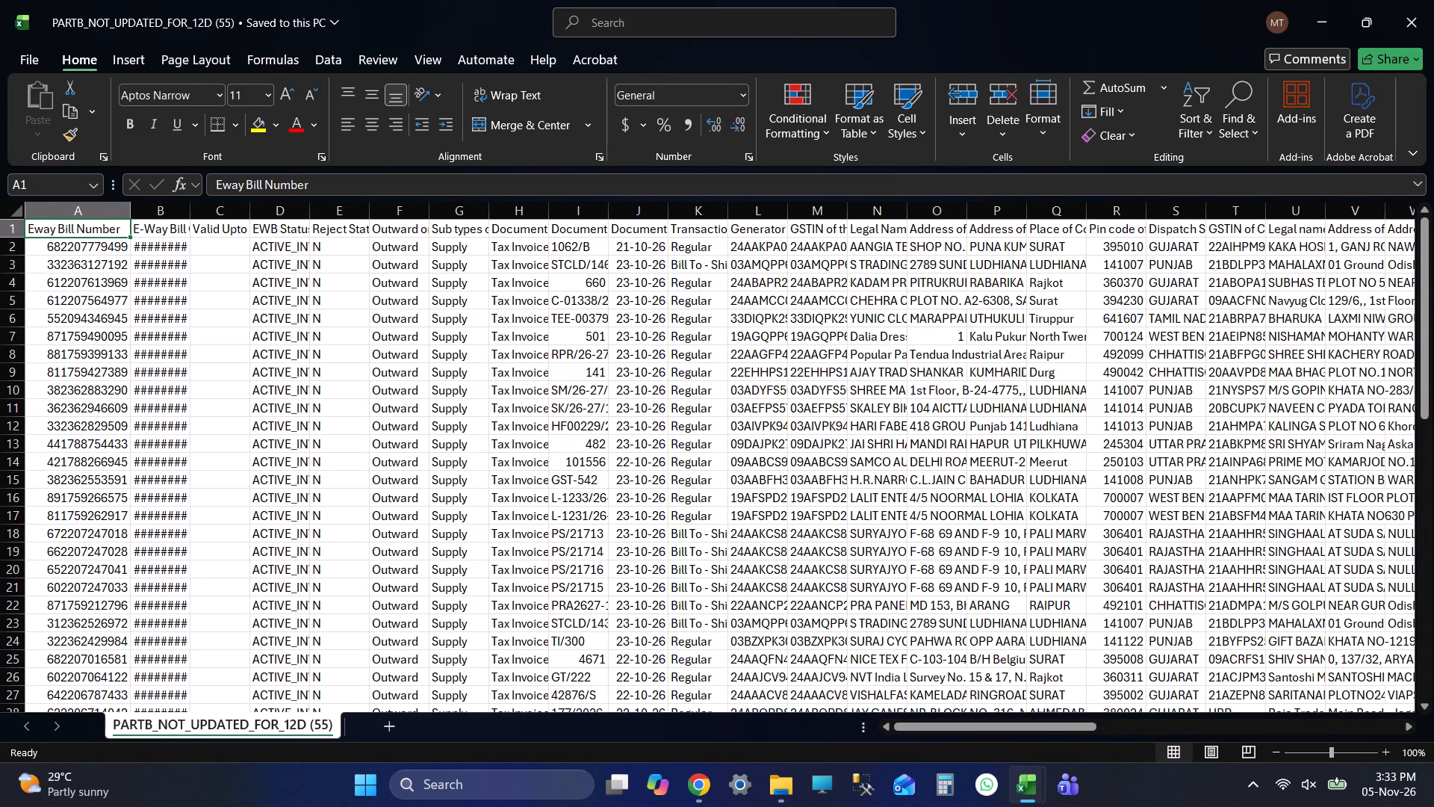
key(Up)
key(Left)
key(Left)
key(Down)
key(ctrl+shift+Right)
key(ctrl+shift+Right)
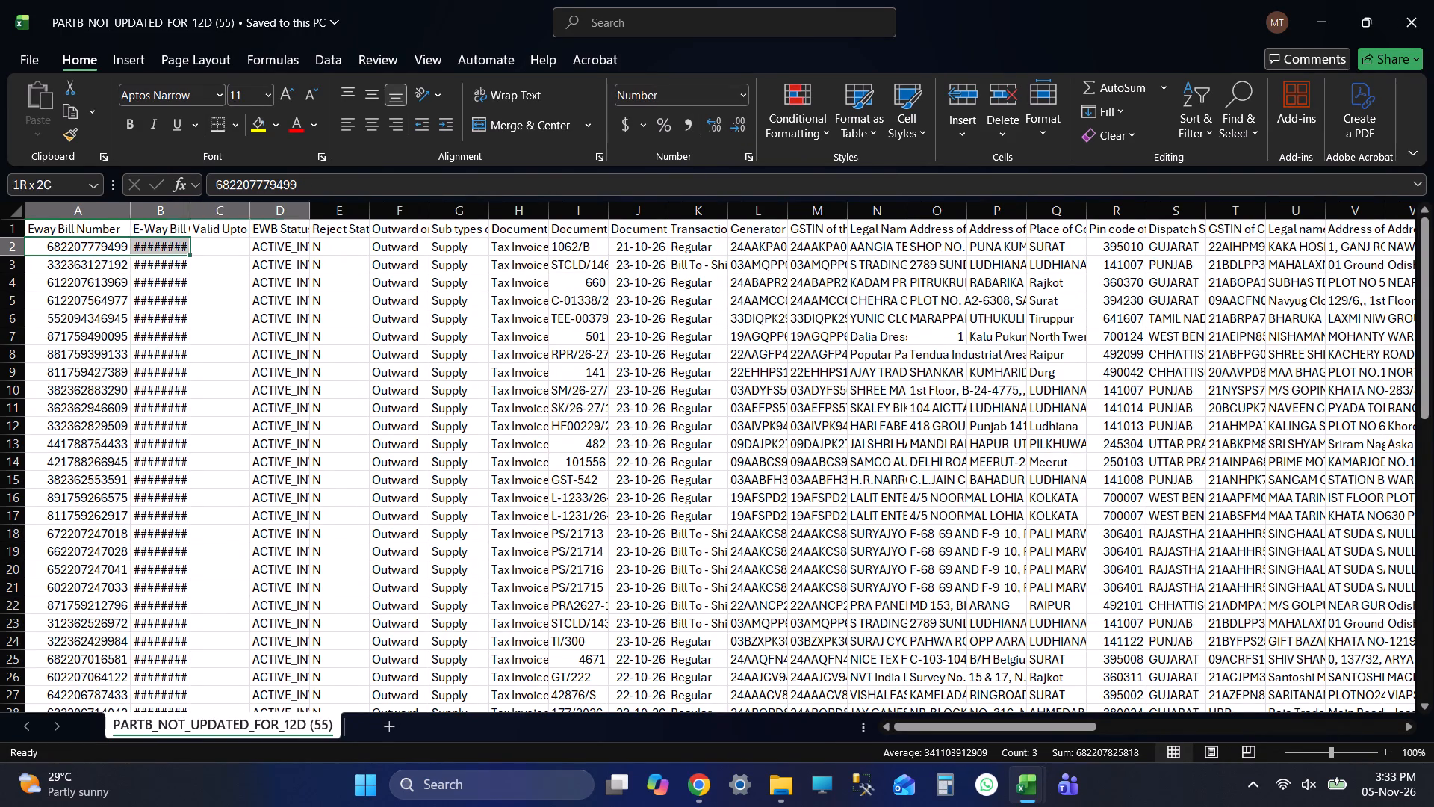
key(ctrl+shift+Right)
key(ctrl+shift+Right)
key(ctrl+shift+Right)
key(ctrl+shift+Right)
key(ctrl+shift+Right)
key(ctrl+shift+Down)
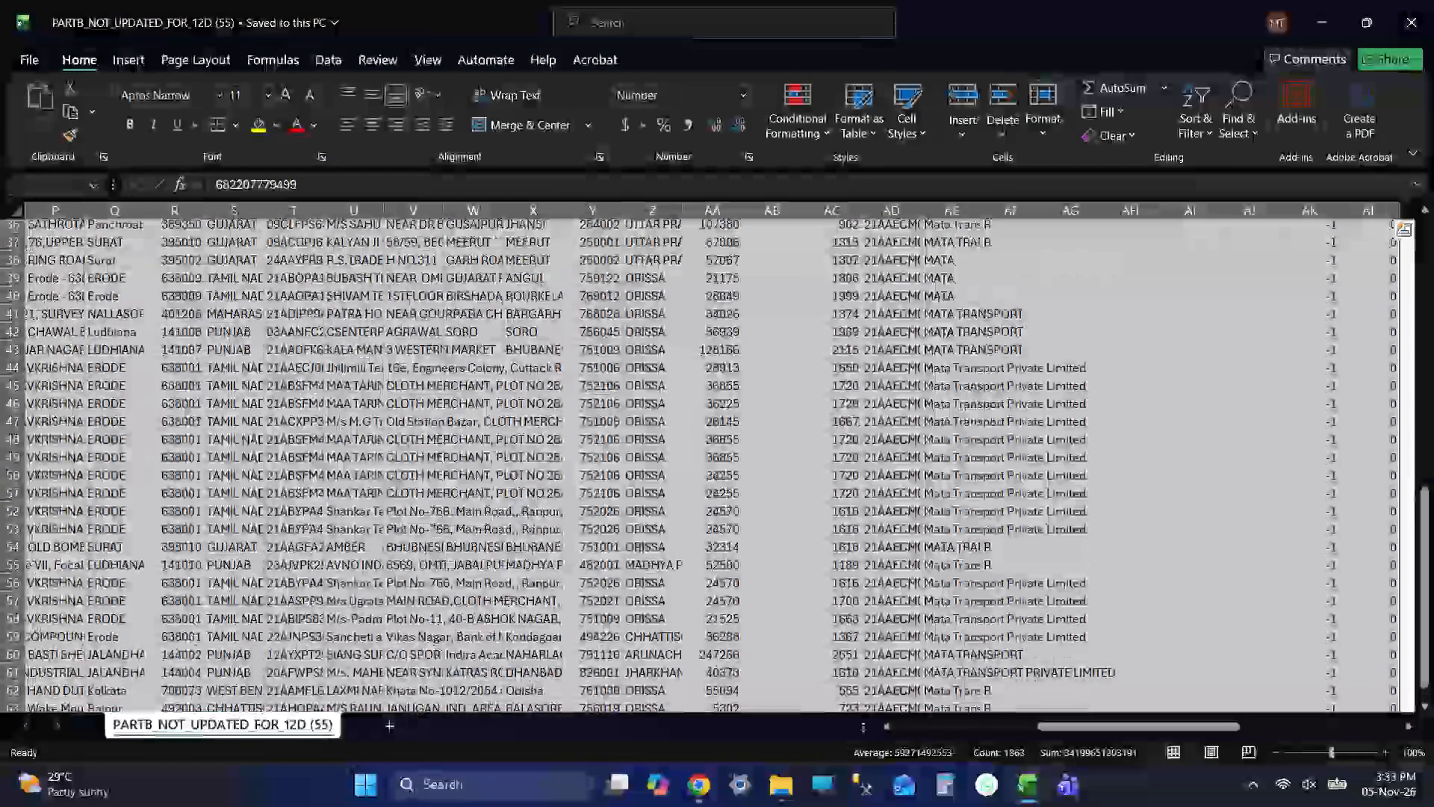
key(ctrl+c)
key(ctrl+c)
key(ctrl+c)
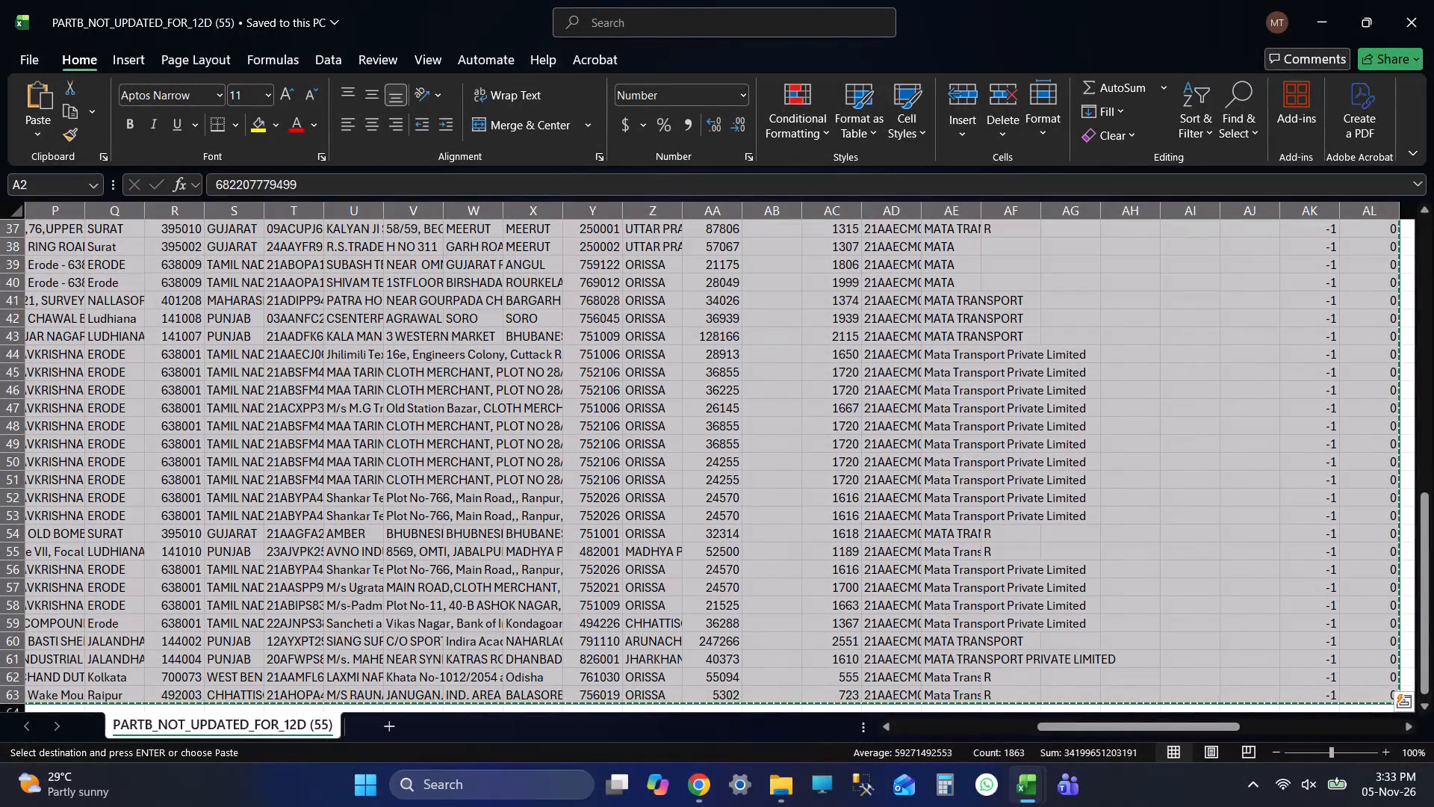
key(ctrl+c)
key(ctrl+c)
key(alt+Tab)
key(Up)
key(Down)
key(ctrl+v)
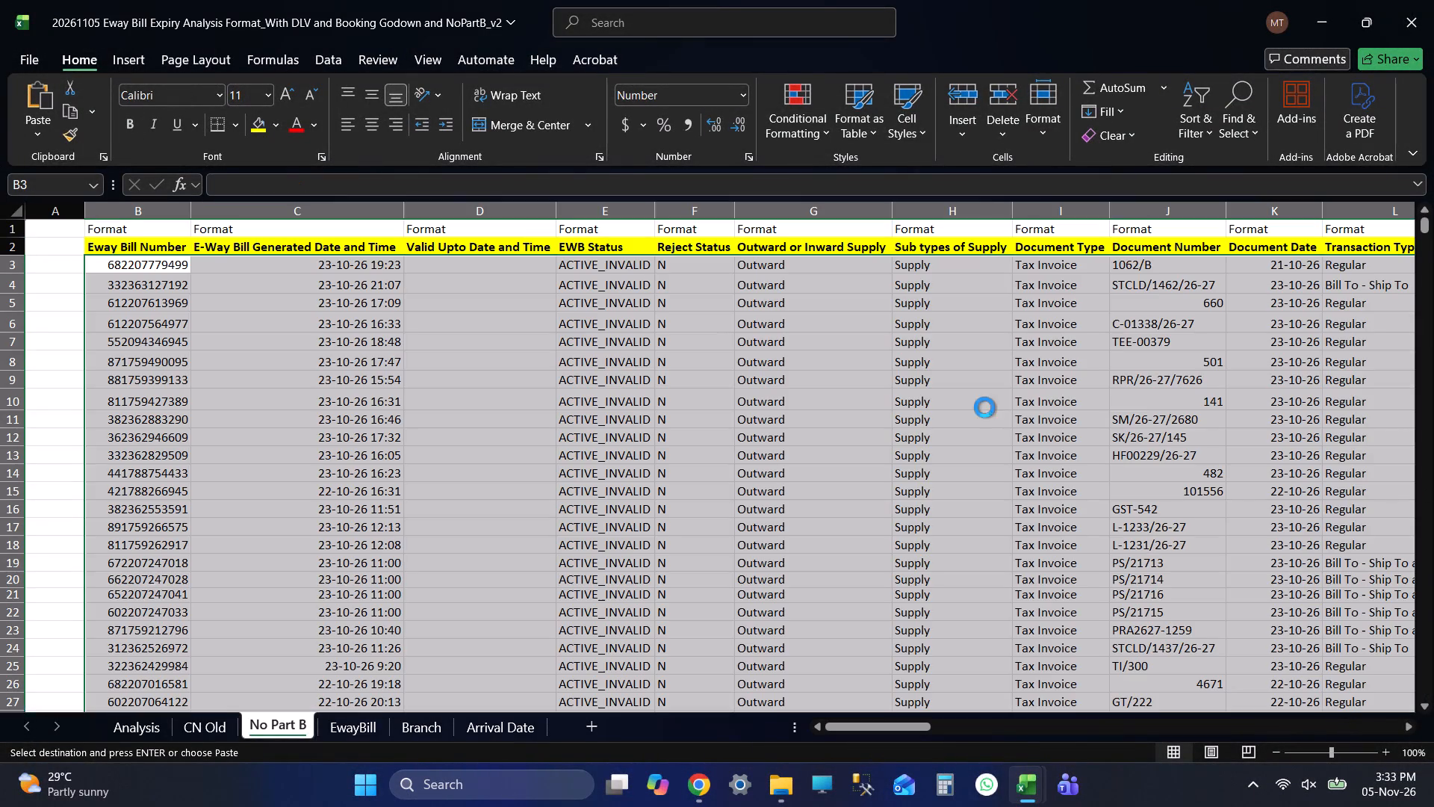
Compare the first and last pasted Eway Bill Numbers on the No Part B sheet with those in the PARTB_NOT_UPDATED_FOR_12D (55) report.
key(Up)
key(Down)
key(alt+Tab)
key(ctrl+Up)
key(Up)
key(Up)
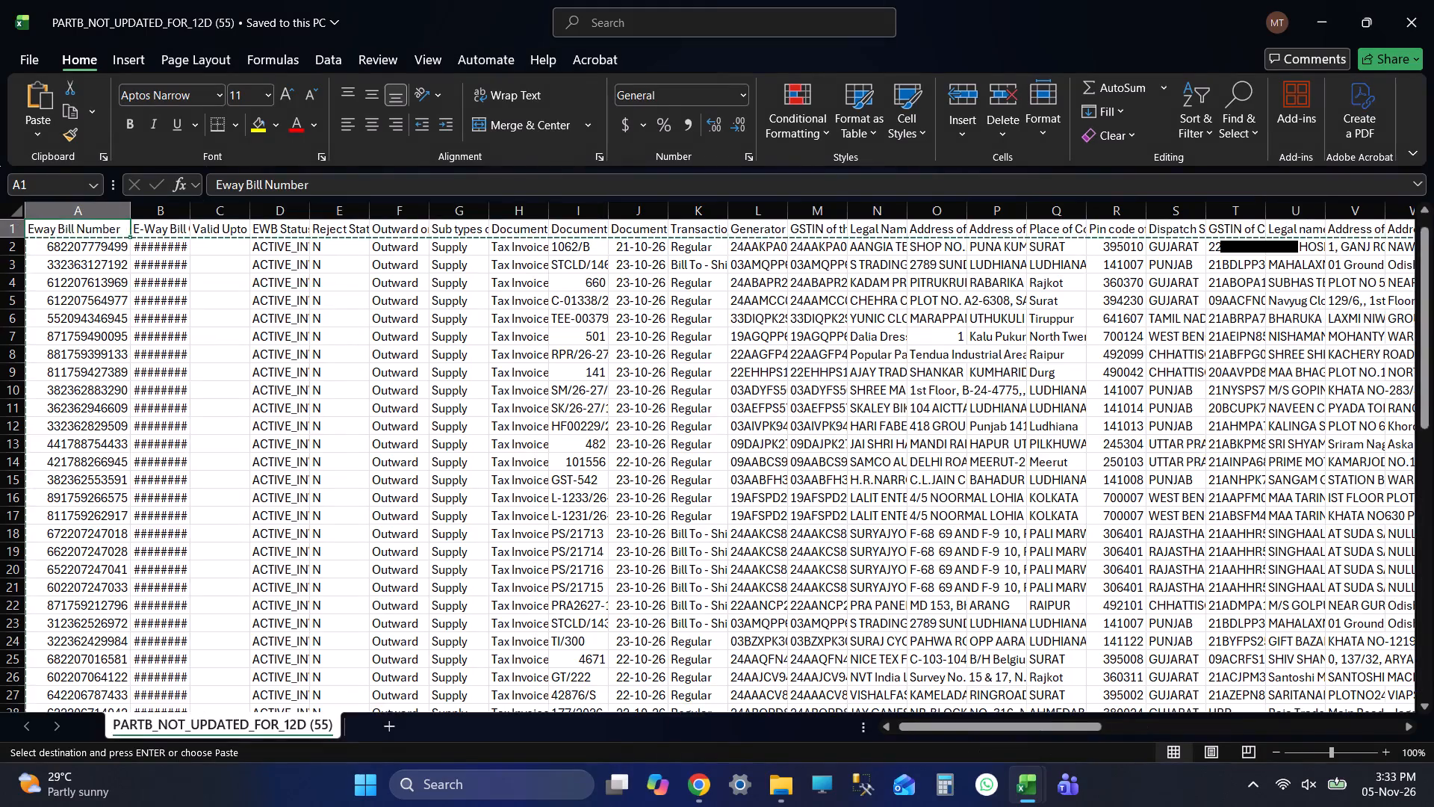
key(Down)
key(alt+Tab)
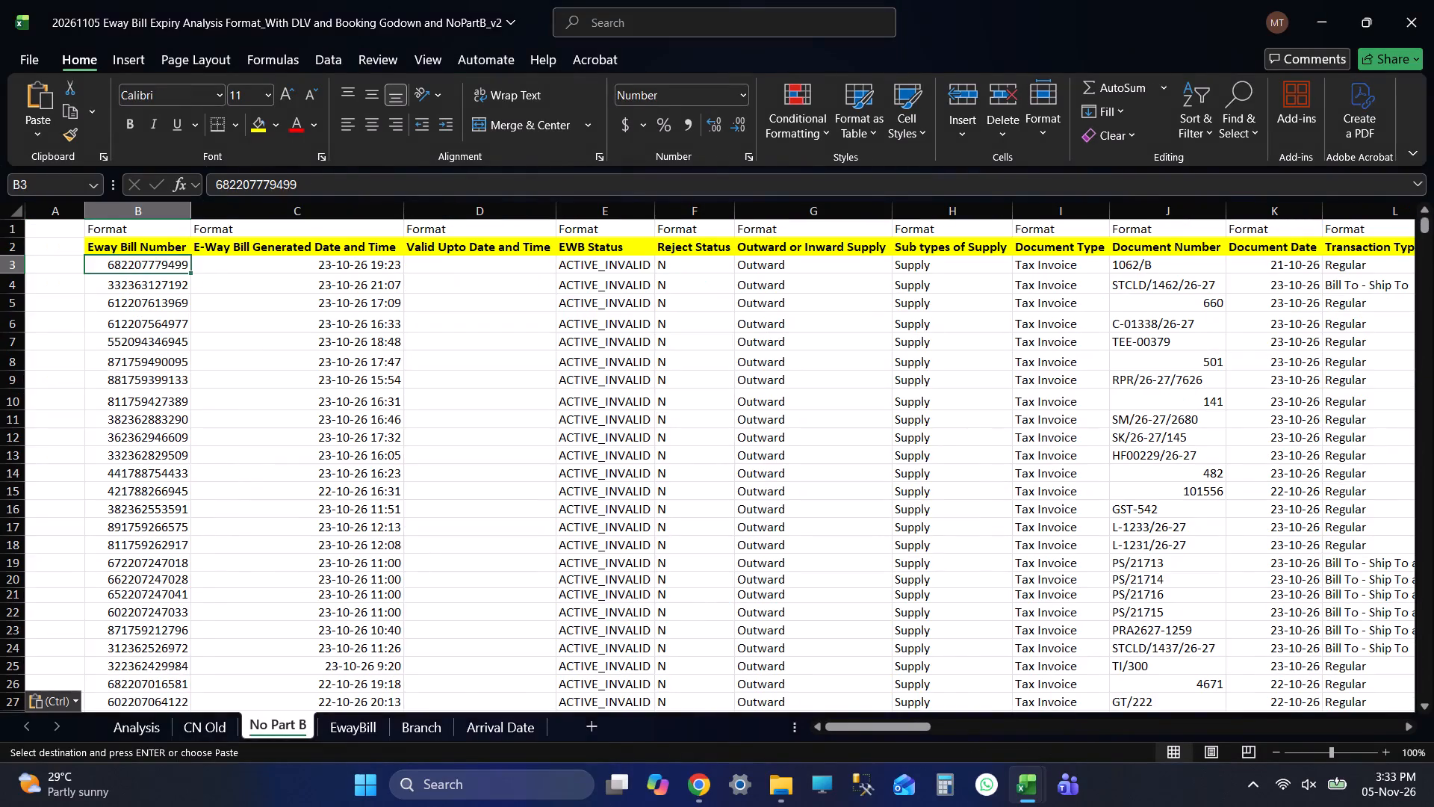
key(alt+Tab)
key(alt+Tab)
key(ctrl+Down)
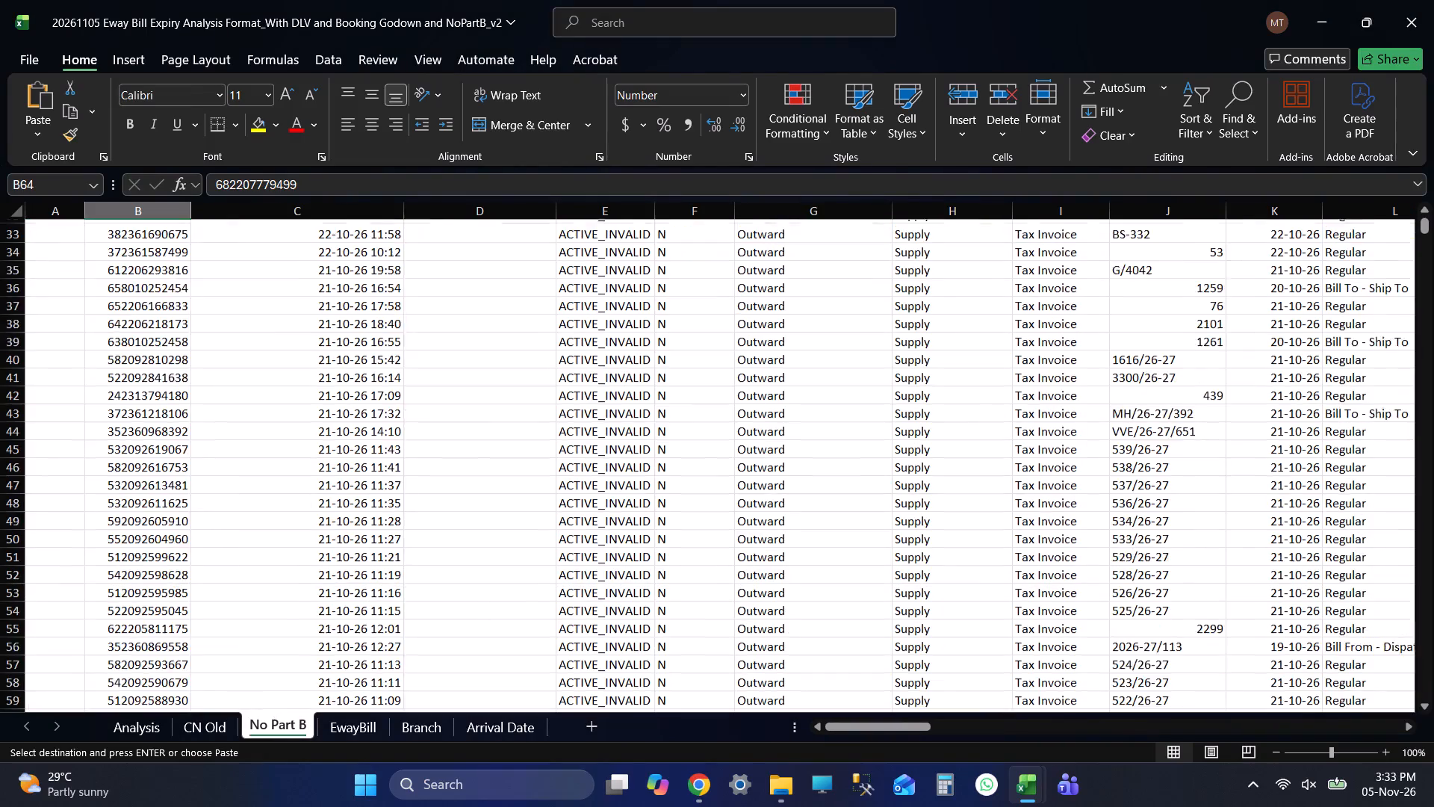
key(alt+Tab)
key(ctrl+Down)
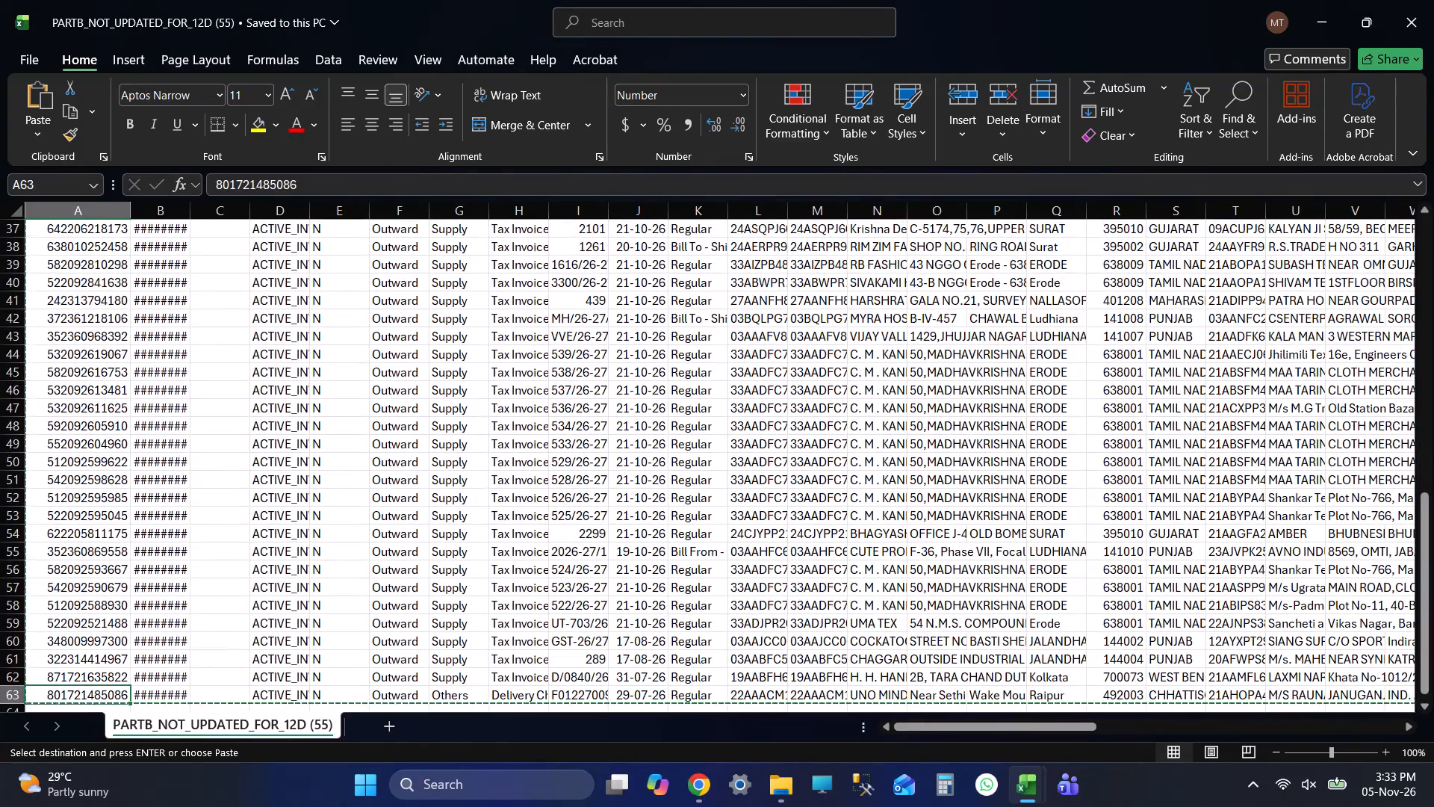
key(alt+Tab)
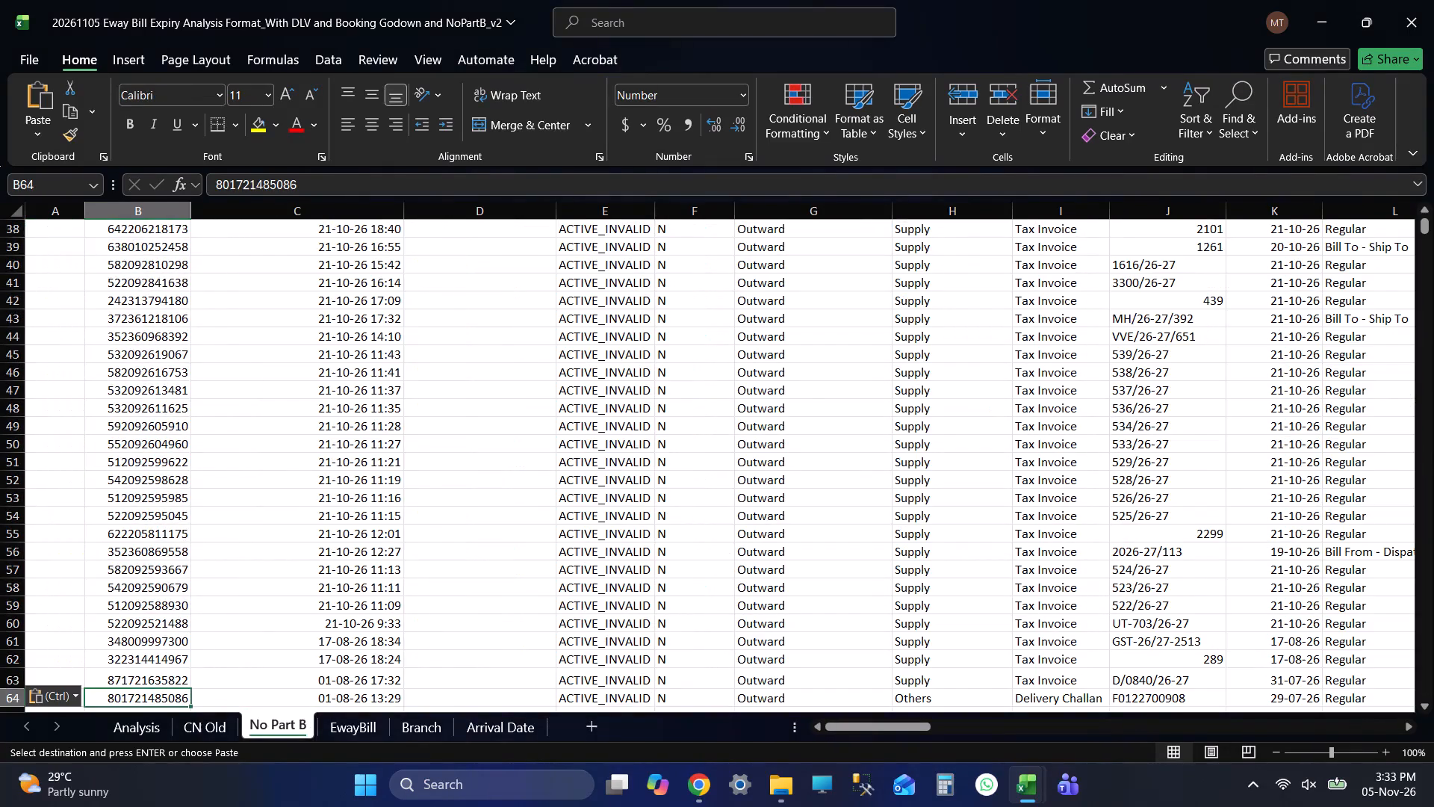
key(alt+Tab)
key(alt+Tab)
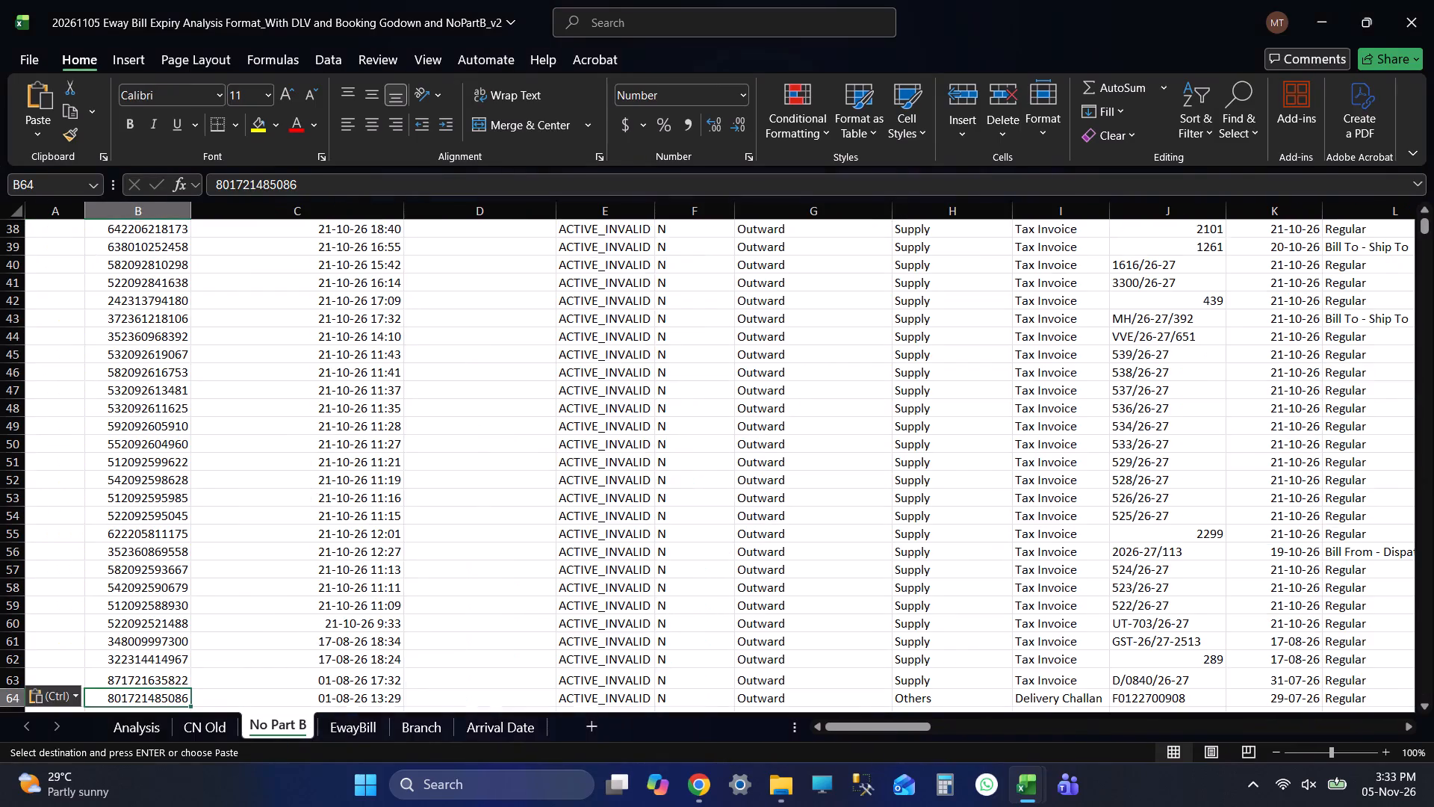
key(alt+Tab)
key(alt+Tab)
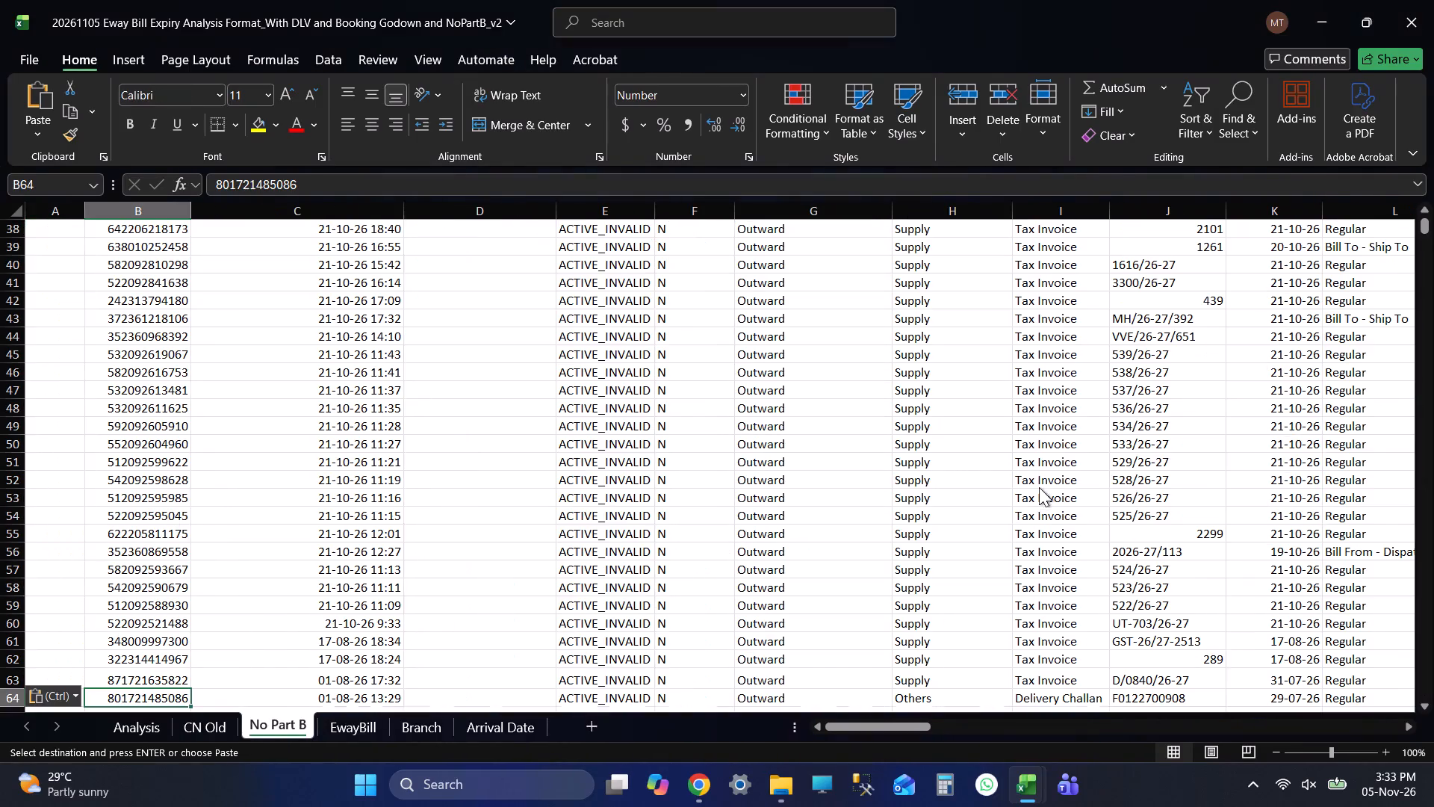
key(alt+Tab)
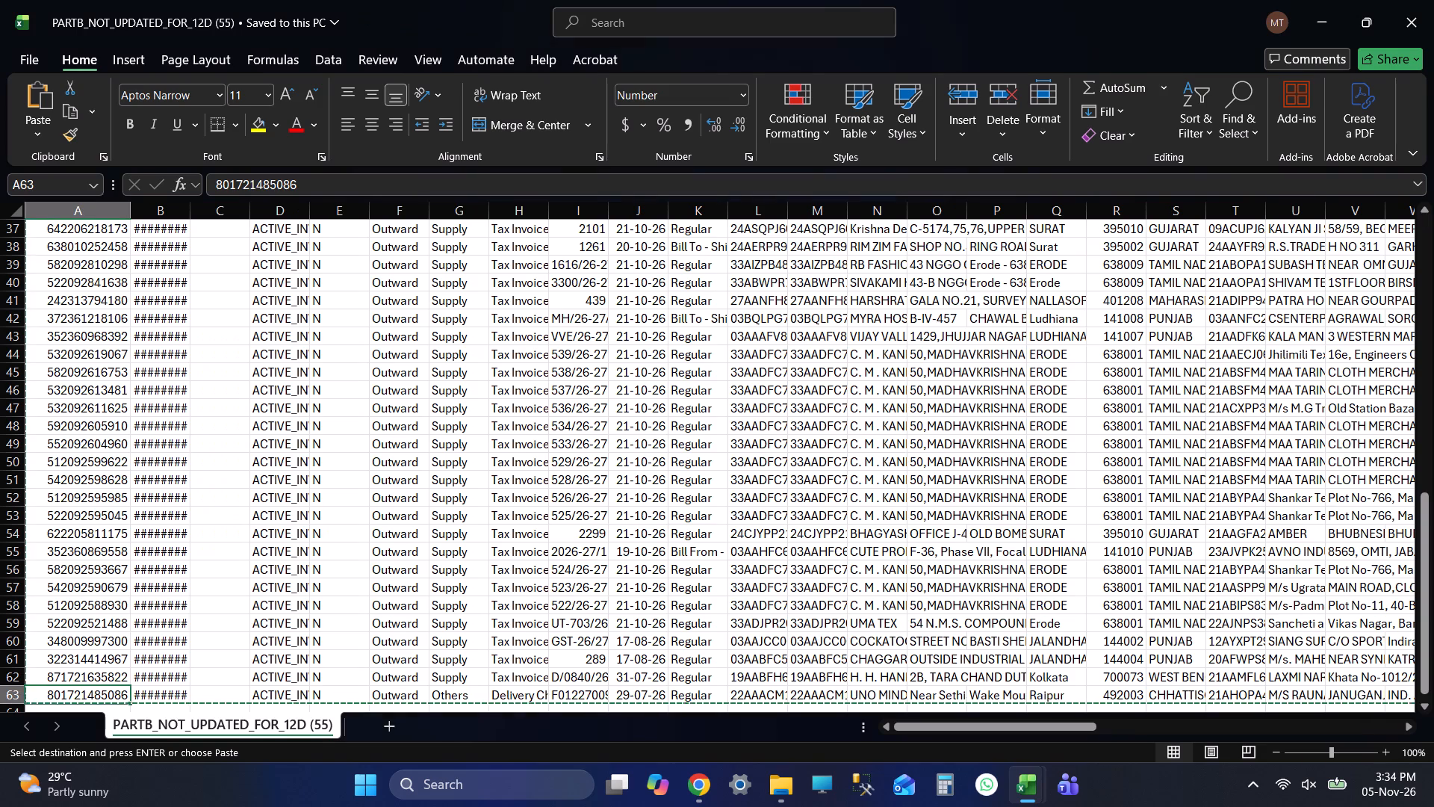
Close the PARTB_NOT_UPDATED_FOR_12D (55) report without keeping its copied data on the clipboard.
click(1433, 0)
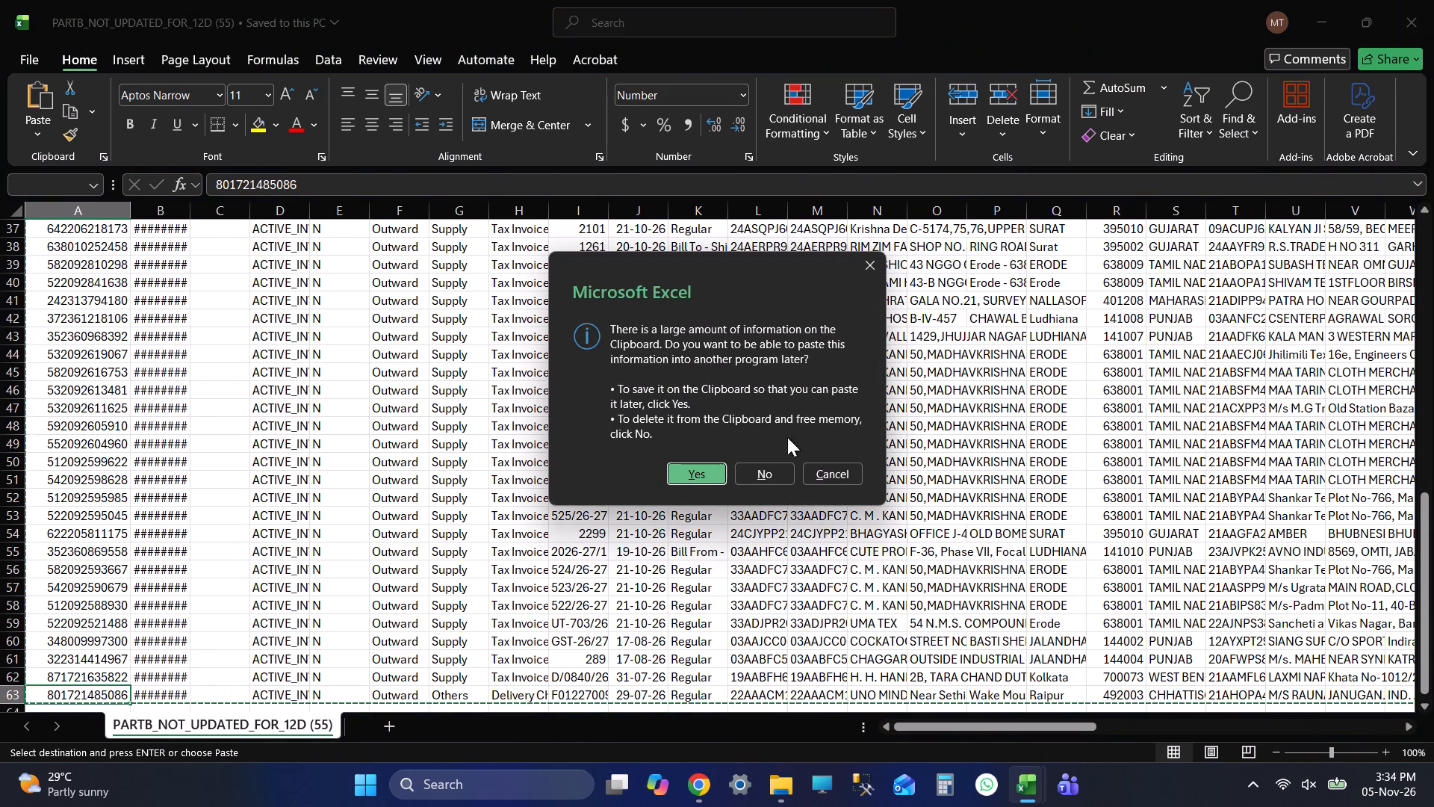
click(767, 469)
Check the Eway Bill Number column on the No Part B sheet from the header rows to the last pasted record.
scroll(333, 443, down, 5)
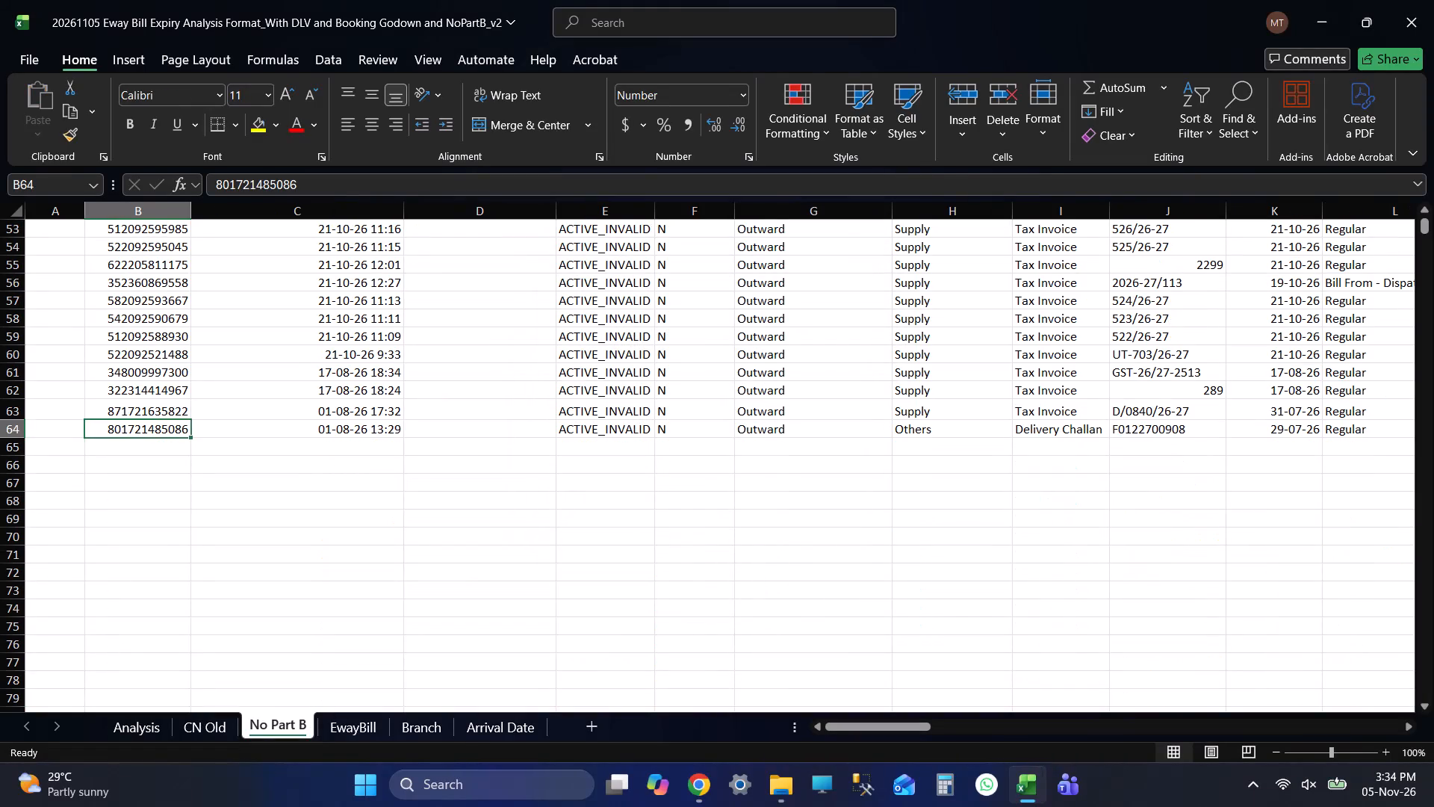
click(176, 530)
key(ctrl+Up)
key(ctrl+Up)
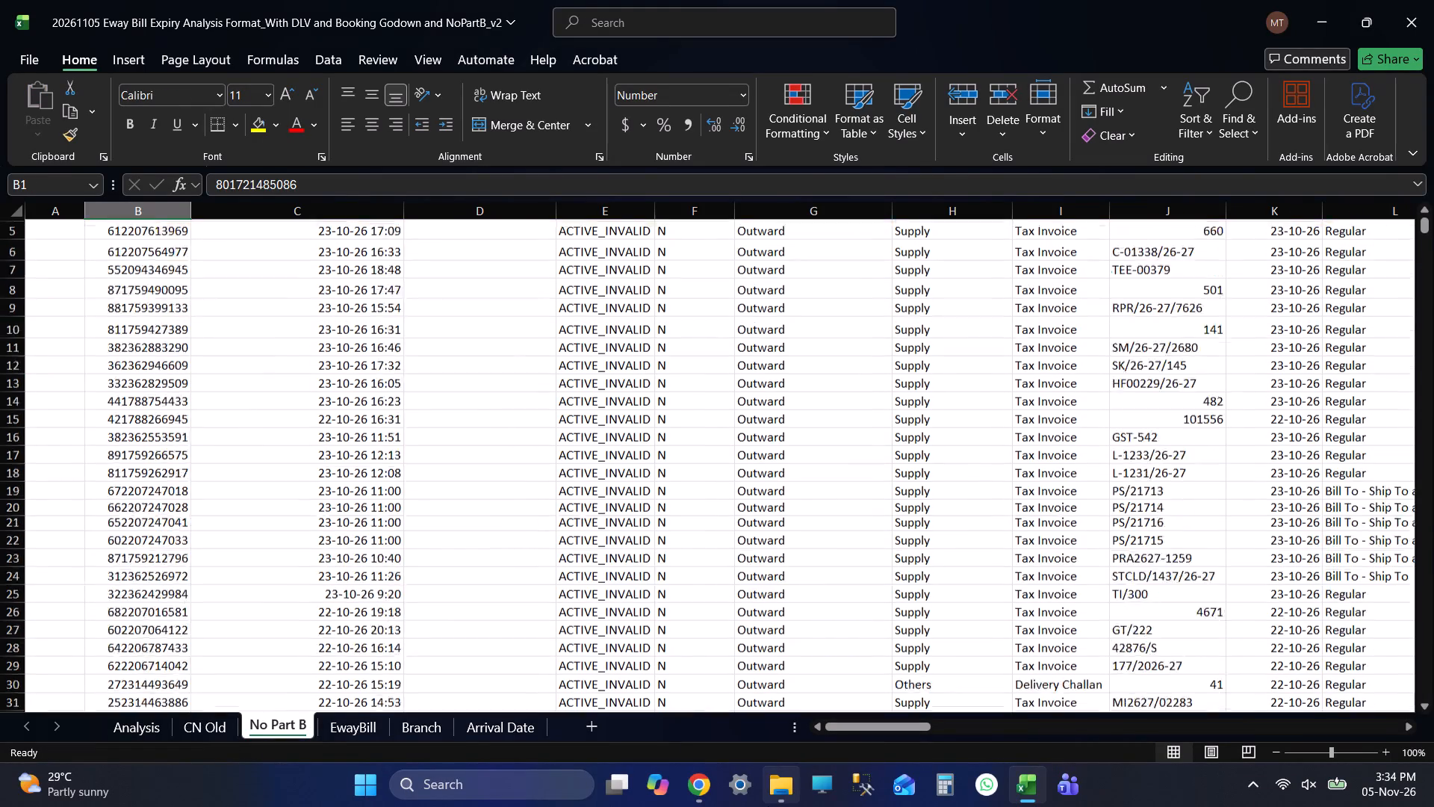
key(Up)
key(Up)
key(Up)
key(Up)
key(Down)
key(Down)
key(Down)
key(ctrl+Down)
key(Down)
key(Down)
key(Down)
key(Down)
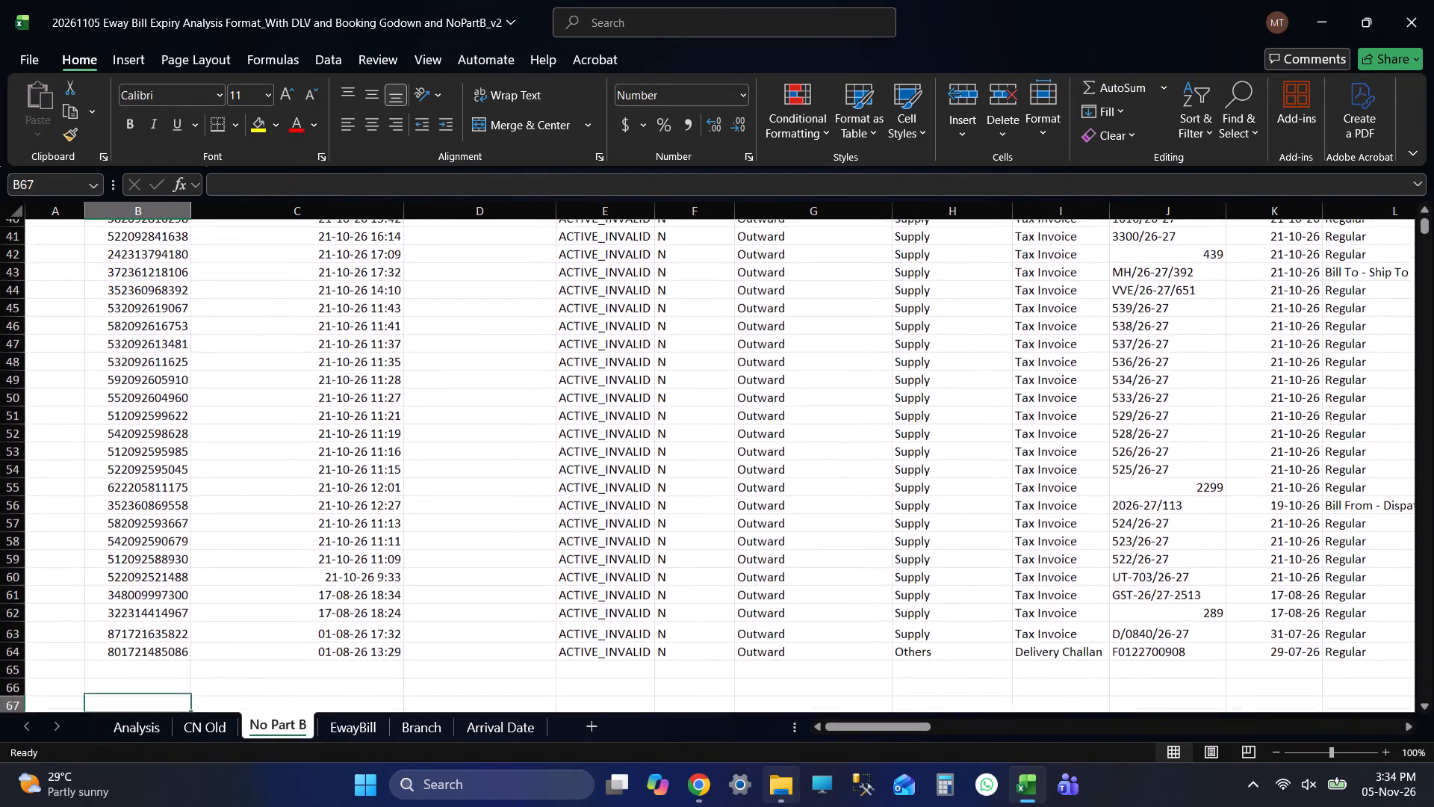
key(Down)
key(ctrl+Up)
key(ctrl+Up)
key(Up)
key(Up)
key(Up)
key(Down)
key(Down)
key(Down)
key(ctrl+Down)
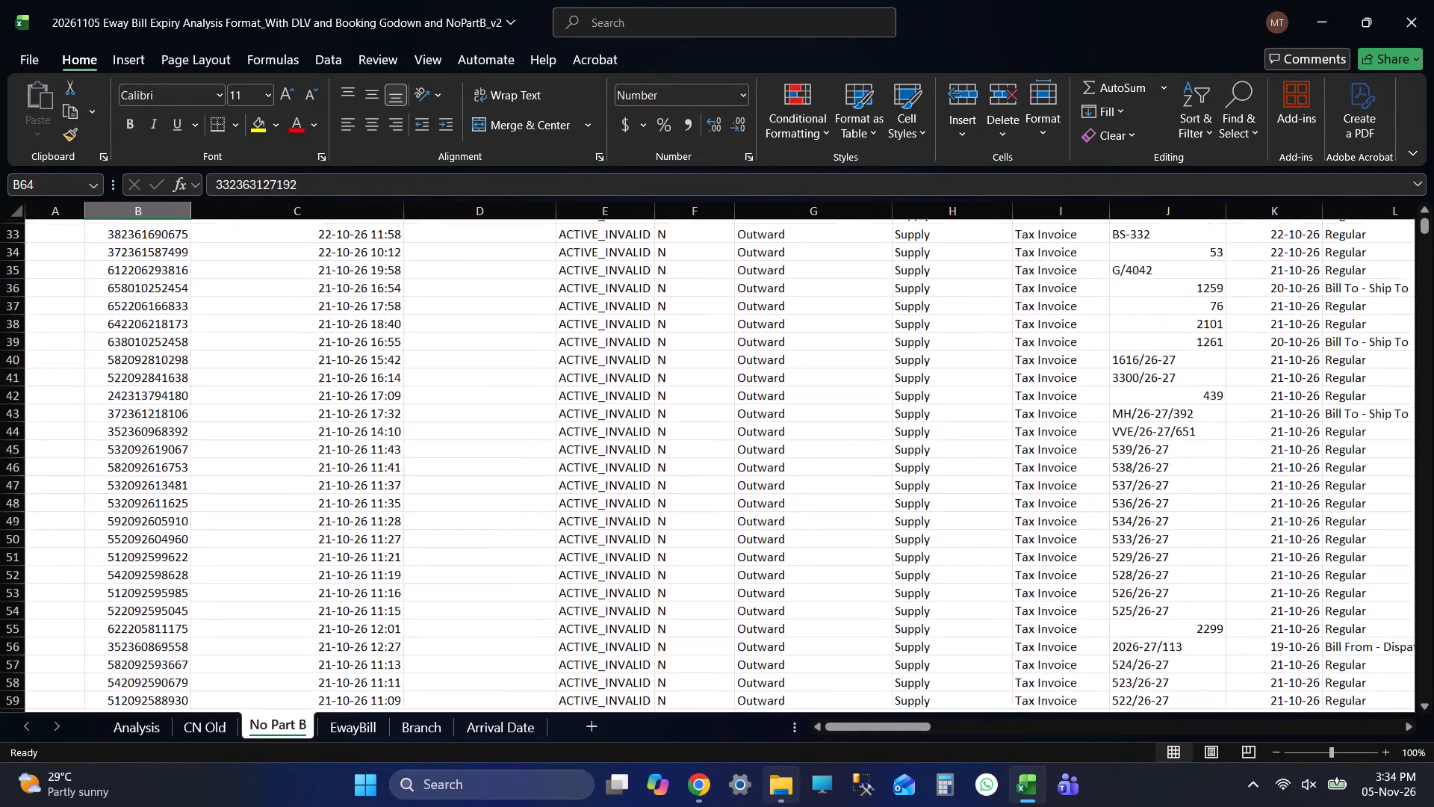
key(Down)
key(Down)
key(Down)
key(Down)
key(ctrl+Up)
key(ctrl+Up)
key(Up)
key(Up)
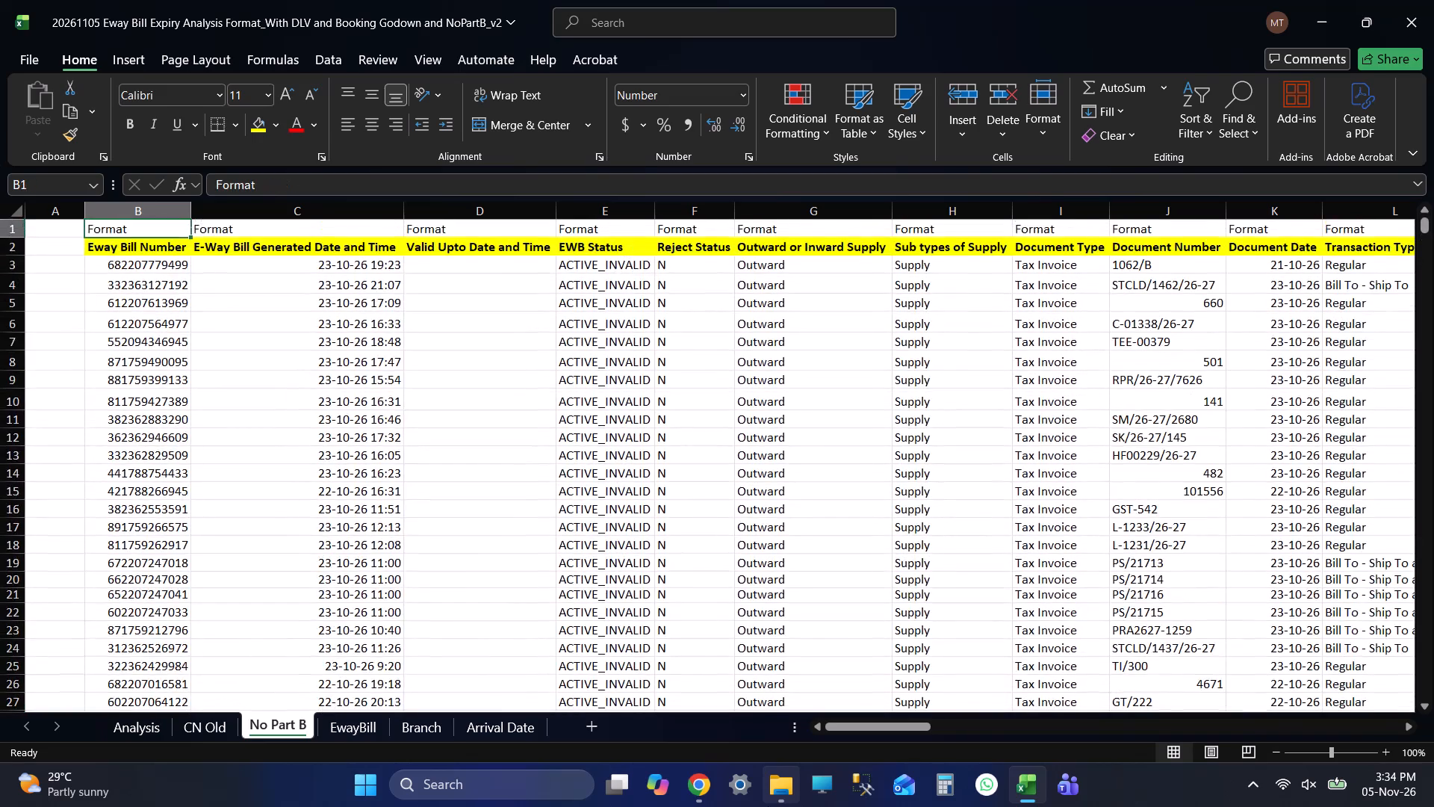
key(Up)
key(Down)
Switch to the EwayBill sheet and open the EWB_EXPIRING_TODAY (64) report from the 20261105 Data (P) folder.
click(341, 714)
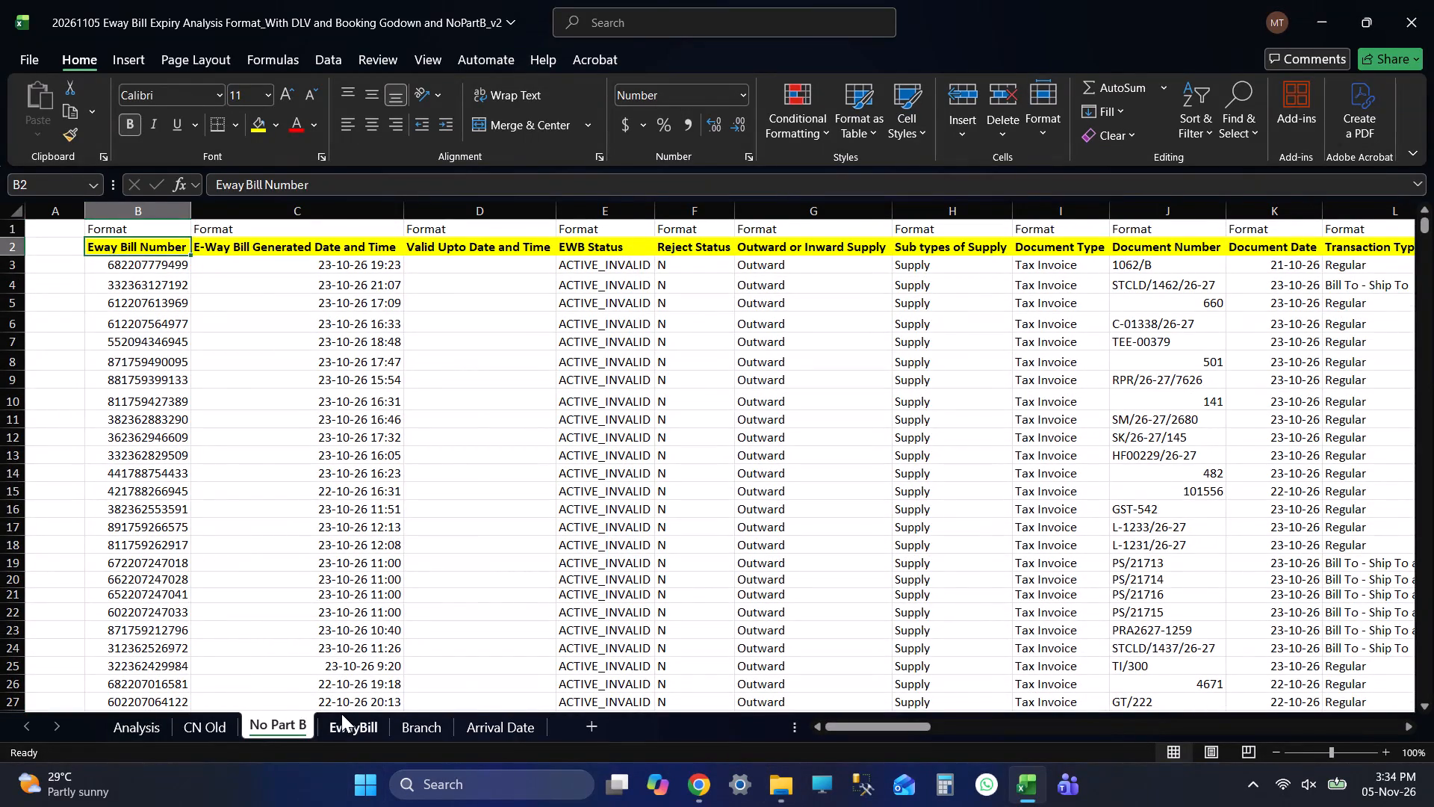
key(alt+Tab)
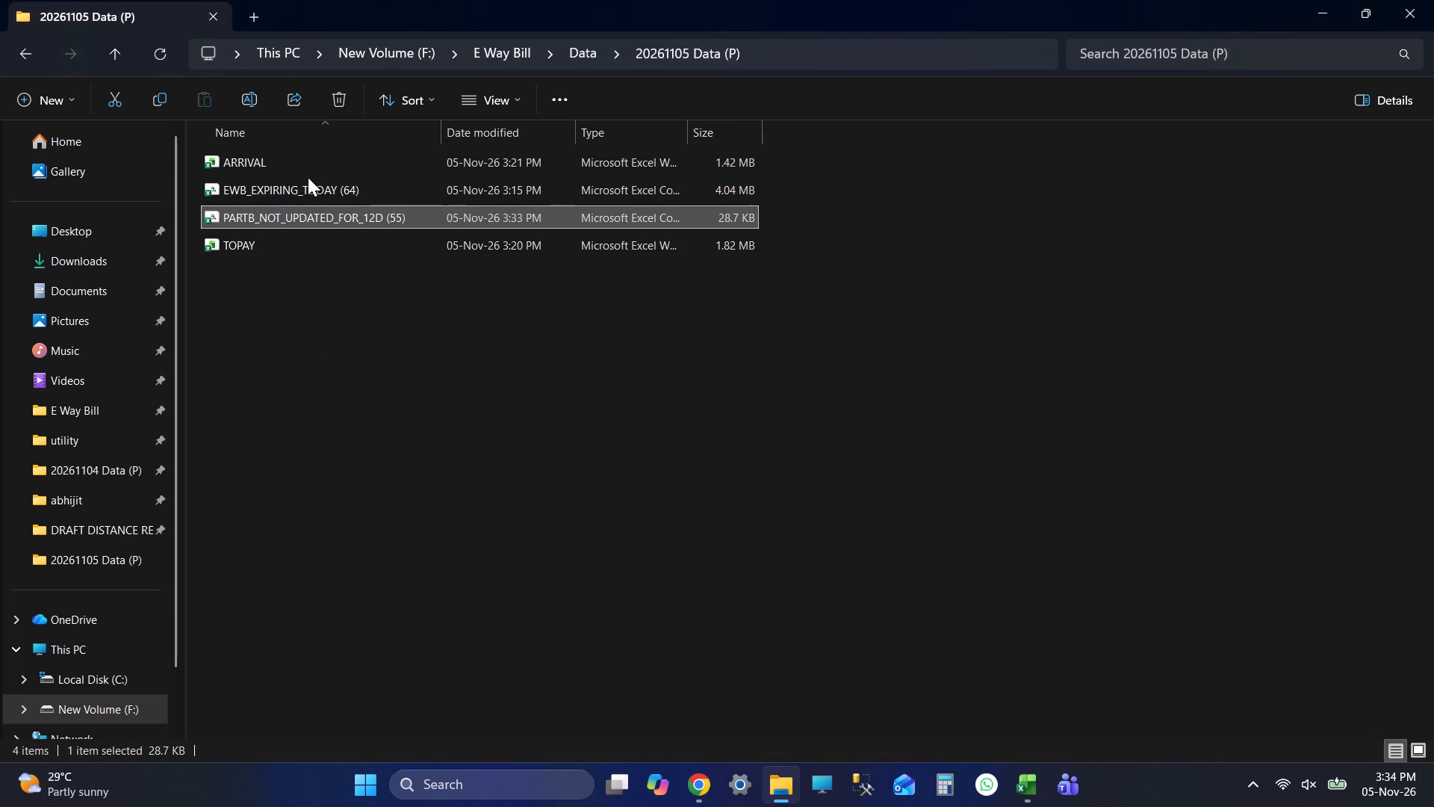
double_click(282, 194)
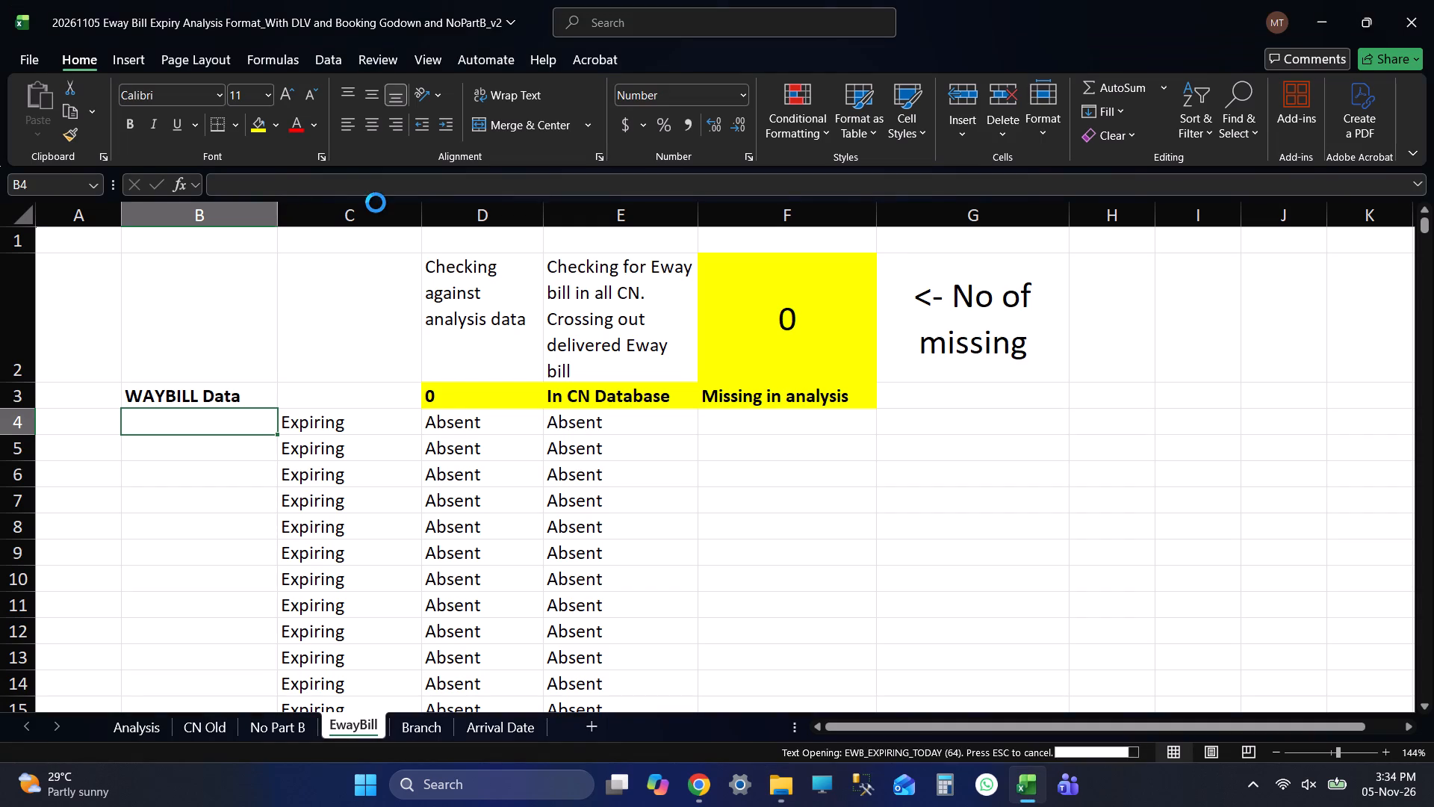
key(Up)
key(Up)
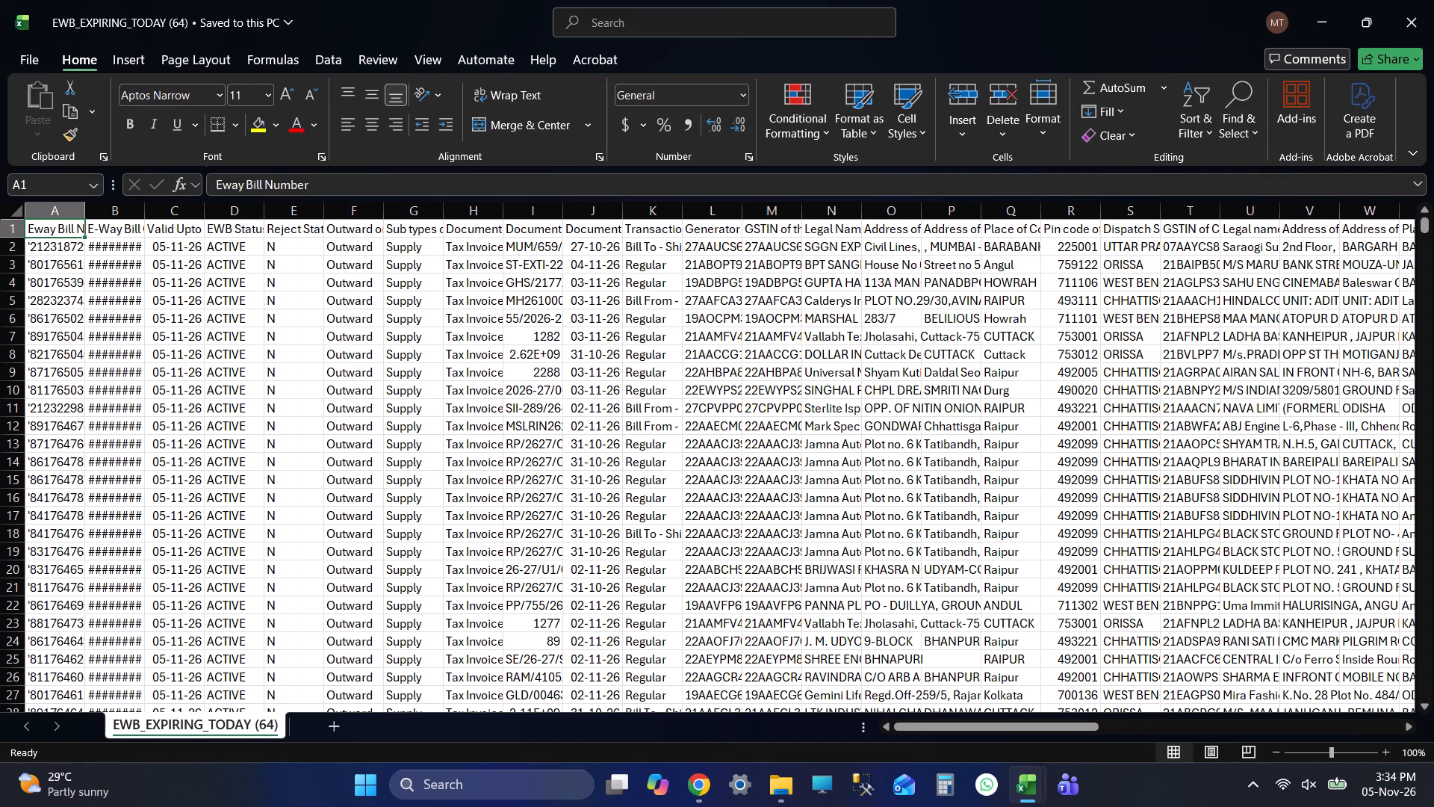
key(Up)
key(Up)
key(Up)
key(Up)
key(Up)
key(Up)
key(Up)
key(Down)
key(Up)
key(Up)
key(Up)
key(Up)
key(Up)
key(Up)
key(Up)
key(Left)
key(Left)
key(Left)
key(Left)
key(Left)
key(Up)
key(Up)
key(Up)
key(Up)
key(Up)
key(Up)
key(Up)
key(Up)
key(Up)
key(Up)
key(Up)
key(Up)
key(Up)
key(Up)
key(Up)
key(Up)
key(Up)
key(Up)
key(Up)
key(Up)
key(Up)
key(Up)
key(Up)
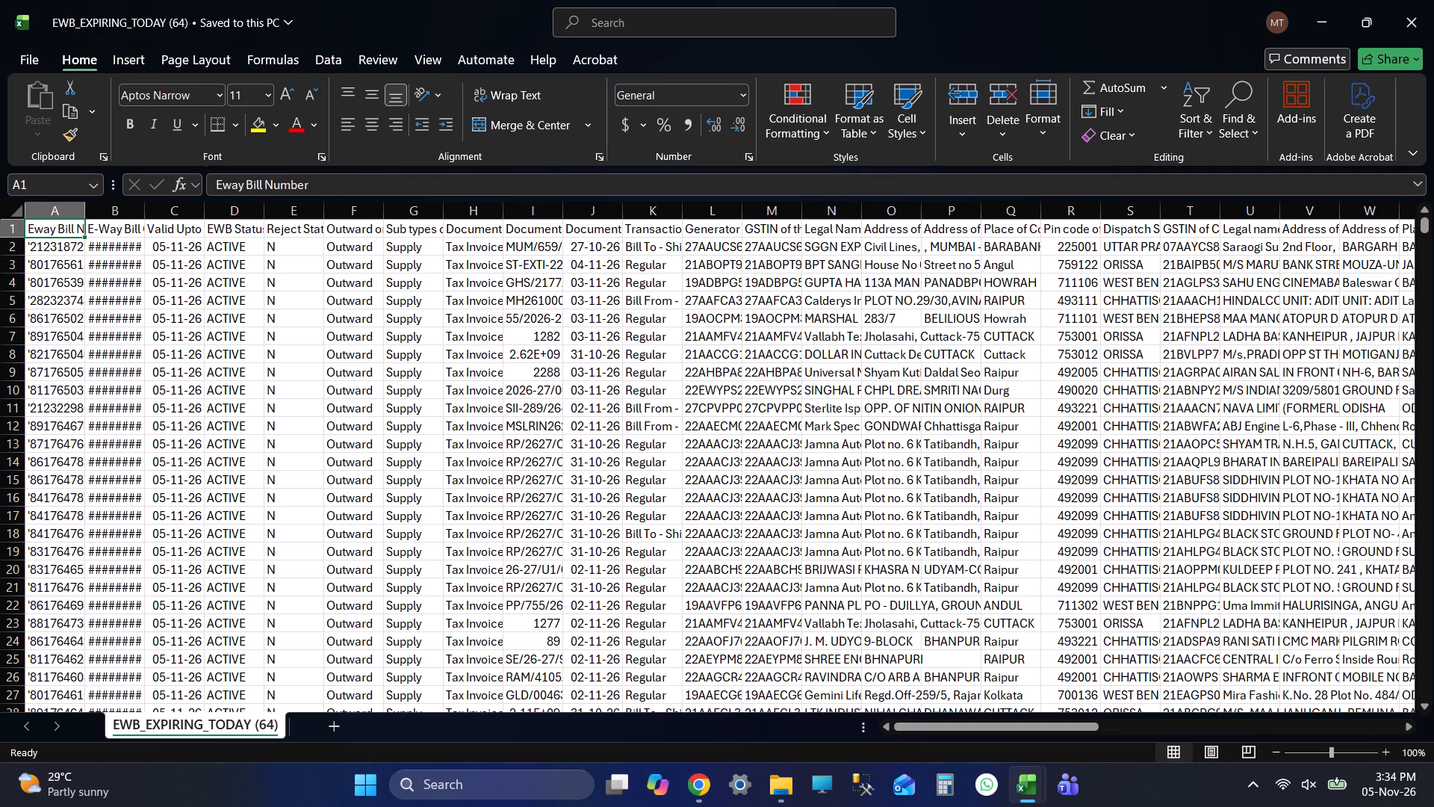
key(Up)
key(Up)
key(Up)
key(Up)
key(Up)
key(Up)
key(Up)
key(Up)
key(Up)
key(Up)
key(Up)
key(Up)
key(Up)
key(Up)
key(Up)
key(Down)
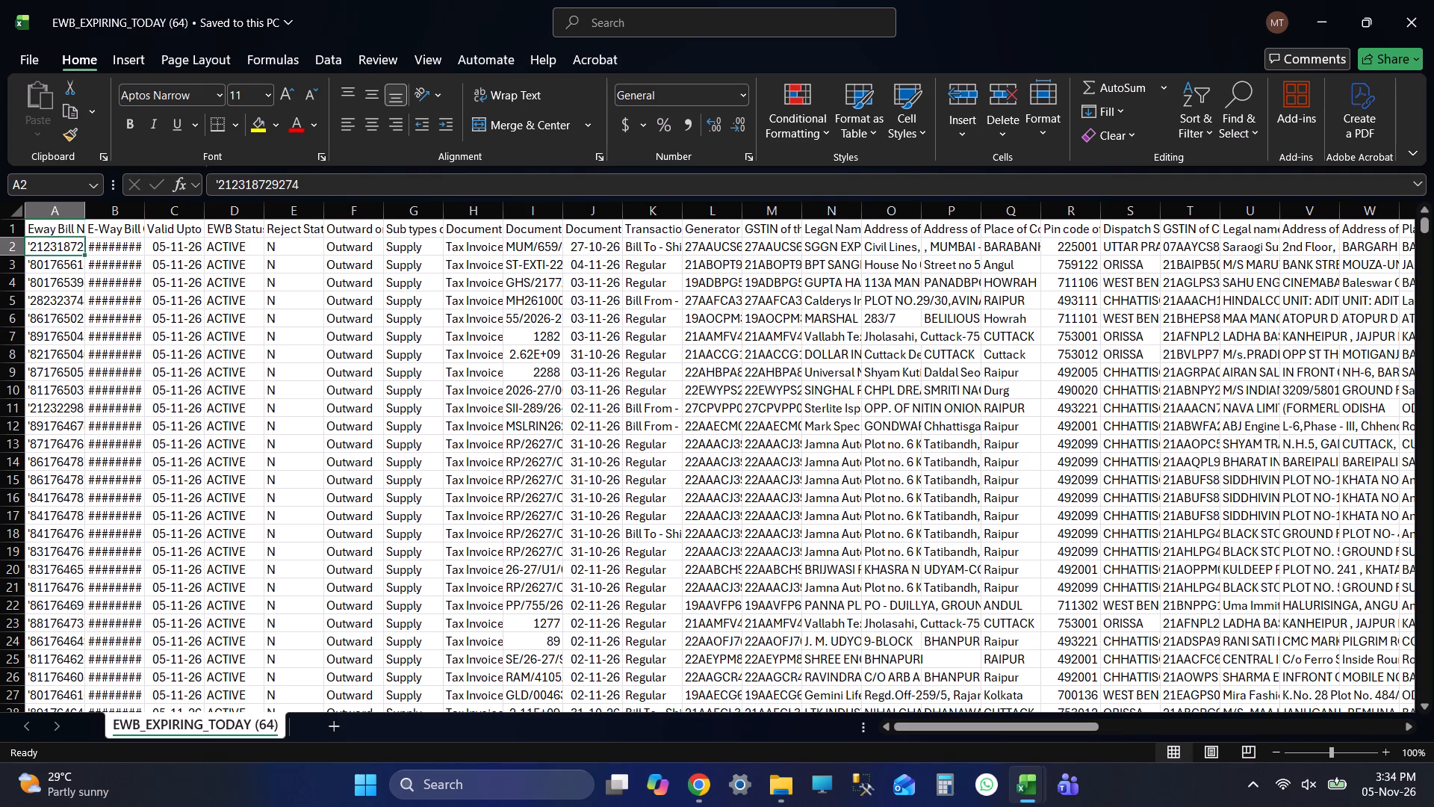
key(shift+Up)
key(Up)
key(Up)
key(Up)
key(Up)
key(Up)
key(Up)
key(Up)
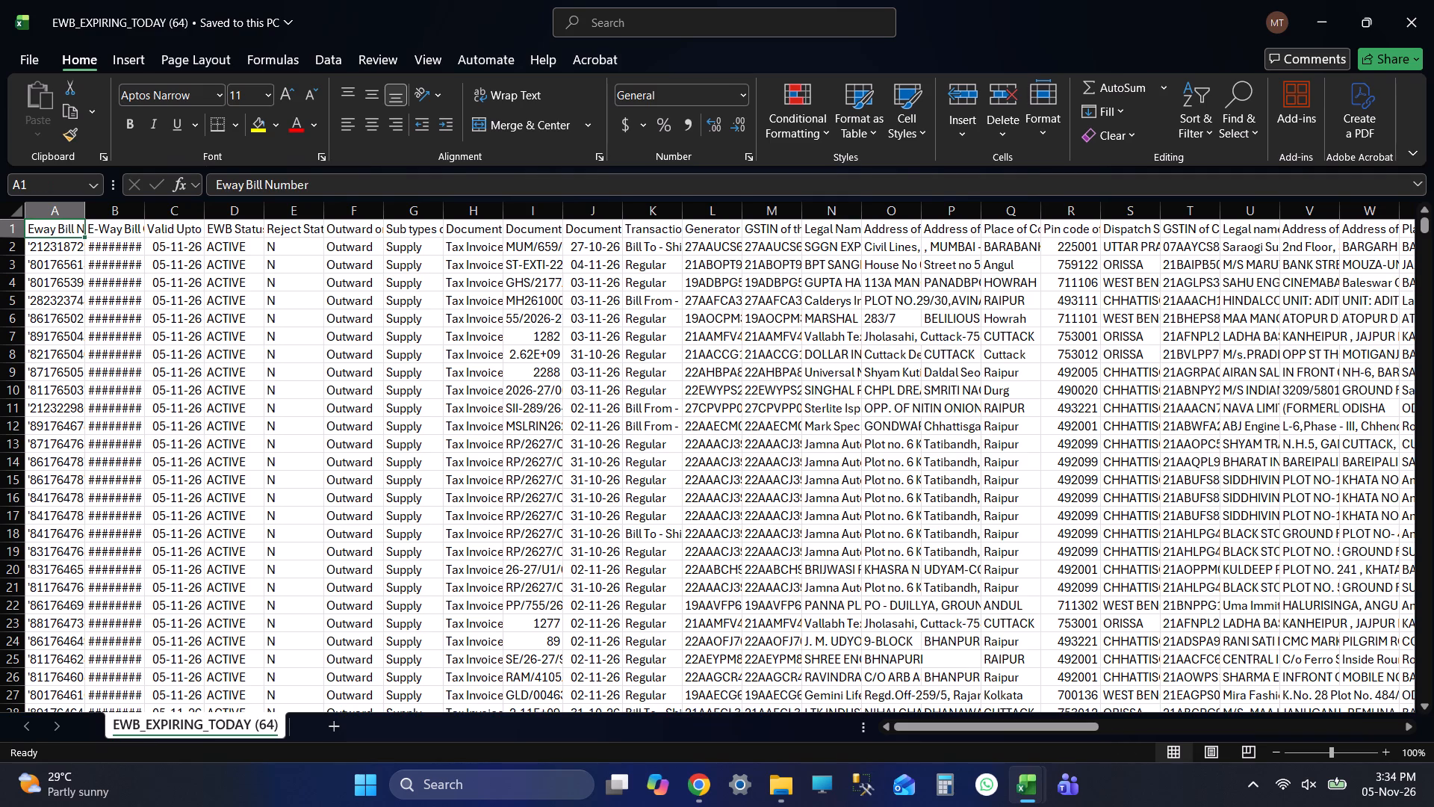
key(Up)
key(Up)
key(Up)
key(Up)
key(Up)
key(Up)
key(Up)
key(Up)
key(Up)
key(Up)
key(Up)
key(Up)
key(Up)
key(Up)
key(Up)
Strip the leading apostrophes from all Eway Bill Numbers in column A, from A2 down, by replacing them with nothing.
key(Down)
key(ctrl+shift+Down)
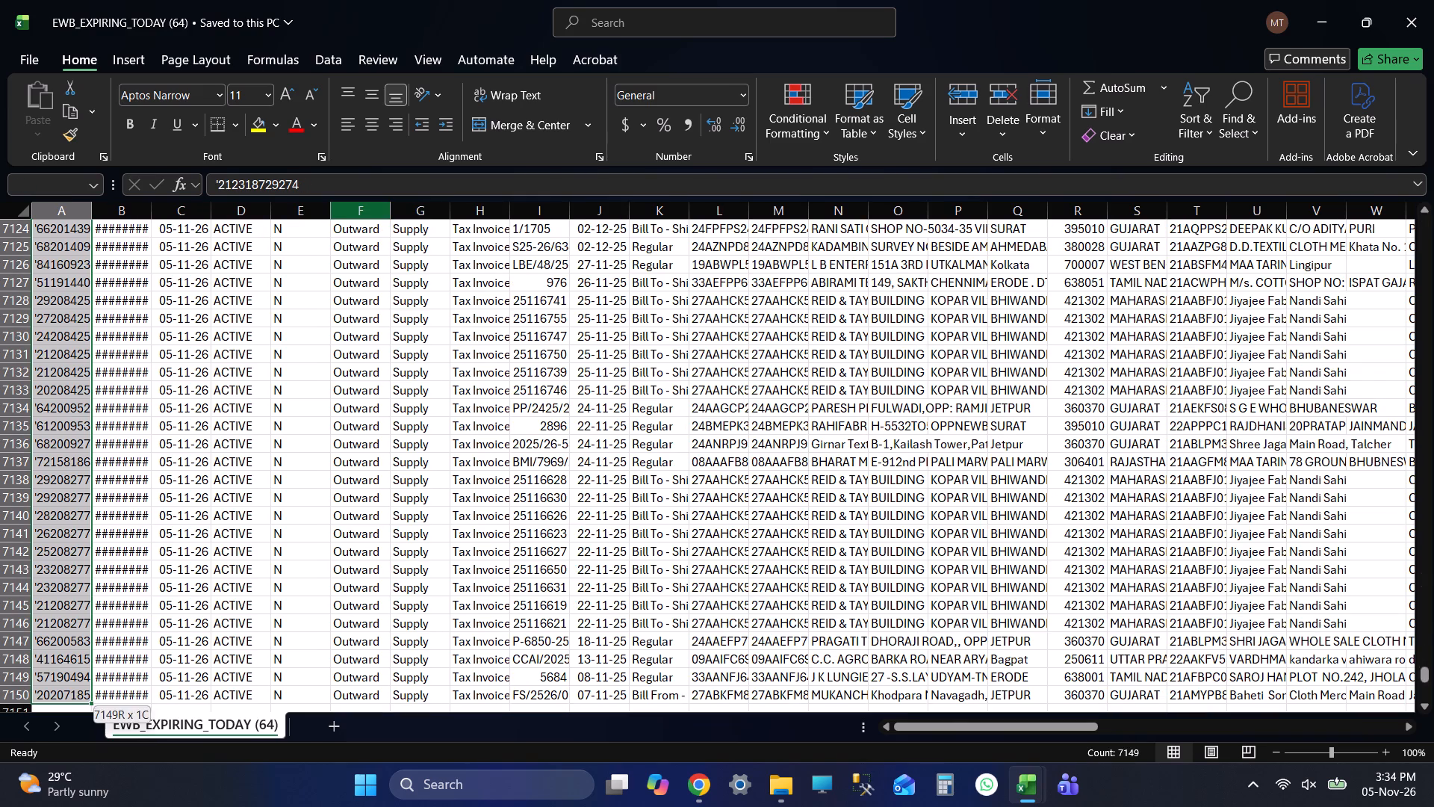
key(ctrl+h)
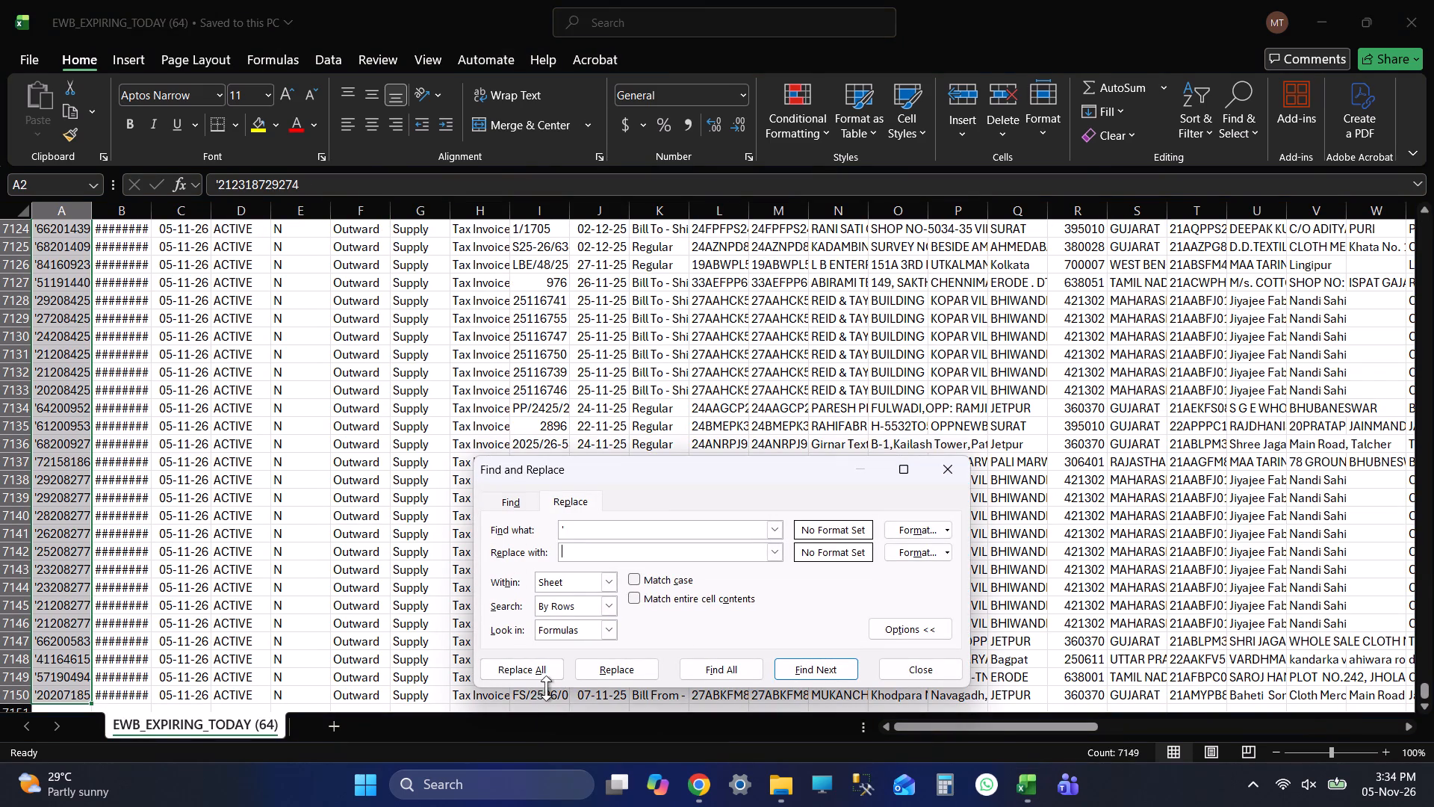
click(525, 660)
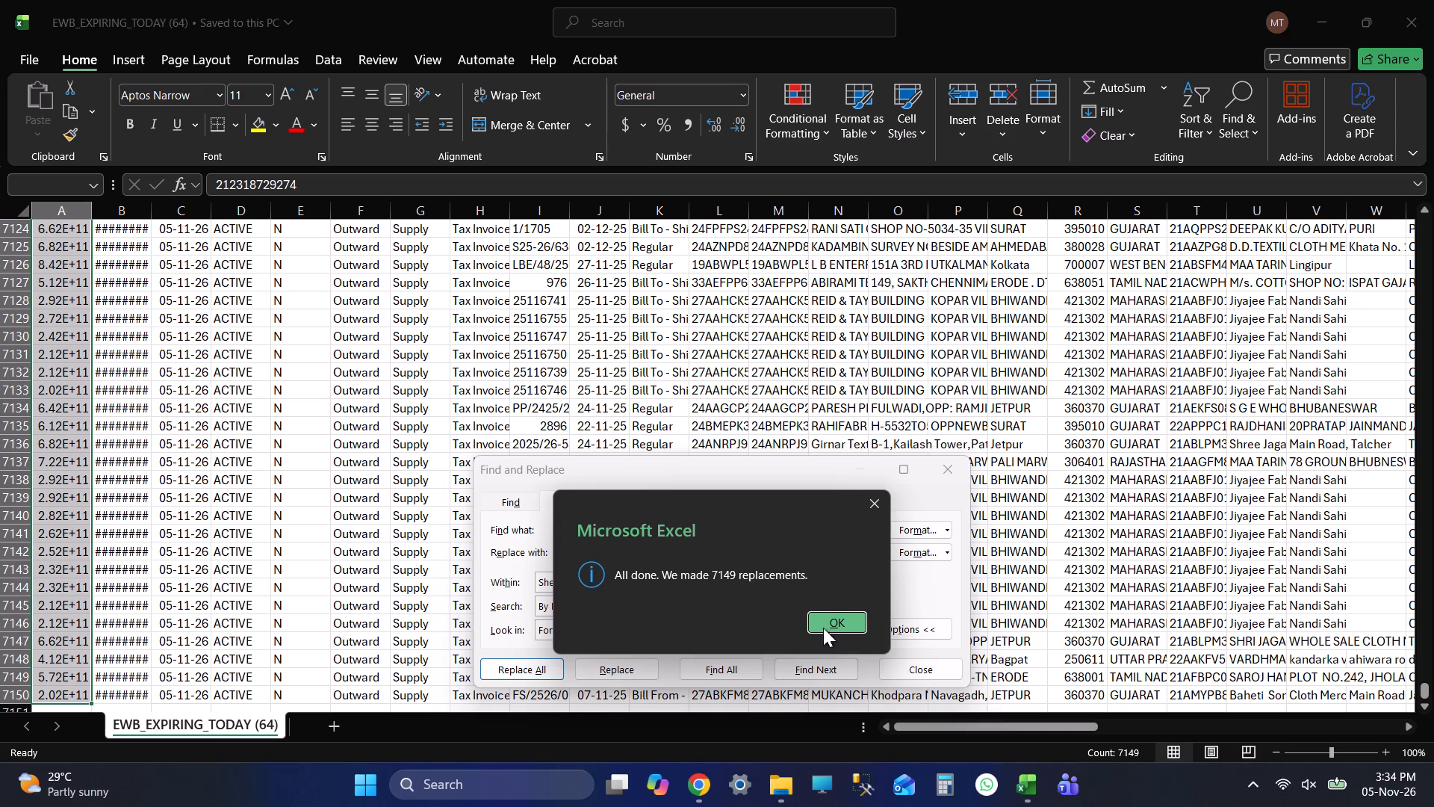
click(827, 626)
click(925, 669)
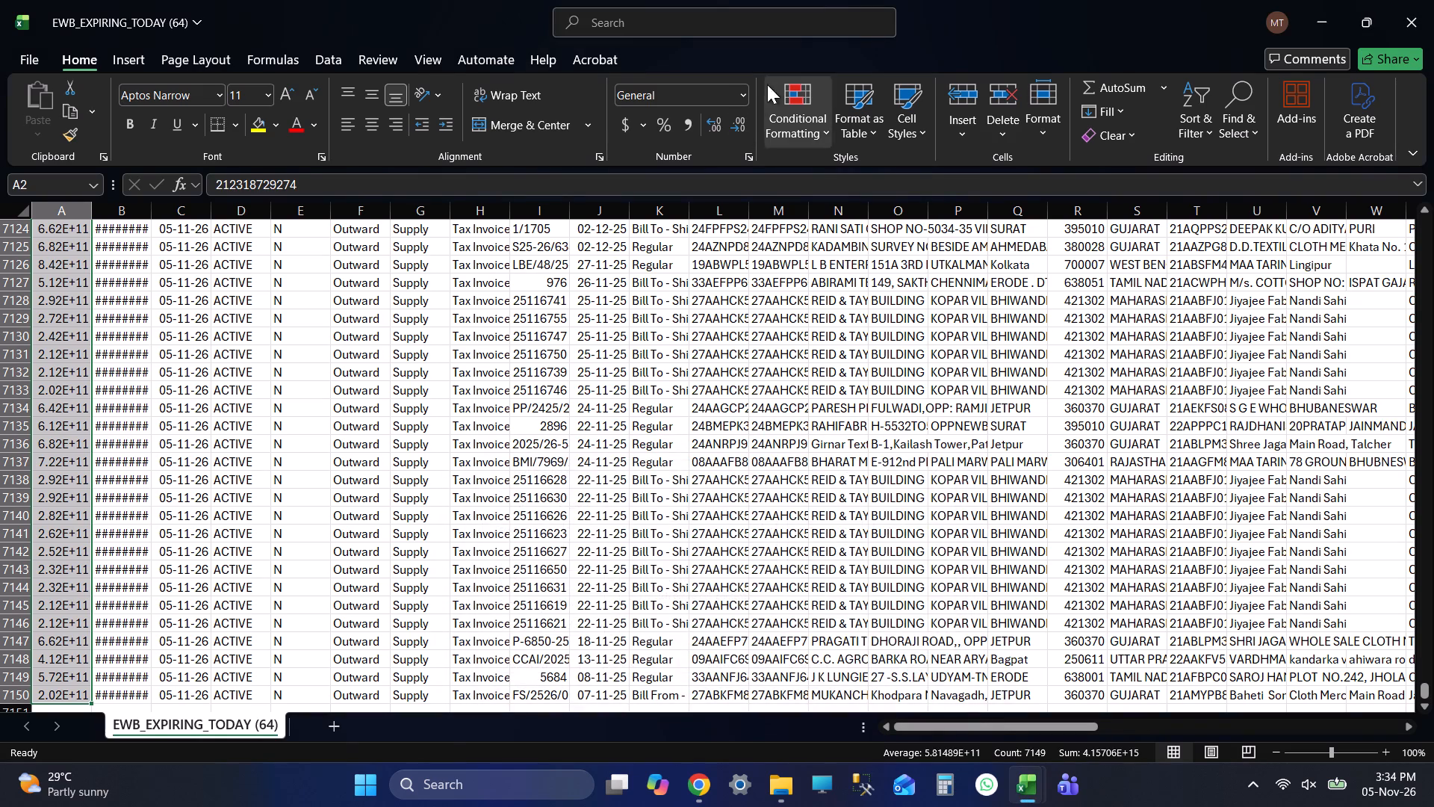
Format the Eway Bill Numbers in column A as Number with no decimal places.
click(744, 99)
click(704, 180)
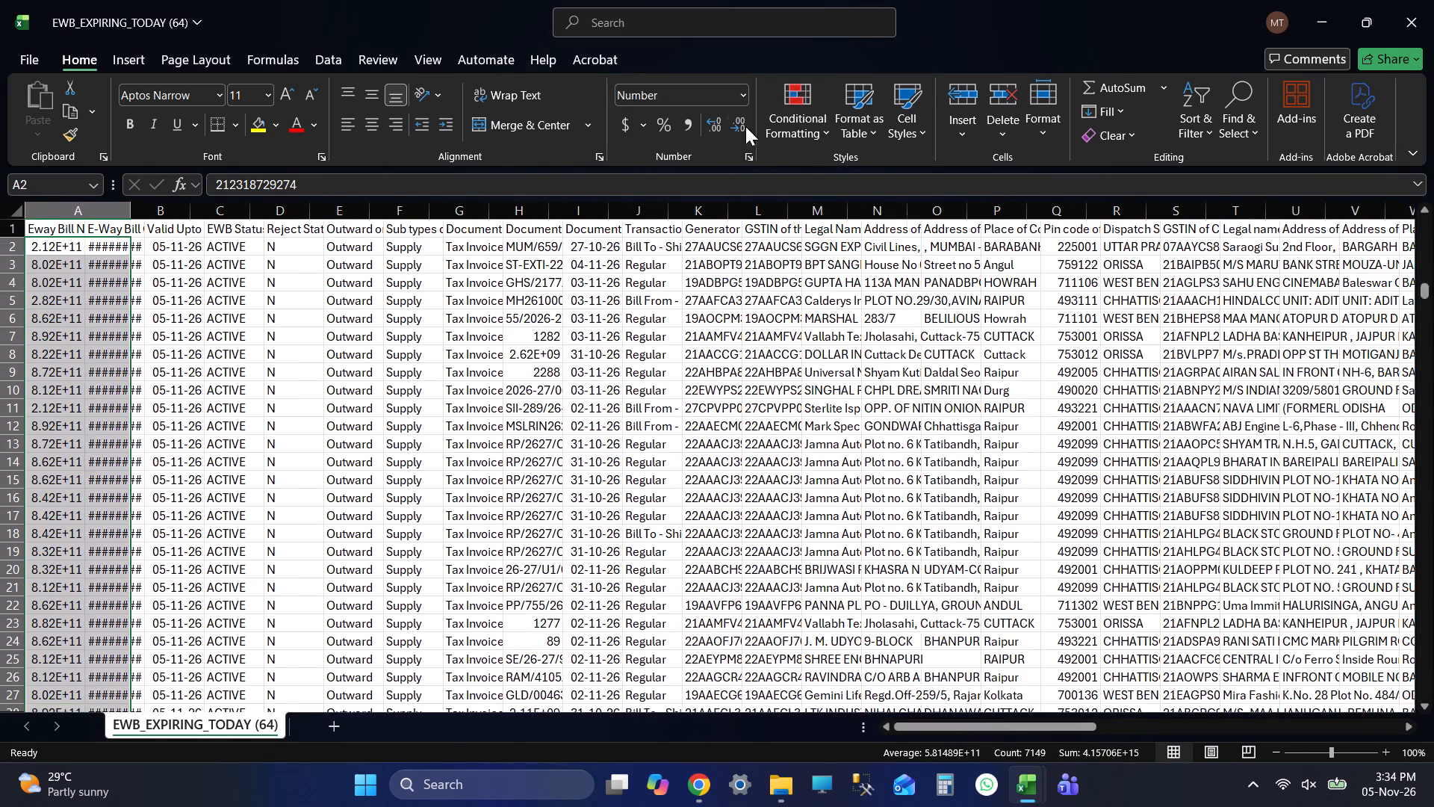
double_click(741, 117)
key(ctrl+Up)
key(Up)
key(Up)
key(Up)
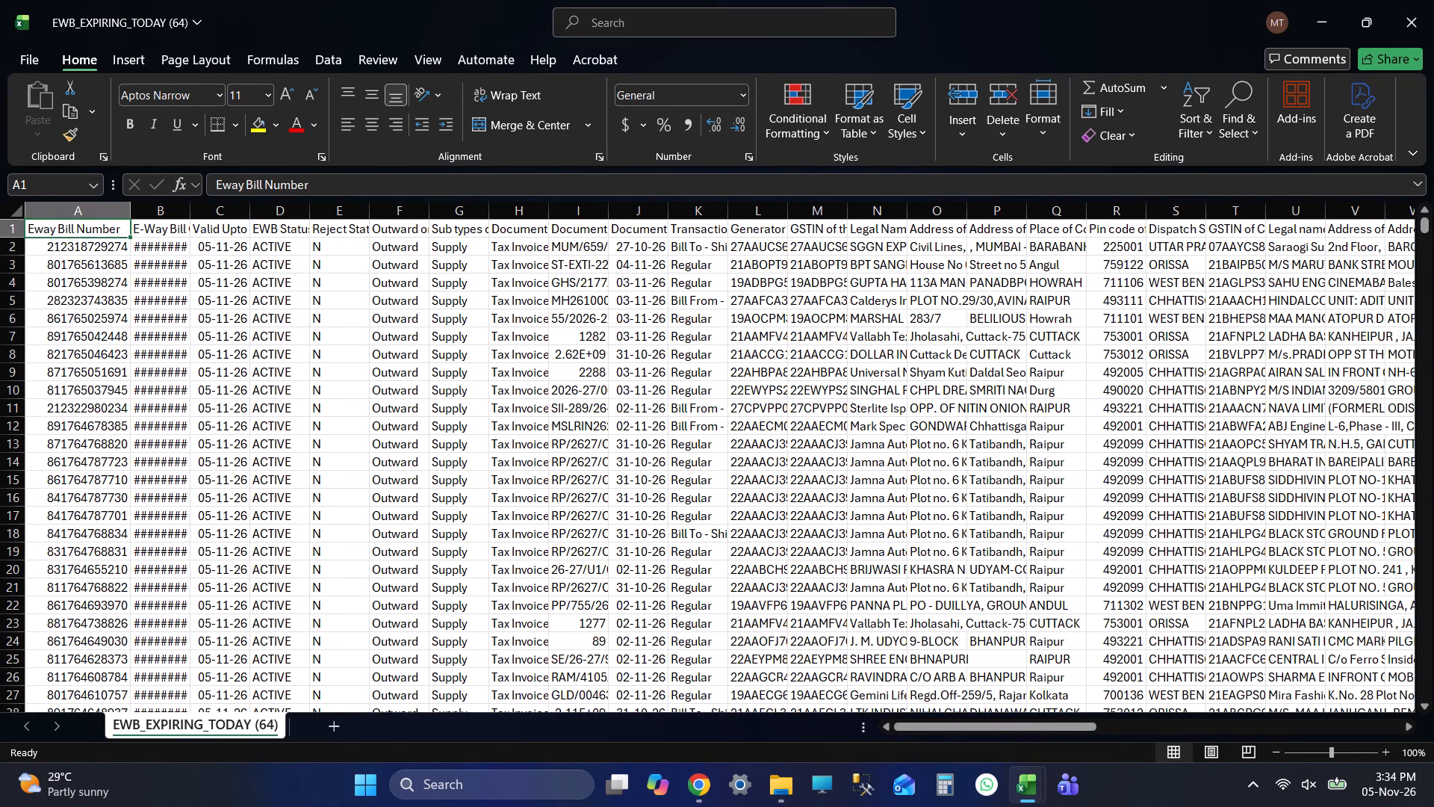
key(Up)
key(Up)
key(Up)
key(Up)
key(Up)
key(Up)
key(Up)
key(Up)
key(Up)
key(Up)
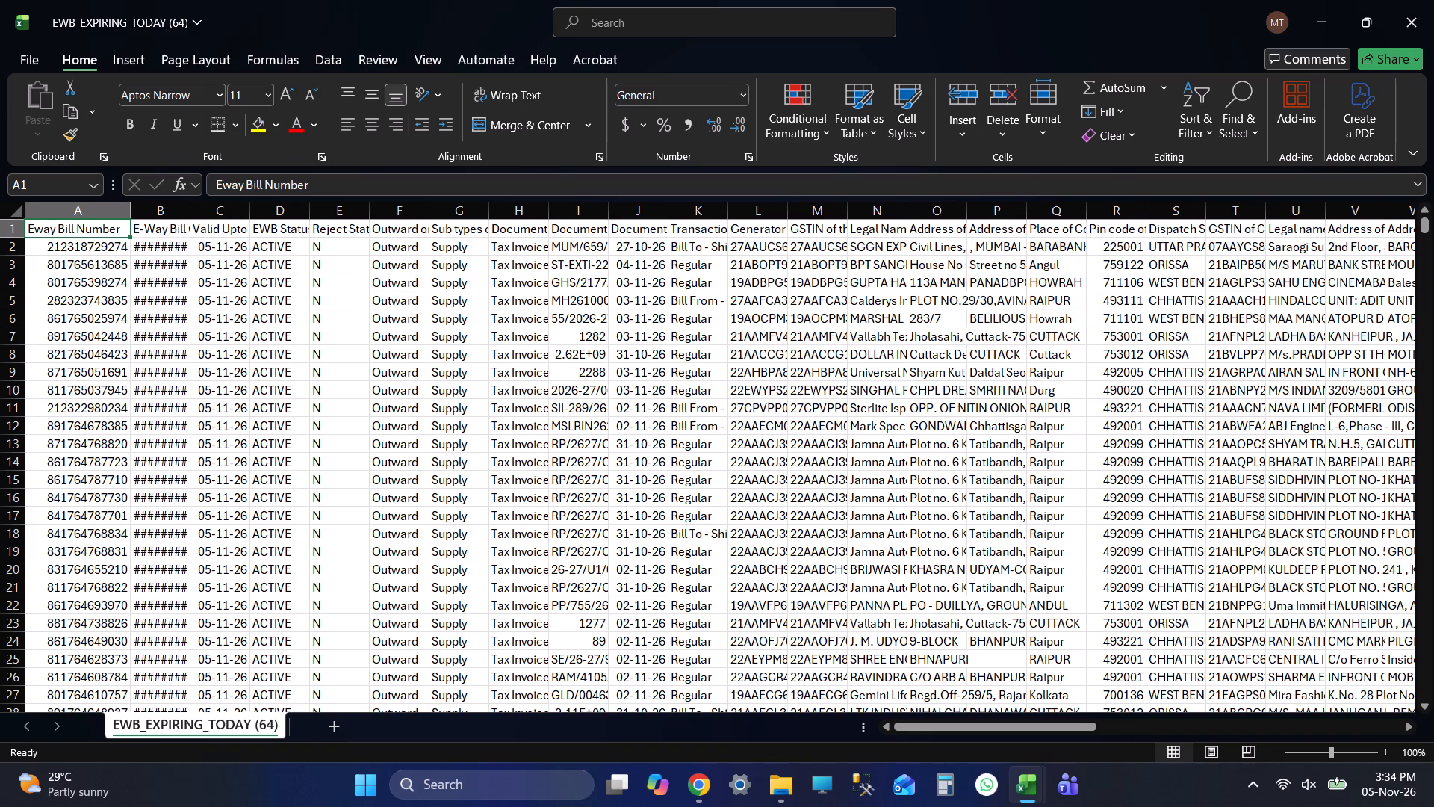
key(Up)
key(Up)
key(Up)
Copy the Eway Bill Numbers from A2 to the last record and paste them into the EwayBill sheet from B4 down.
key(Down)
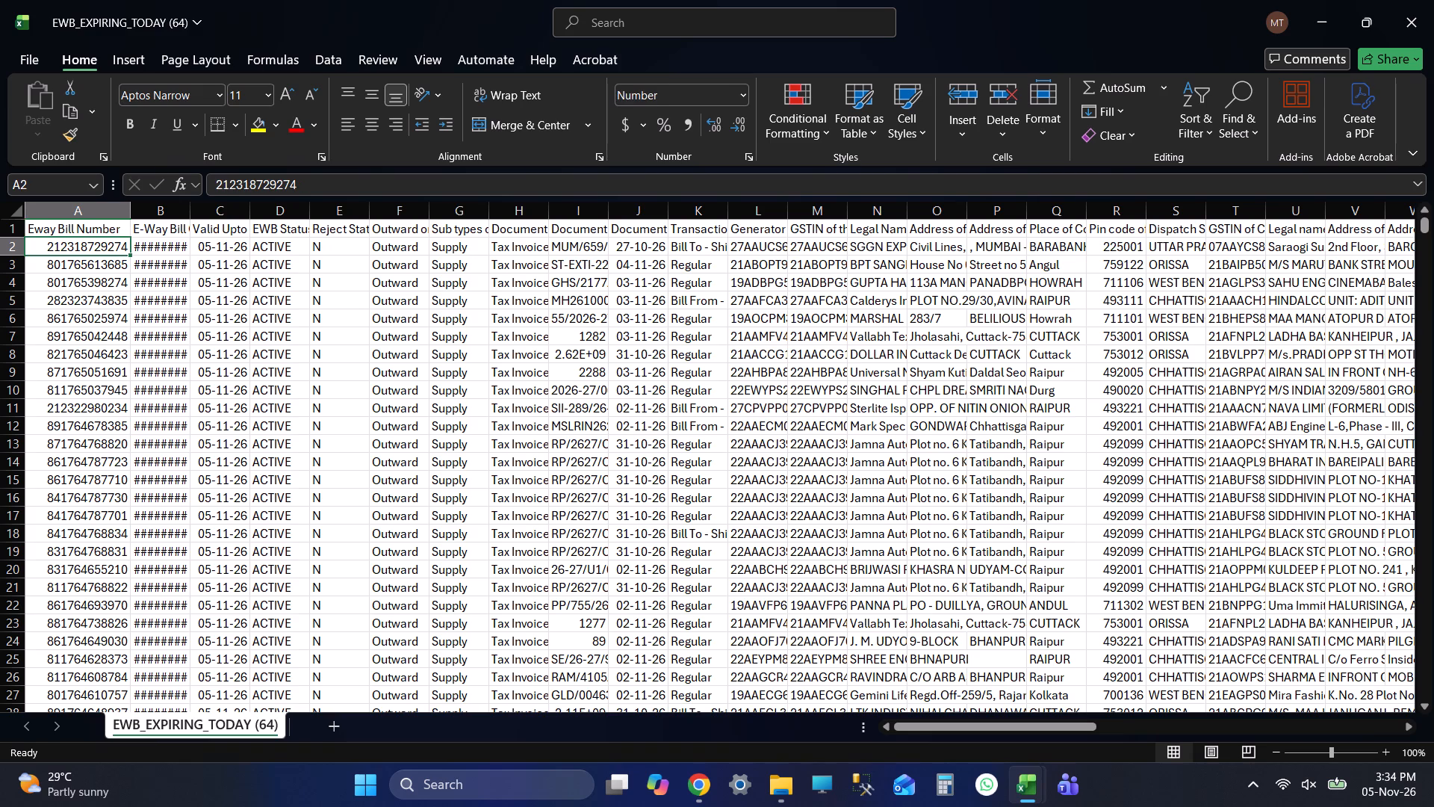
key(ctrl+shift+Down)
key(ctrl+c)
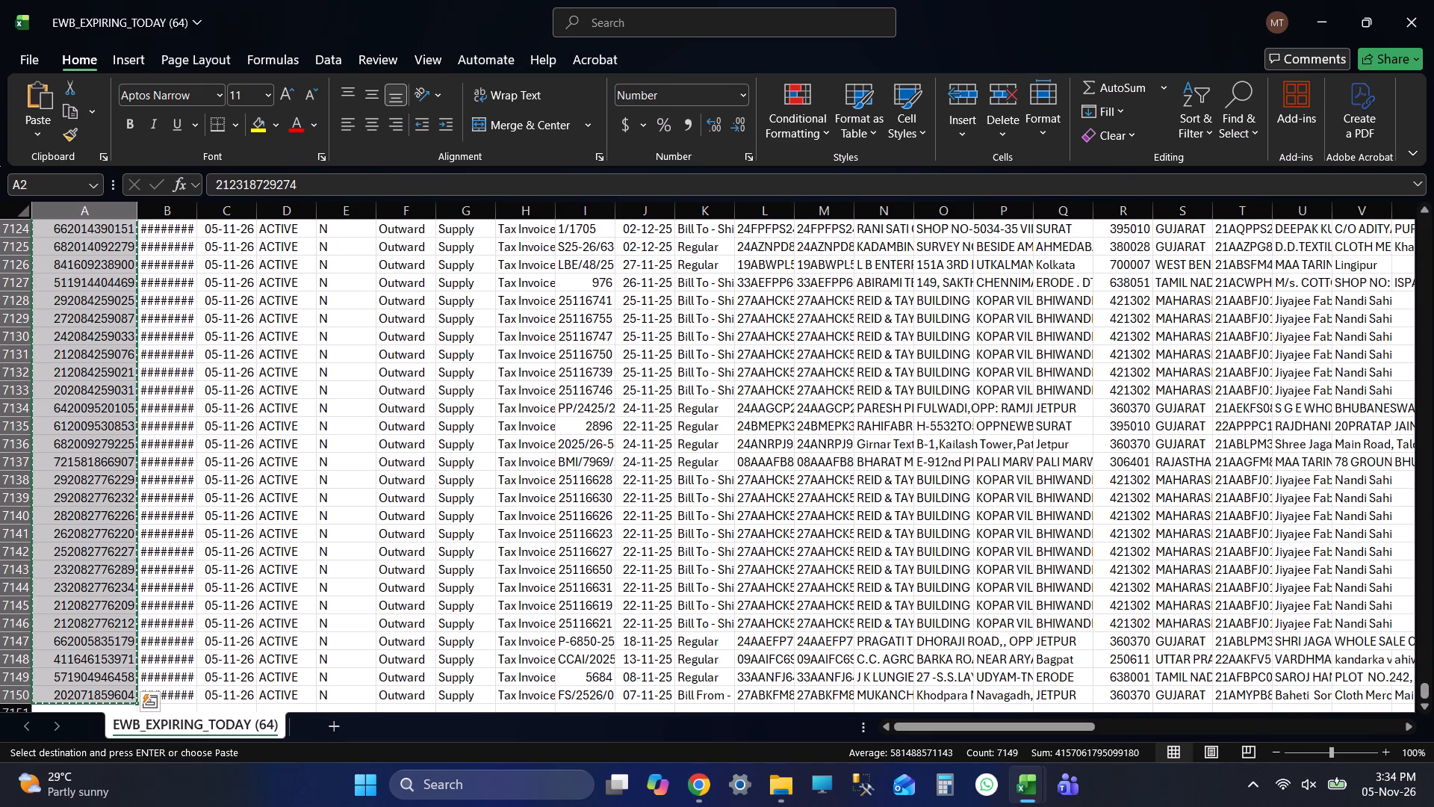
key(ctrl+c)
key(ctrl+c)
key(ctrl+c)
key(ctrl+c)
key(ctrl+c)
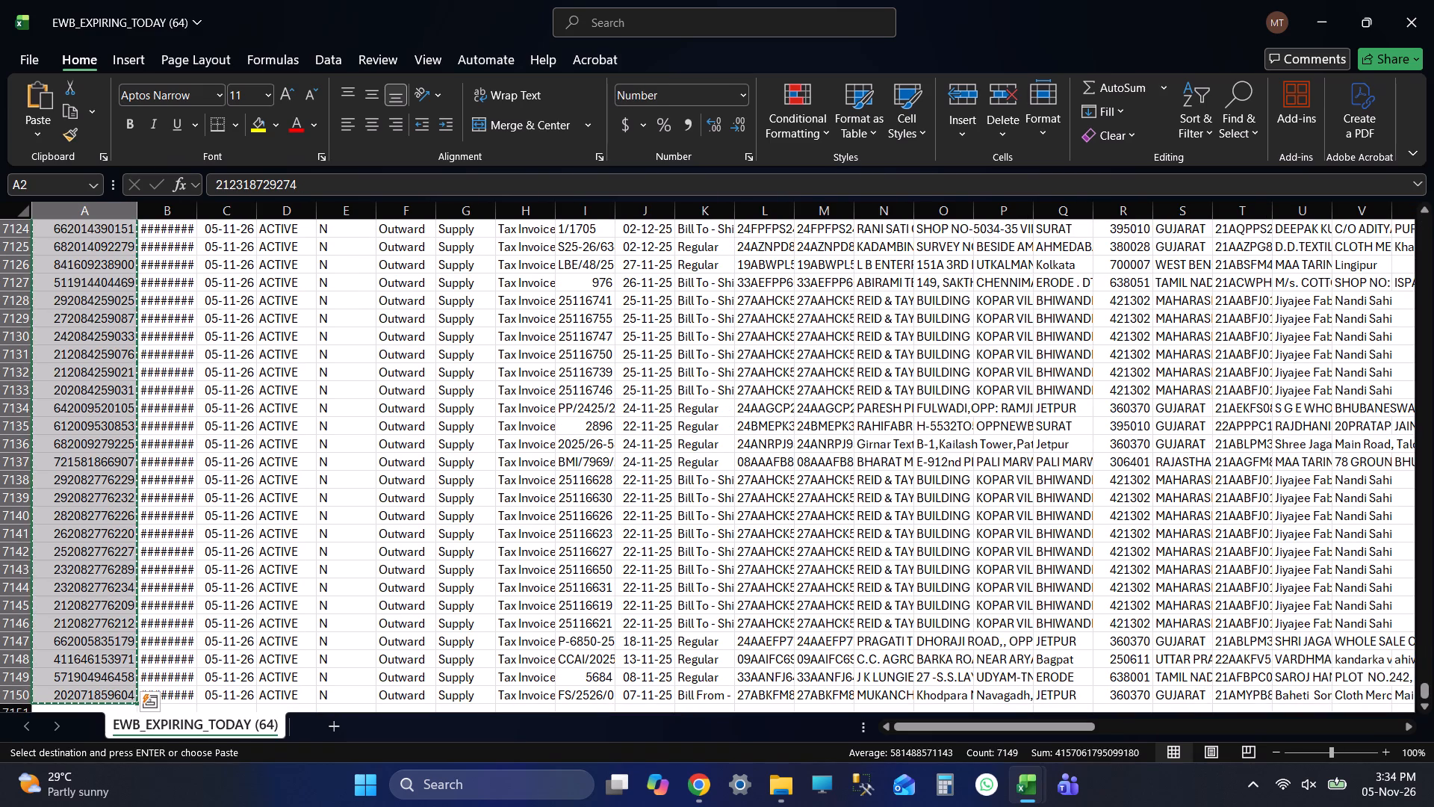
scroll(1010, 486, down, 3)
key(ctrl+c)
key(ctrl+c)
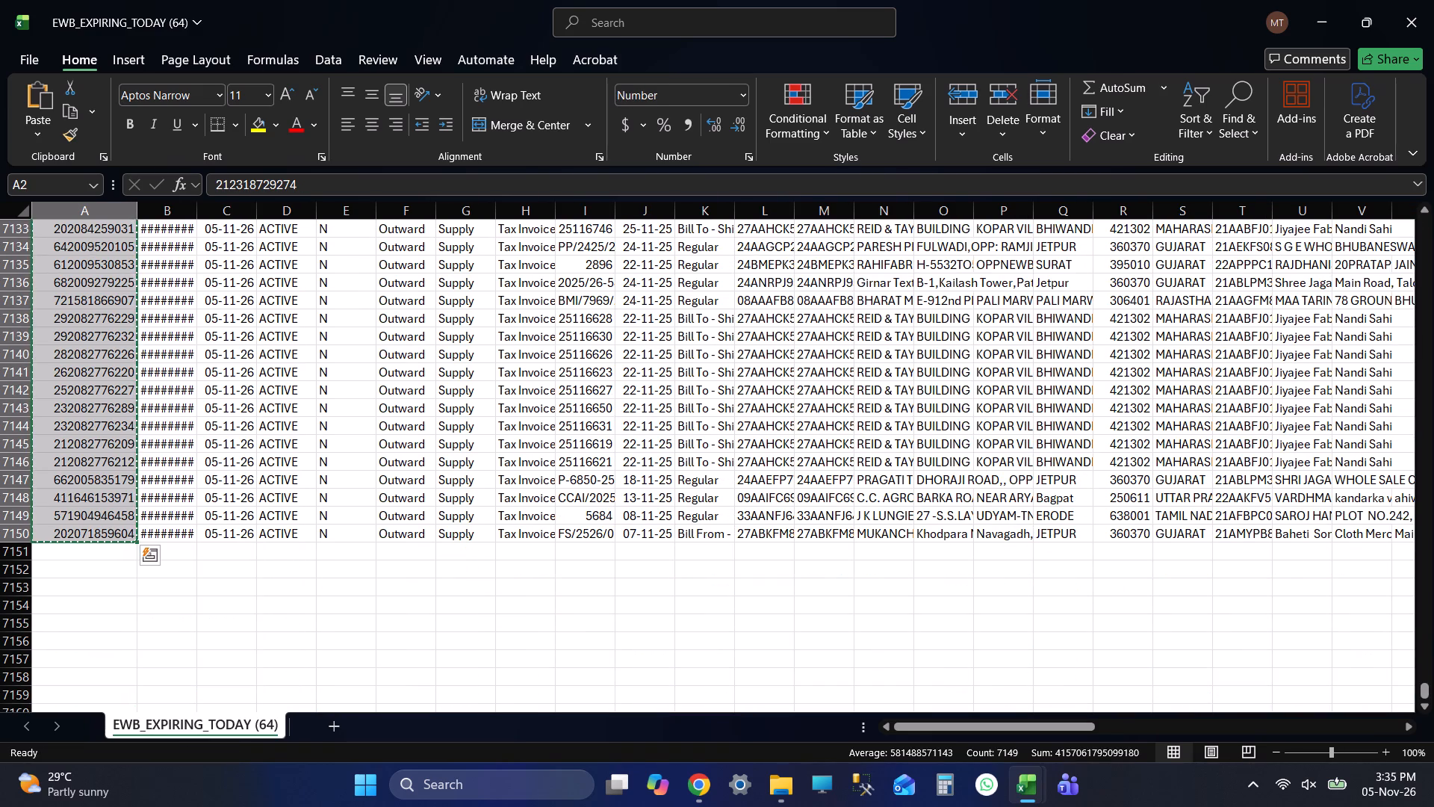
key(ctrl+c)
key(alt+Tab)
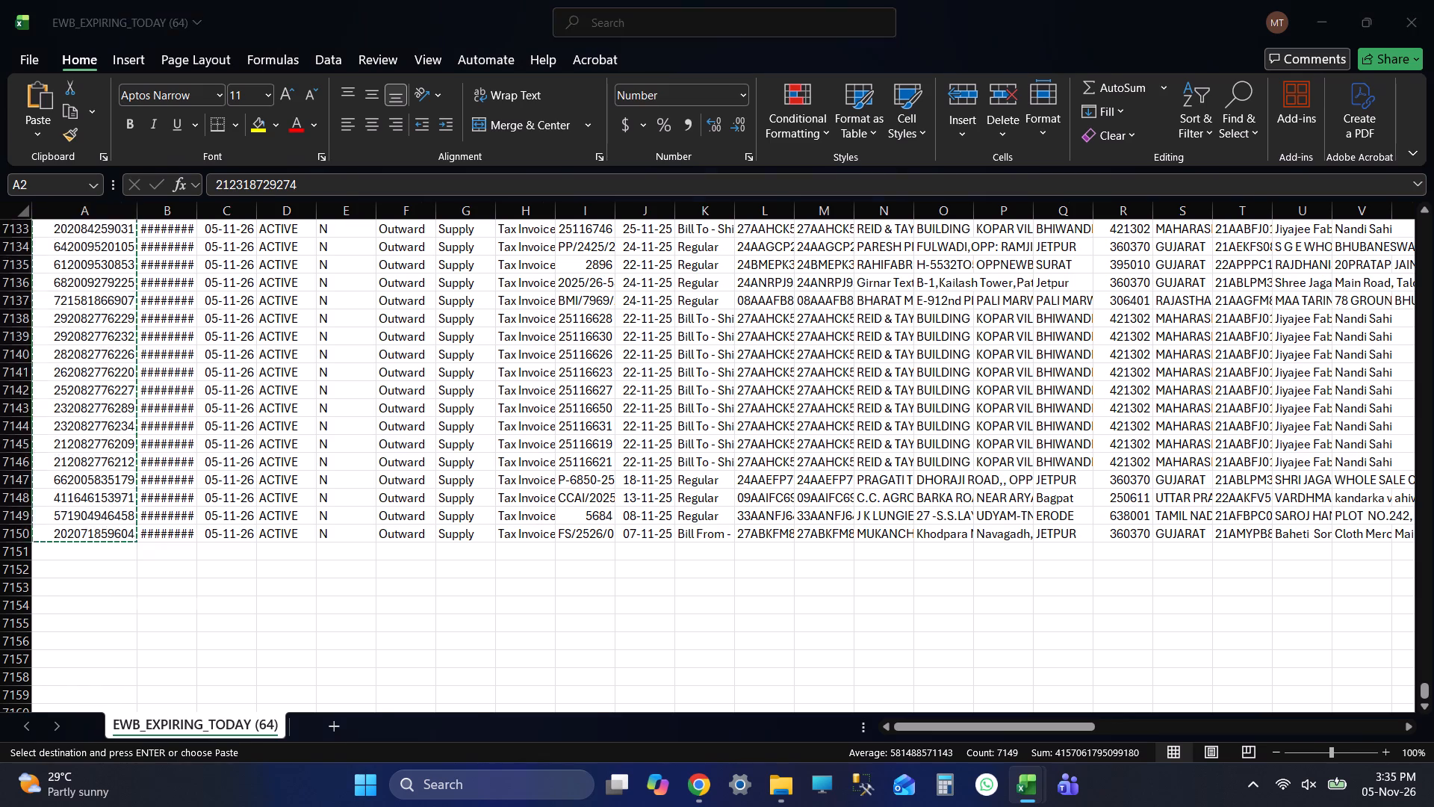
key(Up)
key(Down)
key(ctrl+v)
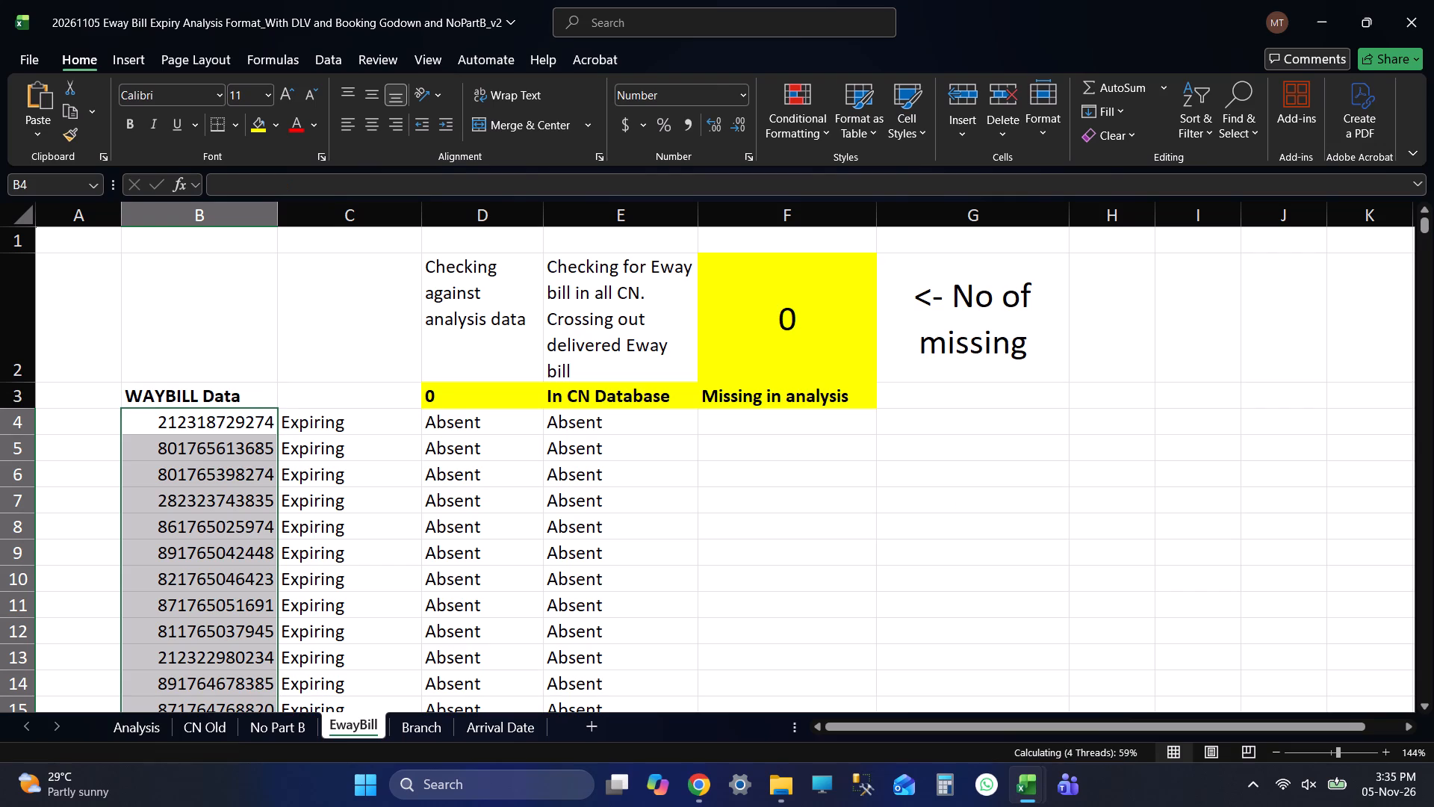
Compare the first and last pasted numbers on the EwayBill sheet with those in the EWB_EXPIRING_TODAY (64) report.
key(Up)
key(Down)
key(alt+Tab)
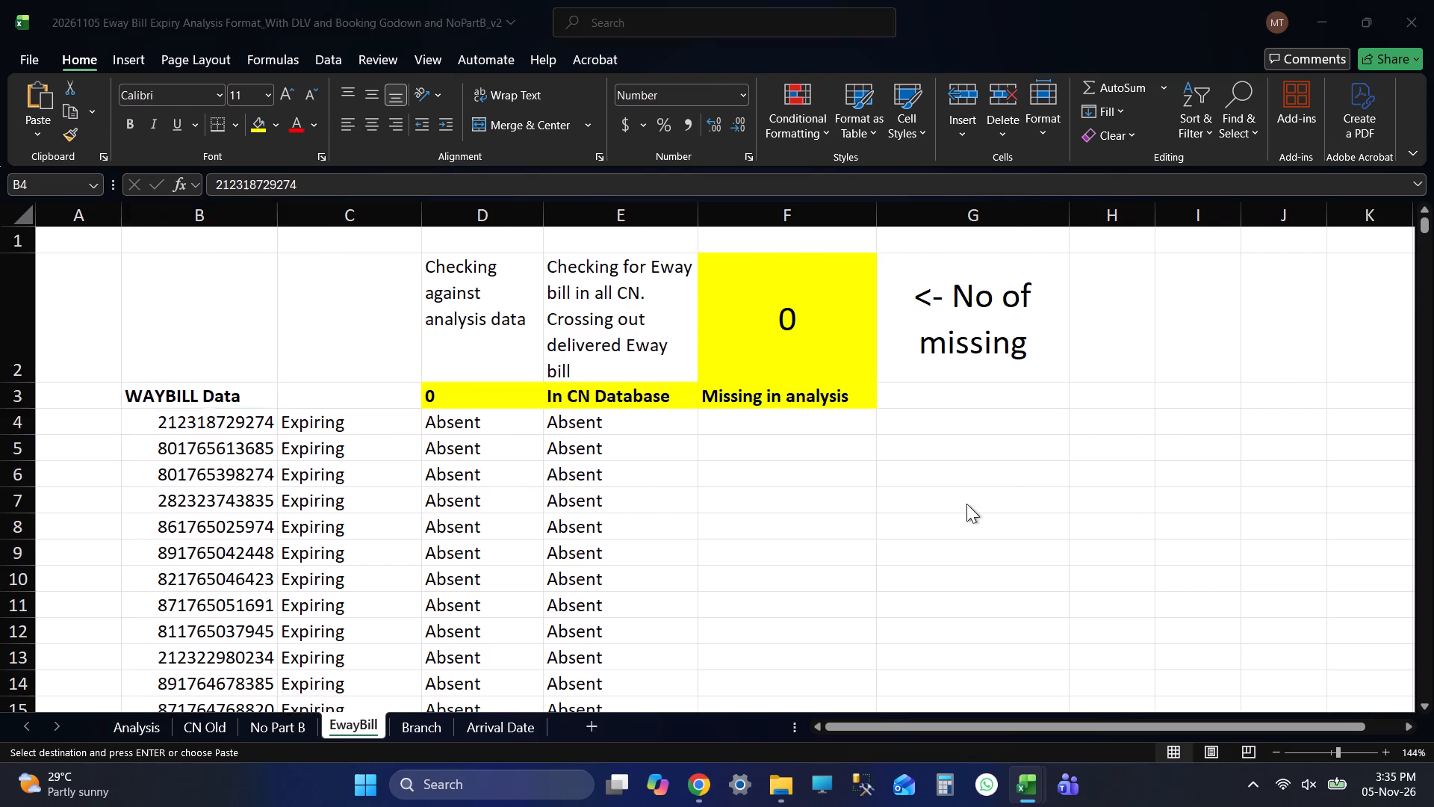
key(ctrl+Up)
key(Up)
key(Up)
key(Down)
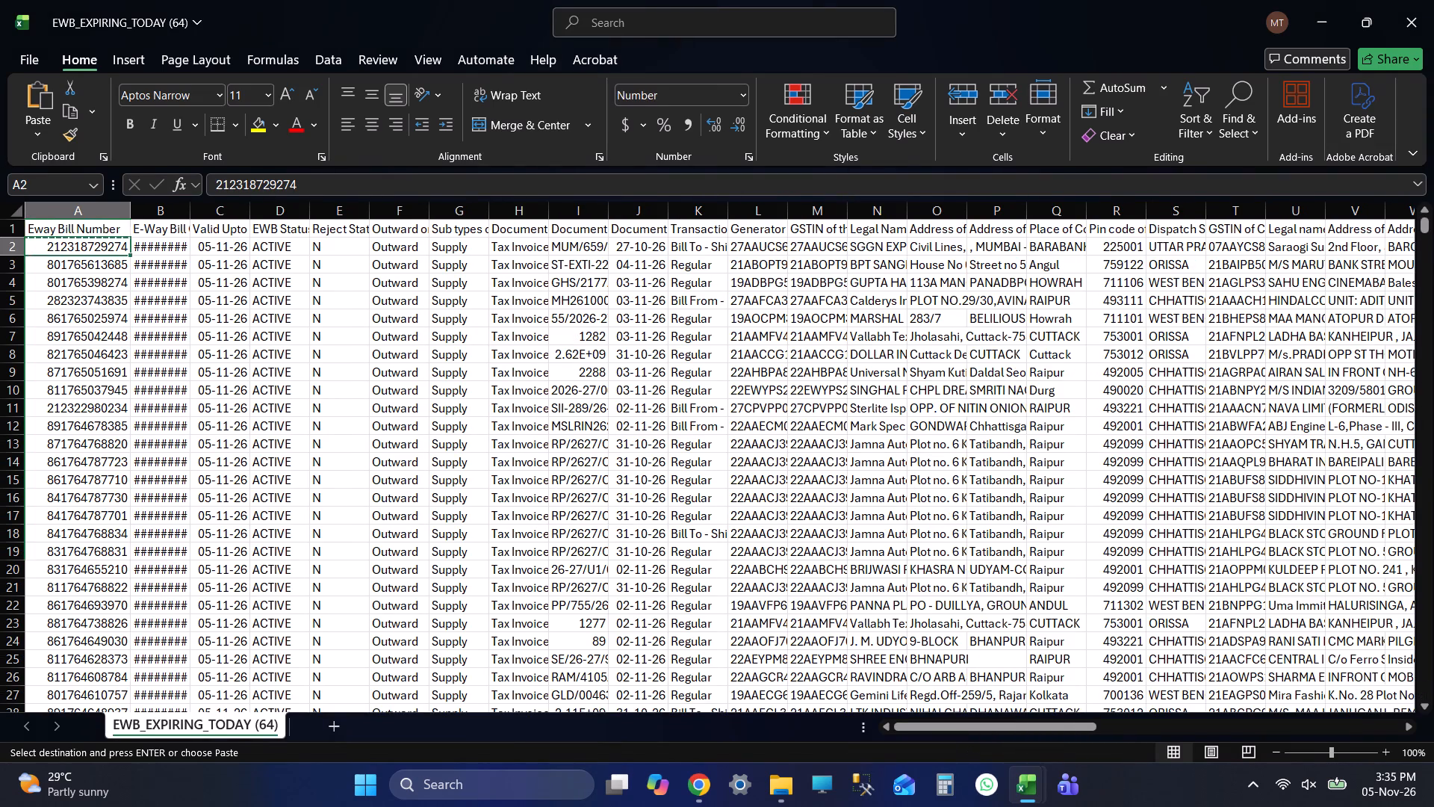
key(alt+Tab)
key(alt+Tab)
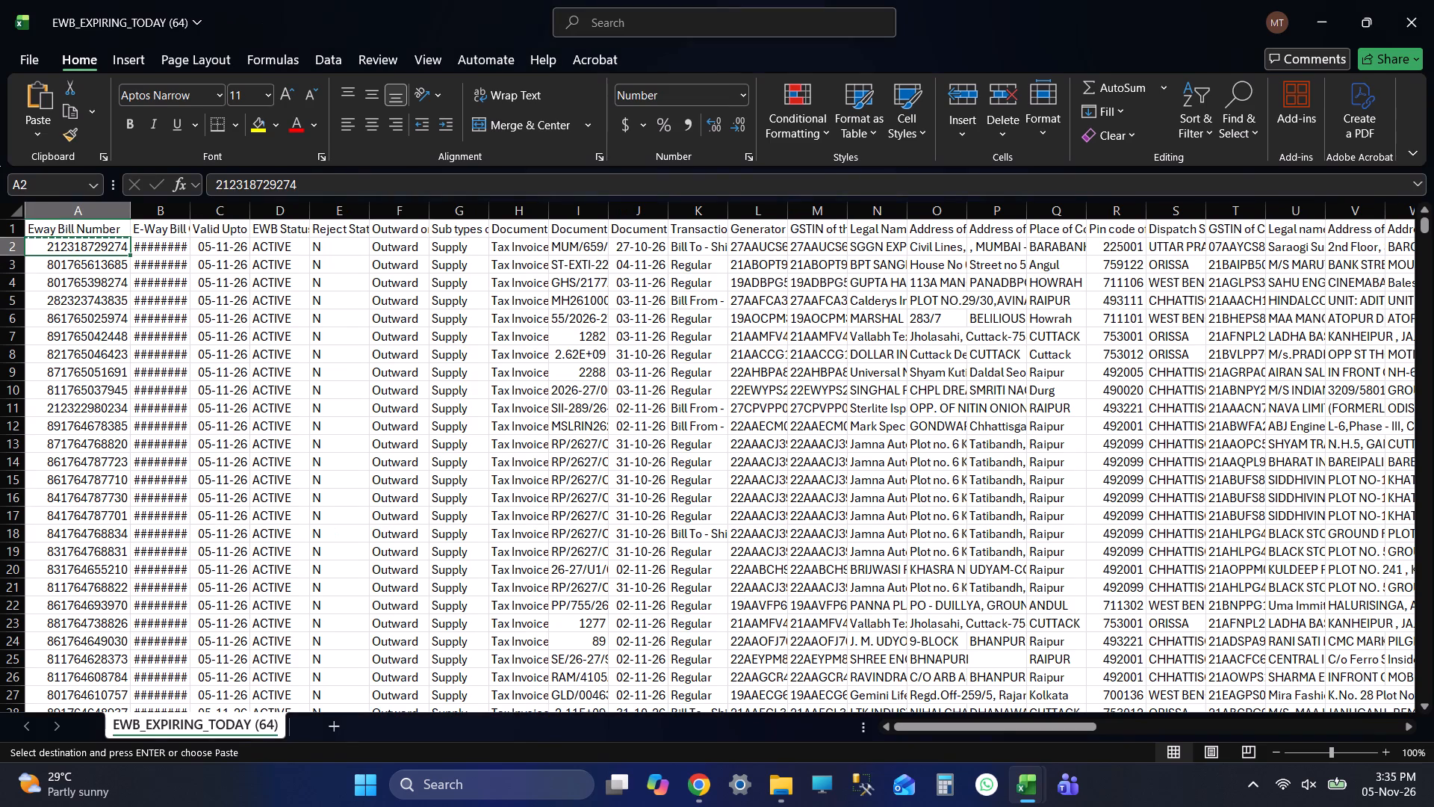
key(alt+Tab)
key(ctrl+Down)
key(alt+Tab)
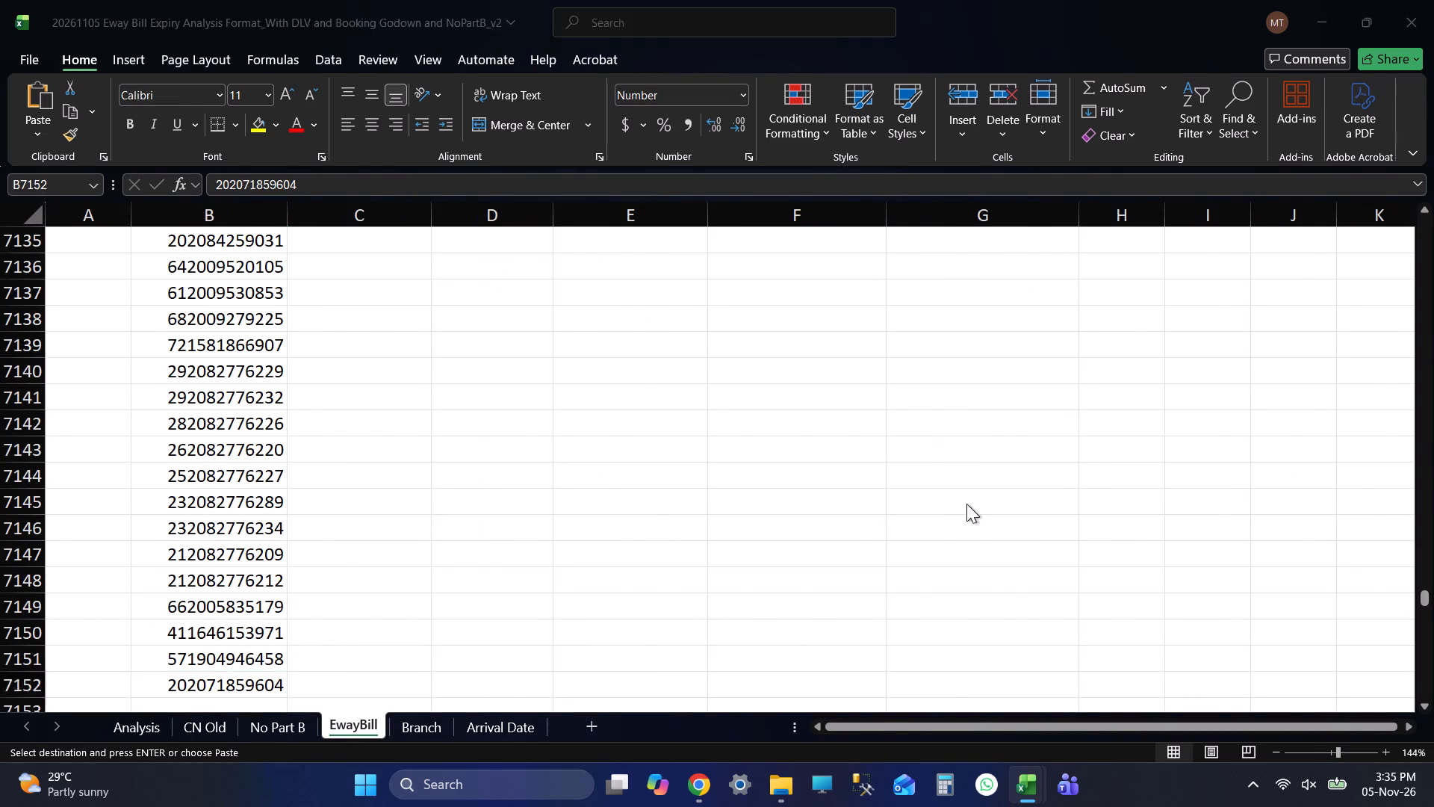
key(ctrl+Down)
key(alt+Tab)
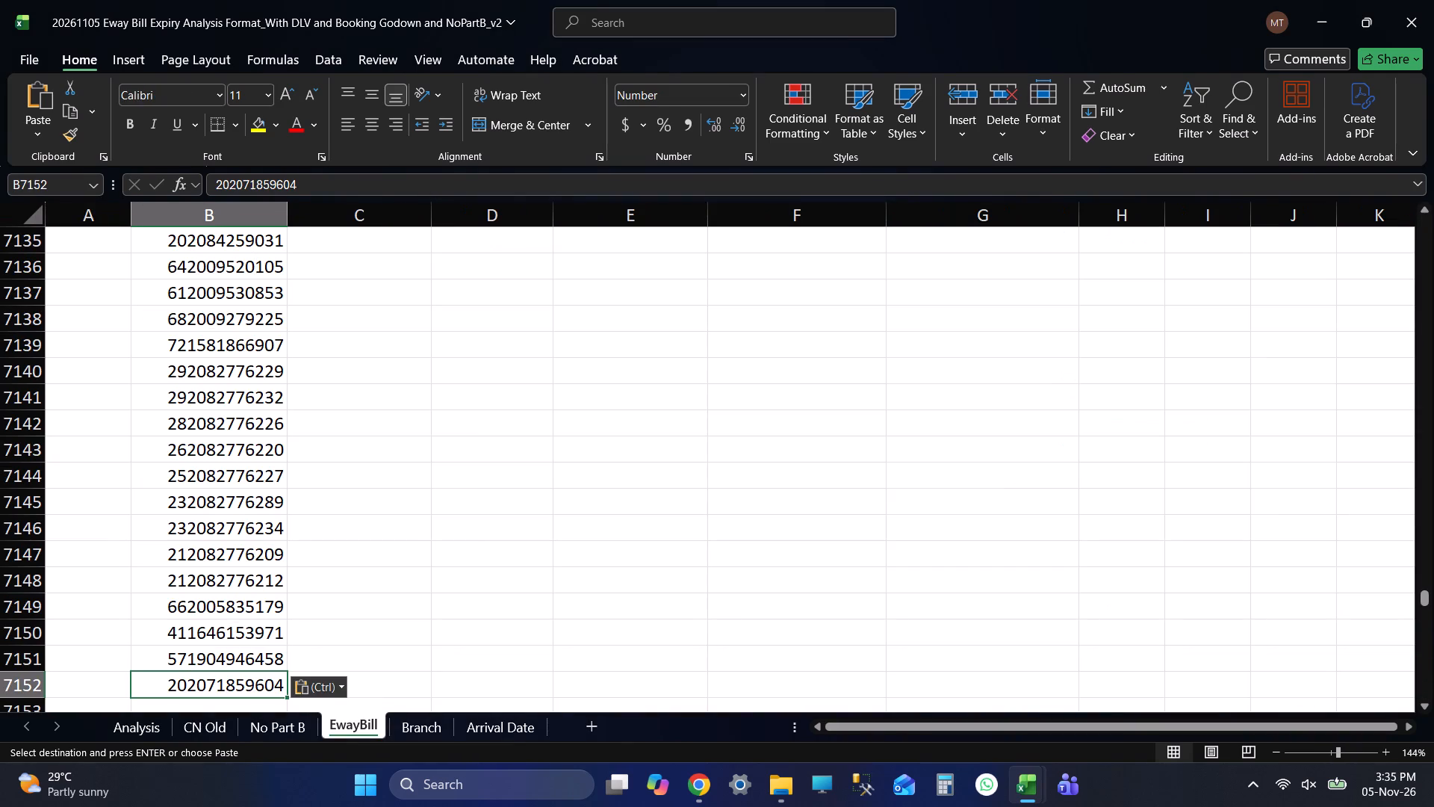
Close the EWB_EXPIRING_TODAY (64) report without keeping the copied data on the clipboard.
key(alt+Tab)
click(1433, 0)
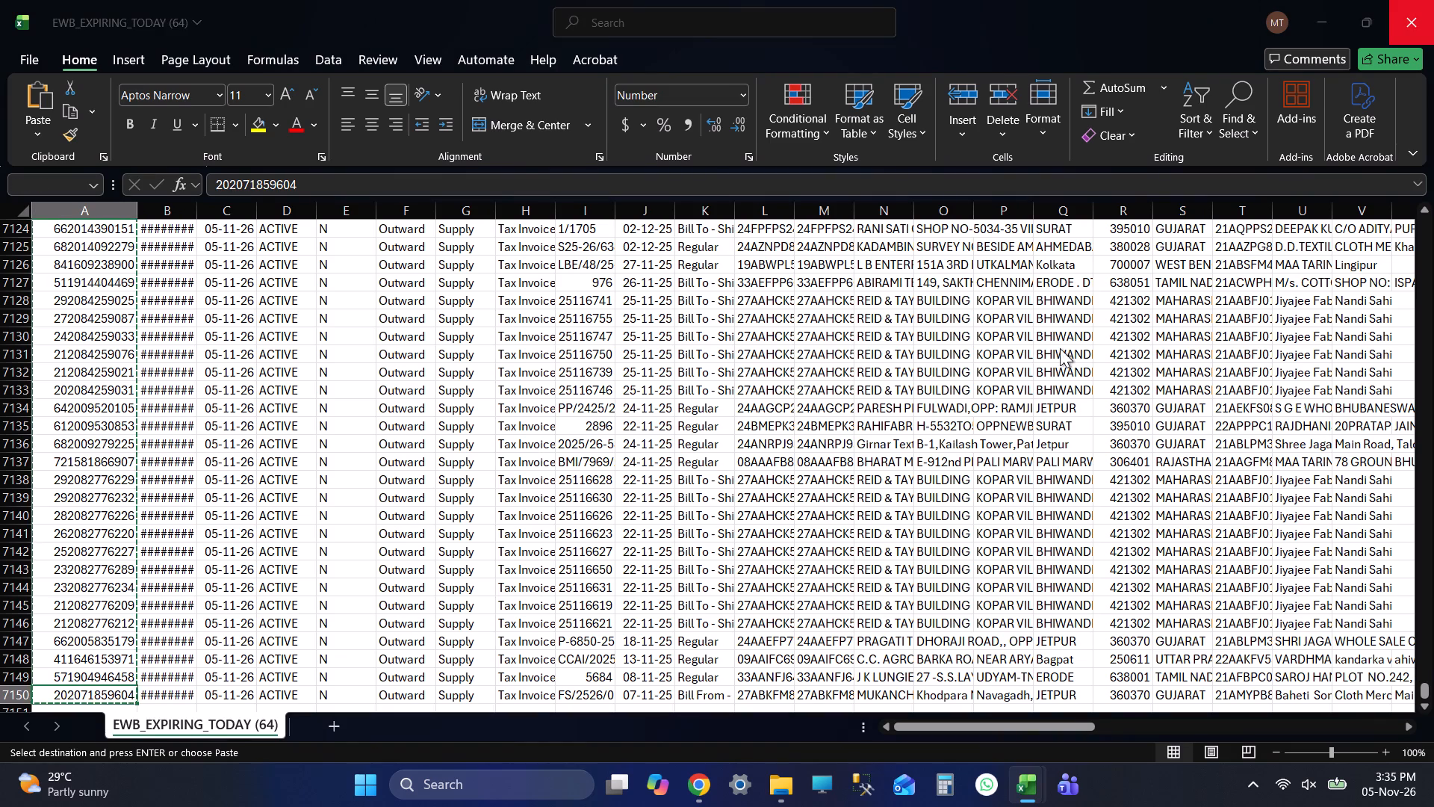
click(804, 530)
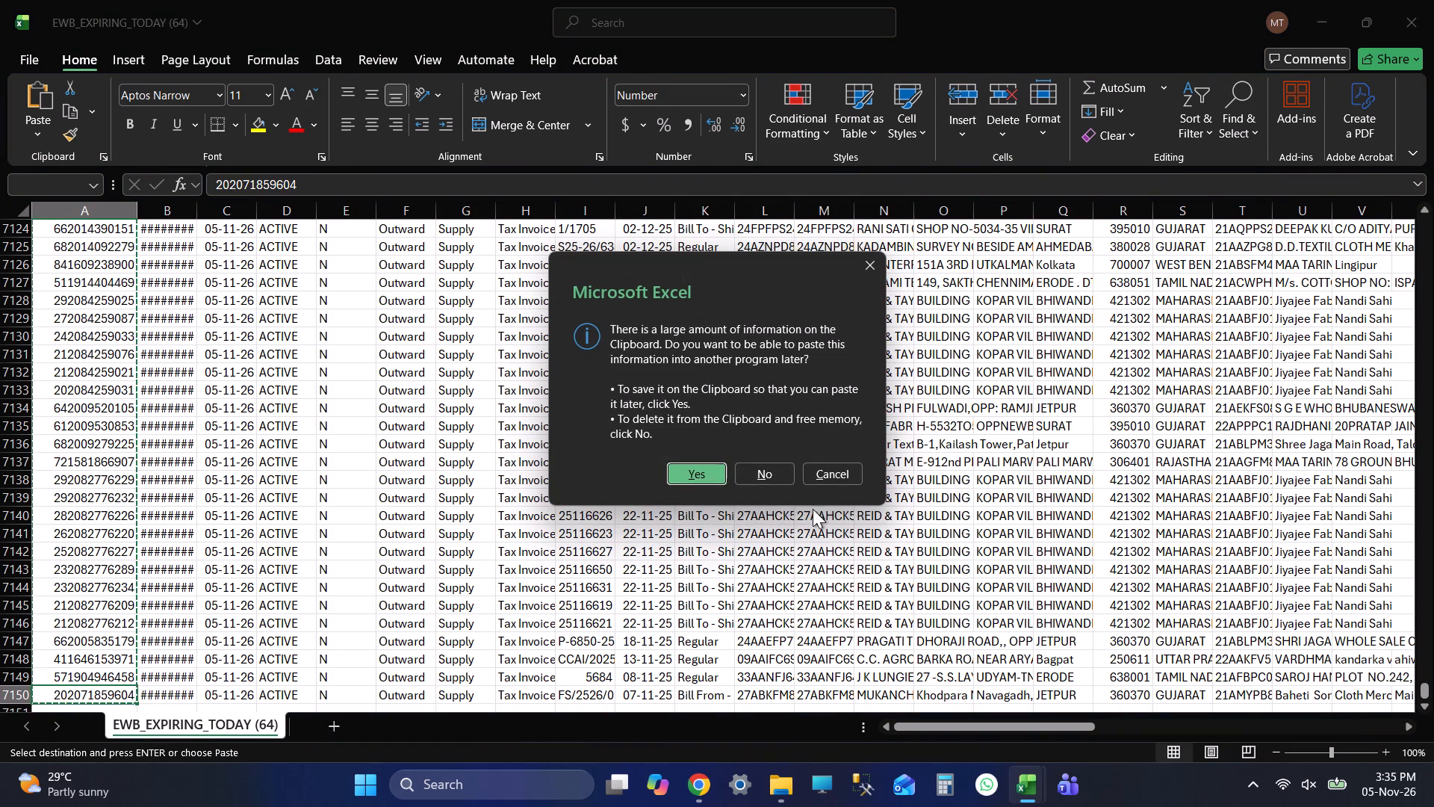
click(762, 472)
Fill the formulas in C7015:E7015 on the EwayBill sheet down to the last Eway Bill Number in row 7152.
scroll(503, 481, down, 3)
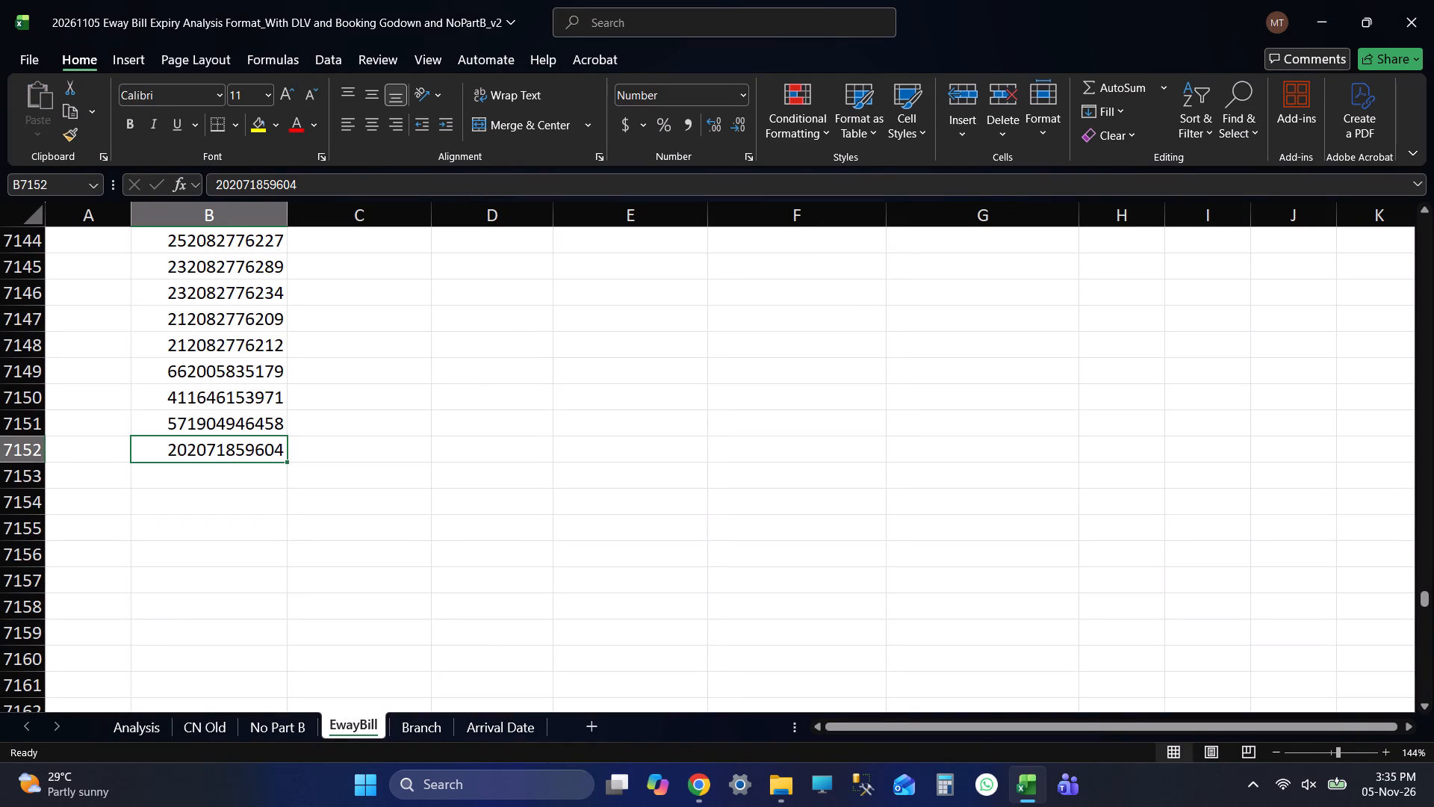
click(231, 634)
key(ctrl+Up)
key(ctrl+Up)
key(Up)
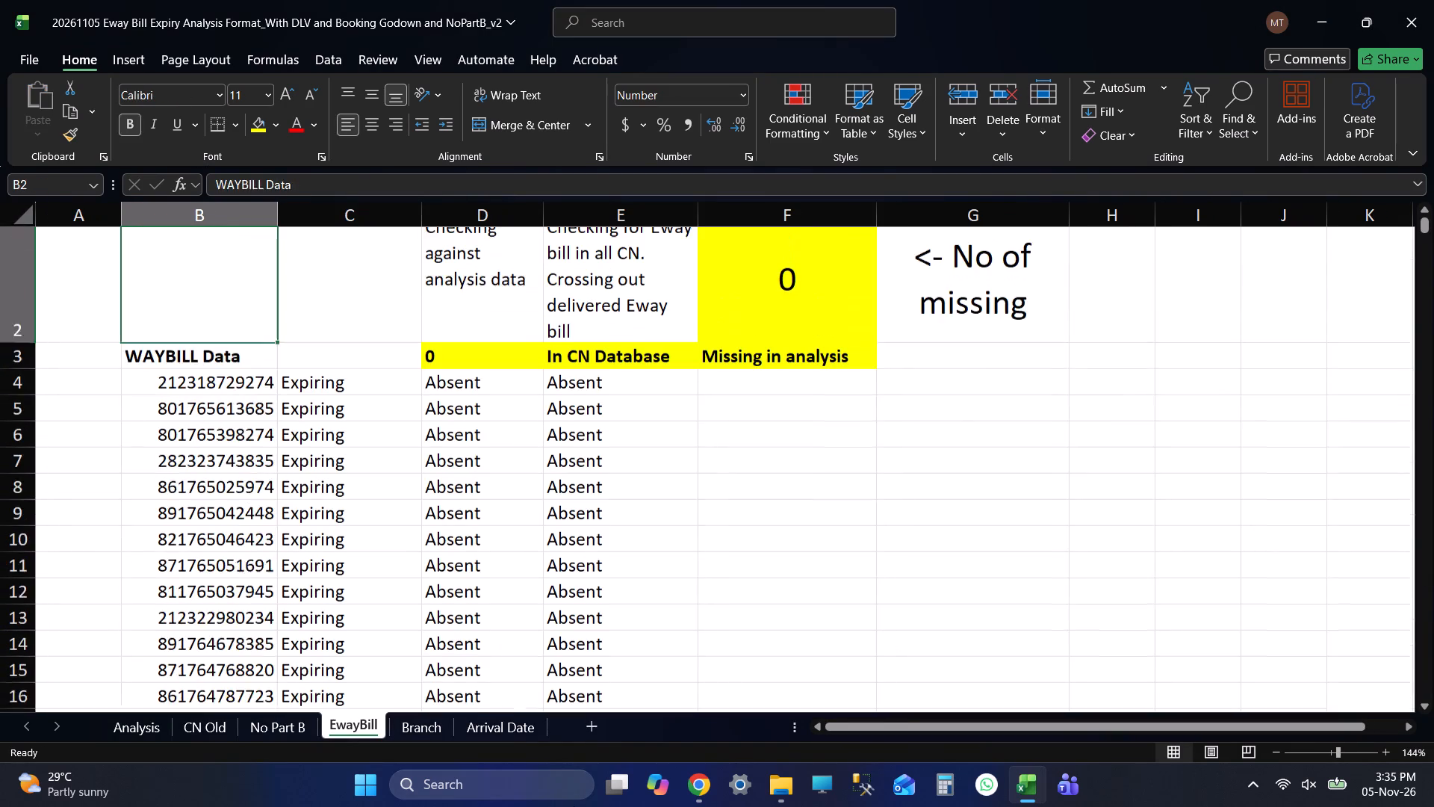
key(Up)
key(Right)
key(Up)
key(Up)
key(Down)
key(Down)
key(Down)
key(ctrl+Down)
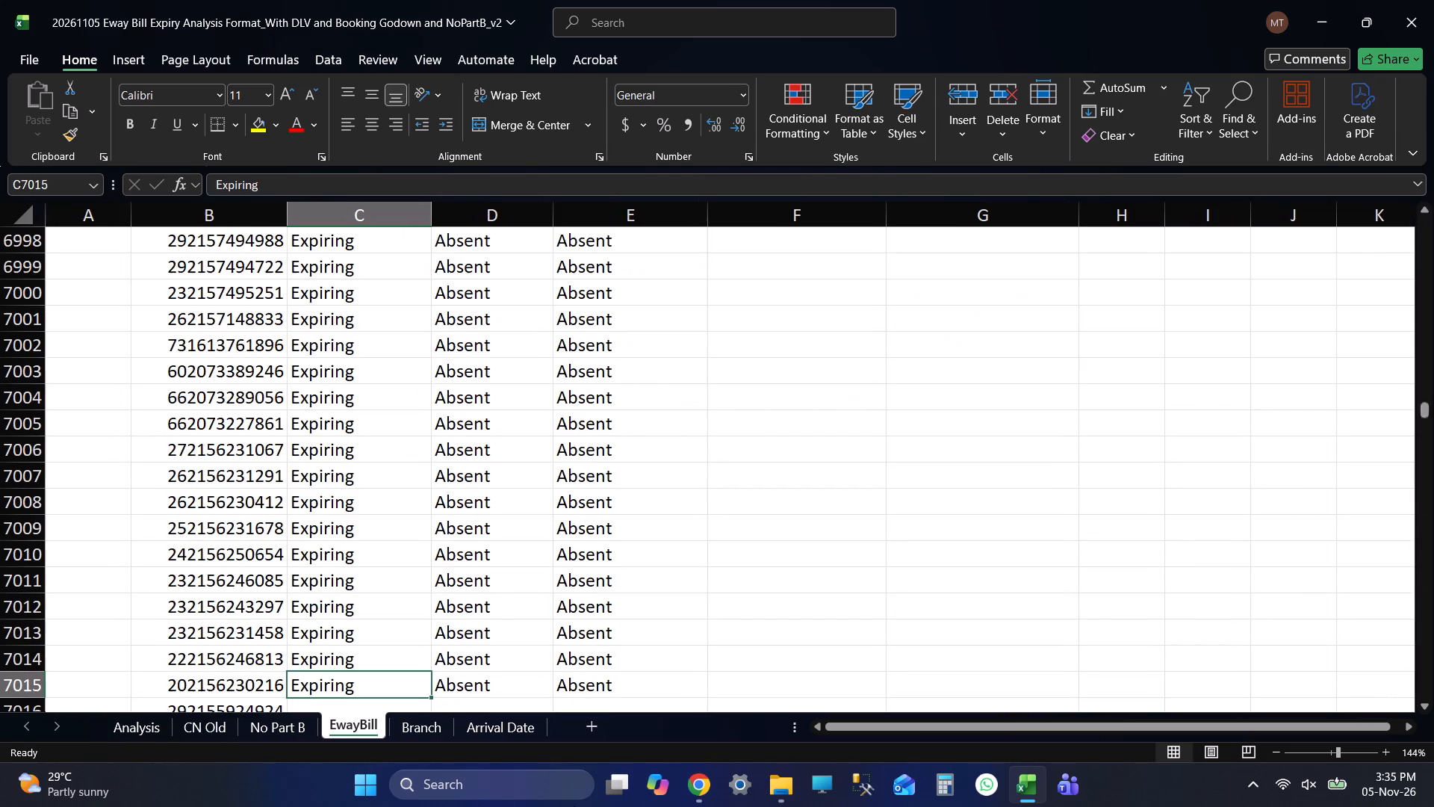
key(shift+Right)
key(shift+Right)
scroll(284, 804, down, 2)
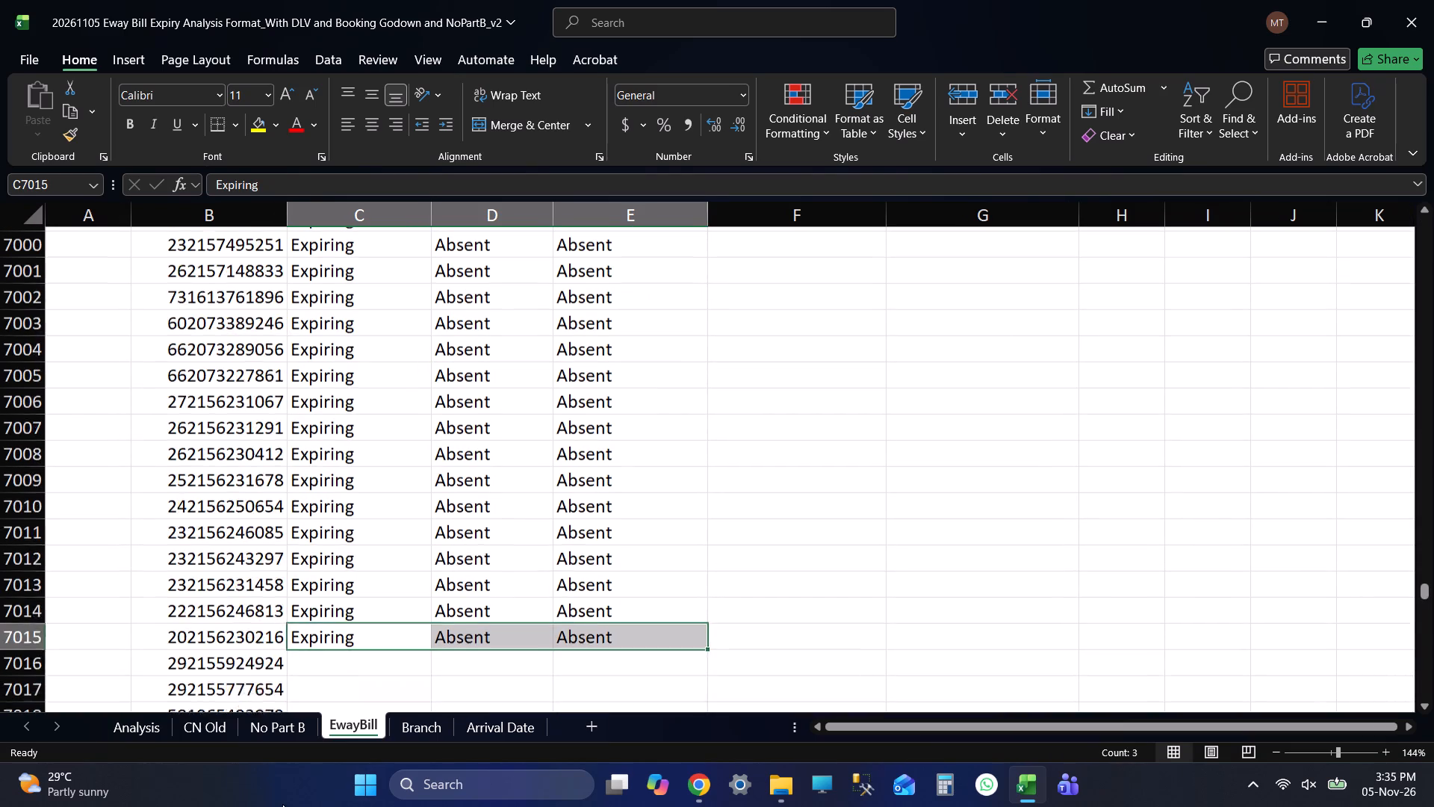
scroll(282, 804, down, 1)
click(706, 466)
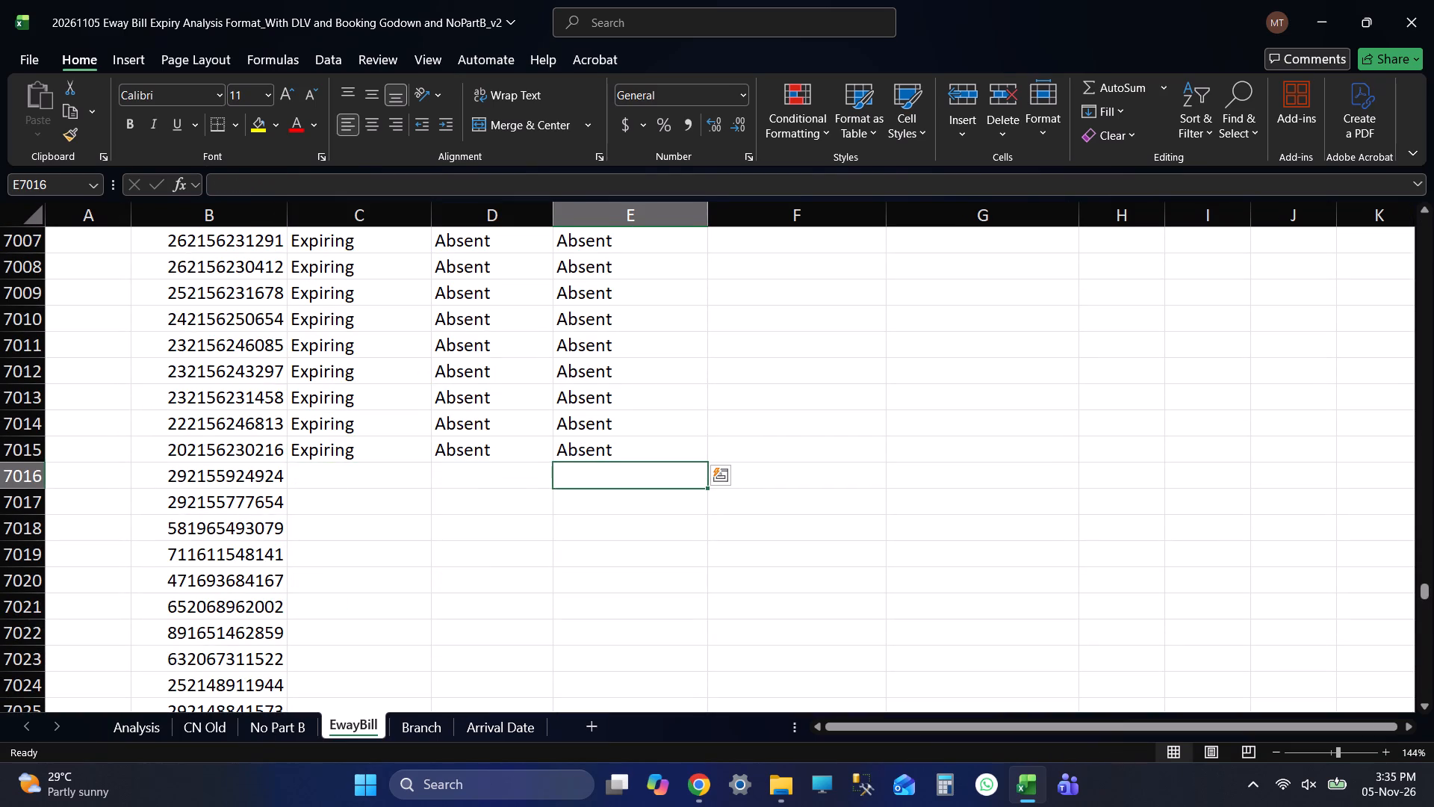
click(340, 450)
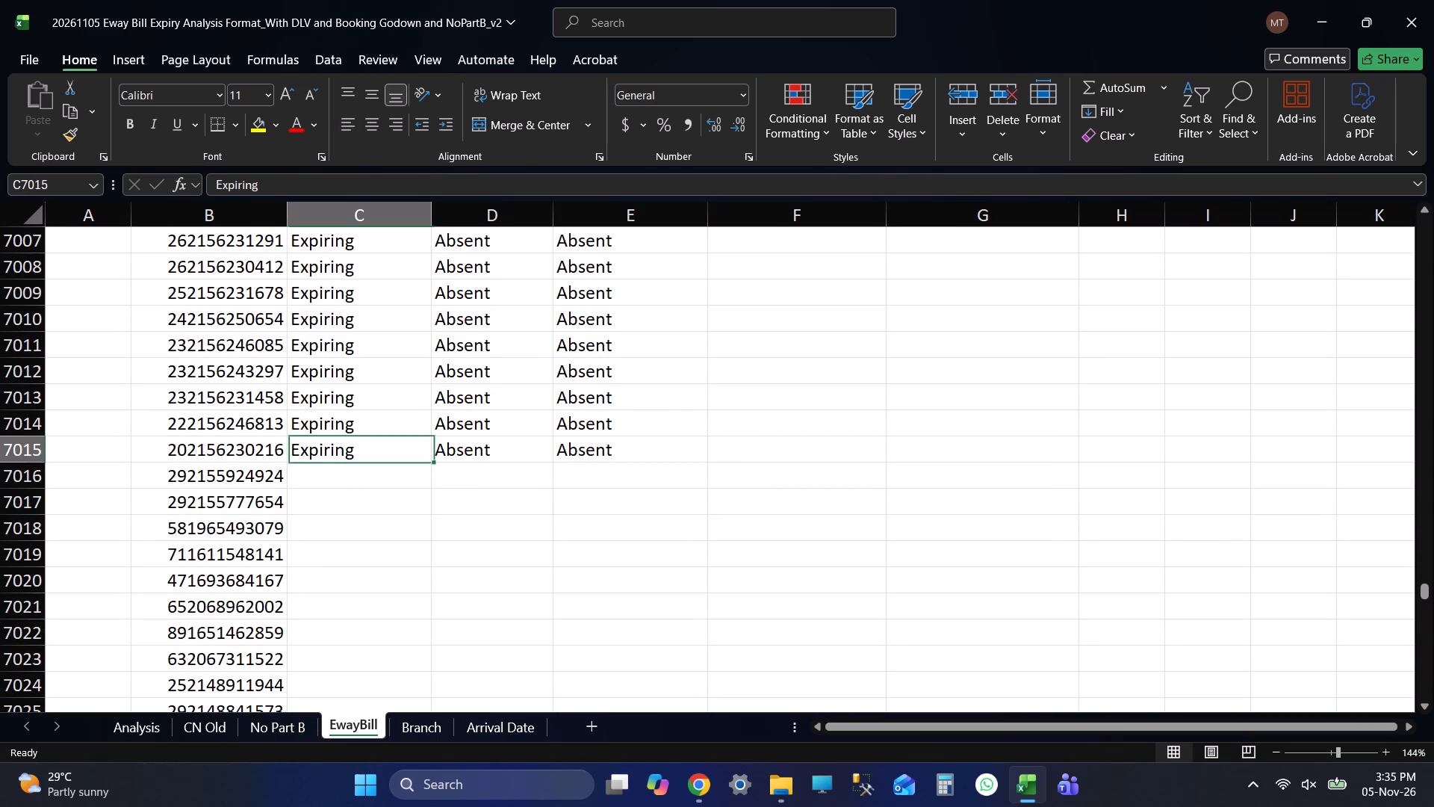
key(ctrl+shift+Right)
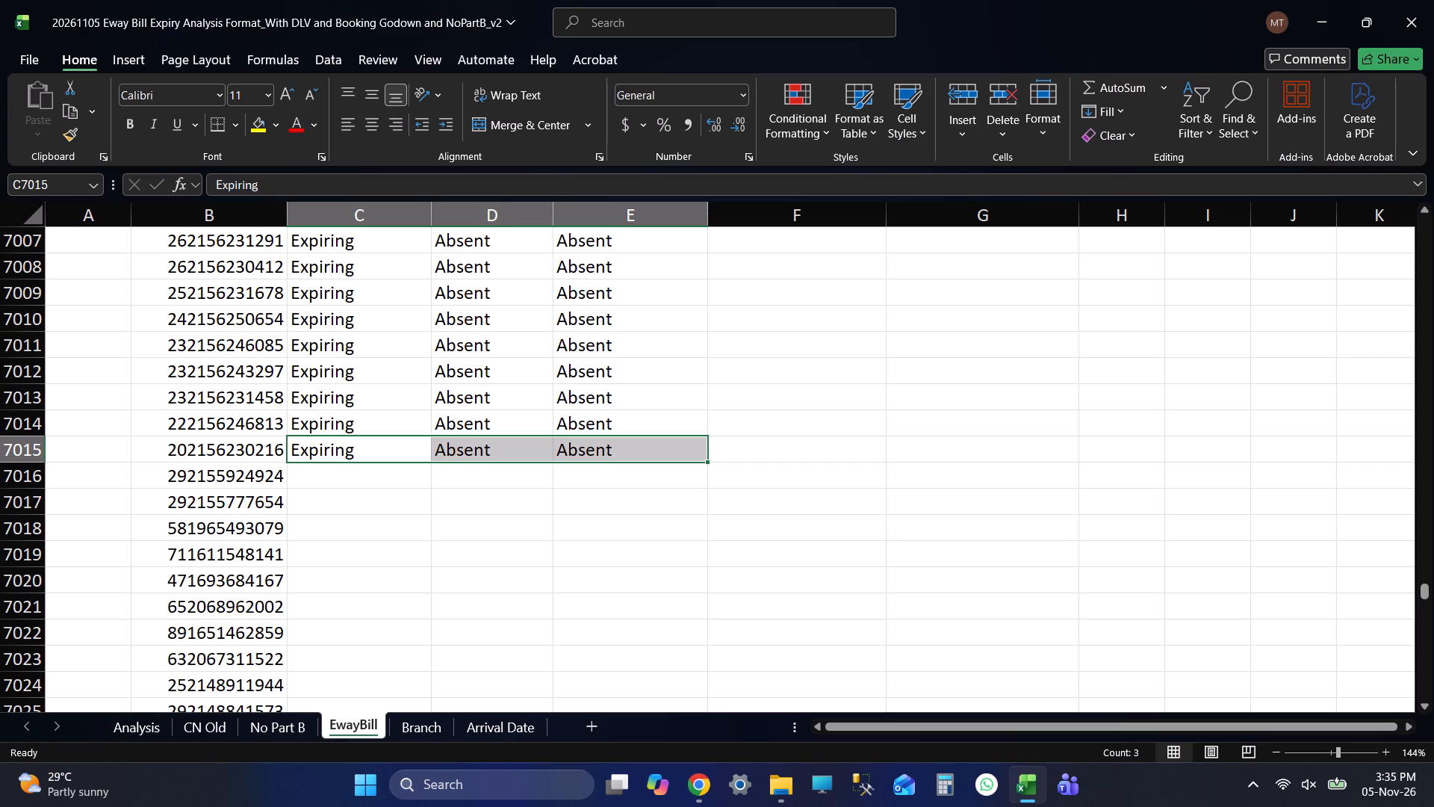
double_click(708, 463)
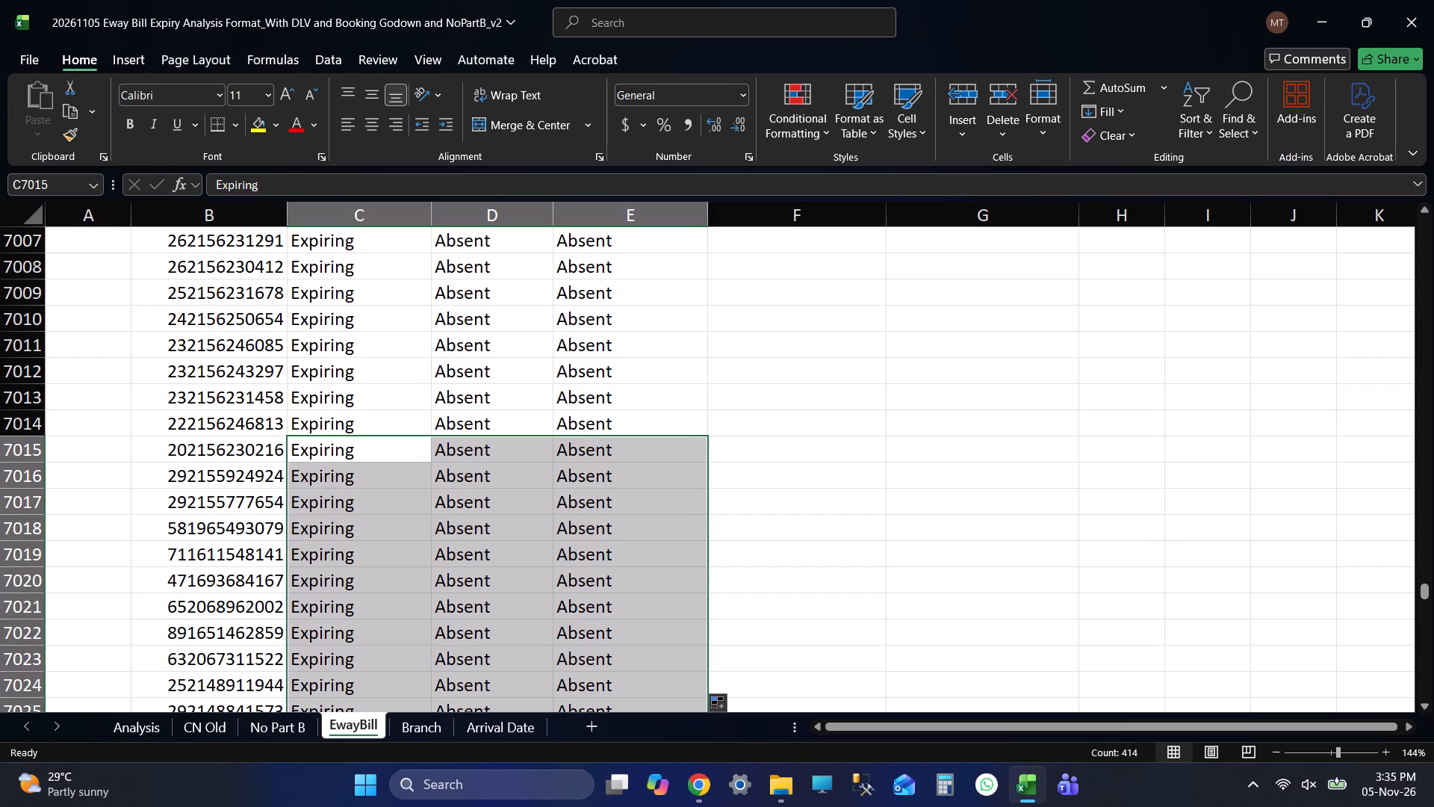
Check that columns B to E on the EwayBill sheet are filled from the header rows to the last record.
click(358, 341)
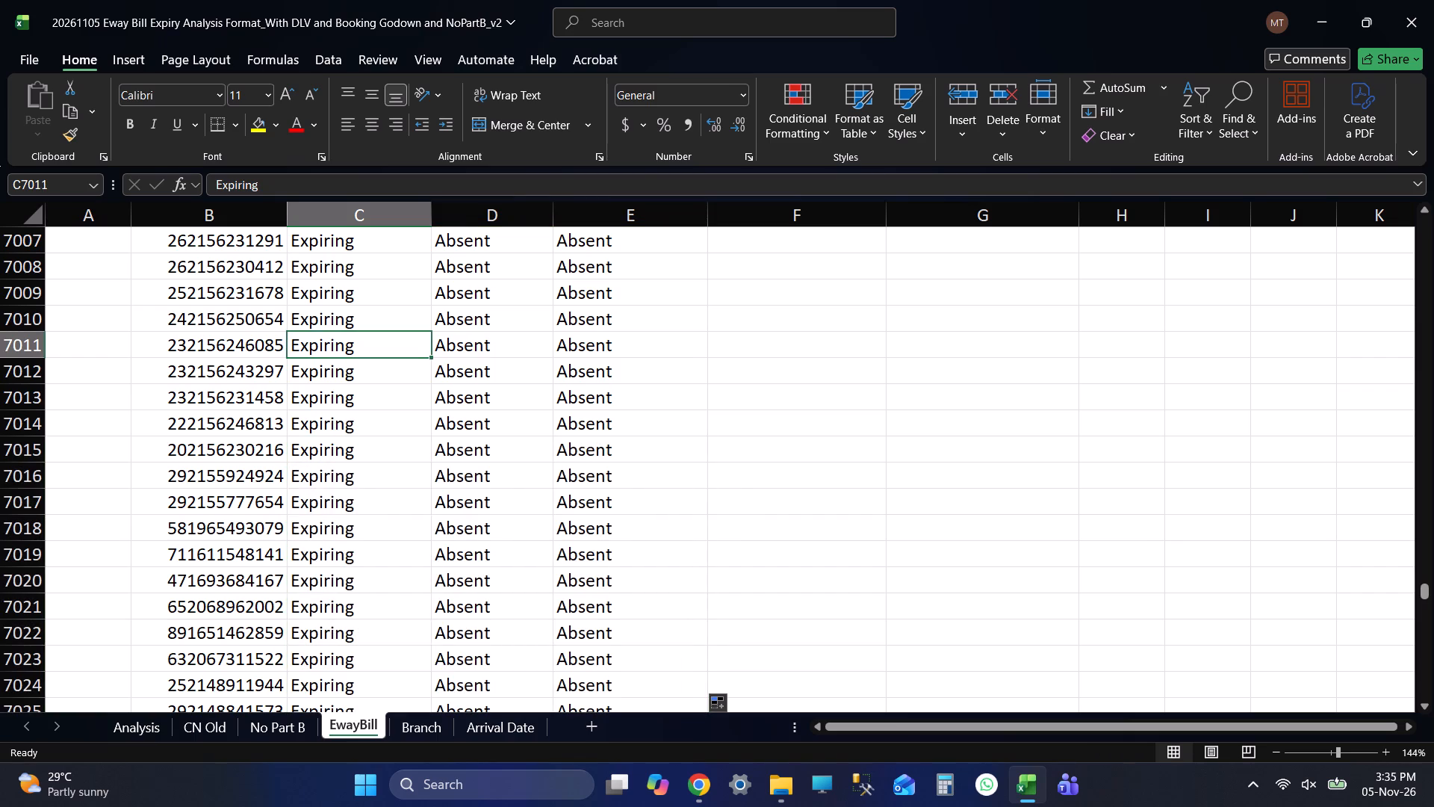
key(ctrl+Down)
key(Down)
key(Down)
key(Down)
key(Down)
key(Down)
key(Down)
key(Down)
key(Down)
key(Down)
key(Down)
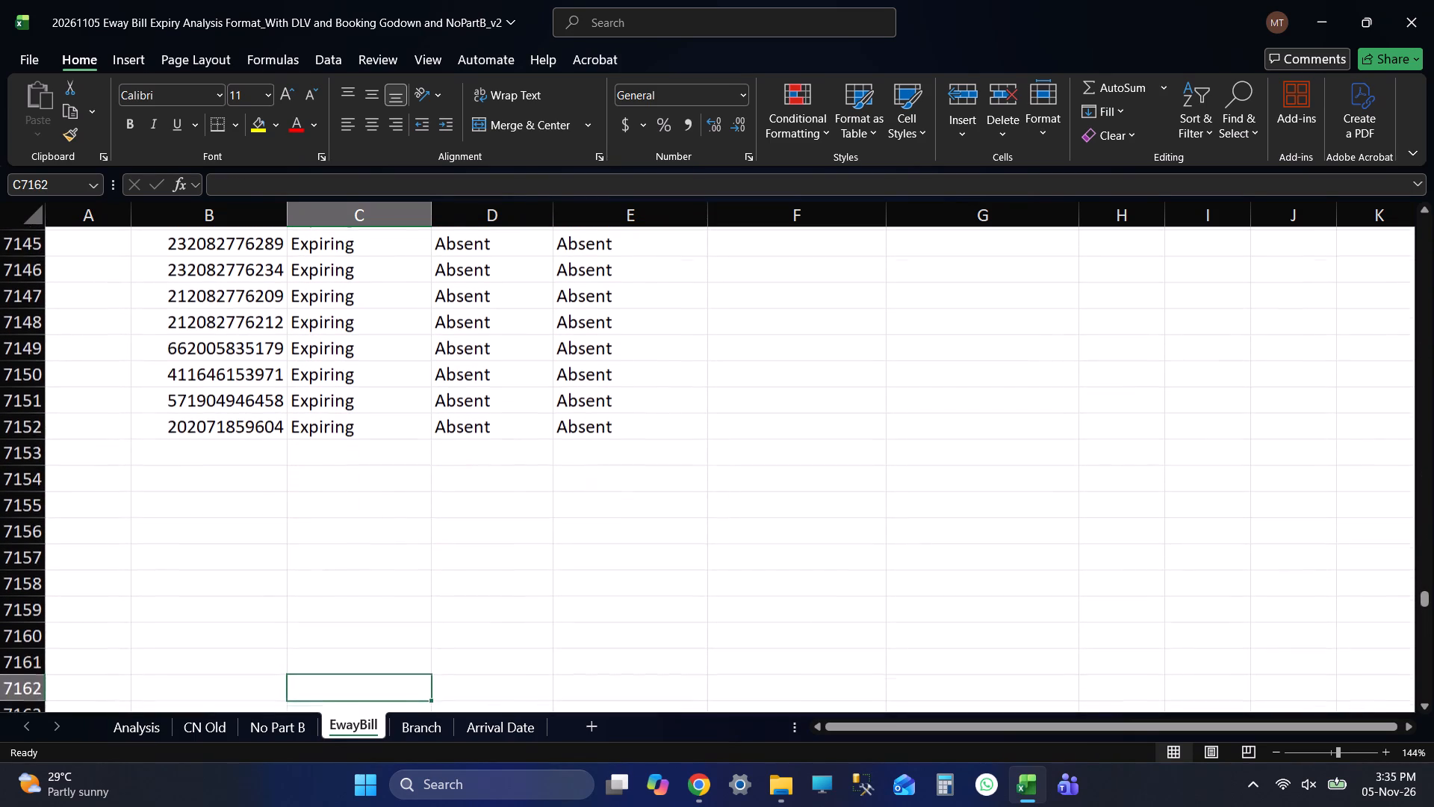
key(ctrl+Up)
key(Left)
key(Left)
key(Left)
key(Right)
key(Right)
key(Right)
key(Right)
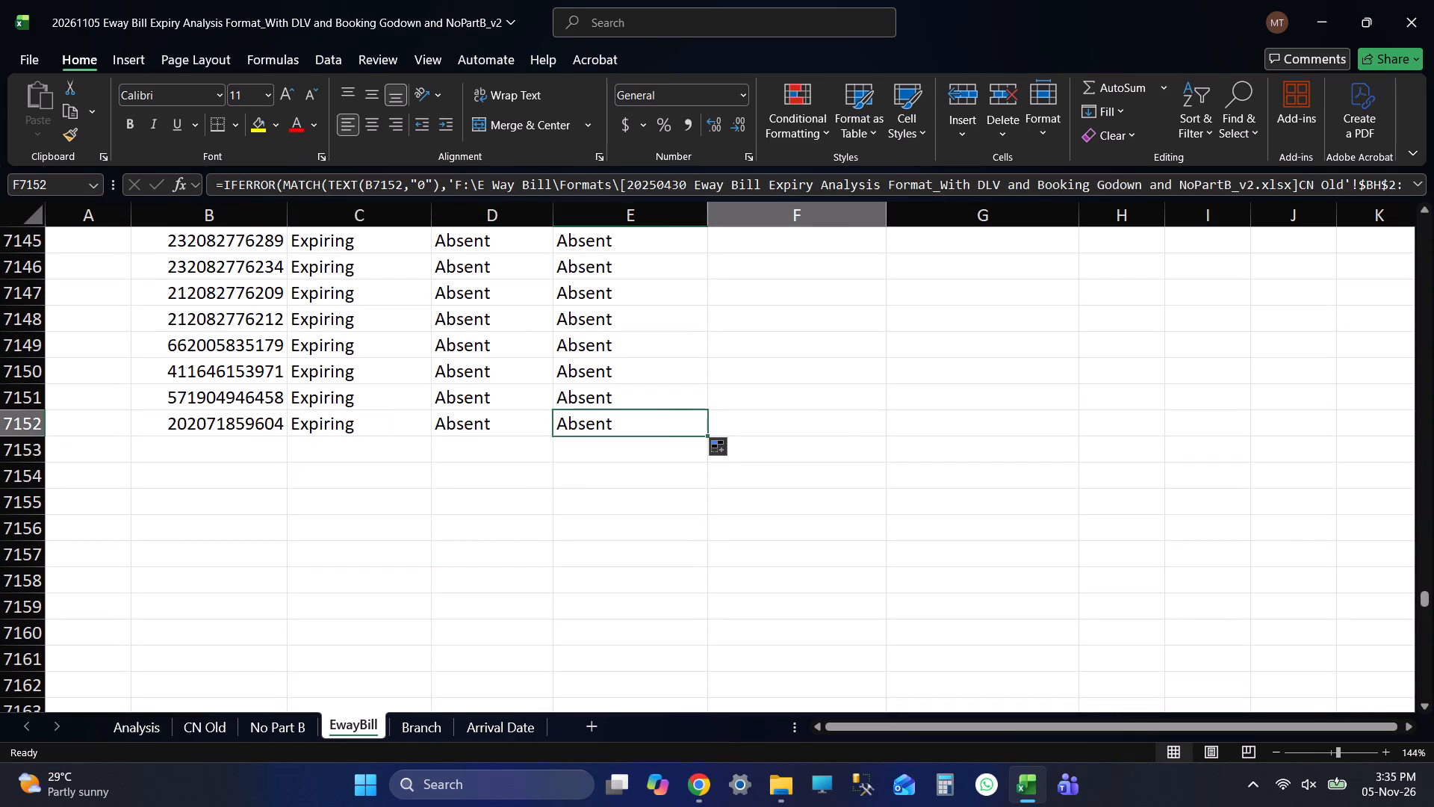
key(Right)
key(Right)
key(Right)
key(ctrl+Left)
key(ctrl+Left)
key(ctrl+Left)
key(ctrl+Right)
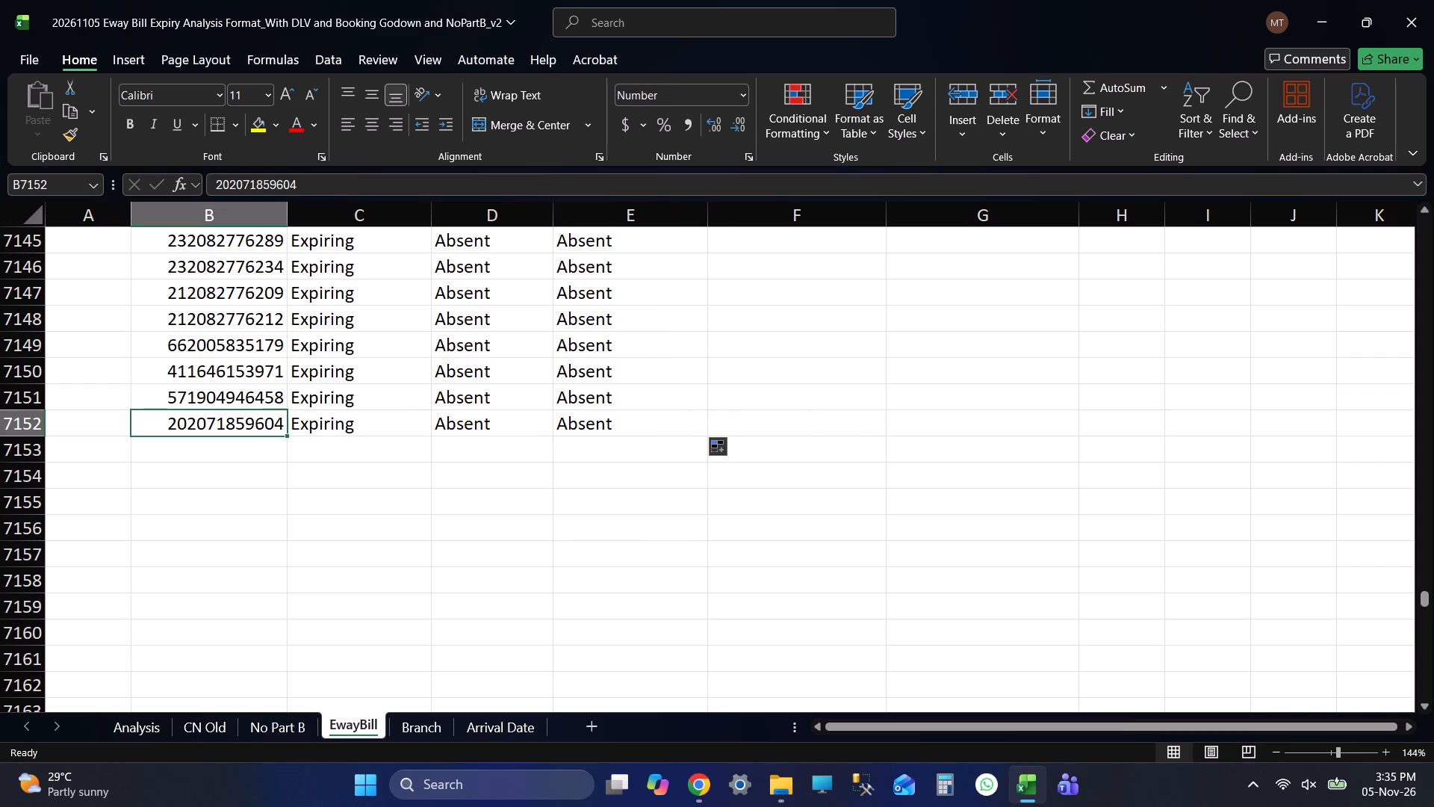
key(Down)
key(Down)
key(Down)
key(Down)
key(Down)
key(Down)
key(Down)
key(Down)
key(Down)
key(Down)
key(Down)
key(Down)
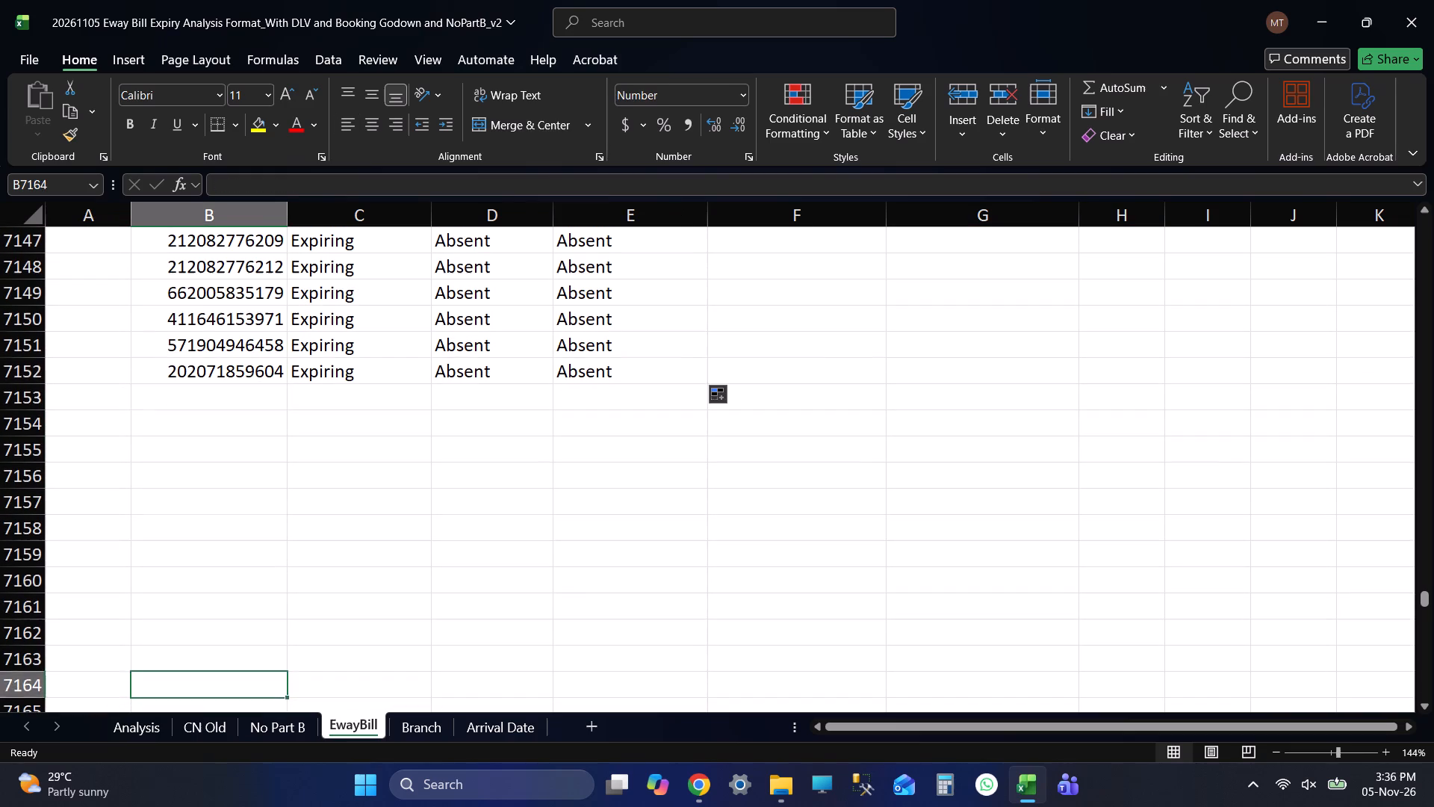
key(ctrl+Up)
key(ctrl+Up)
key(ctrl+Down)
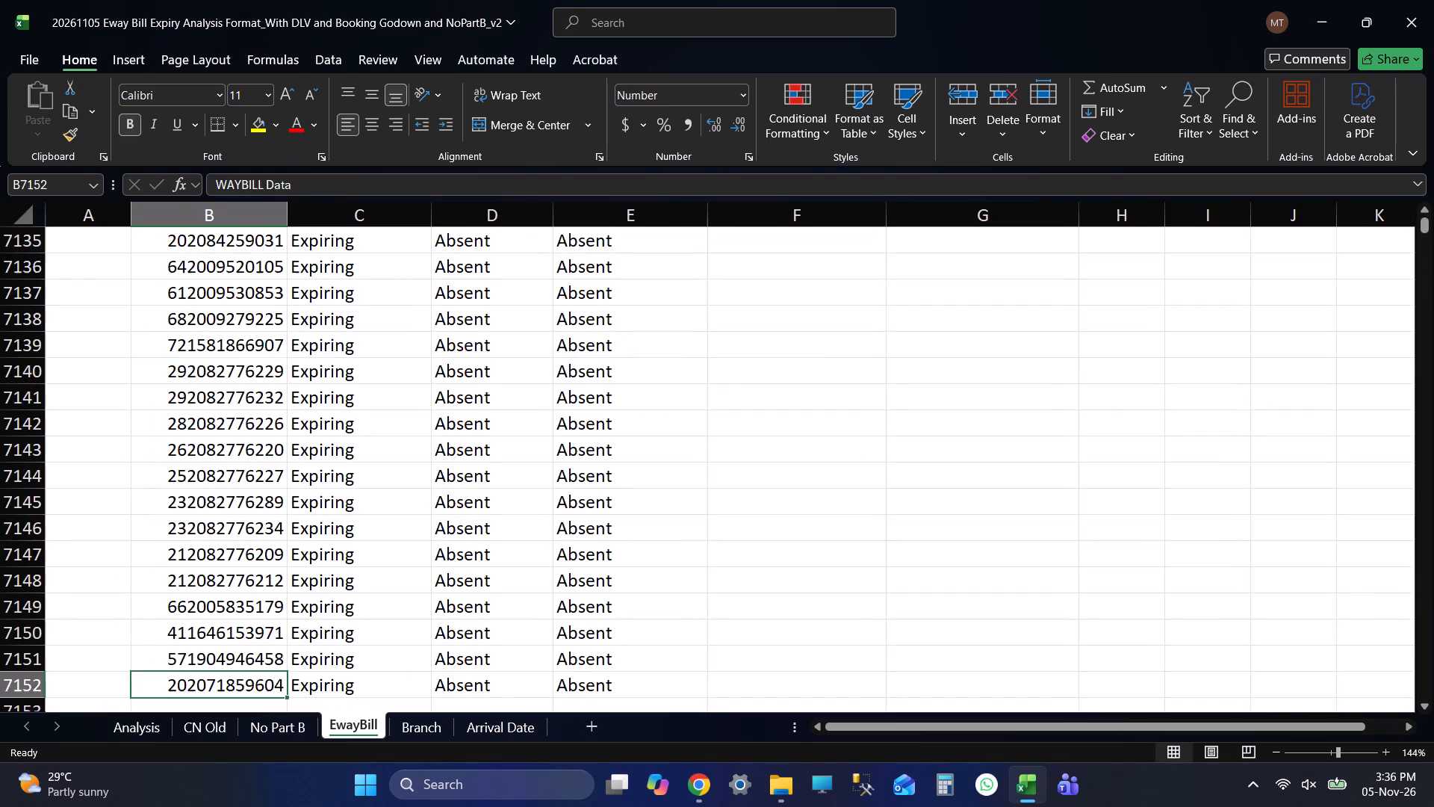
key(Down)
key(Down)
key(Down)
key(Down)
key(Down)
key(Down)
key(Down)
key(Down)
key(Down)
key(ctrl+Up)
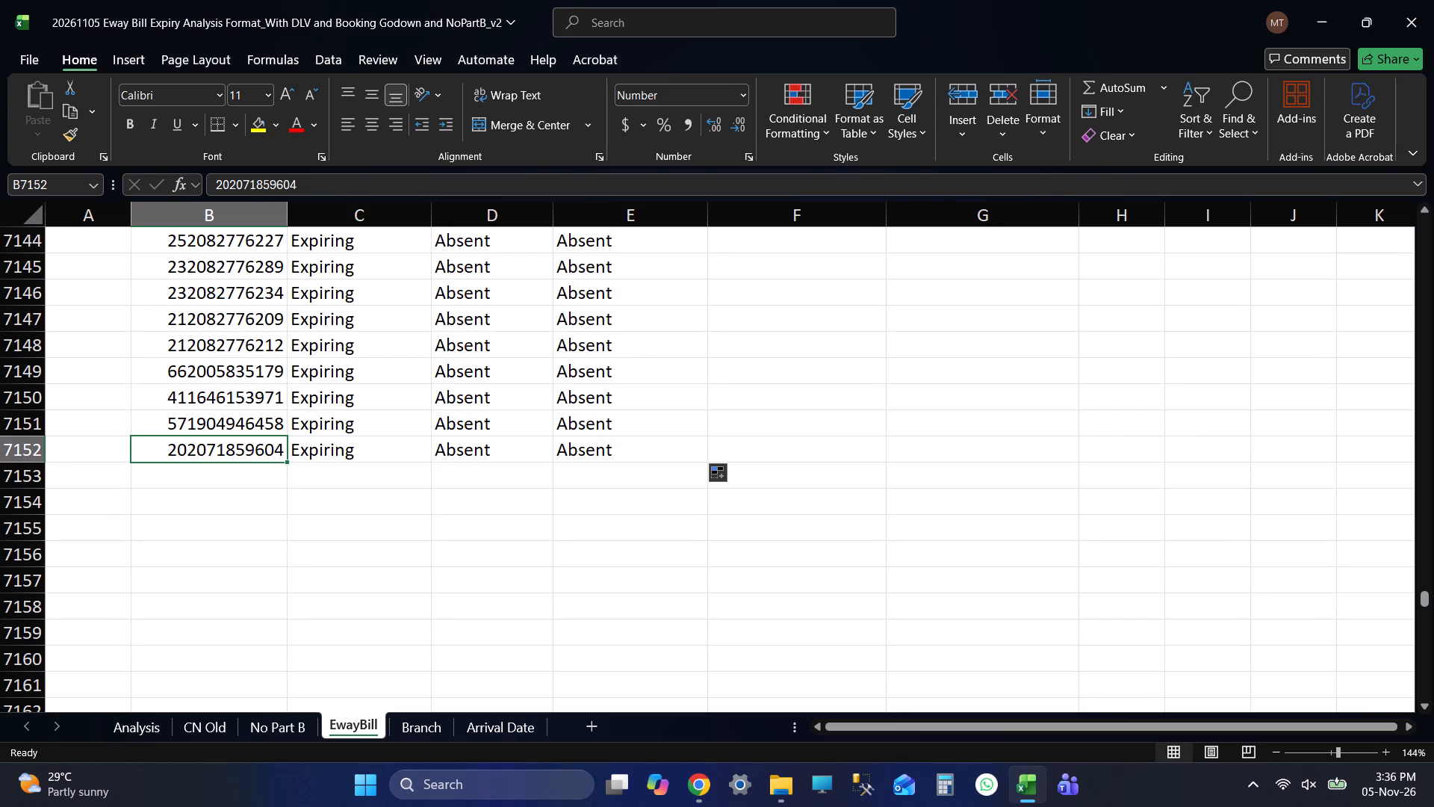
key(Right)
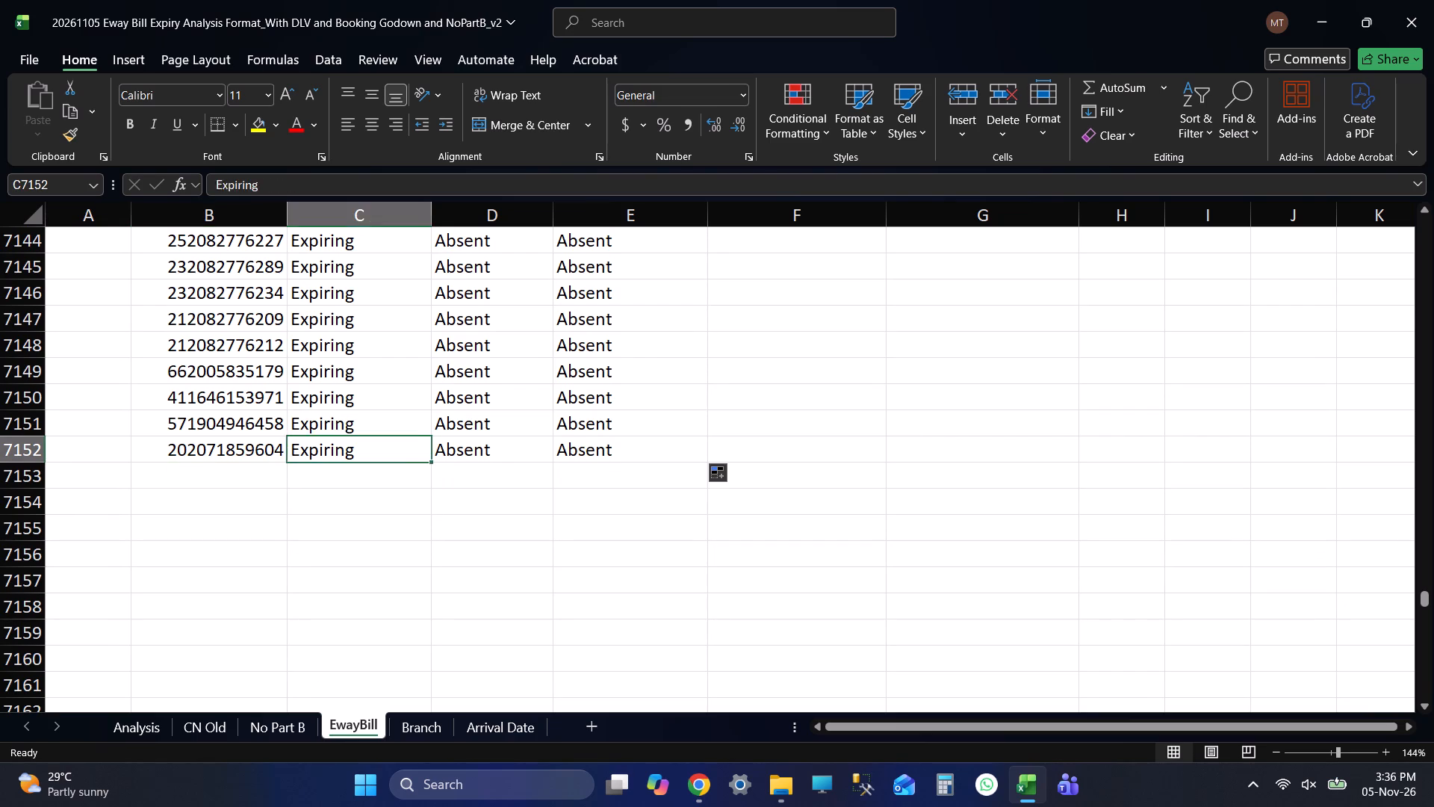
key(Right)
key(Right)
key(Left)
key(Left)
key(Left)
key(ctrl+Up)
key(Up)
key(Up)
key(Up)
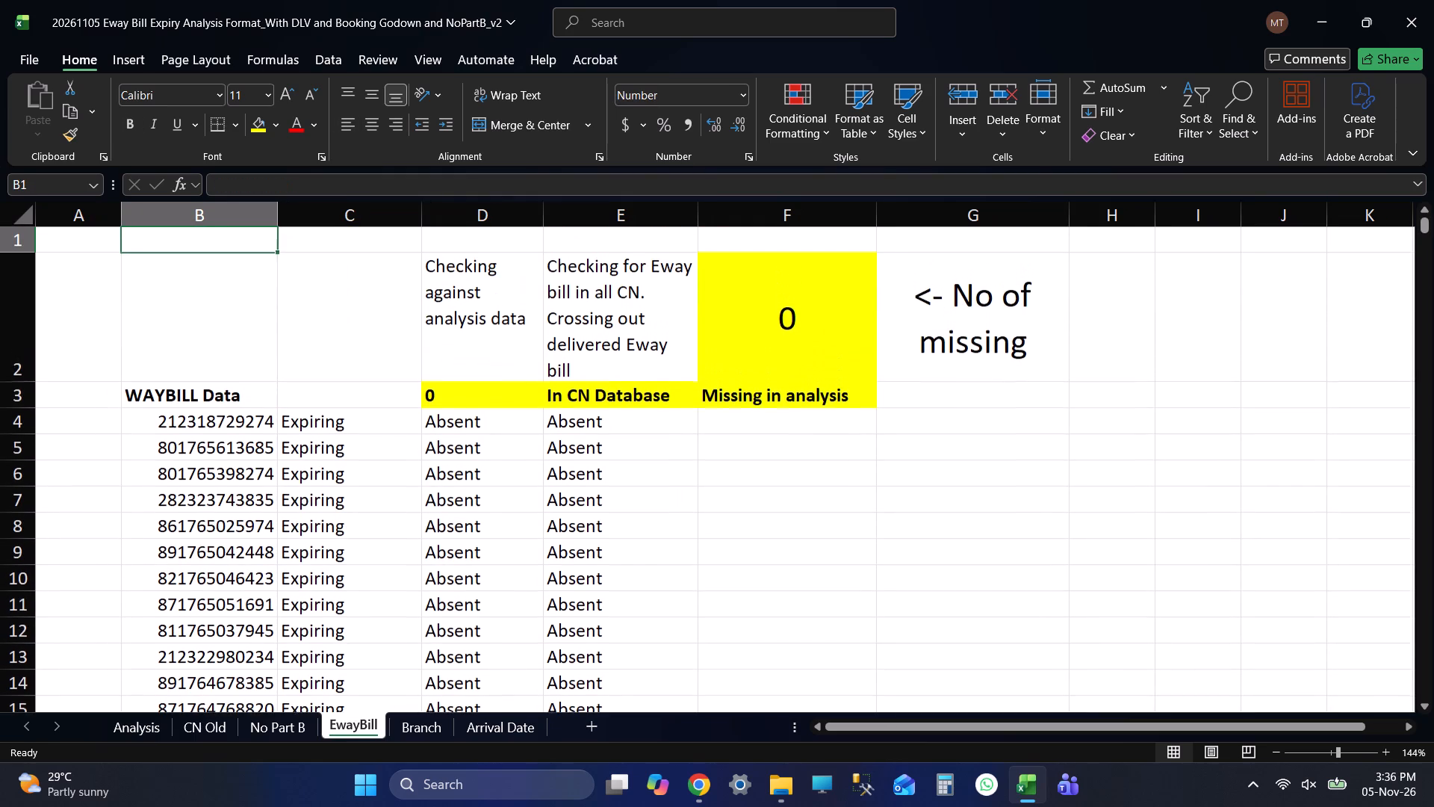
Add filters to the header row B3:F3 on the EwayBill sheet.
key(Up)
key(Up)
key(Down)
key(Down)
key(ctrl+shift+Right)
key(ctrl+shift+Right)
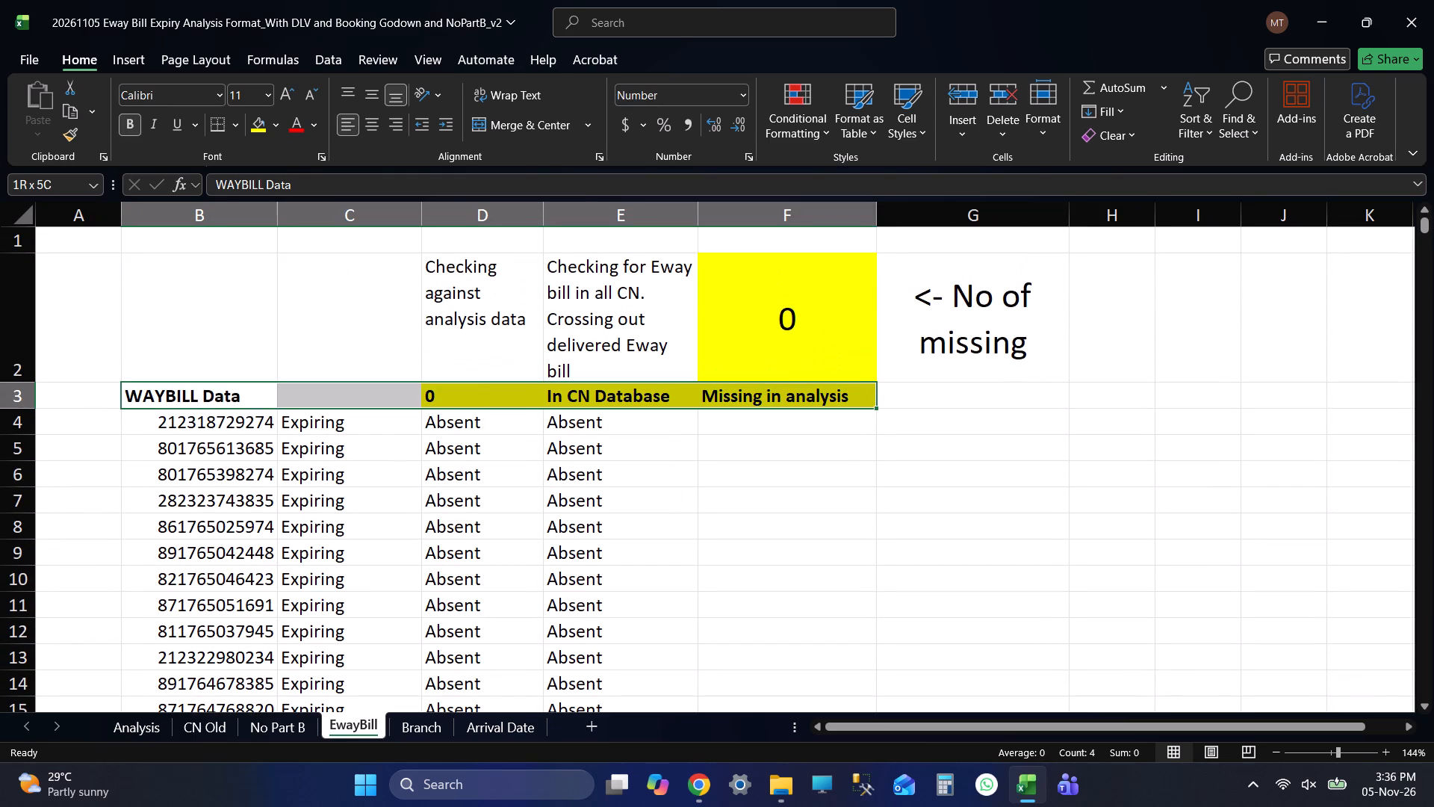
key(ctrl+shift+l)
click(1187, 403)
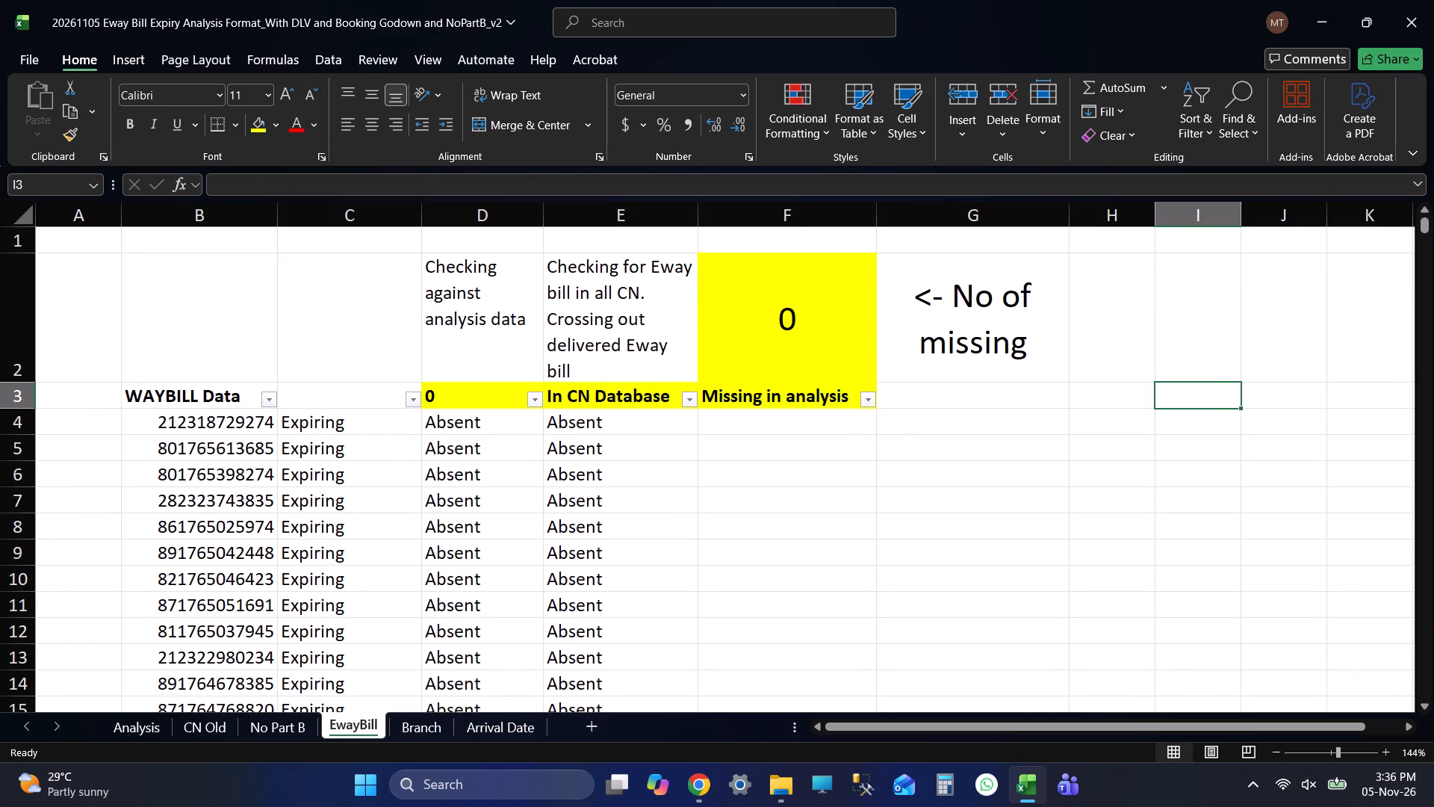
Examine the filter values available in column D of the EwayBill sheet without applying a filter.
click(488, 388)
click(536, 403)
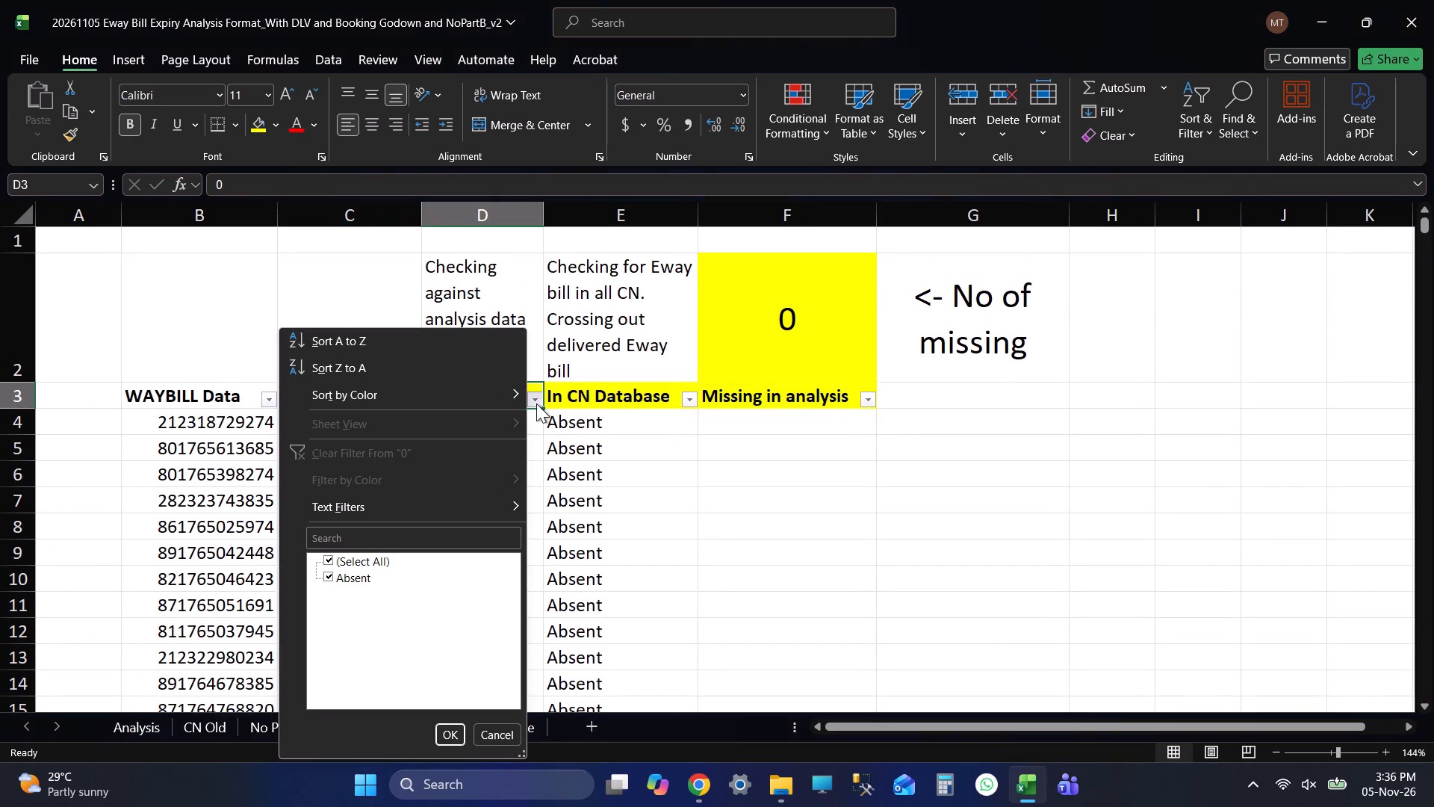
click(490, 735)
click(1181, 455)
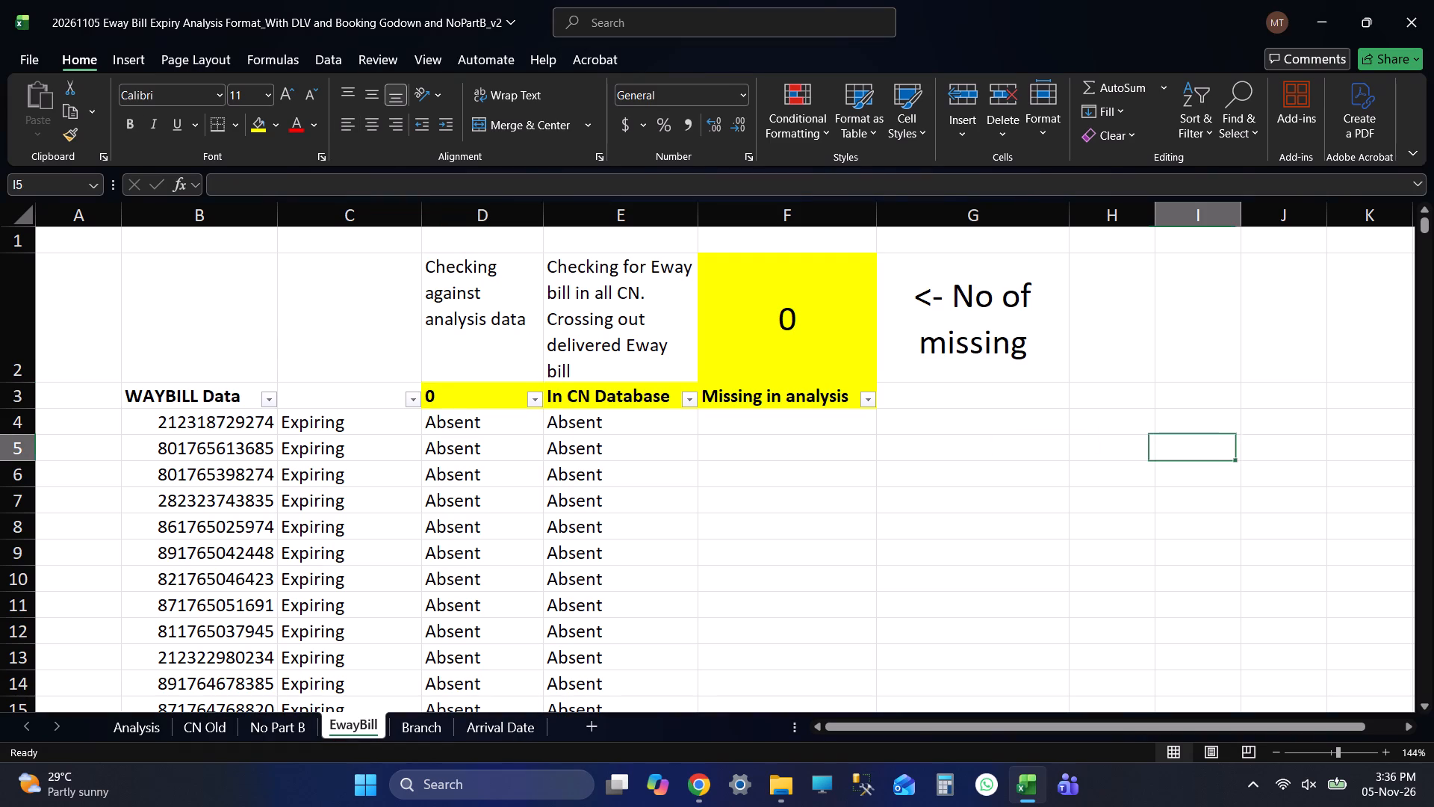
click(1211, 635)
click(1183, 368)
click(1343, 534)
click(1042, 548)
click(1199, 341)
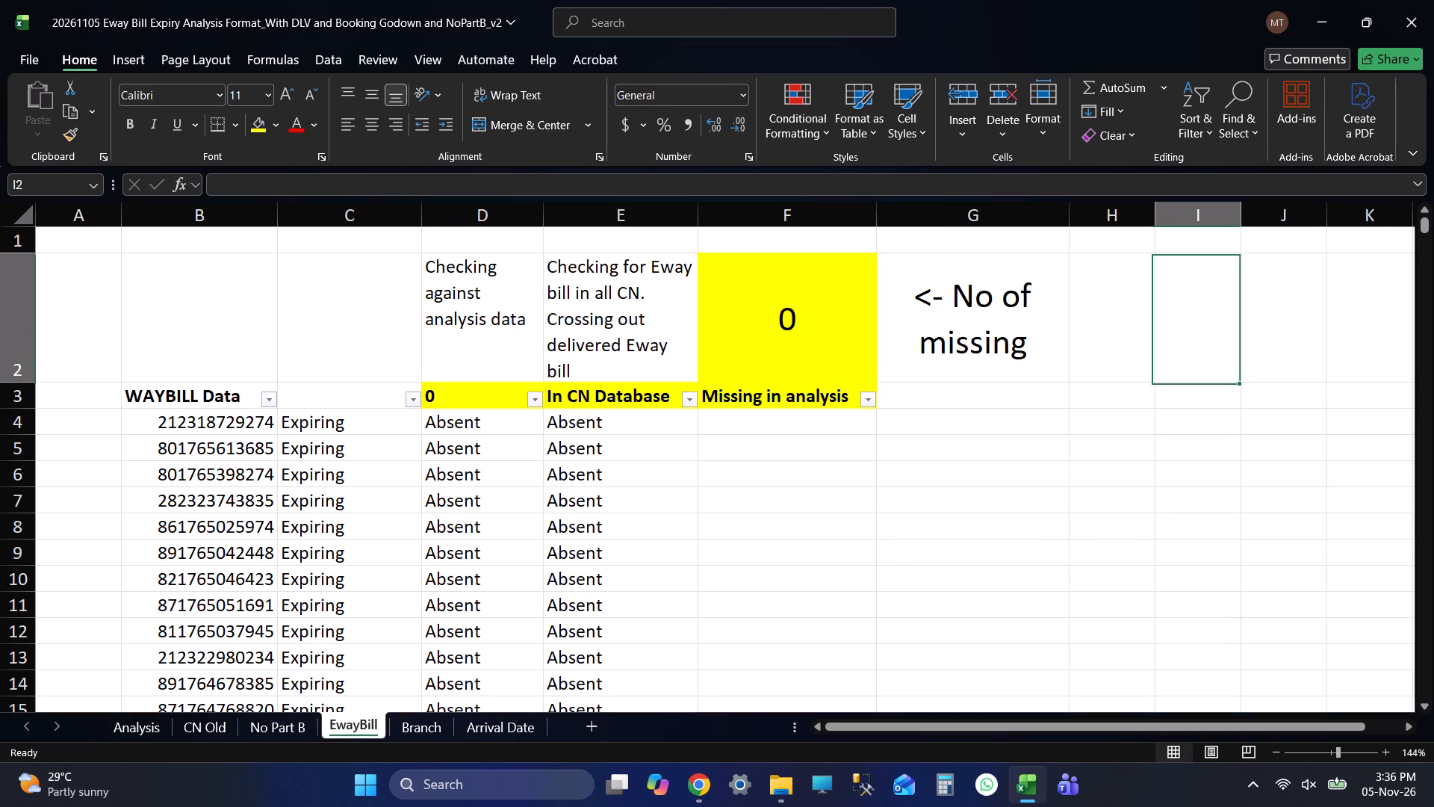
Recheck the filter values available in column D of the EwayBill sheet without applying a filter.
click(1143, 492)
click(1259, 600)
click(476, 396)
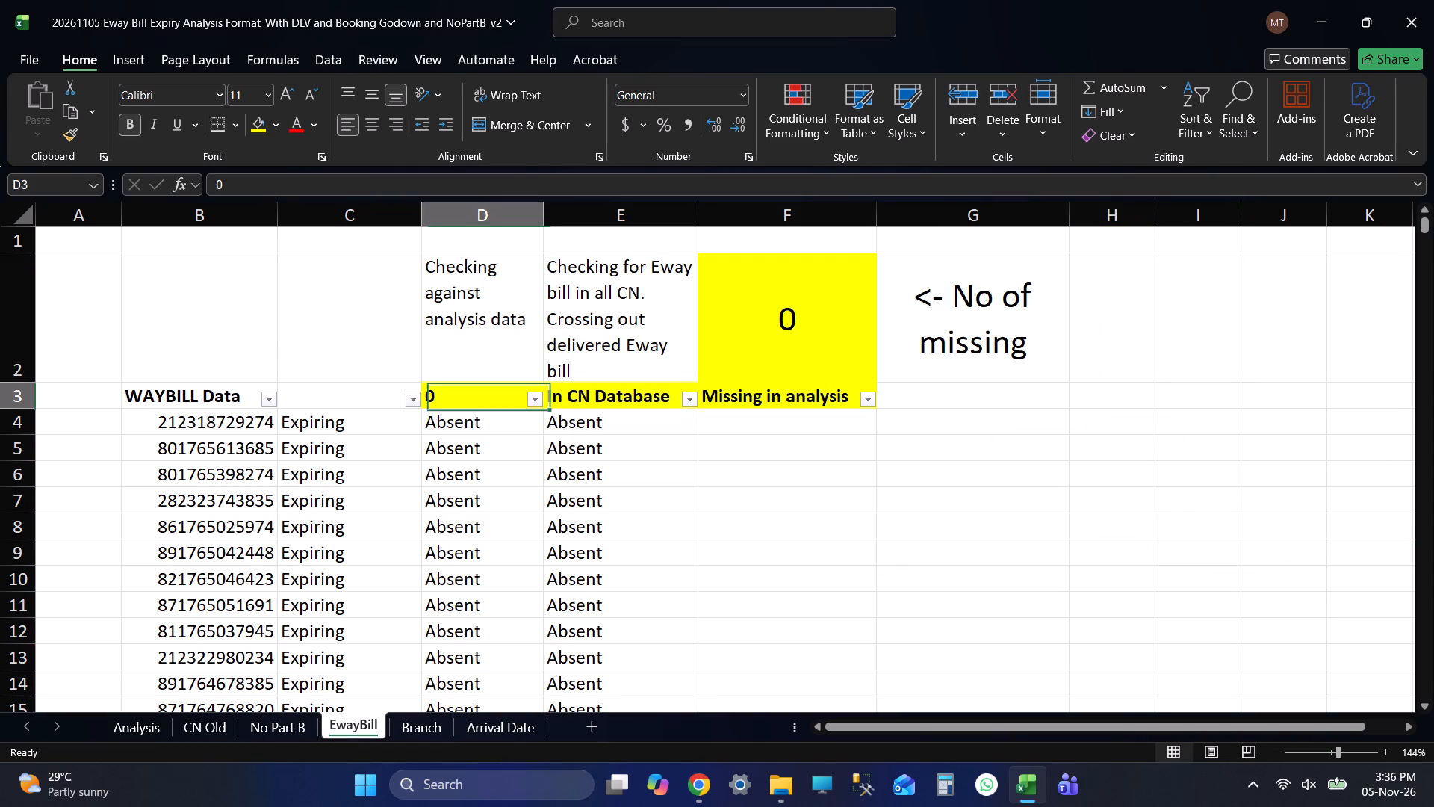
click(532, 400)
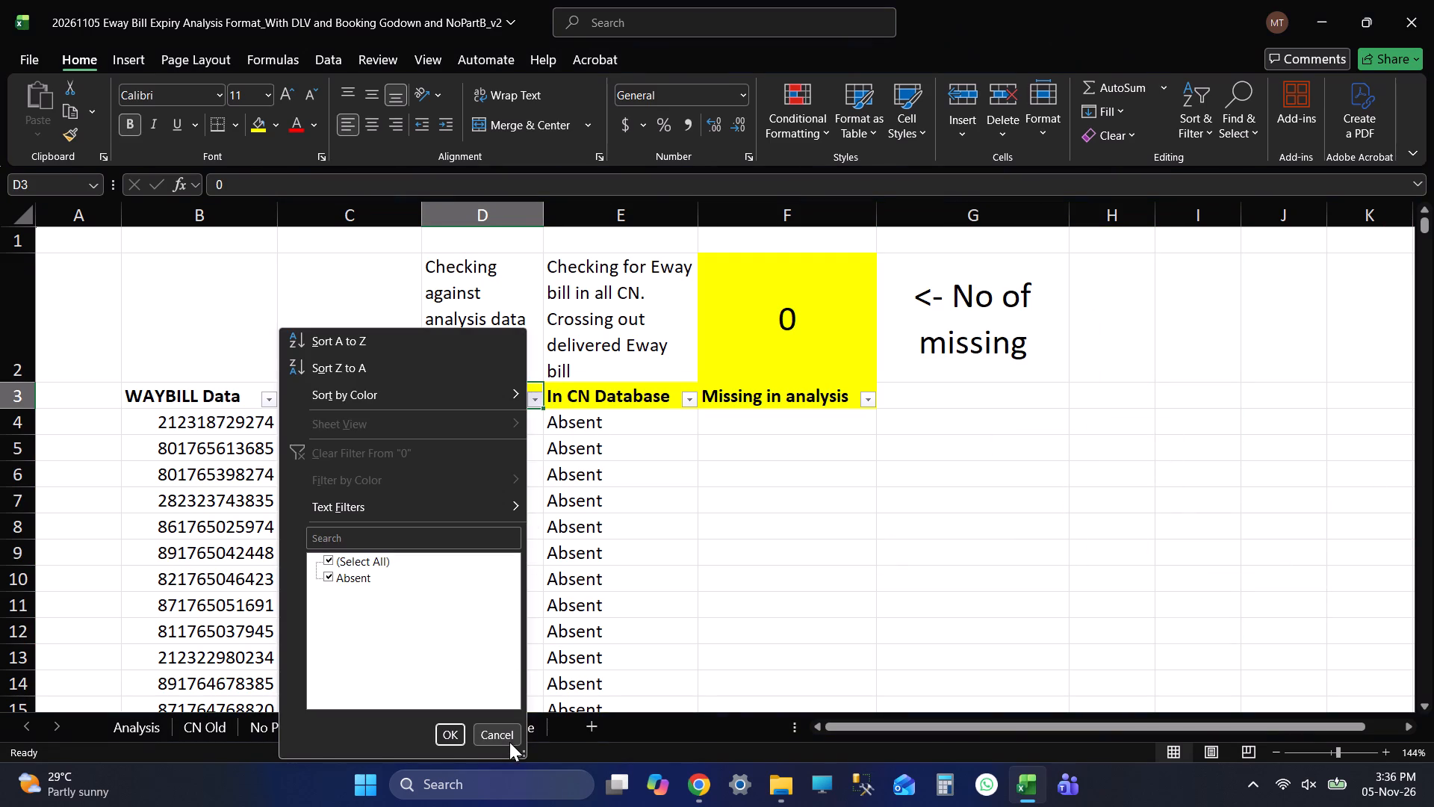
click(493, 735)
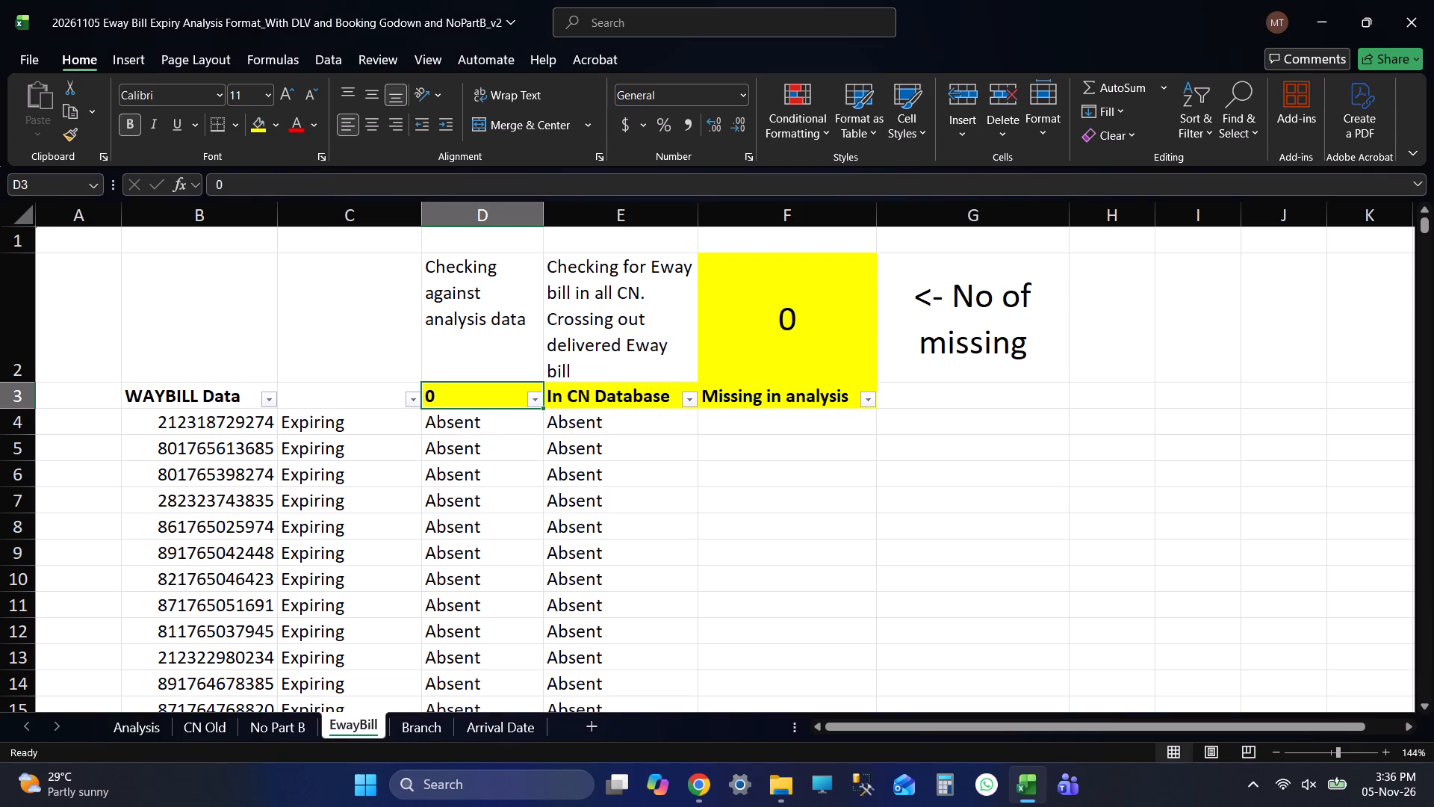
Check how far the WAYBILL Data column on the EwayBill sheet extends and review column D's filter values again without filtering.
click(194, 396)
key(ctrl+Down)
key(Down)
key(Down)
key(Down)
key(Down)
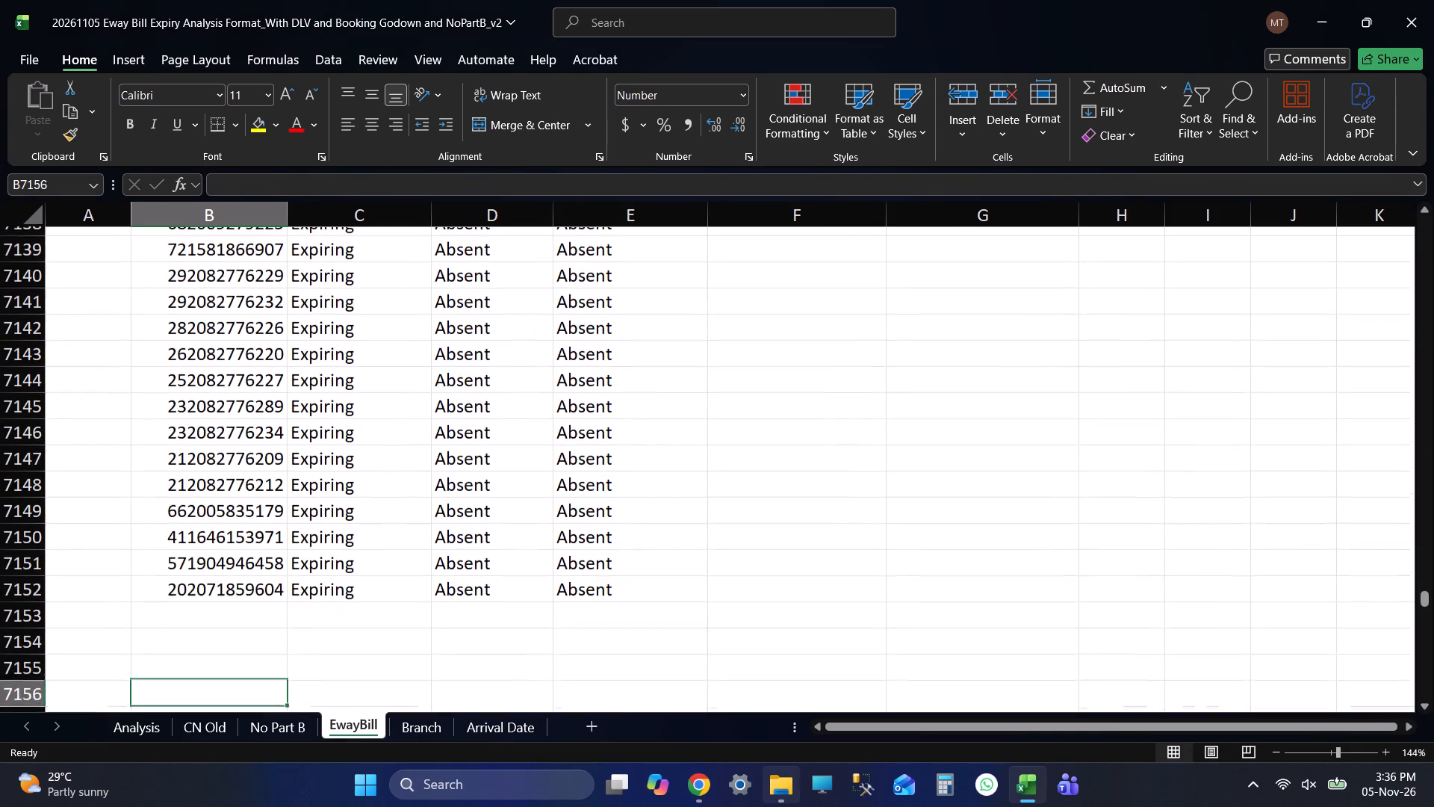
key(Down)
key(ctrl+Up)
key(ctrl+Up)
key(Up)
key(Up)
key(Up)
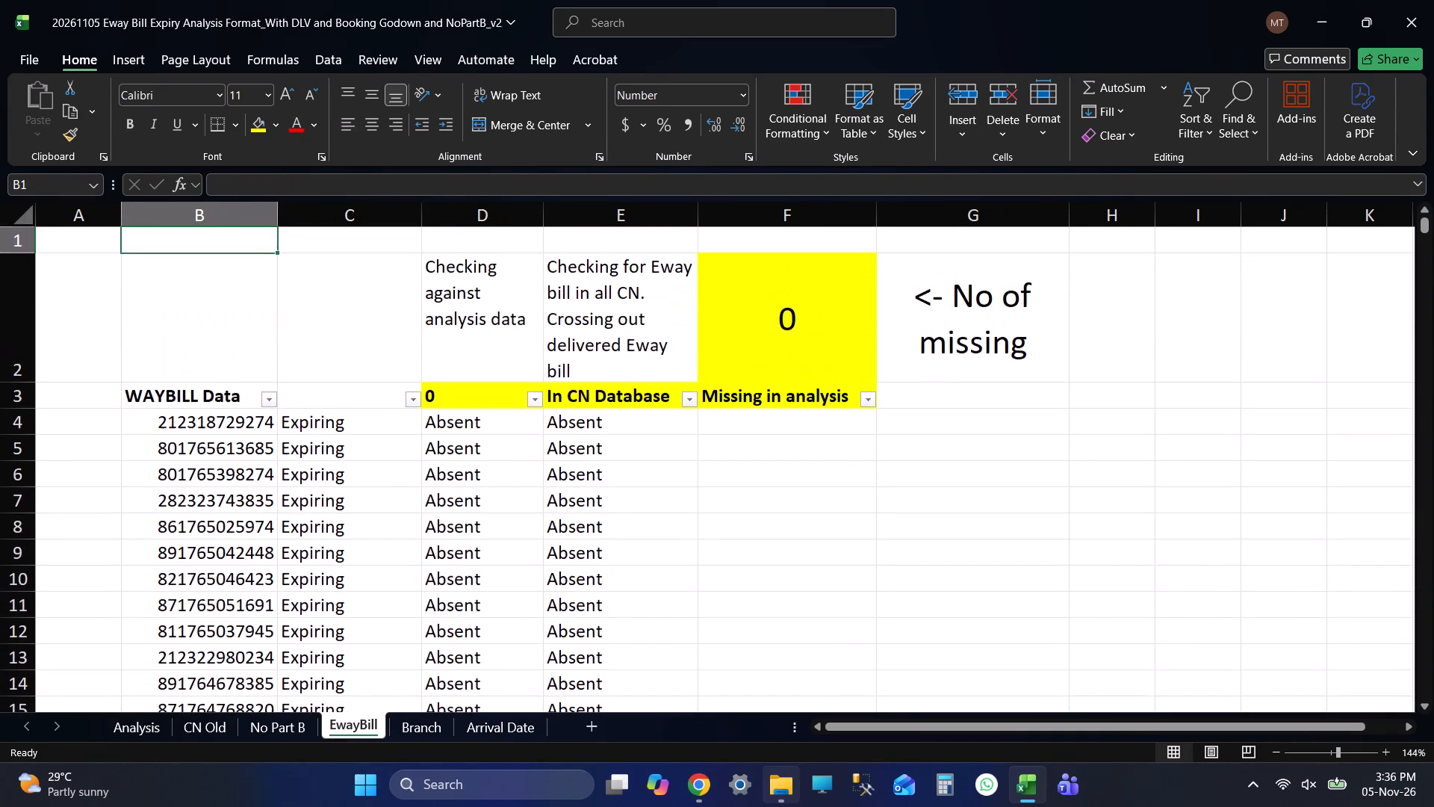
key(Down)
key(Down)
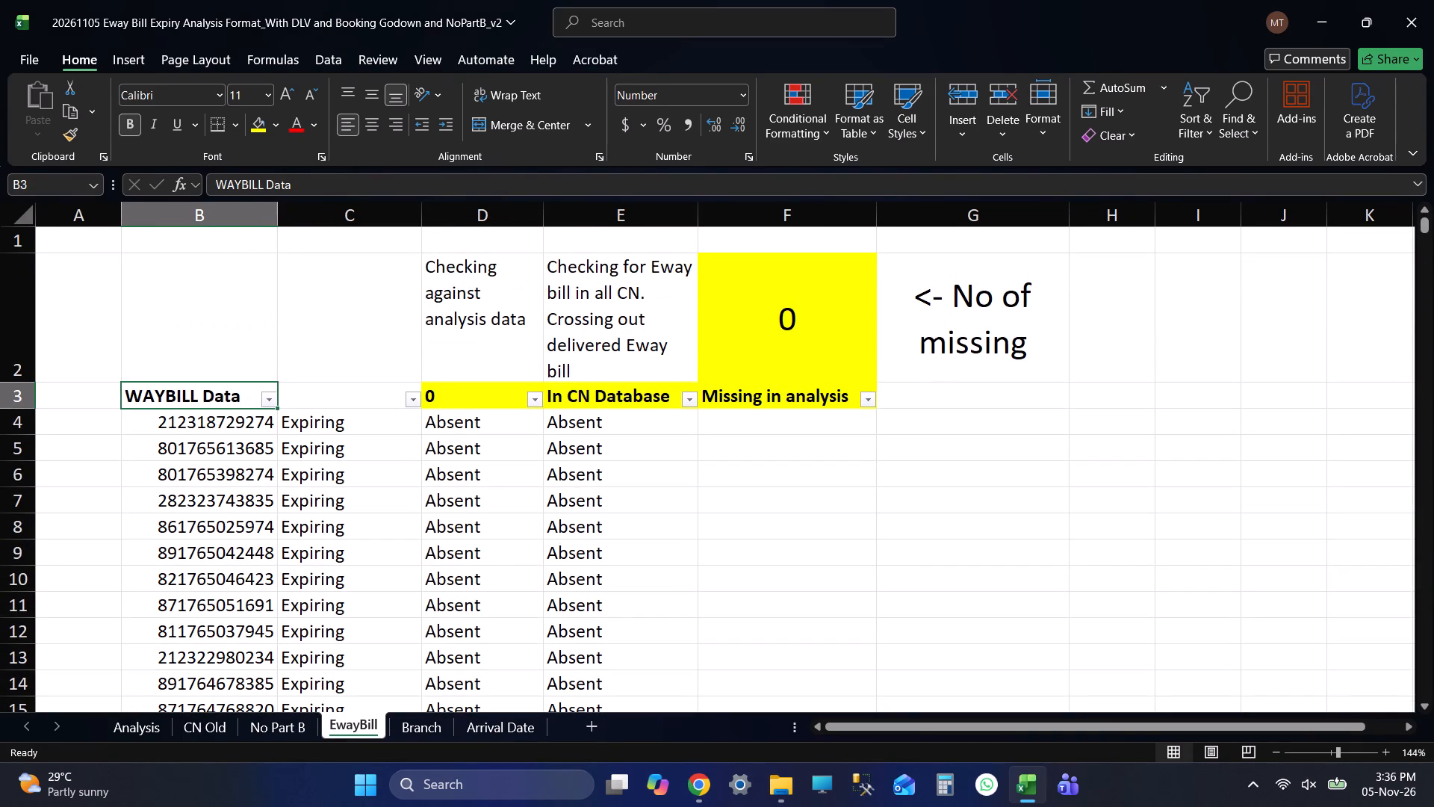
click(535, 405)
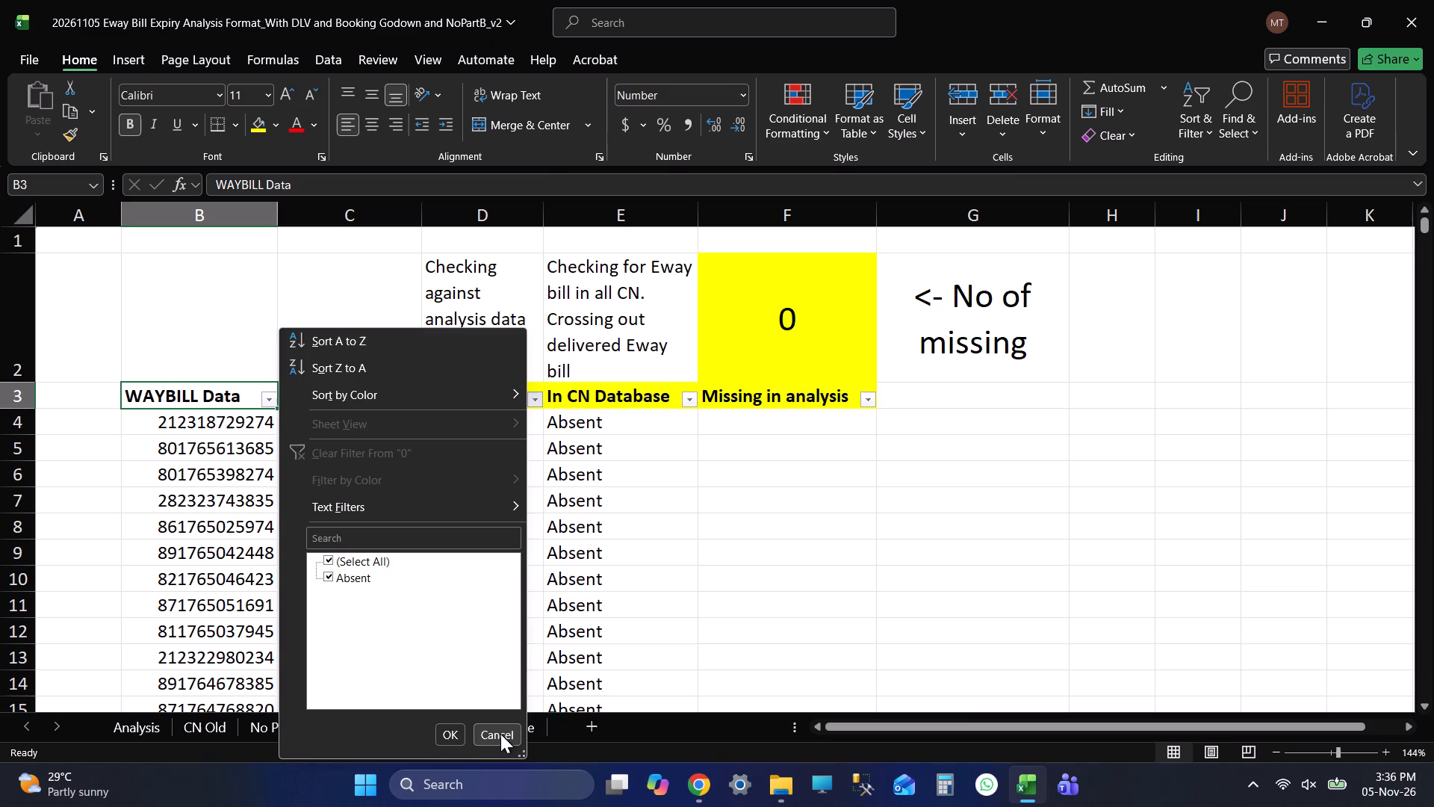
click(500, 734)
Go to the Arrival Date sheet and select cell A3, the first empty cell under the ManifestNumber header.
click(485, 730)
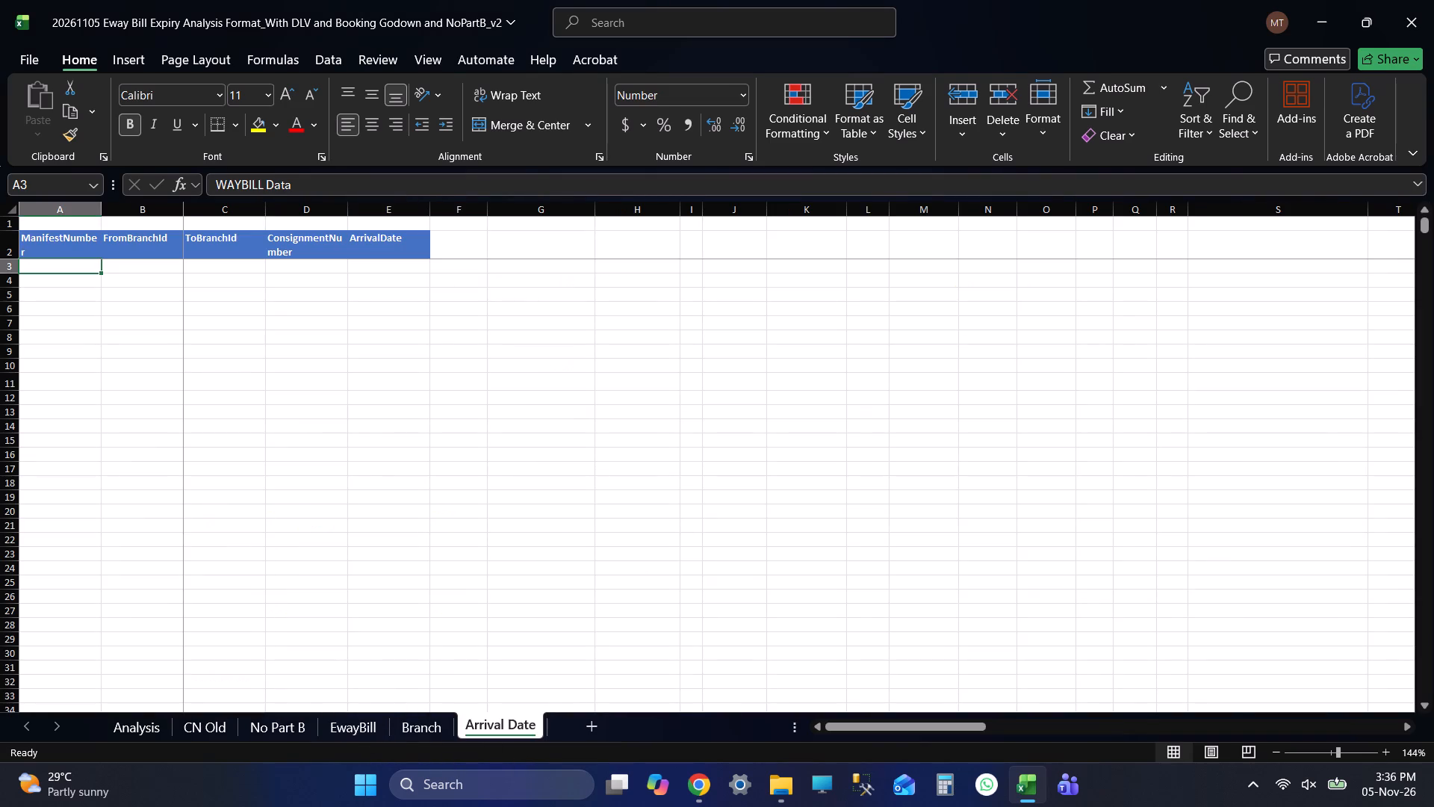
key(Up)
key(Down)
key(Up)
key(Down)
key(Up)
key(Left)
key(Left)
key(Left)
key(Left)
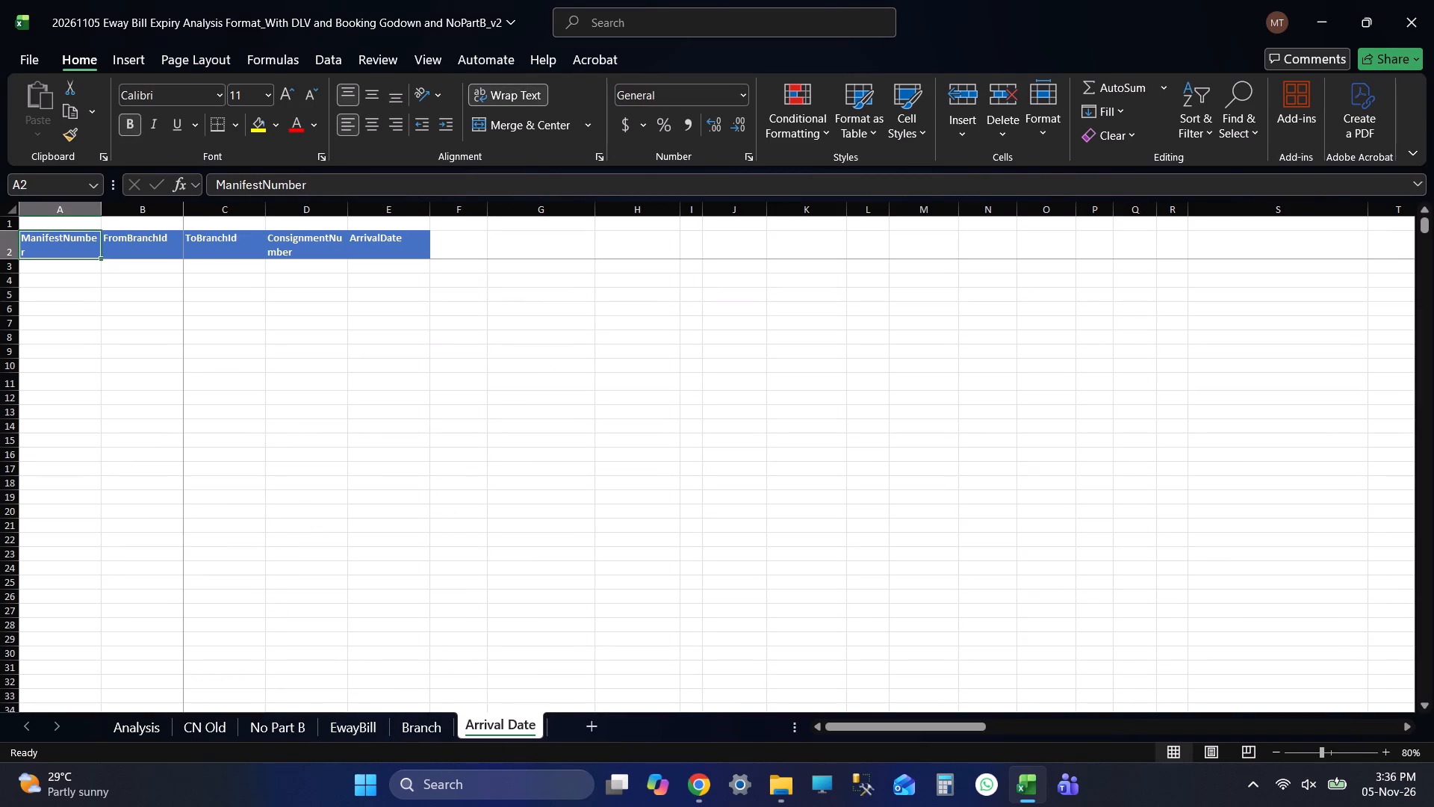
key(Down)
Switch to the 20261105 Data (P) folder in File Explorer and open the ARRIVAL workbook.
key(alt+Tab)
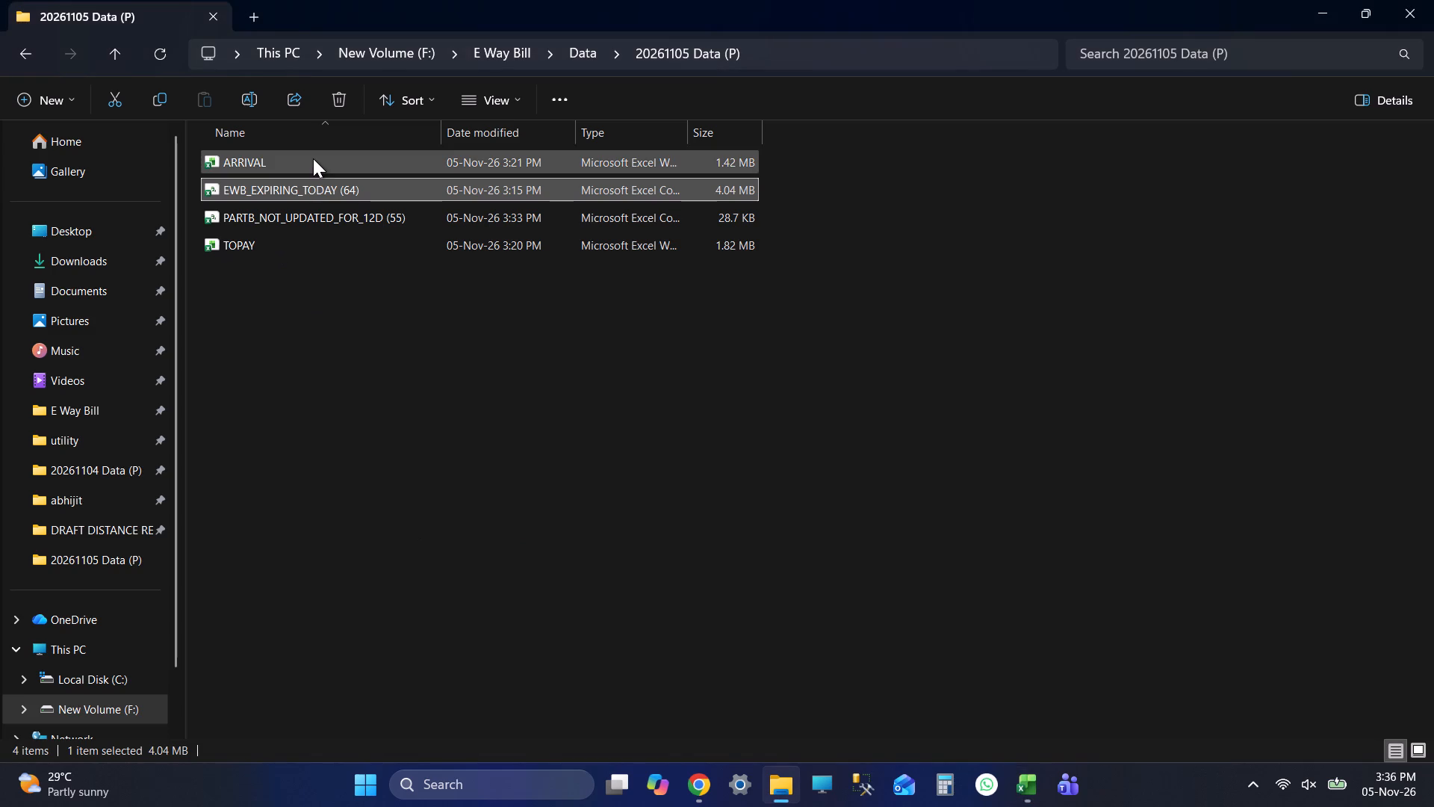
double_click(313, 157)
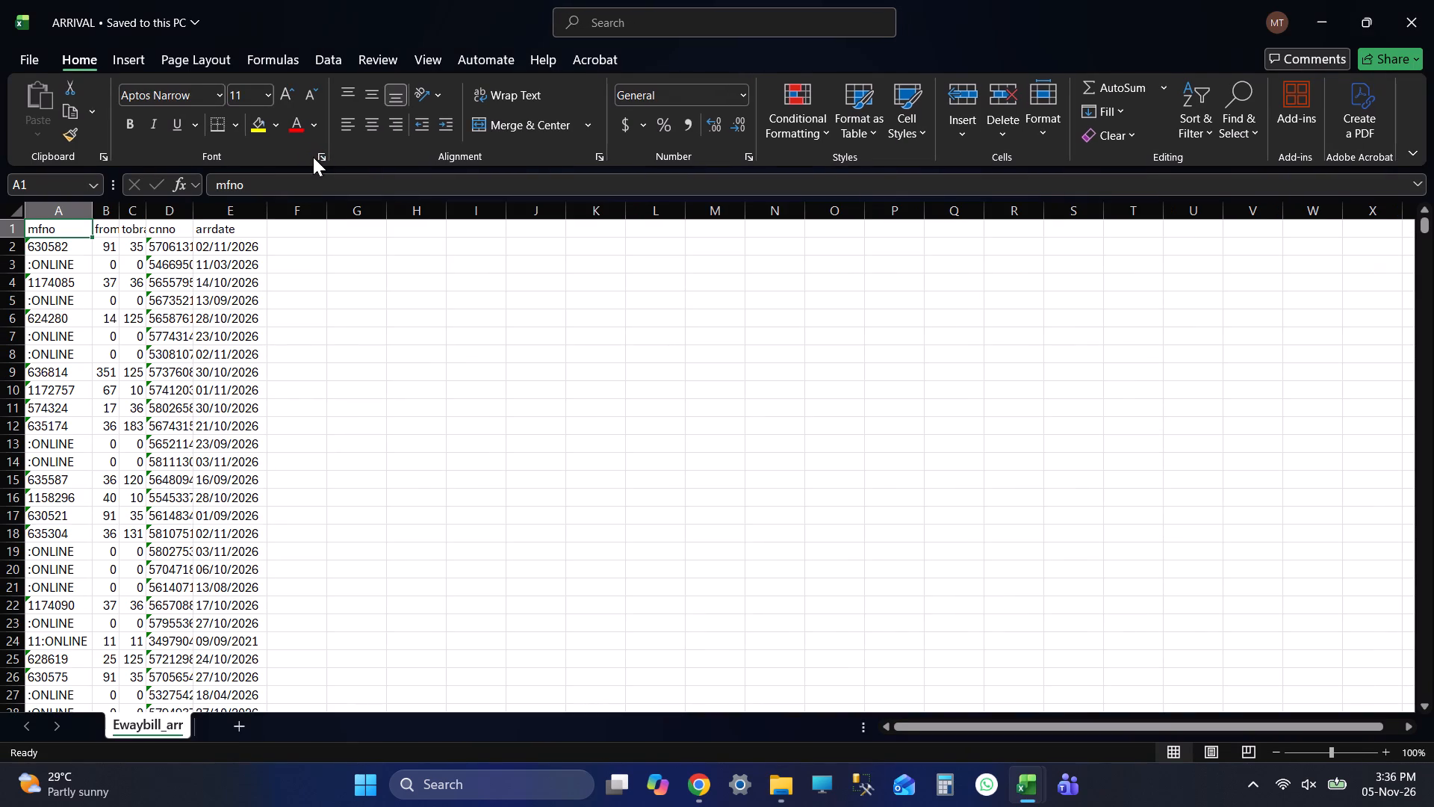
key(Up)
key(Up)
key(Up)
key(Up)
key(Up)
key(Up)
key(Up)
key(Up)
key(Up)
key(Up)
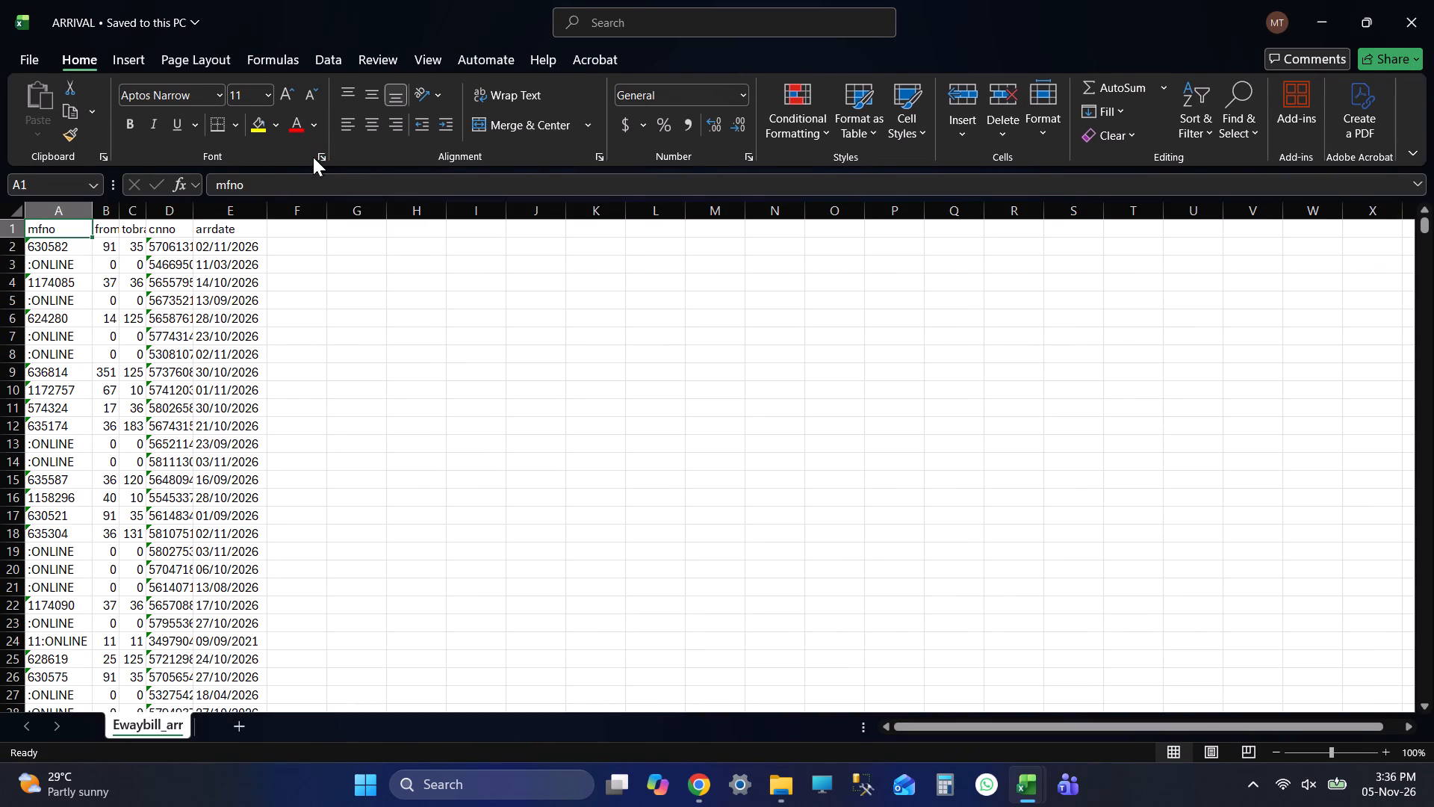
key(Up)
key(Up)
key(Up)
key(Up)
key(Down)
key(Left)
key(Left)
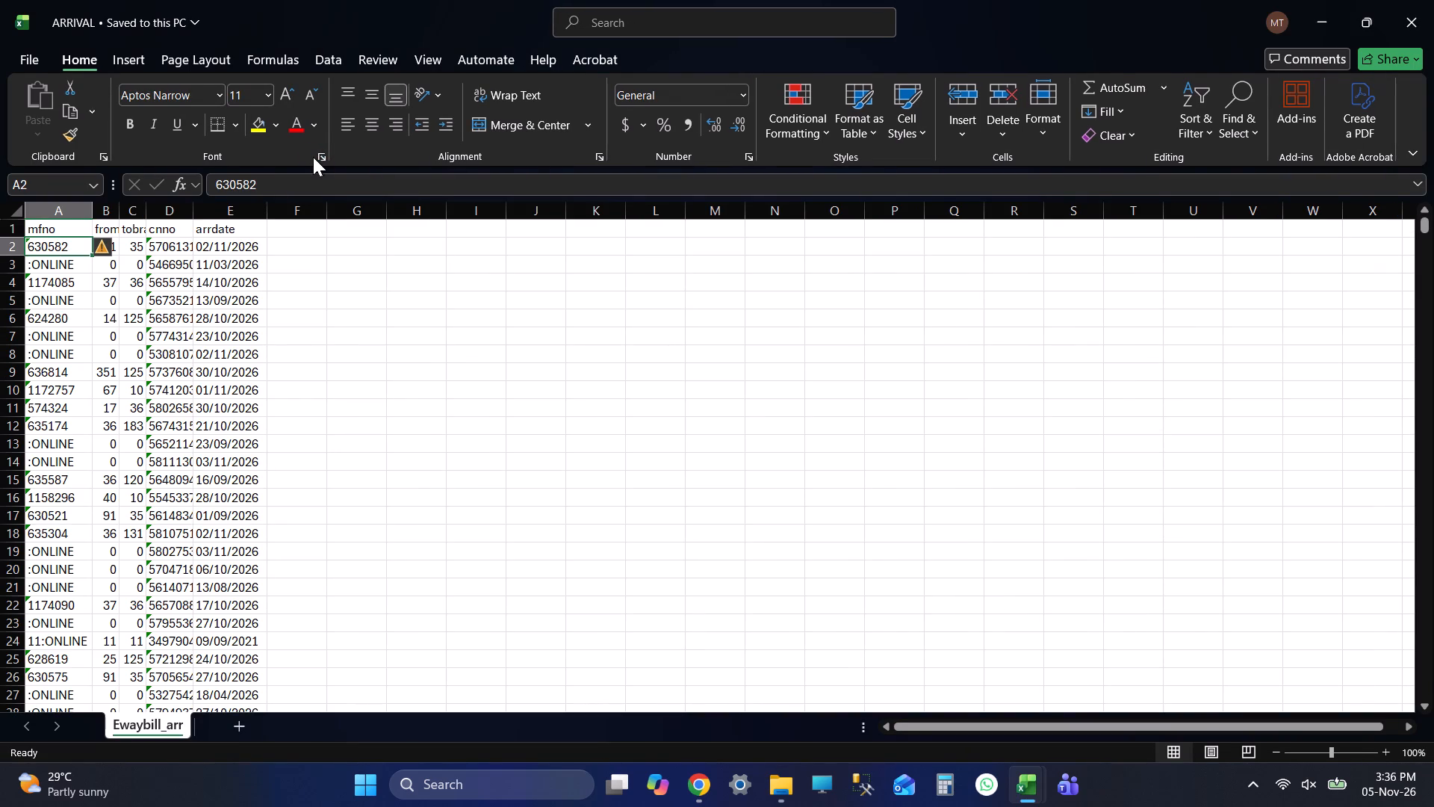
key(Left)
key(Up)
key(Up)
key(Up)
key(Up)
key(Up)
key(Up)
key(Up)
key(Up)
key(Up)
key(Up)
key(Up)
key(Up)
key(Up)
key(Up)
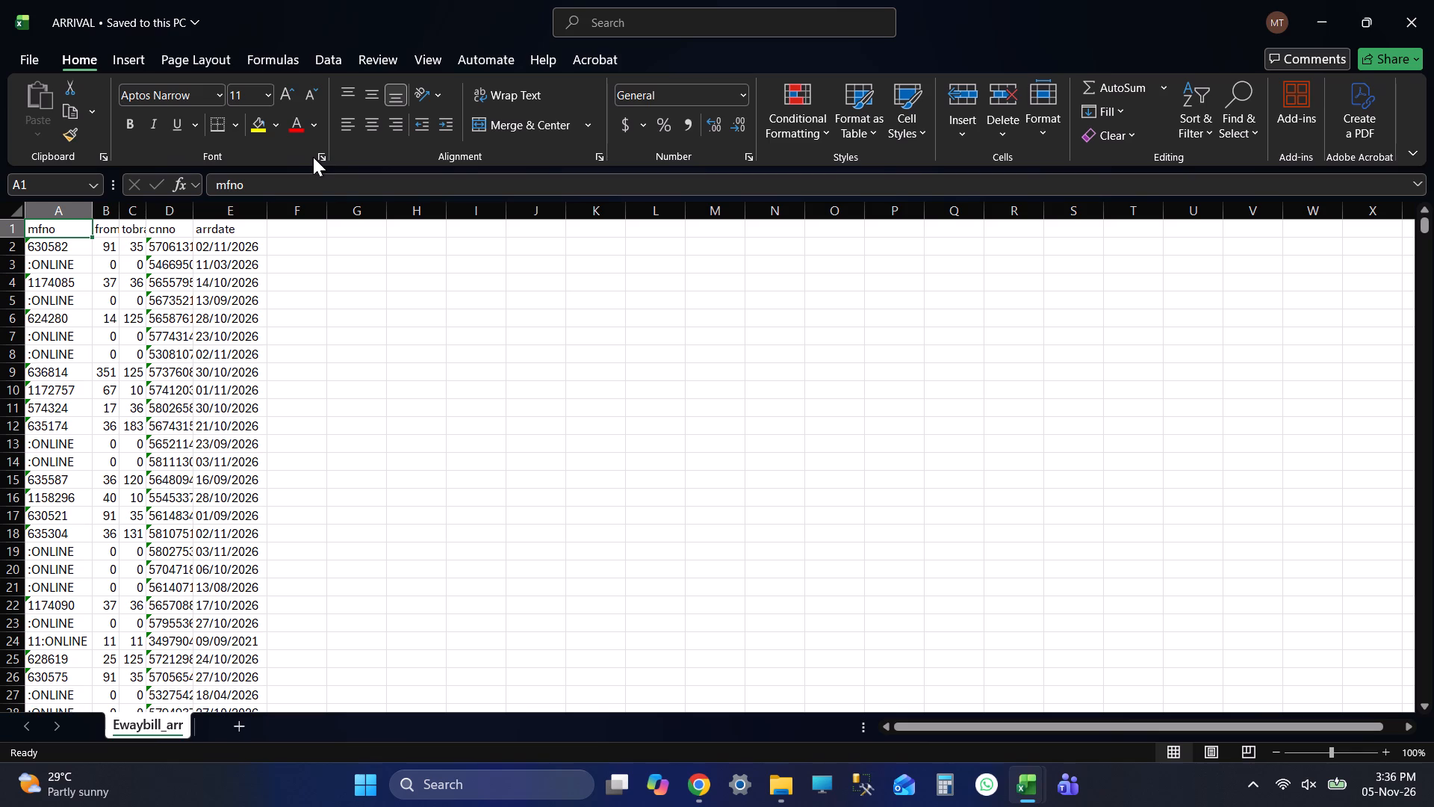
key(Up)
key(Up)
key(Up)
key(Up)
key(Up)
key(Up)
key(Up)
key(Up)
Copy all ARRIVAL records below the header, A2:E43880, and paste them at A3 on the analysis workbook's Arrival Date sheet.
key(Down)
key(Left)
key(Left)
key(Left)
key(ctrl+shift+Right)
key(ctrl+shift+Down)
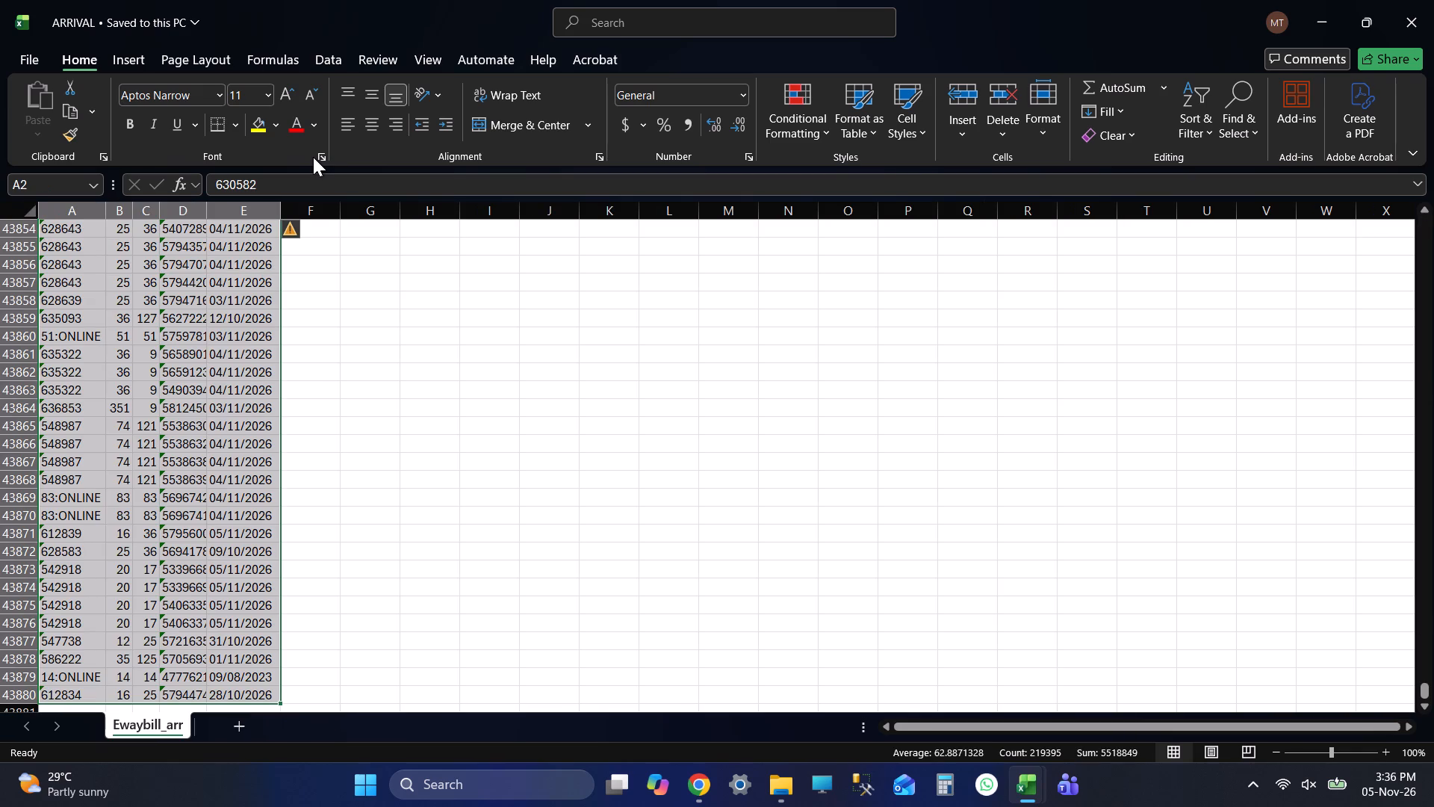
key(ctrl+c)
key(ctrl+c)
key(ctrl+c)
key(ctrl+c)
key(ctrl+c)
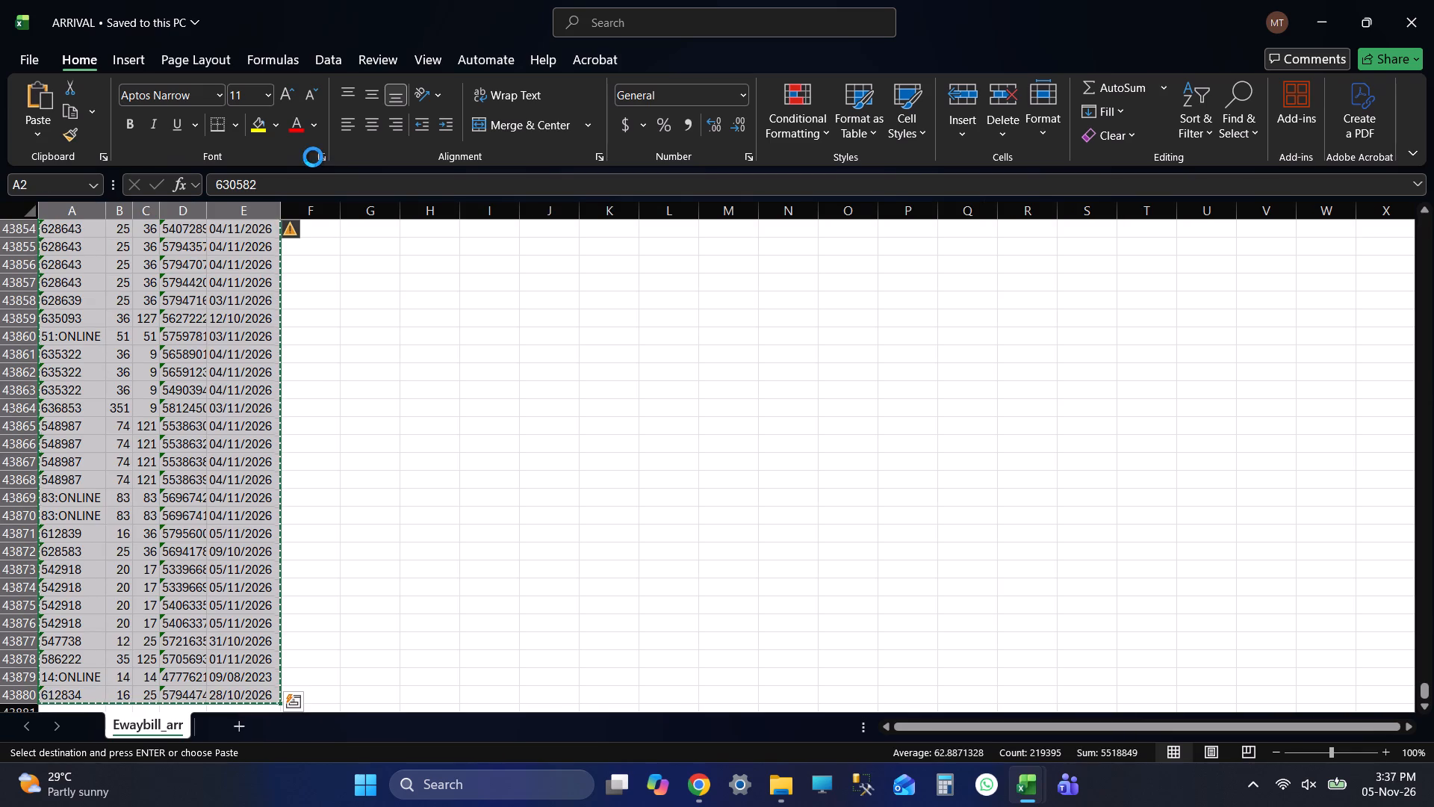
key(ctrl+c)
key(ctrl+c)
key(ctrl+c)
key(ctrl+c)
key(alt+Tab)
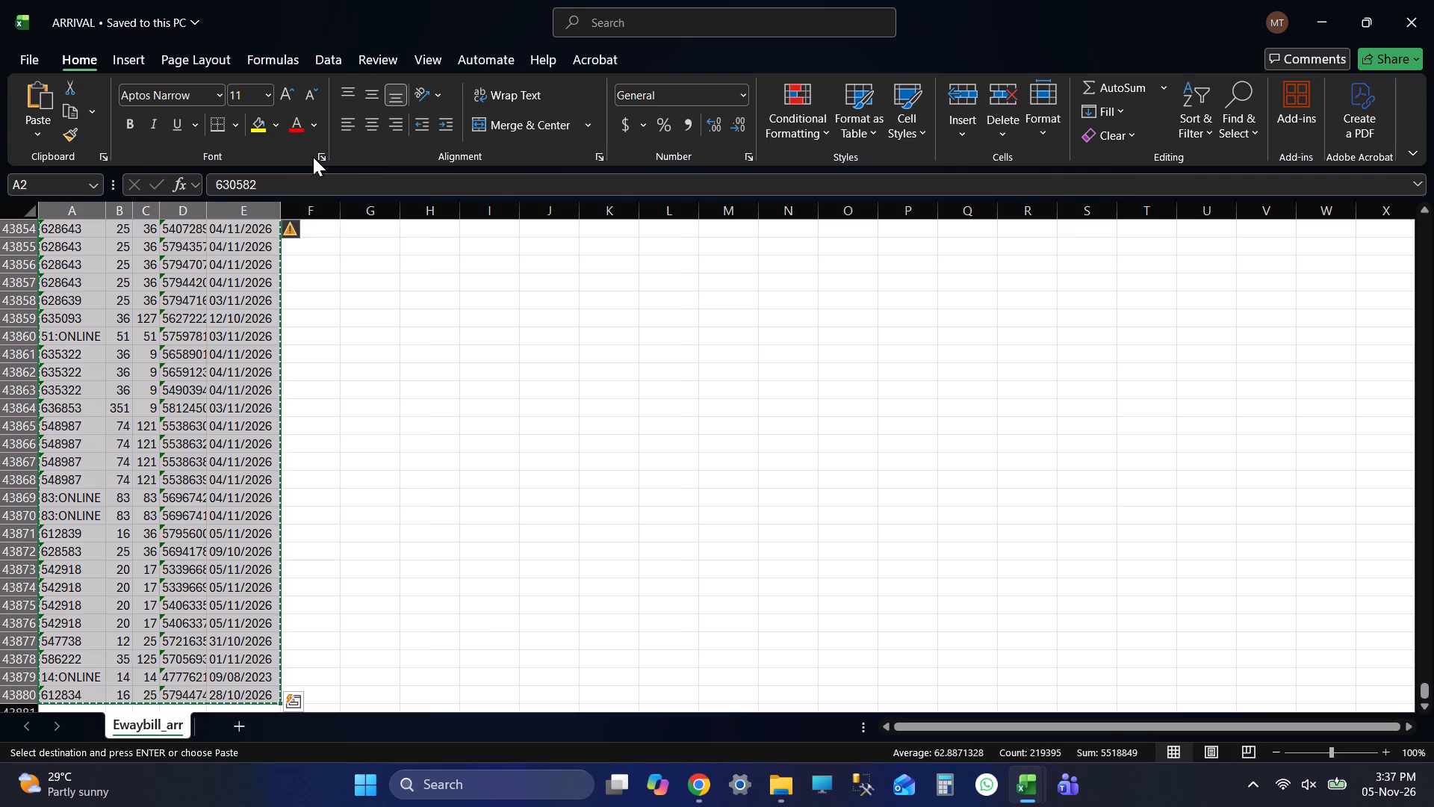
key(Up)
key(Down)
key(ctrl+v)
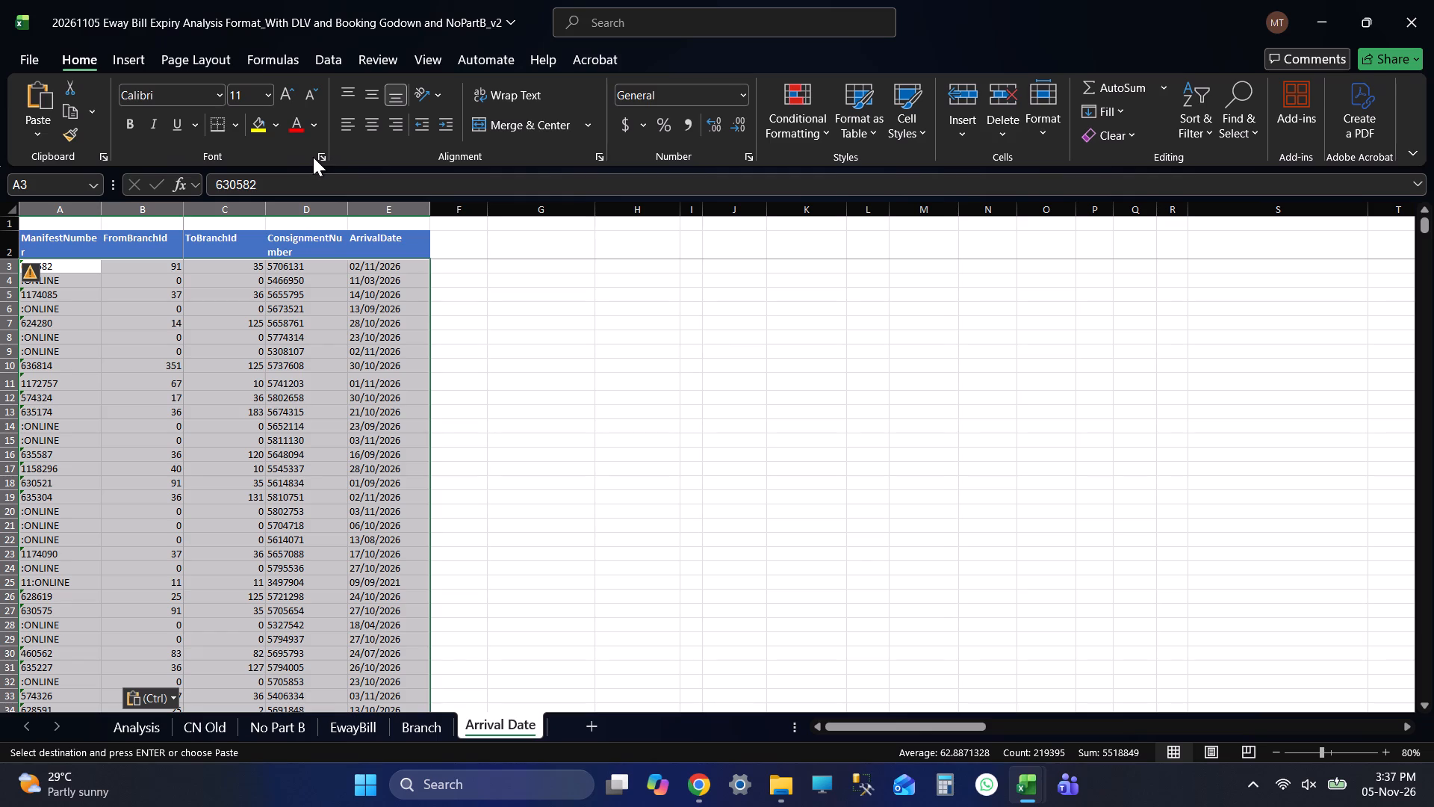
Compare the headers and first rows of the Arrival Date sheet with those of the ARRIVAL workbook, ending on the analysis workbook.
key(Up)
key(Down)
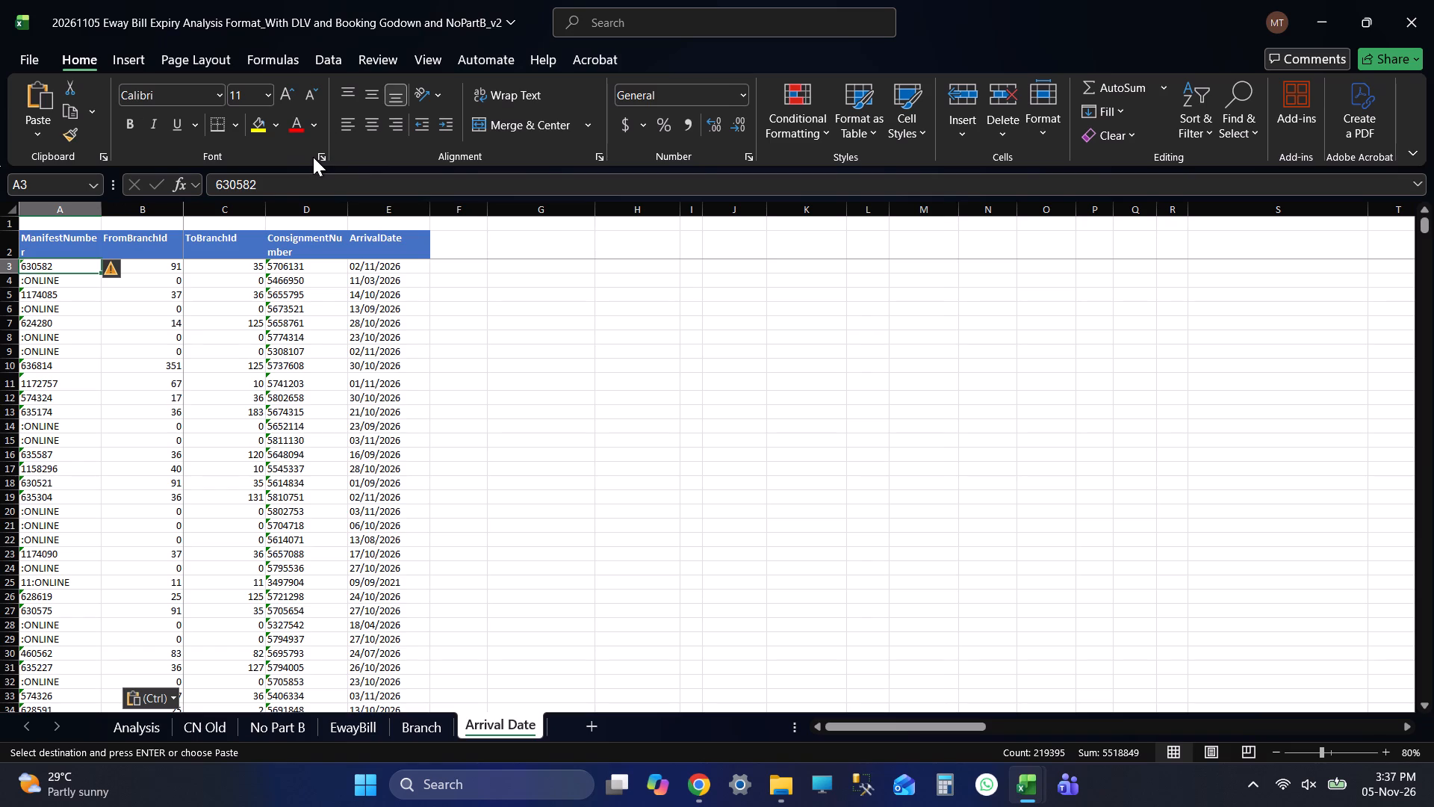
key(Up)
key(Down)
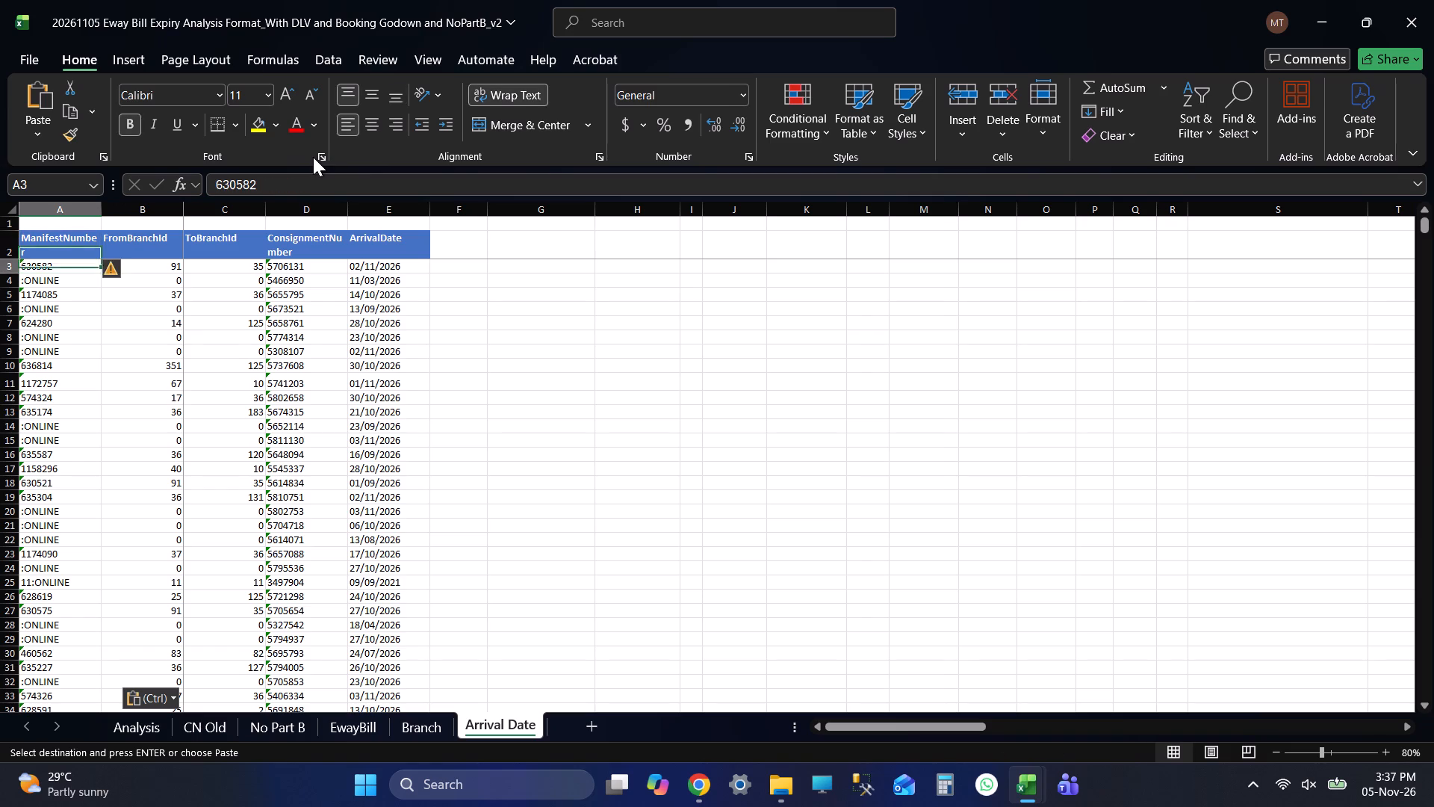
key(Up)
key(Down)
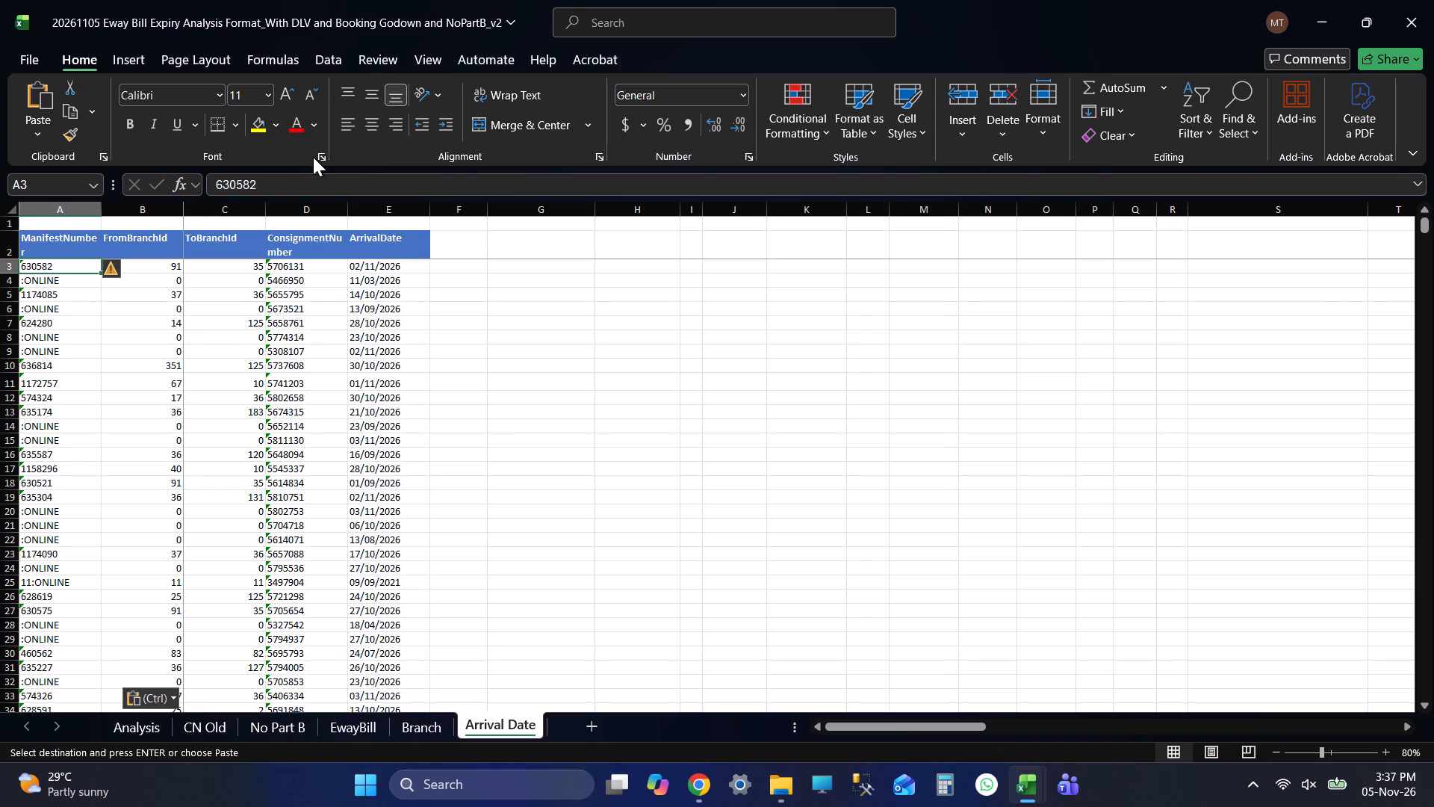
key(alt+Tab)
key(ctrl+Up)
key(Up)
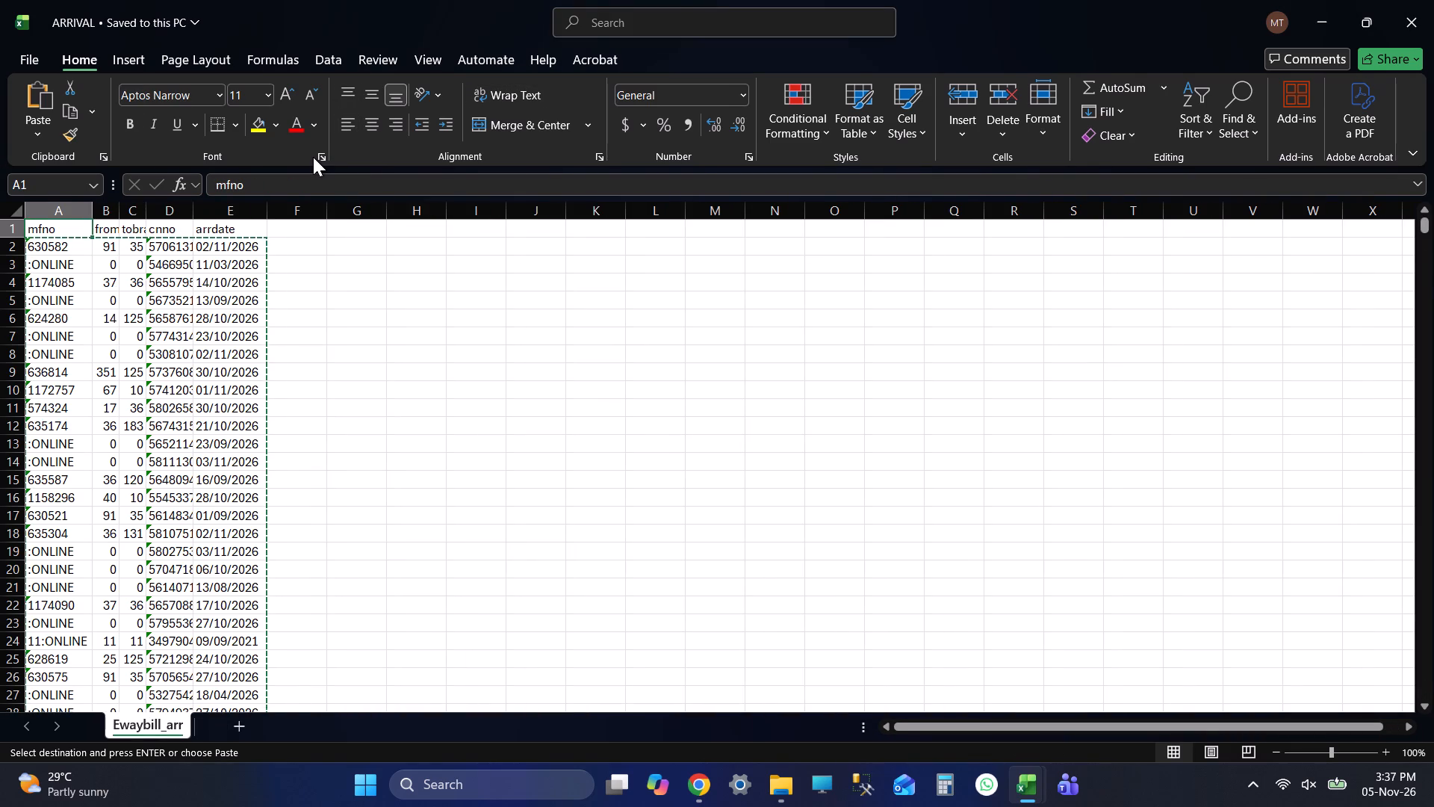
key(Up)
key(Down)
key(alt+Tab)
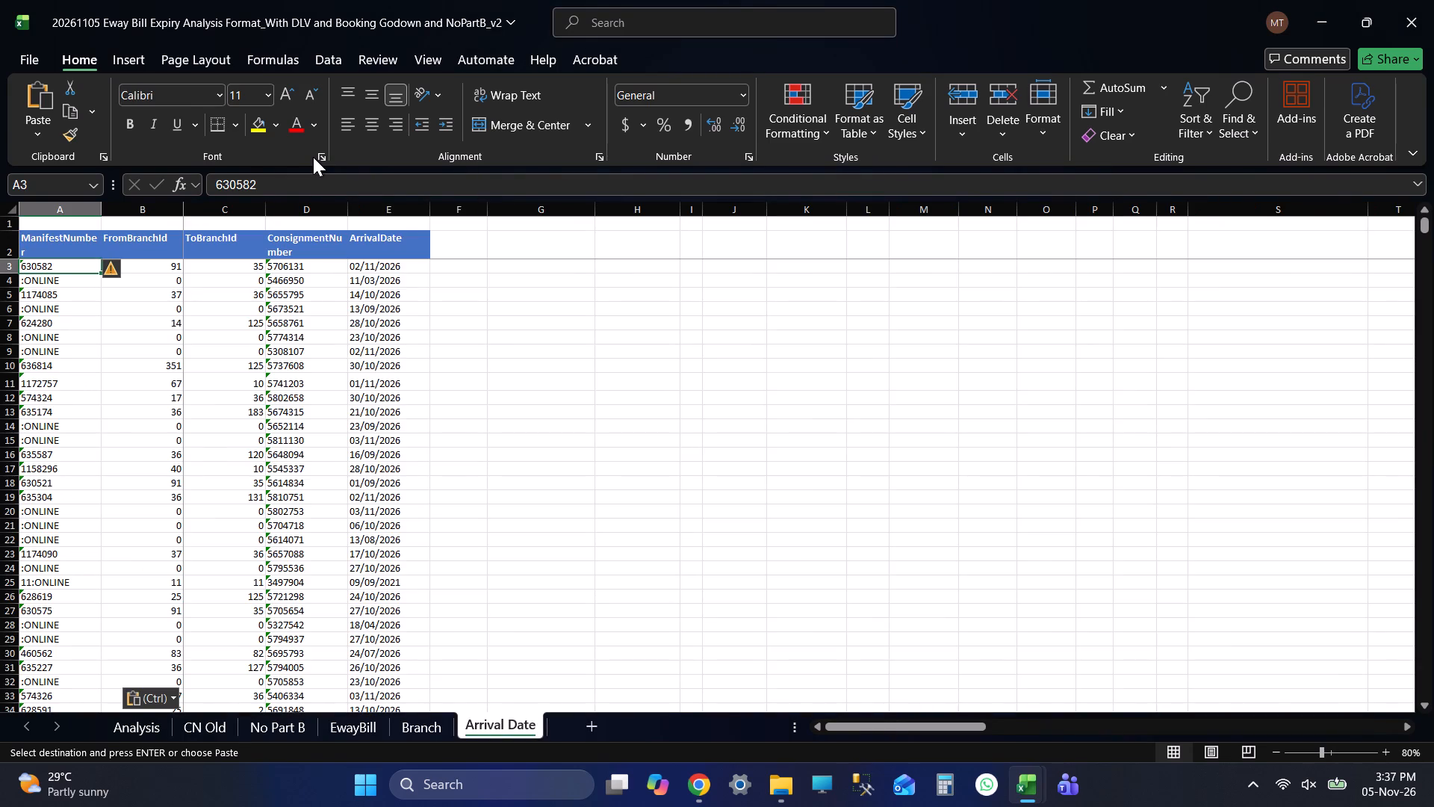
key(alt+Tab)
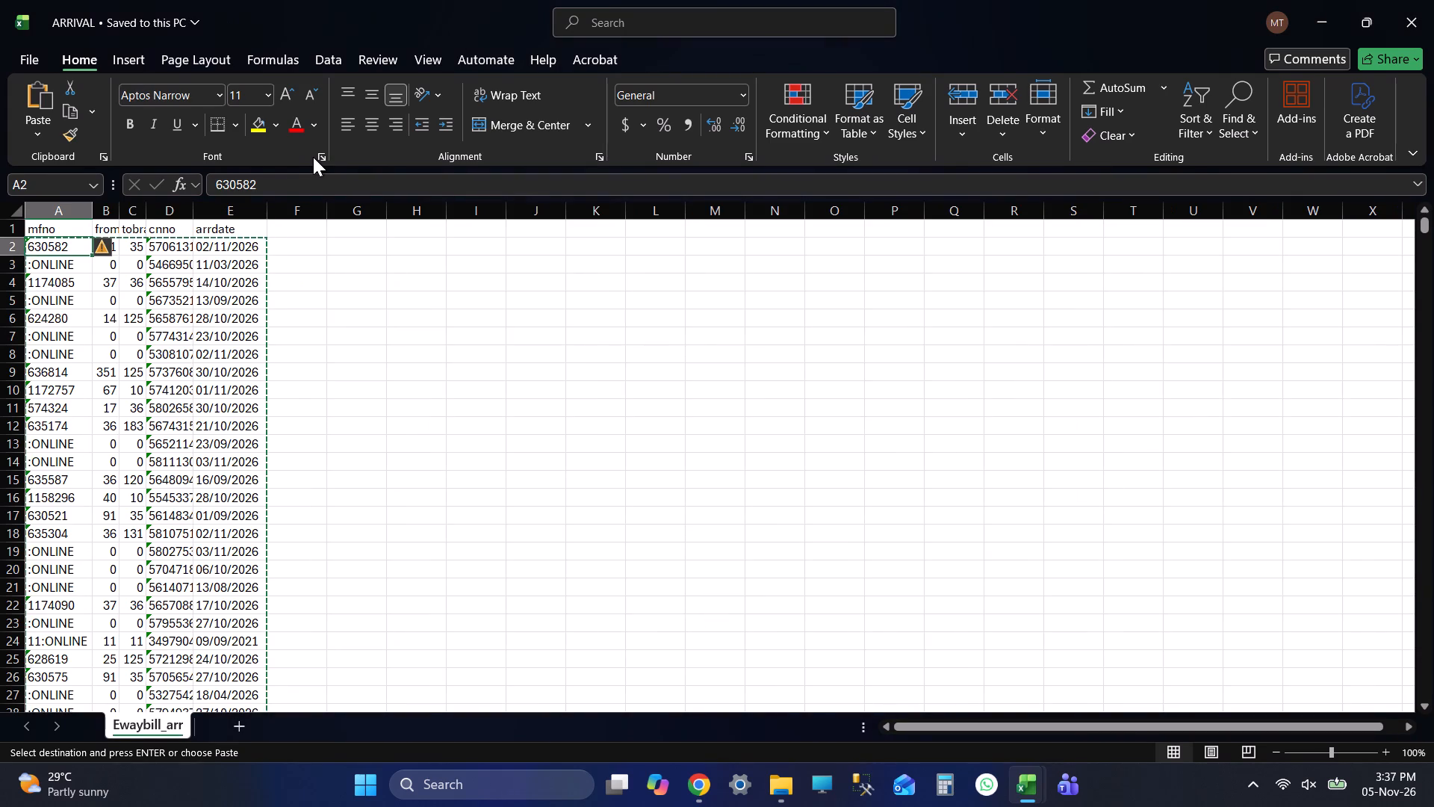
key(Up)
key(Down)
key(Up)
key(Up)
key(Up)
key(Left)
key(Left)
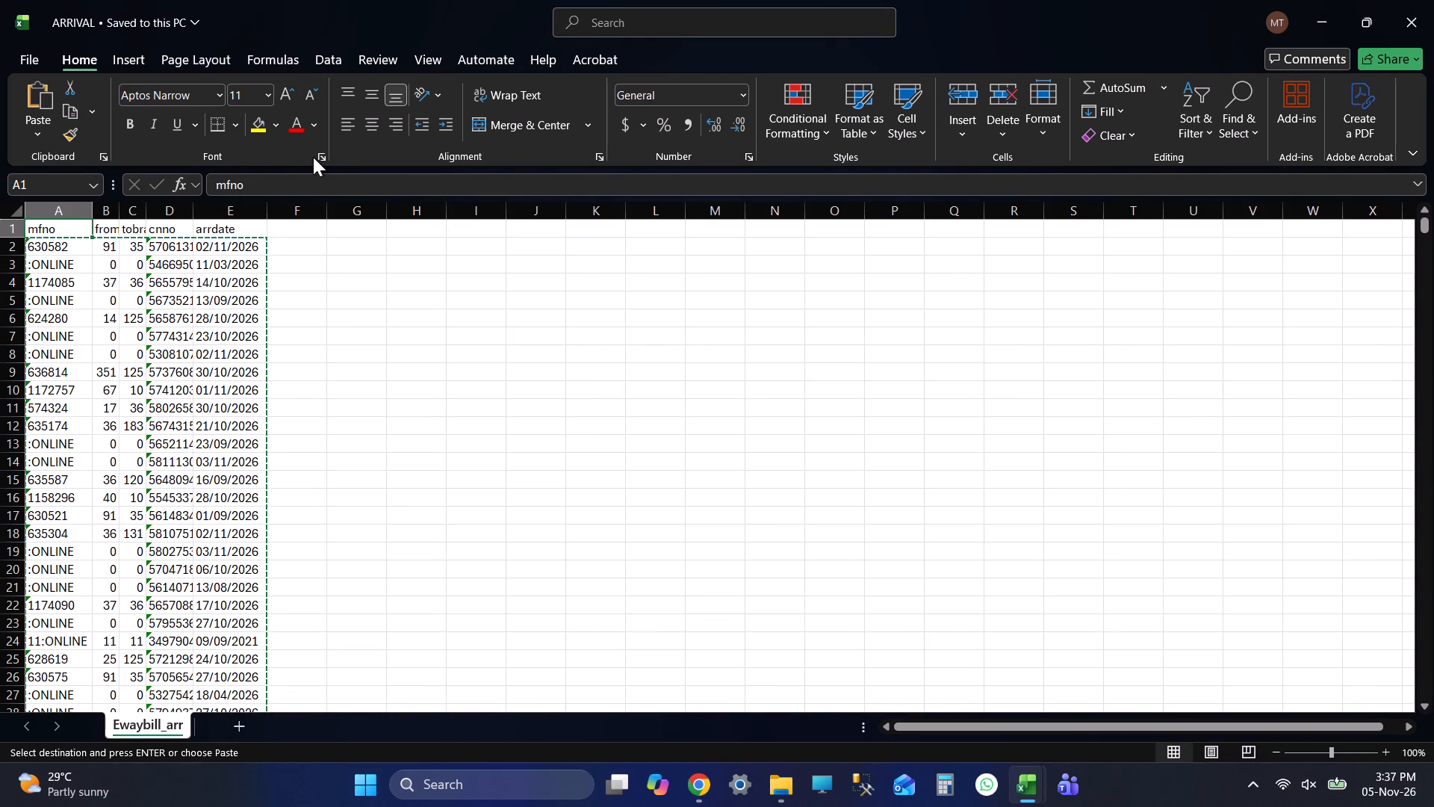
key(Left)
key(Up)
key(Up)
key(Up)
key(Down)
key(alt+Tab)
key(Up)
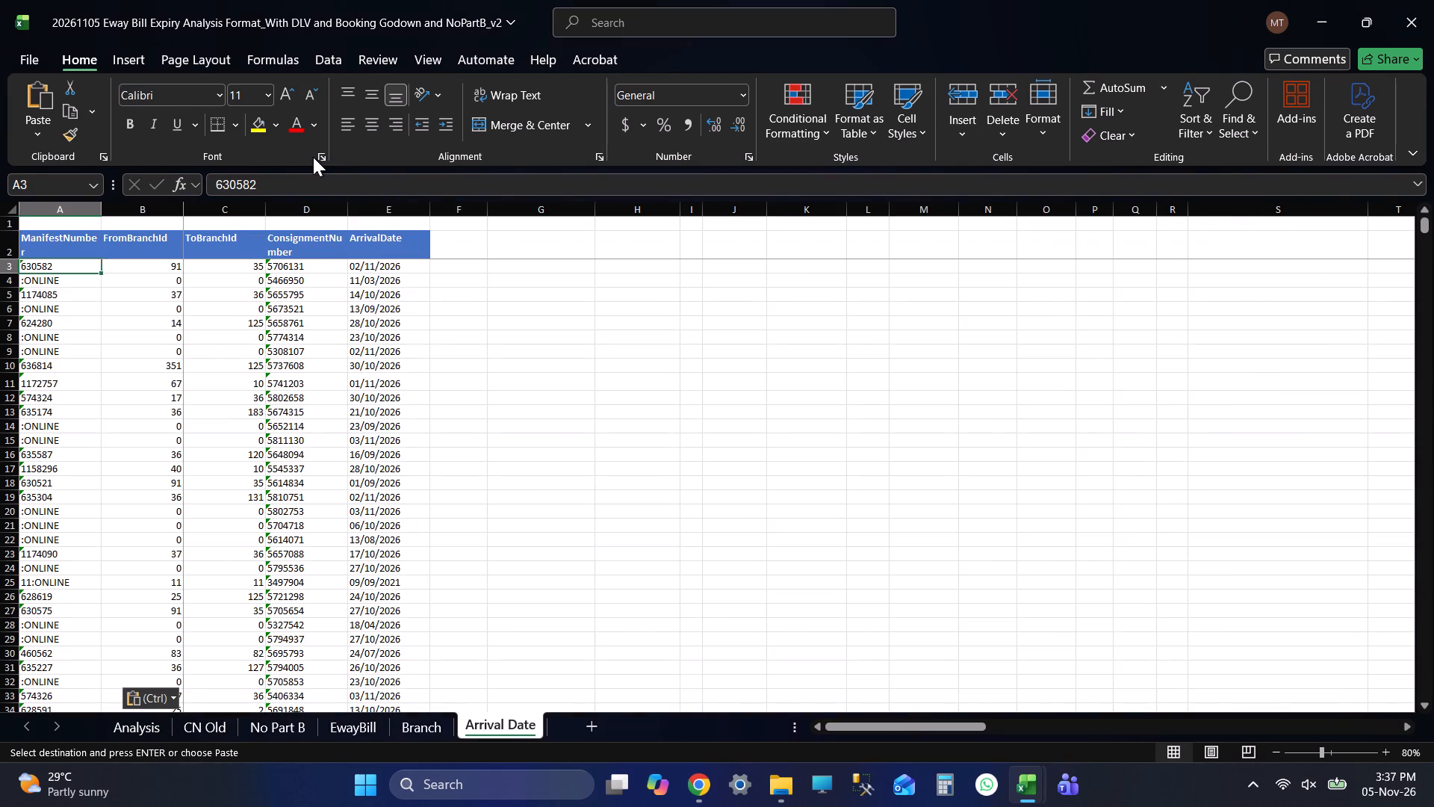
key(Up)
key(Up)
key(Down)
key(Down)
key(alt+Tab)
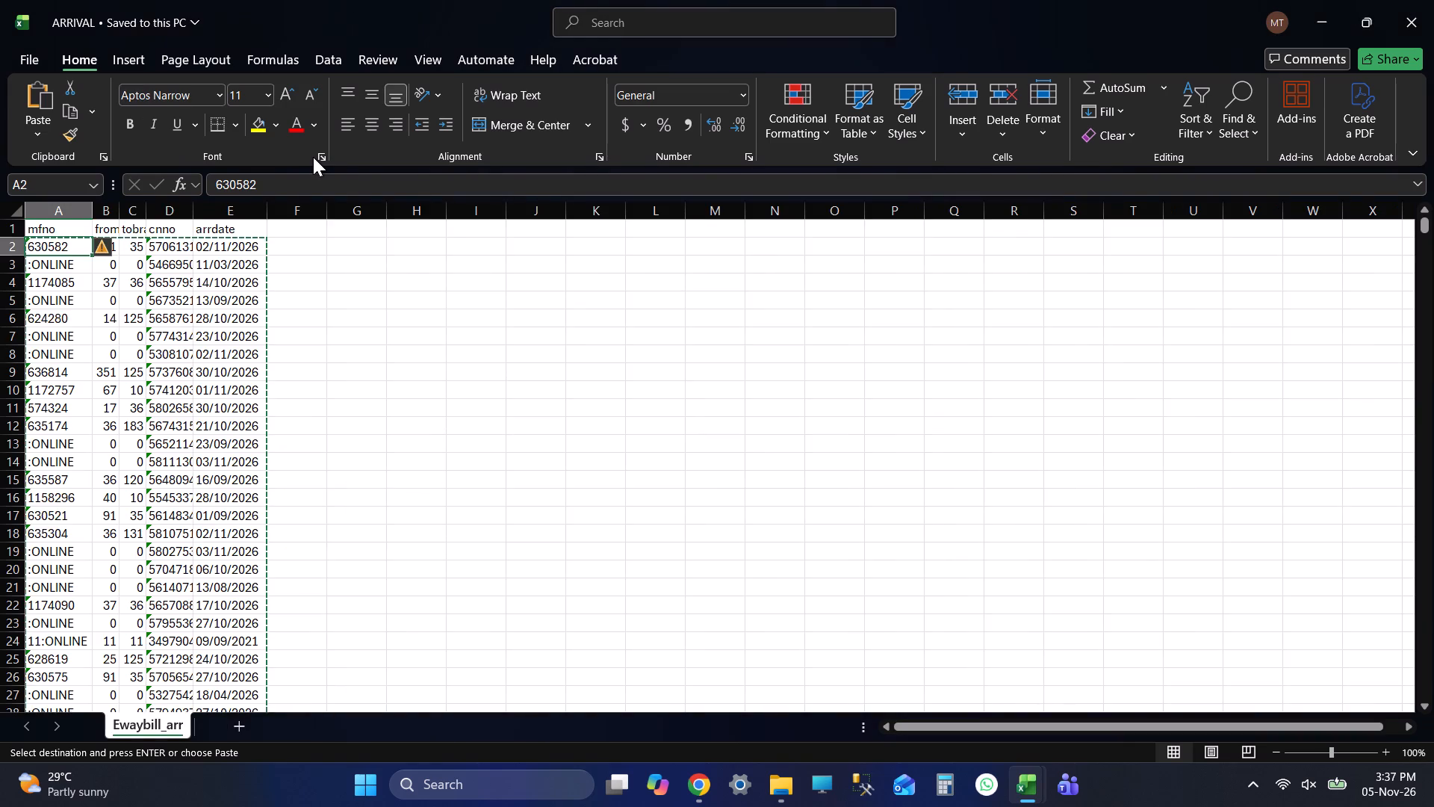
key(alt+Tab)
key(alt+Tab)
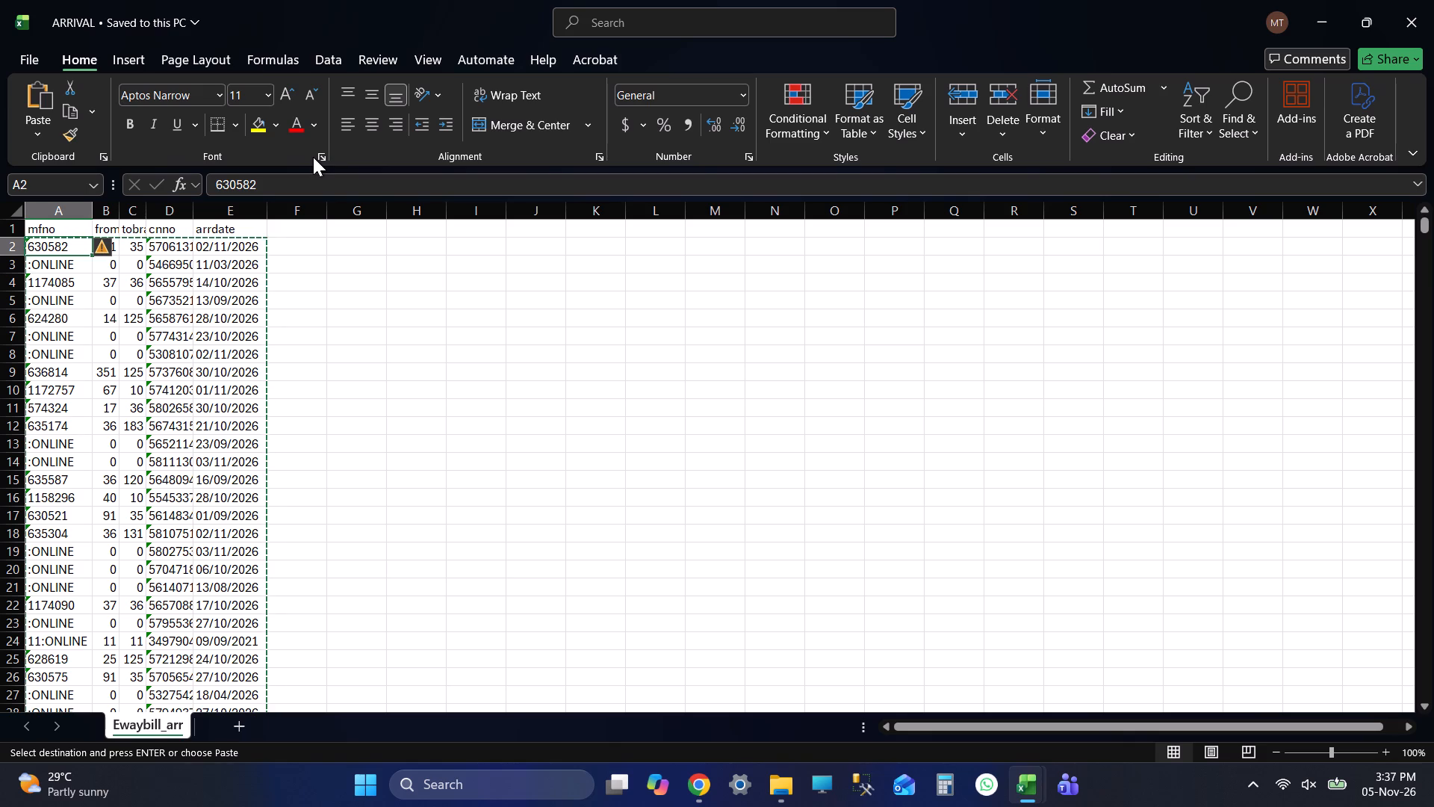
key(Up)
key(Up)
key(Up)
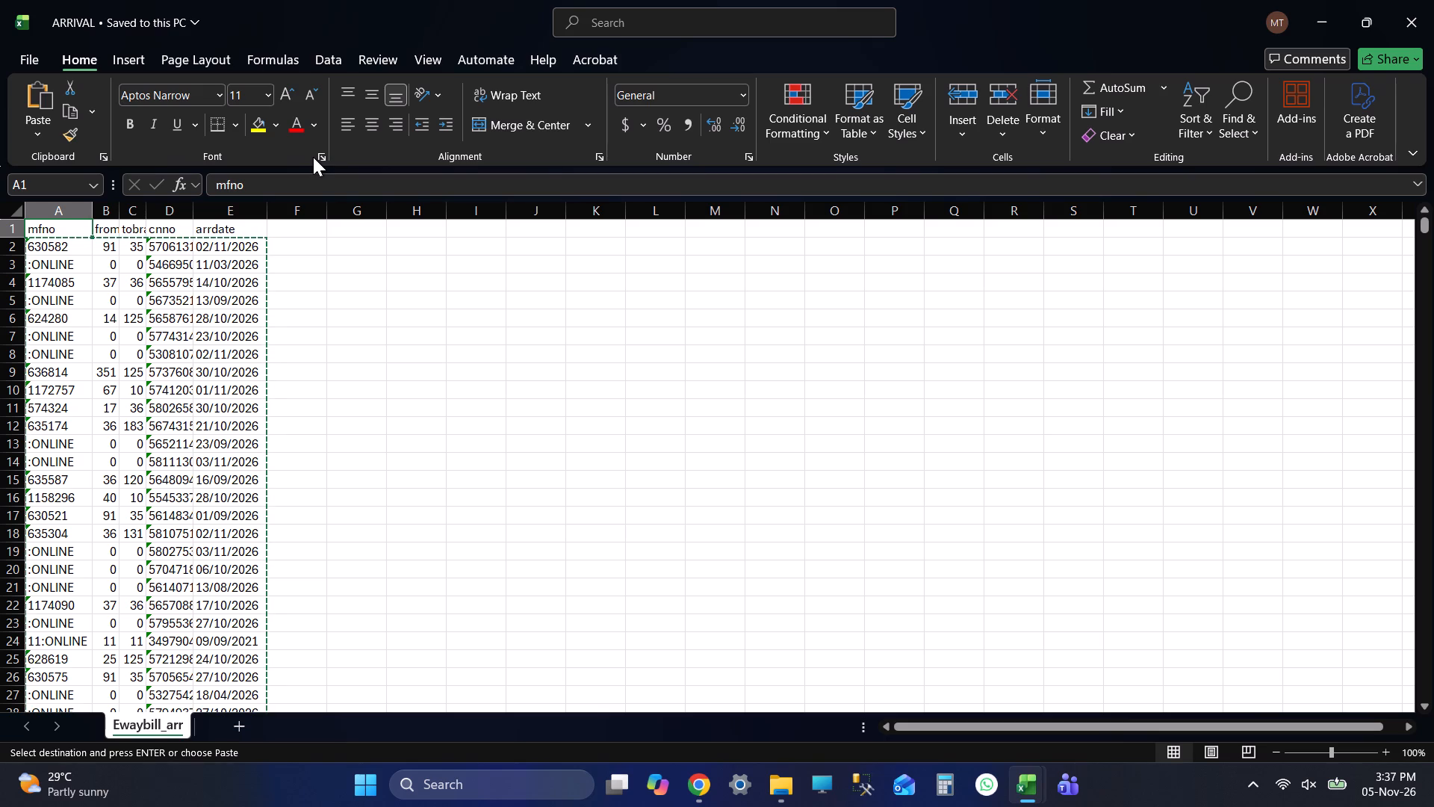
key(Up)
key(Up)
key(Up)
key(Up)
key(Down)
key(Left)
key(Left)
key(Left)
key(Left)
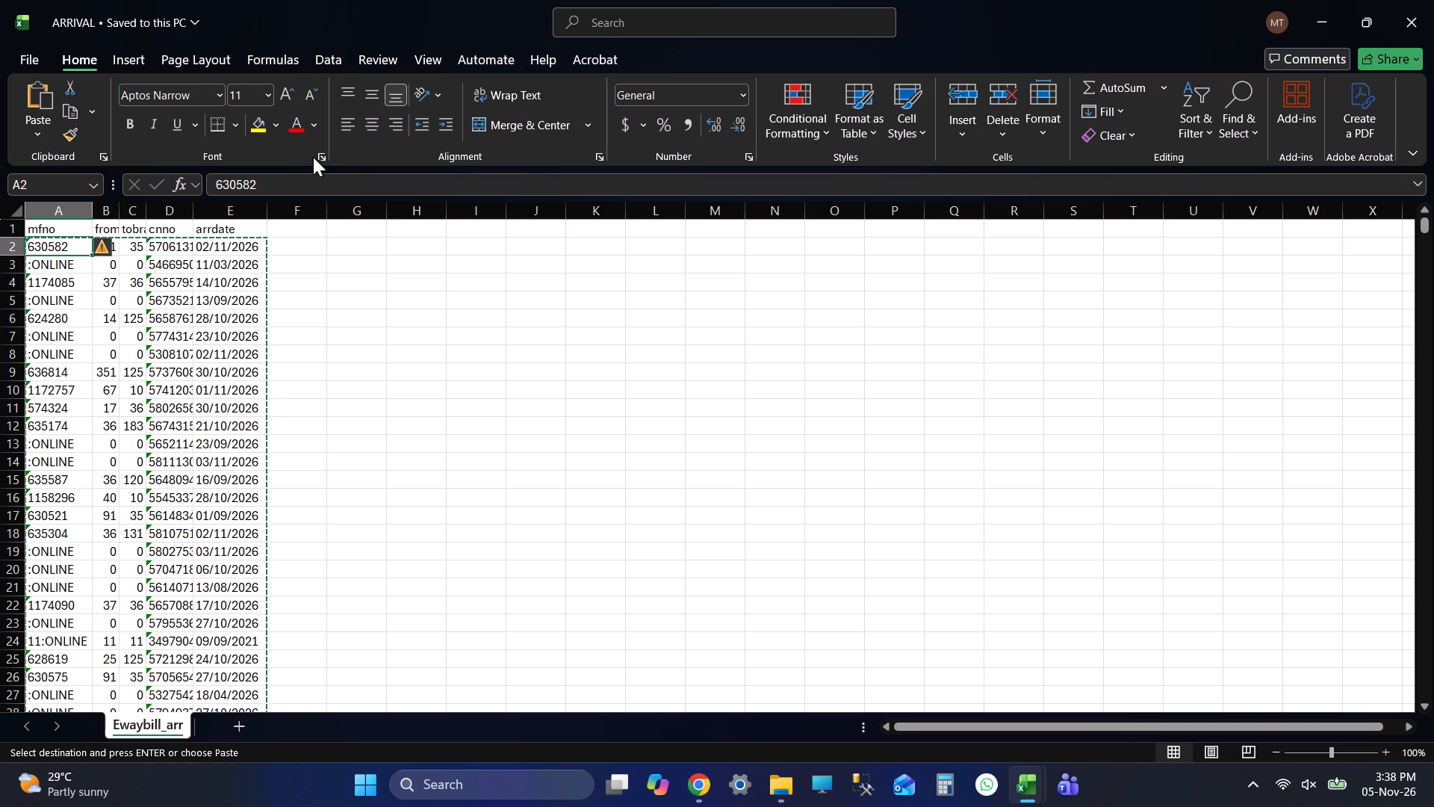
key(alt+Tab)
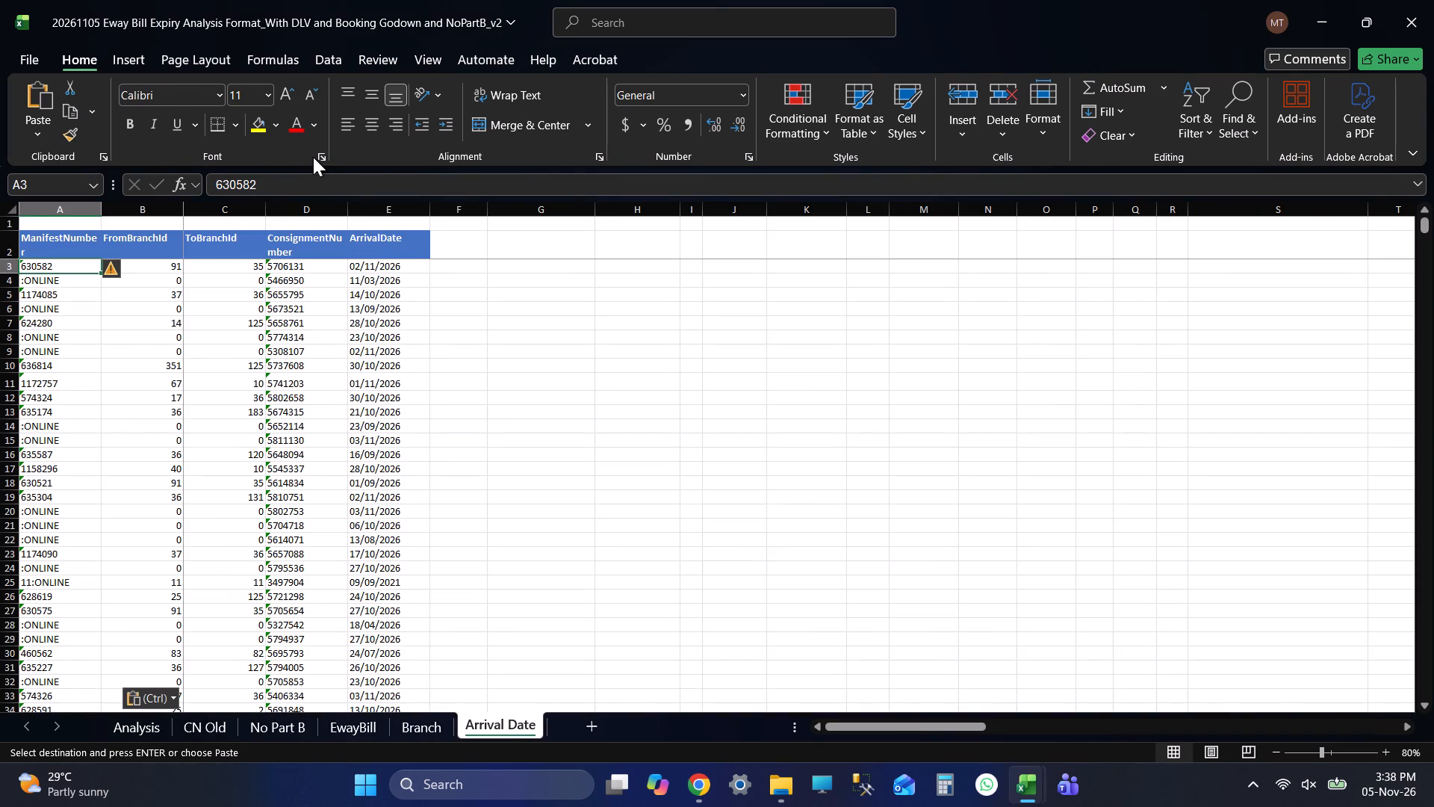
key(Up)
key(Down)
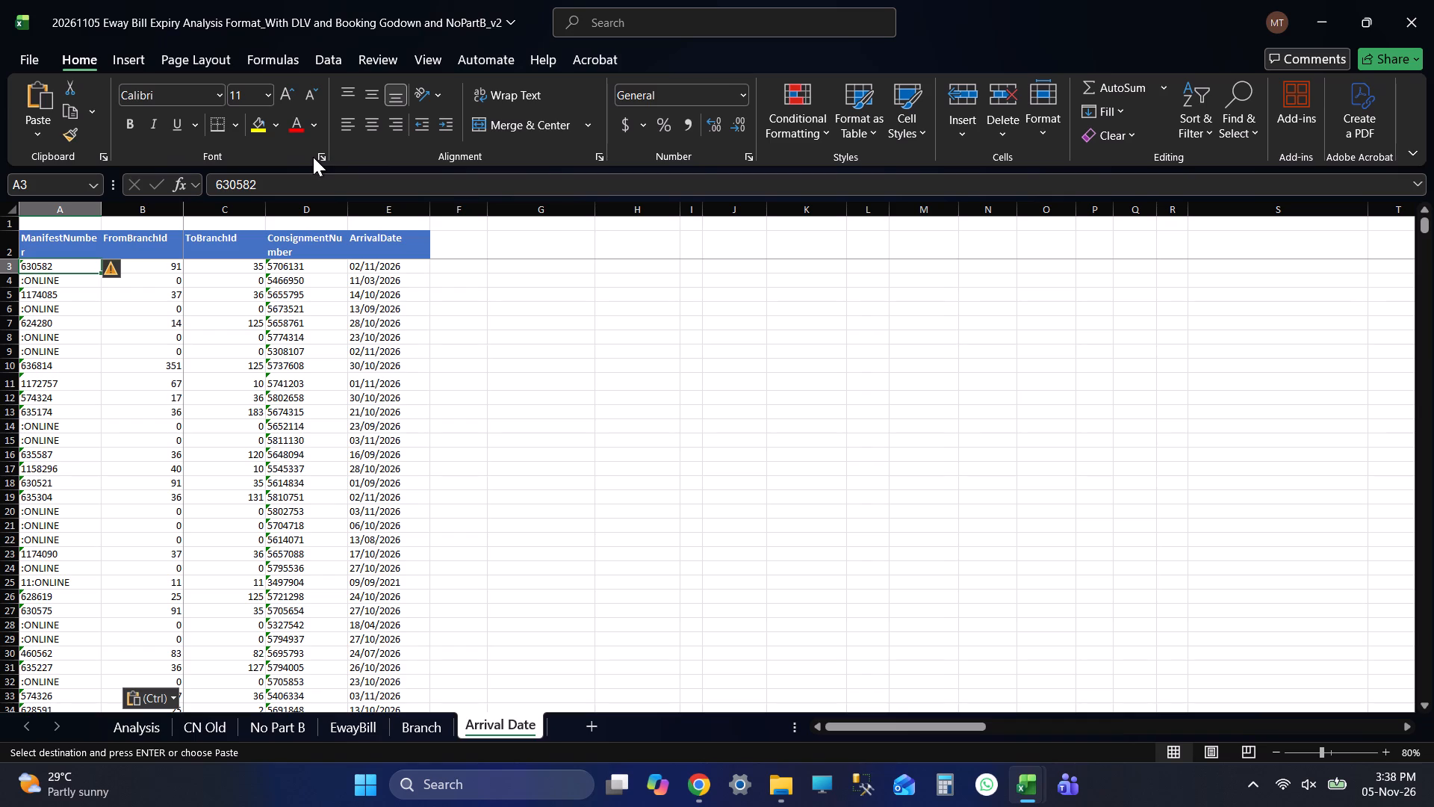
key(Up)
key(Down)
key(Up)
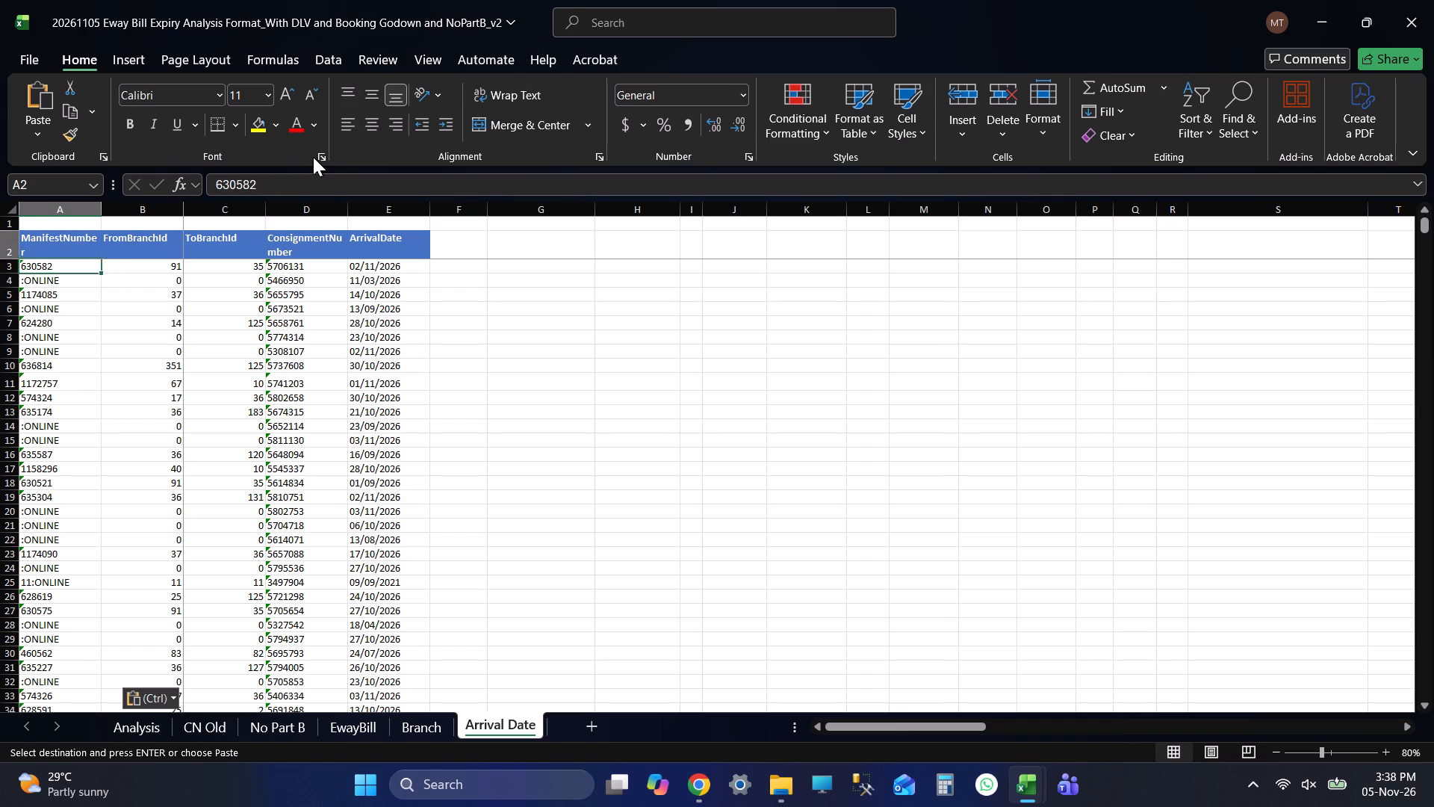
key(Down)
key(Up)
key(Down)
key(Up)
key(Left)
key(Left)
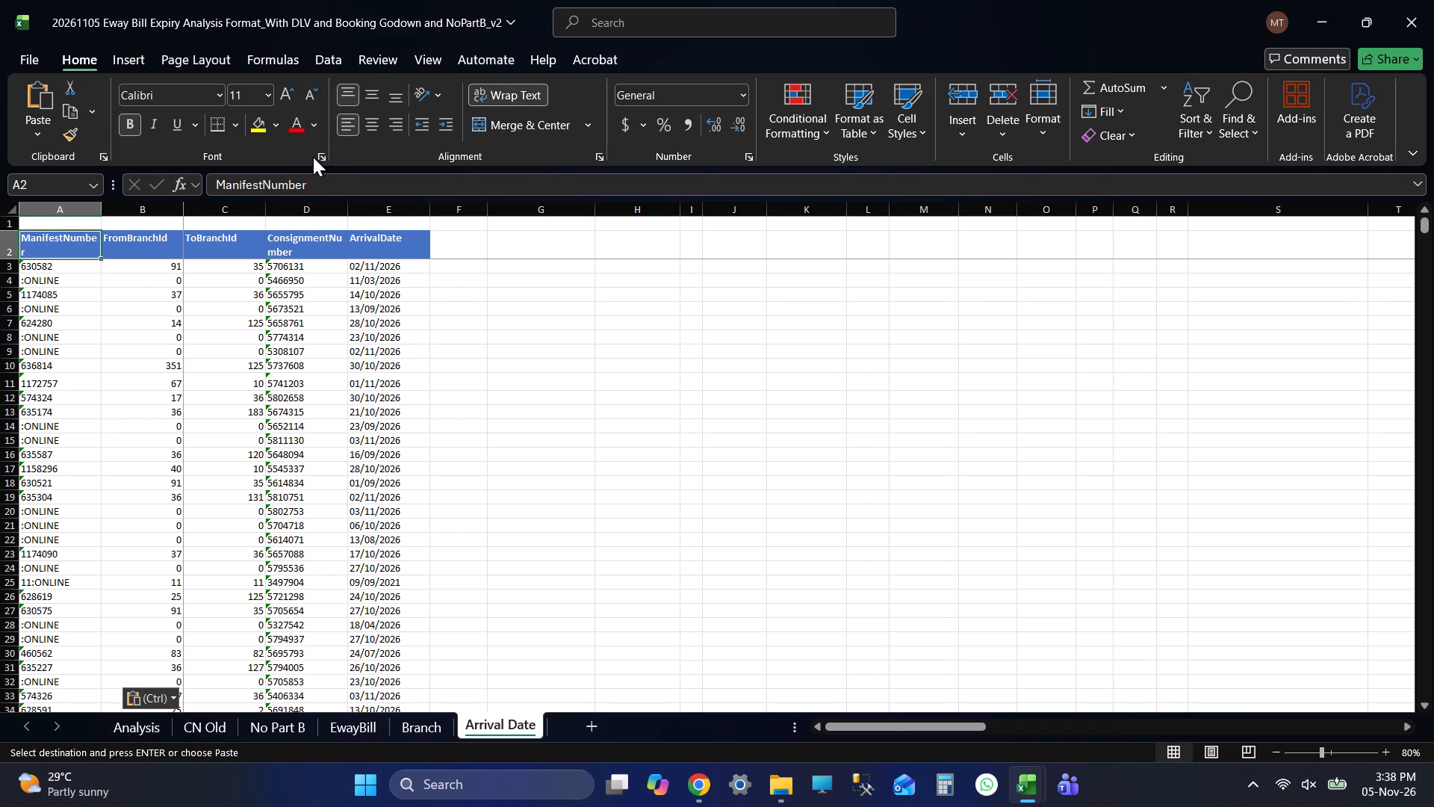
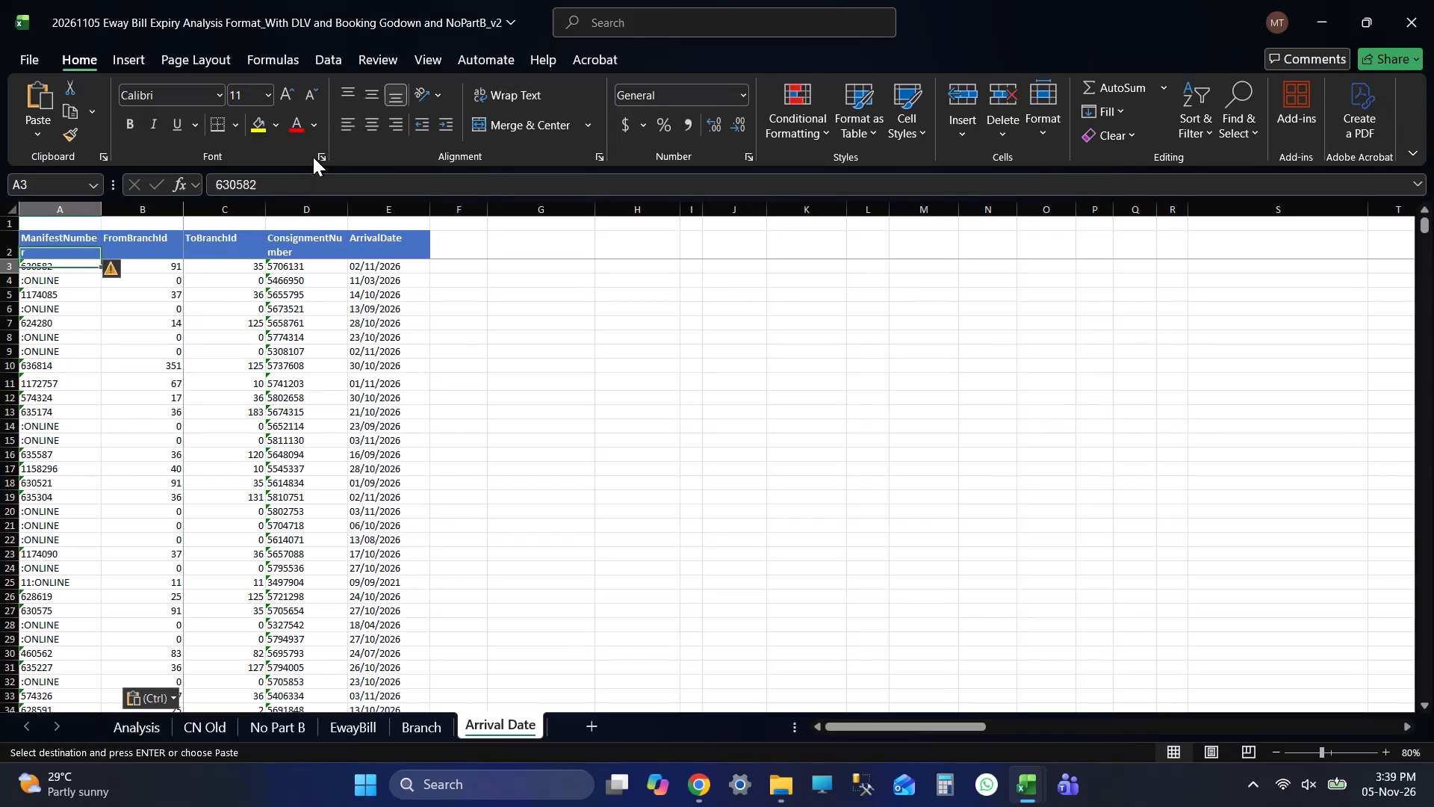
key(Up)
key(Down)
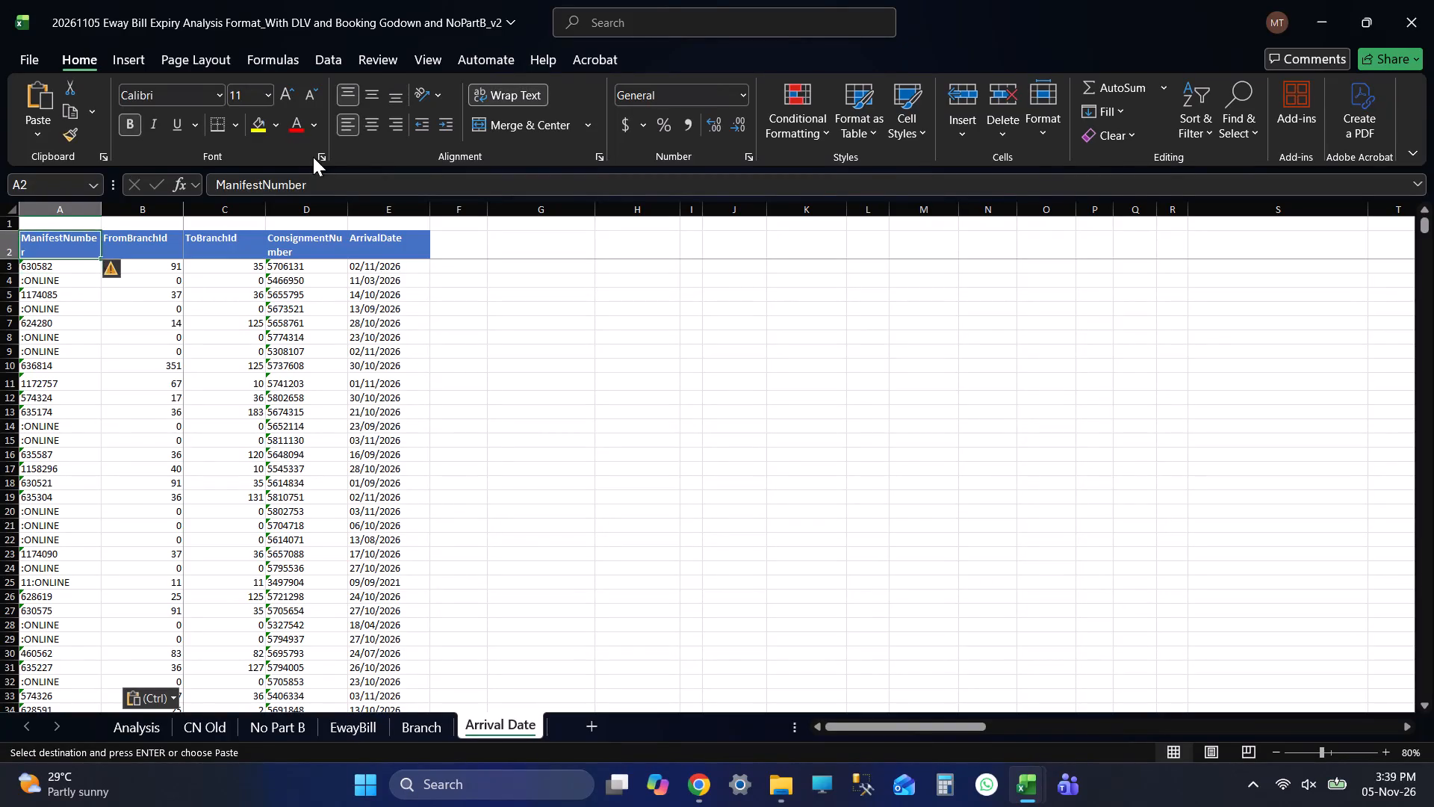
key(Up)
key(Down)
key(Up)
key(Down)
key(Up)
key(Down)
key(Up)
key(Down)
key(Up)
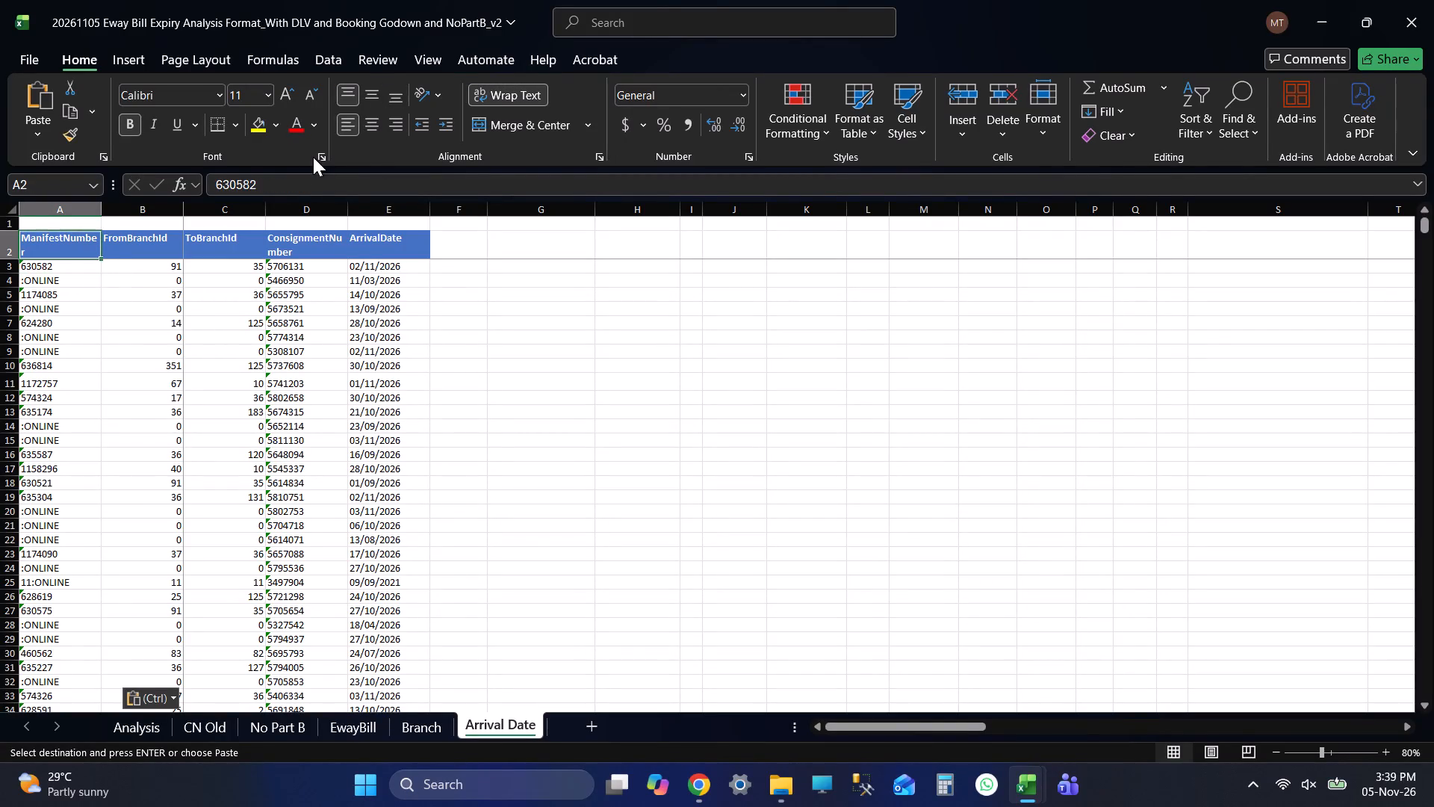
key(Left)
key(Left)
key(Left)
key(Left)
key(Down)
Compare the first and last records of the ARRIVAL workbook with those pasted on the Arrival Date sheet.
key(alt+Tab)
key(ctrl+Up)
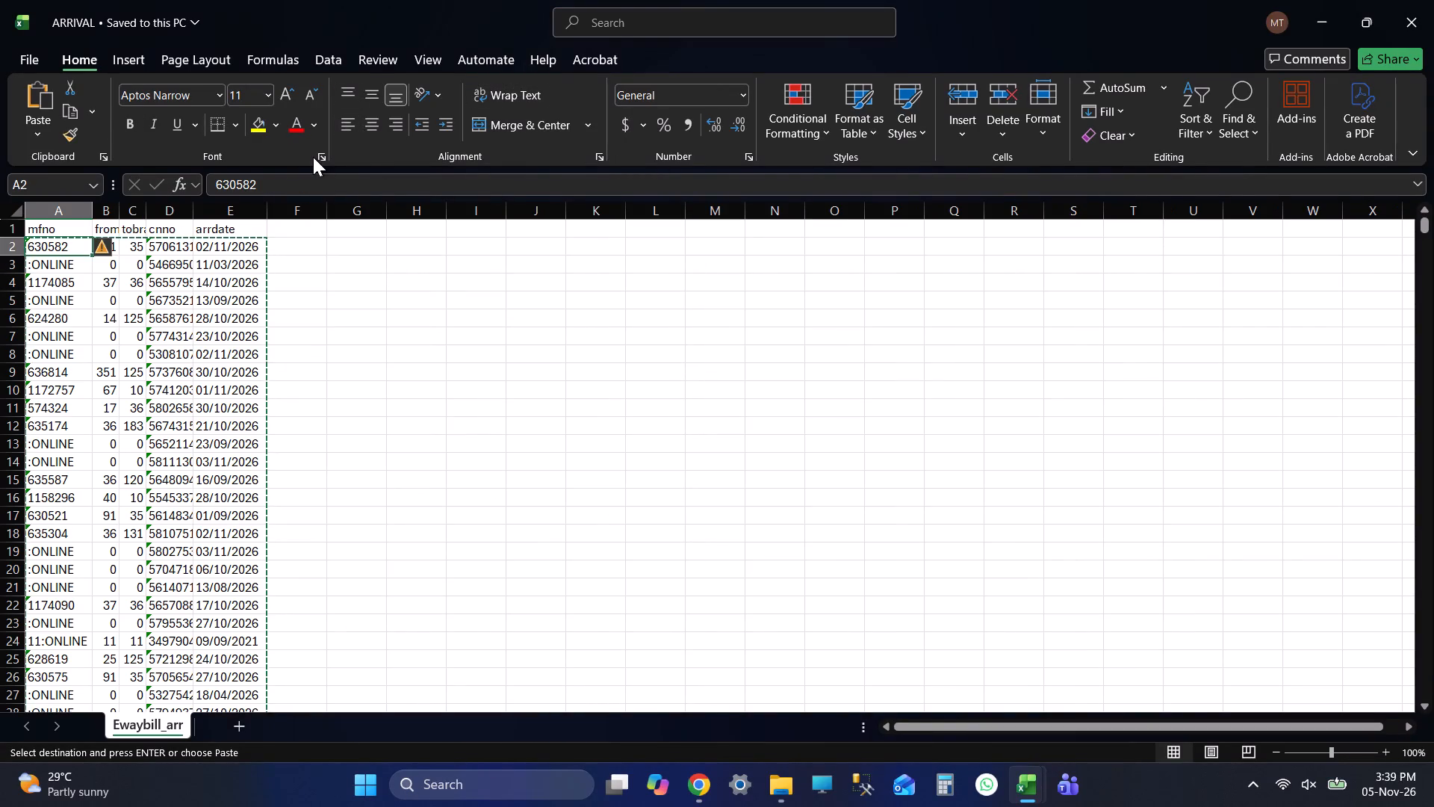
key(Up)
key(Up)
key(Down)
key(alt+Tab)
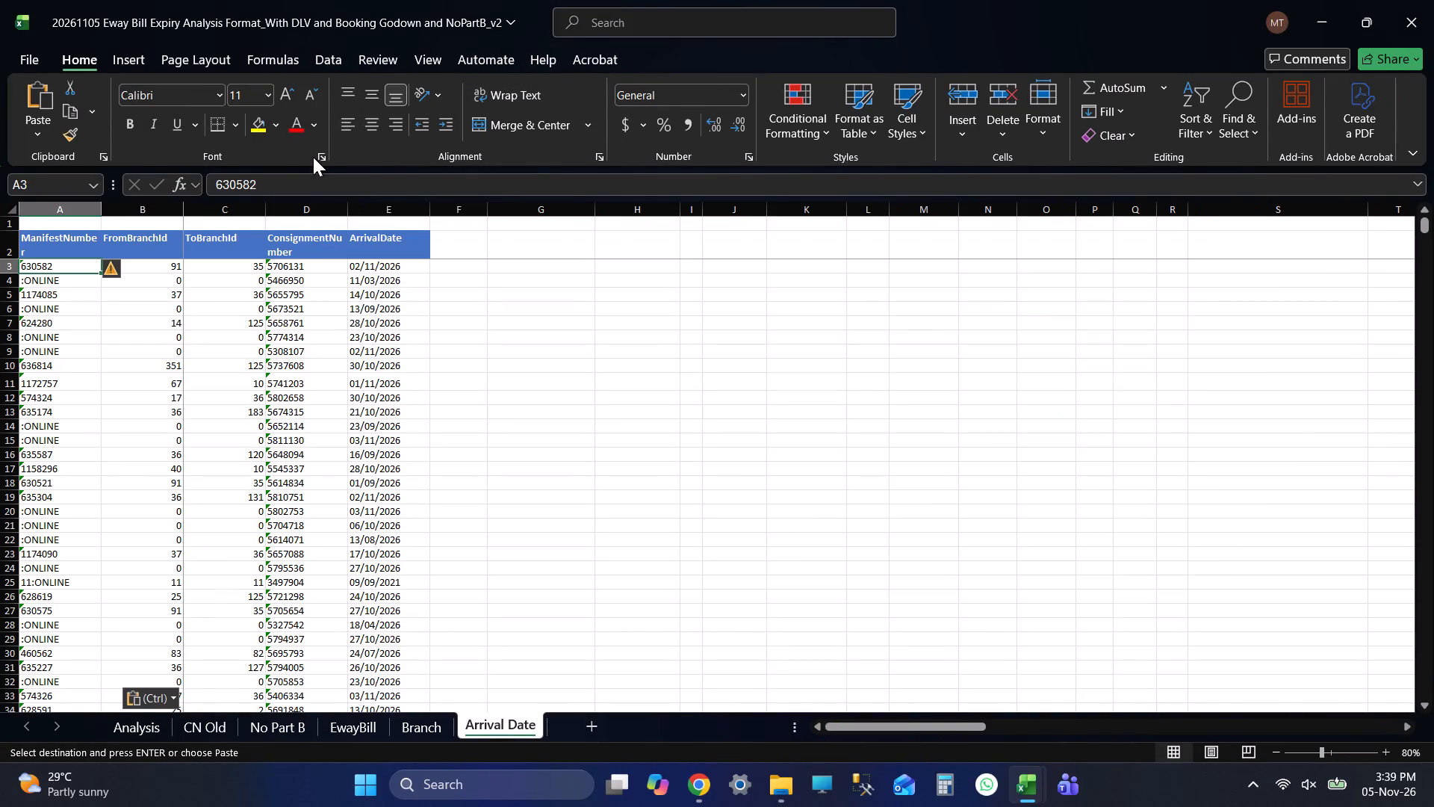
key(alt+Tab)
key(ctrl+Down)
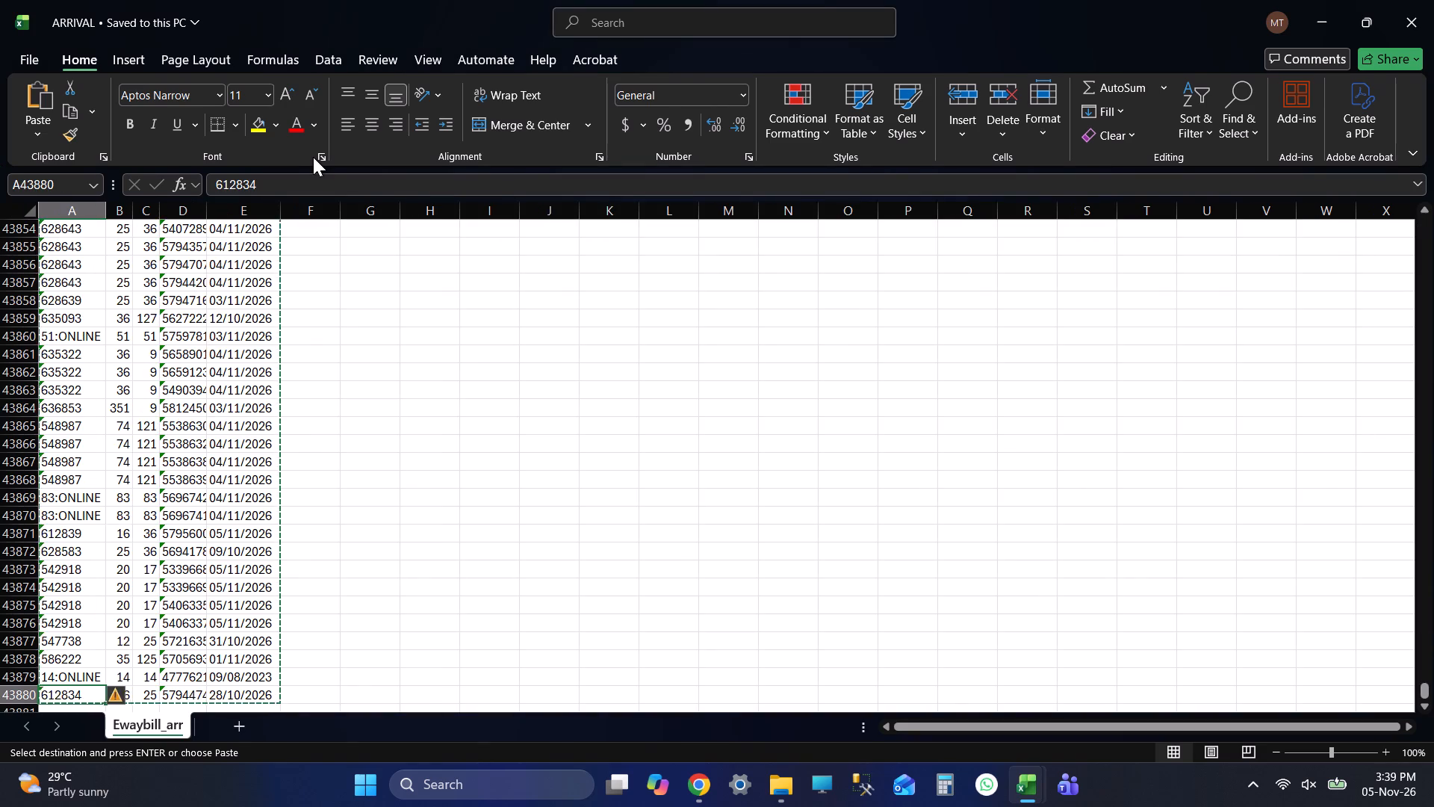
key(alt+Tab)
key(ctrl+Down)
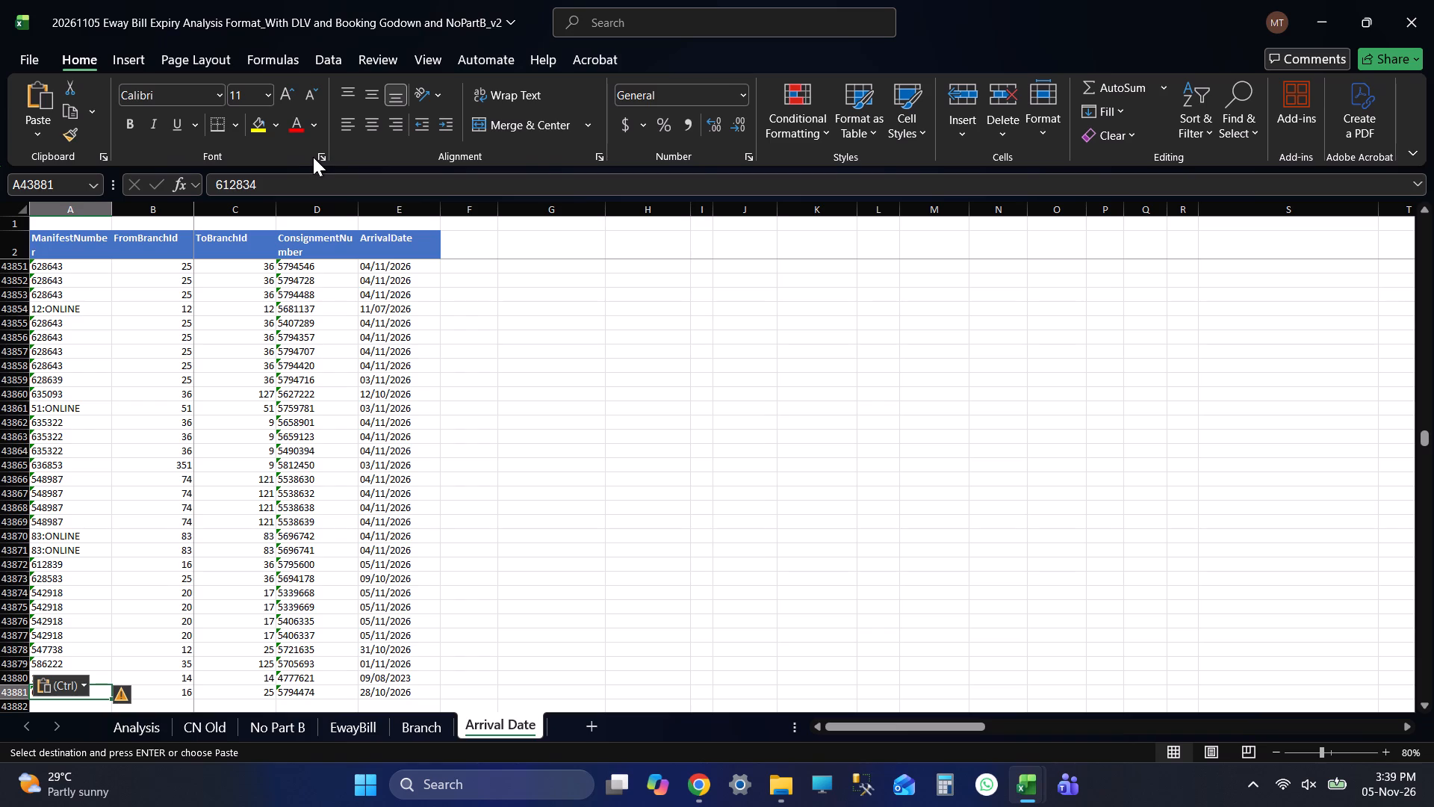
key(ctrl+Up)
key(Down)
Recheck the ARRIVAL header row and compare the last records in both workbooks once more.
key(alt+Tab)
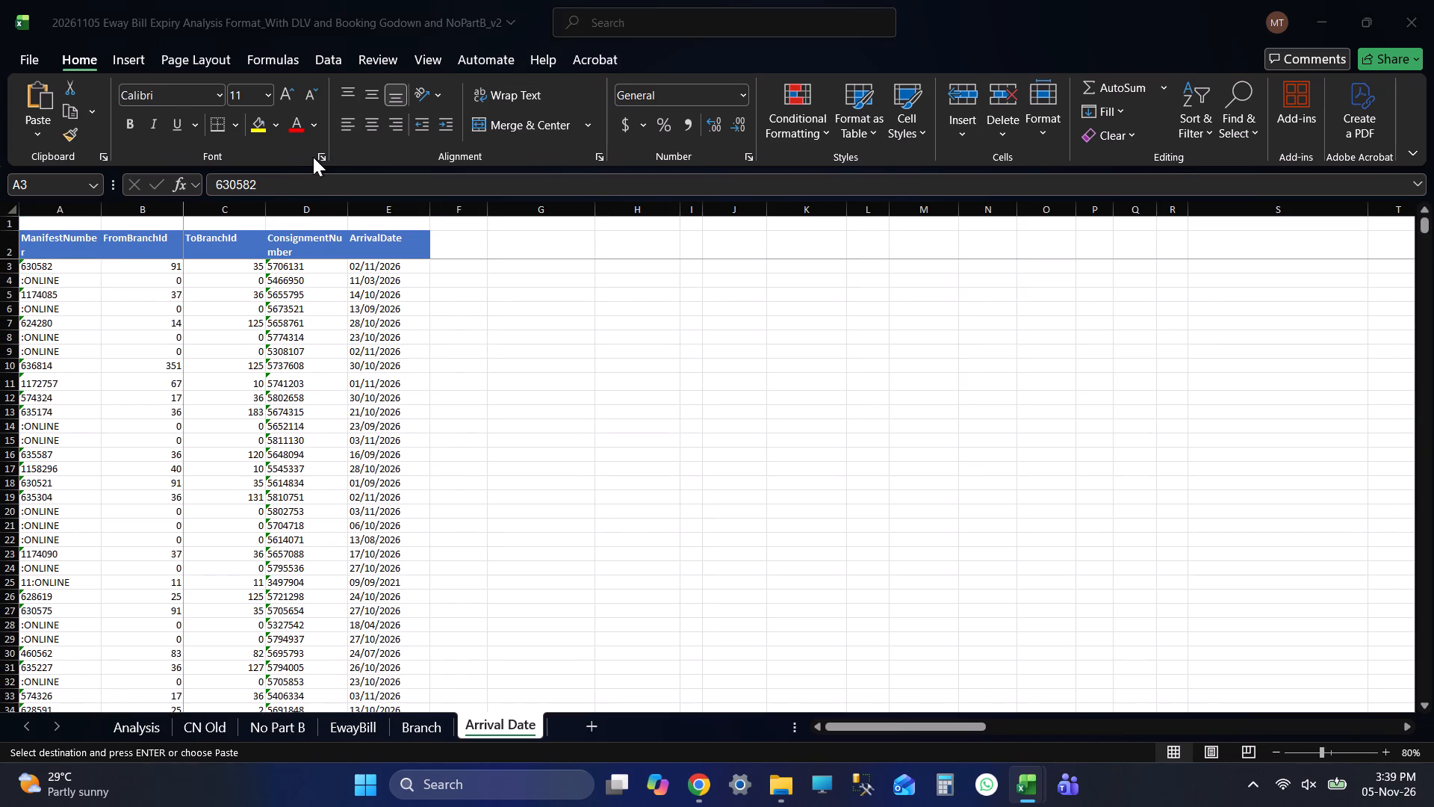
key(Up)
key(Up)
key(Up)
key(ctrl+Up)
key(Up)
key(Up)
key(Up)
key(Down)
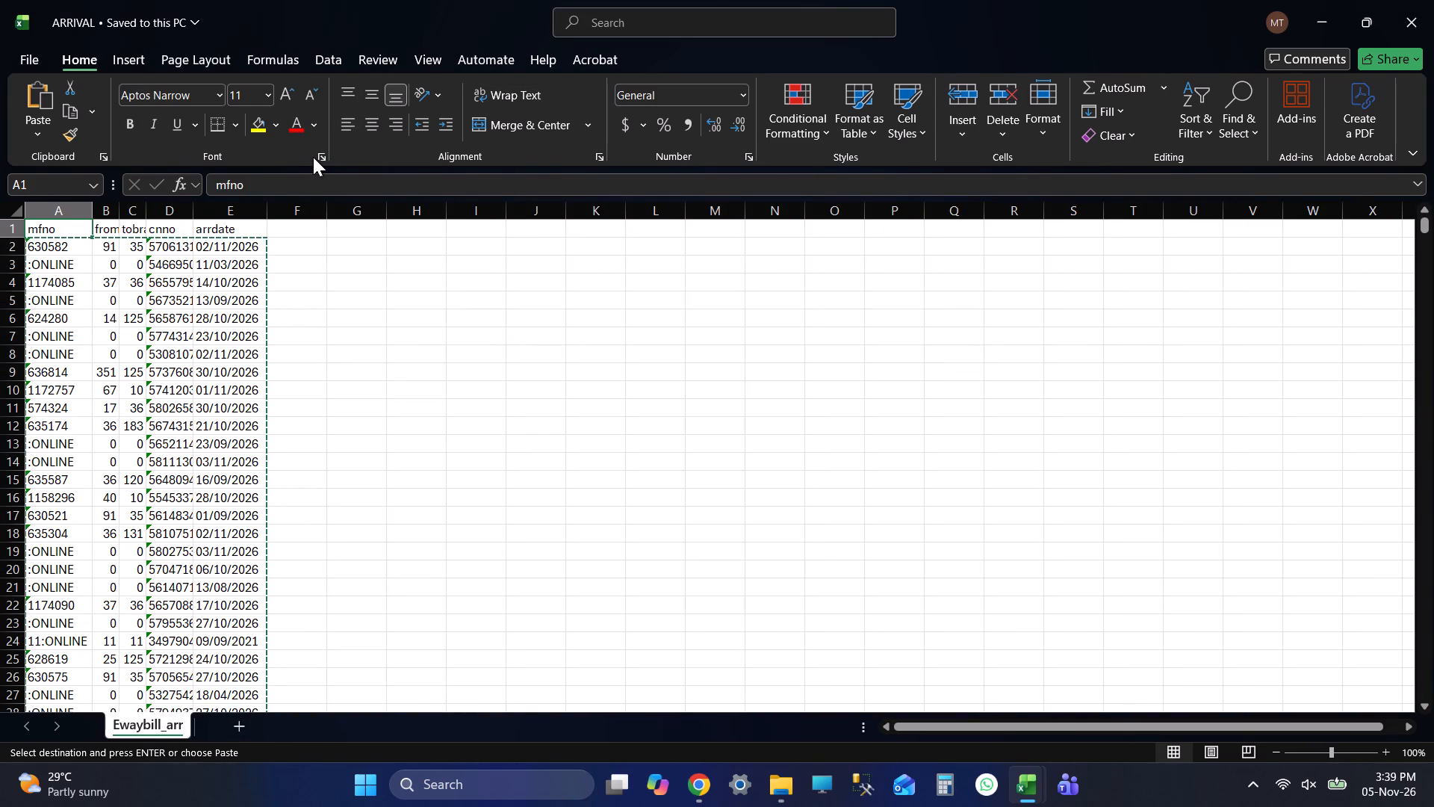
key(alt+Tab)
key(ctrl+Down)
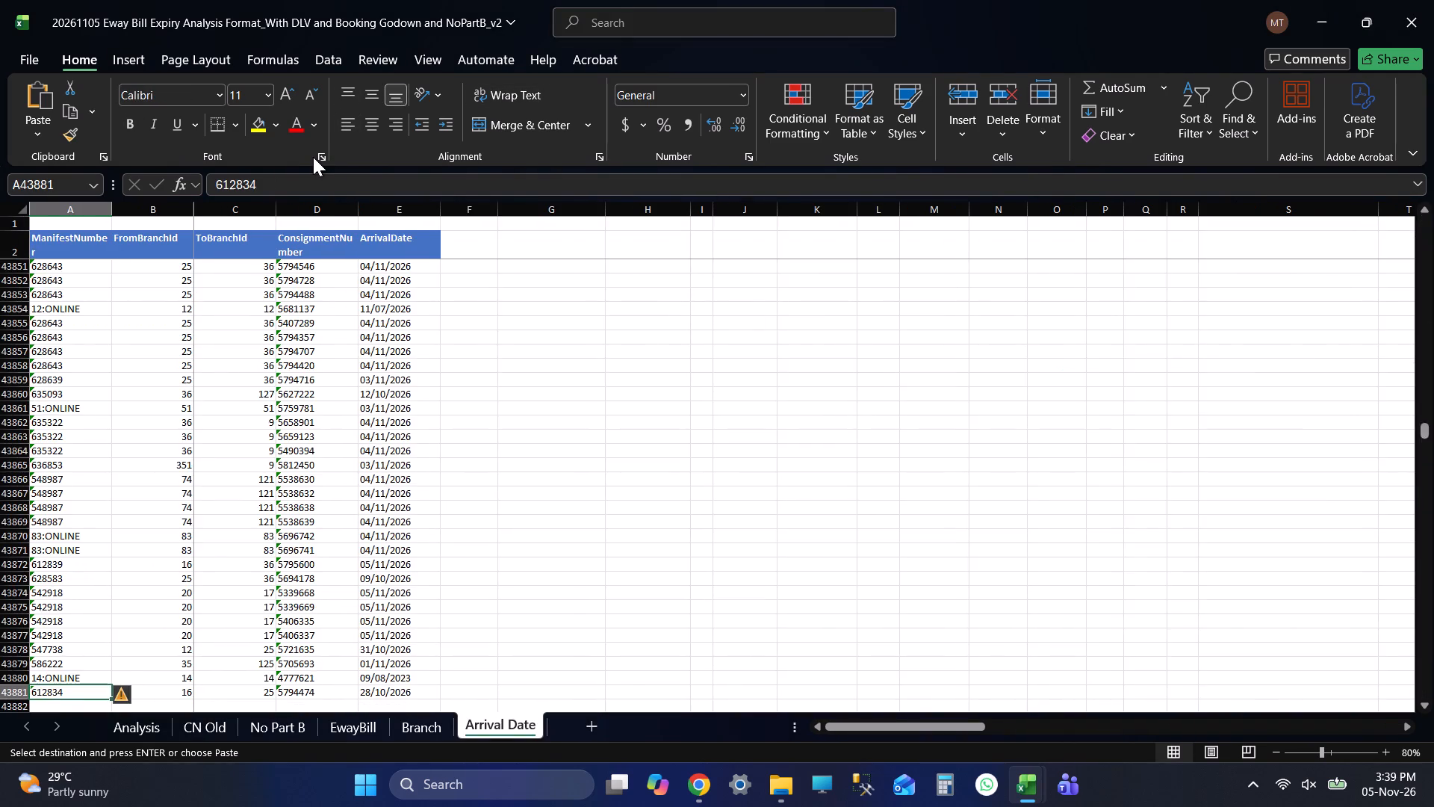
key(alt+Tab)
key(ctrl+Down)
key(alt+Tab)
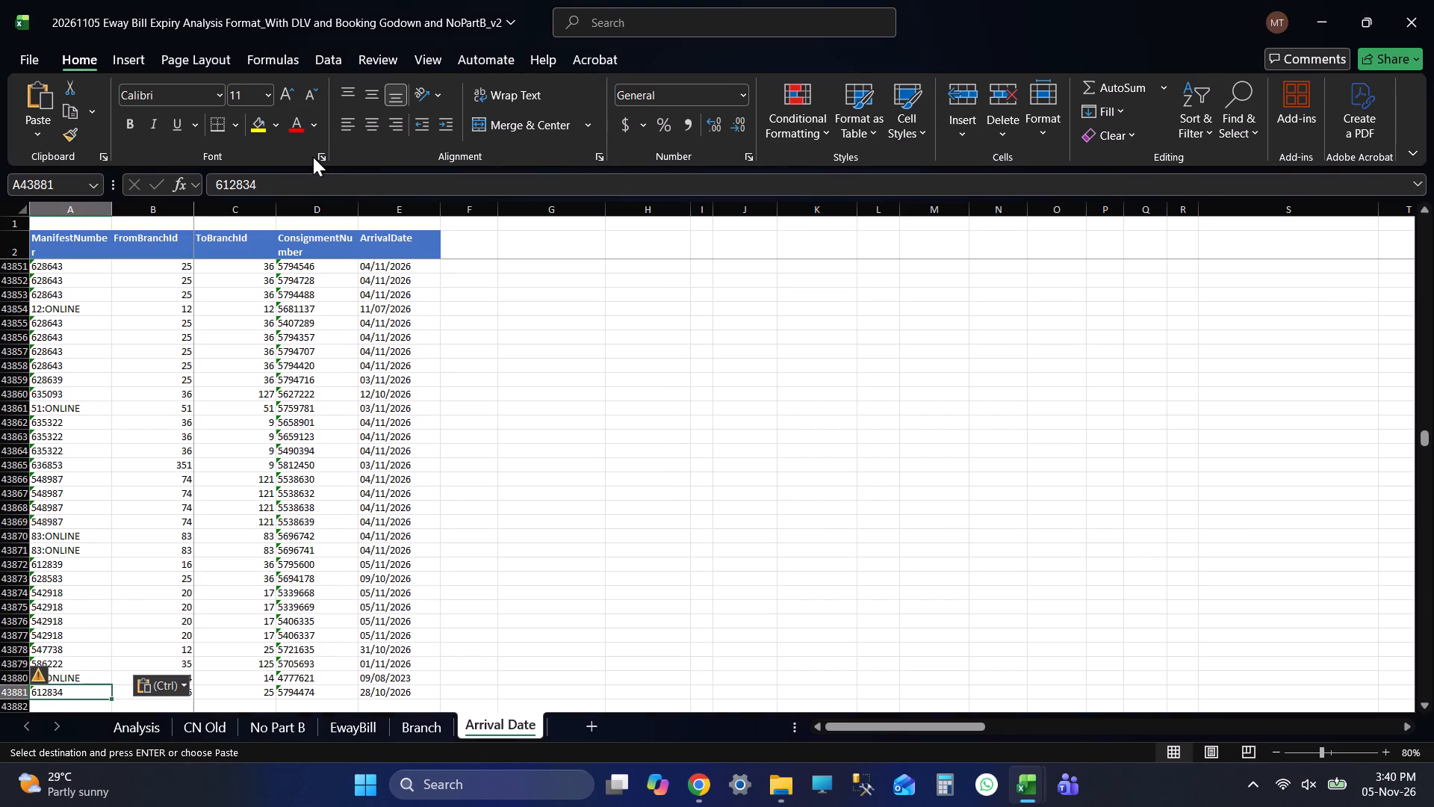
key(alt+Tab)
key(alt+Tab)
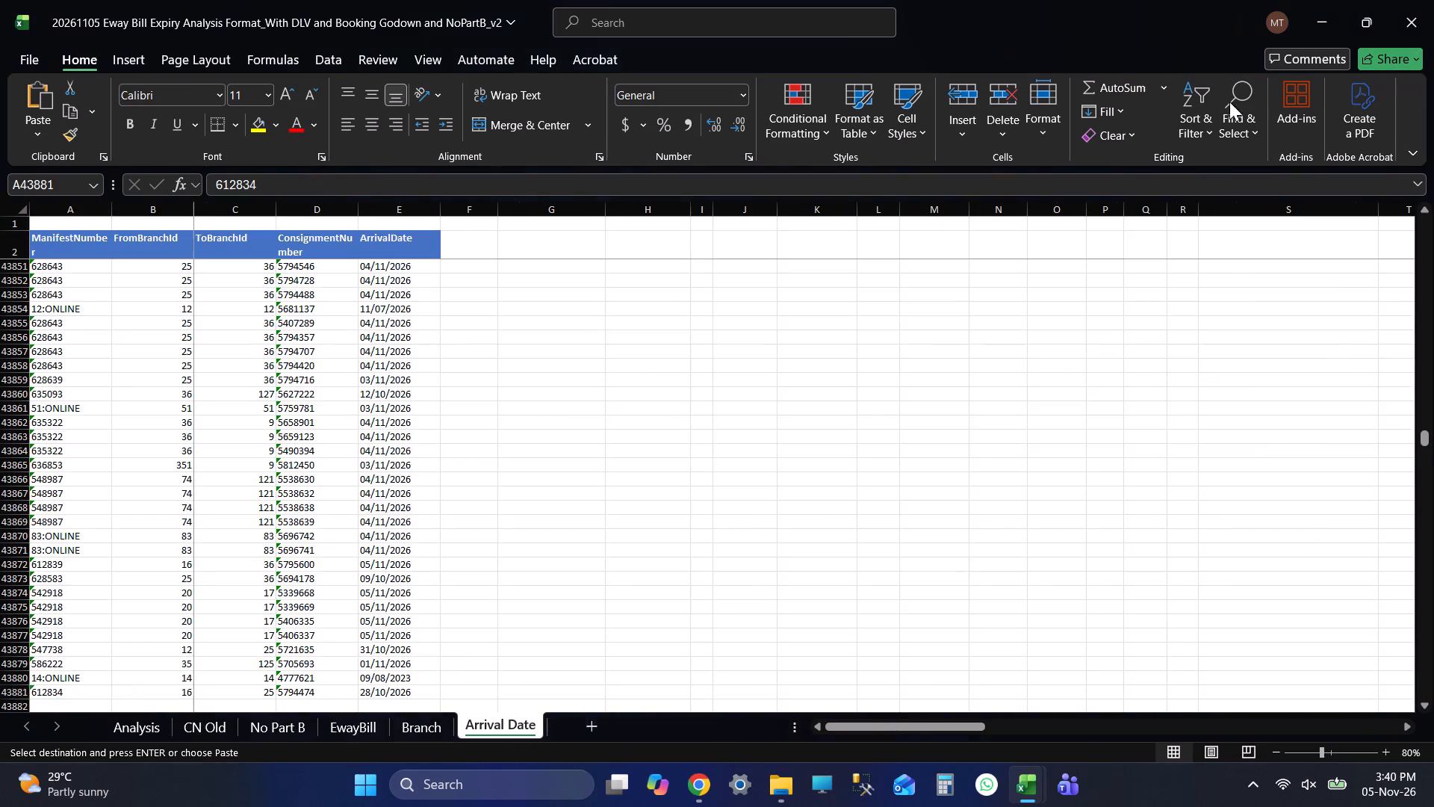
Close the ARRIVAL workbook without keeping its copied data on the clipboard.
key(alt+Tab)
click(1433, 0)
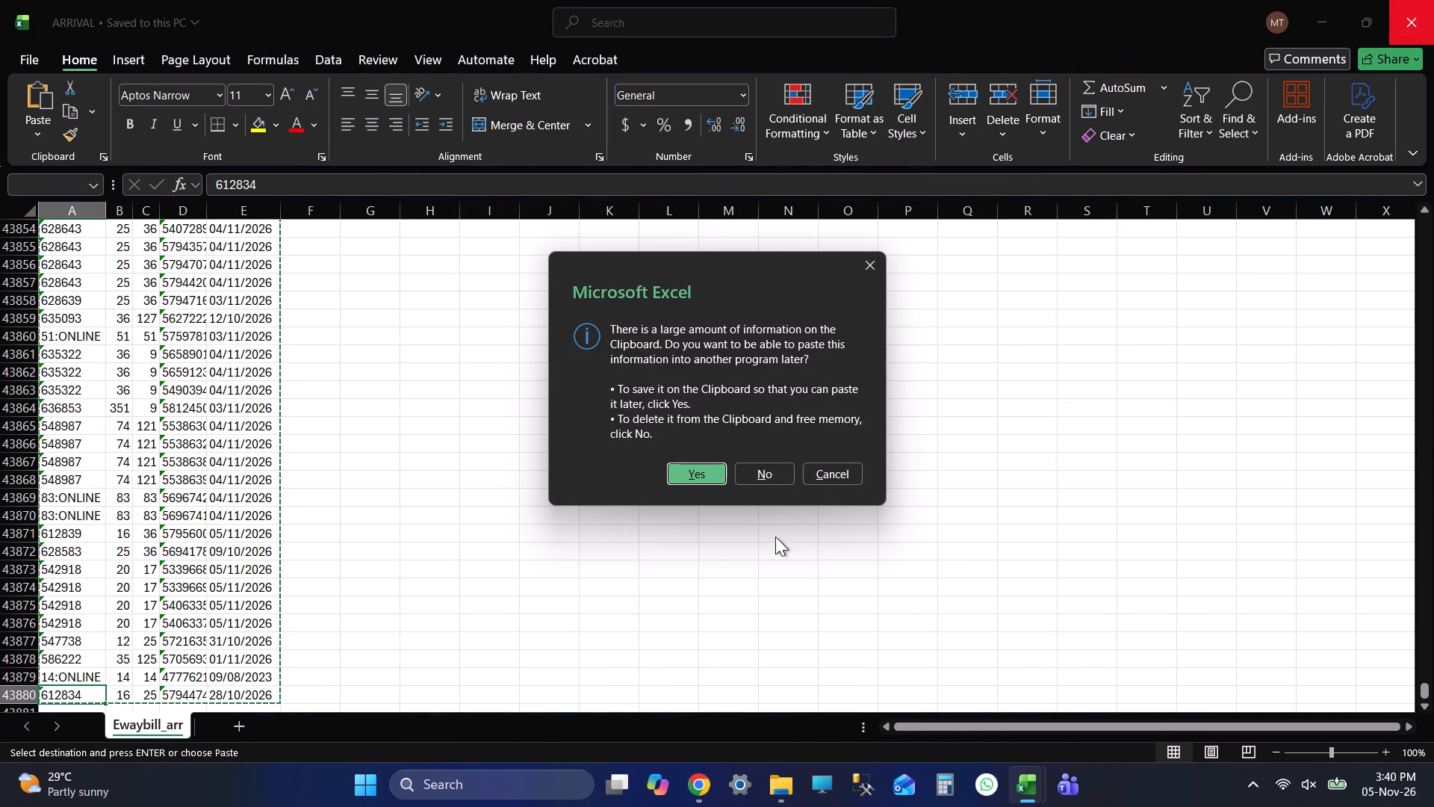
click(778, 477)
Examine the end of the Arrival Date sheet's ManifestNumber column and the rows below it for leftover entries.
scroll(314, 519, down, 3)
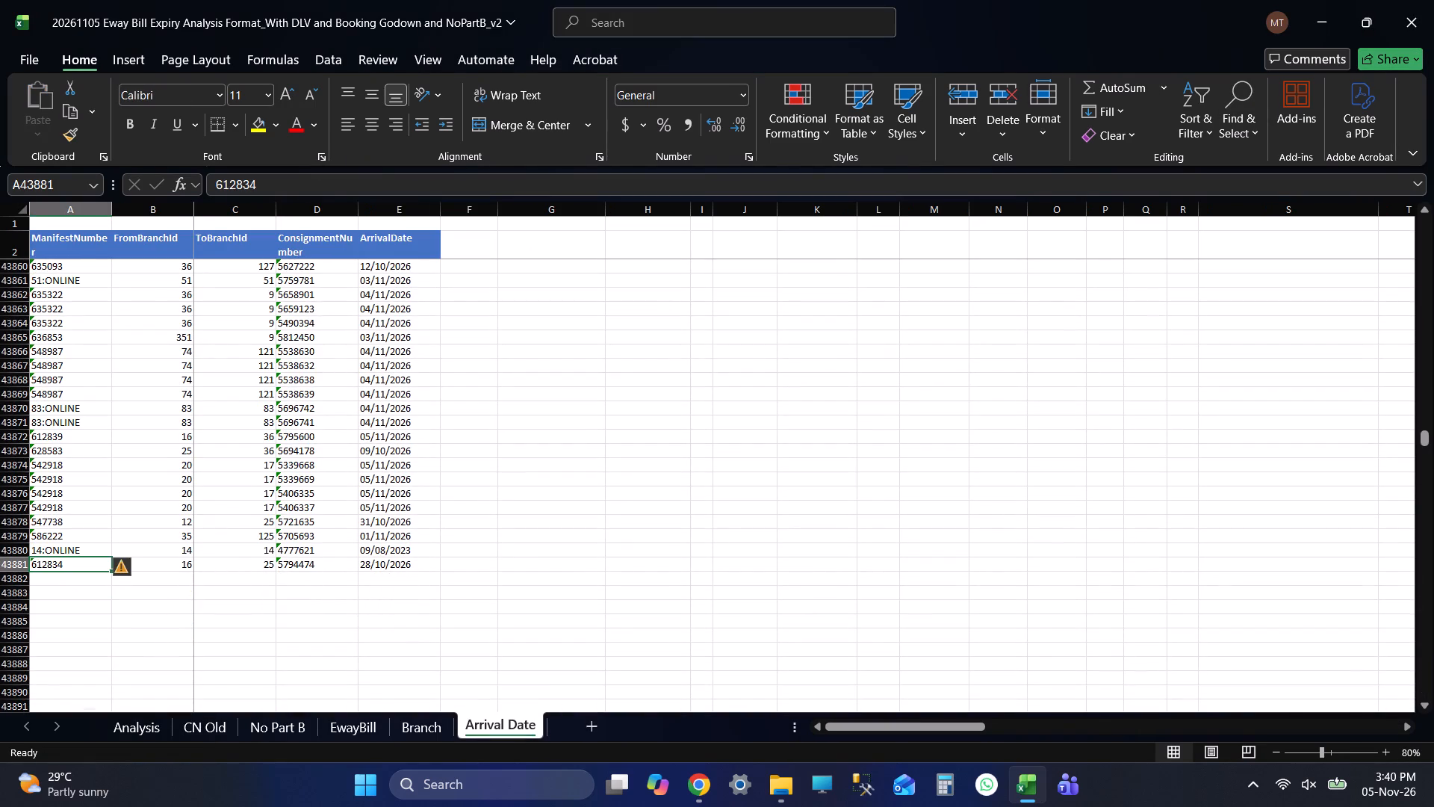
click(68, 652)
key(ctrl+Up)
key(ctrl+Up)
key(Down)
key(ctrl+Down)
key(Down)
key(Down)
key(Down)
key(Down)
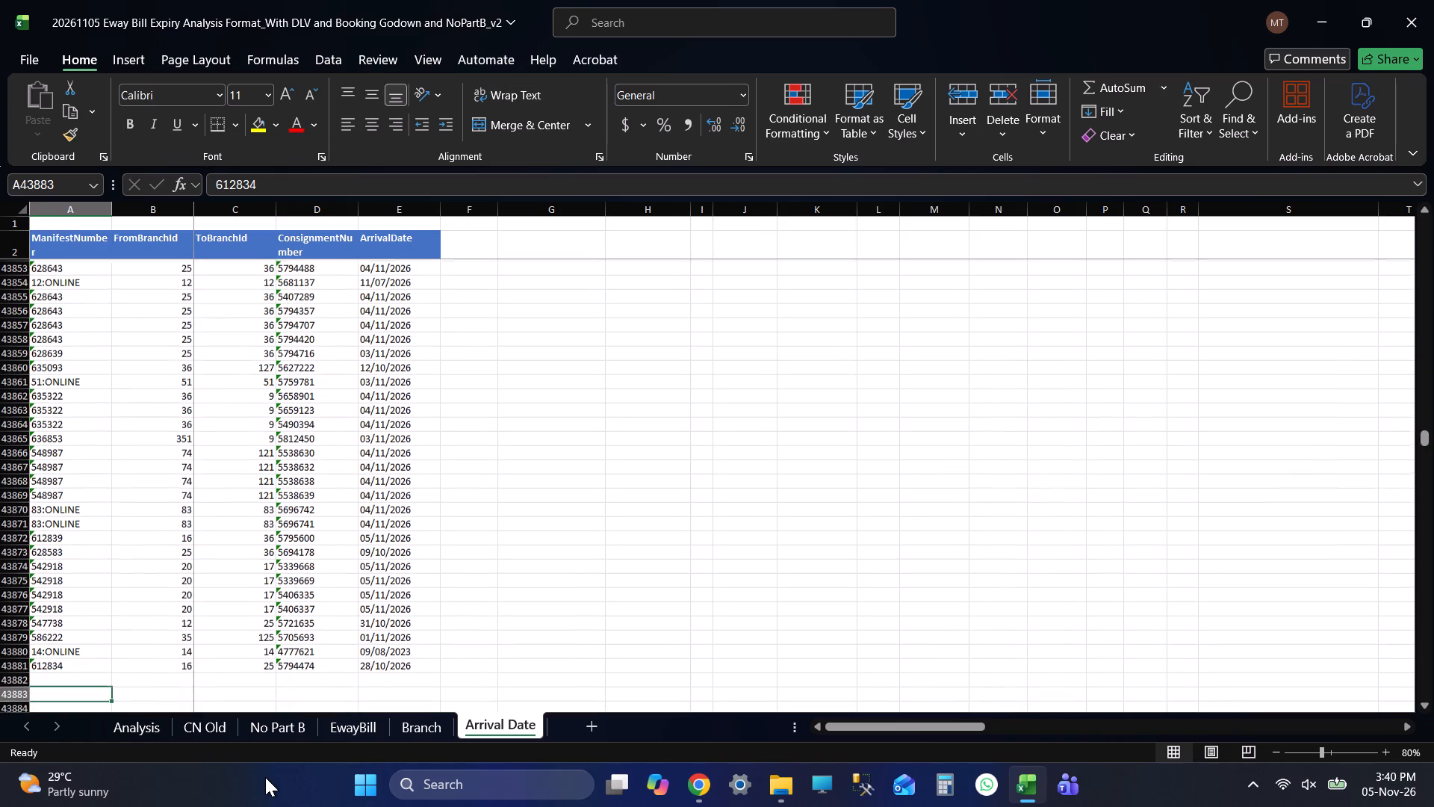
key(Down)
key(Down)
key(Down)
key(ctrl+Up)
key(ctrl+Up)
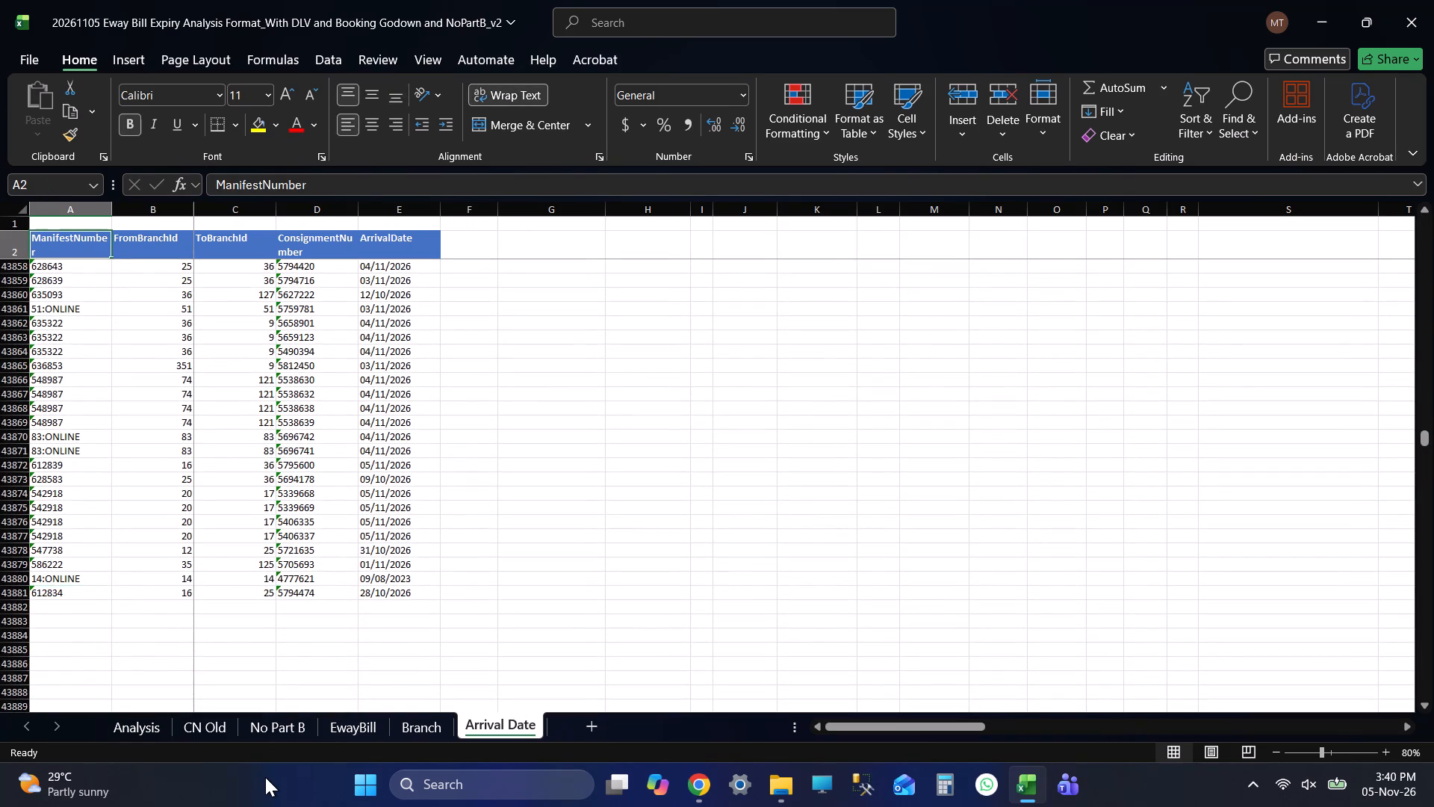
key(Down)
key(ctrl+Down)
key(Down)
key(Down)
key(Down)
key(Down)
key(Down)
key(Down)
key(Down)
key(Down)
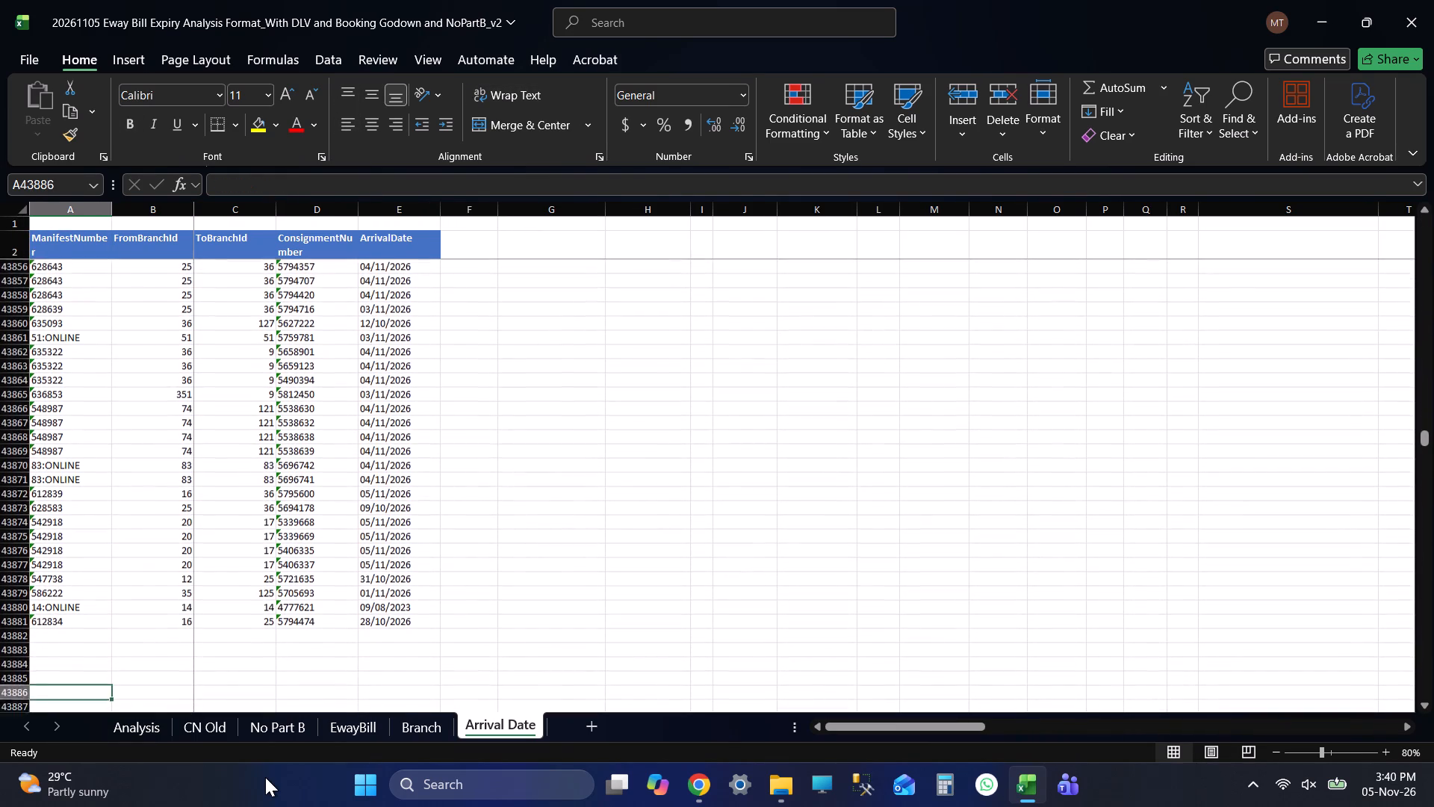
key(Down)
key(Down)
key(ctrl+Up)
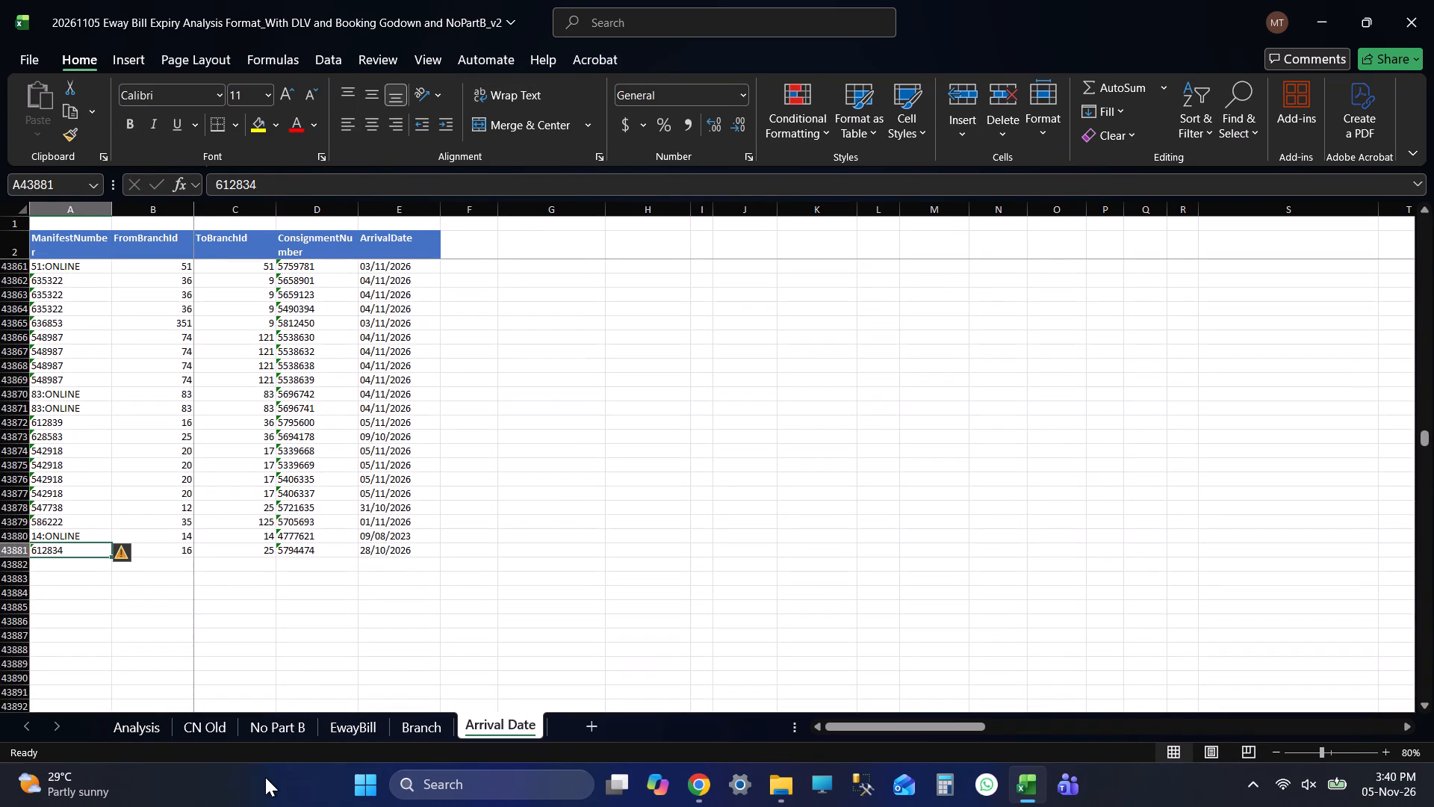
key(Down)
key(Down)
key(Down)
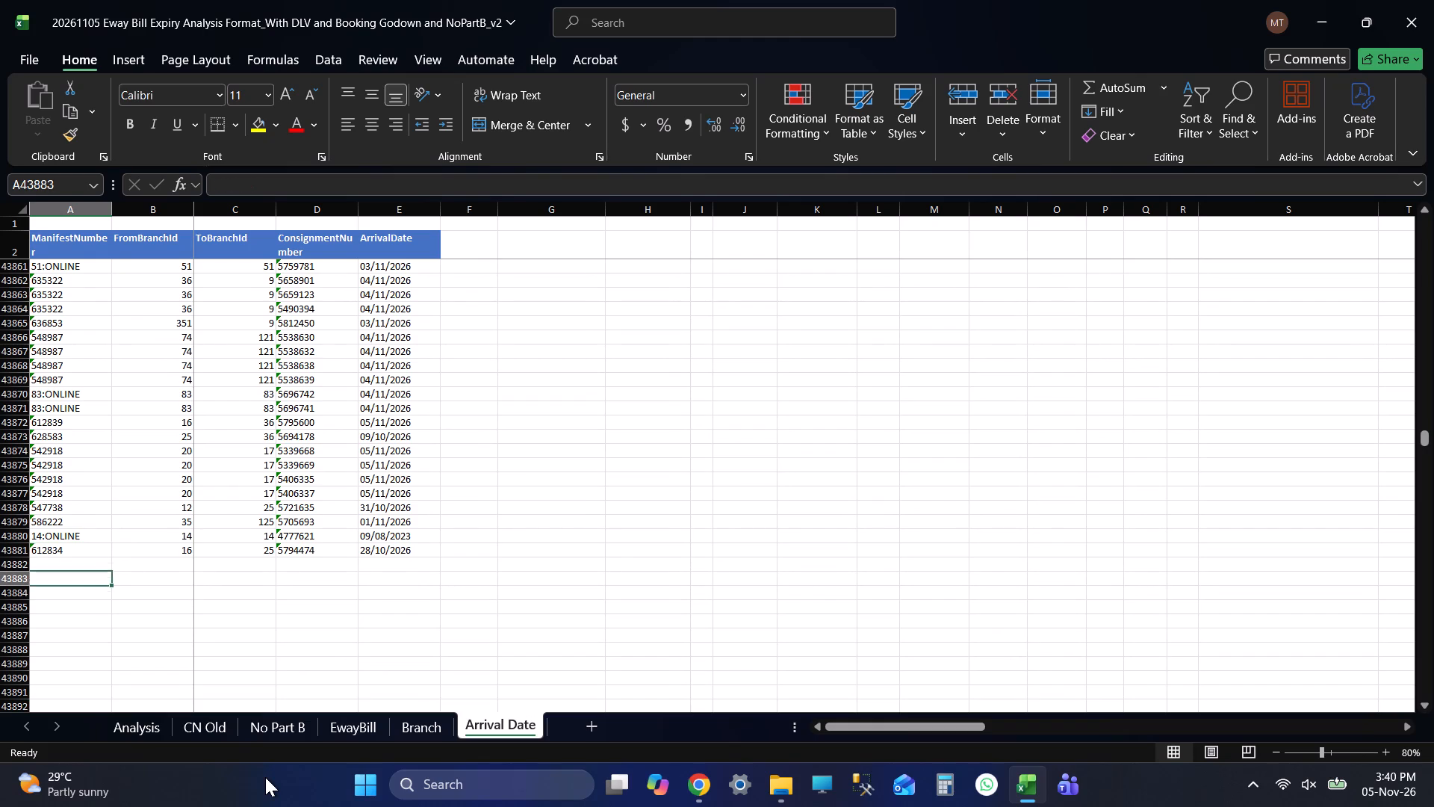
key(Down)
key(Down)
key(Down)
key(Down)
key(Down)
key(ctrl+Up)
key(Left)
key(Left)
key(Left)
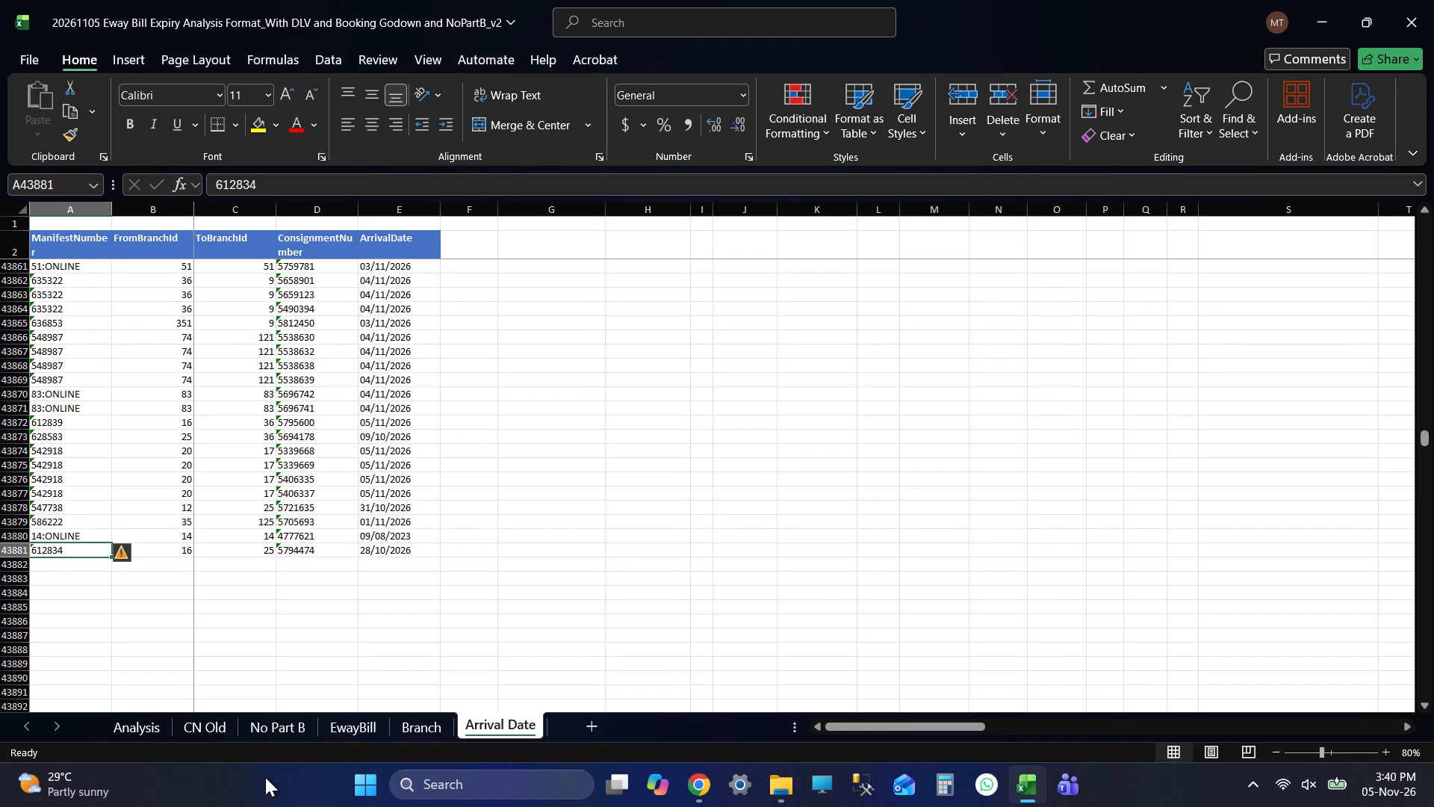
Recheck the top and bottom of the Arrival Date sheet's ManifestNumber column, finishing on its header cell A2.
key(ctrl+Up)
key(Down)
key(ctrl+Down)
key(Down)
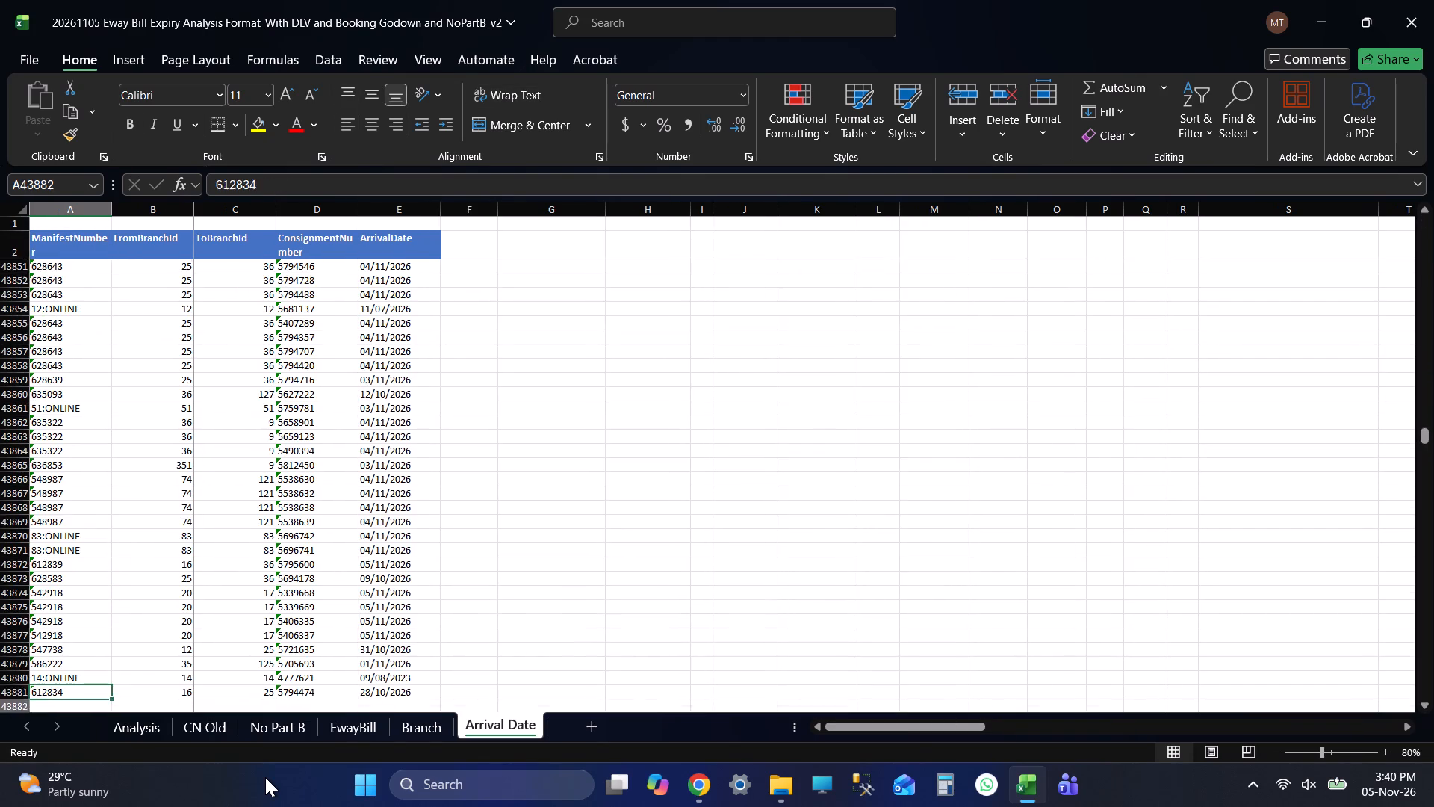
key(Down)
key(Down)
key(Down)
key(Down)
key(Down)
key(Down)
key(Down)
key(ctrl+Up)
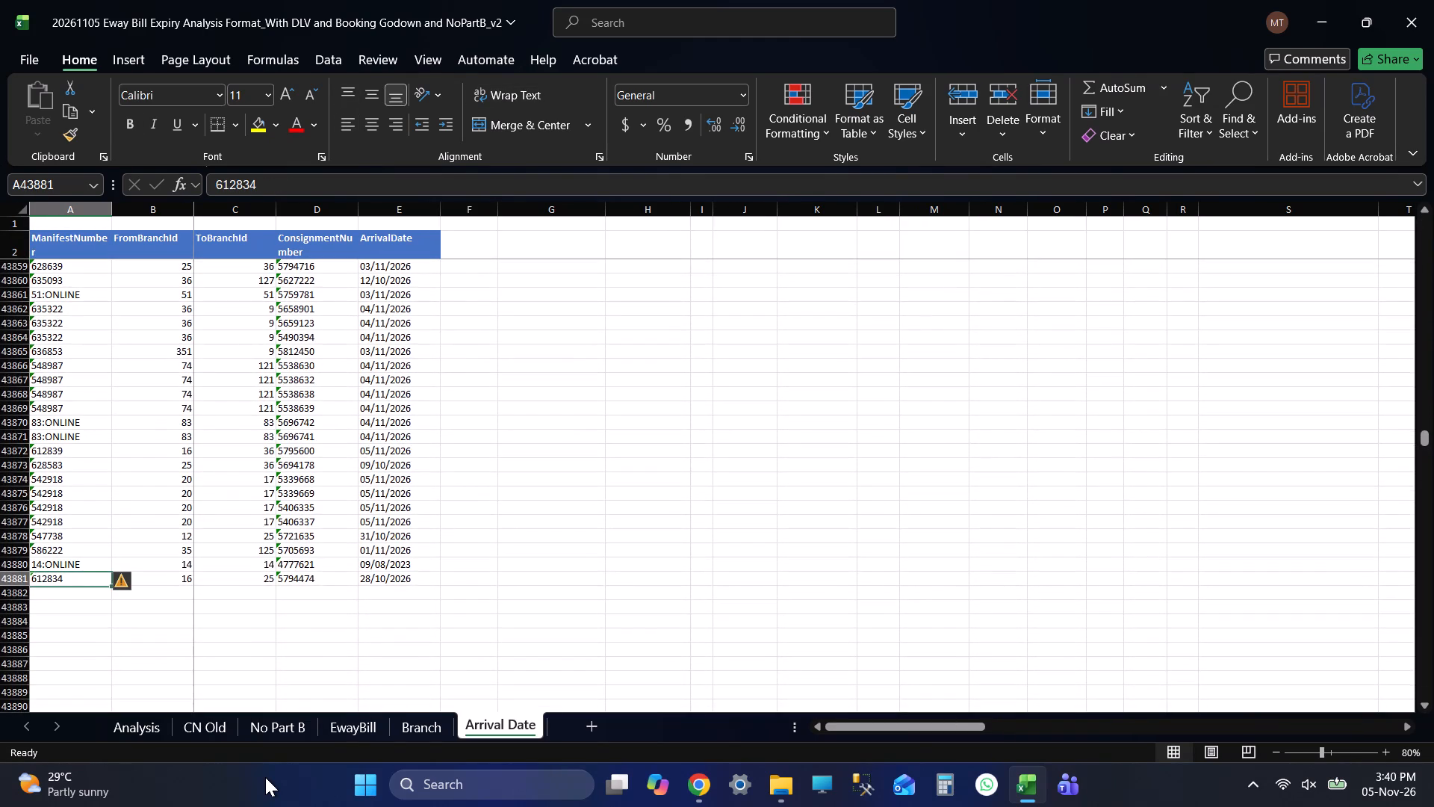
key(ctrl+Up)
key(Down)
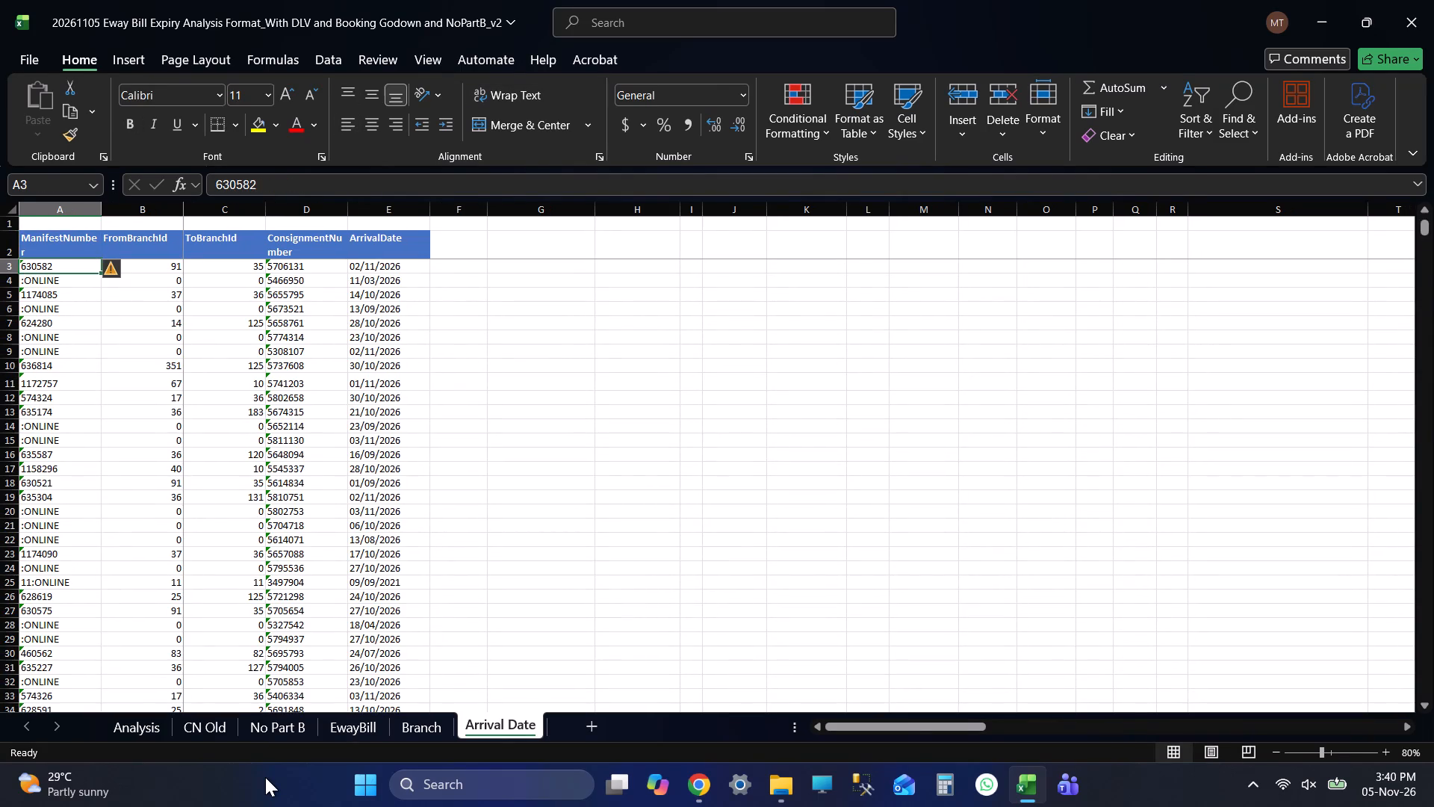
key(ctrl+Down)
key(ctrl+Up)
key(Down)
key(Up)
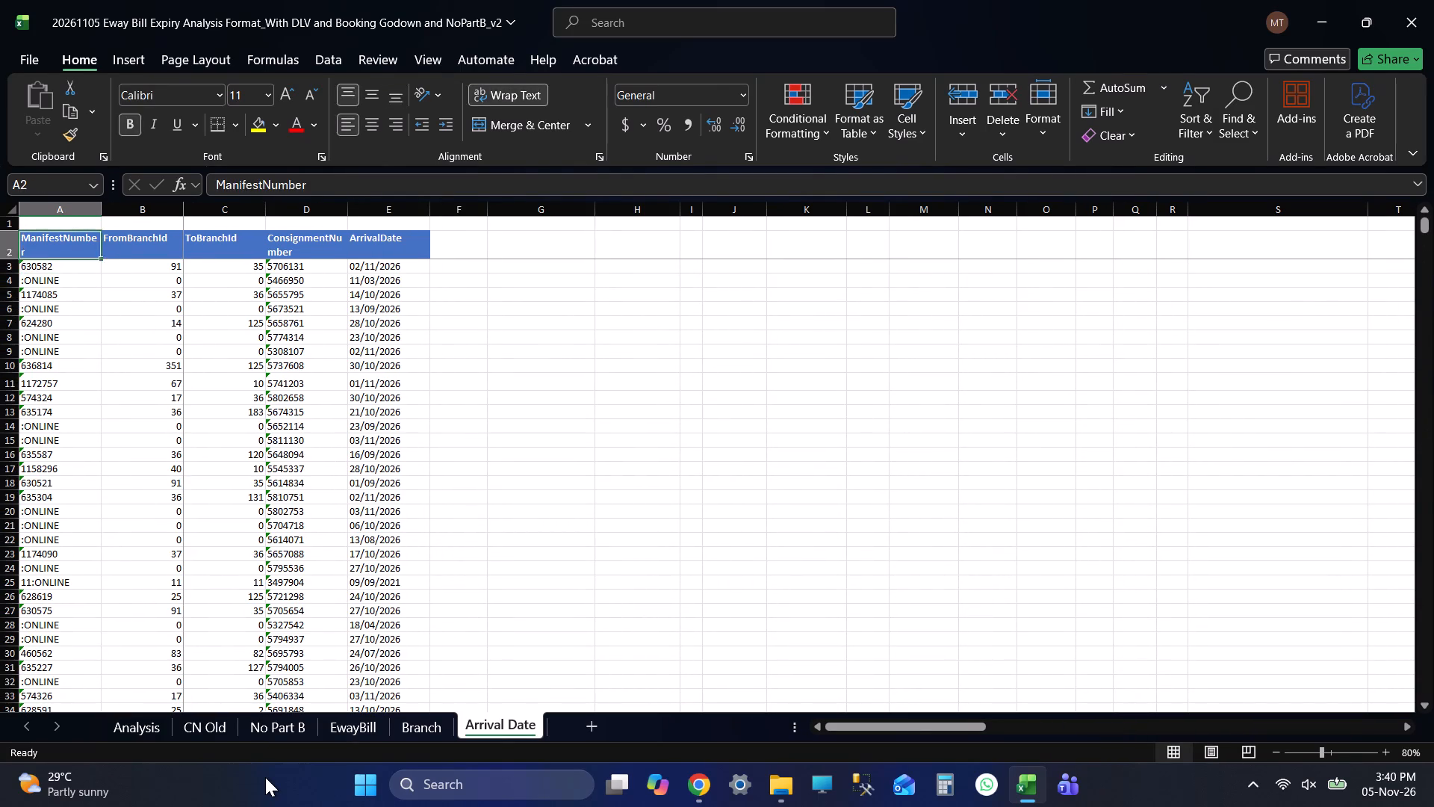
key(Down)
key(Up)
key(Left)
key(Left)
Go to the EwayBill sheet and examine the WAYBILL Data column from its header through its last rows.
click(358, 729)
key(ctrl+Left)
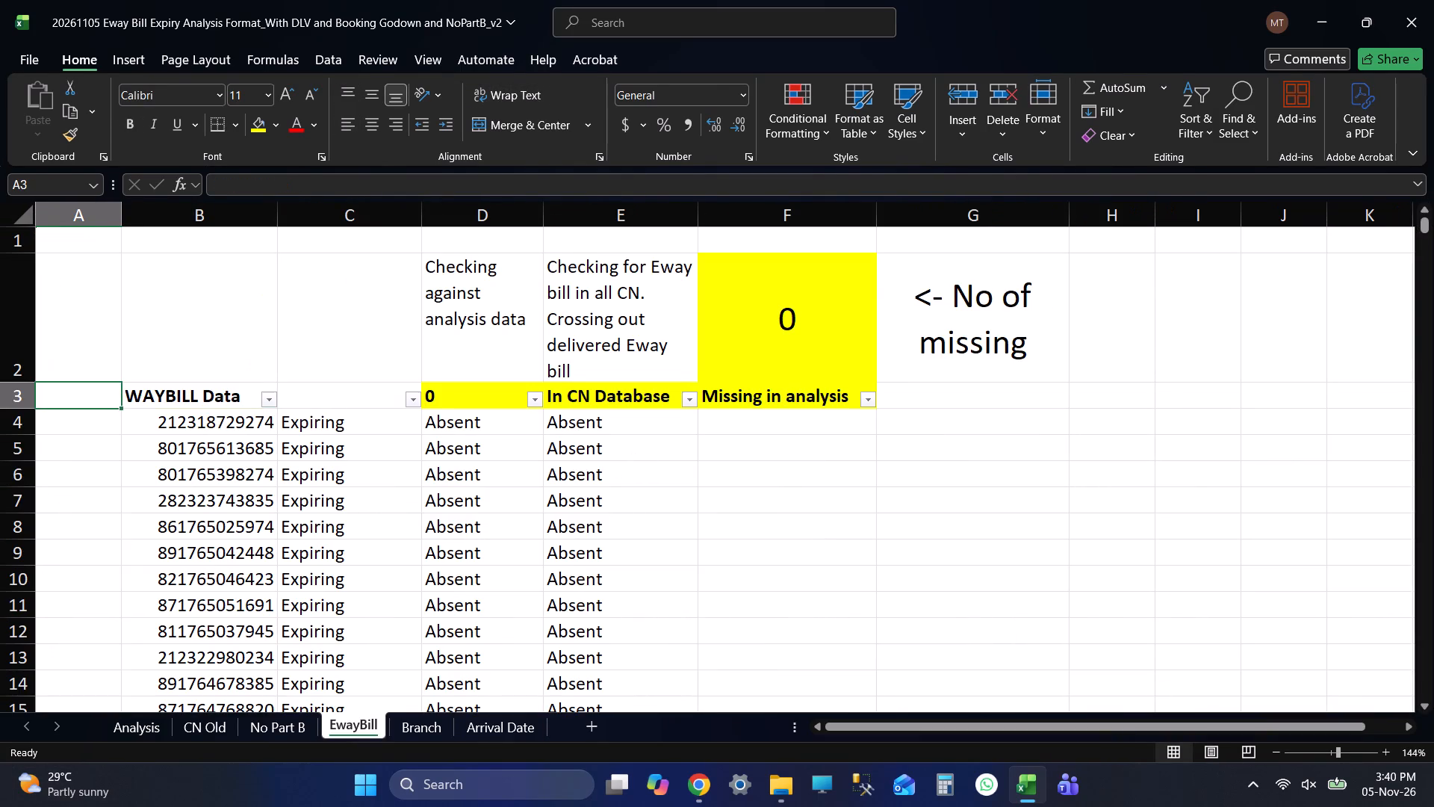
key(Right)
key(ctrl+Down)
key(Down)
key(Down)
key(Down)
key(Down)
key(ctrl+Up)
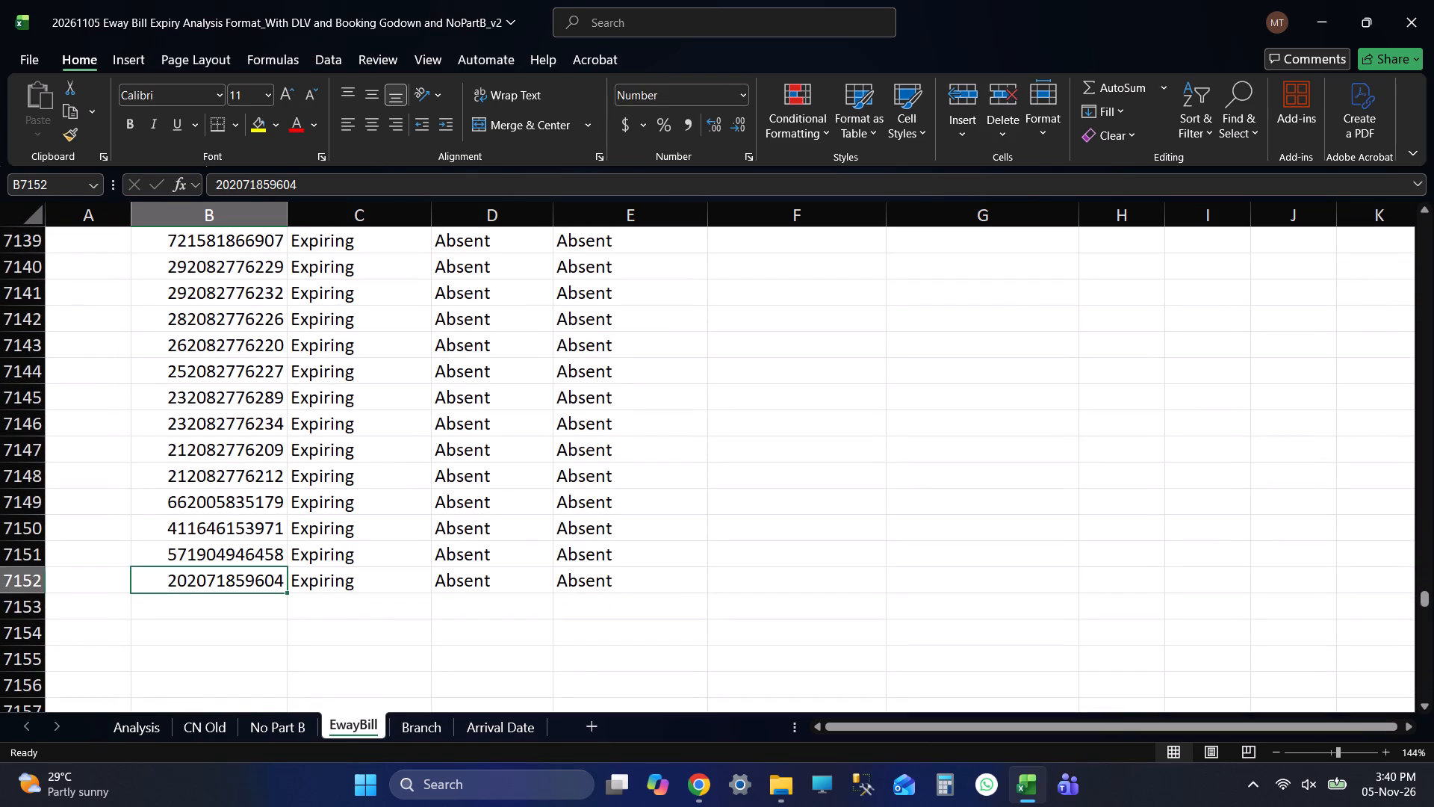
key(ctrl+Up)
key(Up)
key(Up)
key(Down)
key(Down)
key(Down)
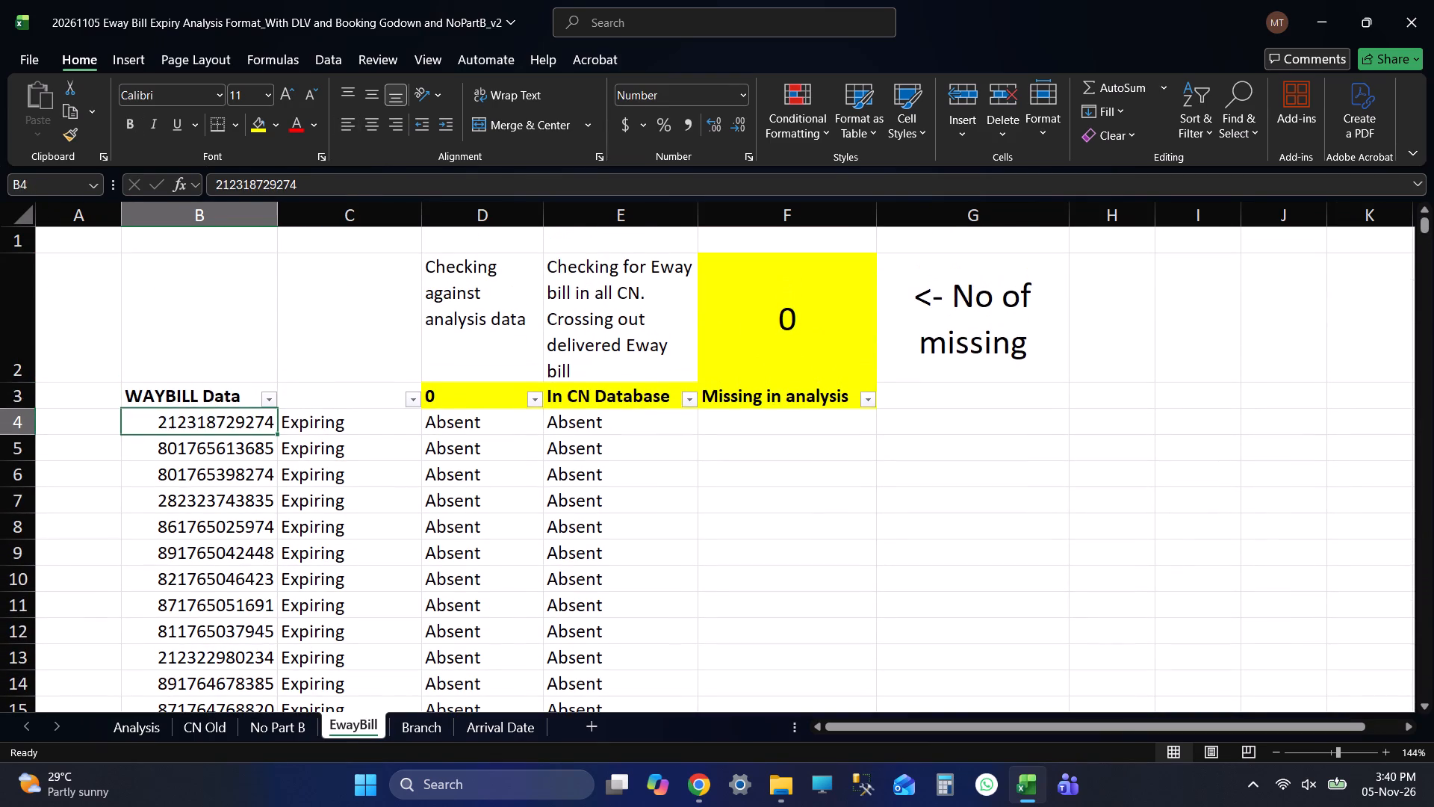
key(Up)
Go to the No Part B sheet and examine the Eway Bill Number column's first and last rows, finishing on header cell B2.
click(285, 735)
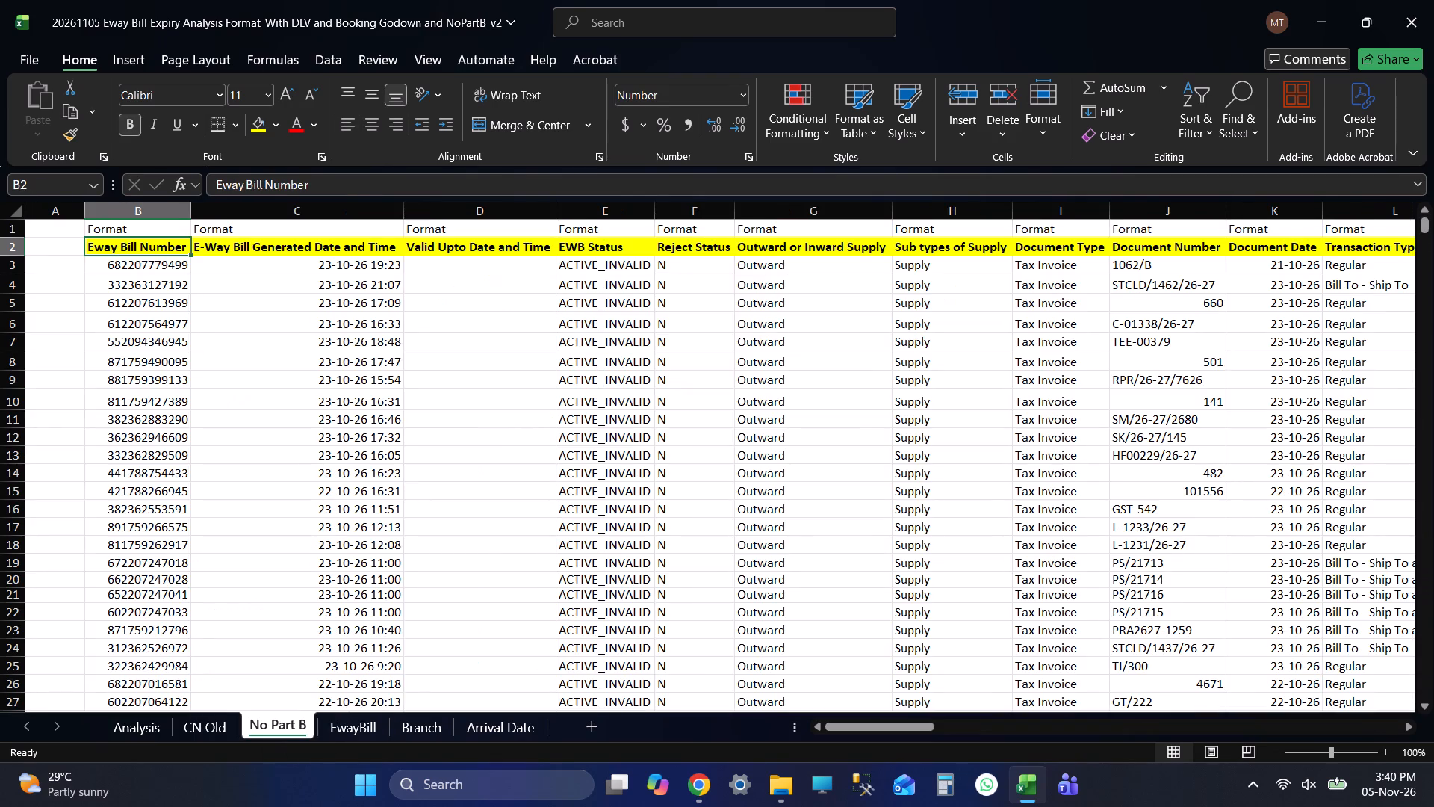
key(ctrl+Down)
key(Down)
key(Down)
key(Down)
key(Down)
key(Down)
key(ctrl+Up)
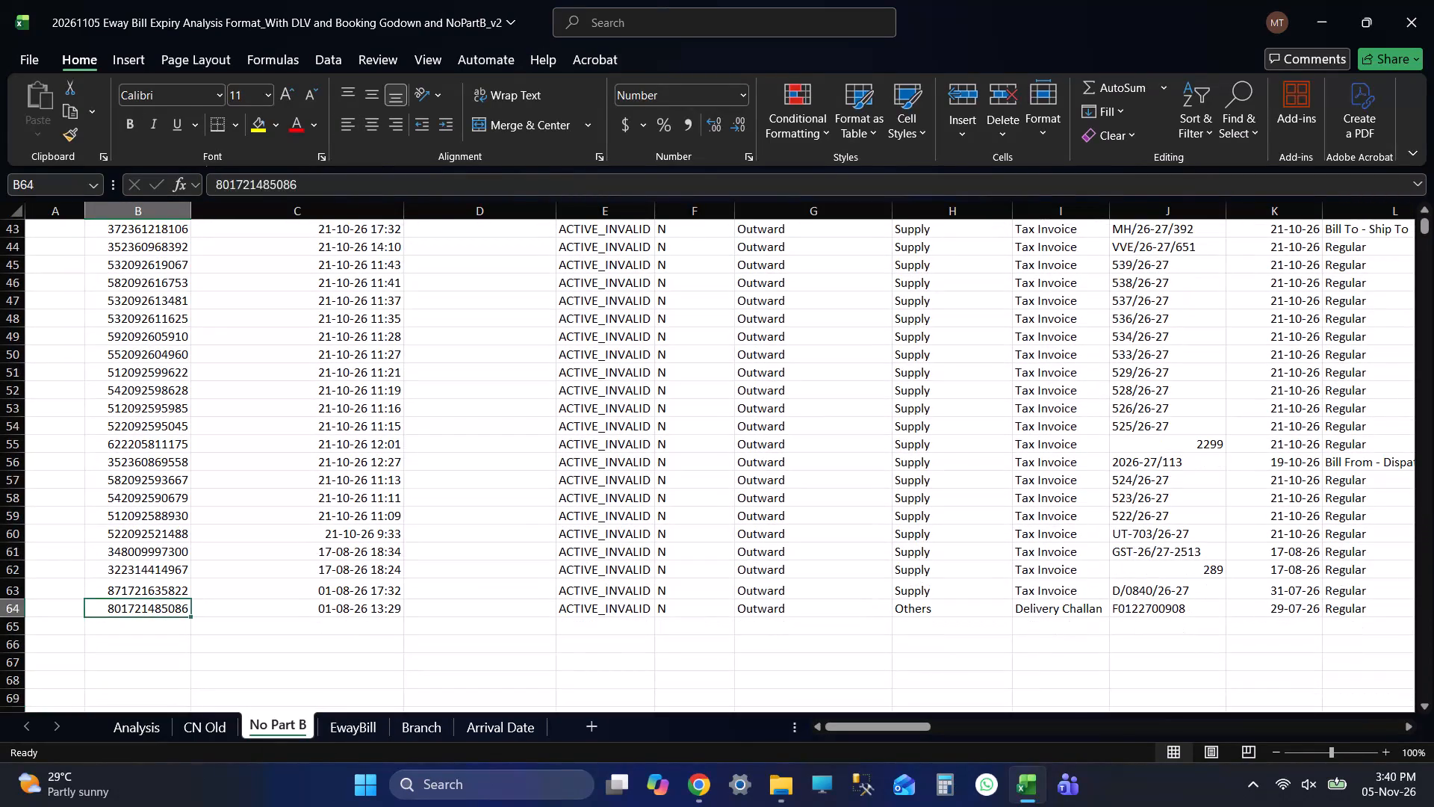
key(ctrl+Up)
key(Down)
key(Up)
key(Up)
key(Up)
key(Down)
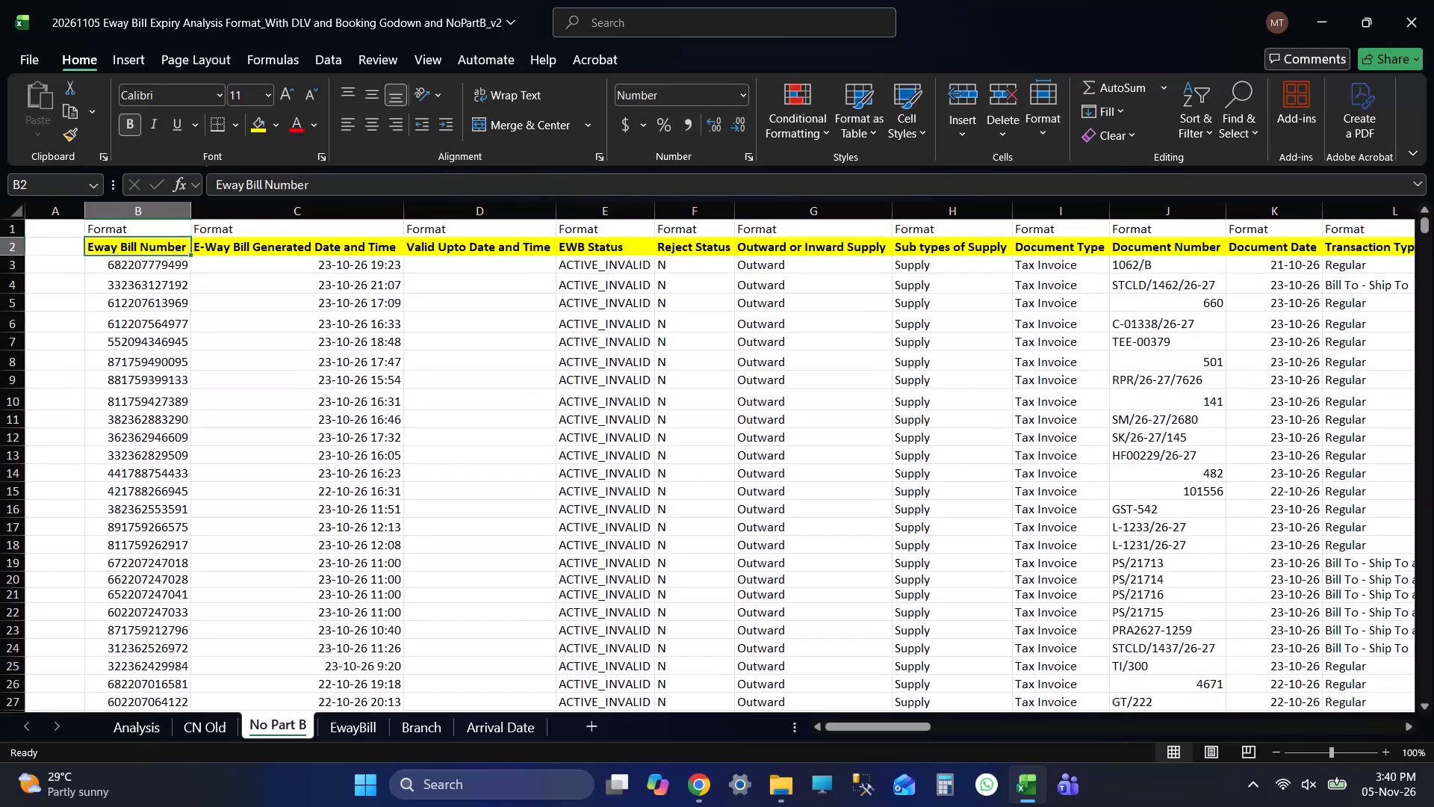
key(Down)
key(ctrl+Down)
key(Down)
key(Down)
key(Down)
key(Down)
key(ctrl+Up)
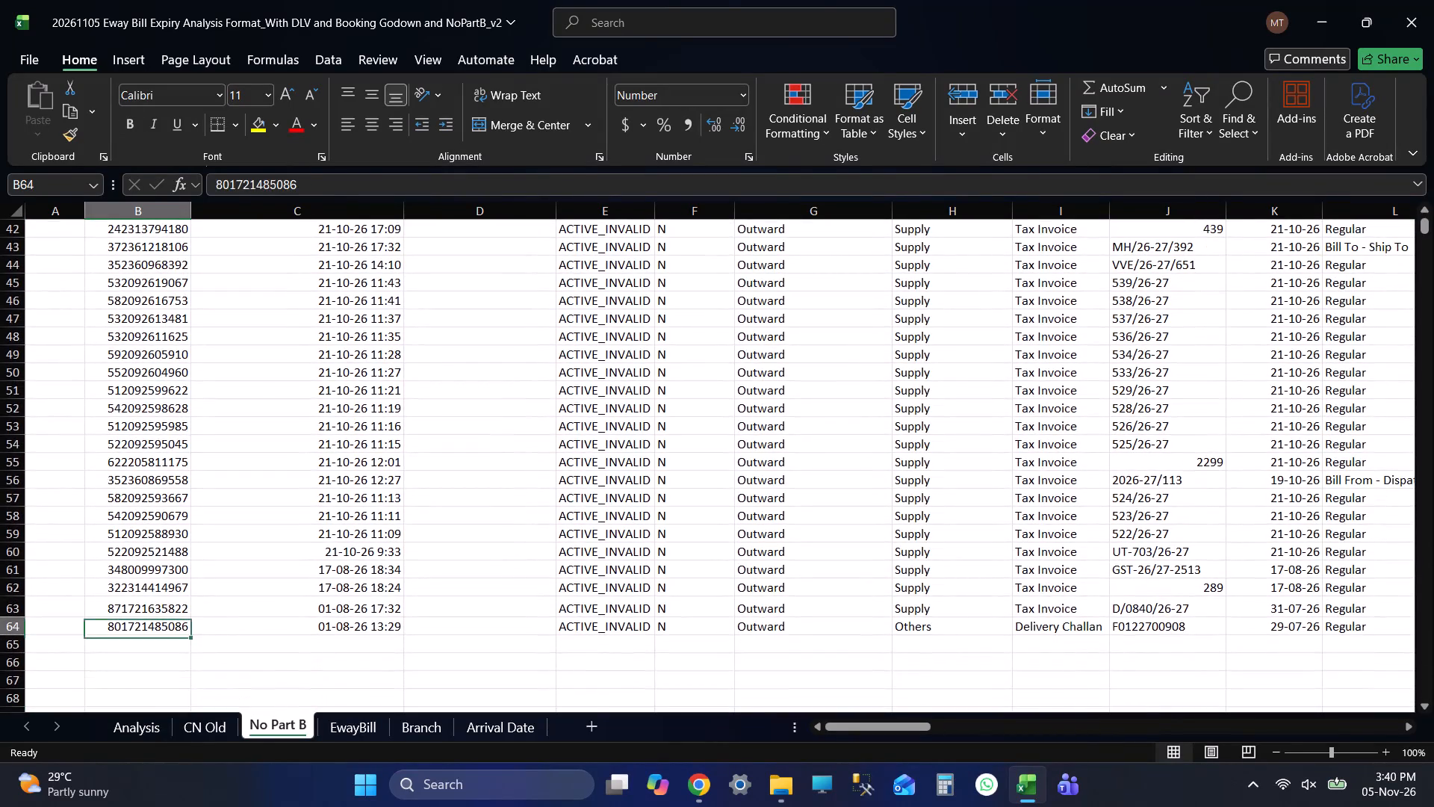
key(ctrl+Up)
key(Up)
key(Up)
key(Up)
key(Down)
key(ctrl+Down)
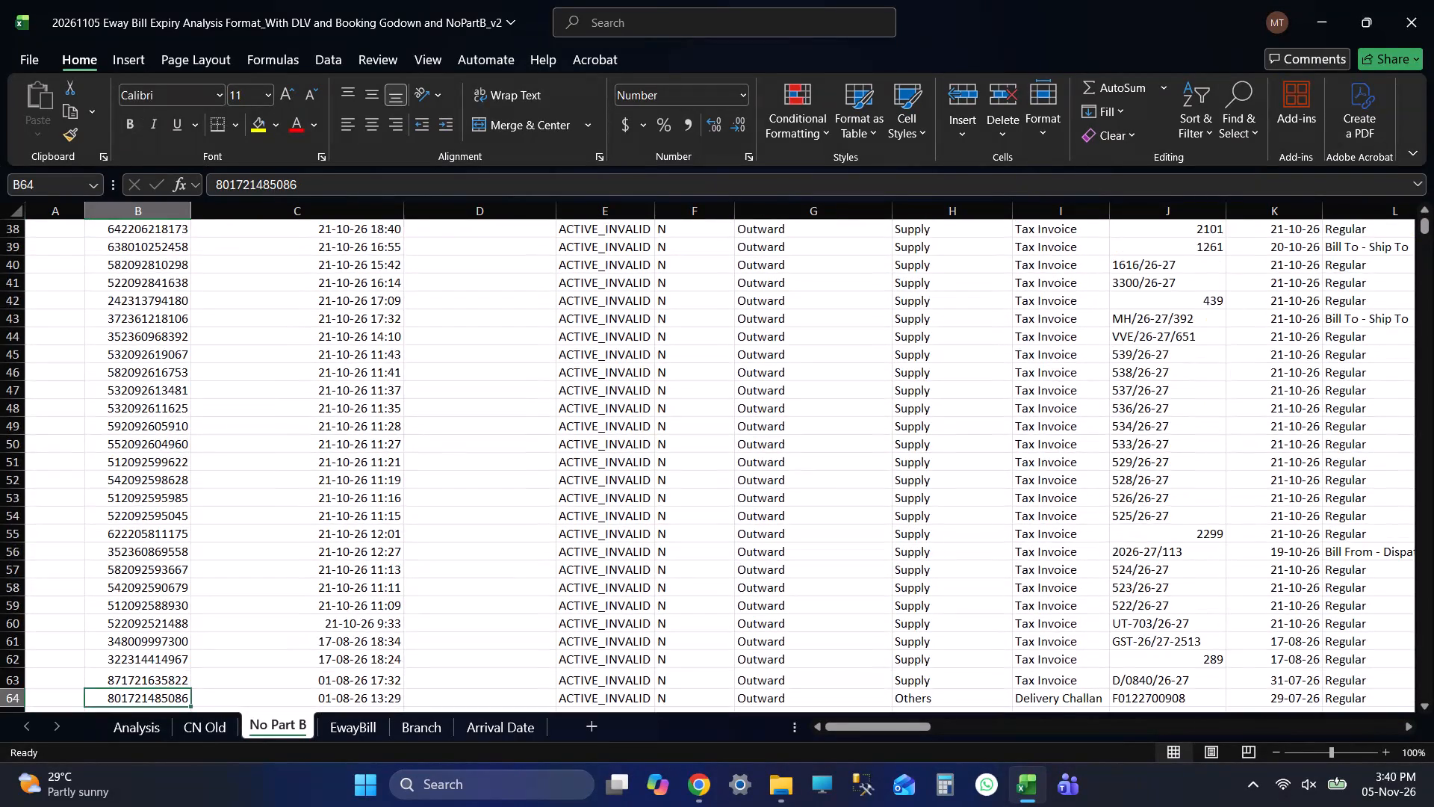
key(ctrl+Up)
key(Up)
key(Up)
key(Up)
key(Down)
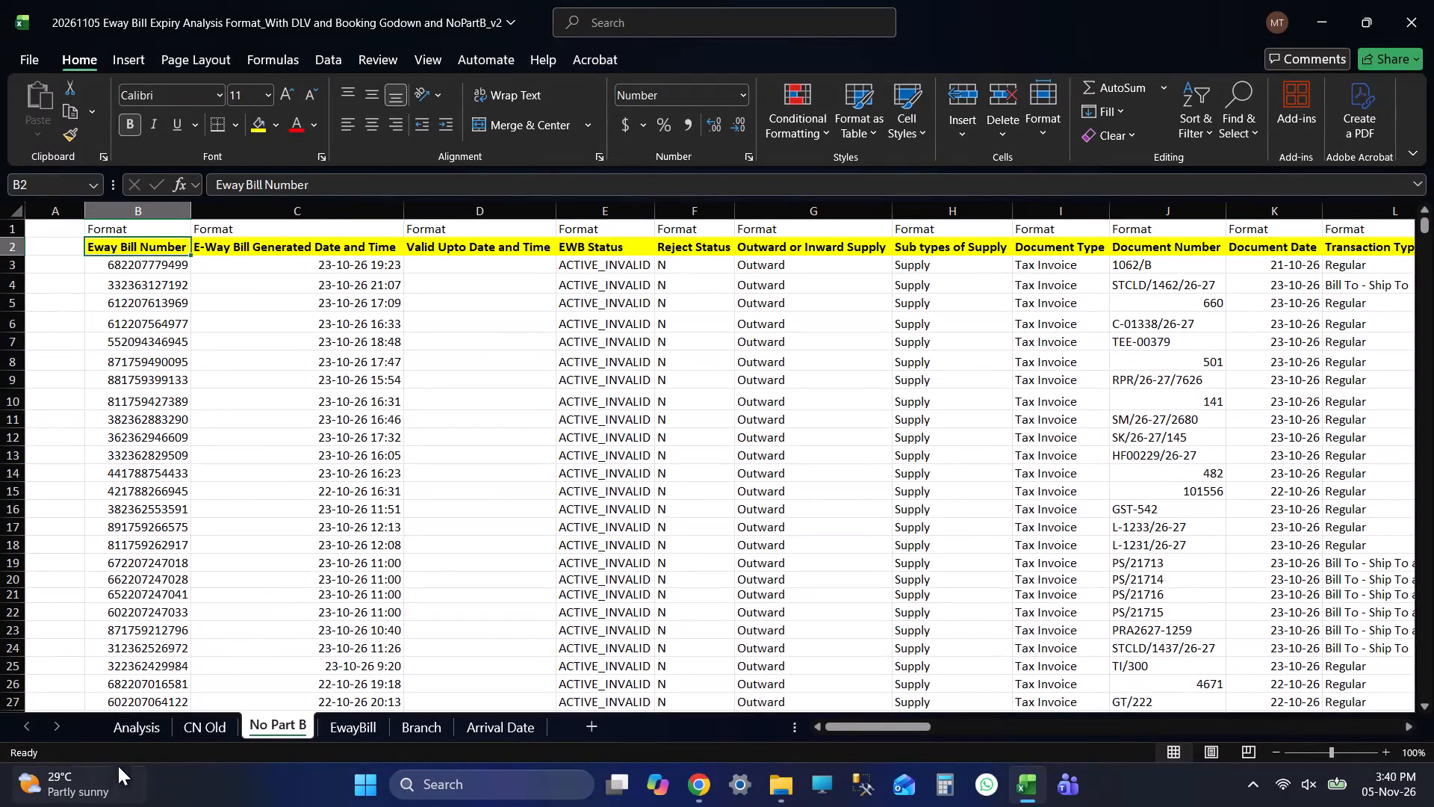
Go to the Analysis sheet and examine the last data row across its columns and the rows below it for leftover entries.
click(154, 726)
key(ctrl+Down)
key(Down)
key(Down)
key(Down)
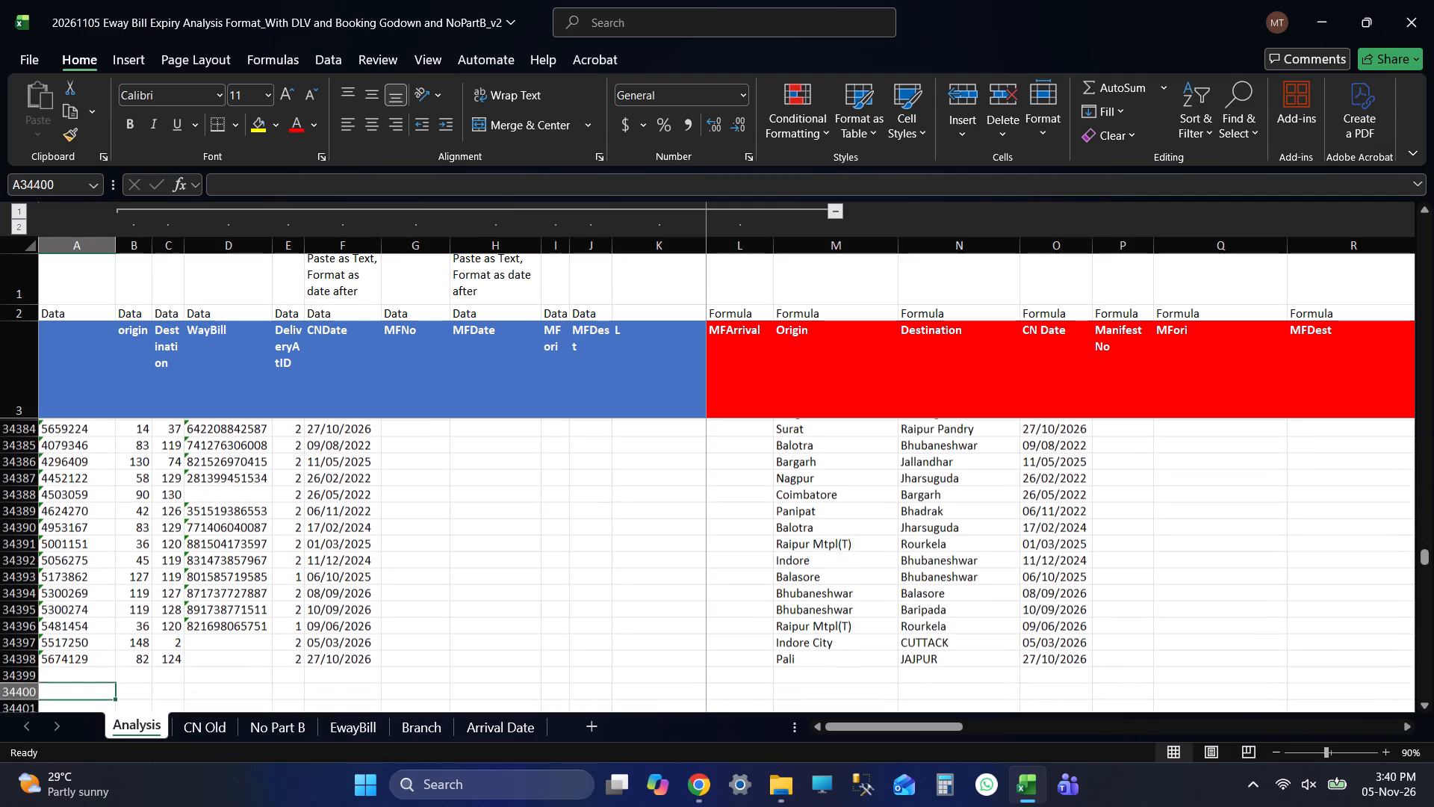
key(Down)
key(Down)
key(ctrl+Up)
key(Right)
key(Right)
key(Right)
key(Right)
key(Right)
key(Right)
key(Right)
key(Right)
key(Right)
key(Right)
key(Right)
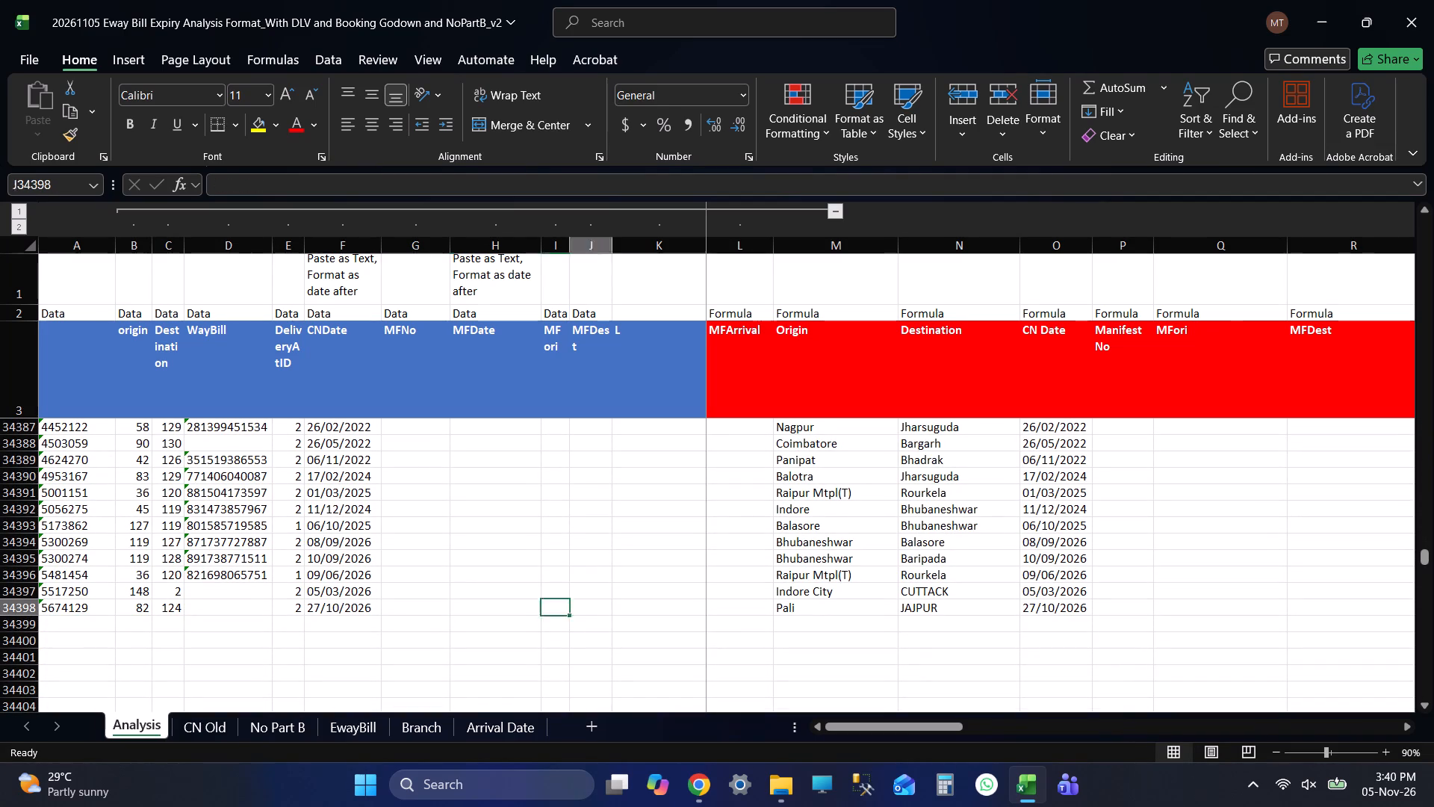
key(ctrl+Left)
key(ctrl+Left)
key(ctrl+Left)
Apply filters to the Analysis sheet's whole row 3 header, from cell A3 through the last bulk-extend column.
key(ctrl+Up)
key(Down)
key(Up)
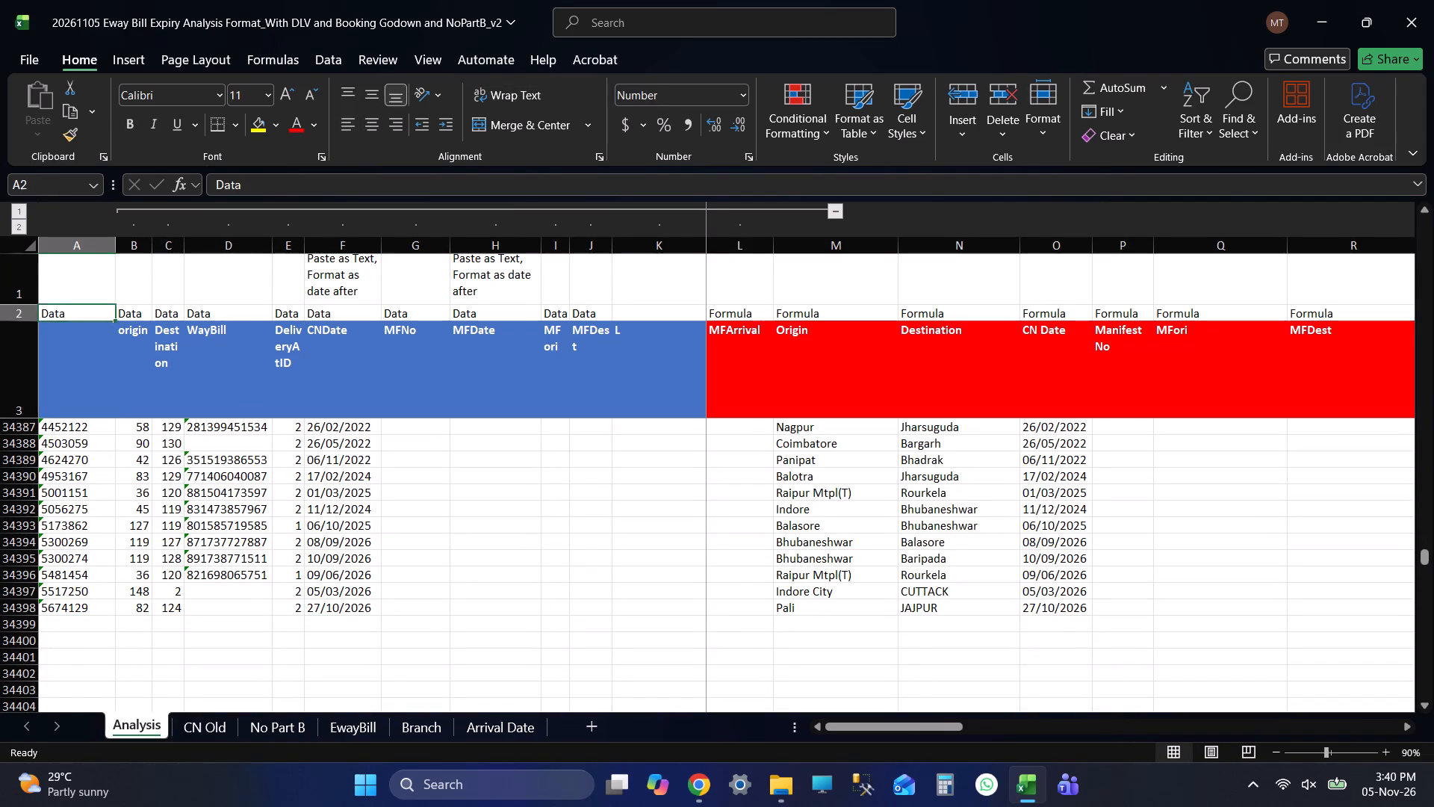
key(Down)
key(Down)
key(Up)
key(Down)
key(Up)
key(Down)
key(Up)
key(Left)
key(Left)
key(Left)
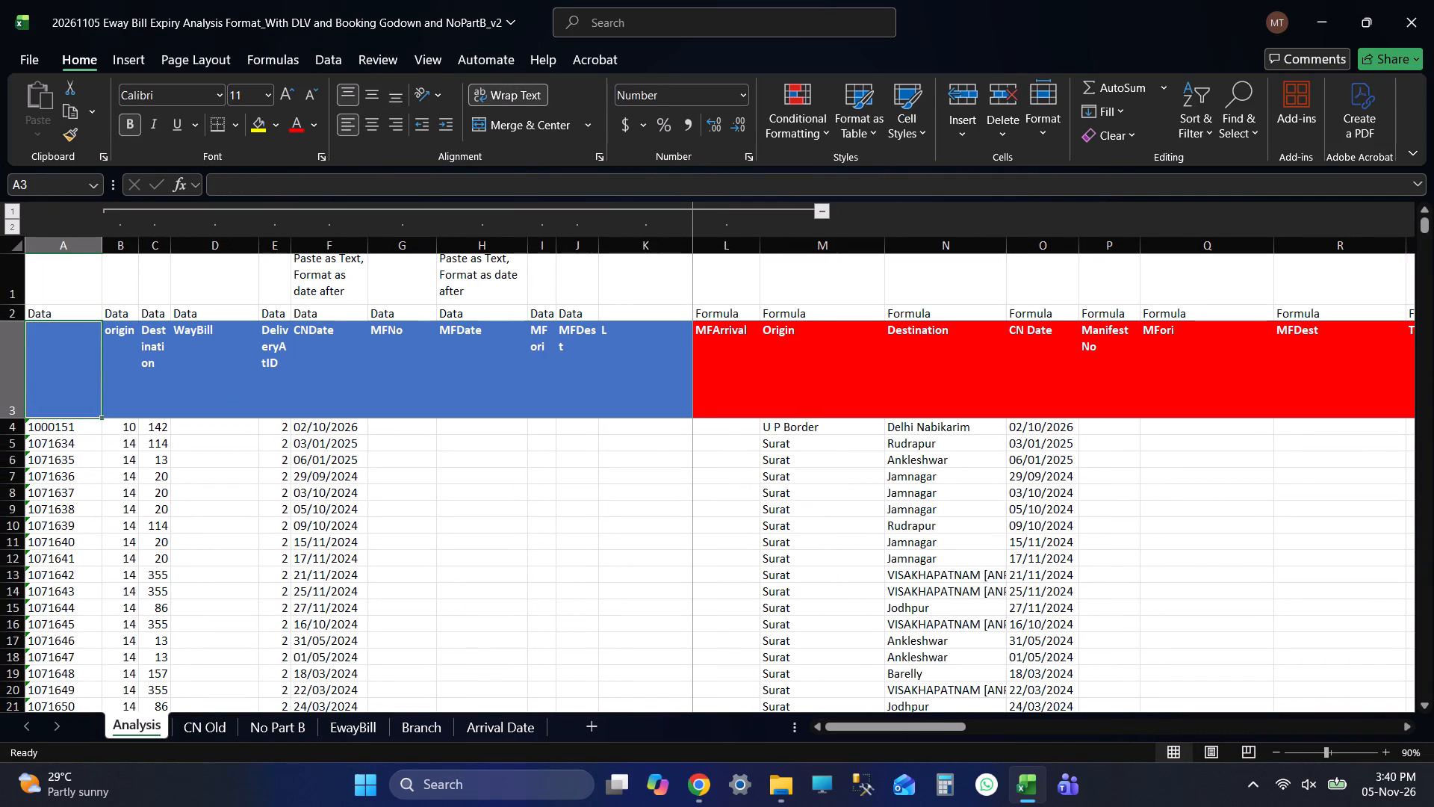
key(ctrl+shift+Right)
key(ctrl+shift+Right)
key(ctrl+shift+Right)
key(ctrl+shift+Right)
key(ctrl+shift+Right)
key(ctrl+shift+Right)
key(ctrl+shift+Right)
key(ctrl+shift+Right)
key(ctrl+shift+Right)
key(ctrl+shift+Right)
key(ctrl+shift+Right)
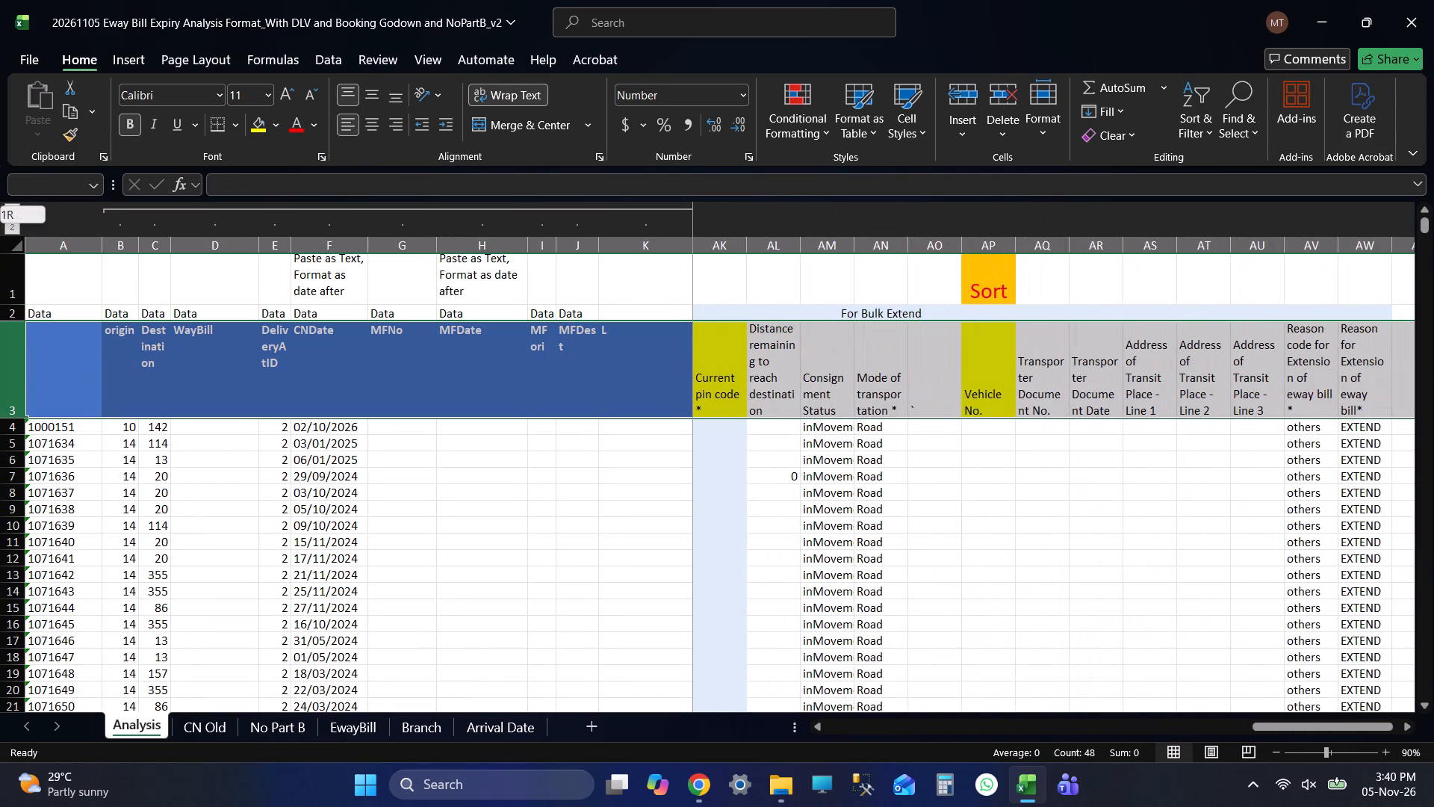
key(ctrl+shift+l)
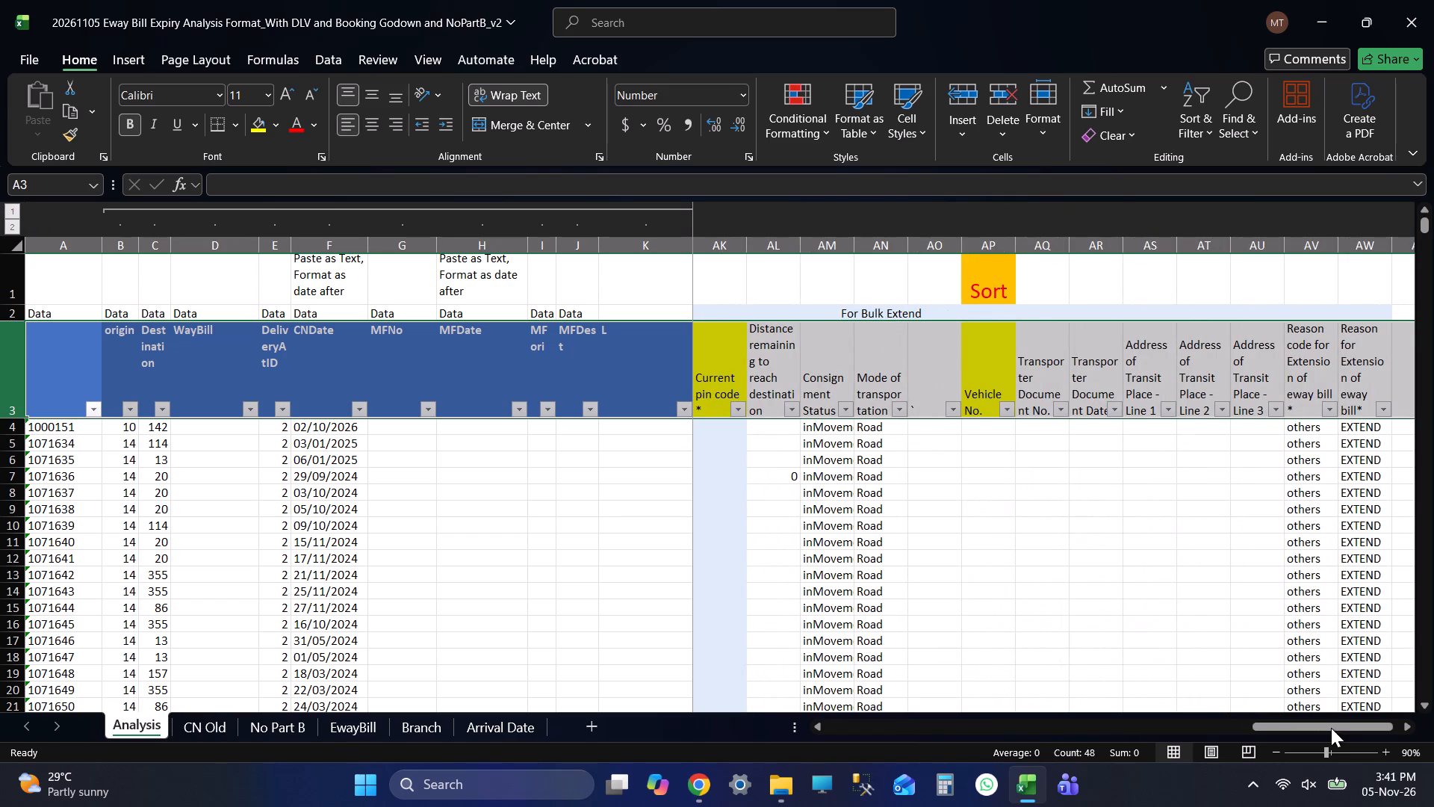
Go to the Need to Extend column on the Analysis sheet and select its header cell AD3.
drag(1331, 728, 1155, 732)
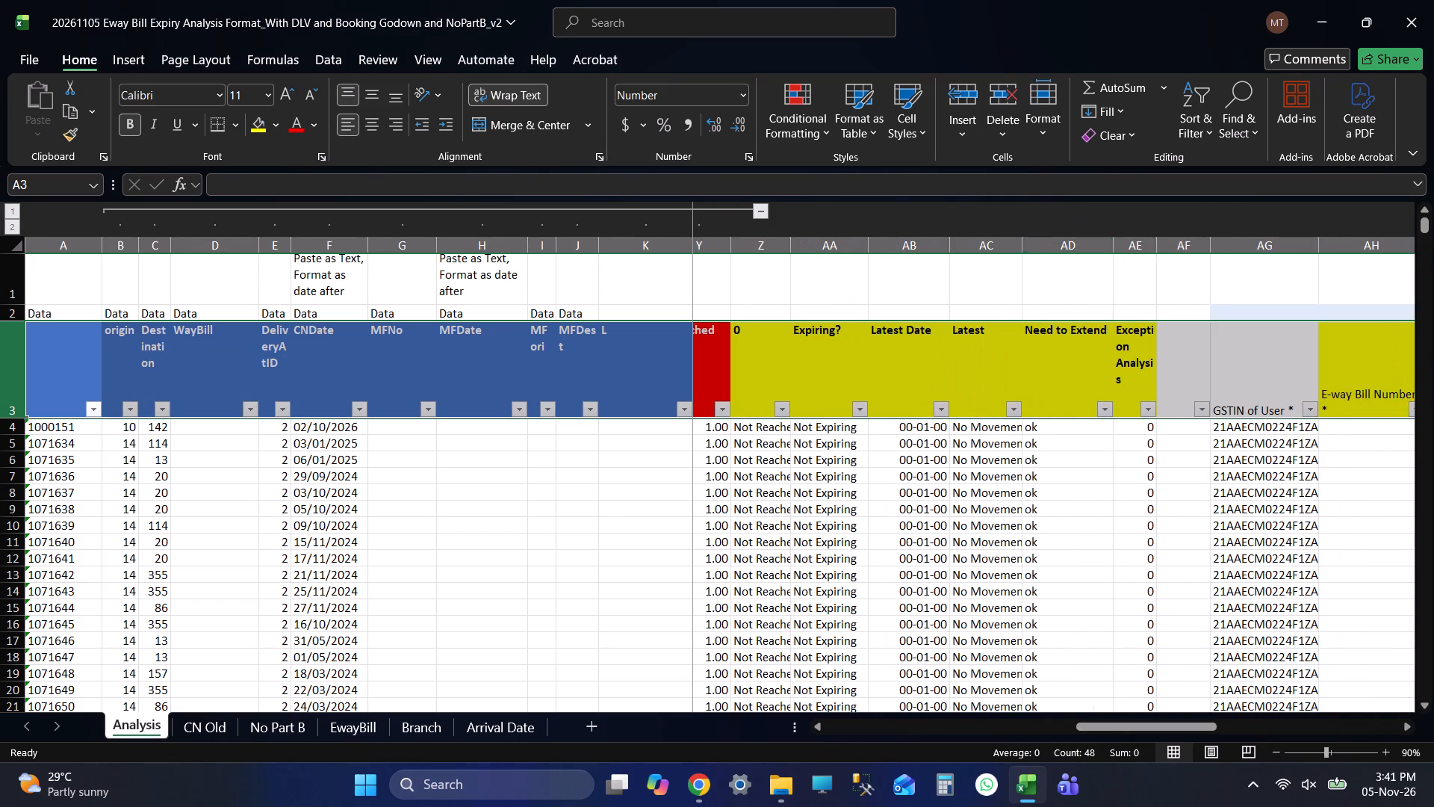
click(1070, 350)
Switch to File Explorer and close the 20261105 Data (P) folder window.
key(alt+Tab)
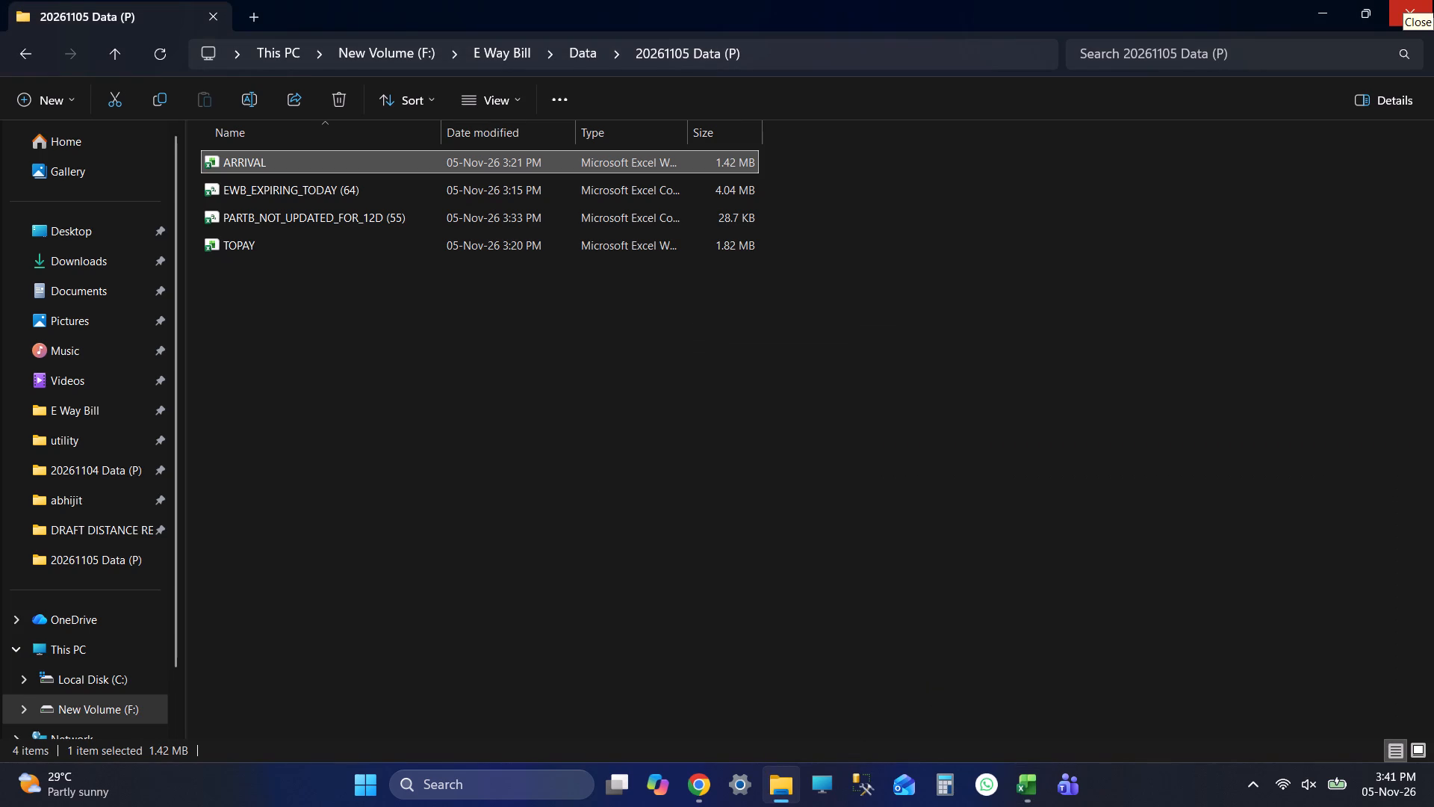
click(1433, 0)
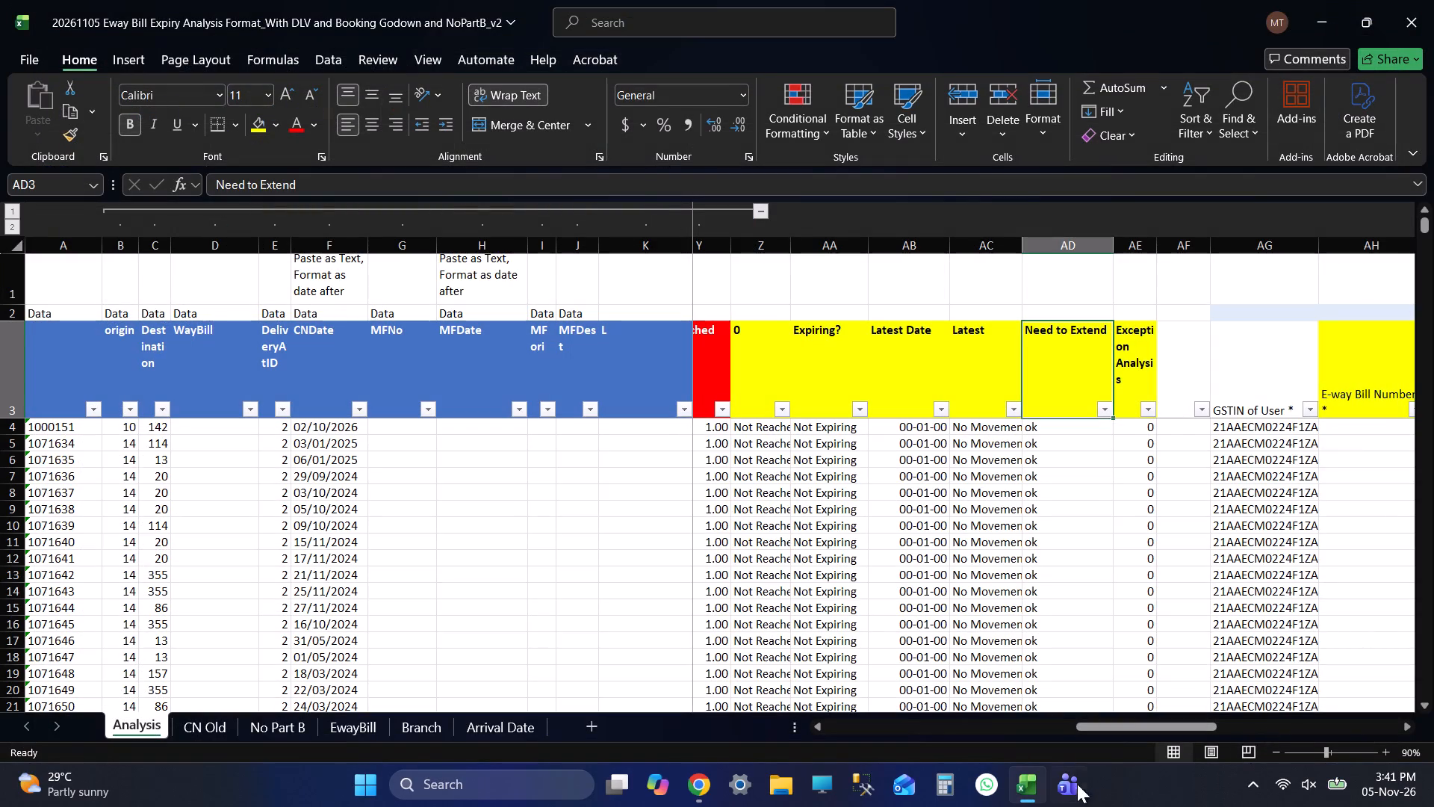
Create a new blank Excel workbook and name its first sheet GODOWN.
right_click(1029, 772)
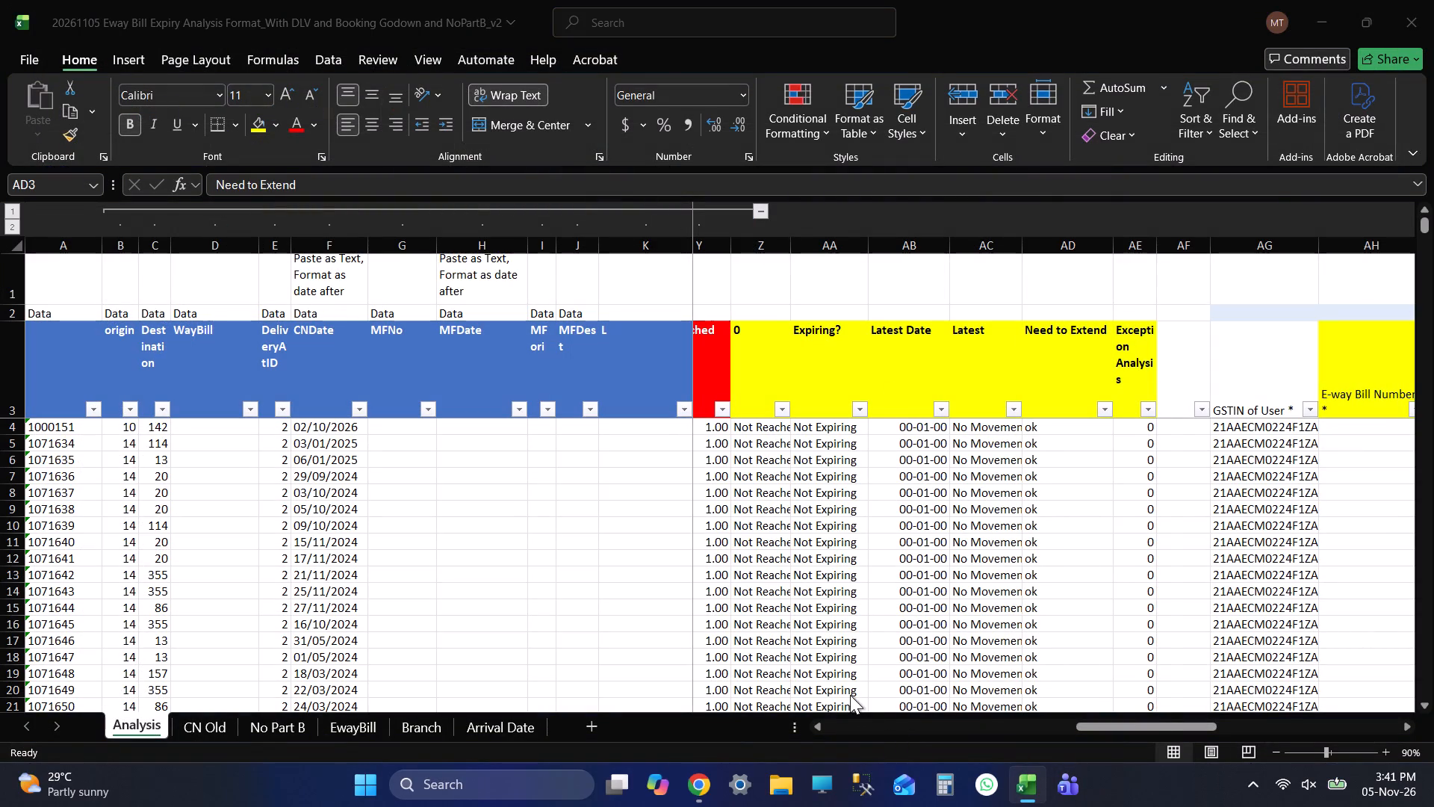
click(952, 661)
double_click(108, 723)
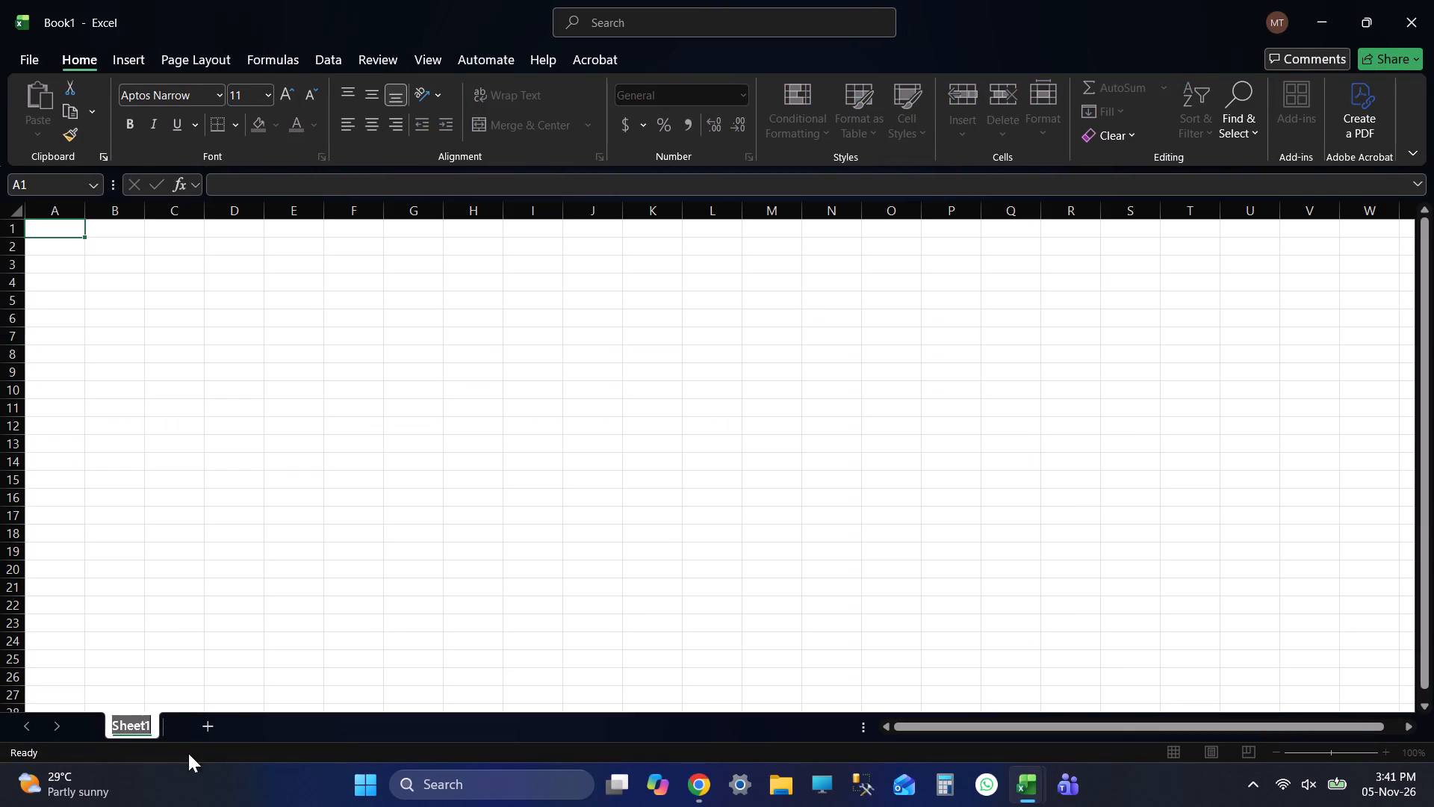
text(GODOWN)
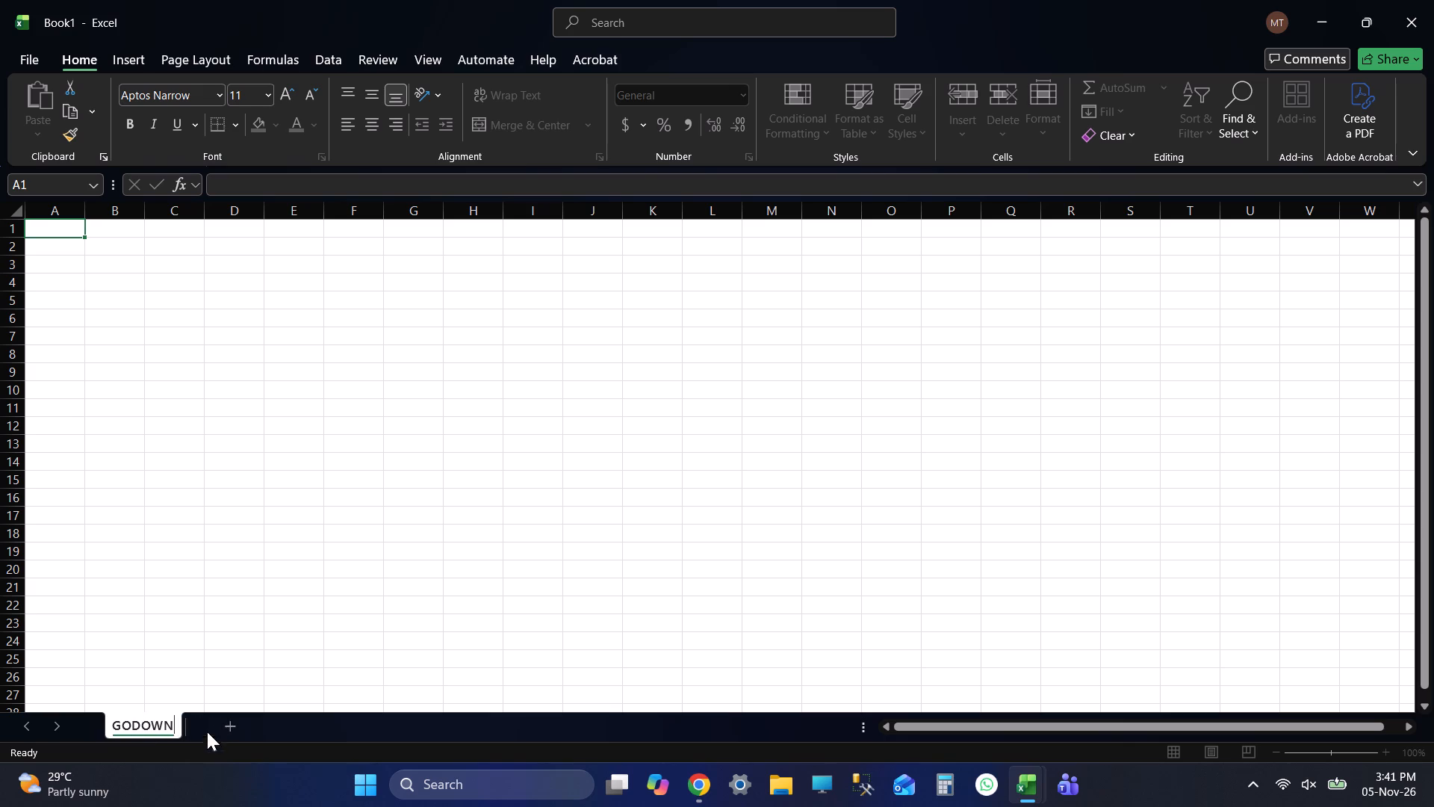
Add two more sheets named ON ROAD and BOOKING, and return to the GODOWN sheet.
click(228, 725)
double_click(222, 727)
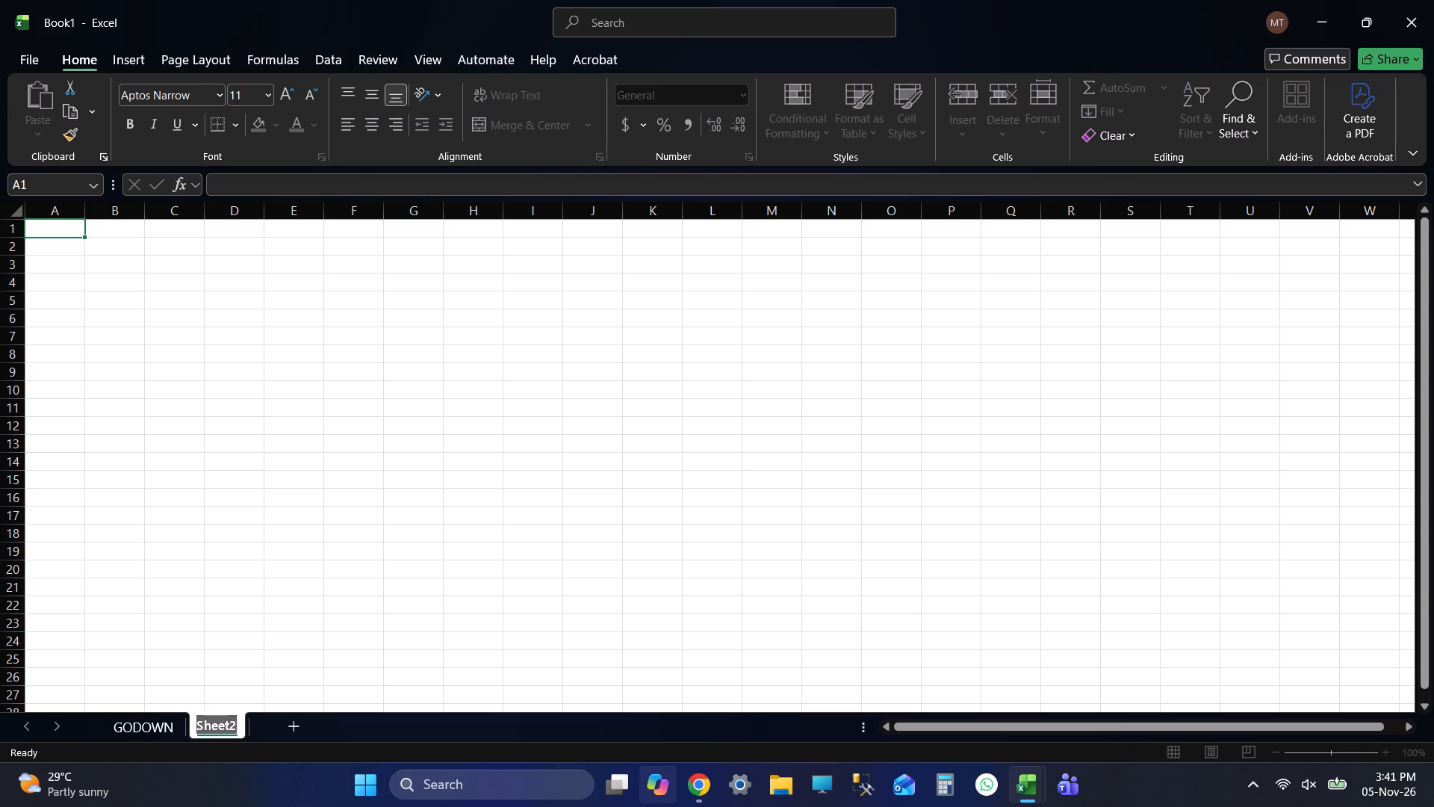
text(ON ROAD)
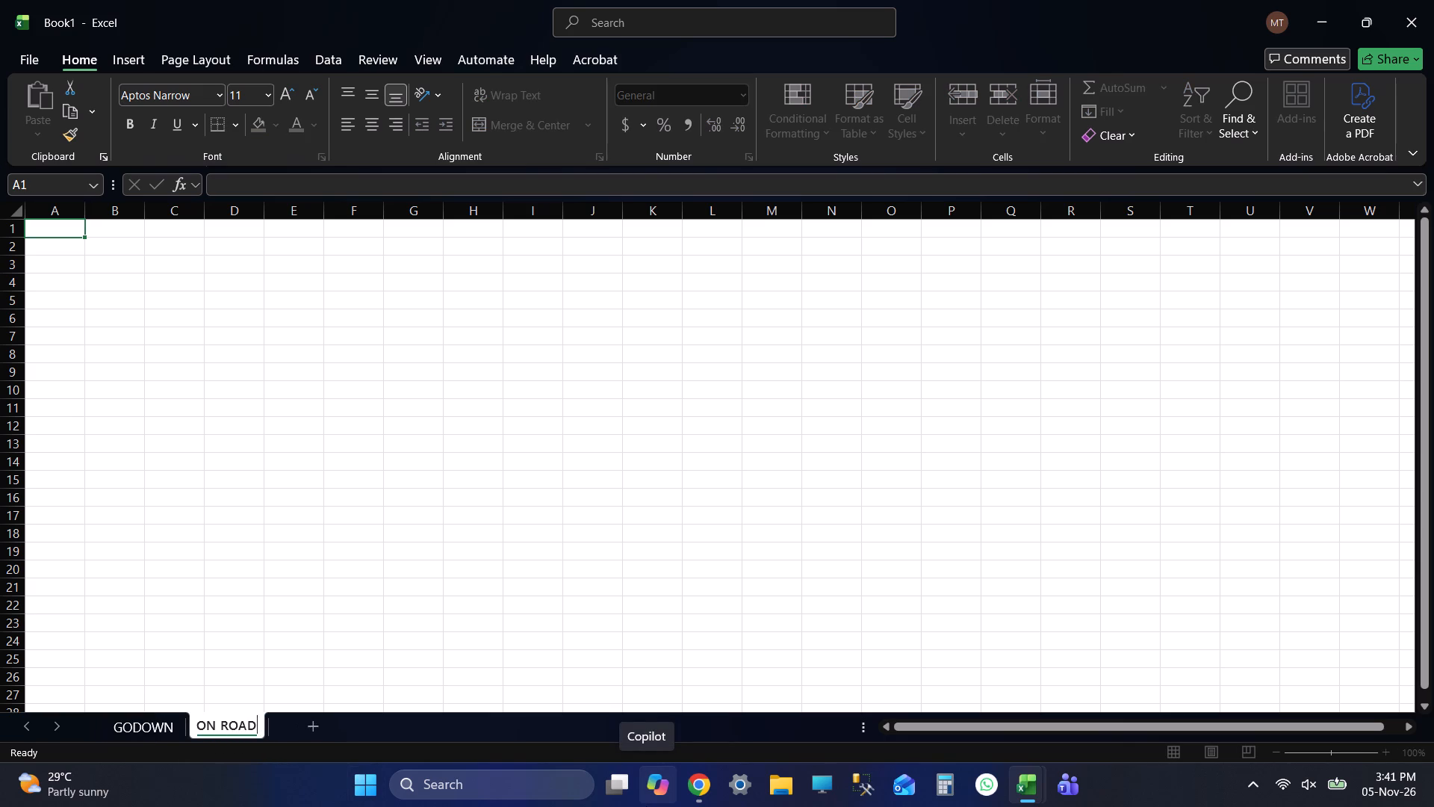
click(317, 724)
double_click(277, 728)
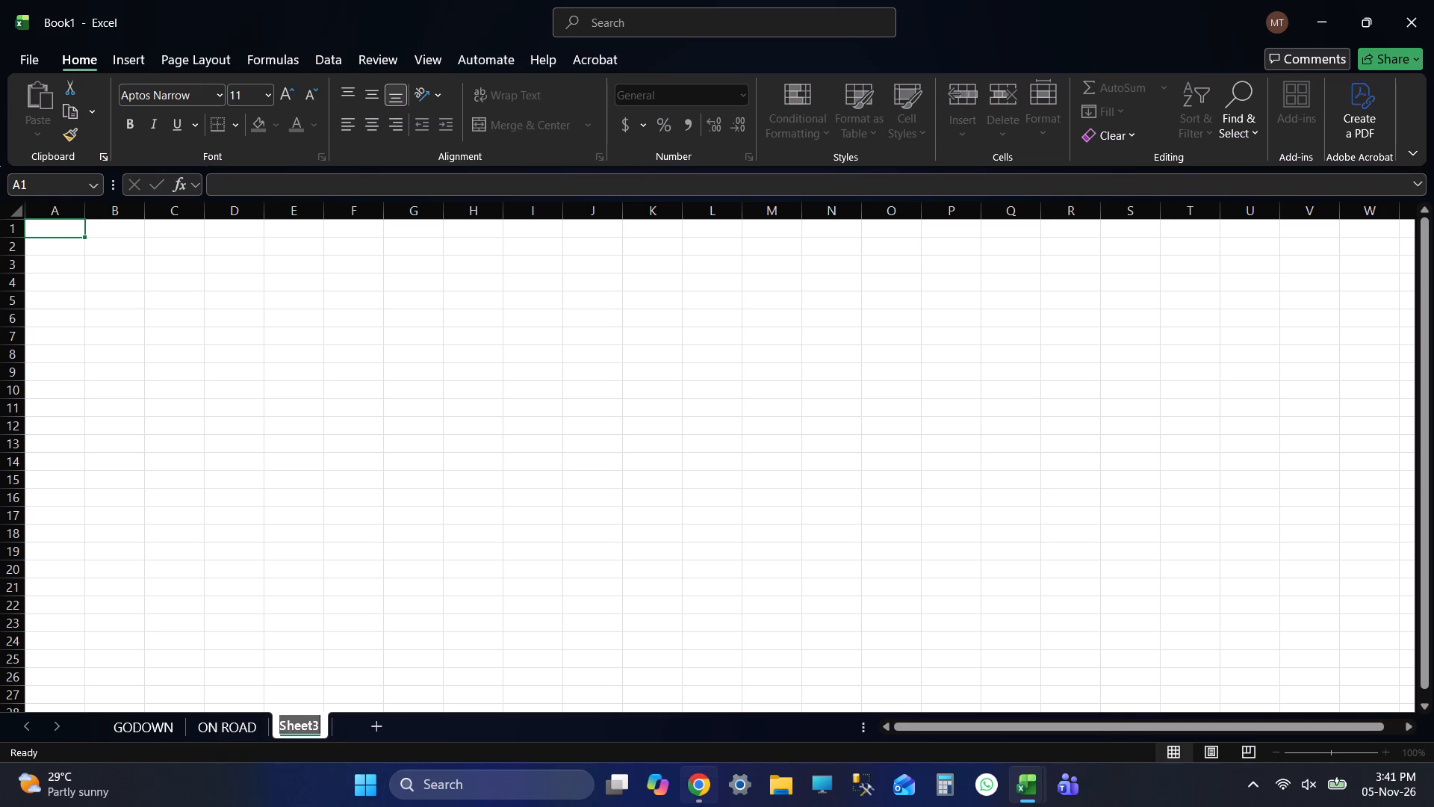
text(BOOKING)
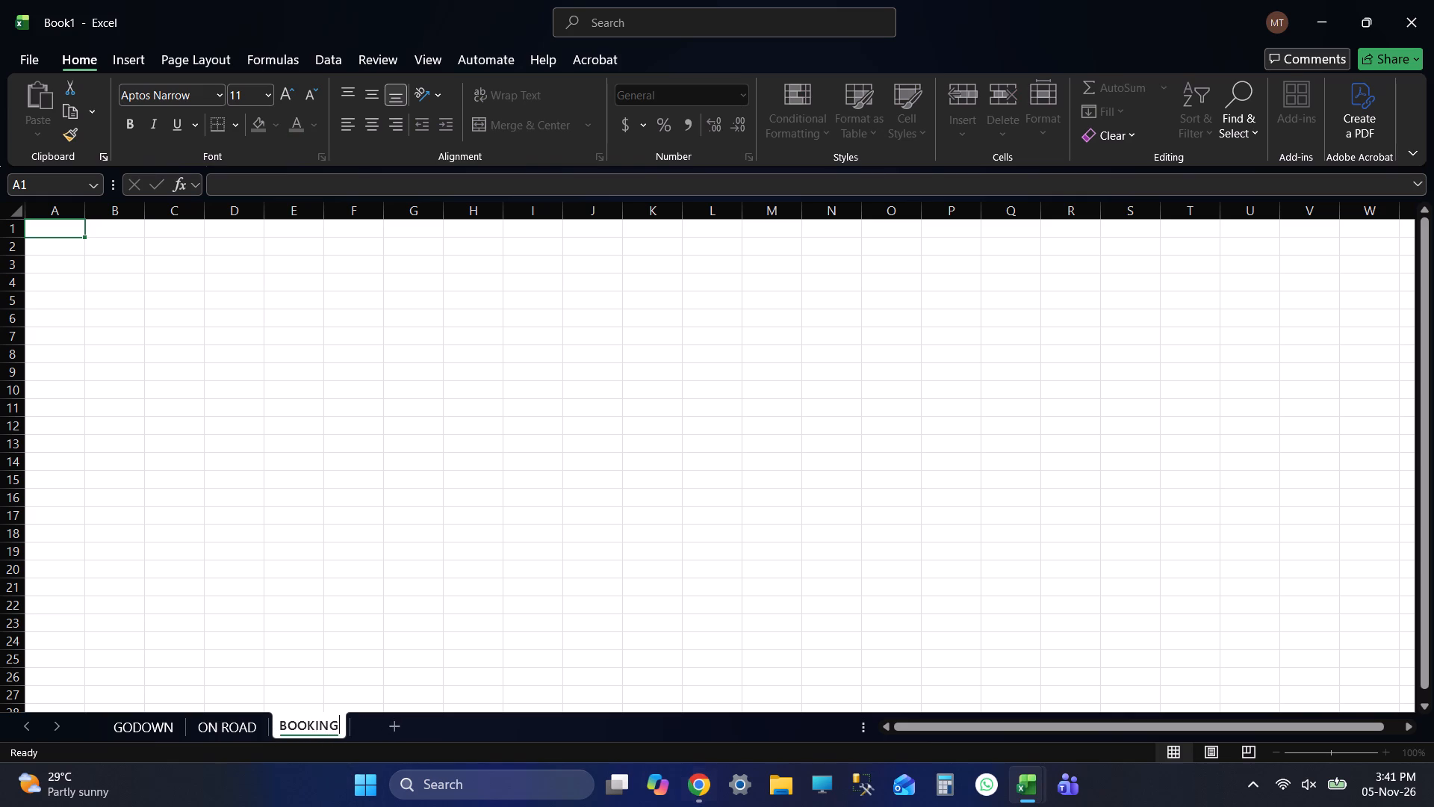
click(141, 723)
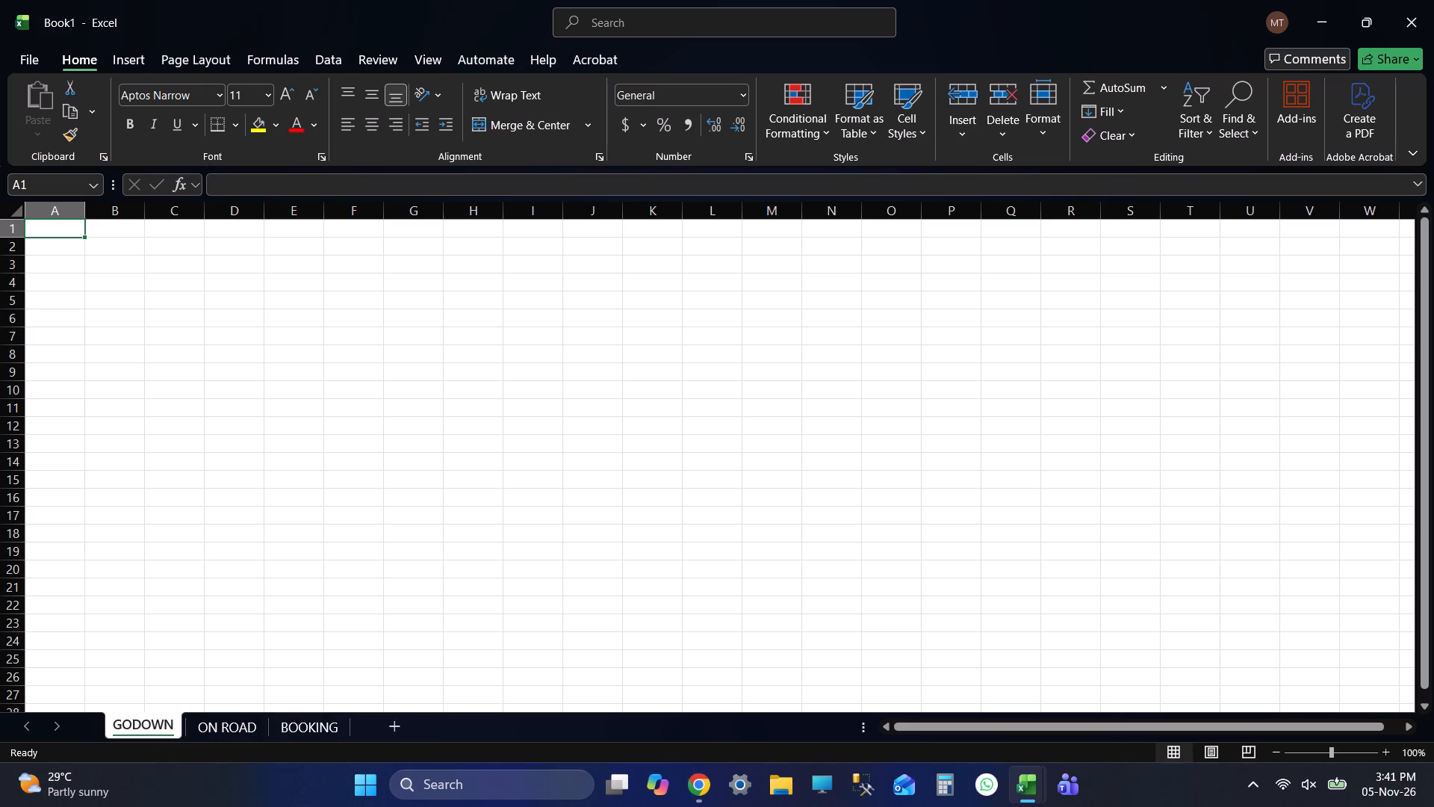
Save the new workbook as EXTENDED FILE 20261105 in the EXTENDED FILES folder under E Way Bill on drive F.
click(19, 55)
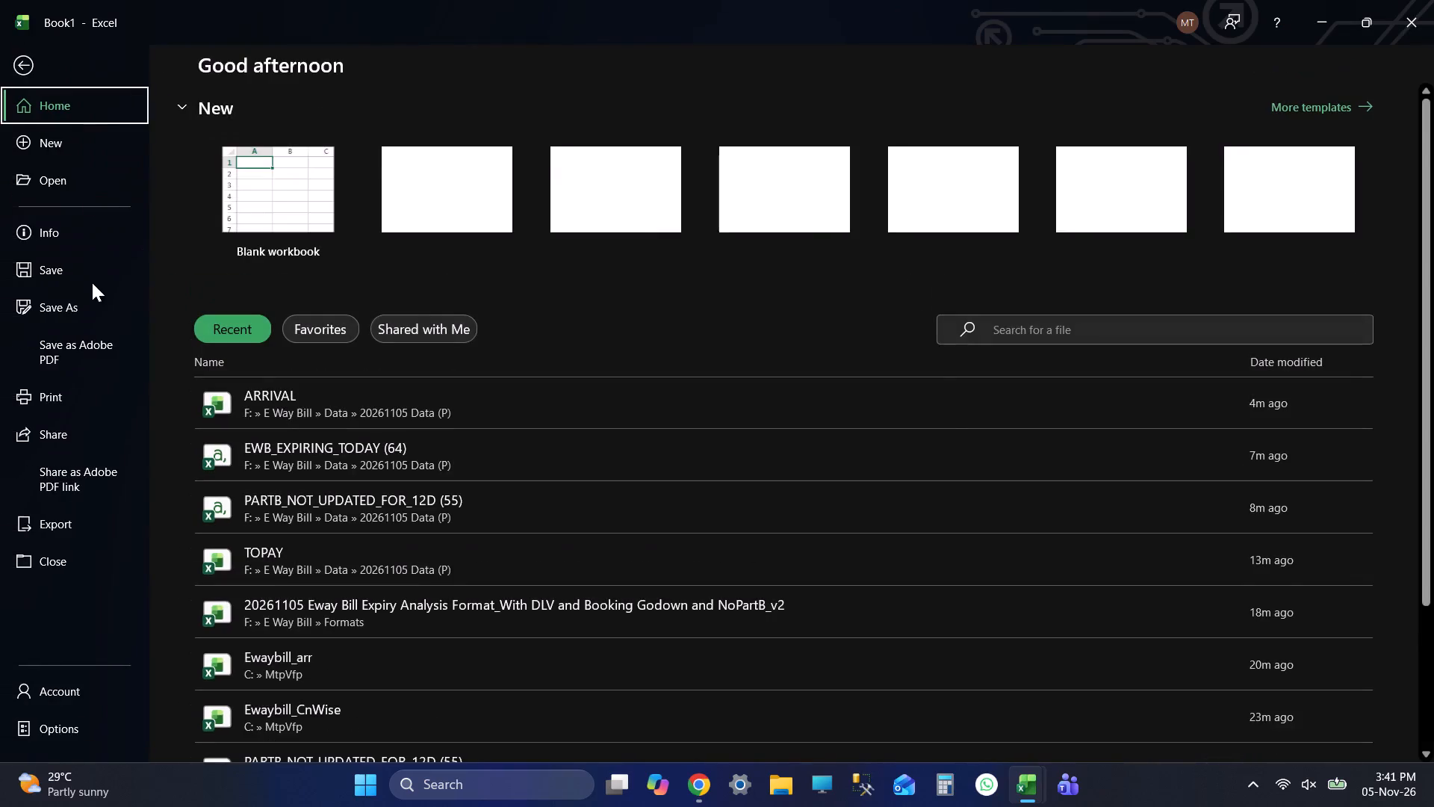
double_click(55, 300)
double_click(311, 359)
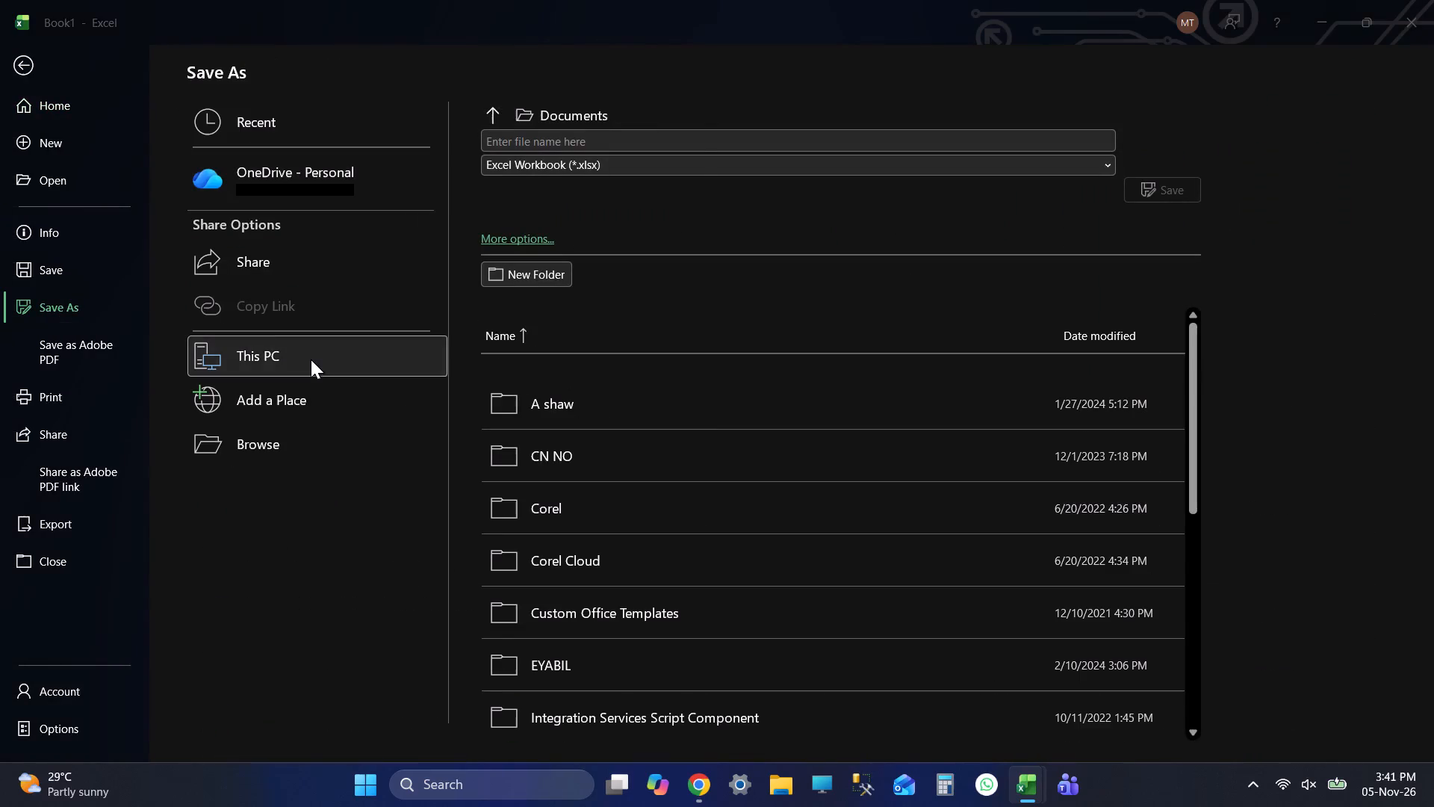
drag(139, 132, 143, 270)
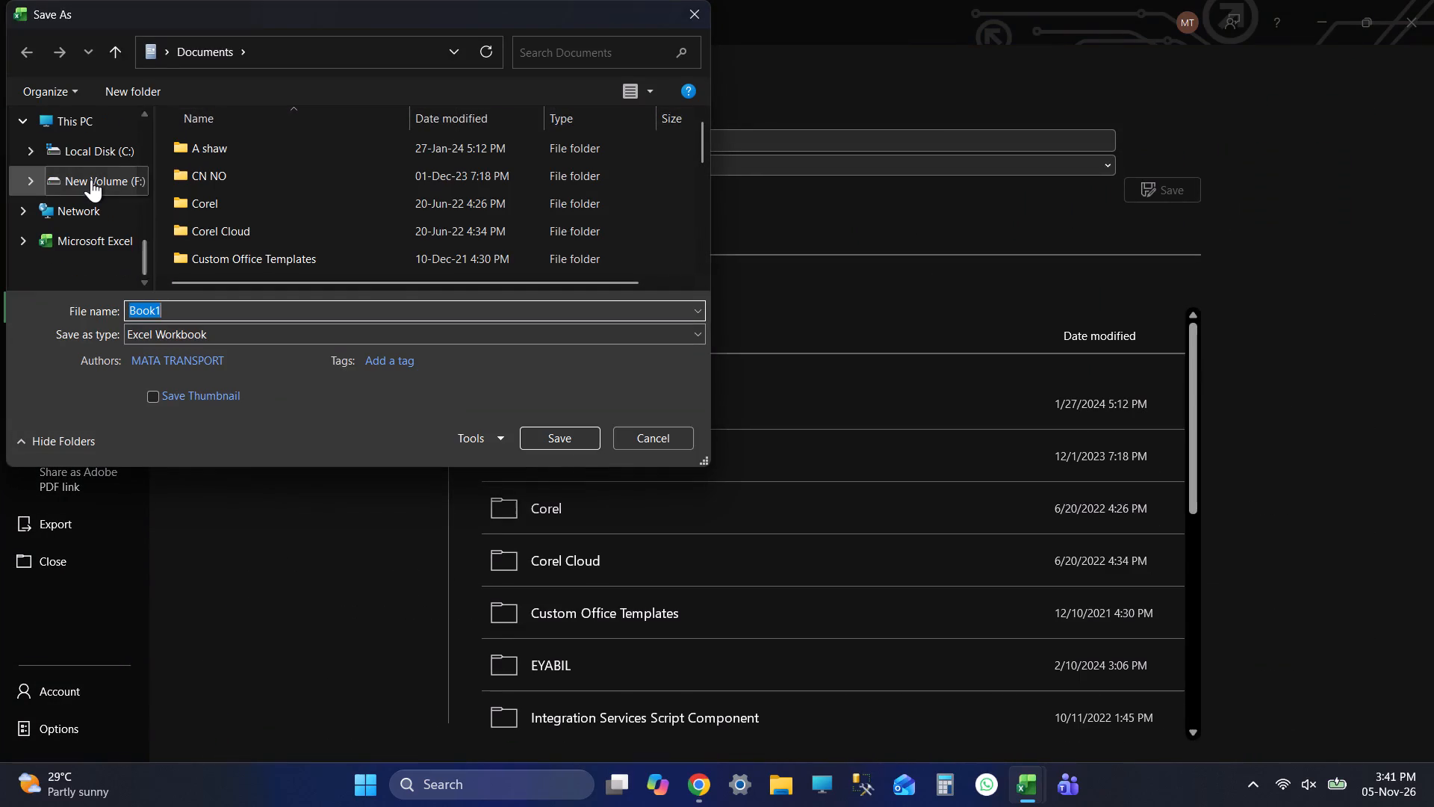
click(91, 179)
double_click(263, 225)
double_click(341, 228)
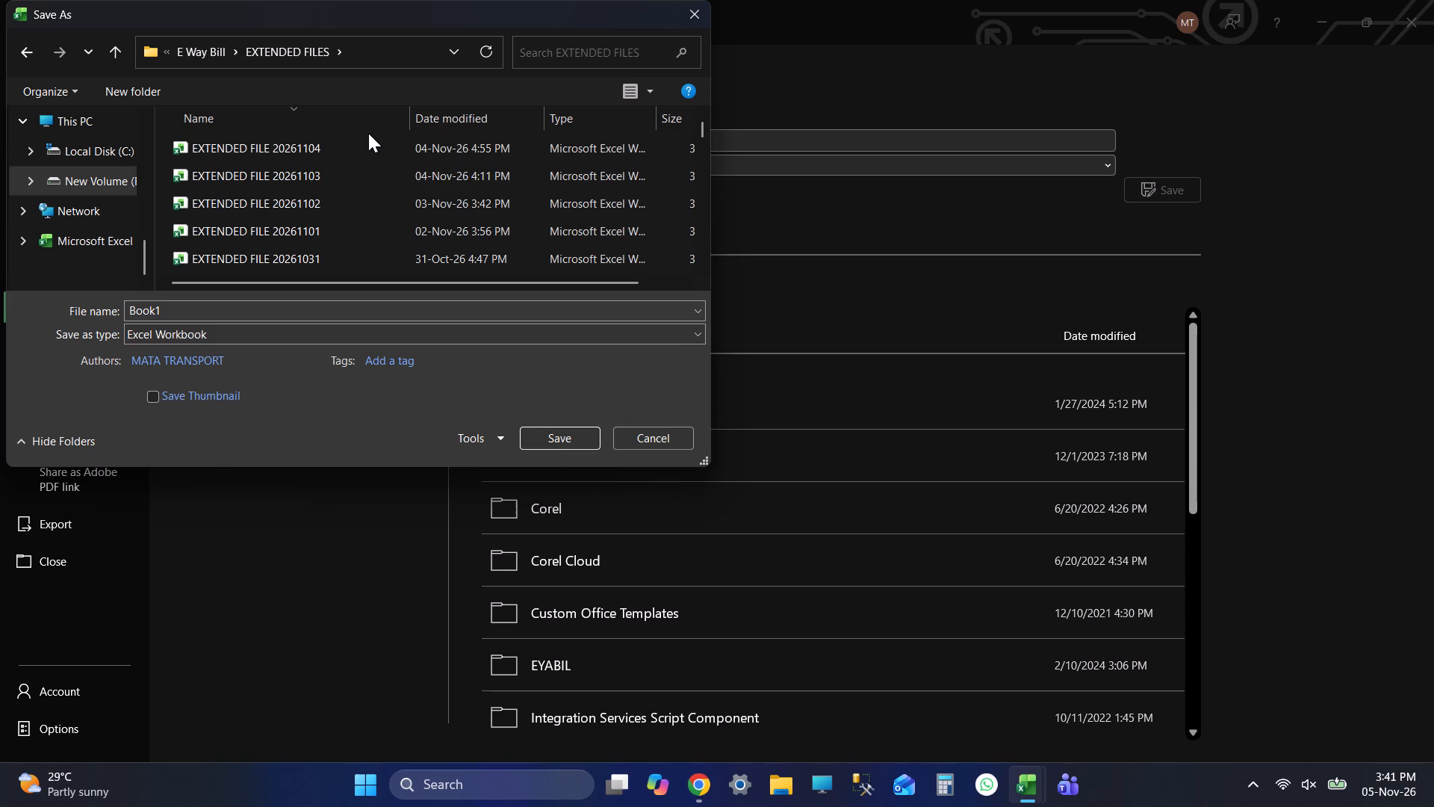
click(354, 138)
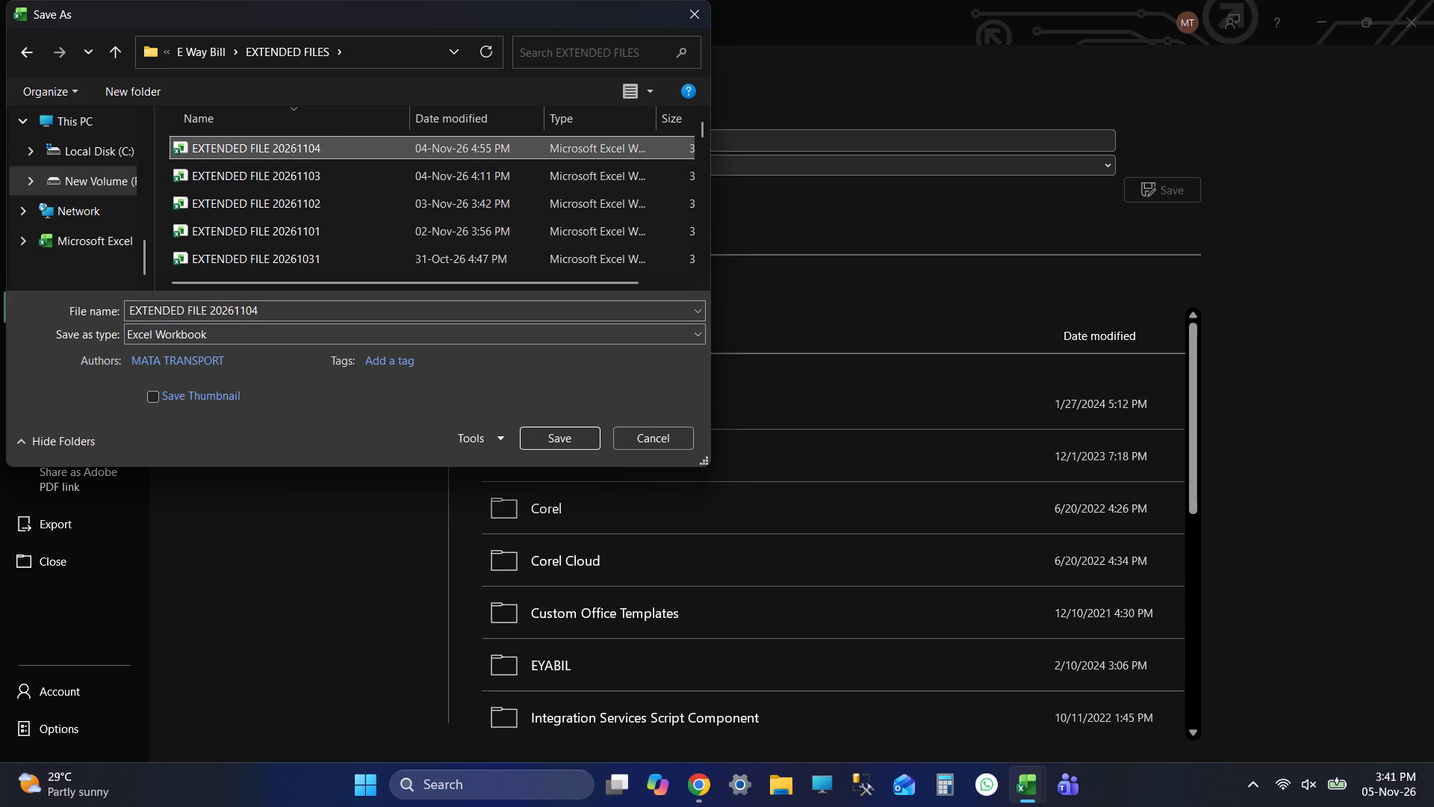
triple_click(295, 317)
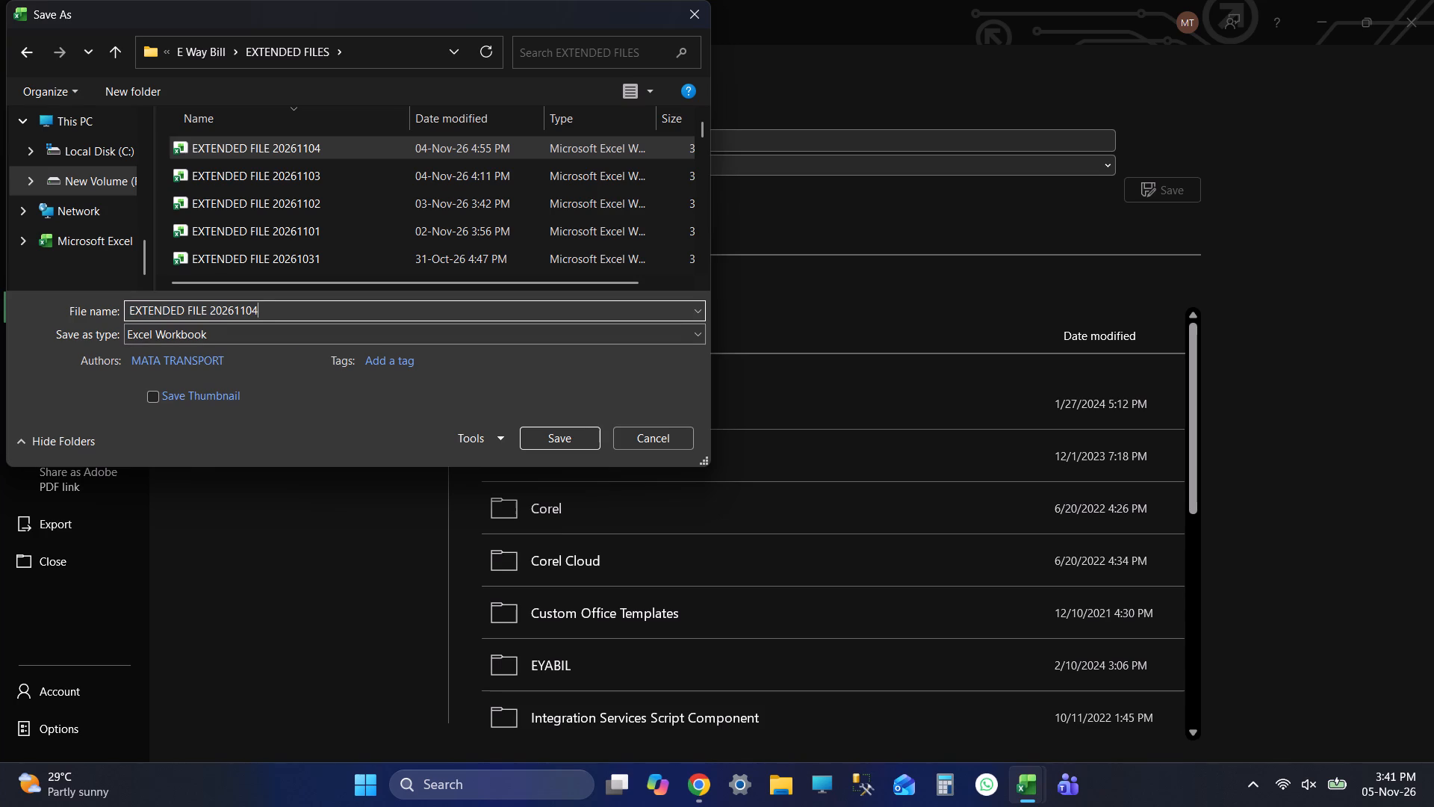
key(BackSpace)
key(5)
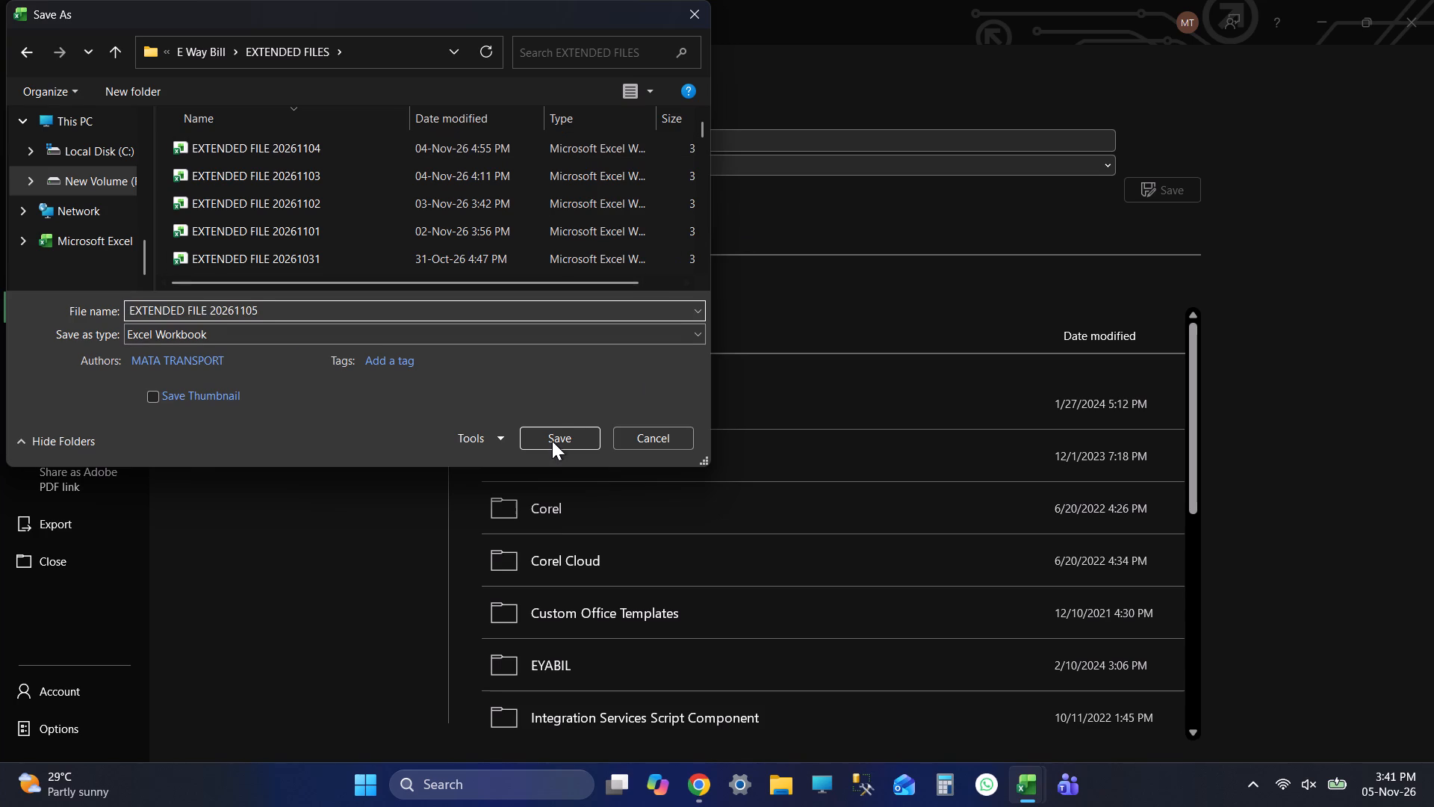
click(549, 445)
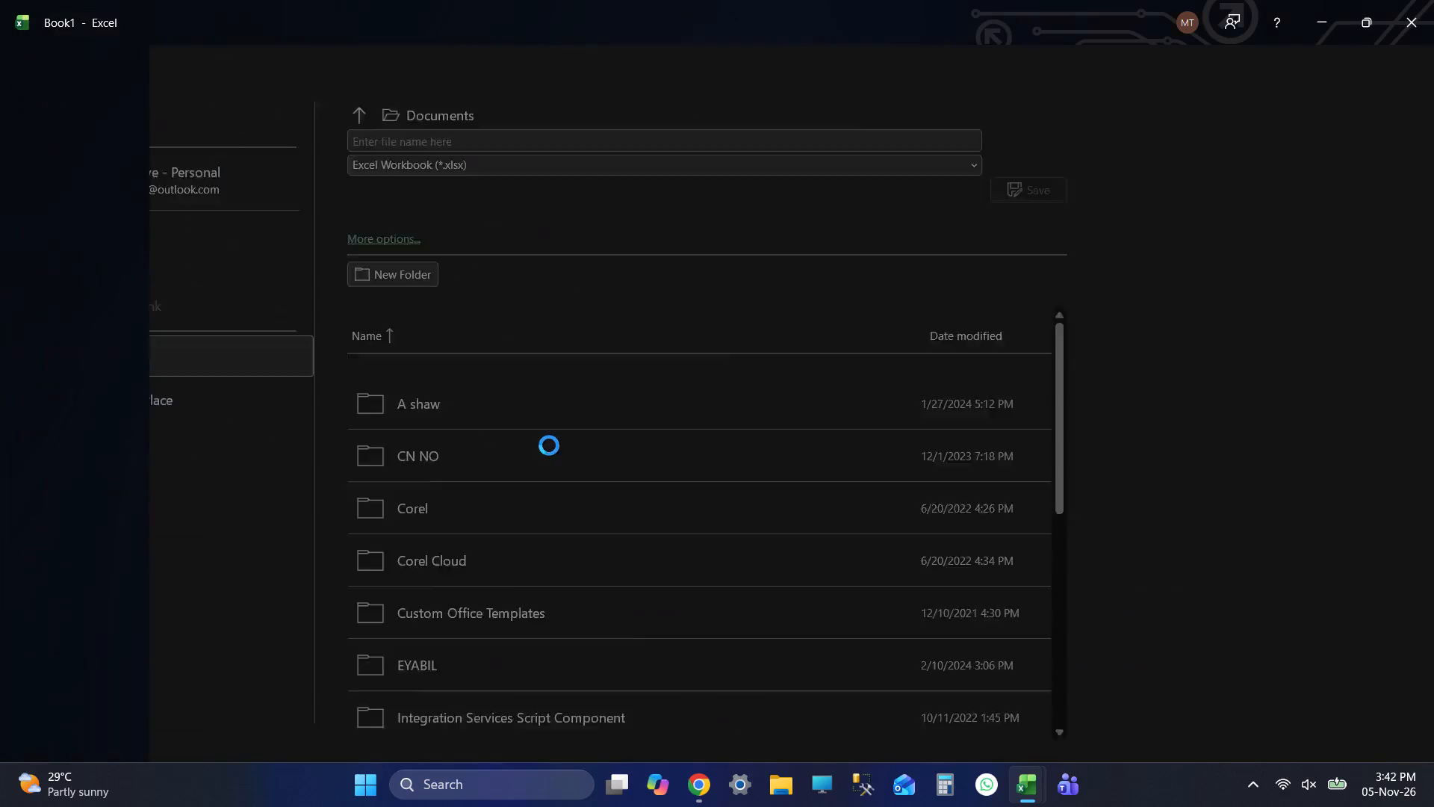
key(ctrl+s)
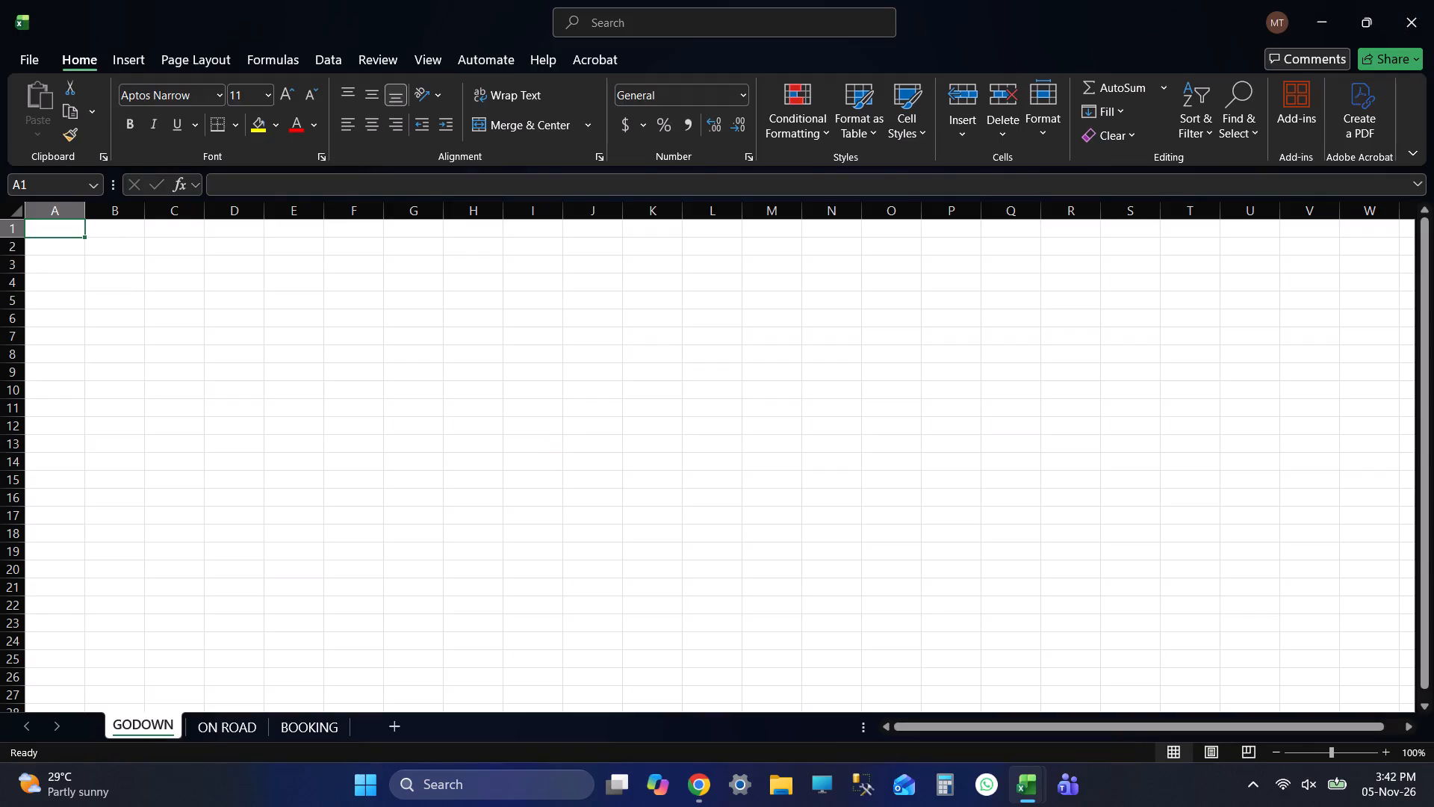
key(ctrl+s)
key(ctrl+s)
key(ctrl+s)
key(ctrl+s)
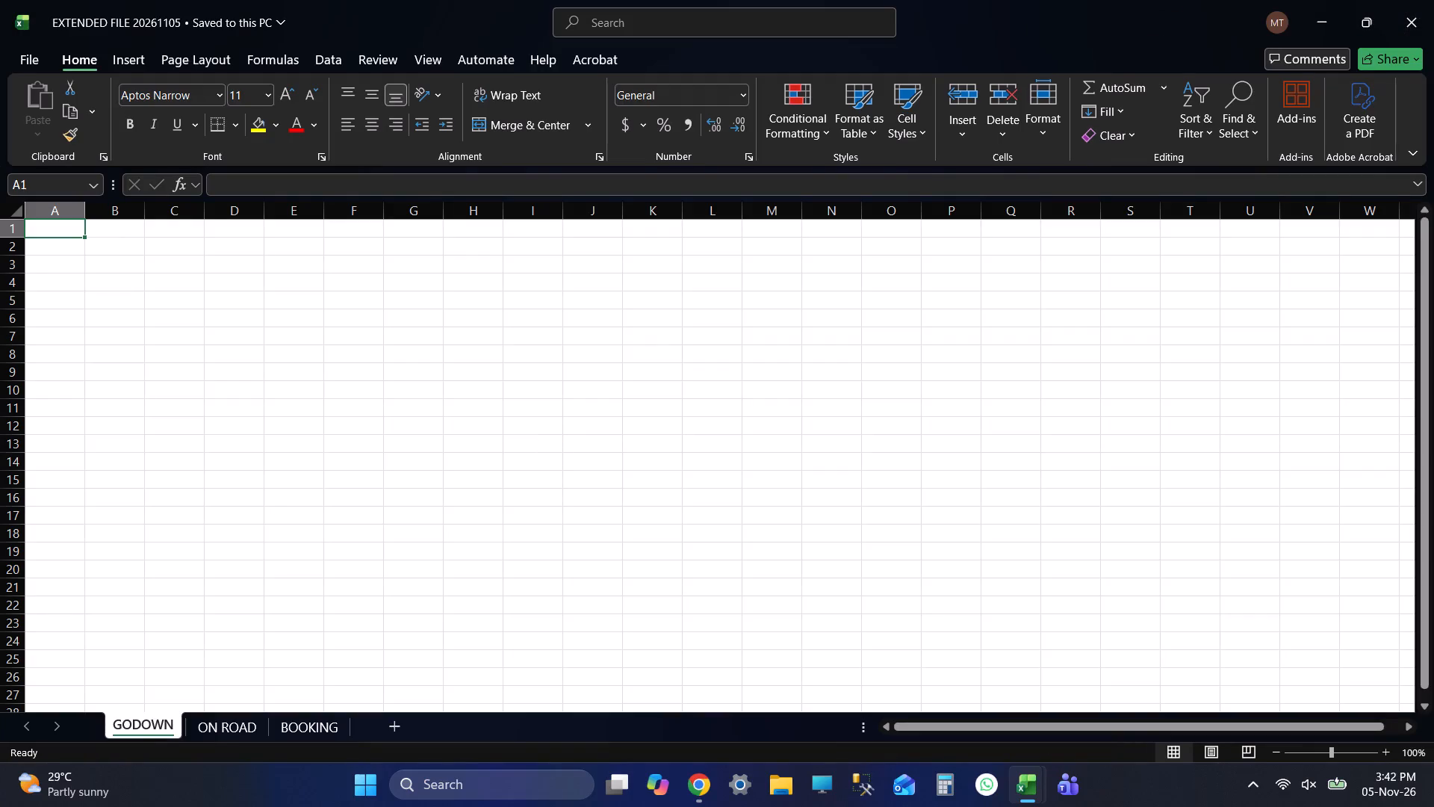
key(ctrl+s)
key(ctrl+s)
key(ctrl+s)
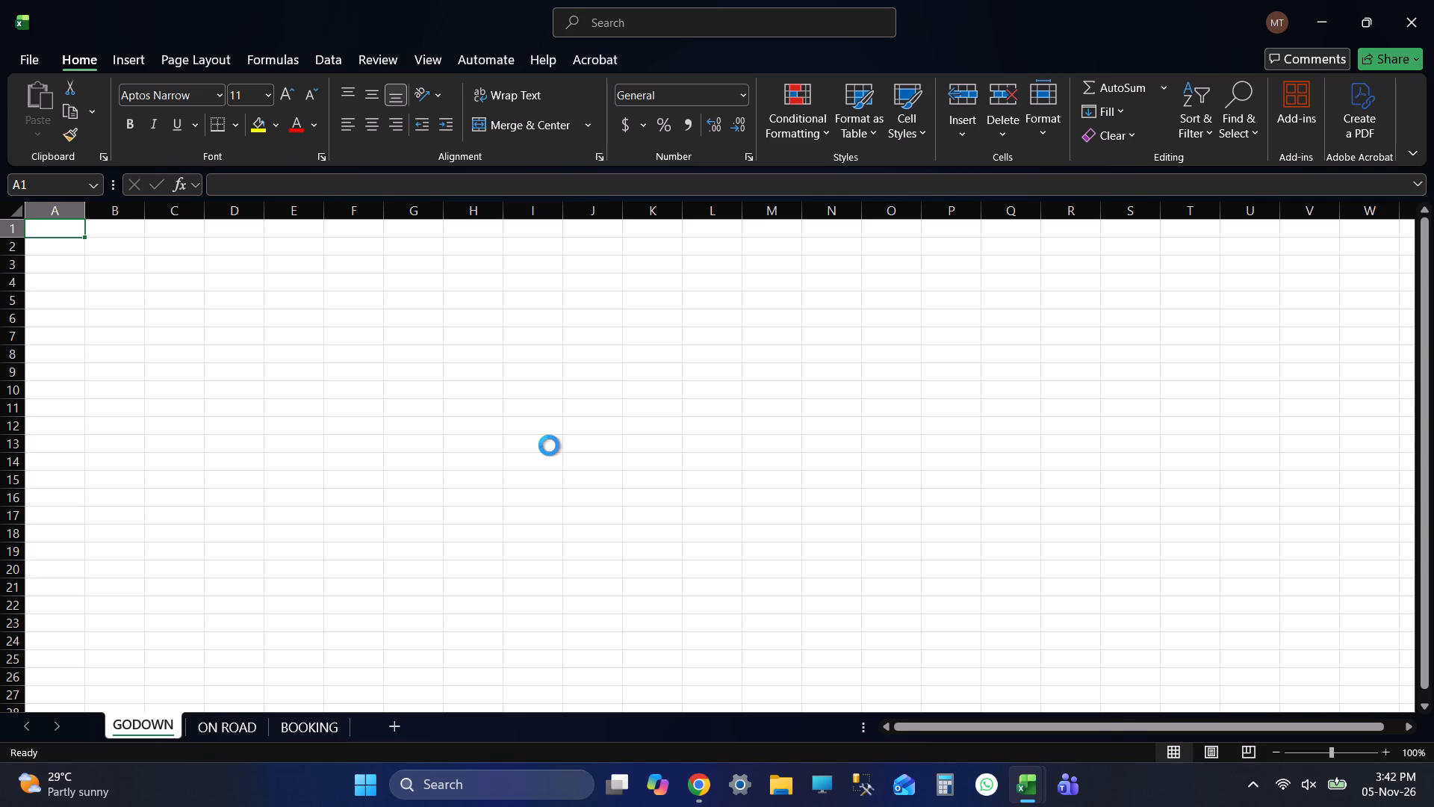
Return to the Eway Bill Expiry Analysis workbook and check the end of the Analysis sheet's column A and the rows below it.
key(alt+Tab)
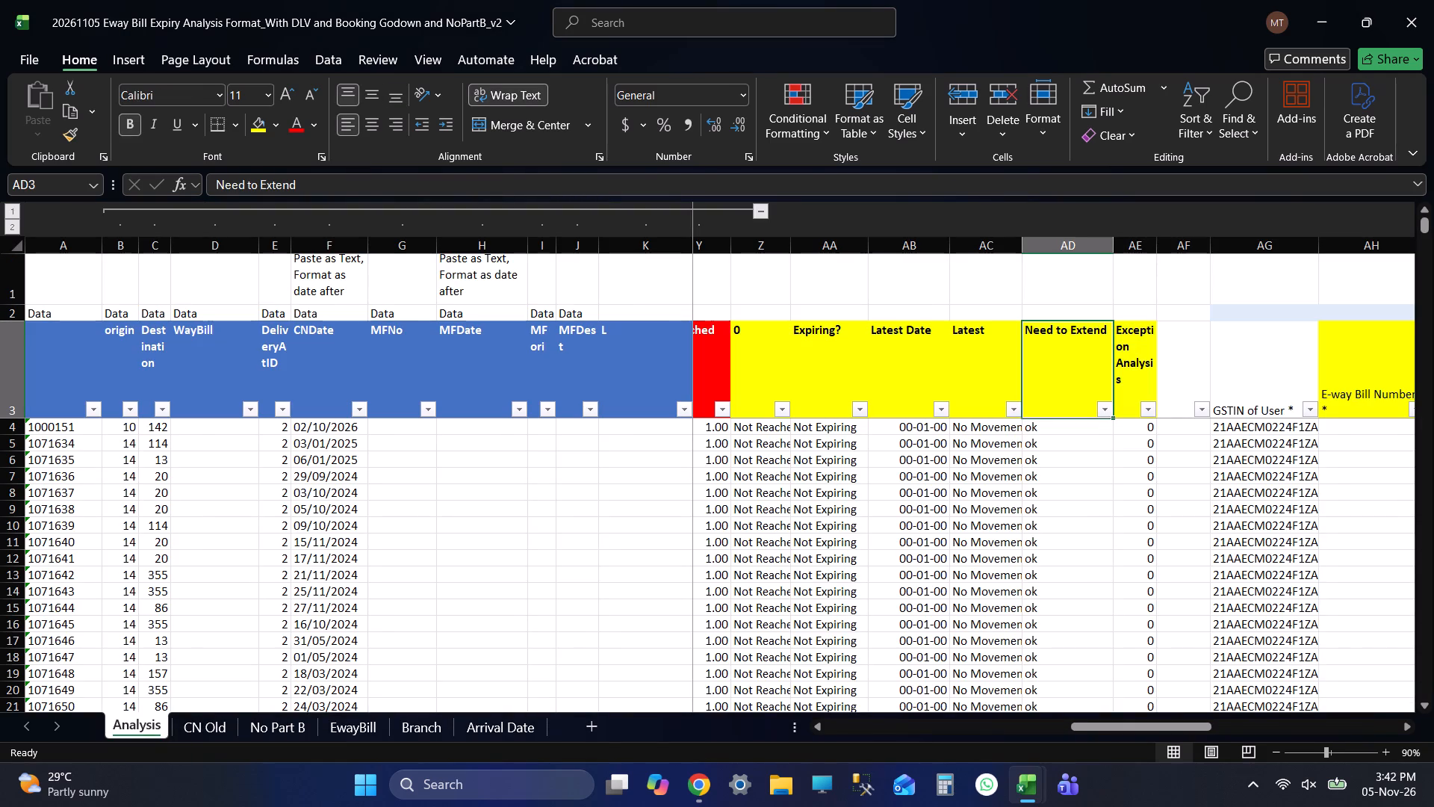
click(79, 377)
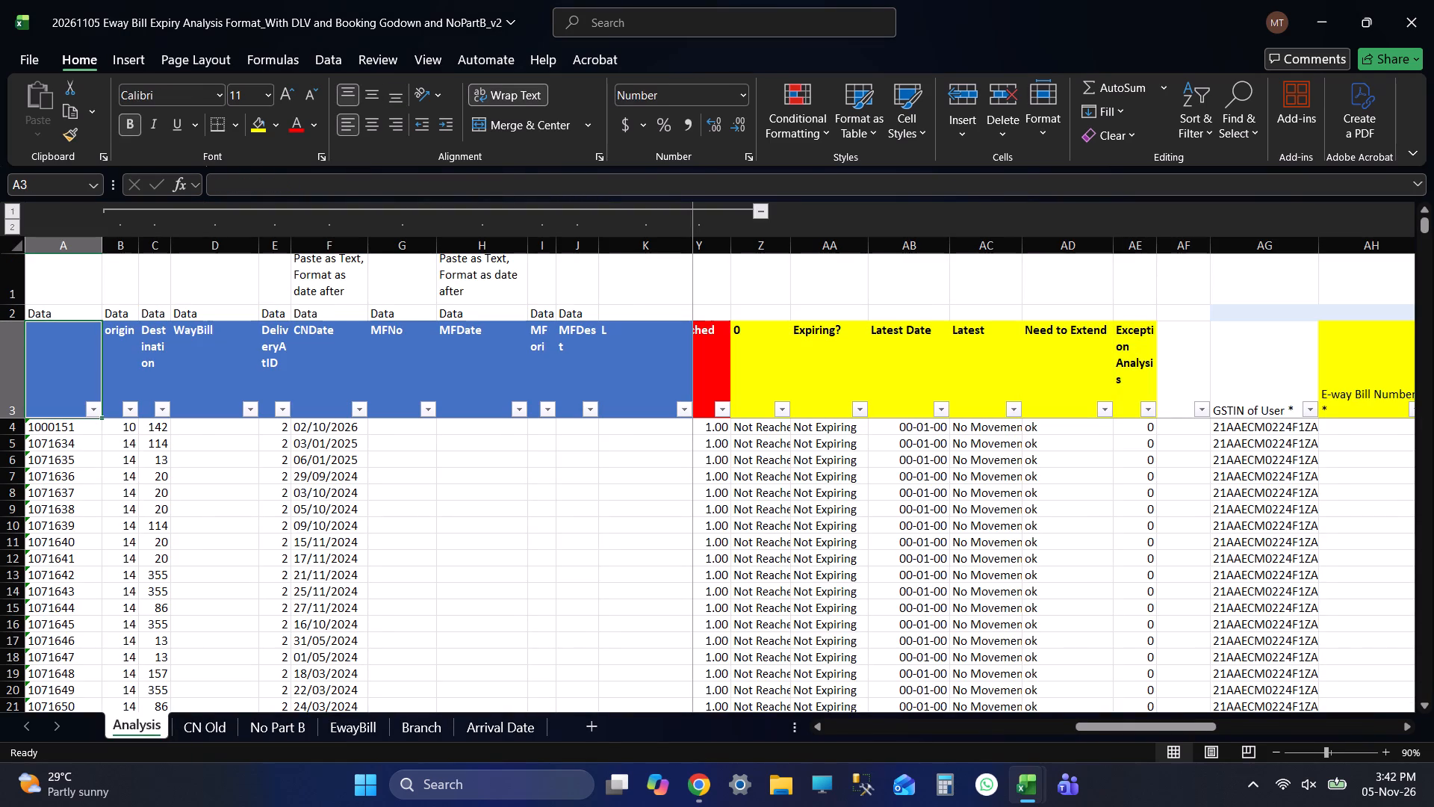
key(Down)
key(ctrl+Down)
key(Down)
key(Down)
key(Down)
key(Down)
key(Down)
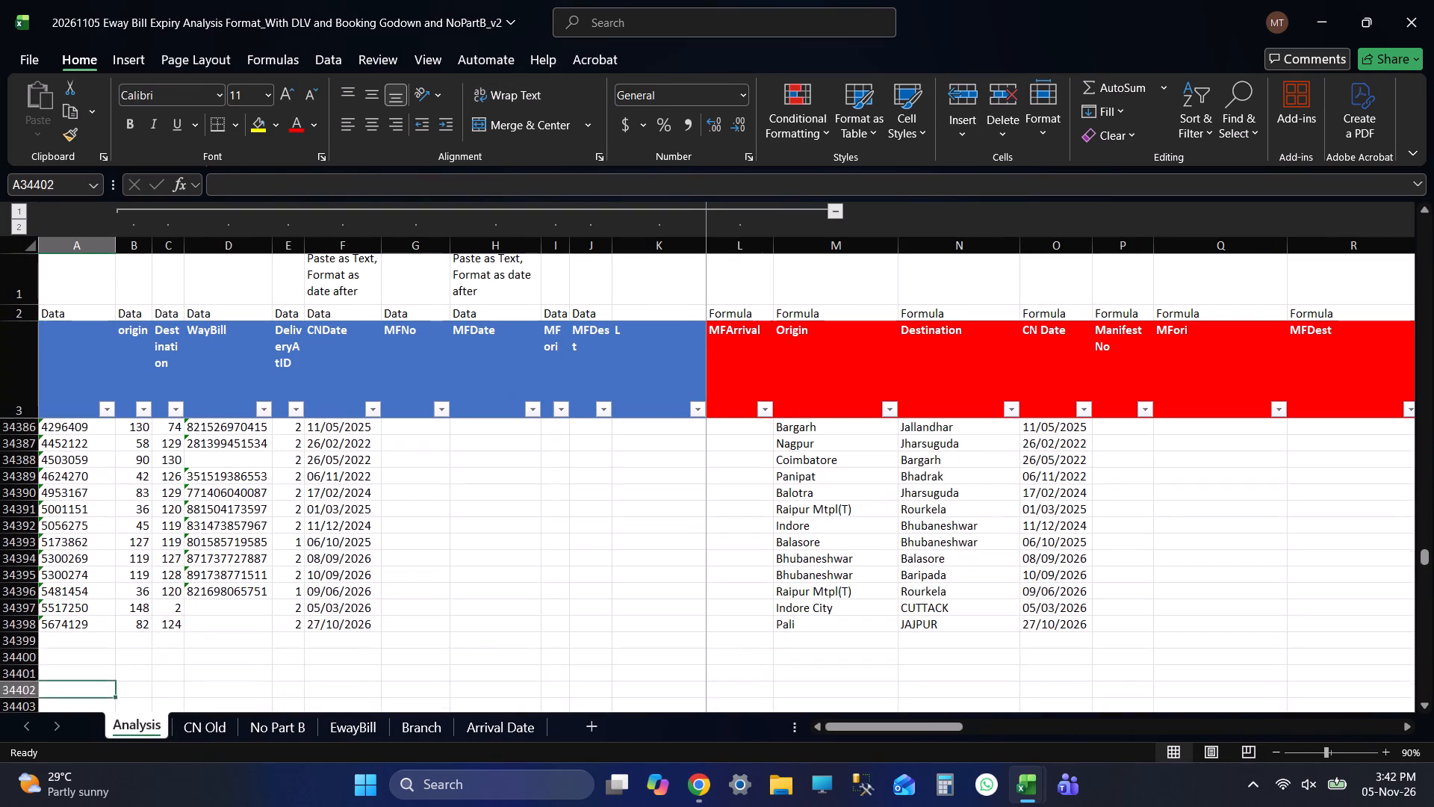
key(ctrl+Up)
Examine the Analysis sheet's last data row across the blue data columns and the first formula columns, finishing on its column A cell.
key(Right)
key(Right)
key(Right)
key(Right)
key(Right)
key(Right)
key(Right)
key(Right)
key(Right)
key(Right)
key(Right)
key(Right)
key(Right)
key(Right)
key(ctrl+Left)
key(ctrl+Left)
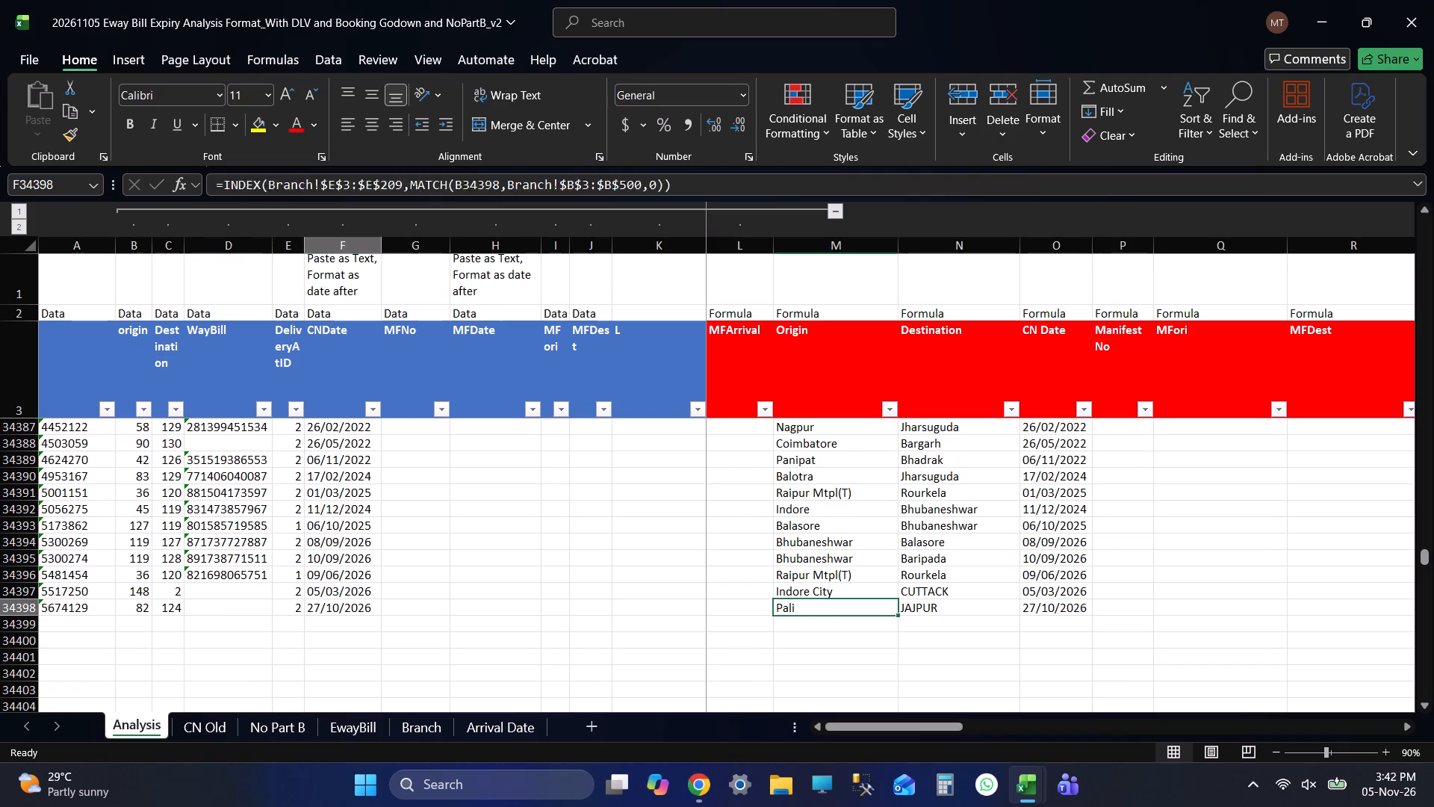
key(ctrl+Left)
key(ctrl+Left)
key(Right)
key(Right)
key(Right)
key(Right)
key(Right)
key(Right)
key(Right)
key(Right)
key(Right)
key(Right)
key(Right)
key(Right)
key(Right)
key(Right)
key(ctrl+Left)
key(ctrl+Left)
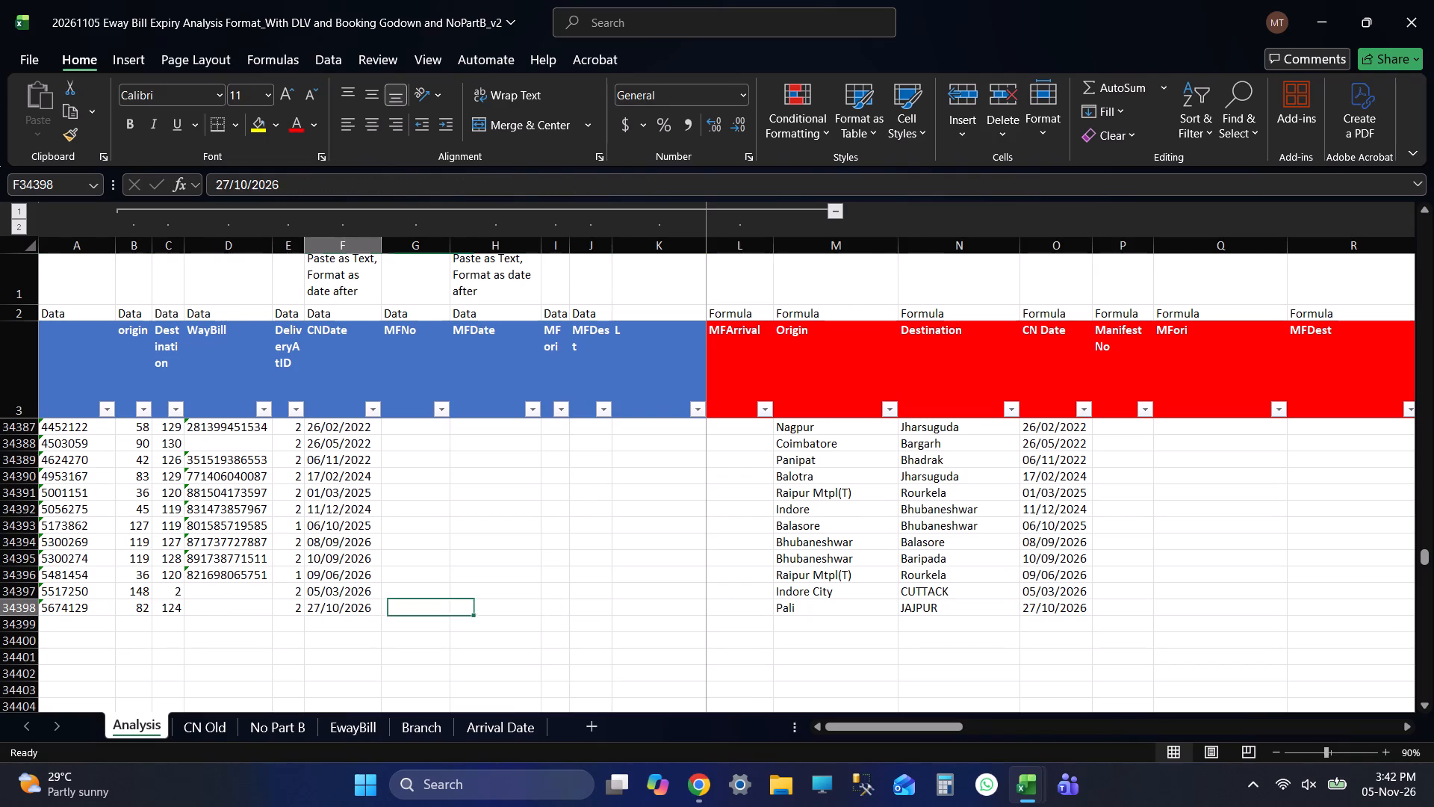
key(ctrl+Left)
key(Right)
key(Right)
key(Right)
key(Right)
key(Right)
key(Right)
key(Right)
key(Right)
key(Right)
key(Right)
key(Right)
key(Right)
key(ctrl+Left)
key(ctrl+Left)
key(ctrl+Left)
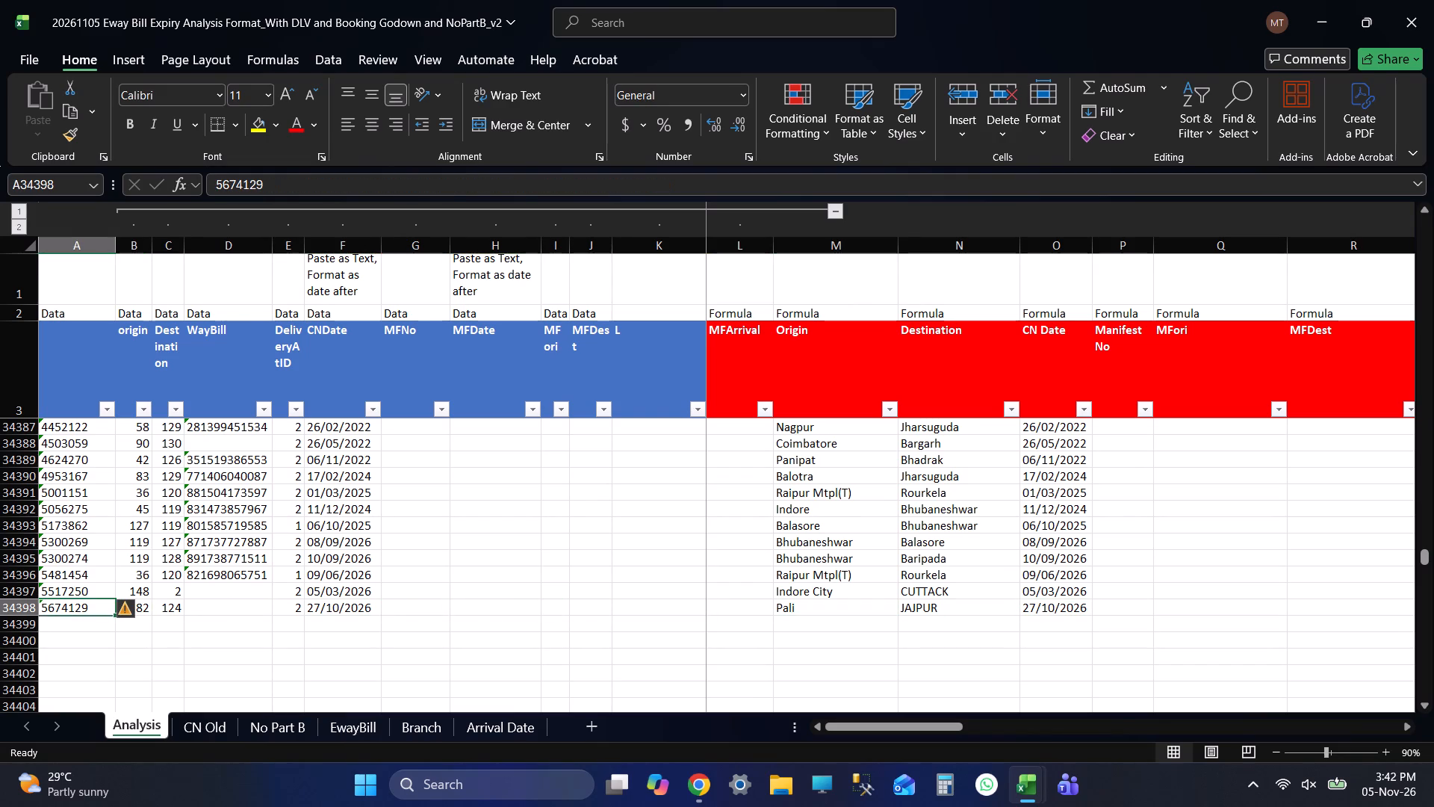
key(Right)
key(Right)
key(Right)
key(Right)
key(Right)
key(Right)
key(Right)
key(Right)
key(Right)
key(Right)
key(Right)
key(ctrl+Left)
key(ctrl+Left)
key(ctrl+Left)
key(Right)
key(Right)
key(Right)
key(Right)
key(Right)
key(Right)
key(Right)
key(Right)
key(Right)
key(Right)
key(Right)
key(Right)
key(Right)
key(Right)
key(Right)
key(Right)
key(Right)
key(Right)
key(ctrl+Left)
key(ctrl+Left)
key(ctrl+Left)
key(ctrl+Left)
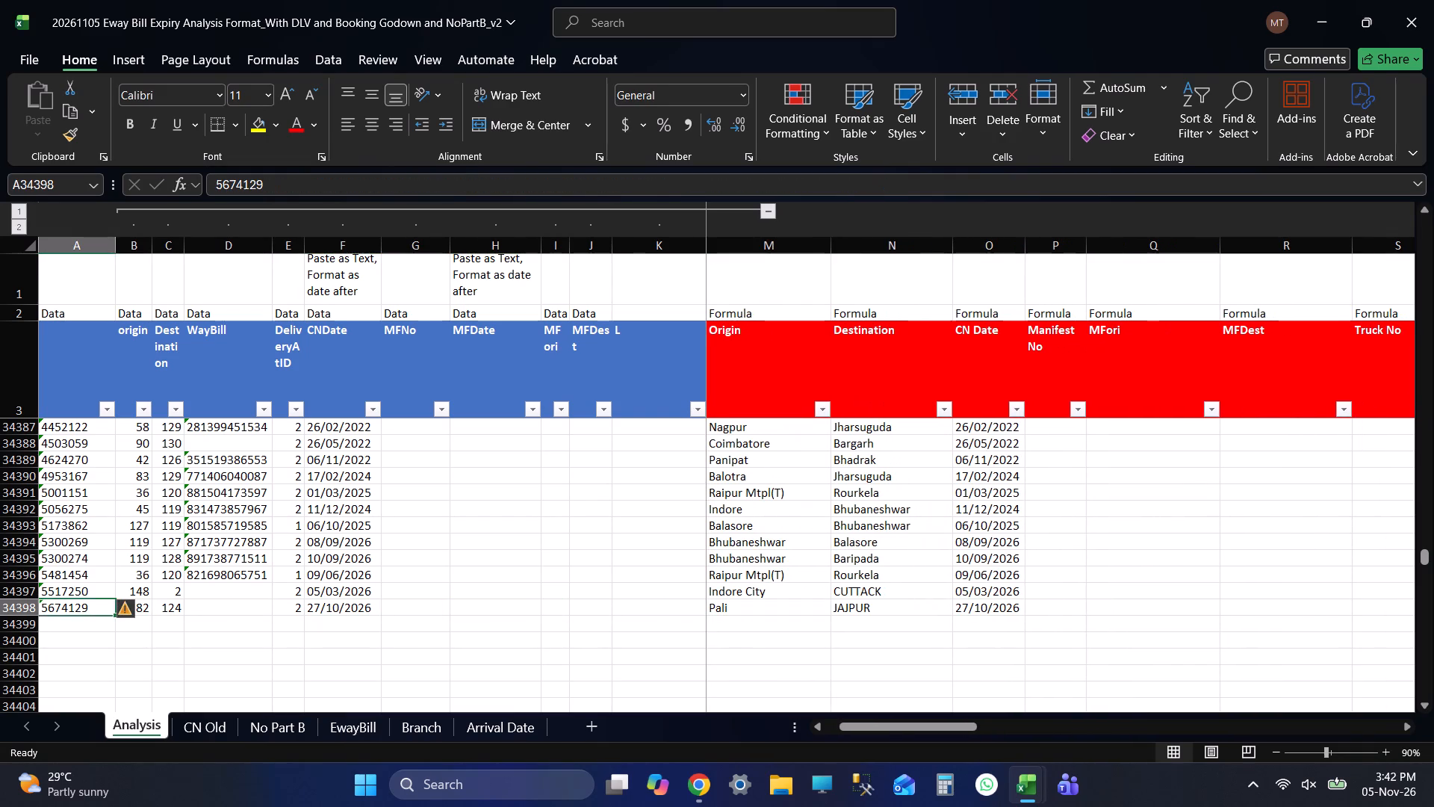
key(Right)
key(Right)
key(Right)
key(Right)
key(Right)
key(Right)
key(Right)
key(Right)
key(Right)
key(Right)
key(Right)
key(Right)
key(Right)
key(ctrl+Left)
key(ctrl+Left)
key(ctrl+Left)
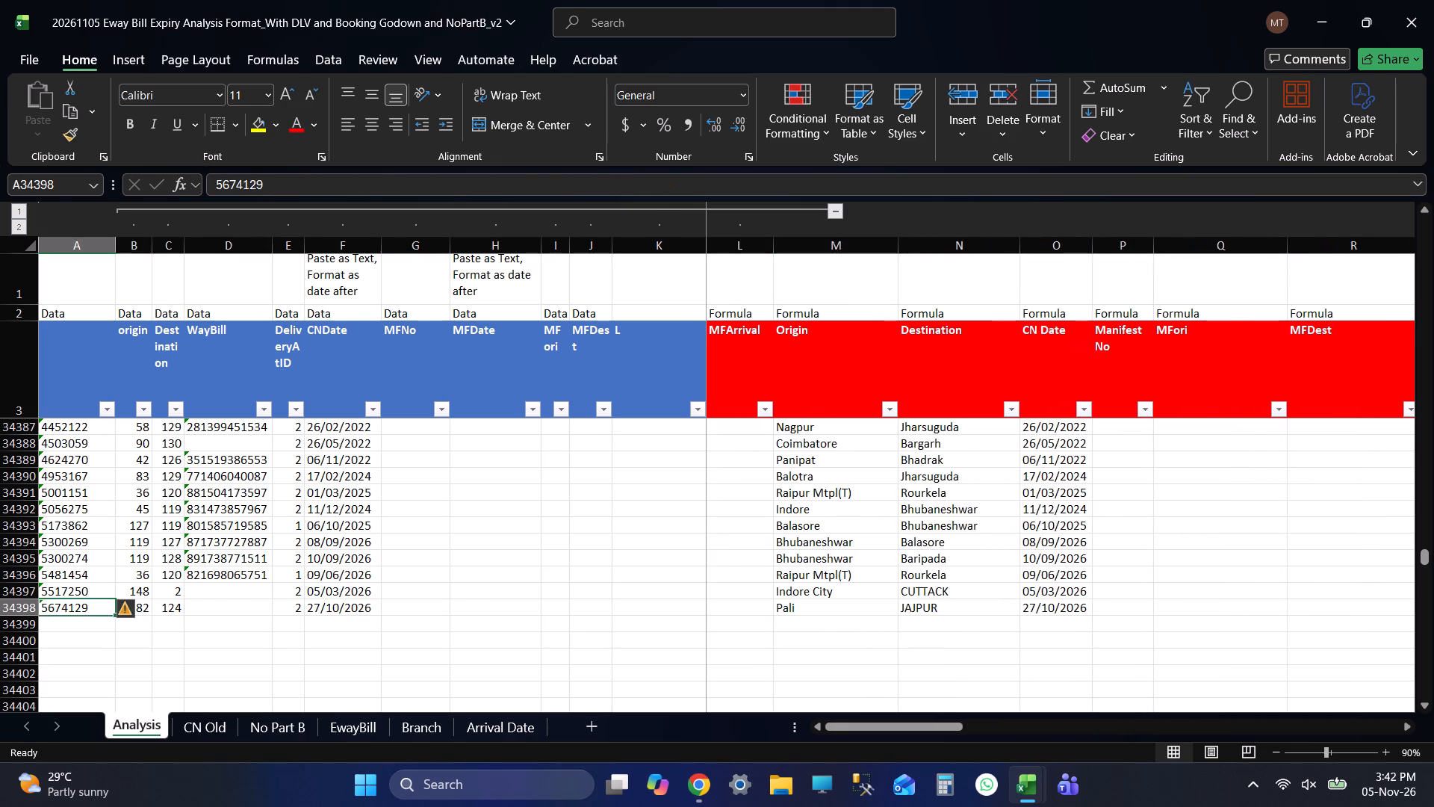
Filter the Analysis sheet's Need to Extend column to show only Dlv Godown and Godown.
key(Up)
key(ctrl+Up)
key(Down)
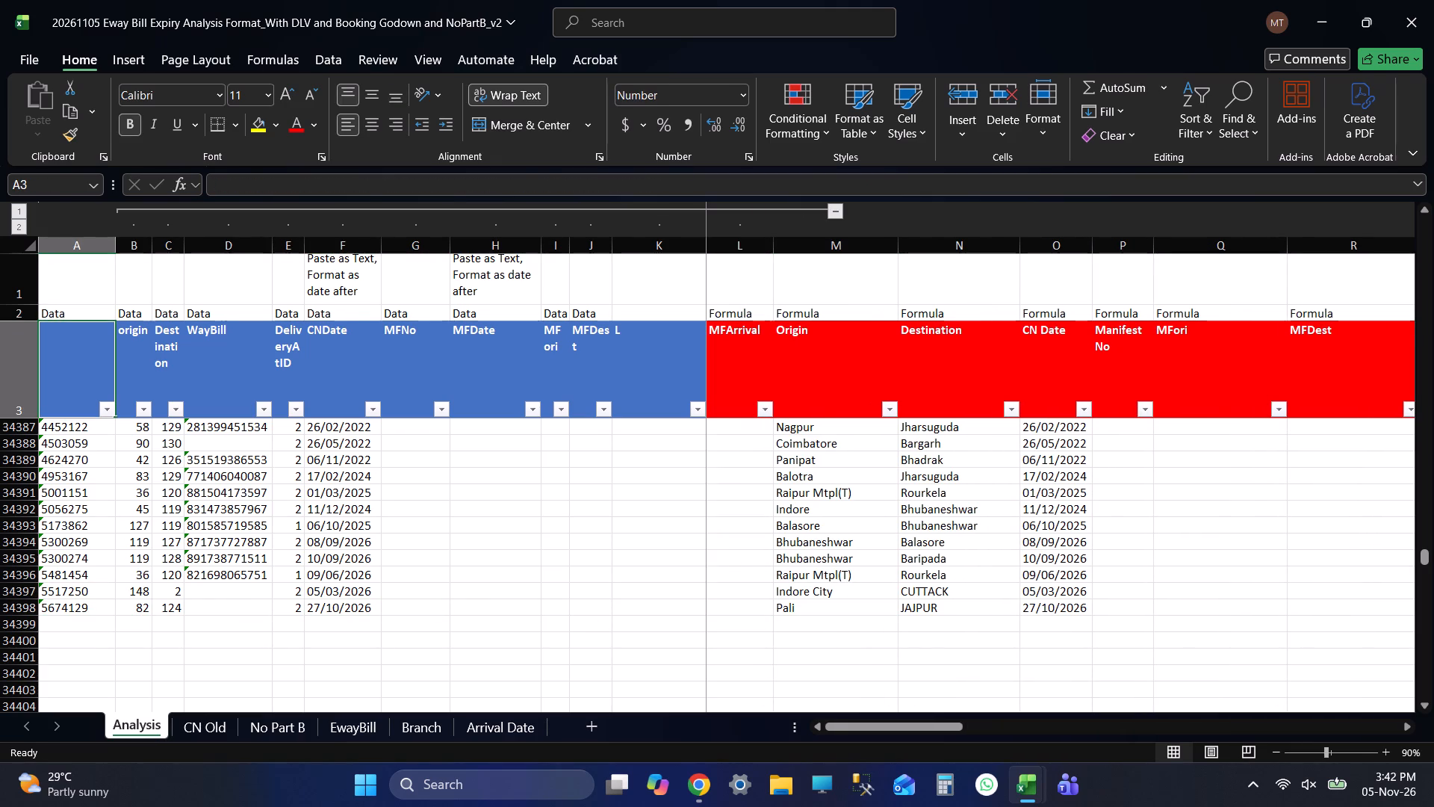
key(Down)
key(Up)
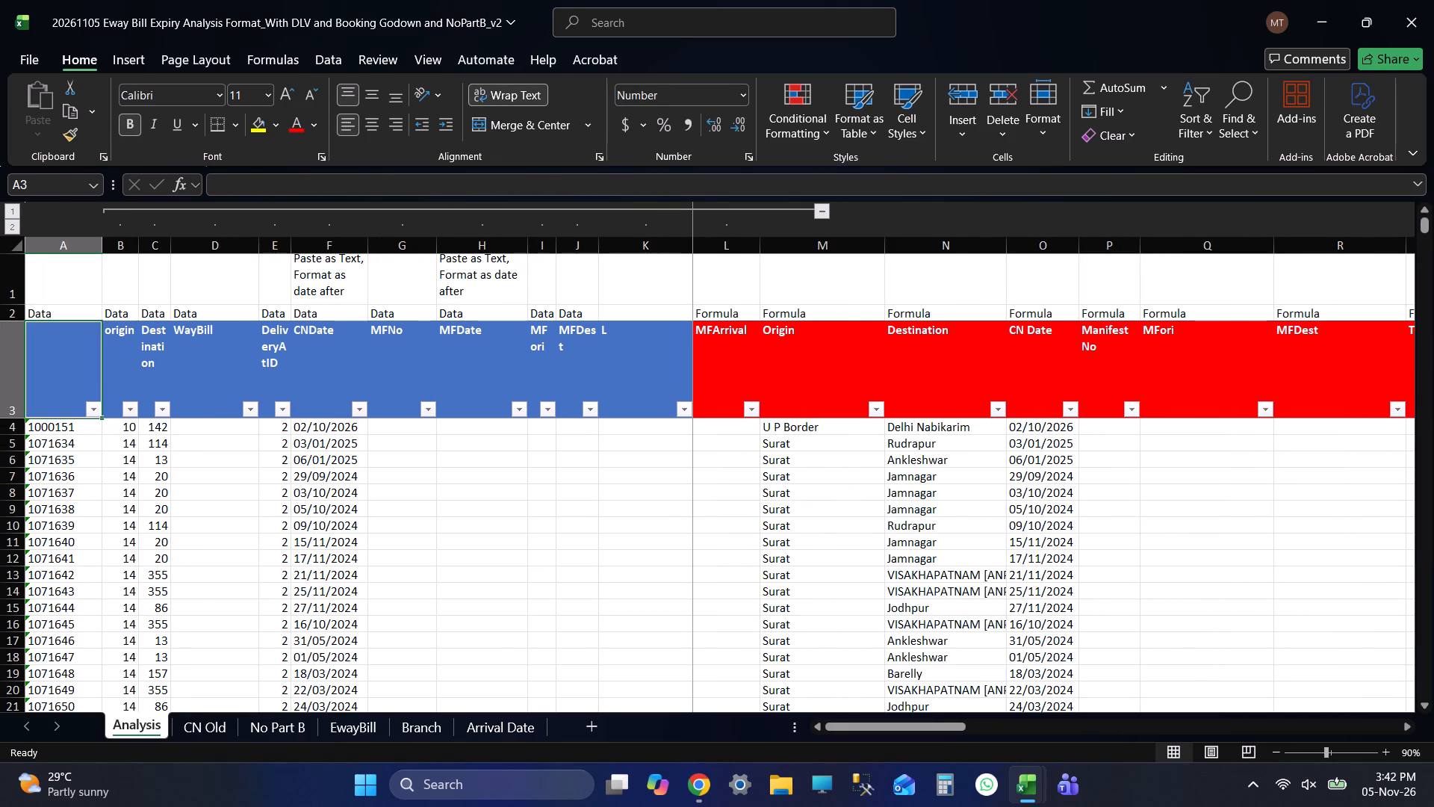
key(Right)
key(Right)
key(Right)
key(Right)
key(Right)
key(Right)
key(Right)
key(Right)
key(Right)
key(Right)
key(Right)
key(Right)
key(Right)
key(Right)
key(Right)
key(Right)
key(Right)
key(Right)
key(Right)
key(Right)
key(Right)
key(Right)
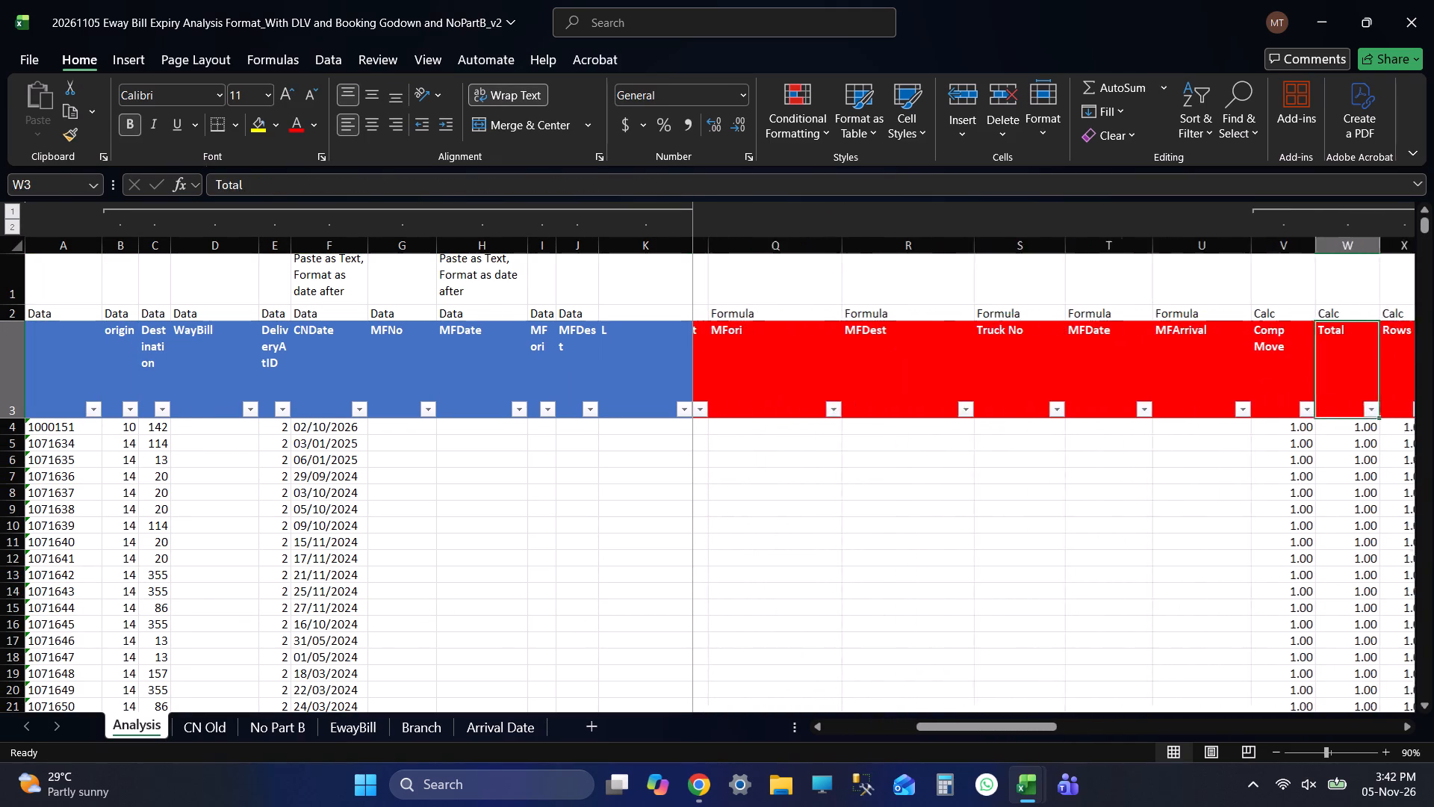
key(Right)
key(Right)
key(Right)
key(Right)
key(Right)
key(Right)
key(Right)
key(Right)
key(Right)
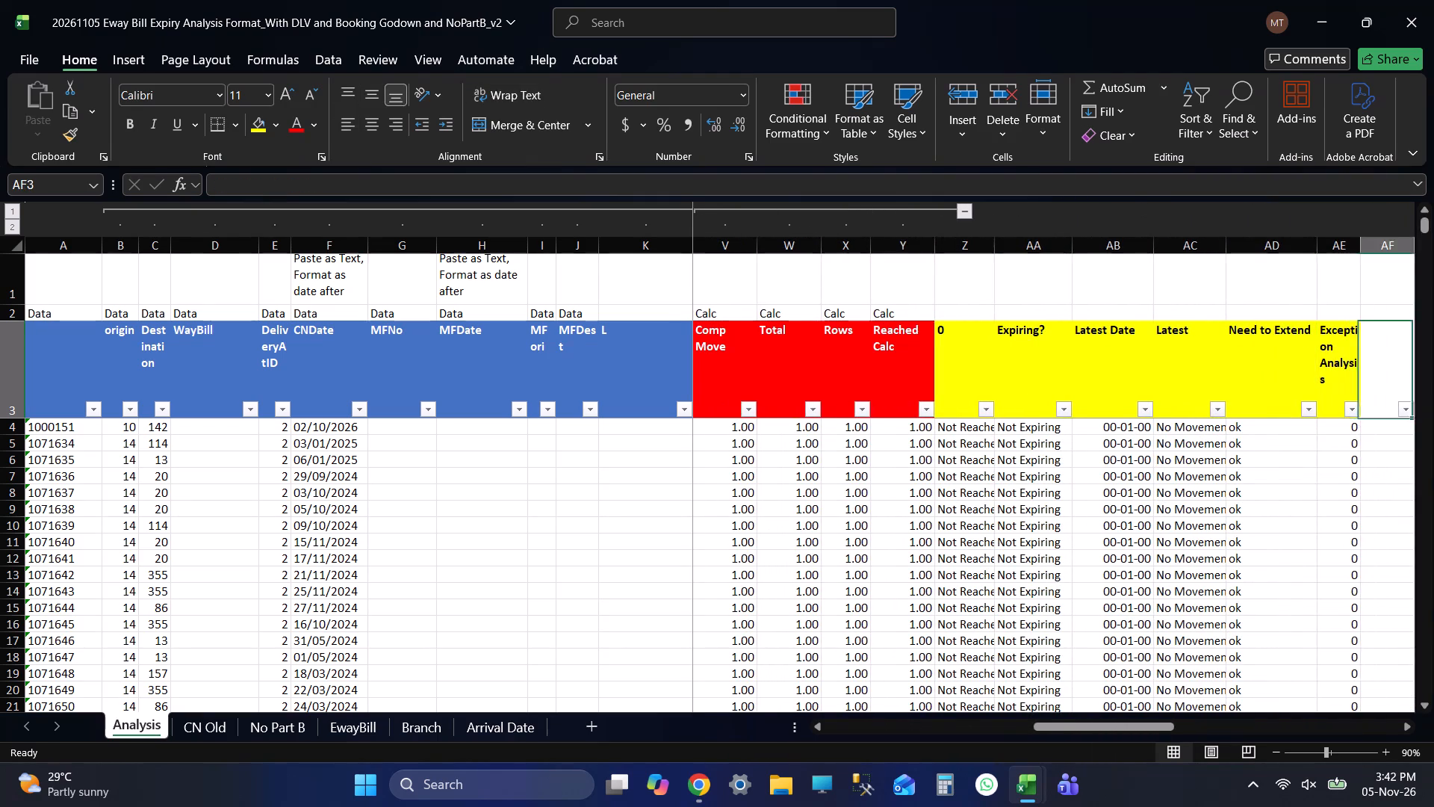
key(Right)
click(1114, 375)
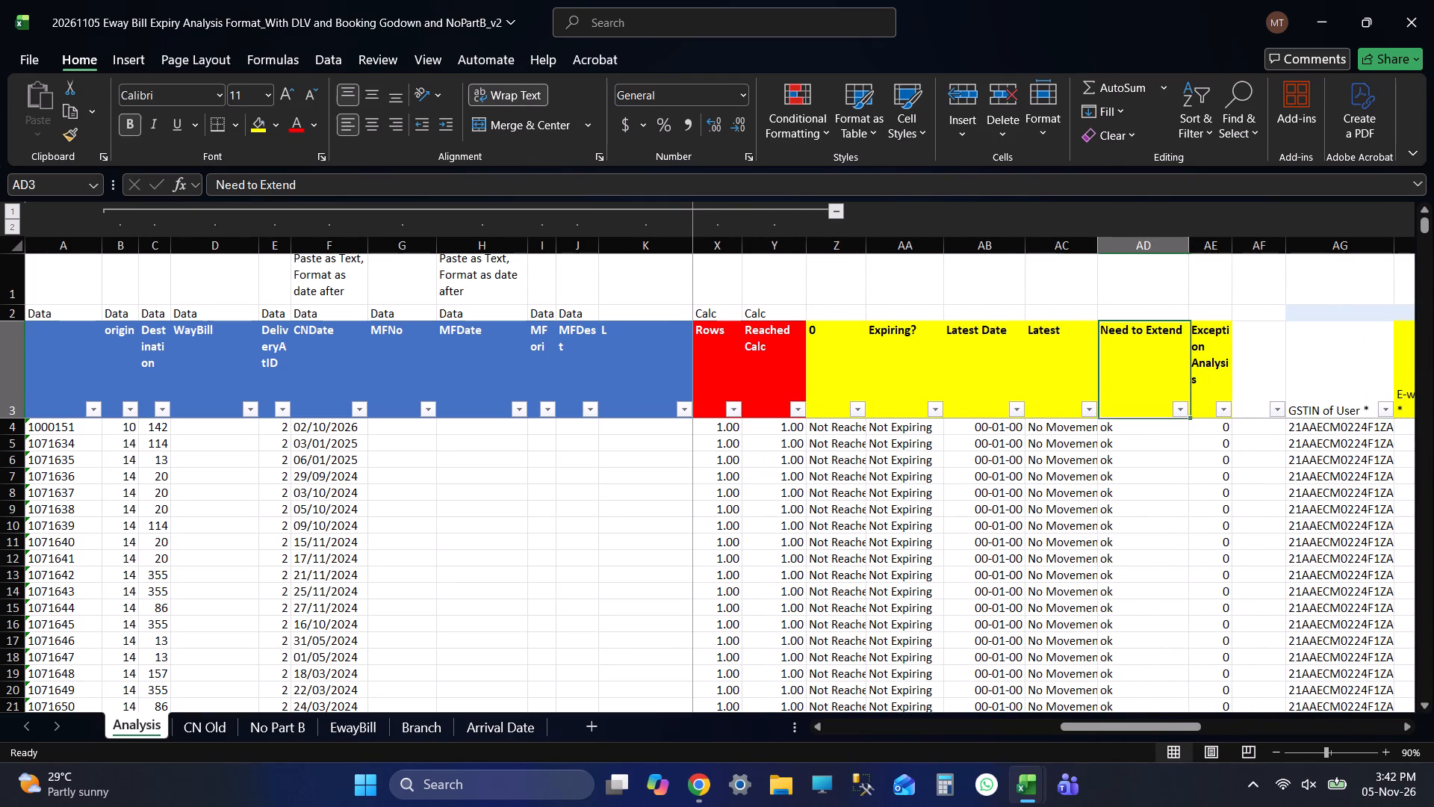
click(1179, 414)
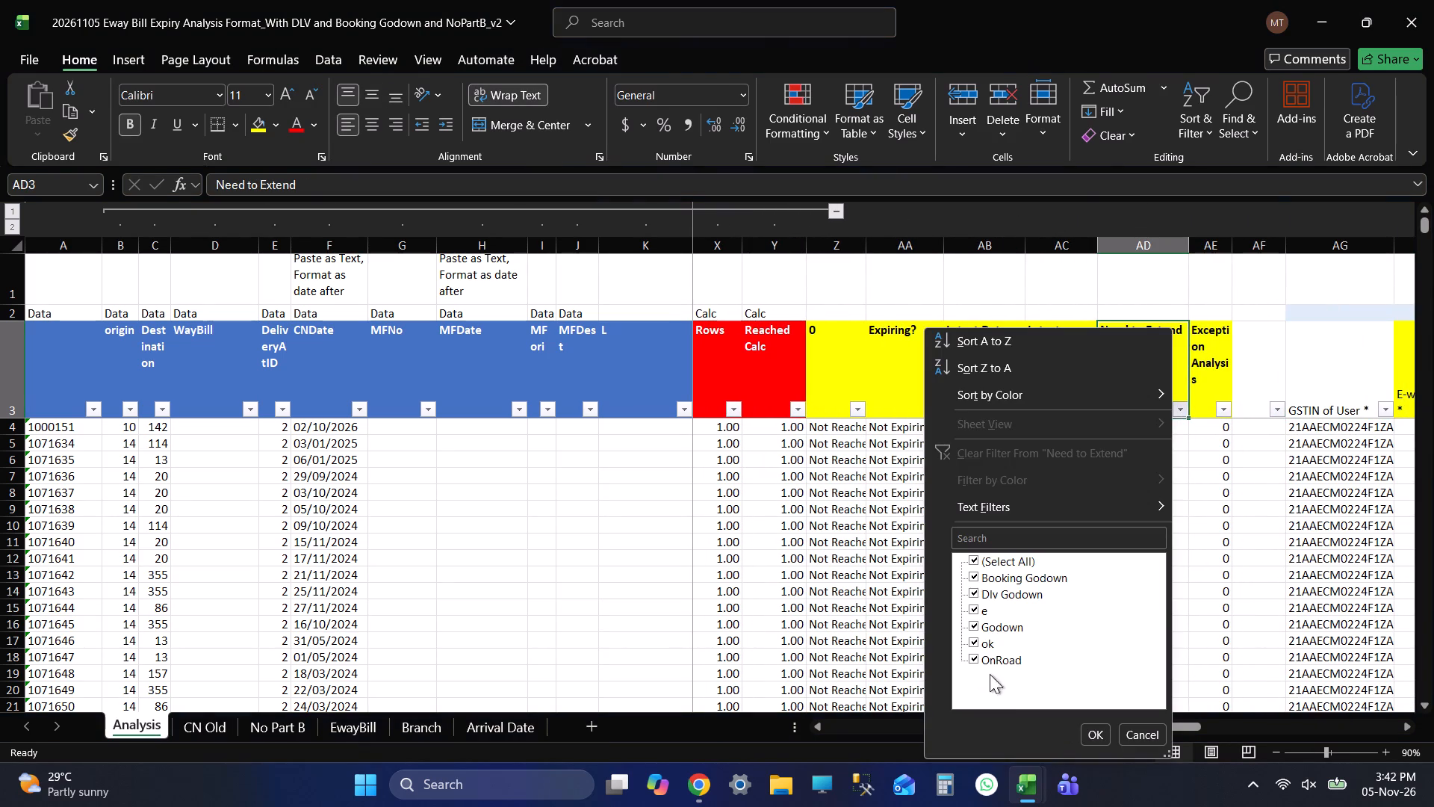
click(1009, 563)
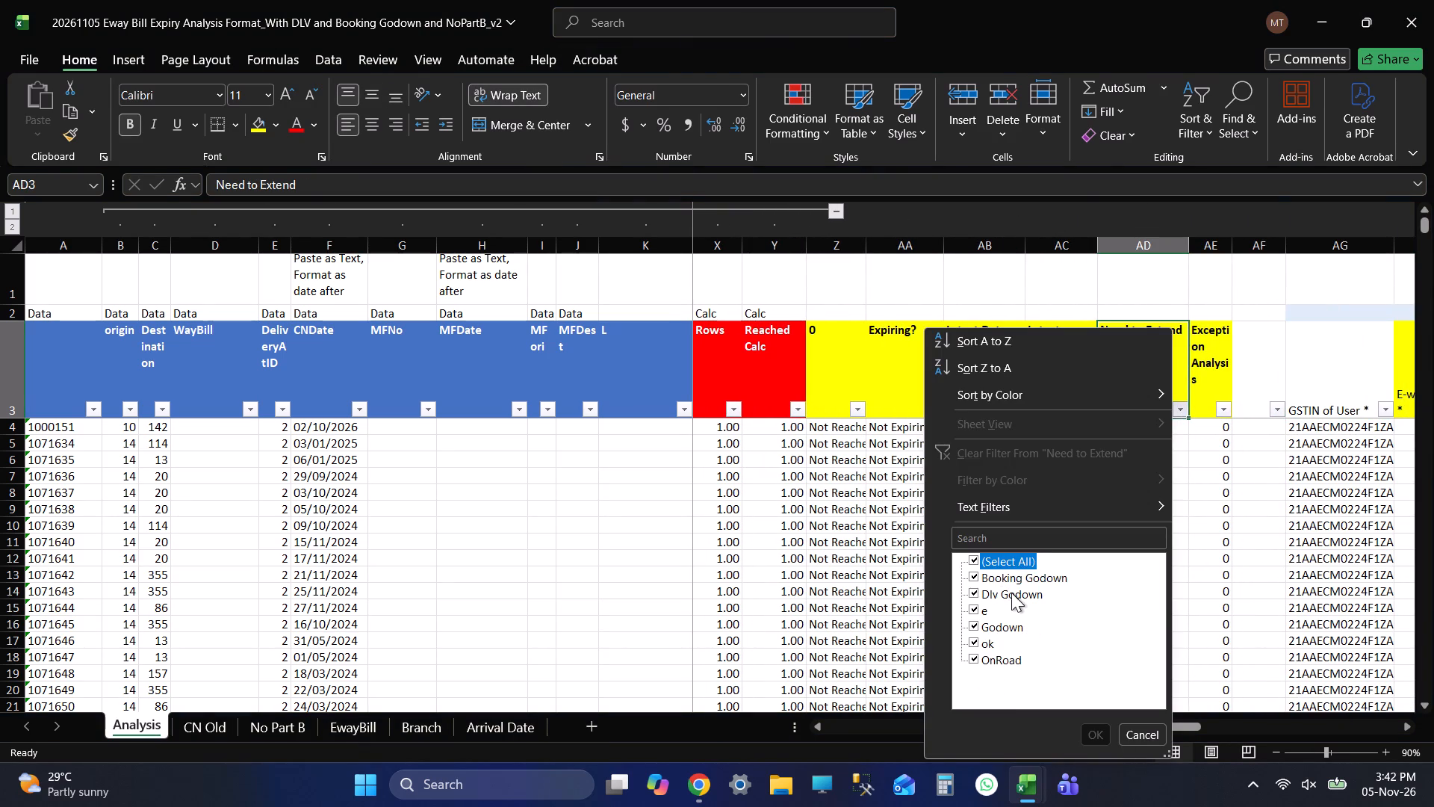
click(1011, 593)
click(997, 618)
click(1006, 628)
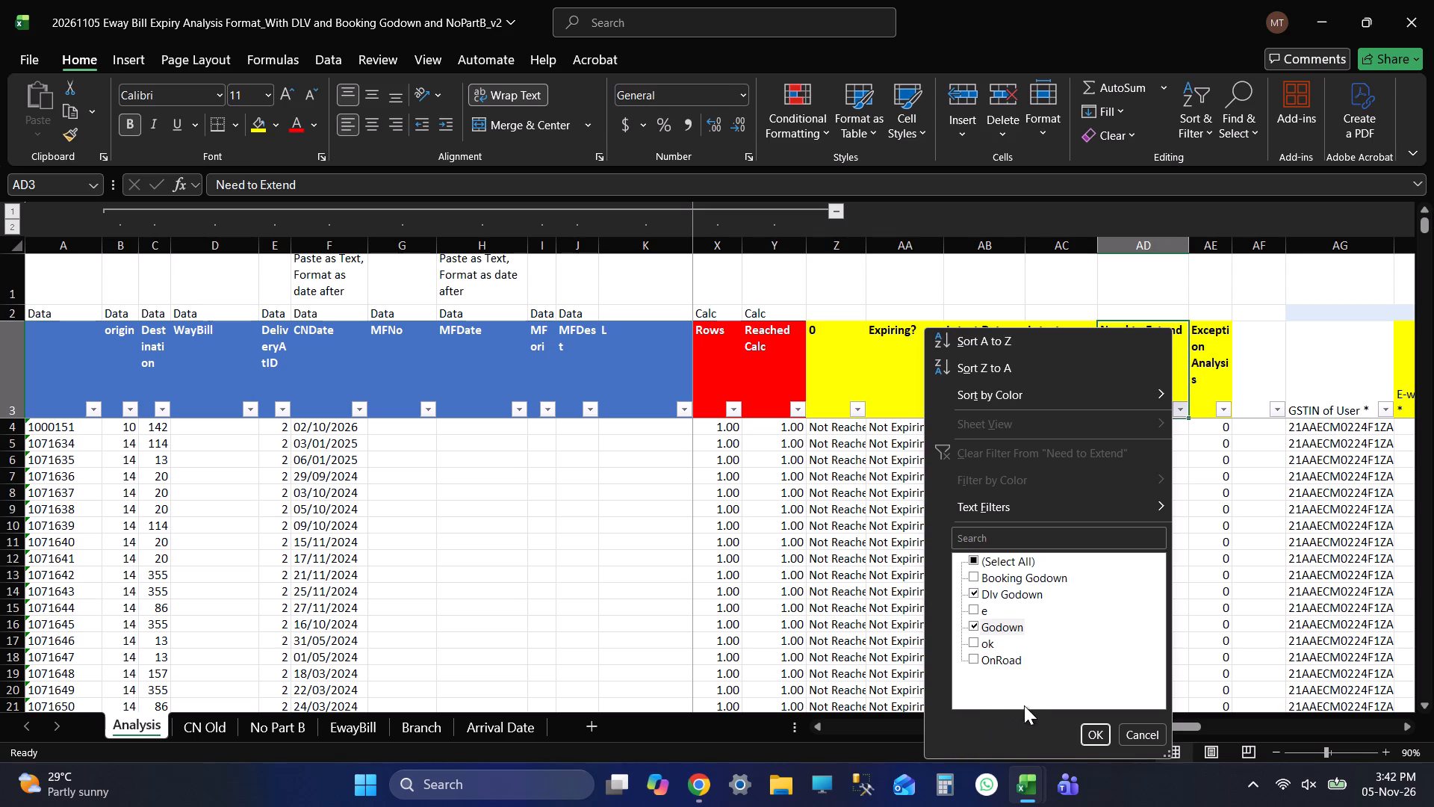
click(1091, 735)
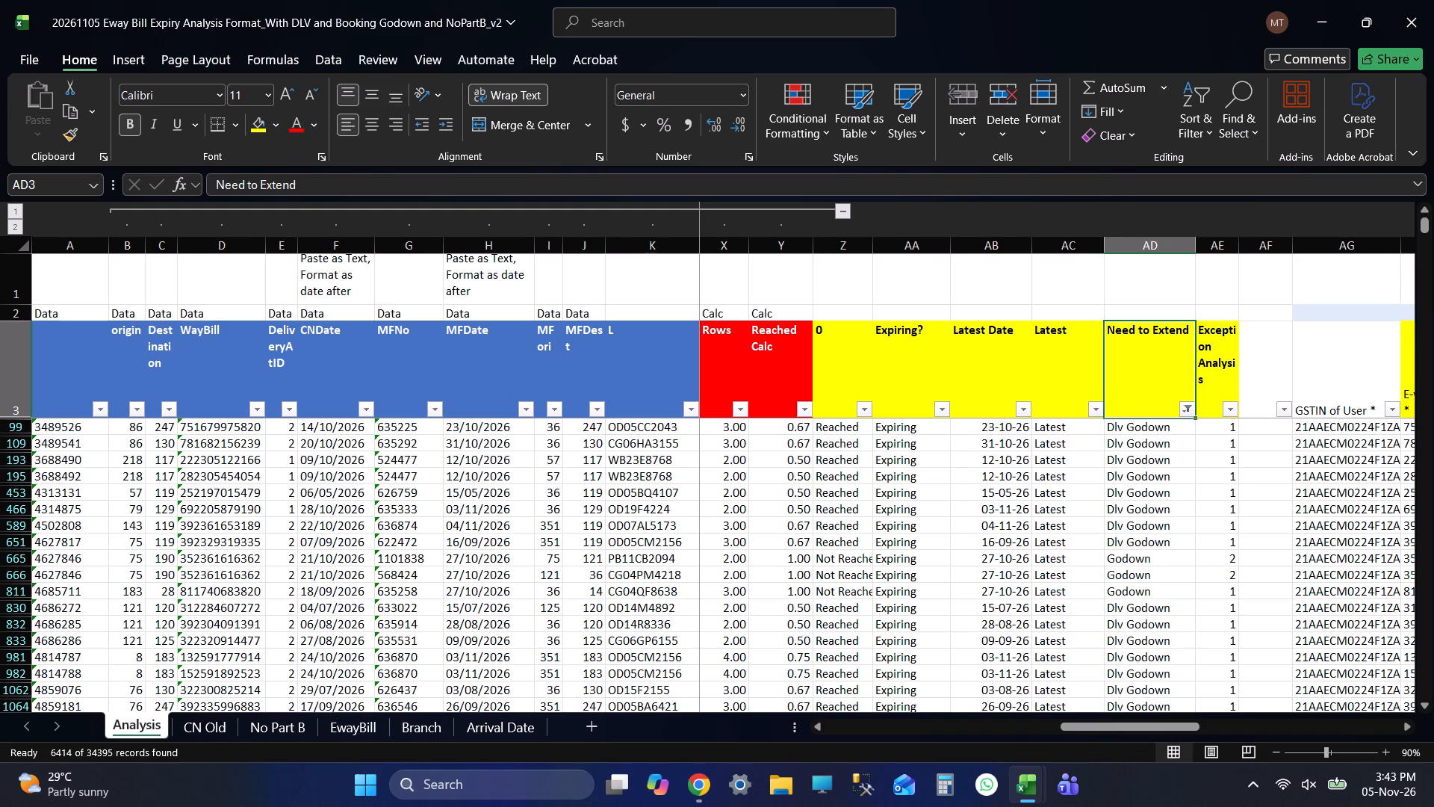
Switch to the Wheelseye dashboard in Chrome, search for vehicle 9950 and open its route history.
key(alt+Tab)
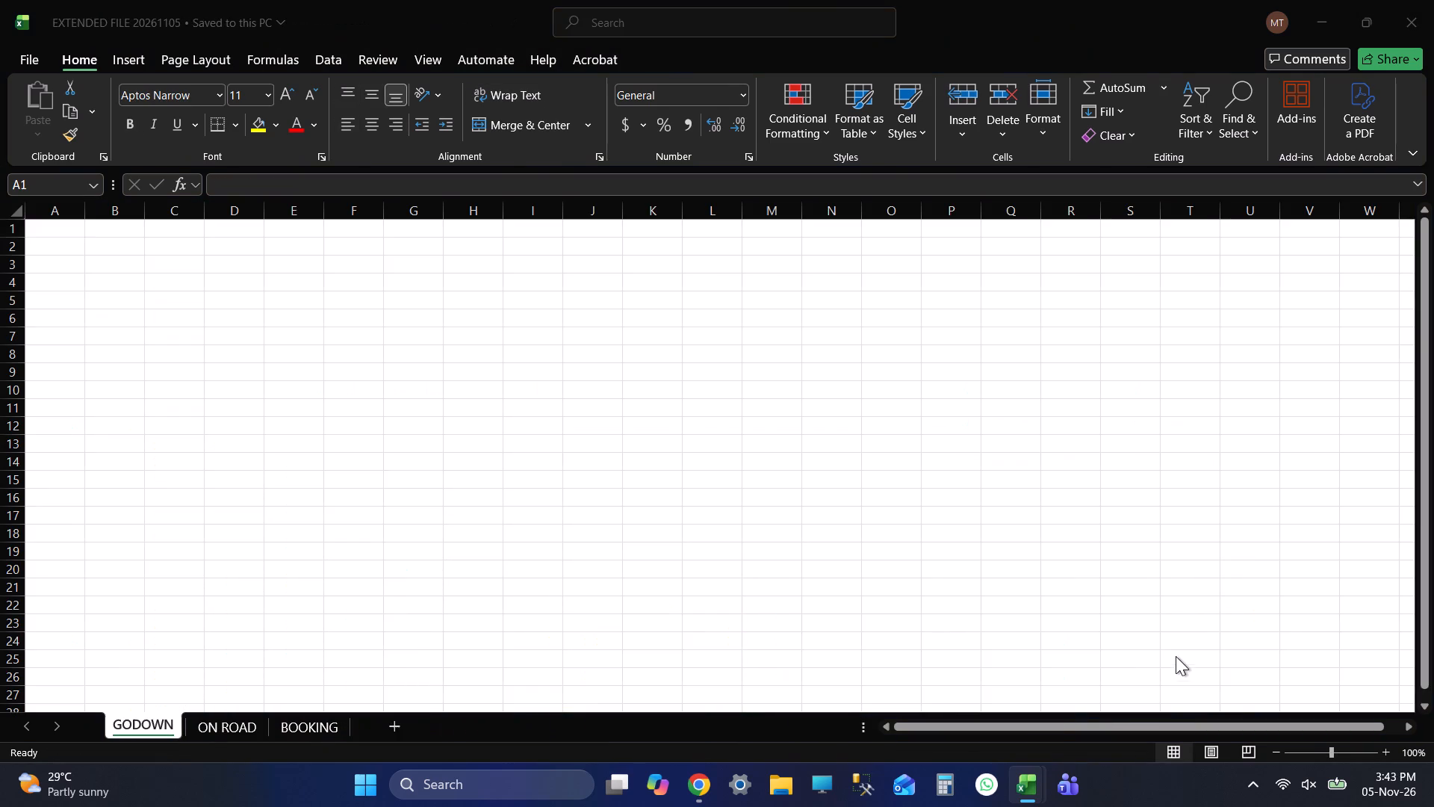
key(alt+Tab)
key(alt+Tab)
key(alt+Tab)
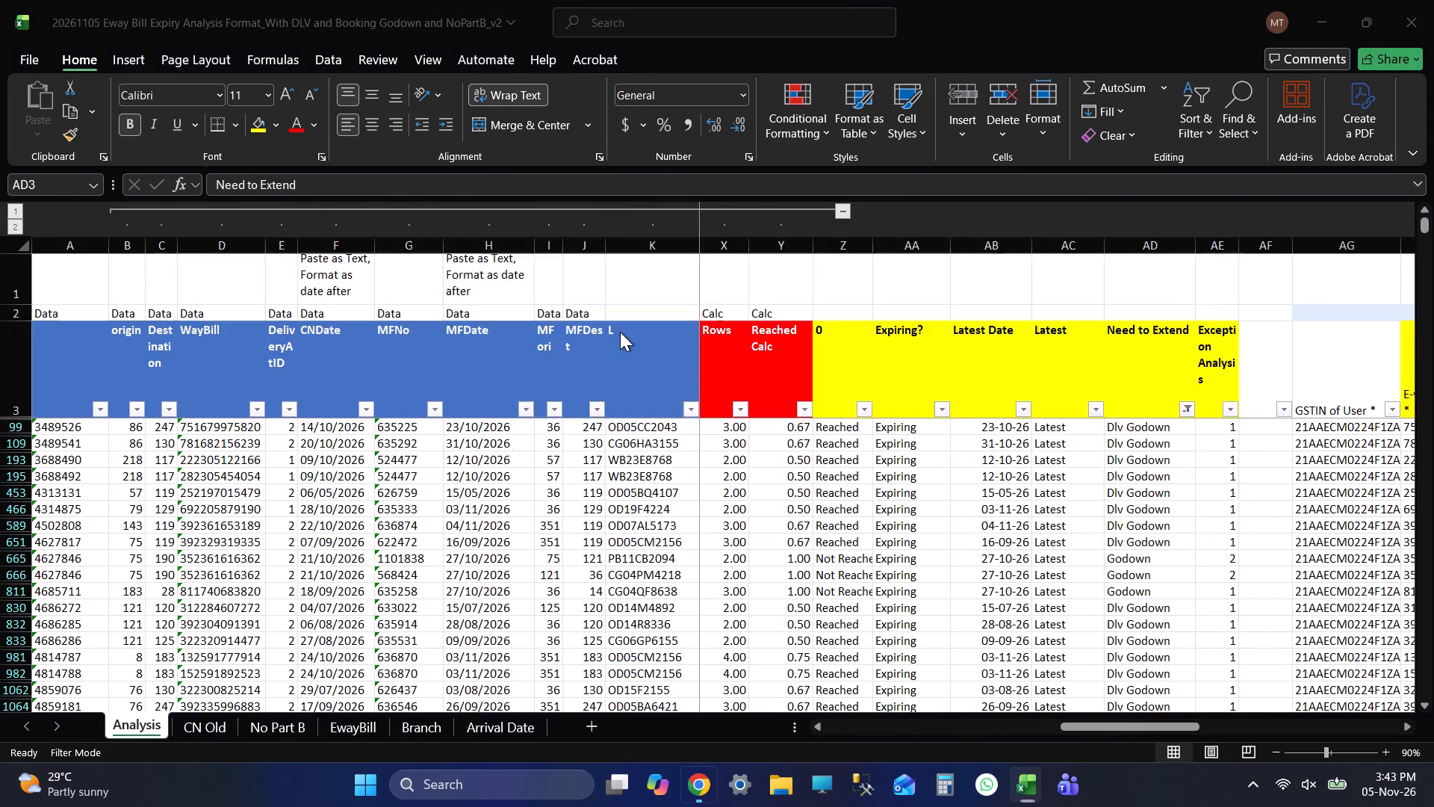
click(361, 0)
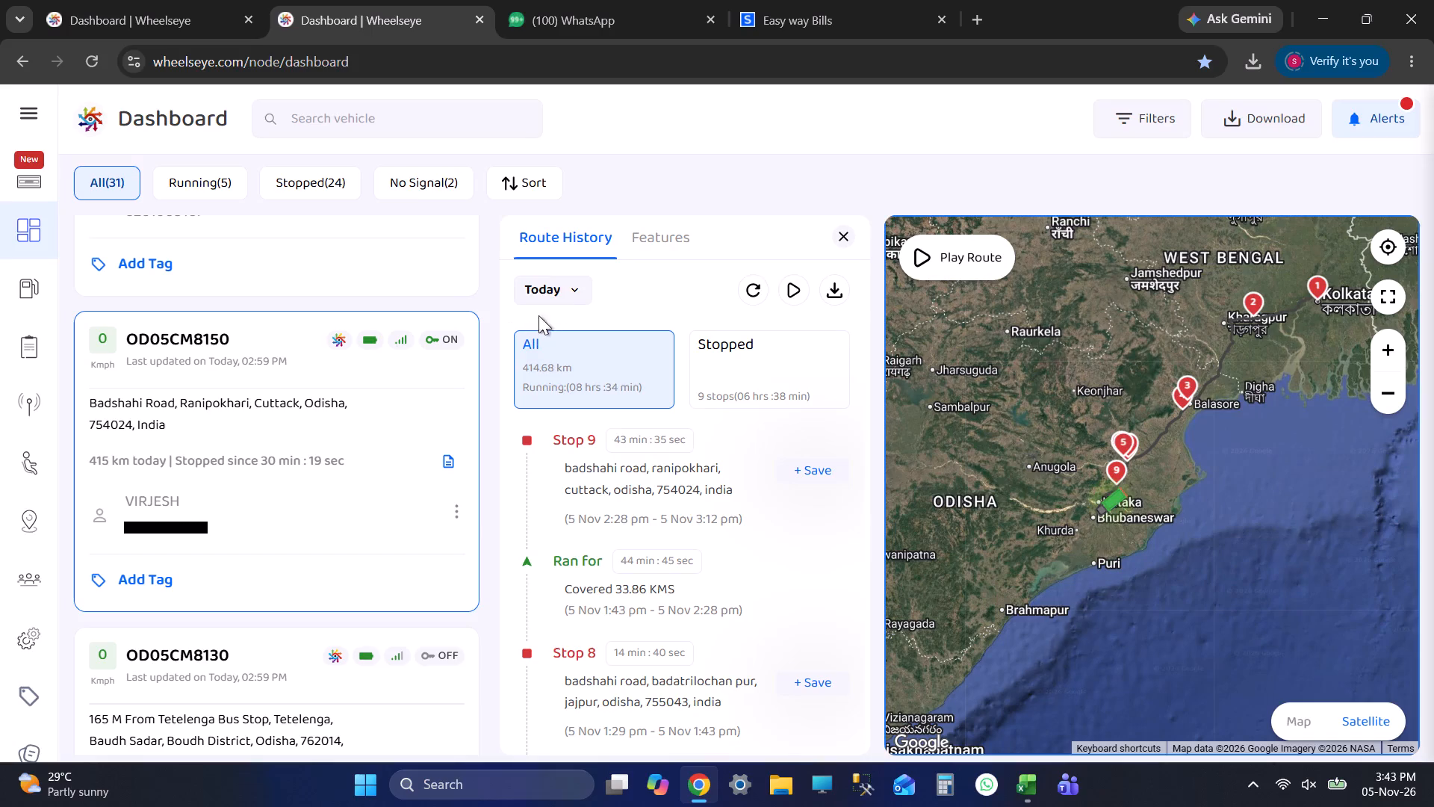
click(353, 111)
text(9950)
key(Return)
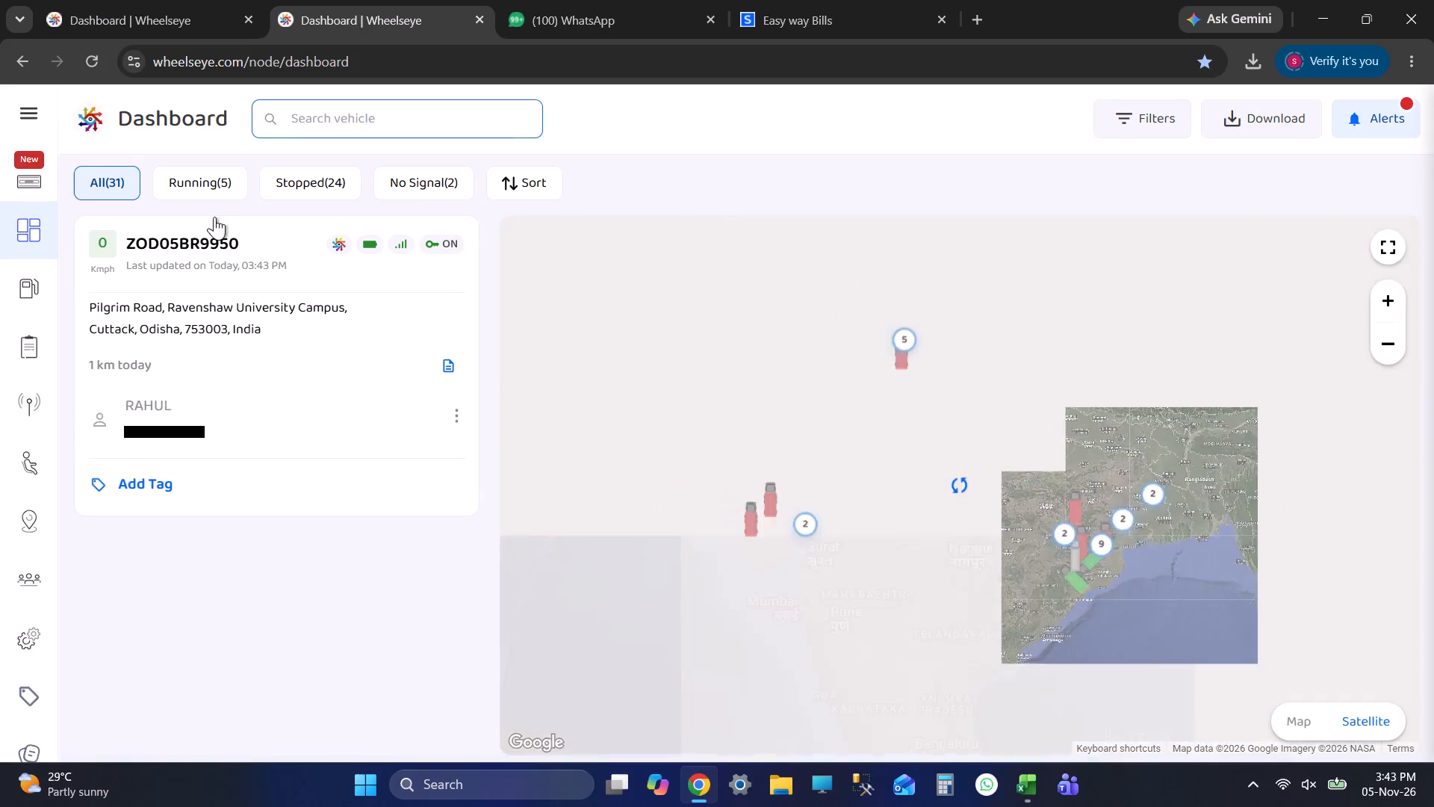
click(288, 341)
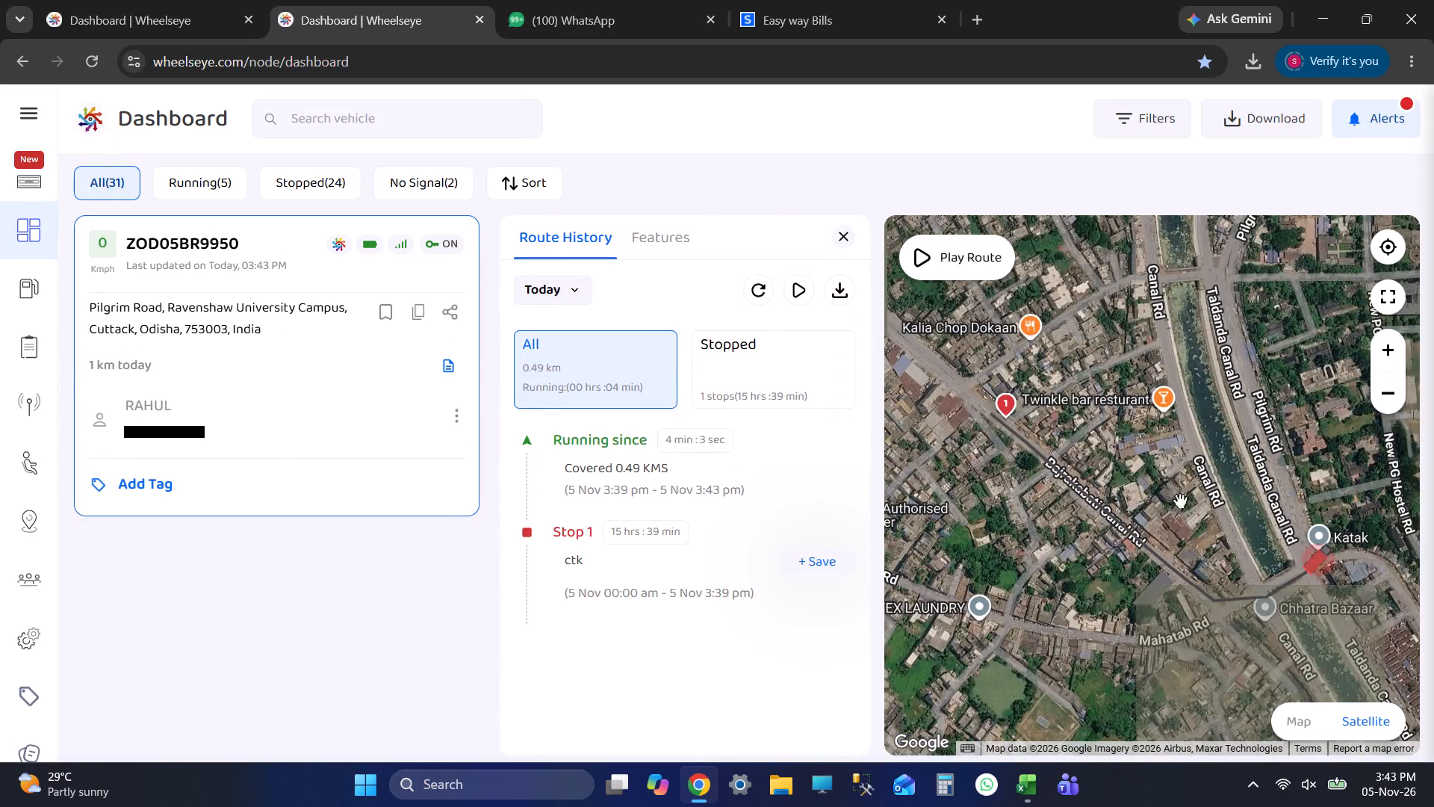
Examine the vehicle's current location and the surrounding roads on the satellite map.
scroll(1188, 510, down, 5)
scroll(1226, 534, up, 2)
scroll(1226, 532, down, 1)
scroll(1226, 532, up, 2)
scroll(1237, 510, down, 1)
scroll(1237, 510, up, 1)
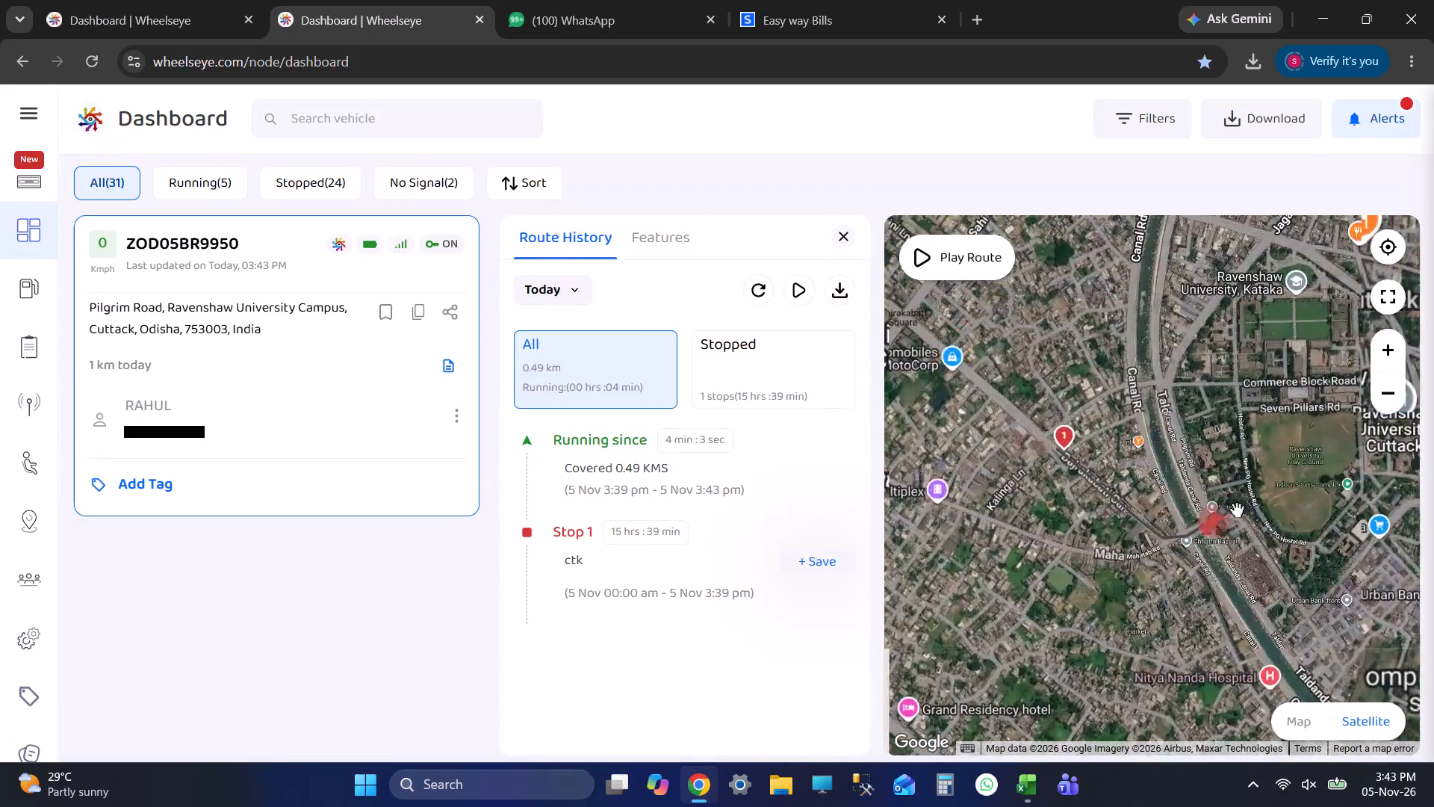
scroll(1227, 533, up, 3)
scroll(1188, 525, down, 2)
drag(1188, 525, 1155, 534)
scroll(1126, 536, down, 4)
scroll(1117, 545, up, 3)
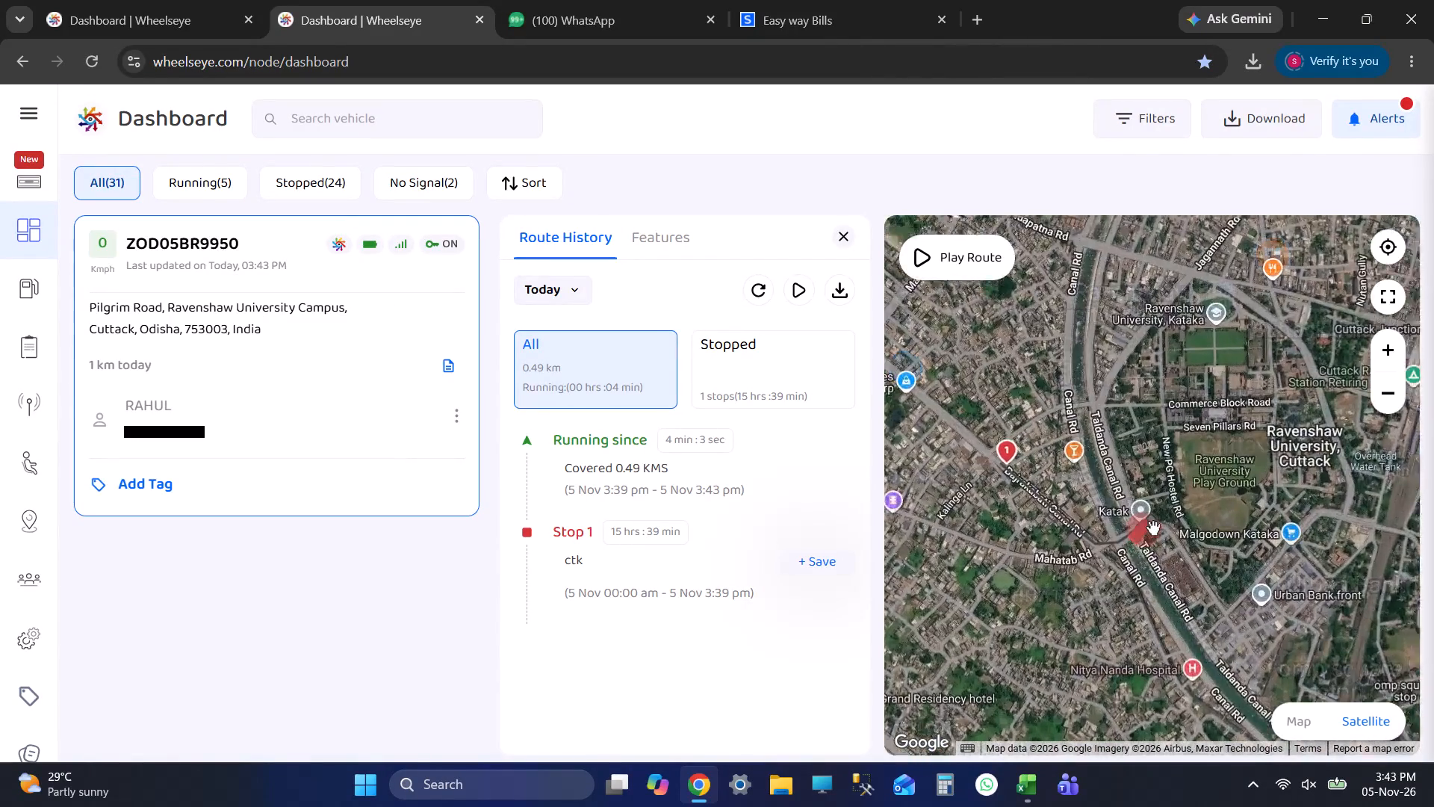
scroll(1153, 528, up, 6)
drag(1159, 500, 1080, 516)
scroll(1049, 516, down, 4)
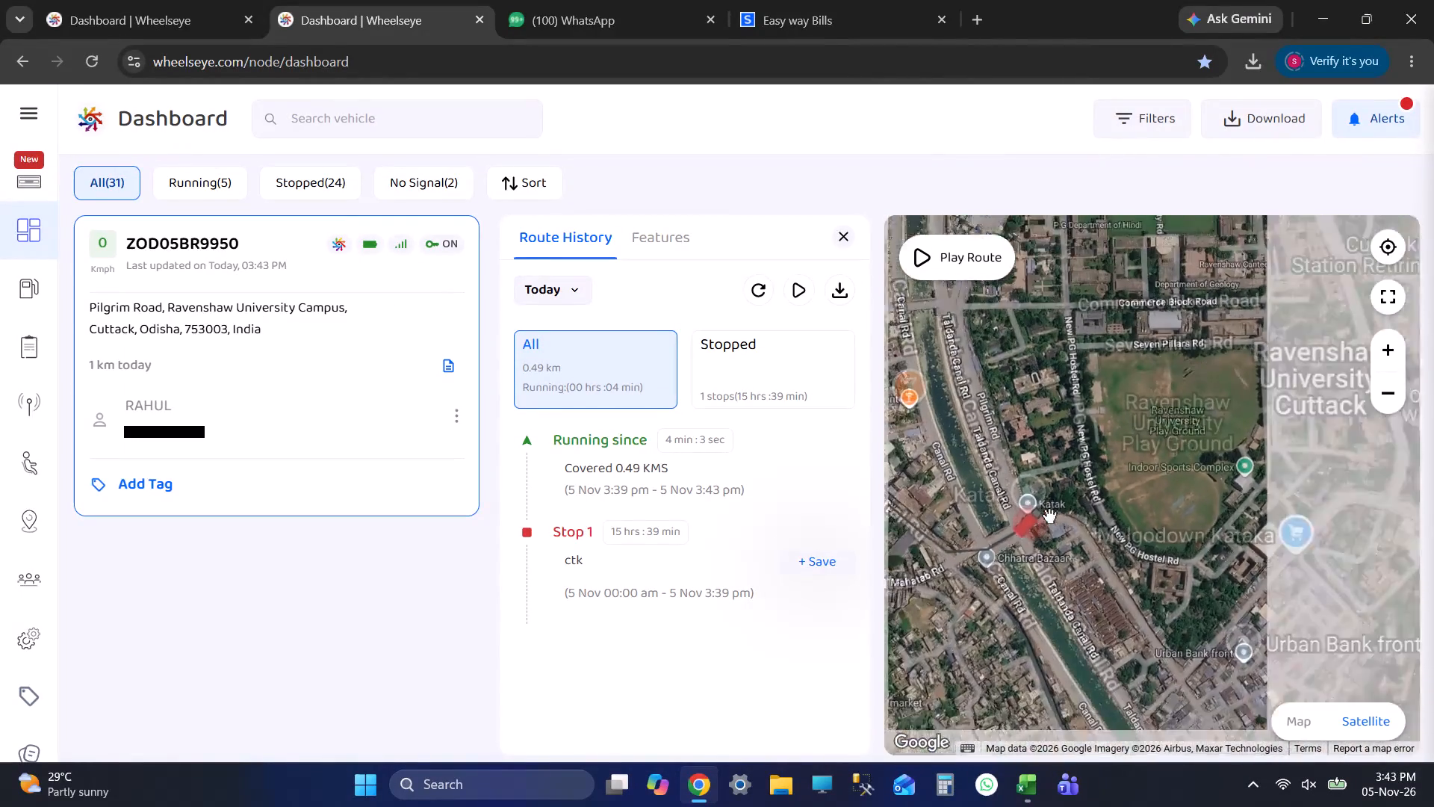
scroll(1049, 516, up, 1)
scroll(1049, 516, down, 3)
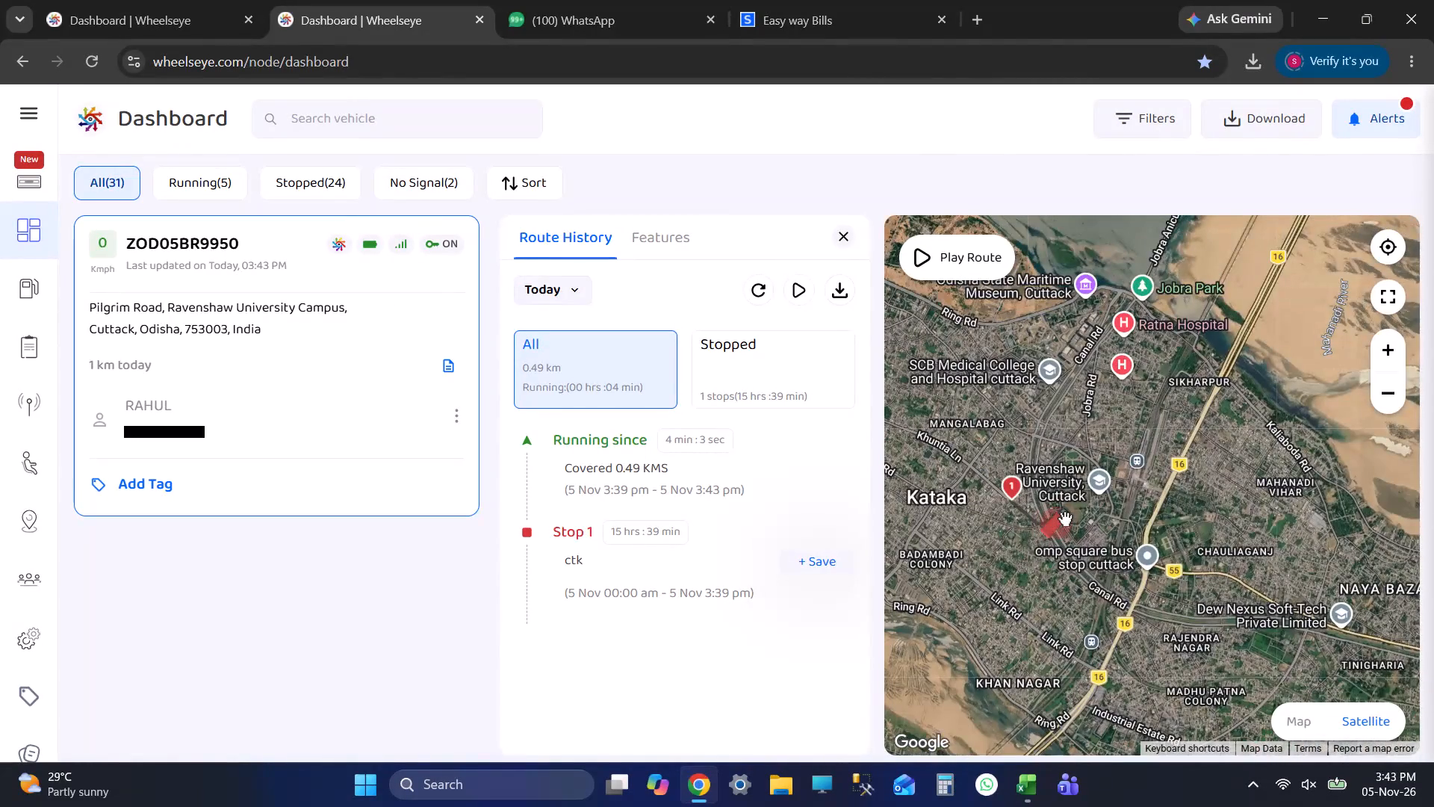
scroll(1065, 517, up, 4)
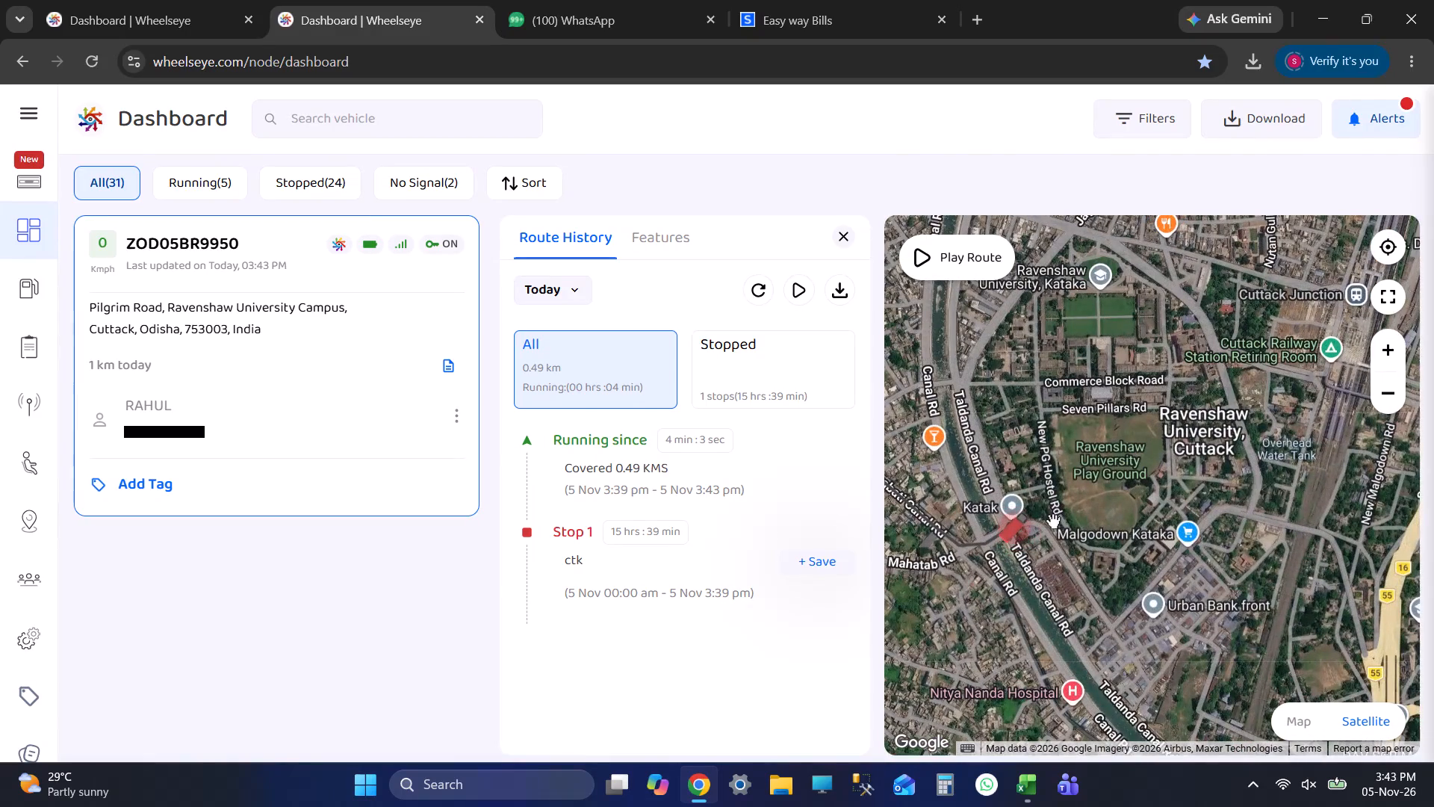
drag(1055, 521, 1076, 574)
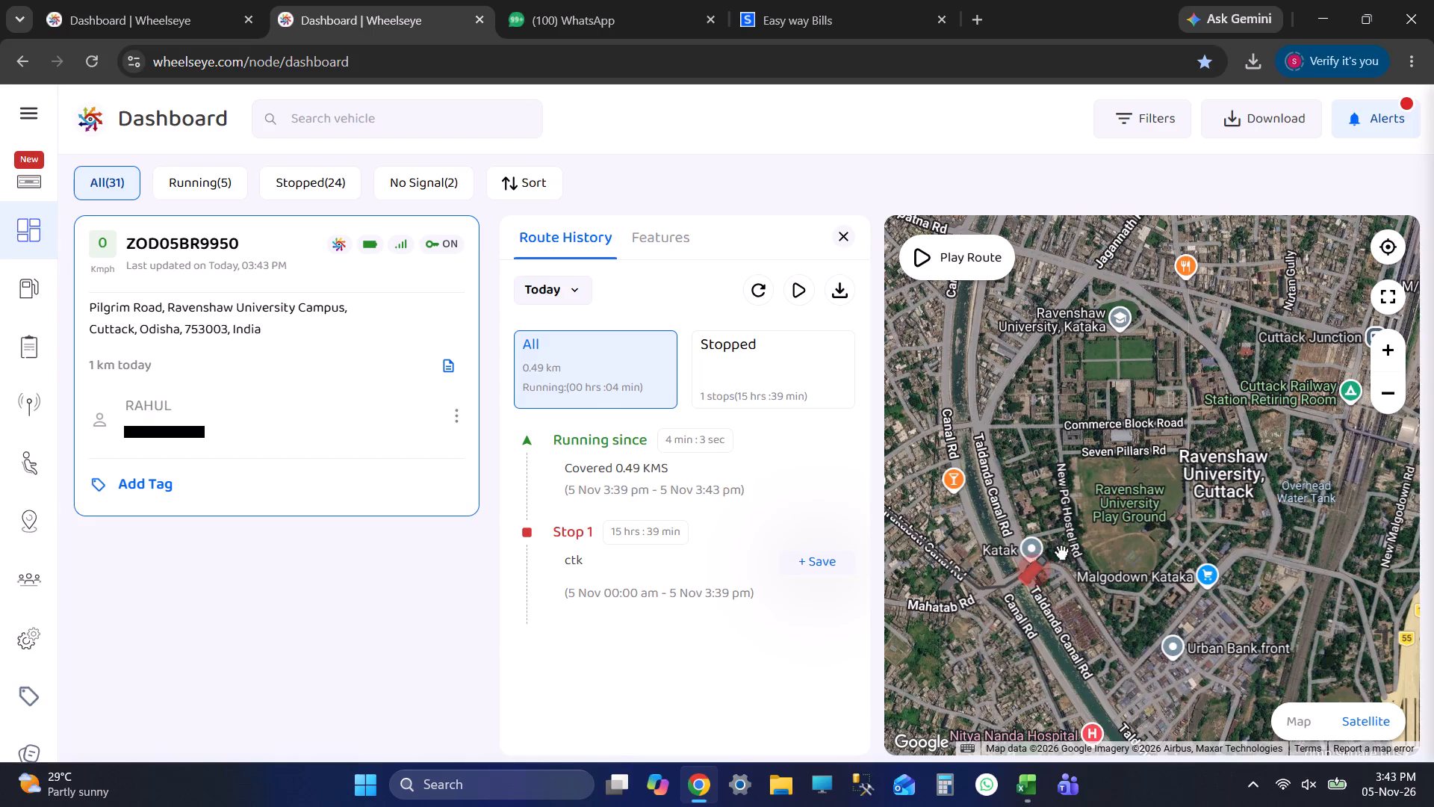
Return to the Eway Bill Expiry Analysis workbook and check which values the Need to Extend filter includes, without changing them.
key(alt+Tab)
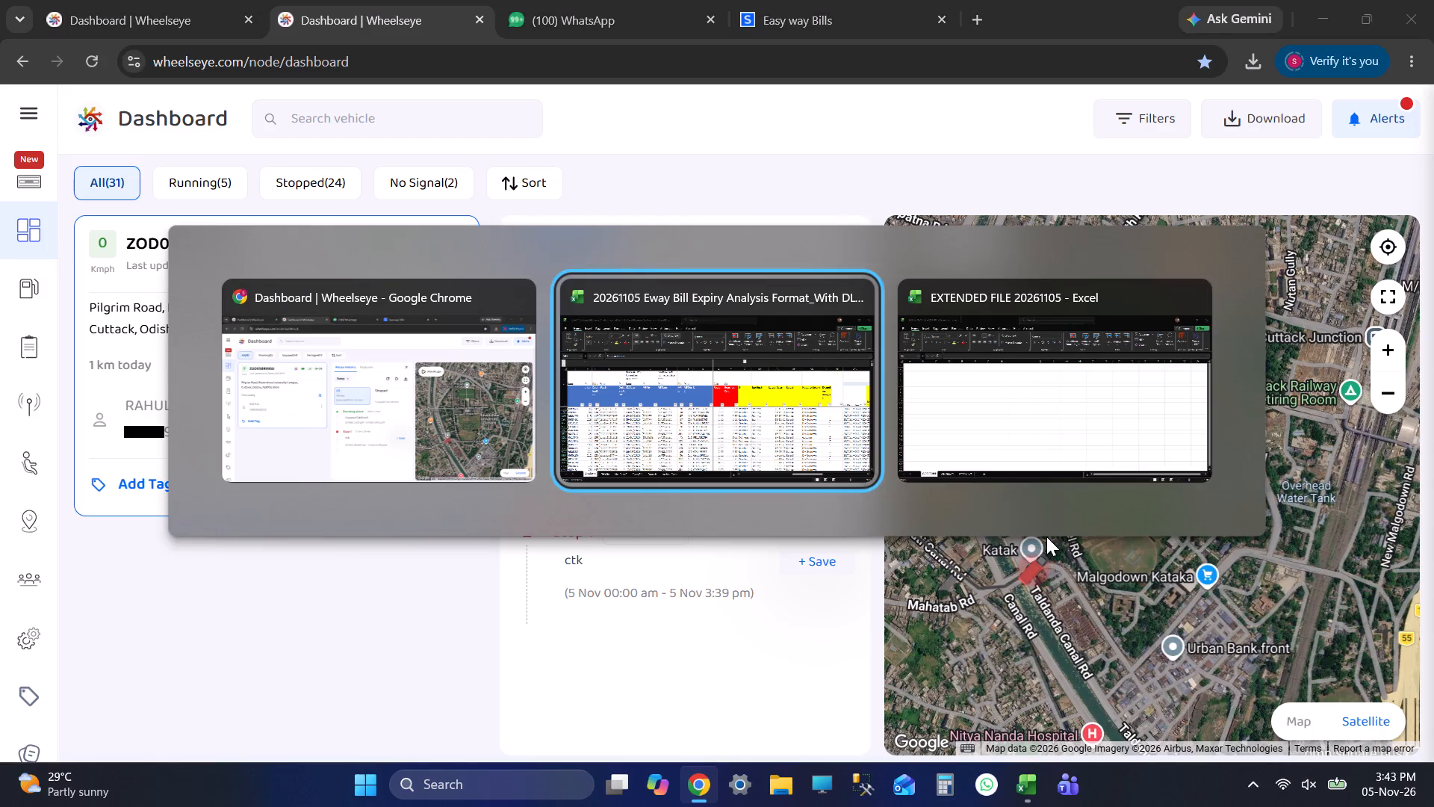
key(alt+Tab)
key(alt+Tab)
key(alt+Tab)
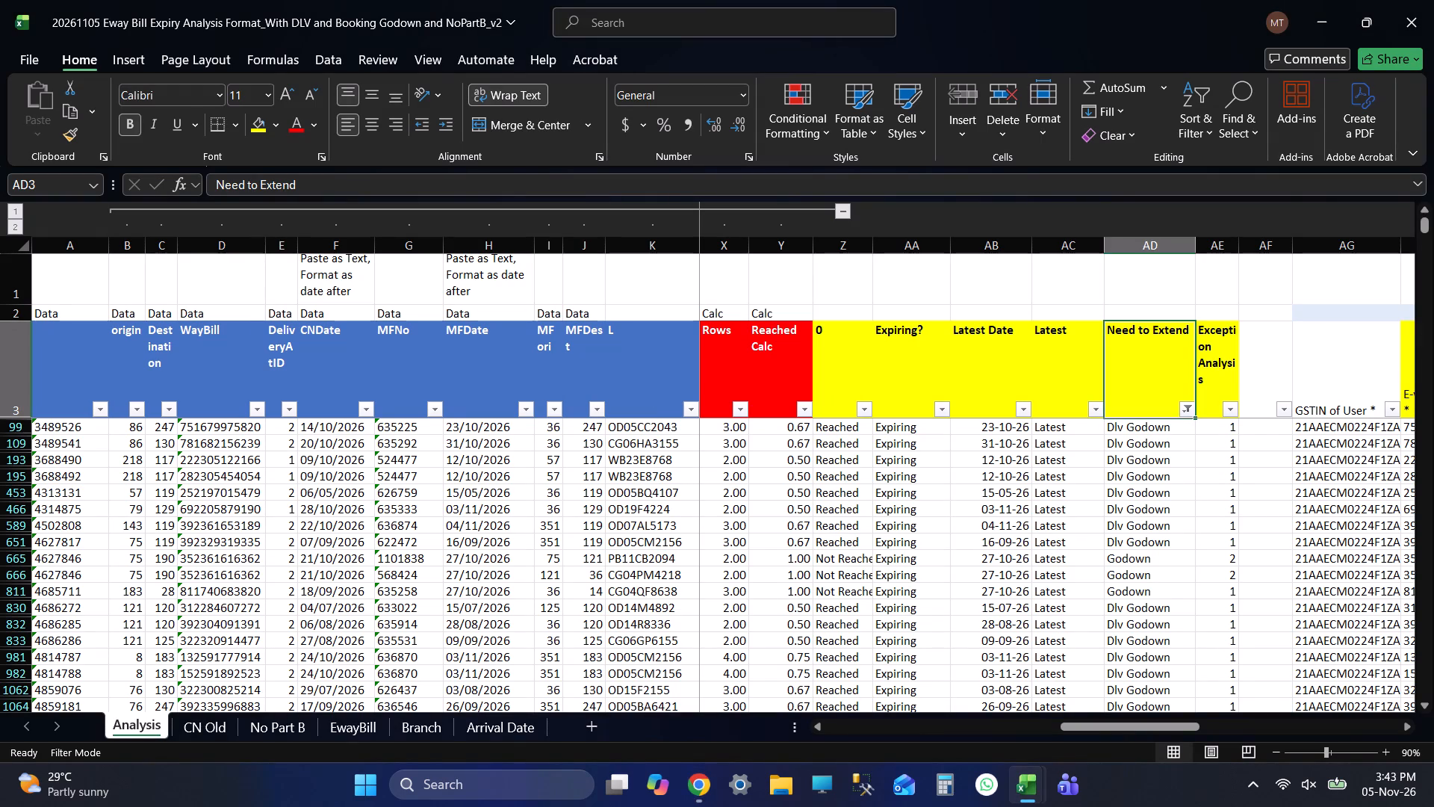
click(1186, 409)
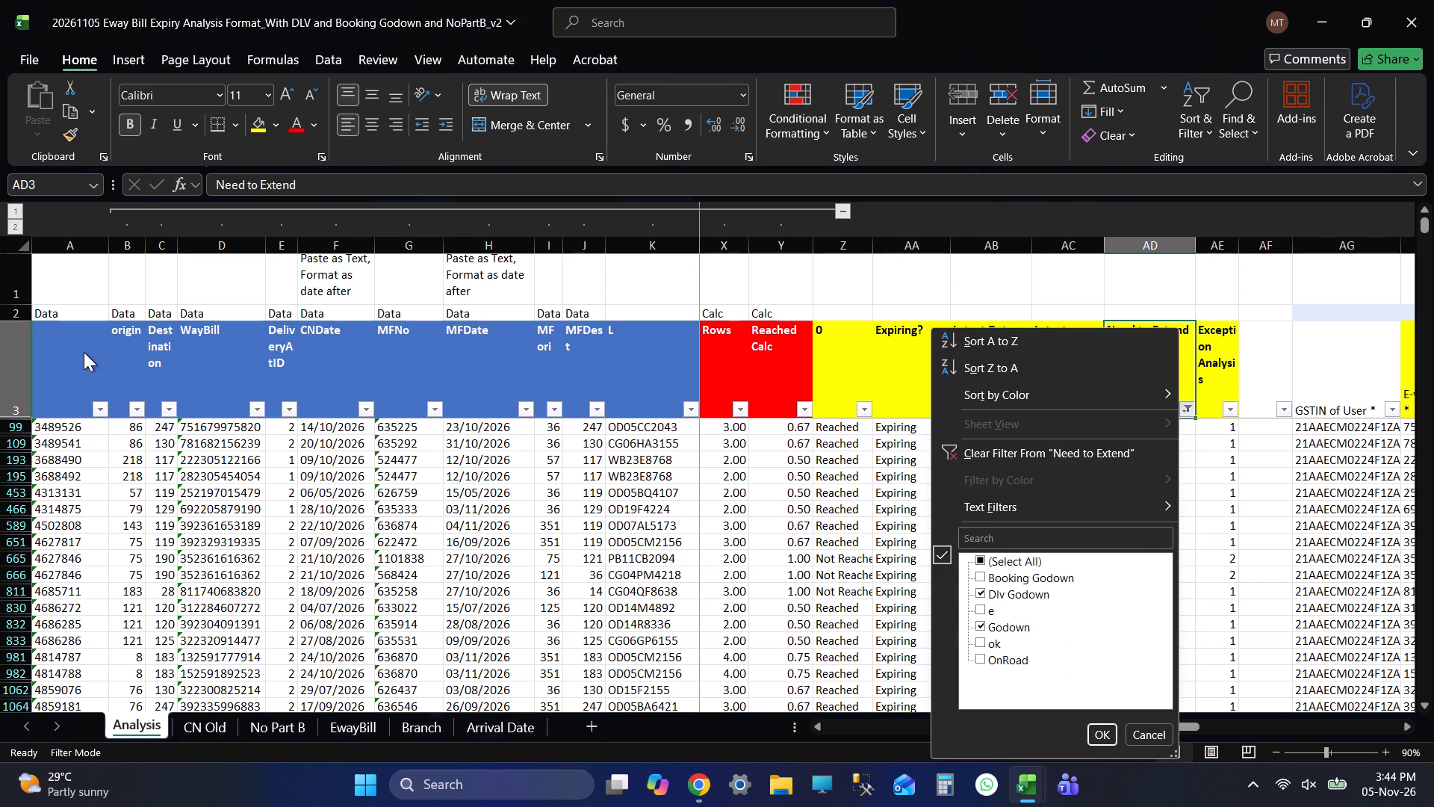
click(1138, 728)
Copy the filtered Analysis table from the column A header in row 3 through its last column and last row.
click(55, 380)
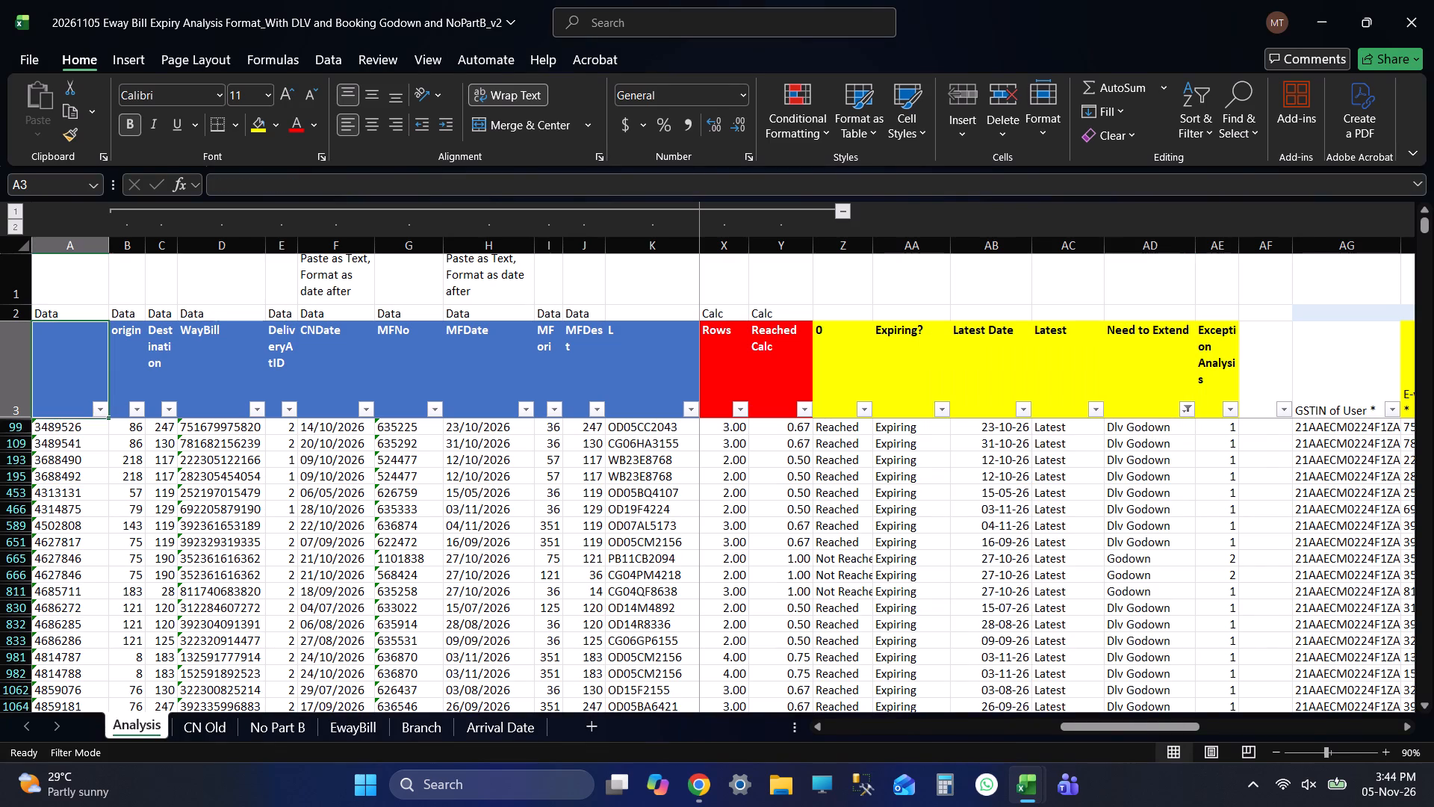
key(Down)
key(Up)
key(Down)
key(Up)
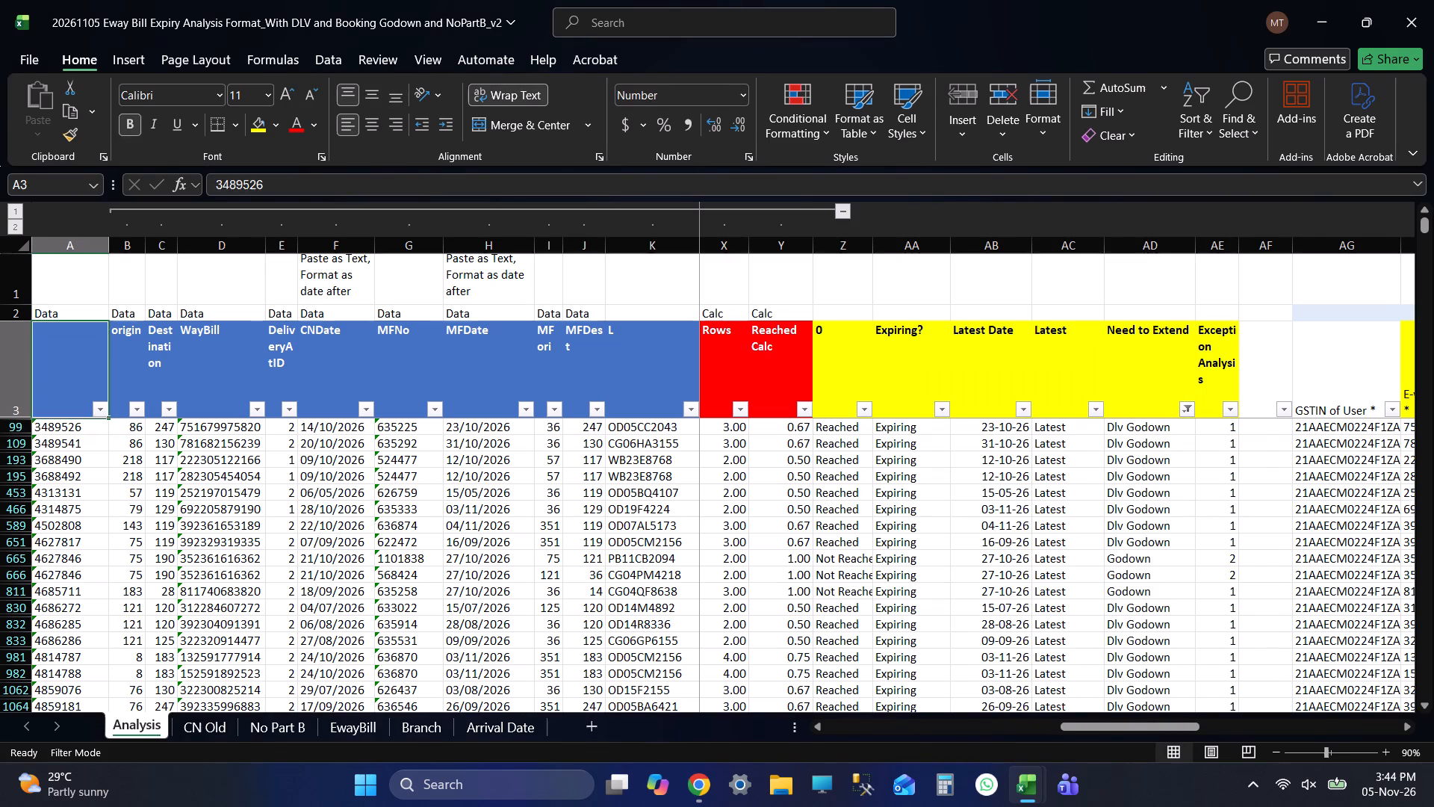
key(Left)
key(Left)
key(ctrl+shift+Right)
key(ctrl+shift+Right)
key(ctrl+shift+Right)
key(ctrl+shift+Right)
key(ctrl+shift+Right)
key(ctrl+shift+Right)
key(ctrl+shift+Right)
key(ctrl+shift+Right)
key(ctrl+shift+Down)
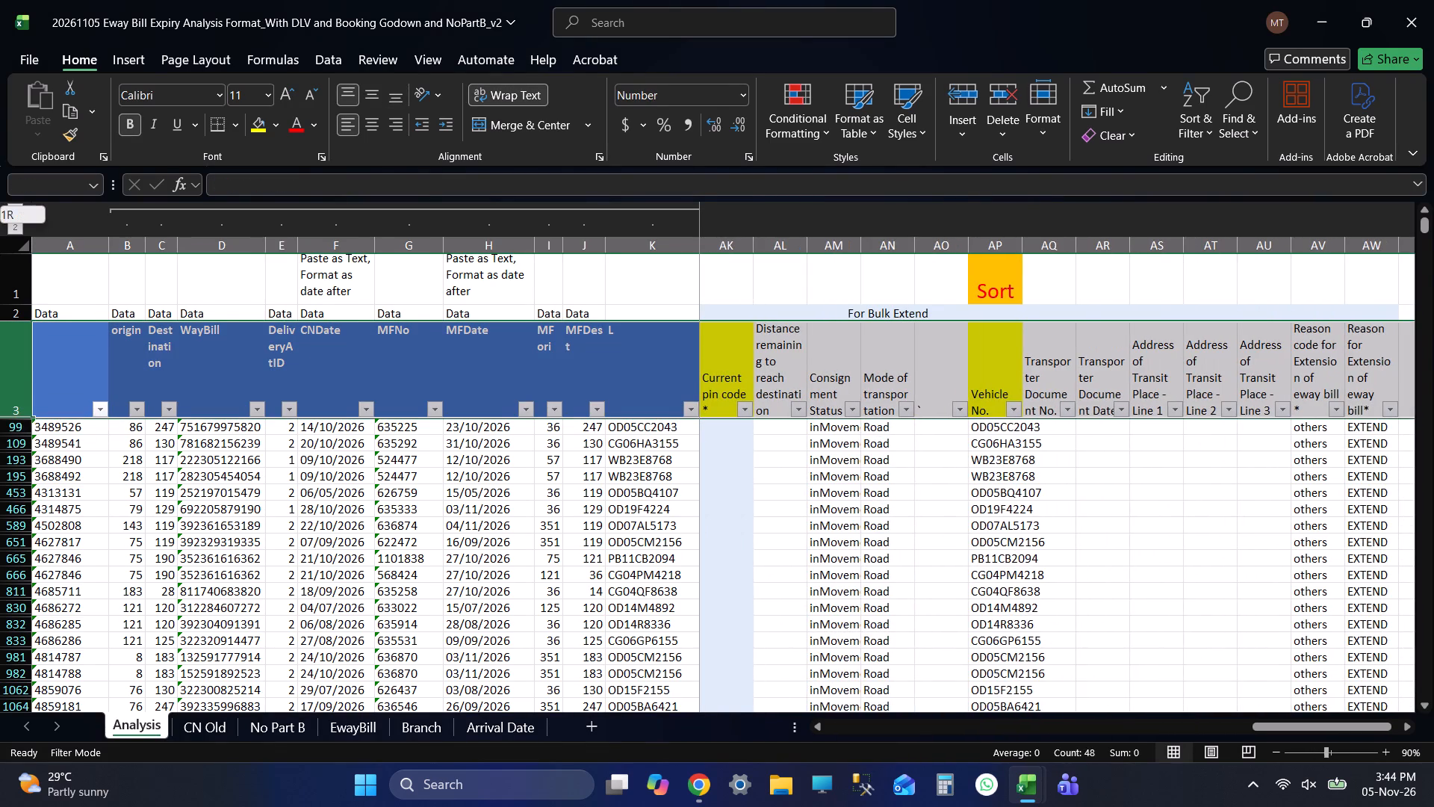
key(ctrl+c)
Paste the copied rows at cell A1 of the GODOWN sheet in EXTENDED FILE 20261105 and save the workbook.
key(alt+Tab)
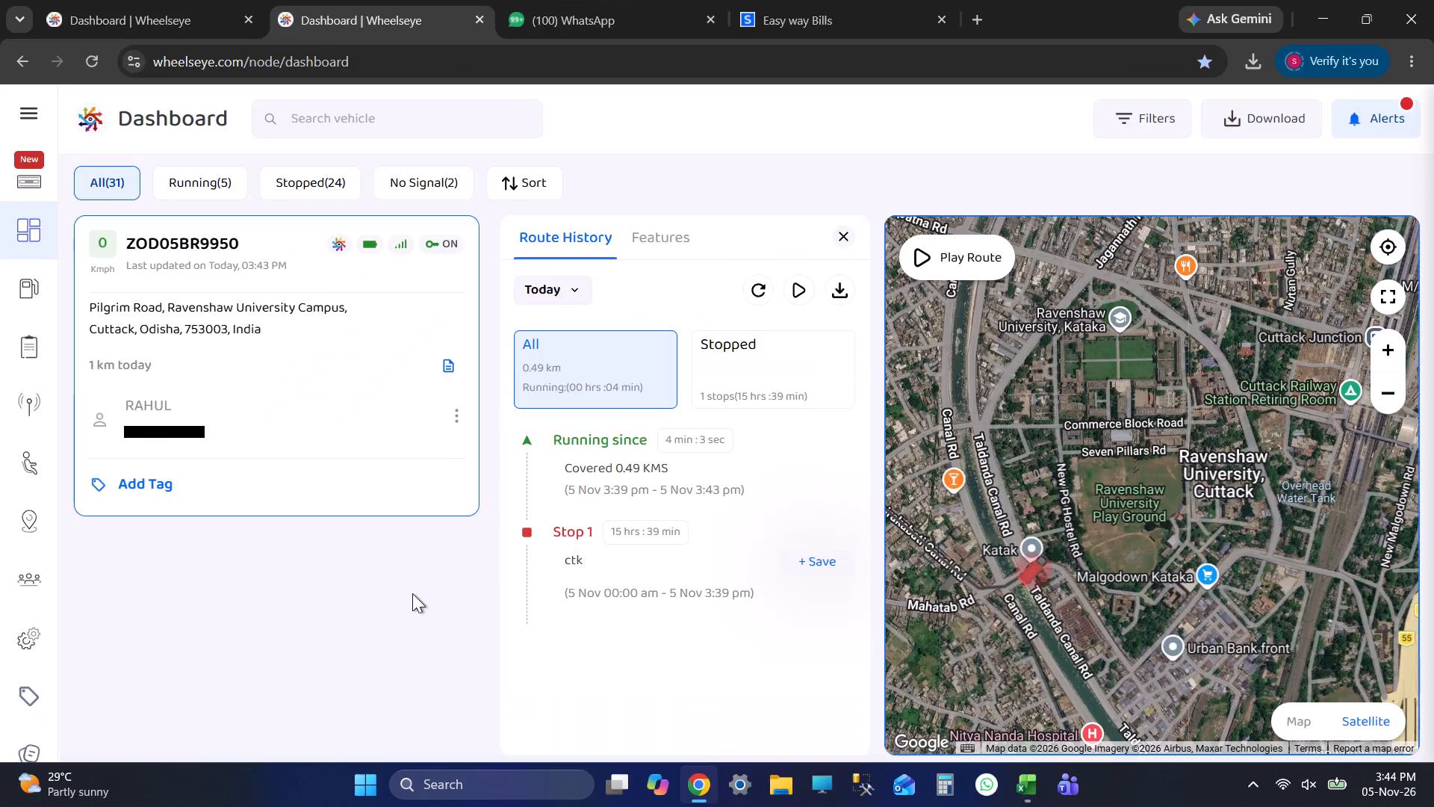
key(alt+Tab)
key(alt+Tab)
key(ctrl+v)
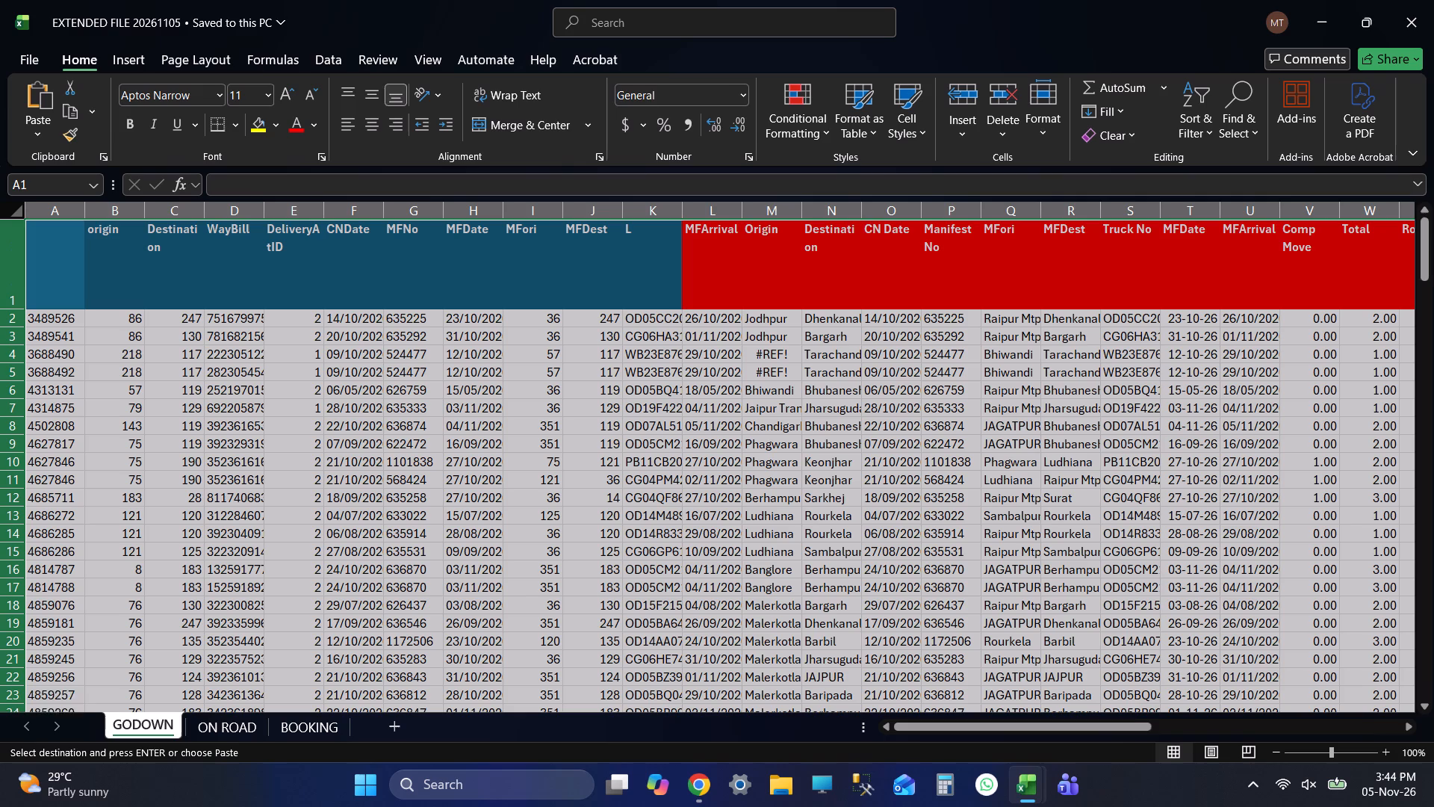
key(ctrl+Up)
key(ctrl+s)
key(ctrl+s)
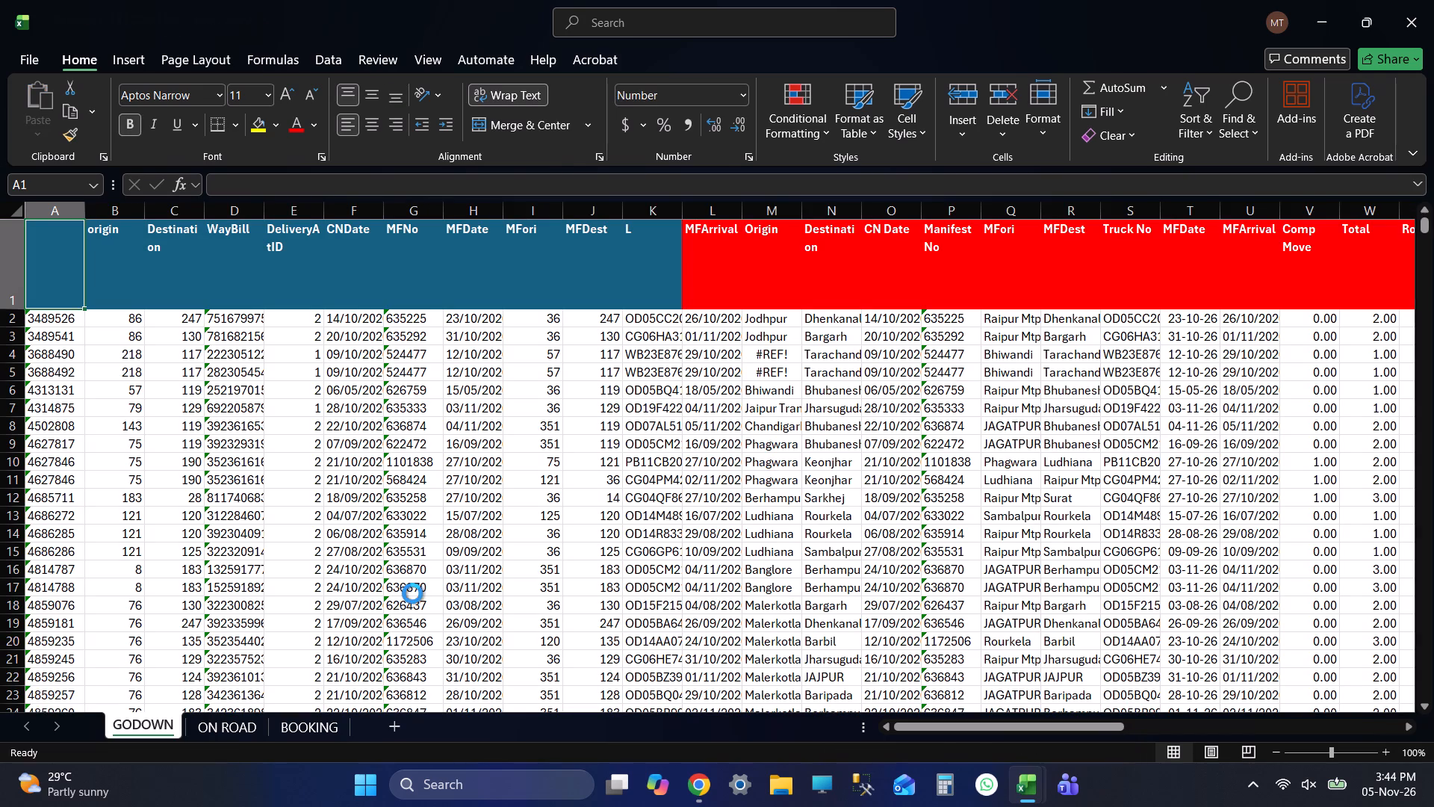
Open the ON ROAD sheet in EXTENDED FILE 20261105.
click(240, 734)
Return to the 20261105 Eway Bill Expiry Analysis workbook and filter the Need to Extend column to OnRoad only.
key(alt+Tab)
key(alt+Tab)
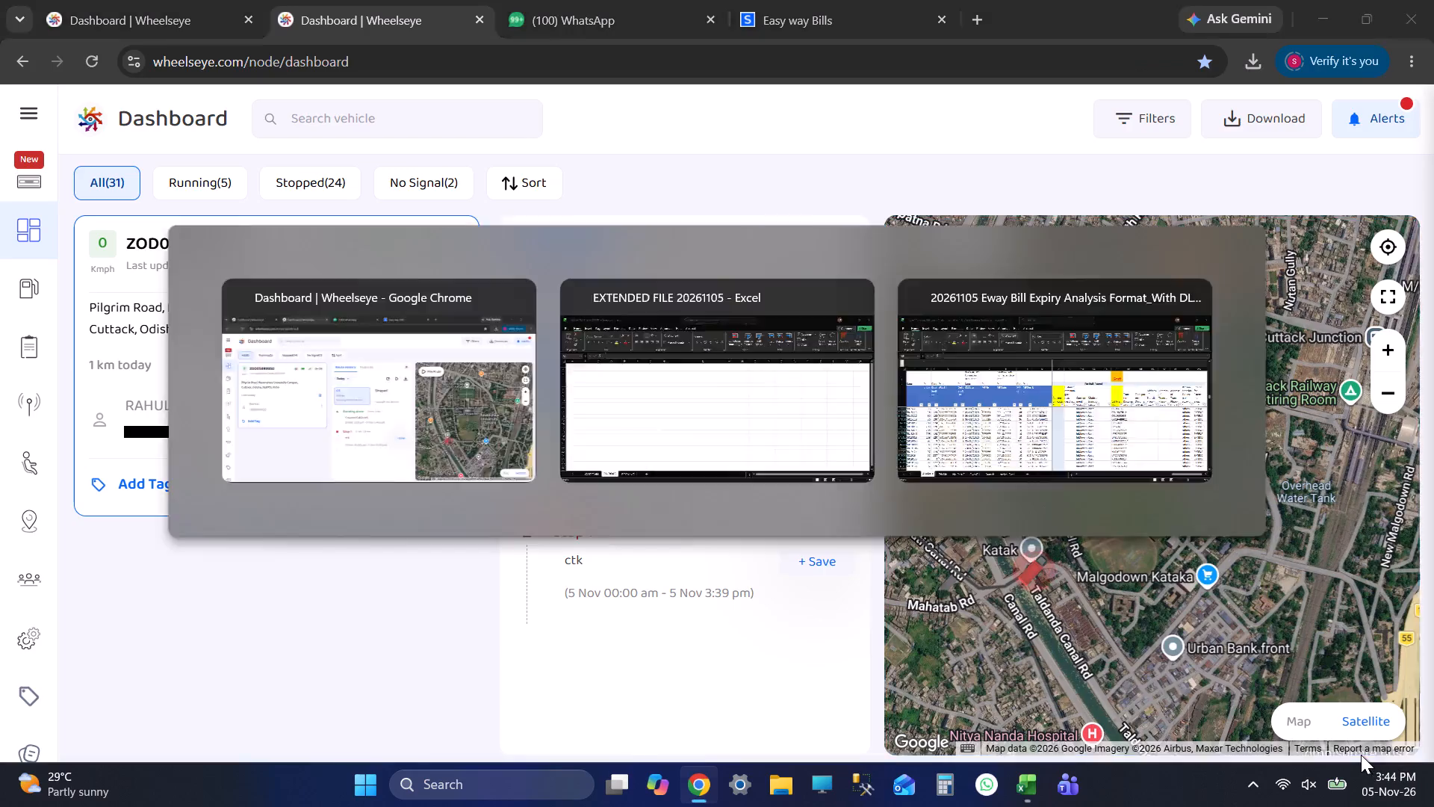
key(alt+Tab)
key(alt+Tab)
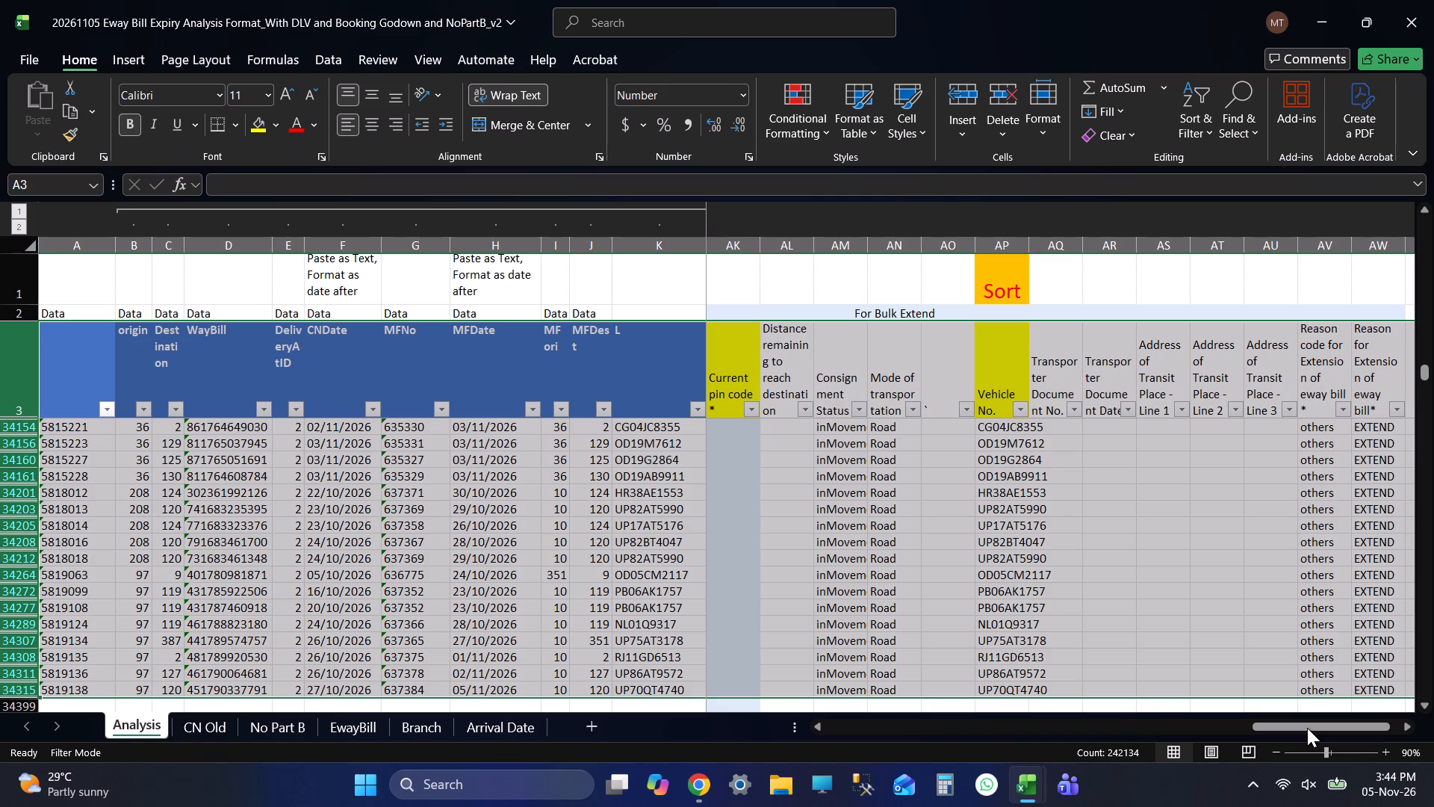
drag(1307, 728, 1261, 728)
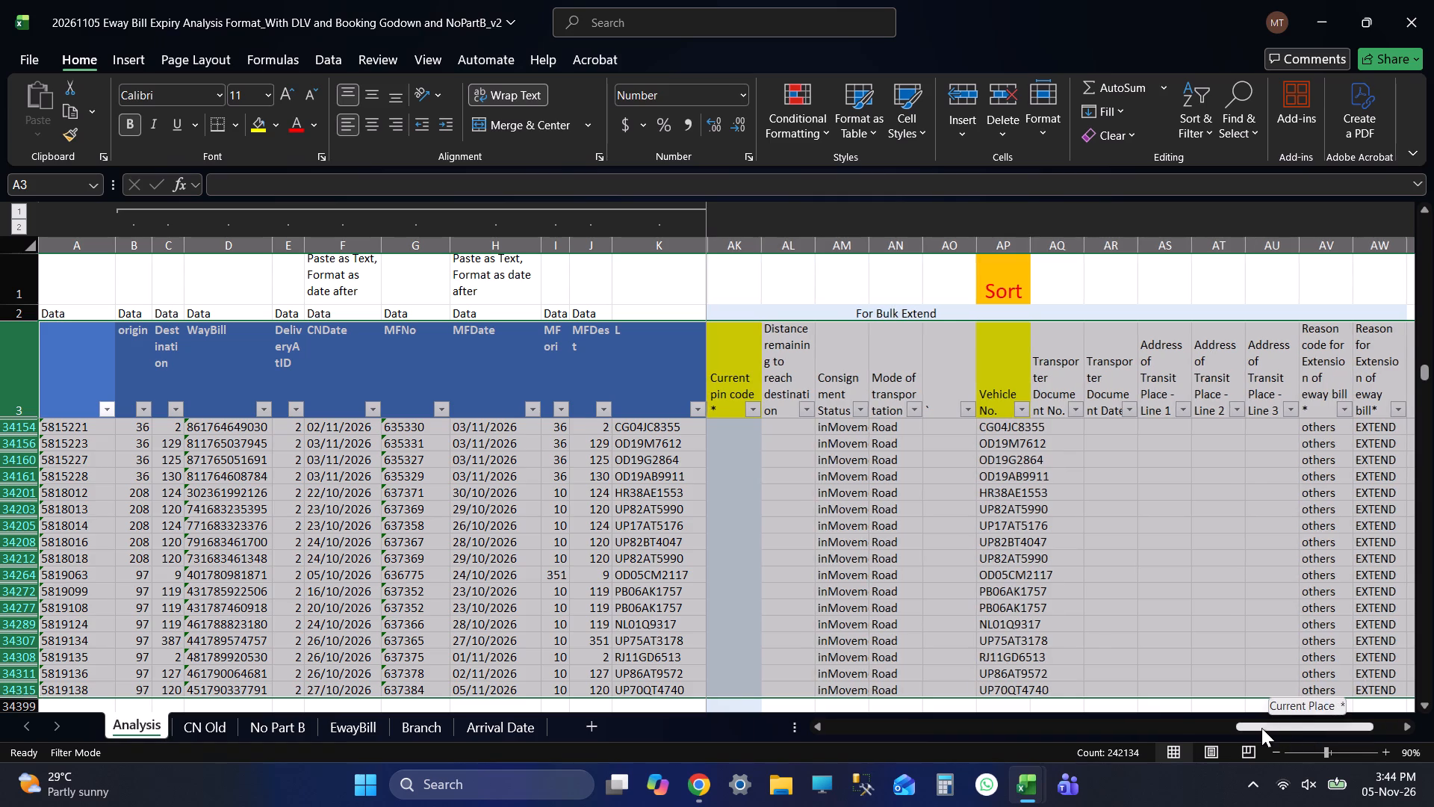
drag(1261, 728, 1239, 726)
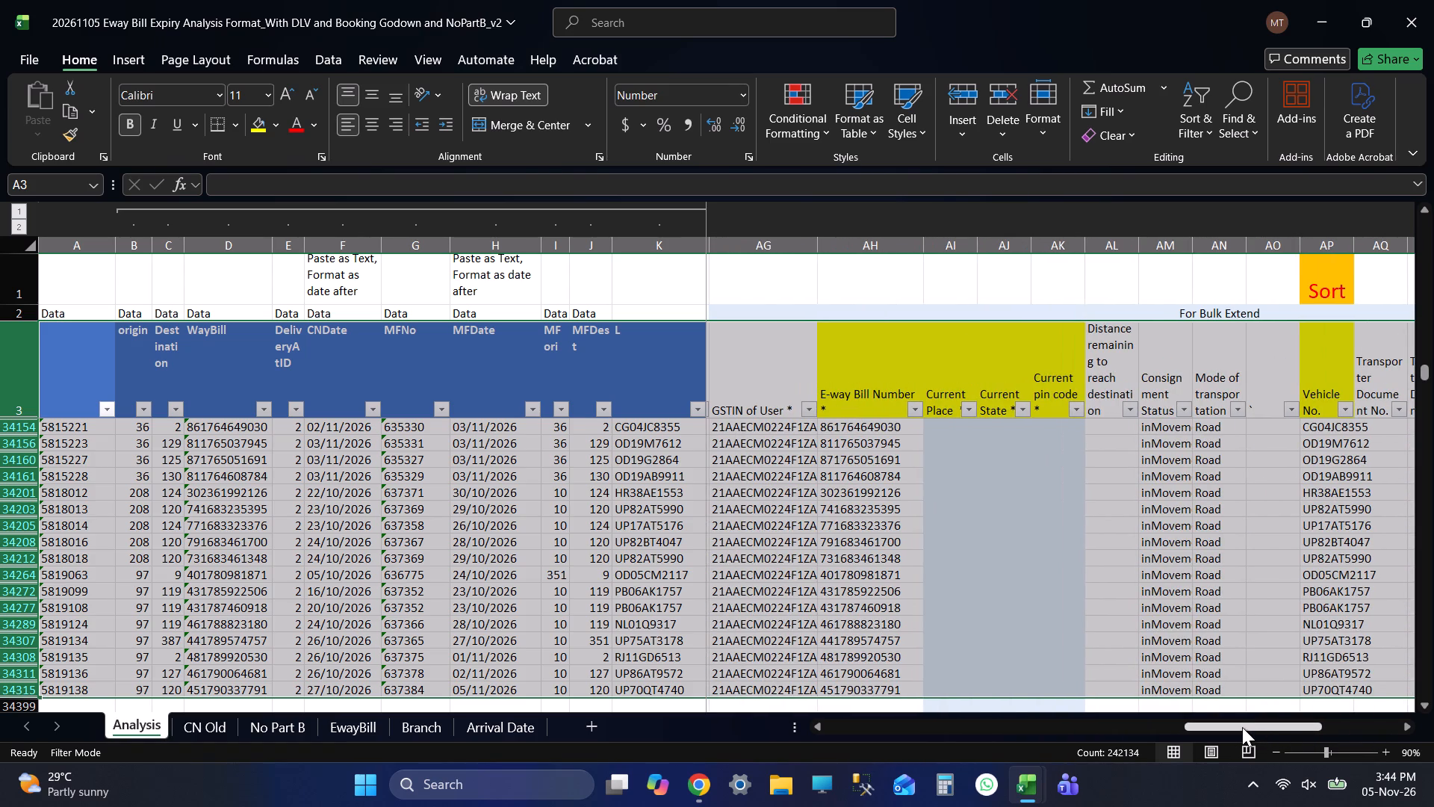
drag(1241, 727, 1167, 720)
click(920, 360)
click(956, 409)
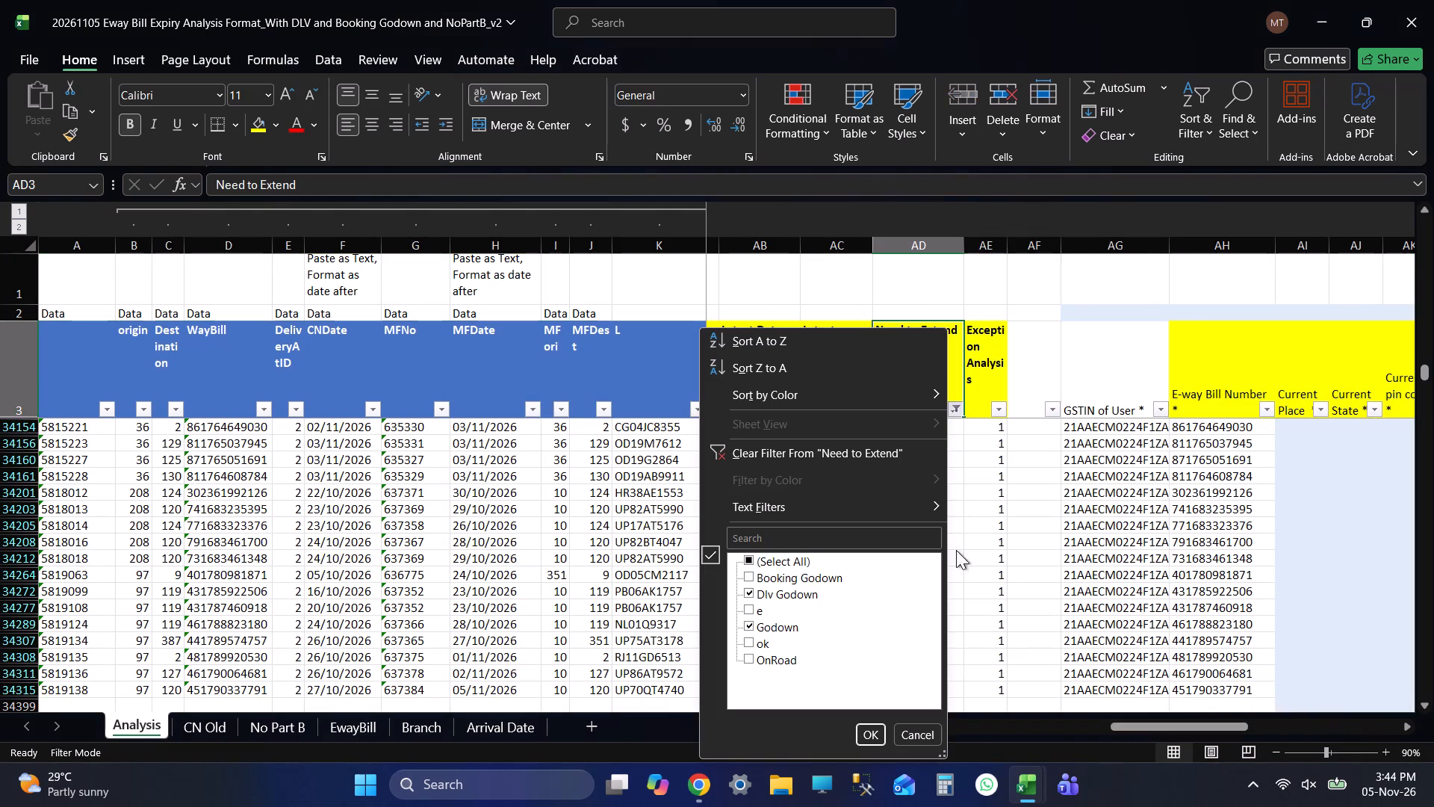
click(781, 557)
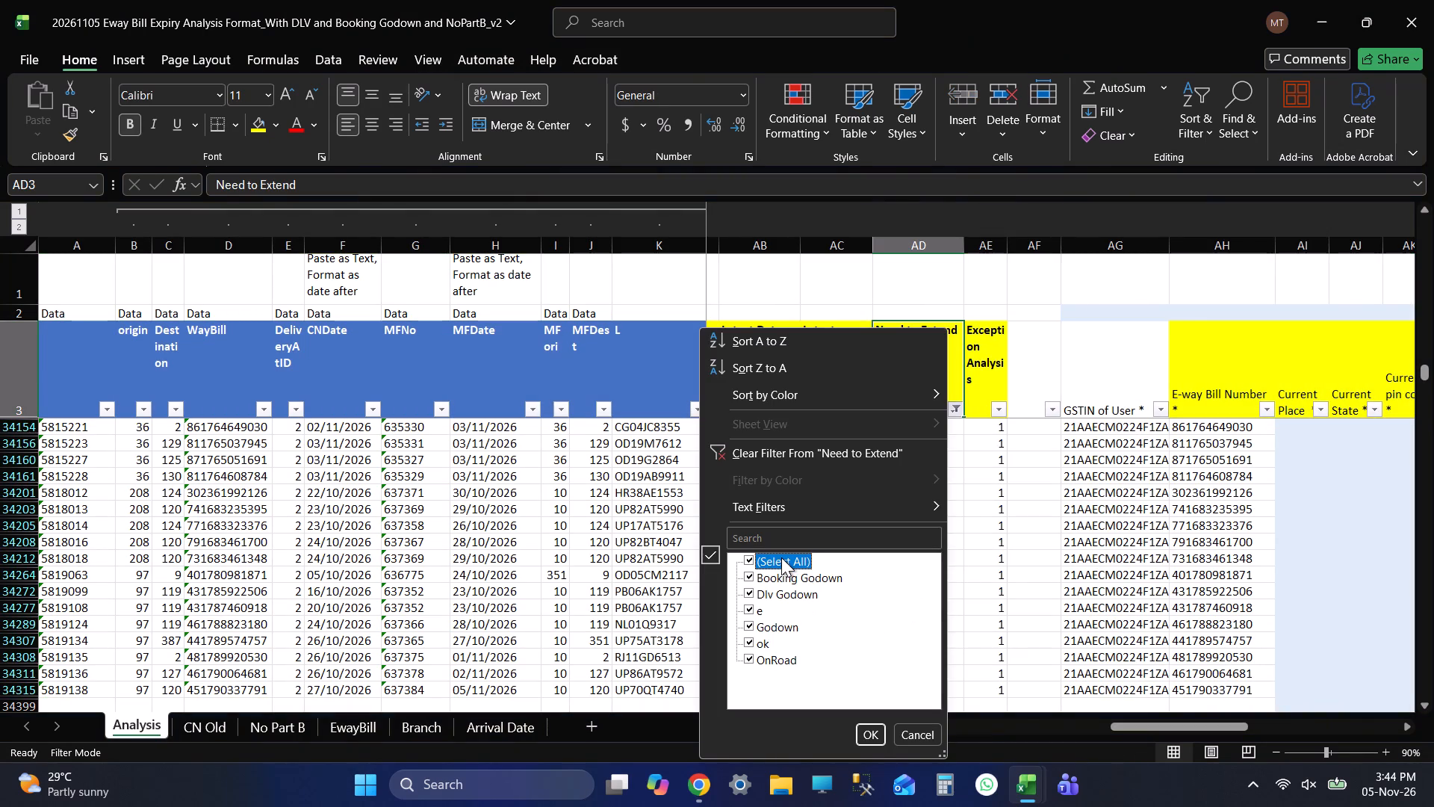
click(781, 557)
click(766, 665)
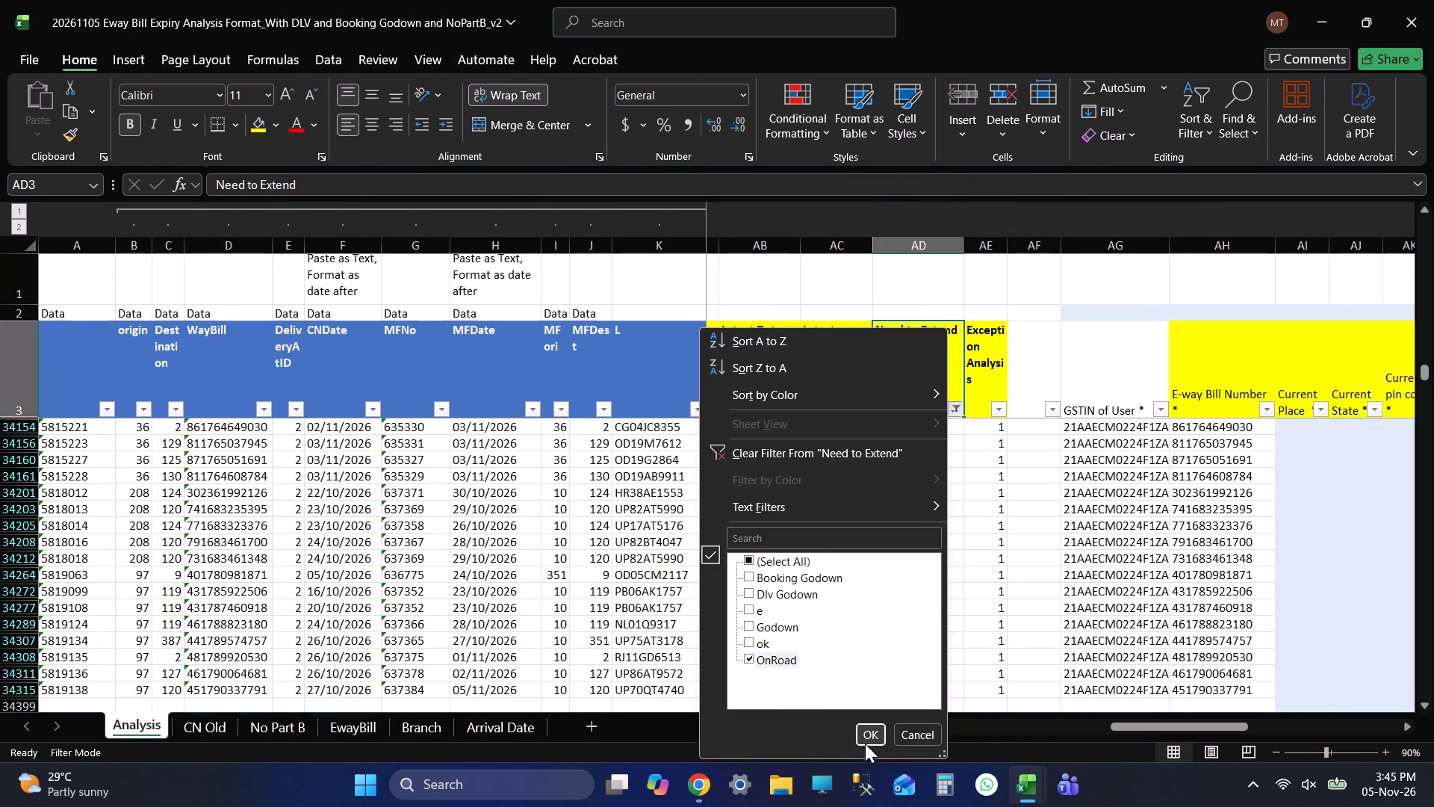
click(866, 741)
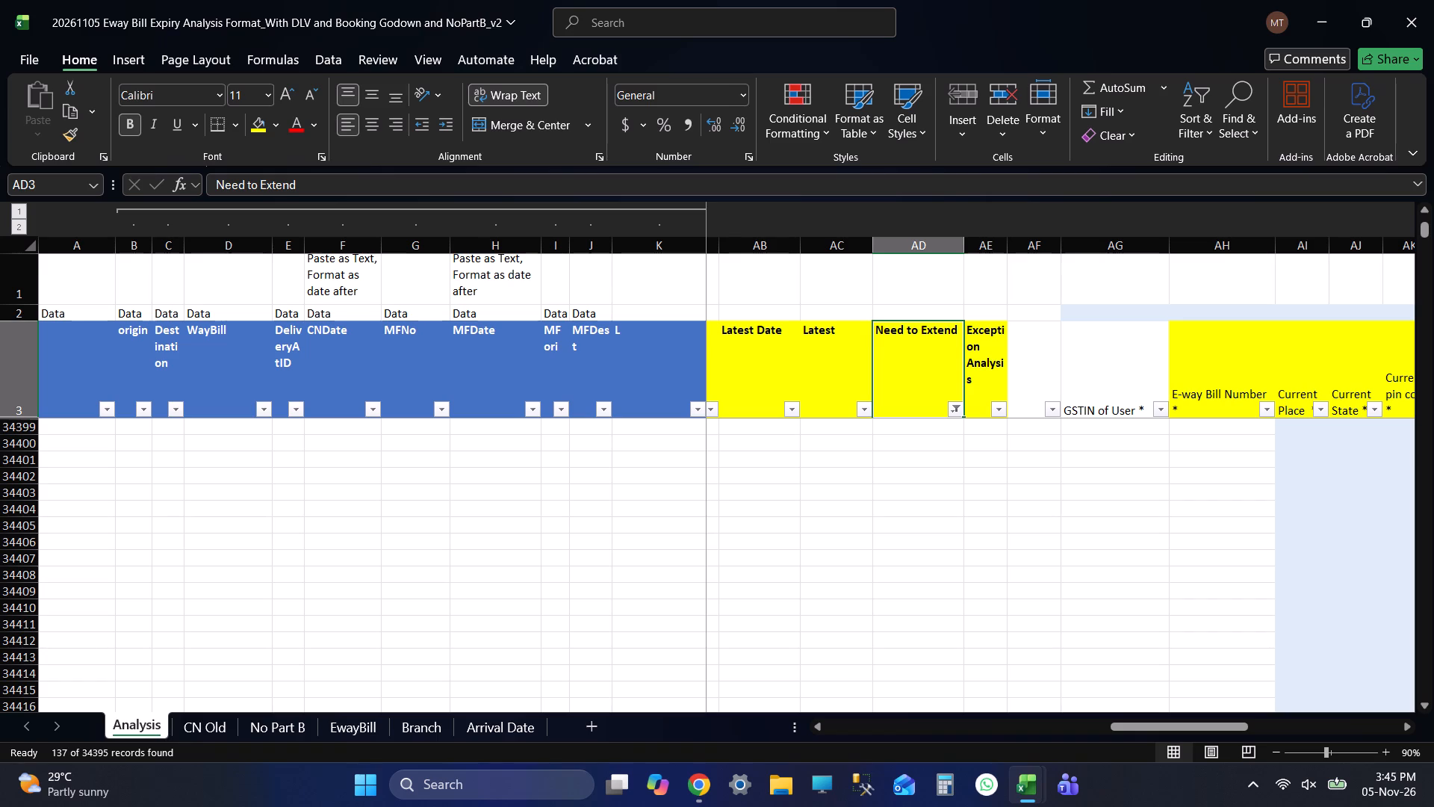
Check which values the Need to Extend filter includes, without changing them.
click(951, 409)
click(926, 729)
click(960, 412)
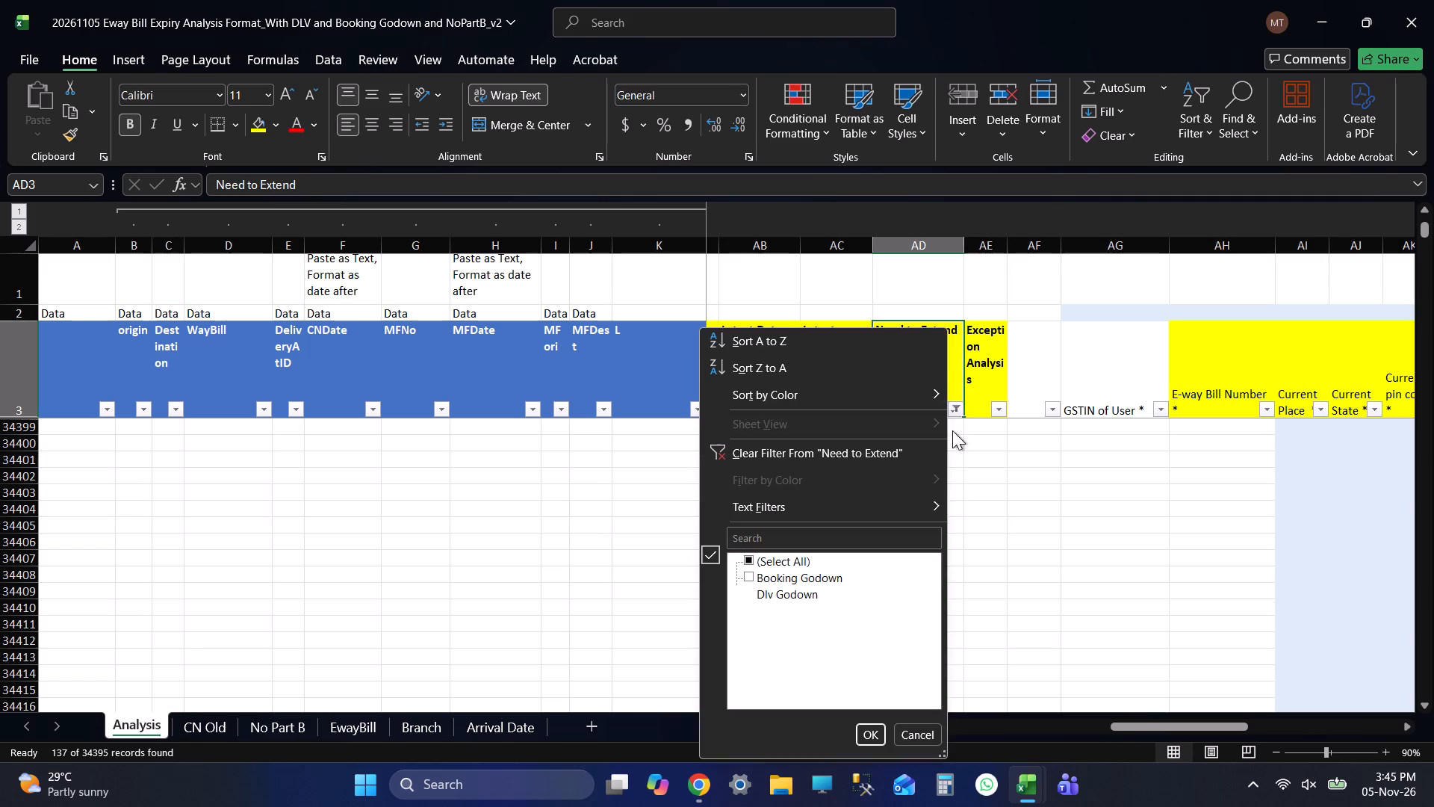
click(922, 740)
Copy the filtered Analysis table from the column A header in row 3 through its last column and last row.
click(71, 364)
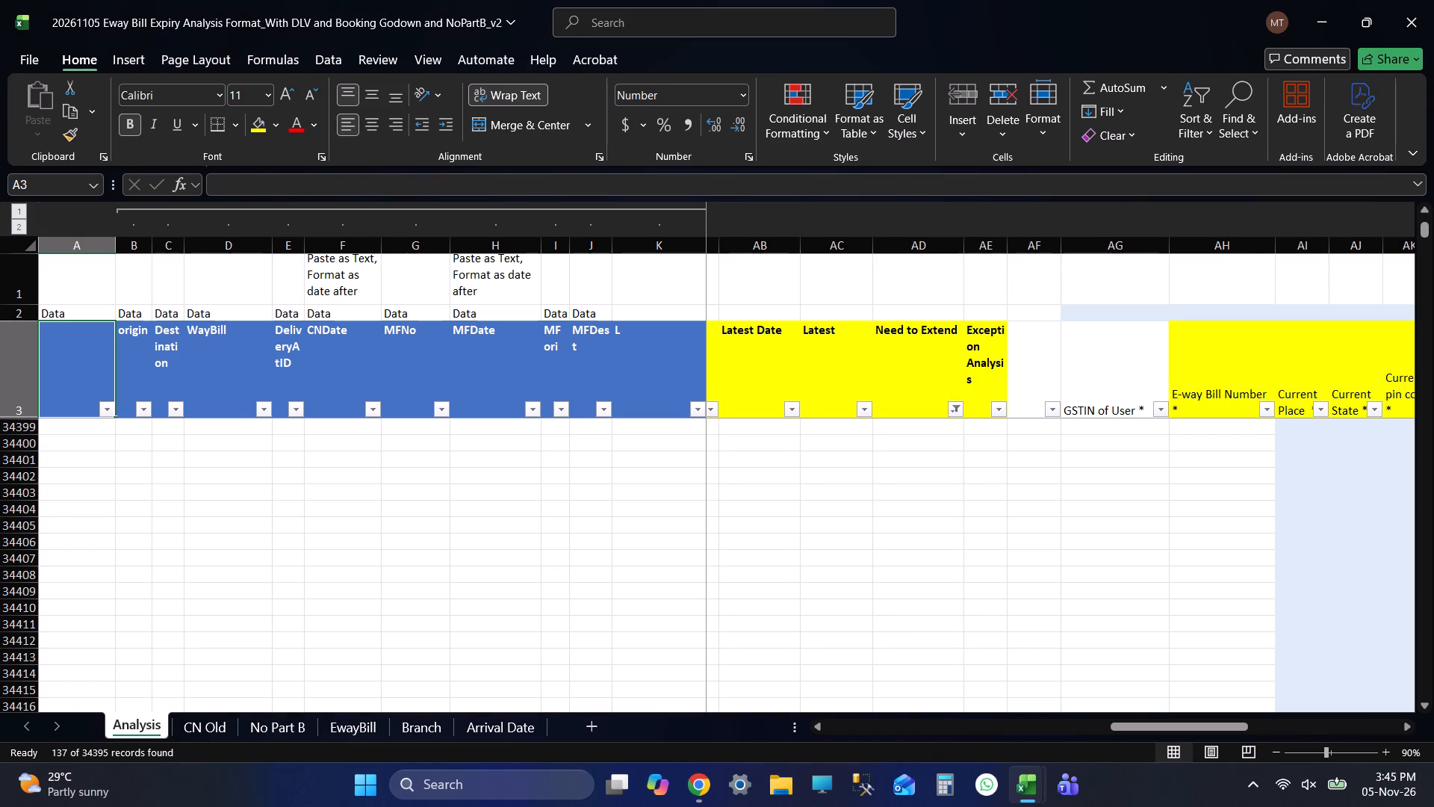
key(Down)
key(Up)
key(Down)
key(Up)
key(Down)
key(Up)
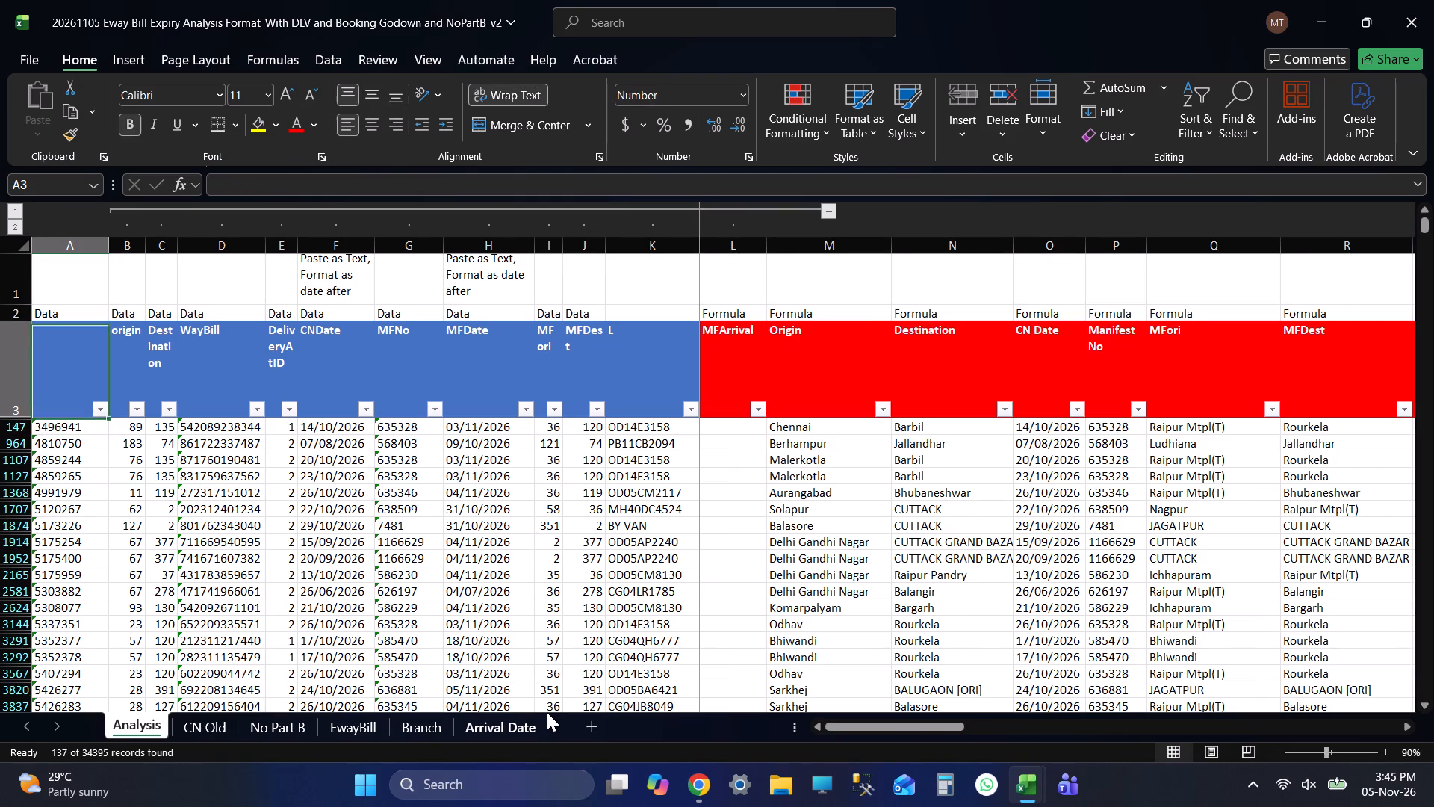
key(Left)
key(Left)
key(Left)
key(ctrl+shift+Right)
key(ctrl+shift+Right)
key(ctrl+shift+Right)
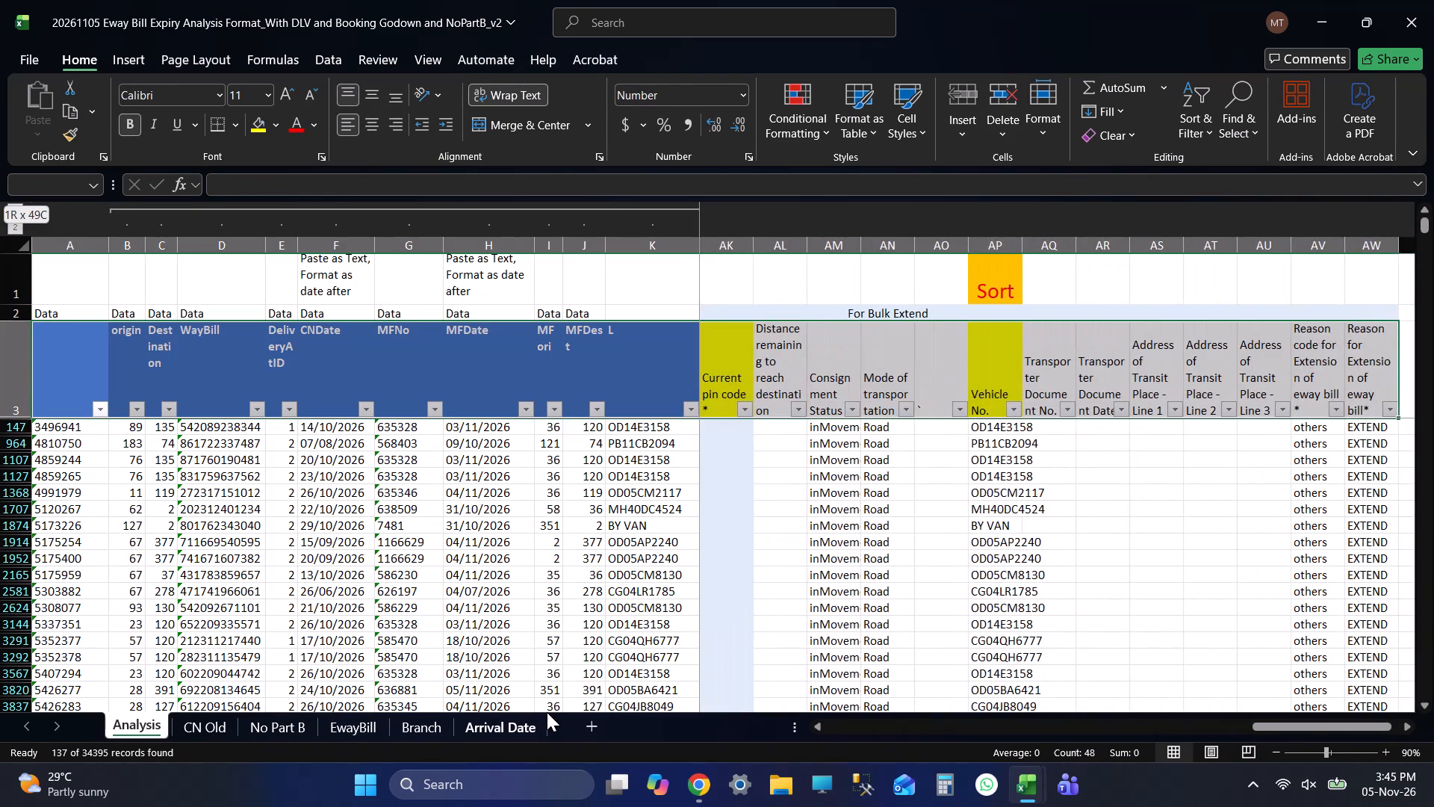
key(ctrl+shift+Right)
key(ctrl+shift+Right)
key(ctrl+shift+Right)
key(ctrl+shift+Right)
key(ctrl+shift+Right)
key(ctrl+shift+Right)
key(ctrl+shift+Right)
key(ctrl+shift+Down)
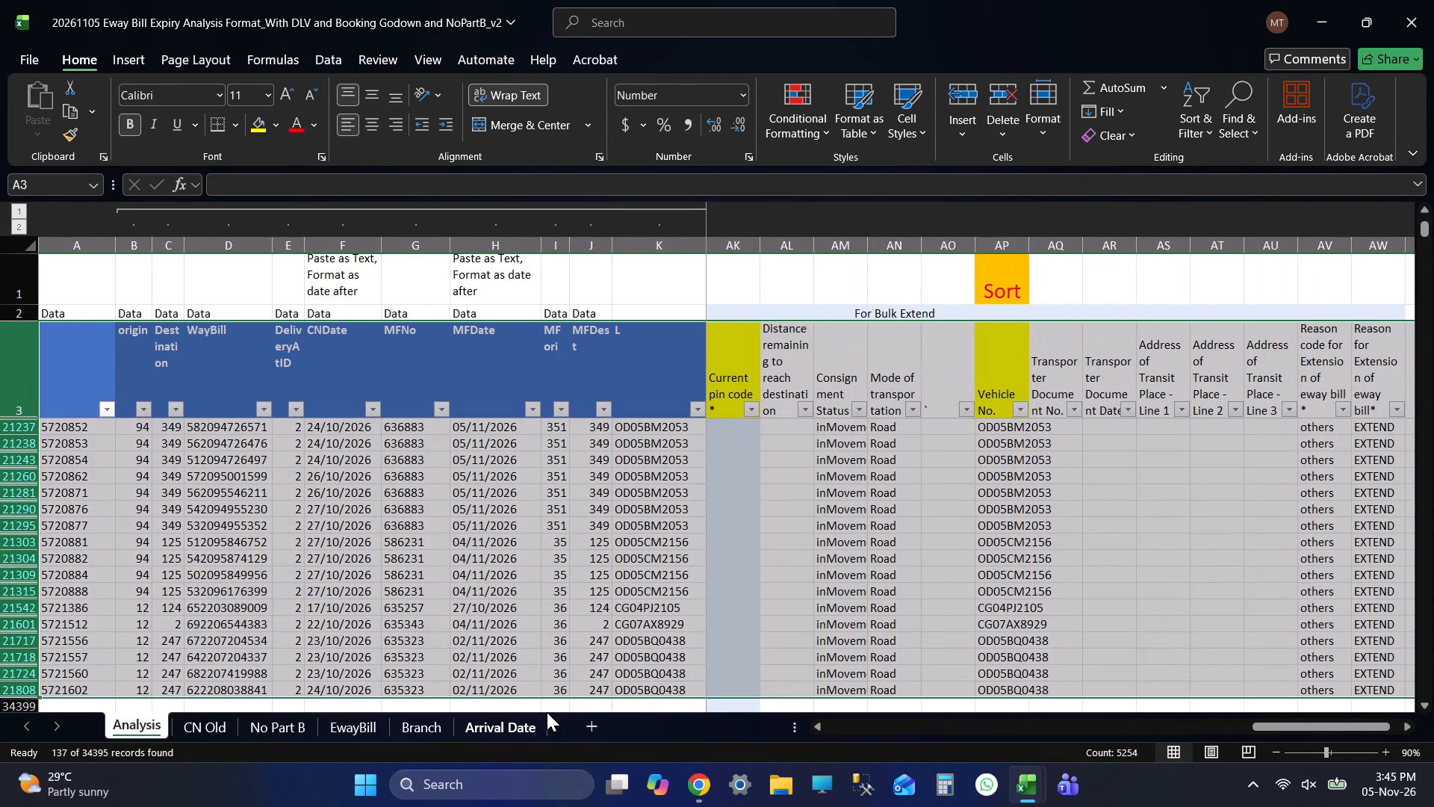
key(ctrl+c)
Paste the copied rows at cell A1 of the ON ROAD sheet in EXTENDED FILE 20261105 and save the workbook.
key(alt+Tab)
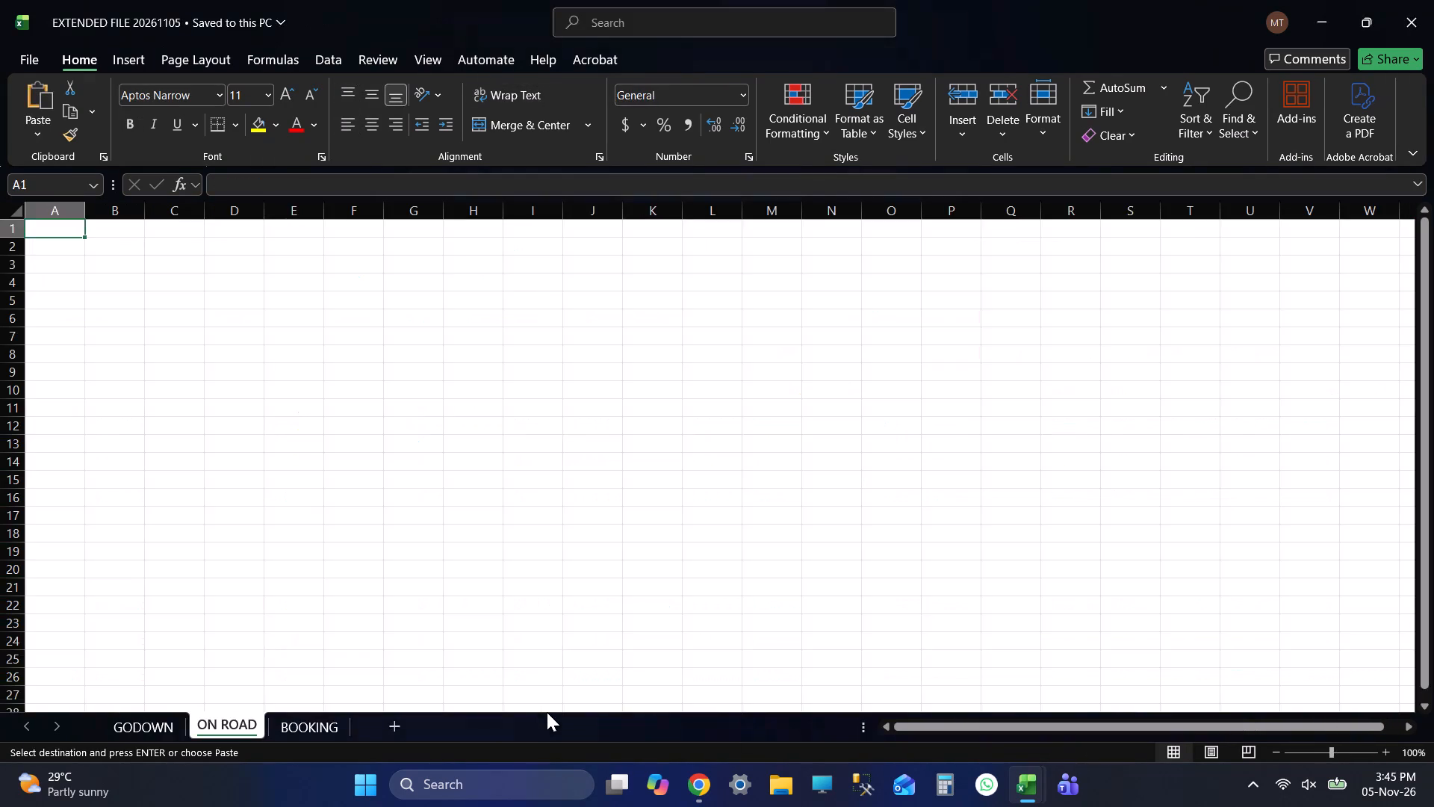
key(ctrl+v)
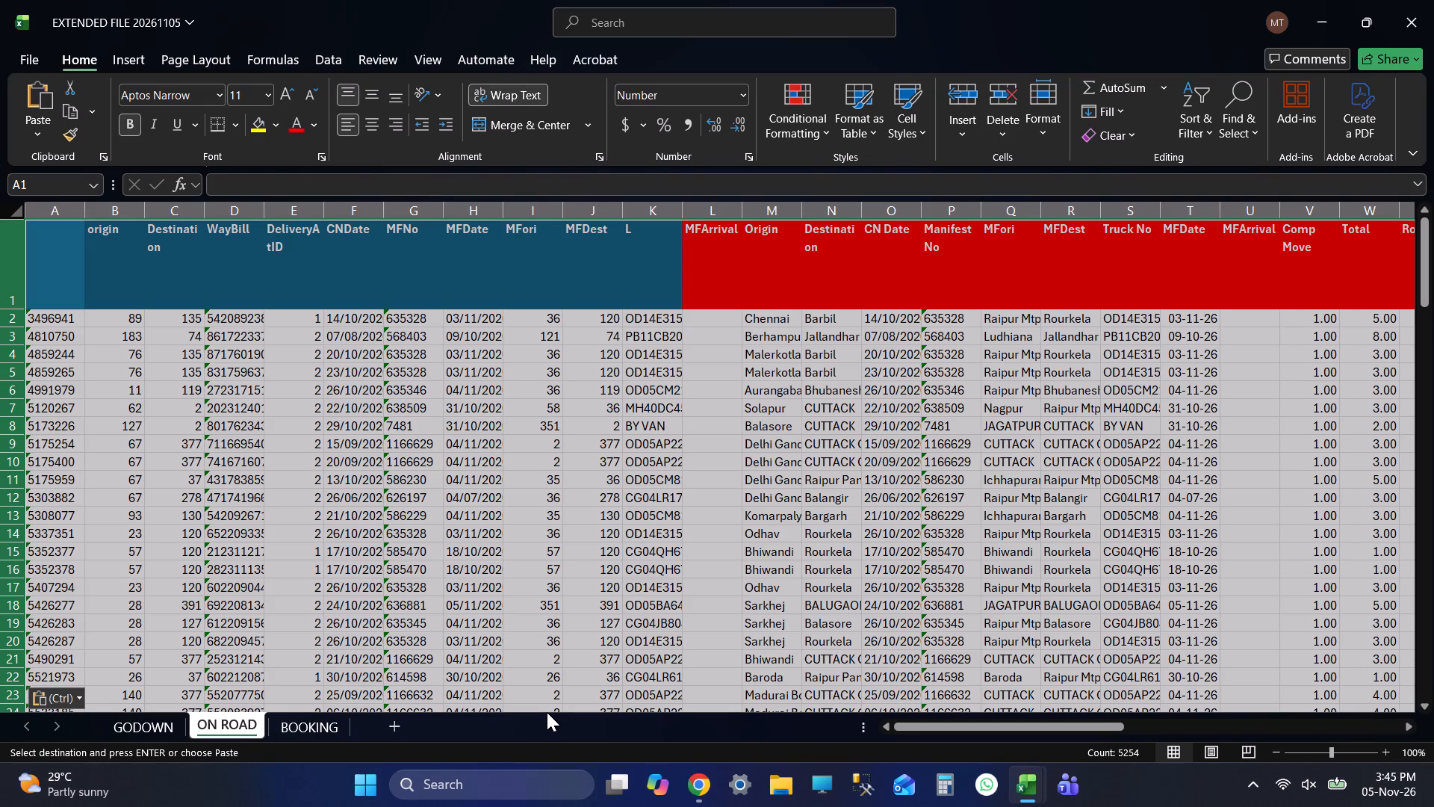
key(ctrl+Up)
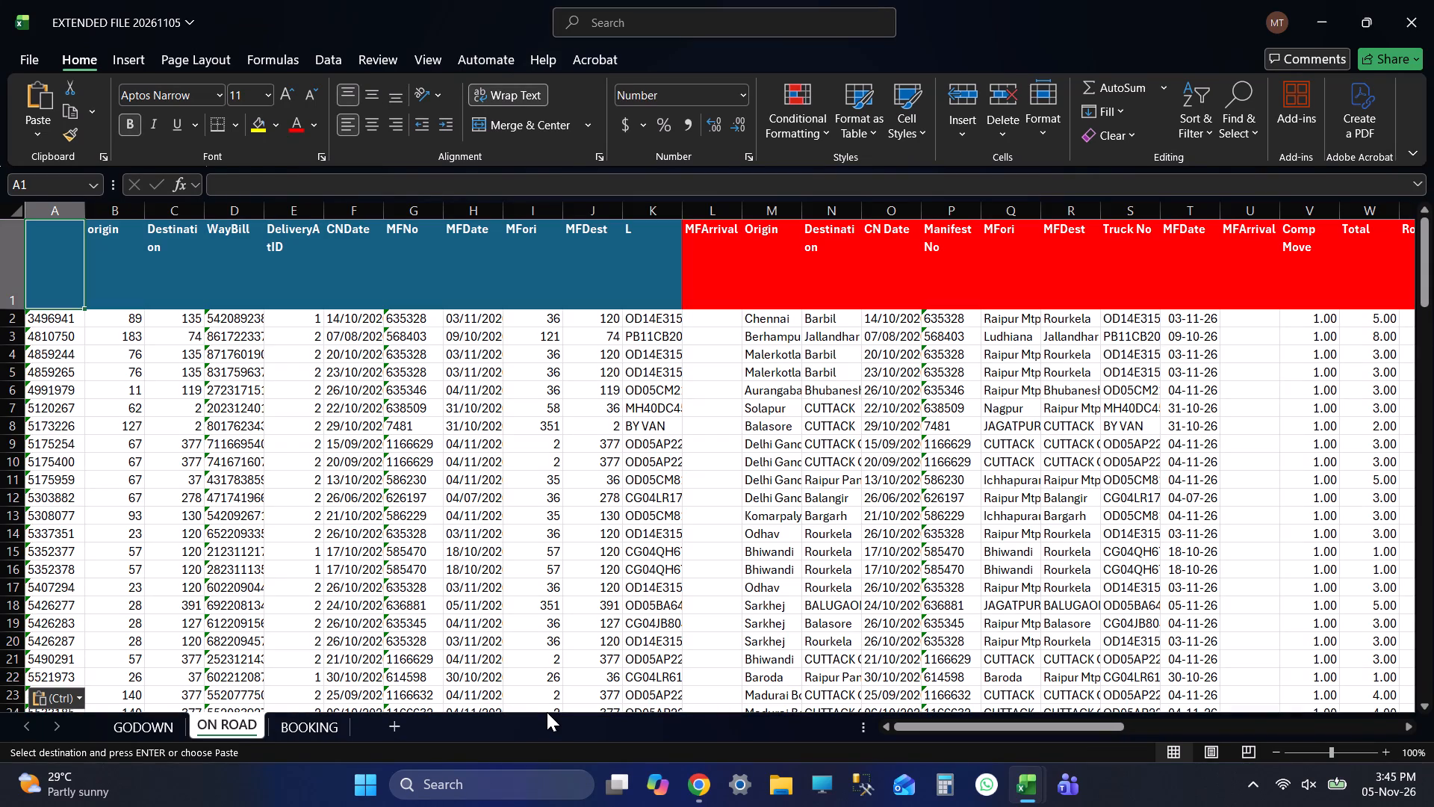
key(ctrl+s)
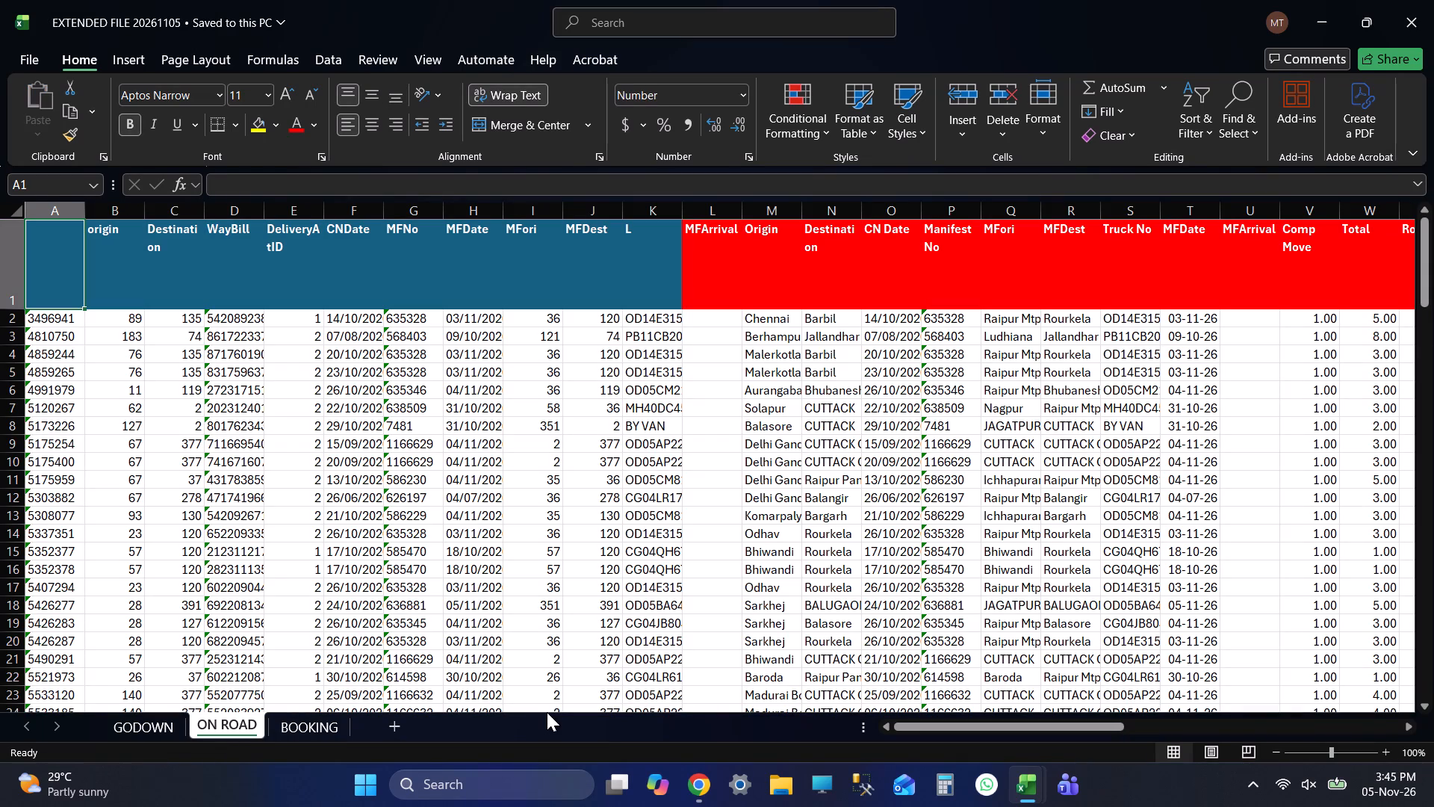
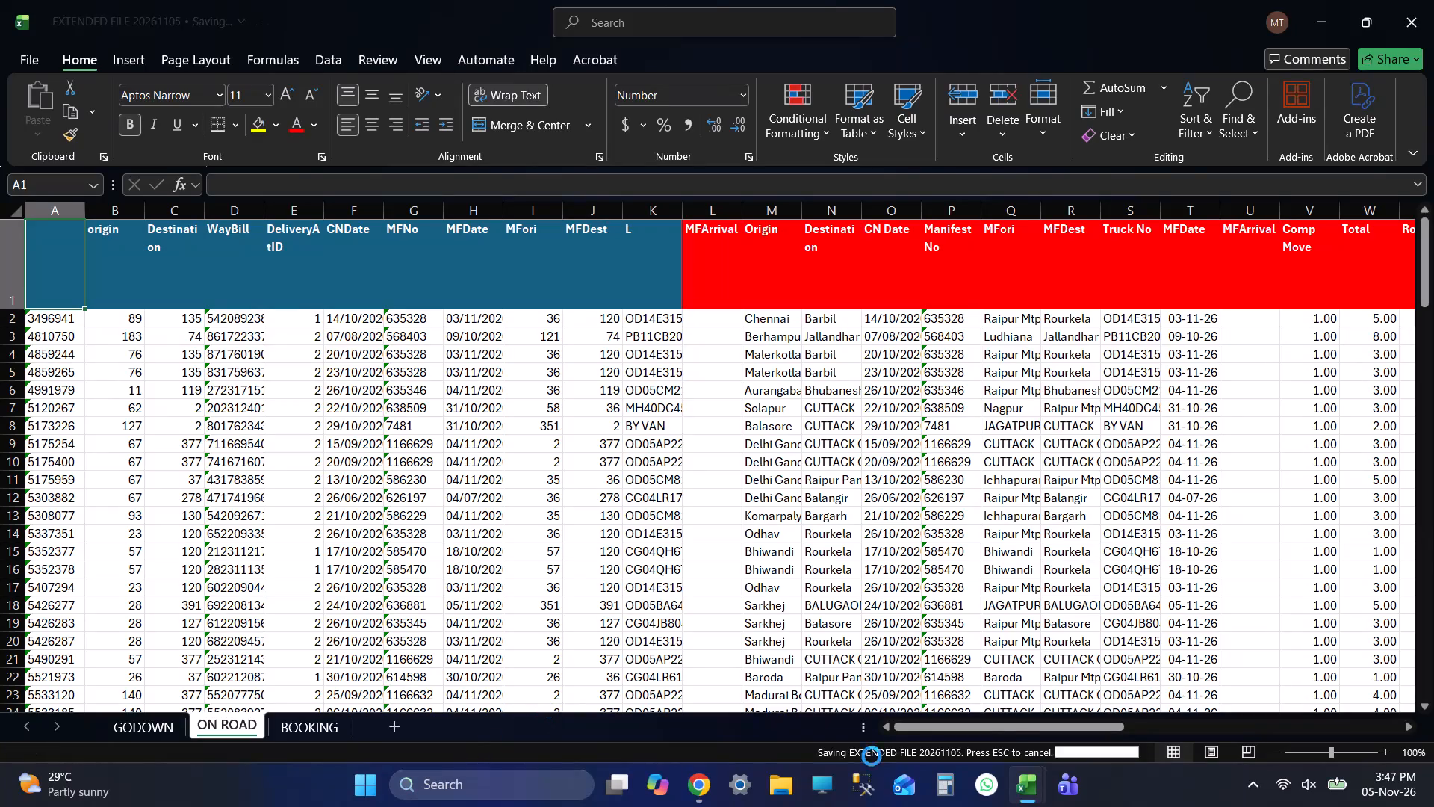
Look across the pasted columns of the ON ROAD sheet from first to last, and save the workbook.
drag(971, 732, 1142, 730)
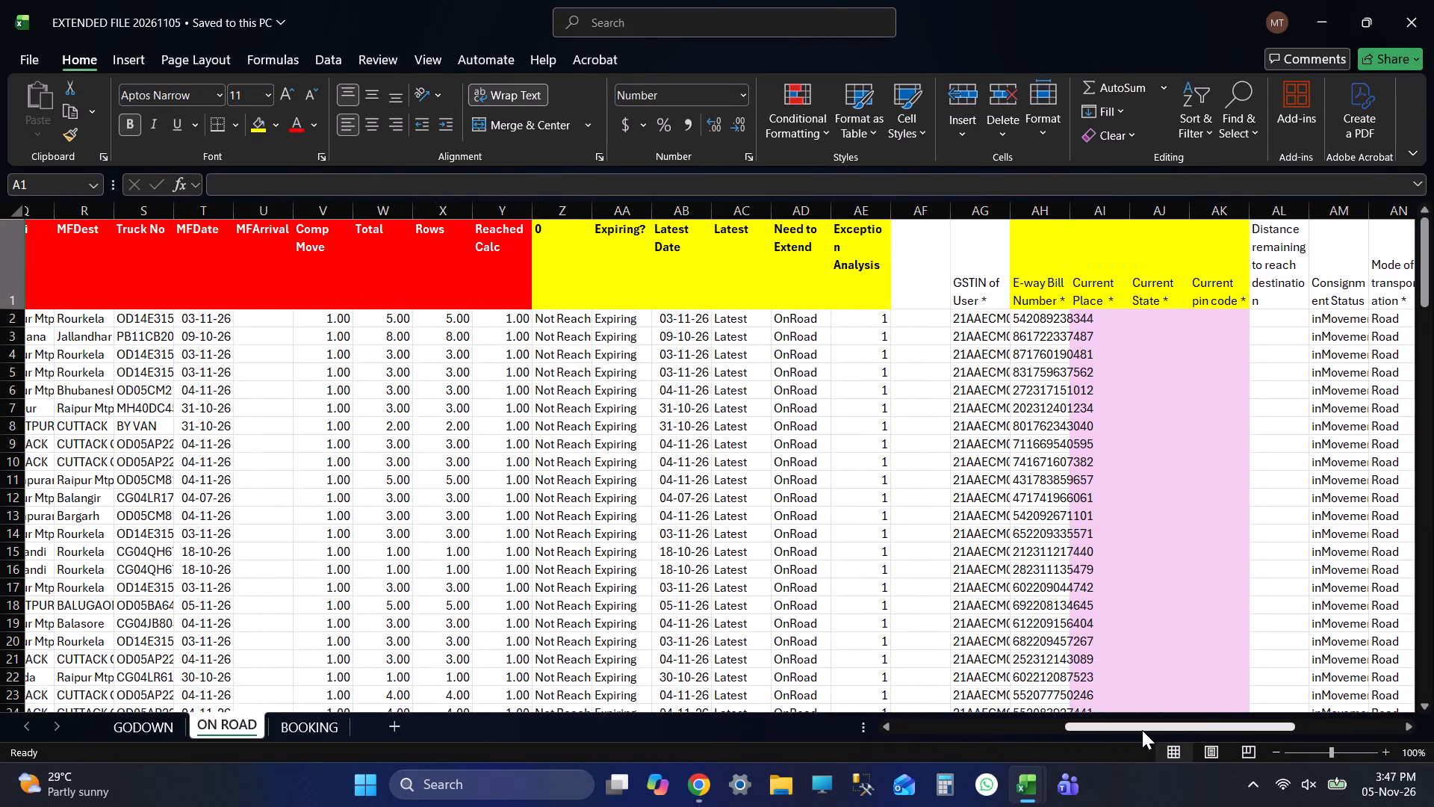
drag(1142, 730, 1084, 731)
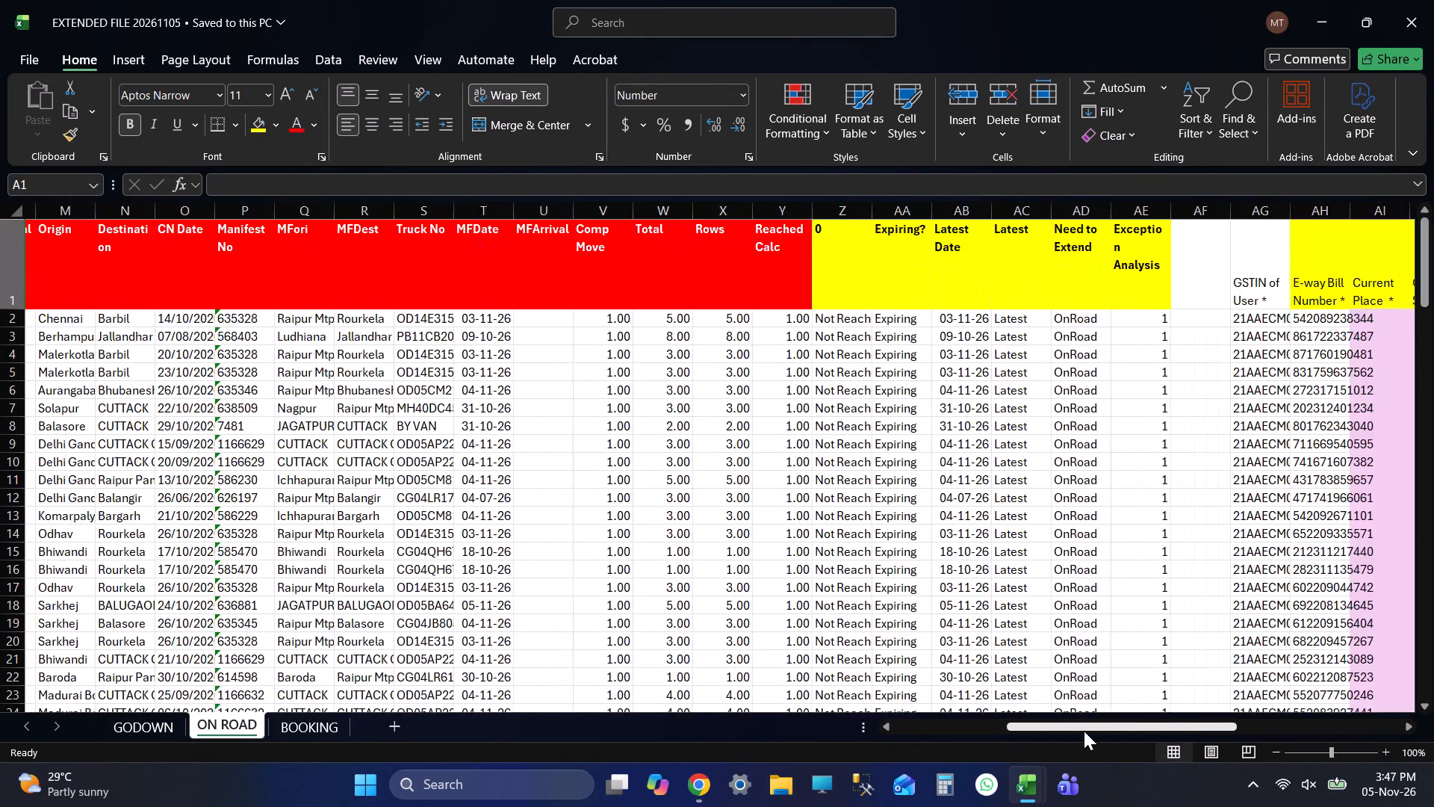
drag(1084, 731, 1179, 731)
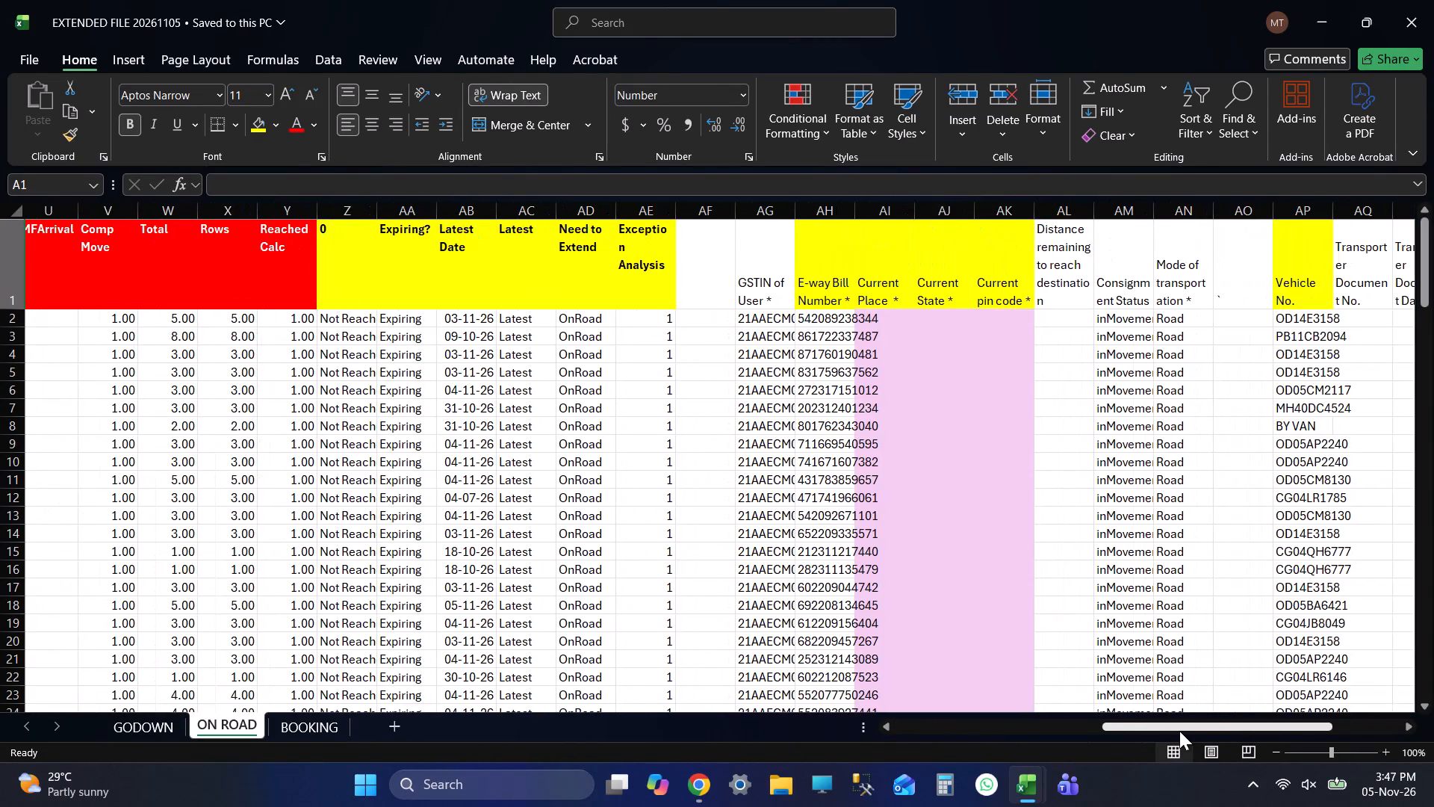
drag(1179, 731, 615, 730)
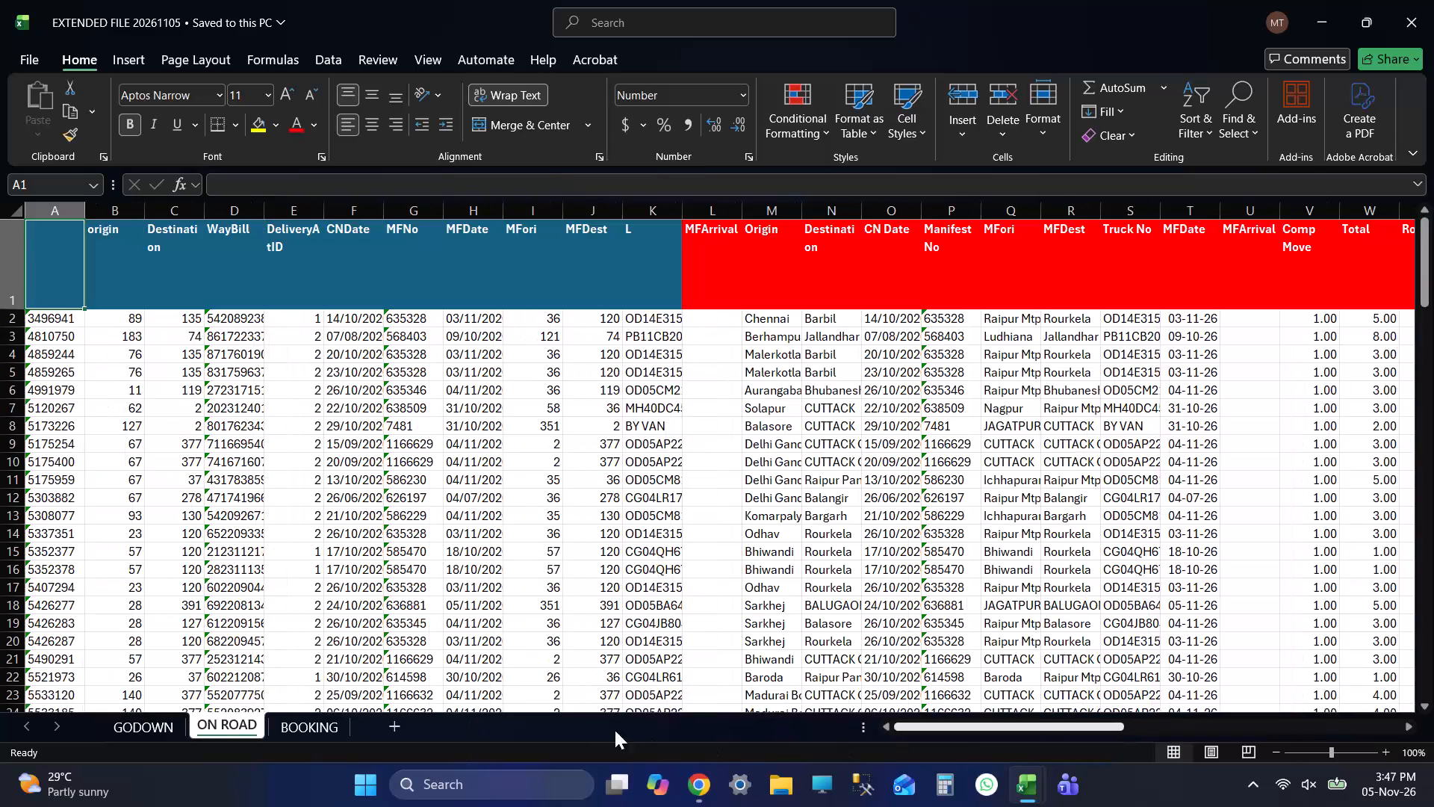
drag(615, 730, 600, 729)
key(ctrl+s)
Open the empty BOOKING sheet, return to the 20261105 Eway Bill Expiry Analysis workbook and filter Need to Extend to Booking Godown only.
click(315, 720)
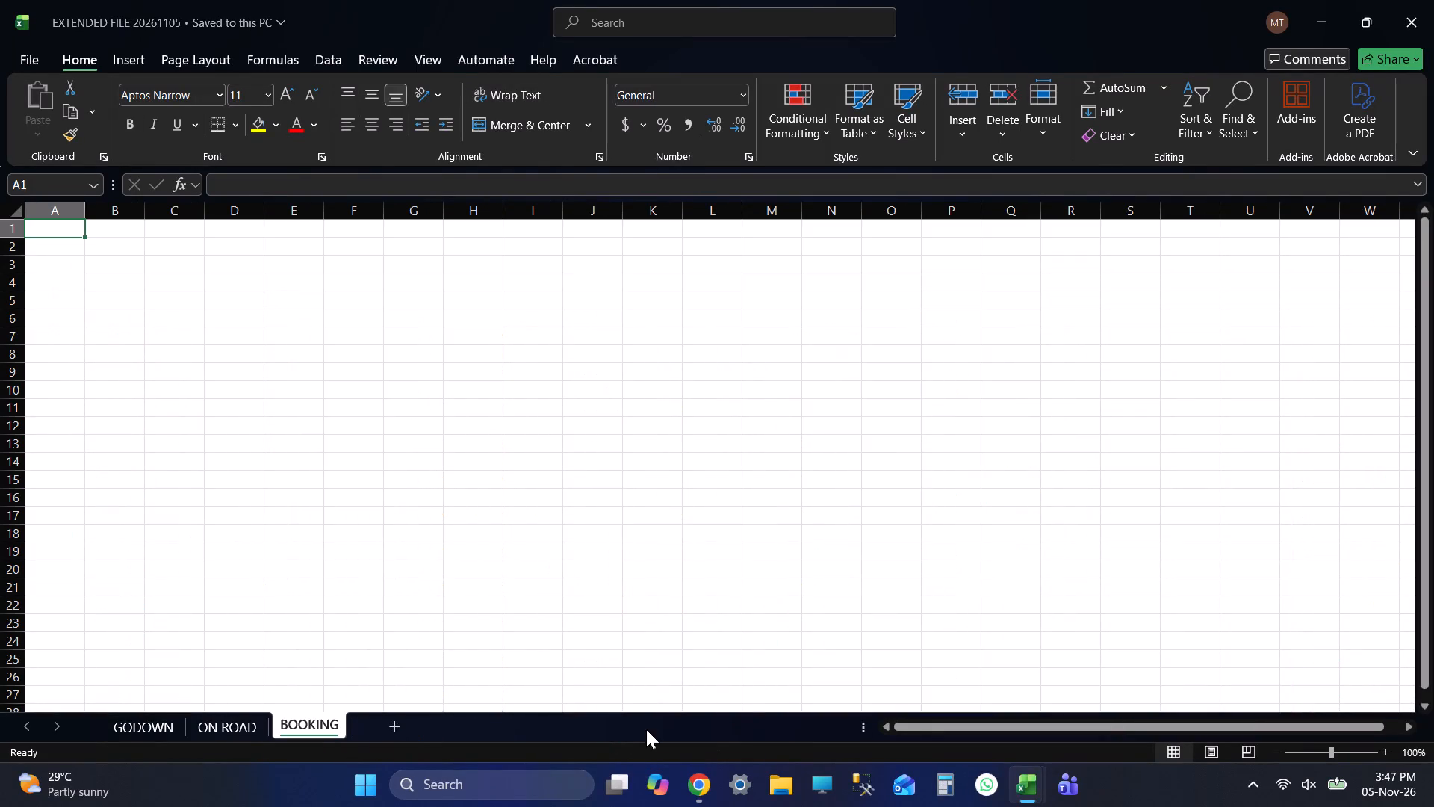
key(alt+Tab)
drag(1341, 726, 1137, 723)
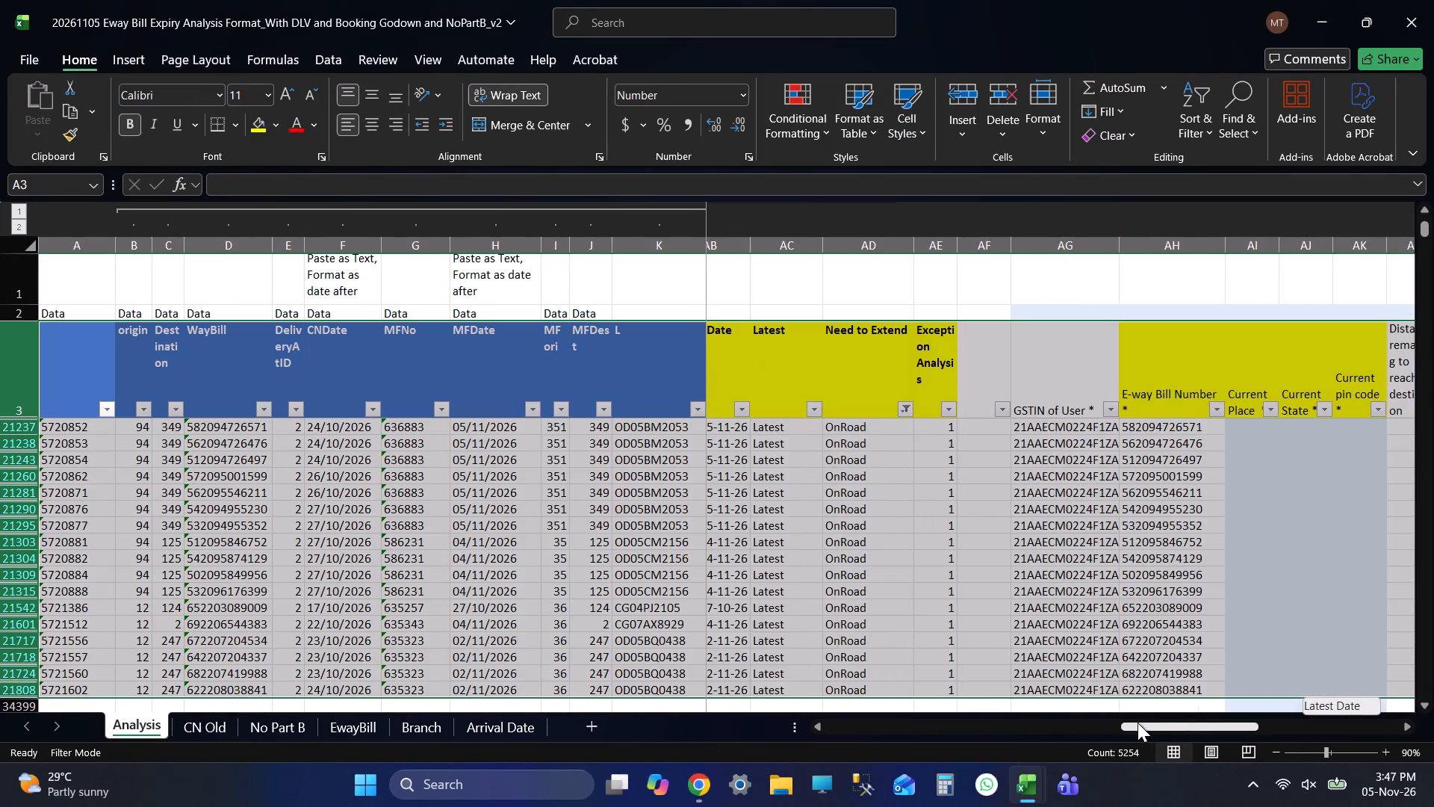
drag(1137, 723, 1117, 720)
click(1308, 362)
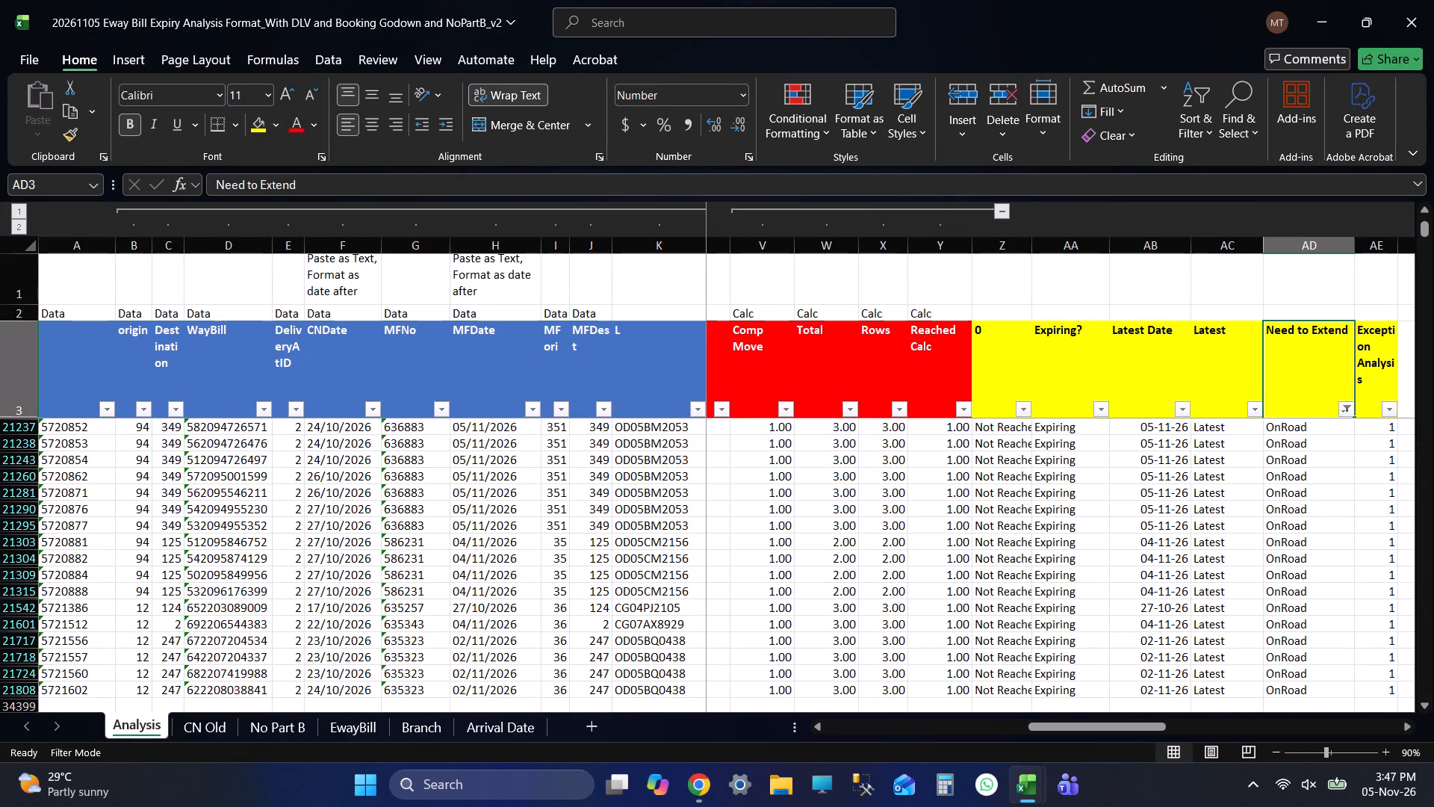
click(1339, 407)
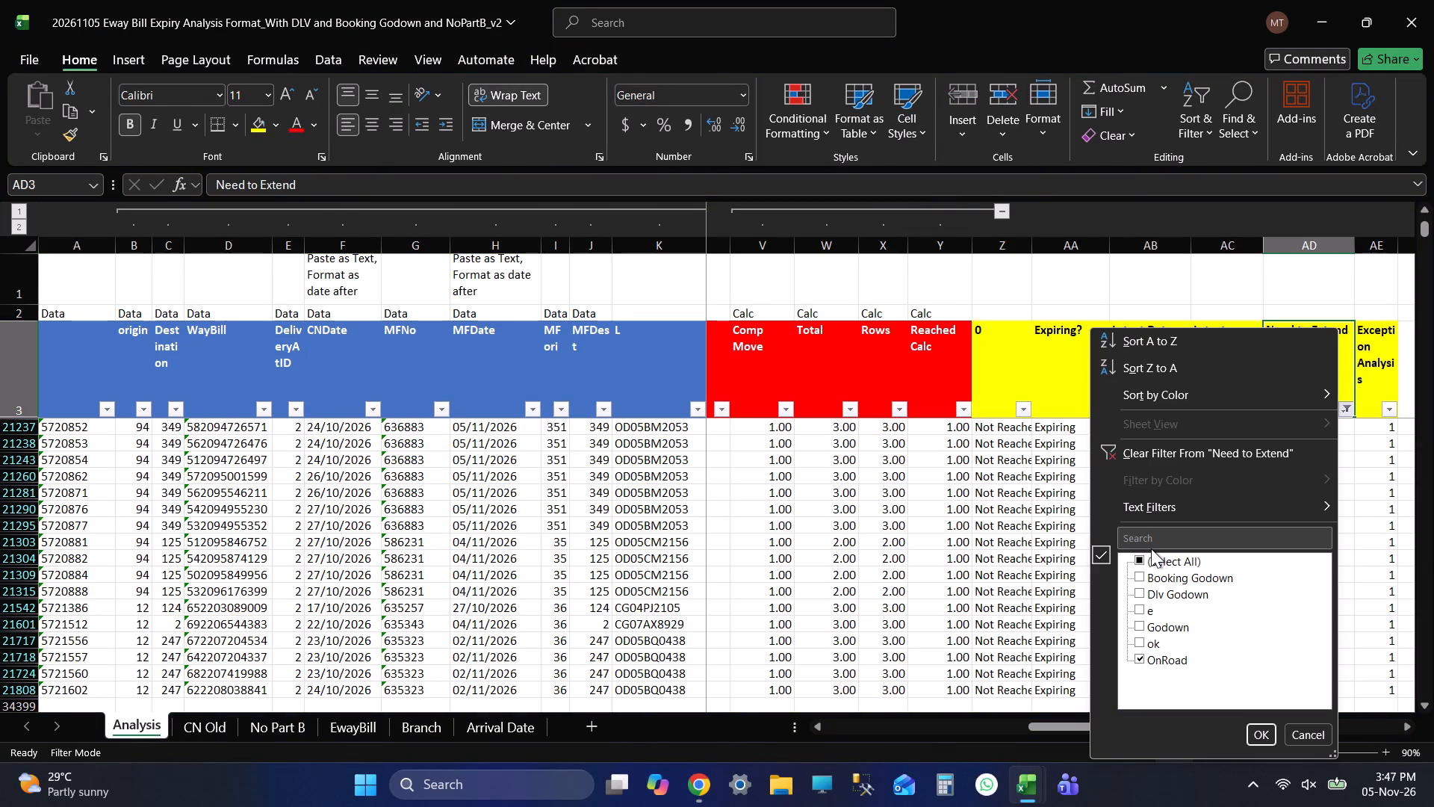
click(1192, 560)
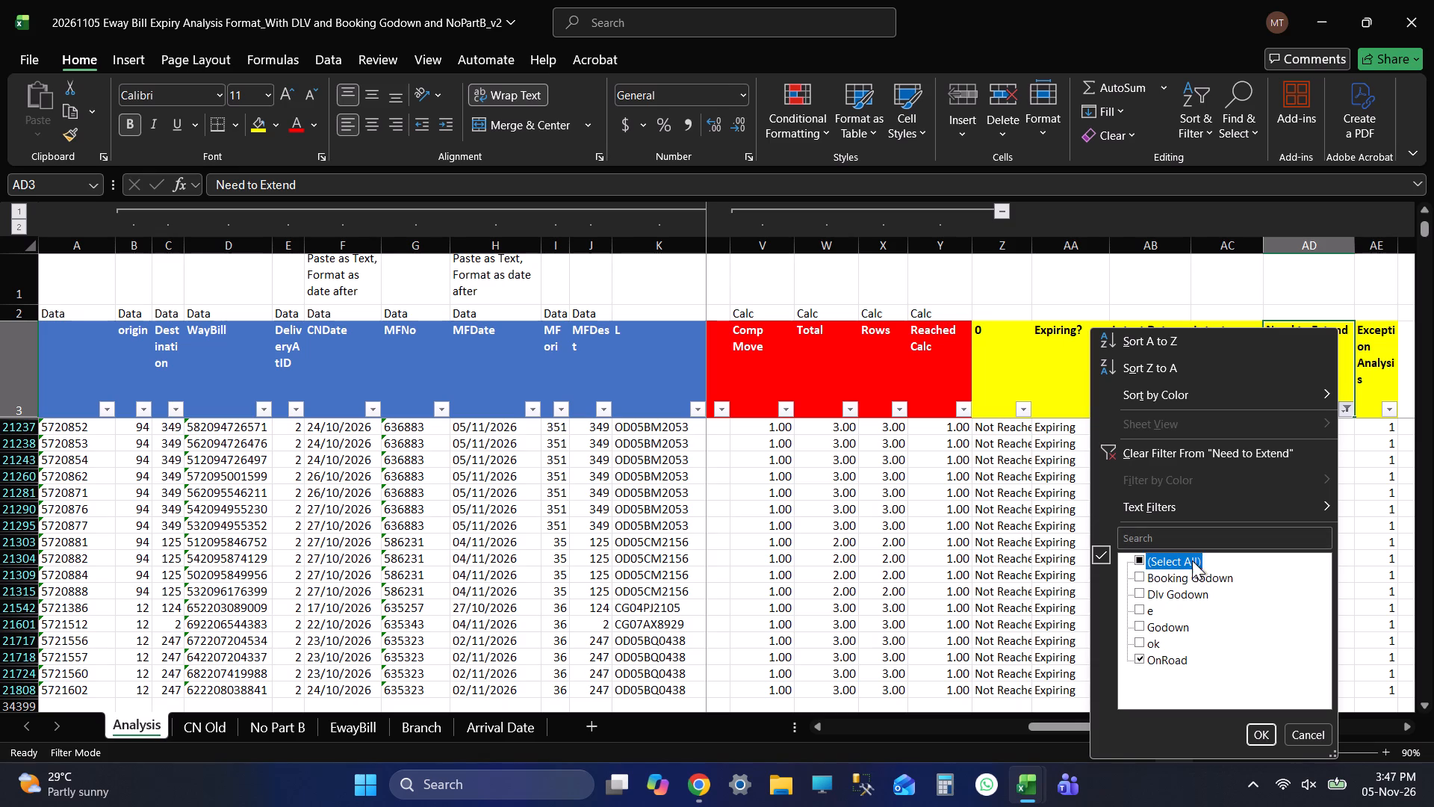
click(1192, 560)
click(1175, 581)
click(1261, 732)
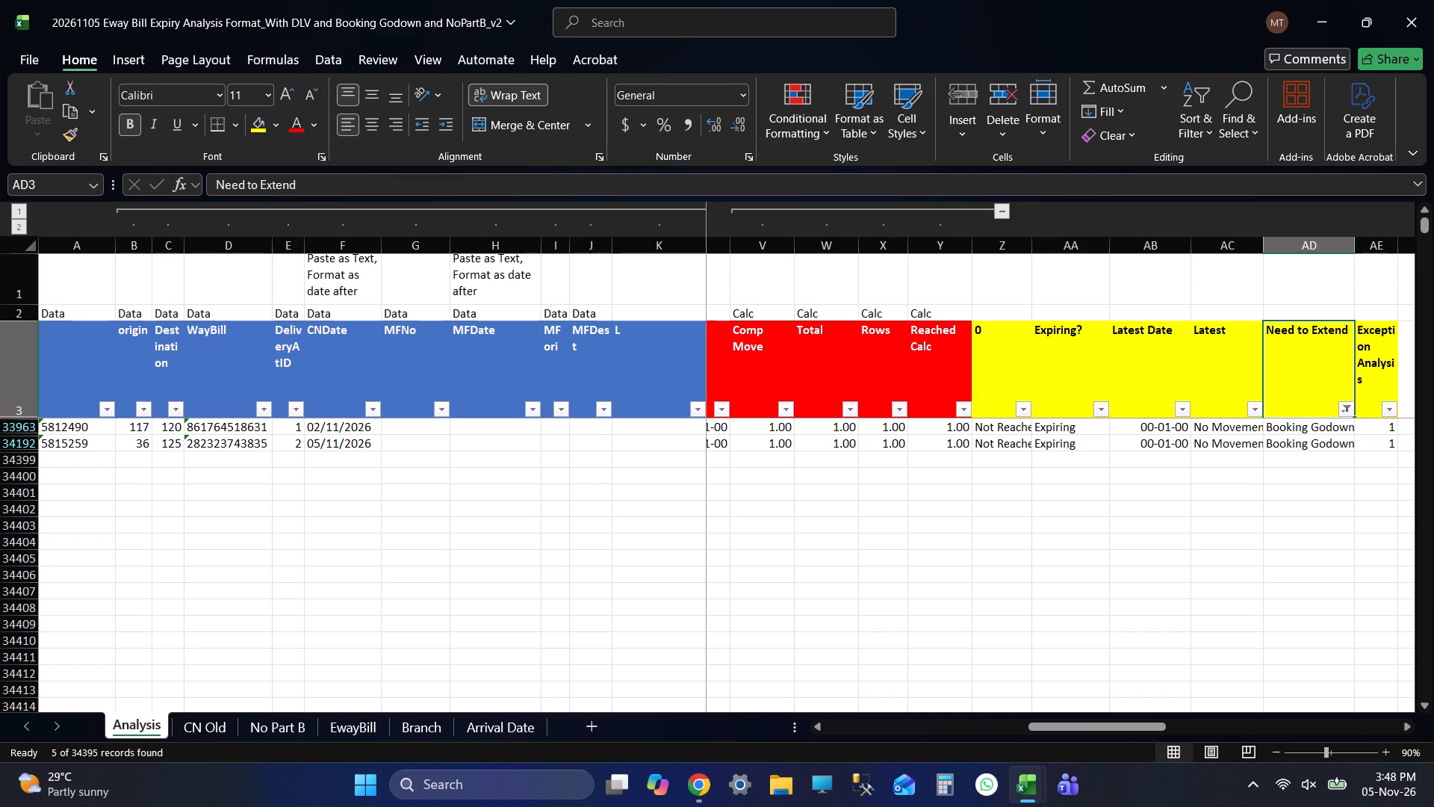
Copy the filtered Analysis table from the column A header in row 3 through its last column and last row.
click(56, 360)
key(Down)
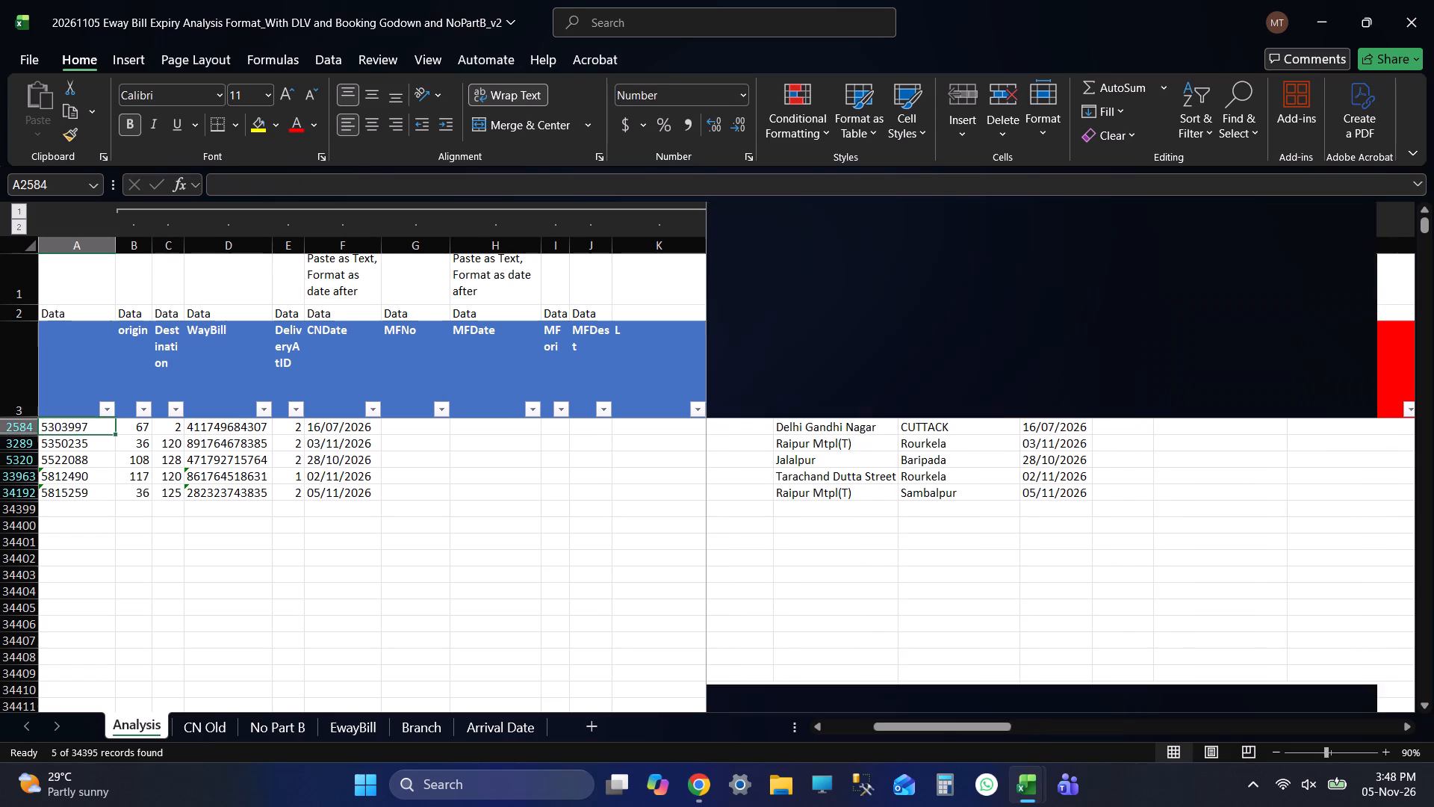
key(Up)
key(Down)
key(Up)
key(Left)
key(ctrl+shift+Right)
key(ctrl+shift+Right)
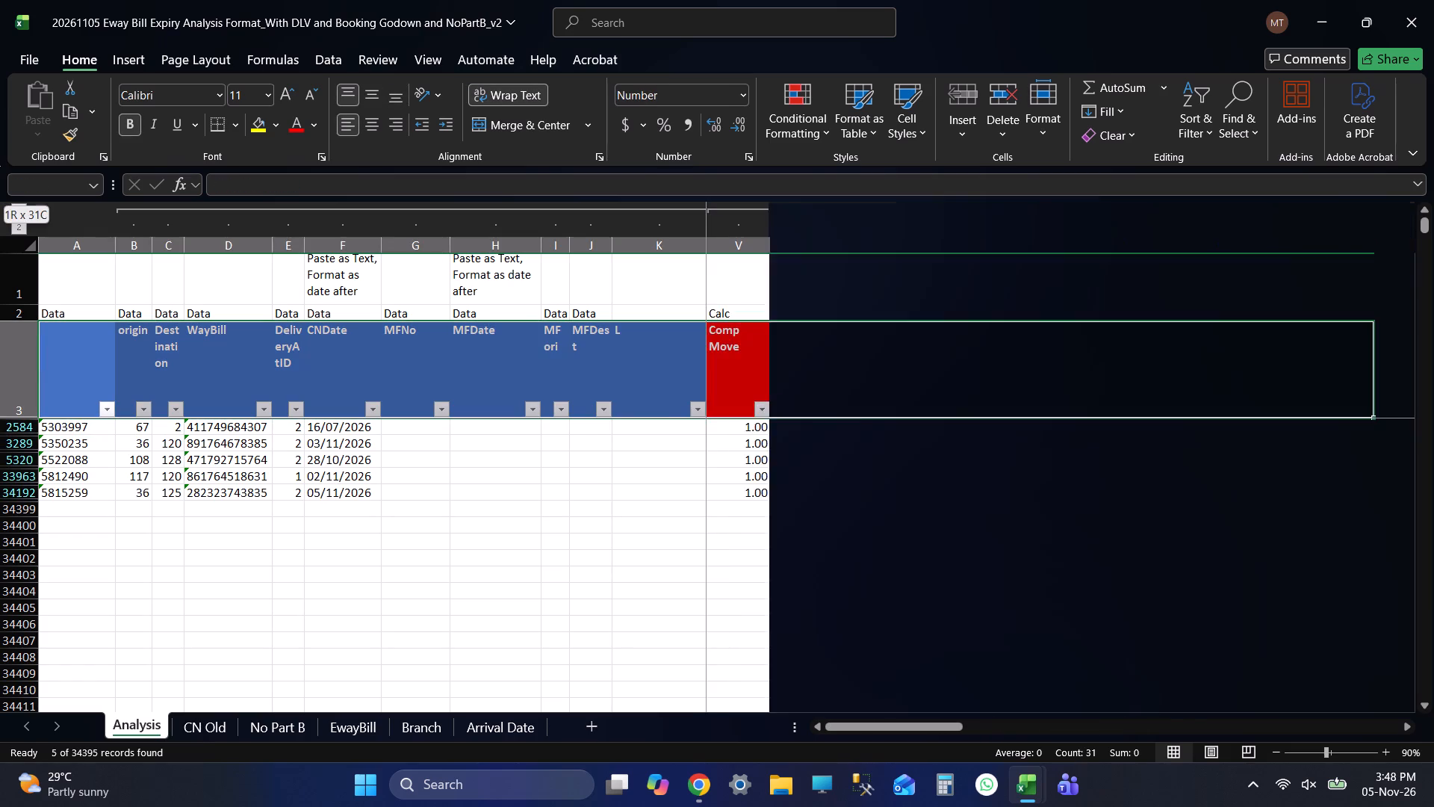
key(ctrl+shift+Right)
key(ctrl+shift+Right)
key(ctrl+shift+Right)
key(ctrl+shift+Right)
key(ctrl+shift+Right)
key(ctrl+shift+Right)
key(ctrl+shift+Right)
key(ctrl+shift+Right)
key(ctrl+shift+Right)
key(ctrl+shift+Right)
key(ctrl+shift+Right)
key(ctrl+shift+Right)
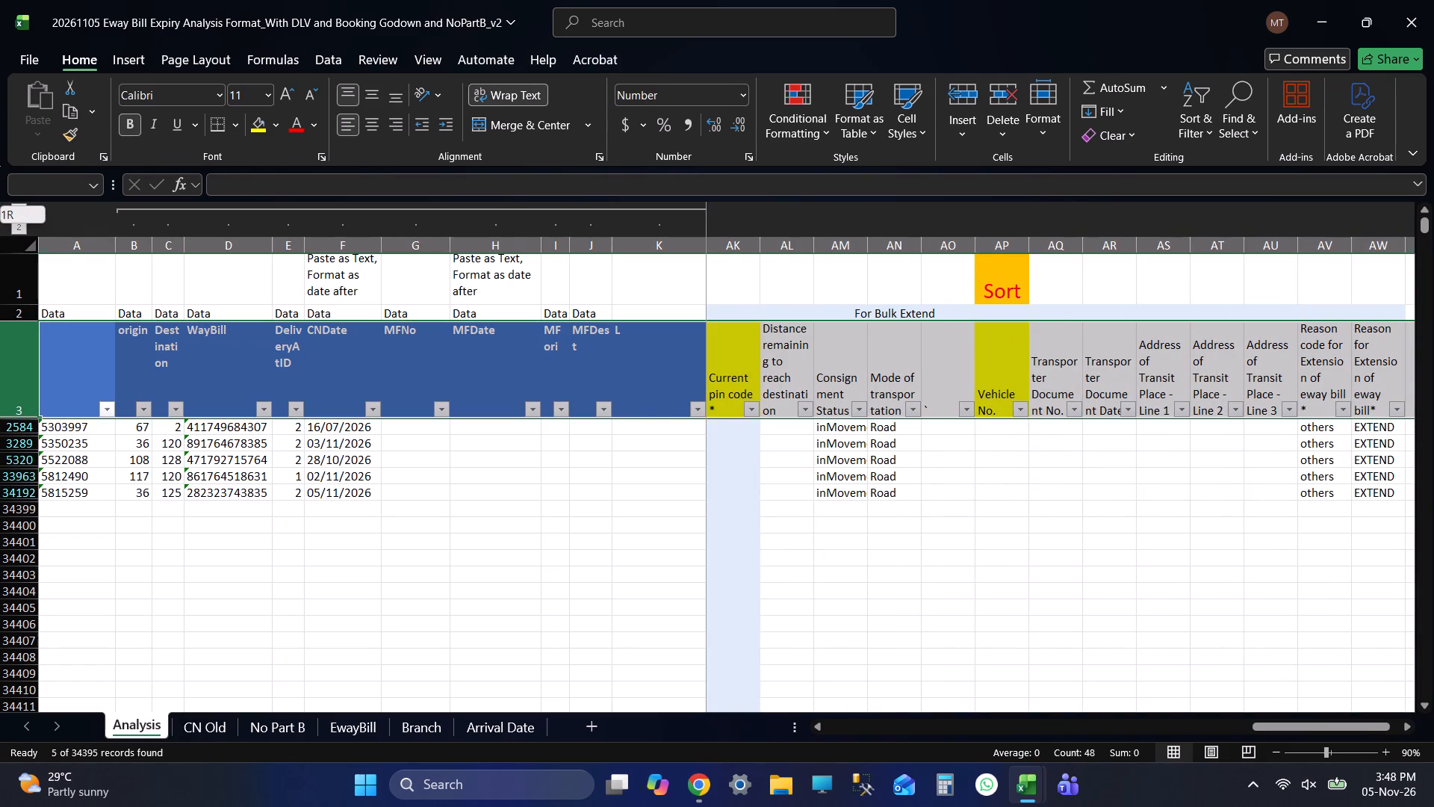
key(ctrl+shift+Down)
key(ctrl+c)
Paste the copied rows at cell A1 of the BOOKING sheet in EXTENDED FILE 20261105 and save the workbook.
key(alt+Tab)
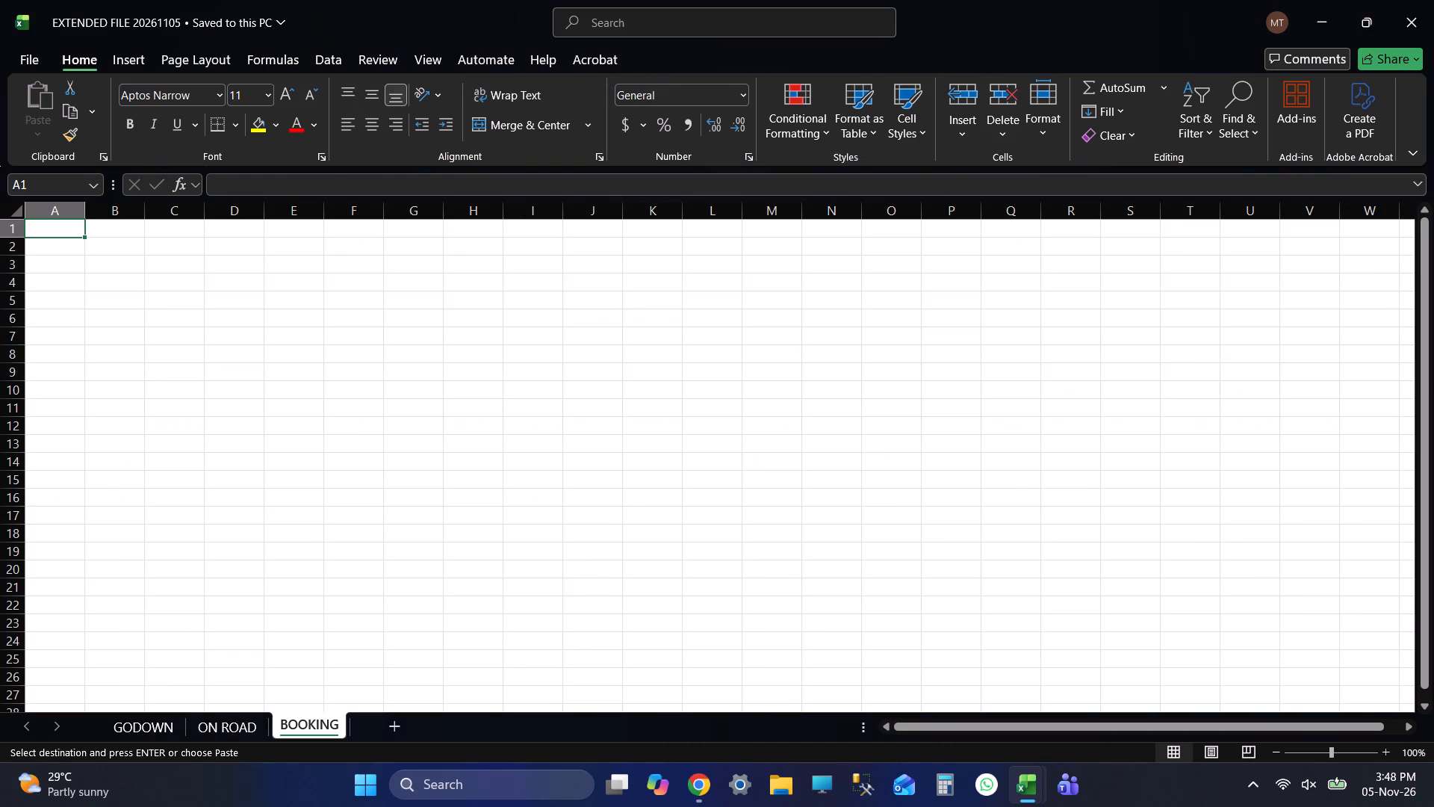
key(ctrl+v)
key(ctrl+Up)
key(ctrl+s)
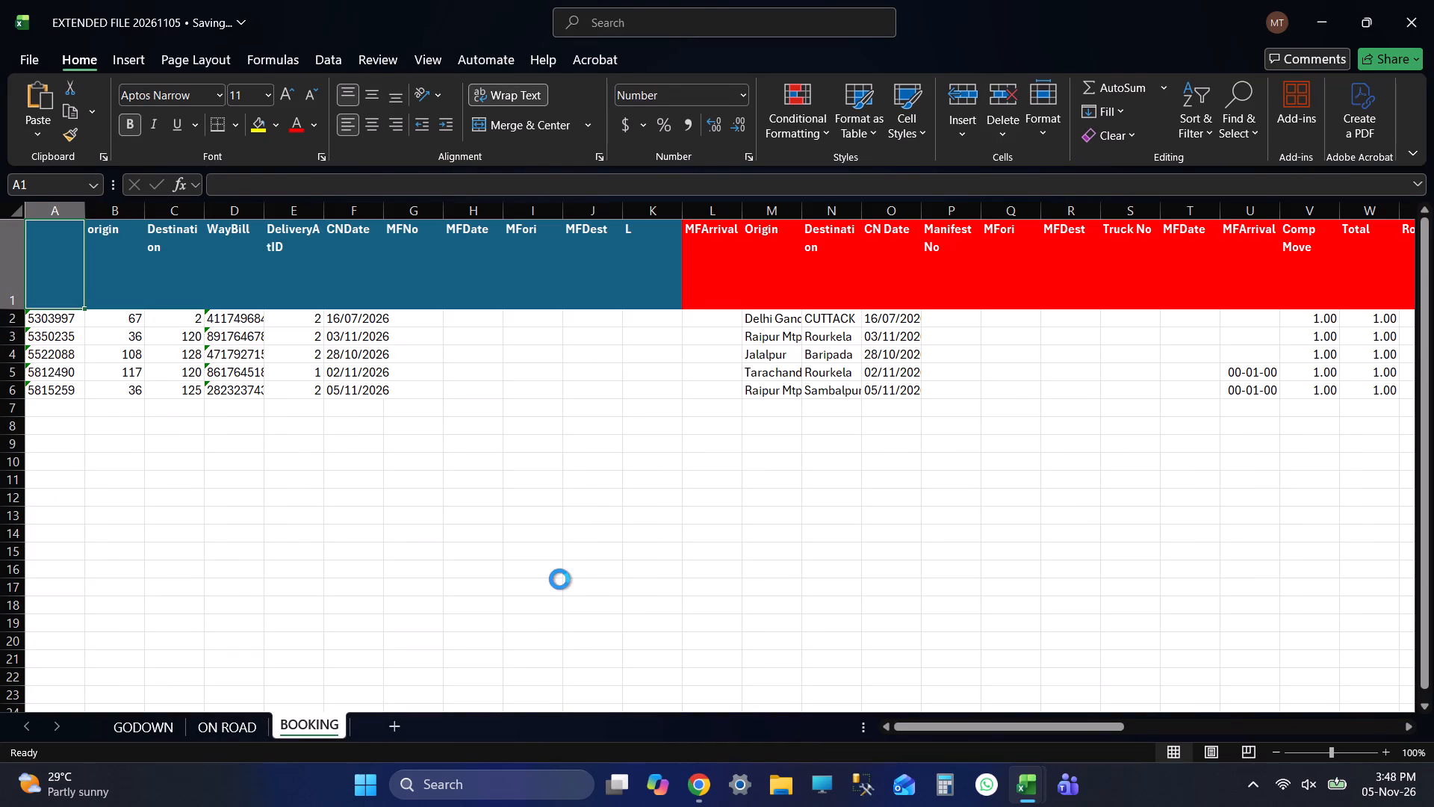
key(ctrl+s)
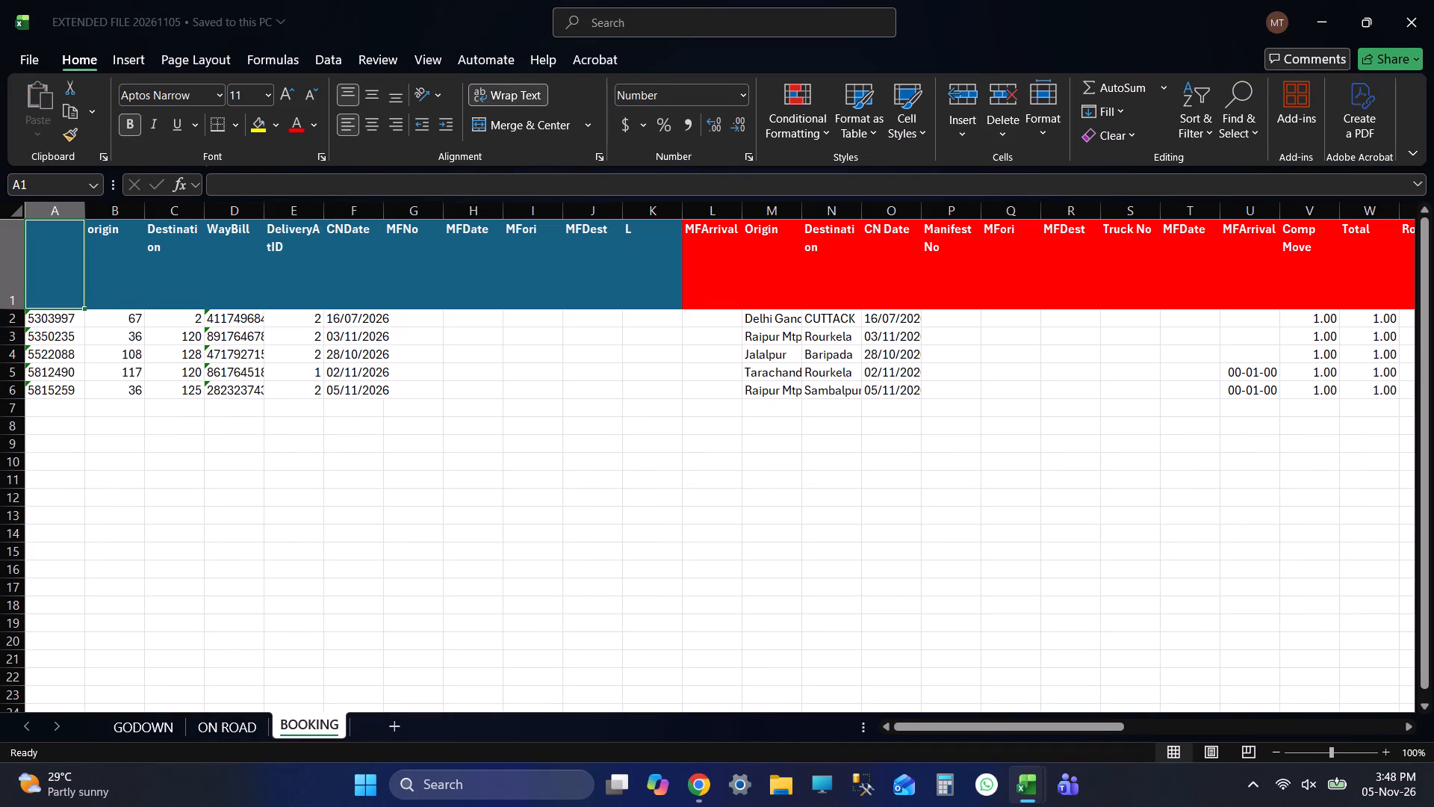
Switch back to the 20261105 Eway Bill Expiry Analysis workbook and save it.
key(alt+Tab)
key(ctrl+s)
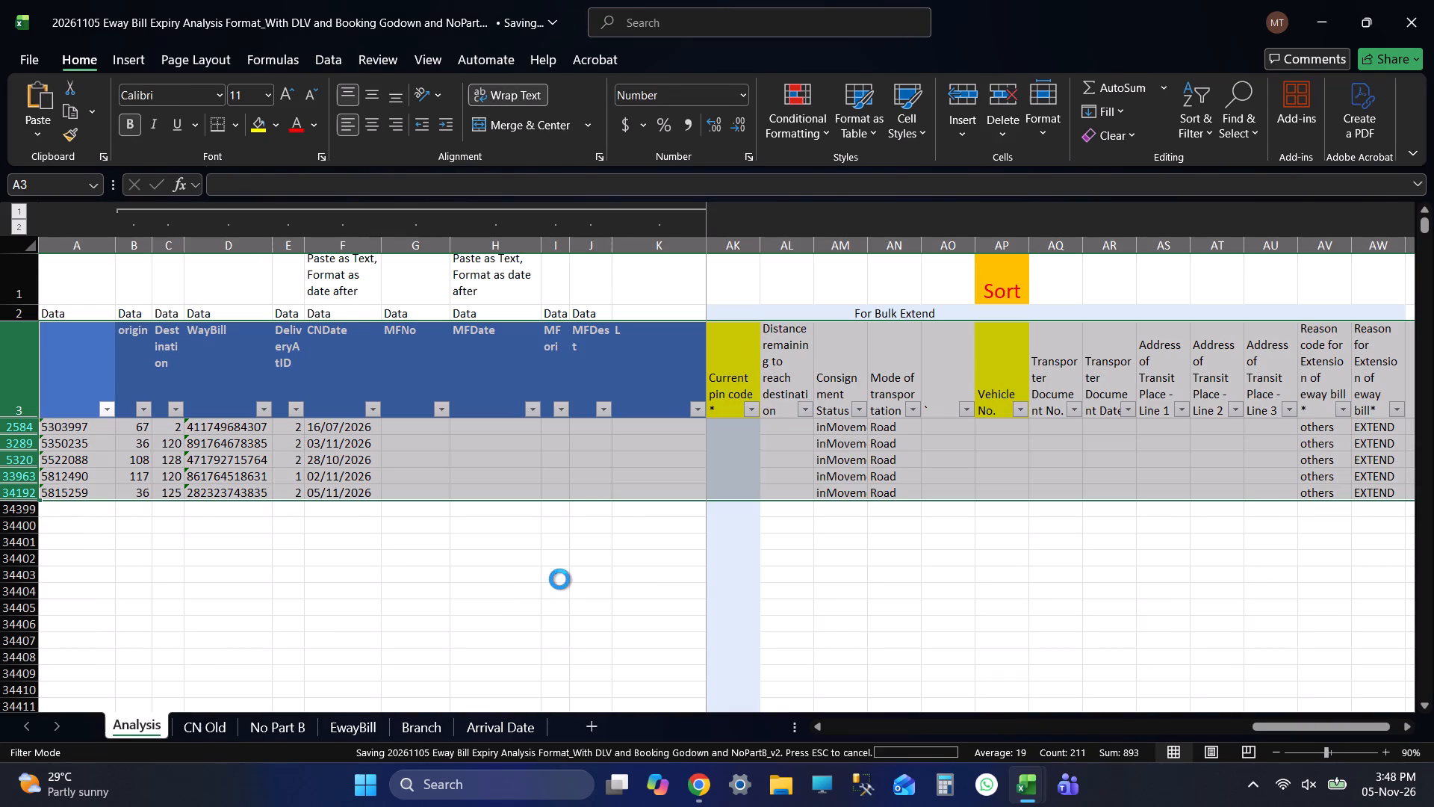
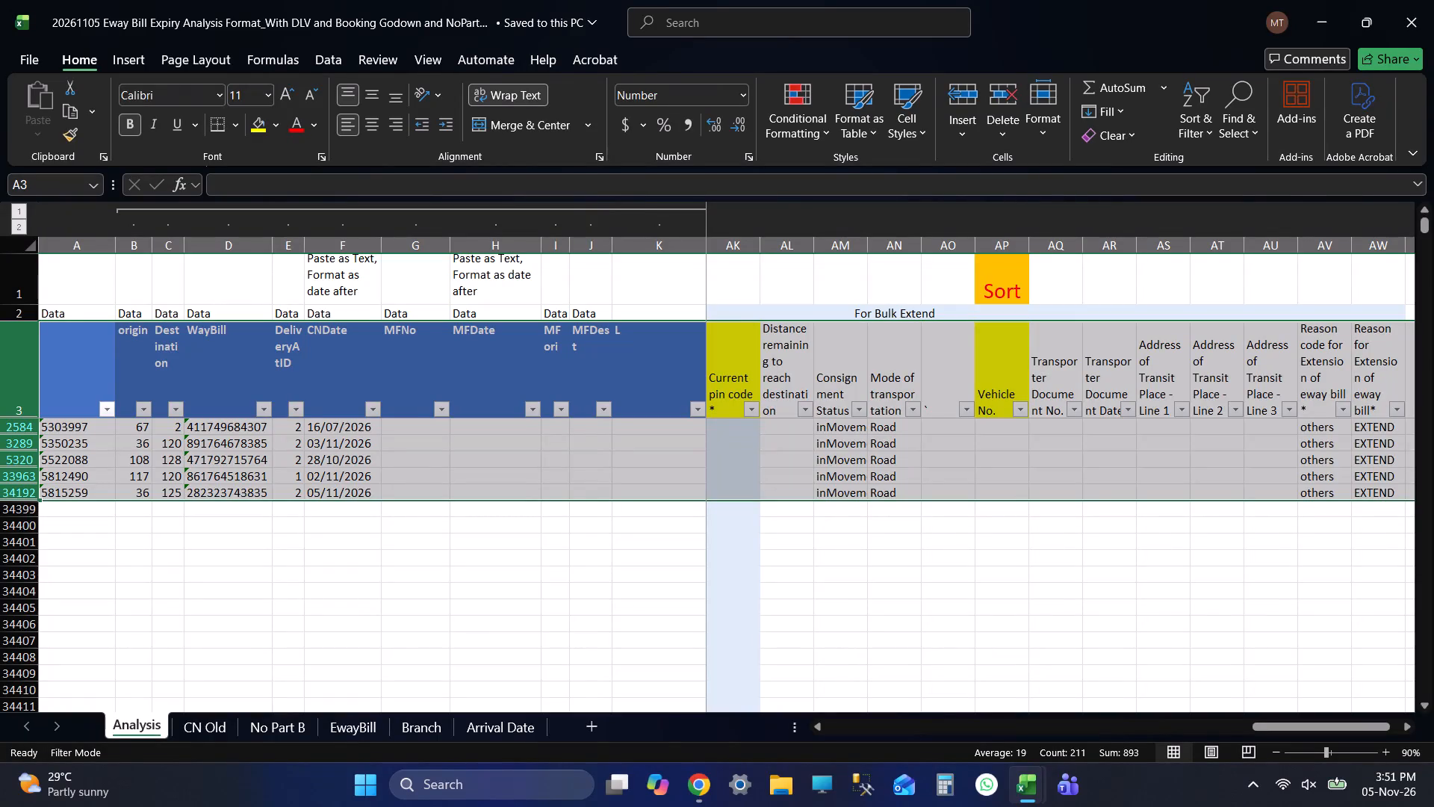
Save EXTENDED FILE 20261105 and close the 20261105 Eway Bill Expiry Analysis workbook.
key(alt+Tab)
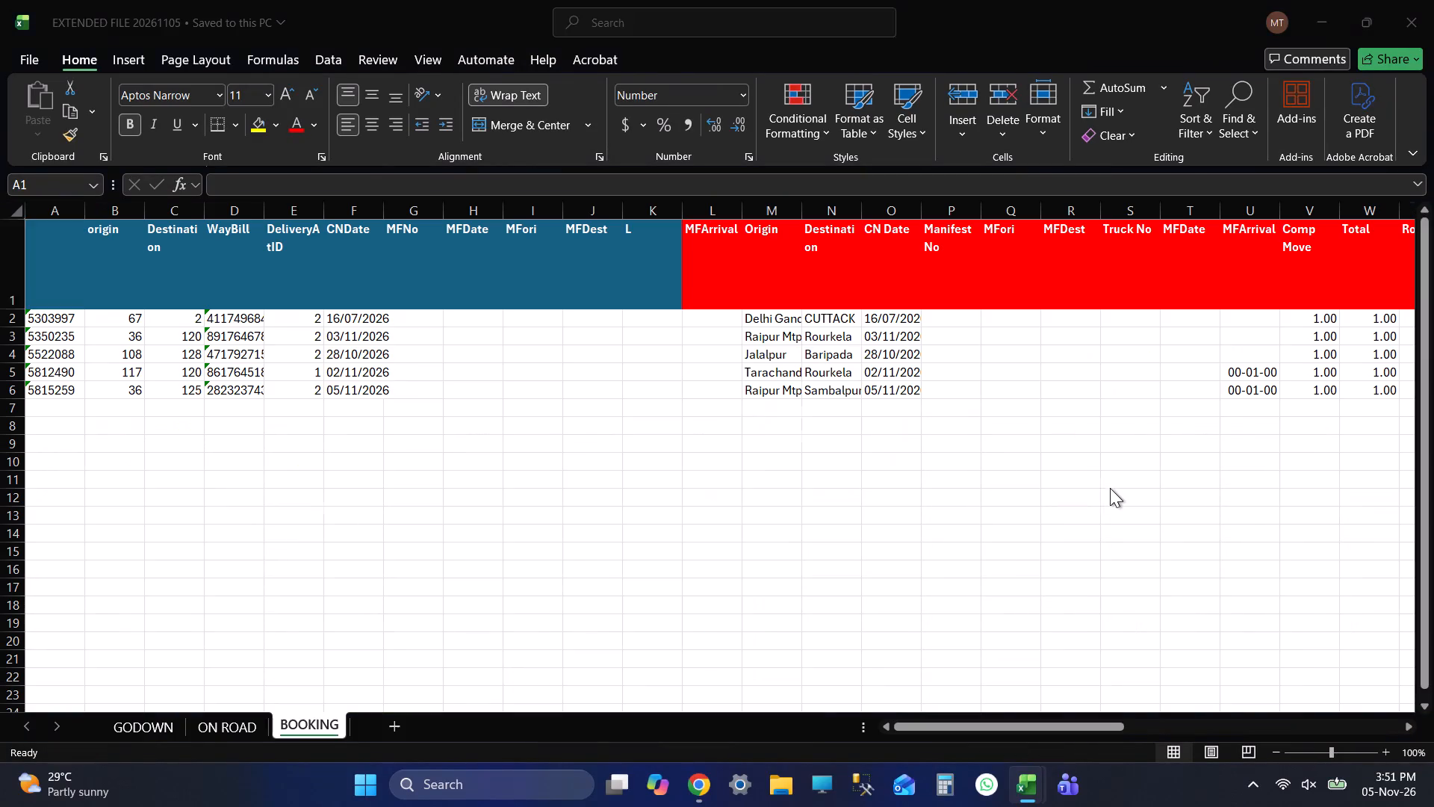
key(ctrl+s)
key(alt+Tab)
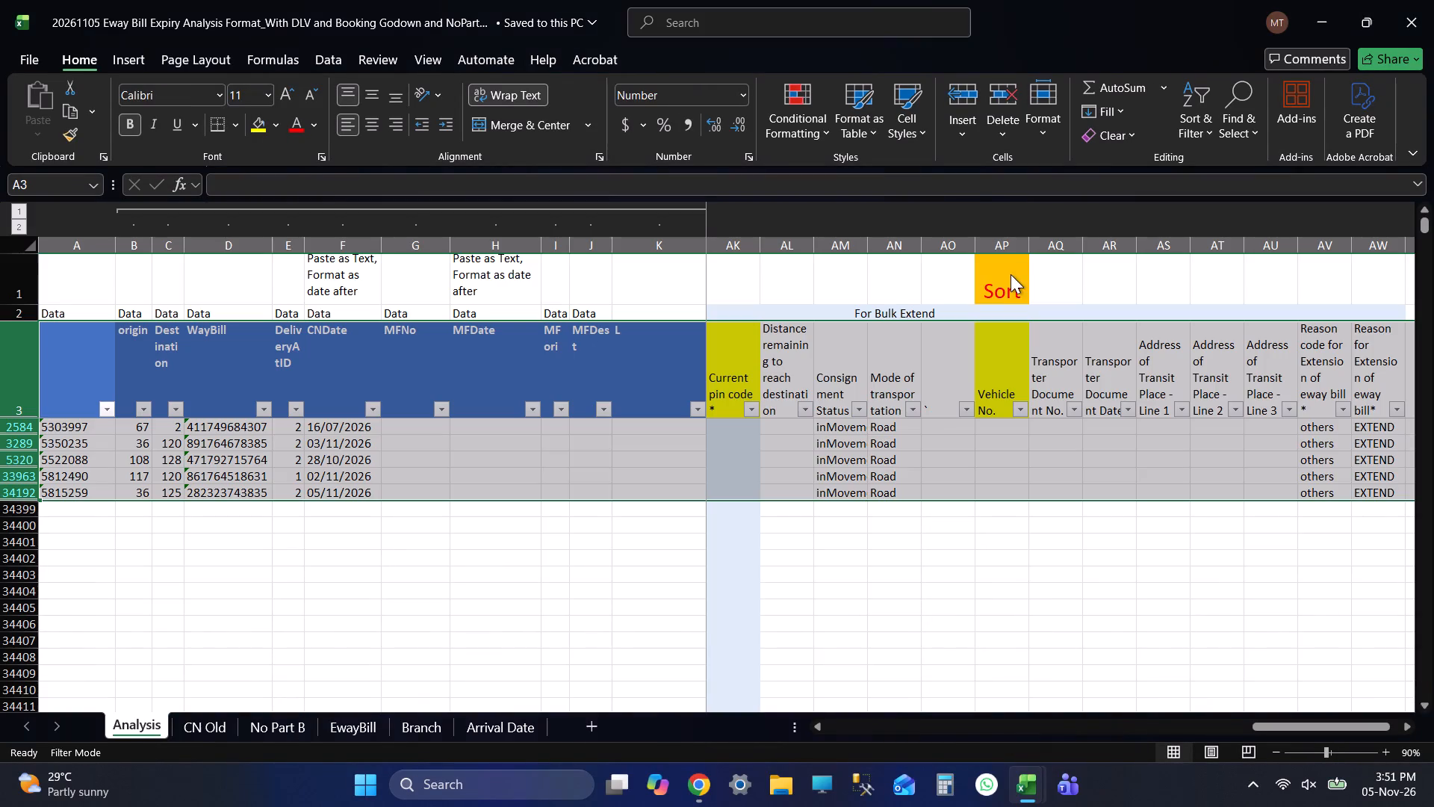
click(1433, 0)
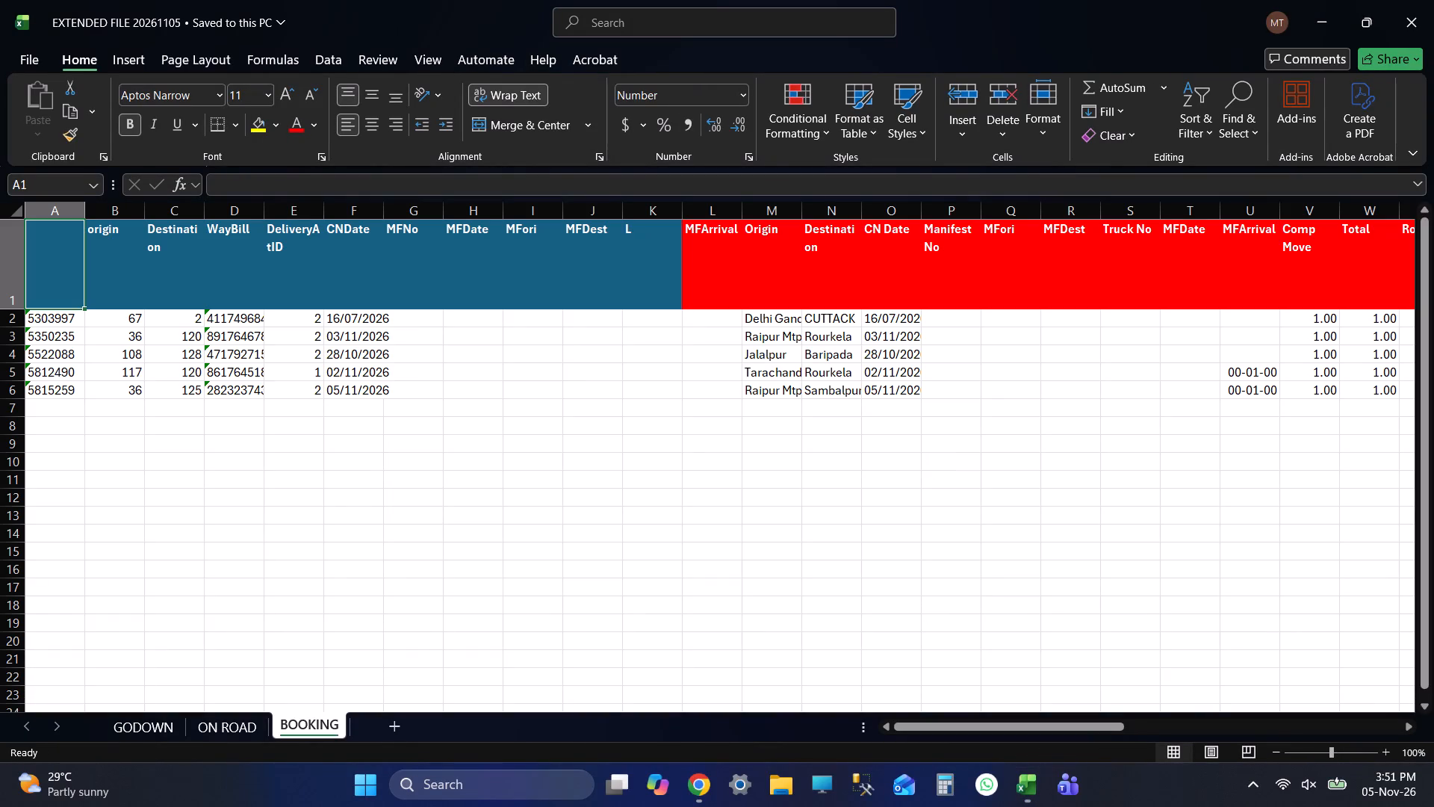
key(ctrl+s)
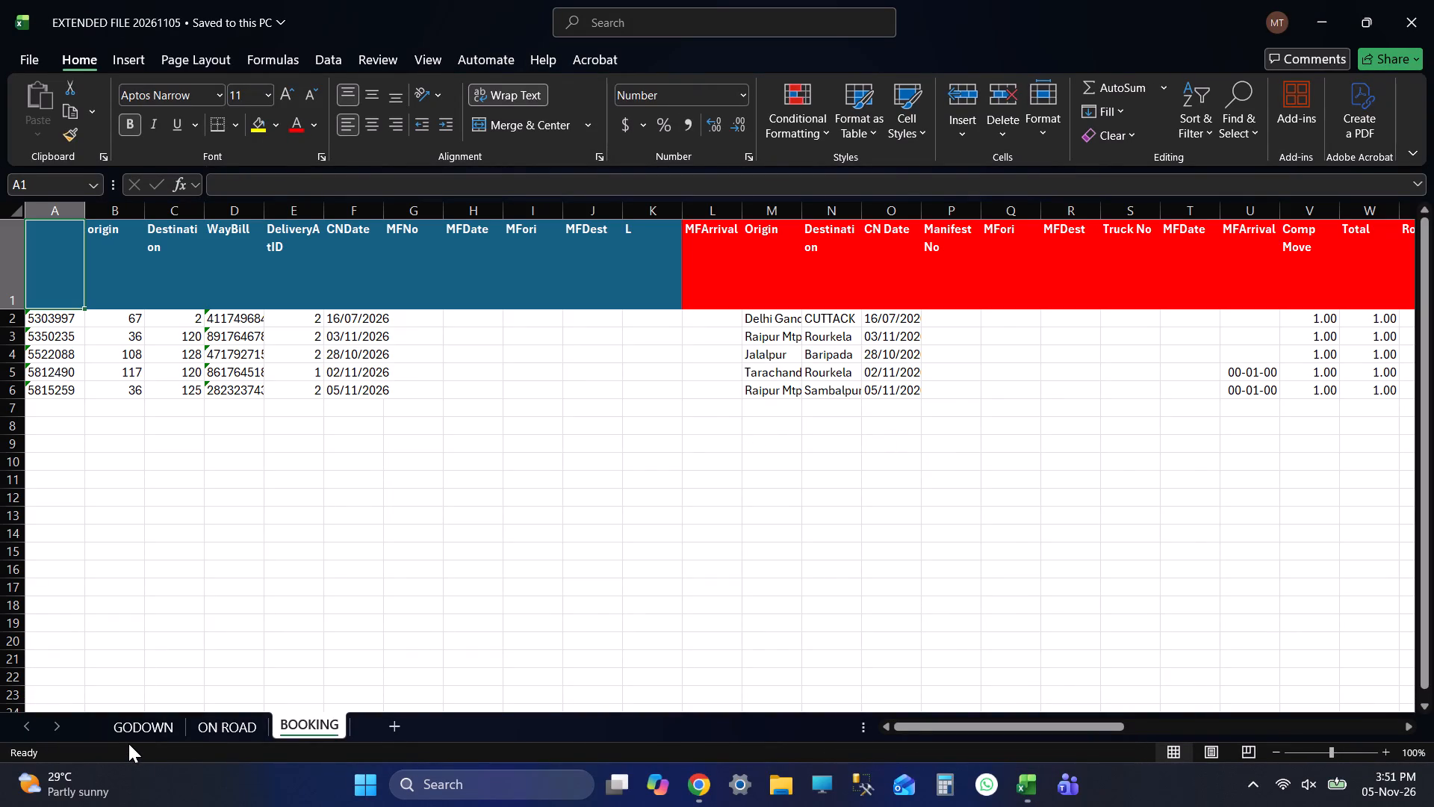
Delete the origin and Destination columns, B and C, from the GODOWN sheet of EXTENDED FILE 20261105.
click(127, 740)
click(99, 202)
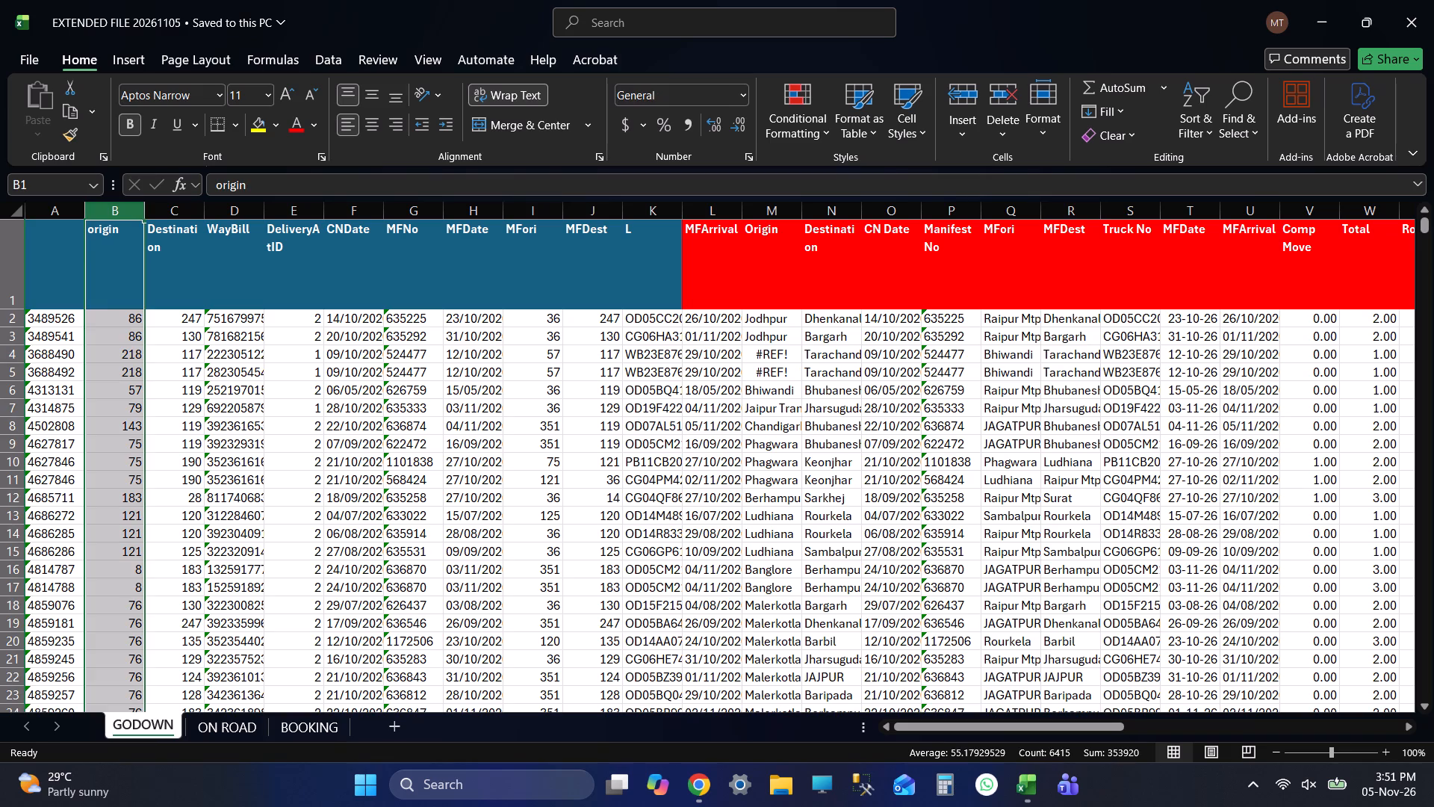
key(shift+Right)
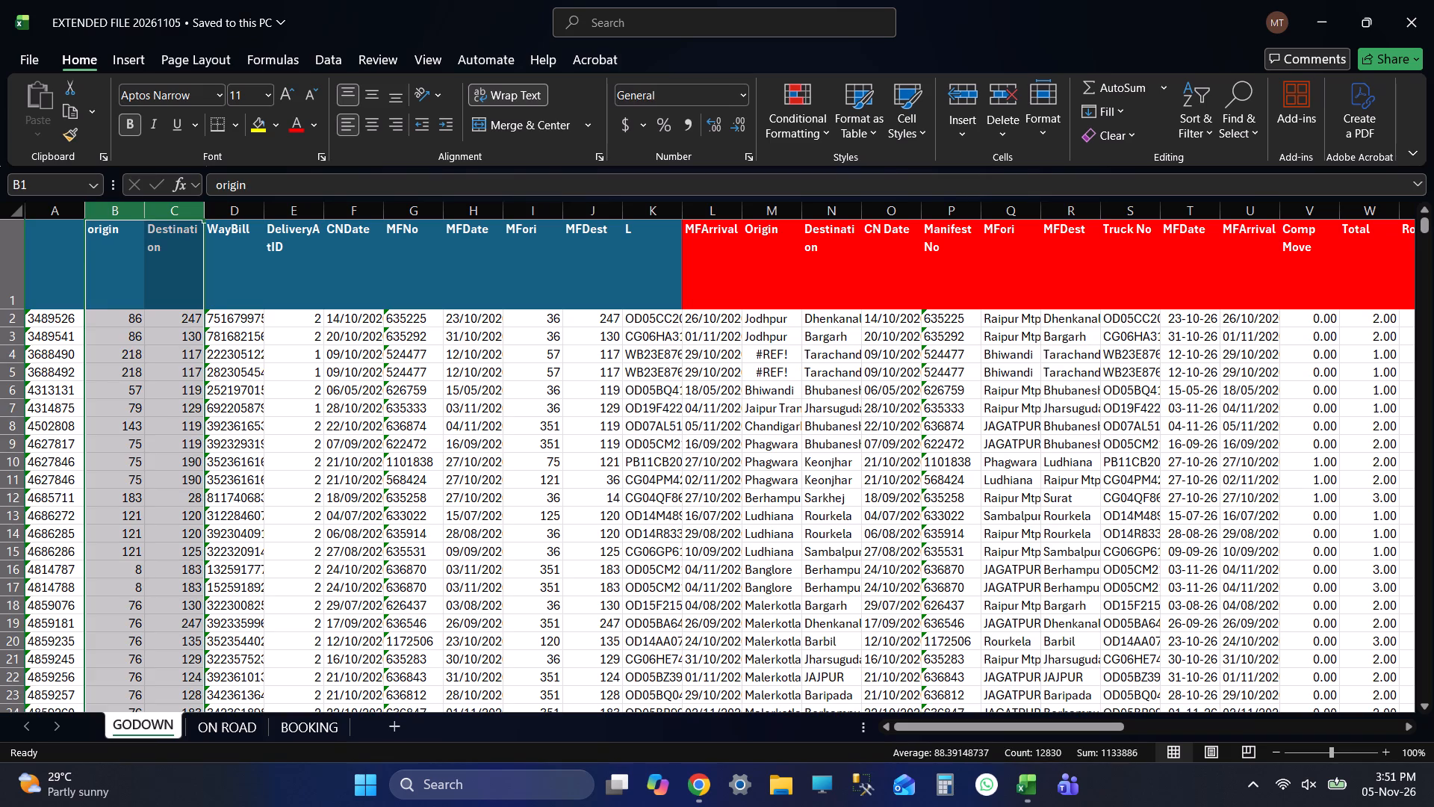
key(ctrl+minus)
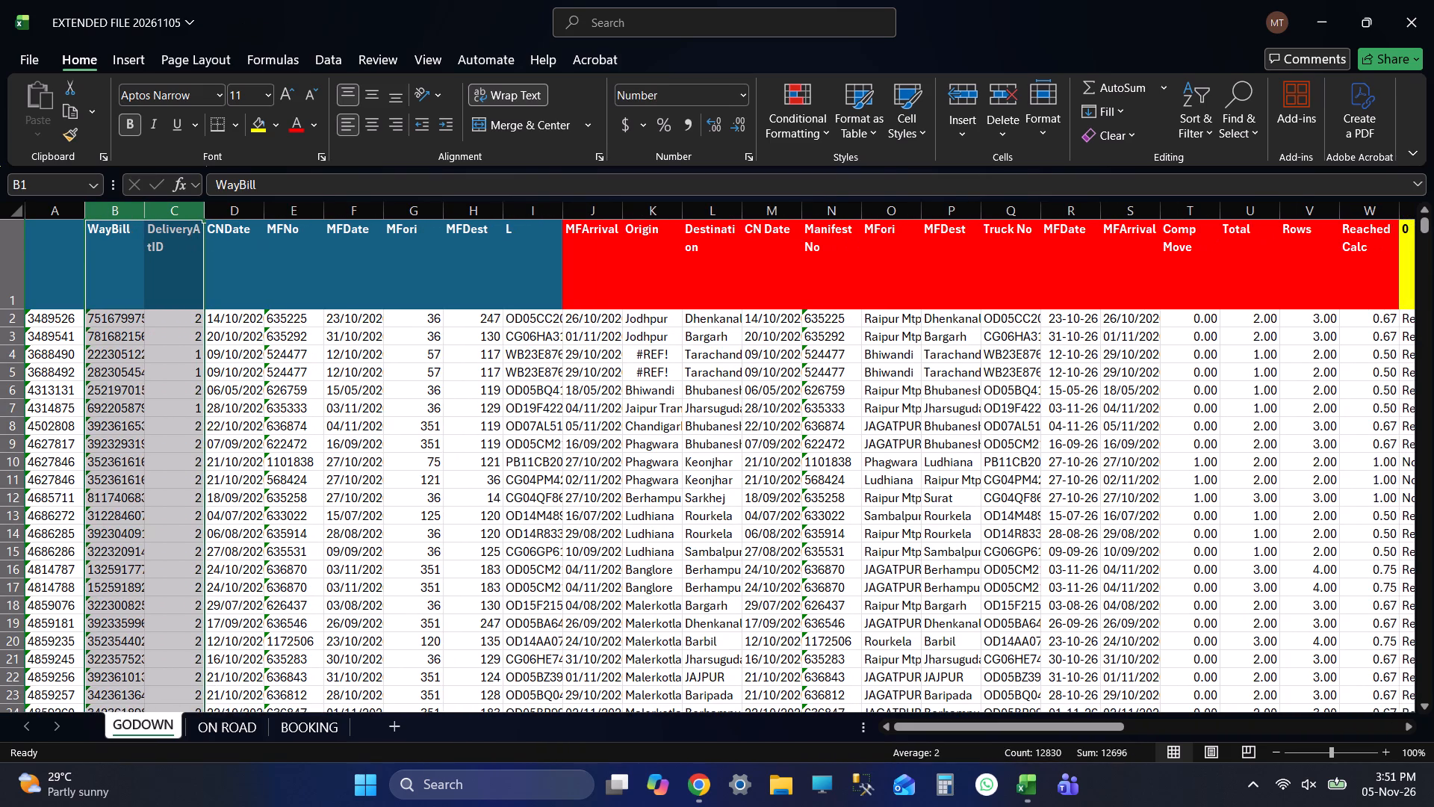
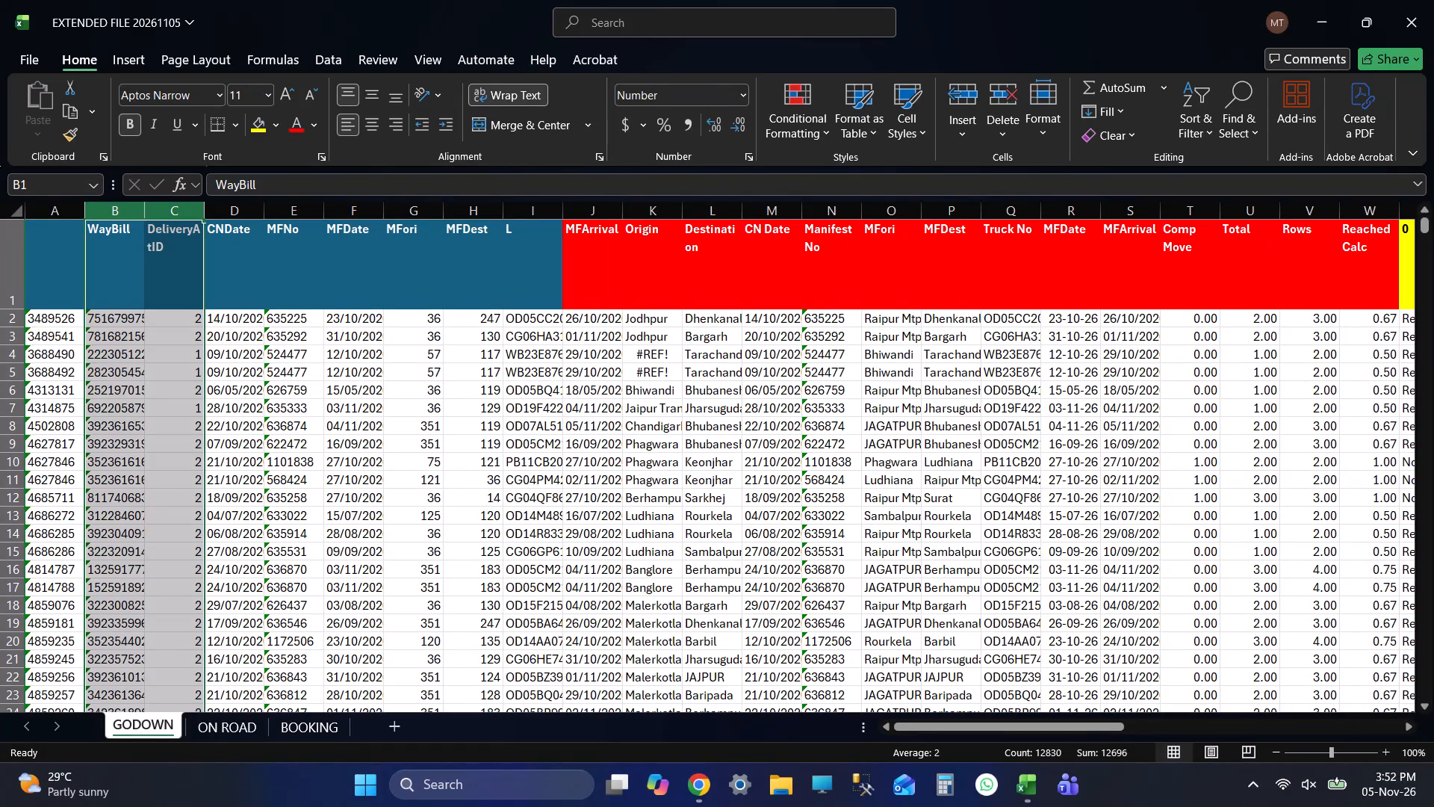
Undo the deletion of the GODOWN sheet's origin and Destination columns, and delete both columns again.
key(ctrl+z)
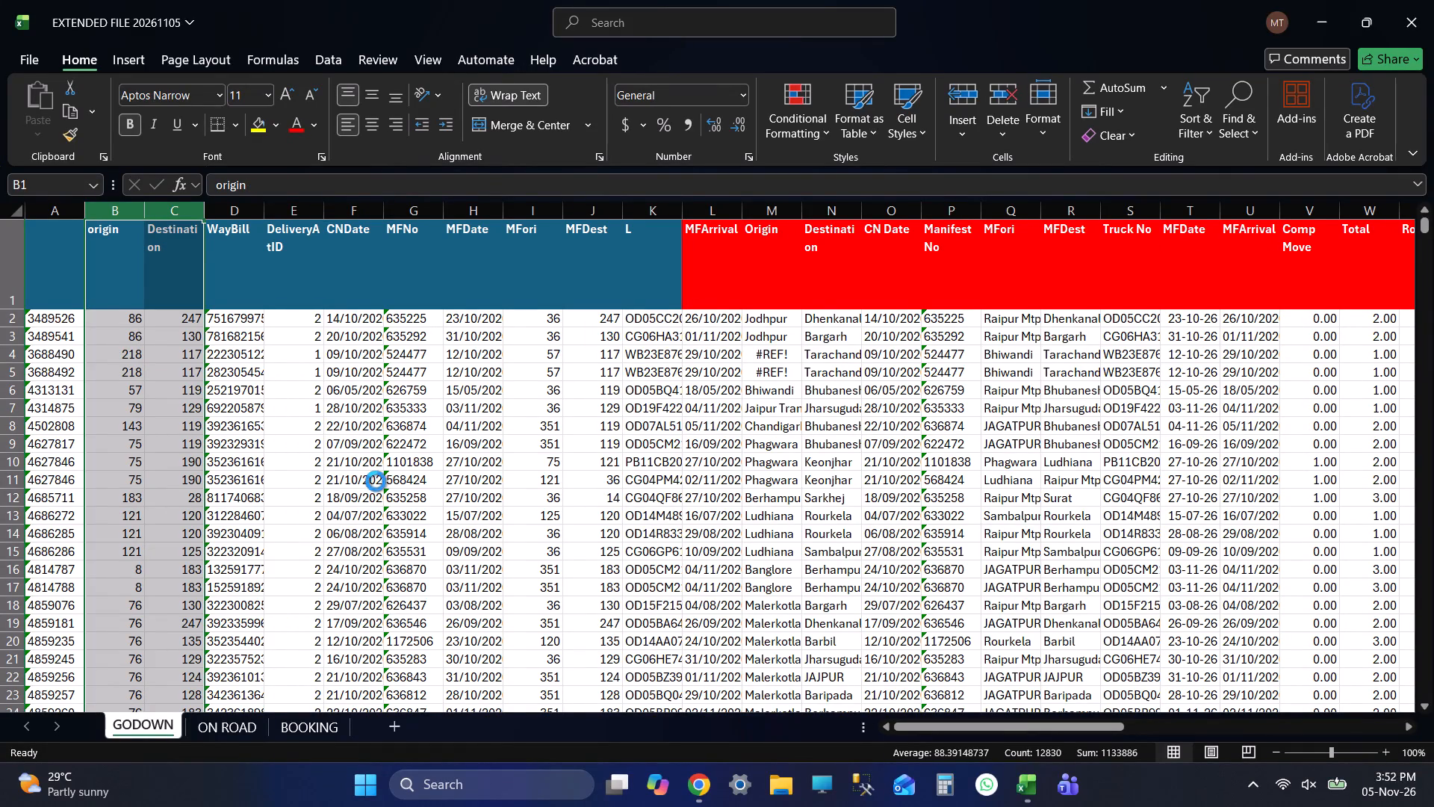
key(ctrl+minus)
Delete the GODOWN columns from DeliveryAtID in C through the red-headed MFori in O, leaving MFDest beside WayBill.
click(170, 211)
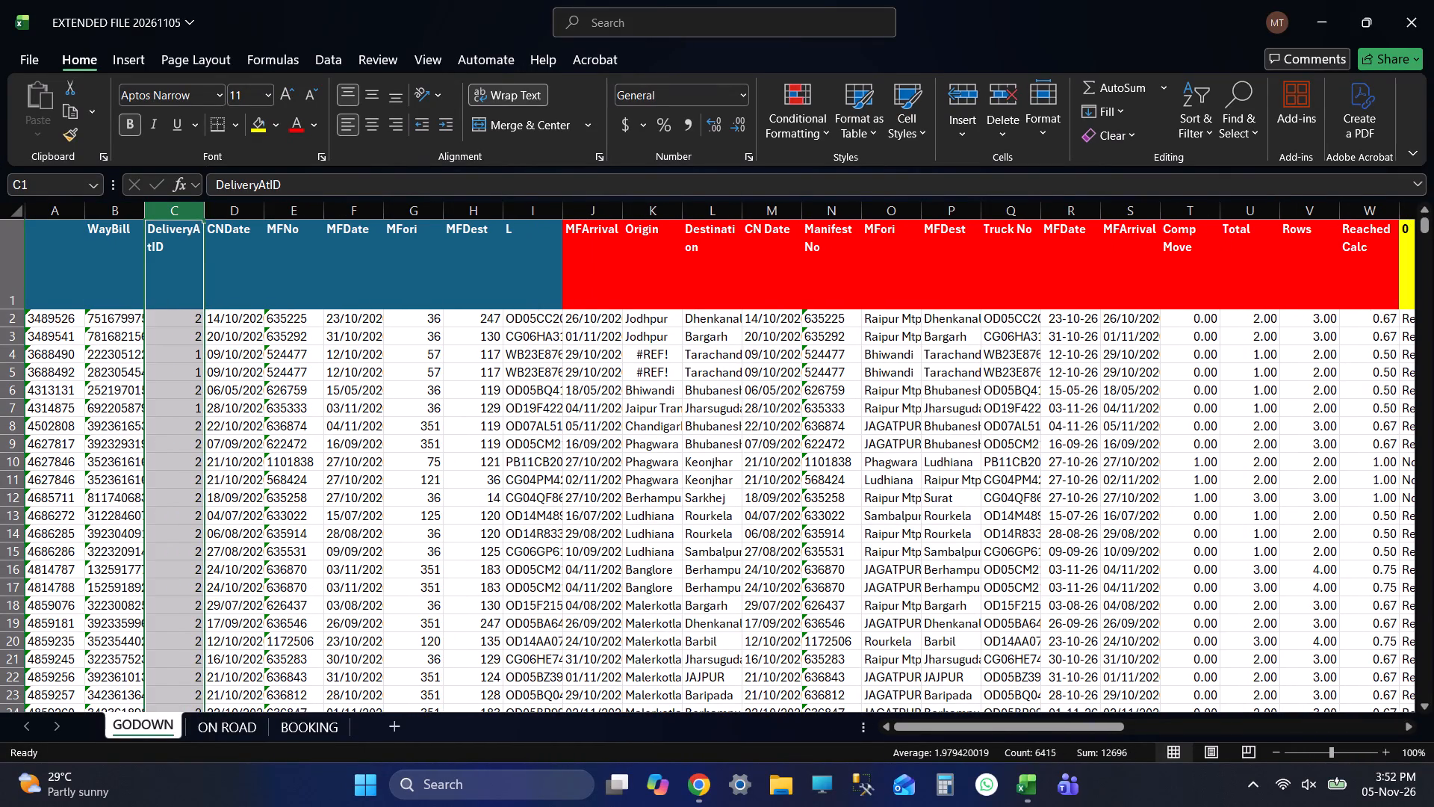
key(shift+Right)
key(shift+Right)
key(shift+Right)
key(shift+Right)
key(shift+Right)
key(shift+Right)
key(shift+Right)
key(shift+Right)
key(shift+Right)
key(shift+Right)
key(shift+Right)
key(shift+Right)
key(shift+Right)
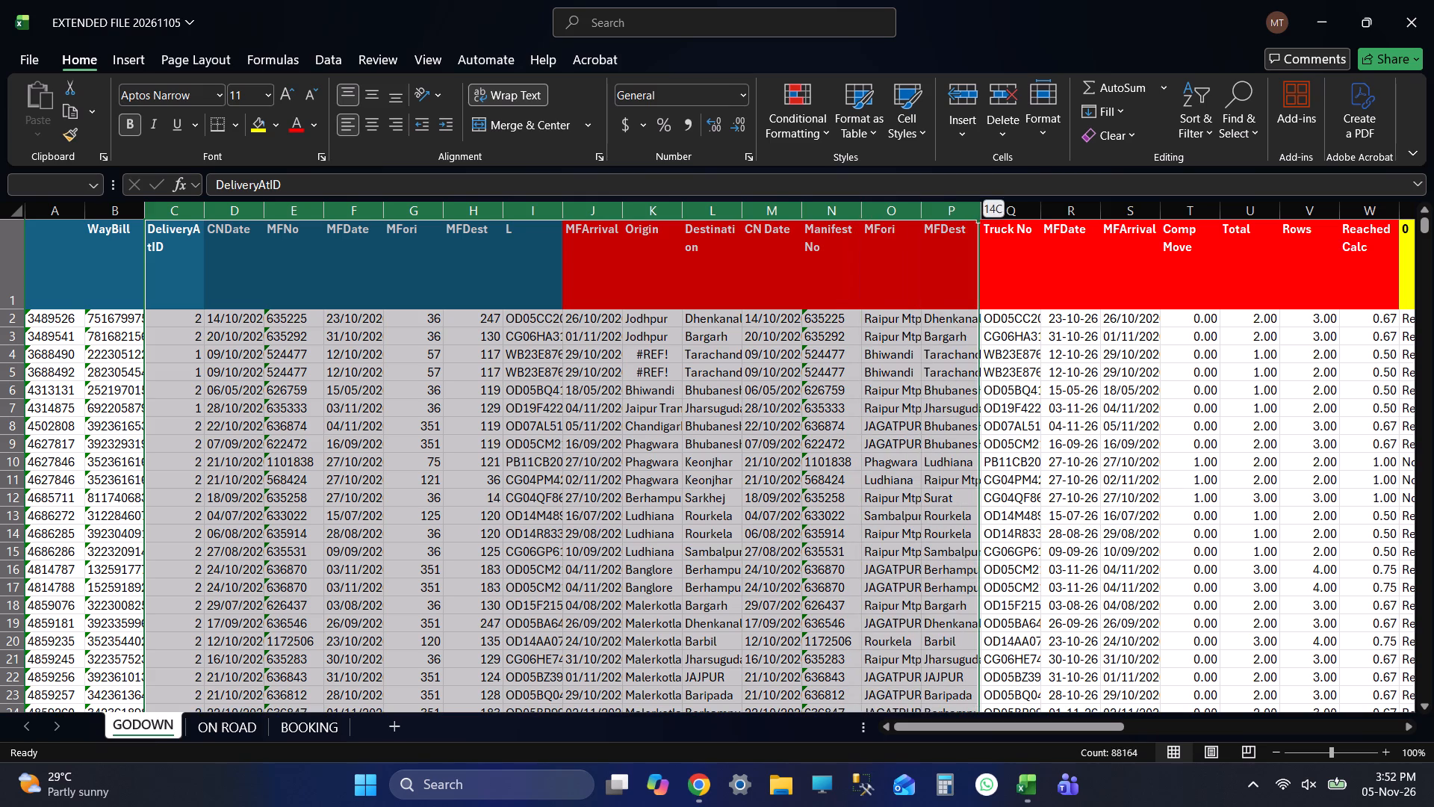
key(shift+Left)
key(ctrl+minus)
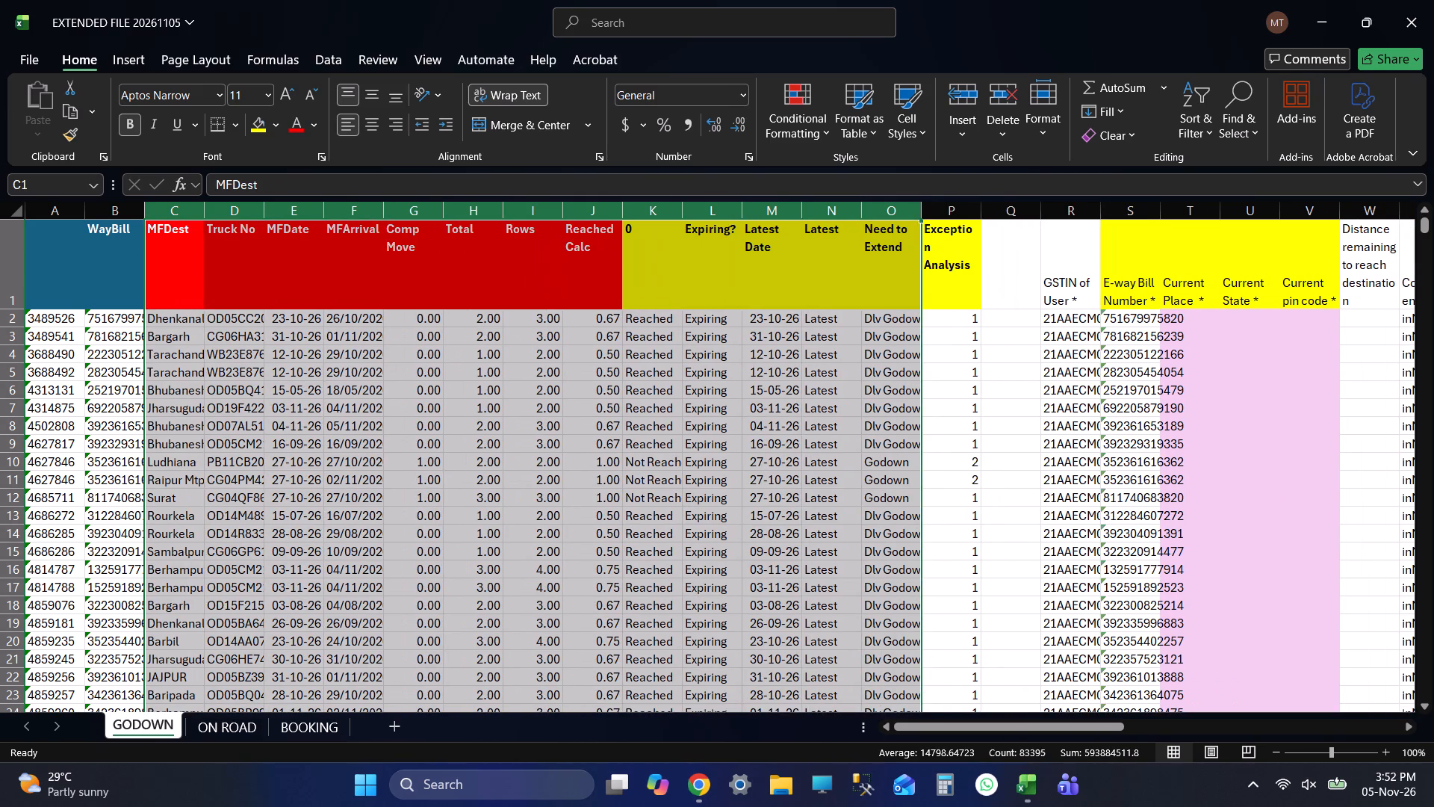
Delete every GODOWN column from Truck No in D through to the end of the sheet.
click(245, 215)
key(ctrl+shift+Right)
key(ctrl+shift+Right)
key(ctrl+shift+Right)
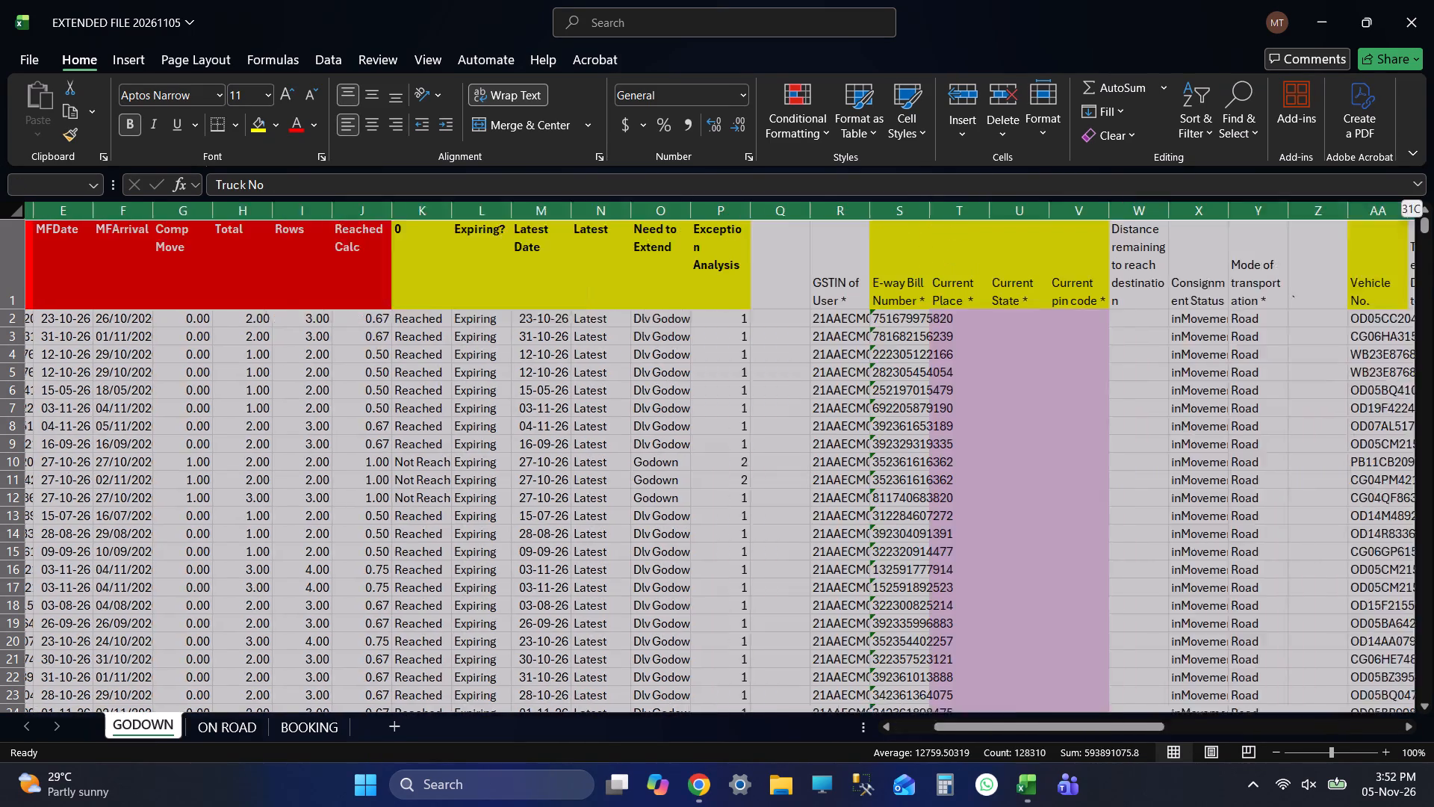
key(ctrl+shift+Right)
key(ctrl+shift+Right)
key(ctrl+minus)
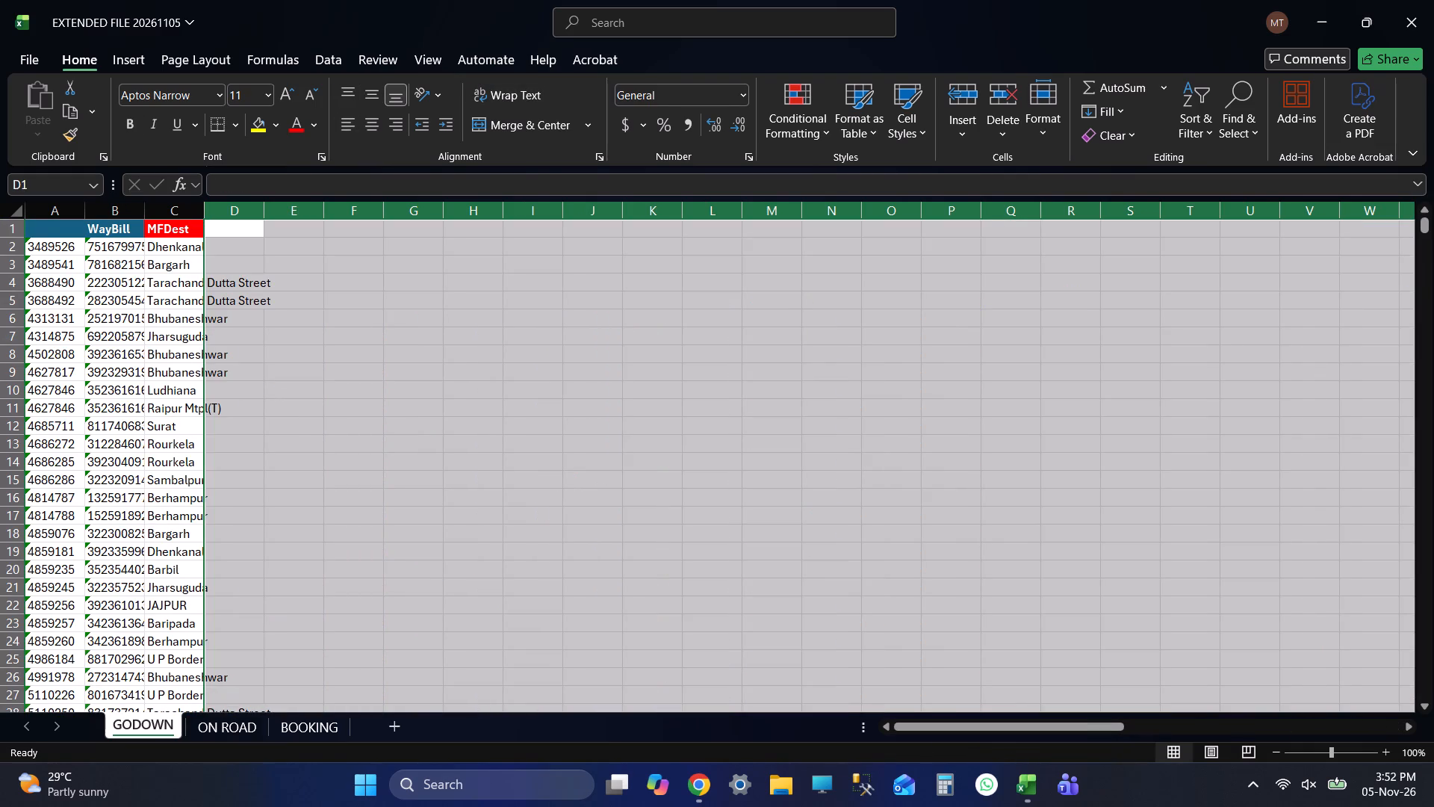
Autofit the widths of columns A to C on the GODOWN sheet.
click(66, 213)
key(shift+Right)
key(shift+Right)
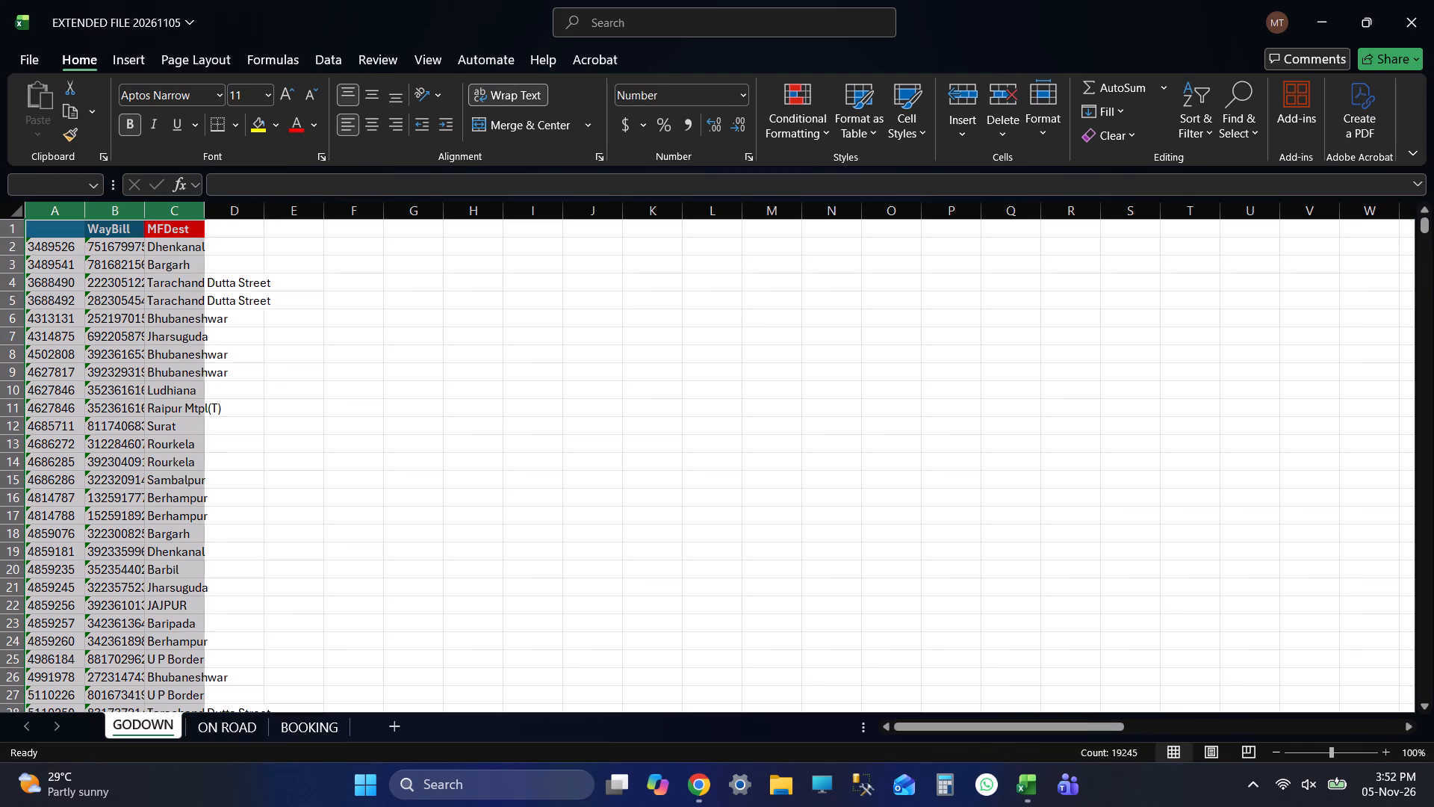
double_click(206, 212)
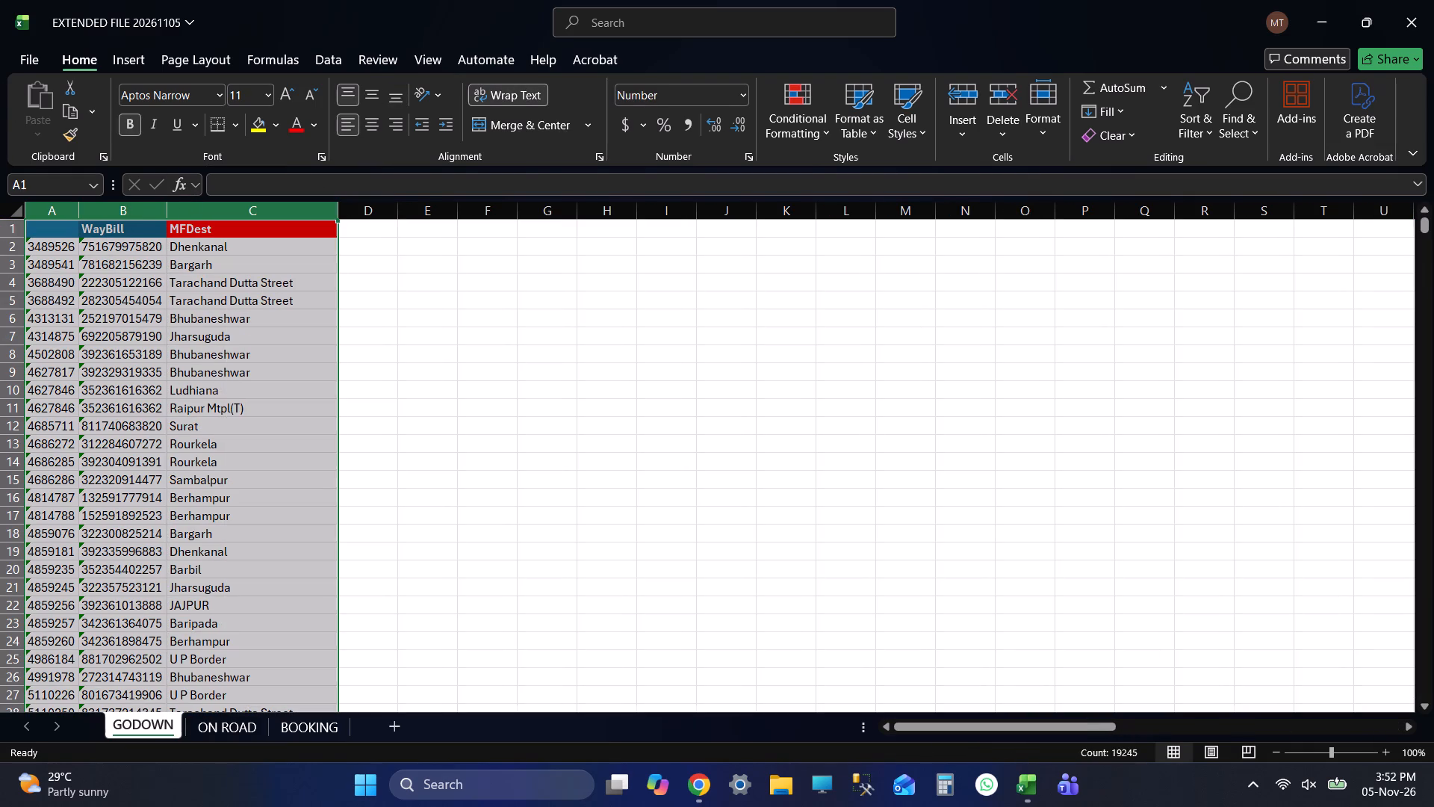
Sort the GODOWN data in columns A to C by MFDest, on cell values, A to Z with headers.
click(1201, 120)
click(1238, 225)
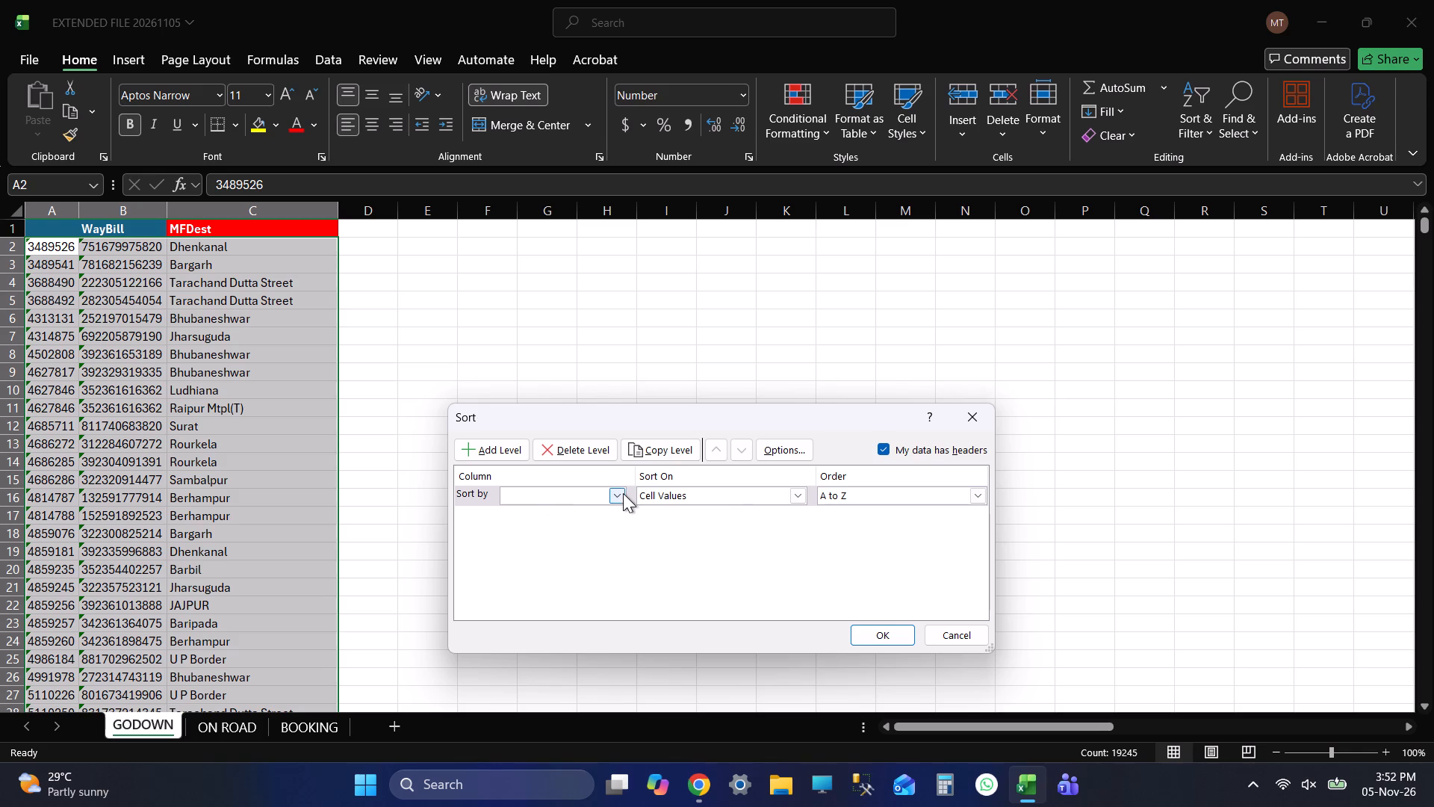
click(623, 493)
click(553, 531)
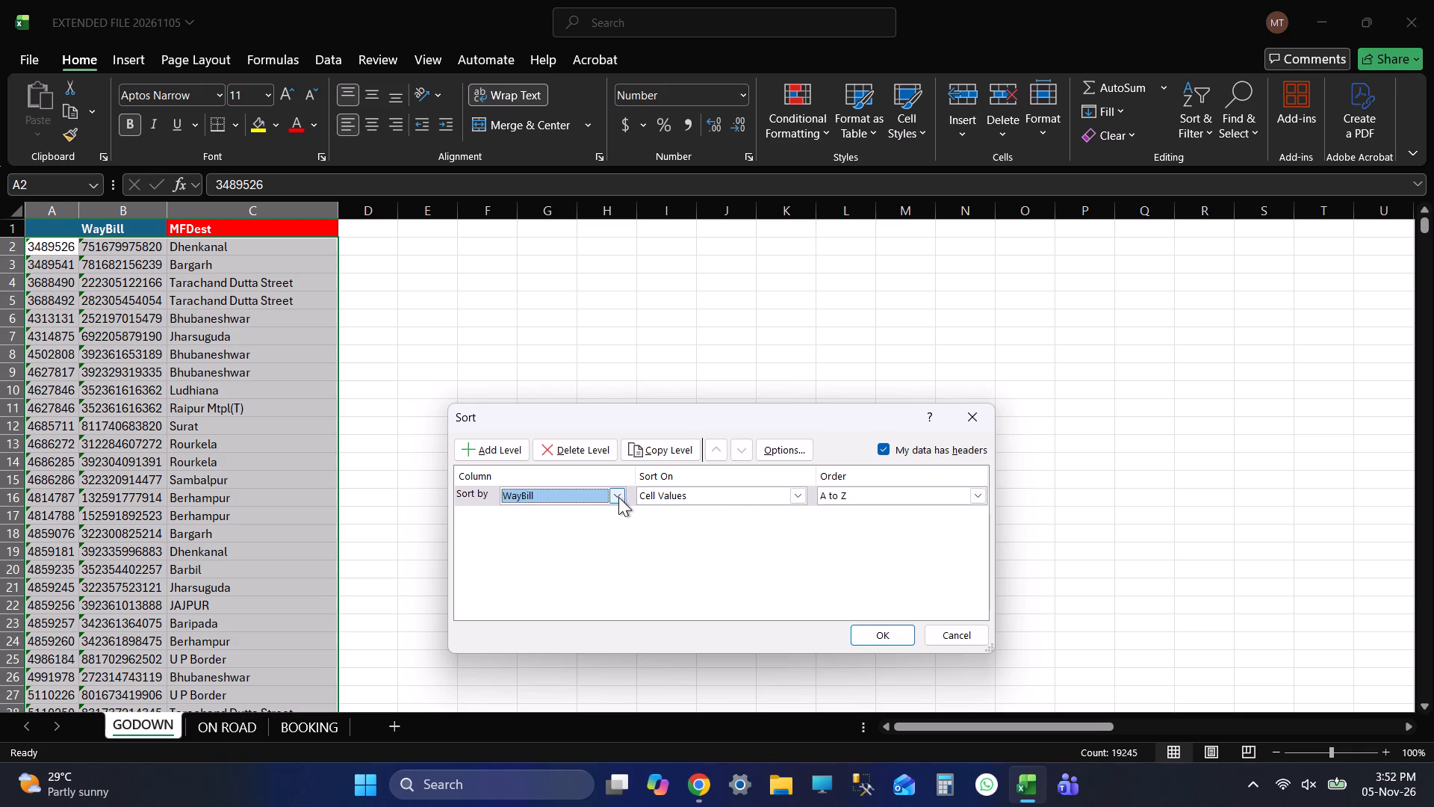
click(618, 497)
click(581, 542)
click(628, 539)
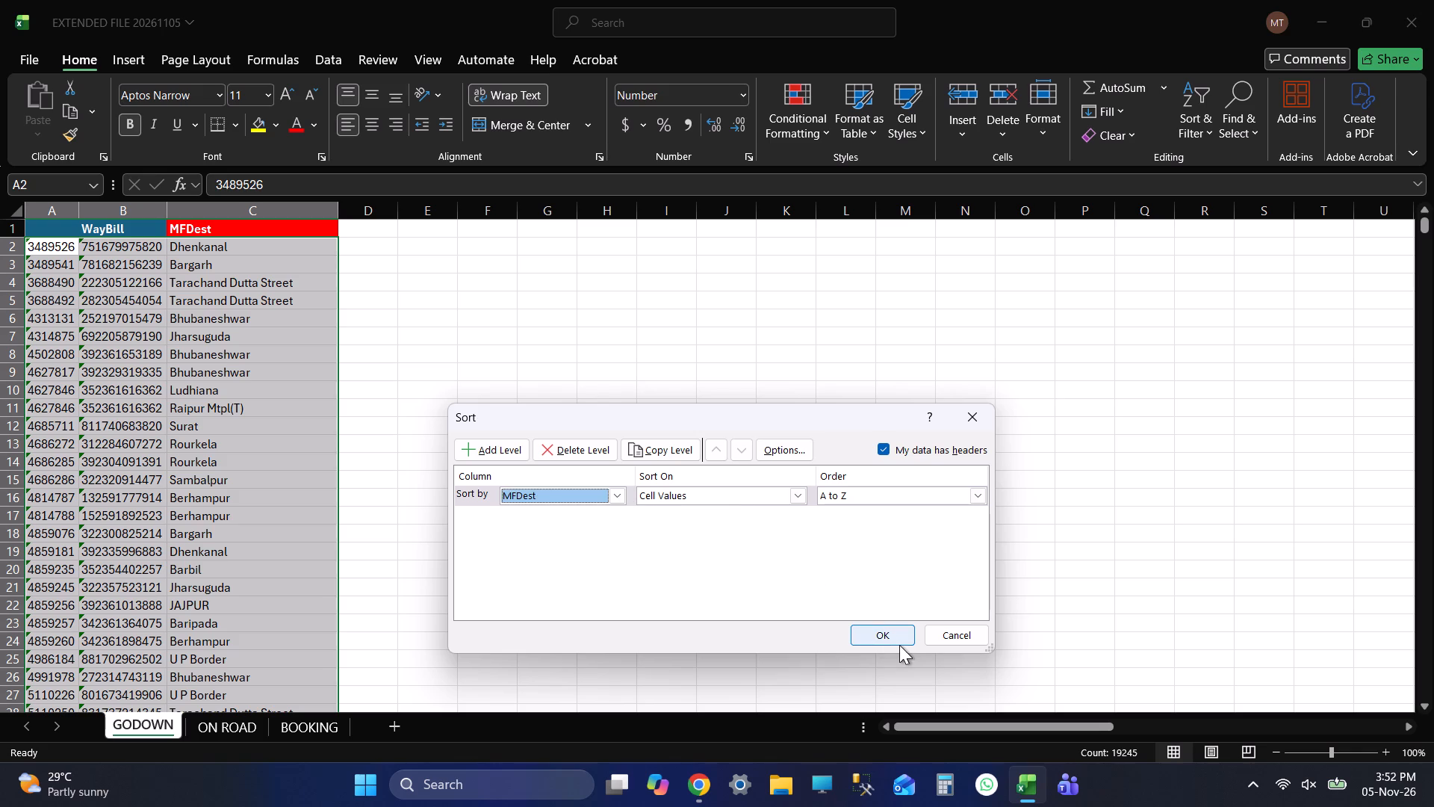
click(875, 628)
click(276, 260)
click(276, 245)
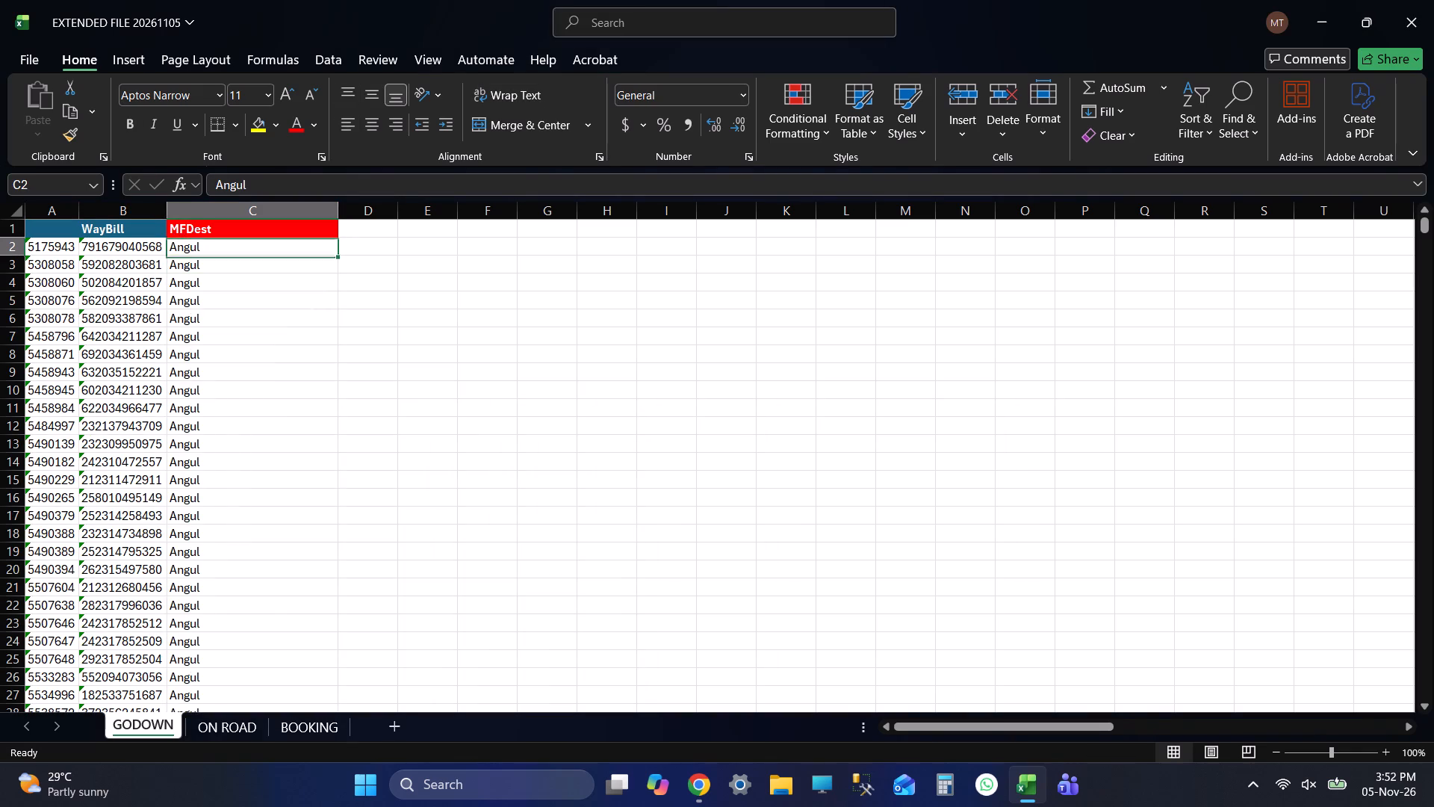
Save EXTENDED FILE 20261105.
key(ctrl+s)
key(ctrl+s)
key(ctrl+s)
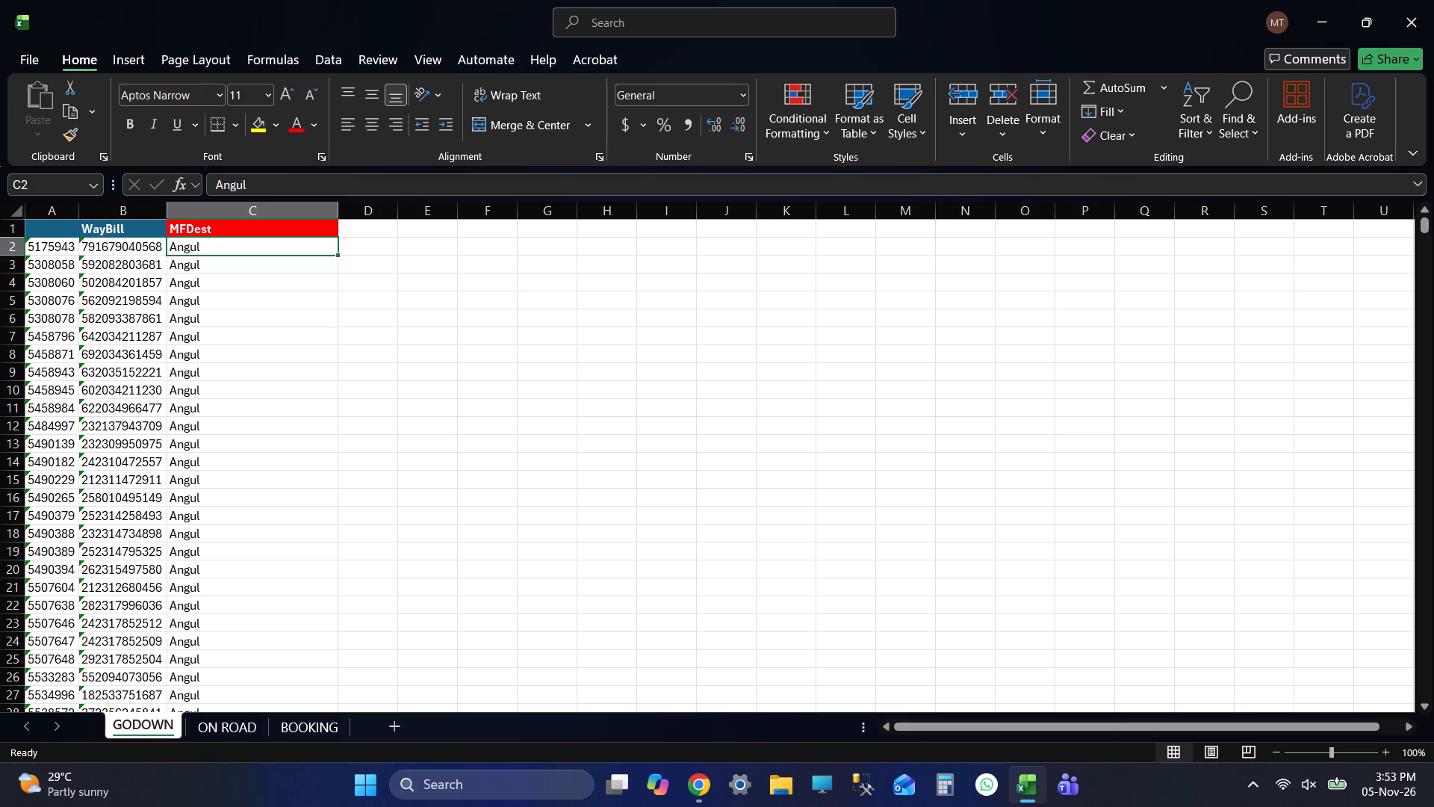
Examine the first and last rows of the sorted WayBill column on the GODOWN sheet.
key(Left)
key(ctrl+Down)
key(Down)
key(Down)
key(Down)
key(Down)
key(Down)
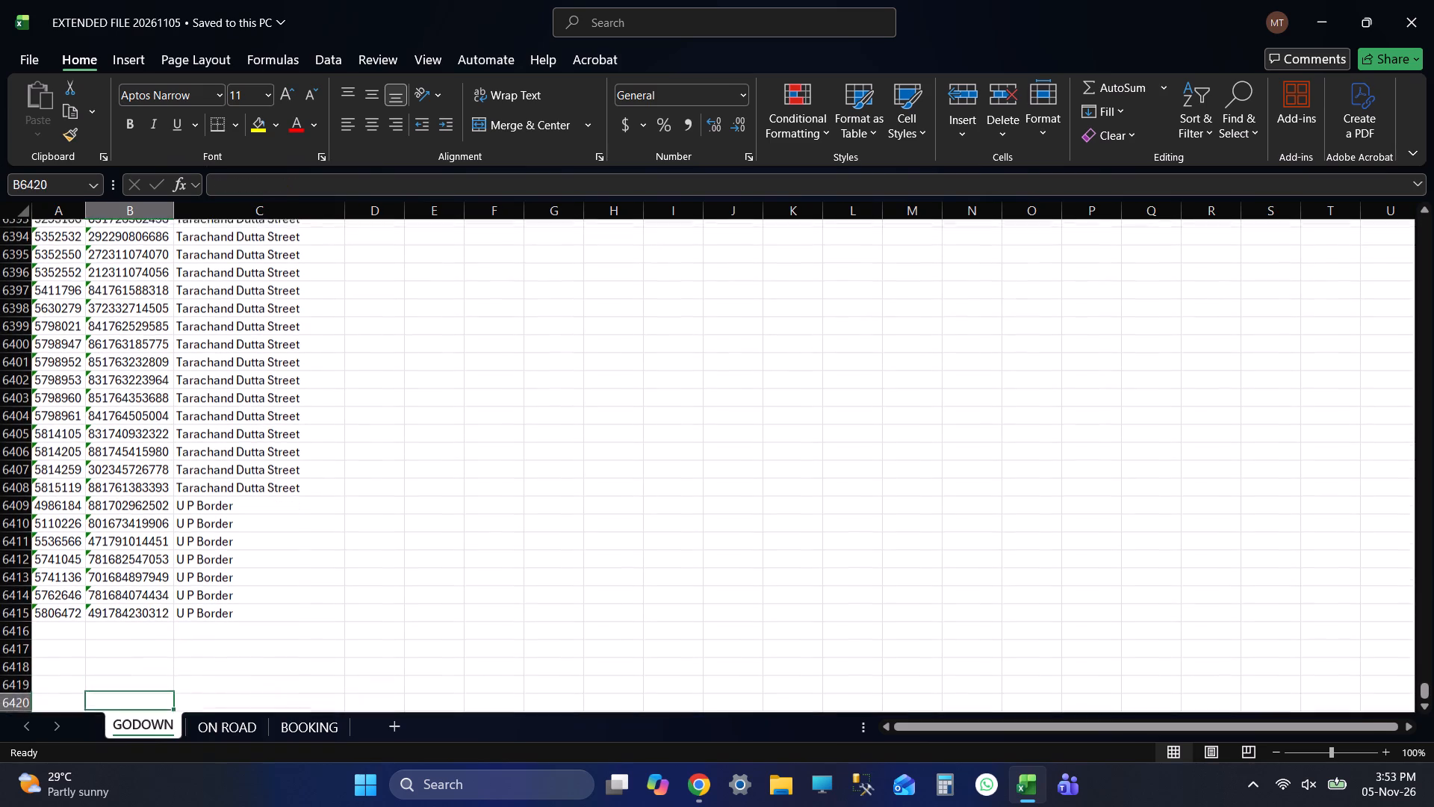
key(ctrl+Up)
key(ctrl+s)
key(ctrl+s)
key(ctrl+s)
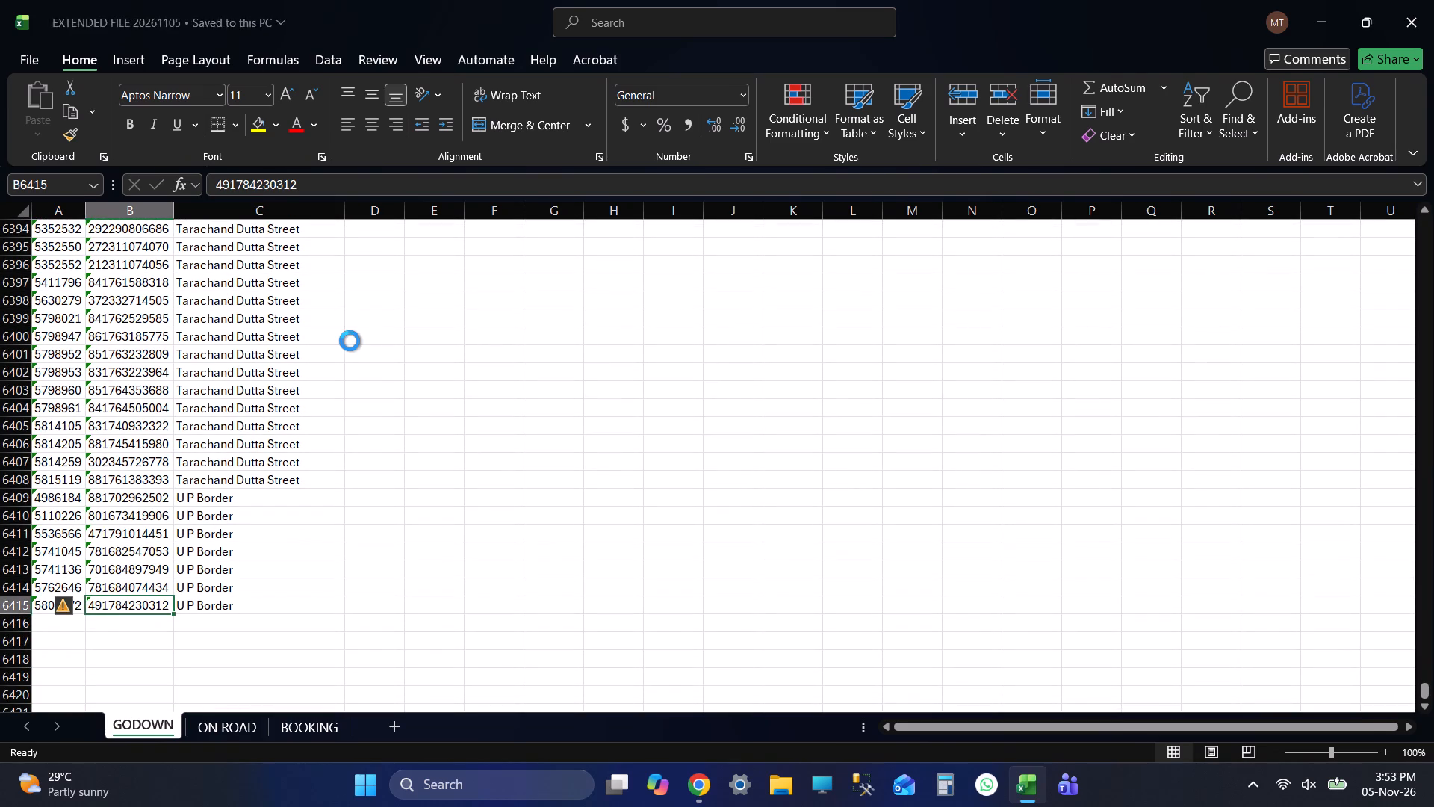
key(ctrl+s)
key(ctrl+Up)
key(Up)
key(Up)
key(Up)
key(Up)
key(Down)
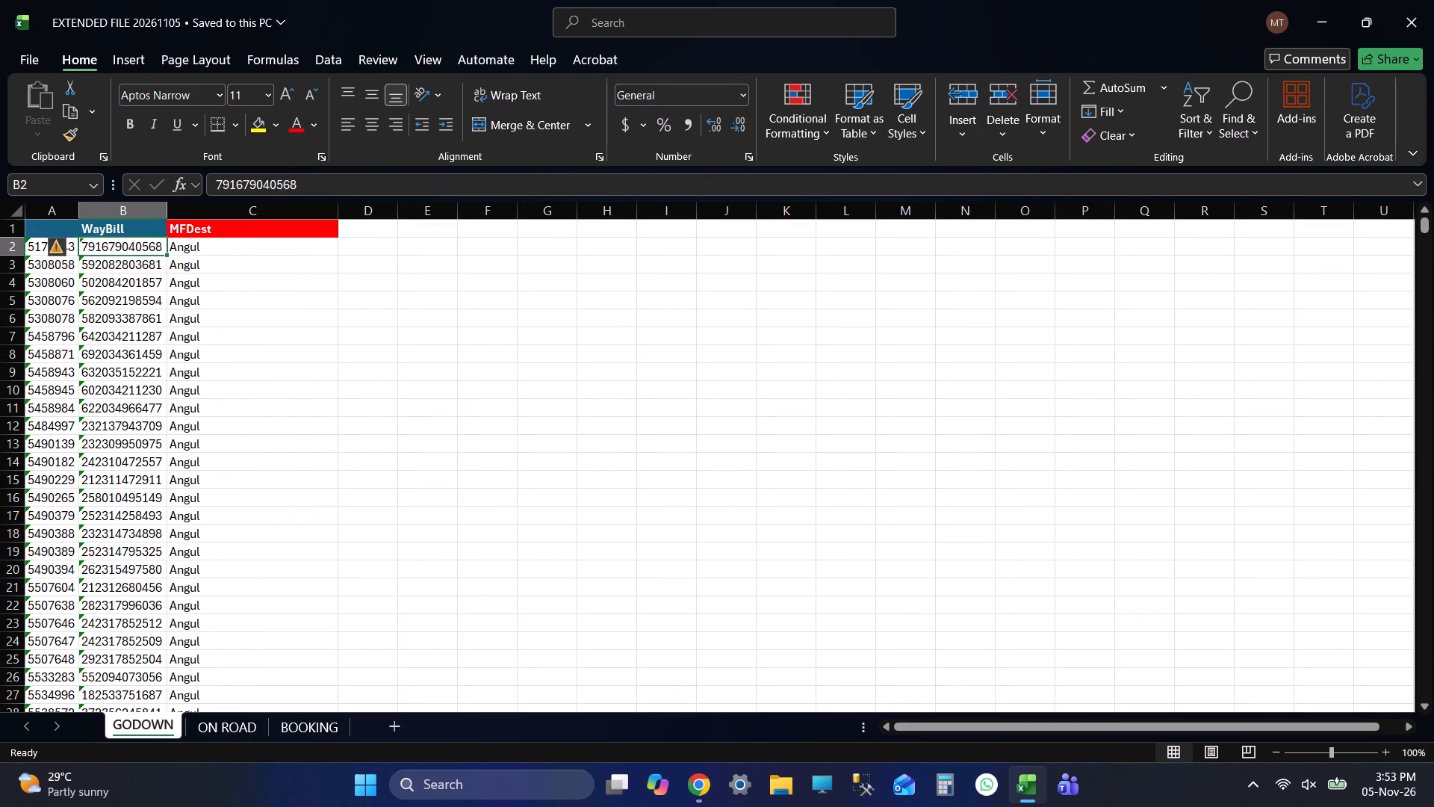
key(ctrl+Down)
key(Down)
key(Down)
key(Down)
key(Down)
key(Down)
key(Down)
key(ctrl+Up)
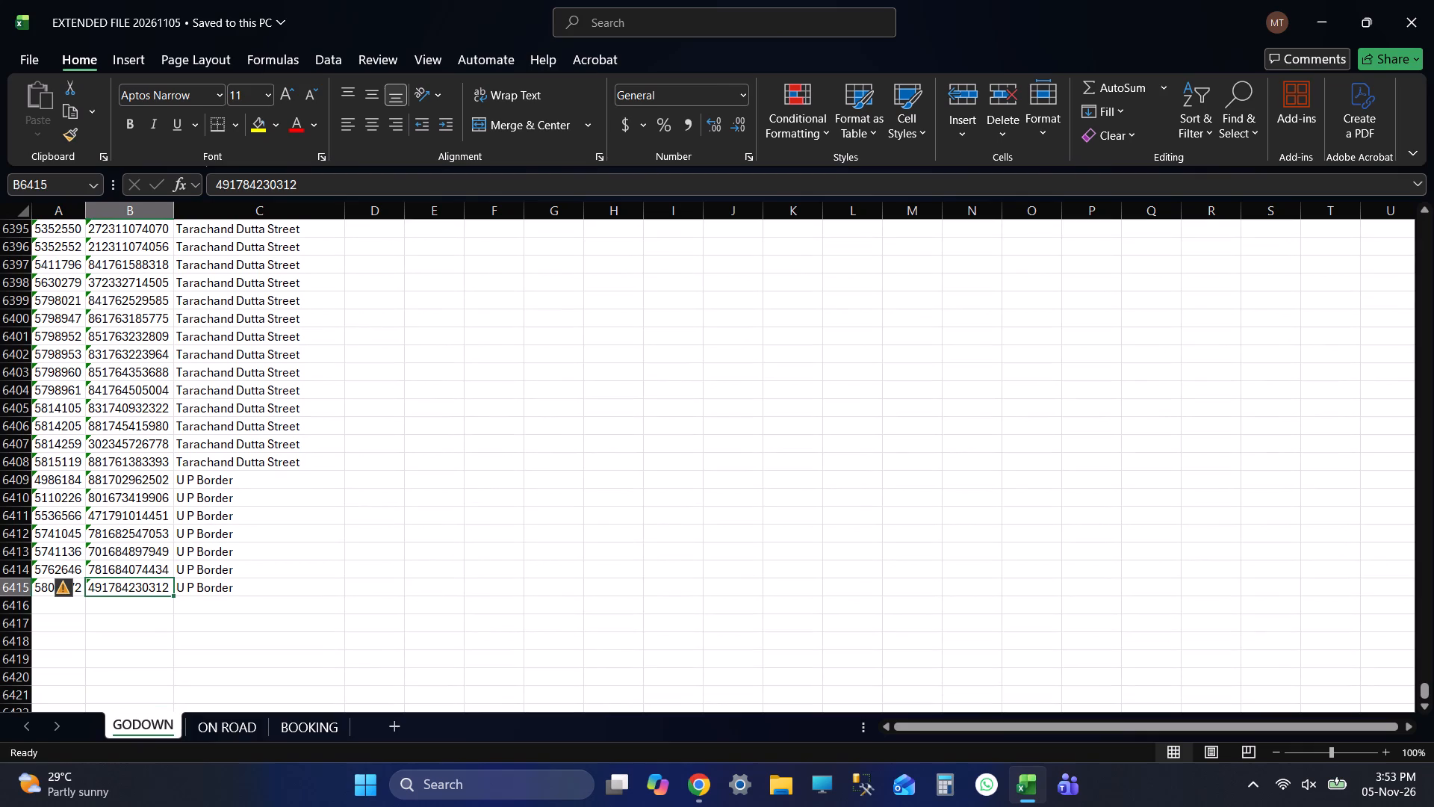
key(ctrl+s)
key(ctrl+s)
key(ctrl+s)
key(ctrl+s)
key(ctrl+Up)
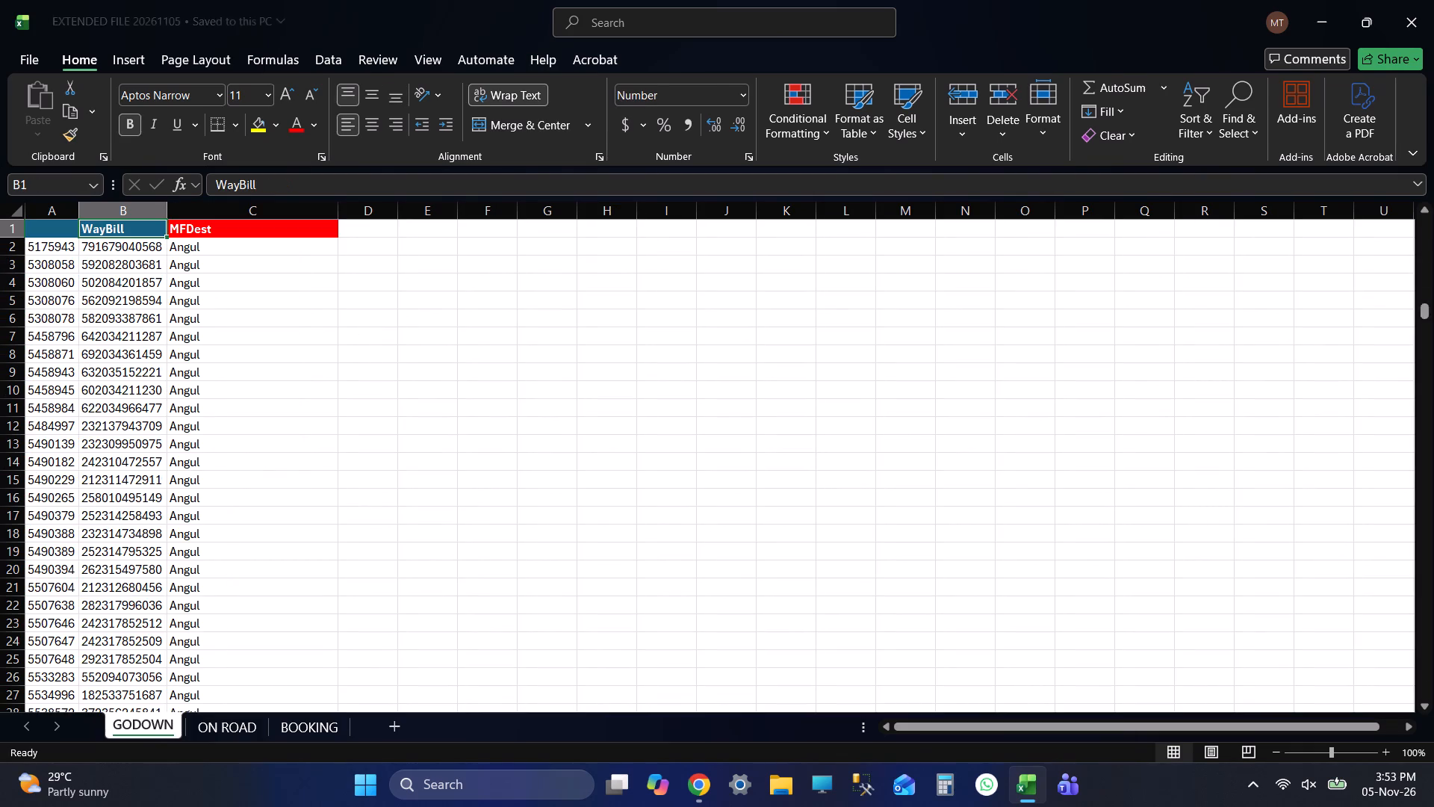
key(Up)
key(Up)
key(Up)
key(Up)
key(Up)
key(Up)
key(Up)
key(Up)
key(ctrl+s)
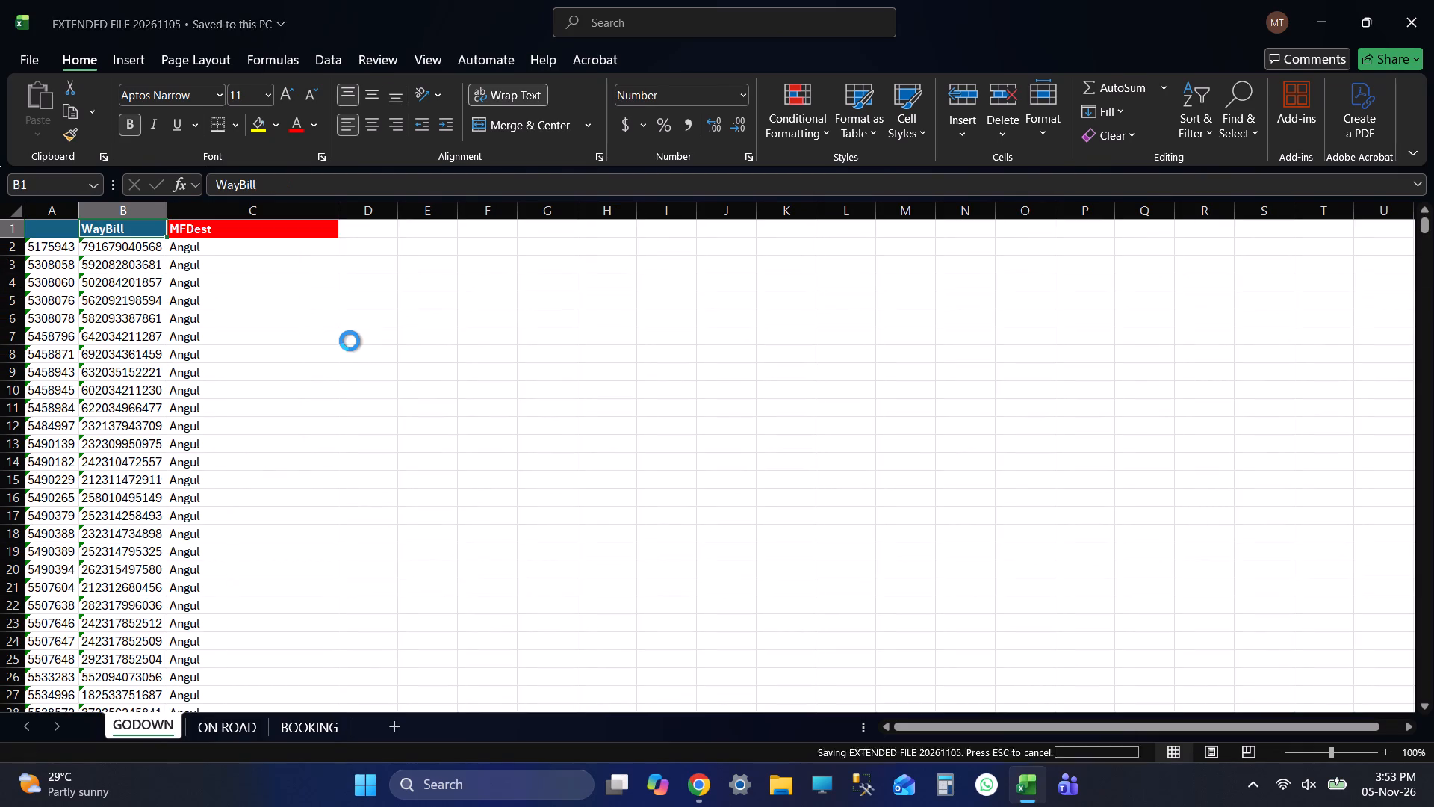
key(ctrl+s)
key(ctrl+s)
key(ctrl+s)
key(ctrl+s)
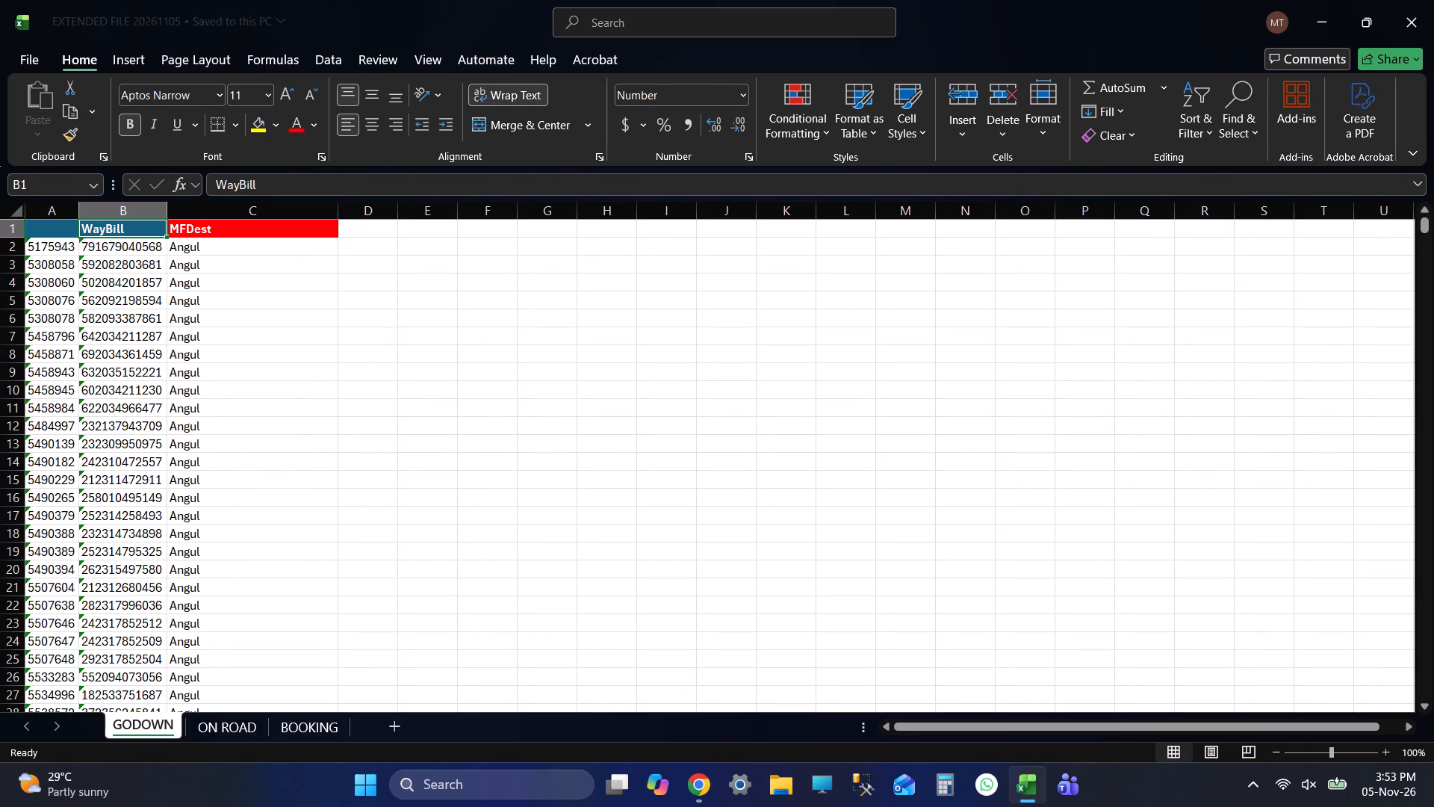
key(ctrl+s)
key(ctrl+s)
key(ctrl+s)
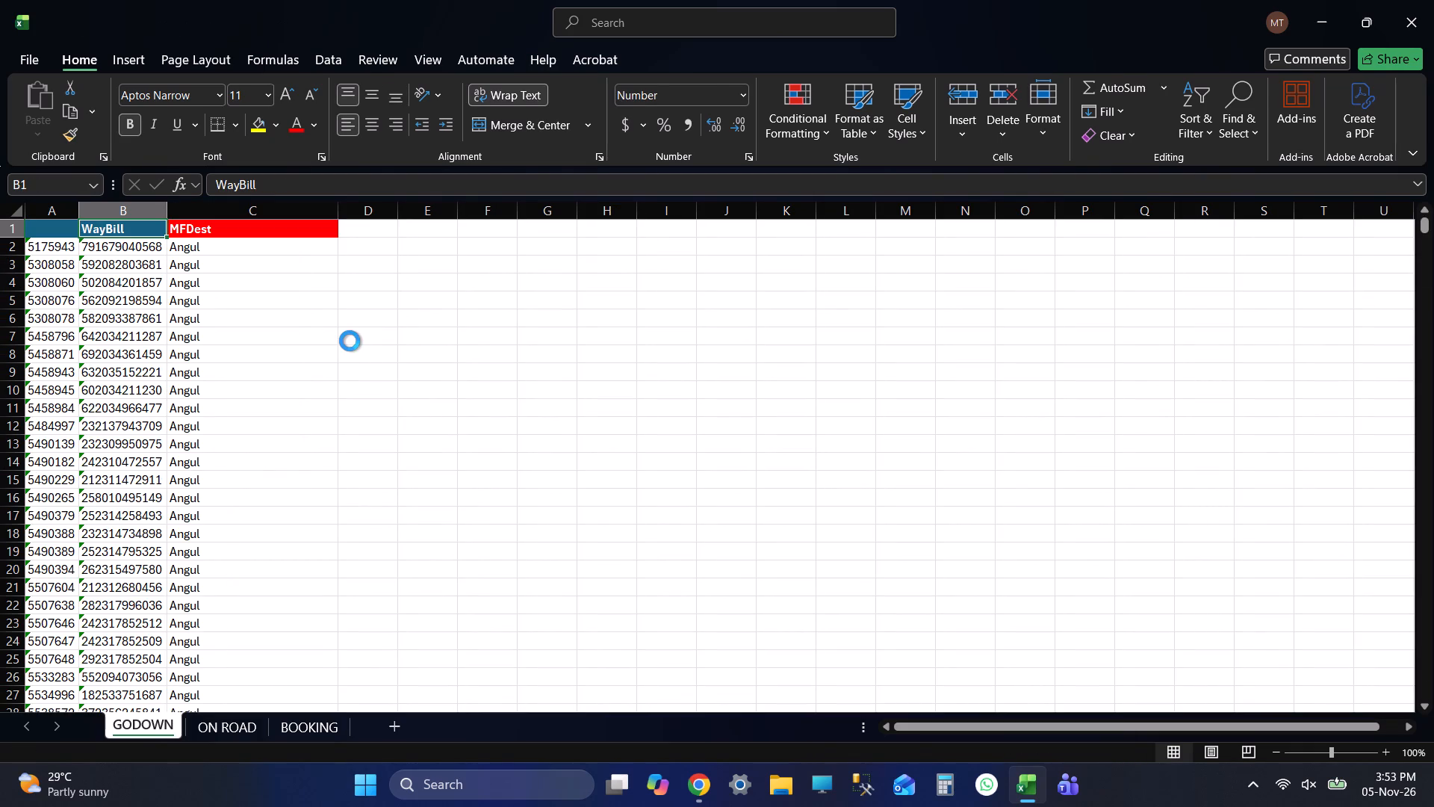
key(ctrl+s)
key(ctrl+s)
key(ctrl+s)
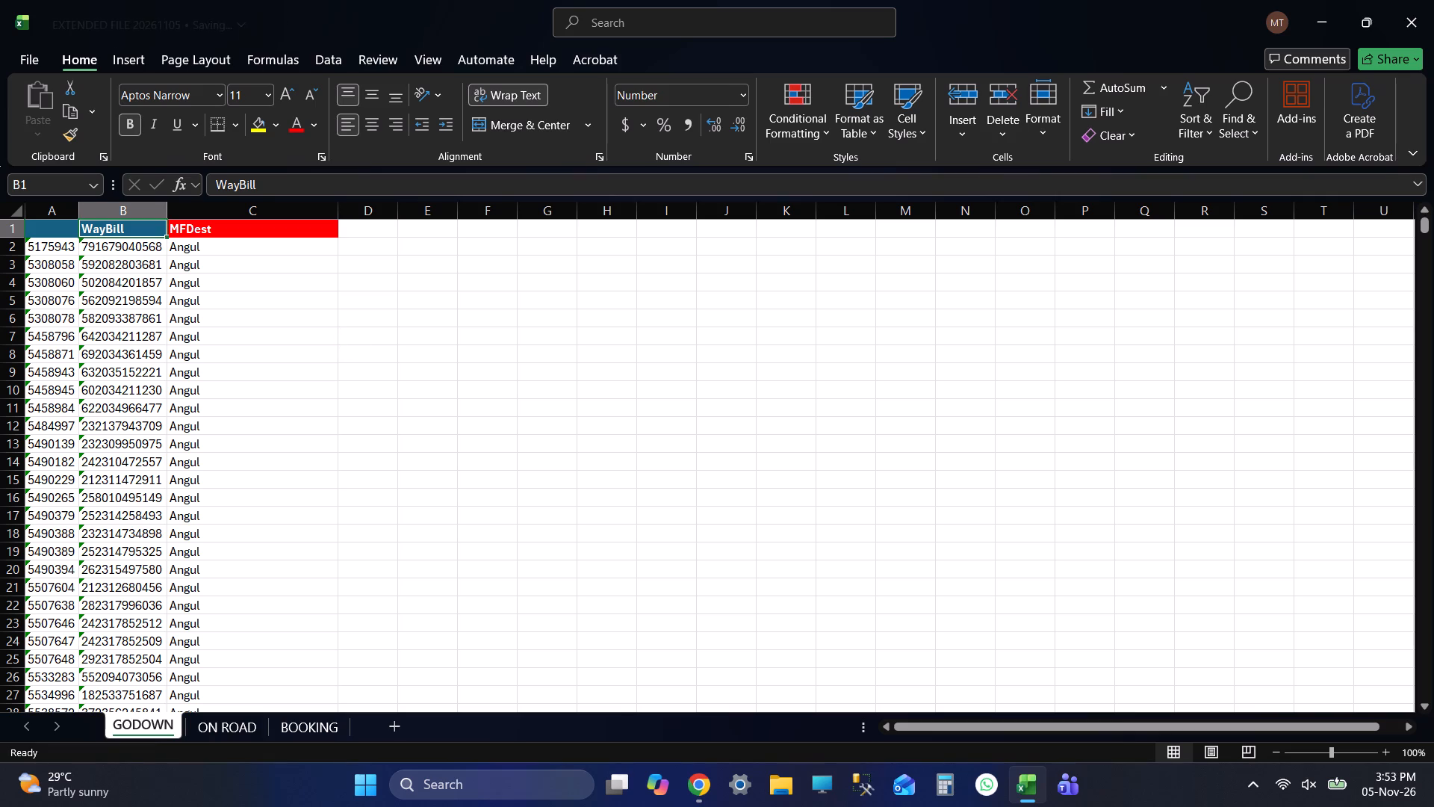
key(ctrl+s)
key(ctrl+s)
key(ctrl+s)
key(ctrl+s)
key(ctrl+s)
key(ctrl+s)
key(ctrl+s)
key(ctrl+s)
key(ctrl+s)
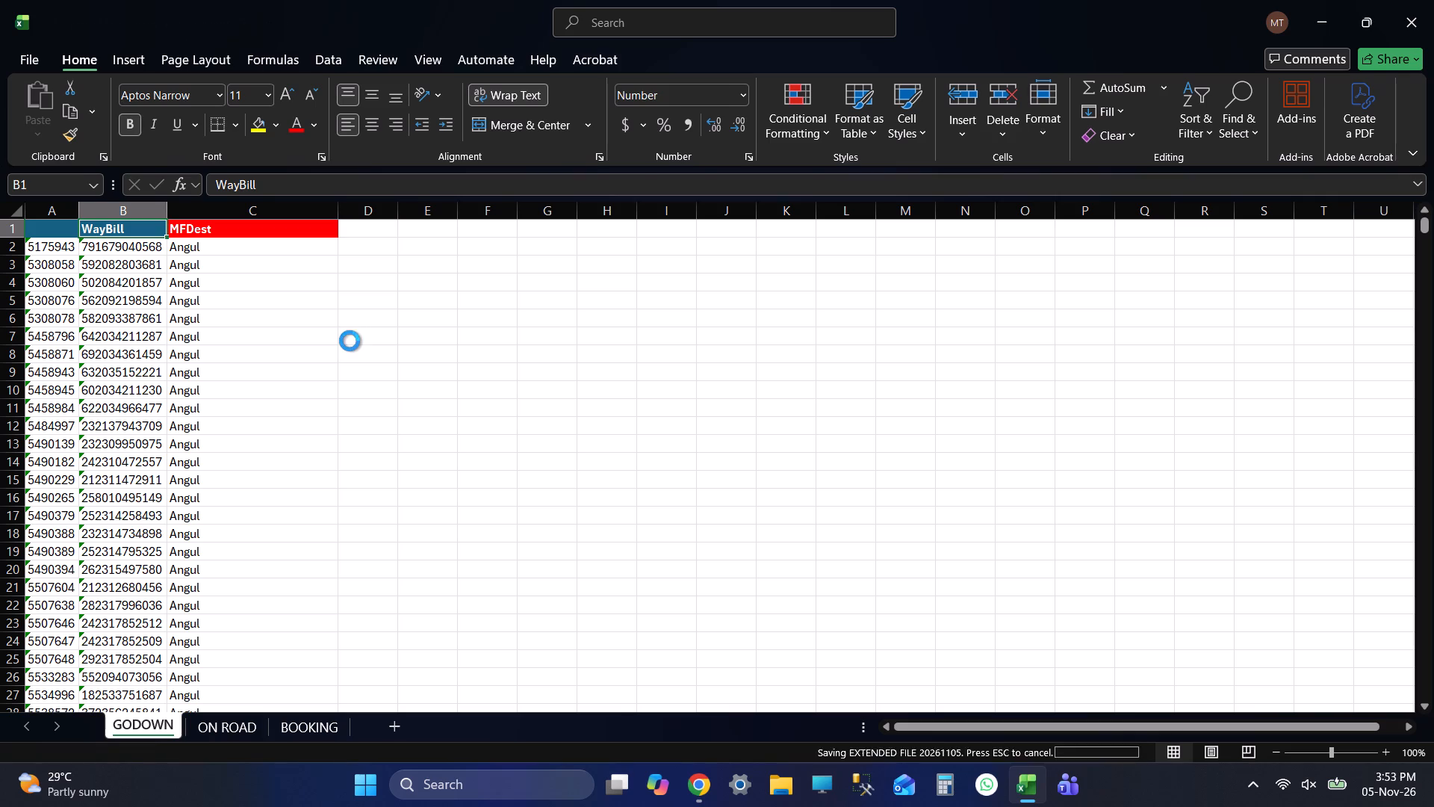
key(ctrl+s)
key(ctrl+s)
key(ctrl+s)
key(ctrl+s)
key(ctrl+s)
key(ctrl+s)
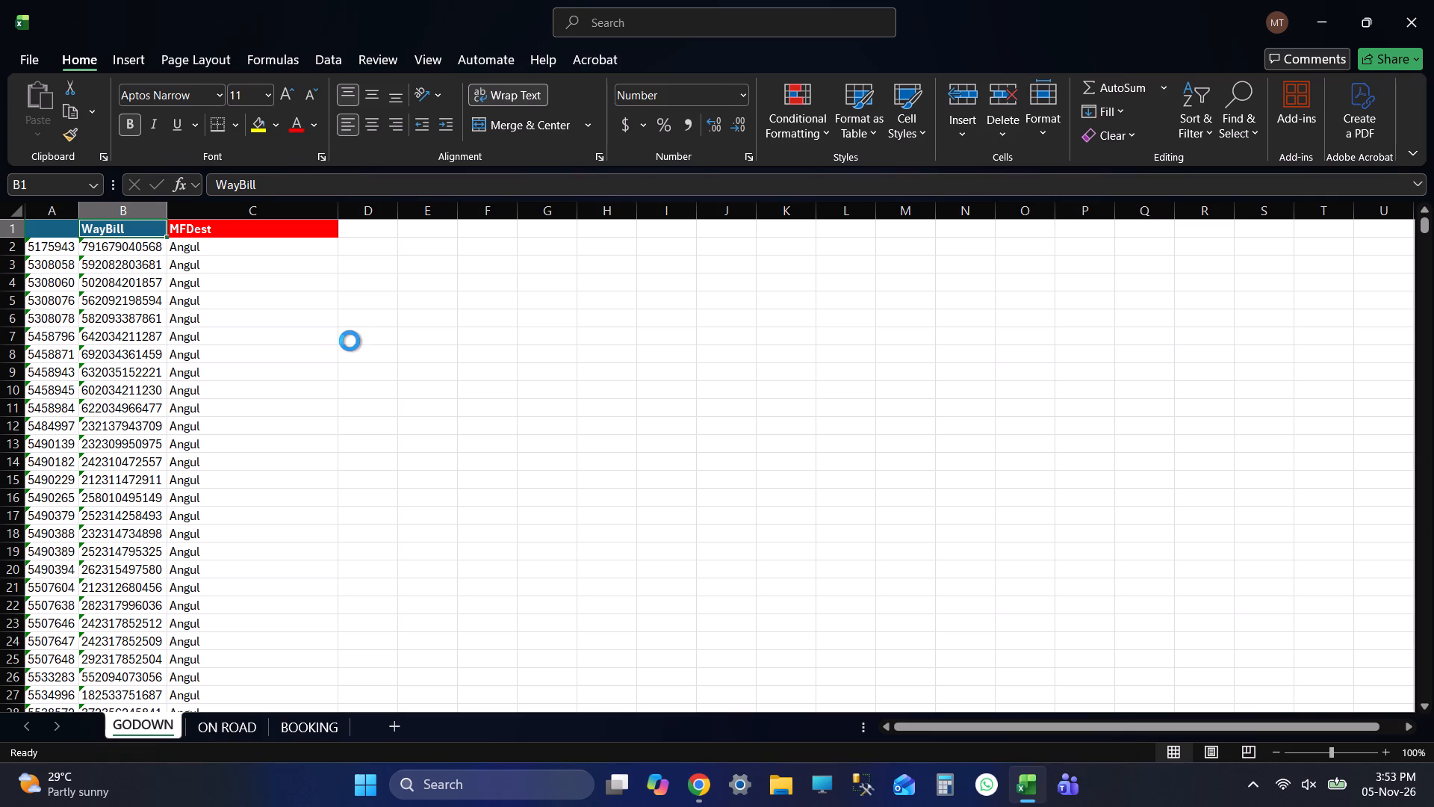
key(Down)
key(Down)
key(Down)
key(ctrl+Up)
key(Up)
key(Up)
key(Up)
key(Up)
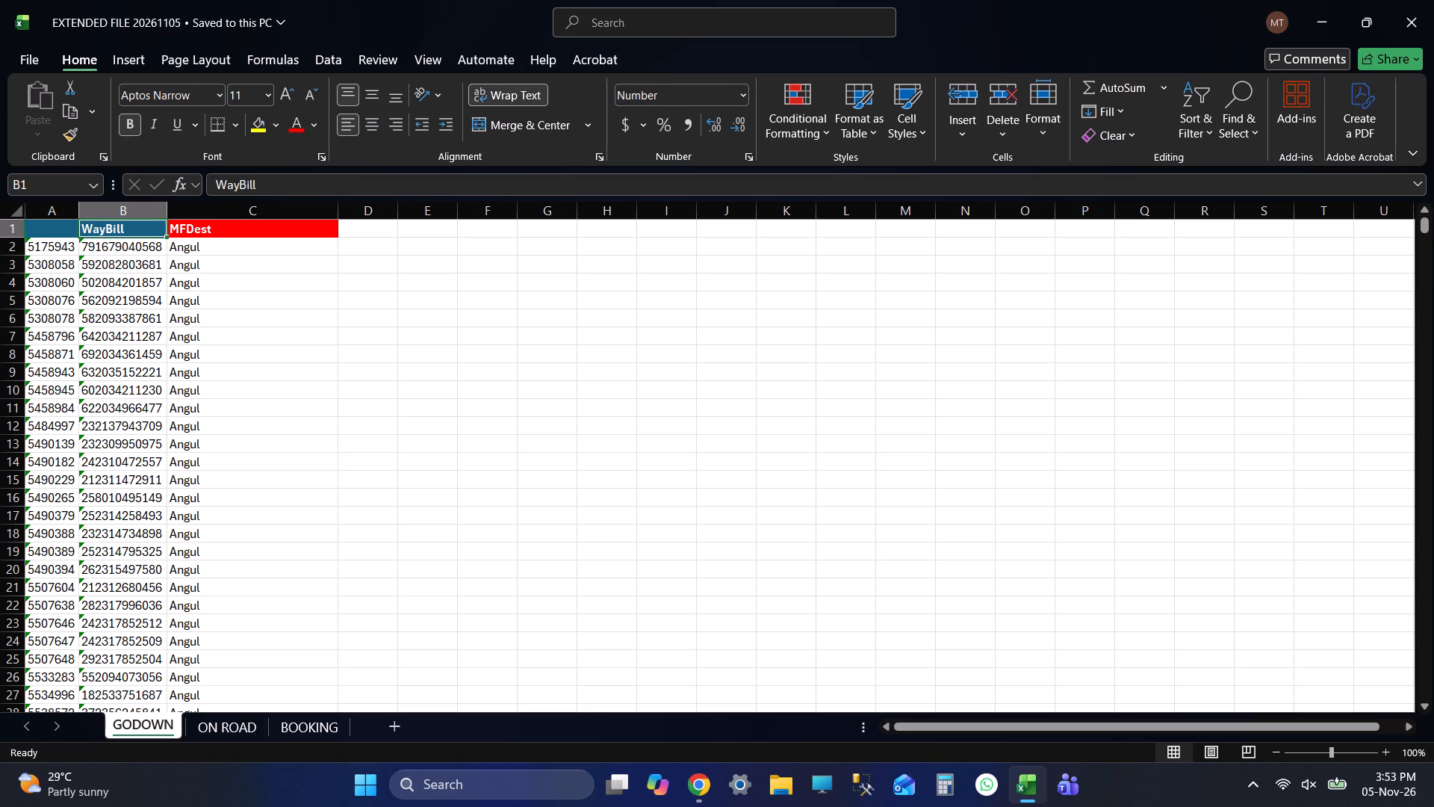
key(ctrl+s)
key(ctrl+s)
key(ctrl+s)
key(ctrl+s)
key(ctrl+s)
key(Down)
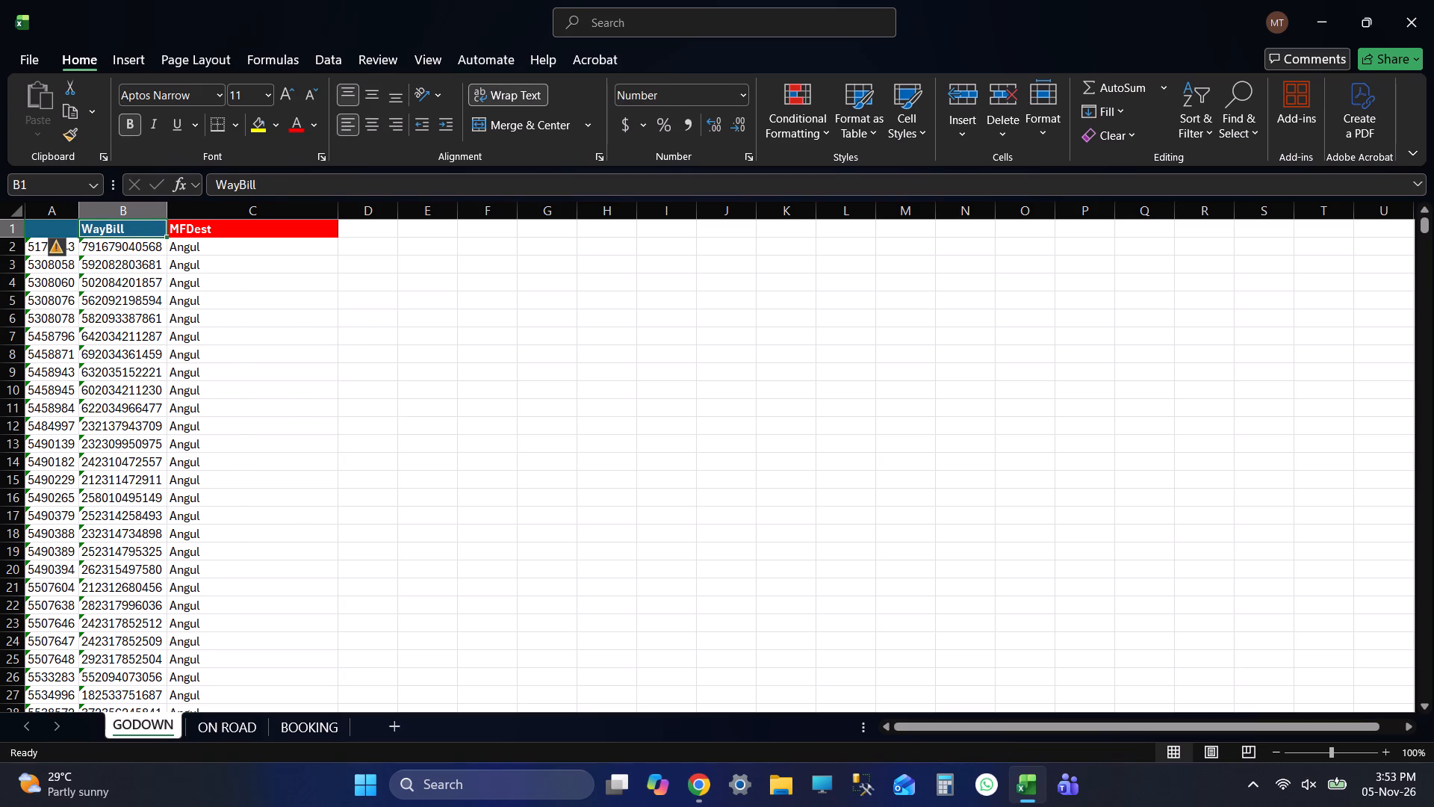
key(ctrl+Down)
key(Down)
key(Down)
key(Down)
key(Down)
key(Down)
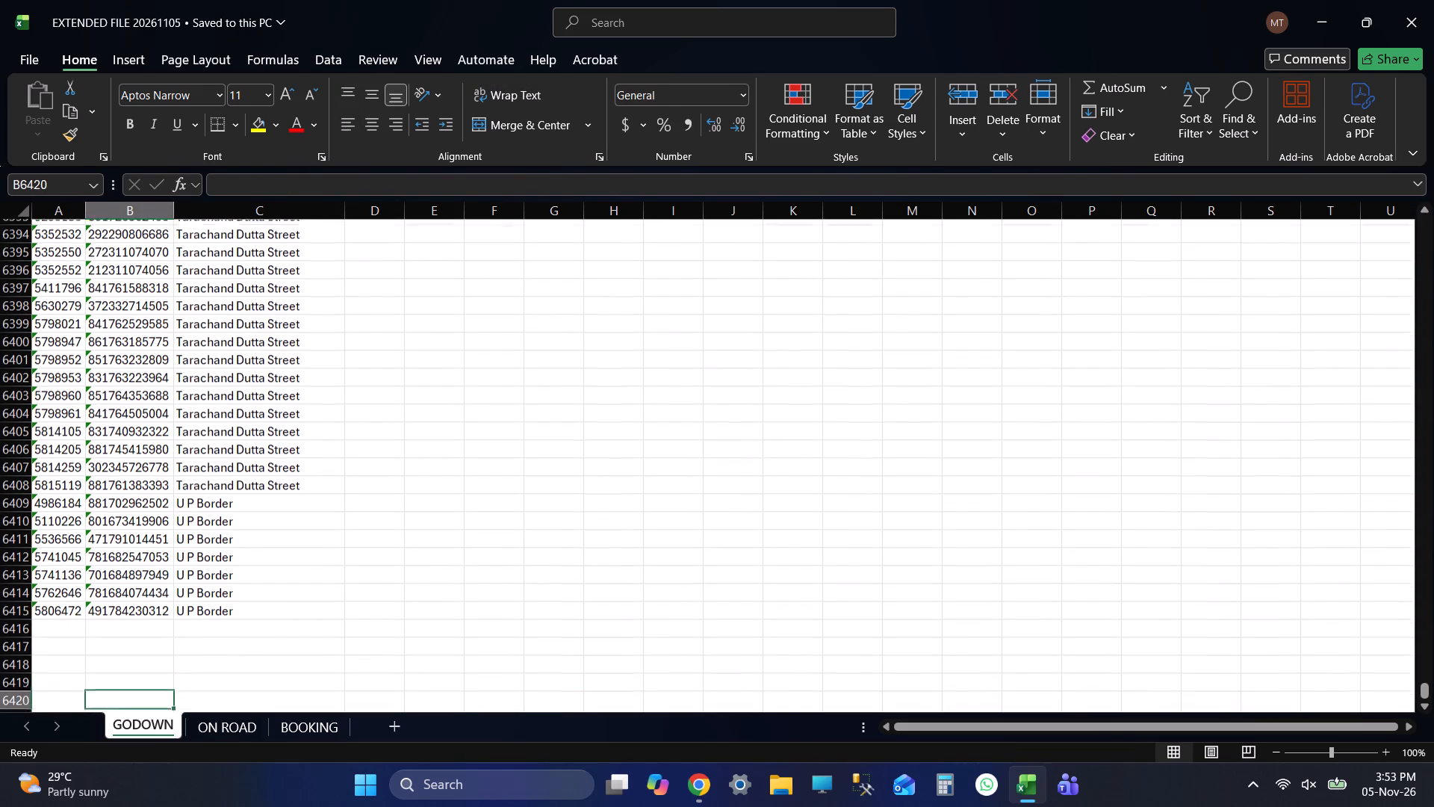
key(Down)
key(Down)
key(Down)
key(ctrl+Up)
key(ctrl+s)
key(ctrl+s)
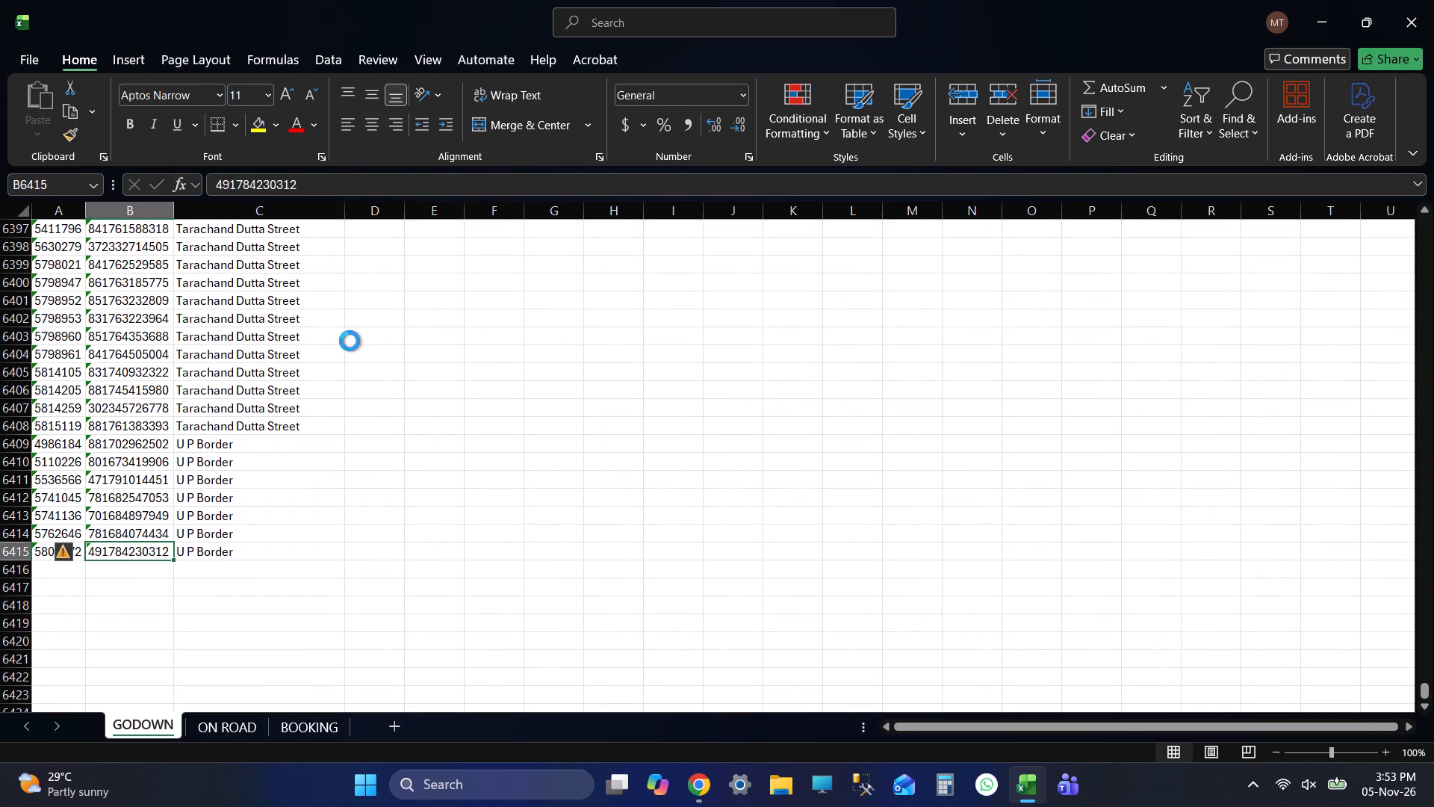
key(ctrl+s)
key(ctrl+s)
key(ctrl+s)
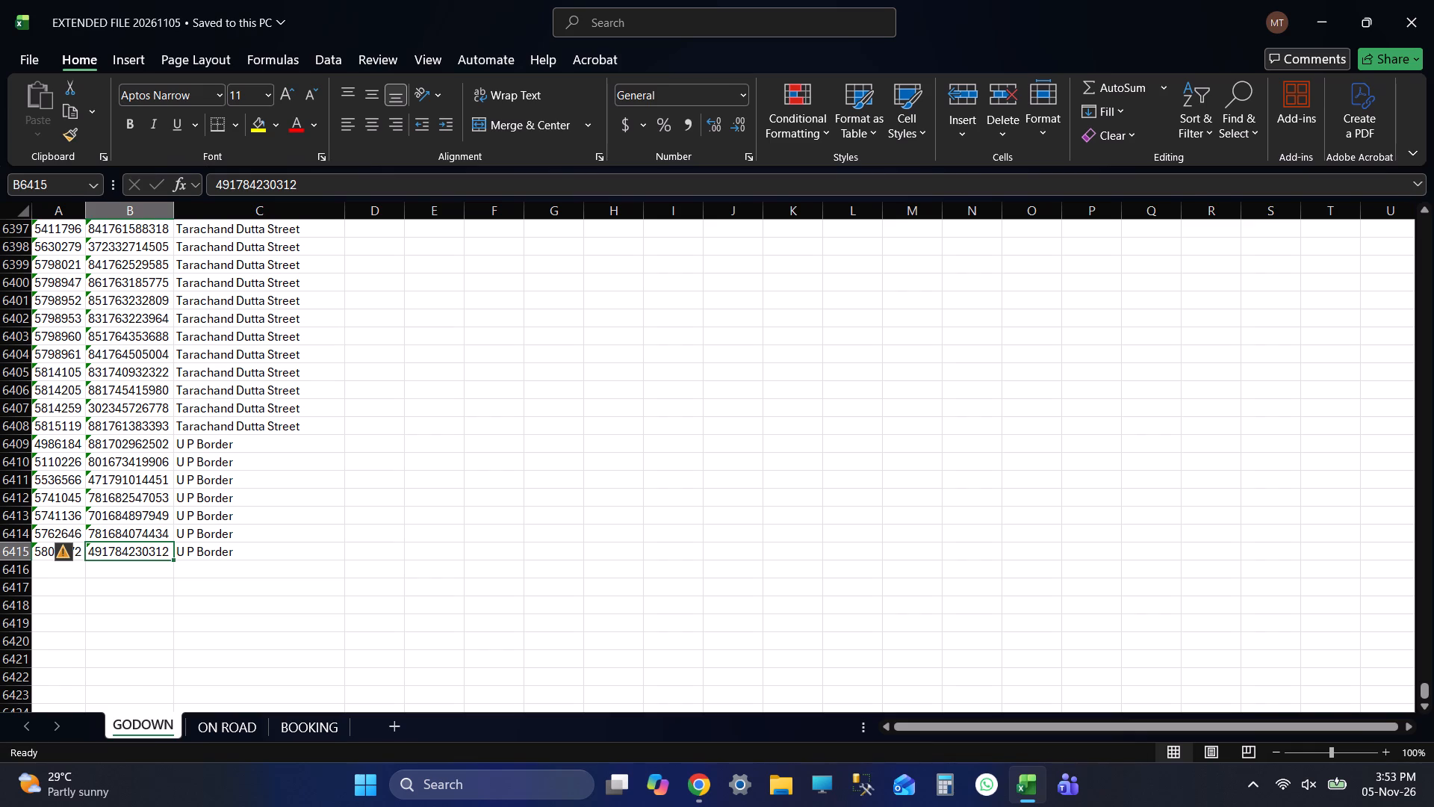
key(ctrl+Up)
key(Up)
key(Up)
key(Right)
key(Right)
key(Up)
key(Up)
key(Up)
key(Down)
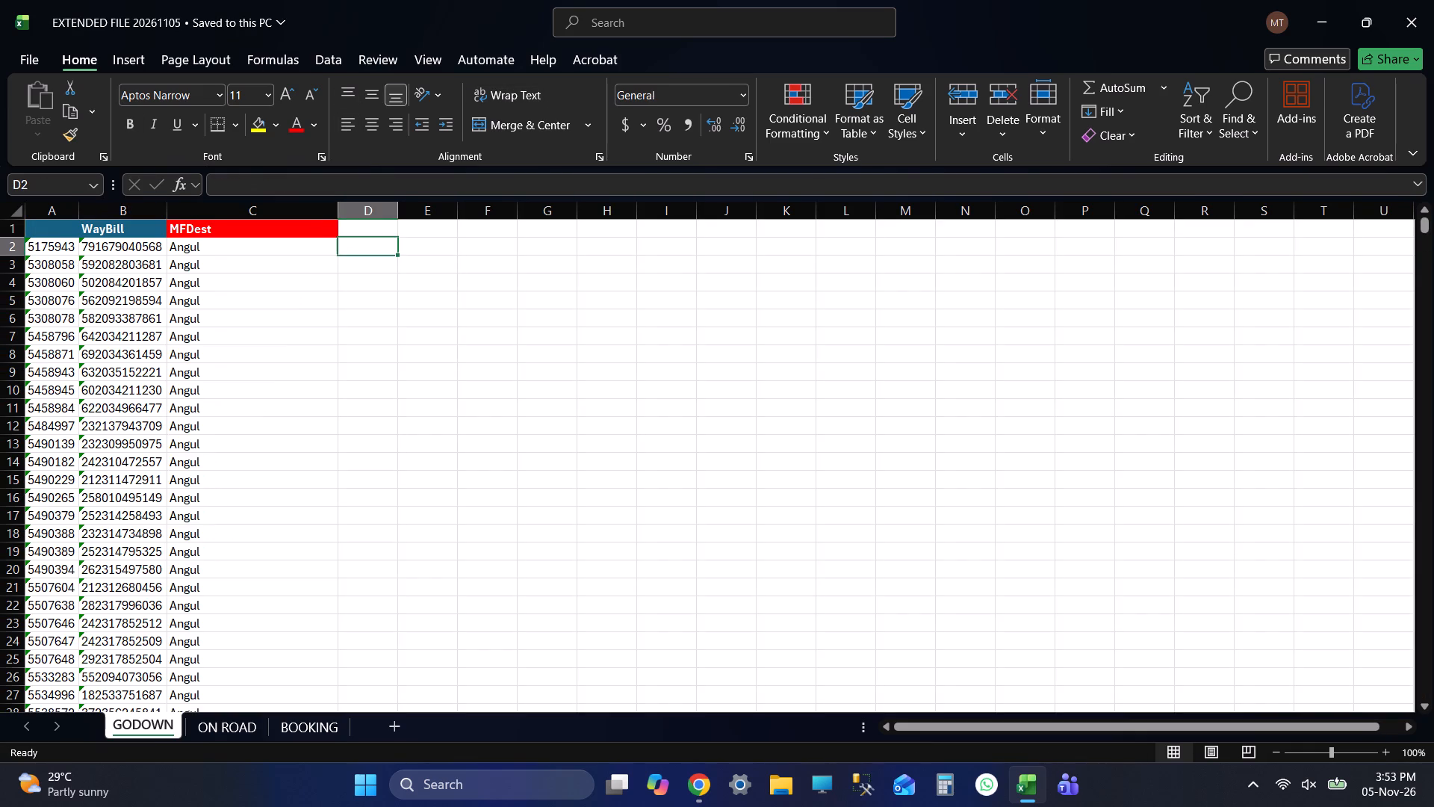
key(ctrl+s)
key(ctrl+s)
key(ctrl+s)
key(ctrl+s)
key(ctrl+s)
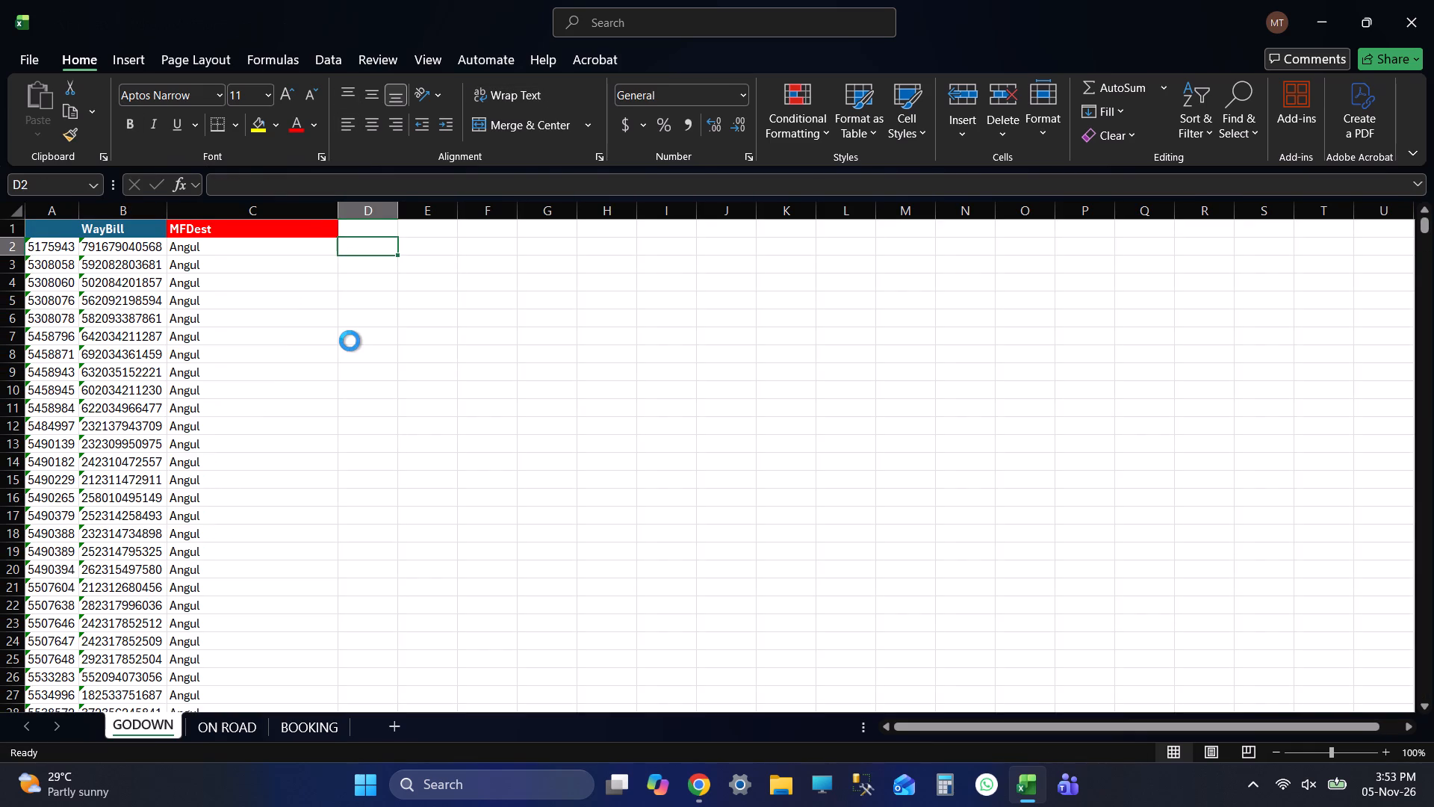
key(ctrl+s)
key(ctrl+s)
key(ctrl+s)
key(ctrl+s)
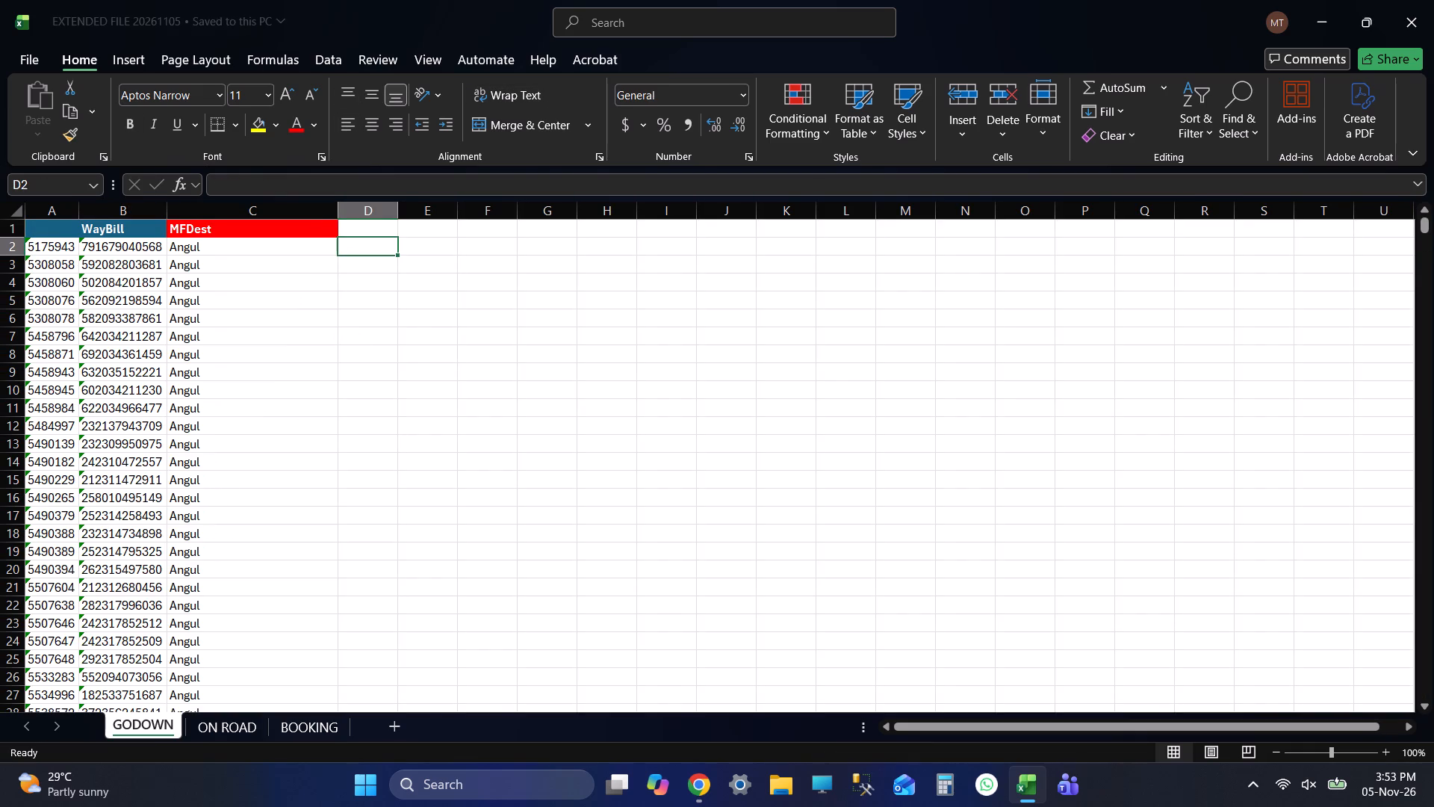
Delete the origin and Destination columns (B and C) beside the number column on the ON ROAD sheet.
click(246, 737)
click(106, 208)
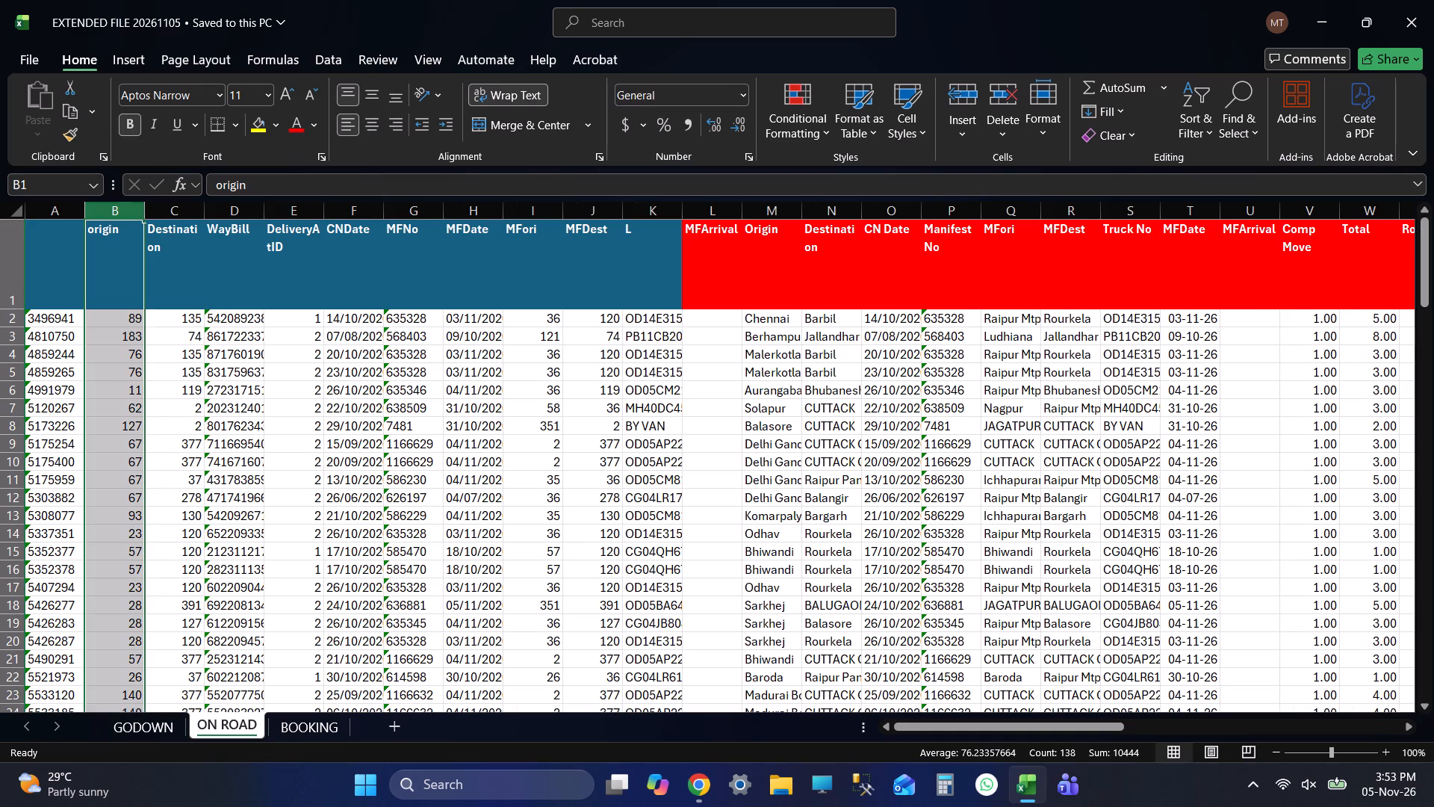
key(shift+Right)
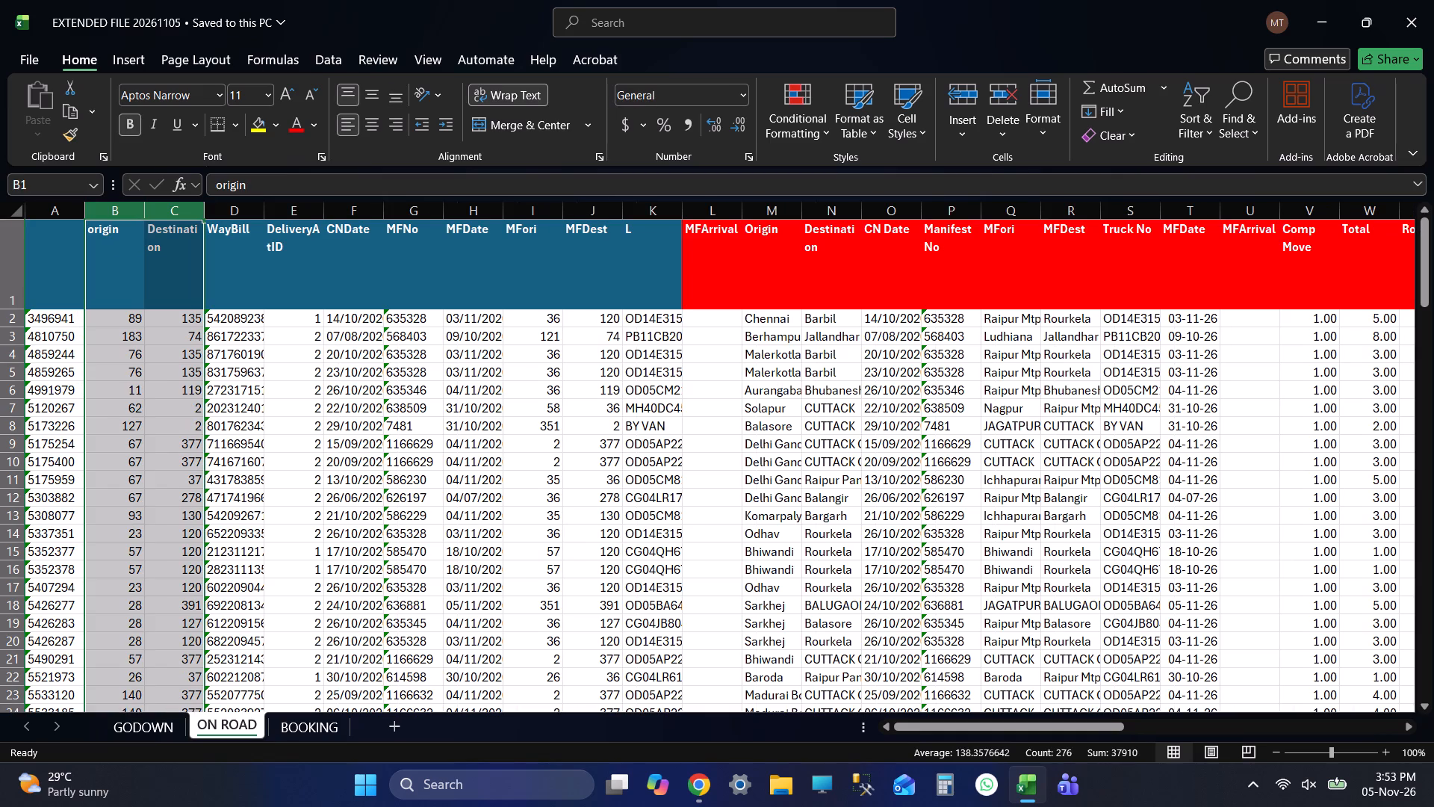
key(ctrl+minus)
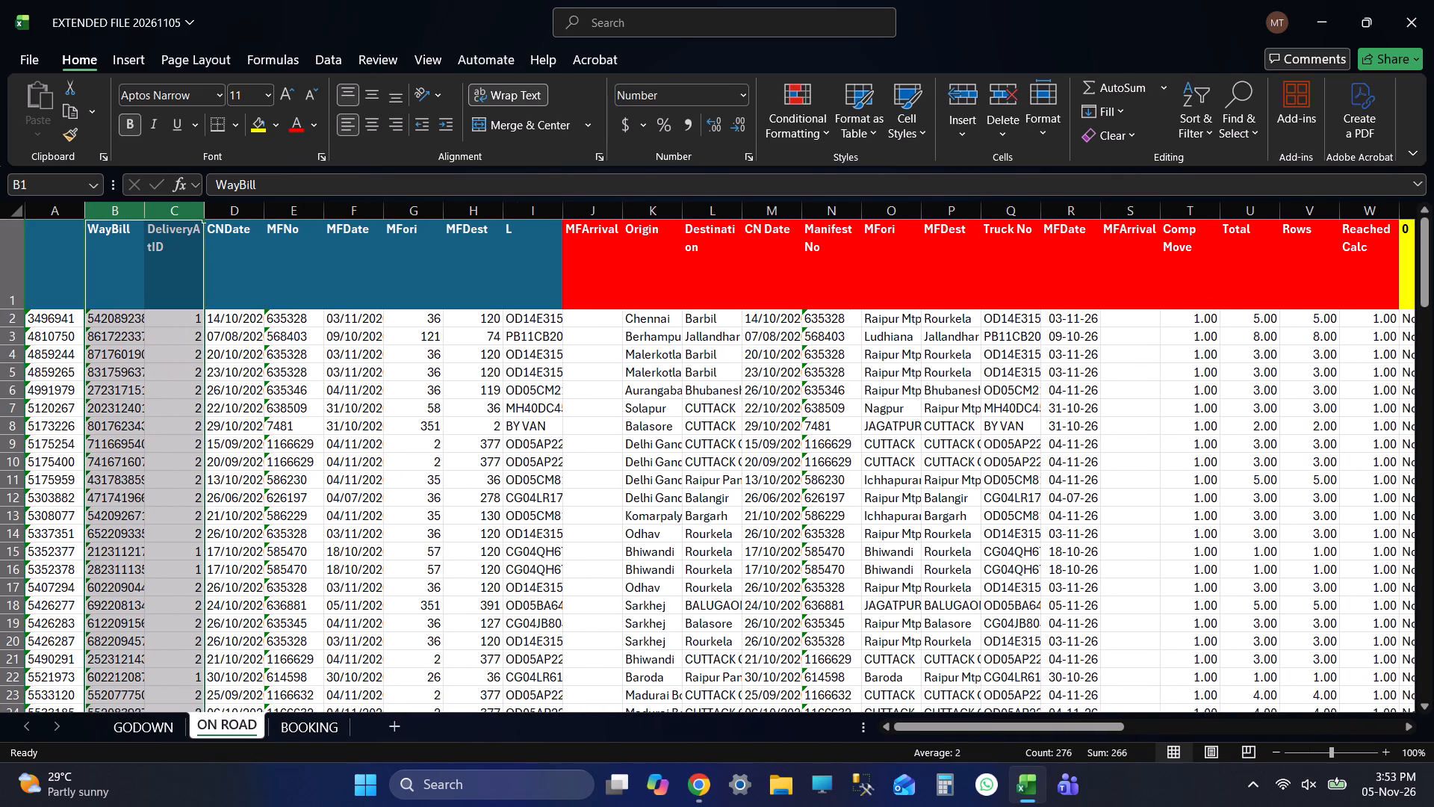
key(ctrl+z)
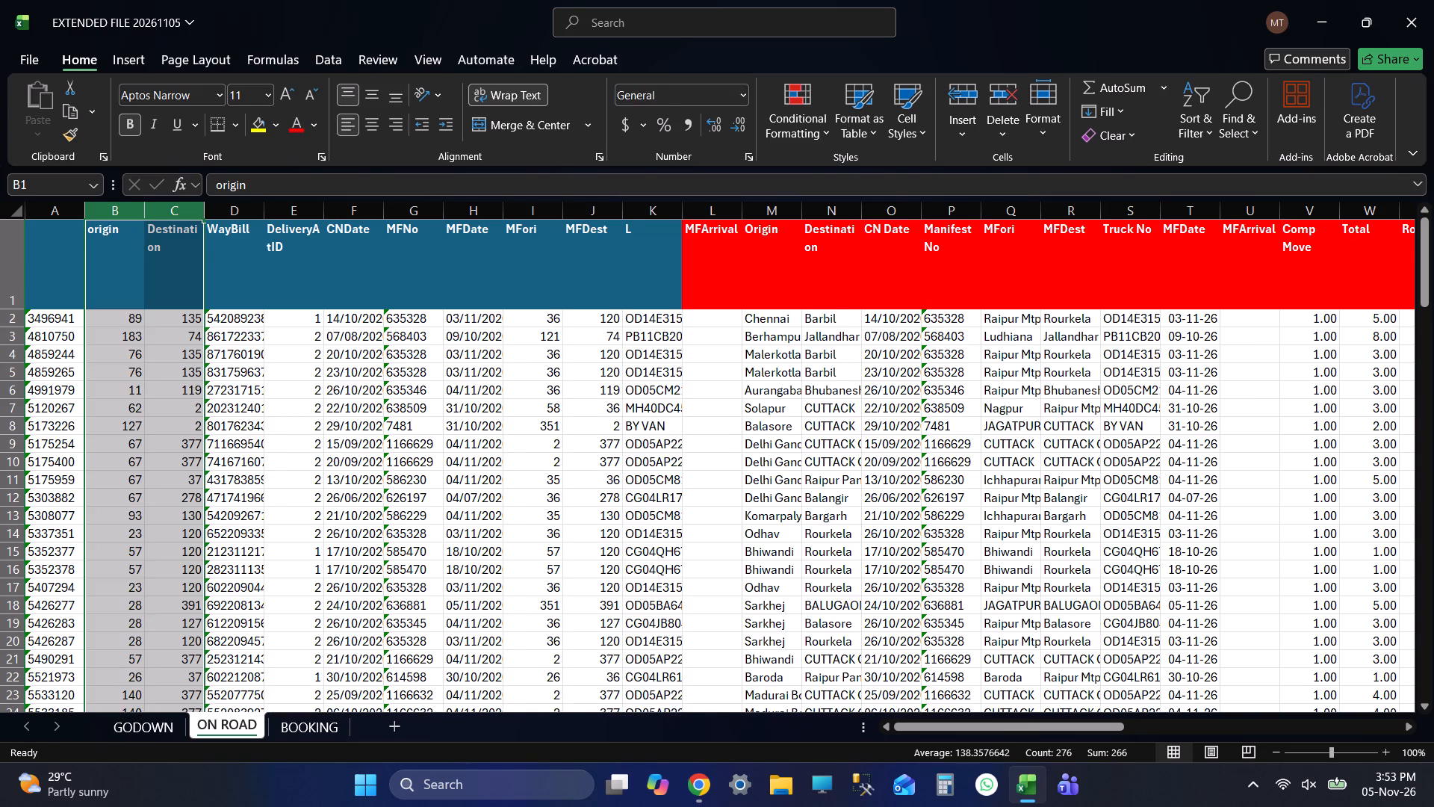
key(ctrl+minus)
click(191, 214)
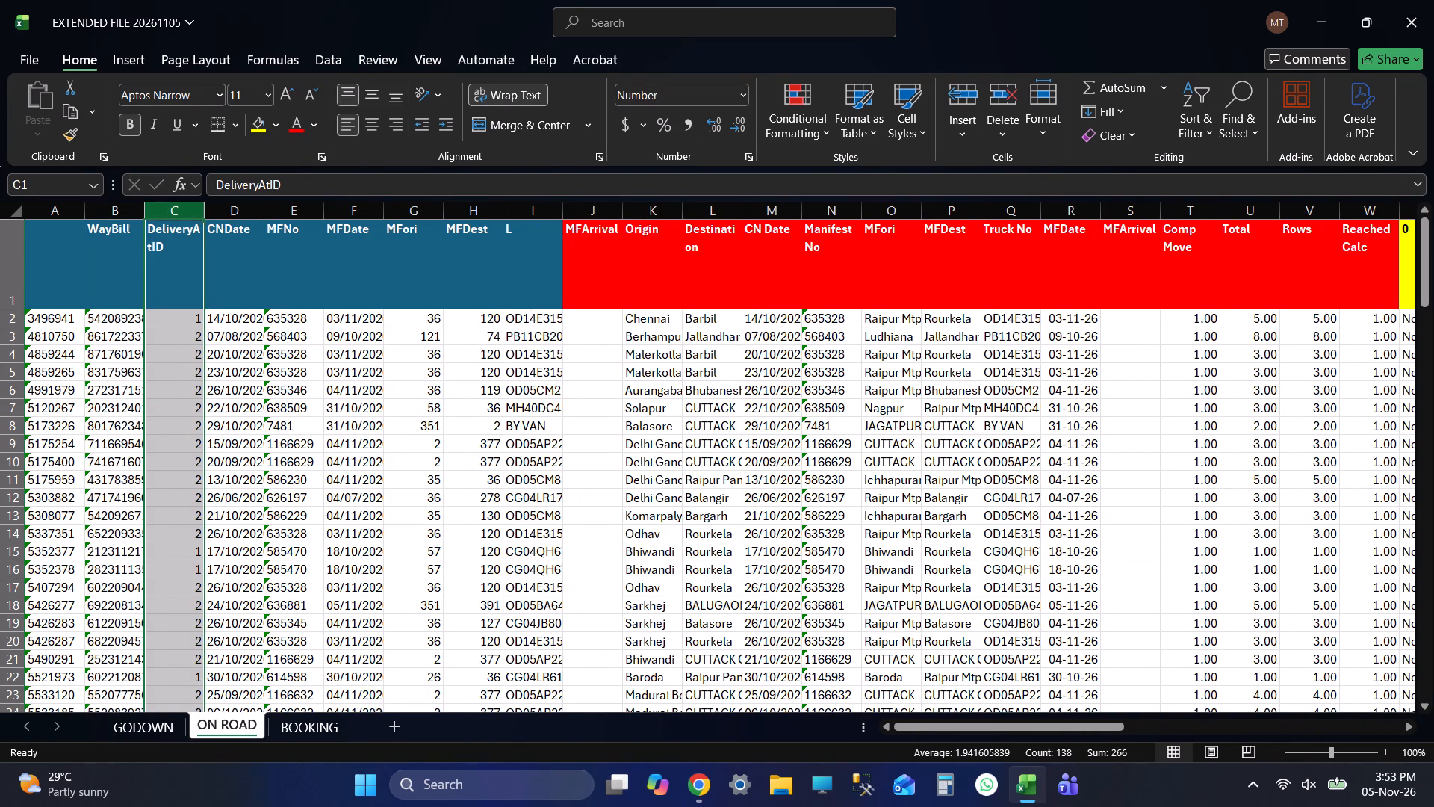
key(alt+Tab)
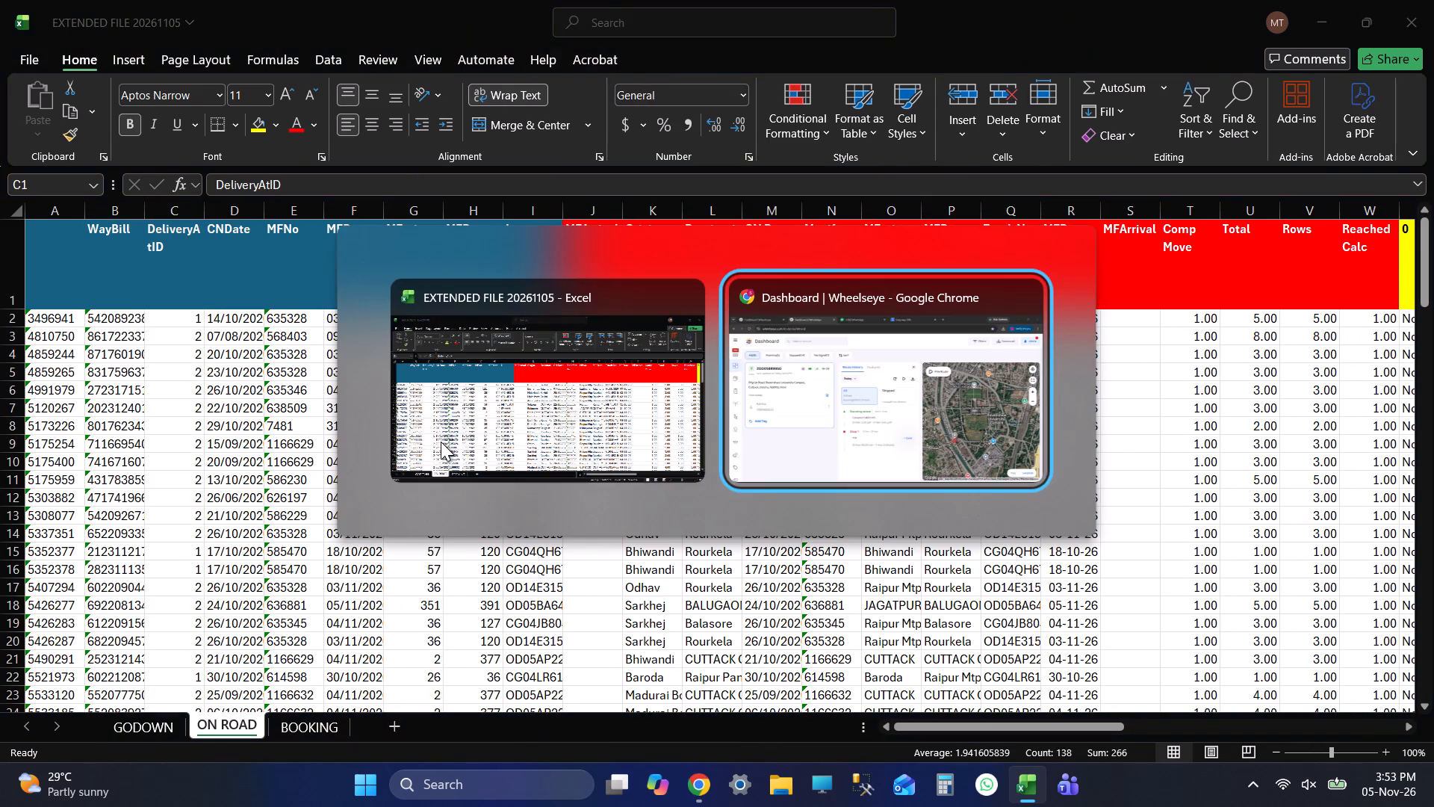
click(752, 307)
click(760, 291)
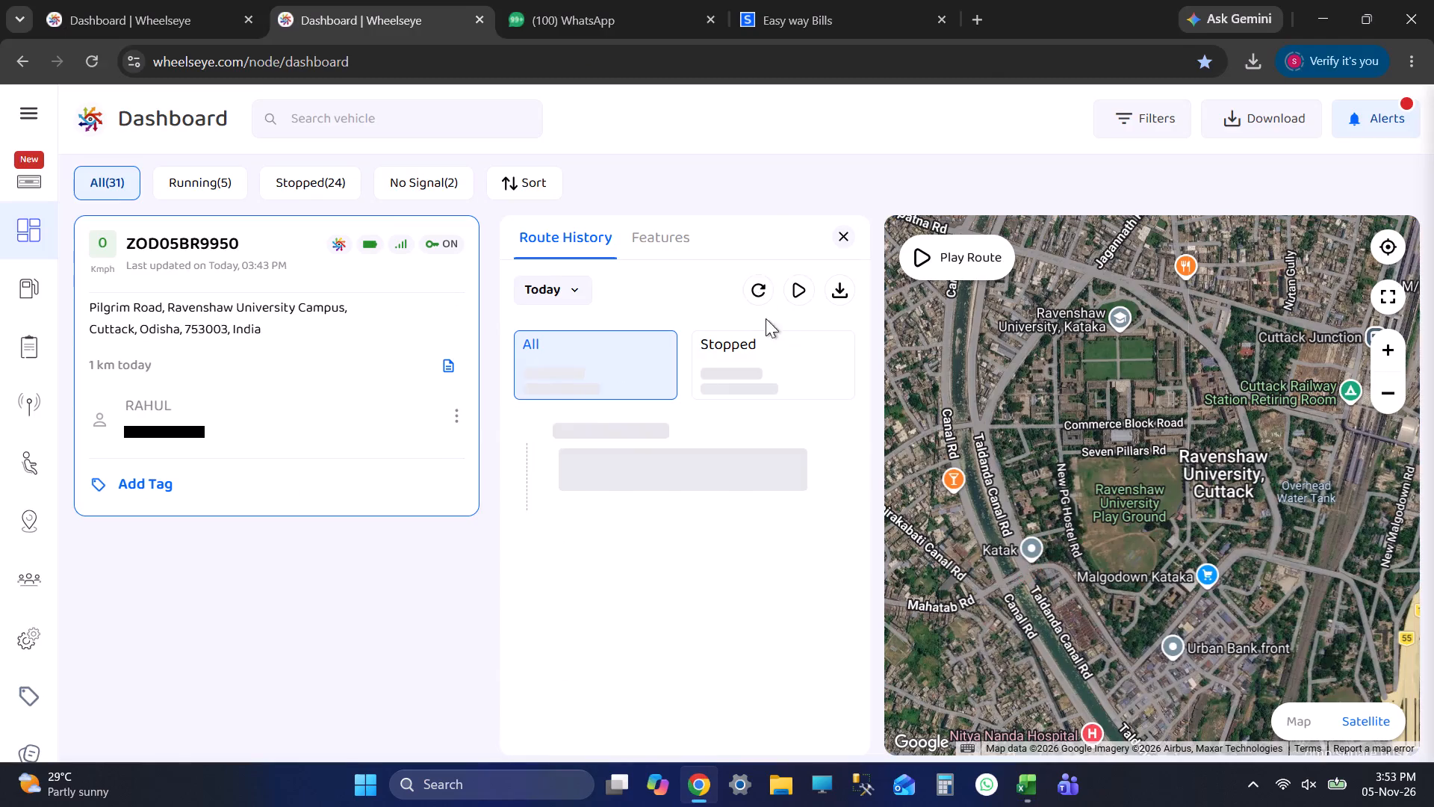
Examine the vehicle's position and the highway between Cuttack and Bhubaneswar on the satellite map, and return to the Excel workbook.
scroll(1141, 525, down, 1)
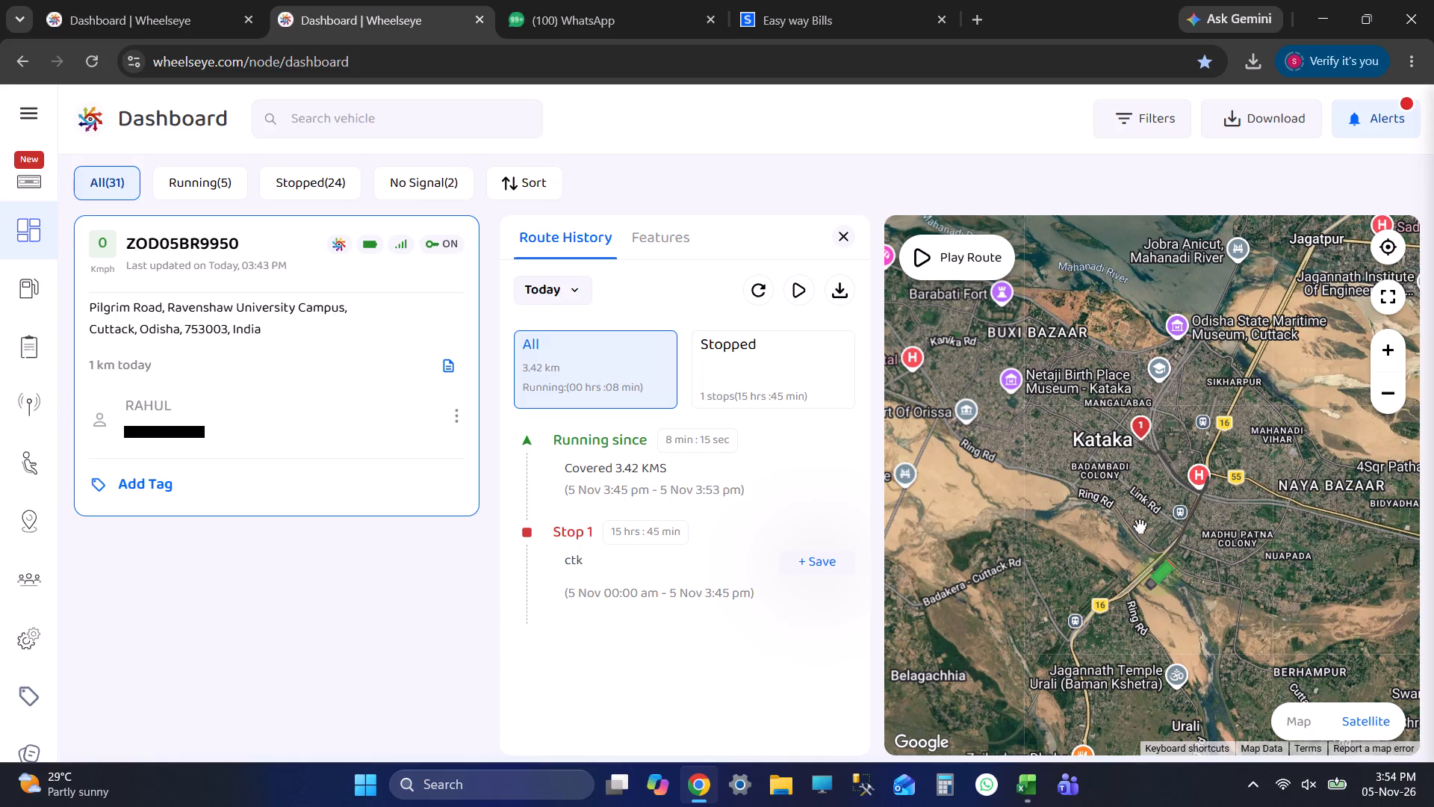
drag(1252, 575, 1276, 539)
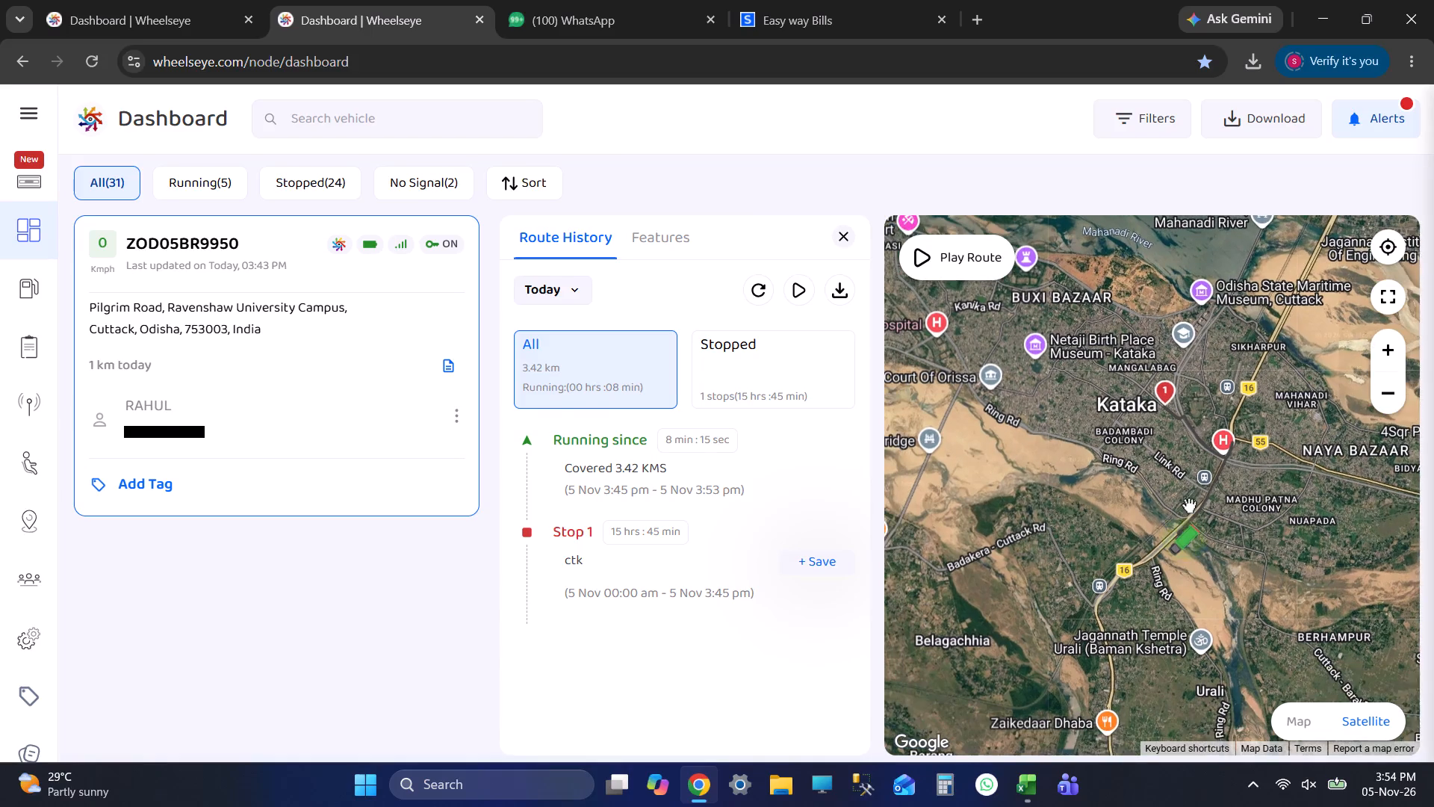
scroll(1162, 515, up, 4)
drag(1183, 555, 1249, 442)
scroll(1249, 442, down, 4)
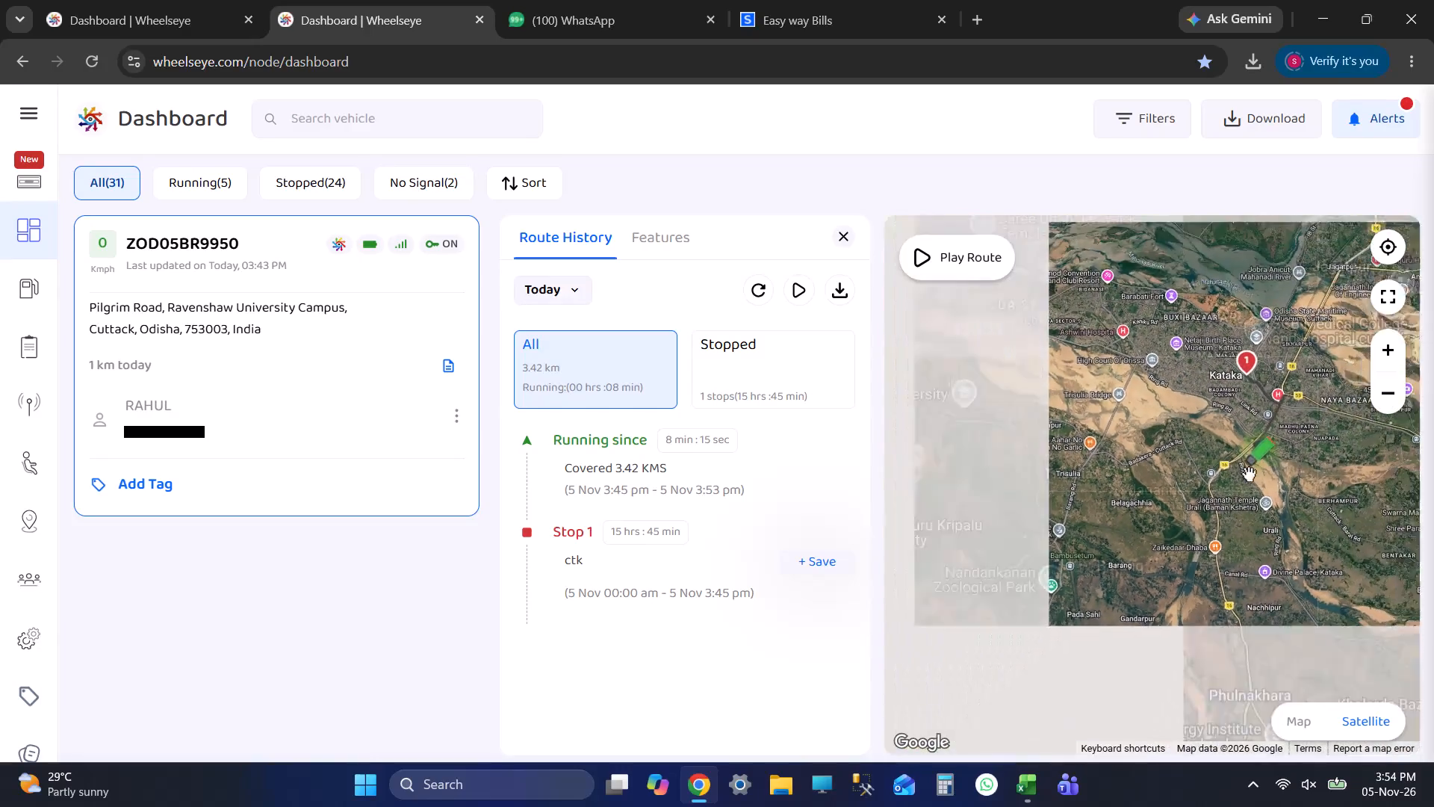
drag(1247, 541, 1211, 469)
scroll(1211, 469, down, 1)
scroll(1140, 371, up, 6)
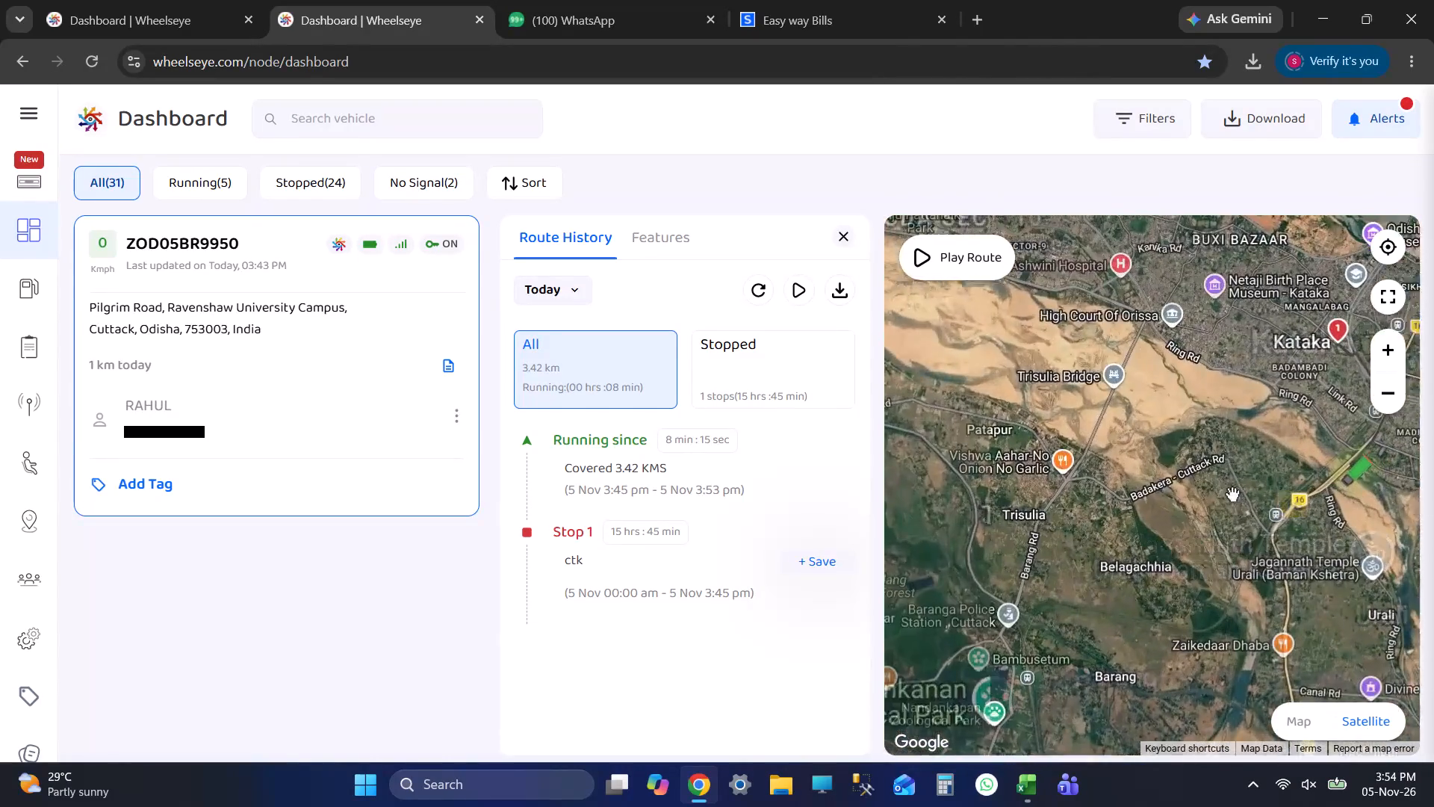
drag(1235, 494, 1139, 428)
scroll(1226, 464, up, 4)
scroll(1208, 443, down, 3)
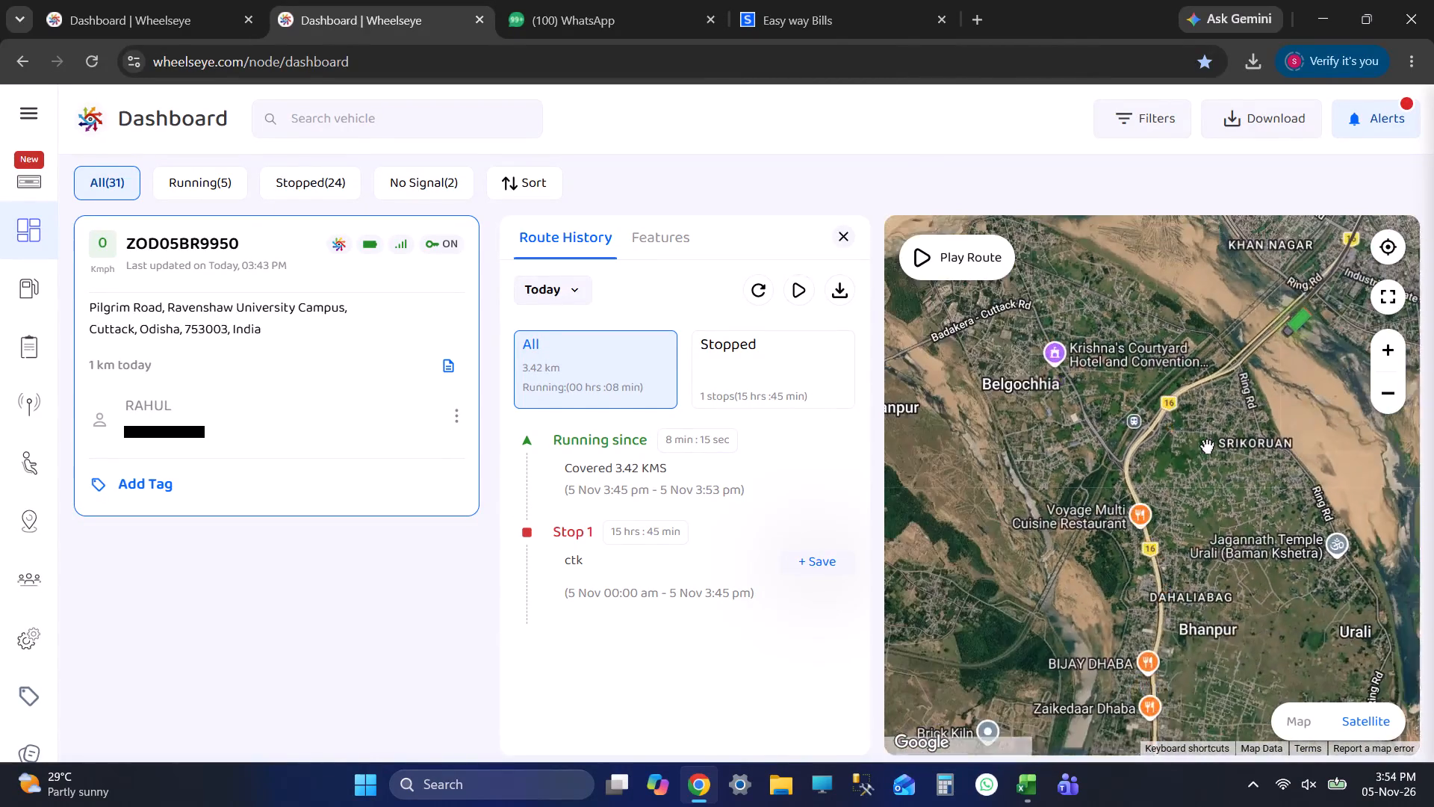
scroll(1207, 446, down, 4)
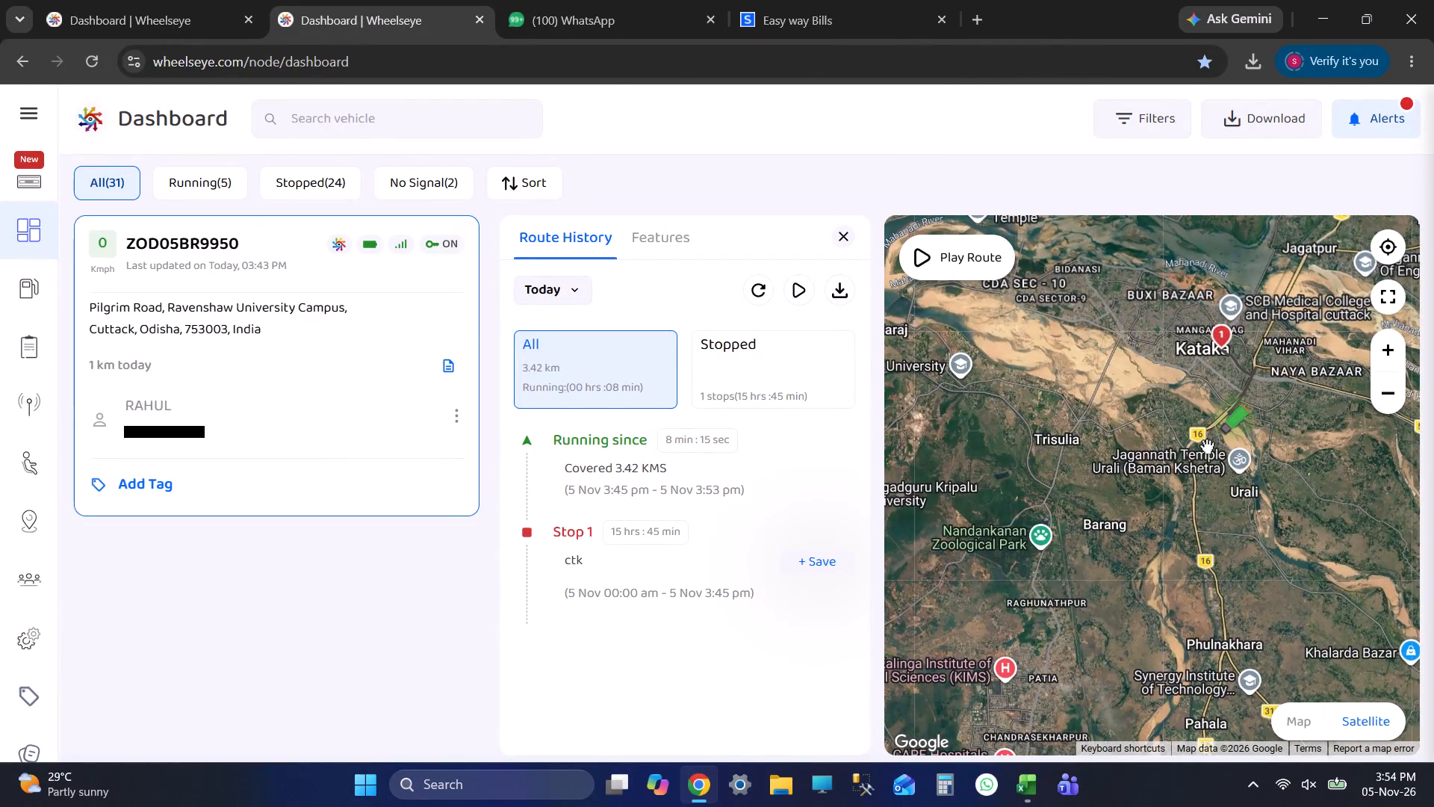
scroll(1207, 446, down, 3)
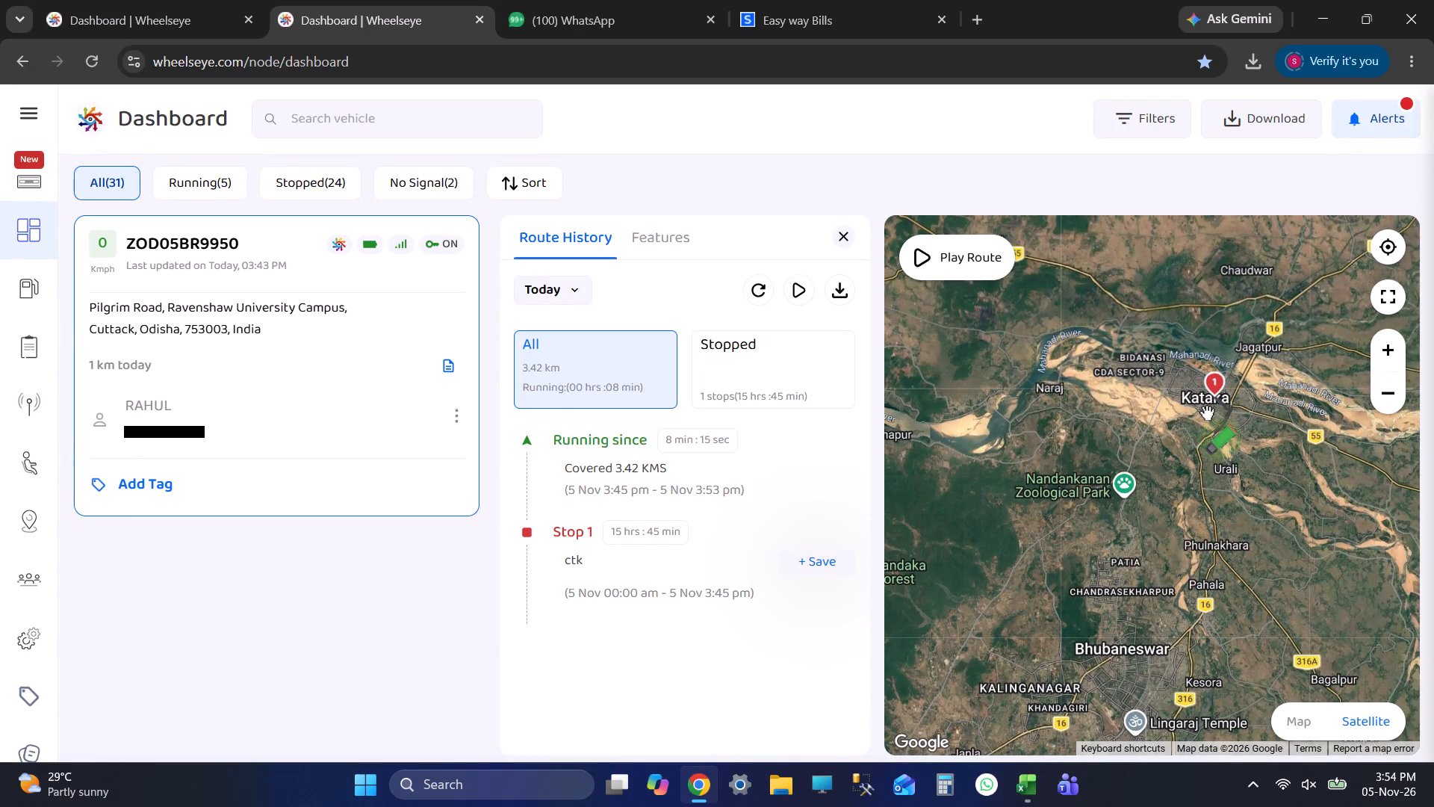
scroll(1214, 449, up, 2)
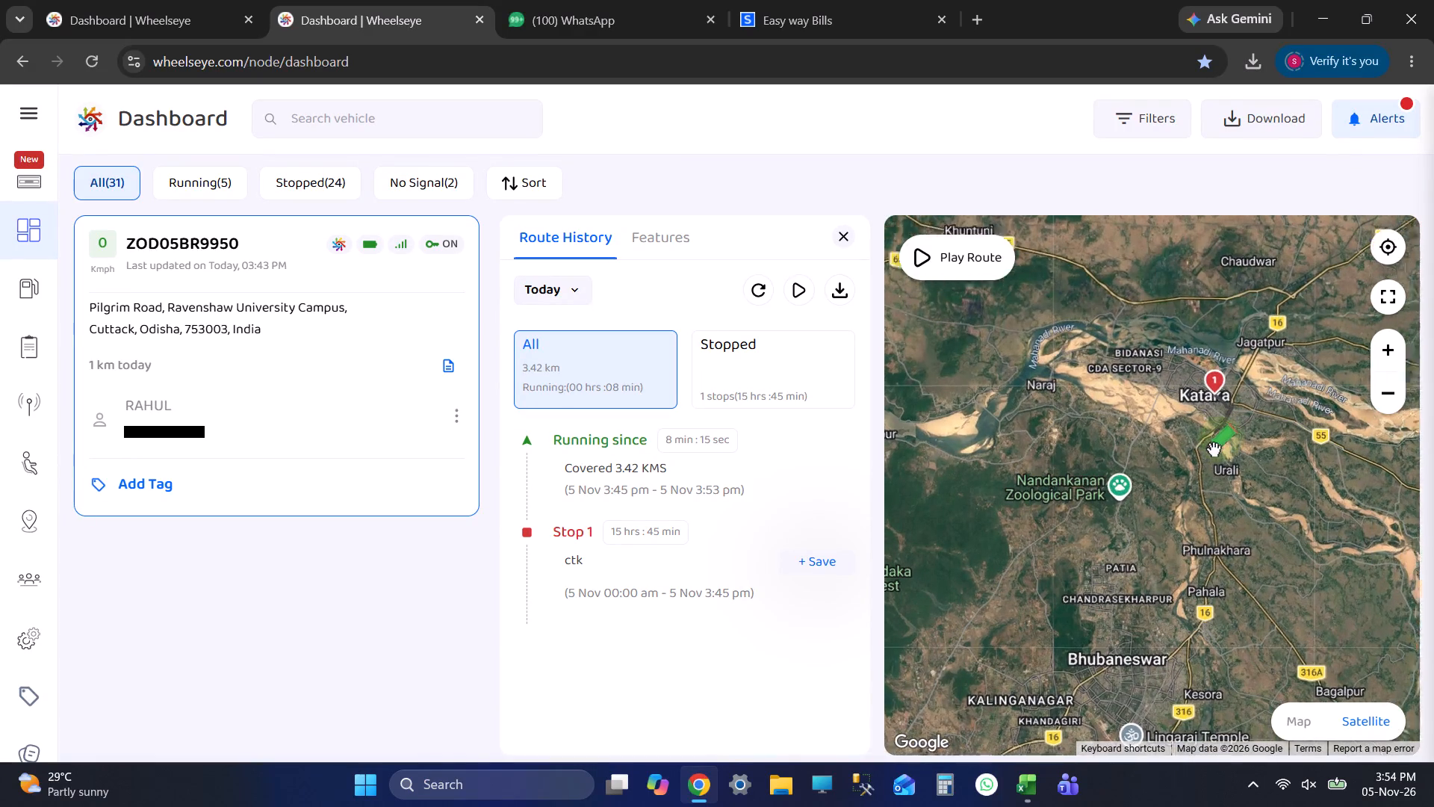
scroll(1214, 449, up, 1)
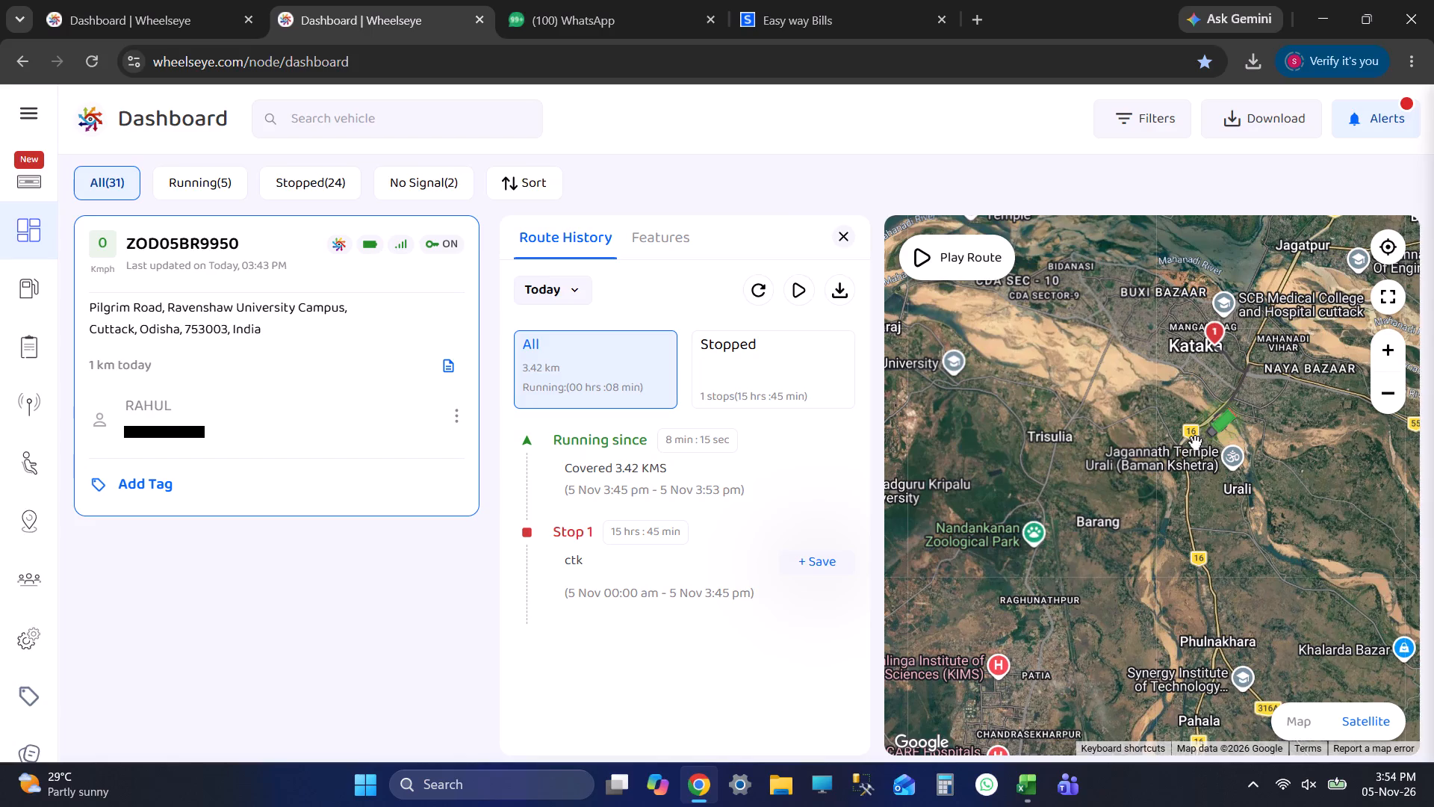
key(alt+Tab)
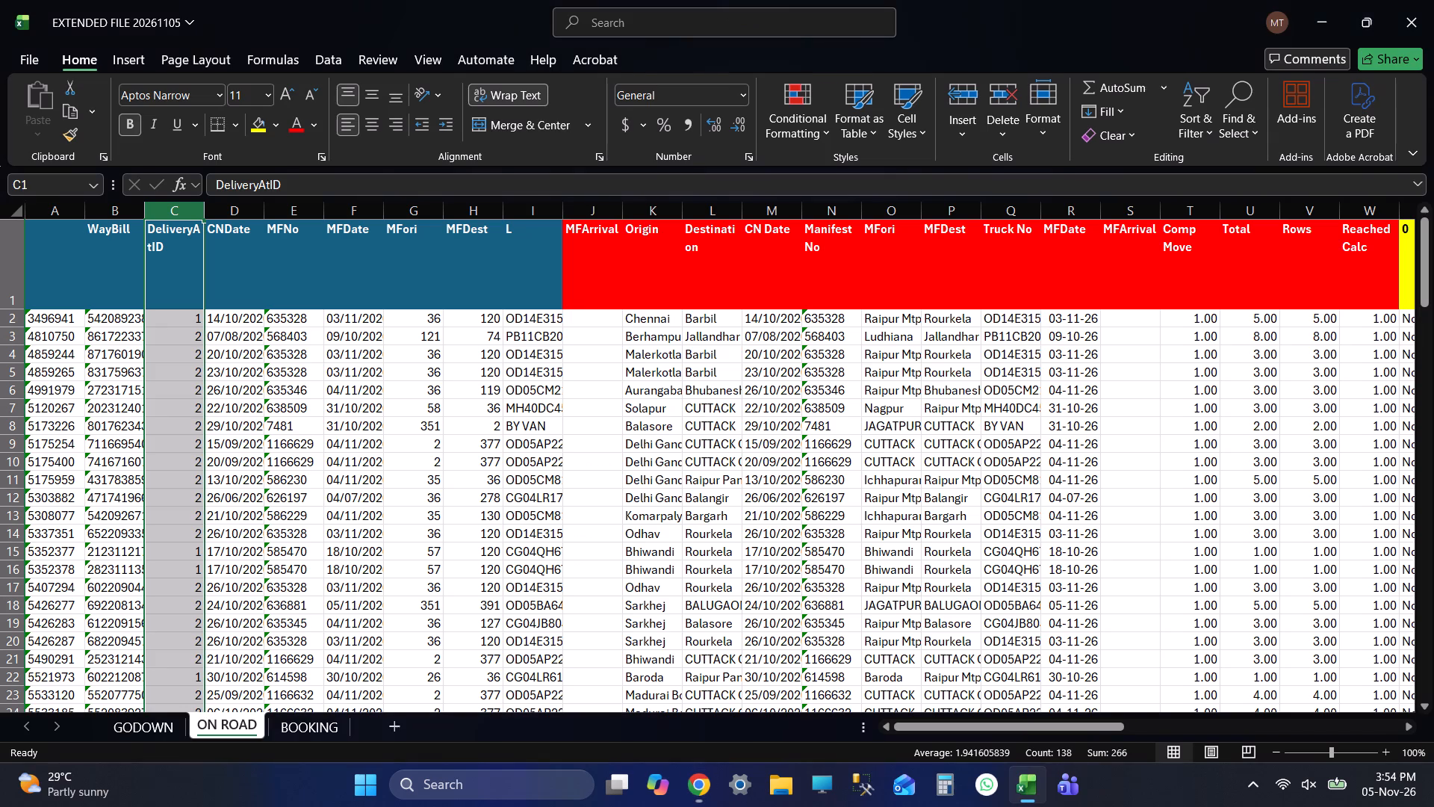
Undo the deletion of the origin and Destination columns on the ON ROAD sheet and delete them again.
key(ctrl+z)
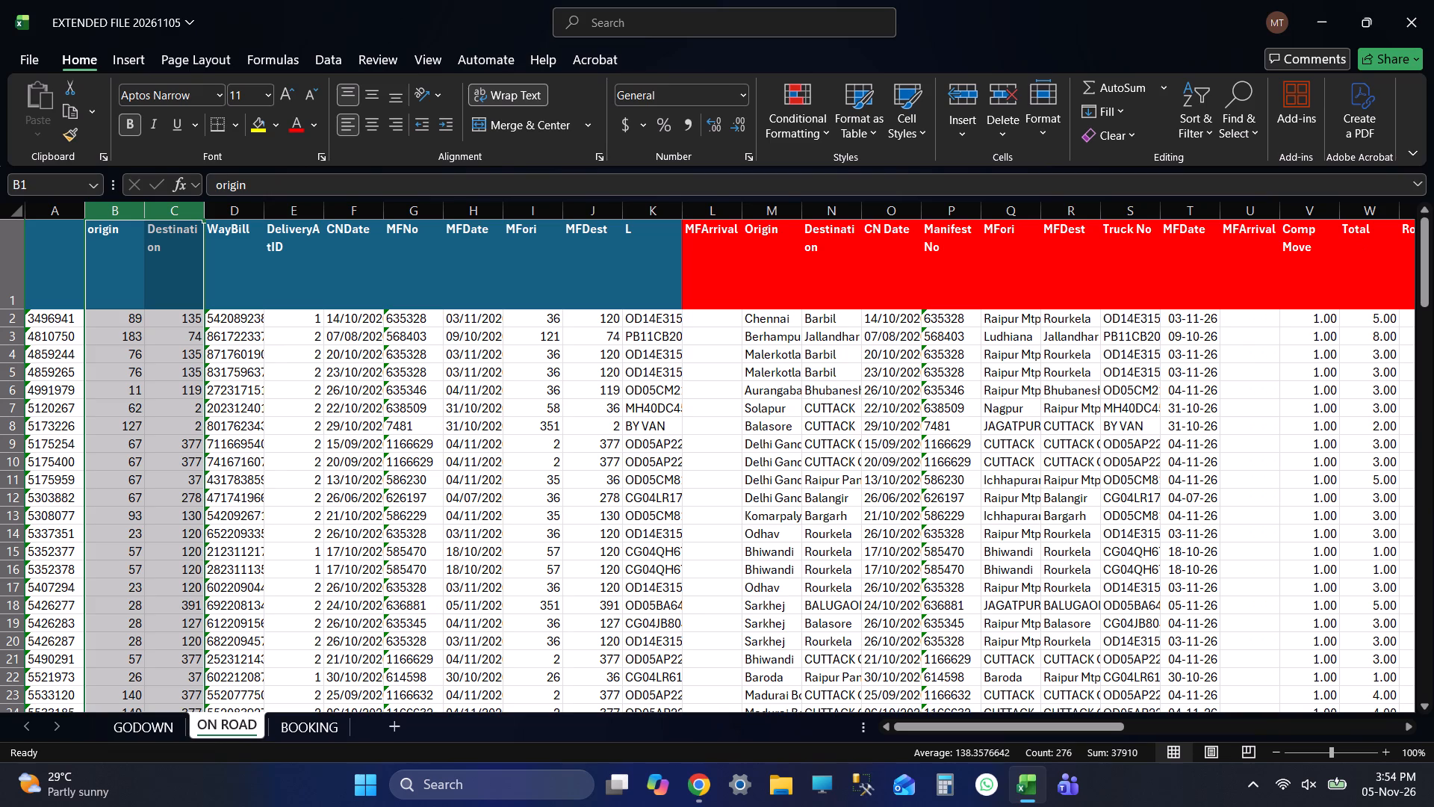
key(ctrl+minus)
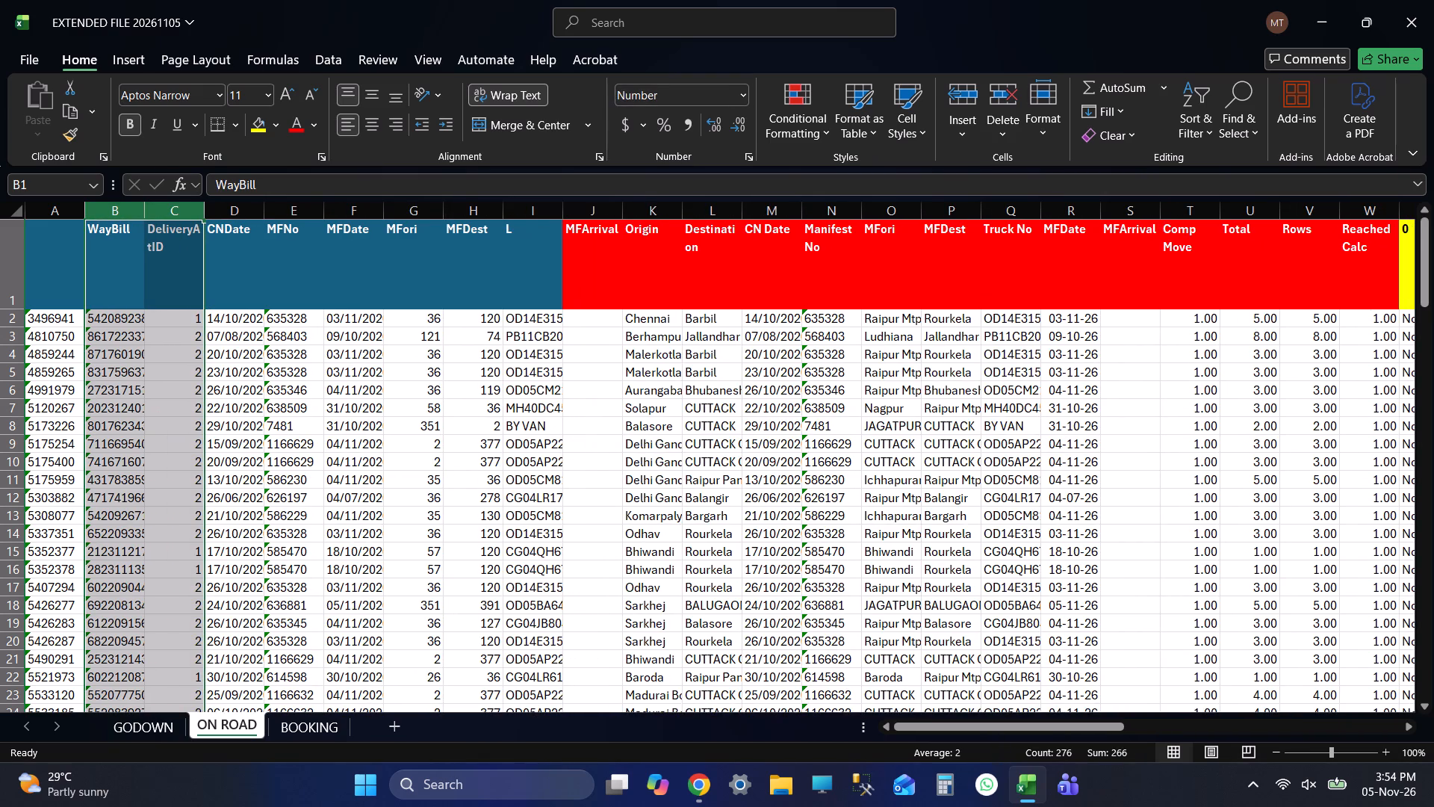
Delete columns C to I, from DeliveryAtID through L, on the ON ROAD sheet.
click(175, 218)
key(shift+Right)
key(shift+Right)
key(shift+Right)
key(shift+Right)
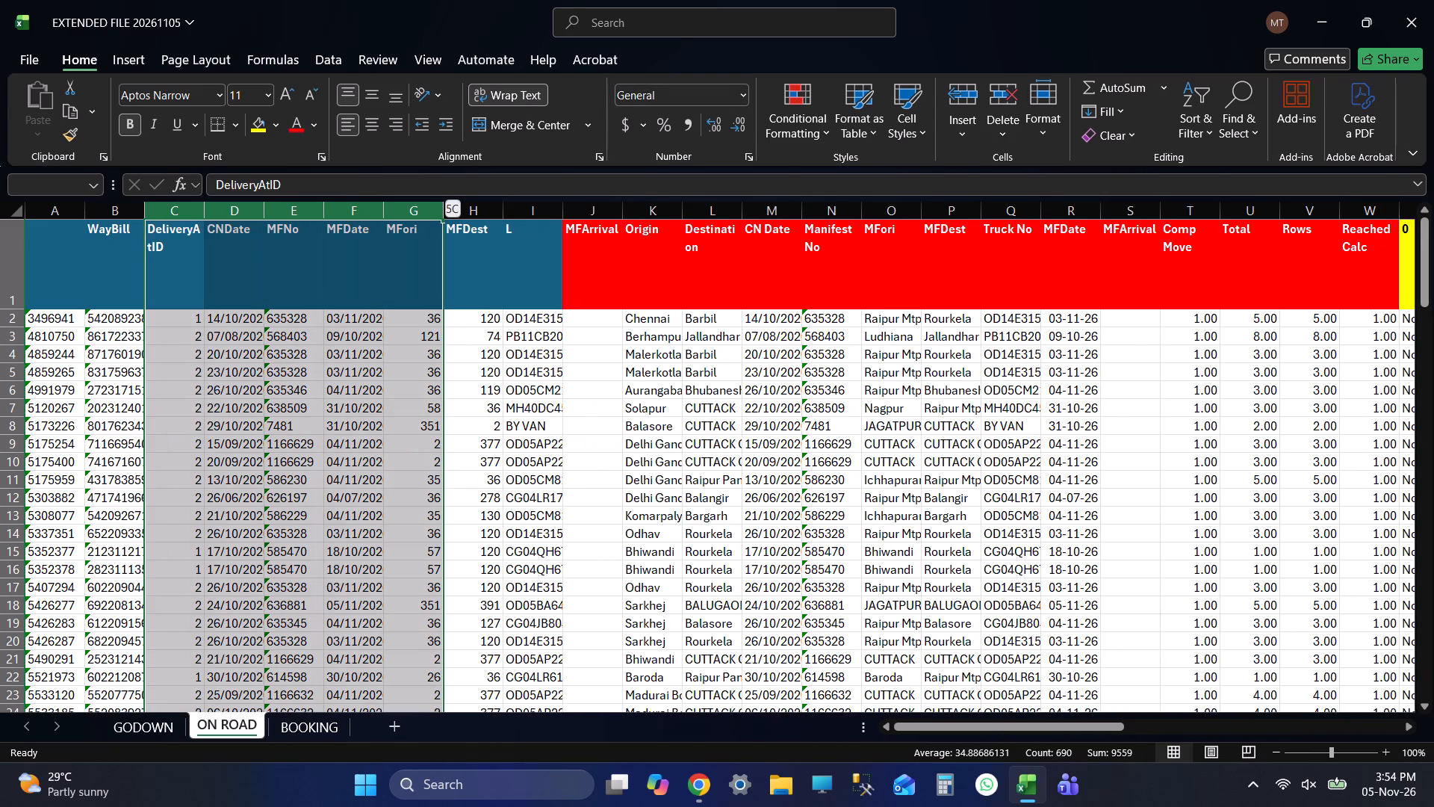
key(shift+Right)
key(shift+Right)
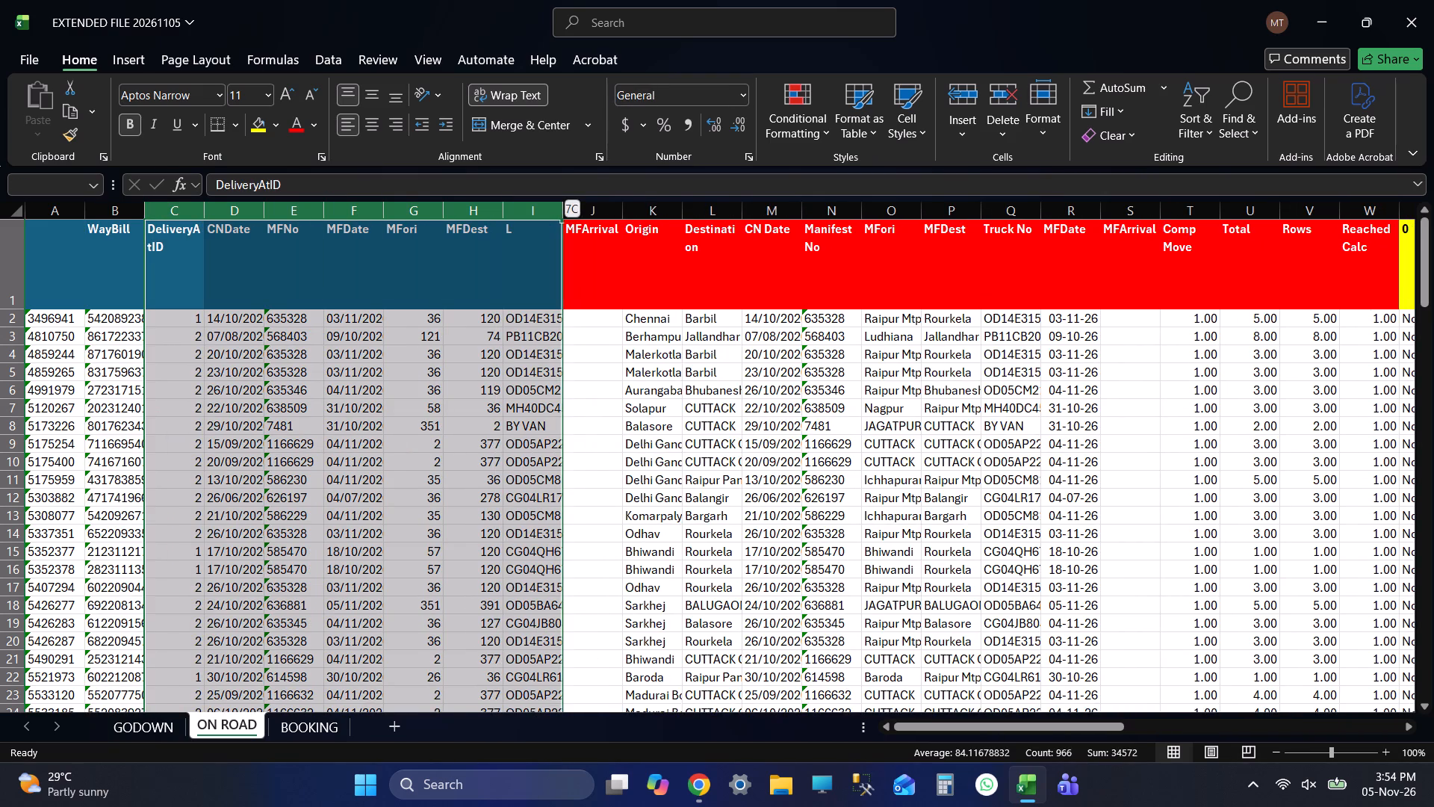
key(ctrl+minus)
Delete the columns from Comp Move through Exception Analysis on the ON ROAD sheet.
click(770, 218)
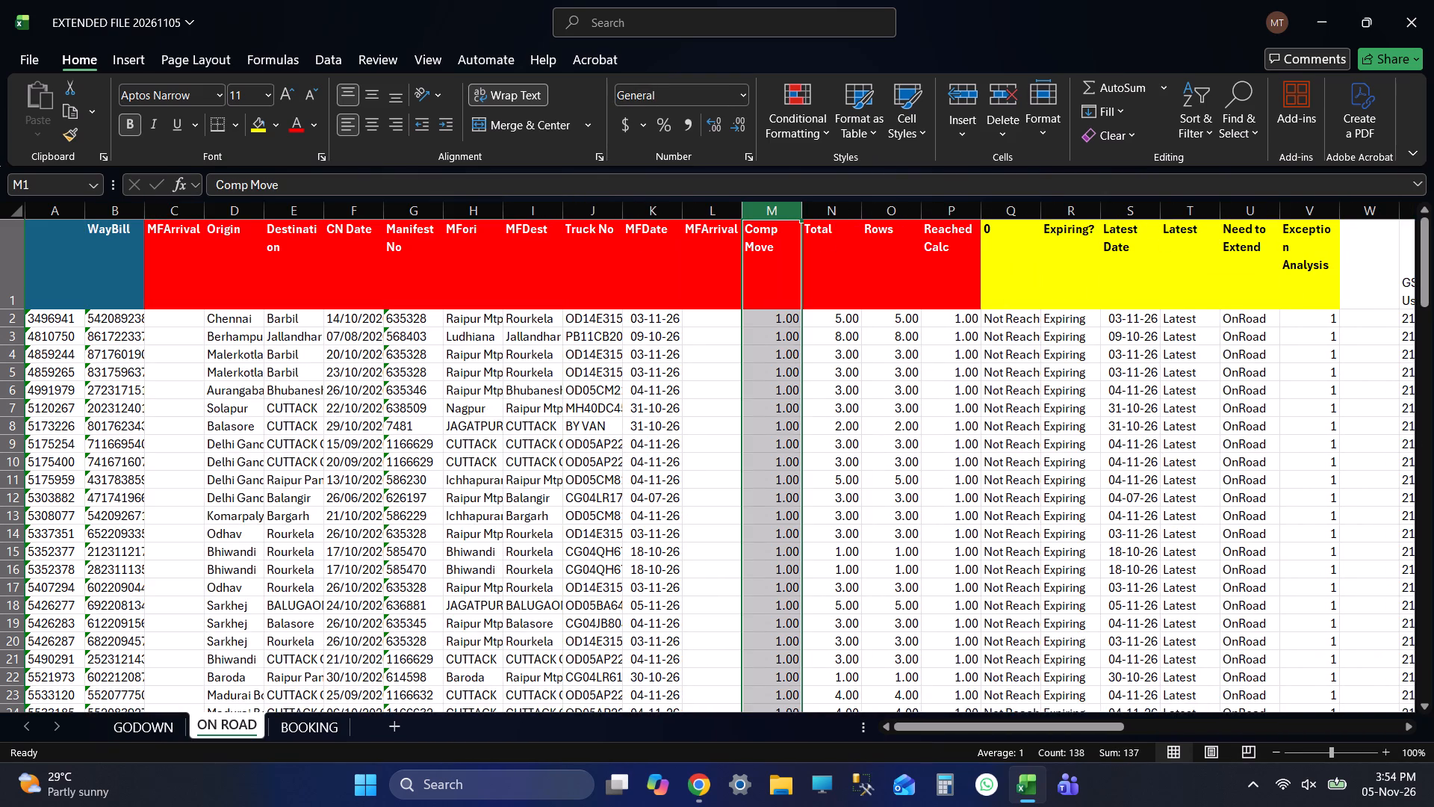
key(ctrl+shift+Right)
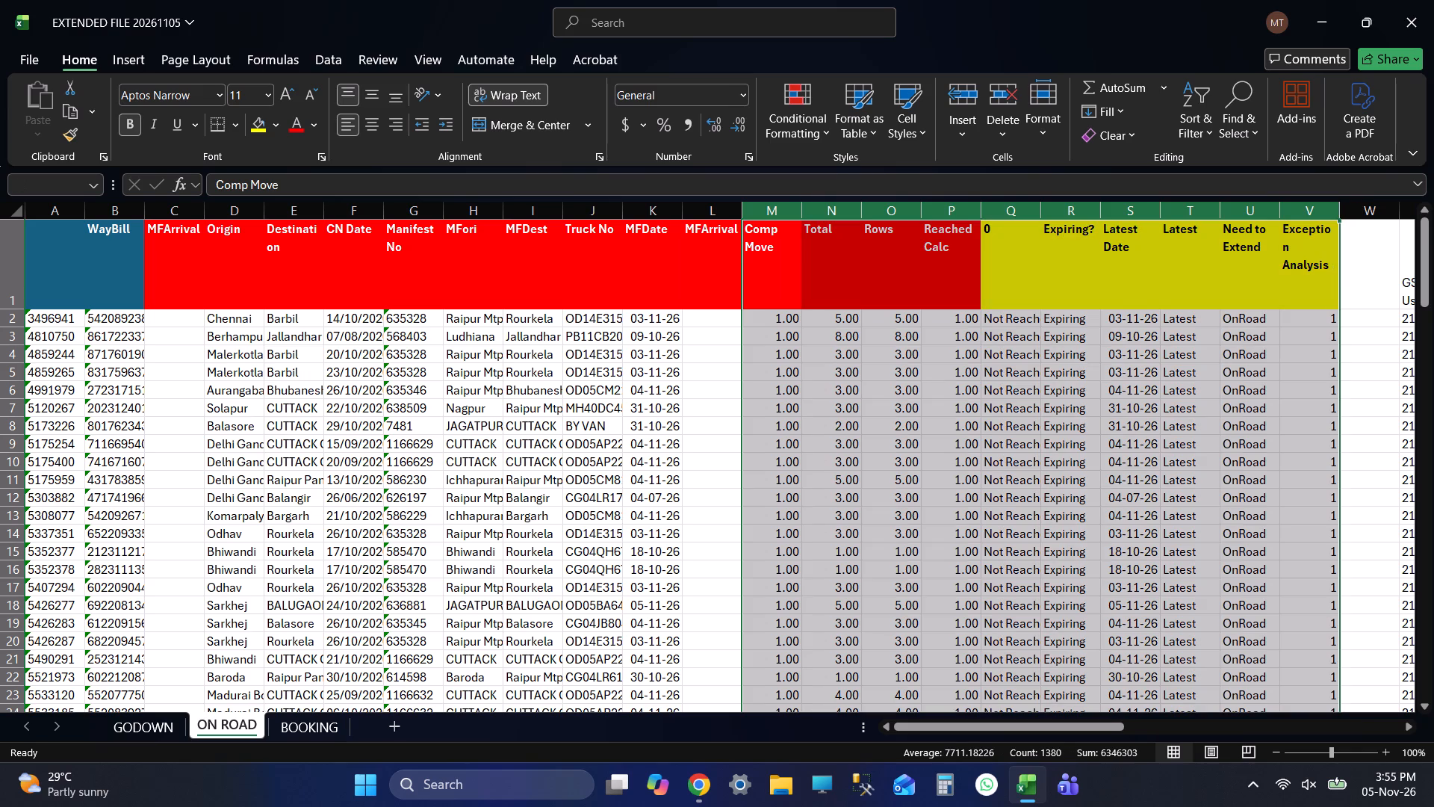
key(ctrl+minus)
Narrow the second MFArrival column and the blank column beside it (L and M) to thin strips.
click(714, 215)
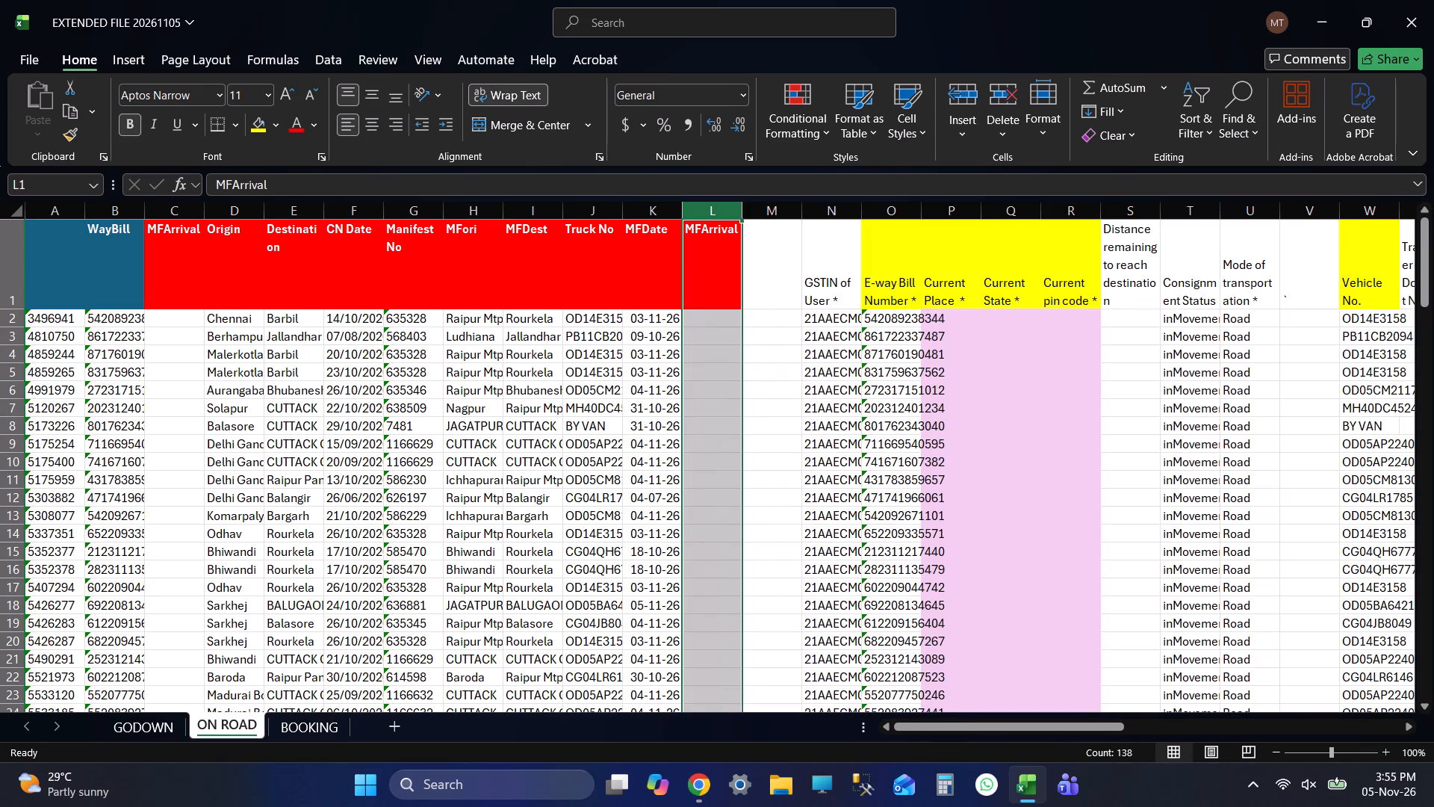
key(shift+Right)
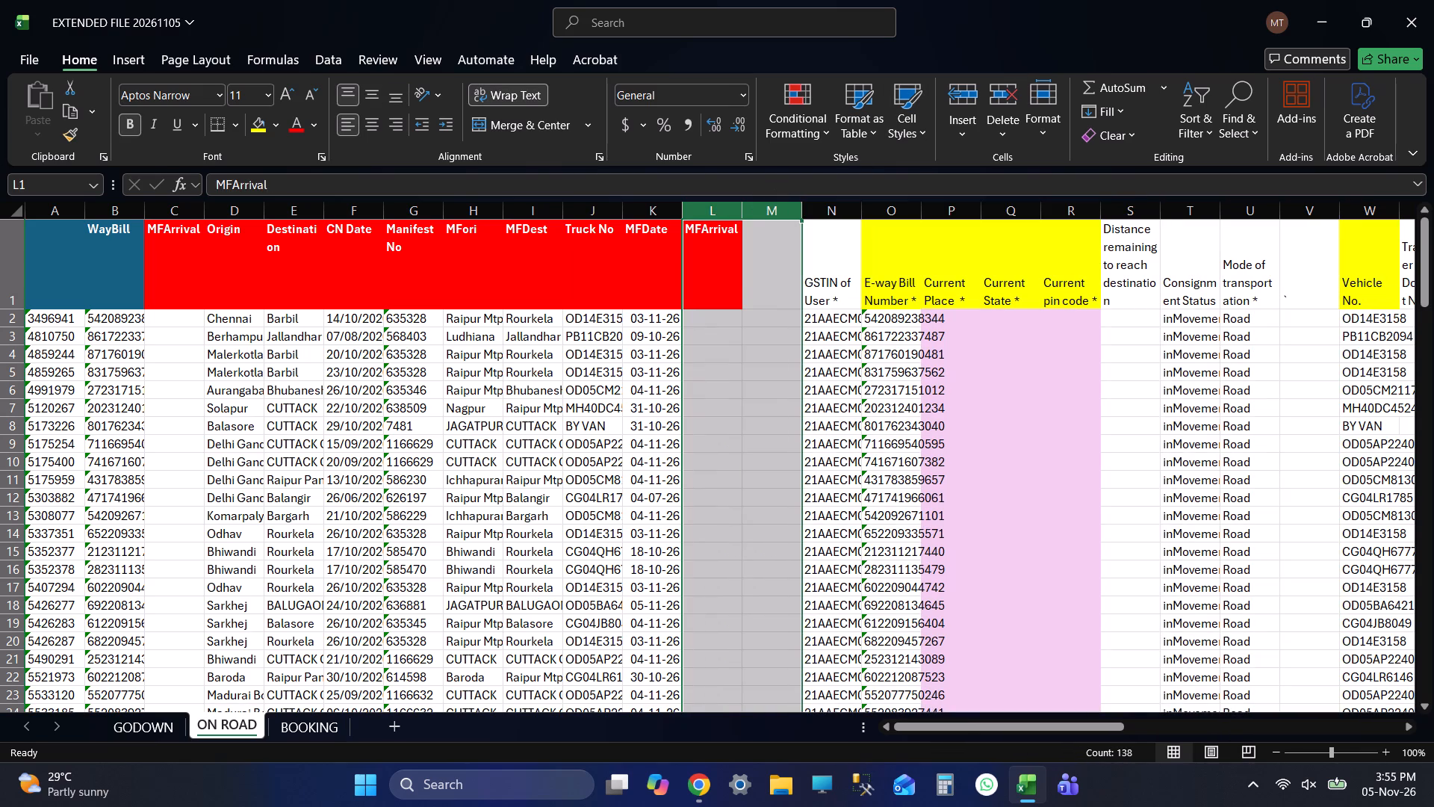
drag(801, 214, 745, 227)
Autofit the widths of the GSTIN of User and E-way Bill Number columns on the ON ROAD sheet.
click(723, 211)
key(shift+Right)
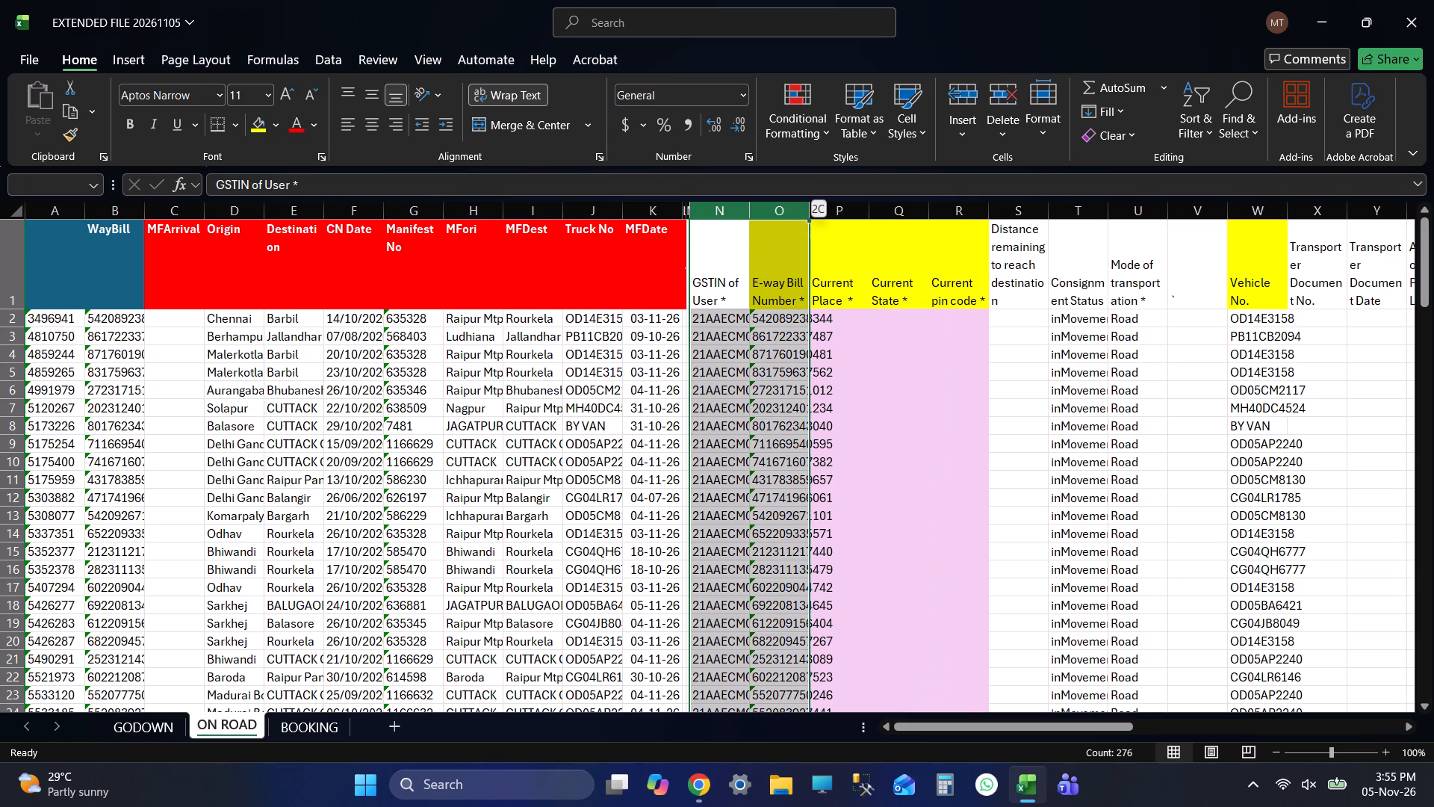
double_click(808, 208)
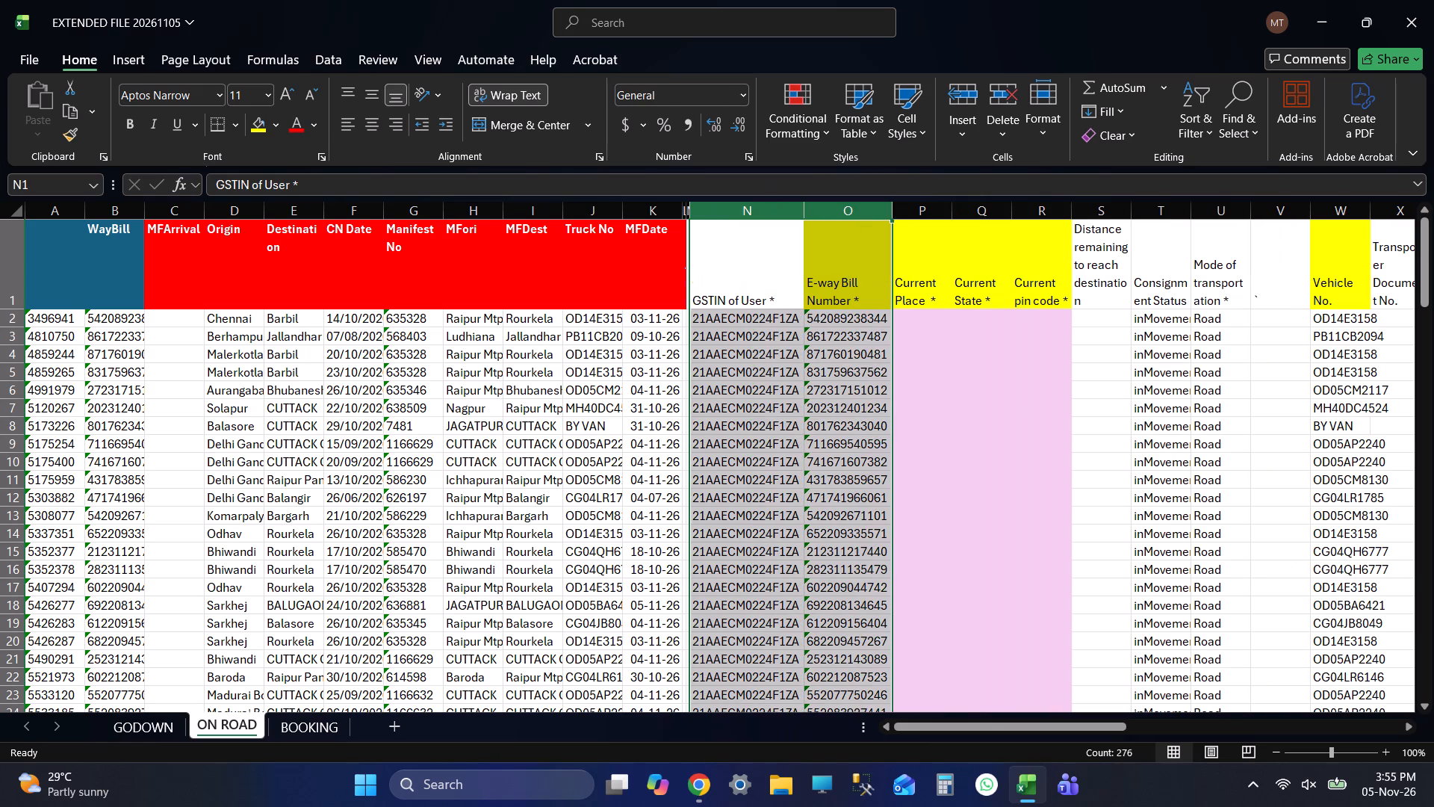
Widen the Current Place, Current State and Current pin code columns equally to almost three times their width, and select cell P2.
click(917, 208)
key(shift+Right)
key(shift+Right)
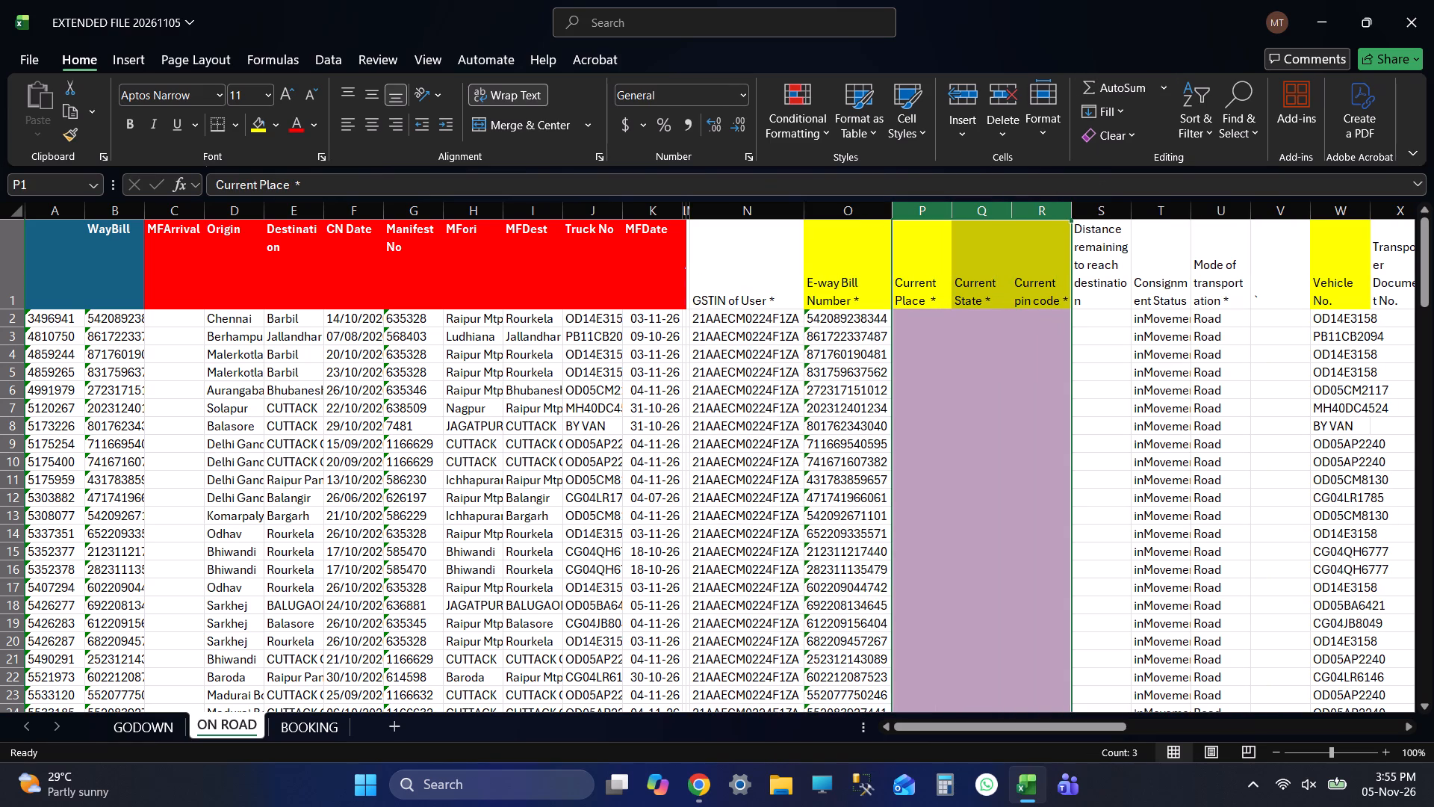
drag(1067, 202, 1177, 216)
click(960, 318)
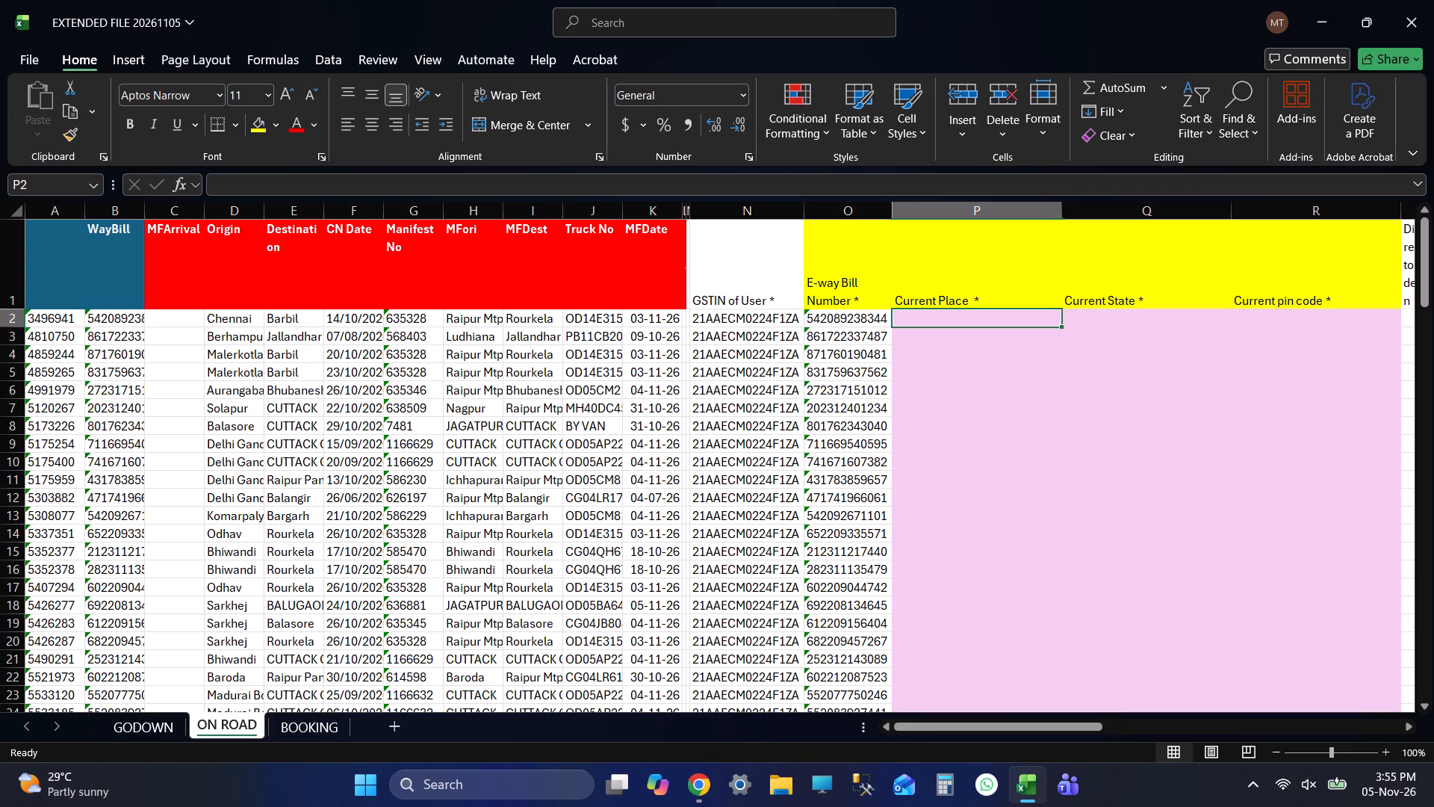
Save EXTENDED FILE 20261105 with the trimmed ON ROAD sheet.
key(ctrl+s)
key(ctrl+s)
key(ctrl+s)
key(ctrl+s)
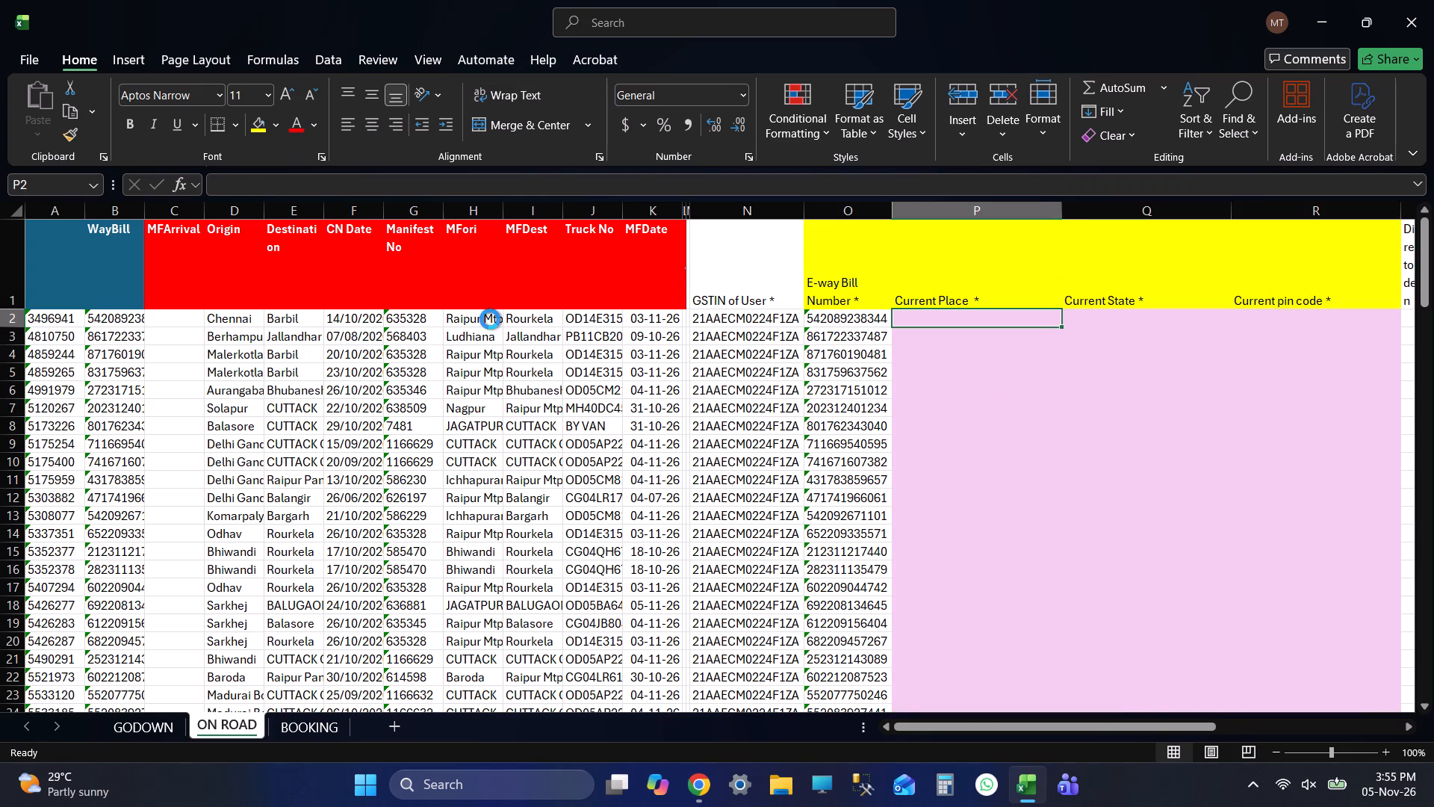
Autofit the widths of the MFori, MFDest and Truck No columns on the ON ROAD sheet.
click(479, 213)
key(shift+Right)
key(shift+Right)
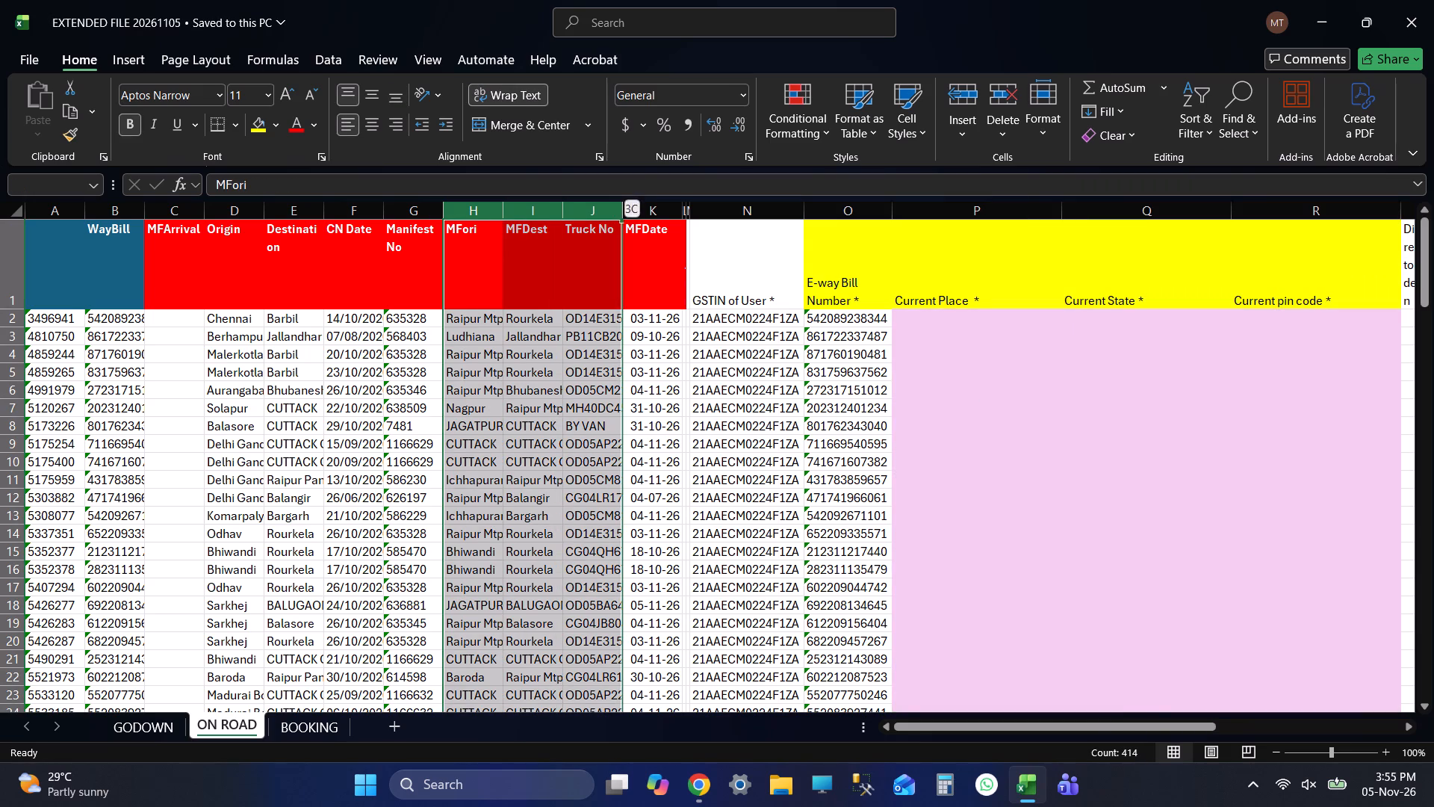
double_click(623, 210)
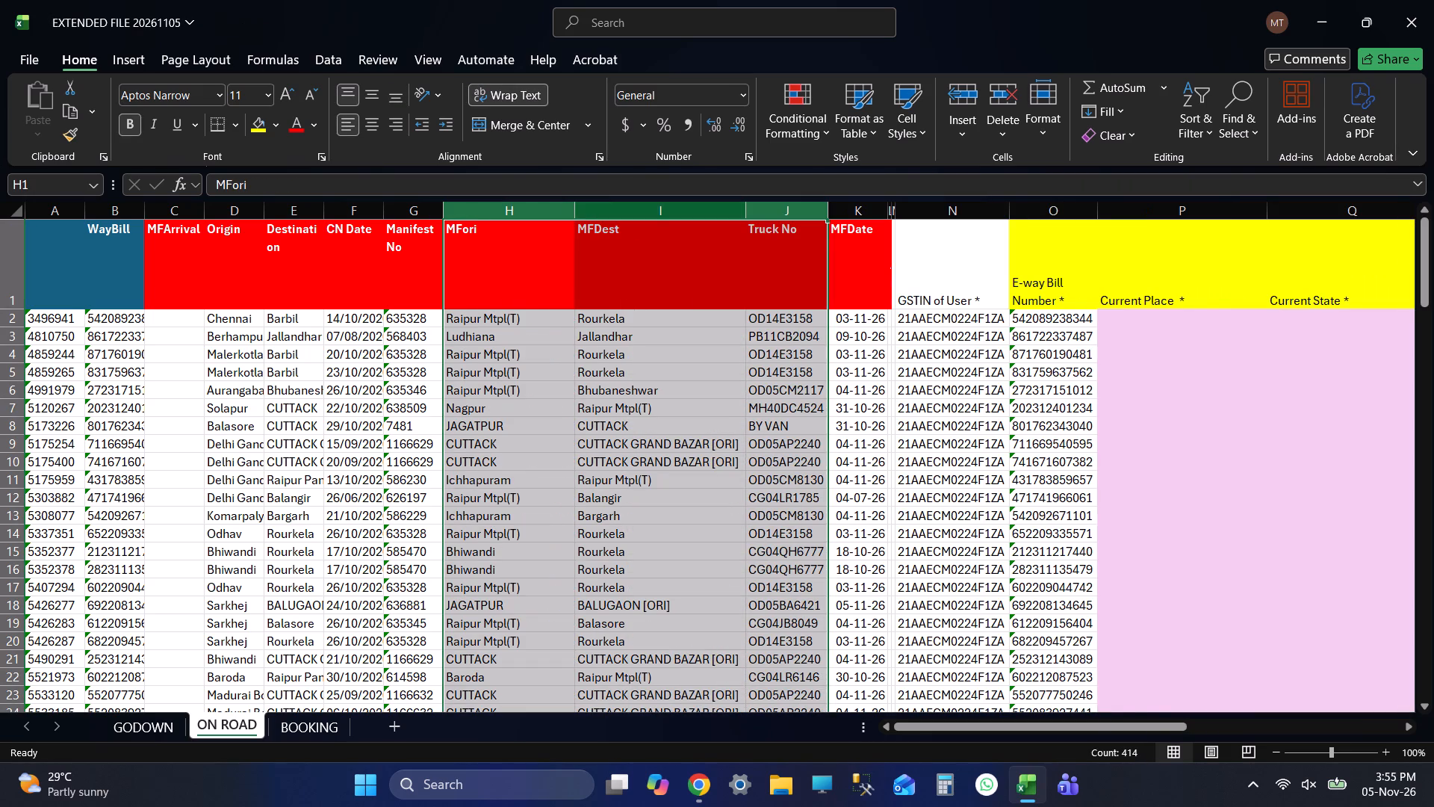
Save EXTENDED FILE 20261105 with the first Current Place cell (P2) selected on the ON ROAD sheet.
click(1165, 320)
key(ctrl+s)
key(ctrl+s)
key(Tab)
key(Tab)
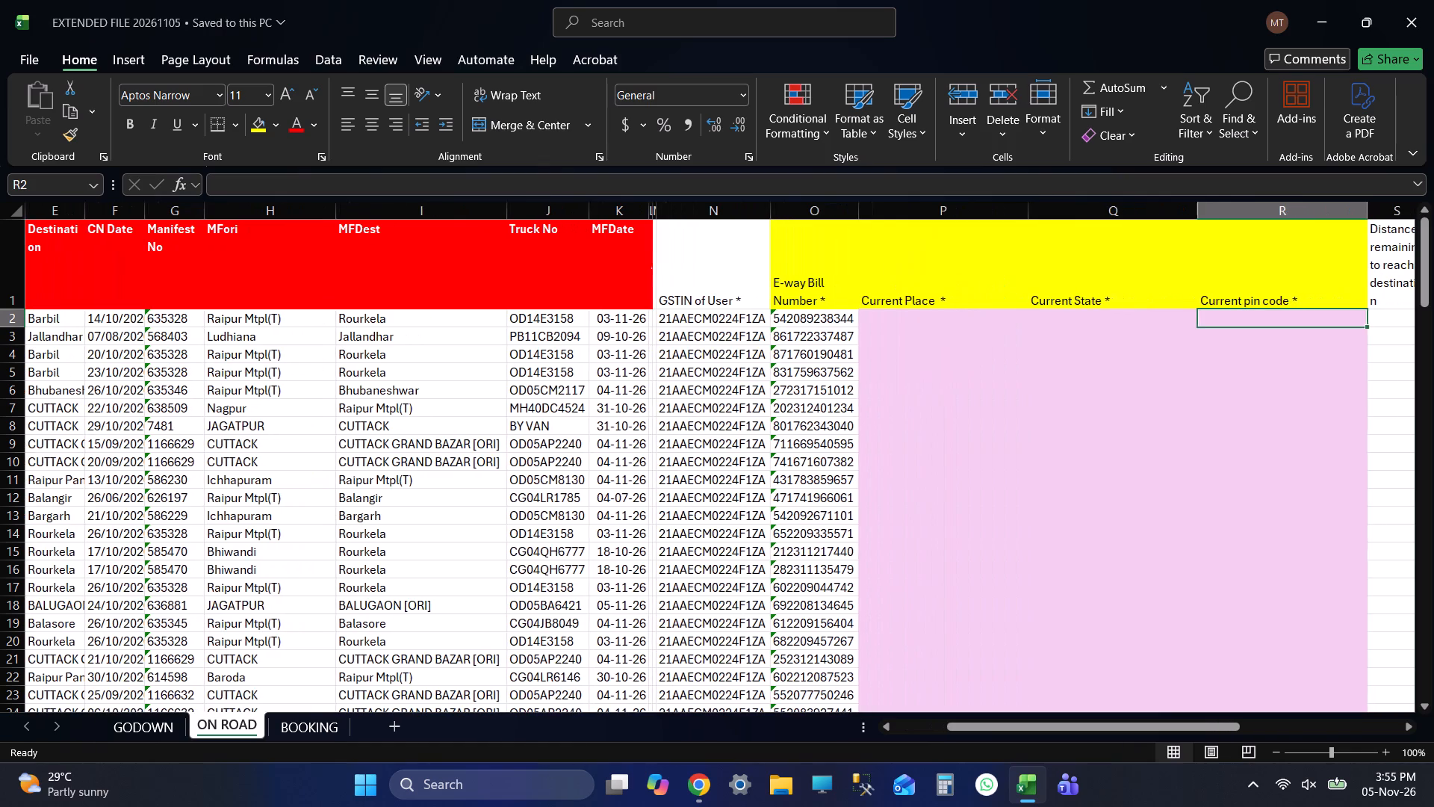
key(shift+Tab)
key(shift+Tab)
key(ctrl+s)
key(ctrl+s)
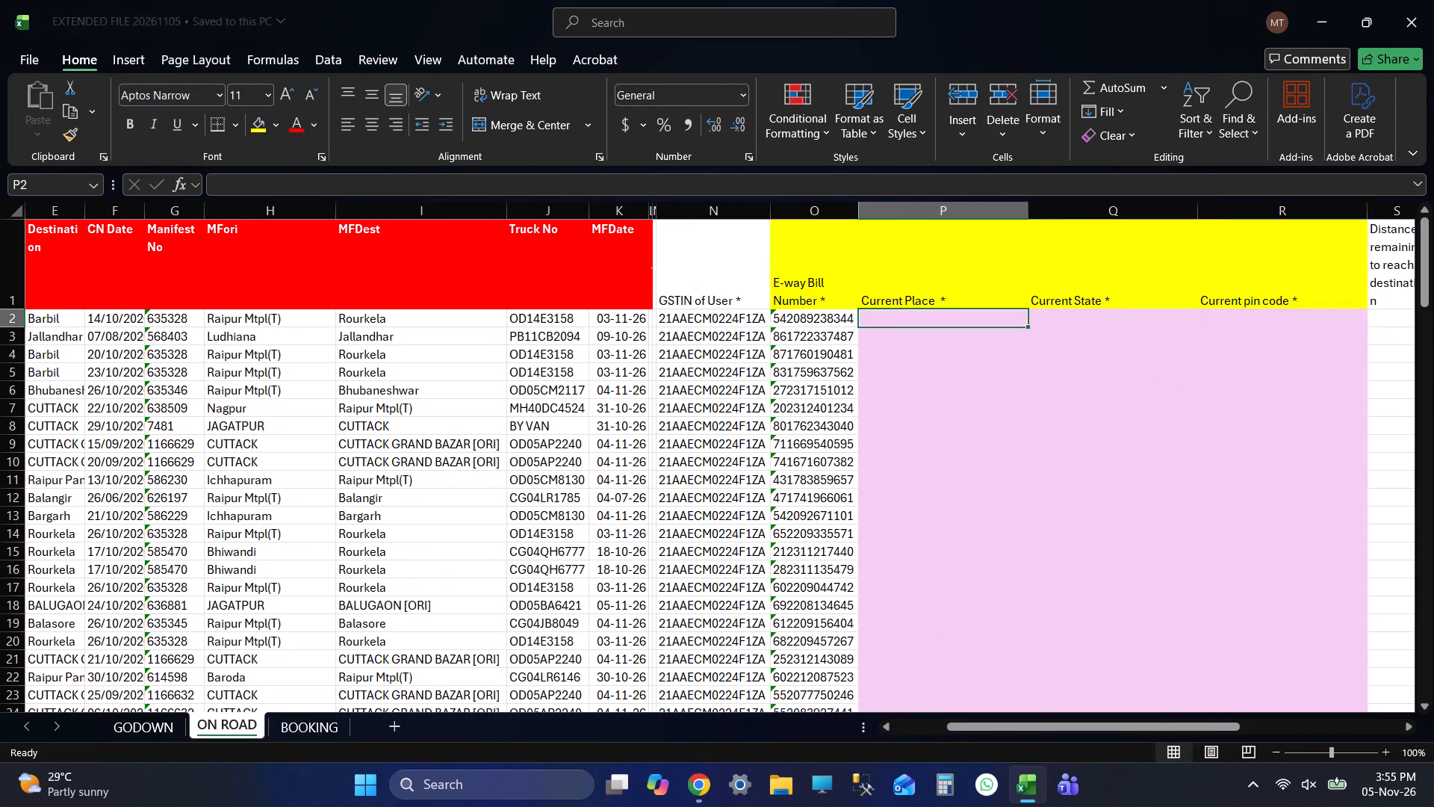
key(ctrl+s)
key(ctrl+s)
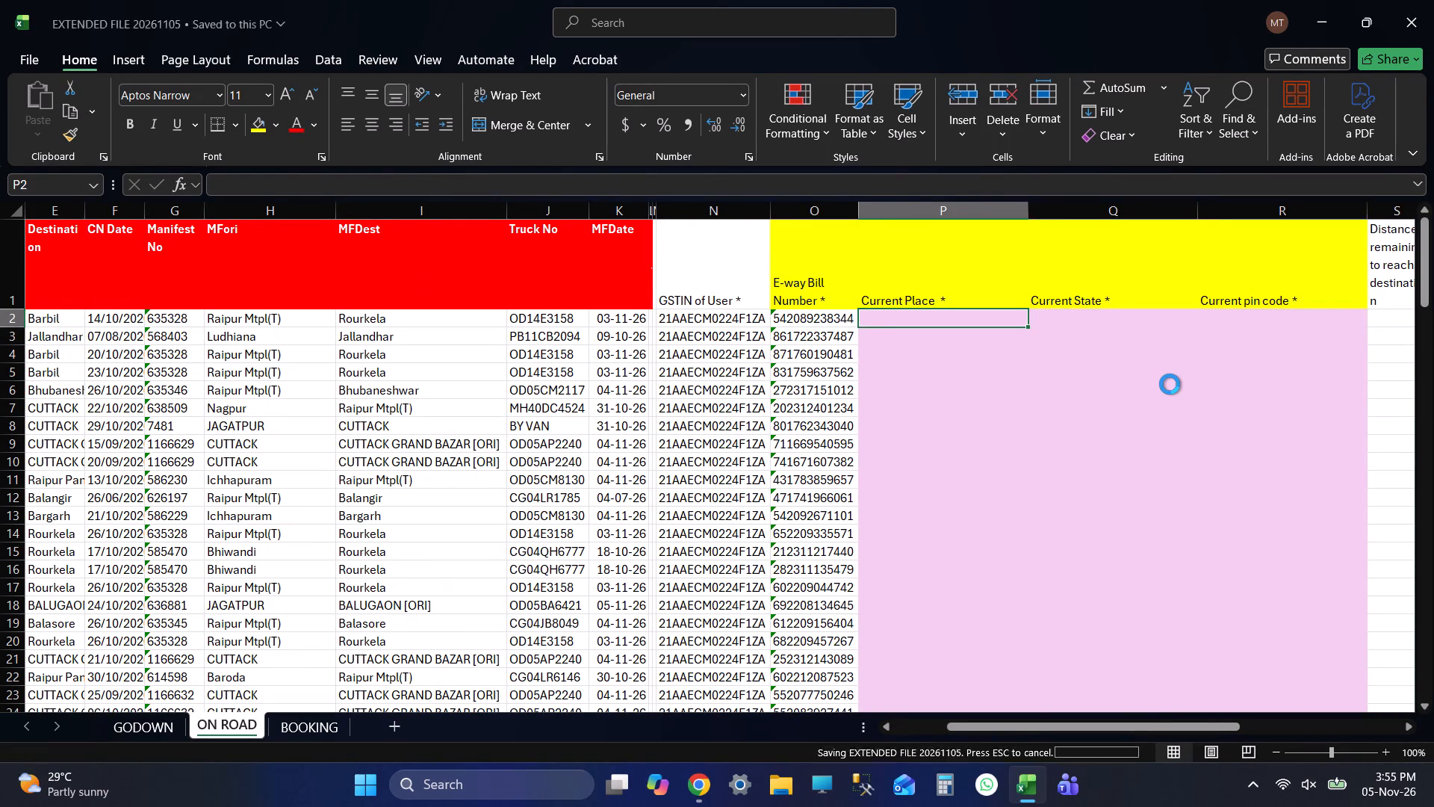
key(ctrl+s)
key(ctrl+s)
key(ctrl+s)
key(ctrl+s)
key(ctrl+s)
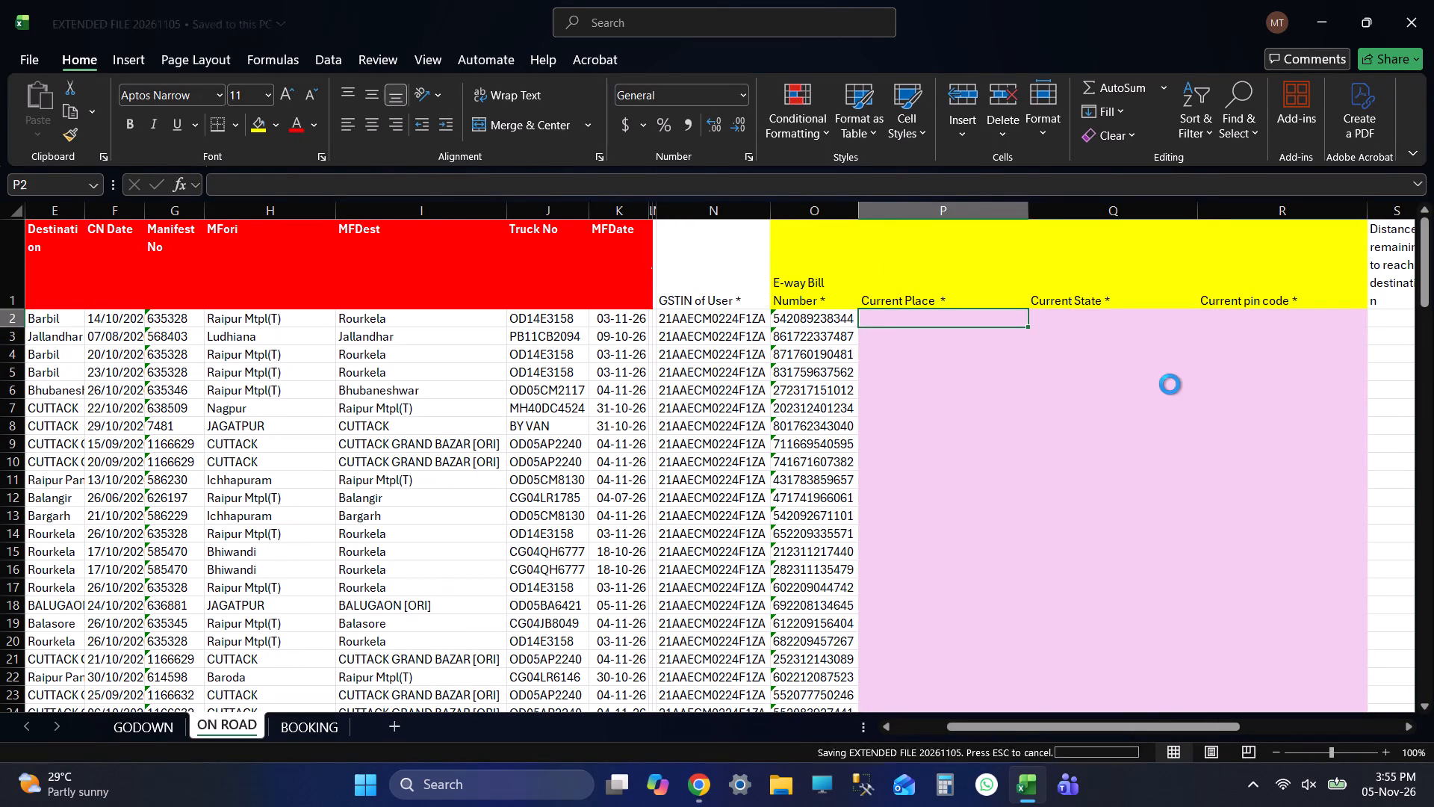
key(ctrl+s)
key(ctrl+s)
Sort the whole ON ROAD sheet by Truck No from A to Z, treating the first row as headers.
click(0, 200)
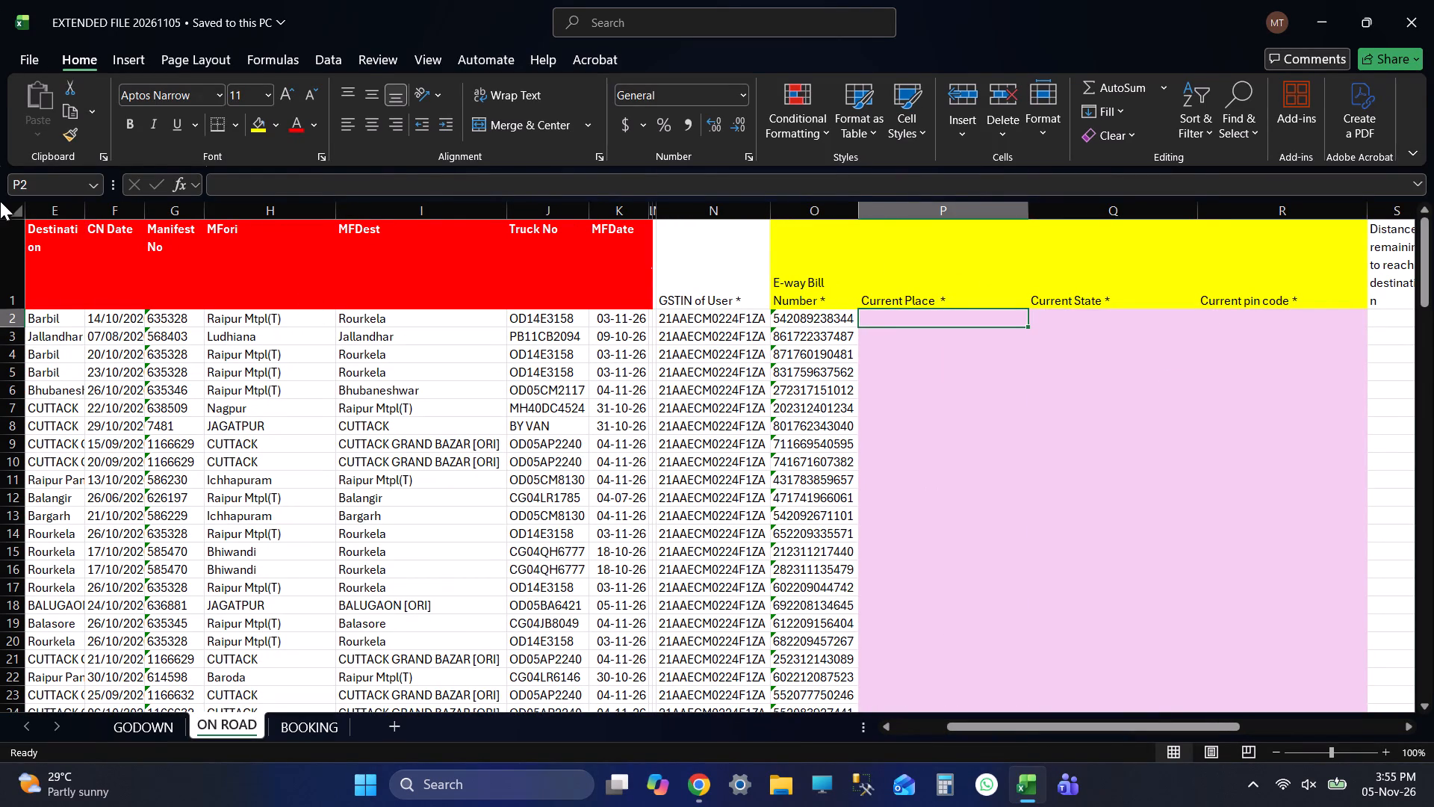
click(4, 212)
click(1194, 126)
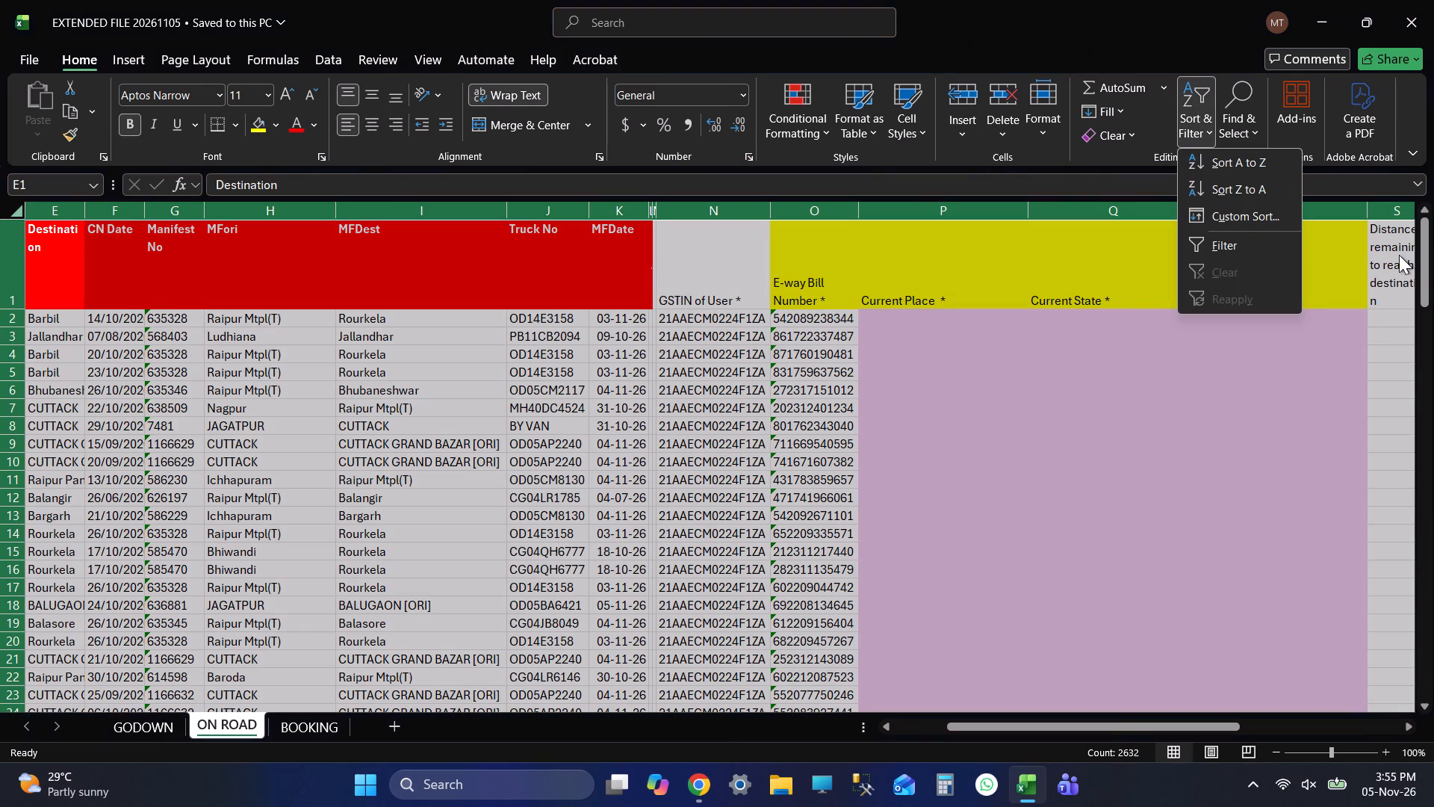
click(1267, 214)
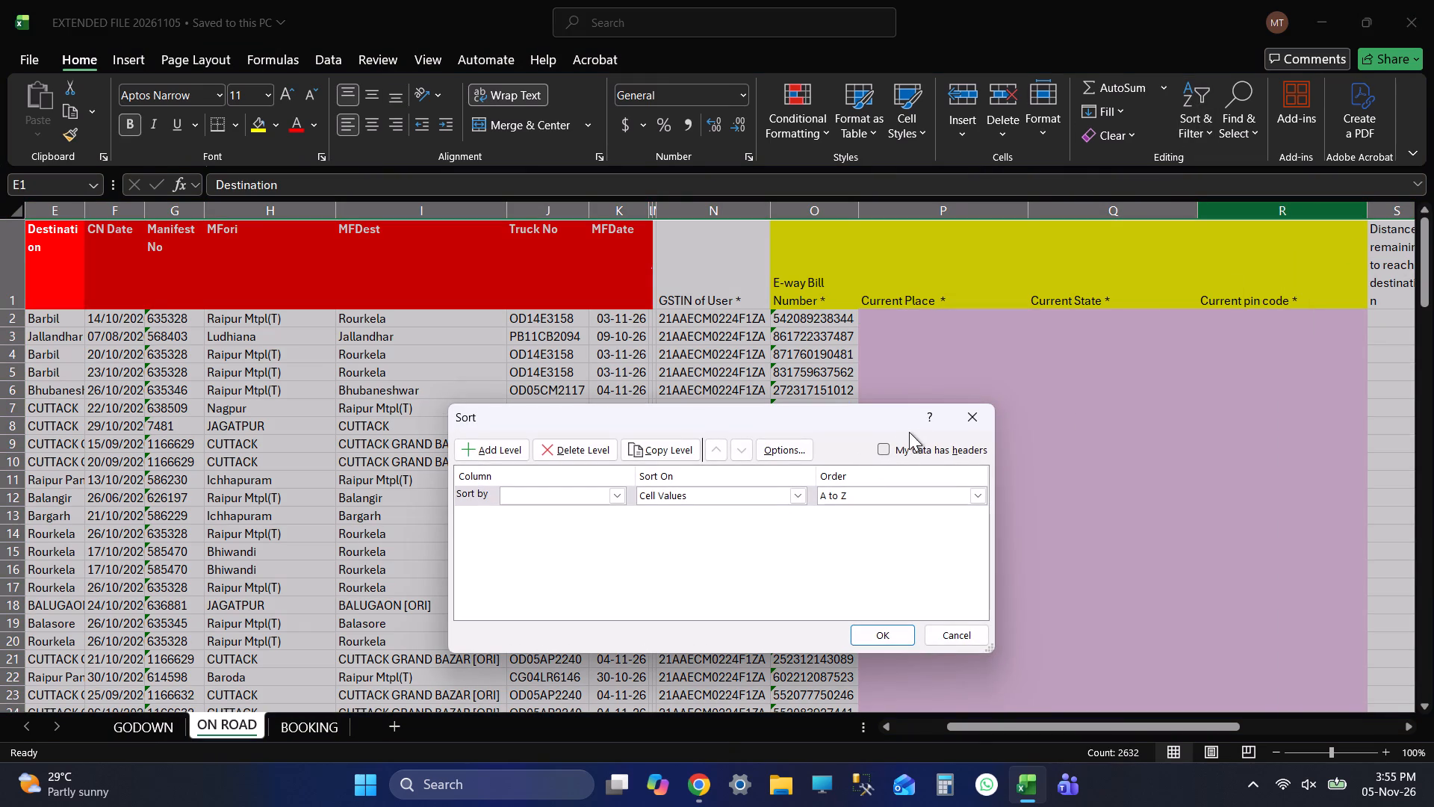
click(907, 447)
click(613, 493)
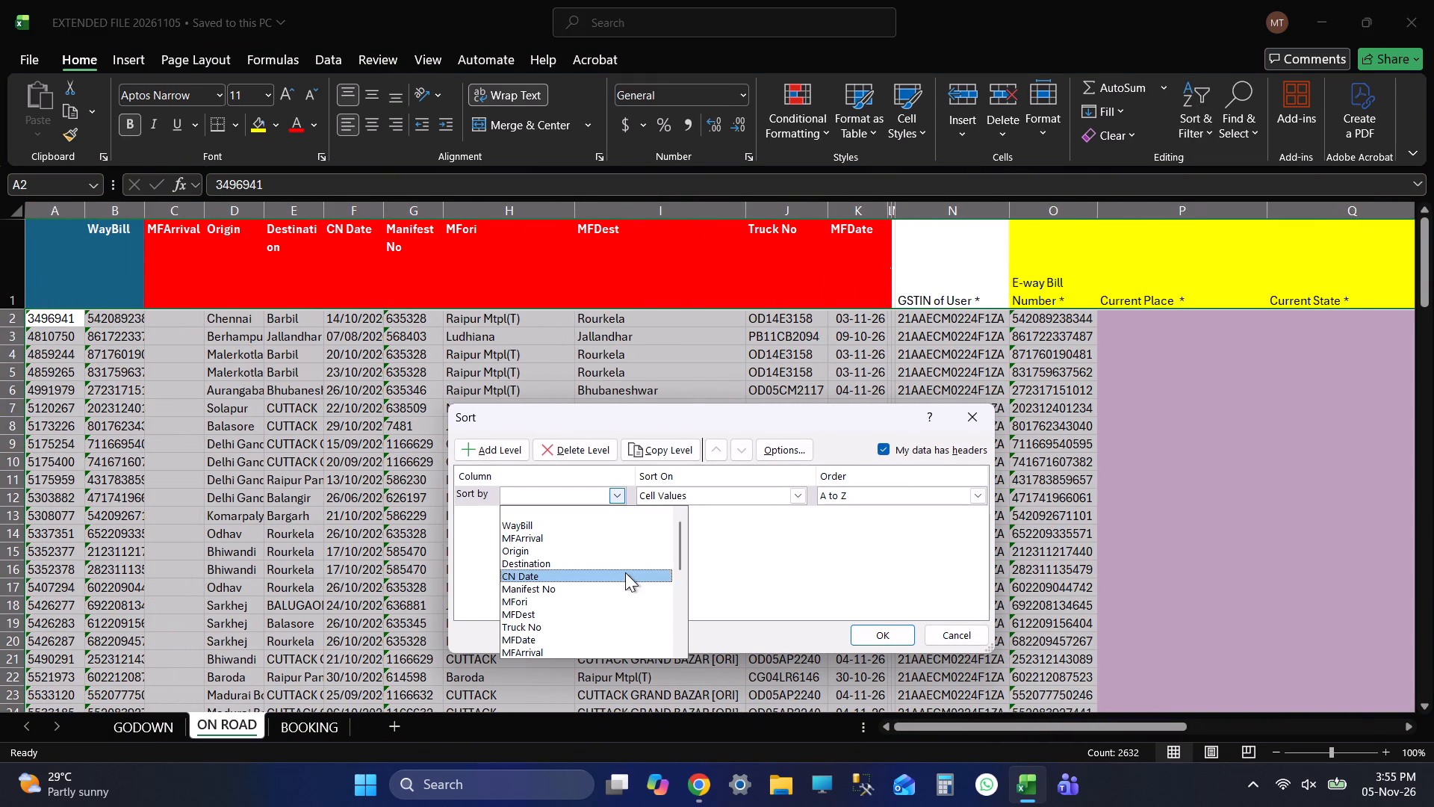
click(597, 625)
click(718, 562)
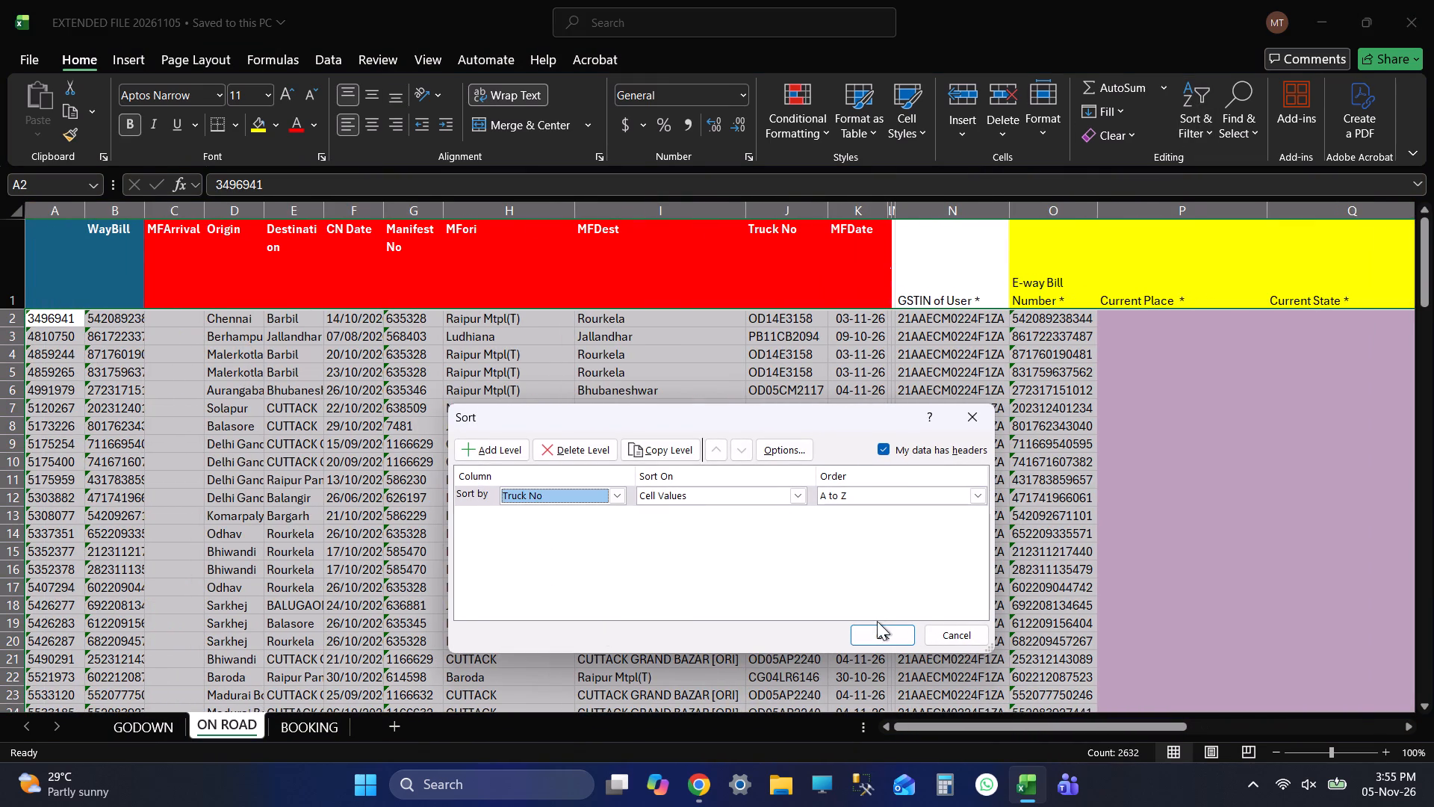
click(866, 634)
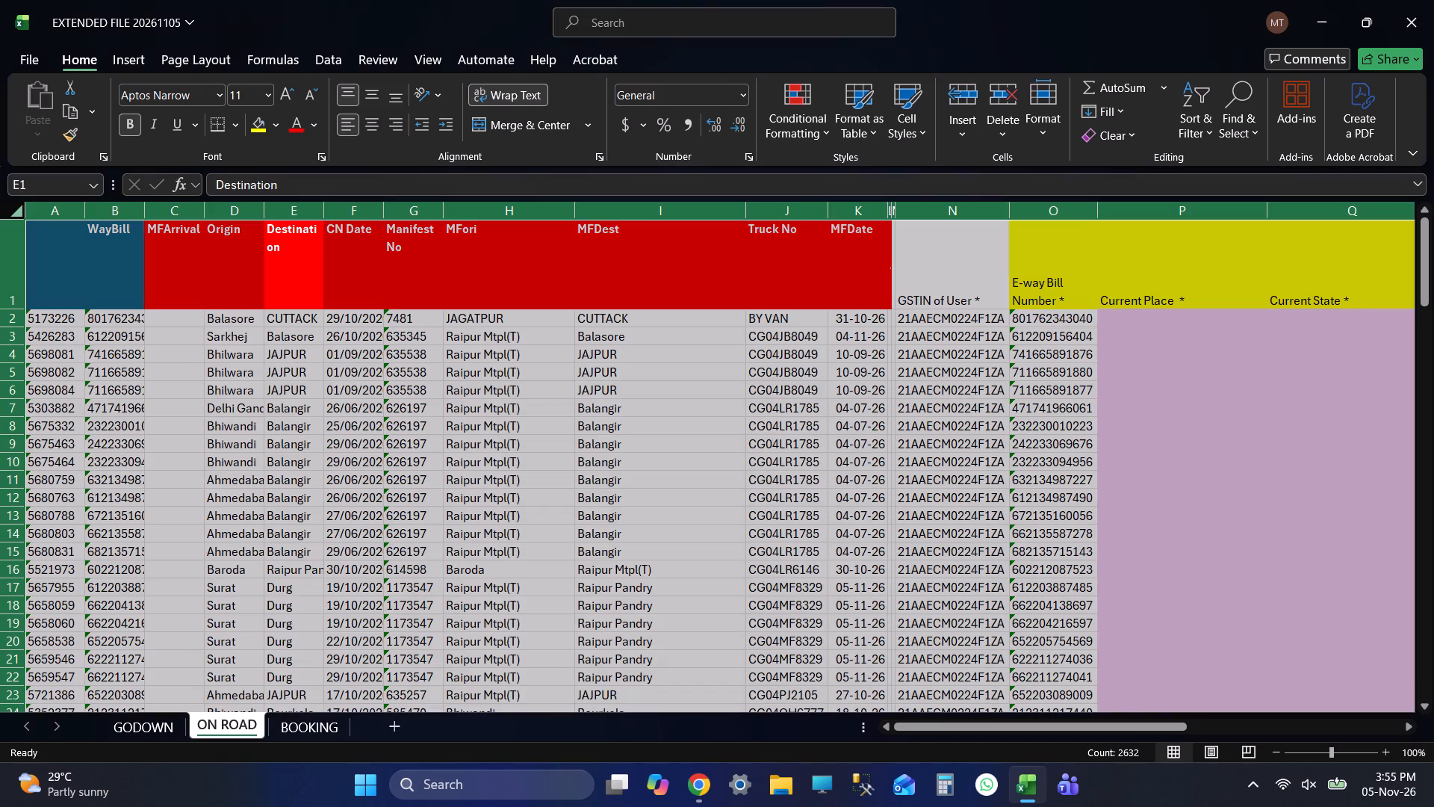
Save EXTENDED FILE 20261105 with the sorted ON ROAD sheet and its first Current Place cell (P2) selected.
click(1120, 316)
key(ctrl+s)
key(ctrl+s)
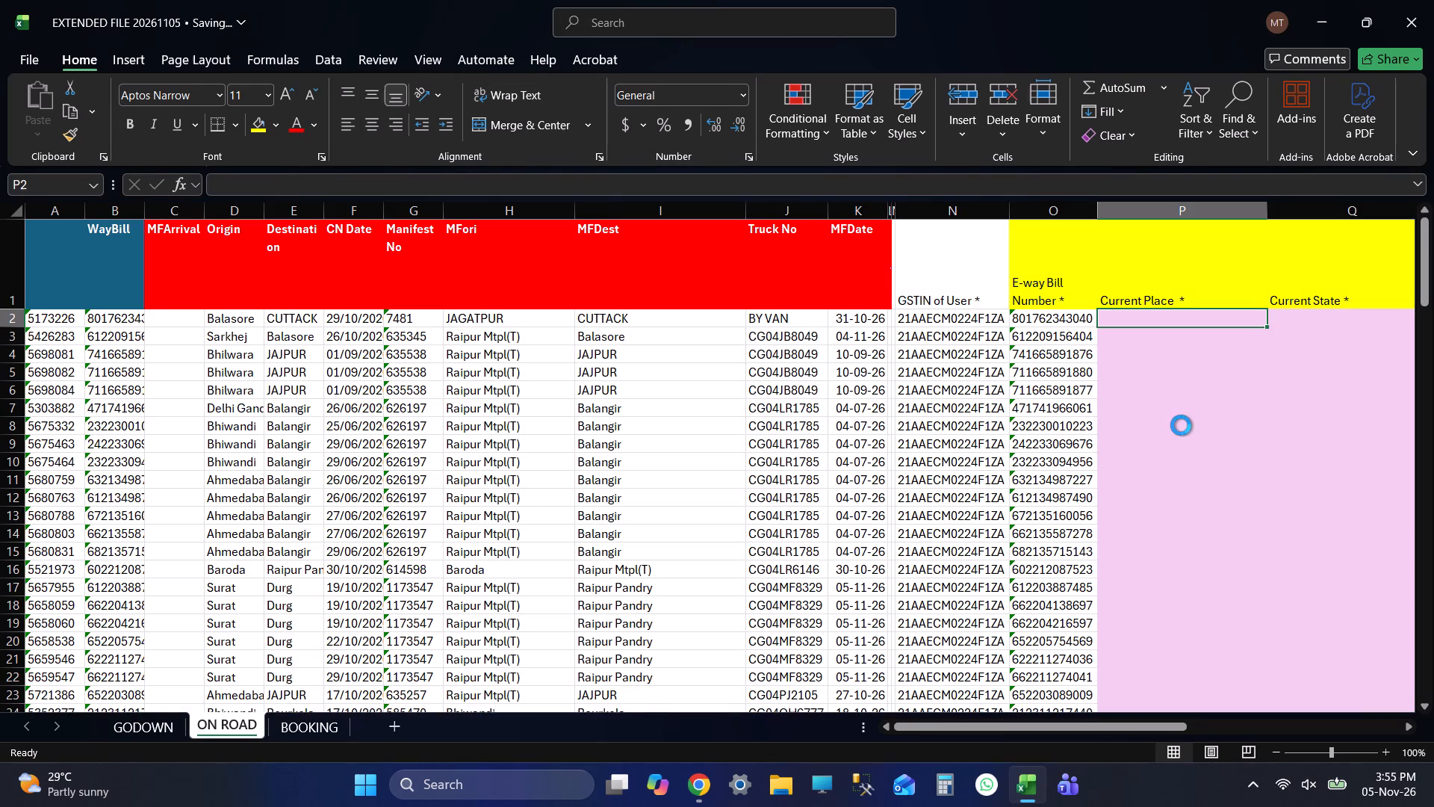
key(ctrl+s)
key(ctrl+s)
key(Tab)
key(Tab)
key(shift+Tab)
key(shift+Tab)
key(ctrl+s)
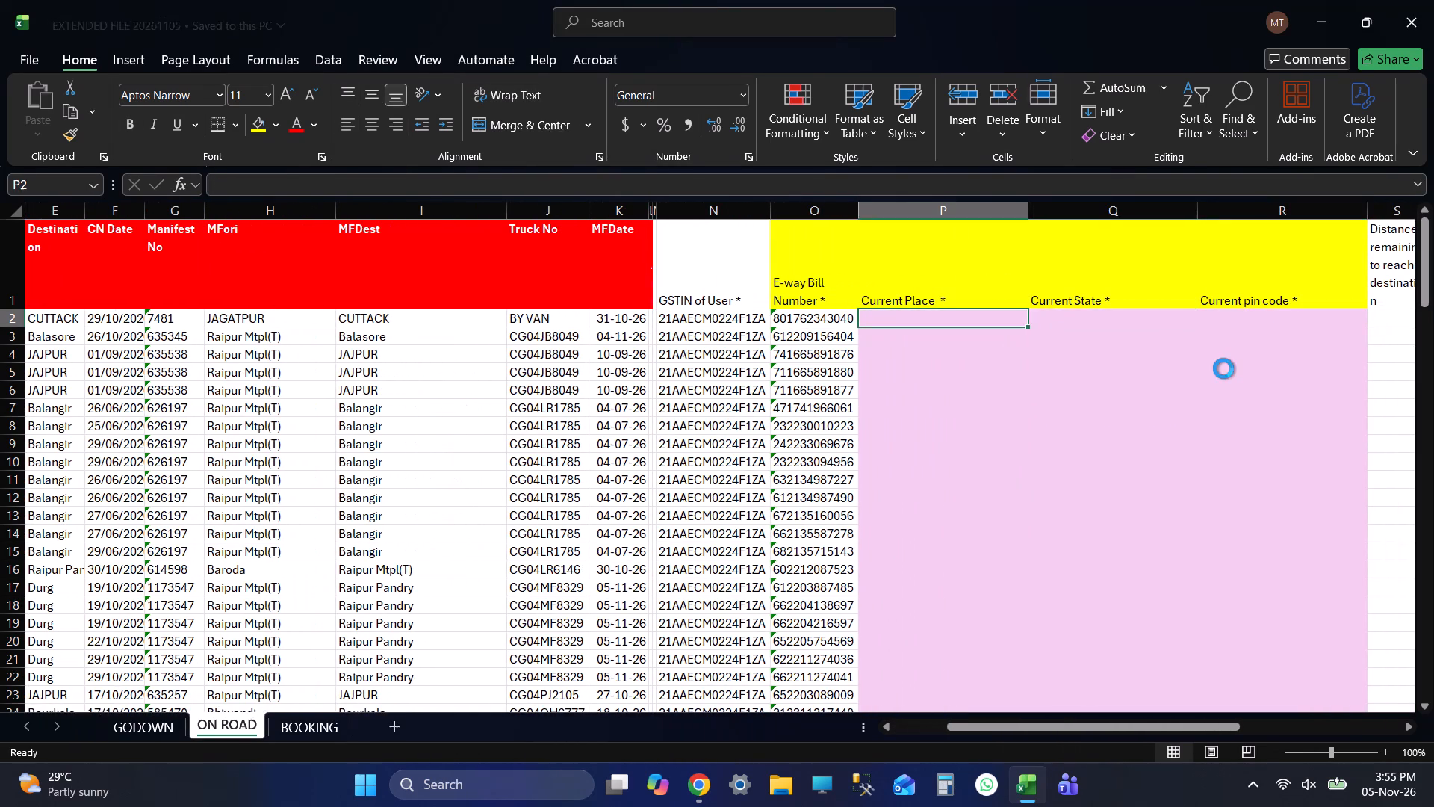
key(ctrl+s)
key(ctrl+s)
key(ctrl+s)
key(ctrl+s)
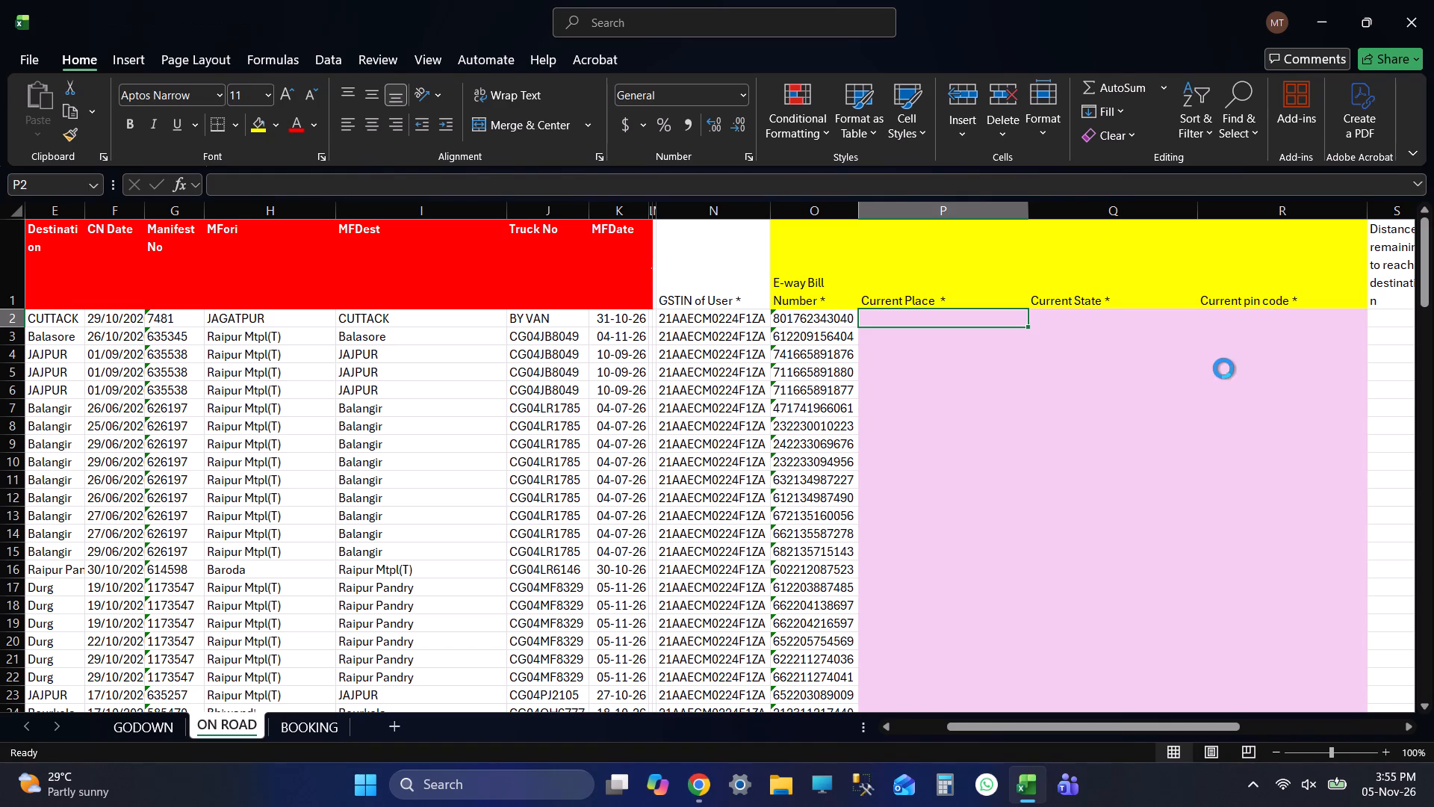
key(ctrl+s)
key(ctrl+s)
key(ctrl+s)
key(ctrl+s)
key(ctrl+s)
key(ctrl+s)
key(ctrl+s)
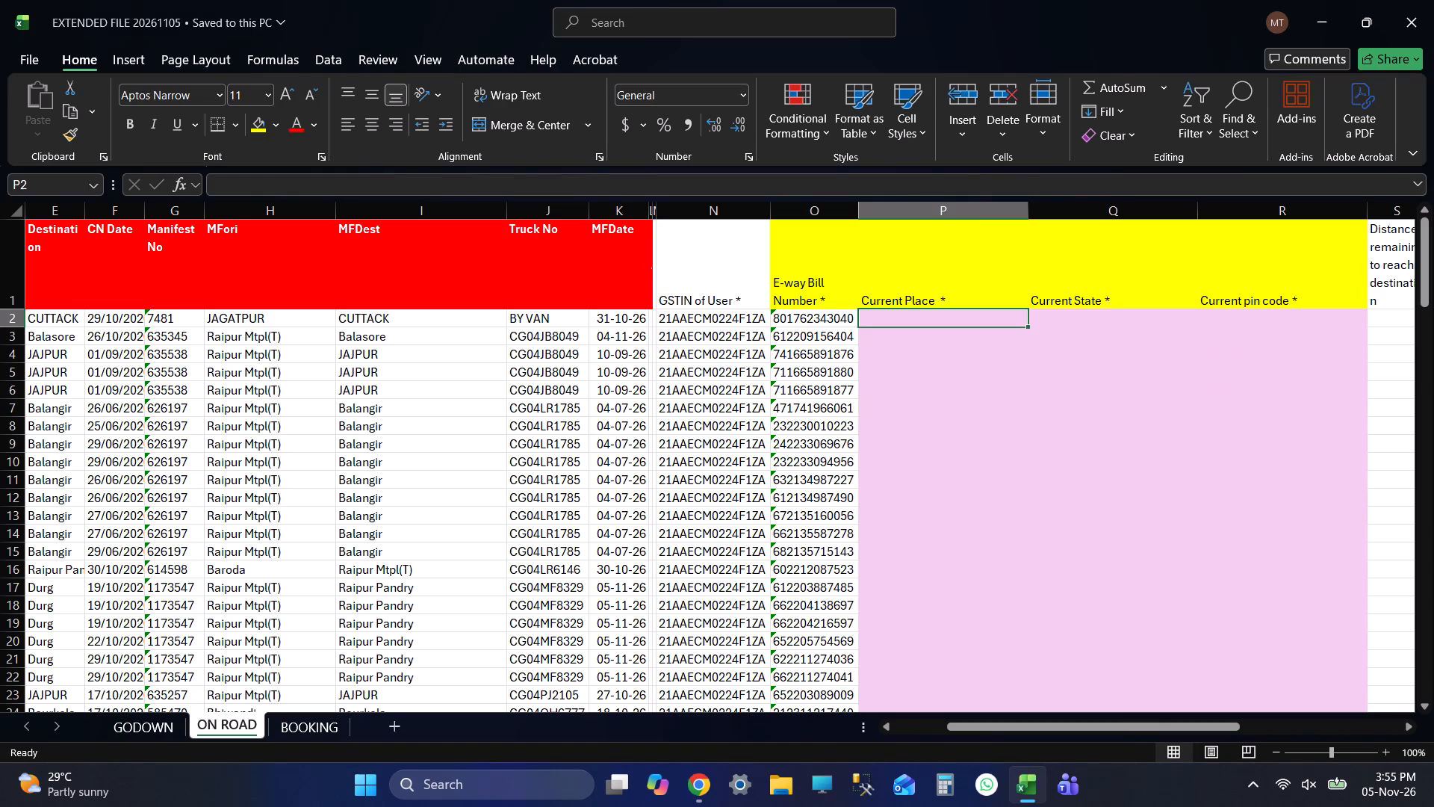
key(ctrl+s)
key(ctrl+s)
Copy the BY VAN row (row 2) of the ON ROAD sheet into row 7 of the BOOKING sheet.
click(10, 318)
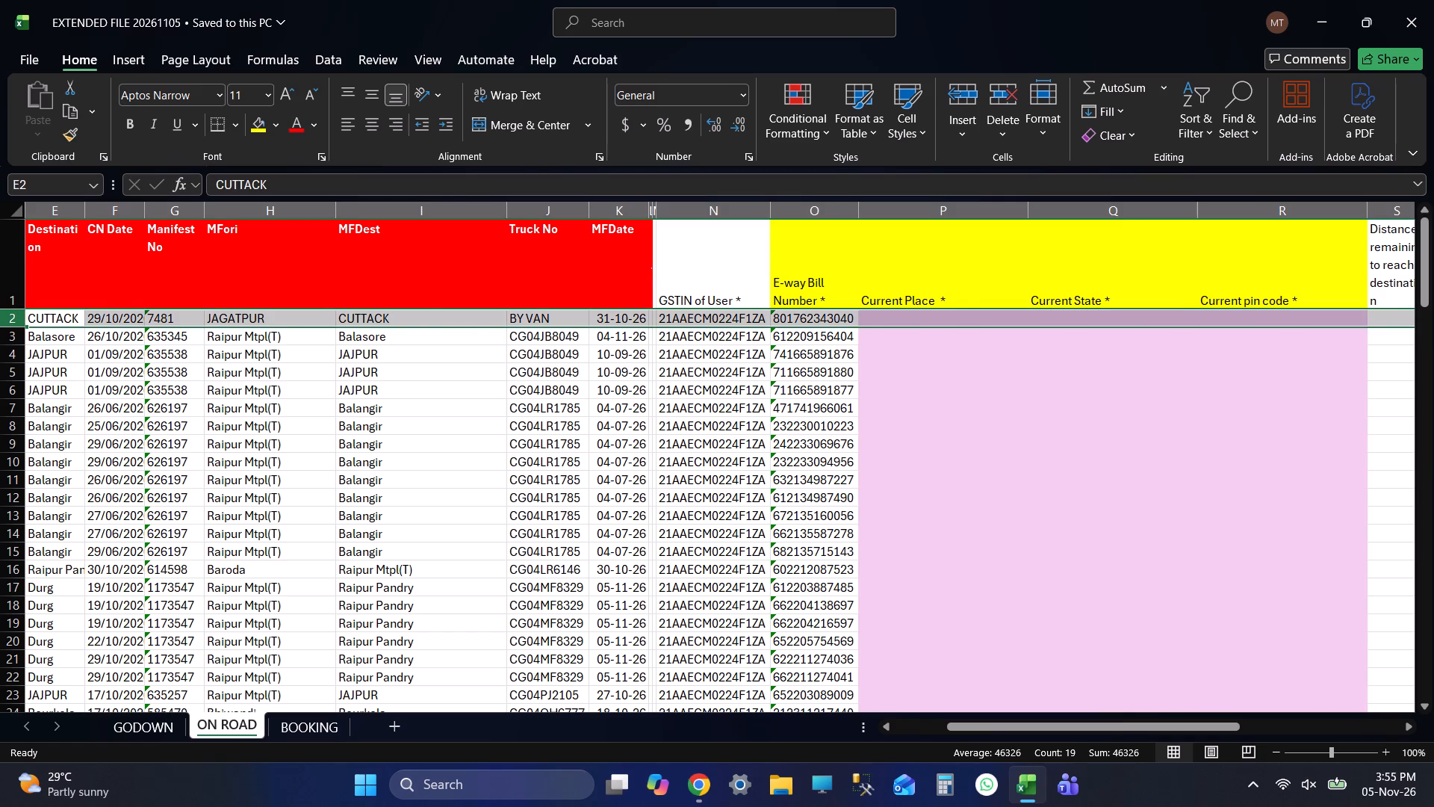
key(ctrl+c)
key(ctrl+c)
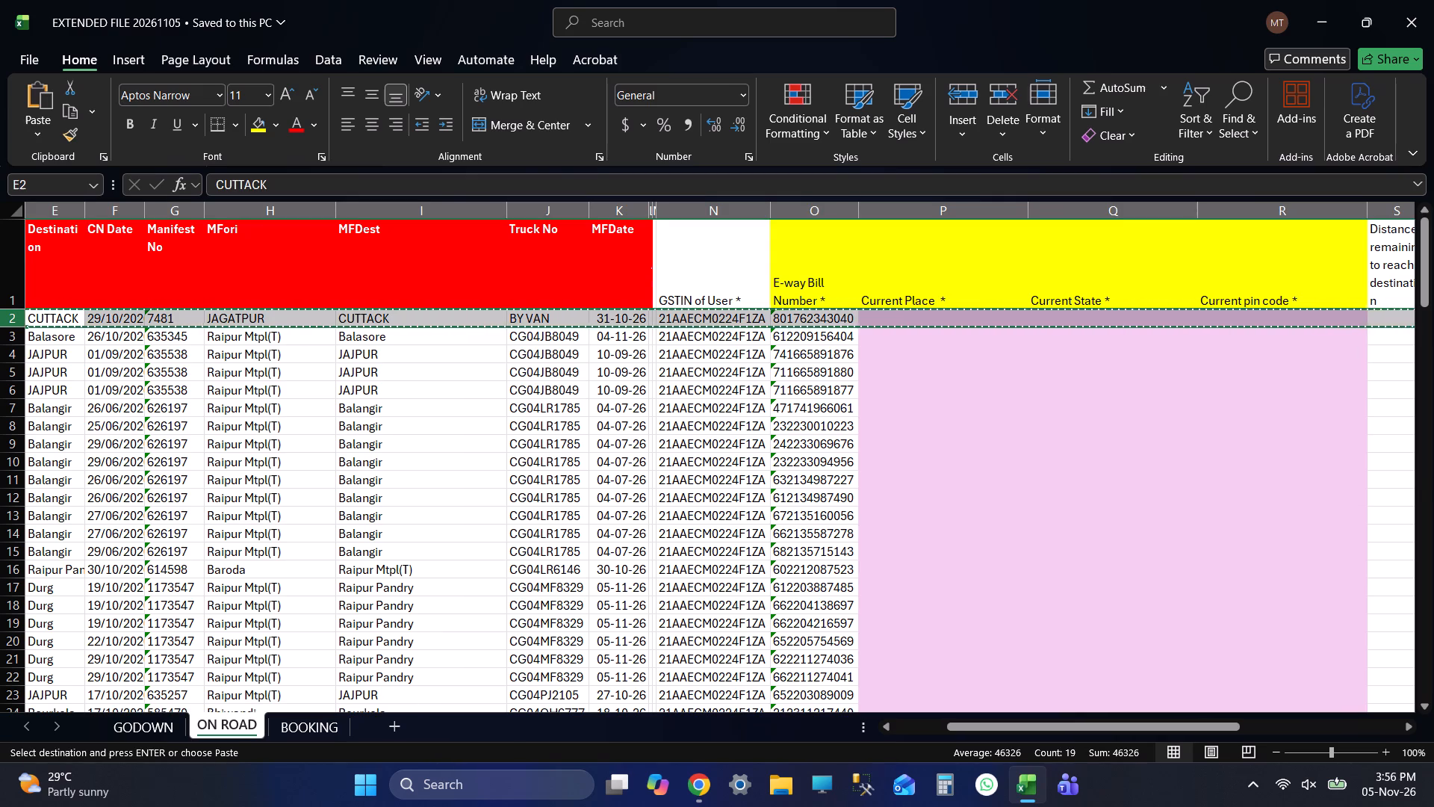
key(ctrl+c)
key(ctrl+c)
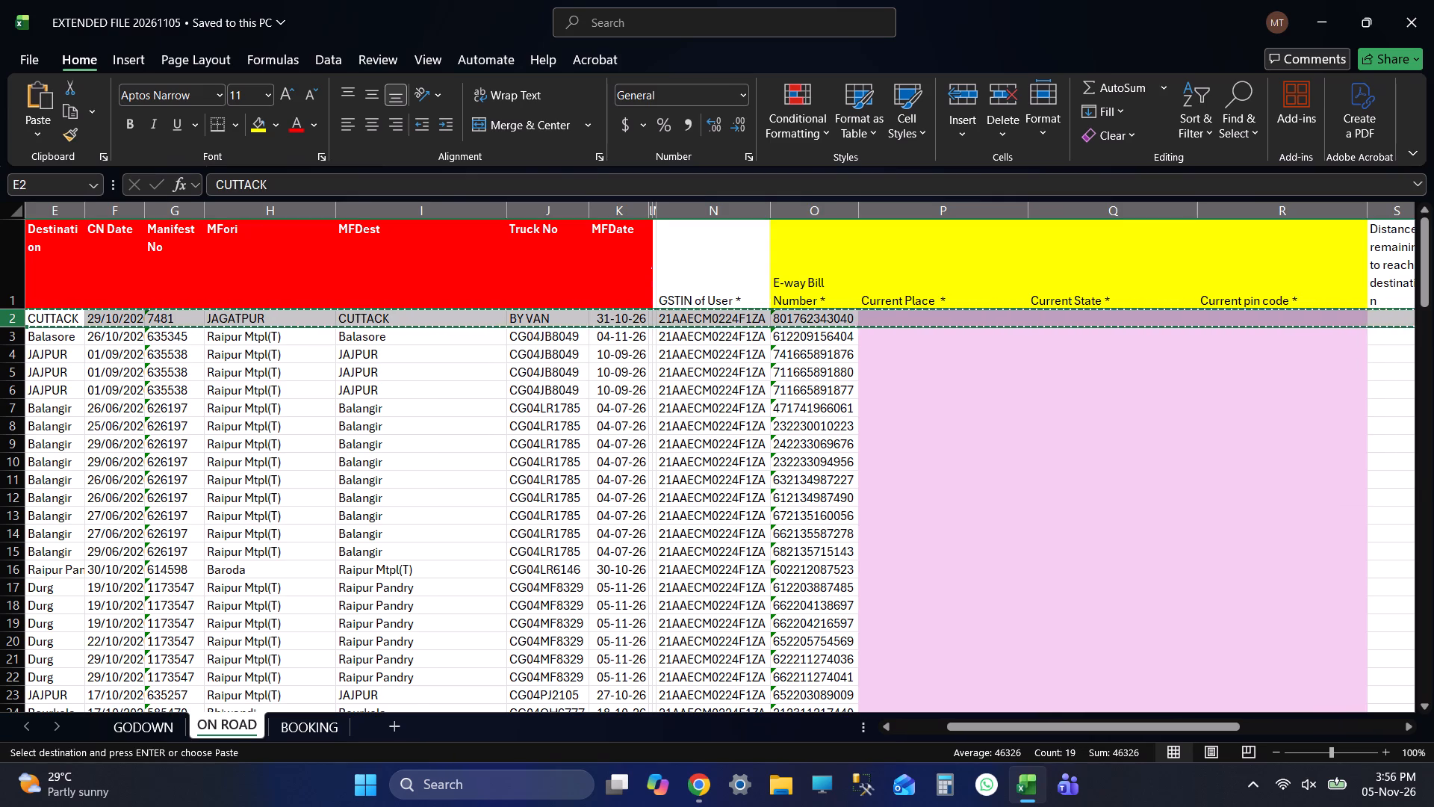
click(337, 728)
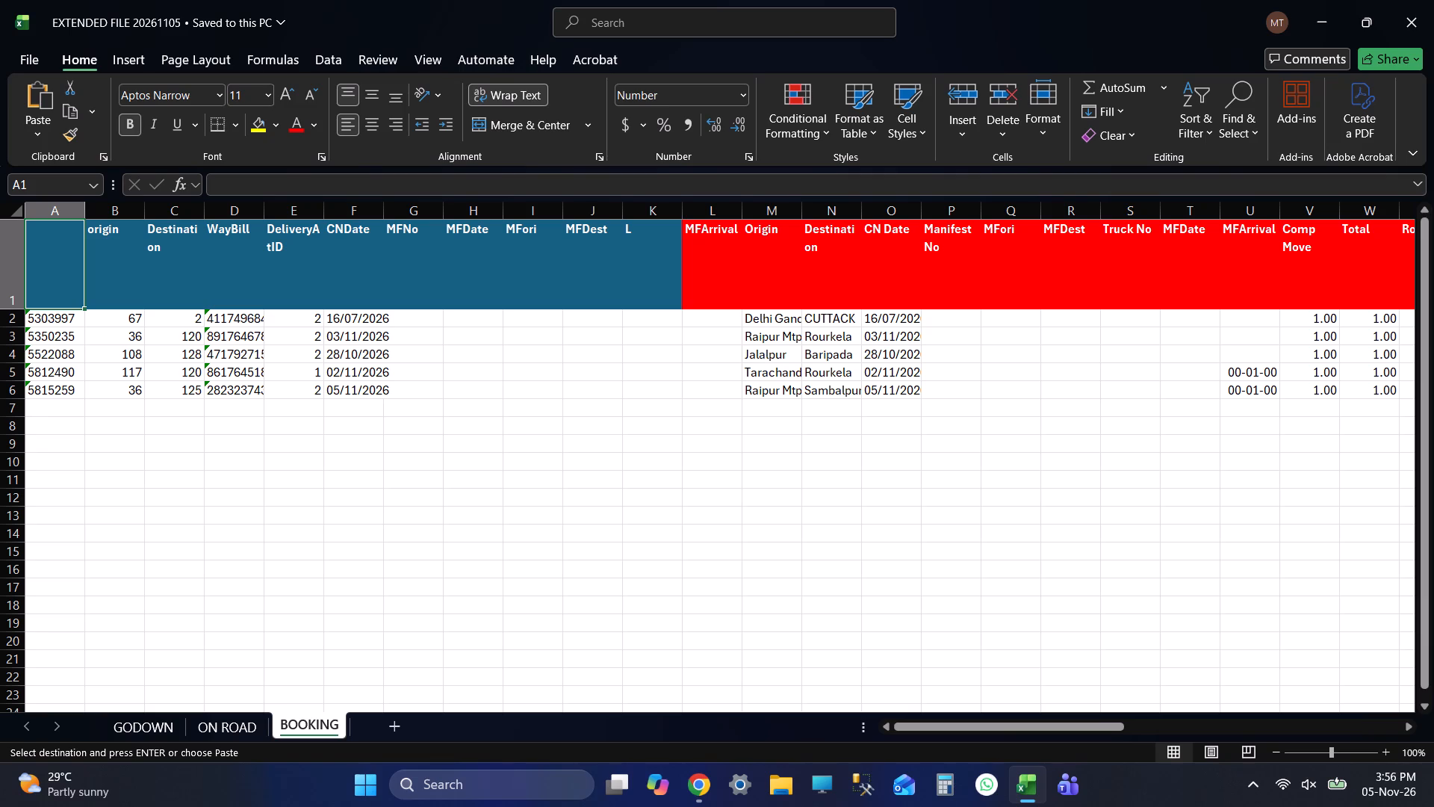
click(69, 401)
key(ctrl+v)
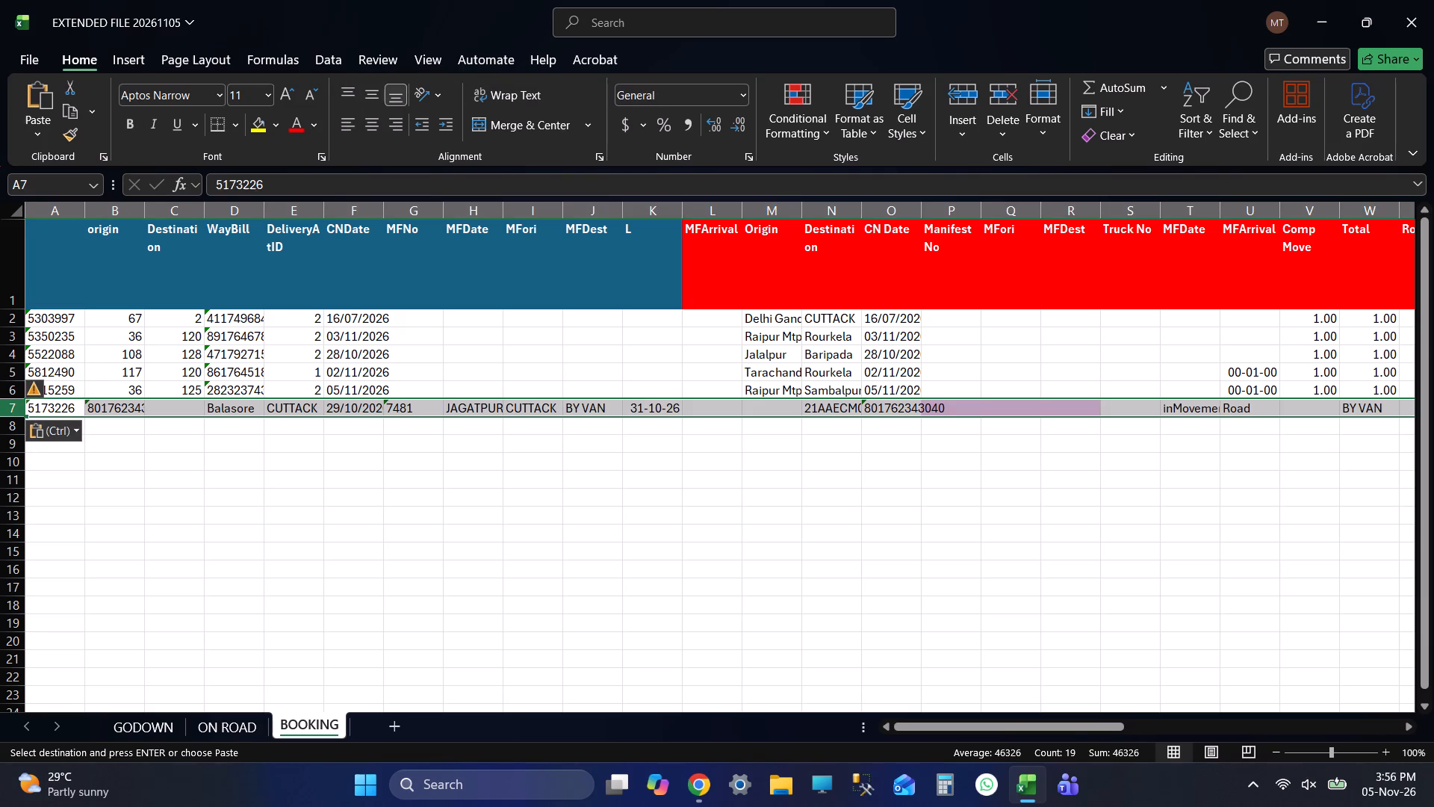
Save EXTENDED FILE 20261105 with the BY VAN row added to the BOOKING sheet.
click(435, 525)
key(ctrl+s)
key(ctrl+s)
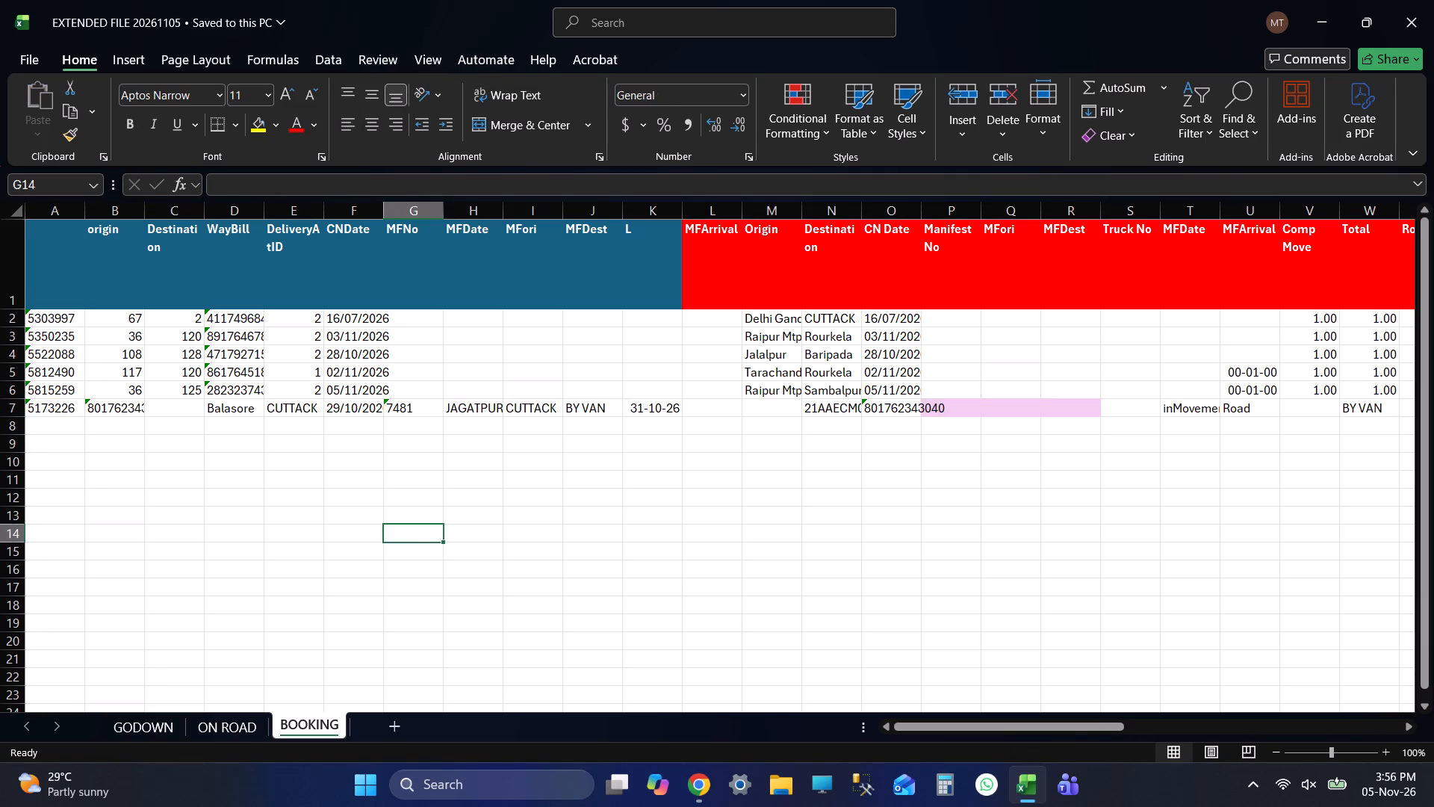
key(ctrl+s)
key(ctrl+s)
key(ctrl+s)
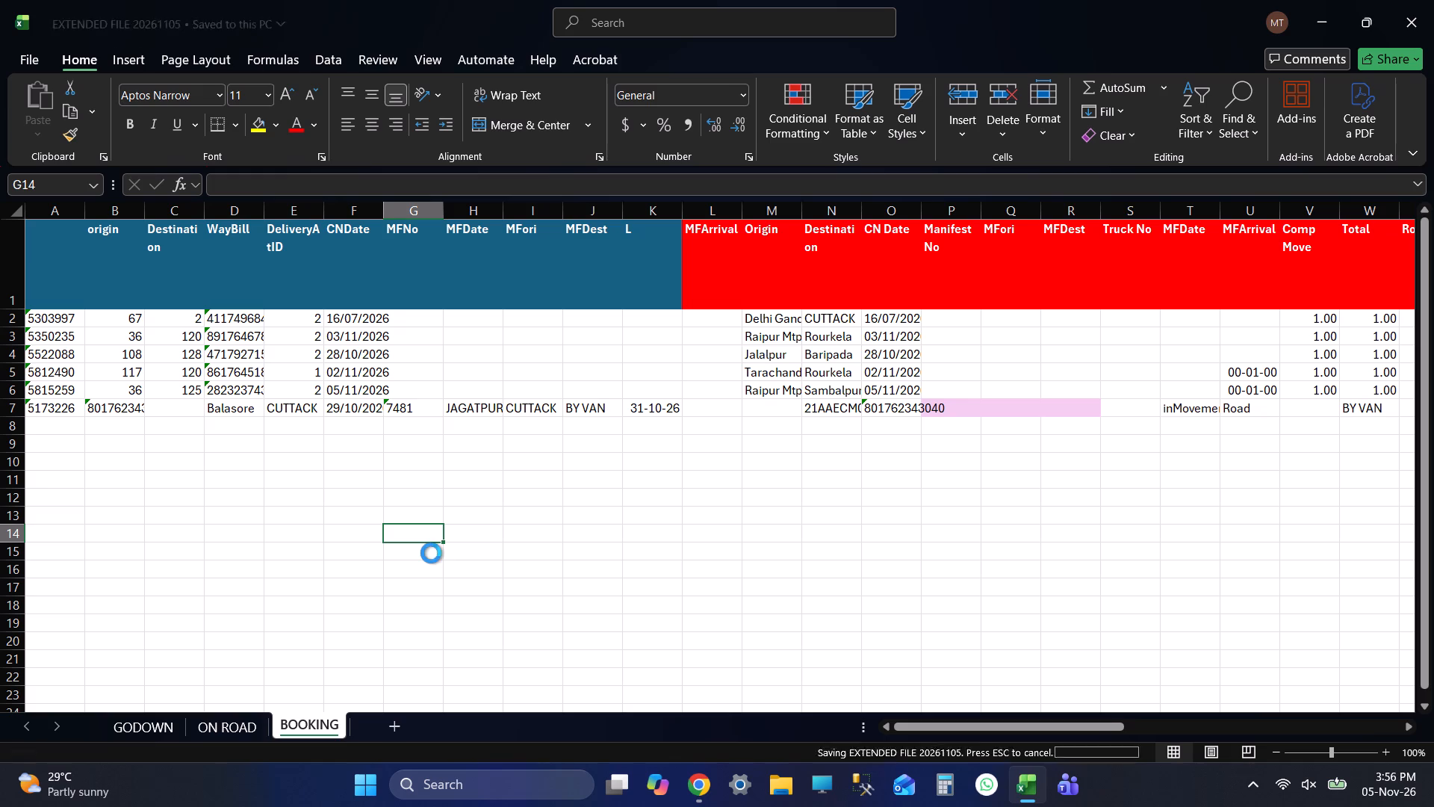
key(ctrl+s)
Delete the BY VAN row (row 2) from the ON ROAD sheet.
click(200, 718)
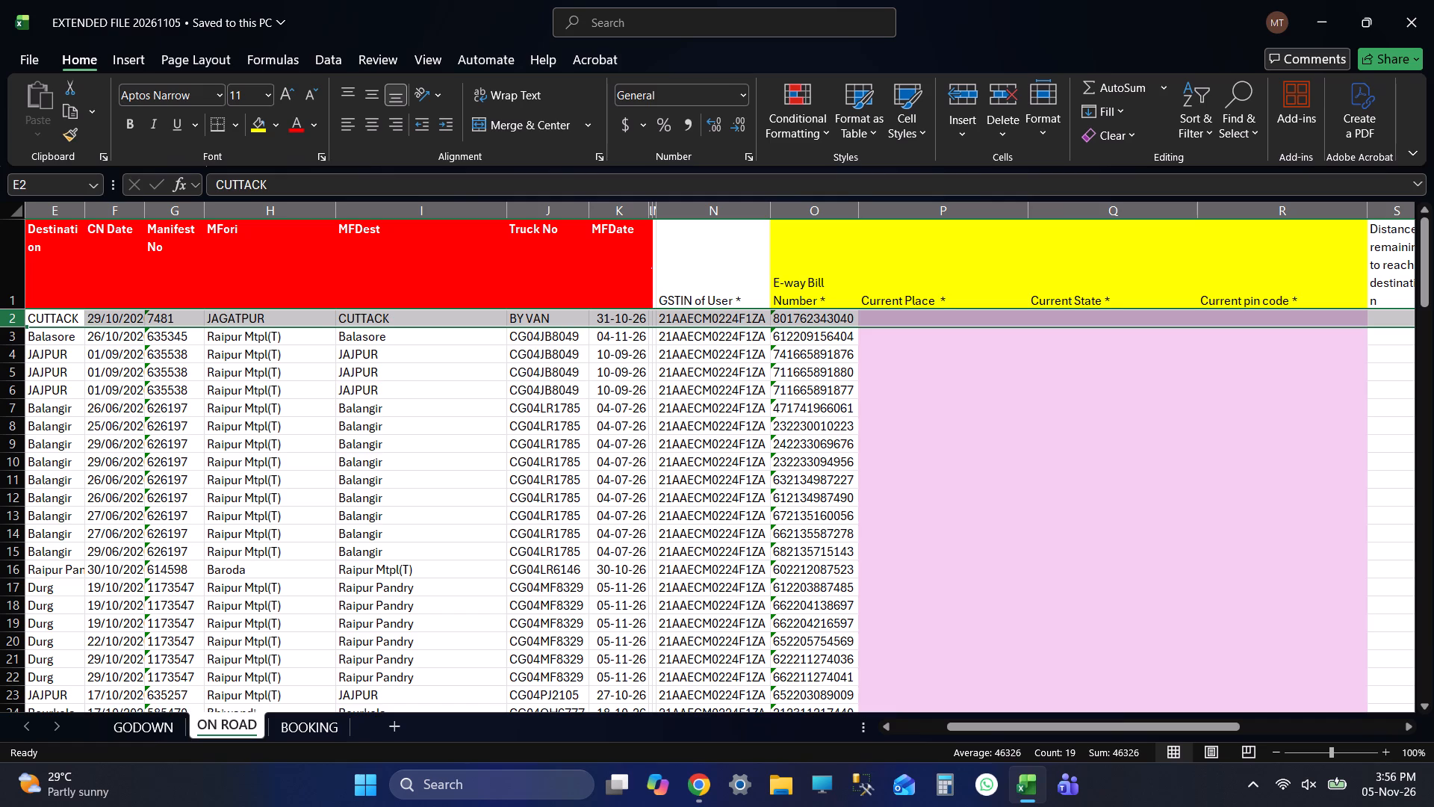
key(ctrl+minus)
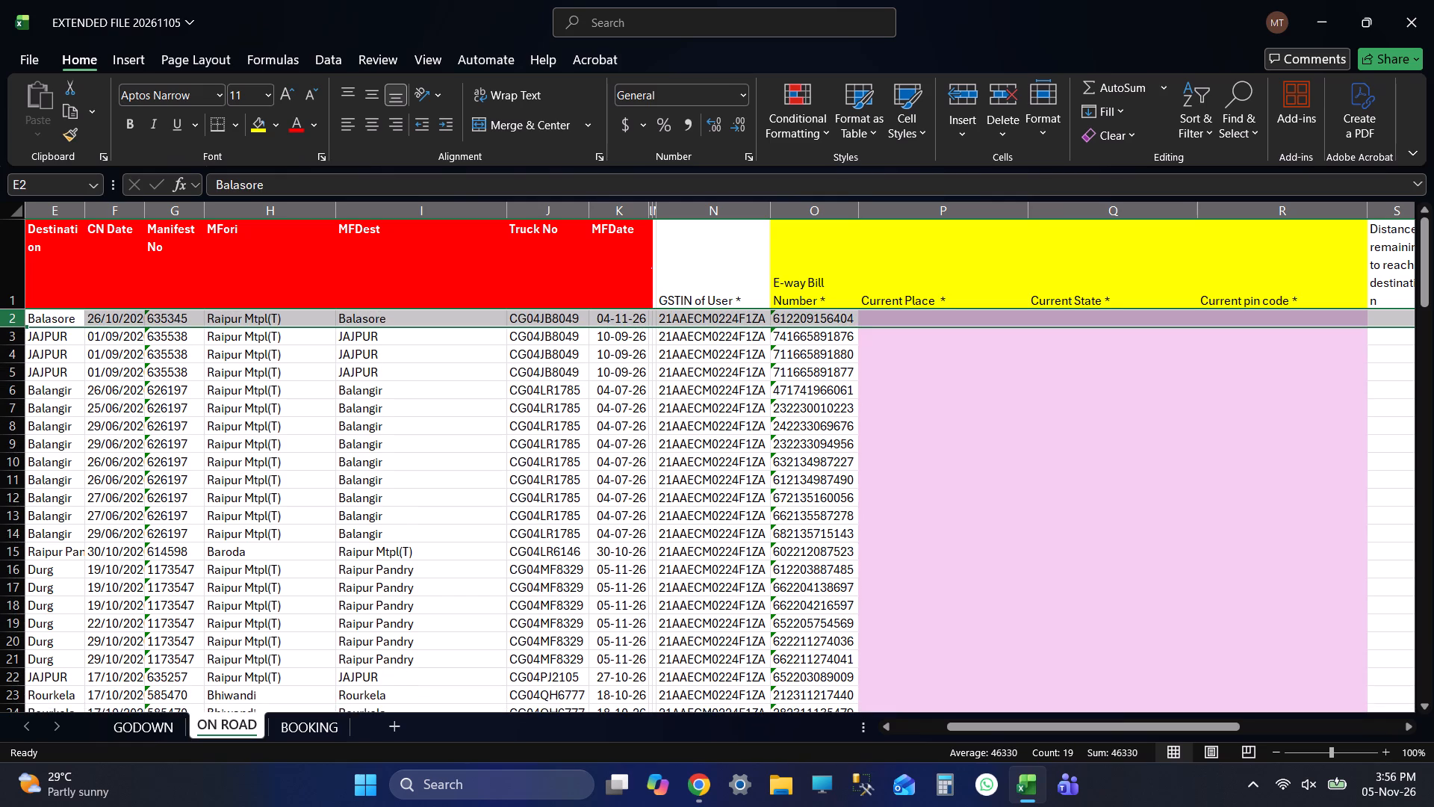
Save EXTENDED FILE 20261105 without the BY VAN row on ON ROAD, with cell P2 selected.
click(898, 323)
key(ctrl+s)
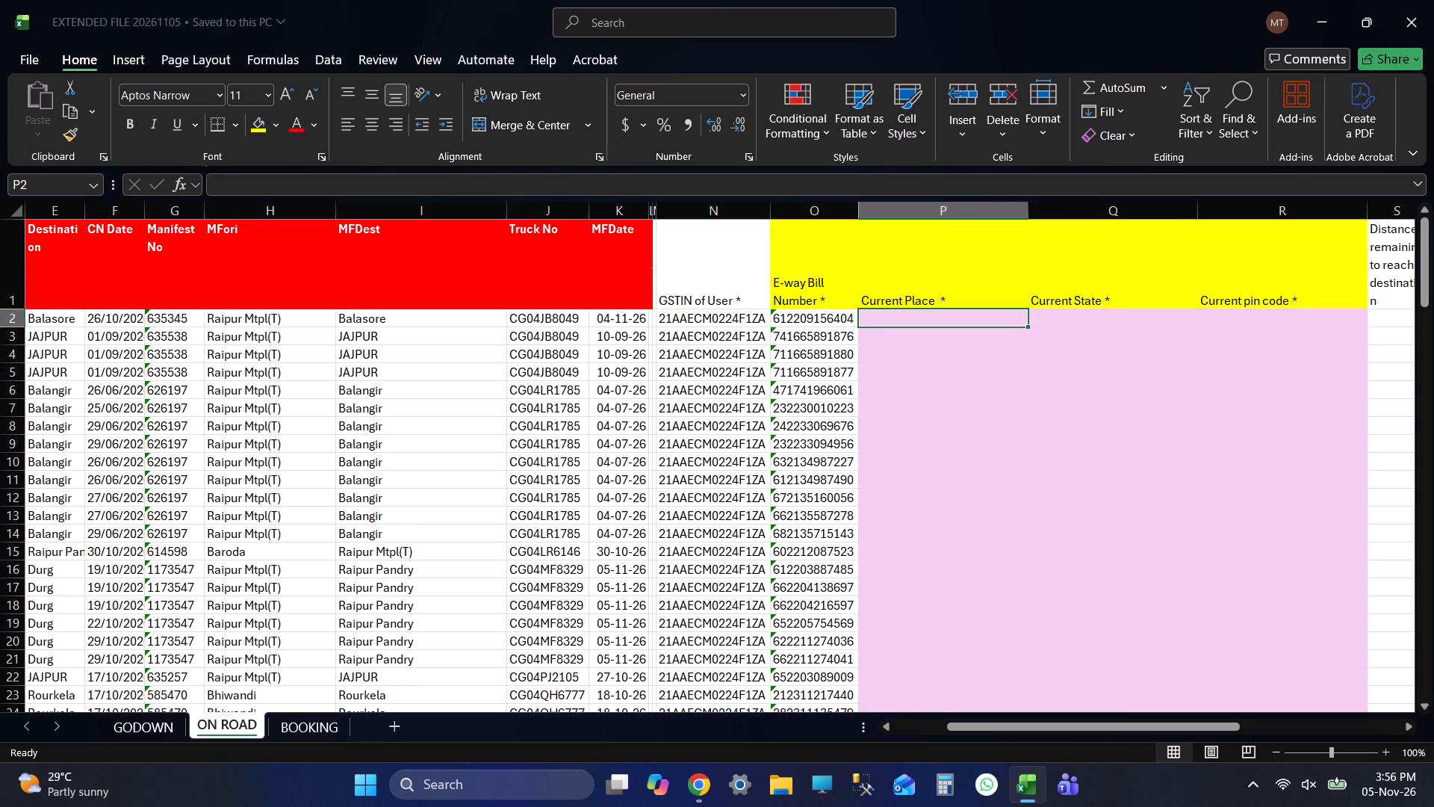
key(ctrl+s)
key(ctrl+s)
key(ctrl+s)
key(ctrl+s)
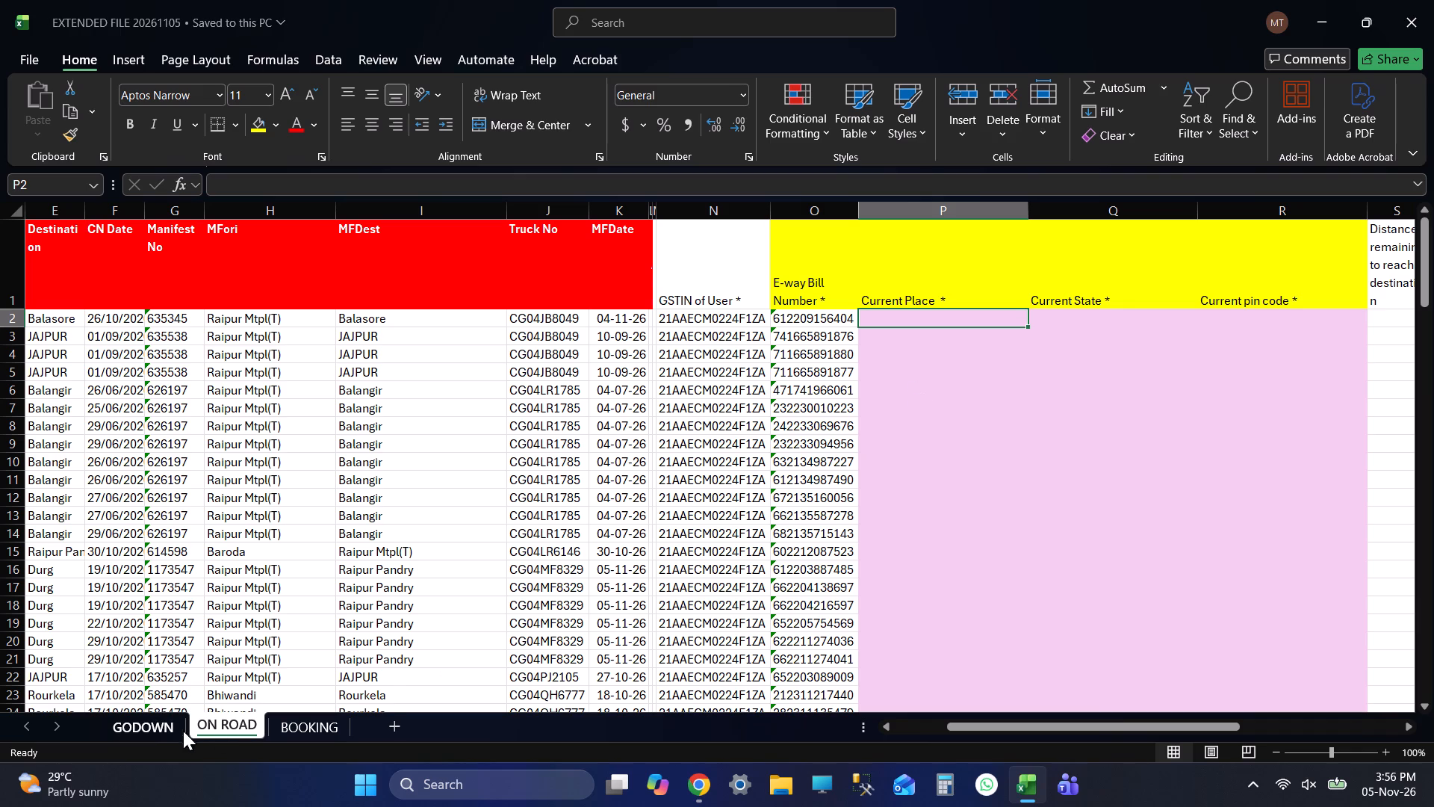
Save EXTENDED FILE 20261105 with the GODOWN sheet active.
click(165, 725)
key(ctrl+s)
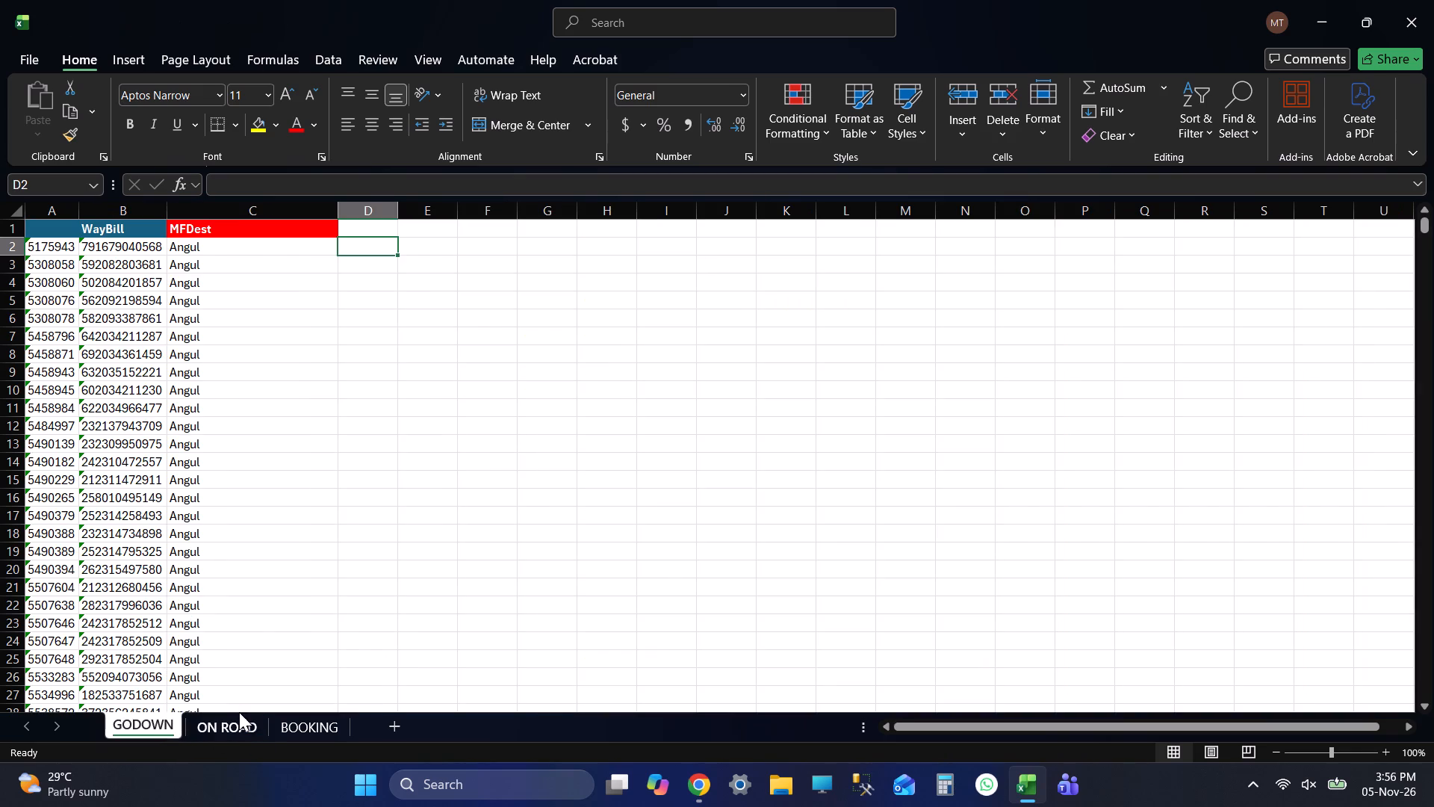
click(229, 735)
click(159, 725)
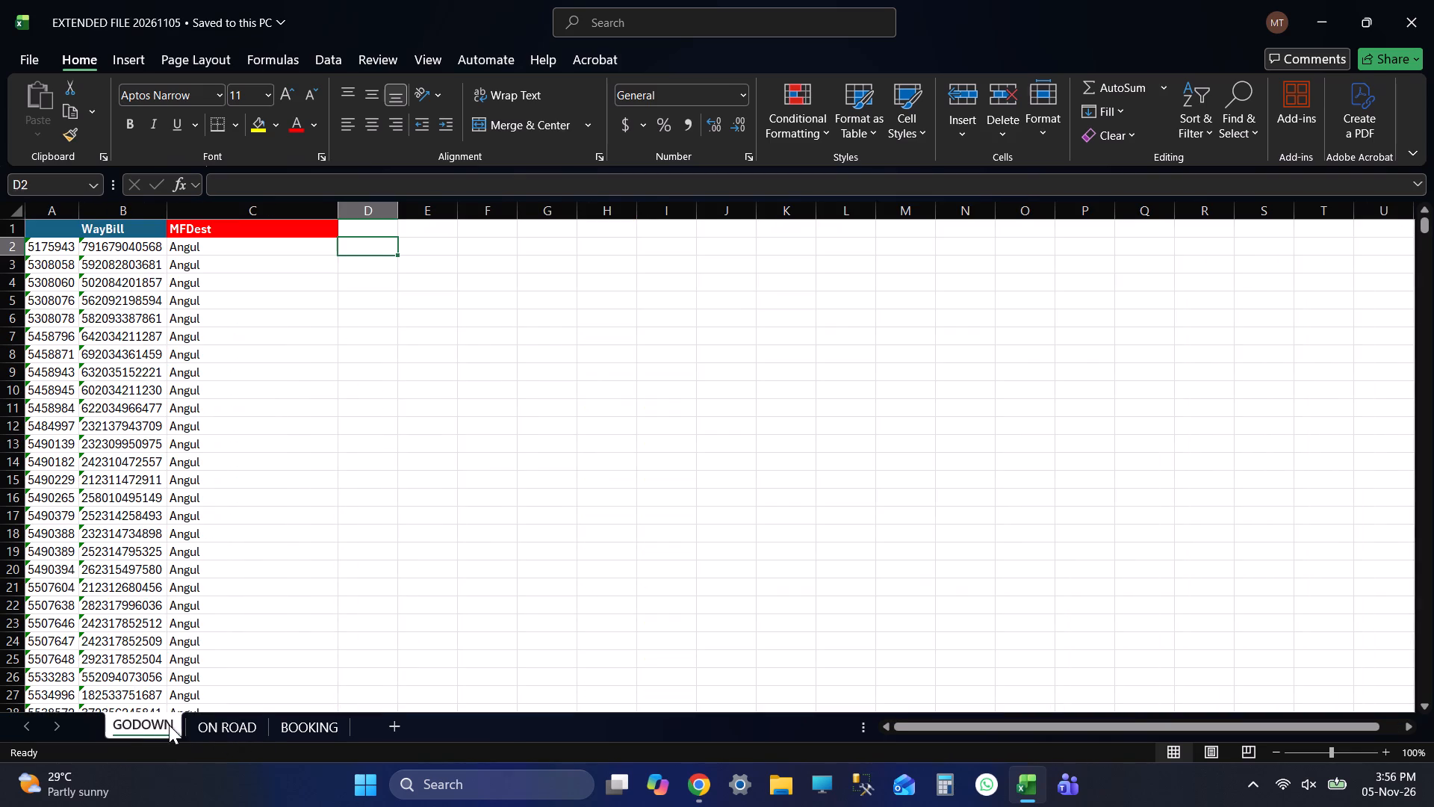
key(ctrl+s)
click(243, 714)
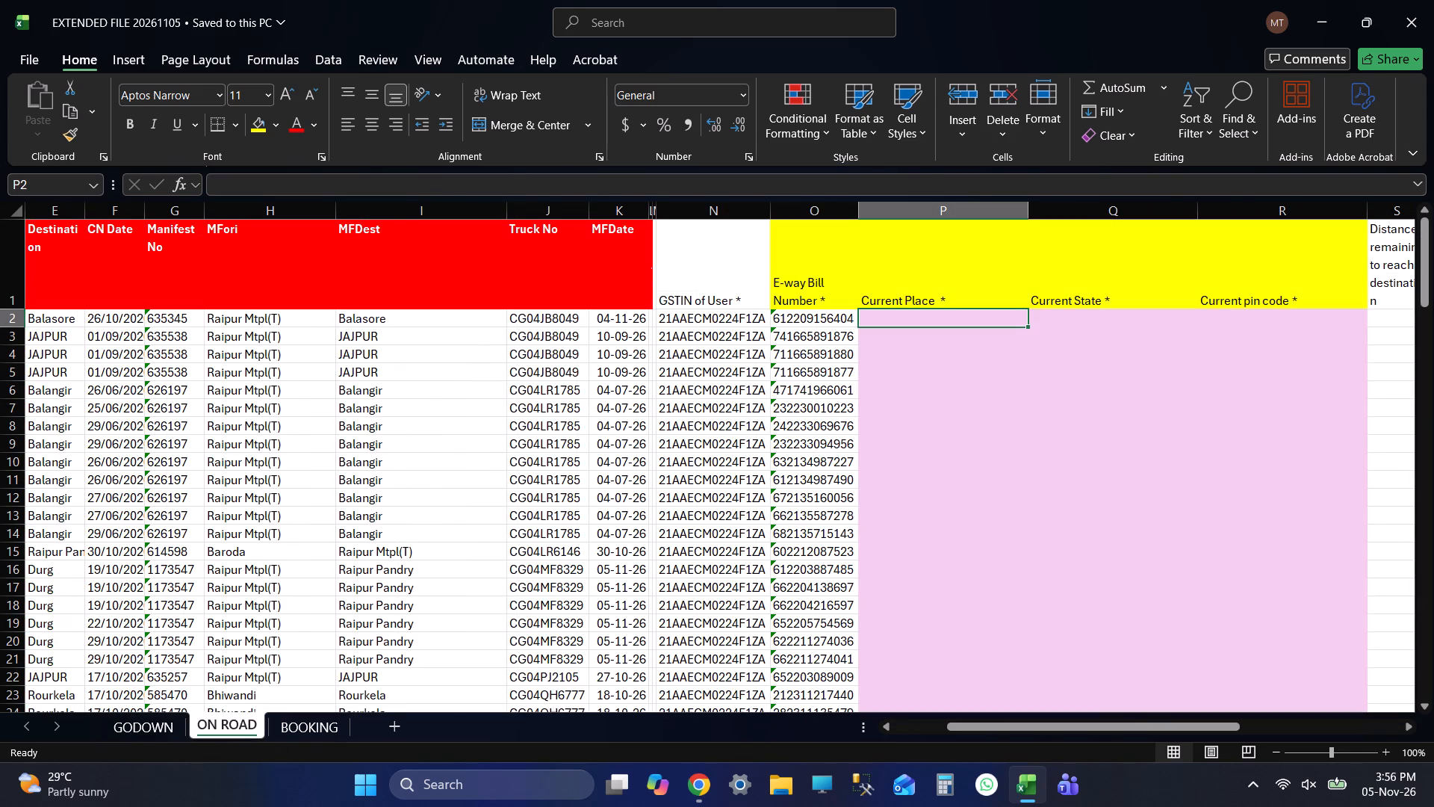
click(175, 722)
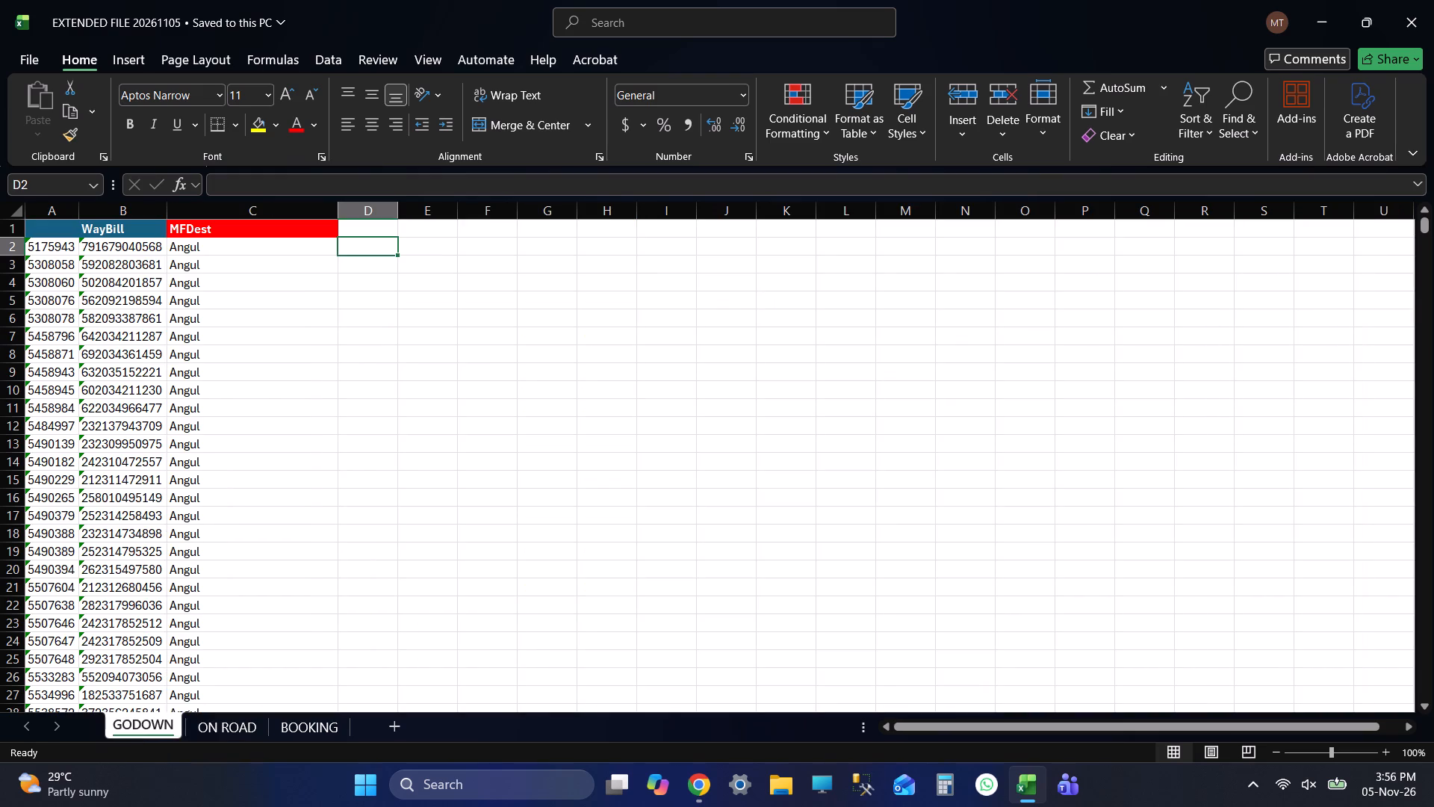
key(ctrl+s)
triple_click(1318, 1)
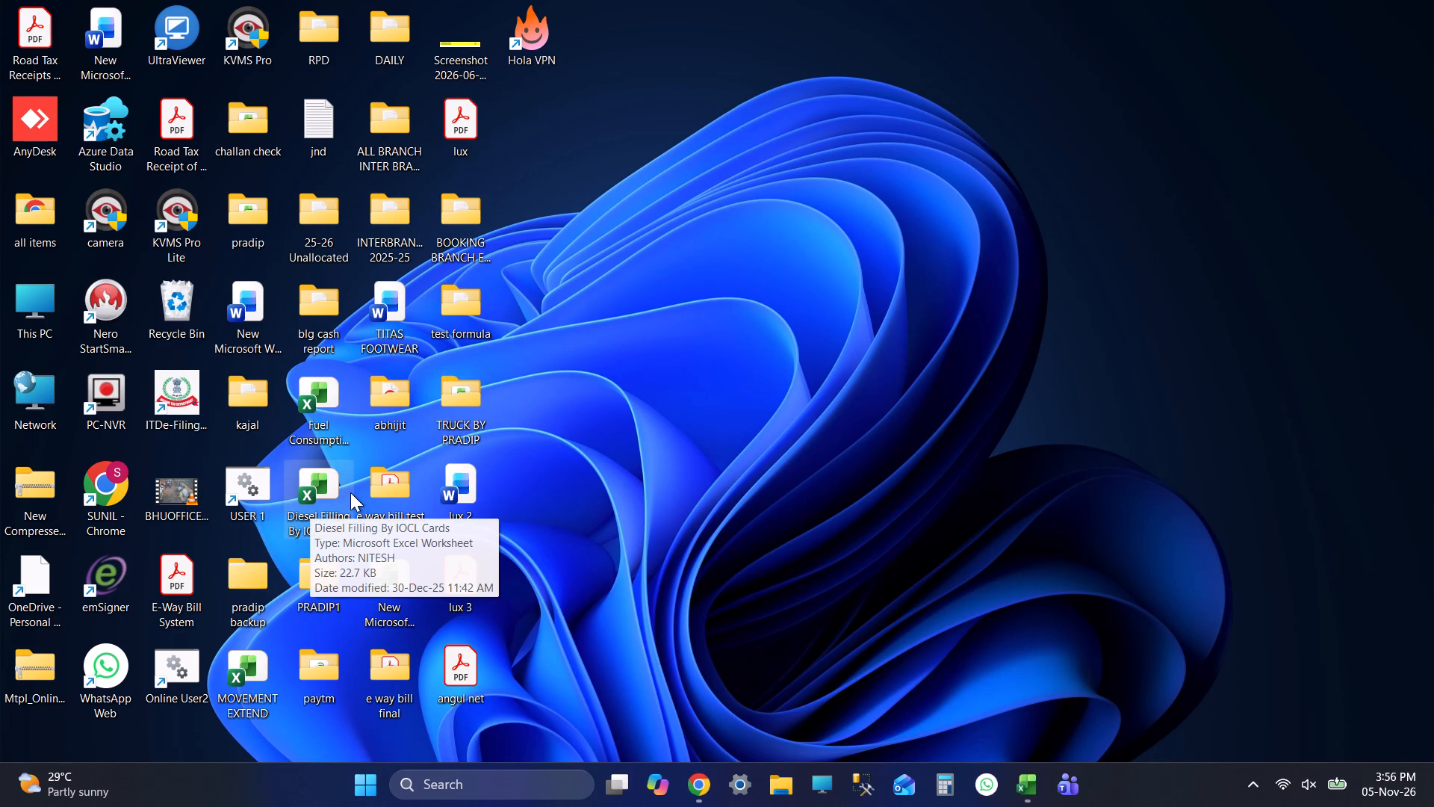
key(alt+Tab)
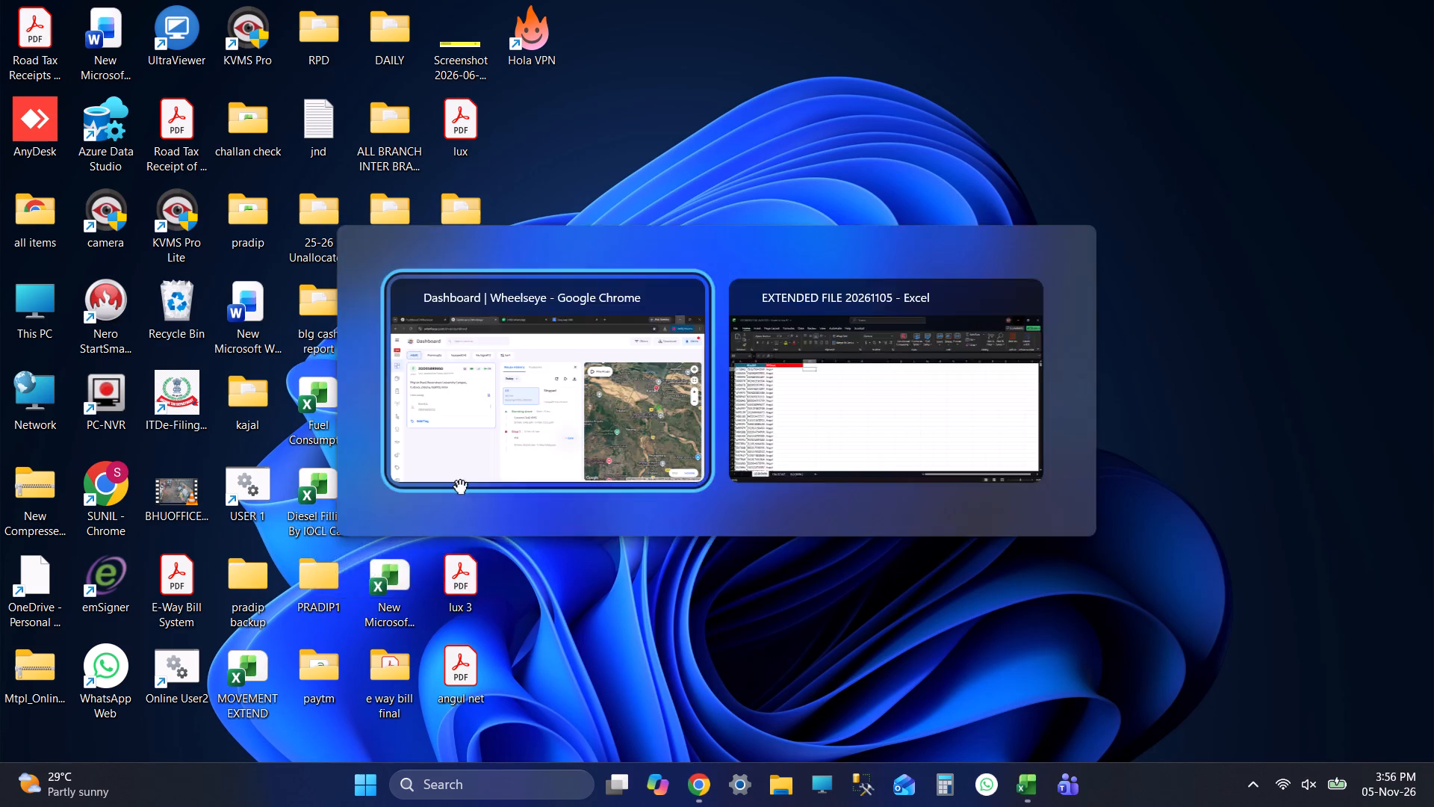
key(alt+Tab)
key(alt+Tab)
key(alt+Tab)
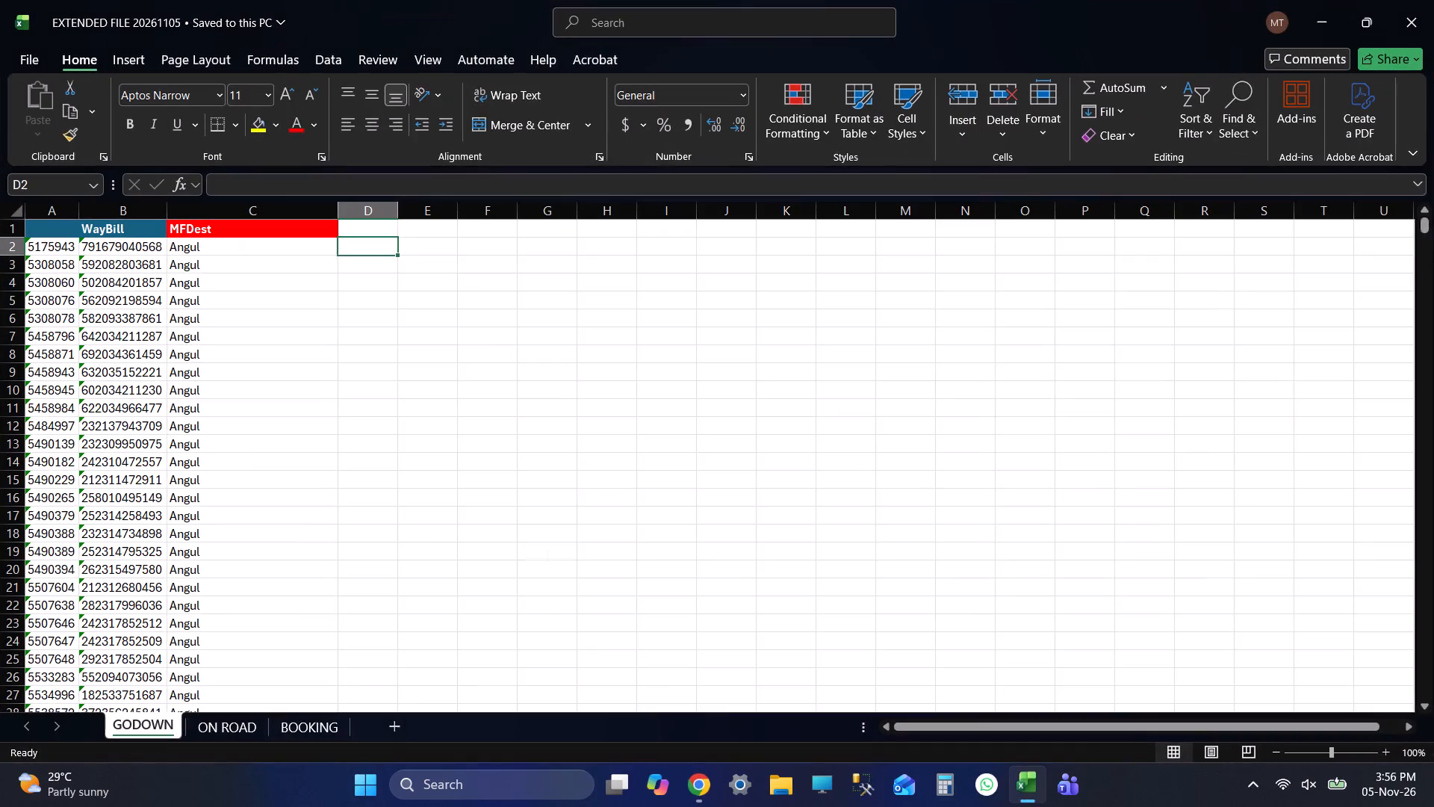
Save EXTENDED FILE 20261105 with cell D2 selected on the GODOWN sheet.
key(ctrl+s)
key(ctrl+s)
key(ctrl+s)
key(ctrl+s)
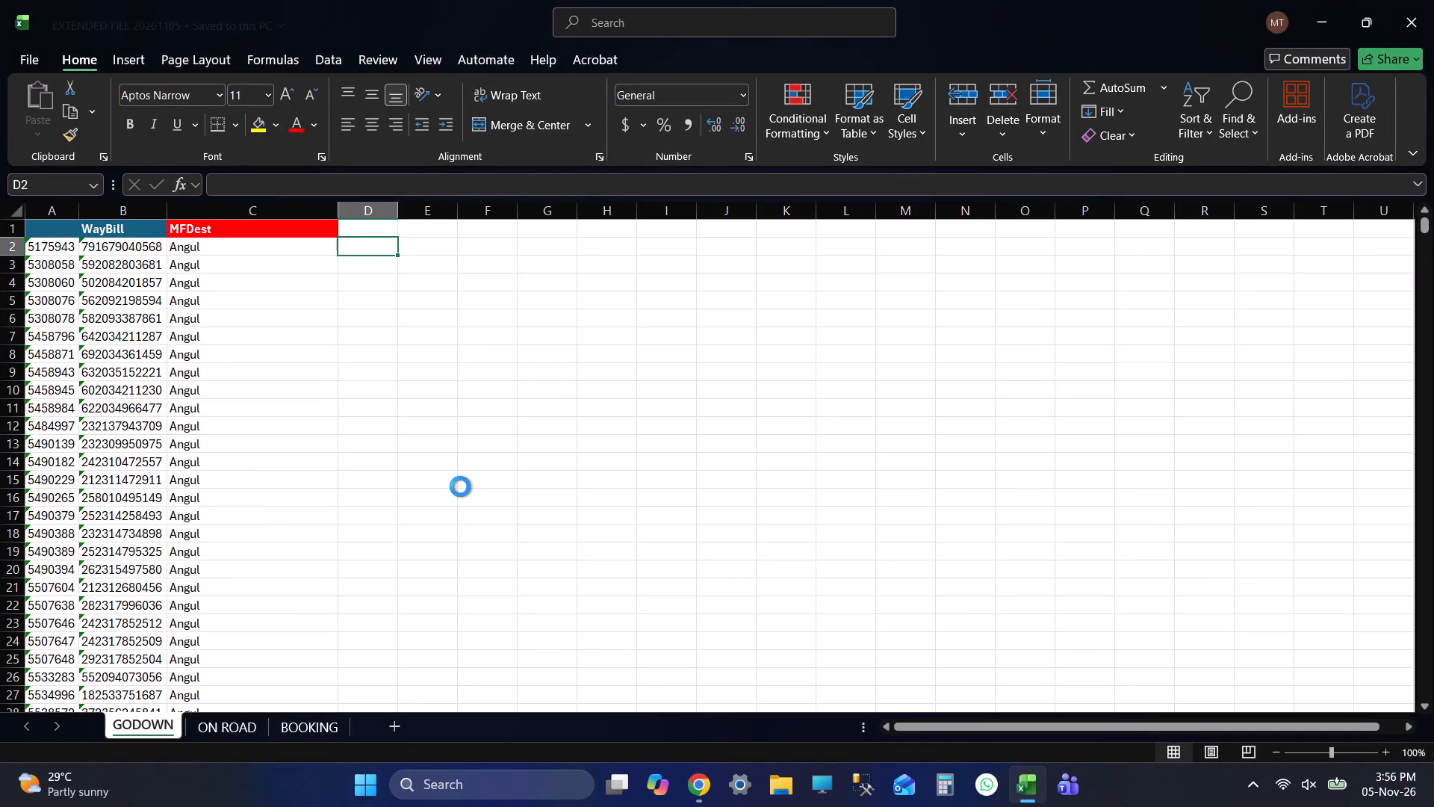
key(ctrl+s)
key(Up)
key(Up)
key(Up)
key(Up)
key(Up)
key(Up)
key(Up)
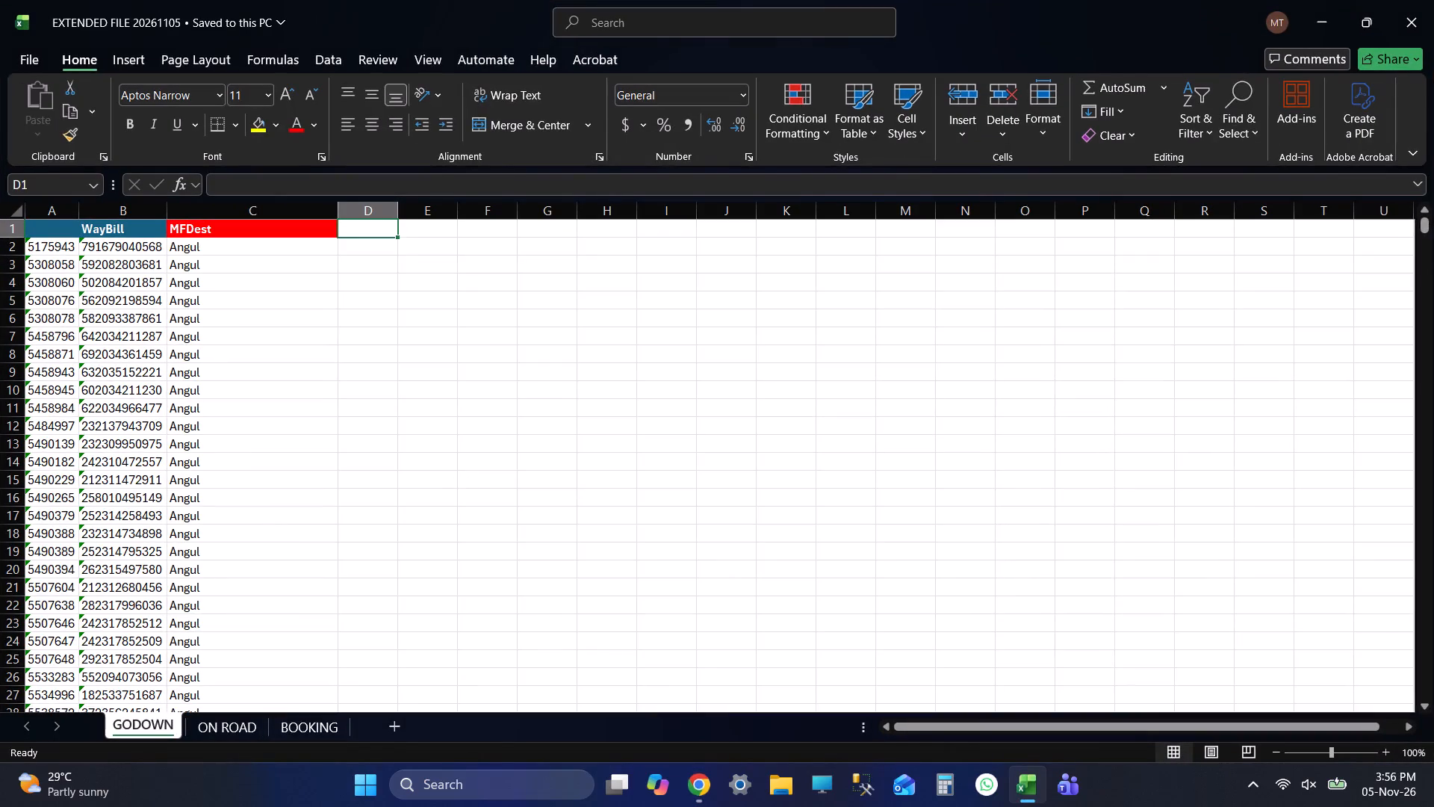
key(Up)
key(Up)
key(Up)
key(Down)
key(ctrl+s)
key(ctrl+s)
key(ctrl+s)
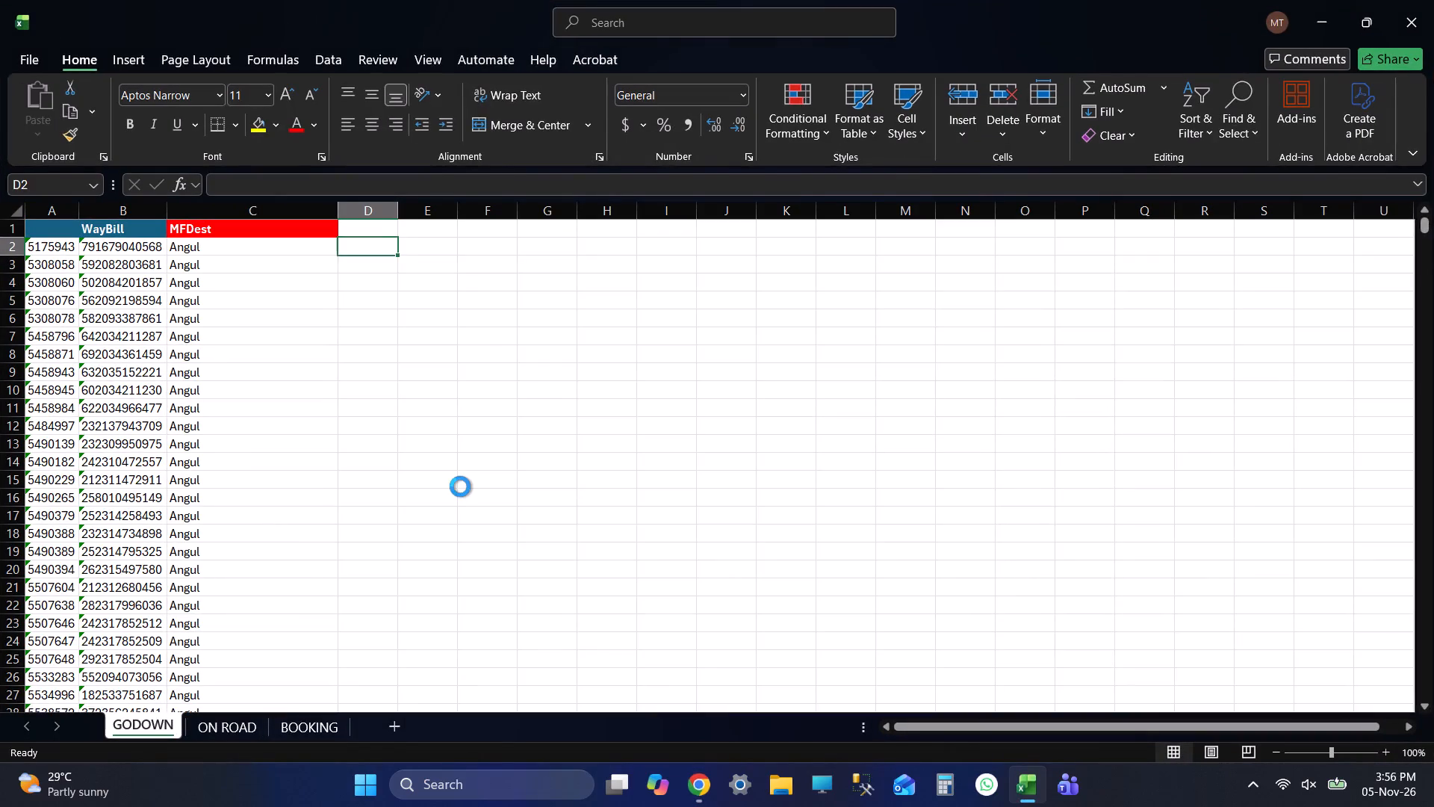
From the desktop's test formula folder, open the location-code formula text file in Notepad and copy its entire contents.
key(alt+Tab)
key(alt+Tab)
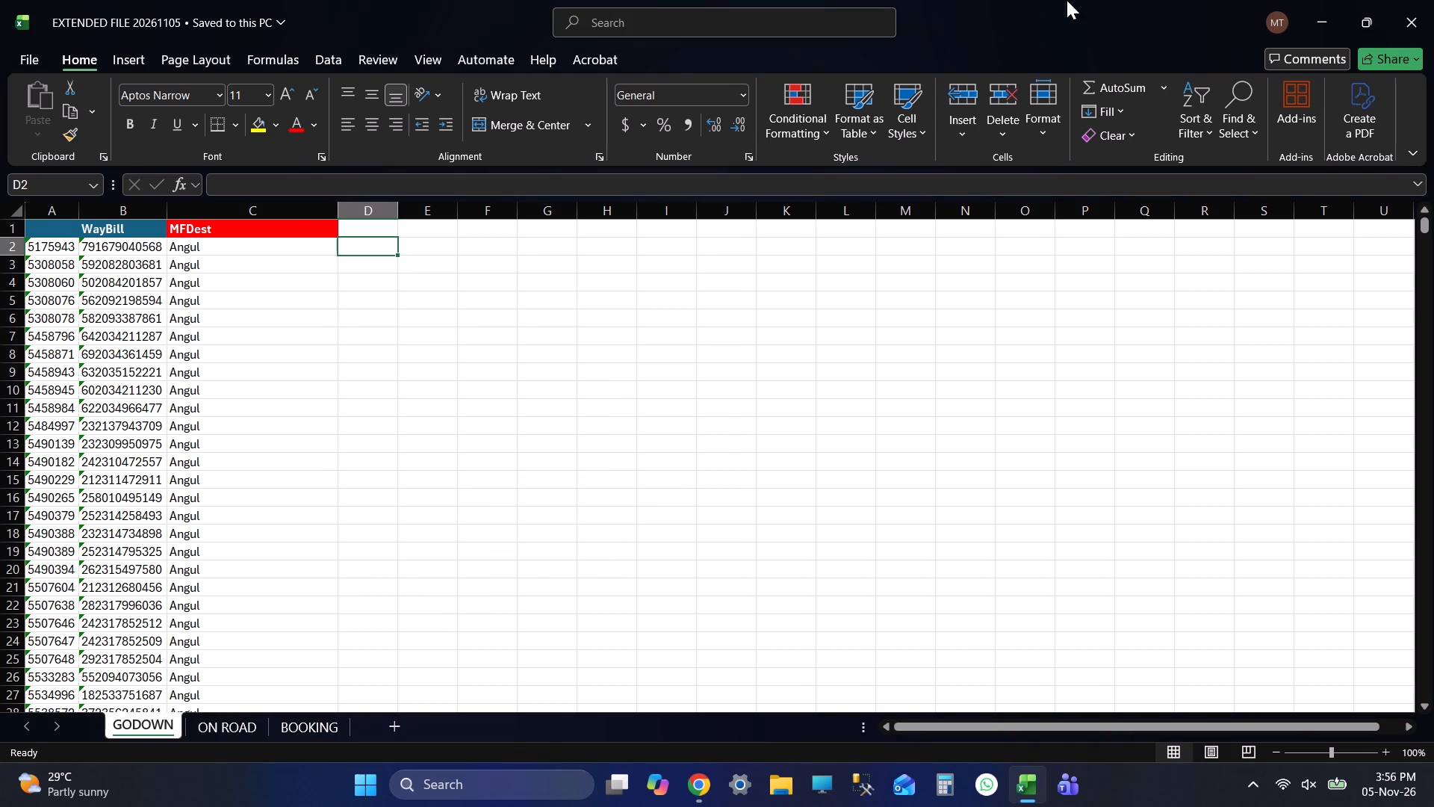
click(1298, 24)
triple_click(1318, 16)
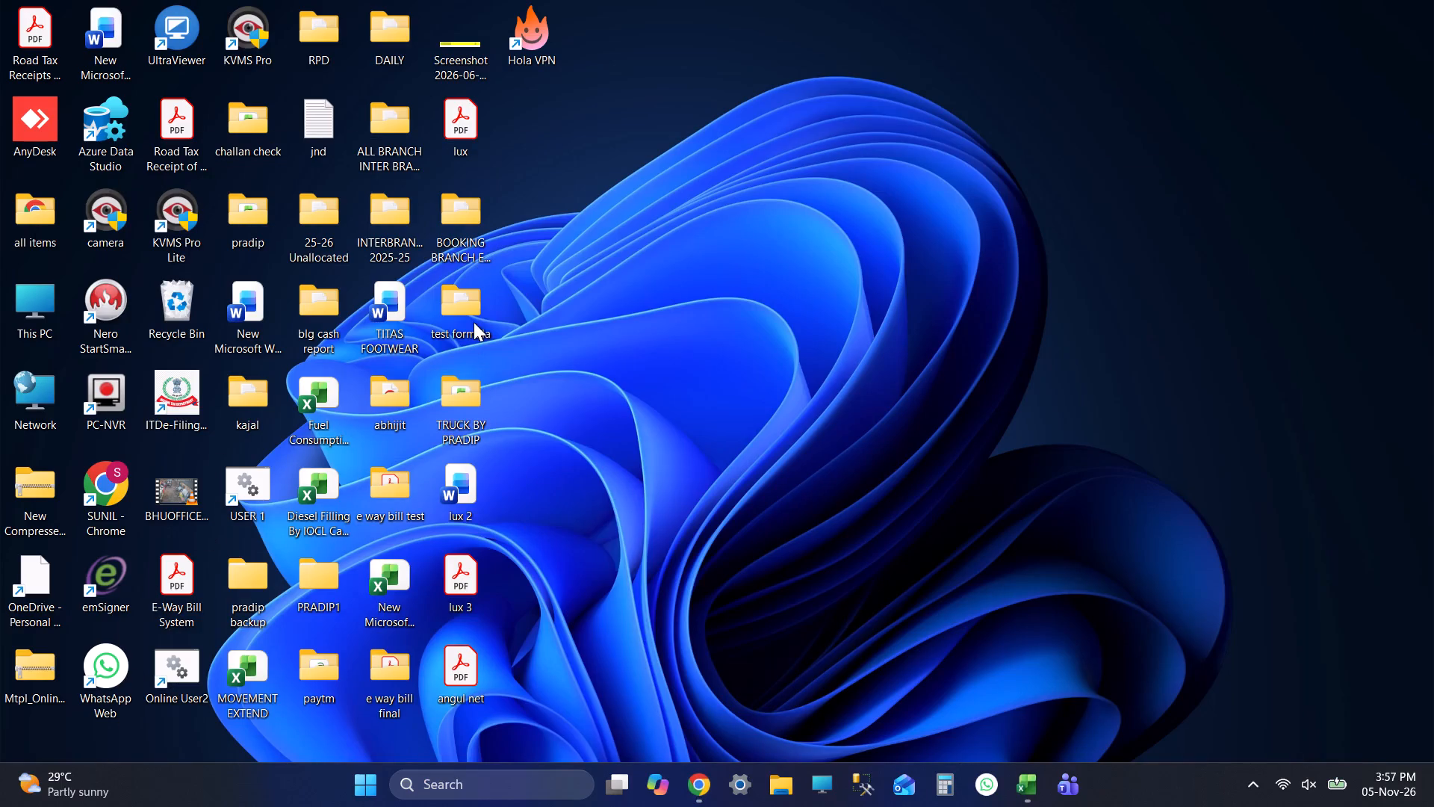
double_click(474, 322)
double_click(360, 264)
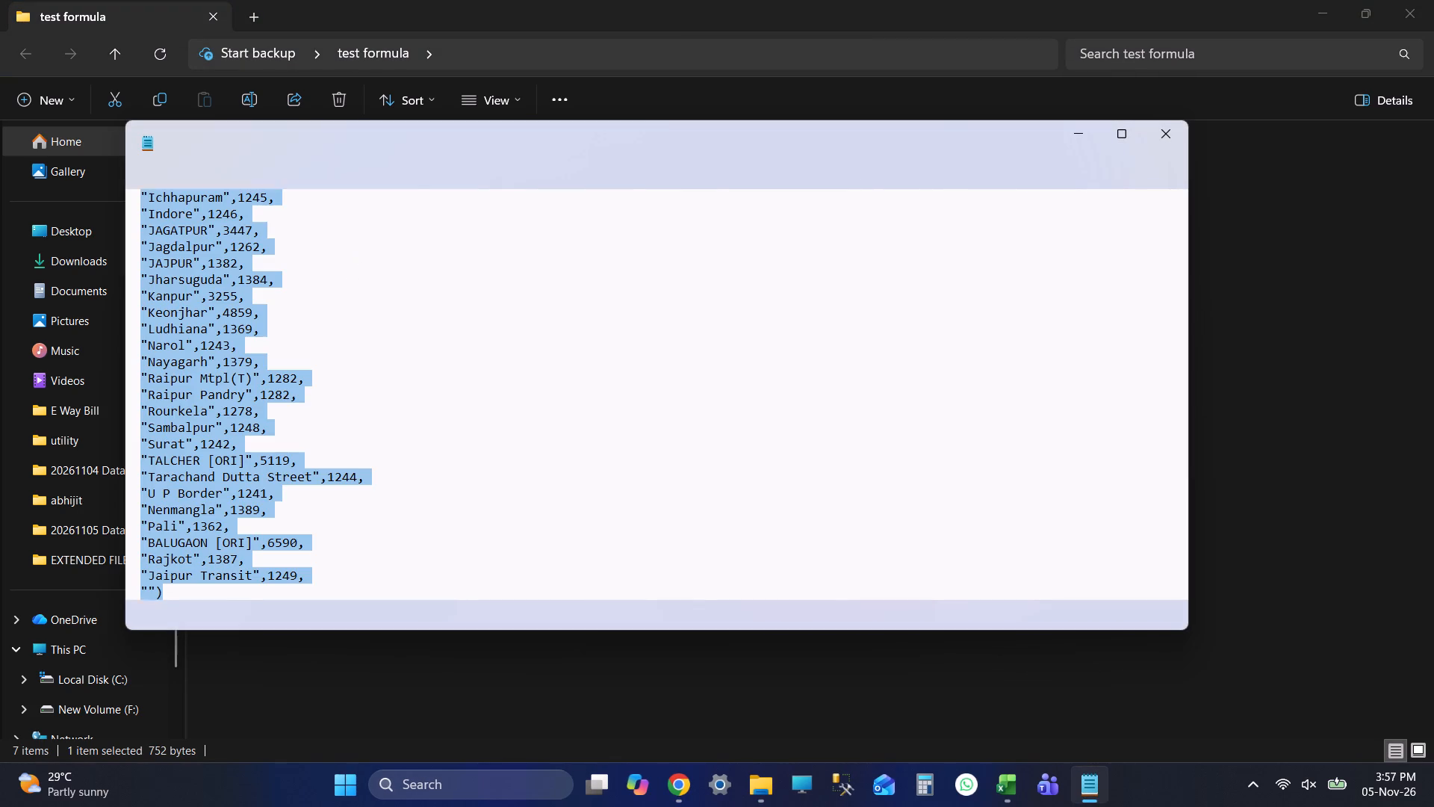
click(1120, 118)
key(alt+Tab)
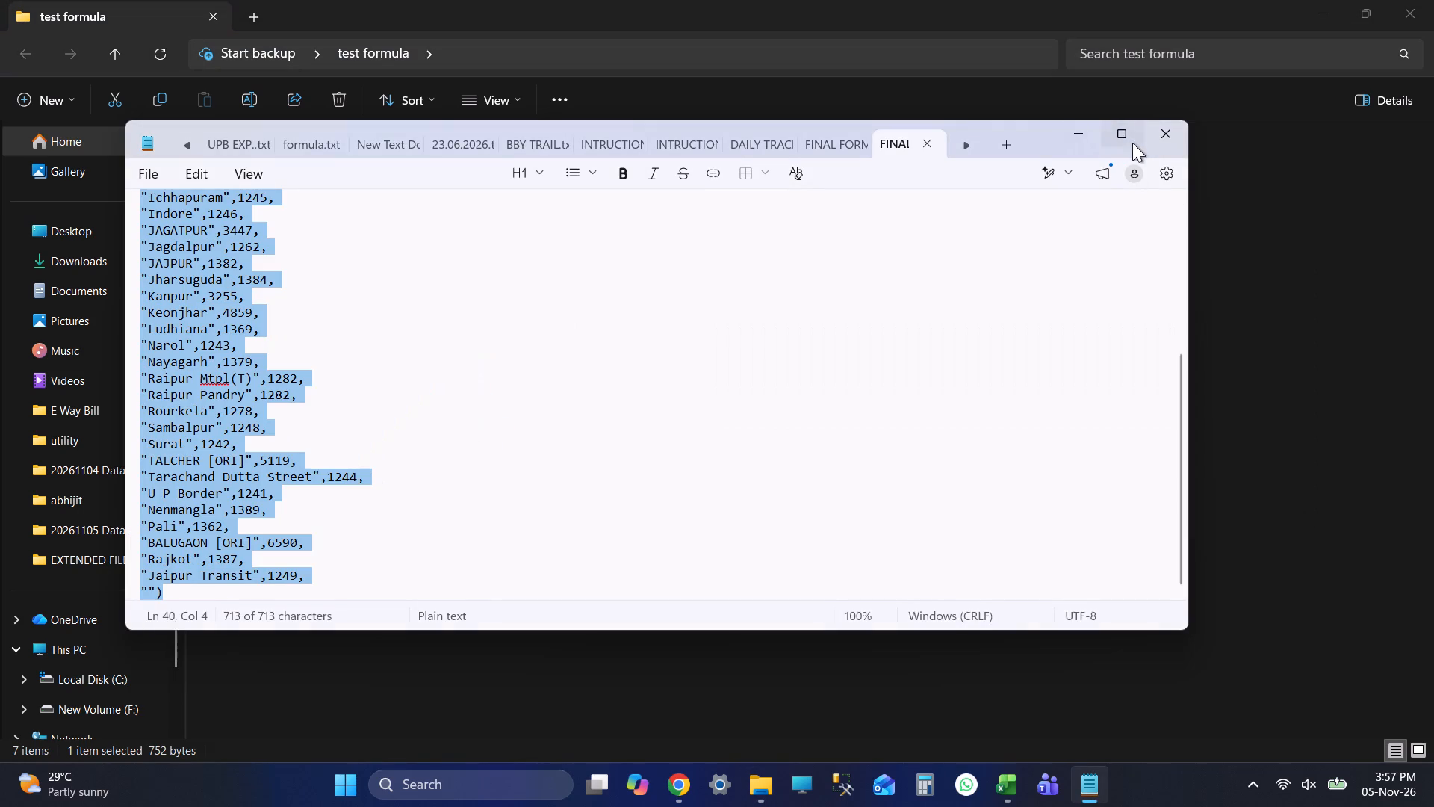
click(1132, 143)
key(ctrl+a)
key(ctrl+c)
key(ctrl+c)
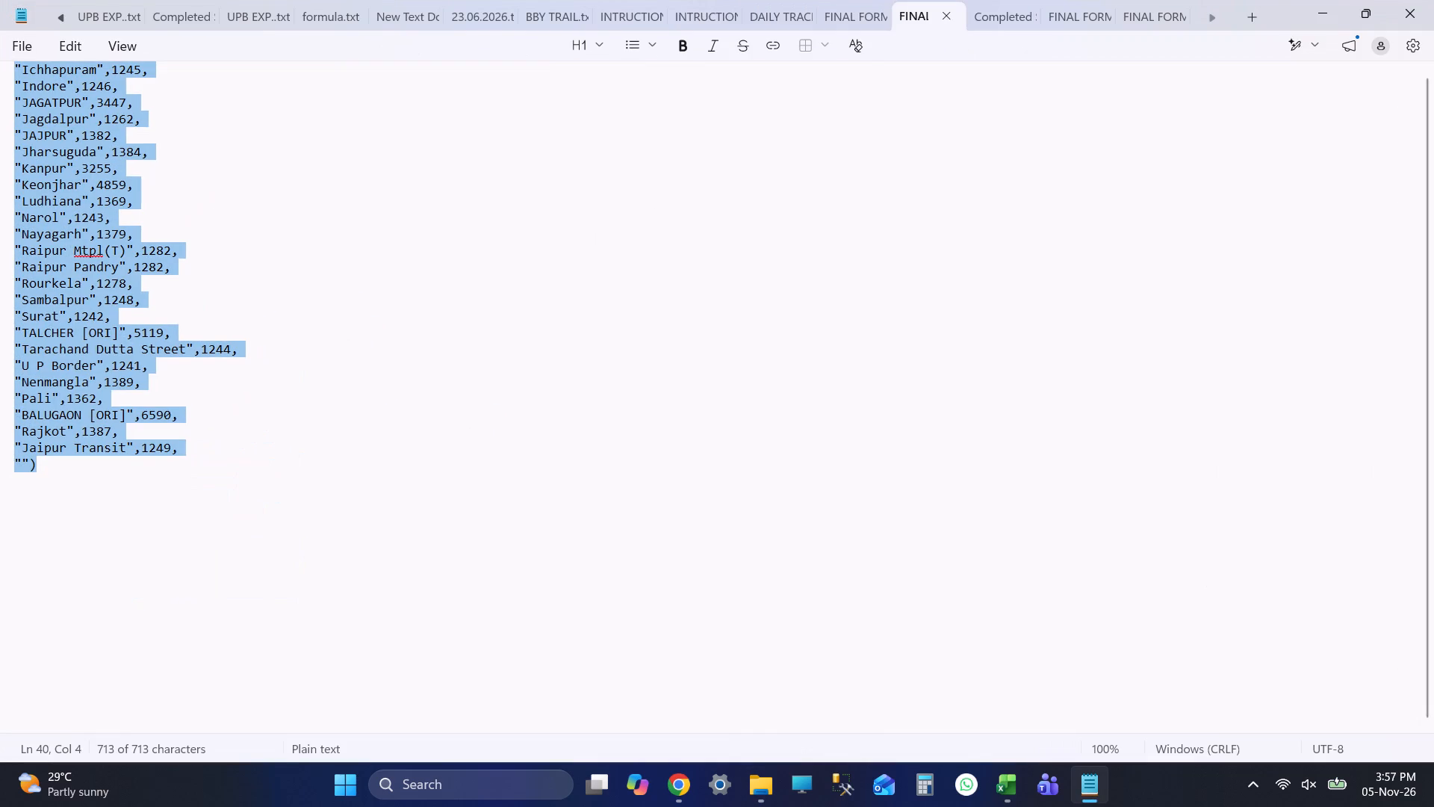
Back in Excel, enter the copied SWITCH(TRIM(C2), …) location-code formula in cell D2 of the GODOWN sheet.
key(alt+Tab)
key(alt+Tab)
key(alt+Tab)
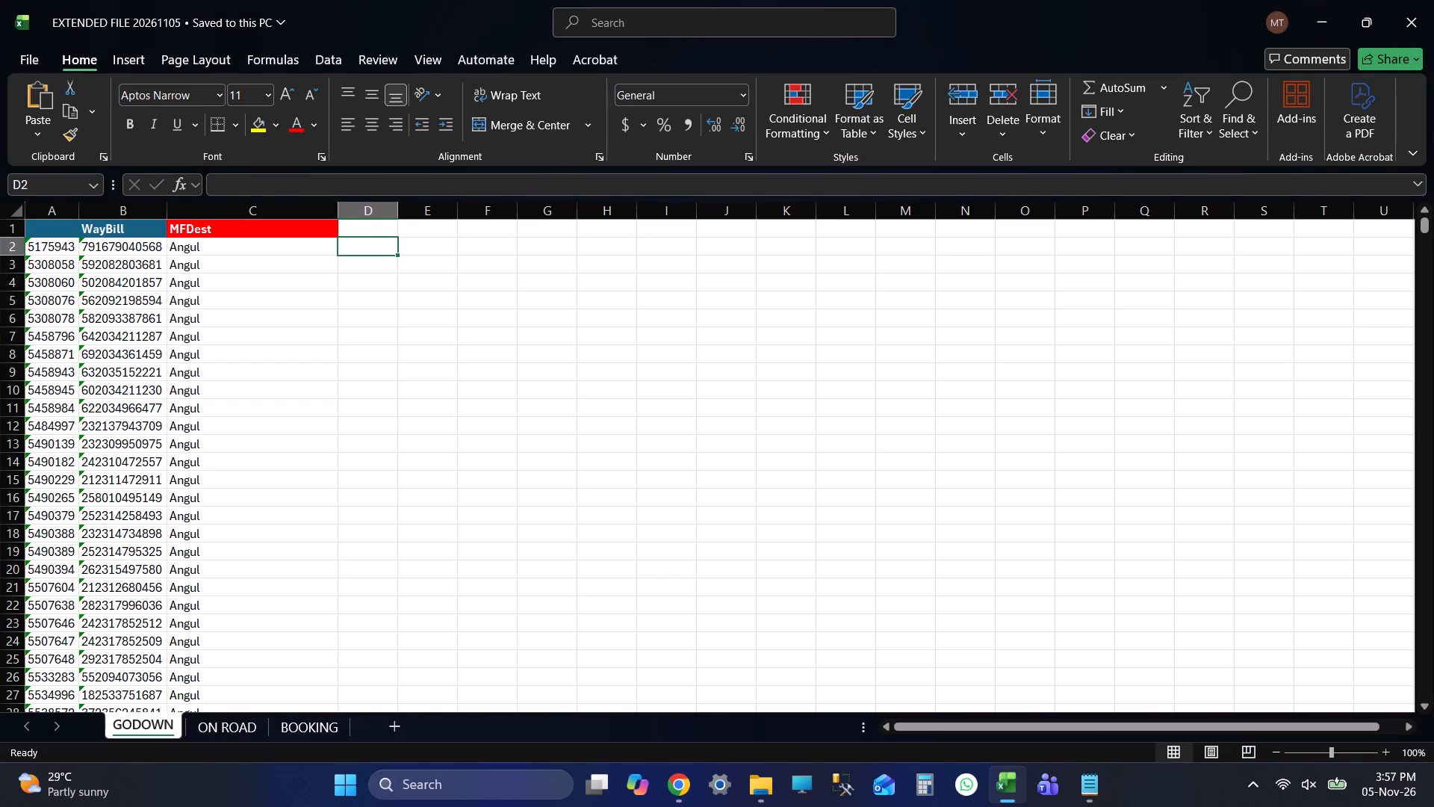
key(F2)
key(ctrl+v)
key(Return)
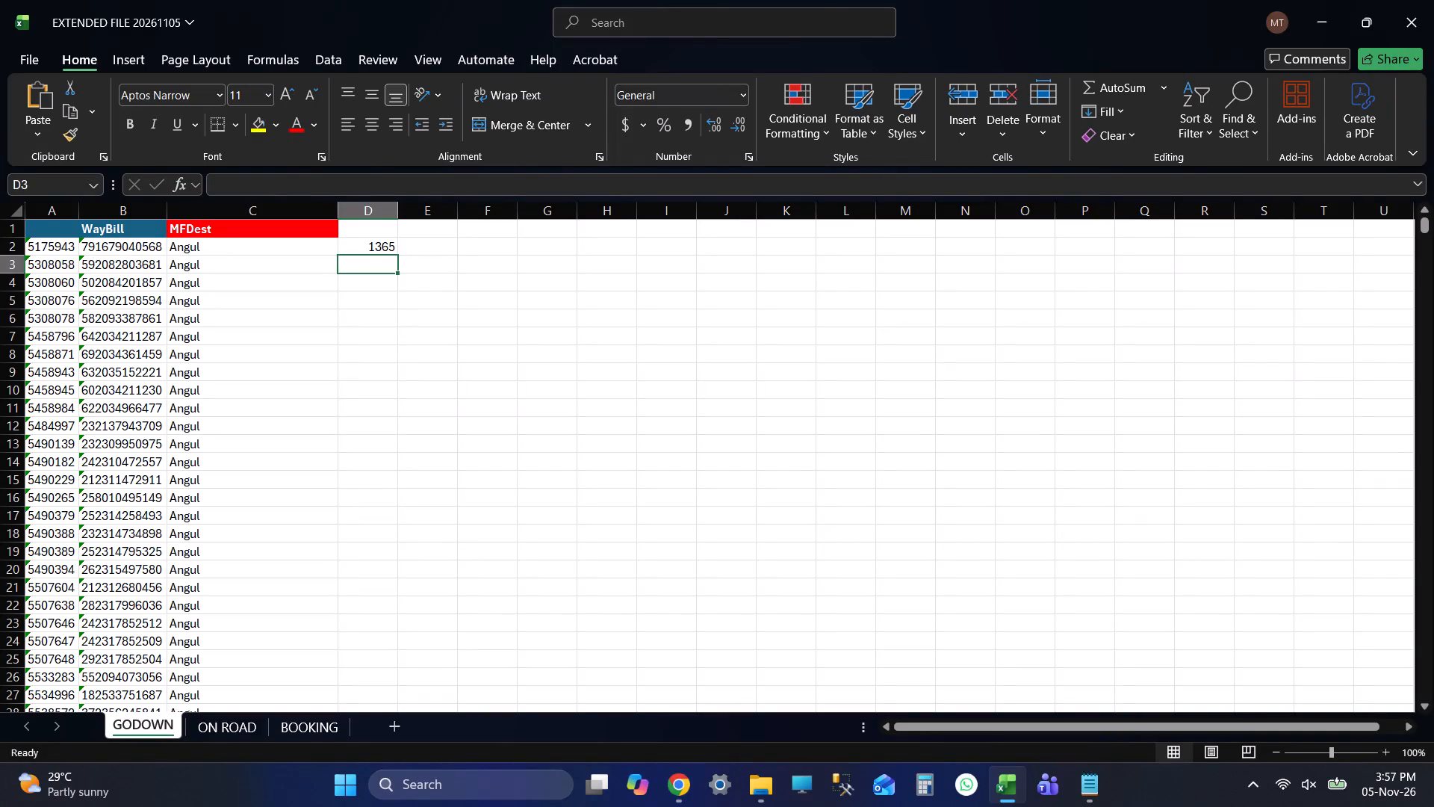
Fill the D2 location-code formula down column D for all GODOWN data rows and save the workbook.
click(361, 248)
double_click(399, 253)
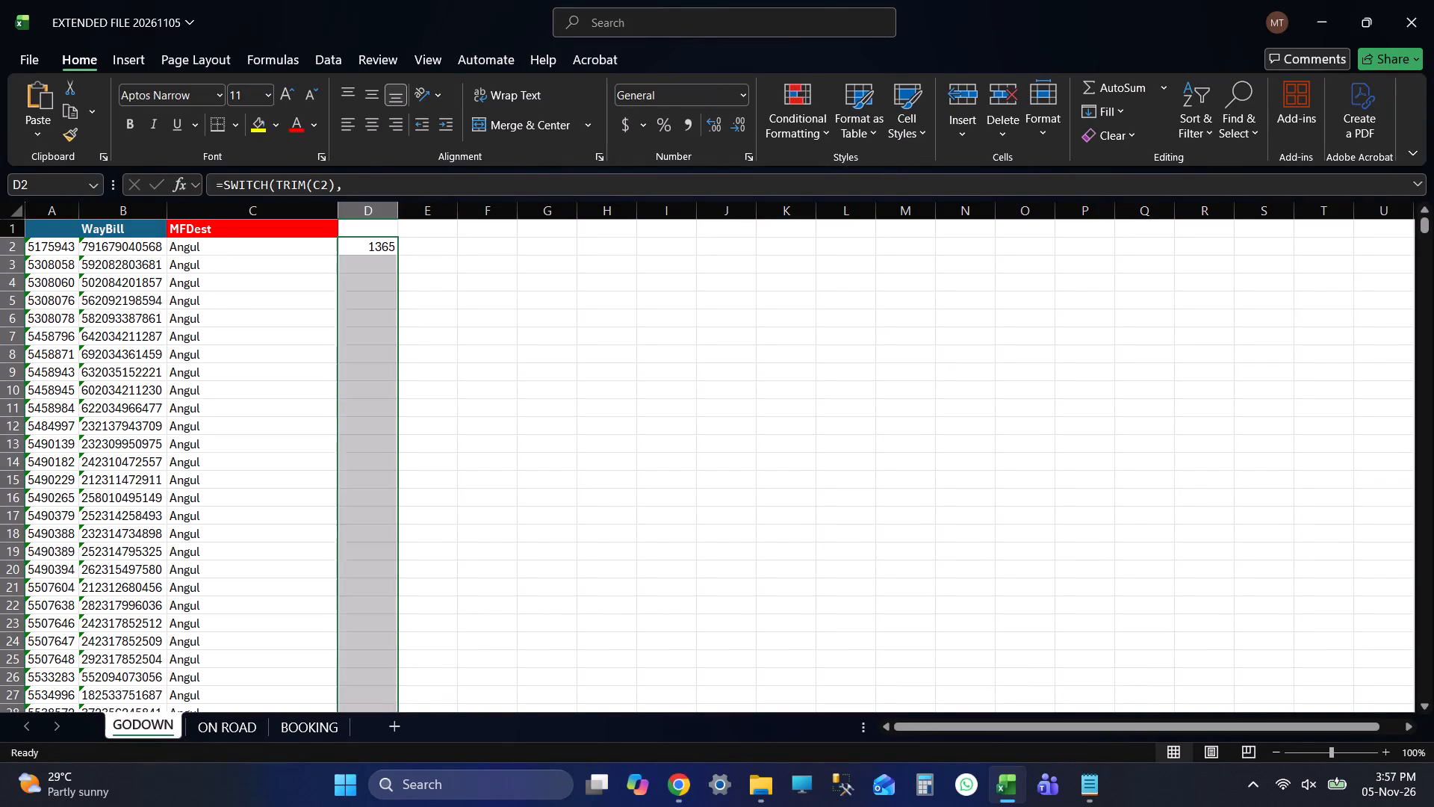
click(481, 284)
key(ctrl+s)
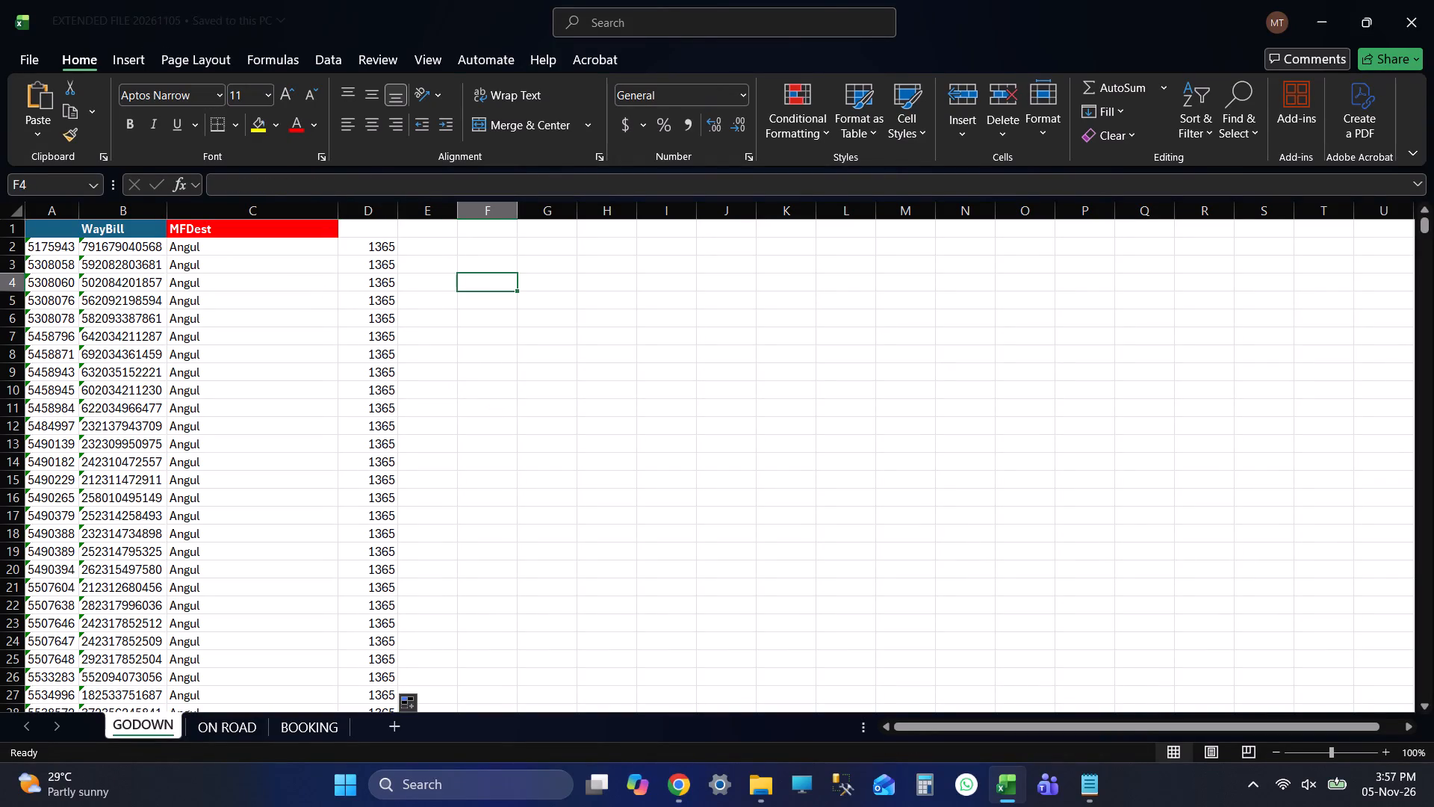
Check that the filled codes in GODOWN column D reach the last data row, and save the workbook again.
click(395, 322)
key(ctrl+Down)
key(Down)
key(Down)
key(Down)
key(Down)
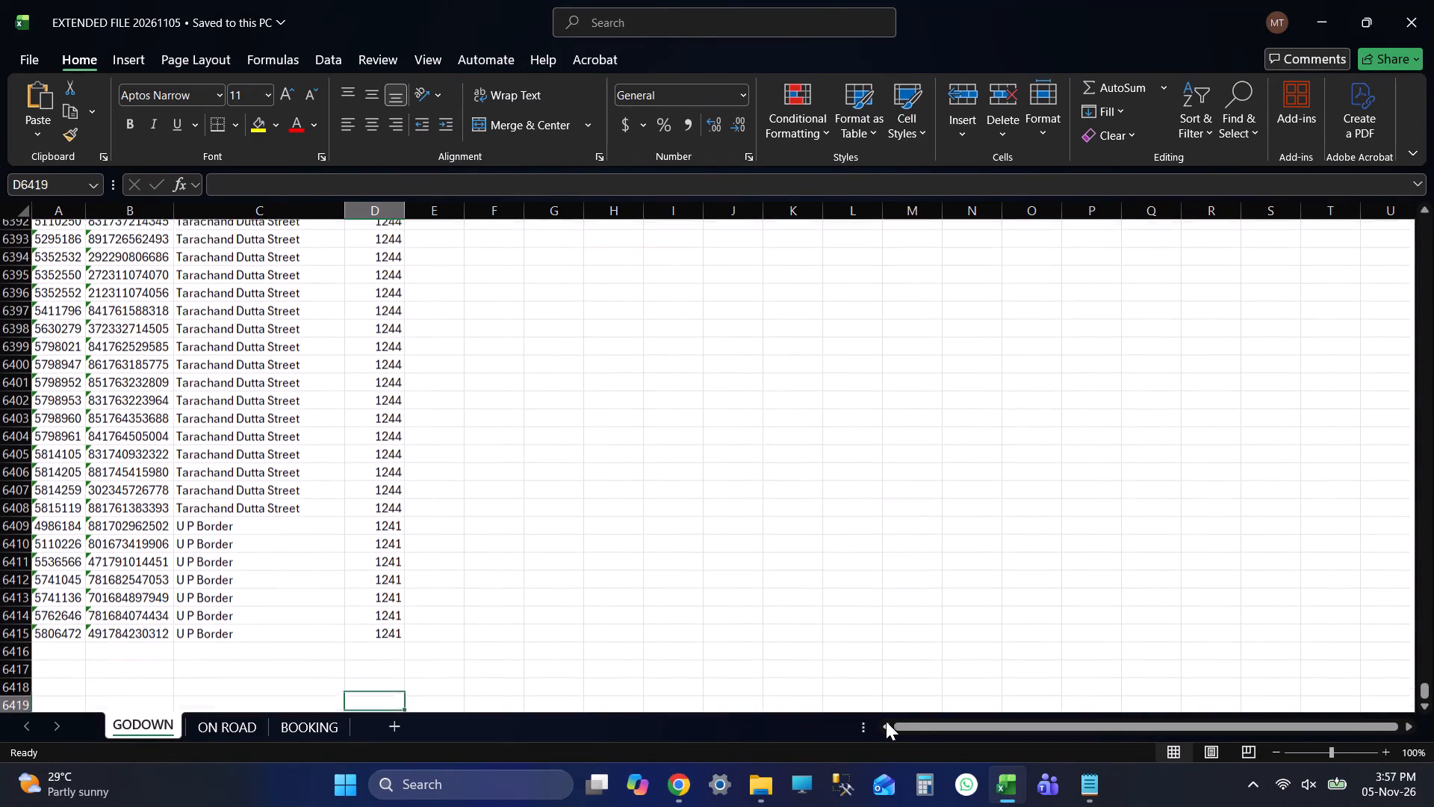
key(Down)
key(Down)
key(Down)
key(Down)
key(ctrl+Up)
key(ctrl+s)
key(ctrl+s)
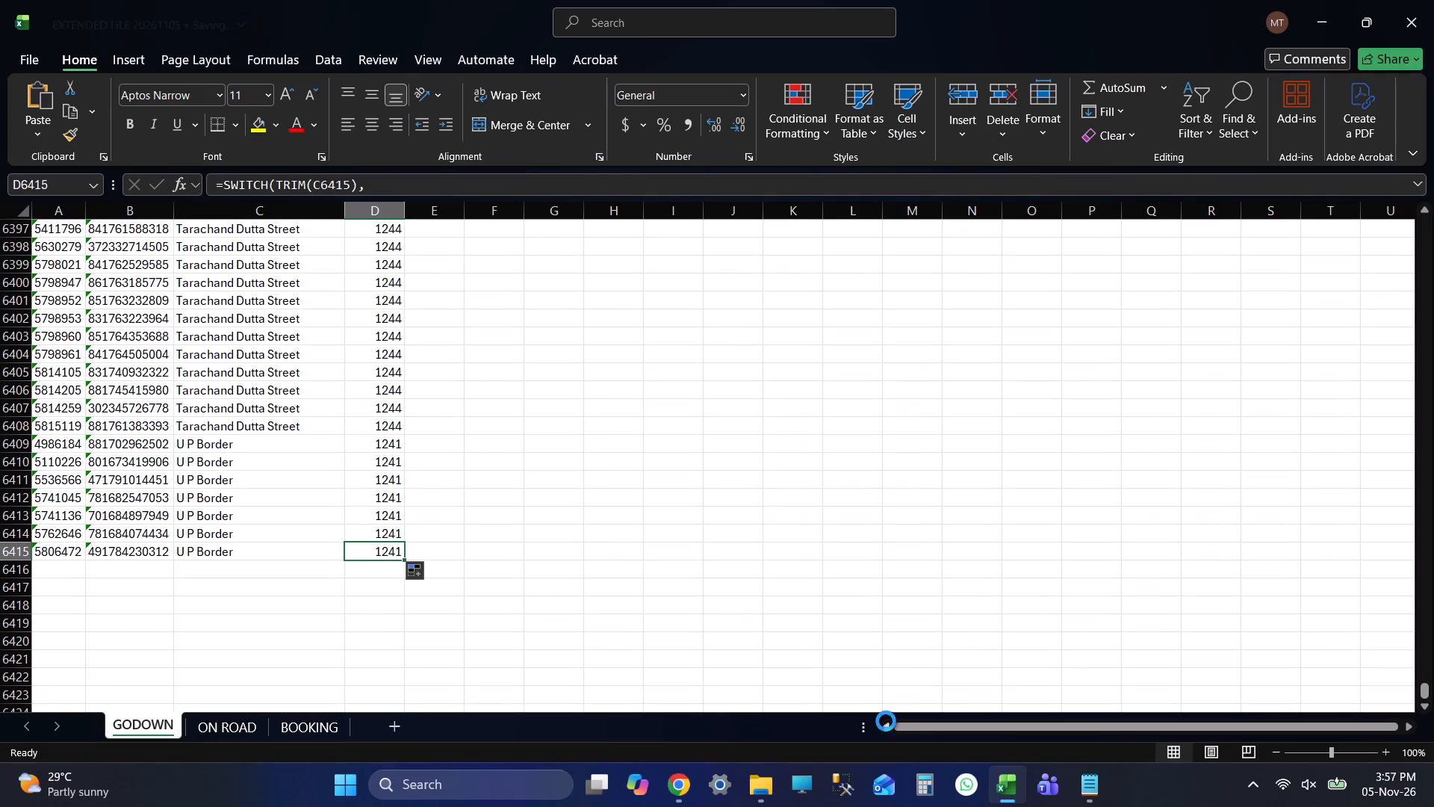
key(ctrl+s)
key(ctrl+s)
key(ctrl+s)
key(ctrl+s)
key(ctrl+s)
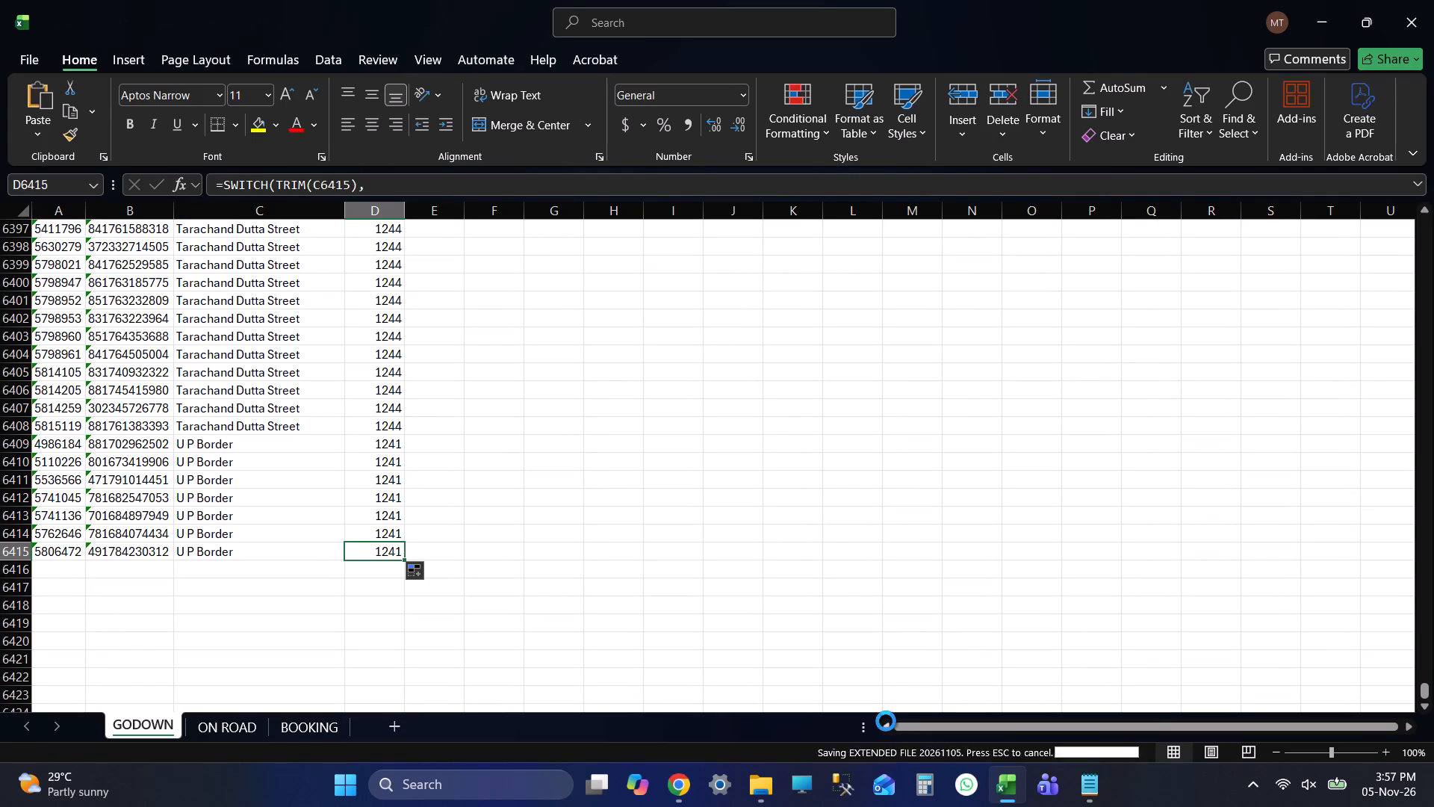
Find PAR on GODOWN, copy Paradeep rows 4843 to 4847 to the BOOKING sheet starting at A8, and save.
key(ctrl+Up)
key(Up)
key(Up)
key(Up)
key(Up)
key(ctrl+f)
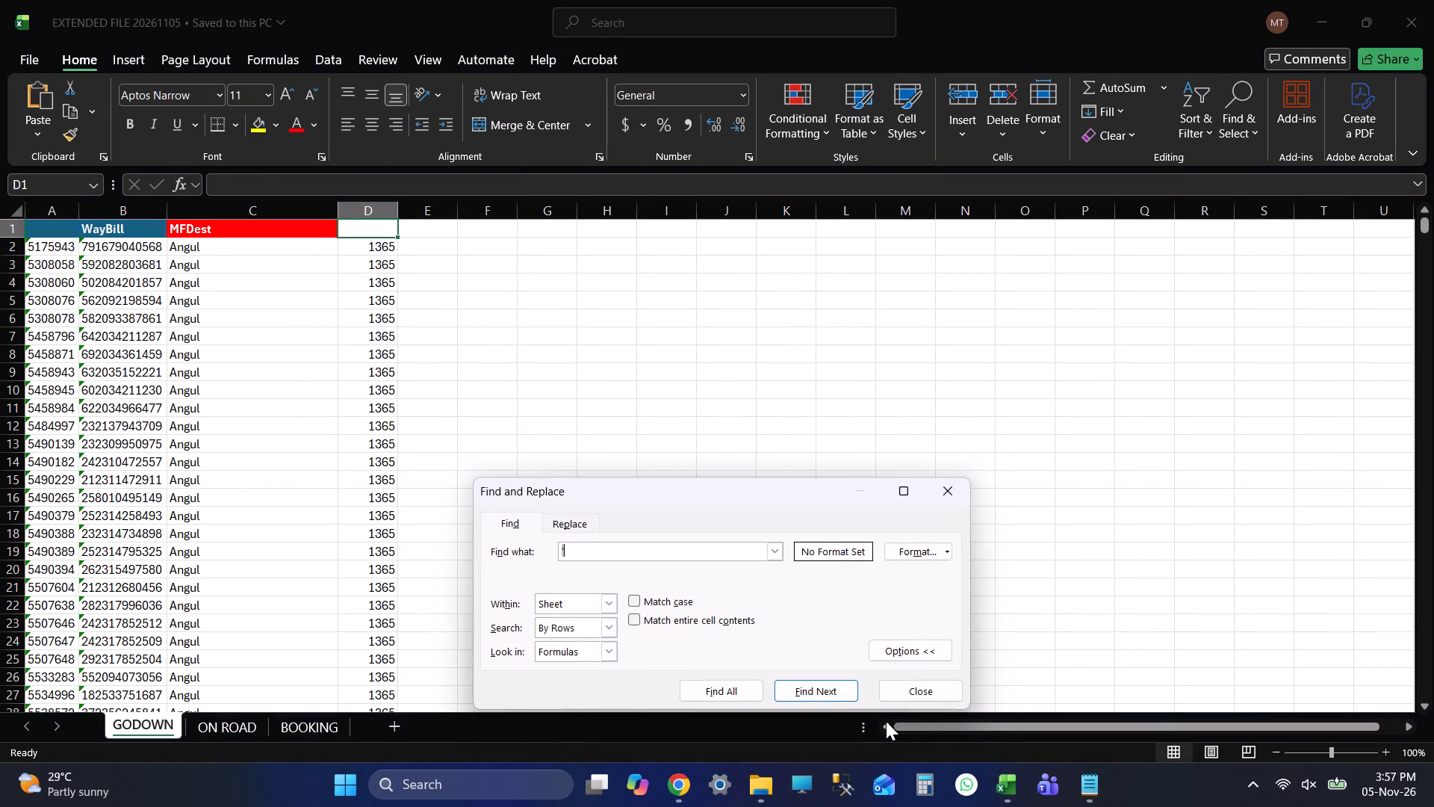
text(PAR)
key(Return)
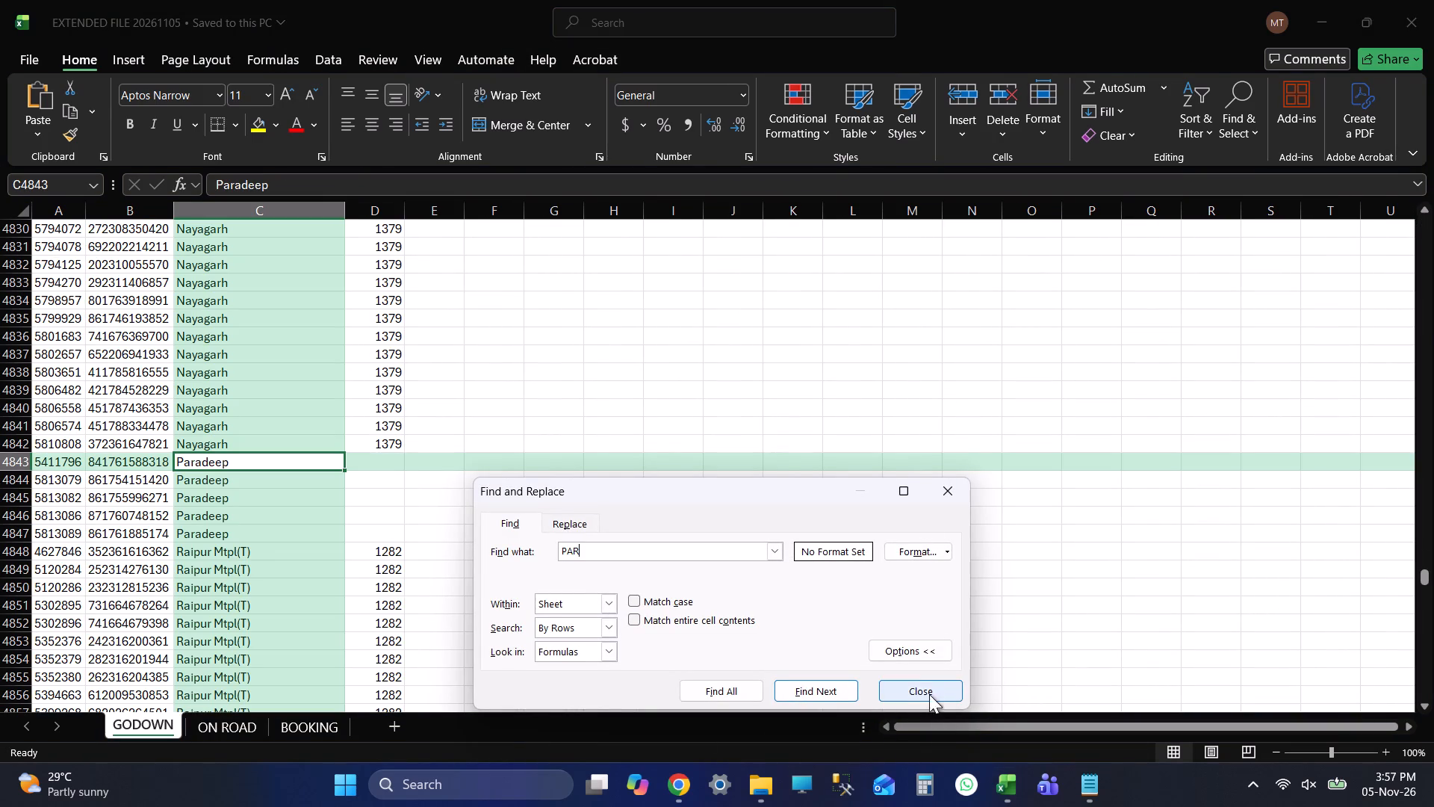
click(917, 684)
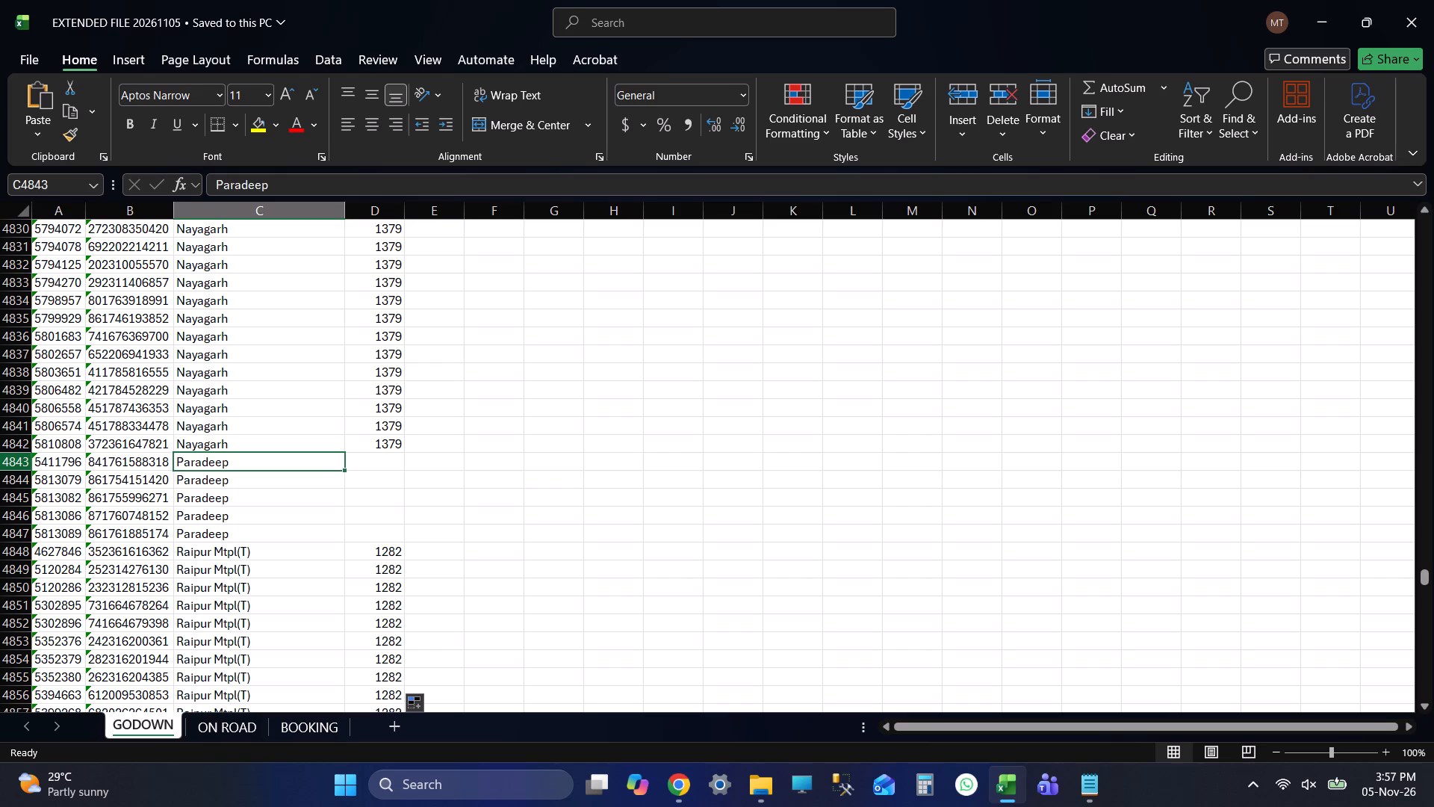
click(2, 460)
key(shift+Down)
key(shift+Down)
key(shift+Down)
key(shift+Down)
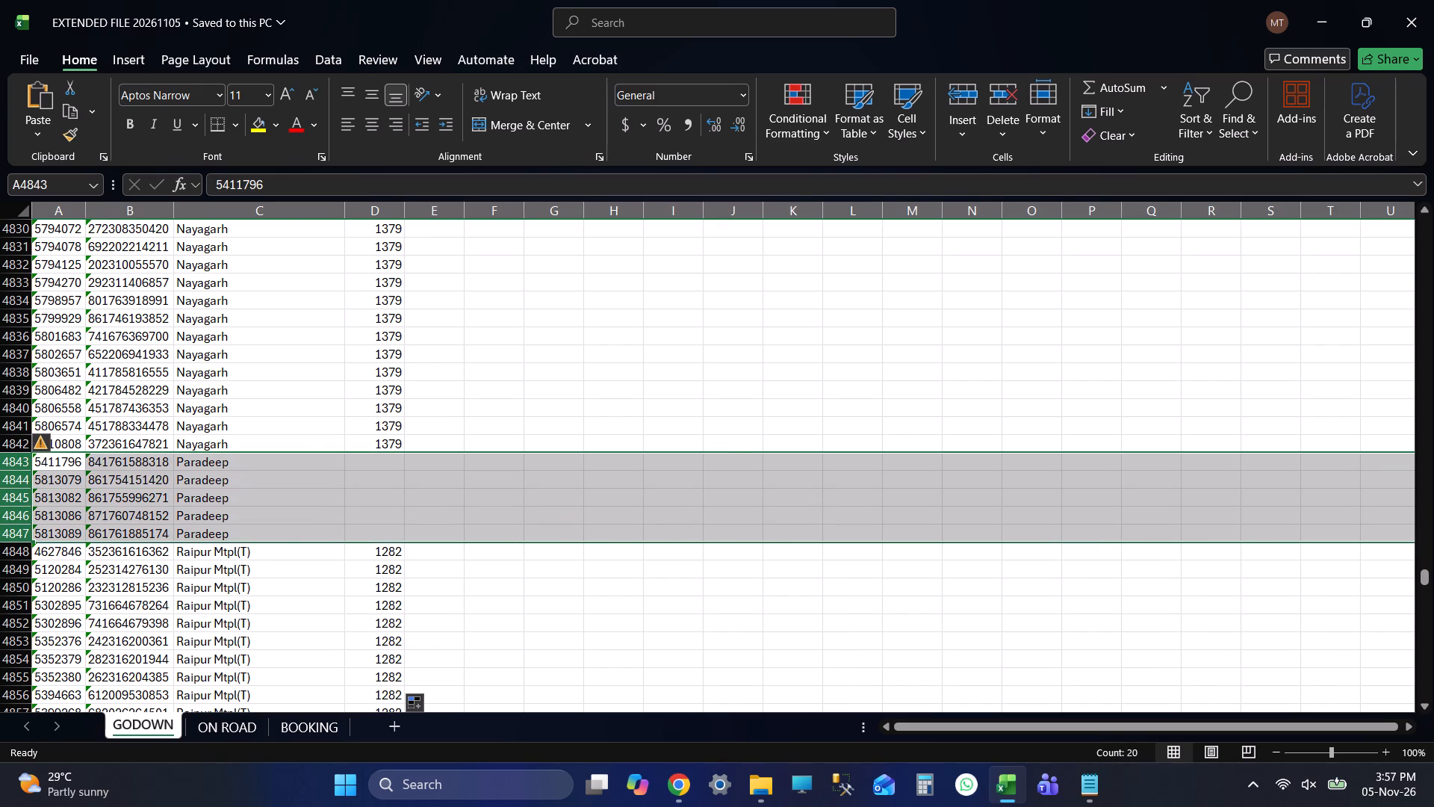
key(ctrl+c)
click(295, 729)
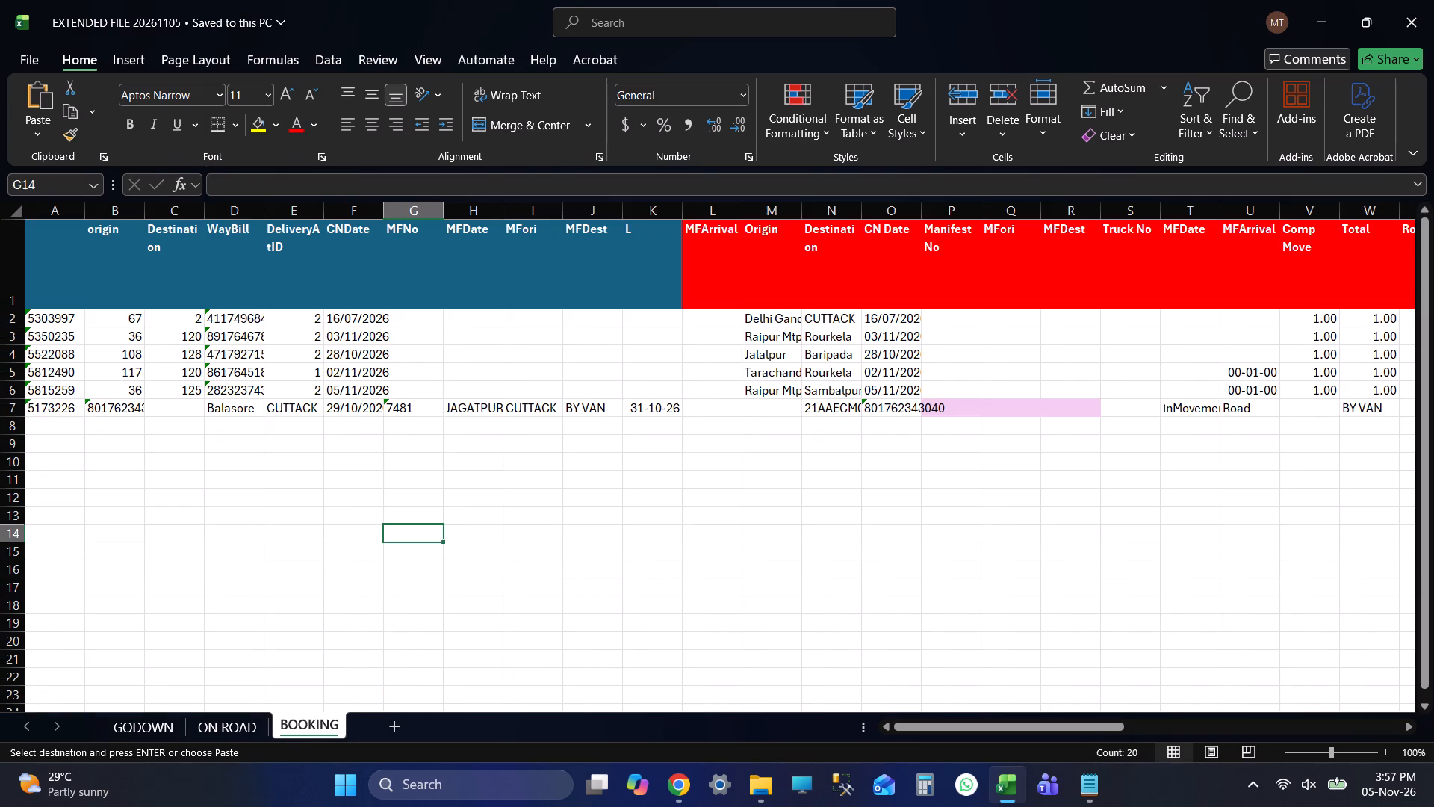
click(56, 422)
key(ctrl+v)
click(211, 542)
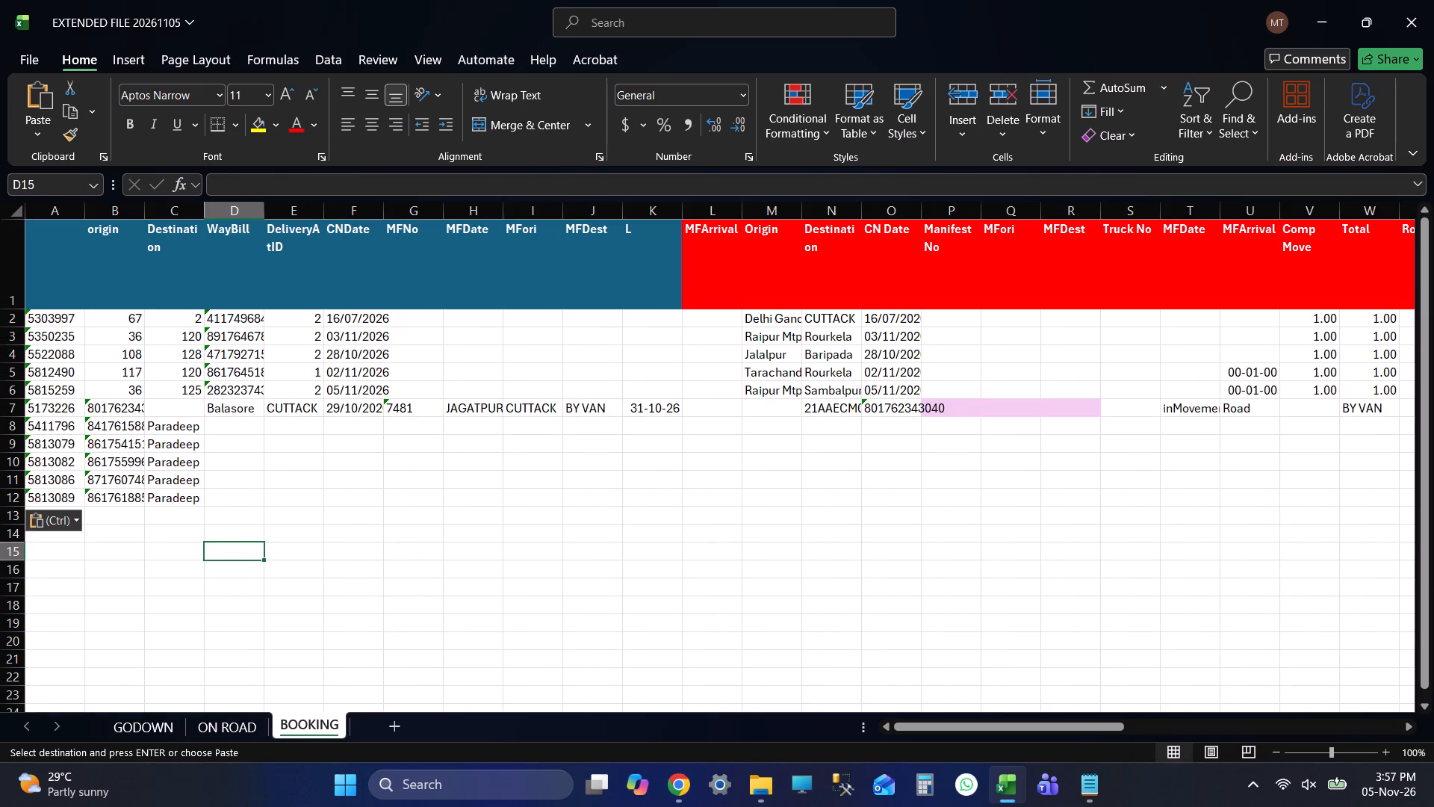
key(ctrl+s)
key(ctrl+s)
key(ctrl+s)
Delete Paradeep rows 4843 to 4847 from the GODOWN sheet and save the workbook with cell D1 selected.
click(155, 736)
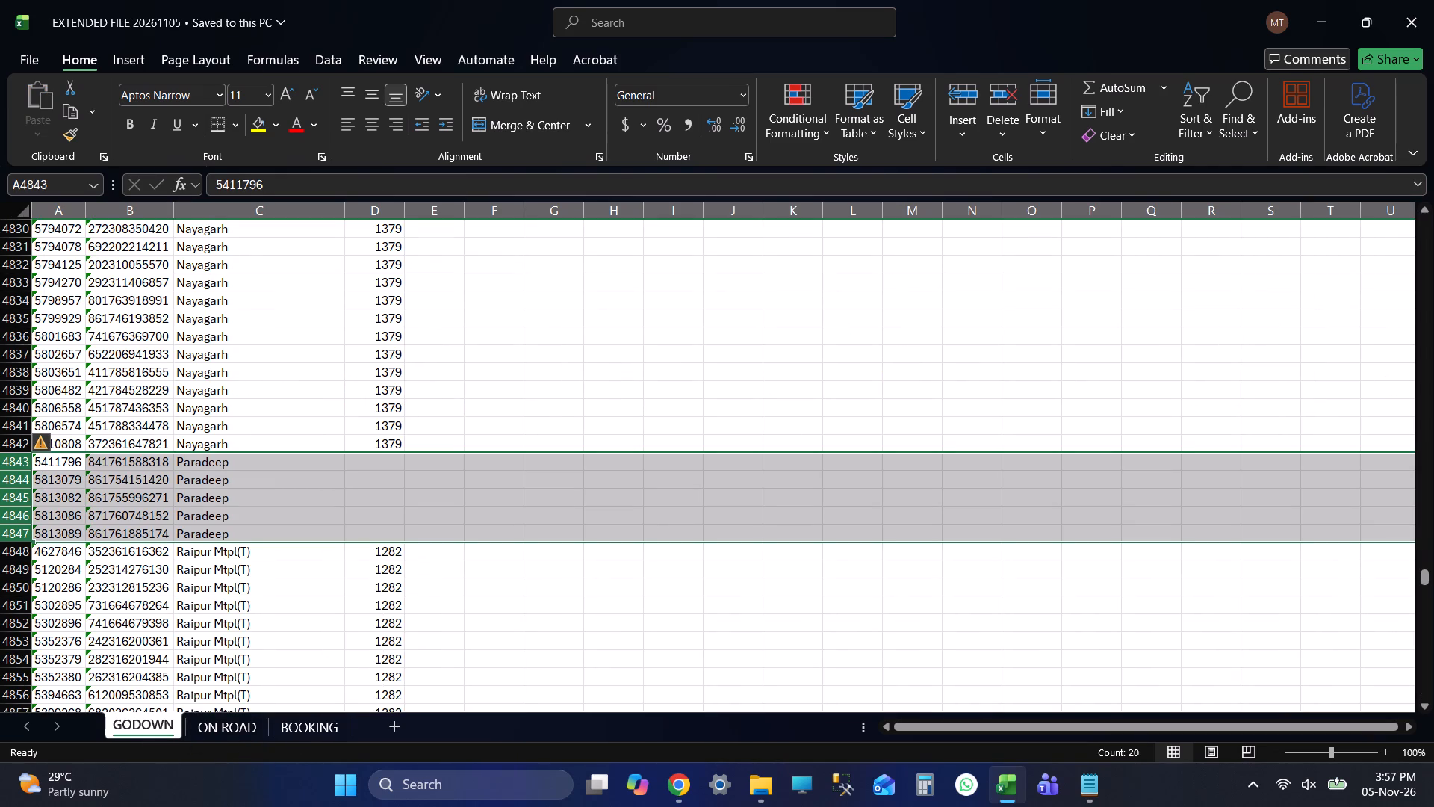
key(ctrl+minus)
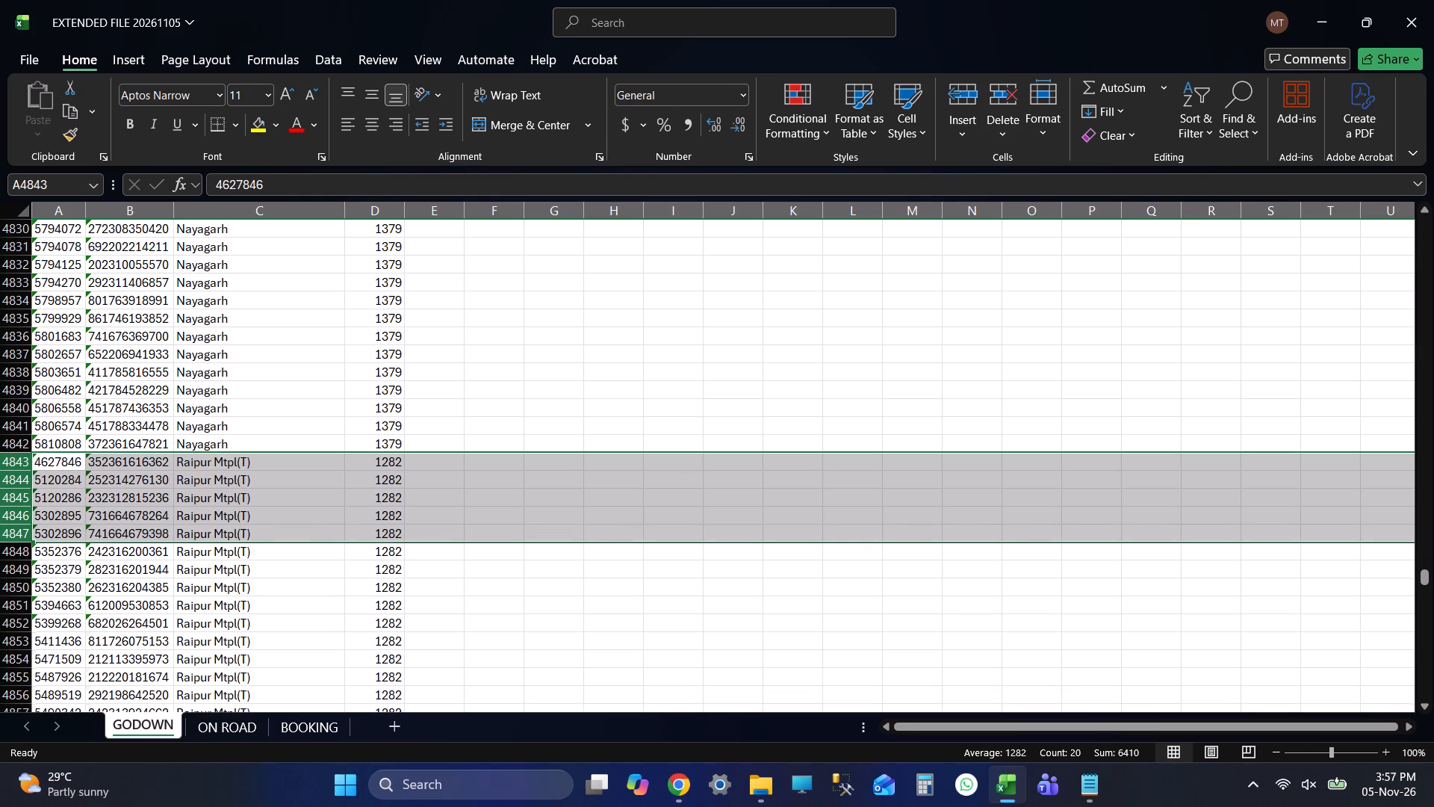
click(744, 352)
key(ctrl+s)
key(ctrl+s)
key(ctrl+s)
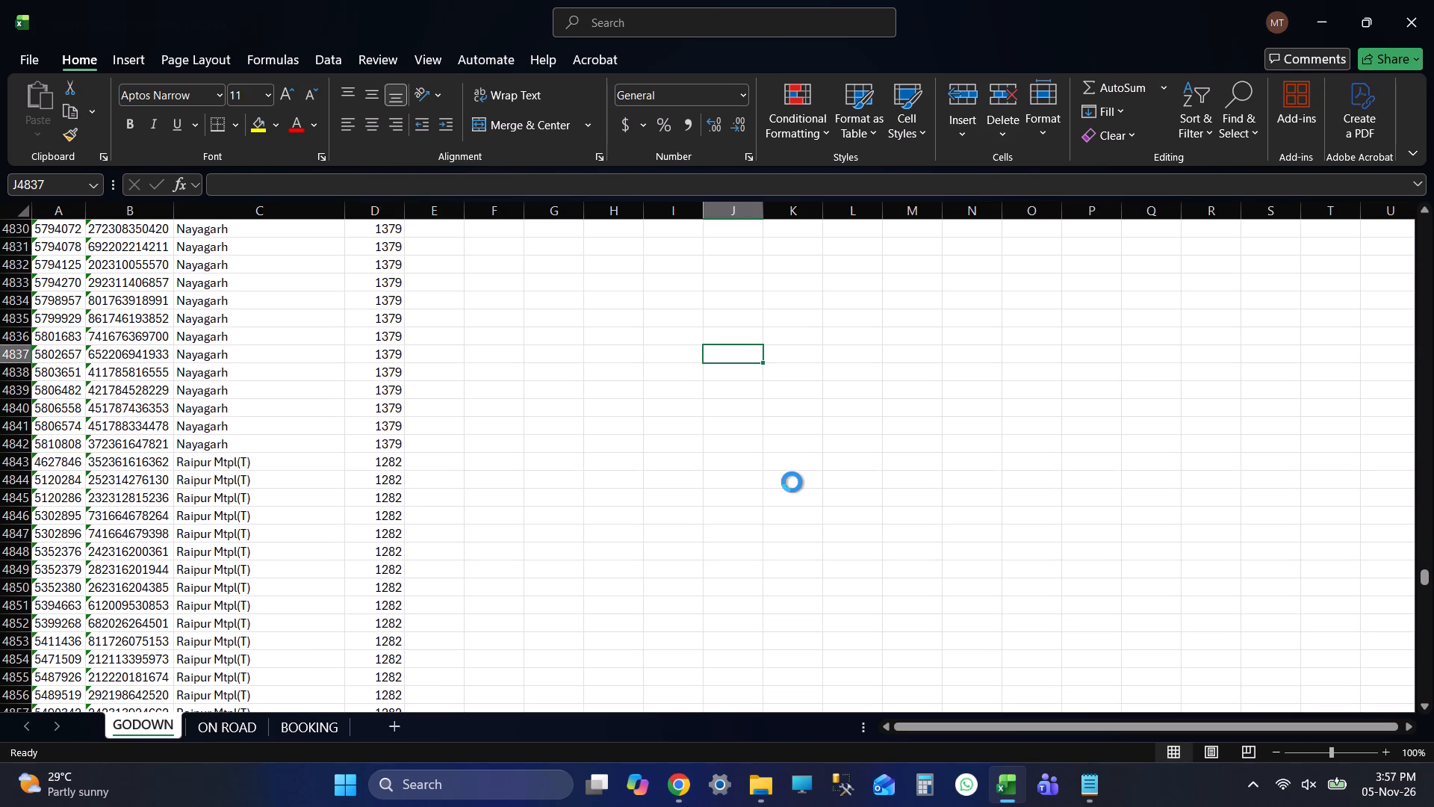
key(ctrl+s)
key(ctrl+s)
key(ctrl+Left)
key(ctrl+Up)
key(Up)
key(Up)
key(Up)
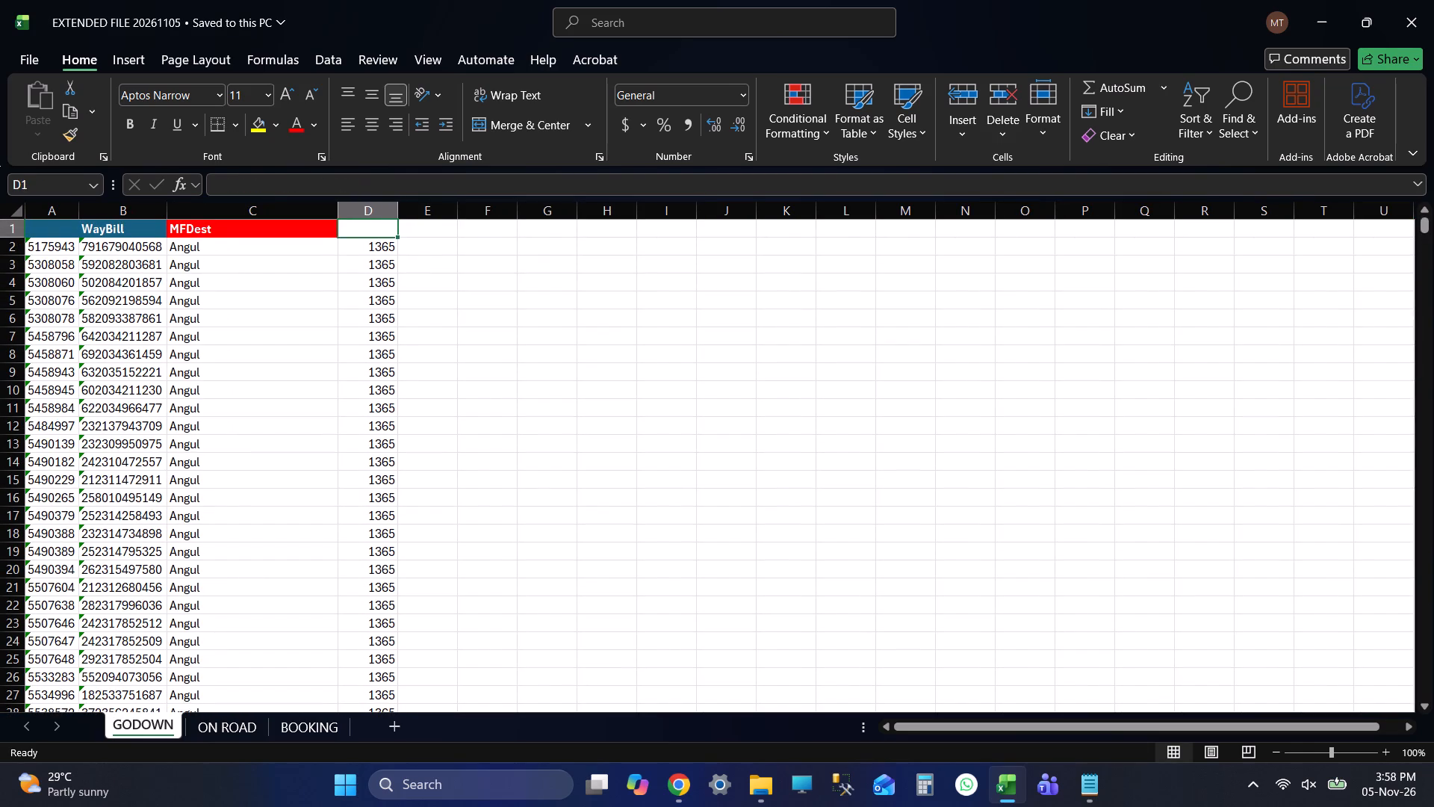
key(ctrl+s)
key(ctrl+s)
Search the GODOWN sheet for BHI, repeating the search from cell L10.
key(ctrl+f)
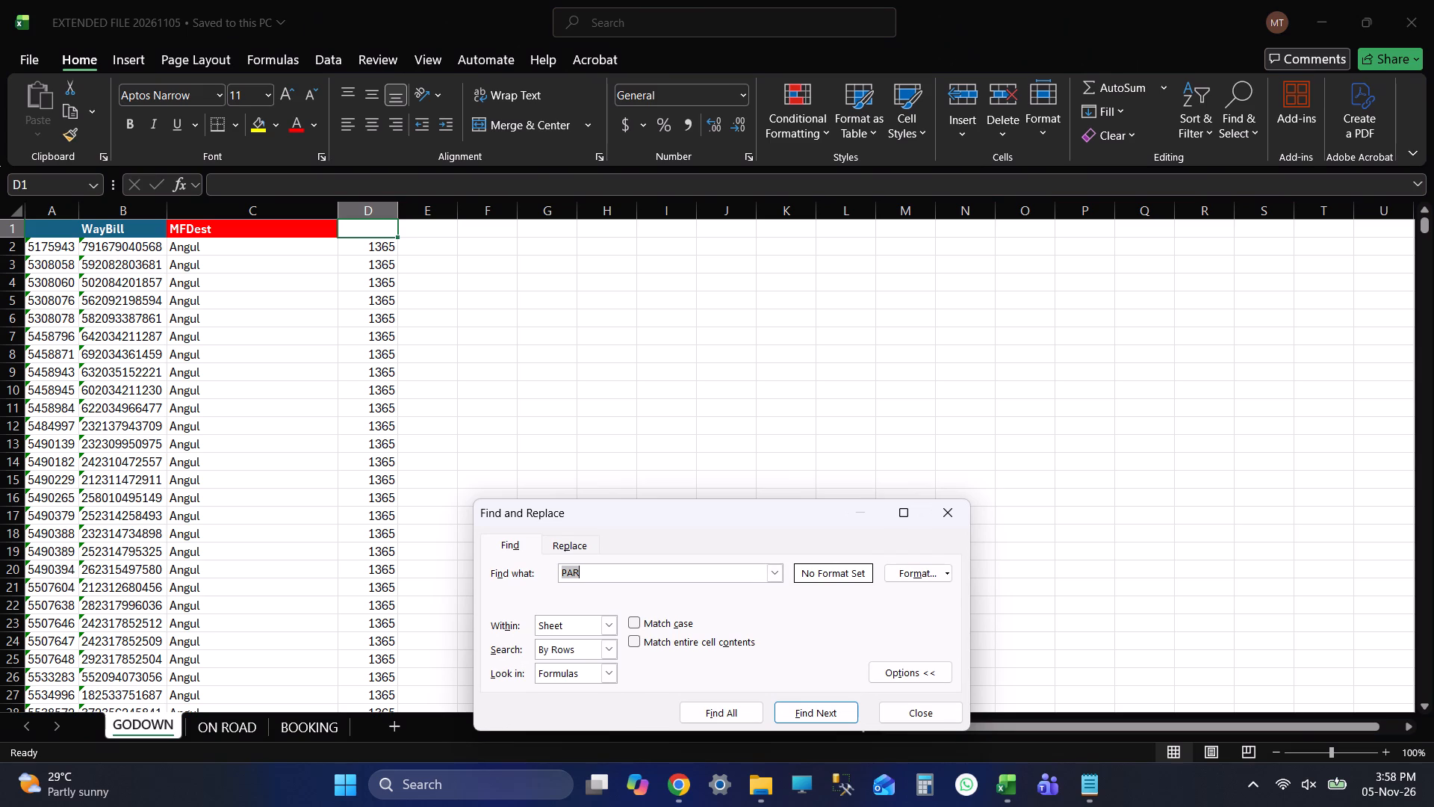
text(BHI)
key(Return)
key(Return)
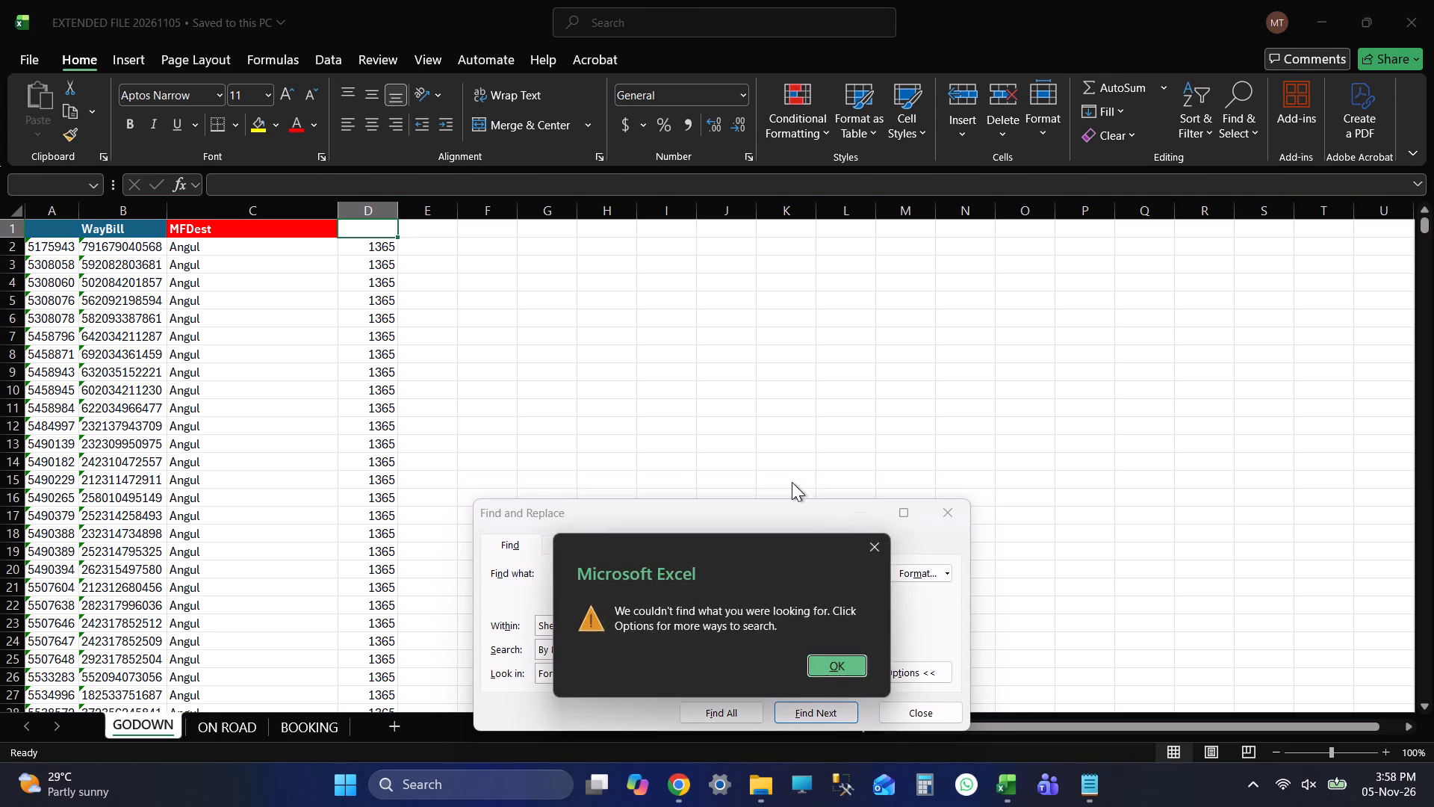
click(944, 711)
click(849, 383)
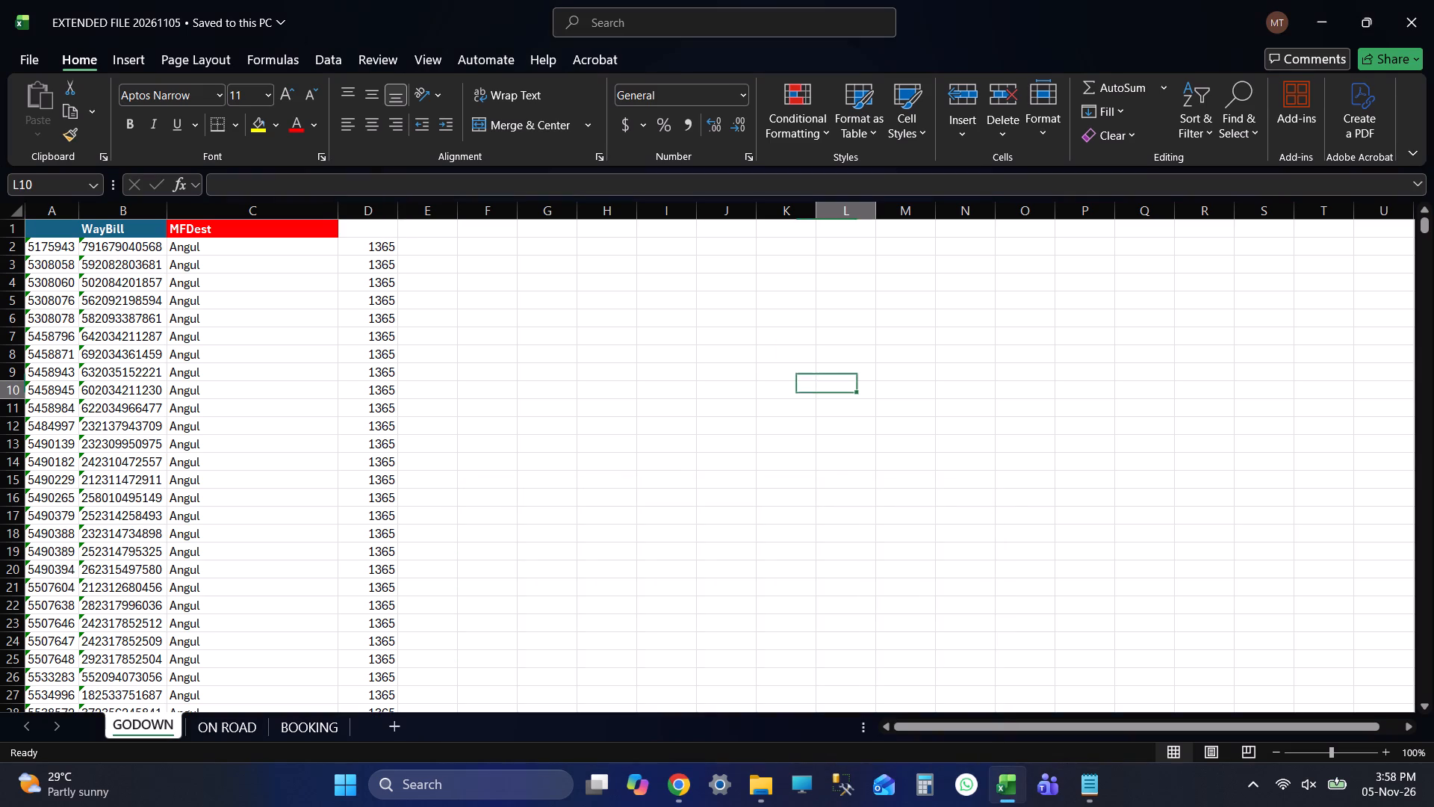
key(ctrl+f)
text(BHI)
key(Return)
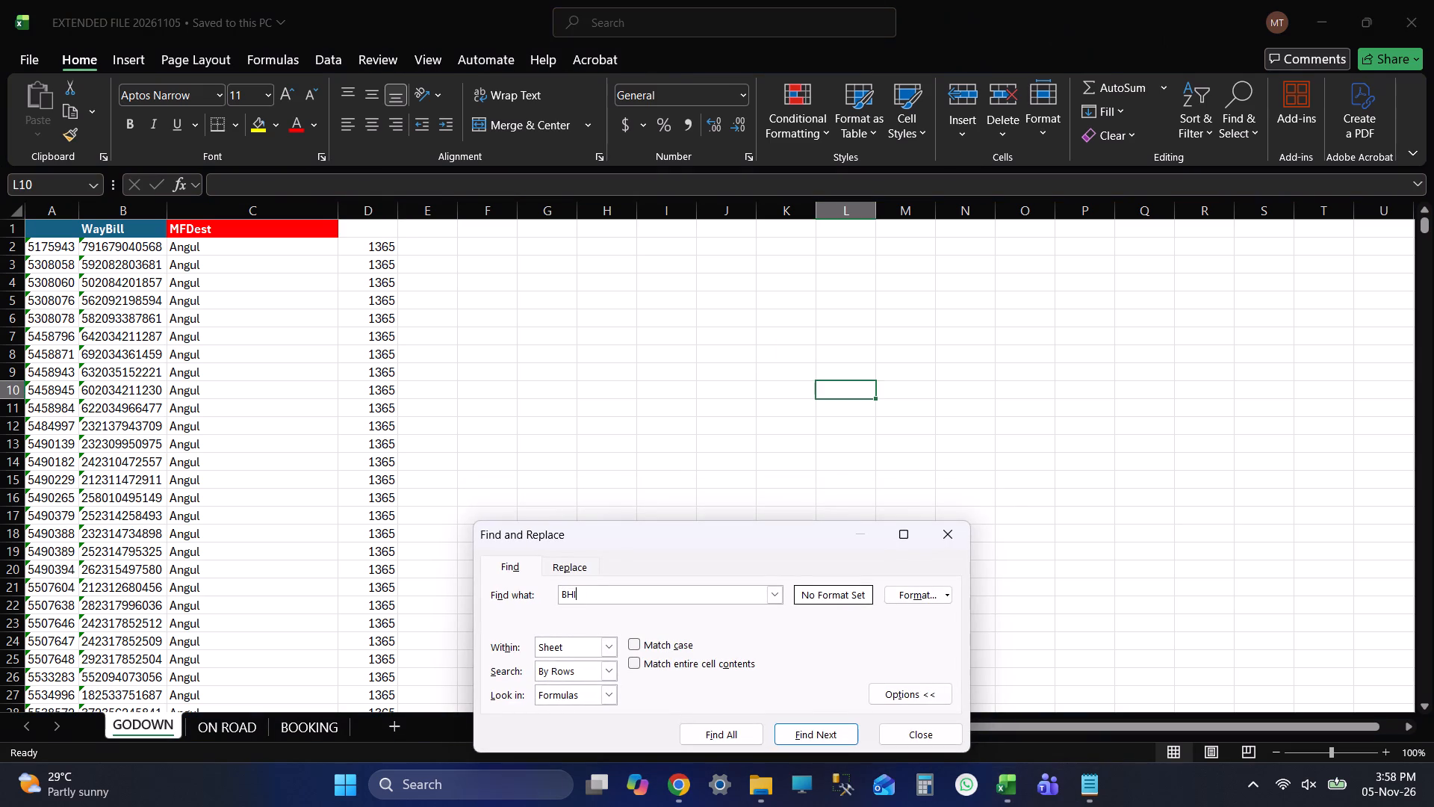
key(Return)
Search the GODOWN sheet for NAGH and for the shorter term NAG.
key(BackSpace)
key(BackSpace)
key(BackSpace)
text(NAFG)
key(BackSpace)
key(BackSpace)
text(GH)
key(Return)
key(Return)
key(BackSpace)
key(Return)
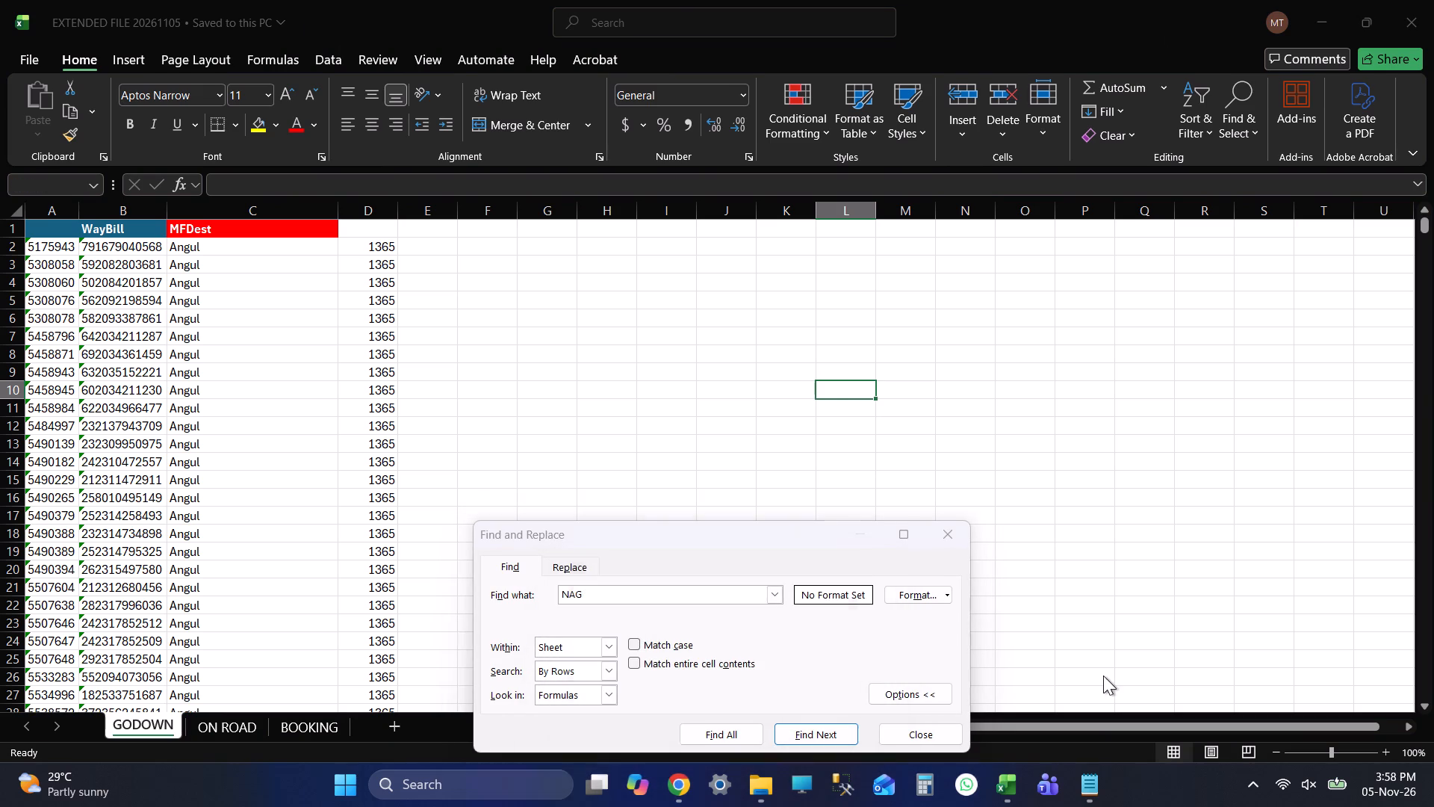
key(Return)
key(Return)
key(Return)
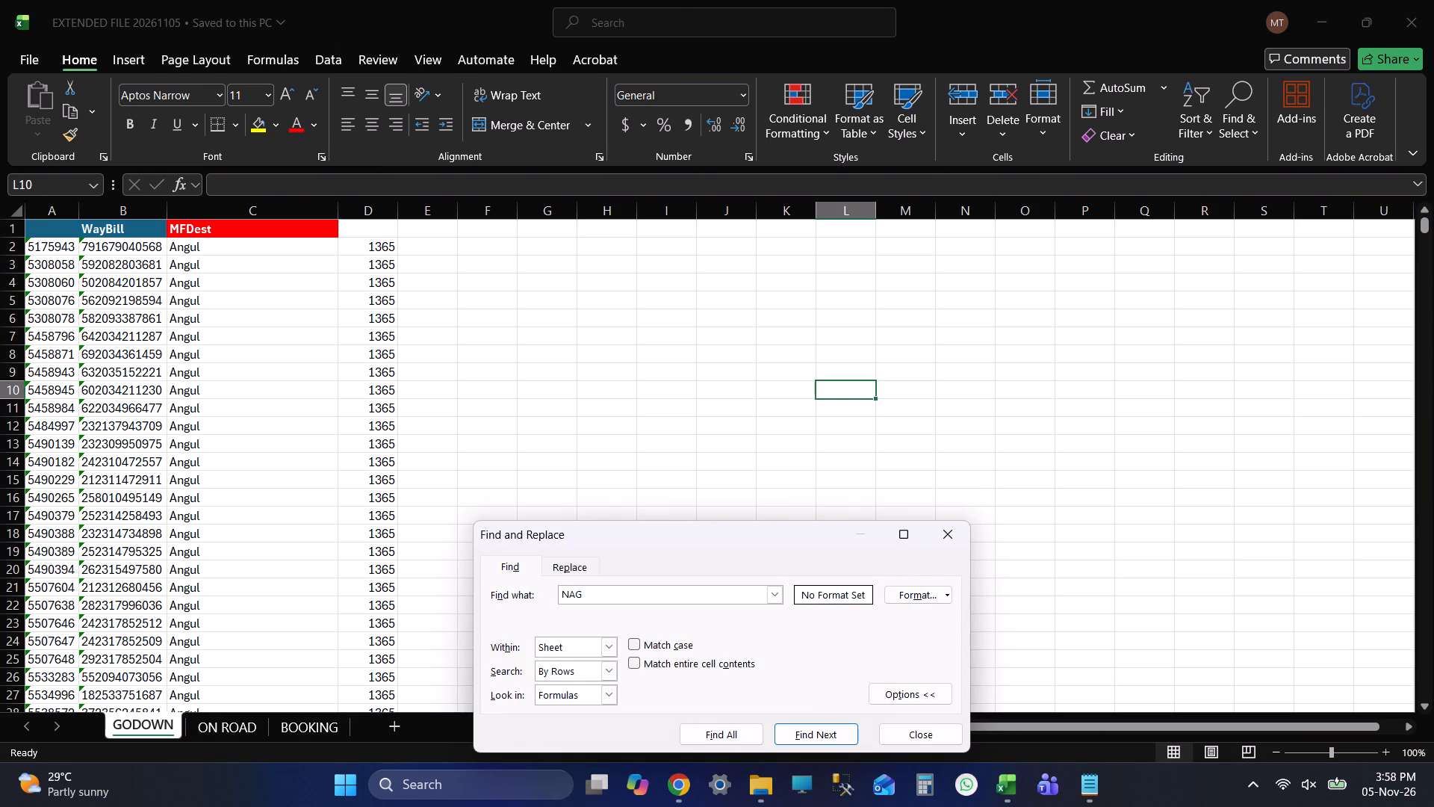
key(ctrl+a)
key(BackSpace)
text(NAG)
key(Return)
key(Return)
Replace the search term with MUM and search the GODOWN sheet for it.
key(BackSpace)
key(BackSpace)
key(BackSpace)
text(MUM)
key(Return)
key(Return)
Search the GODOWN sheet for DEL and clear the search term.
key(BackSpace)
key(BackSpace)
key(BackSpace)
key(BackSpace)
text(DEL)
key(Return)
key(Return)
key(BackSpace)
key(BackSpace)
key(BackSpace)
Search the GODOWN sheet for GAN and close the search.
key(BackSpace)
text(GAN)
key(Return)
key(Return)
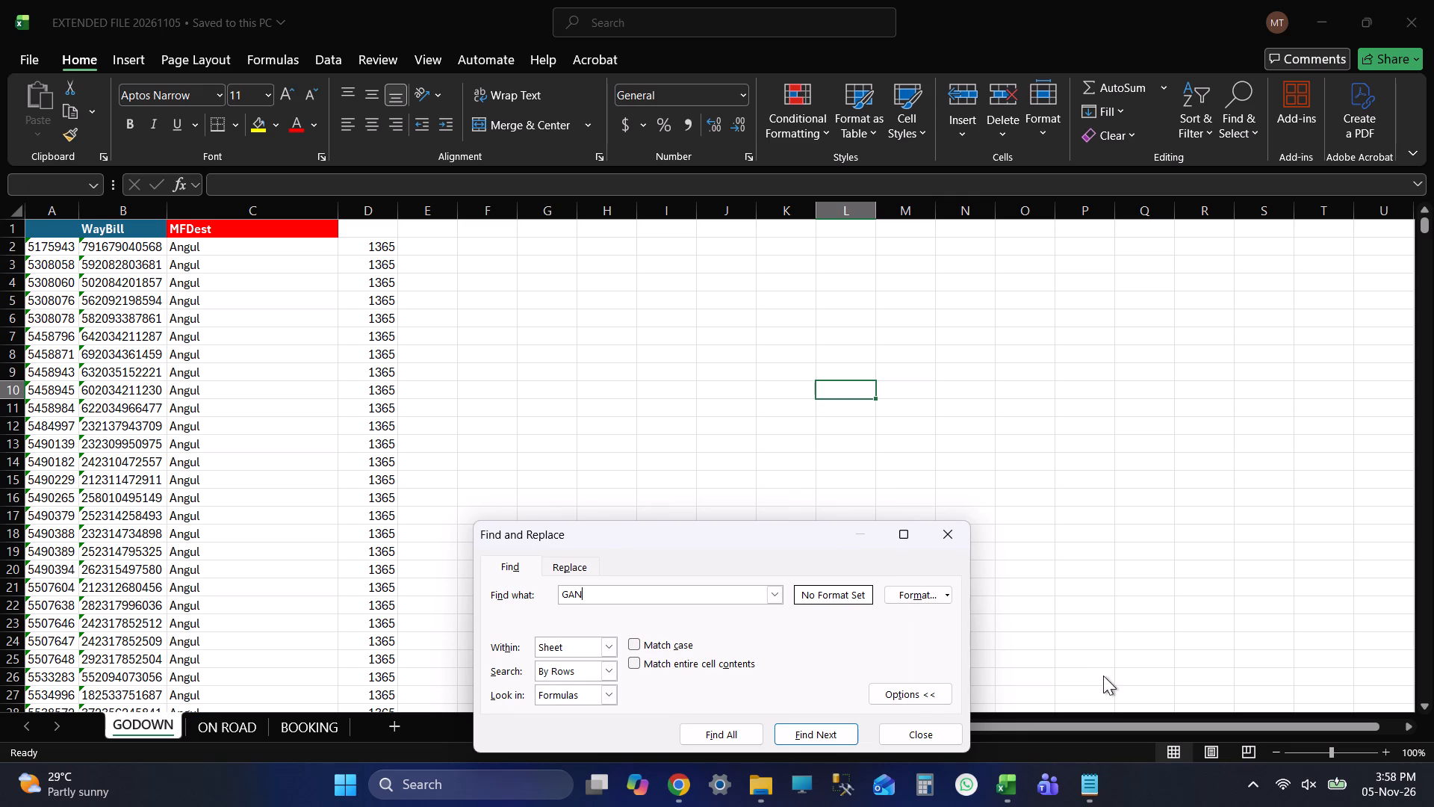
click(901, 732)
click(607, 365)
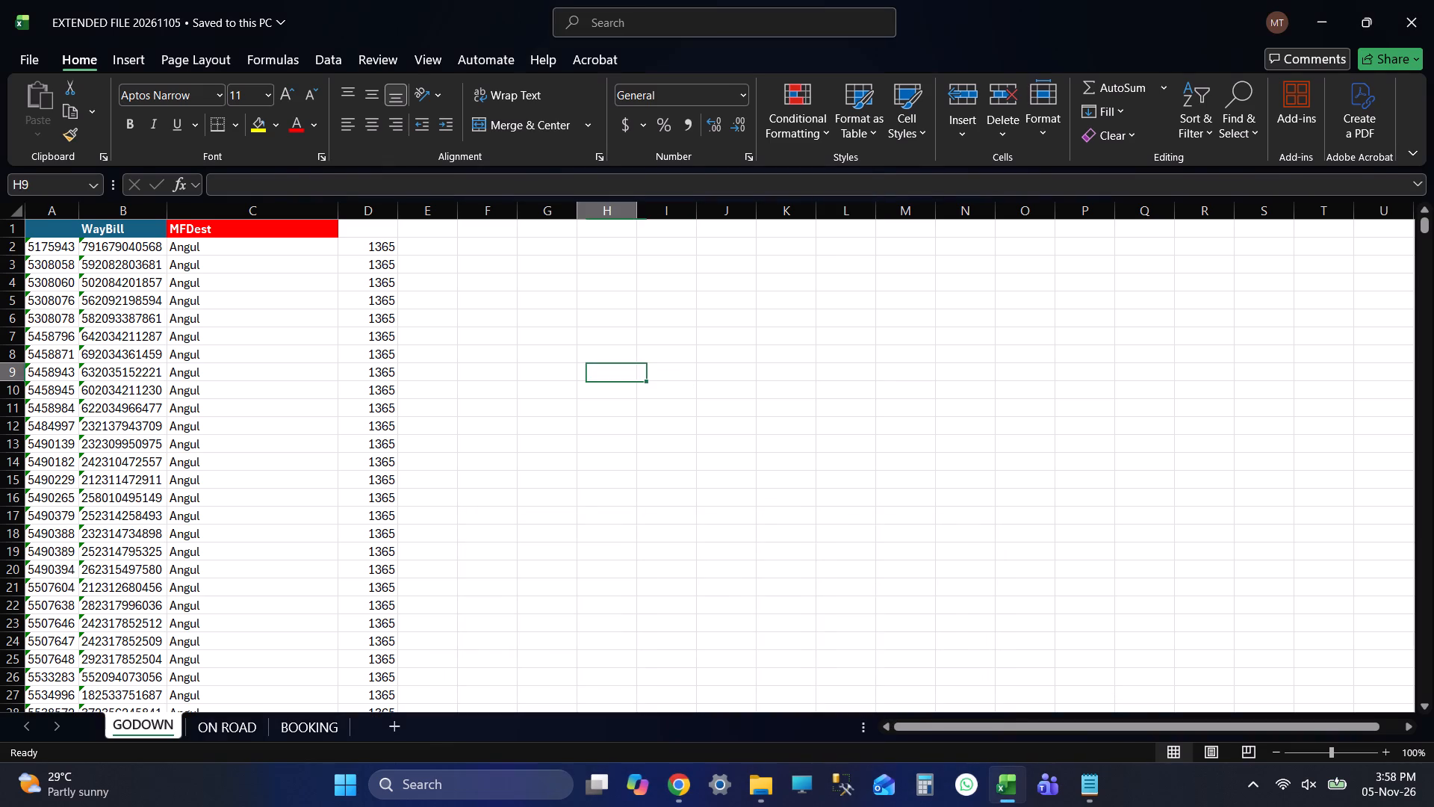
Examine the last rows of the location code column in GODOWN and return to its top.
key(ctrl+Left)
key(ctrl+Down)
key(Down)
key(Down)
key(Down)
key(Down)
key(ctrl+Up)
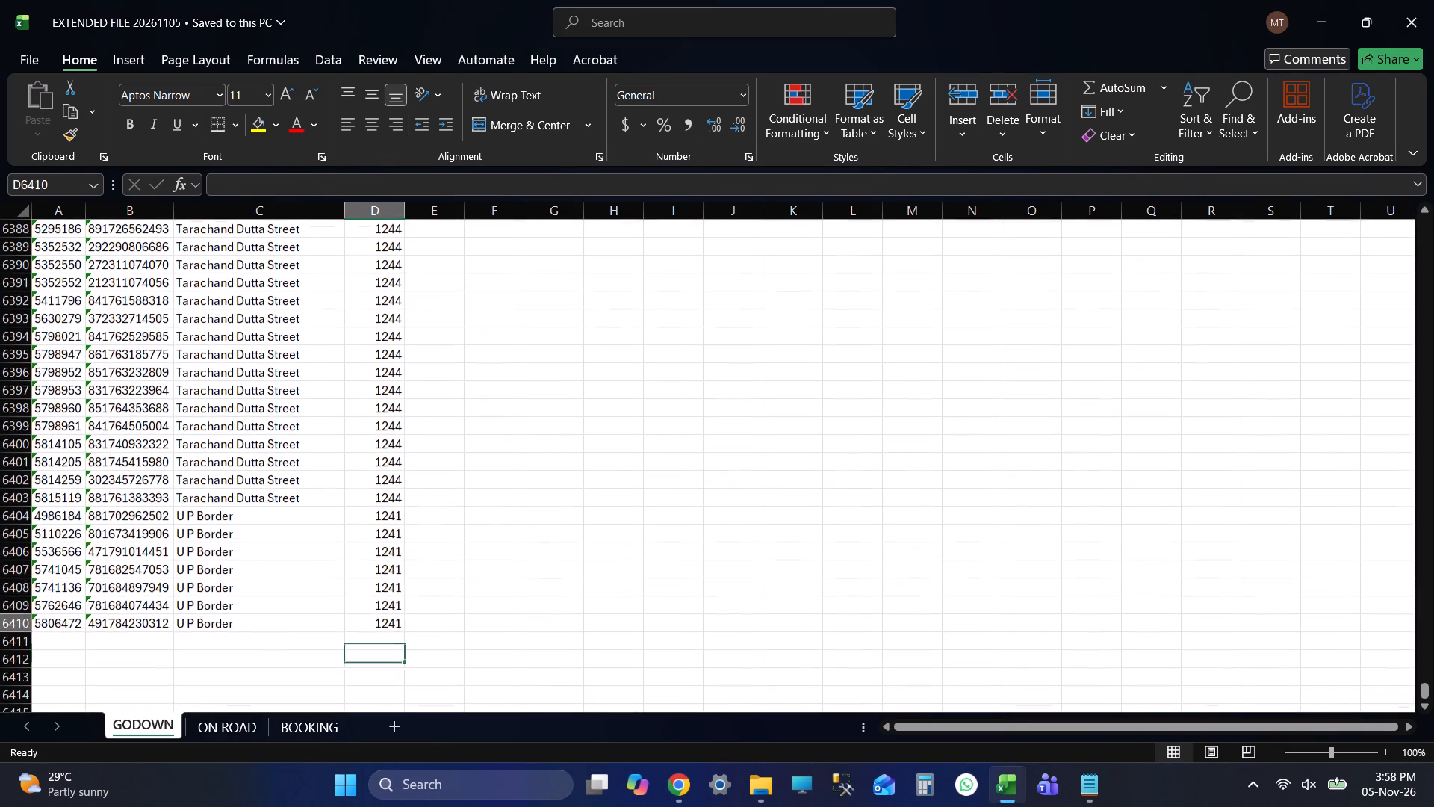
key(ctrl+Up)
key(Up)
key(Up)
key(Up)
Save EXTENDED FILE 20261105, open its ON ROAD sheet, and save again.
key(ctrl+s)
key(ctrl+s)
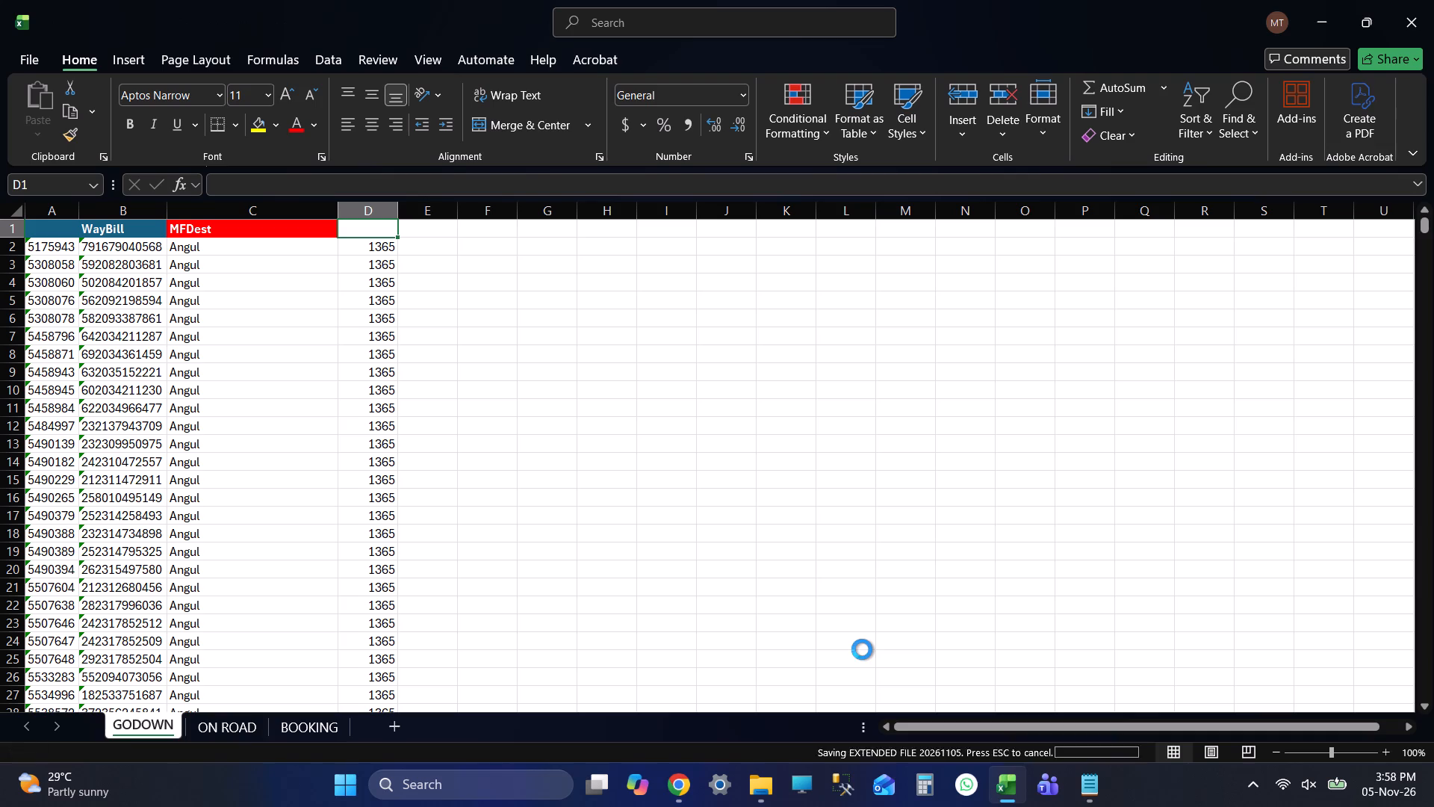
key(ctrl+s)
click(222, 723)
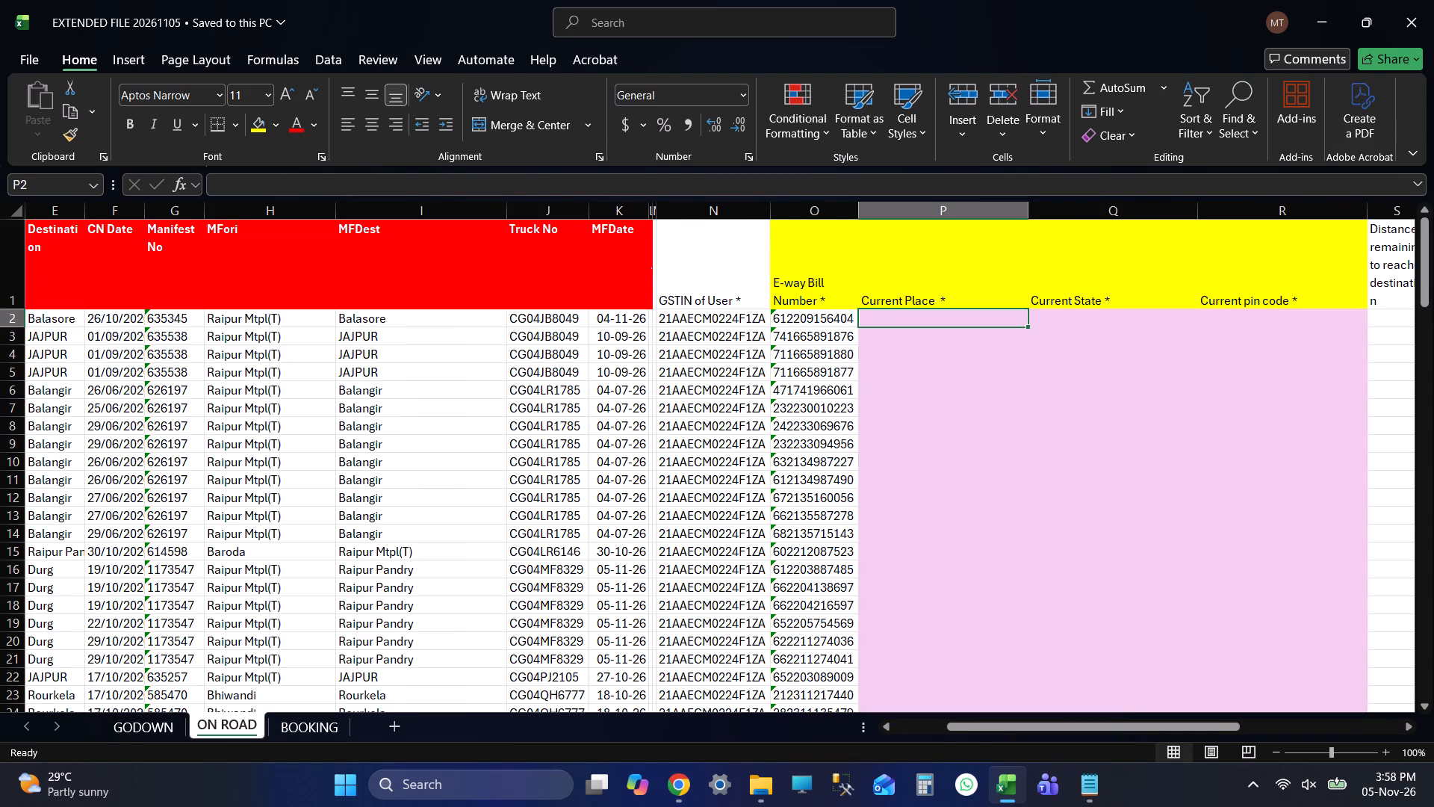
key(ctrl+s)
Switch to Notepad and close the window holding the location code formula.
key(alt+Tab)
click(1433, 0)
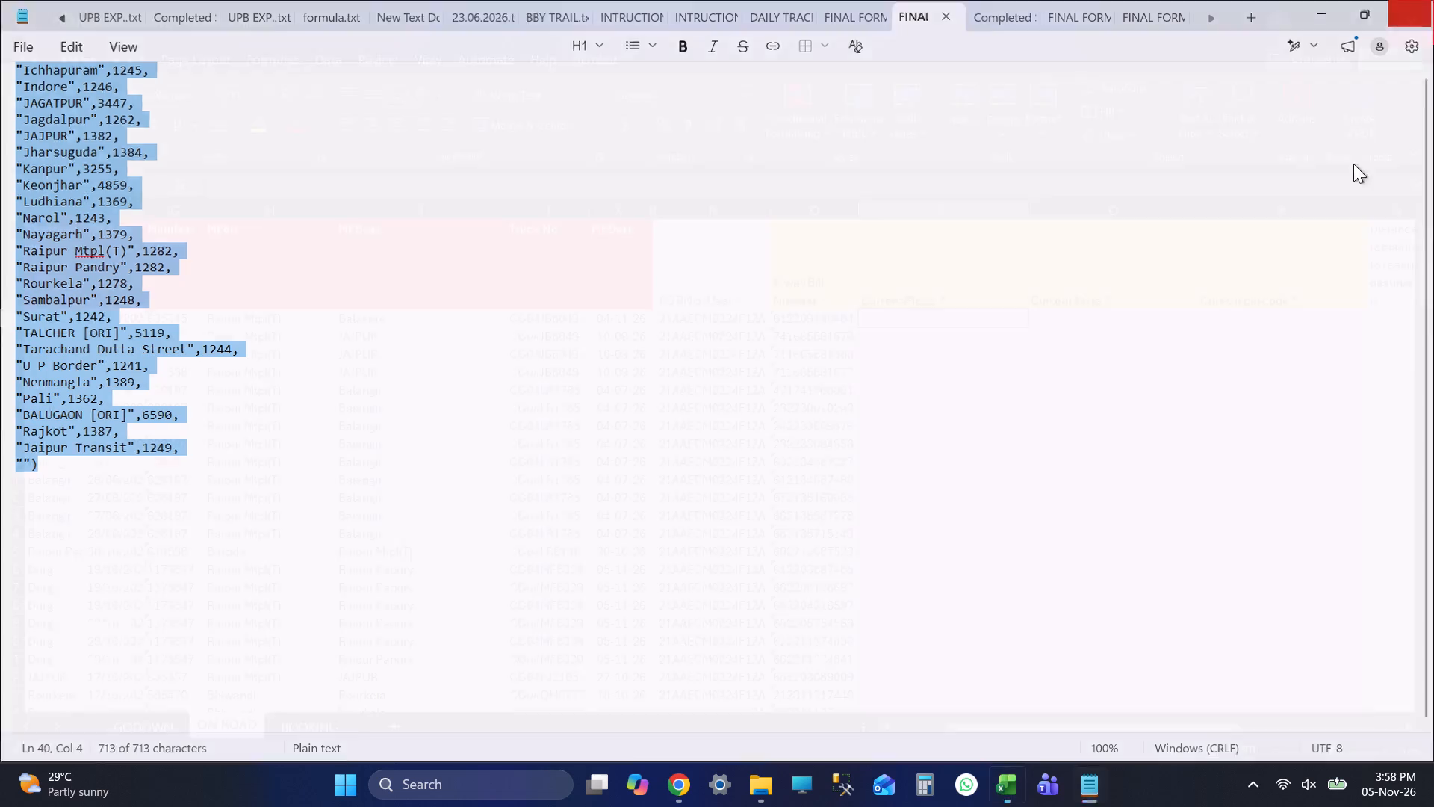
Switch to File Explorer and open the E Way Bill folder.
key(alt+Tab)
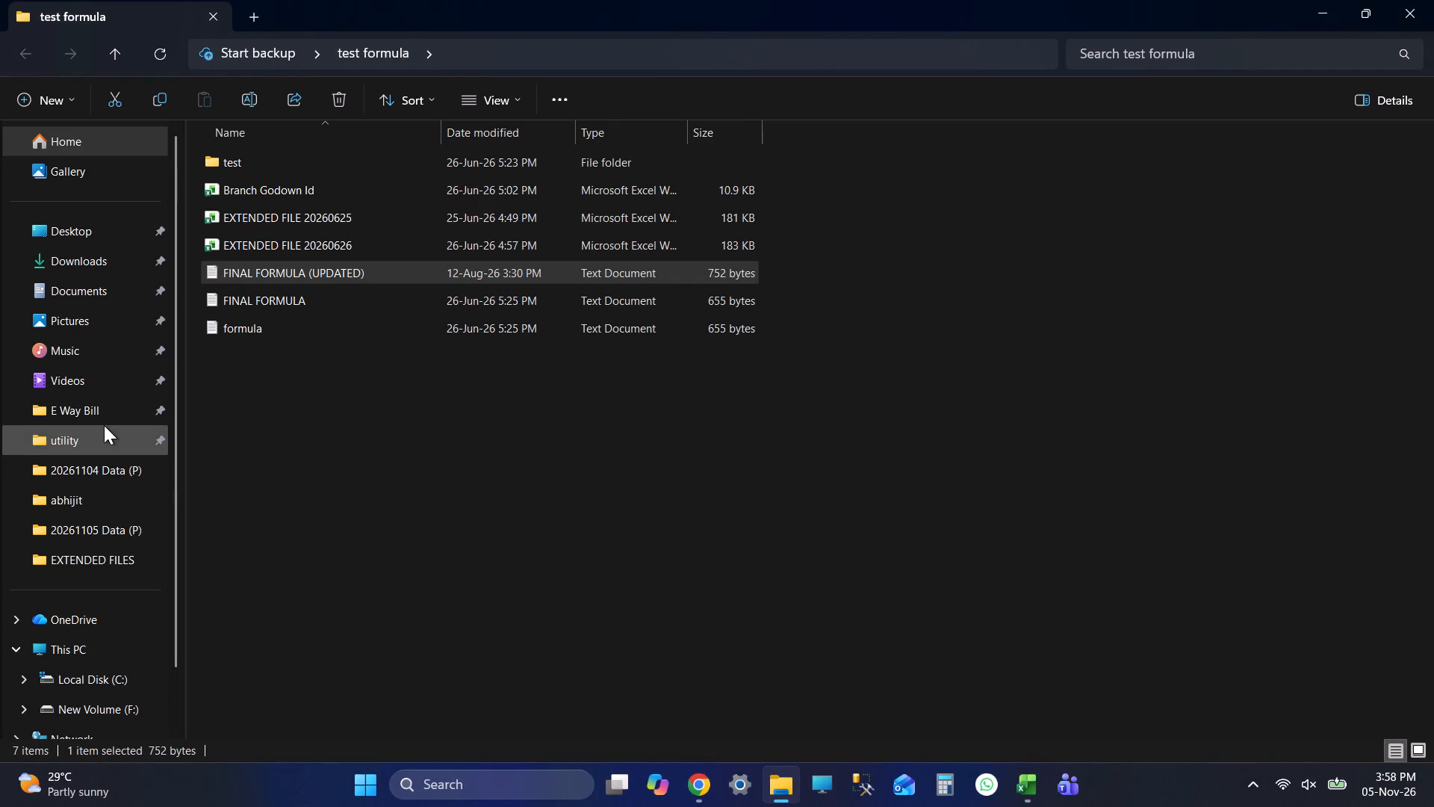
click(108, 394)
click(91, 418)
In Chrome, download the Expiring Today and over-12-days Pending Part B reports from Easy way Bills, closing the files that open in Excel.
key(alt+Tab)
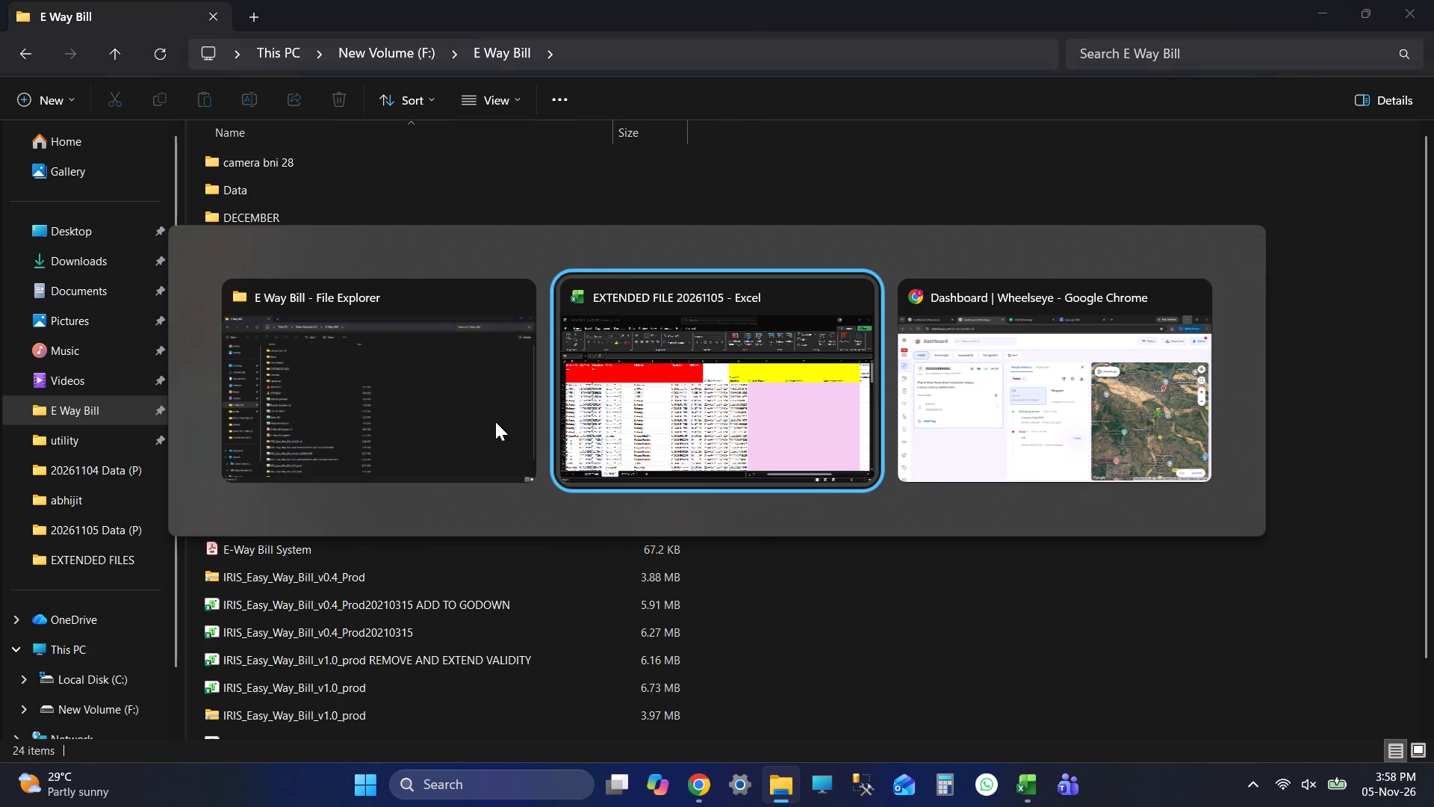
key(alt+Tab)
key(alt+Tab)
key(alt+Tab)
key(alt+Tab)
click(783, 4)
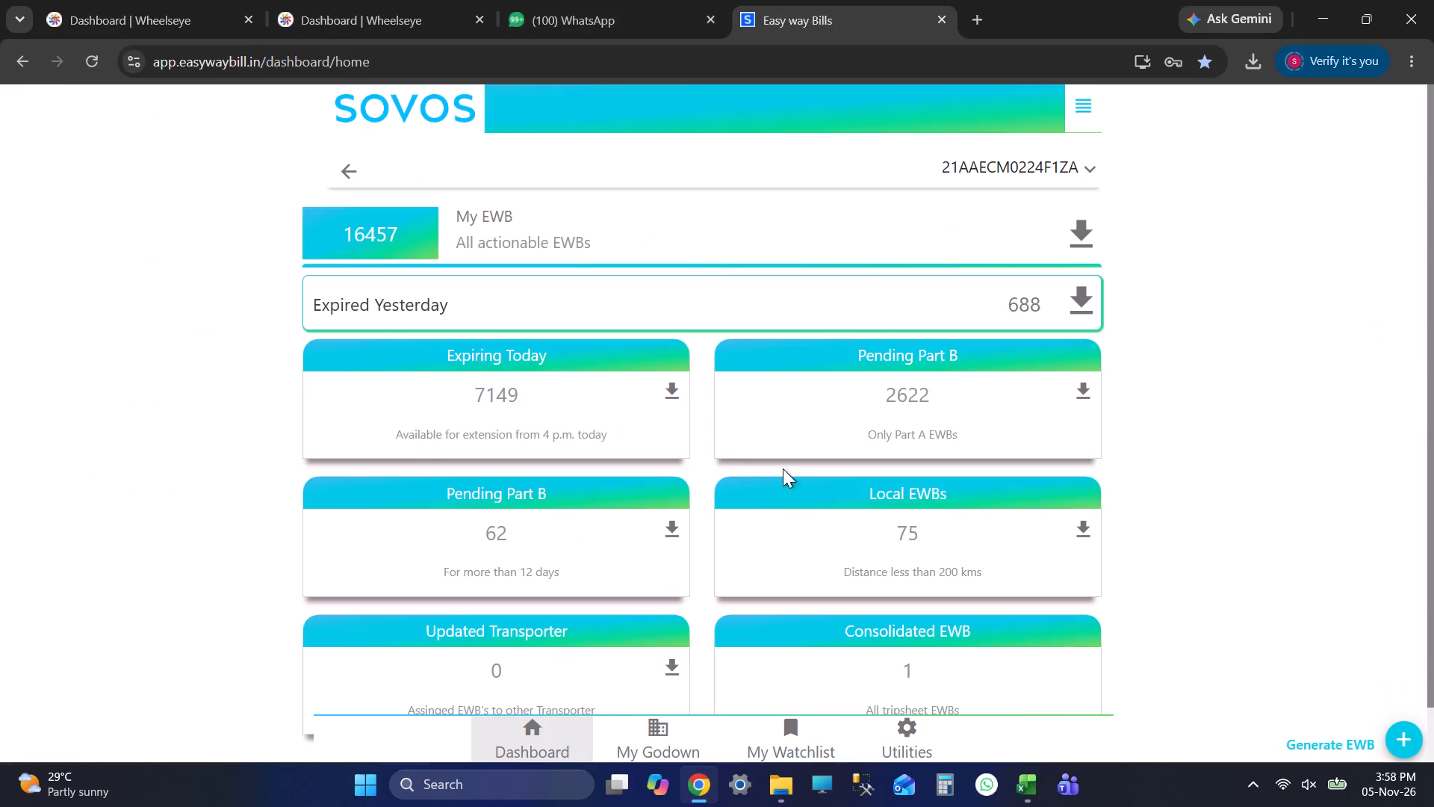
click(668, 394)
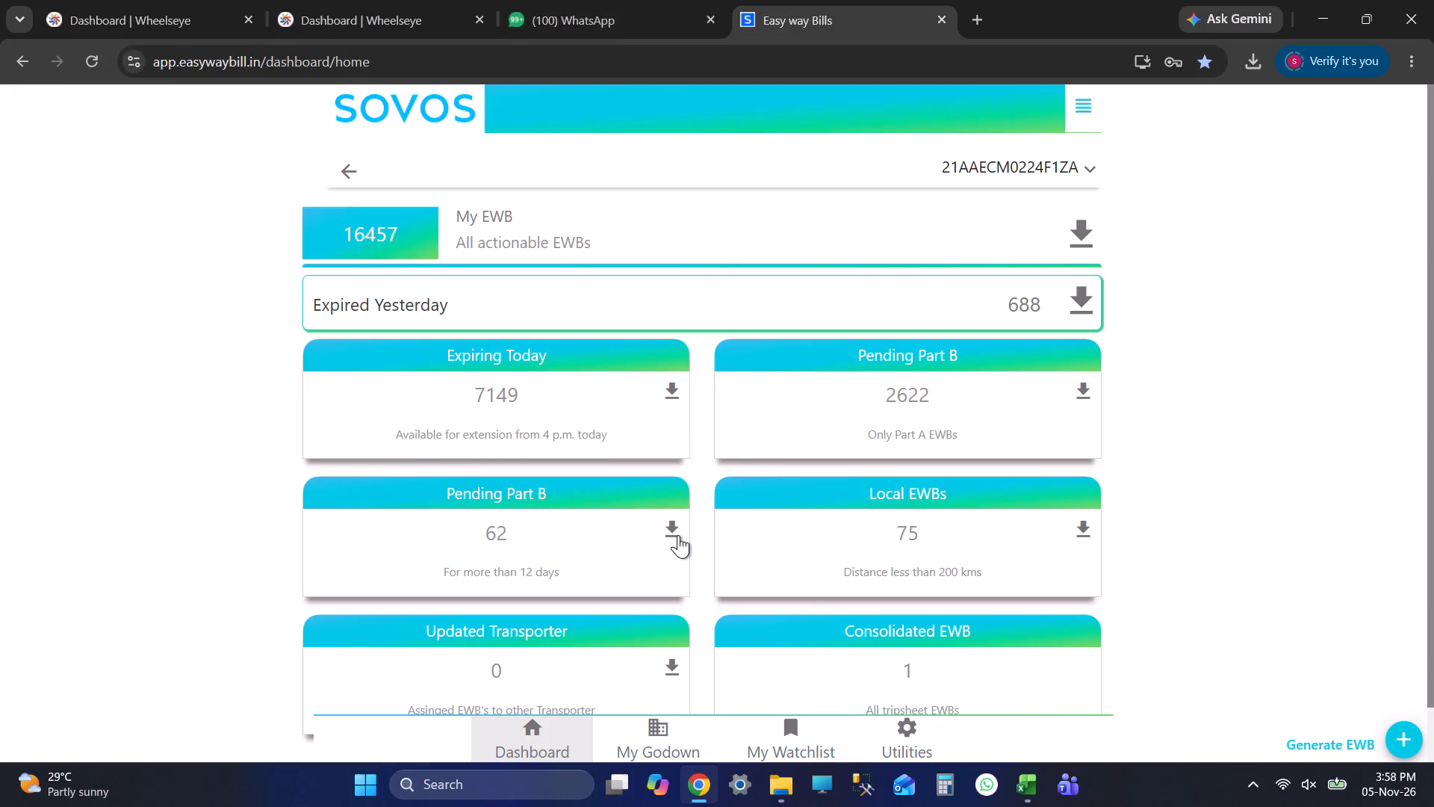
click(674, 523)
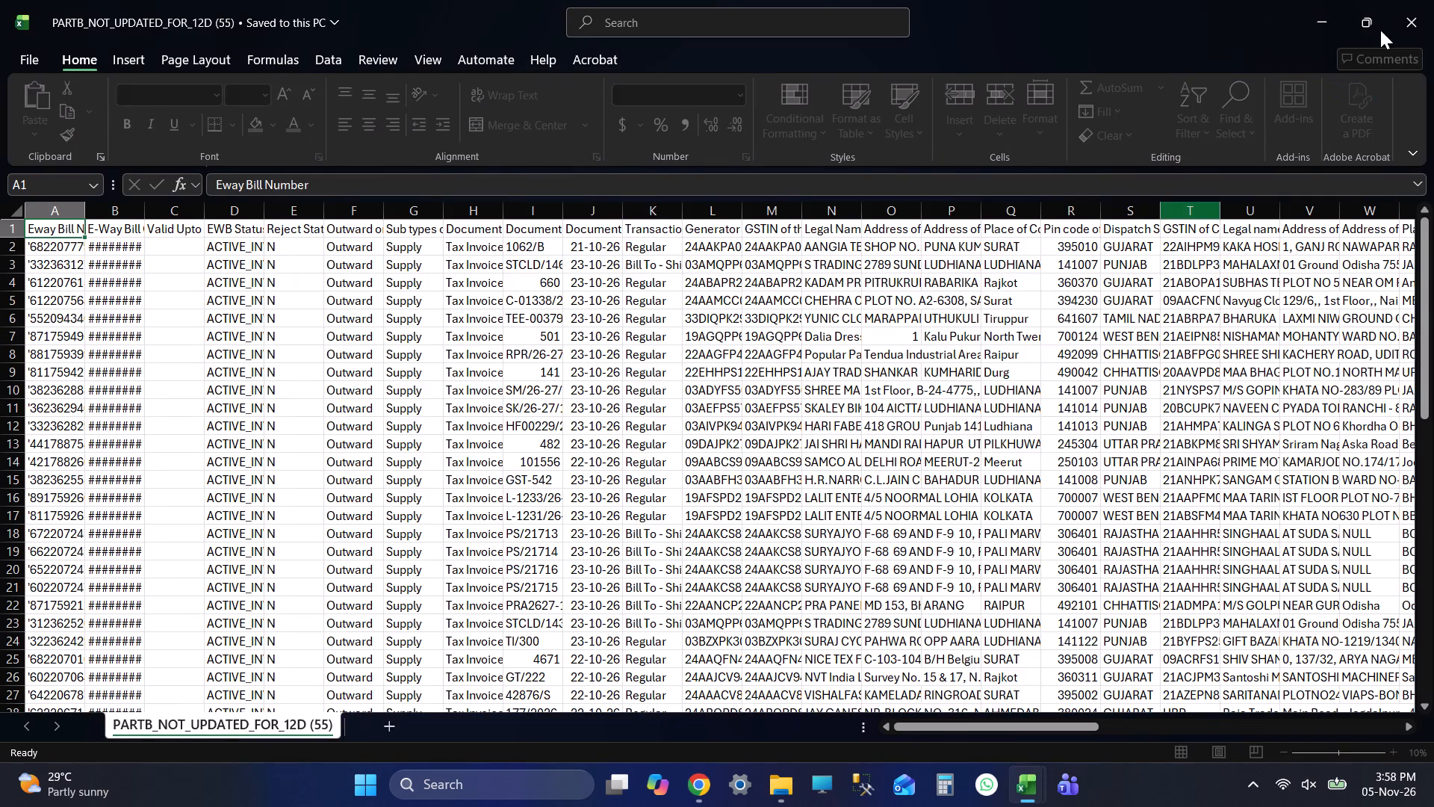
click(1433, 0)
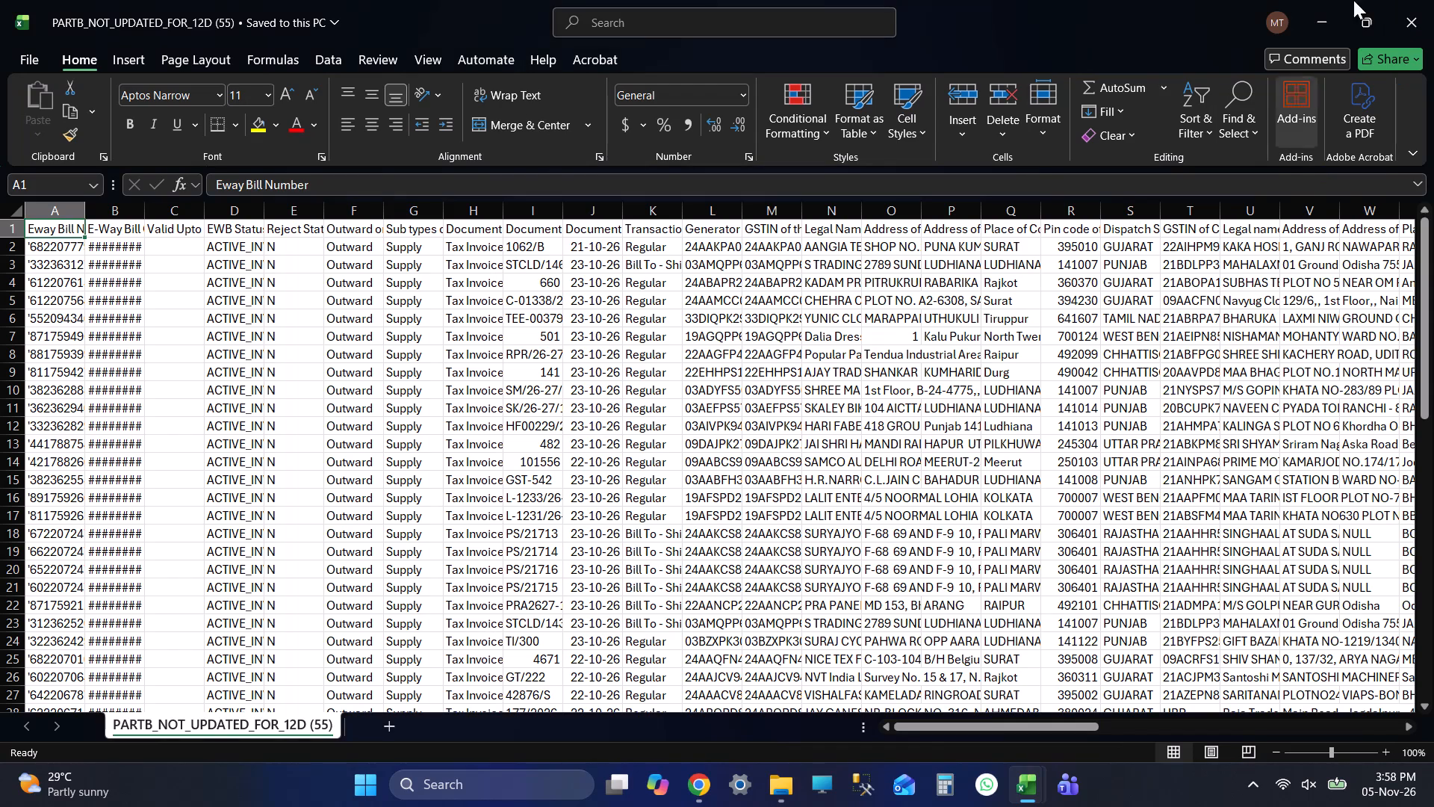
click(1419, 0)
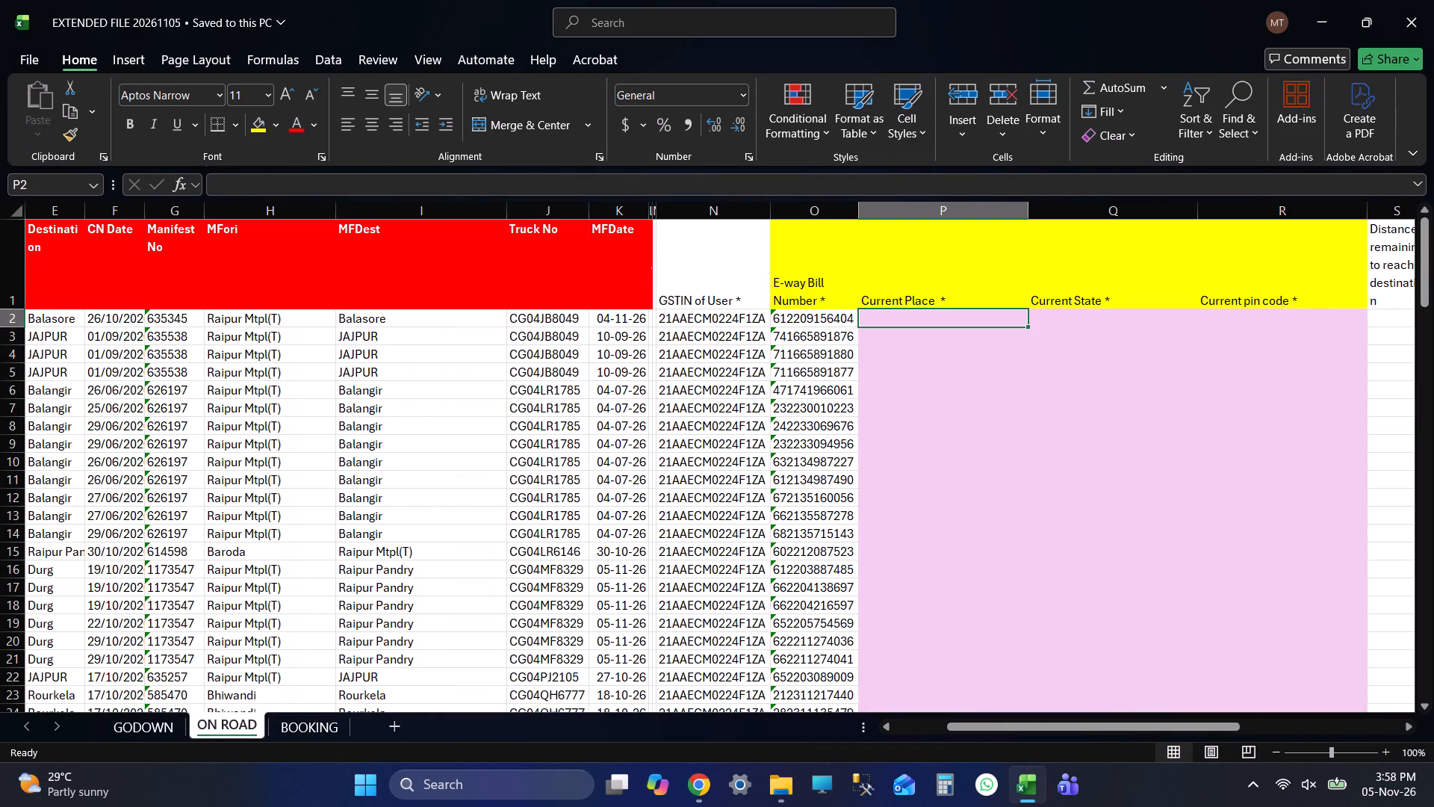
Save EXTENDED FILE 20261105 and go to the row 2 truck number on the ON ROAD sheet.
key(ctrl+s)
key(ctrl+s)
key(ctrl+s)
key(ctrl+s)
key(shift+Tab)
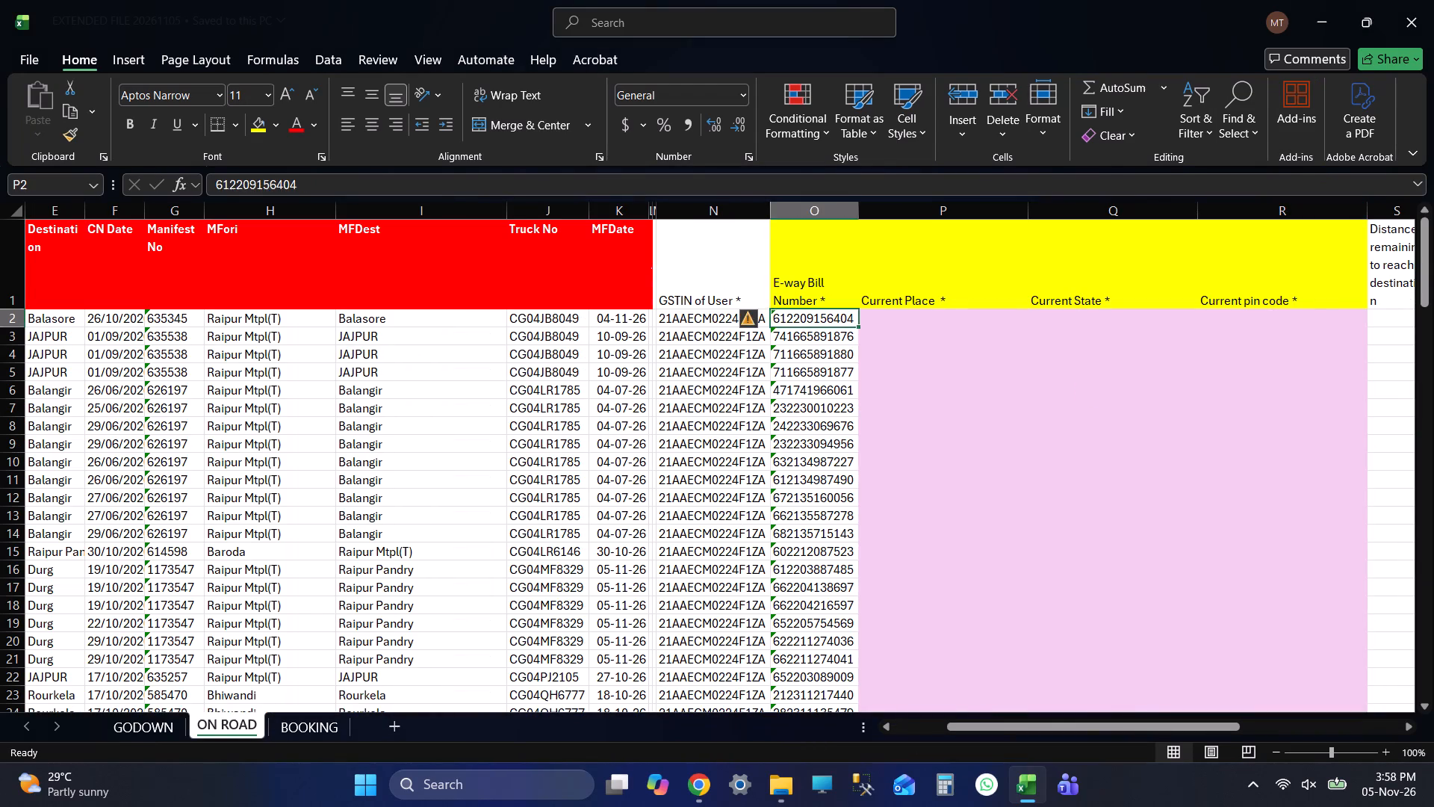
key(shift+Tab)
key(shift+Tab)
key(shift+Tab)
key(shift+Tab)
key(shift+Tab)
Open EXTENDED FILE 20261104 from the EXTENDED FILES folder and show its ON ROAD sheet.
key(alt+Tab)
key(alt+Tab)
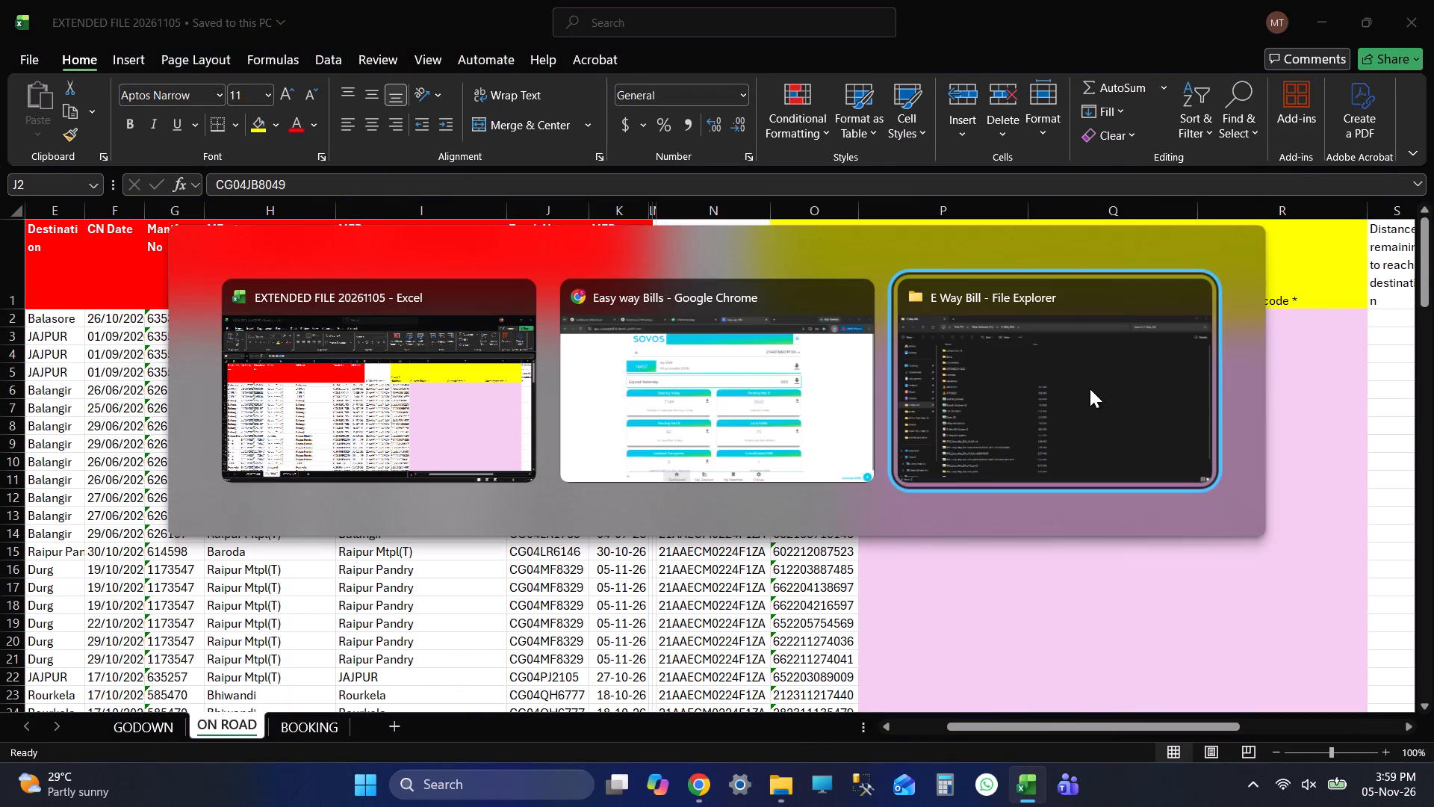
double_click(318, 247)
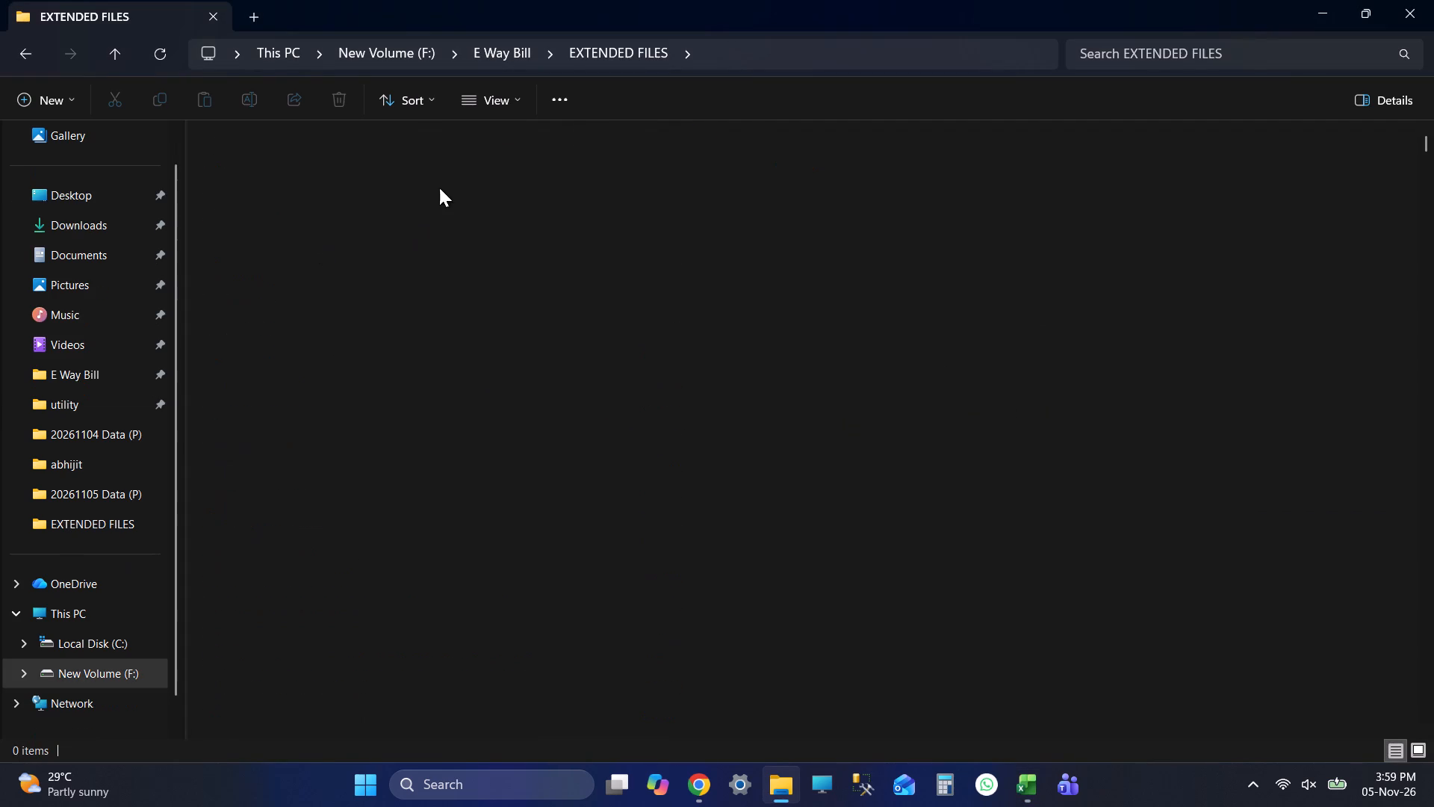
double_click(391, 194)
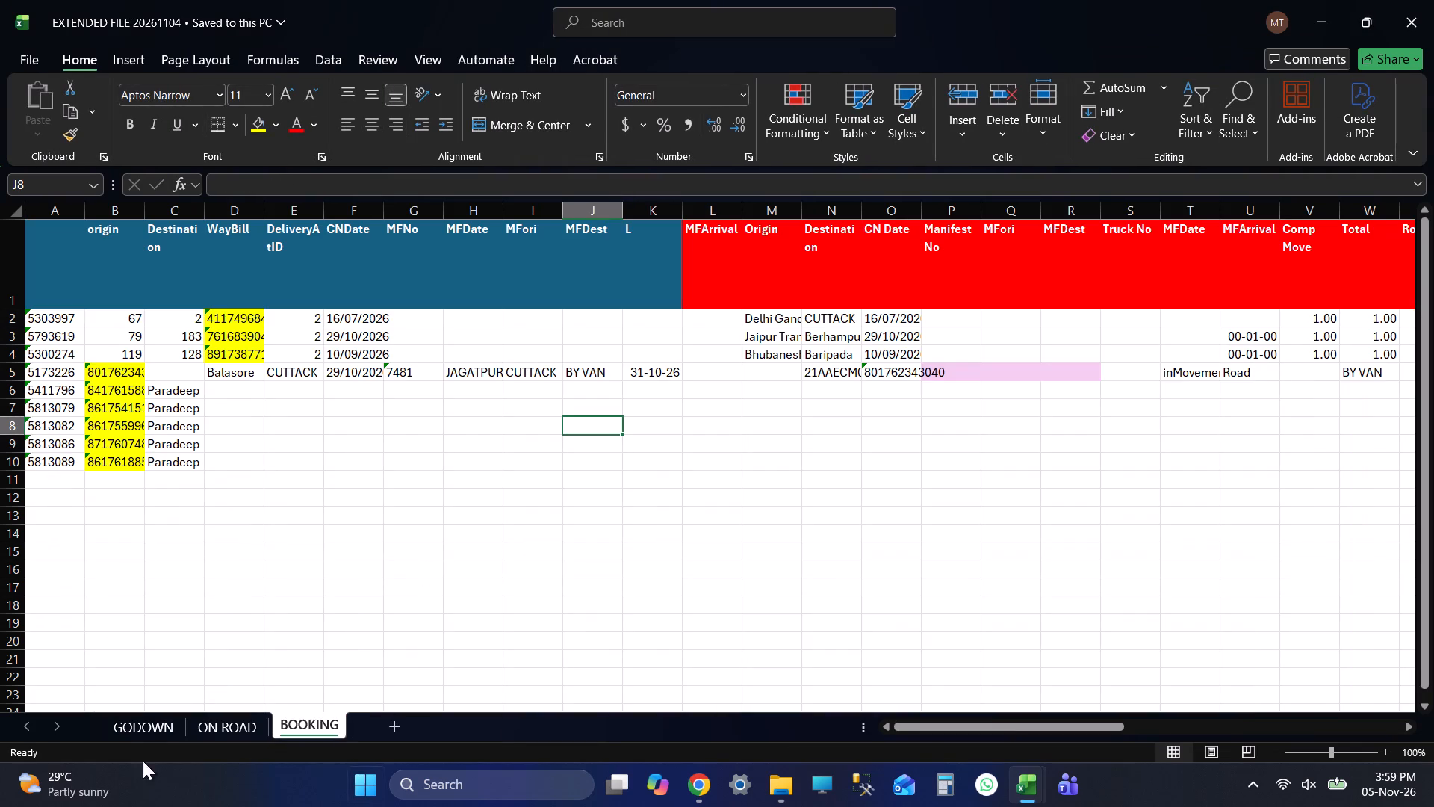
click(223, 736)
Examine the truck numbers and current place details on the ON ROAD sheet of EXTENDED FILE 20261104, from the last rows to the header.
click(263, 406)
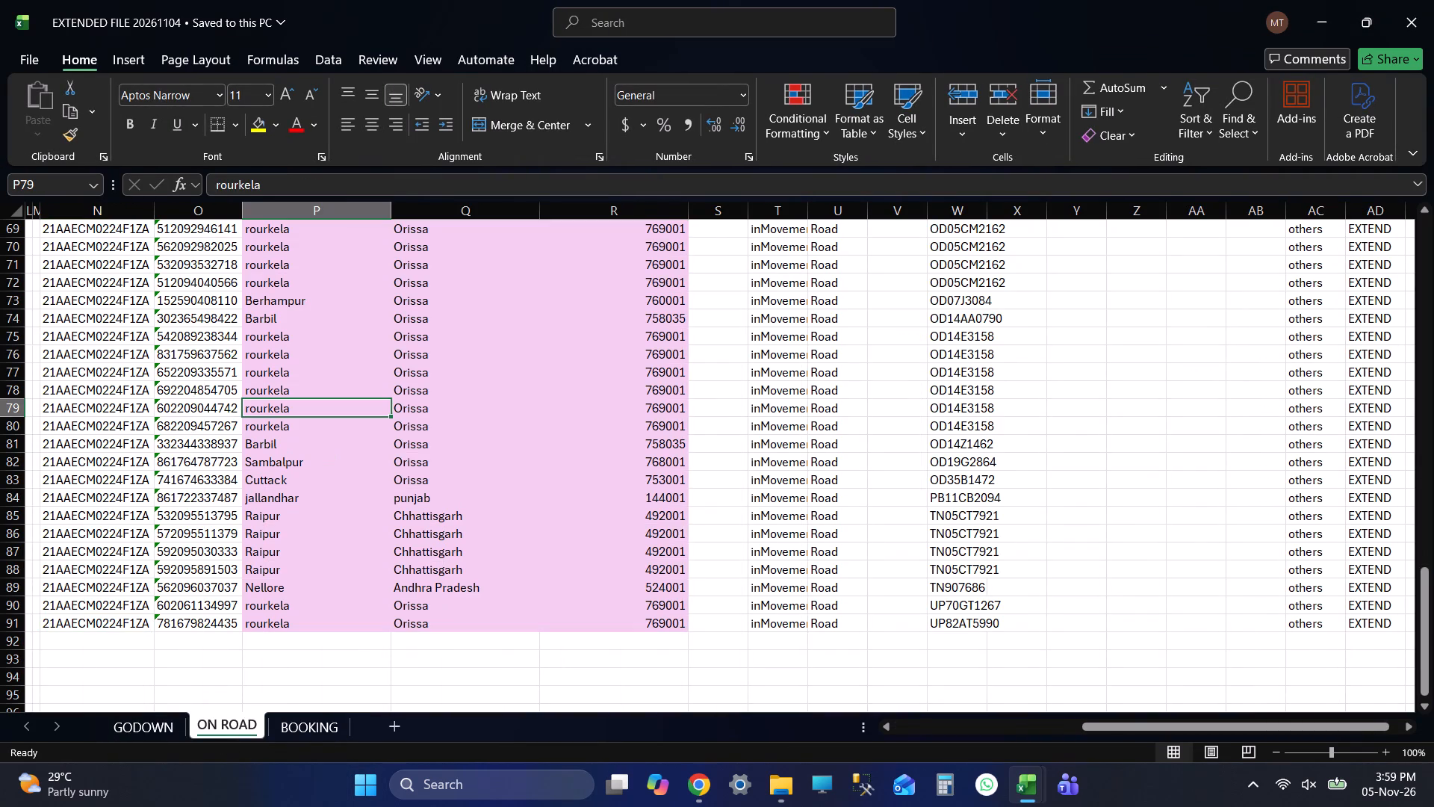
key(Left)
key(Left)
key(Left)
key(Left)
key(Left)
key(Left)
key(Left)
key(Left)
key(Left)
key(Left)
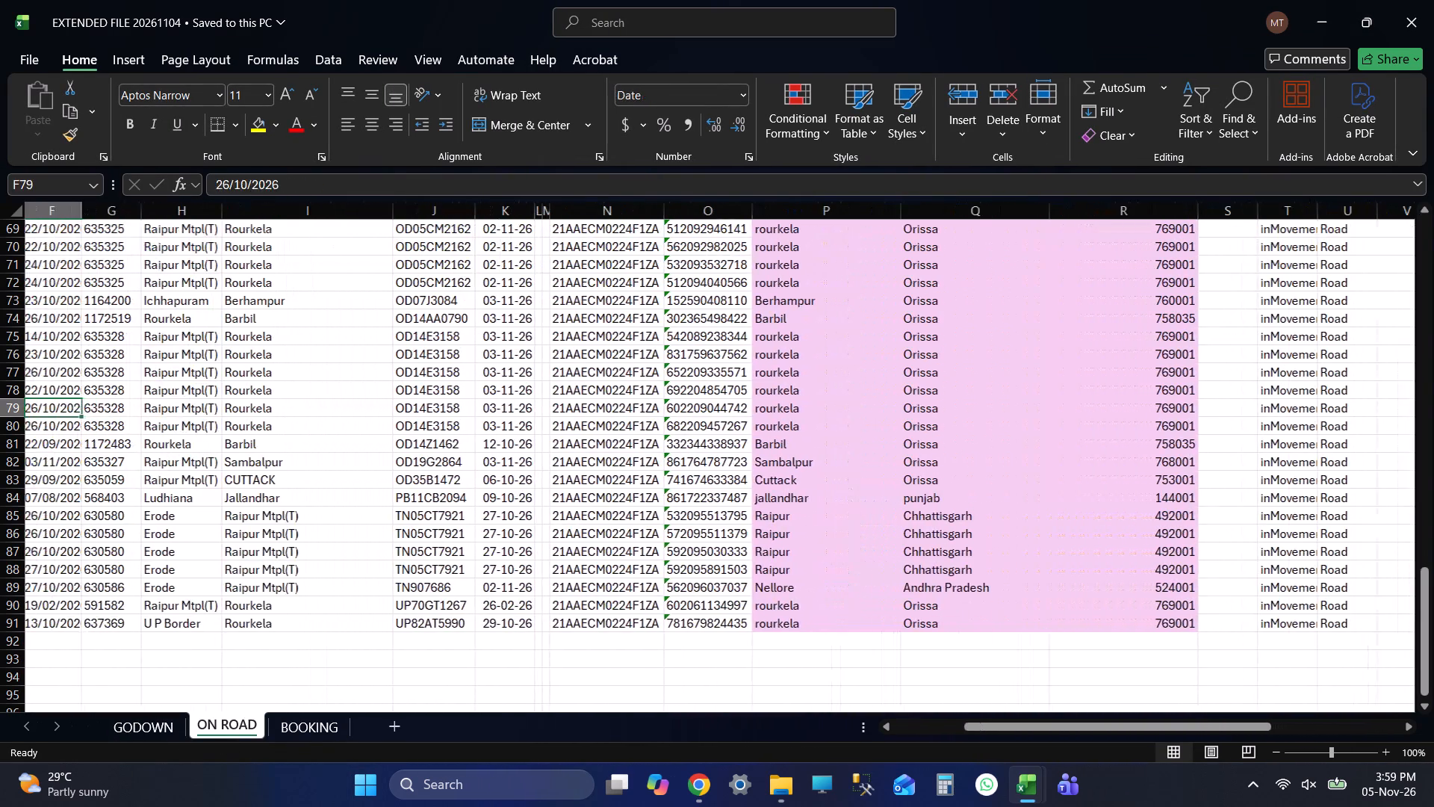
key(Right)
key(Right)
key(Right)
key(Right)
key(Right)
key(Right)
key(Right)
key(Right)
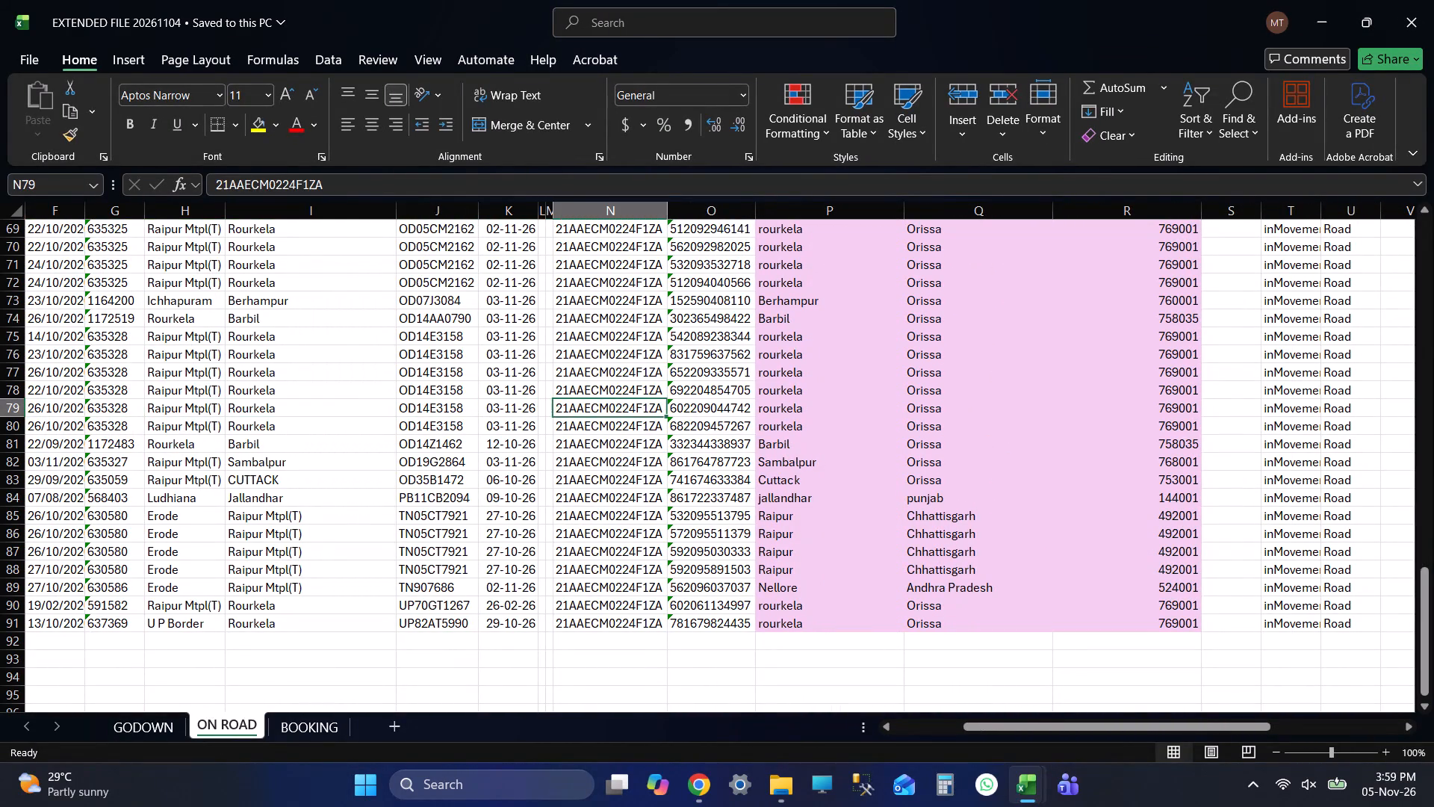
key(ctrl+Up)
key(Up)
key(Up)
key(Up)
key(Right)
key(Right)
key(Up)
key(Up)
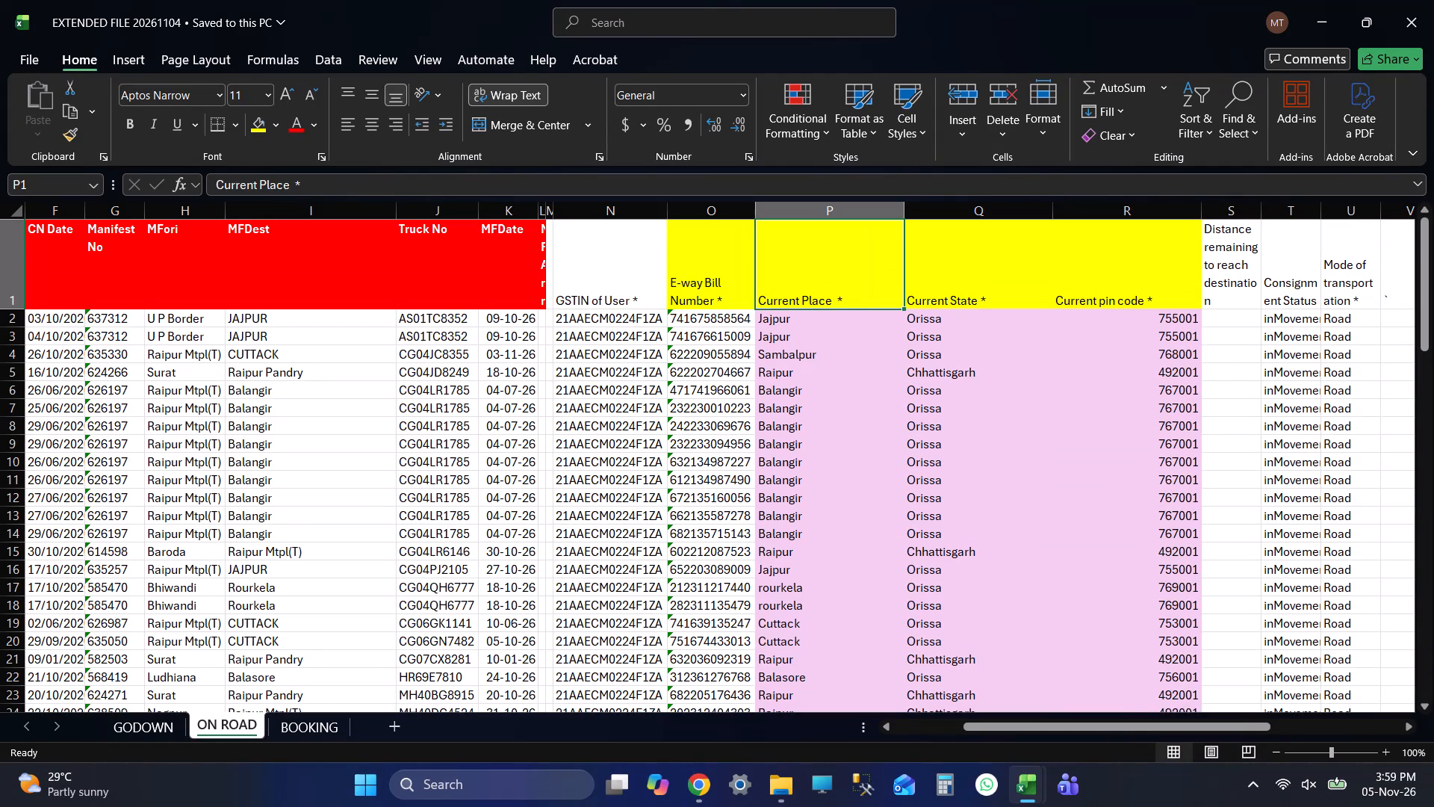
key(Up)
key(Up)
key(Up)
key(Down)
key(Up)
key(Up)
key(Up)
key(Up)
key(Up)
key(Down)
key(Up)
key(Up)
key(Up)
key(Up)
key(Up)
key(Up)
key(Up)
Switch to File Explorer and close the EXTENDED FILES folder window.
key(alt+Tab)
key(alt+Tab)
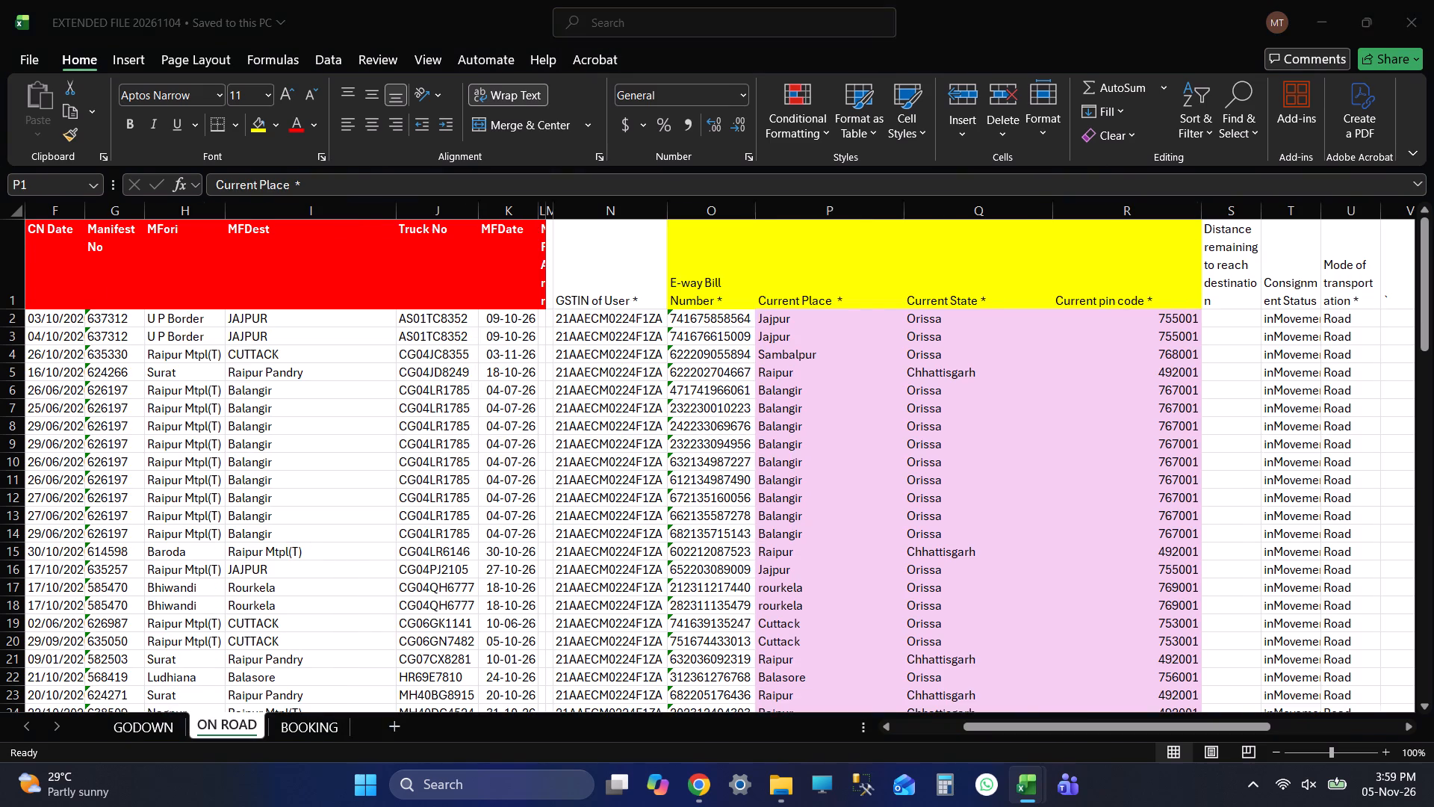
key(alt+Tab)
key(alt+Tab)
click(1433, 0)
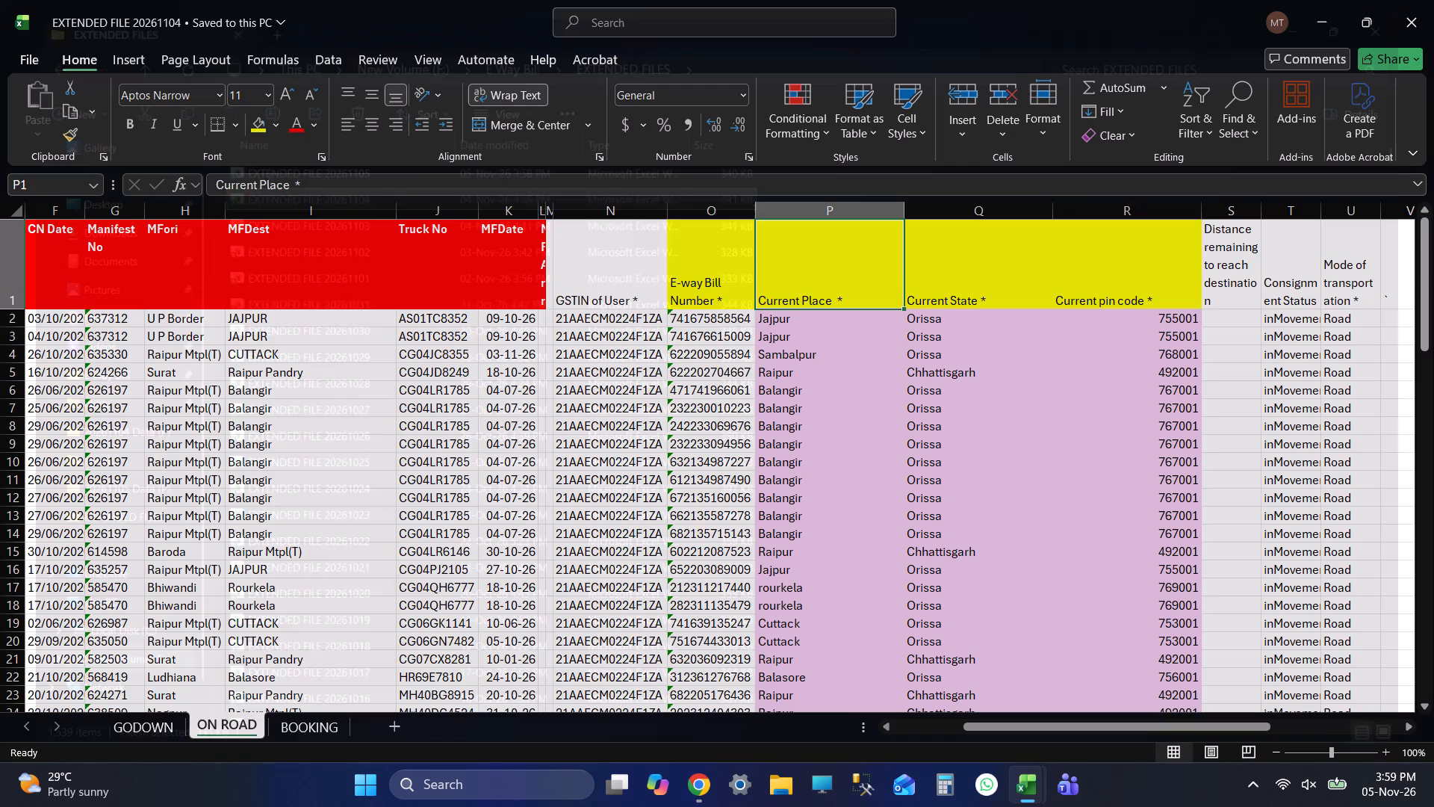
key(alt+Tab)
key(Tab)
key(Tab)
key(Tab)
key(Tab)
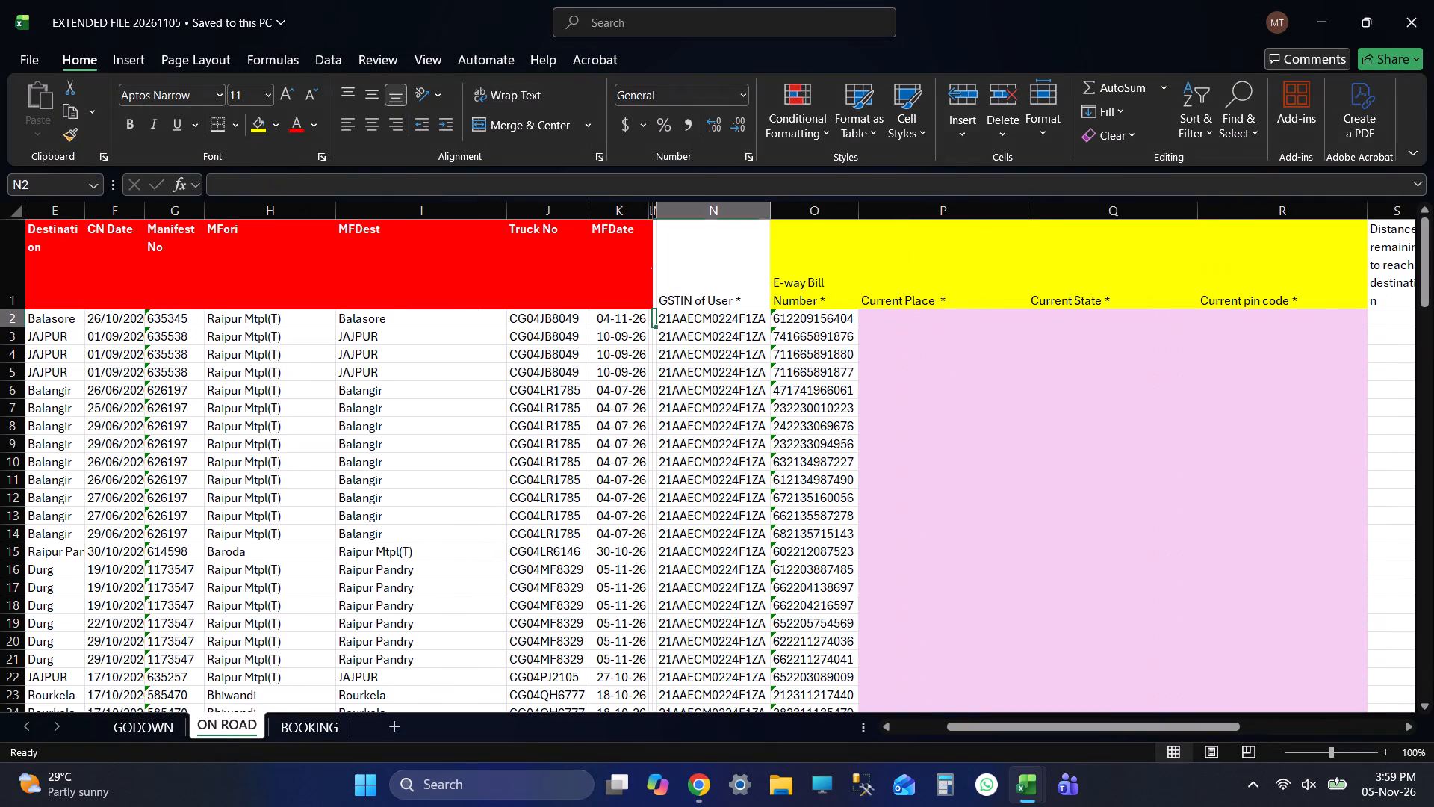
key(Tab)
key(Tab)
key(shift+Tab)
key(shift+Tab)
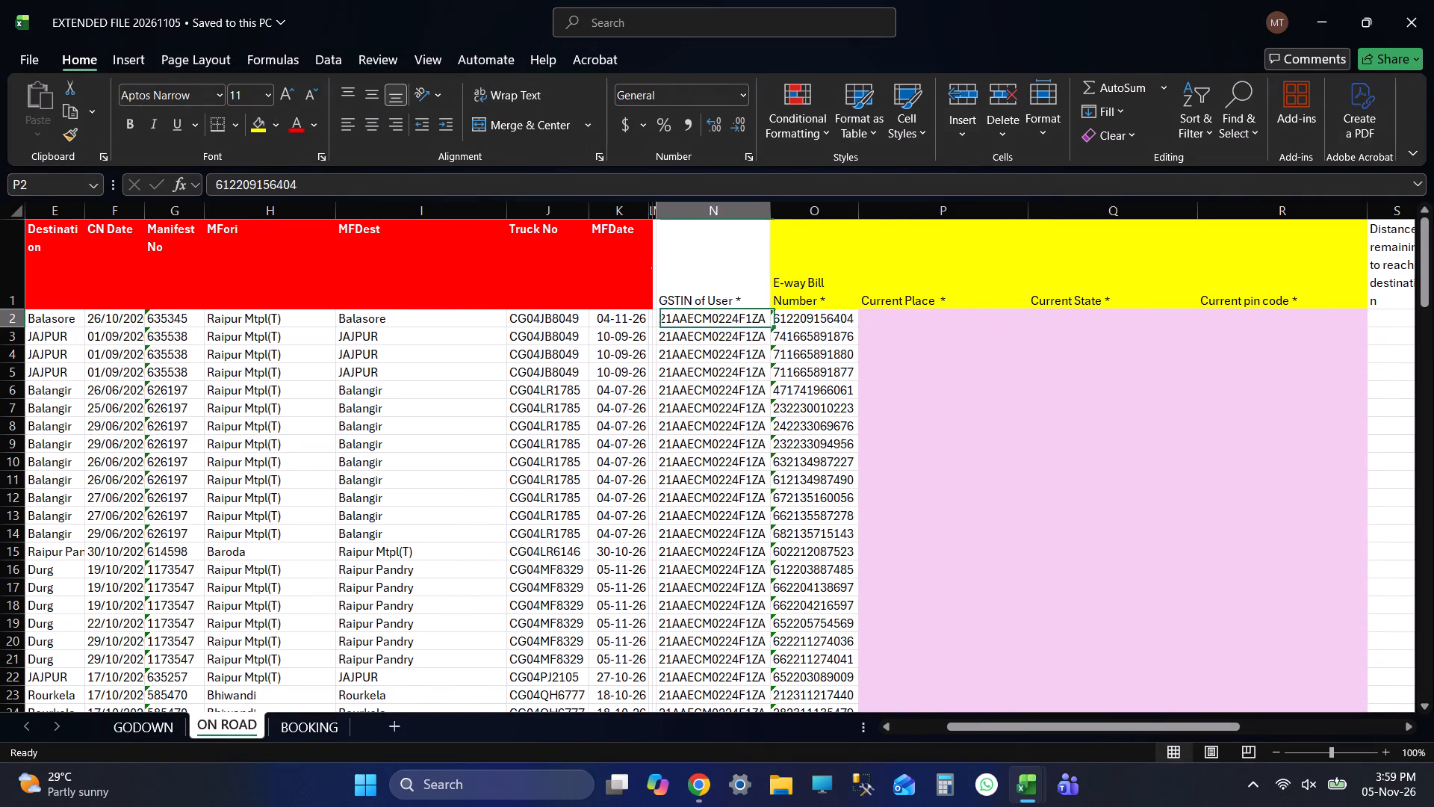
key(shift+Tab)
key(shift+Tab)
key(shift+Tab)
key(shift+Tab)
key(ctrl+c)
key(Tab)
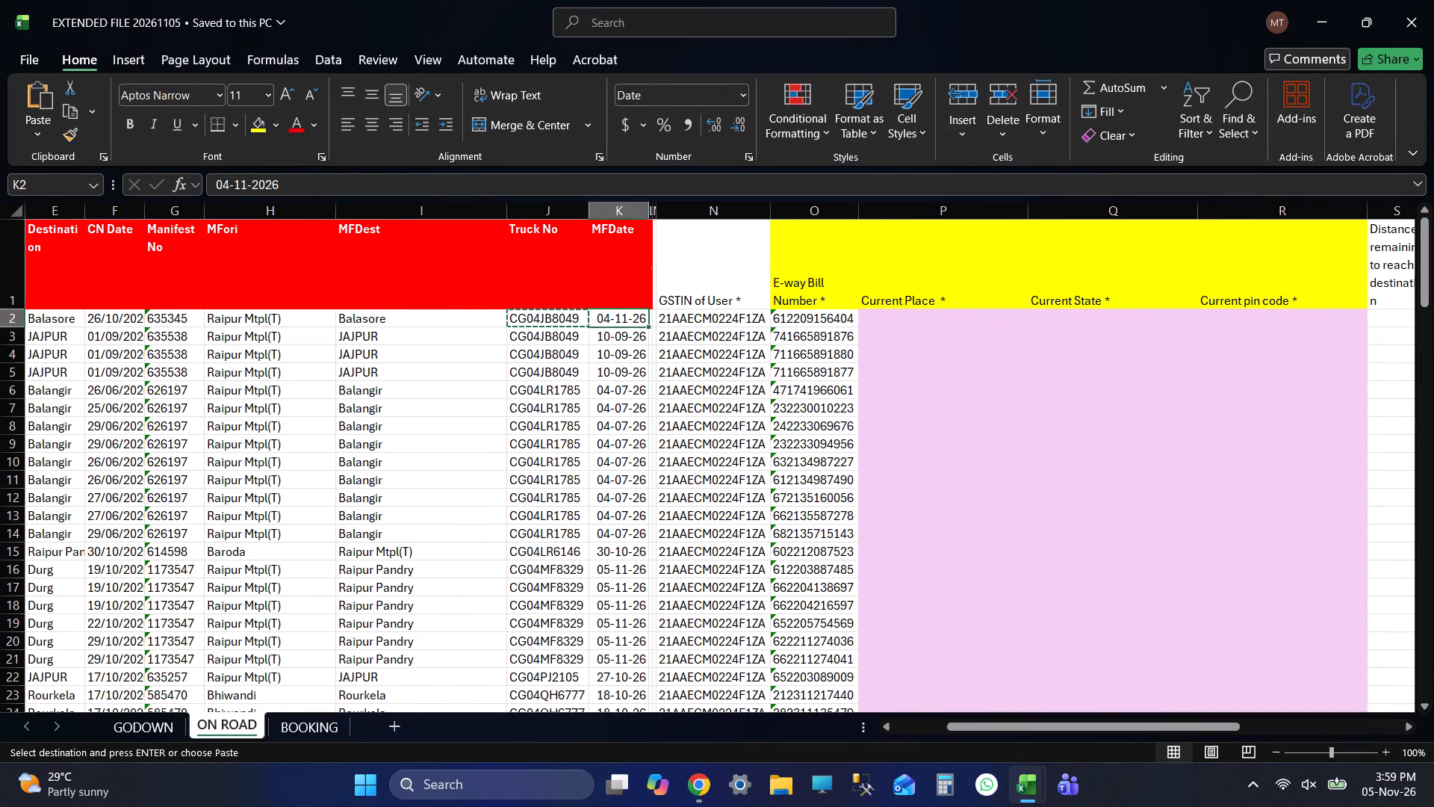
key(Tab)
key(Tab)
key(Tab)
key(Tab)
key(Tab)
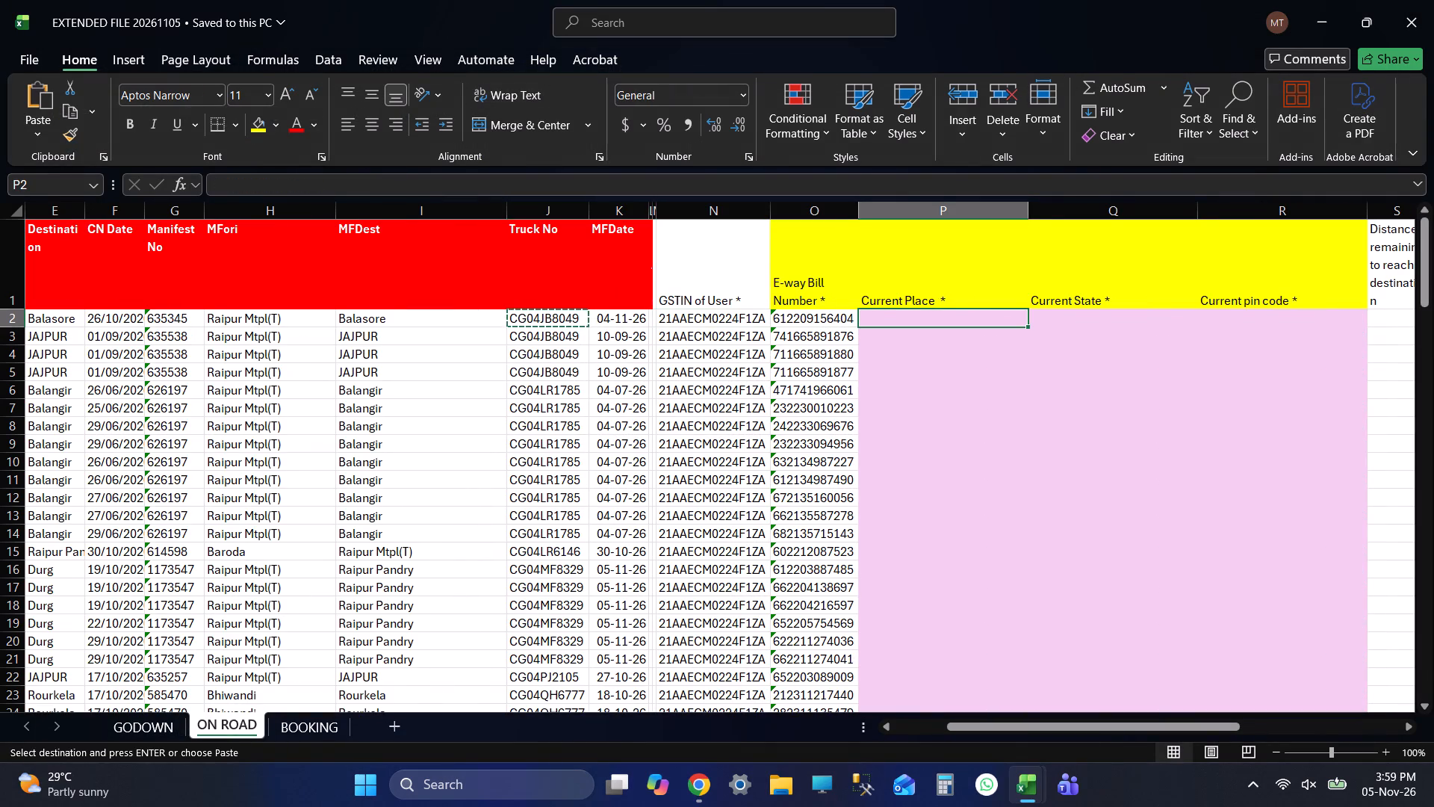
key(alt+Tab)
key(alt+Tab)
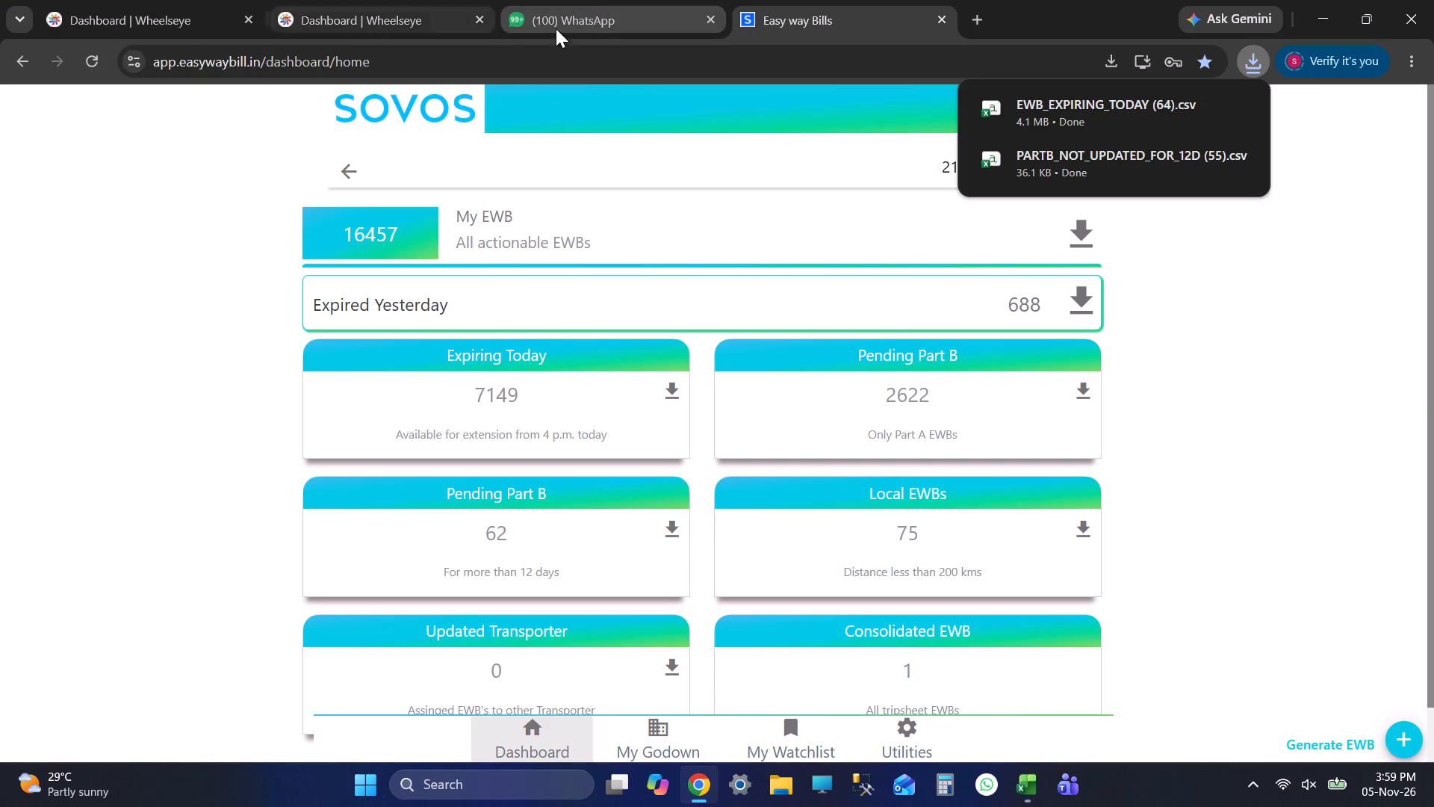
click(368, 0)
click(336, 138)
key(ctrl+v)
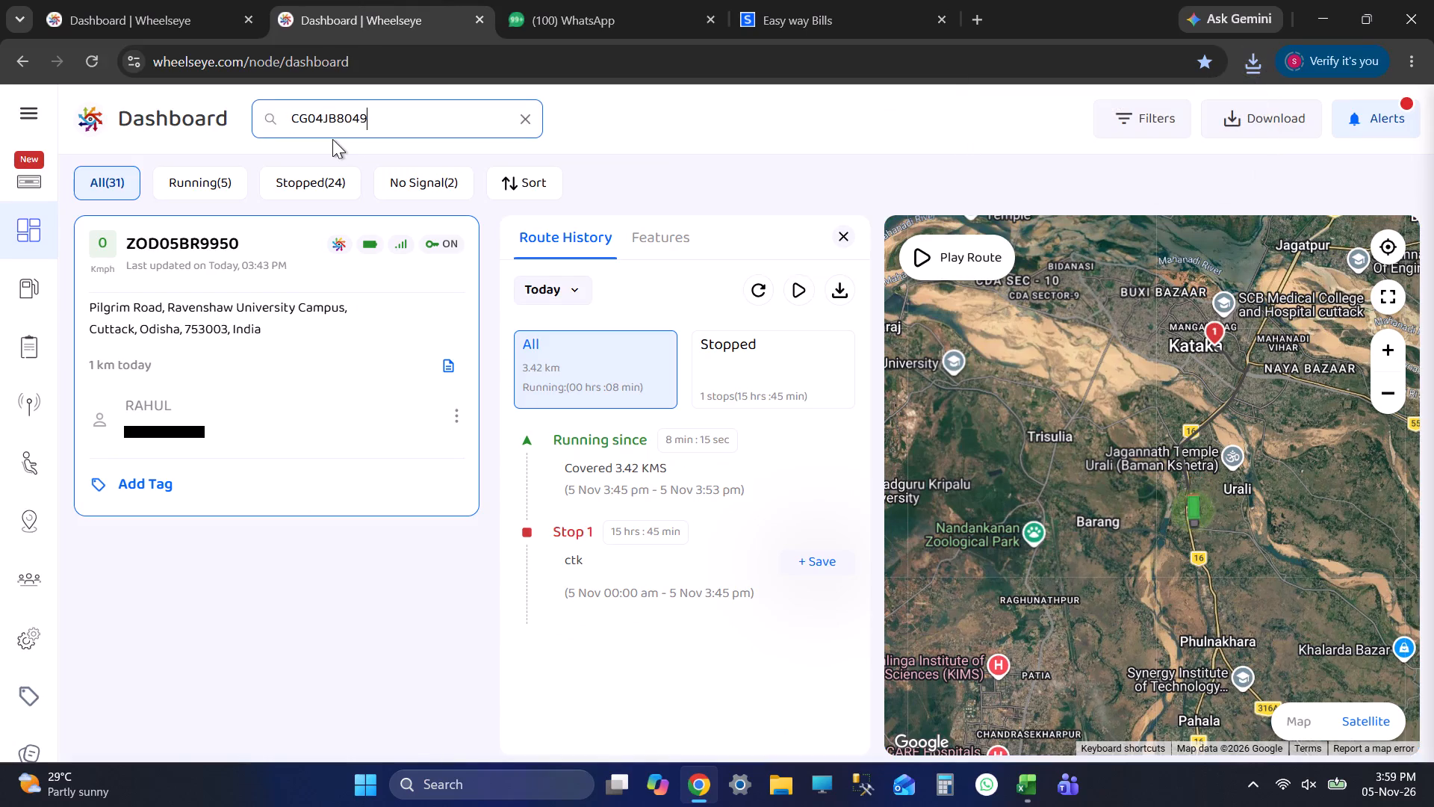
key(Return)
Copy Sambalpur, Orissa, 768001 from row 4 of EXTENDED FILE 20261104's ON ROAD sheet into P2:R2 of EXTENDED FILE 20261105 and save.
key(alt+Tab)
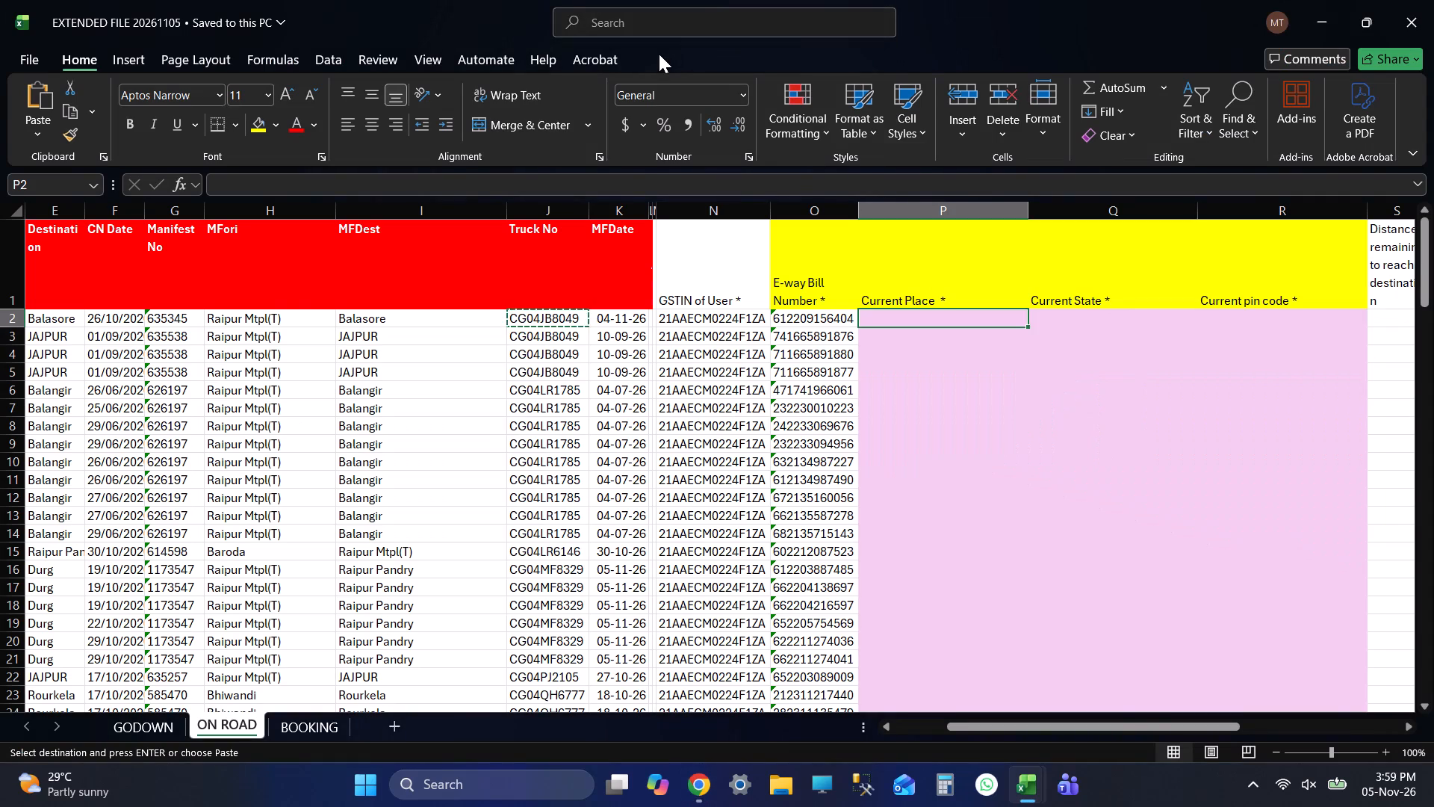
key(alt+Tab)
key(alt+Tab)
click(828, 352)
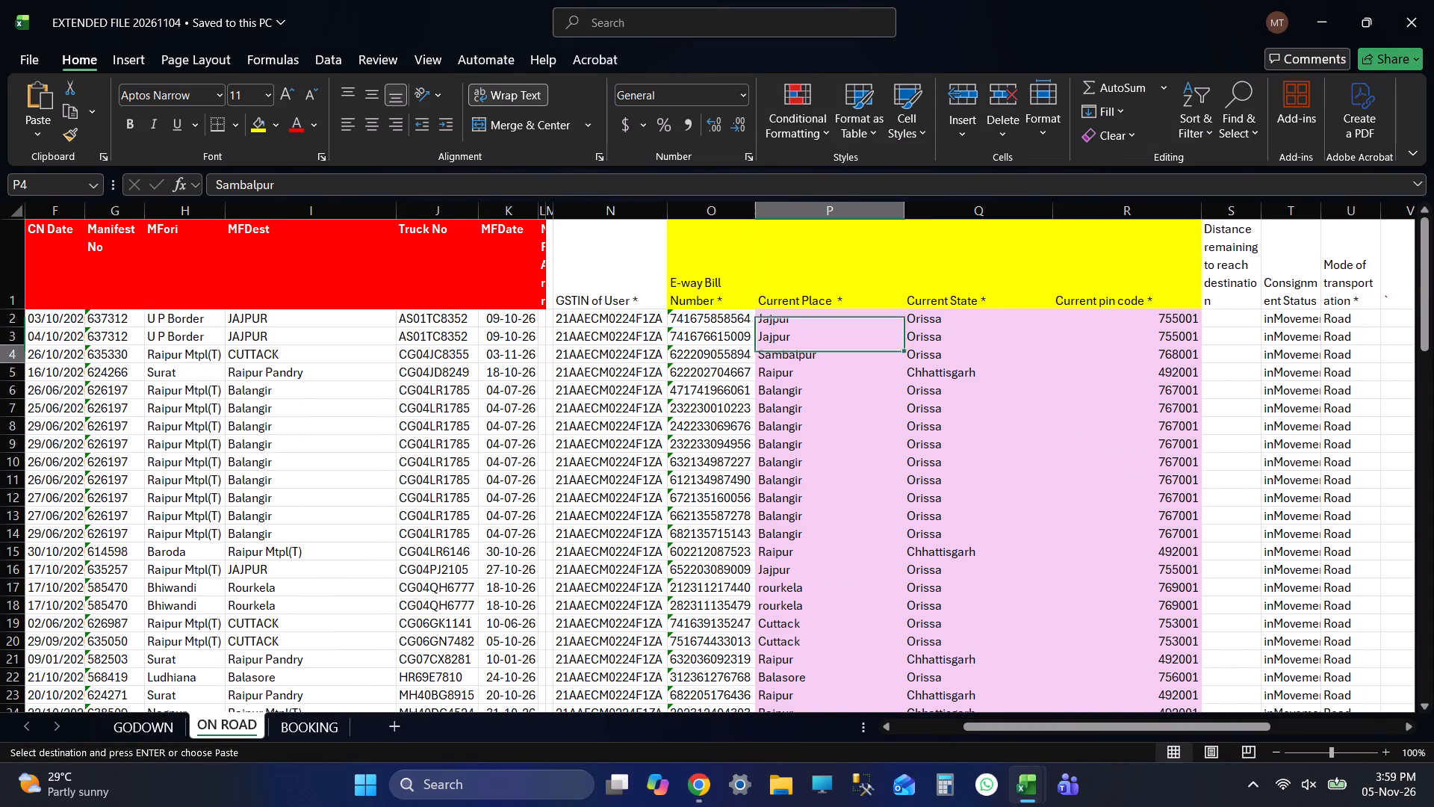
key(shift+Right)
key(shift+Right)
key(ctrl+c)
key(alt+Tab)
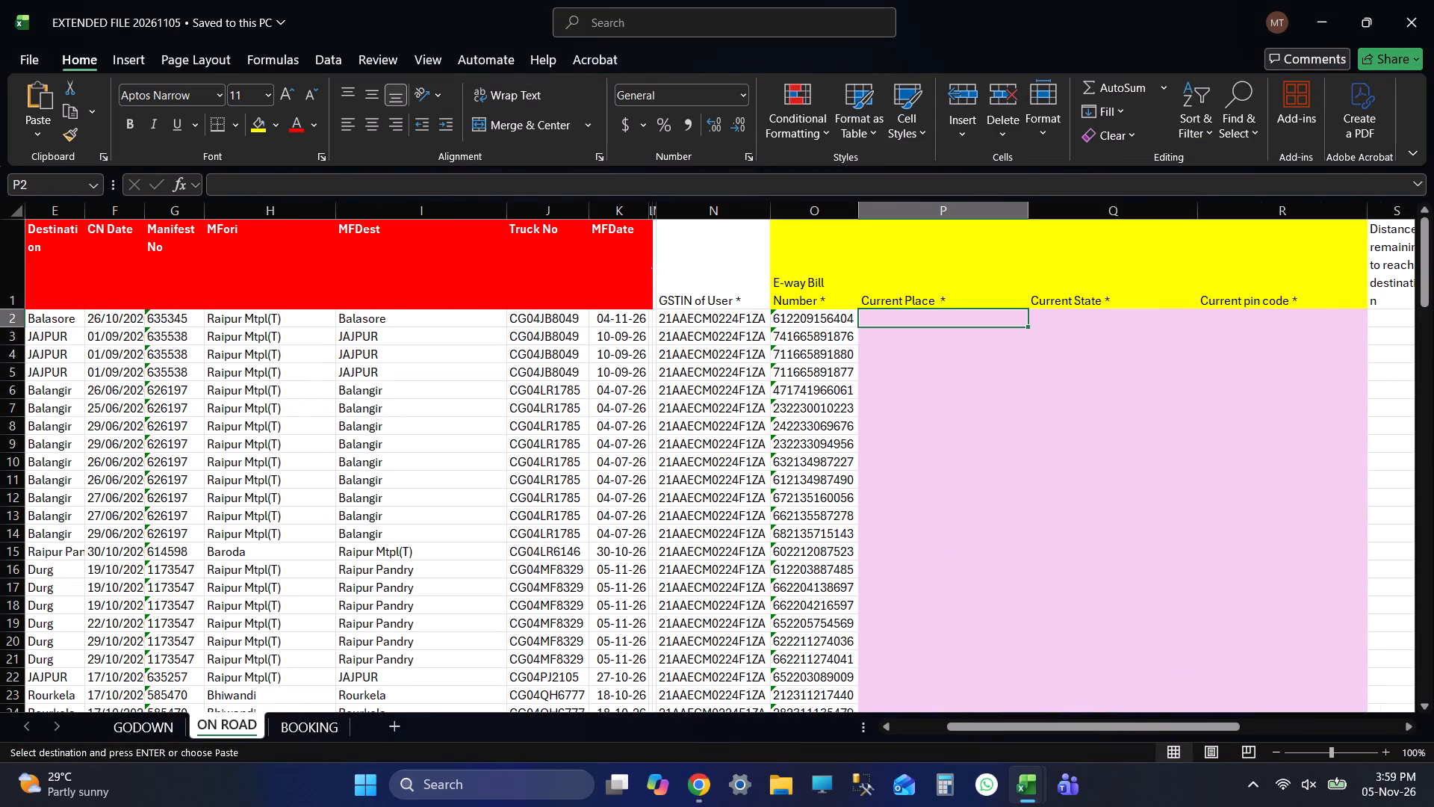
key(ctrl+v)
key(Down)
key(ctrl+s)
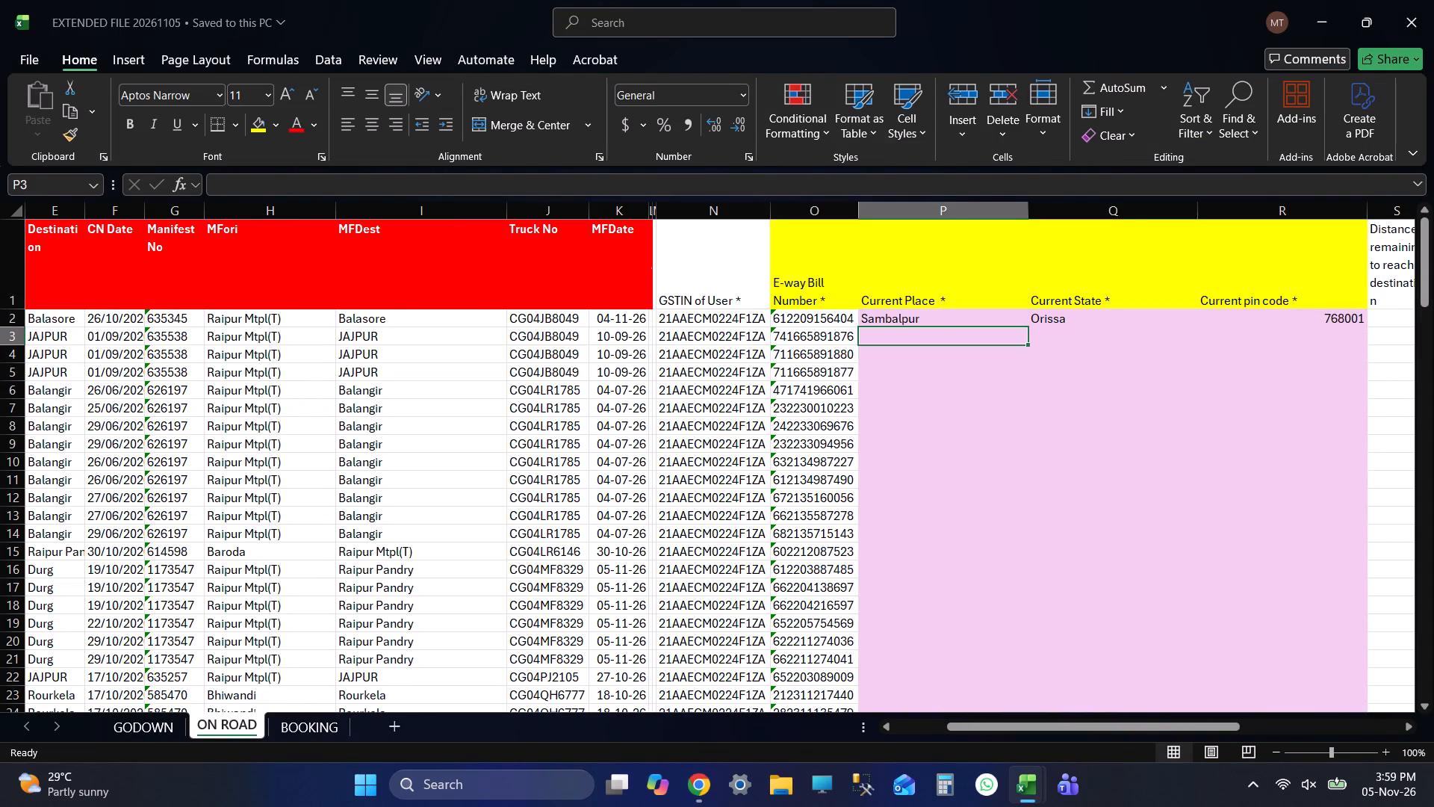
Copy Jajpur, Orissa, 755001 from P2:R2 of EXTENDED FILE 20261104's ON ROAD sheet.
key(Left)
key(Left)
key(Left)
key(Left)
key(Right)
key(Right)
key(Right)
key(Right)
key(alt+Tab)
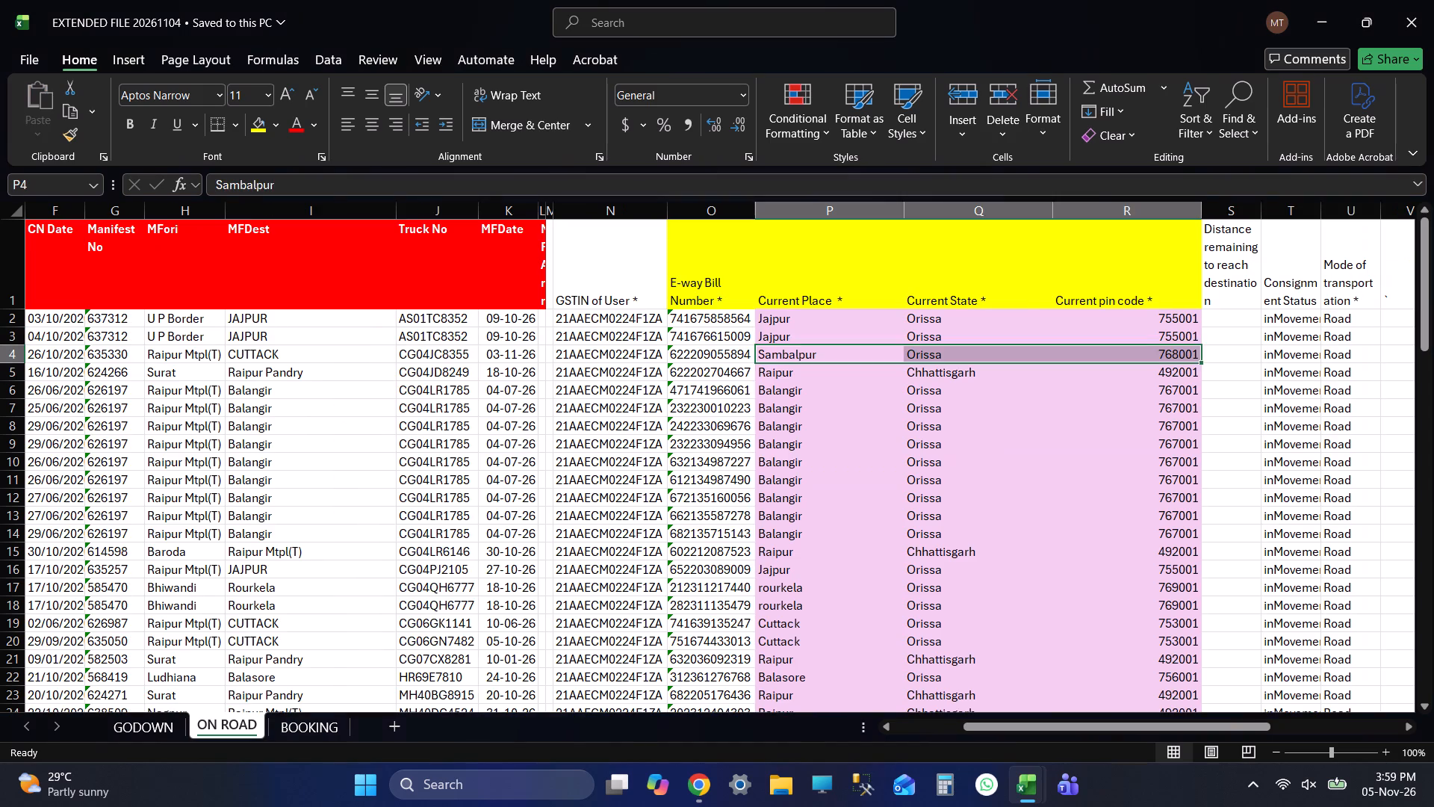
key(Down)
key(Up)
key(Up)
key(Up)
key(shift+Right)
key(shift+Right)
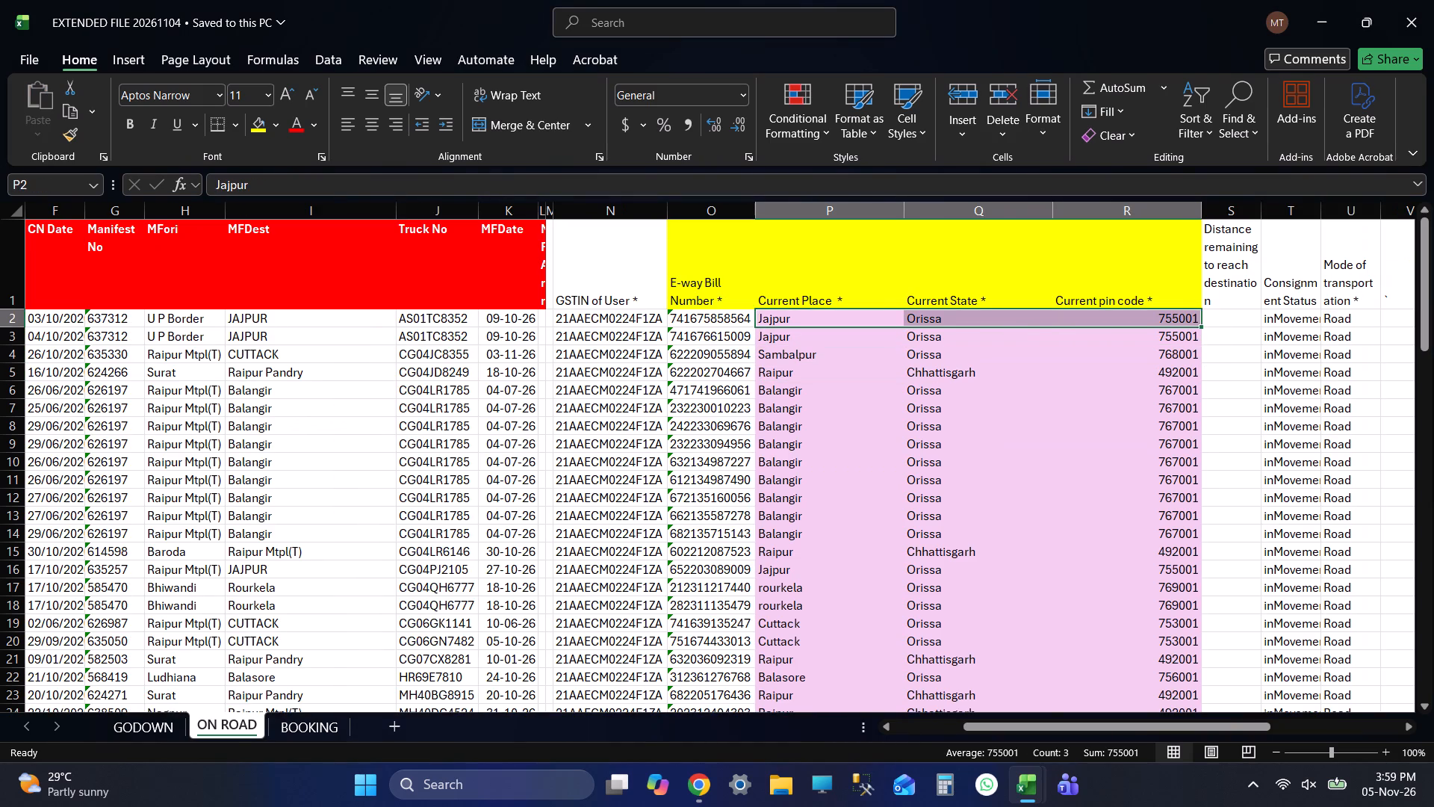
key(ctrl+c)
Paste the Jajpur location into P3:R5 of EXTENDED FILE 20261105's ON ROAD sheet and save.
key(alt+Tab)
key(shift+Down)
key(shift+Down)
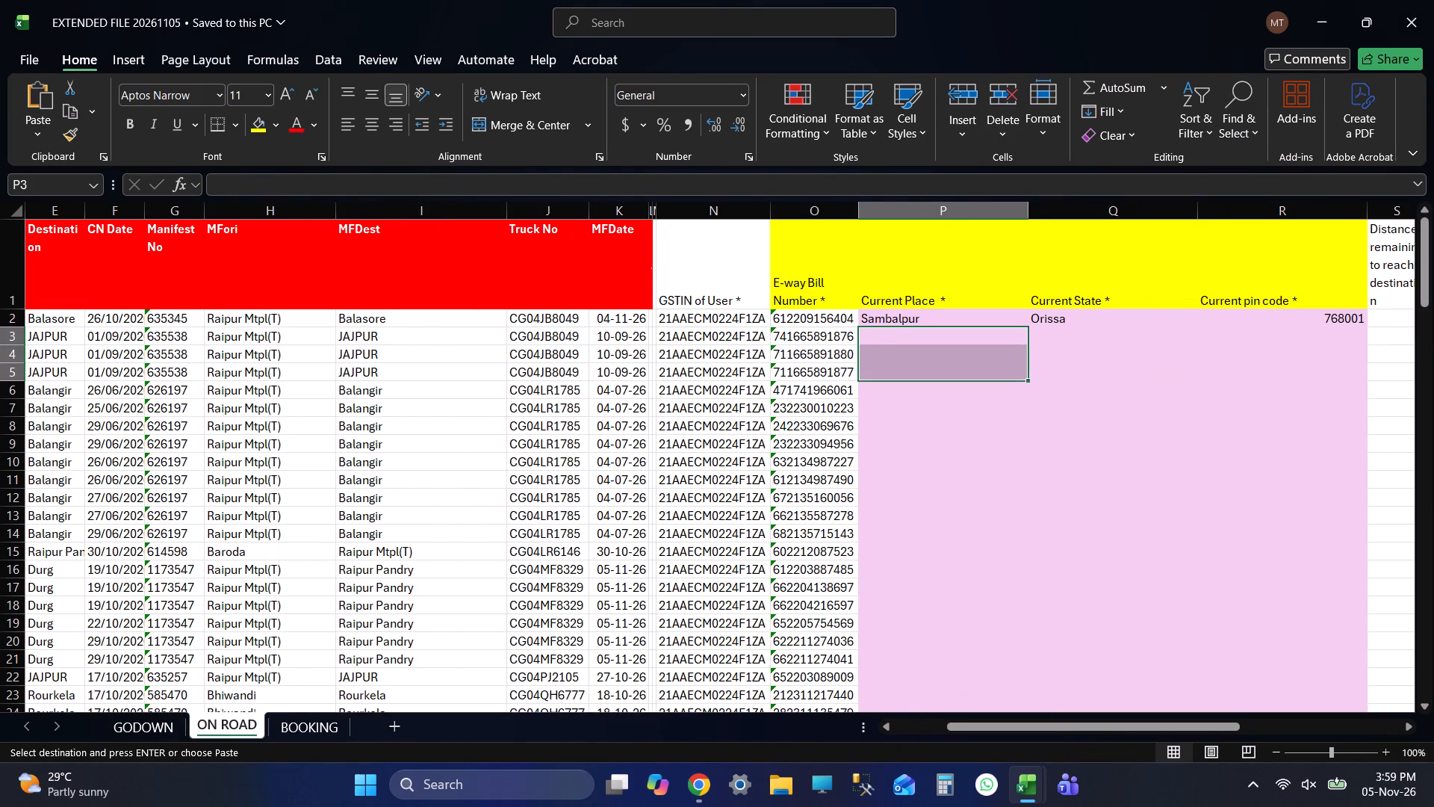
key(ctrl+v)
key(ctrl+Down)
key(Down)
key(ctrl+s)
Copy Balangir, Orissa, 767001 from P7:R7 of EXTENDED FILE 20261104's ON ROAD sheet.
key(Left)
key(Left)
key(Left)
key(Left)
key(Right)
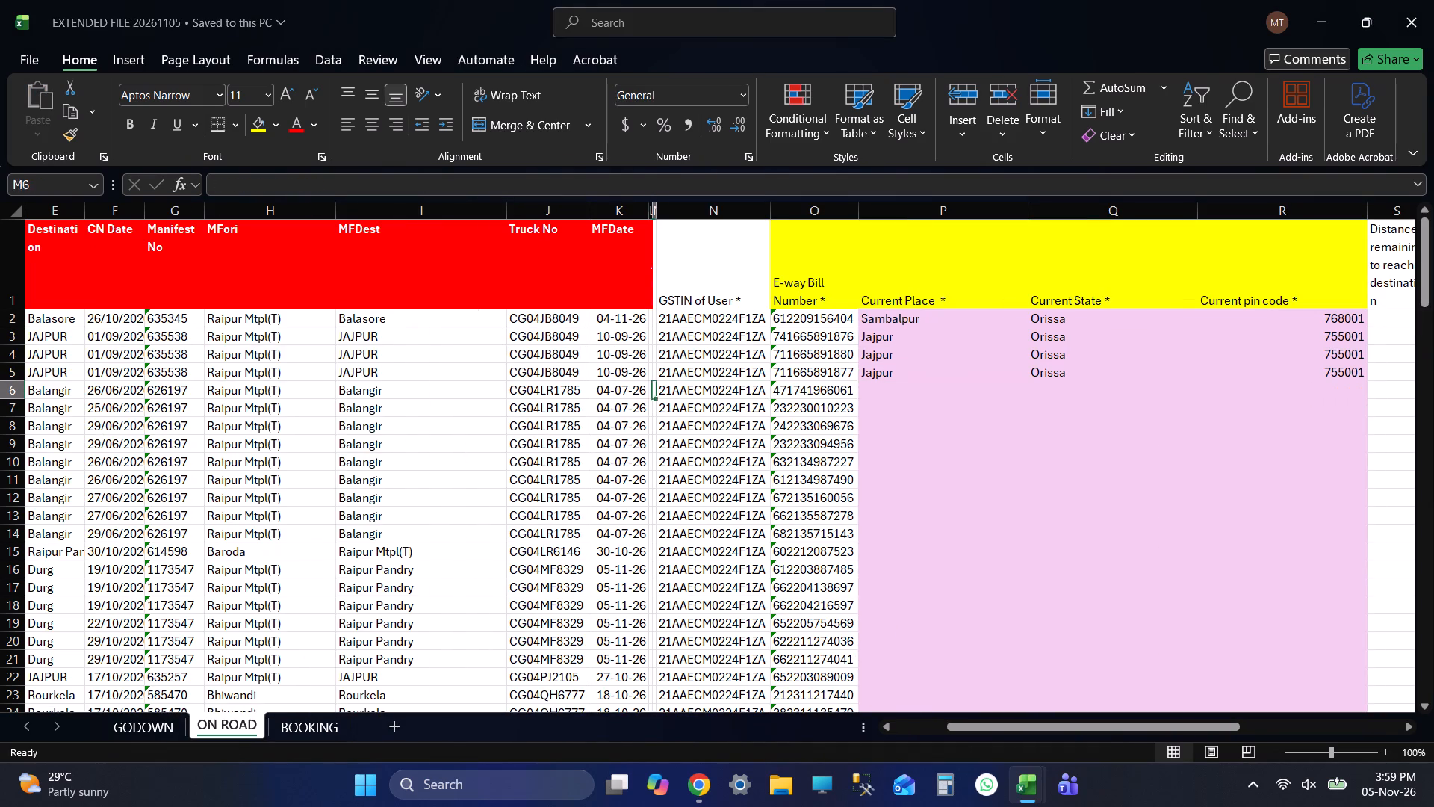
key(Right)
key(Right)
key(Right)
key(alt+Tab)
key(Down)
key(Down)
key(Down)
key(Down)
key(Down)
key(shift+Right)
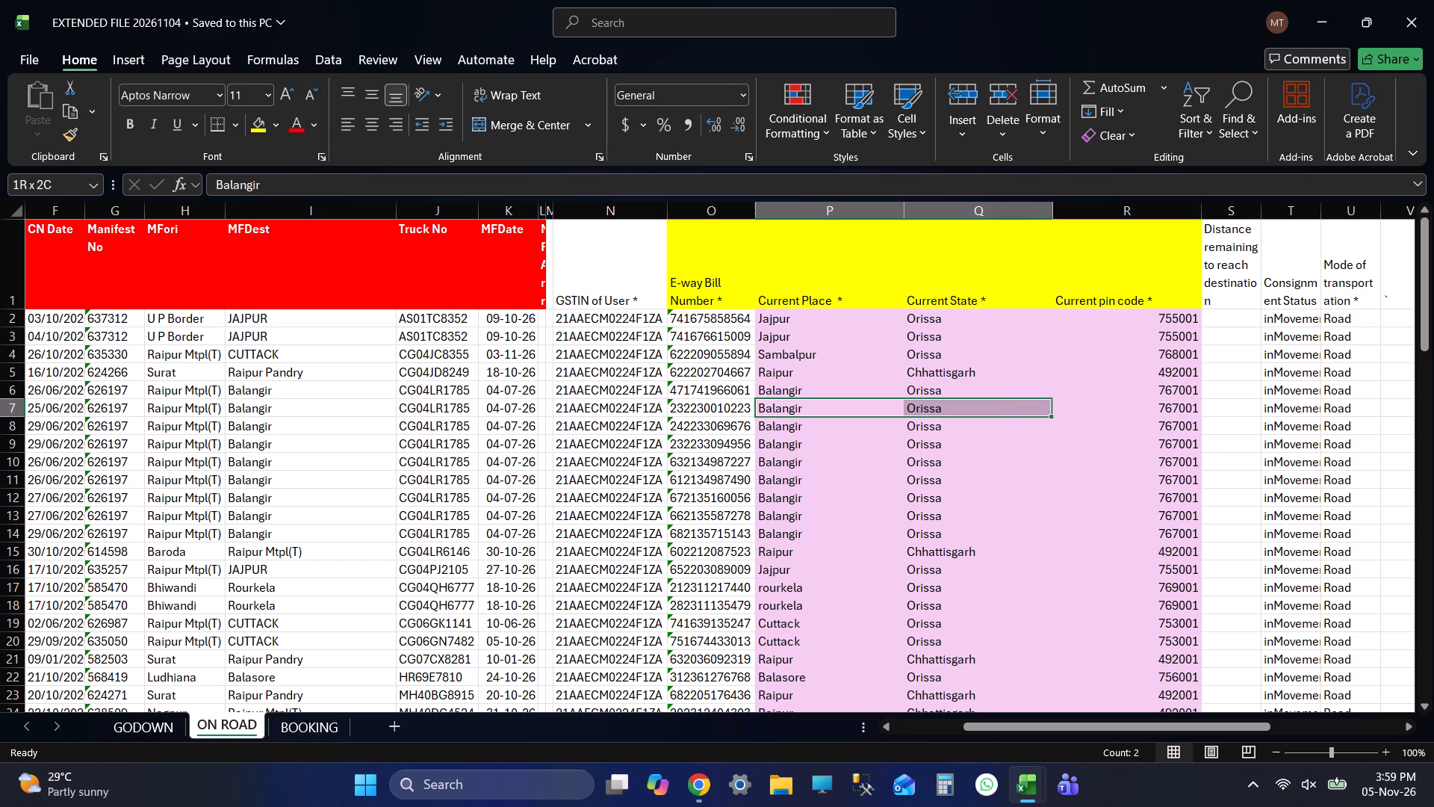
key(shift+Right)
key(ctrl+c)
key(alt+Tab)
key(shift+Down)
key(shift+Down)
key(shift+Down)
key(shift+Down)
key(shift+Down)
key(shift+Down)
key(shift+Down)
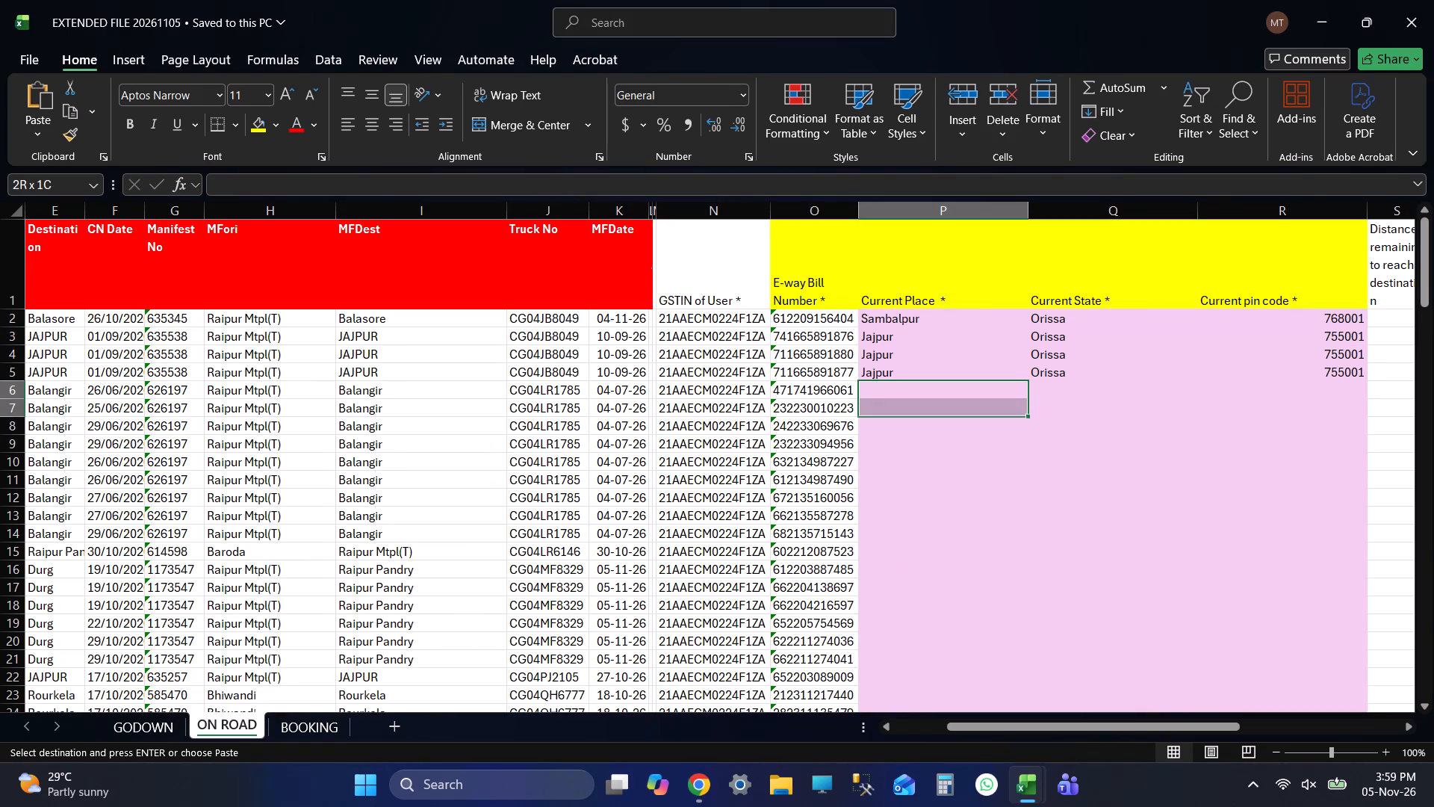
key(shift+Down)
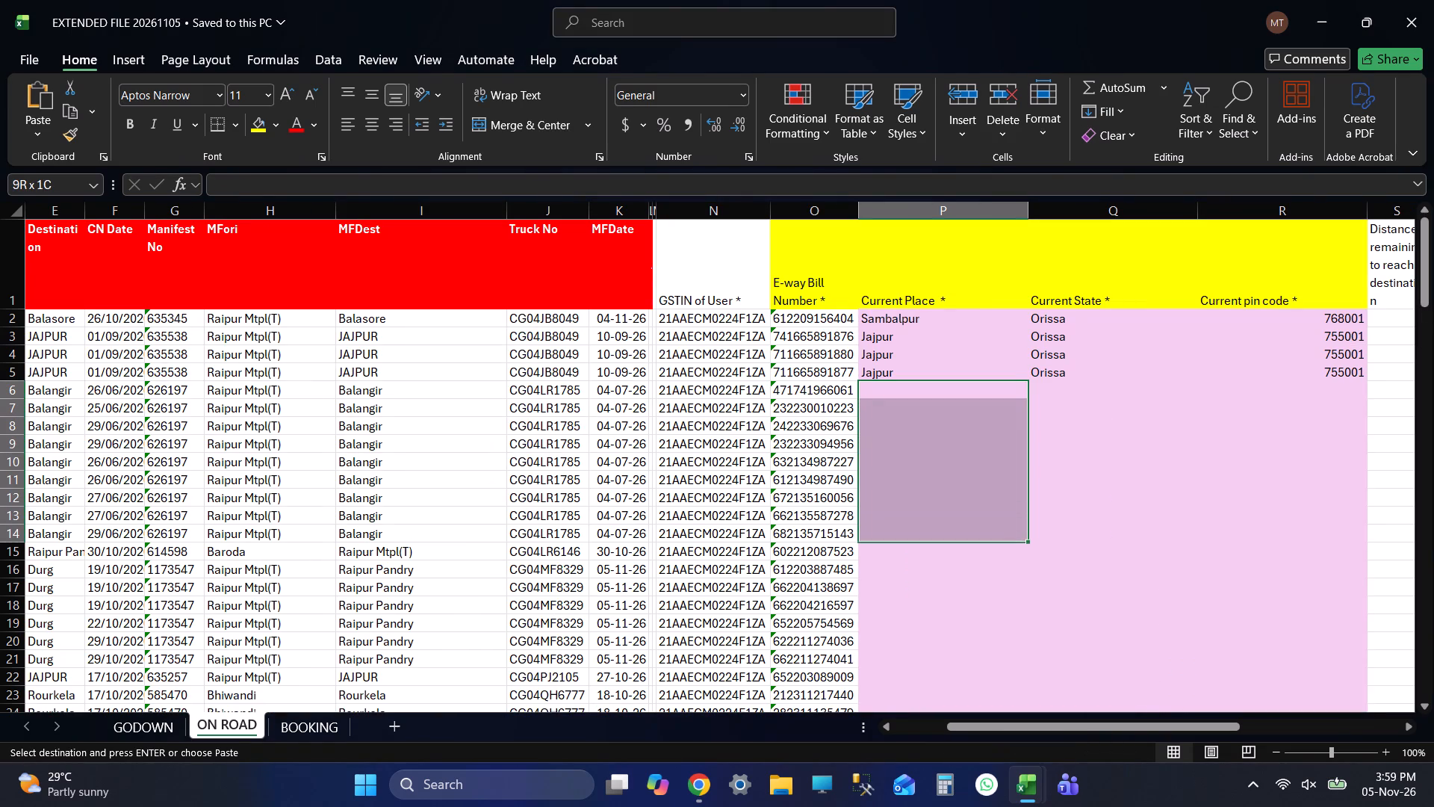
key(ctrl+v)
key(ctrl+Down)
key(Down)
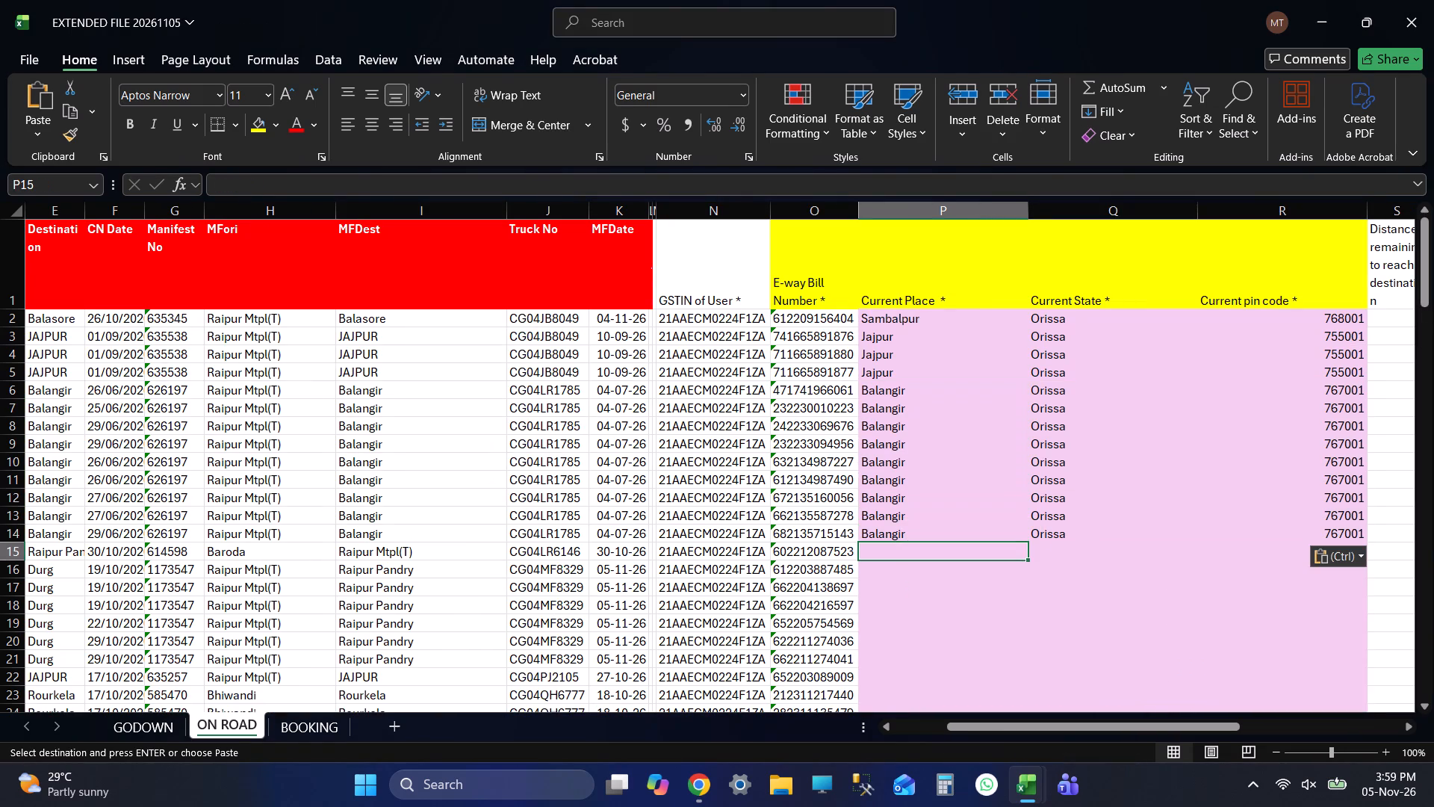
key(ctrl+s)
key(Left)
key(Left)
key(Left)
key(Left)
key(Left)
key(Right)
key(Right)
key(Right)
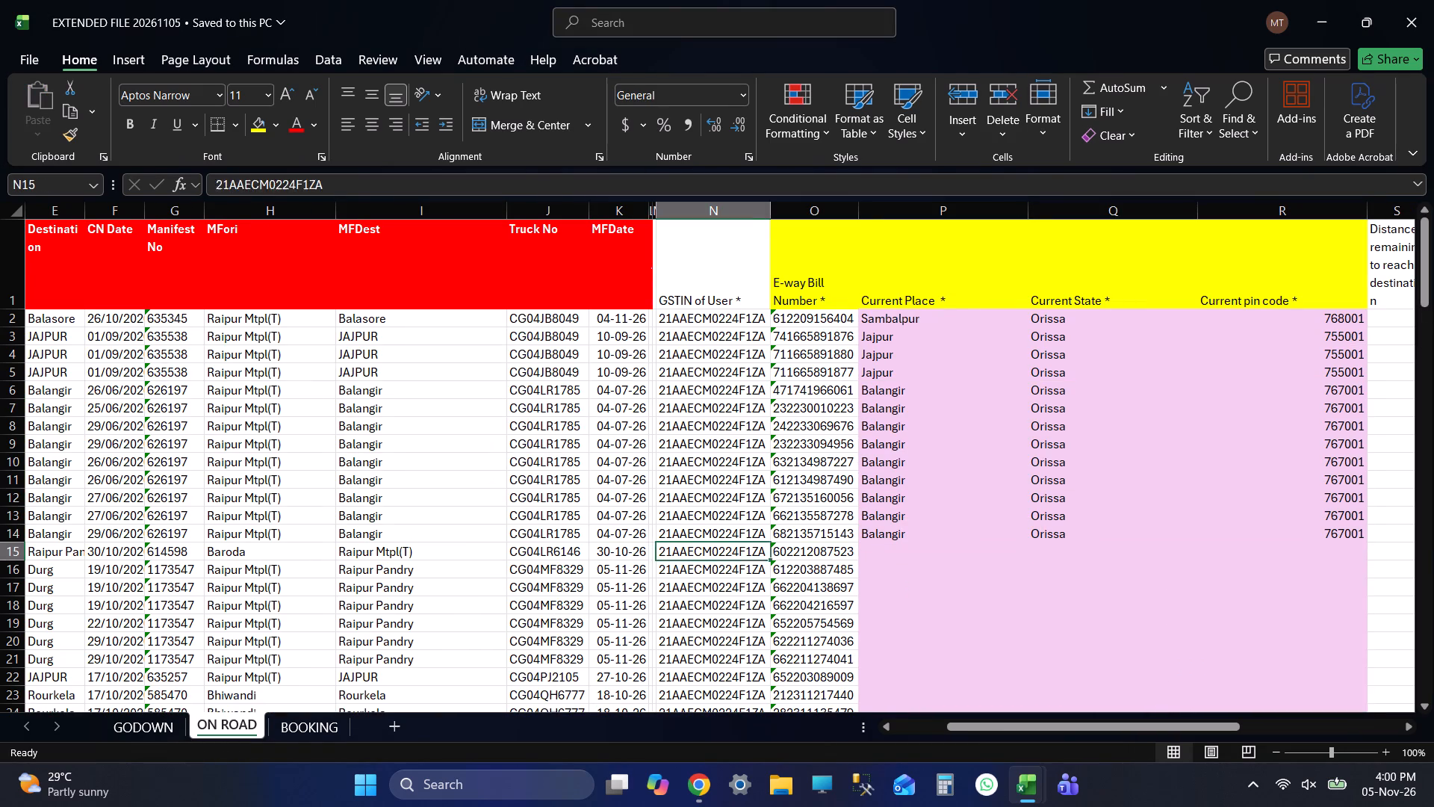
key(Right)
key(Right)
key(Left)
key(Left)
key(Left)
key(Left)
key(Left)
key(Left)
key(ctrl+c)
key(Right)
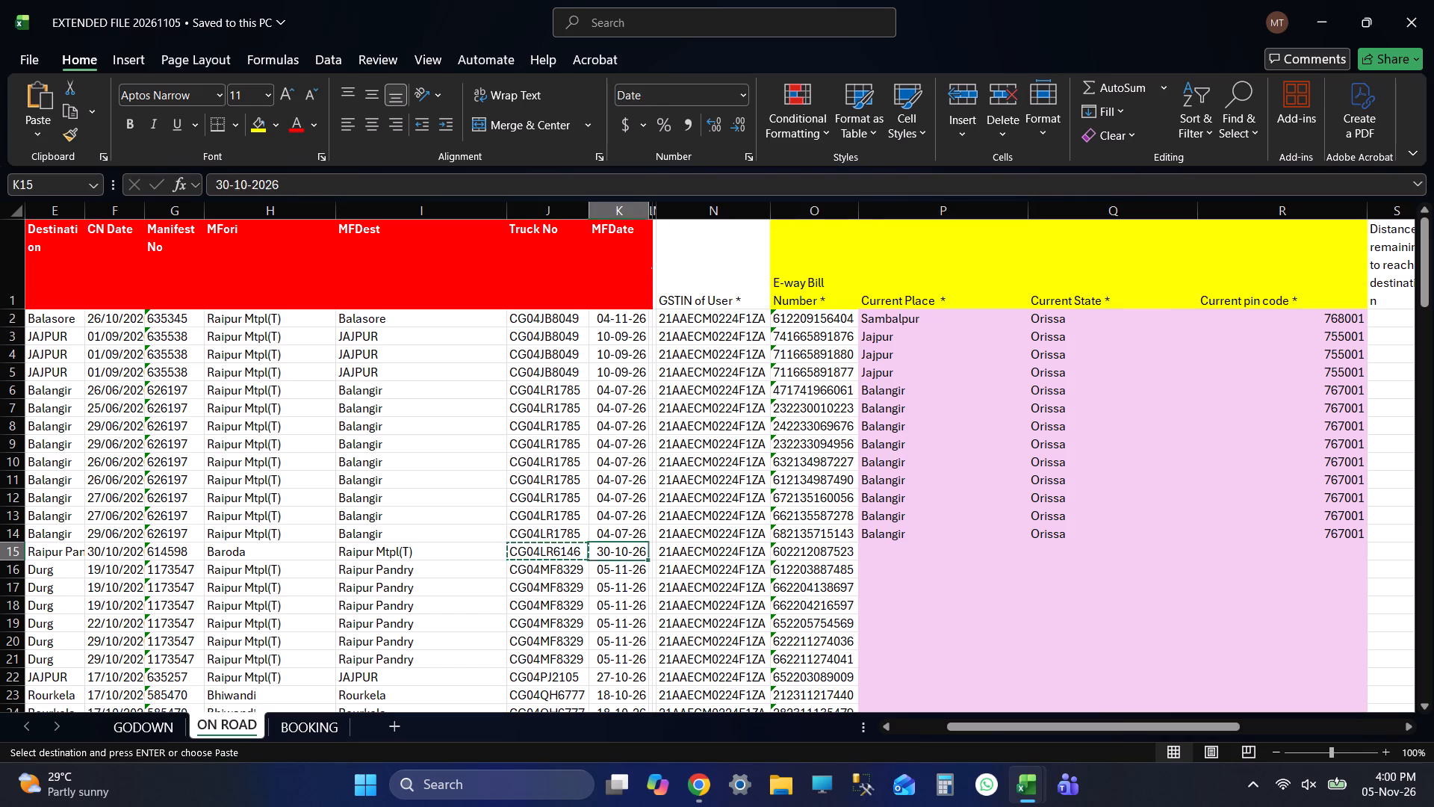
key(Right)
key(Right)
key(Right)
key(Right)
key(Right)
key(alt+Tab)
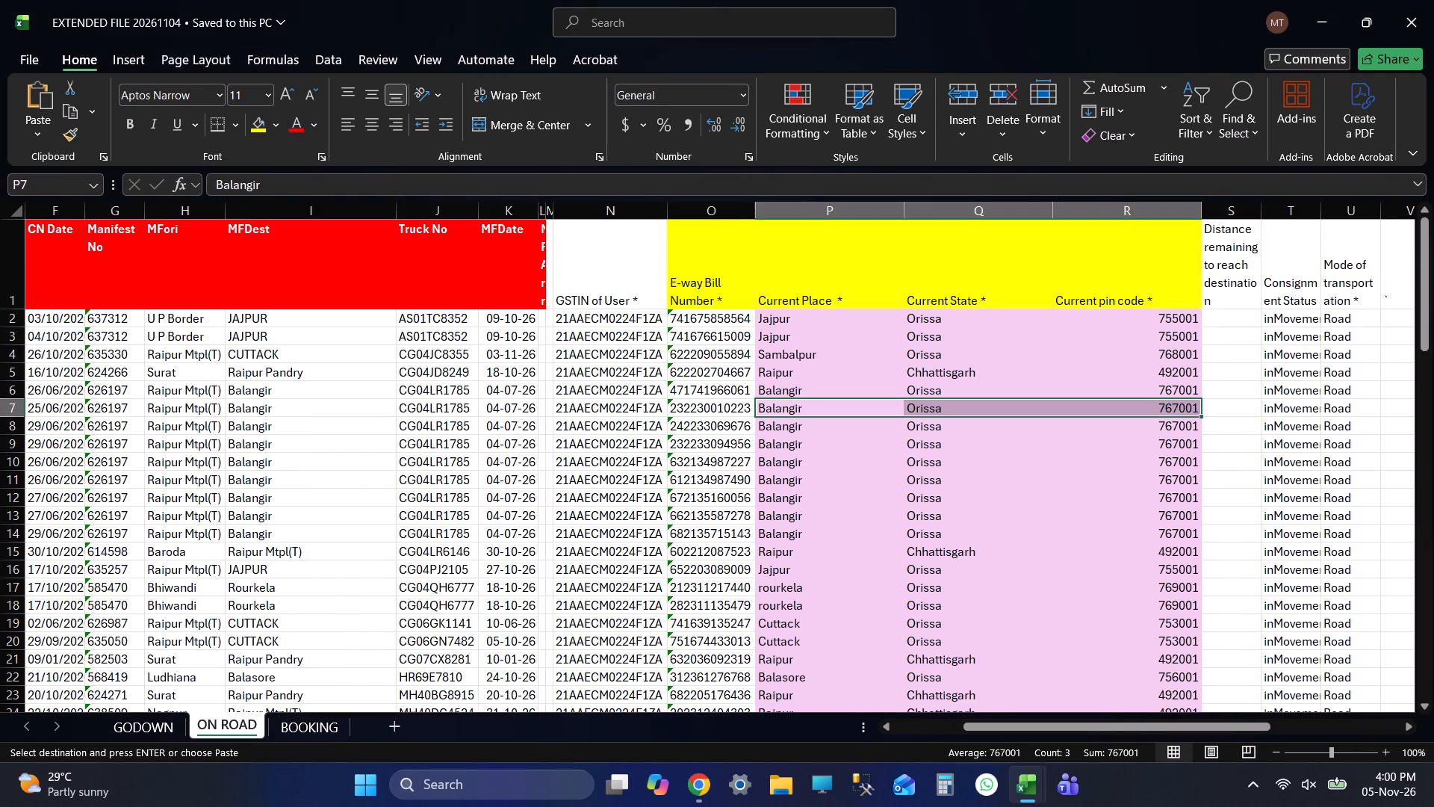
key(alt+Tab)
key(alt+Tab)
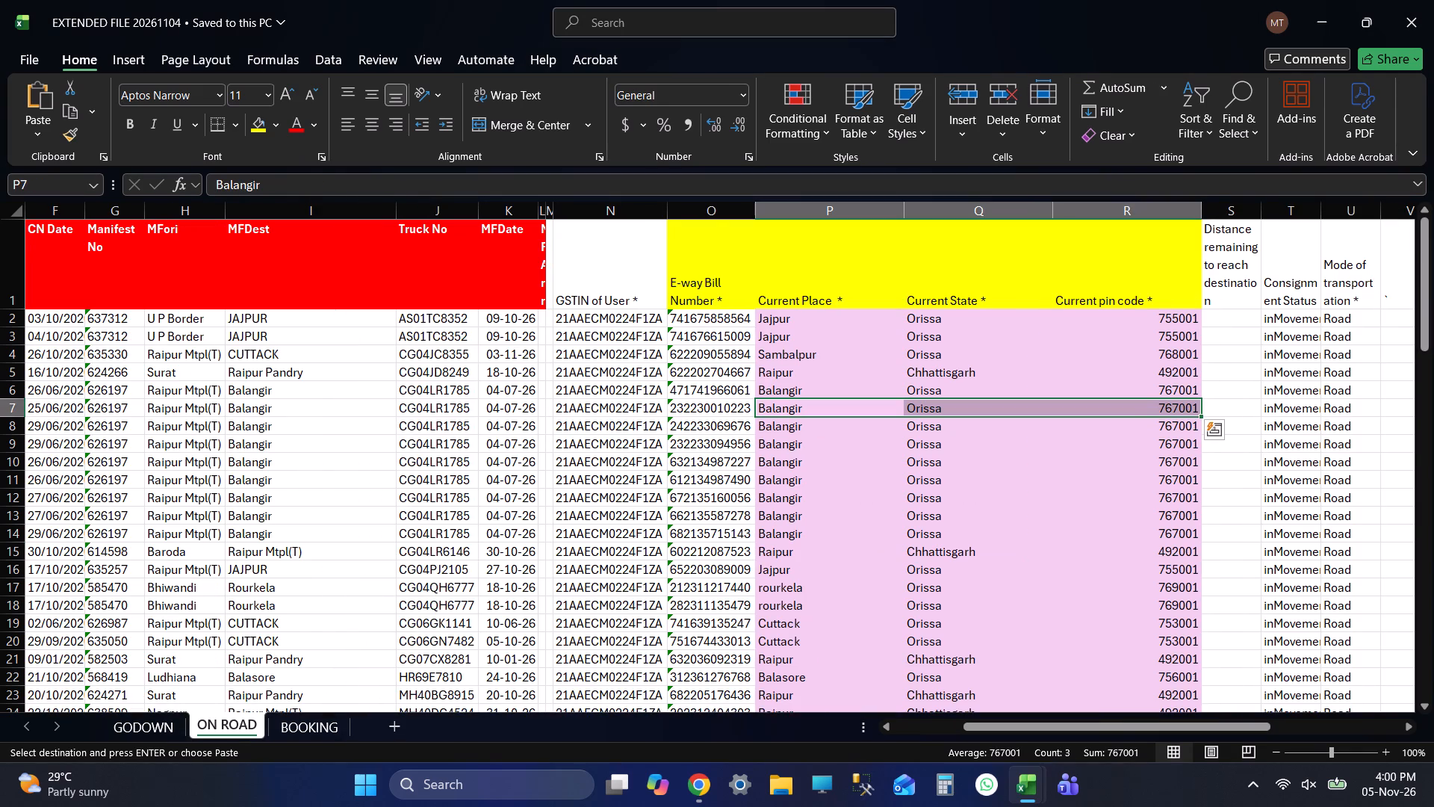
click(435, 216)
key(ctrl+f)
key(ctrl+v)
key(Return)
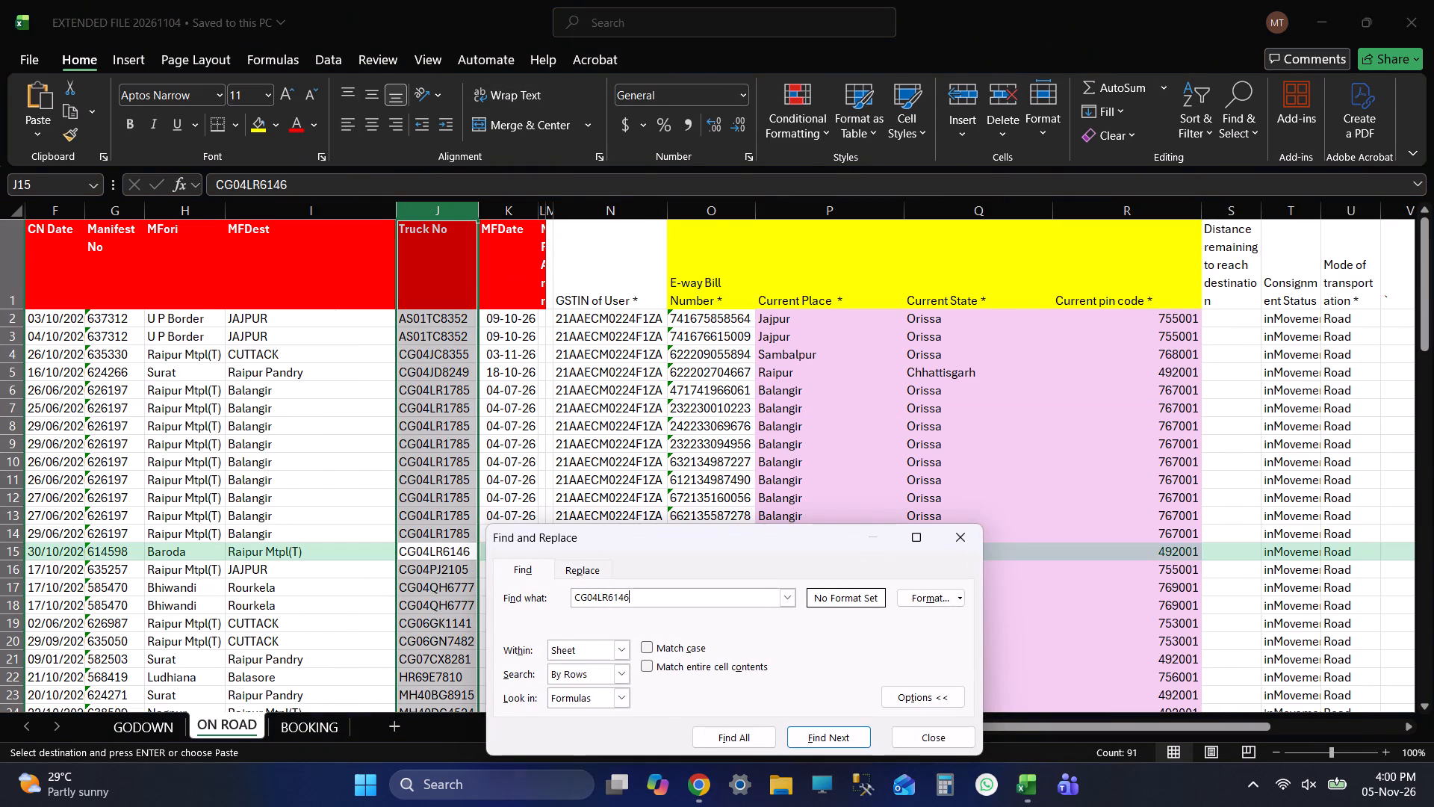
click(952, 738)
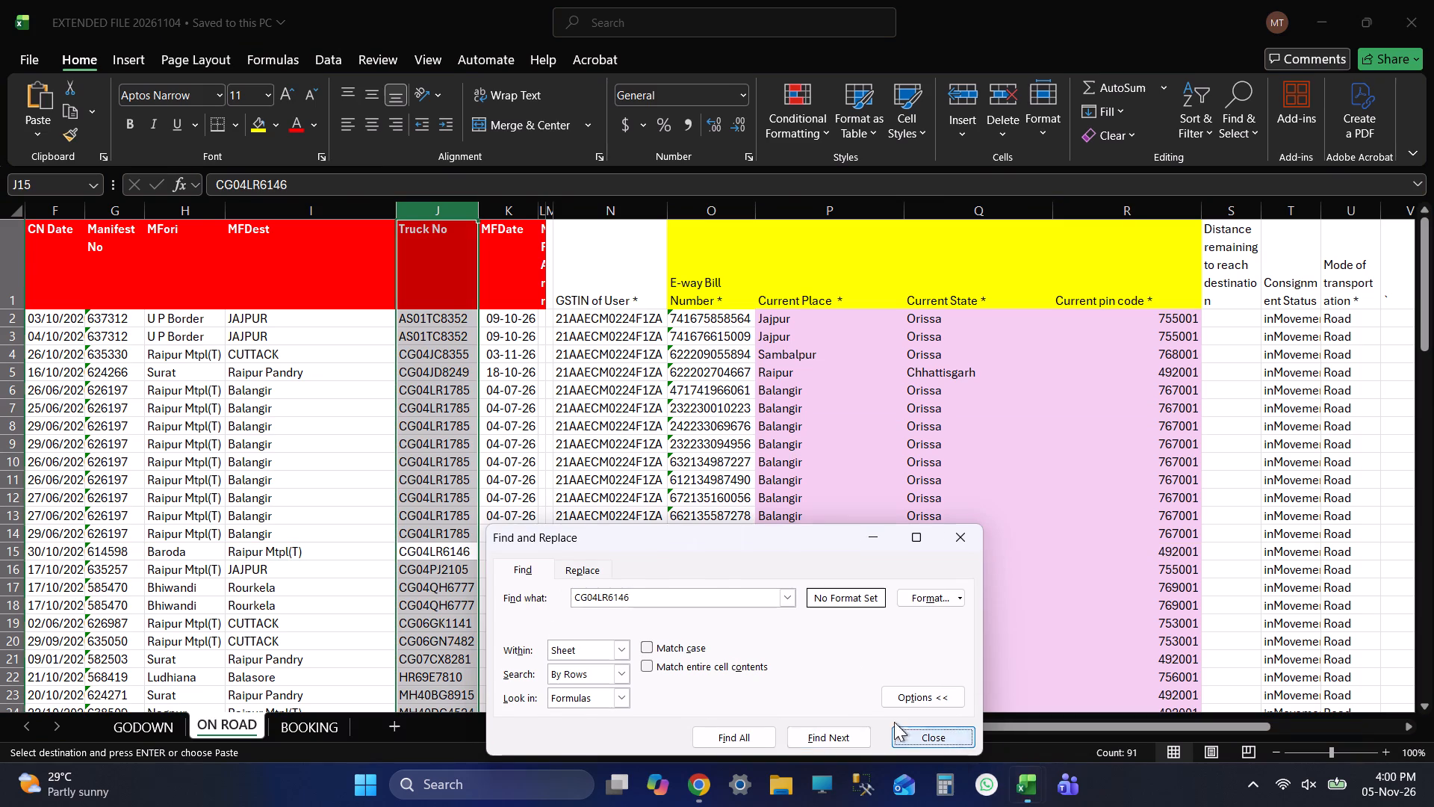
Copy Raipur, Chhattisgarh, 492001 from row 15 of EXTENDED FILE 20261104 into P15:R15 of EXTENDED FILE 20261105 and save.
click(467, 557)
key(Tab)
key(Tab)
key(Tab)
key(Tab)
key(Tab)
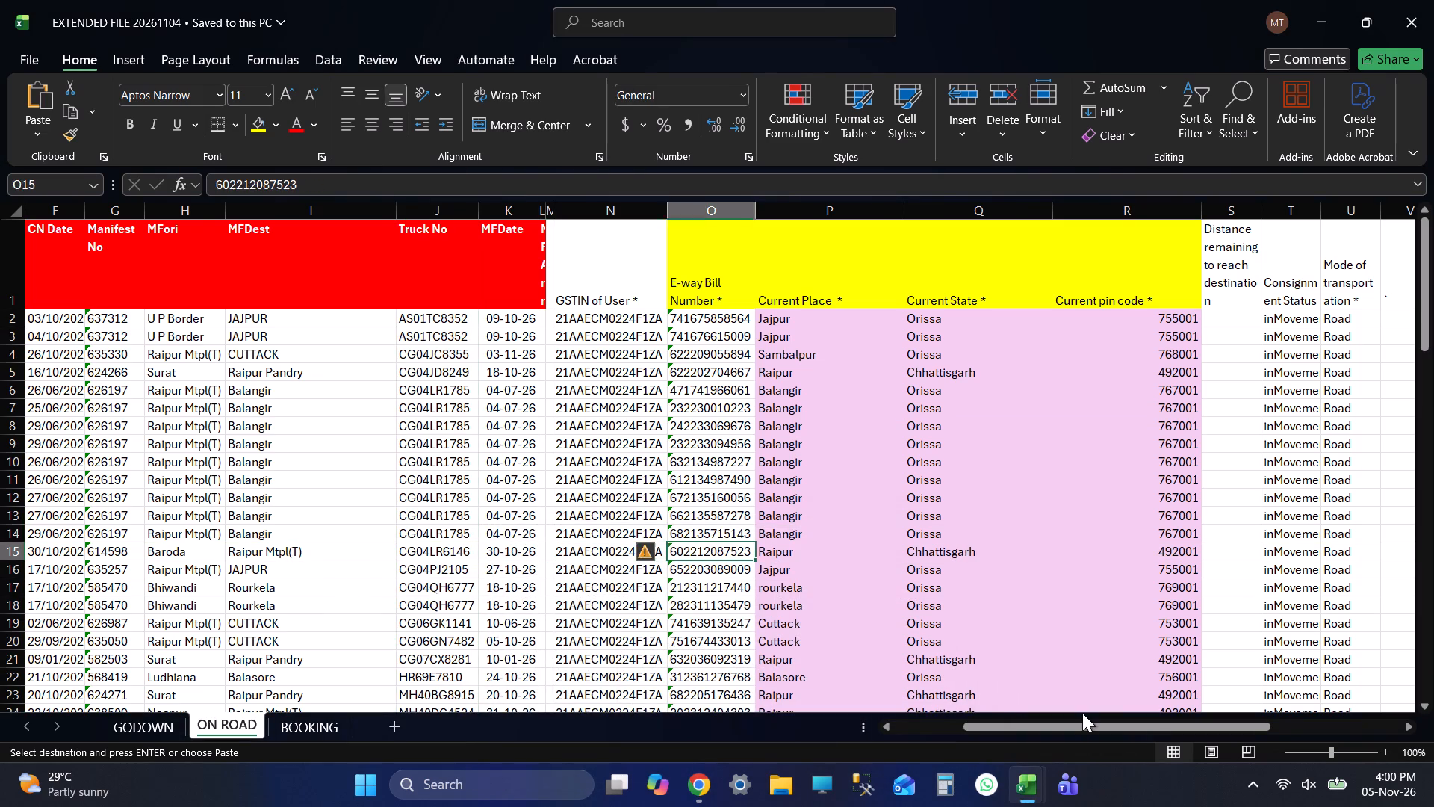
key(Tab)
key(shift+Right)
key(ctrl+c)
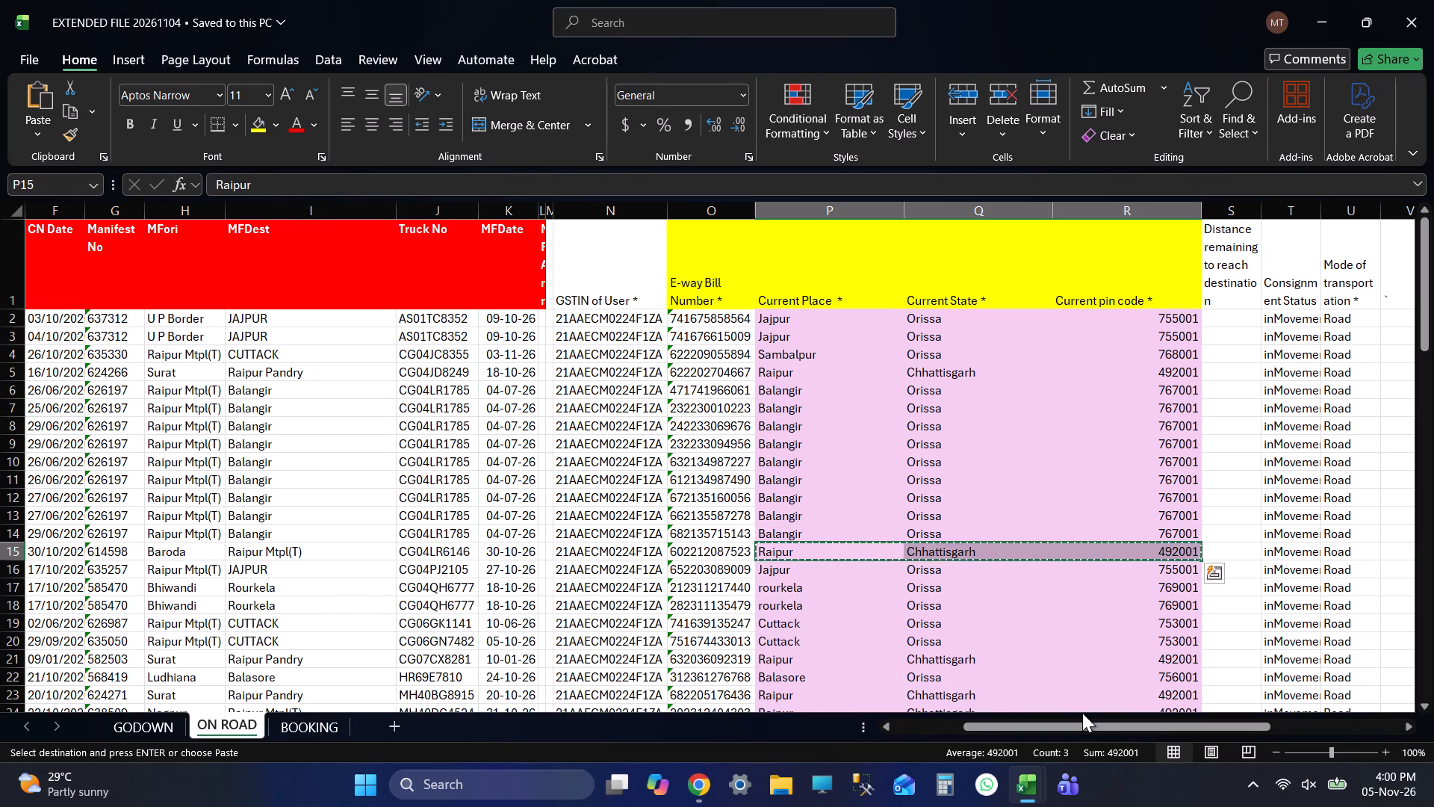
key(alt+Tab)
key(ctrl+v)
key(Down)
key(ctrl+s)
key(Left)
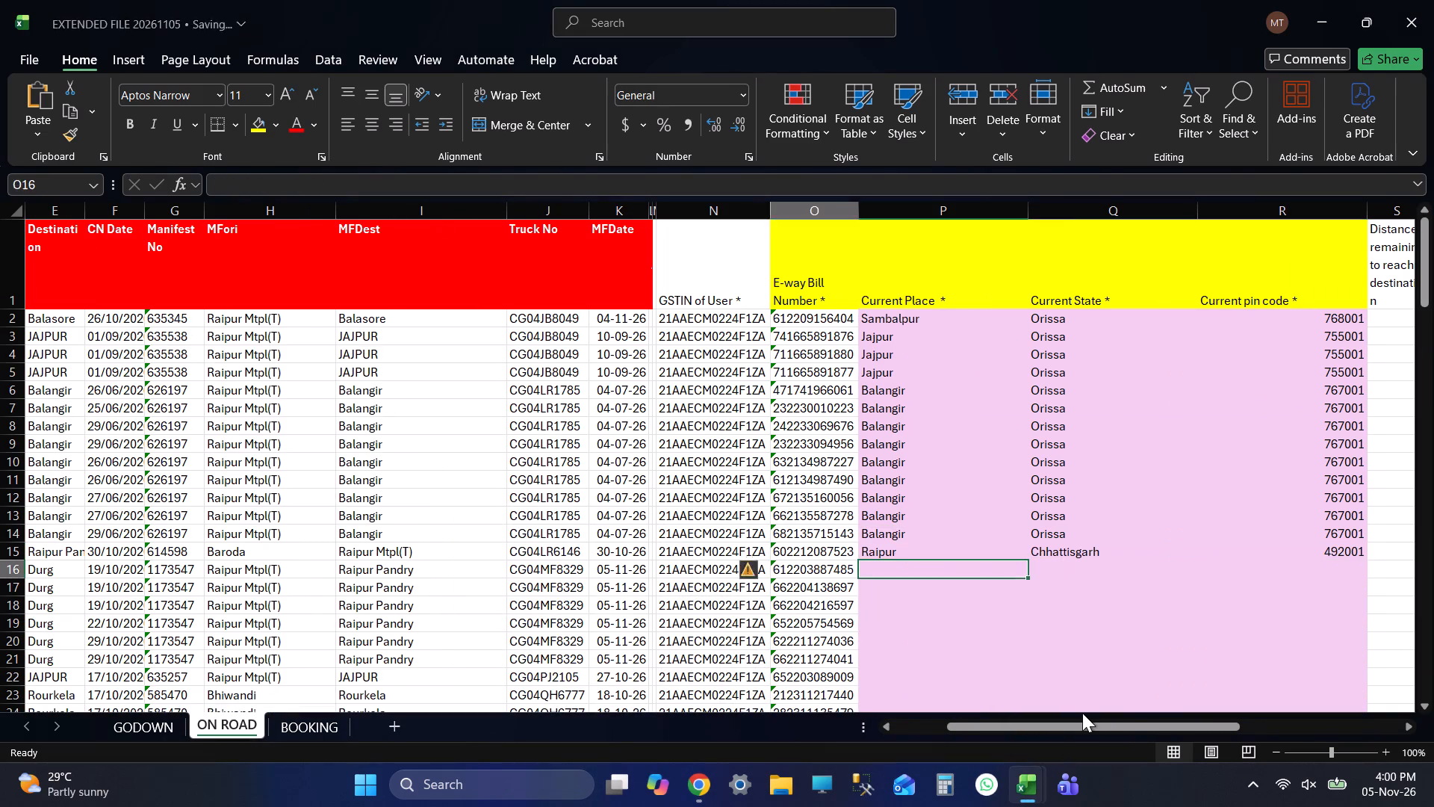
key(Left)
key(Left)
key(Left)
key(Left)
key(Left)
key(Left)
key(Right)
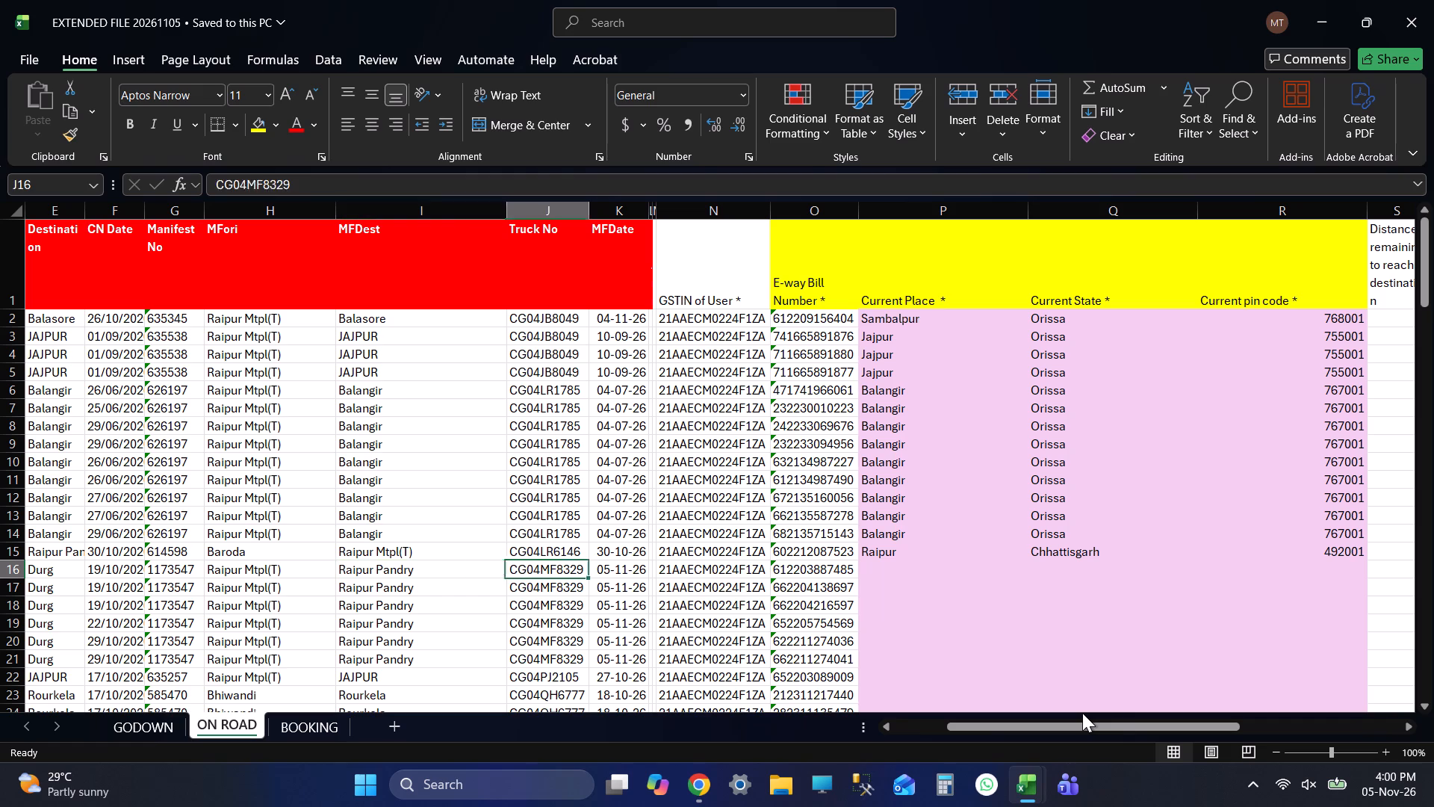
key(Right)
key(Right)
key(Right)
key(Right)
key(Right)
key(Right)
key(Up)
key(shift+Right)
key(shift+Right)
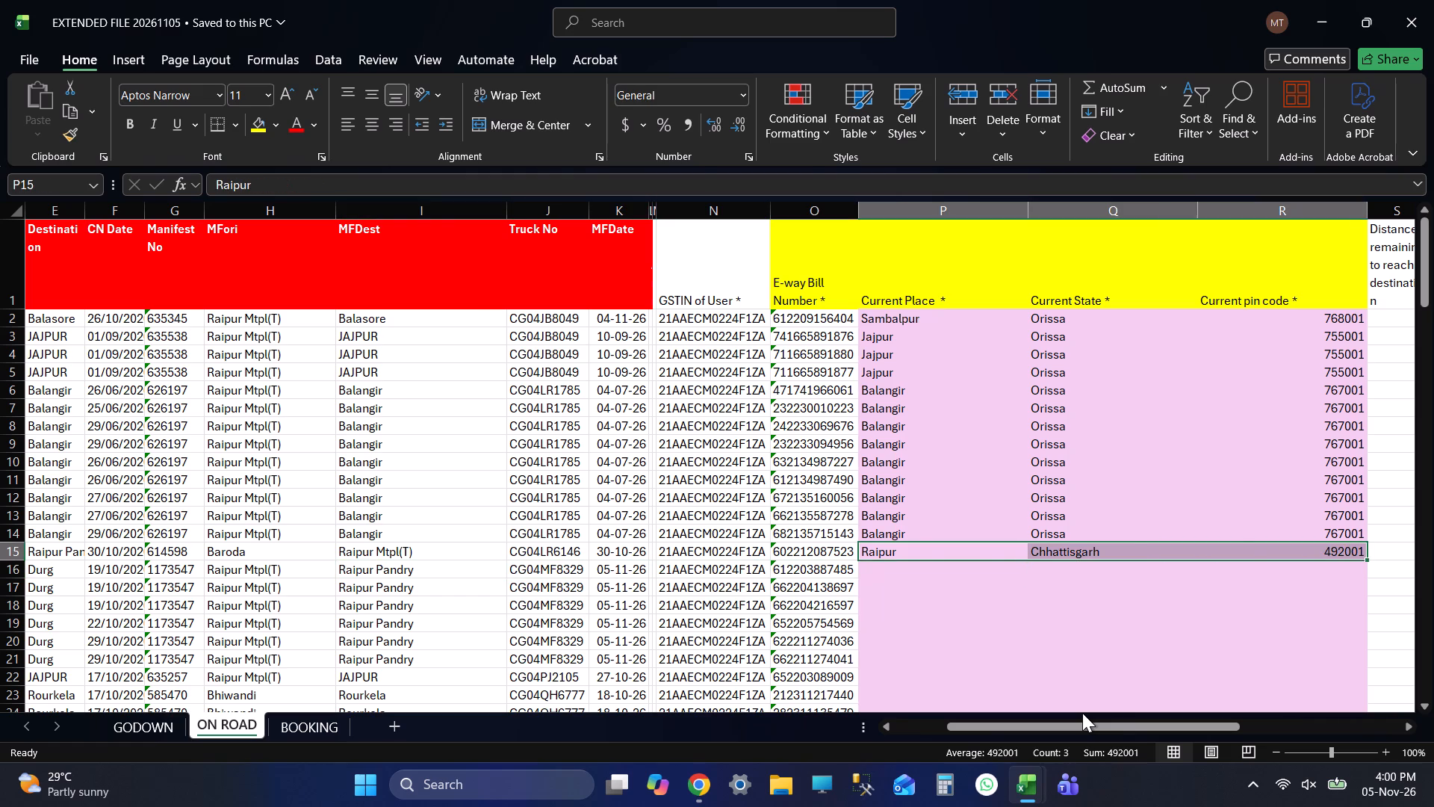
key(ctrl+c)
key(Down)
key(shift+Down)
key(shift+Down)
key(shift+Down)
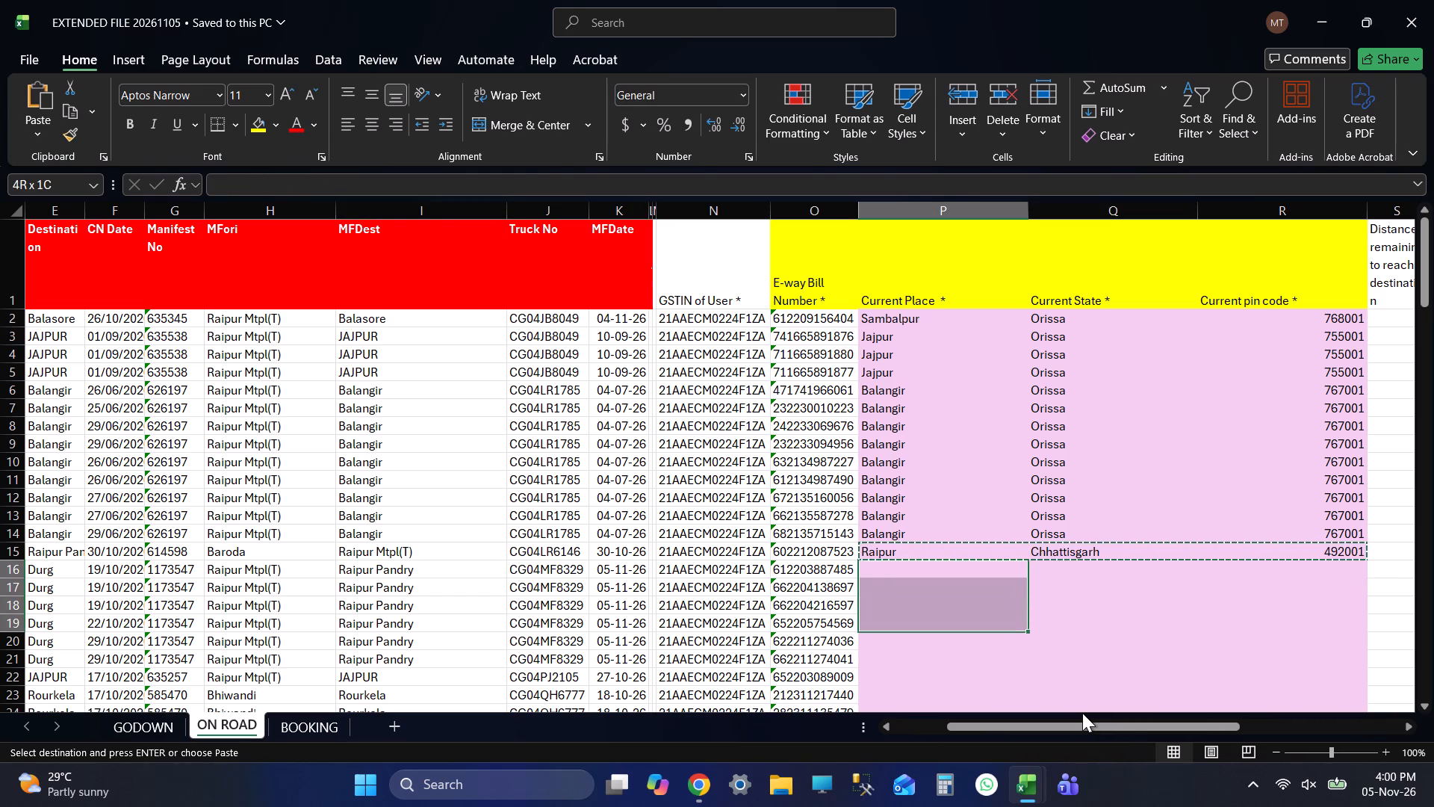
key(shift+Down)
key(shift+Down)
key(ctrl+v)
key(ctrl+Down)
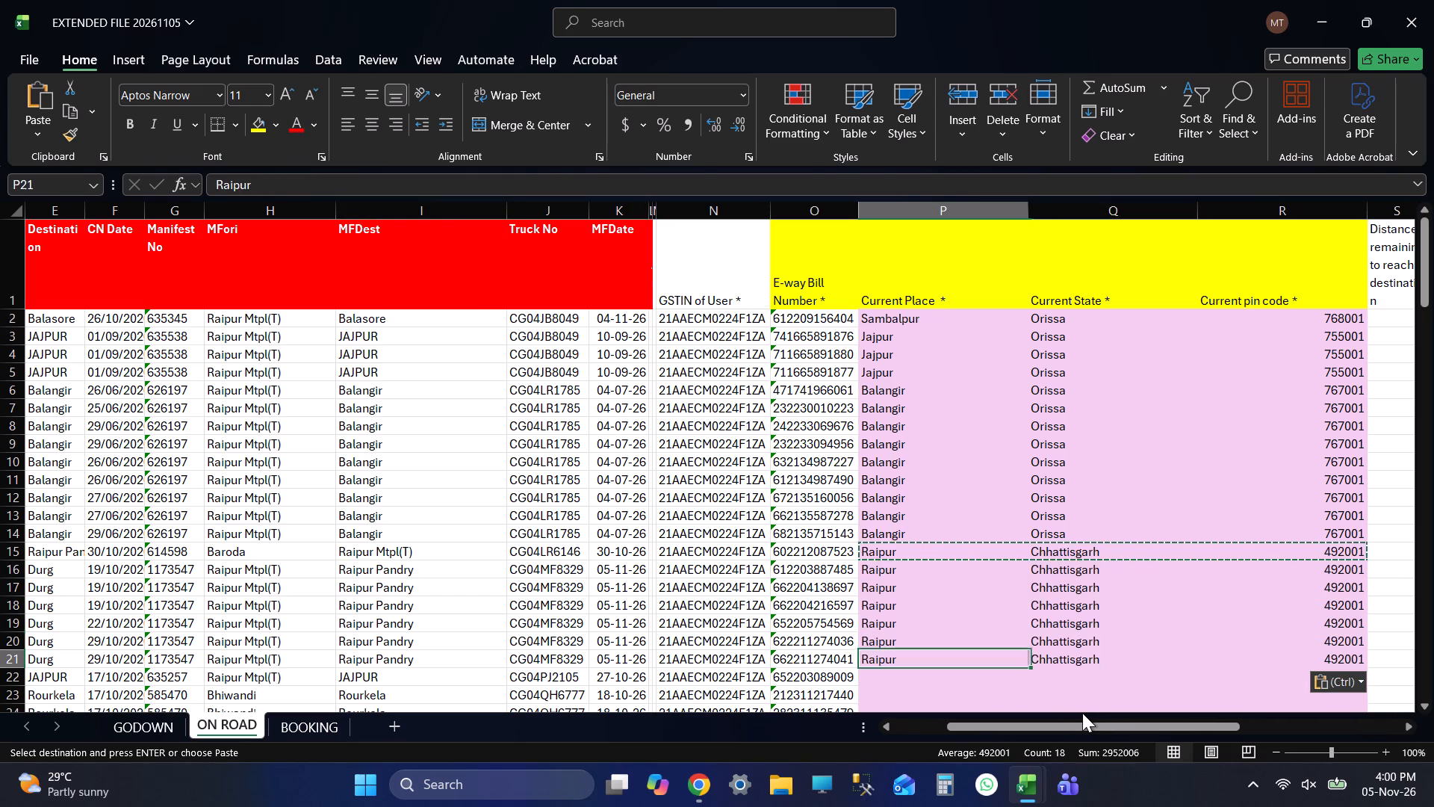
key(Down)
key(ctrl+s)
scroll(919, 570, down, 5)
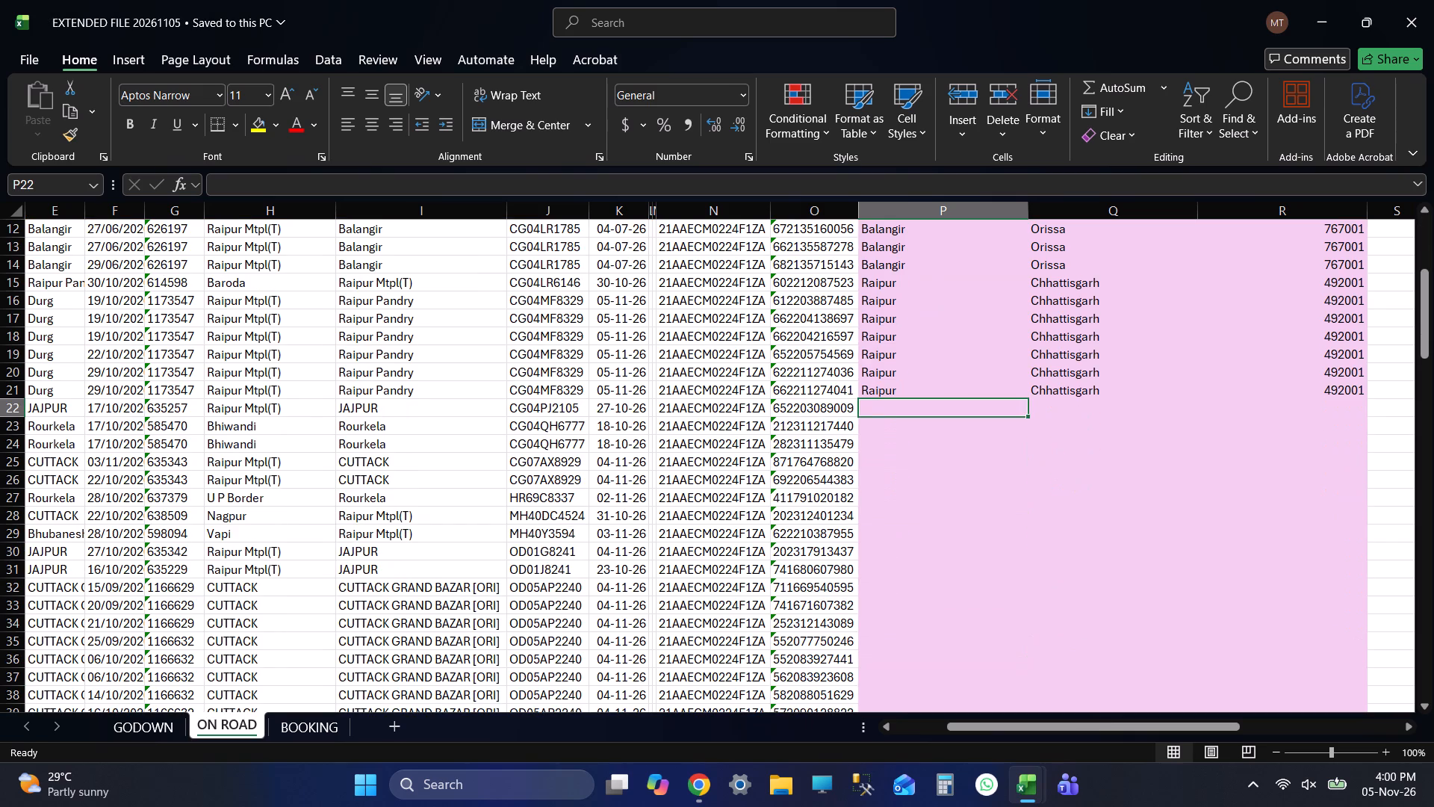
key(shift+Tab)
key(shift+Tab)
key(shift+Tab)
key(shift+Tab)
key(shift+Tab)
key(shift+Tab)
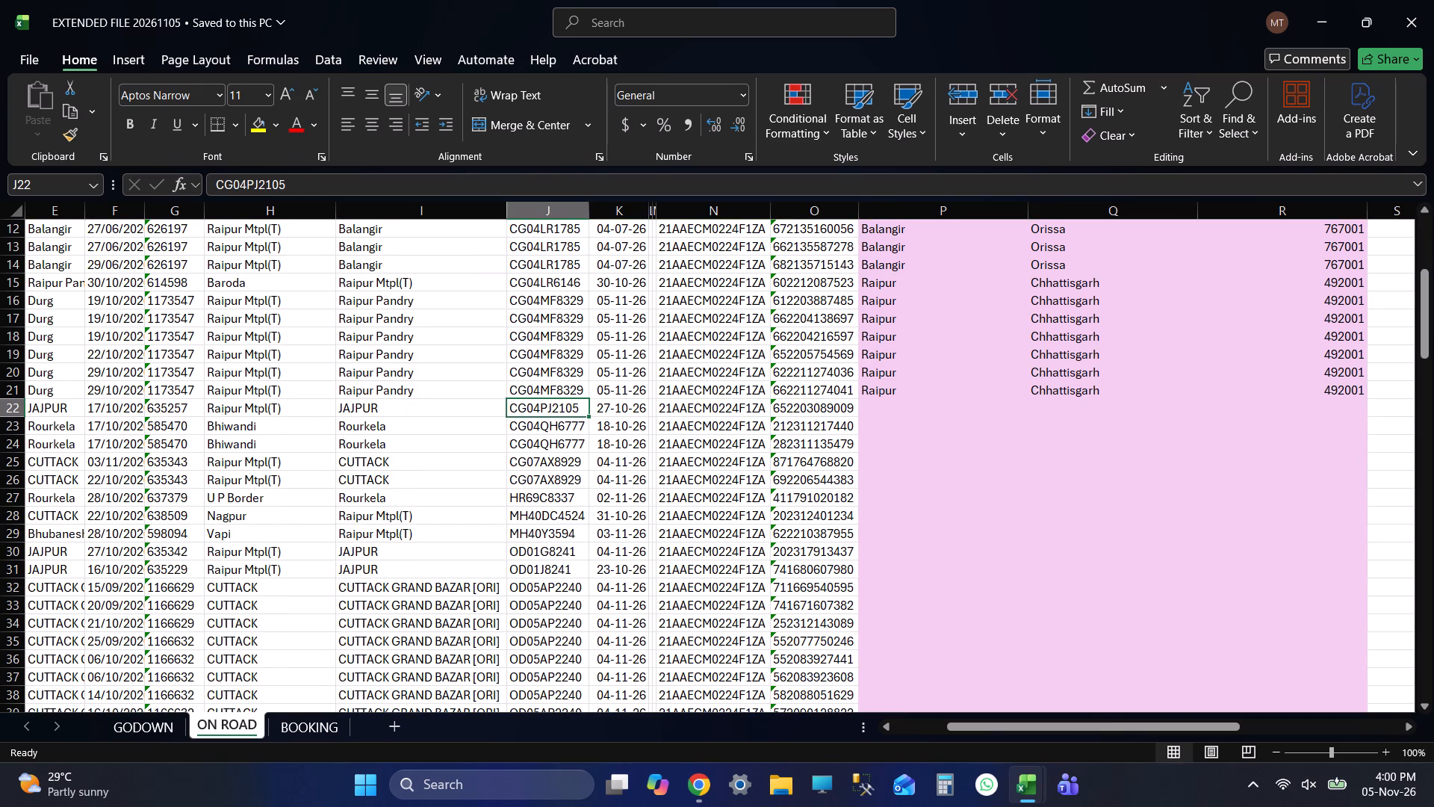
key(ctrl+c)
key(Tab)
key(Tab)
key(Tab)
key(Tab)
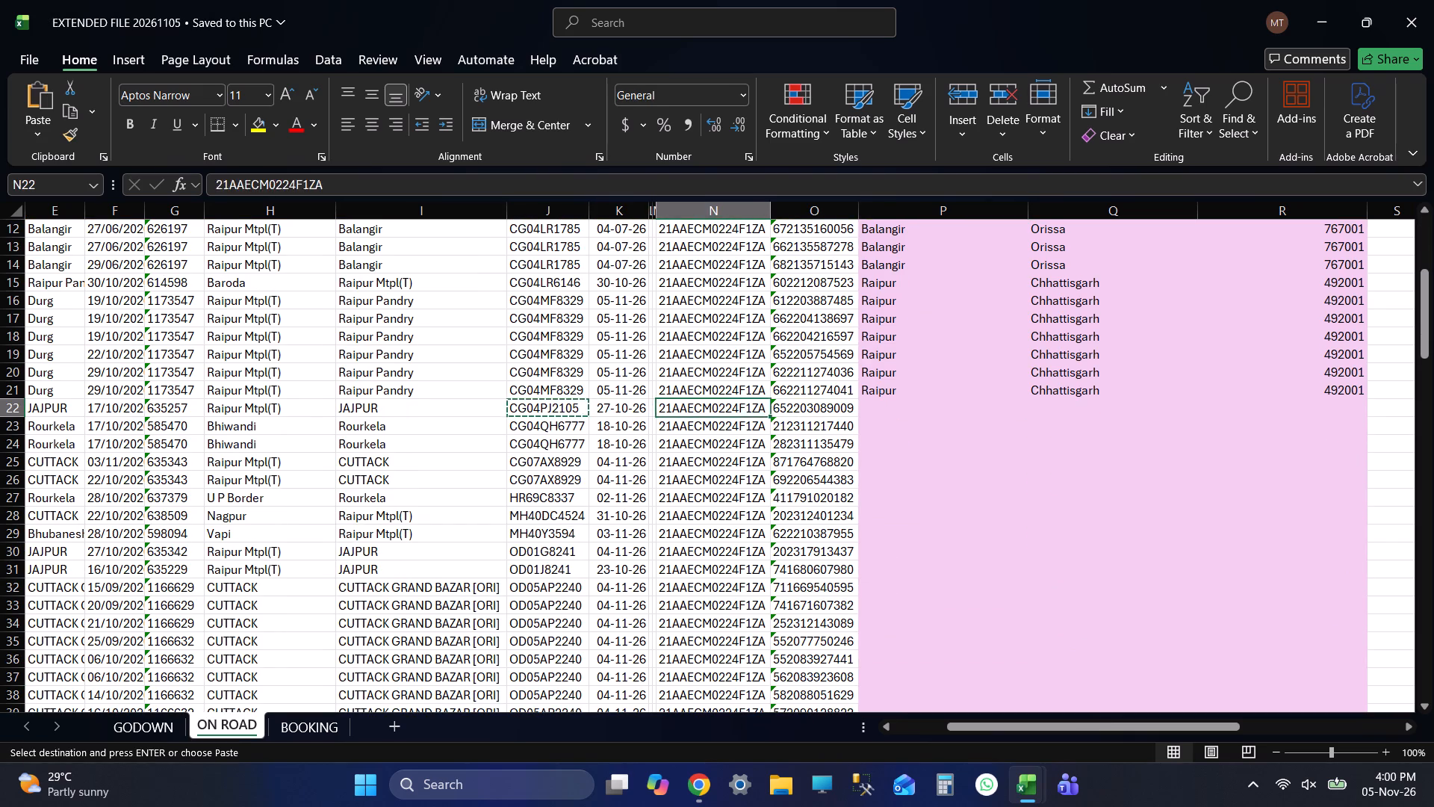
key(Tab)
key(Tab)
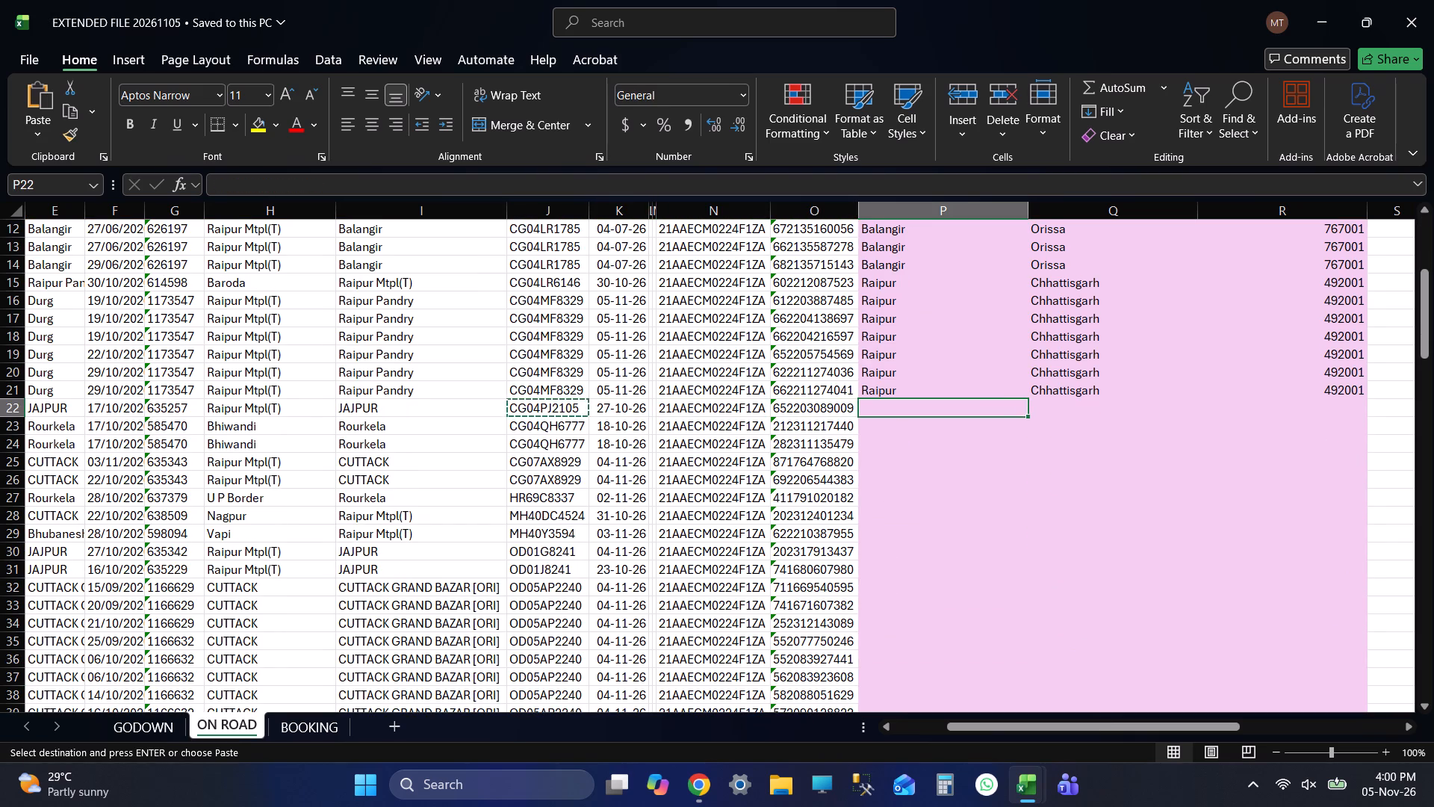
Copy Jajpur, Orissa, 755001 from row 2 of EXTENDED FILE 20261104's ON ROAD sheet into P22:R22 of EXTENDED FILE 20261105.
key(alt+Tab)
key(alt+Tab)
key(alt+Tab)
key(alt+Tab)
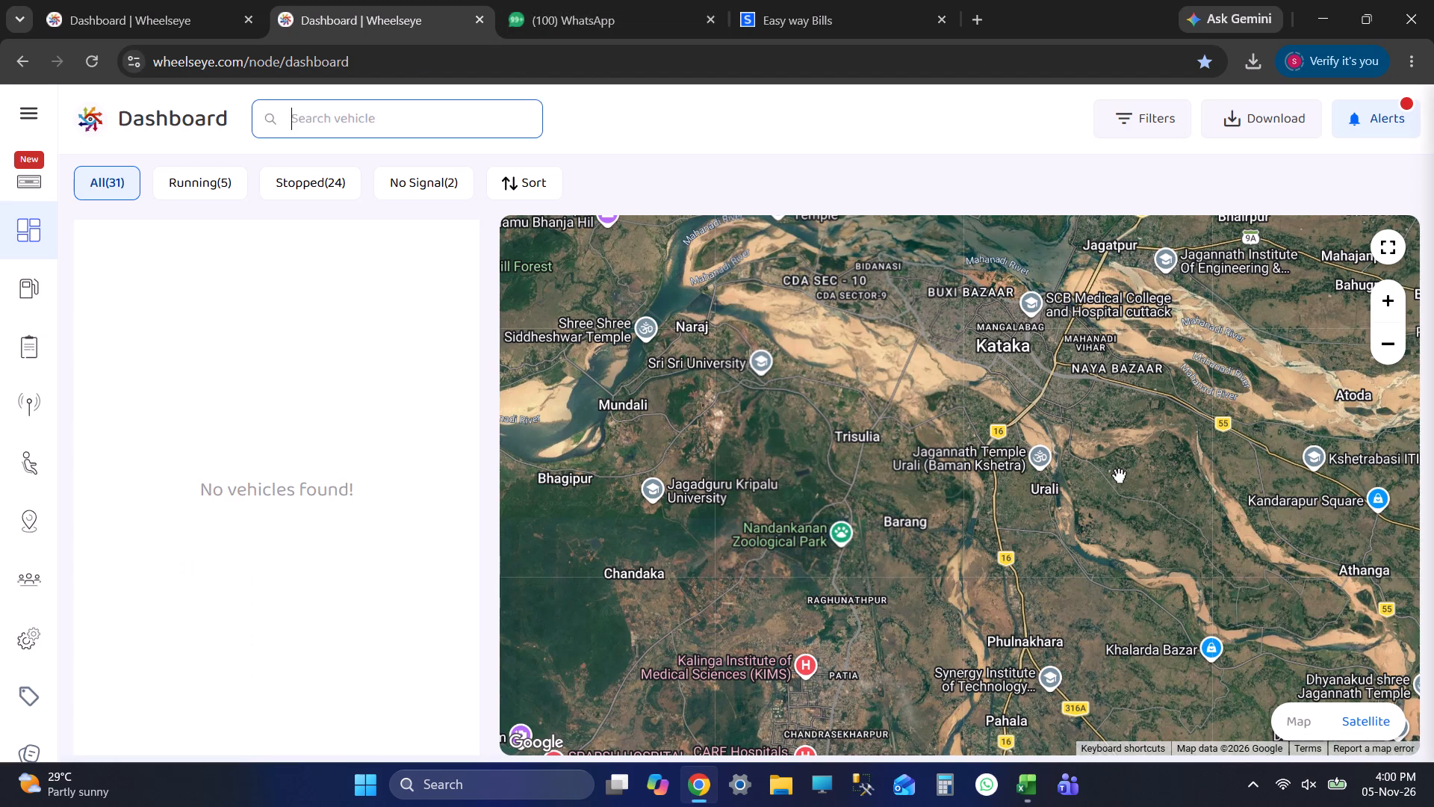
key(alt+Tab)
key(alt+Tab)
key(alt+Tab)
key(ctrl+Up)
key(Down)
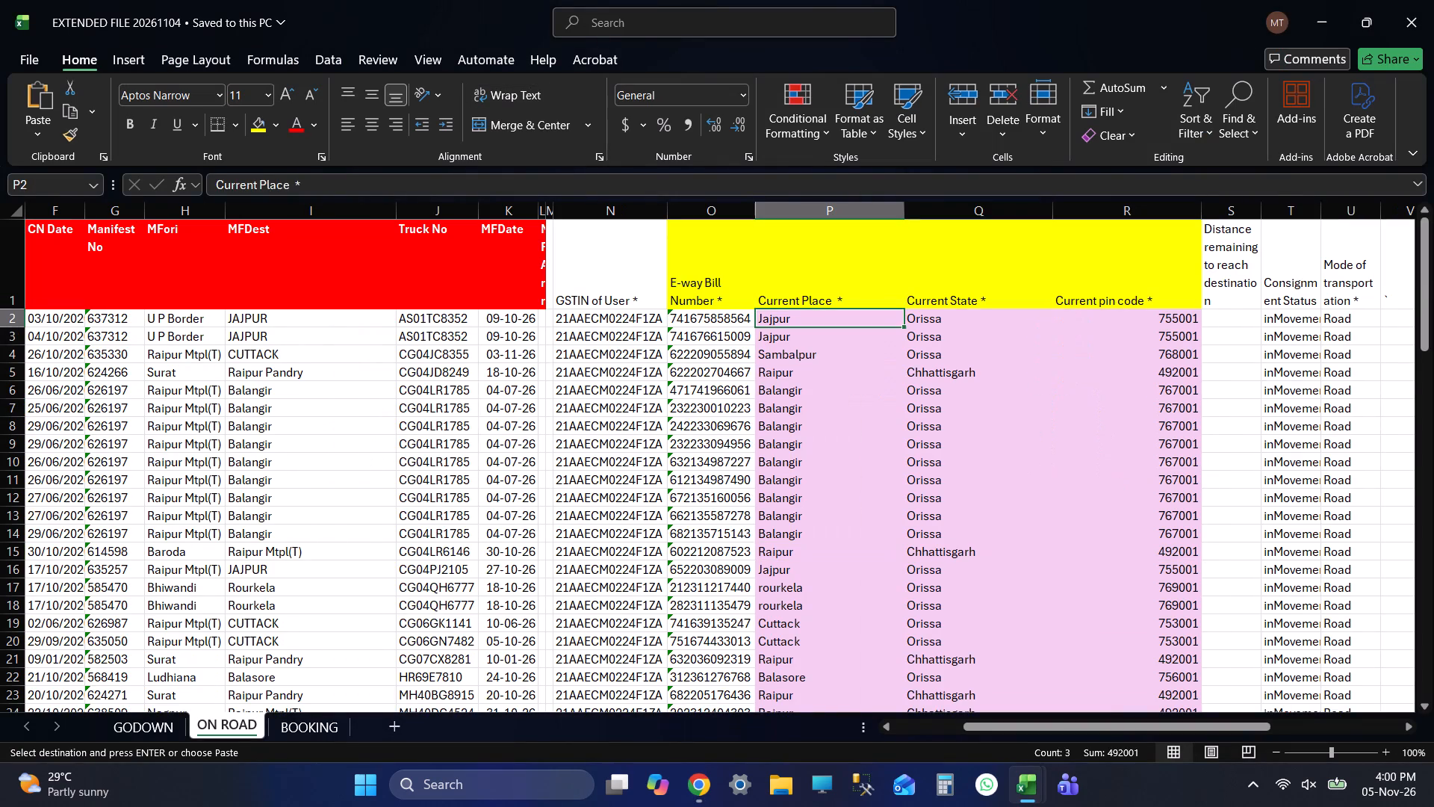
key(shift+Right)
key(shift+Right)
key(ctrl+c)
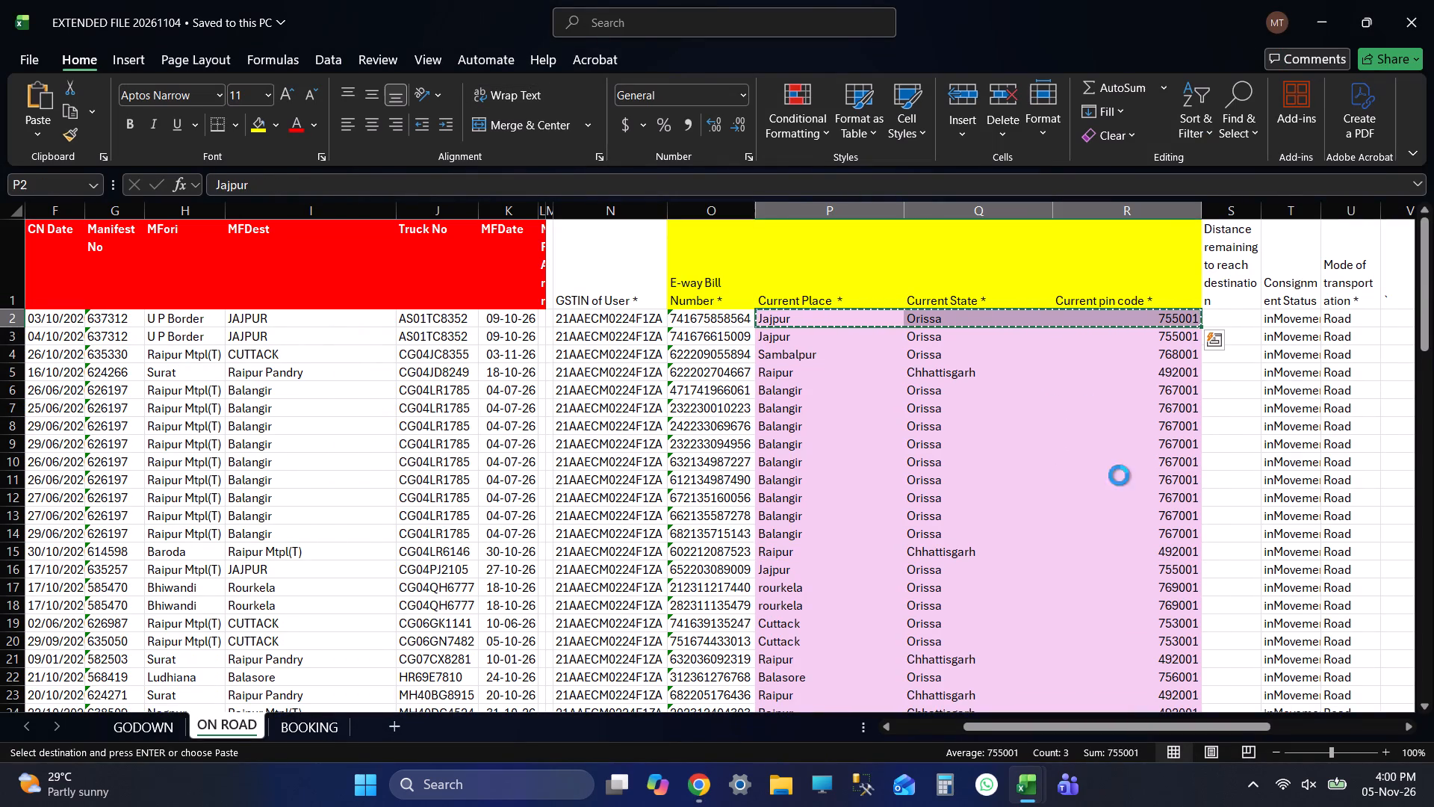
key(ctrl+c)
key(alt+Tab)
key(ctrl+v)
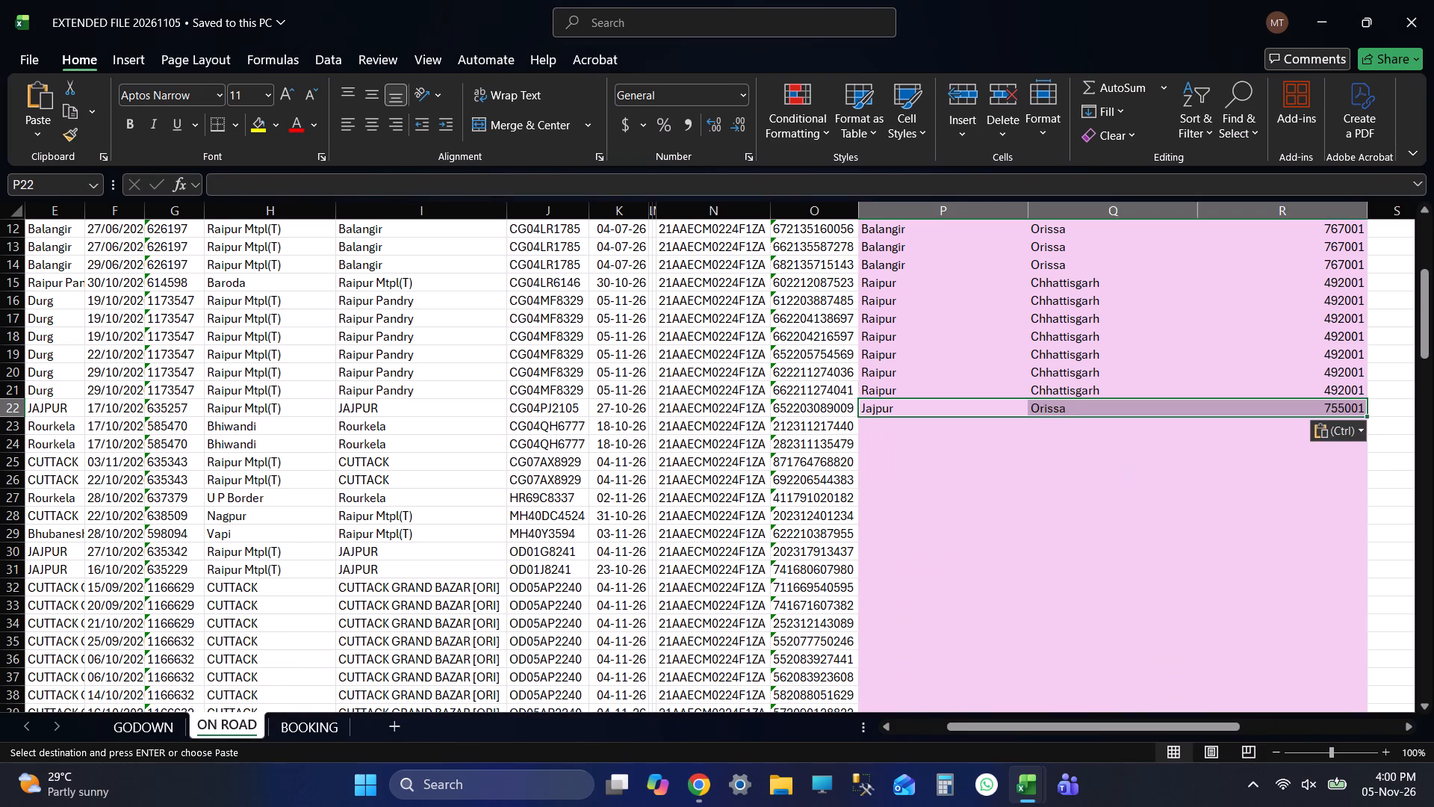
Save EXTENDED FILE 20261105.
key(Down)
key(ctrl+s)
key(Left)
key(Left)
key(Left)
key(Left)
key(Left)
key(Left)
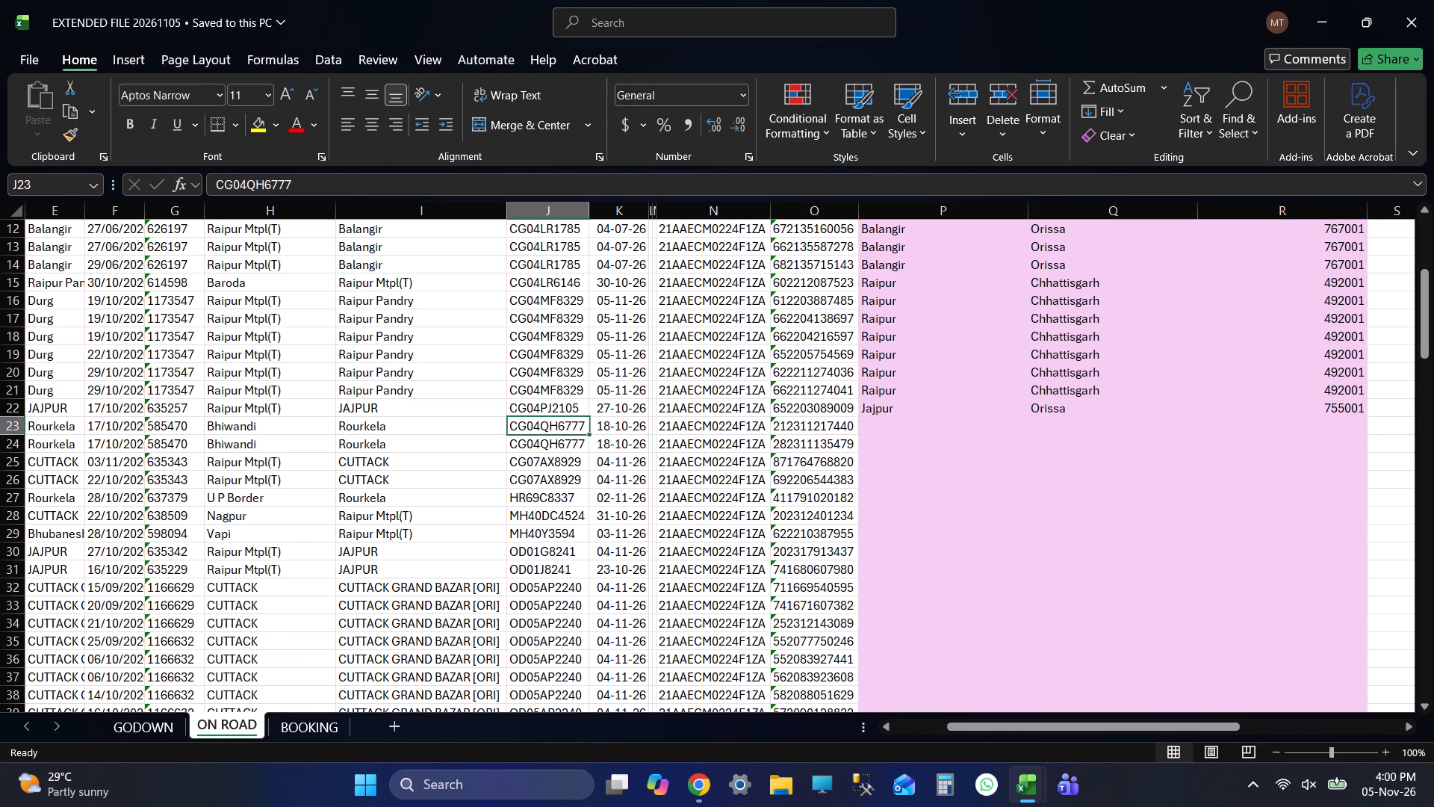
key(Right)
key(Right)
key(Right)
key(Right)
key(Right)
key(Right)
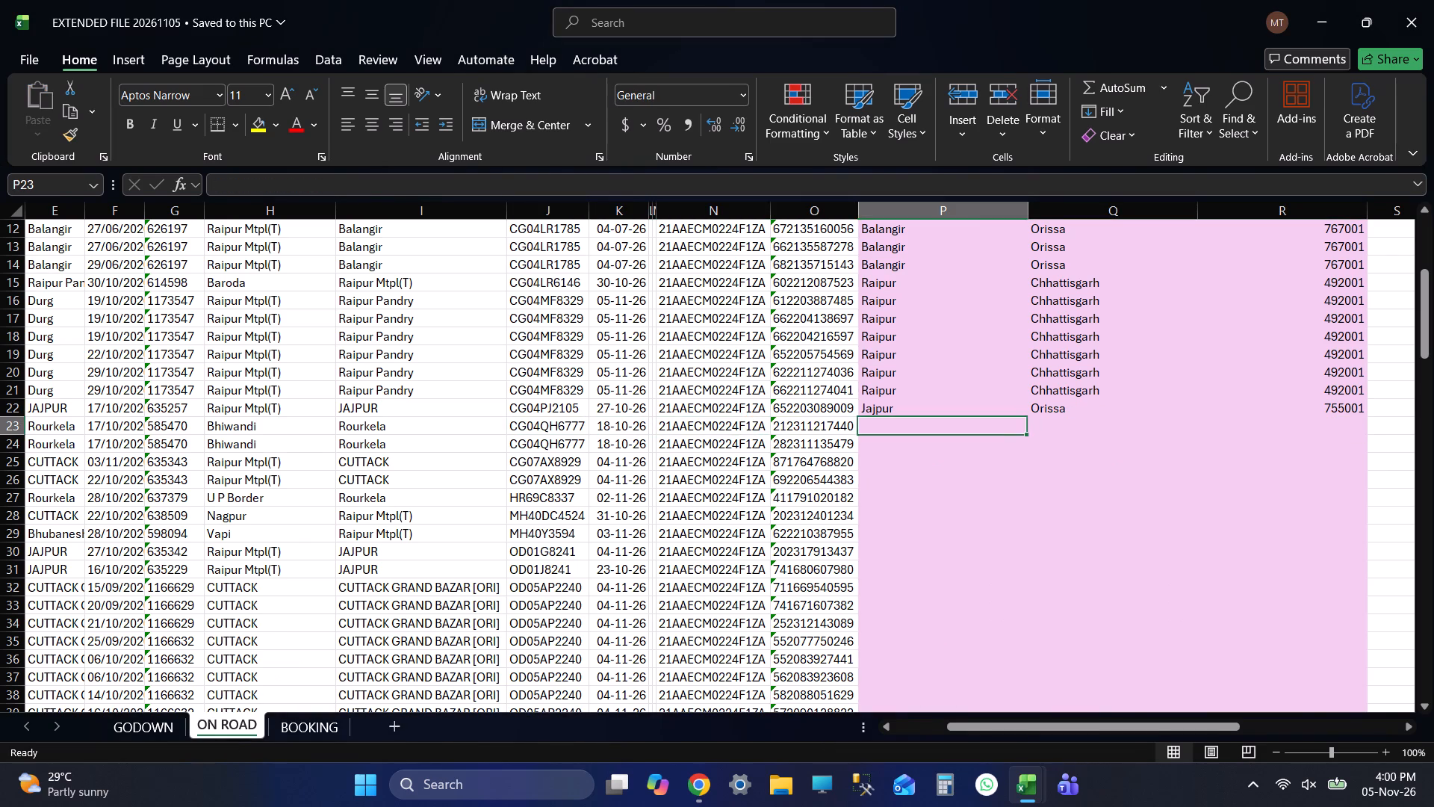
key(alt+Tab)
key(Down)
key(Down)
key(Down)
key(Down)
key(Down)
key(Down)
key(Down)
key(Down)
key(Down)
key(Down)
key(Down)
key(Down)
key(Down)
key(Down)
key(Down)
key(Down)
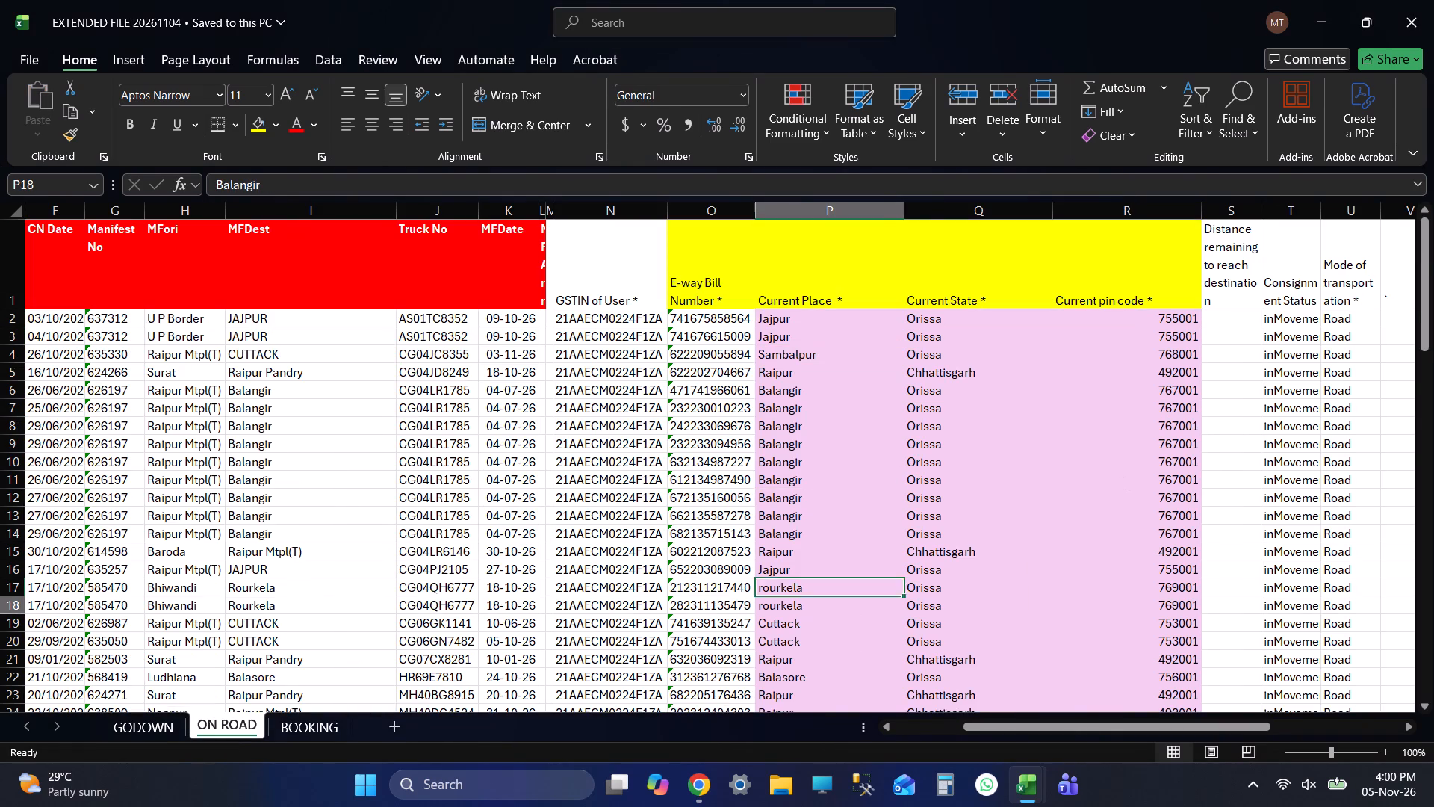
key(Down)
key(Down)
key(Up)
key(Up)
key(Up)
key(shift+Right)
key(shift+Right)
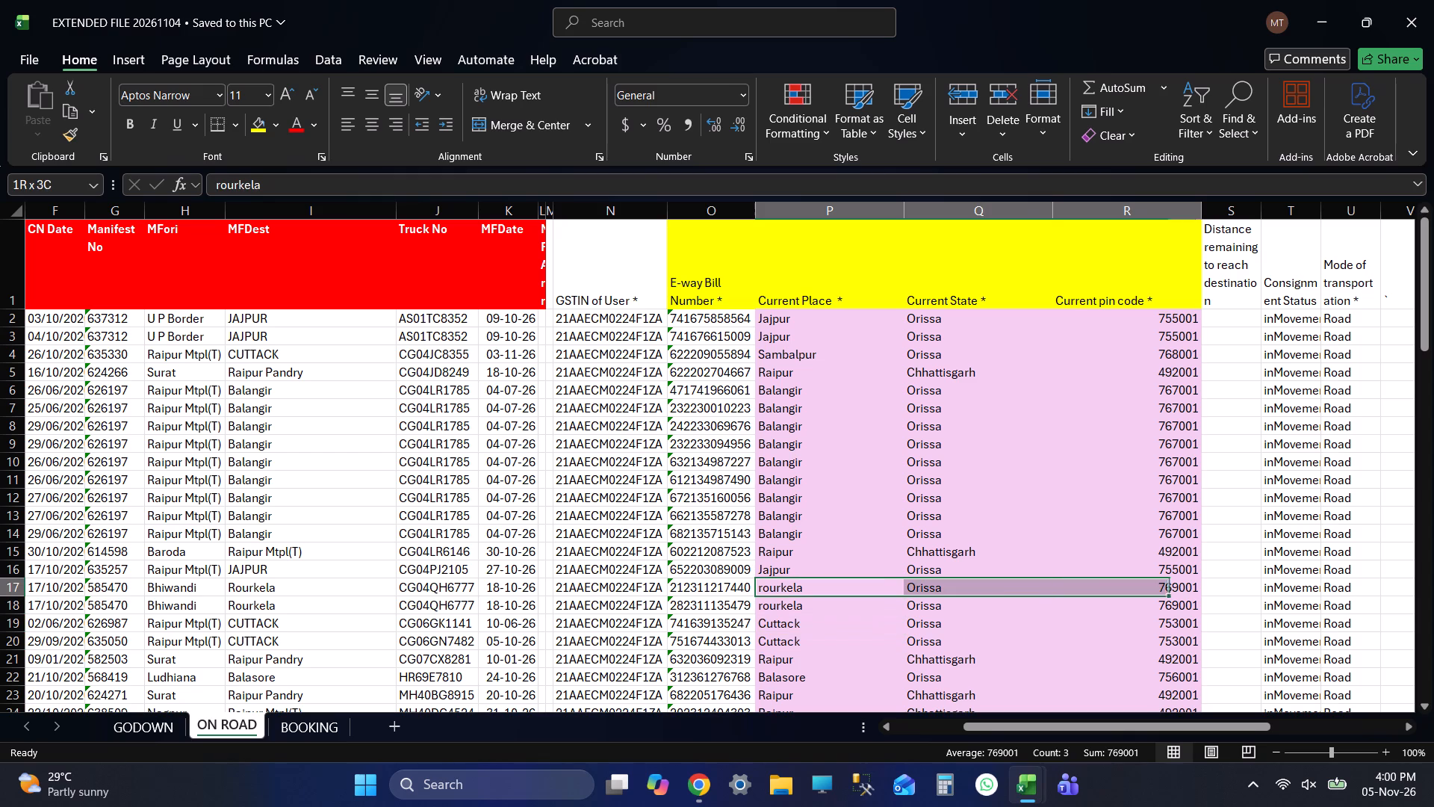
key(ctrl+c)
key(alt+Tab)
key(shift+Down)
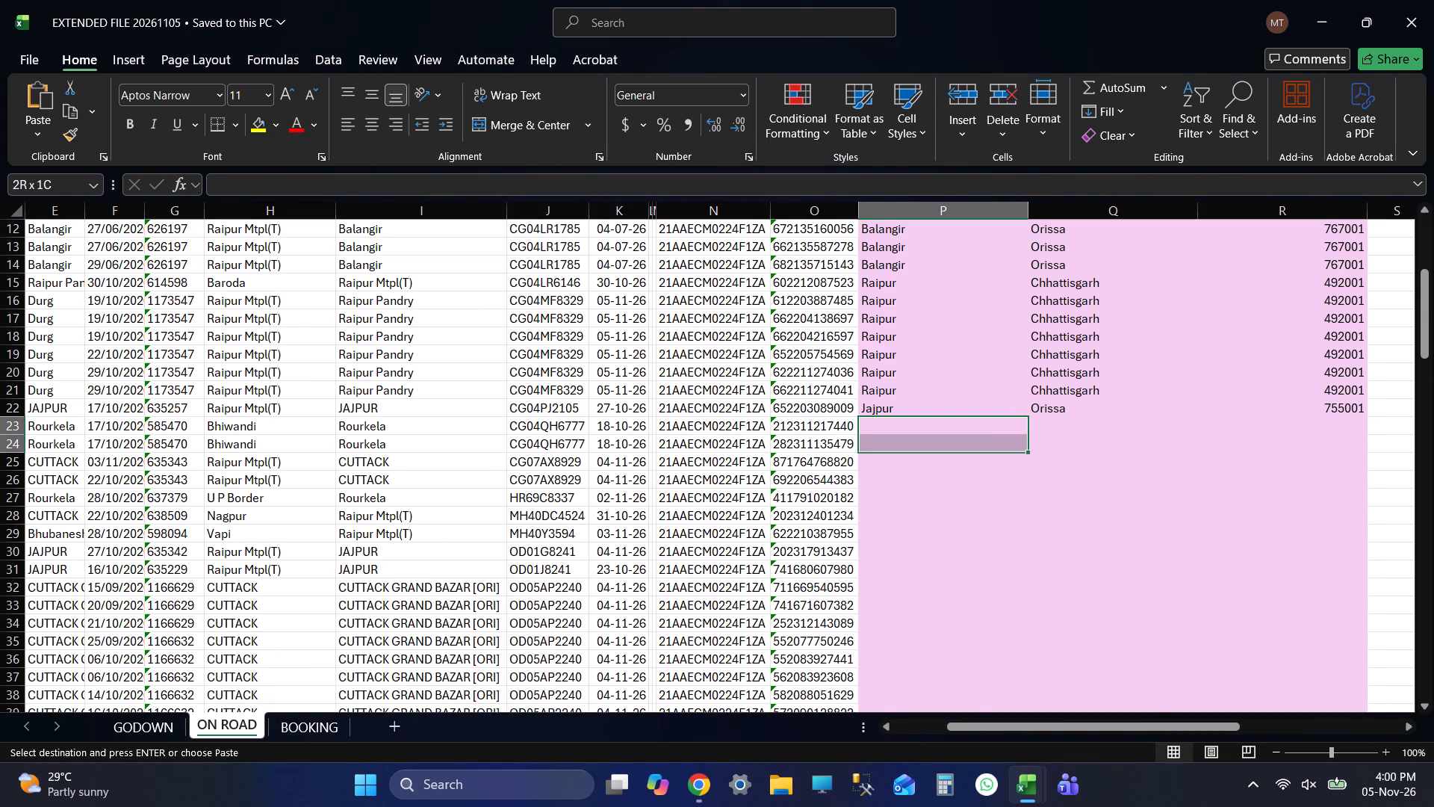
key(ctrl+v)
key(Down)
key(Down)
key(ctrl+s)
key(Left)
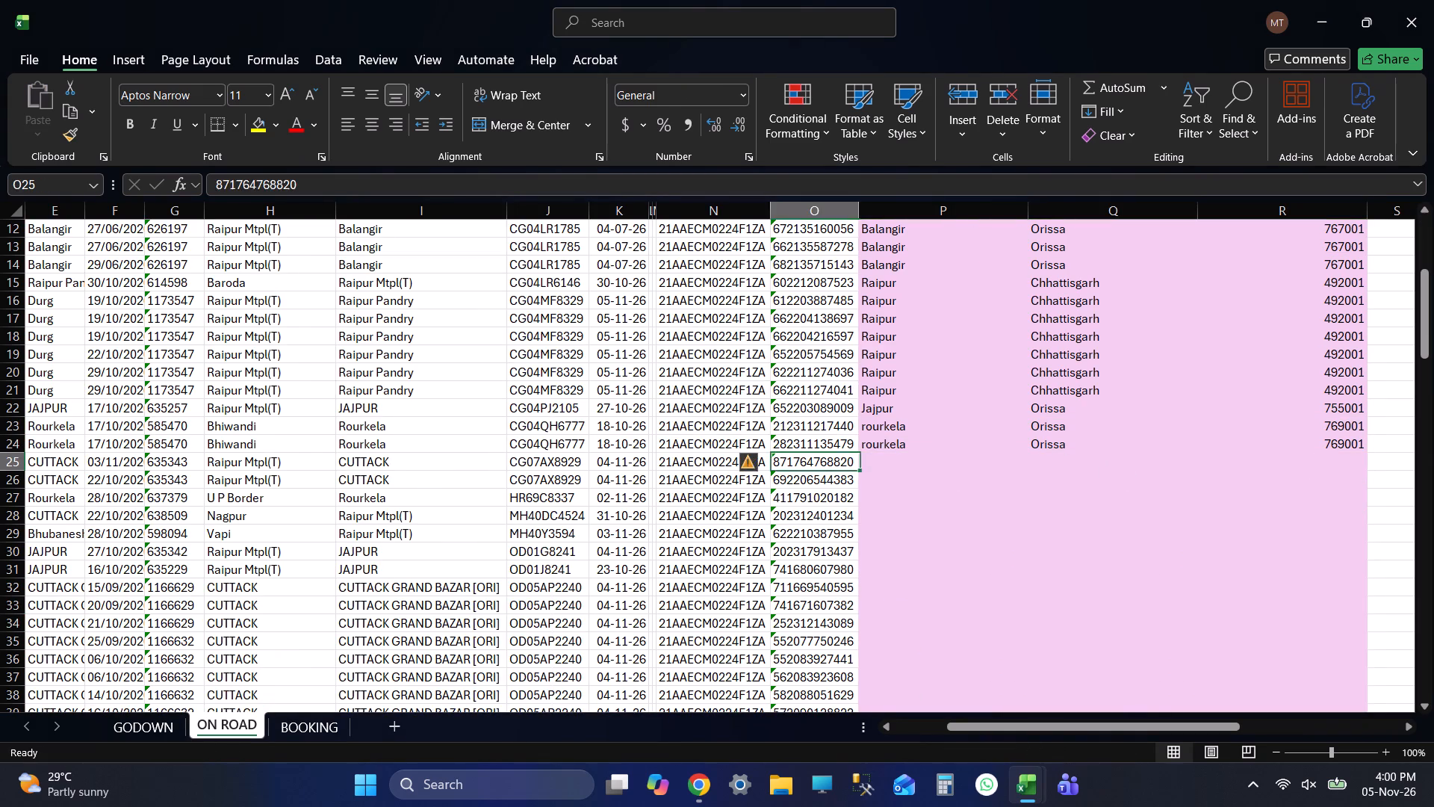
key(Left)
key(Left)
key(Left)
key(Left)
key(Left)
key(ctrl+c)
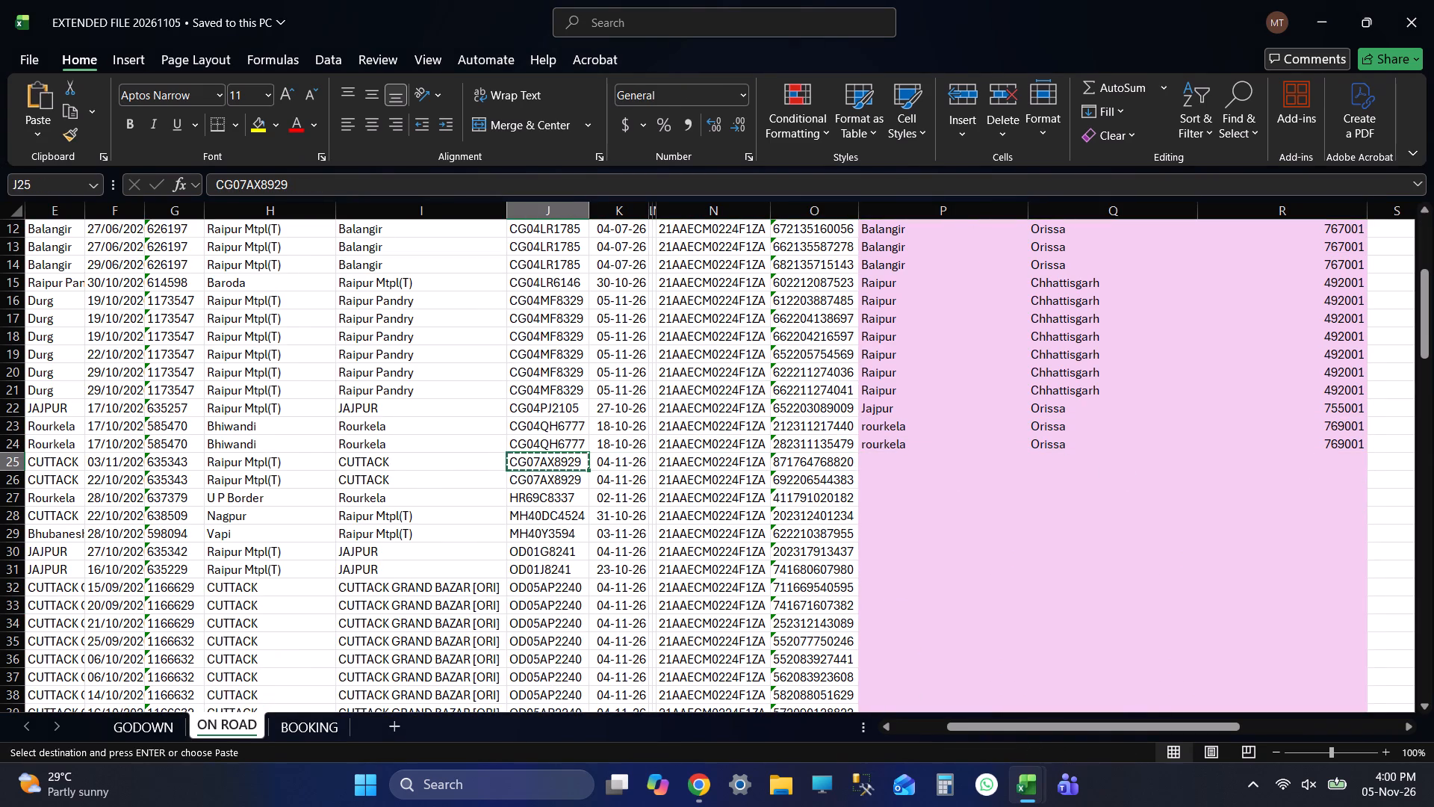
key(Right)
key(Right)
key(Right)
key(Right)
key(Right)
key(Right)
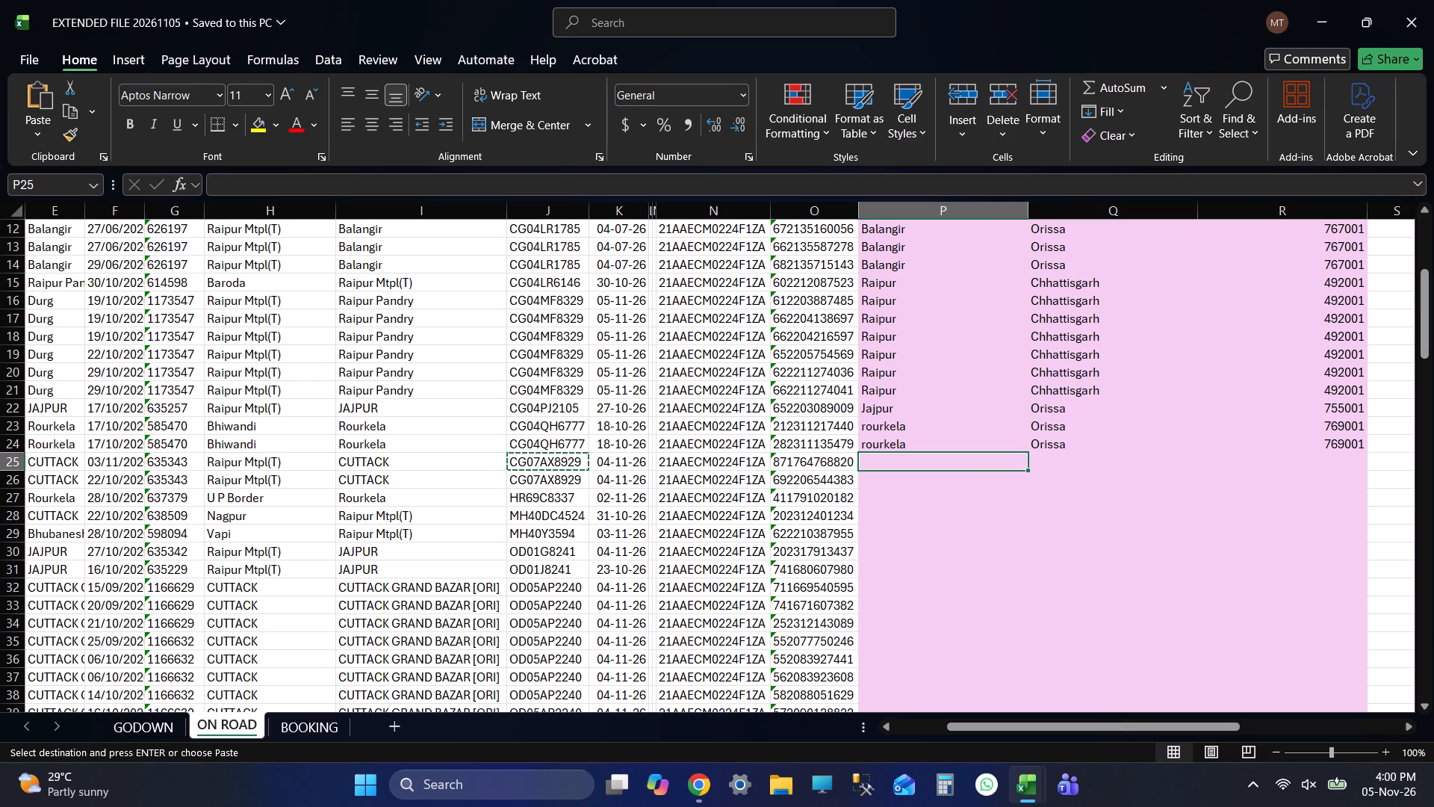
Copy the Sambalpur, Orissa, 768001 location from P4:R4 of EXTENDED FILE 20261104's ON ROAD sheet.
key(alt+Tab)
key(Up)
key(Up)
key(Up)
key(Up)
key(Up)
key(Up)
key(Up)
key(Up)
key(Up)
key(Up)
key(Up)
key(Up)
key(Up)
key(Up)
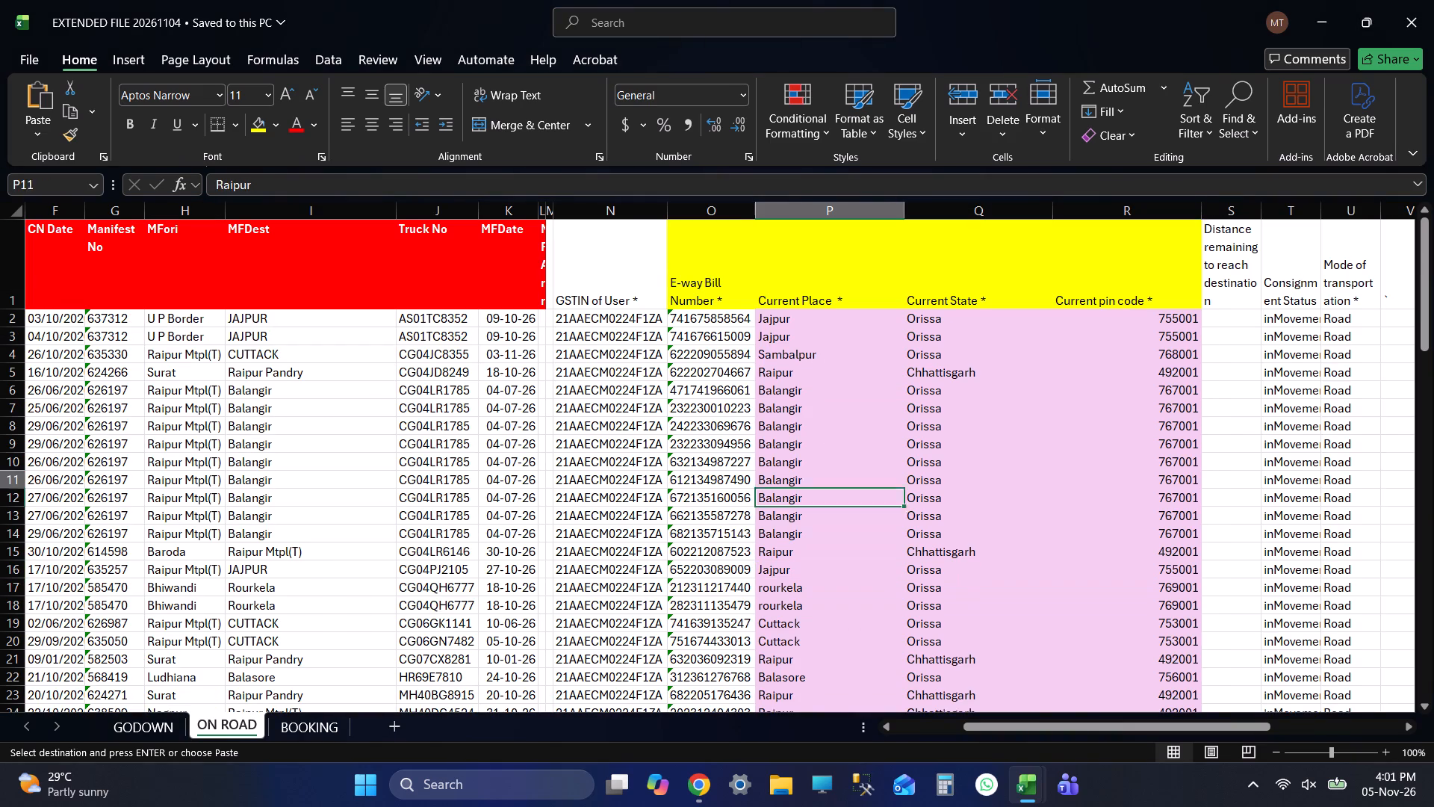
key(Down)
key(shift+Right)
key(shift+Right)
key(ctrl+c)
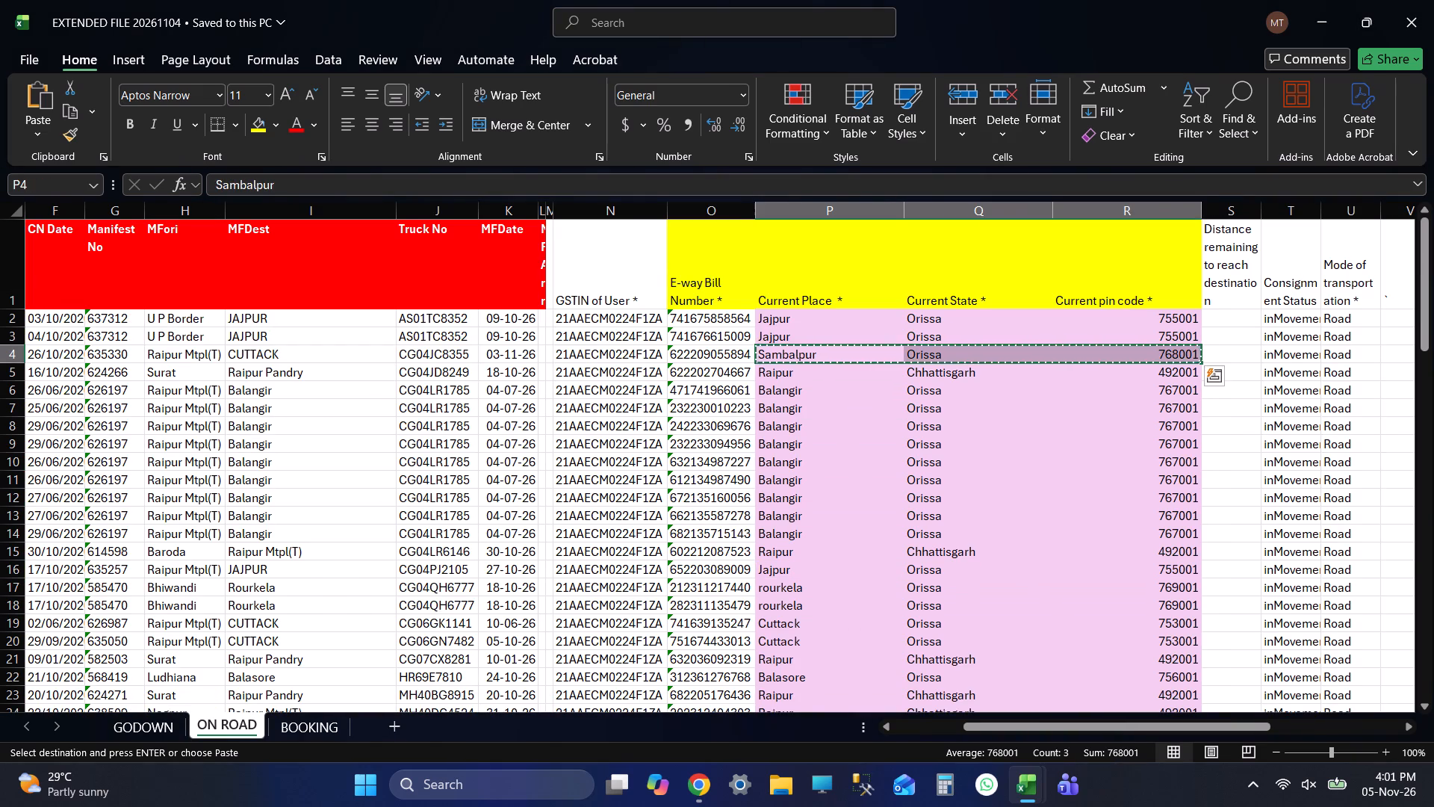
key(alt+Tab)
key(shift+Down)
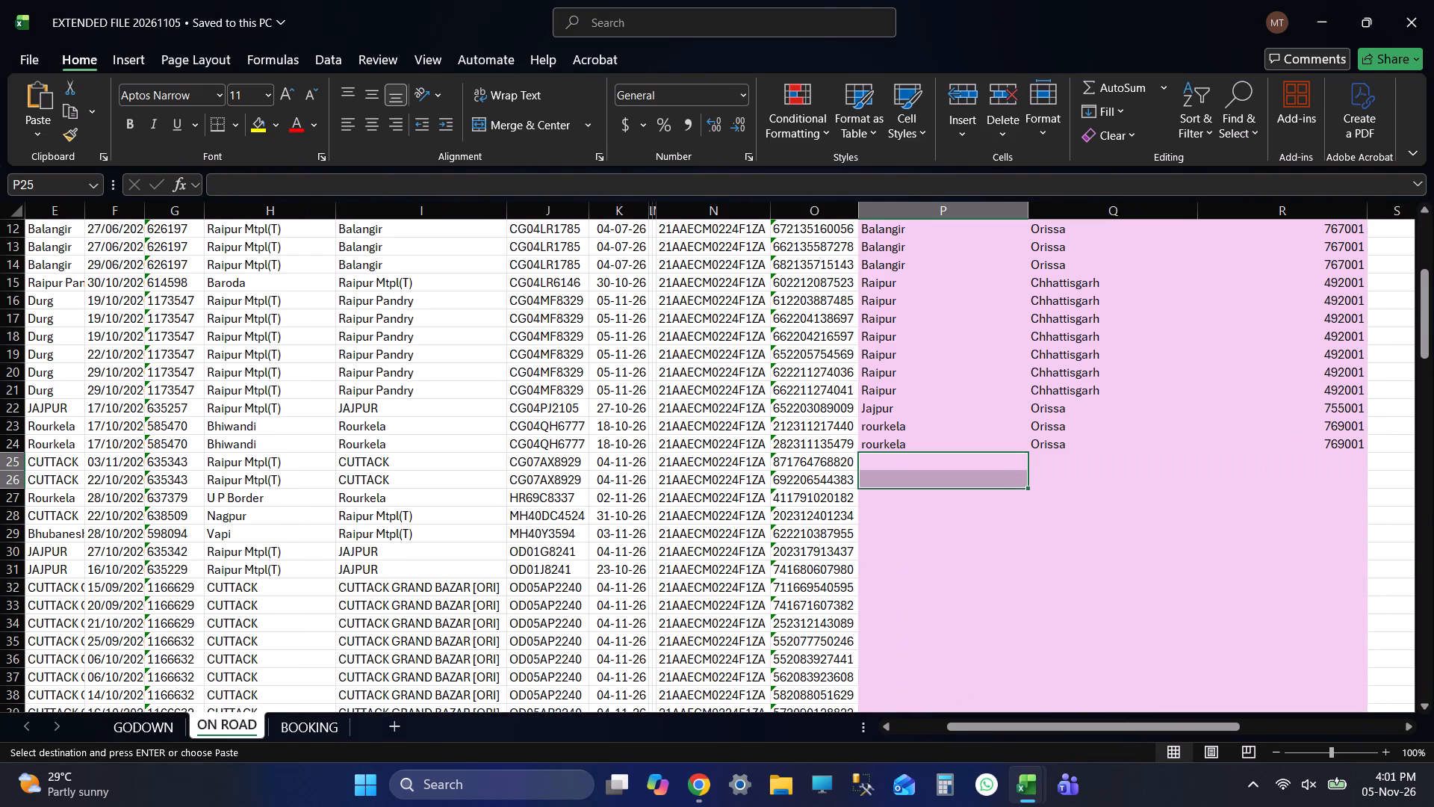
key(ctrl+v)
key(Down)
key(Down)
key(ctrl+s)
key(Left)
key(Left)
key(Left)
key(Left)
key(Left)
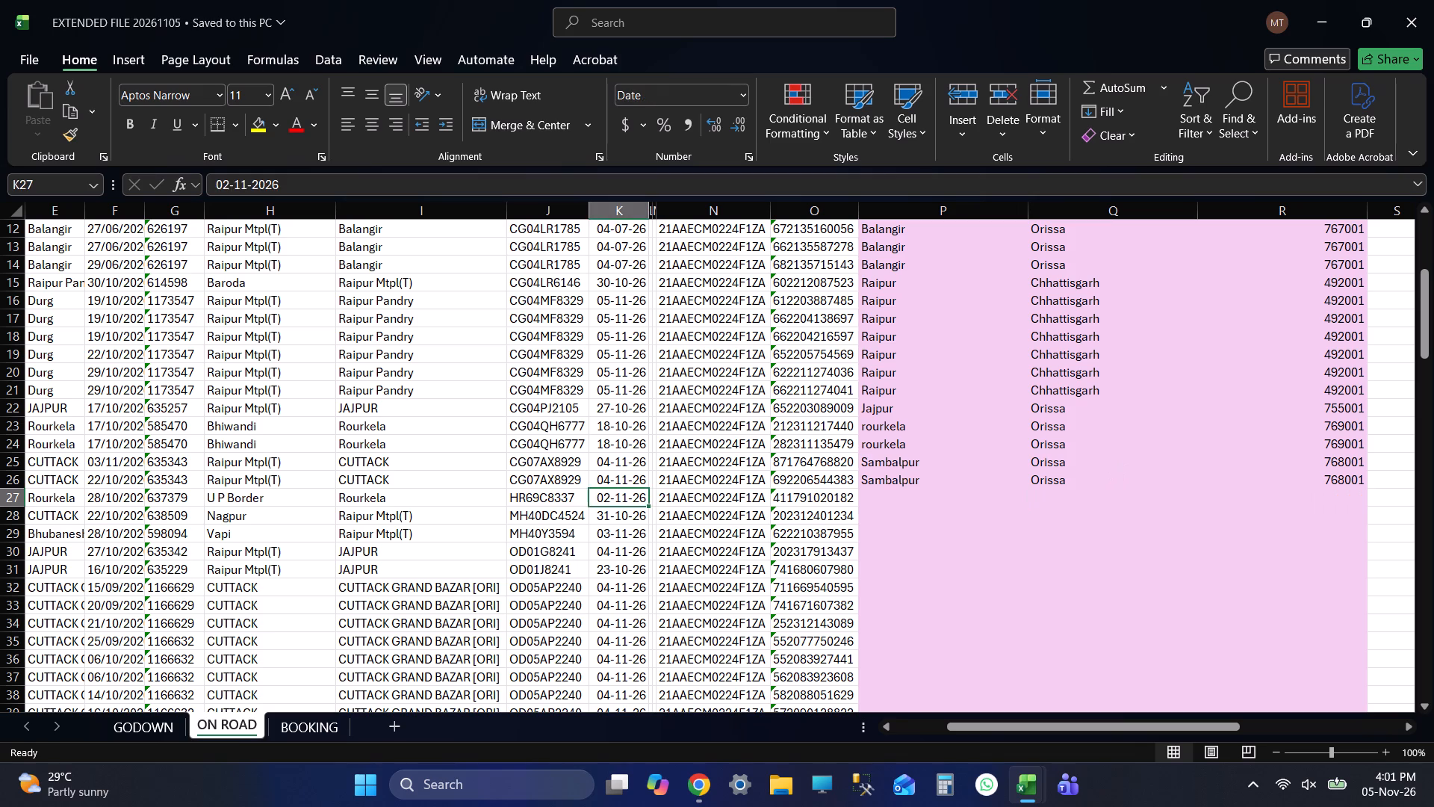
key(Left)
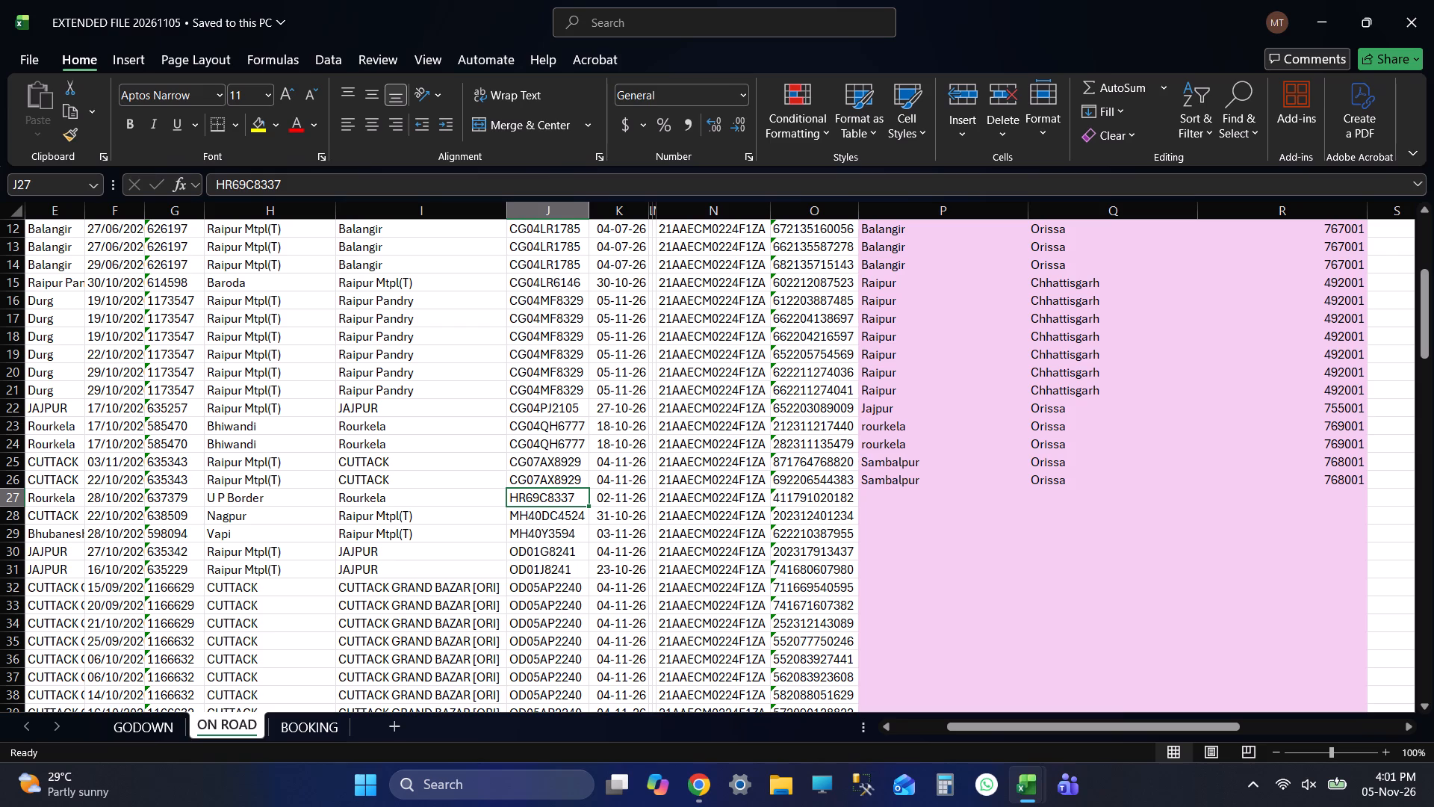
key(Tab)
key(Tab)
key(Tab)
key(Tab)
key(Tab)
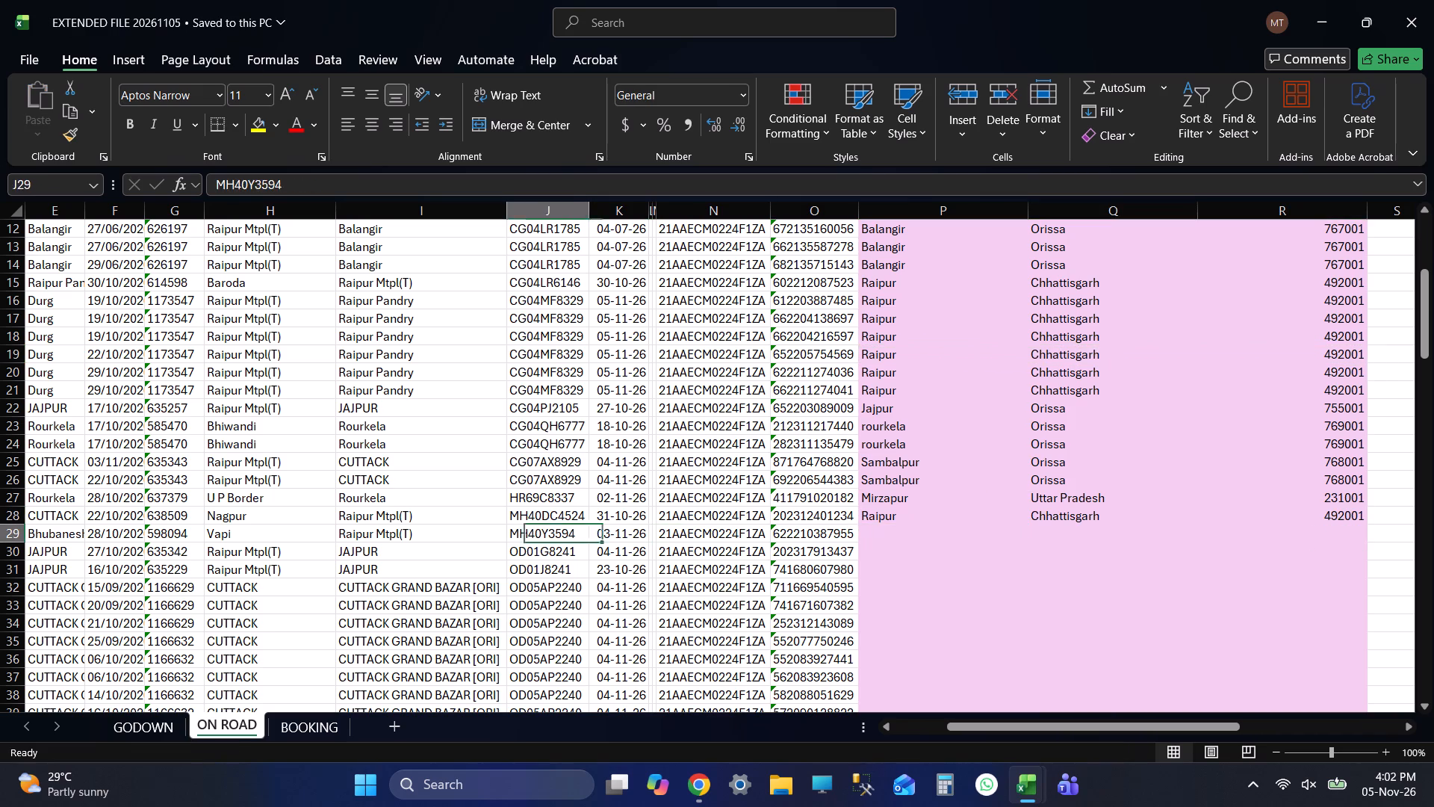
key(Left)
key(Right)
key(Right)
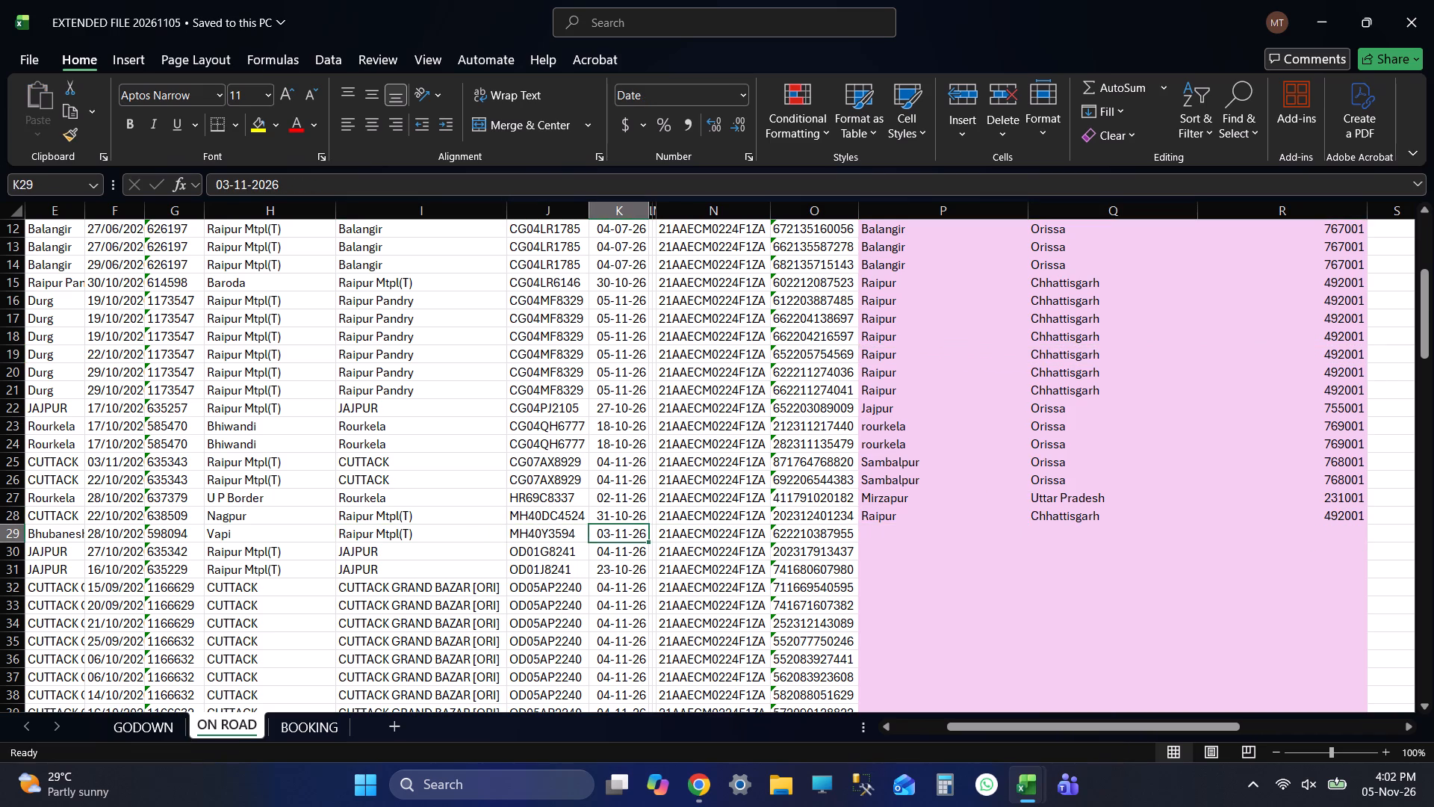
key(Left)
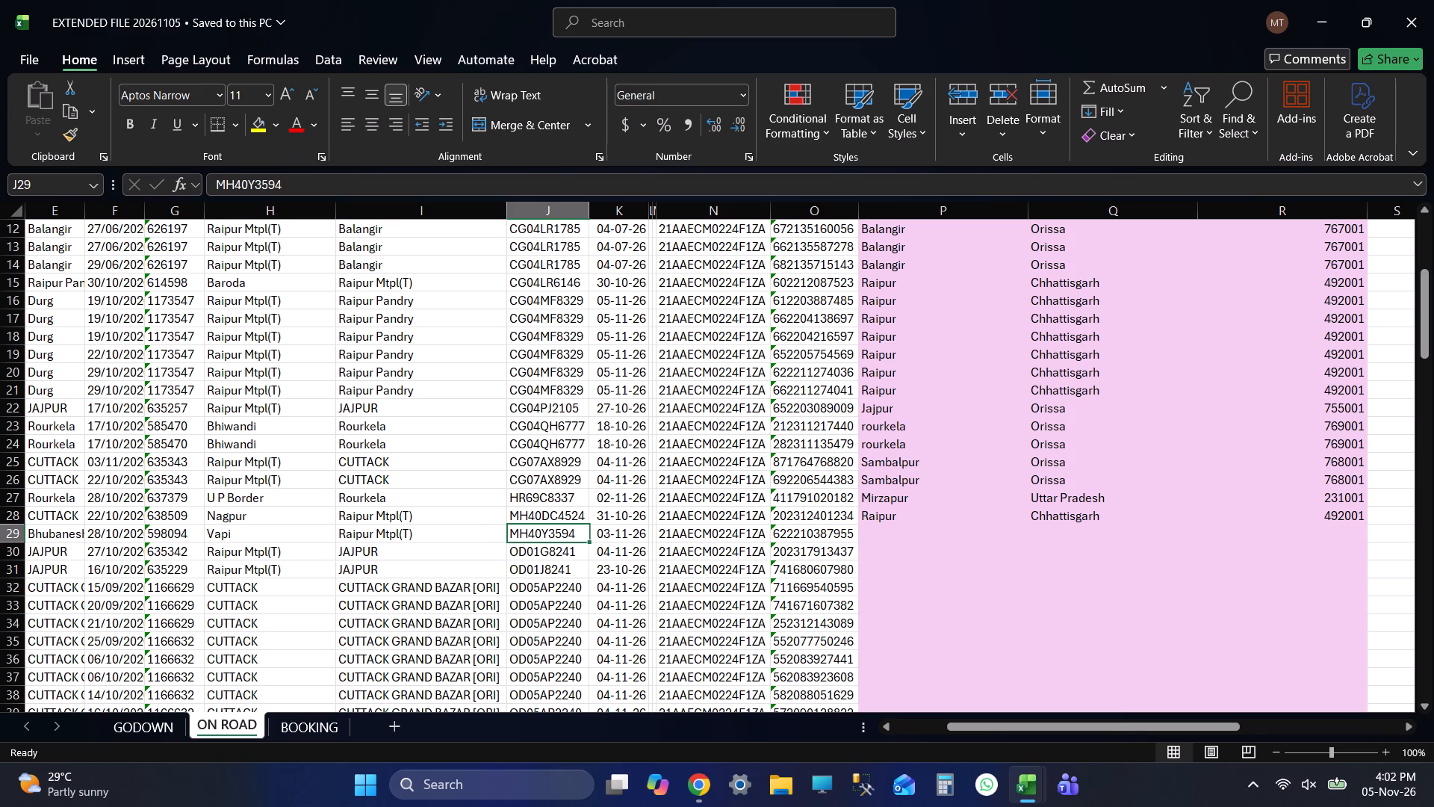
key(ctrl+c)
key(Right)
key(Right)
key(Right)
key(Right)
key(Right)
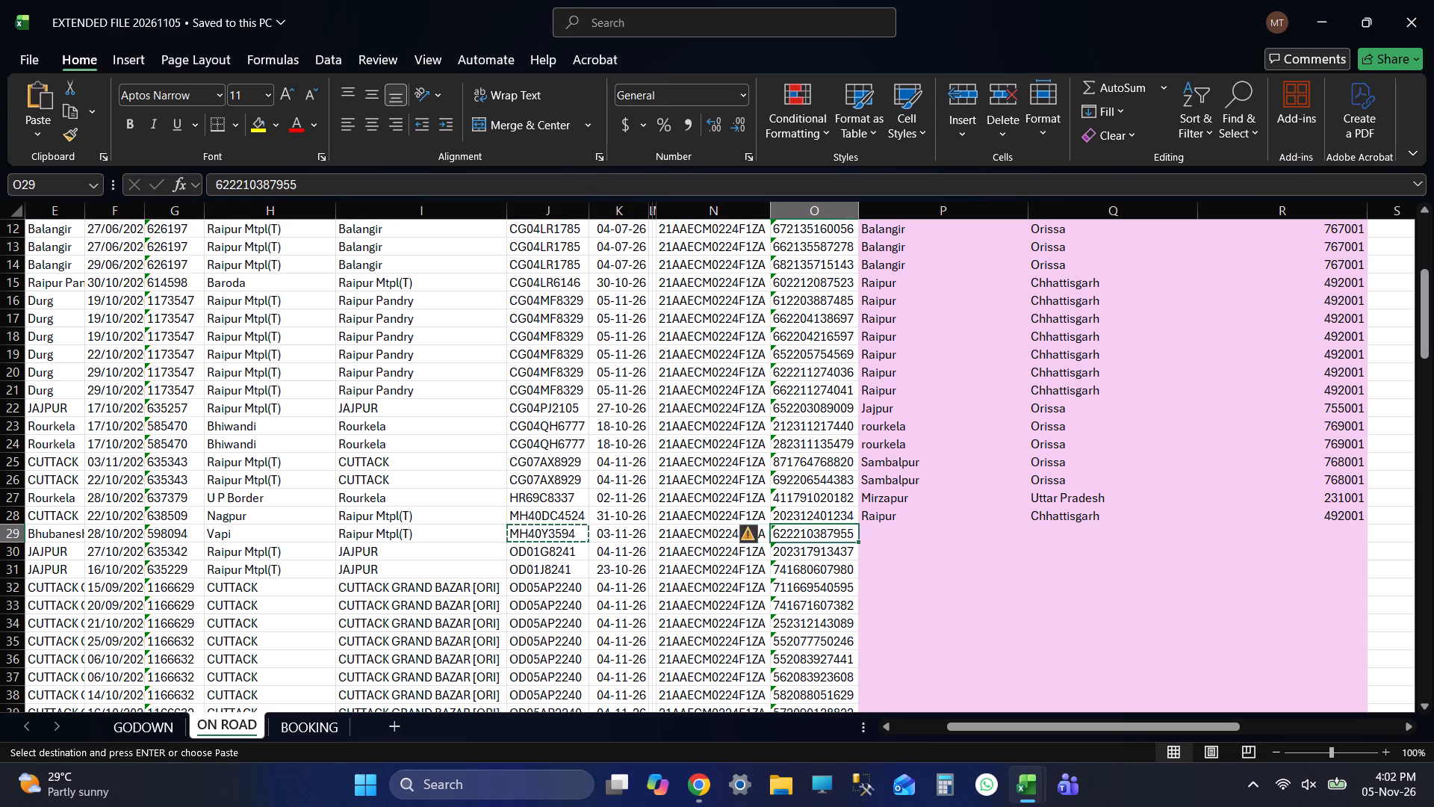
key(Right)
key(alt+Tab)
click(723, 0)
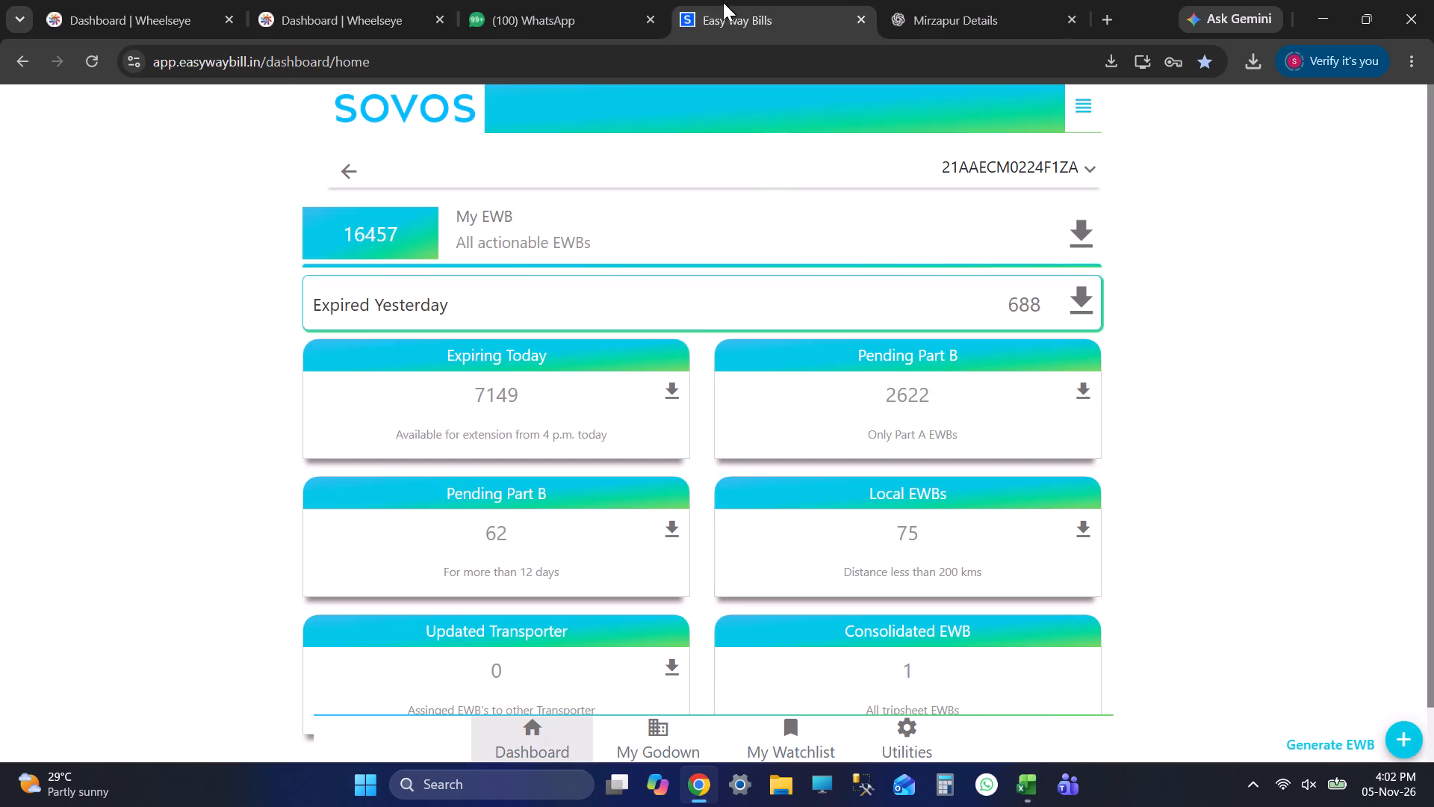
click(676, 237)
click(627, 273)
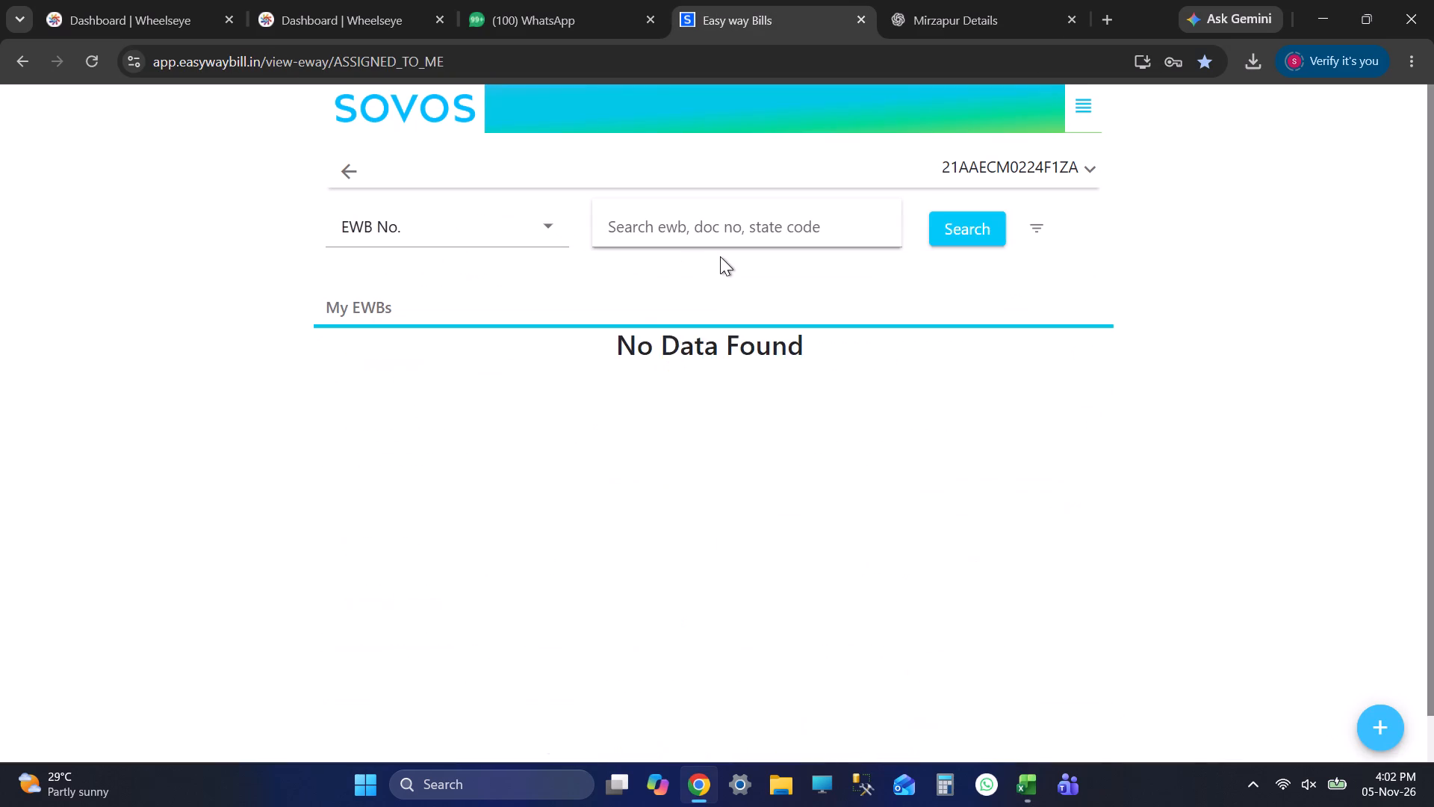
click(716, 234)
key(ctrl+v)
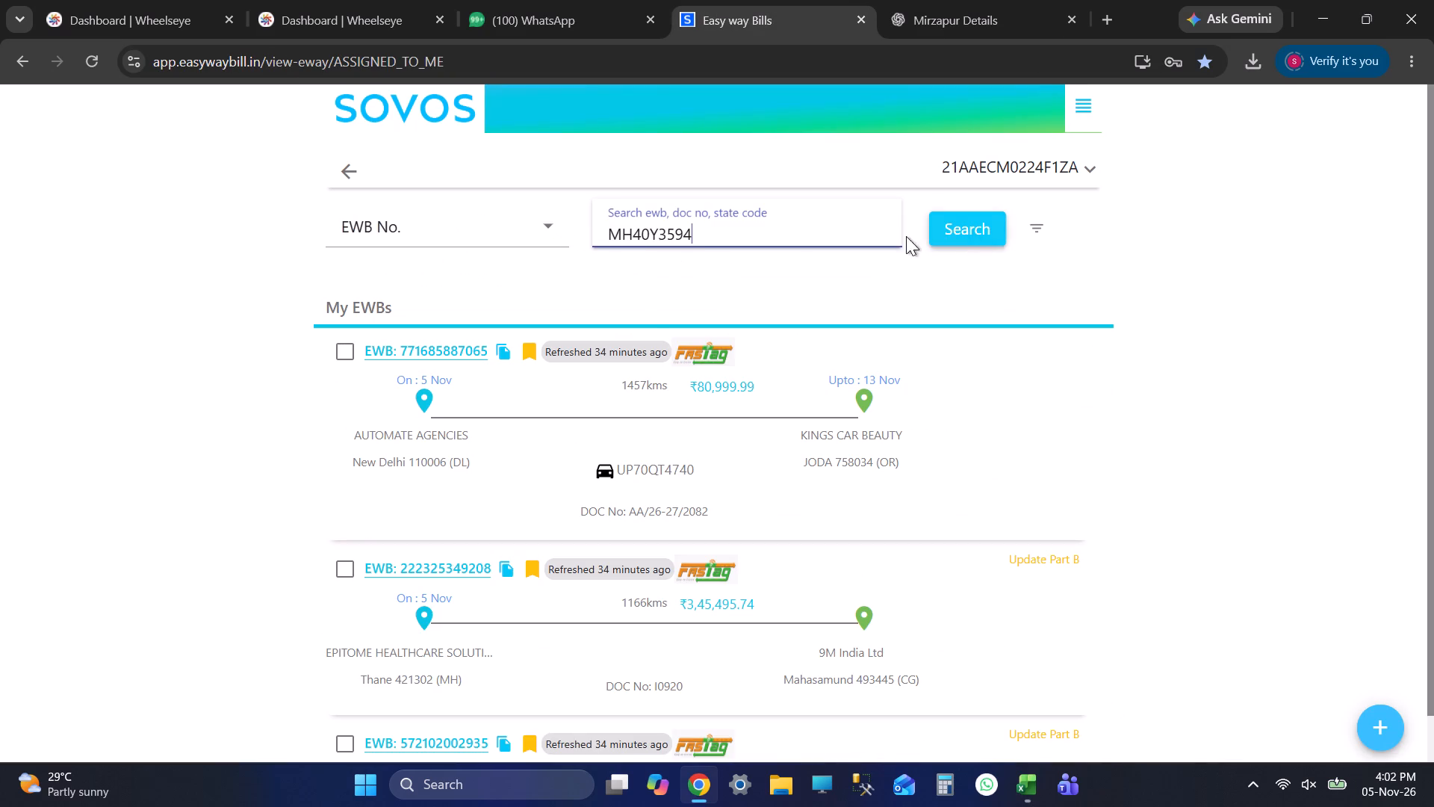
click(394, 213)
scroll(447, 457, down, 1)
scroll(447, 469, up, 1)
scroll(447, 469, down, 1)
scroll(447, 469, up, 1)
scroll(450, 440, down, 7)
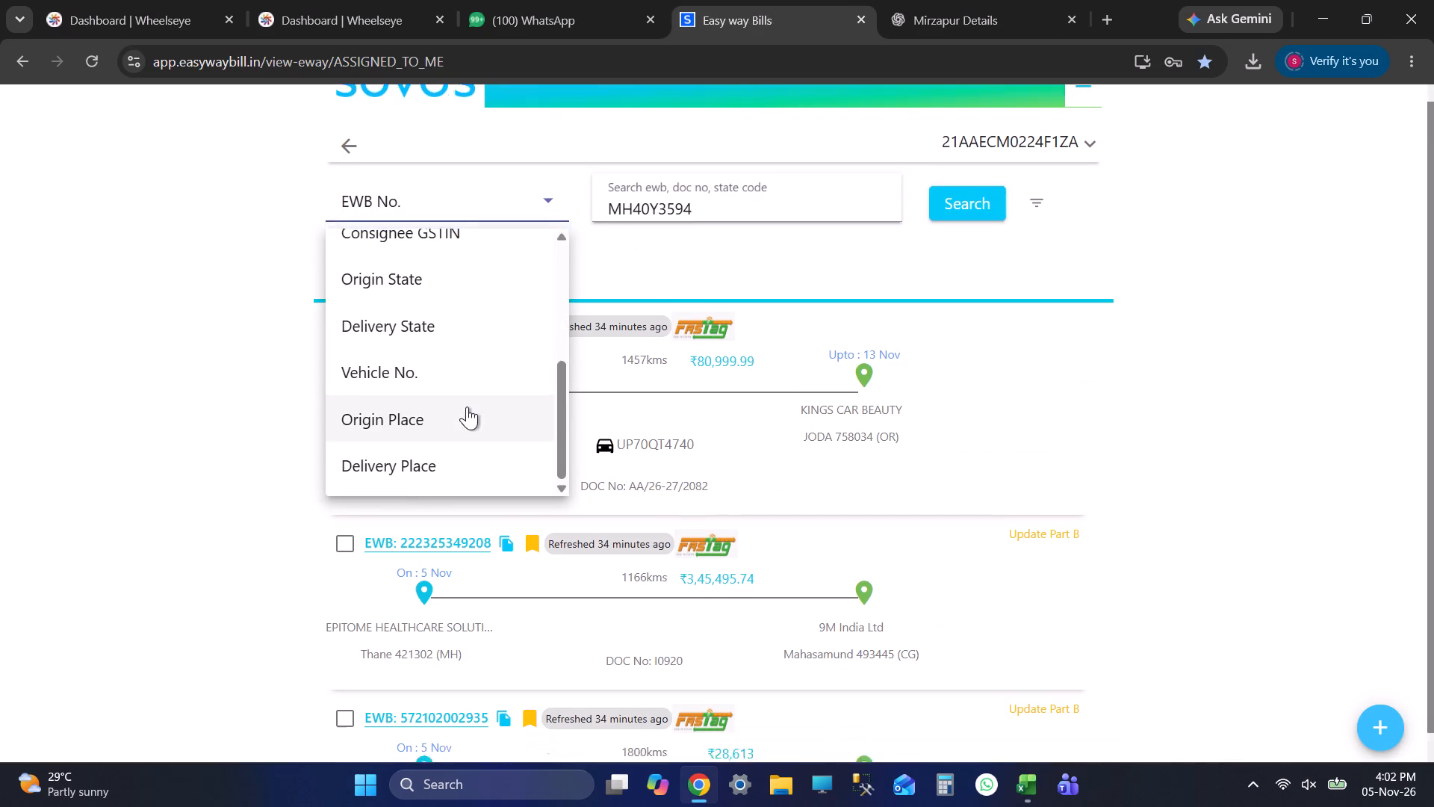
click(453, 336)
click(716, 192)
key(ctrl+v)
click(964, 189)
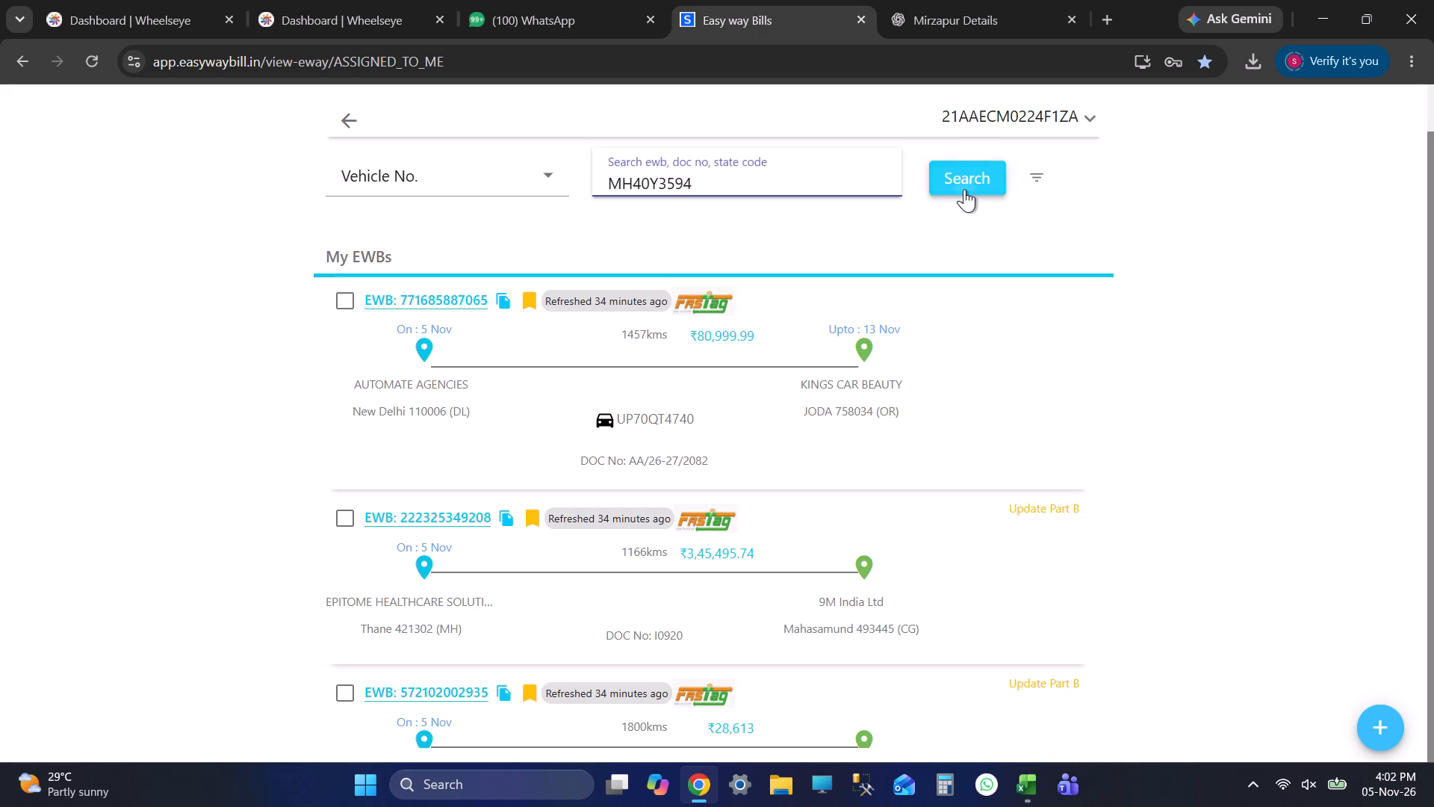
Try to view the FASTag tracking for the first listed e-way bill, from Pepcee Pack Global Limited, and close it.
click(710, 403)
key(alt+Tab)
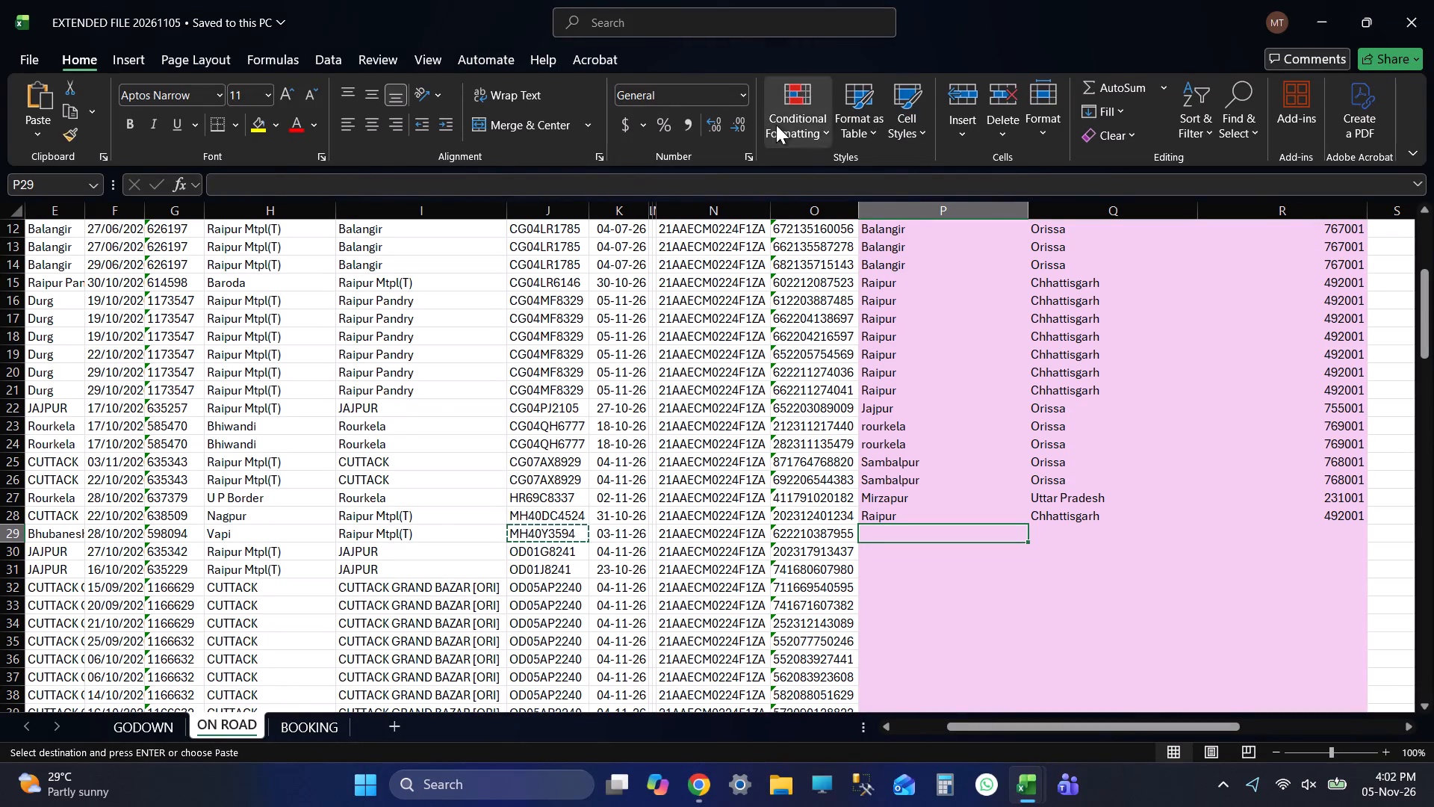
key(alt+Tab)
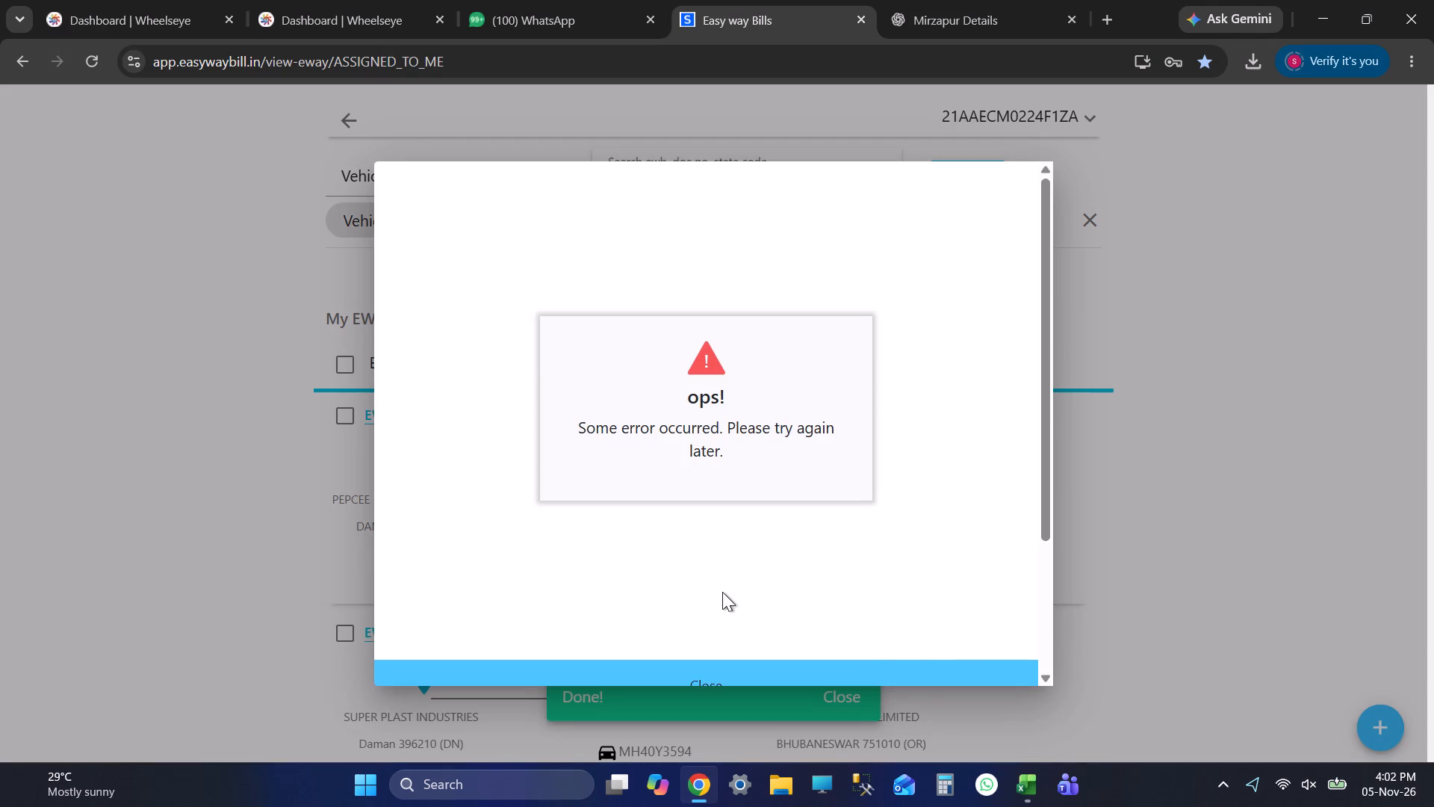
key(alt+Tab)
key(alt+Tab)
scroll(740, 610, down, 3)
click(750, 496)
Try the FASTag tracking for the Goodluck Polytex LLP to Anand Plastic Odisha e-way bill and close it.
scroll(745, 529, down, 2)
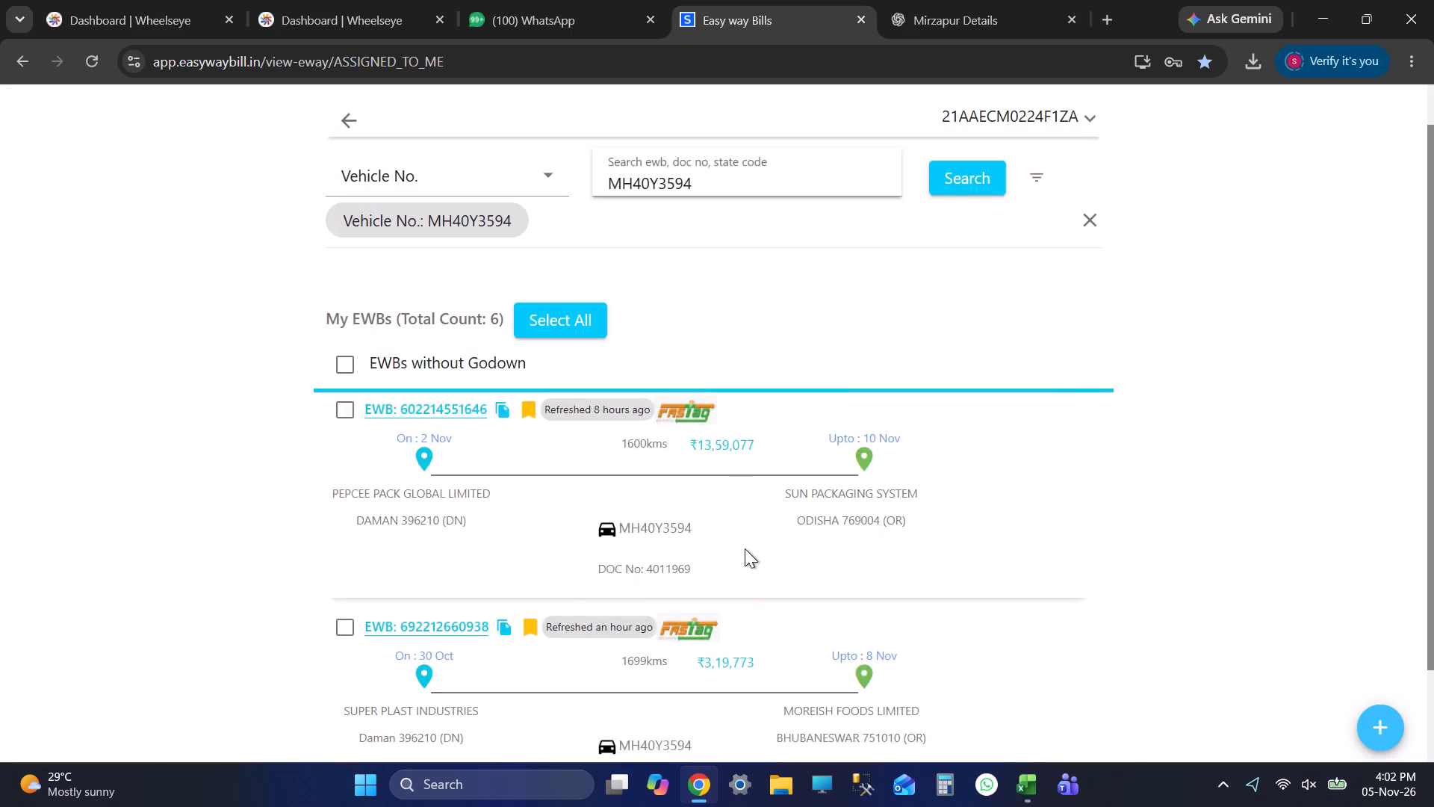
scroll(745, 548, down, 1)
click(694, 566)
key(alt+Tab)
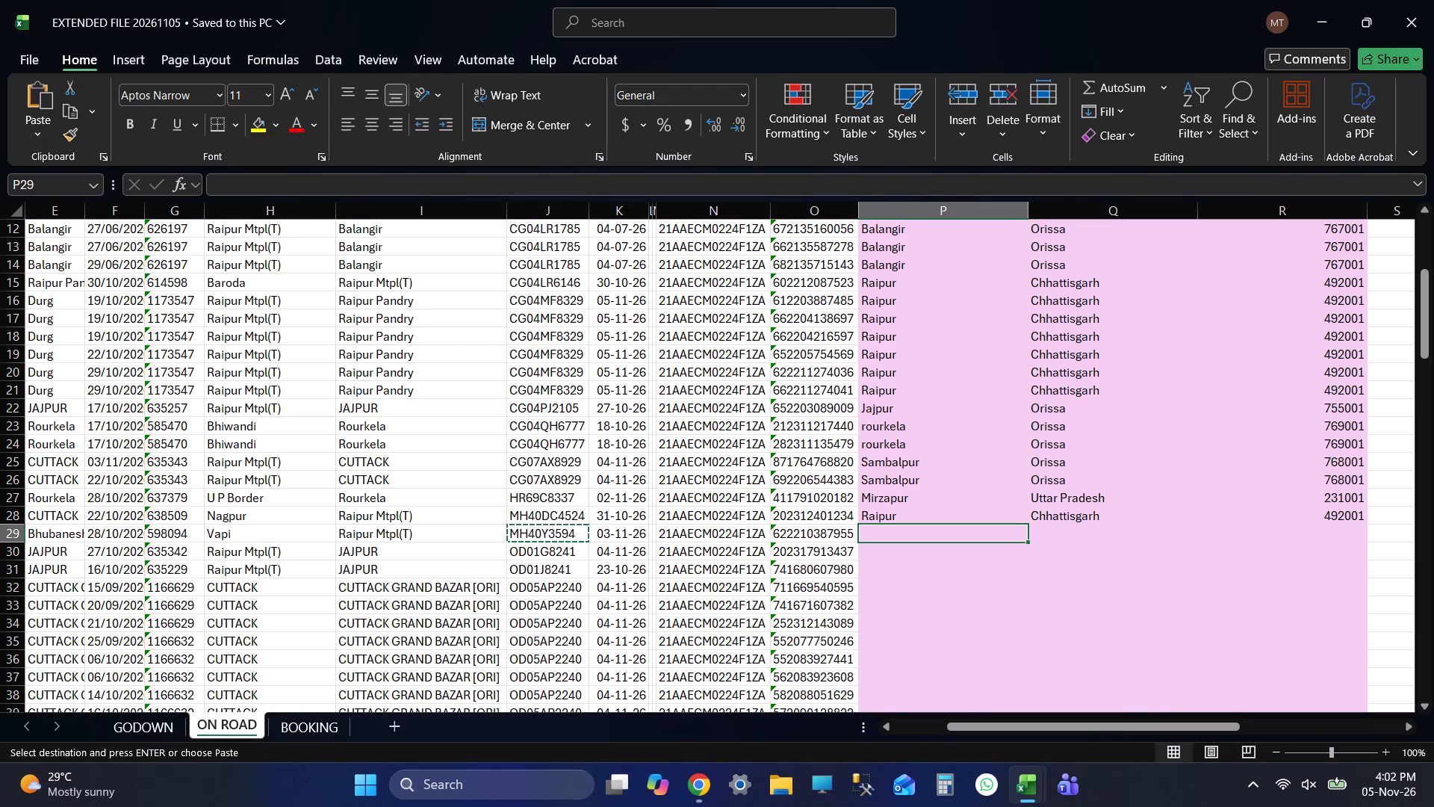
scroll(875, 537, down, 4)
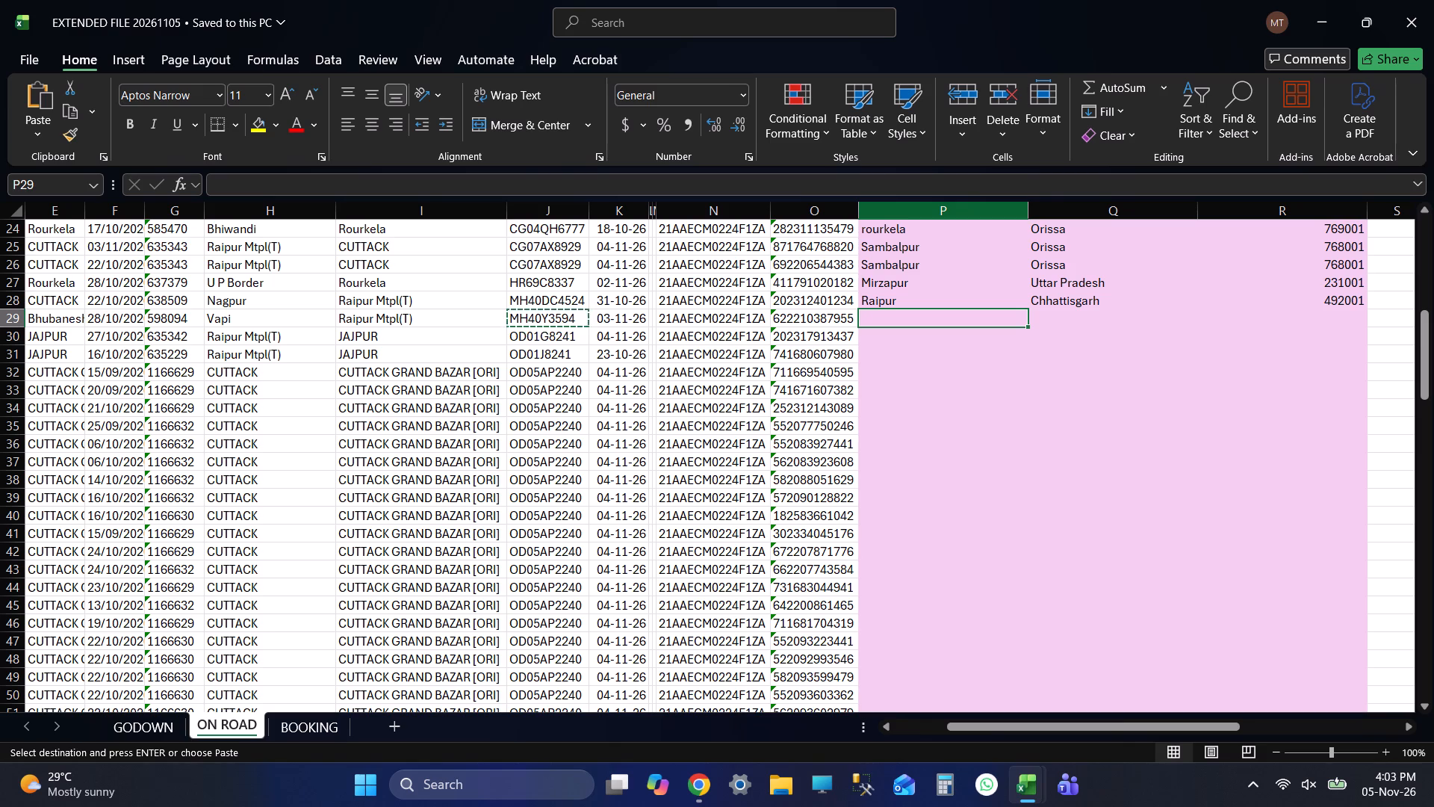
key(alt+Tab)
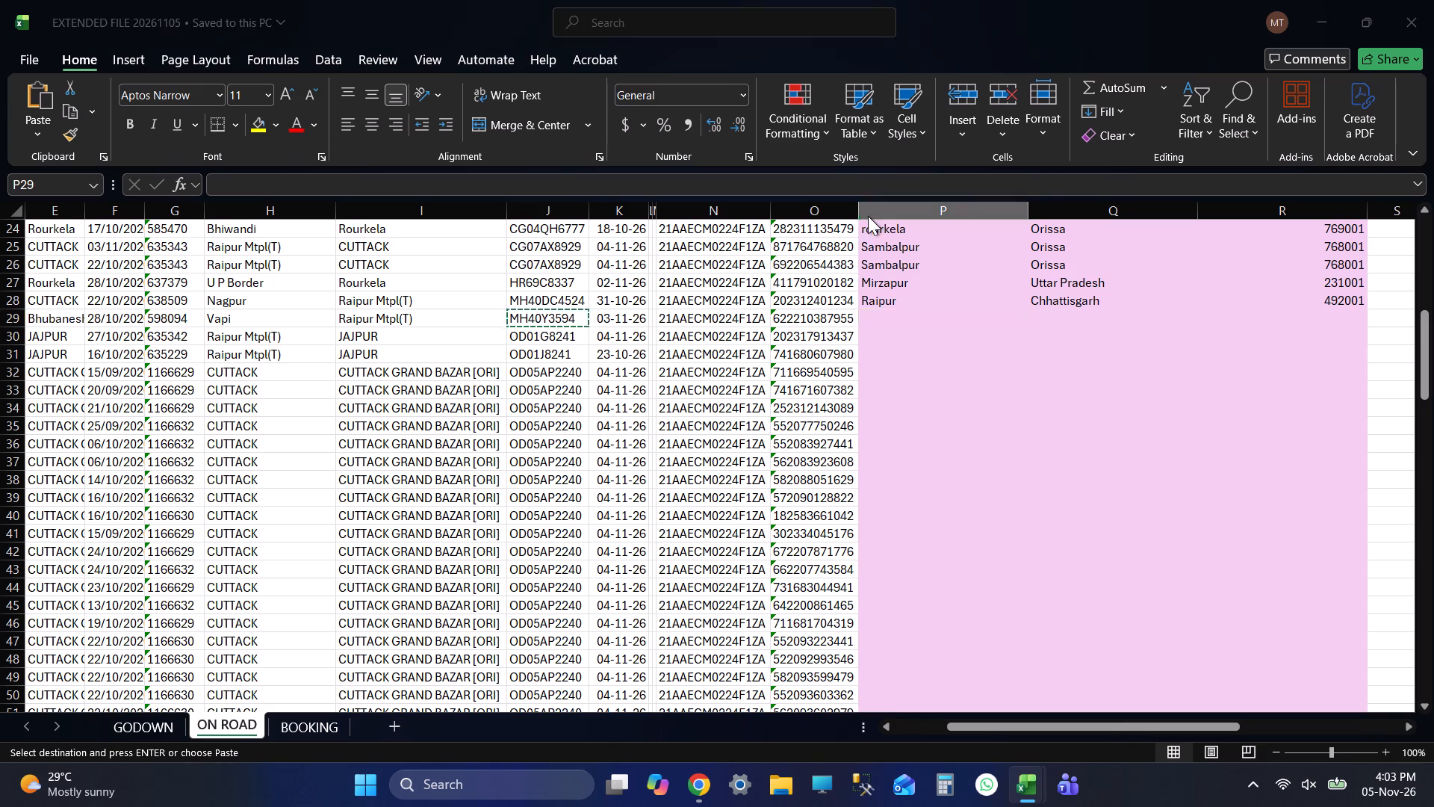
scroll(754, 626, down, 3)
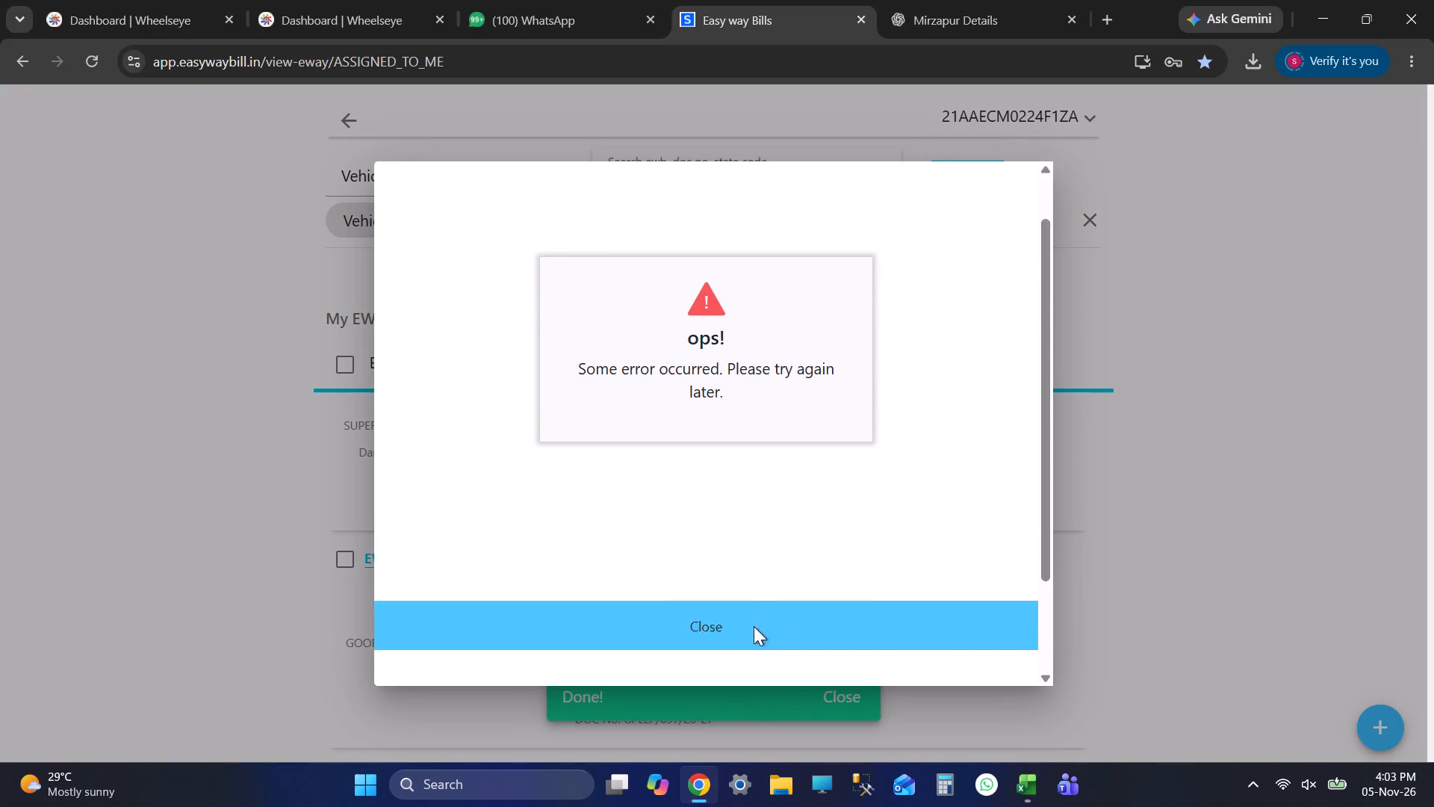
click(739, 482)
key(alt+Tab)
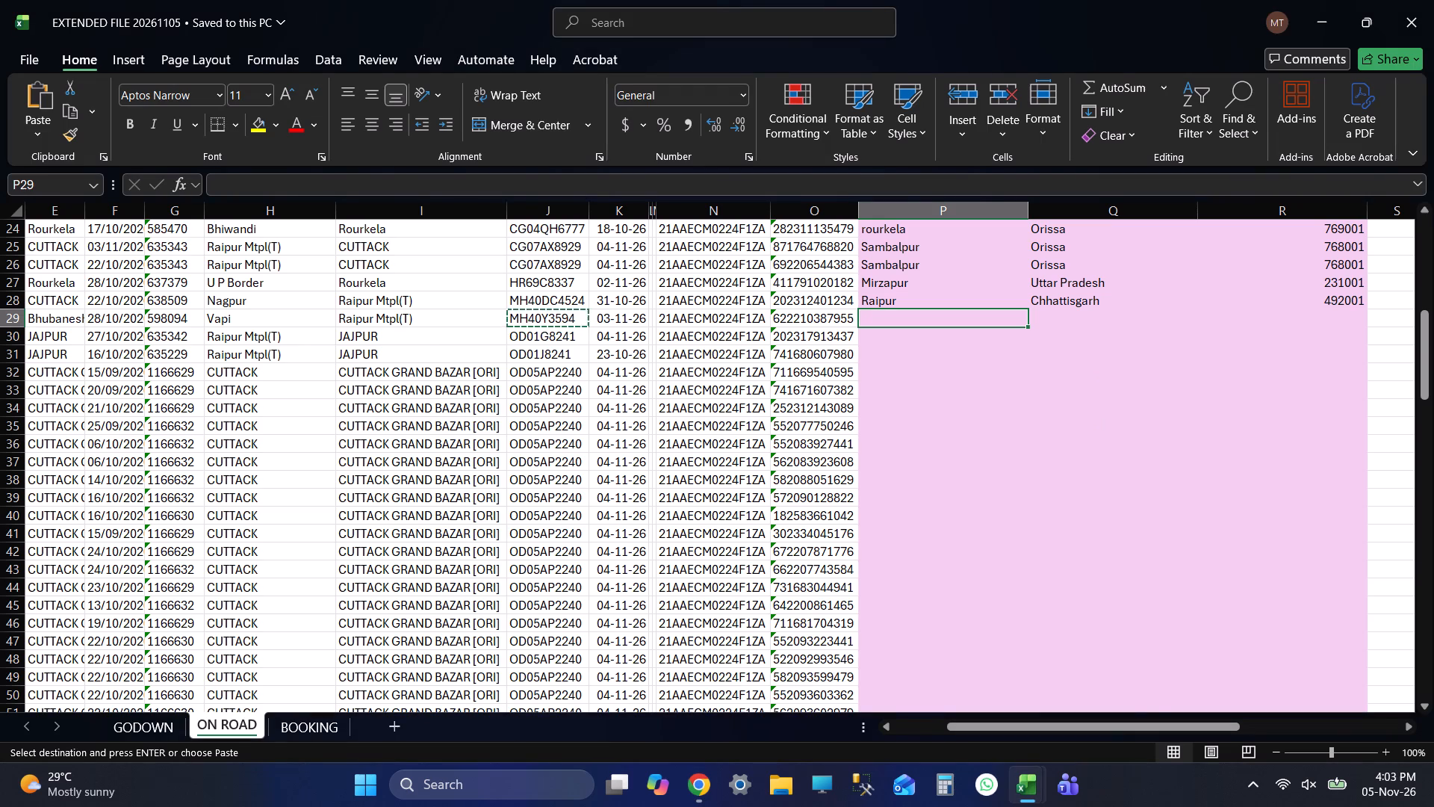
key(alt+Tab)
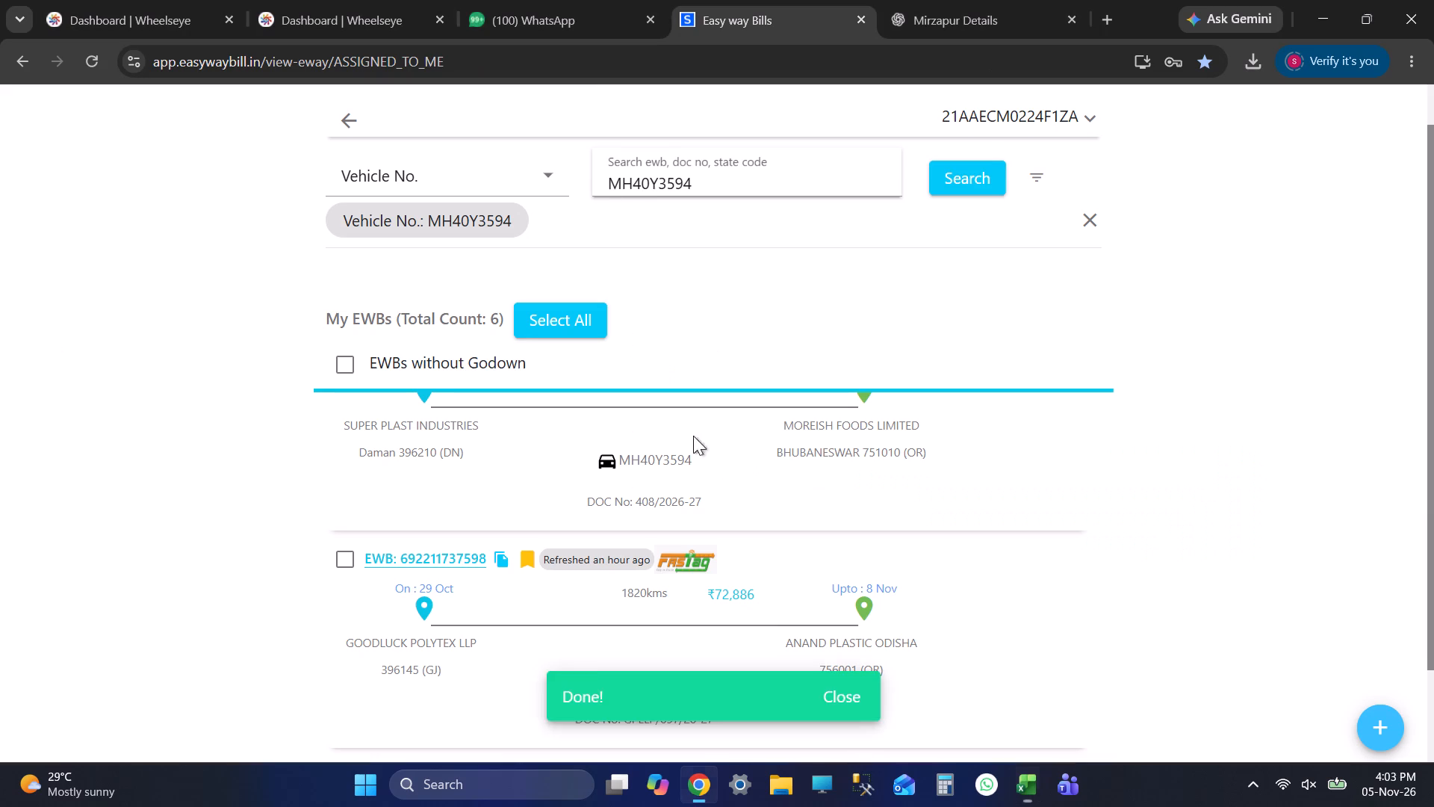
Search Google for the Vapi to Raipur distance in a new browser tab and open the driving directions in Google Maps.
click(1099, 19)
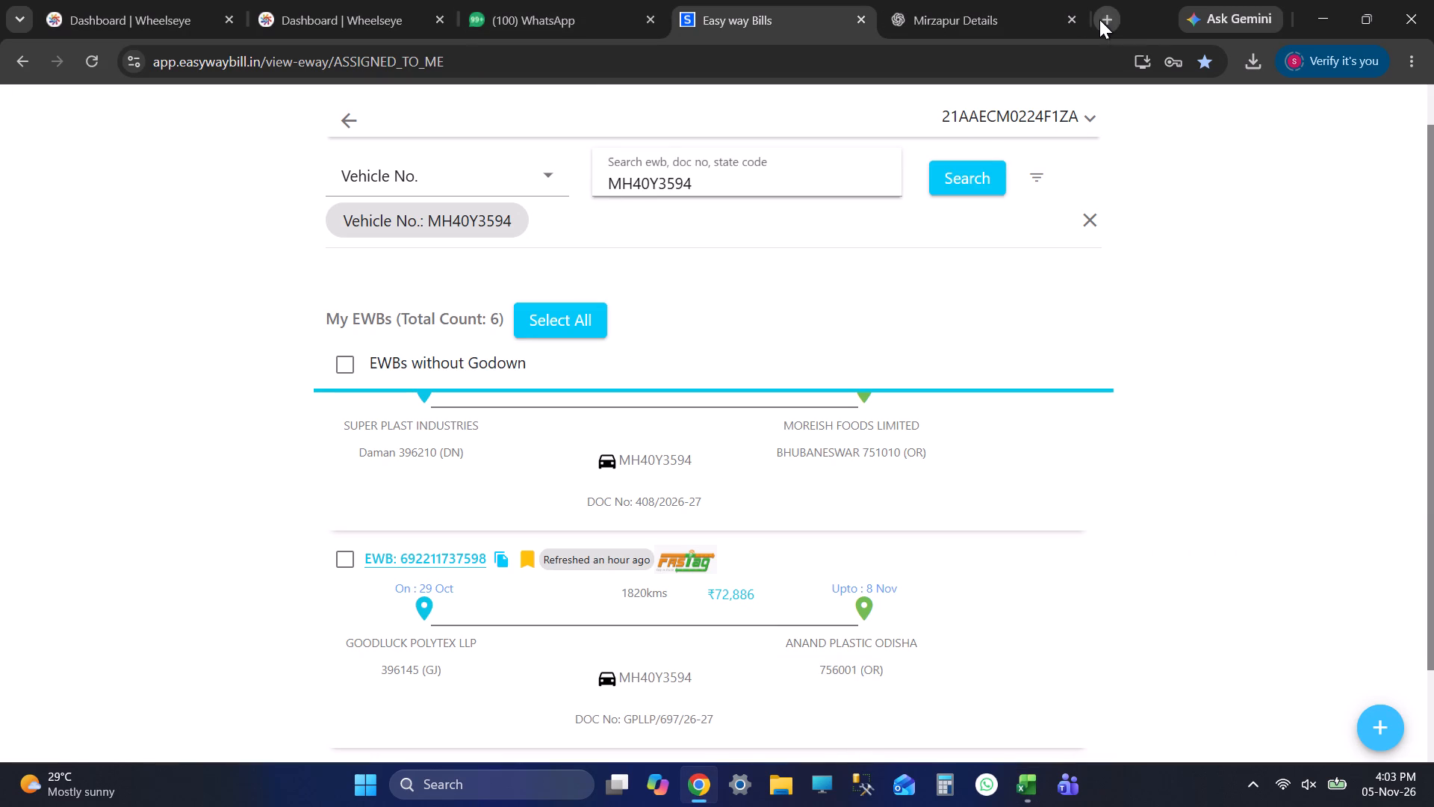
text(vapi to)
key(space)
key(alt+Tab)
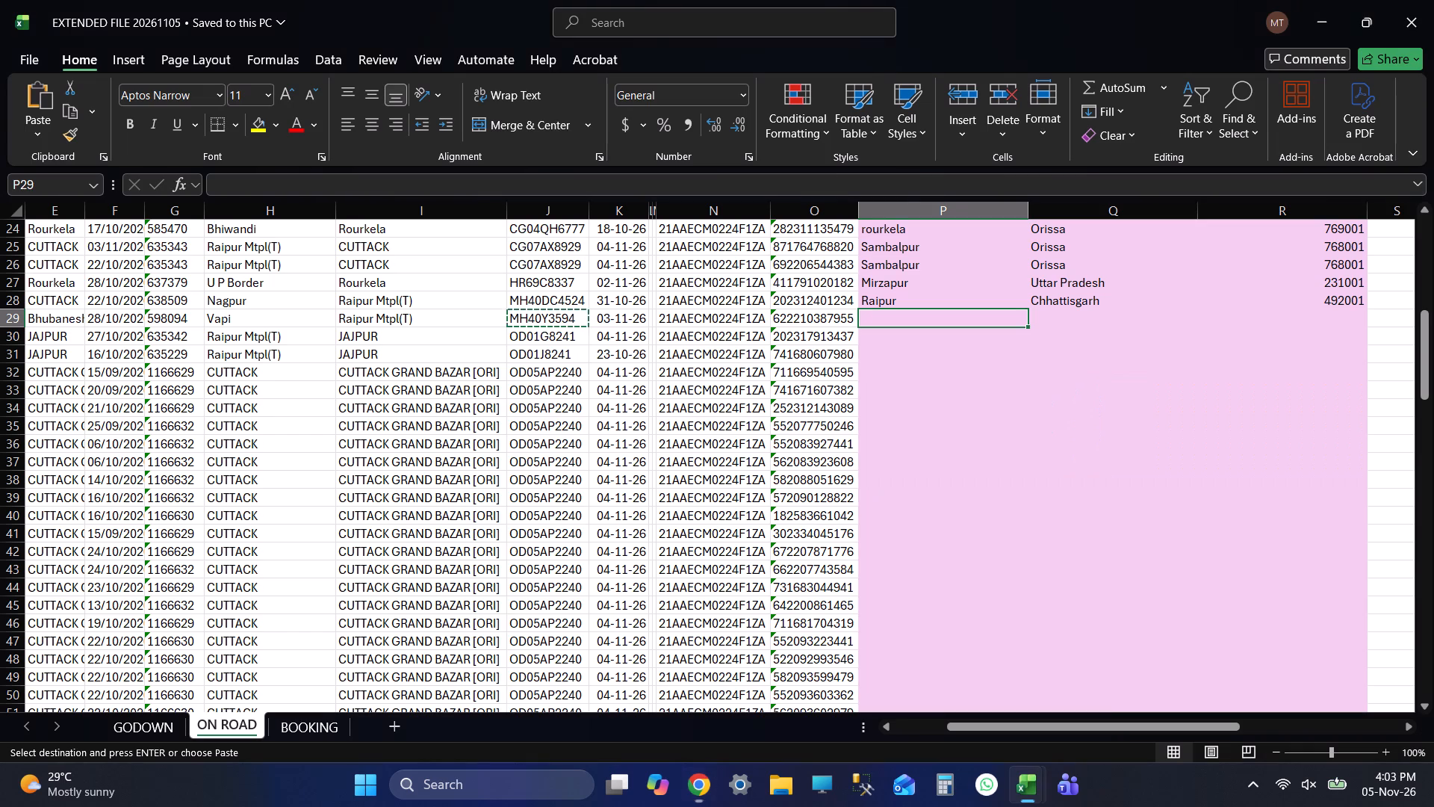
key(alt+Tab)
text(raipur)
key(Return)
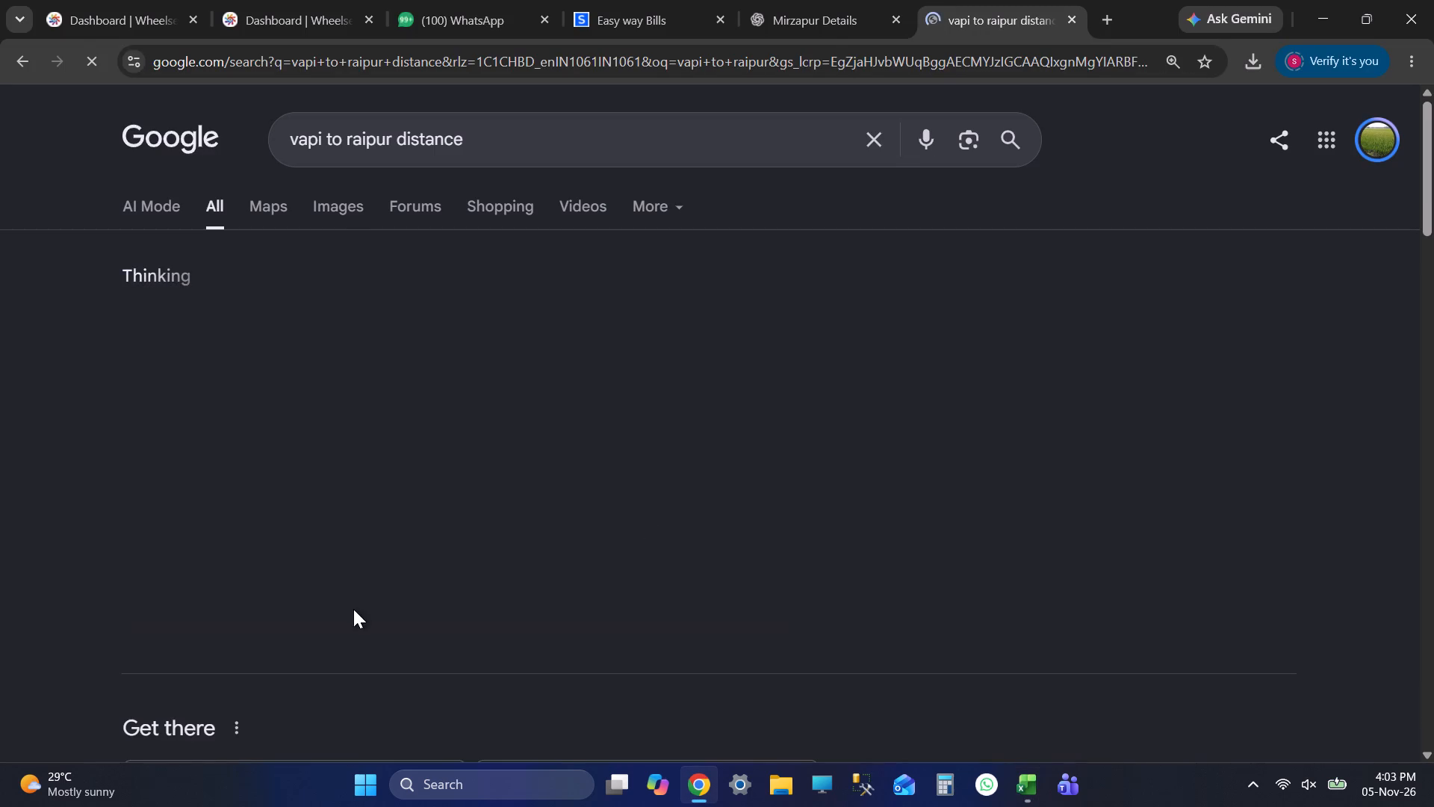
scroll(580, 534, down, 3)
scroll(694, 652, up, 1)
scroll(694, 652, down, 1)
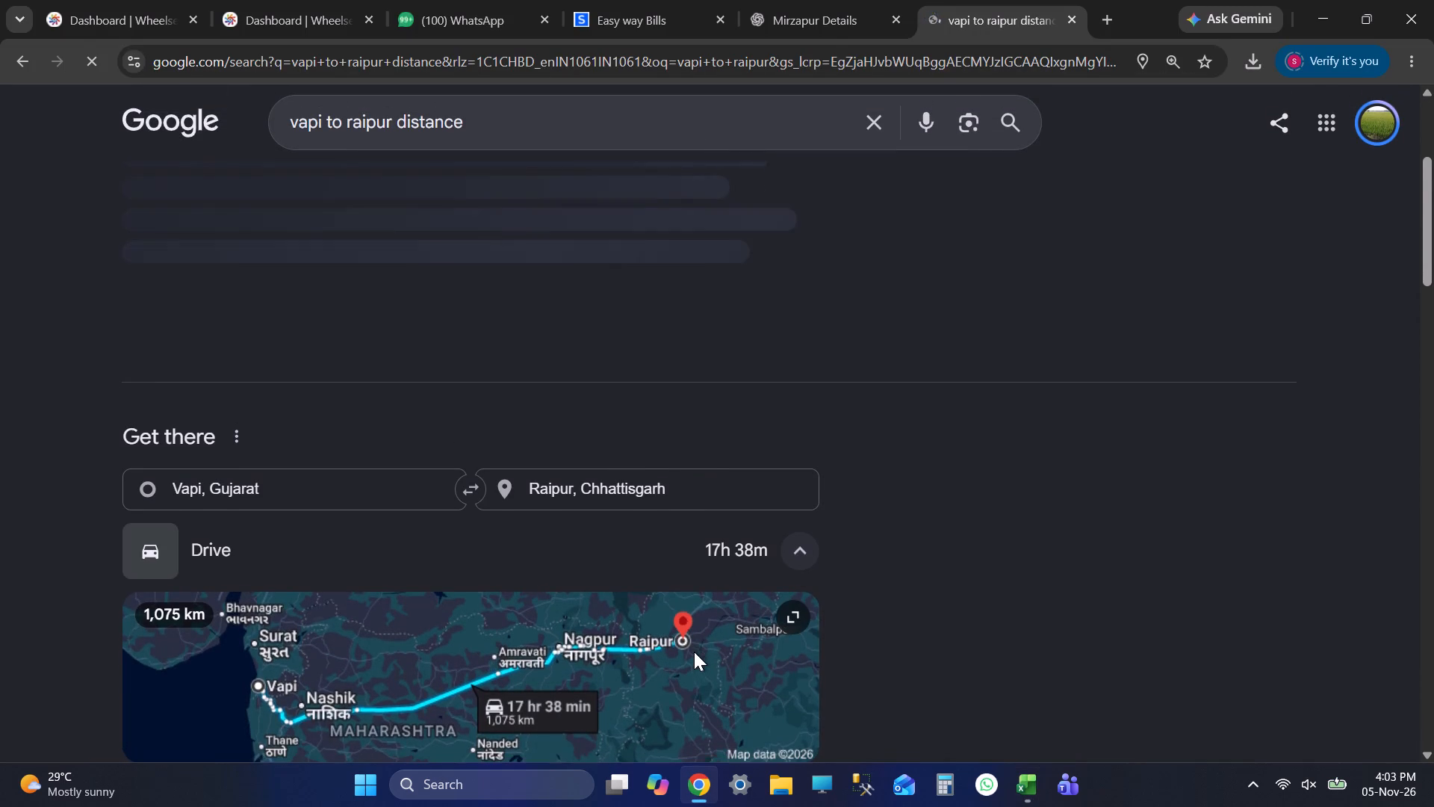
scroll(750, 667, down, 2)
click(760, 599)
Check row 29 of the ON ROAD sheet against the Vapi to Raipur directions and examine the route near Chhatrapati Sambhajinagar.
key(alt+Tab)
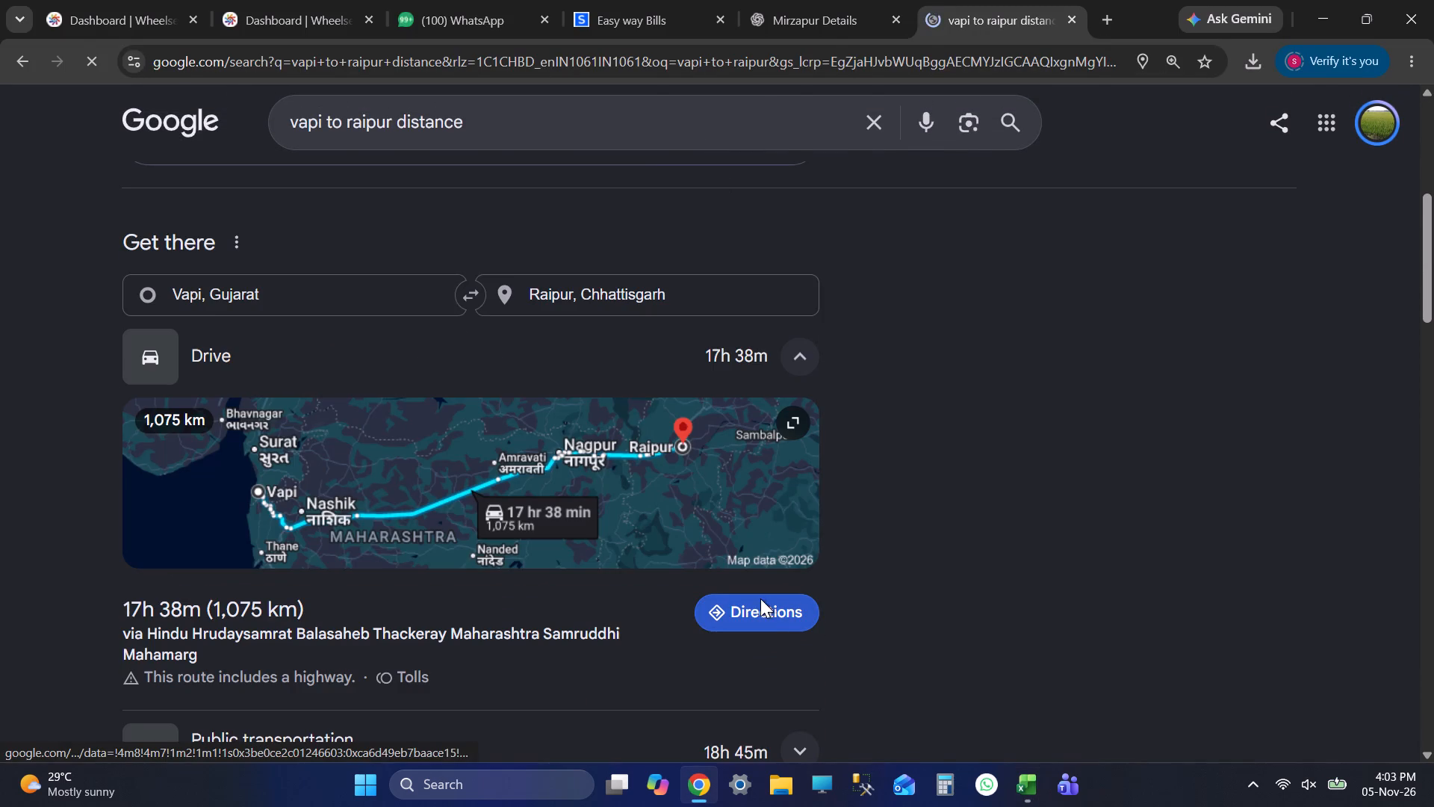
key(alt+Tab)
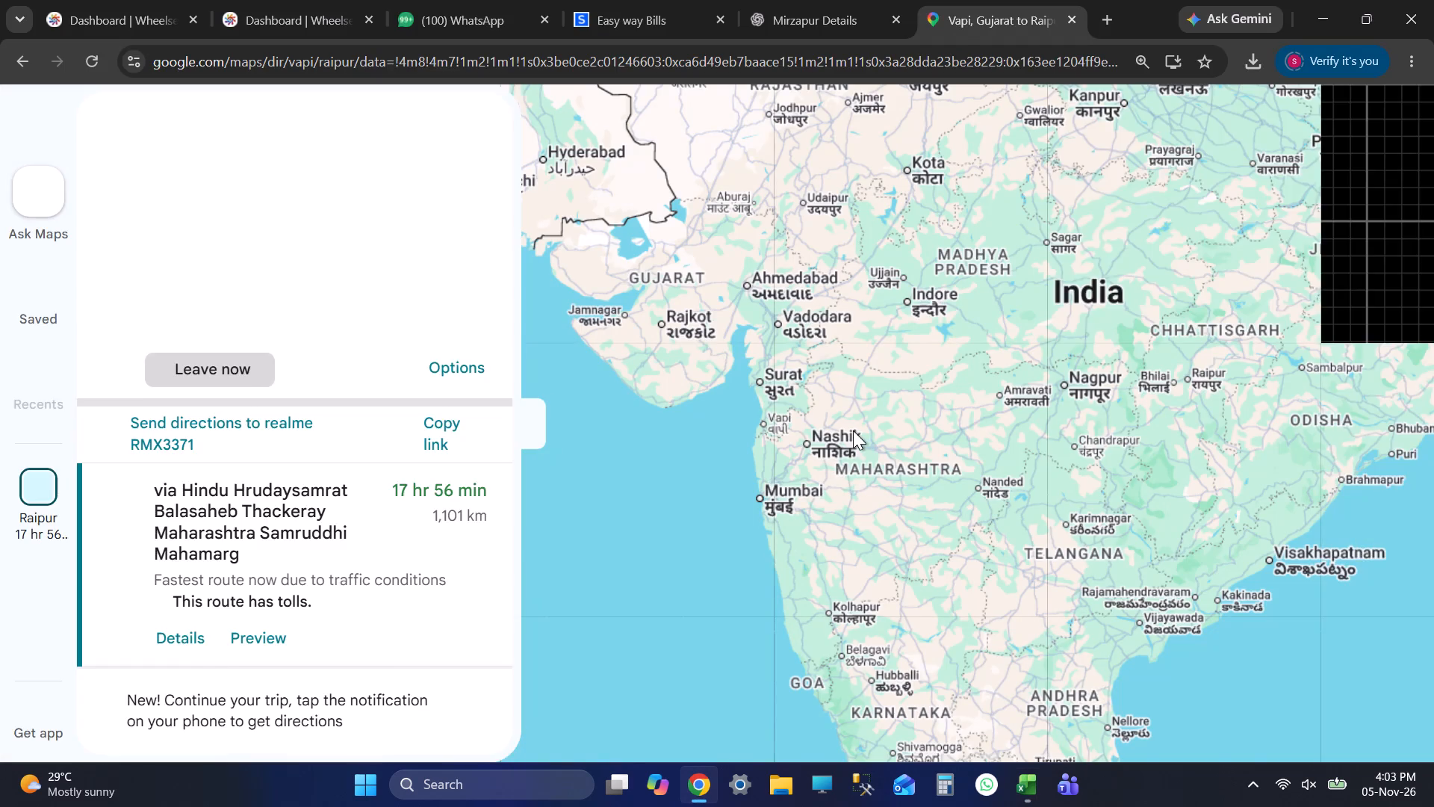
key(alt+Tab)
key(alt+Tab)
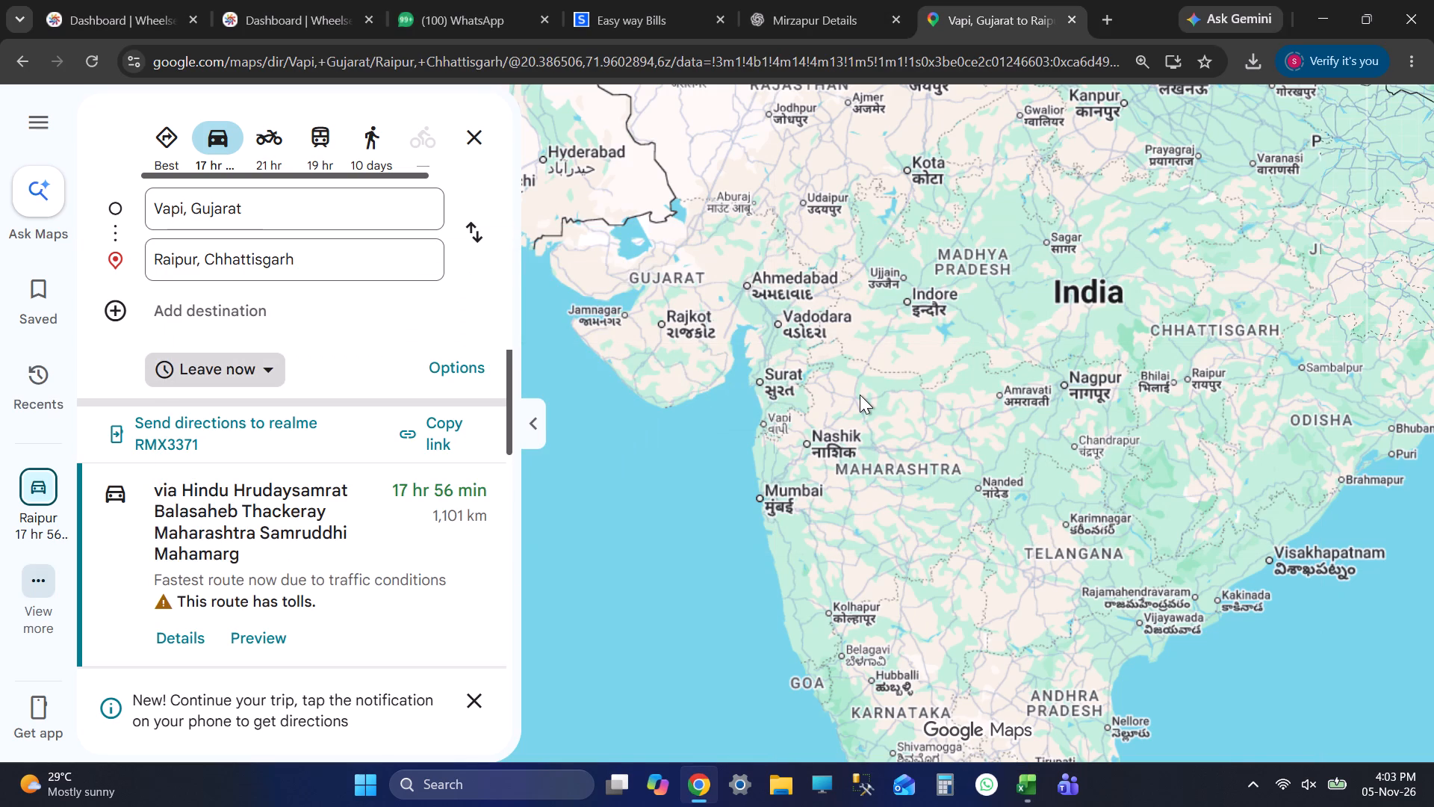
key(alt+Tab)
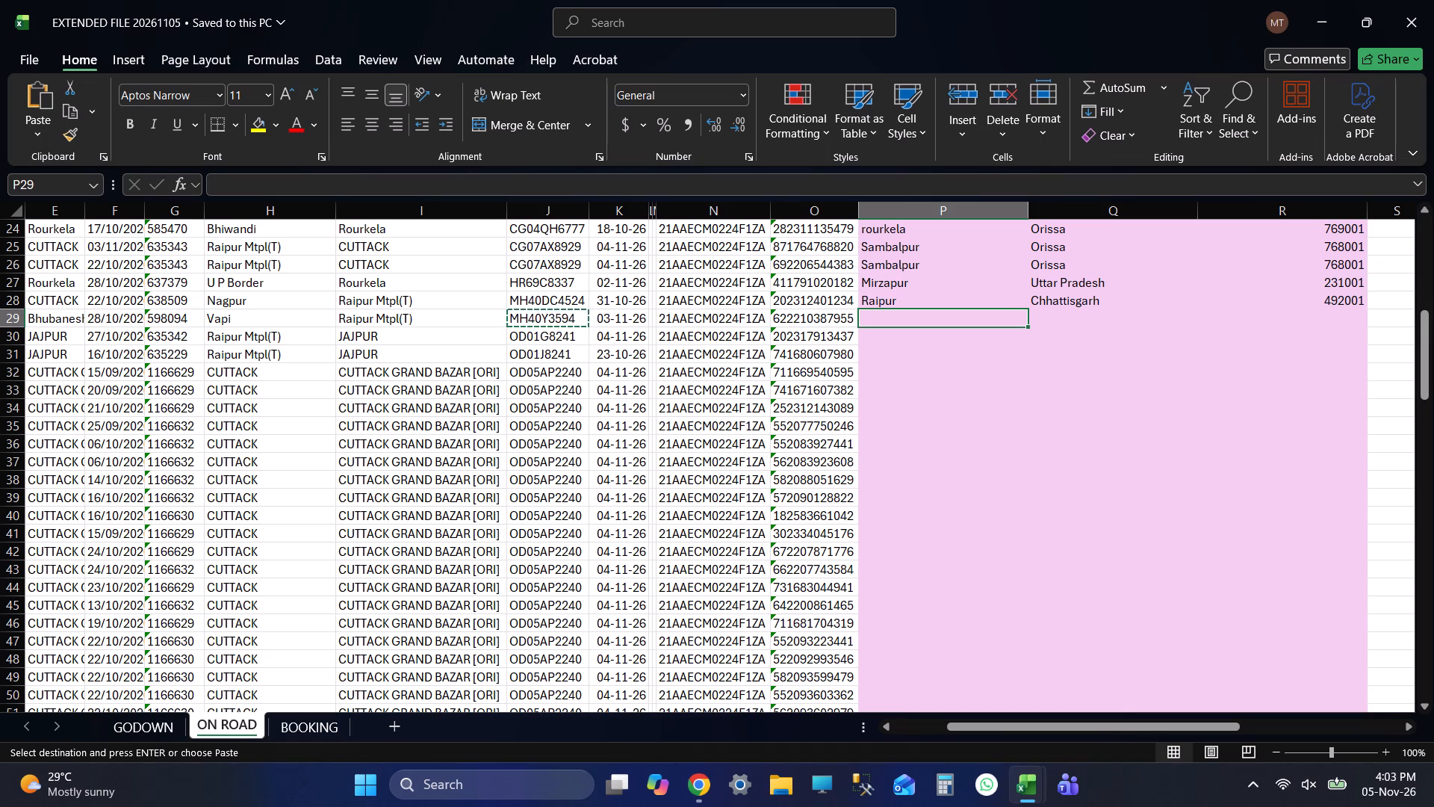
key(alt+Tab)
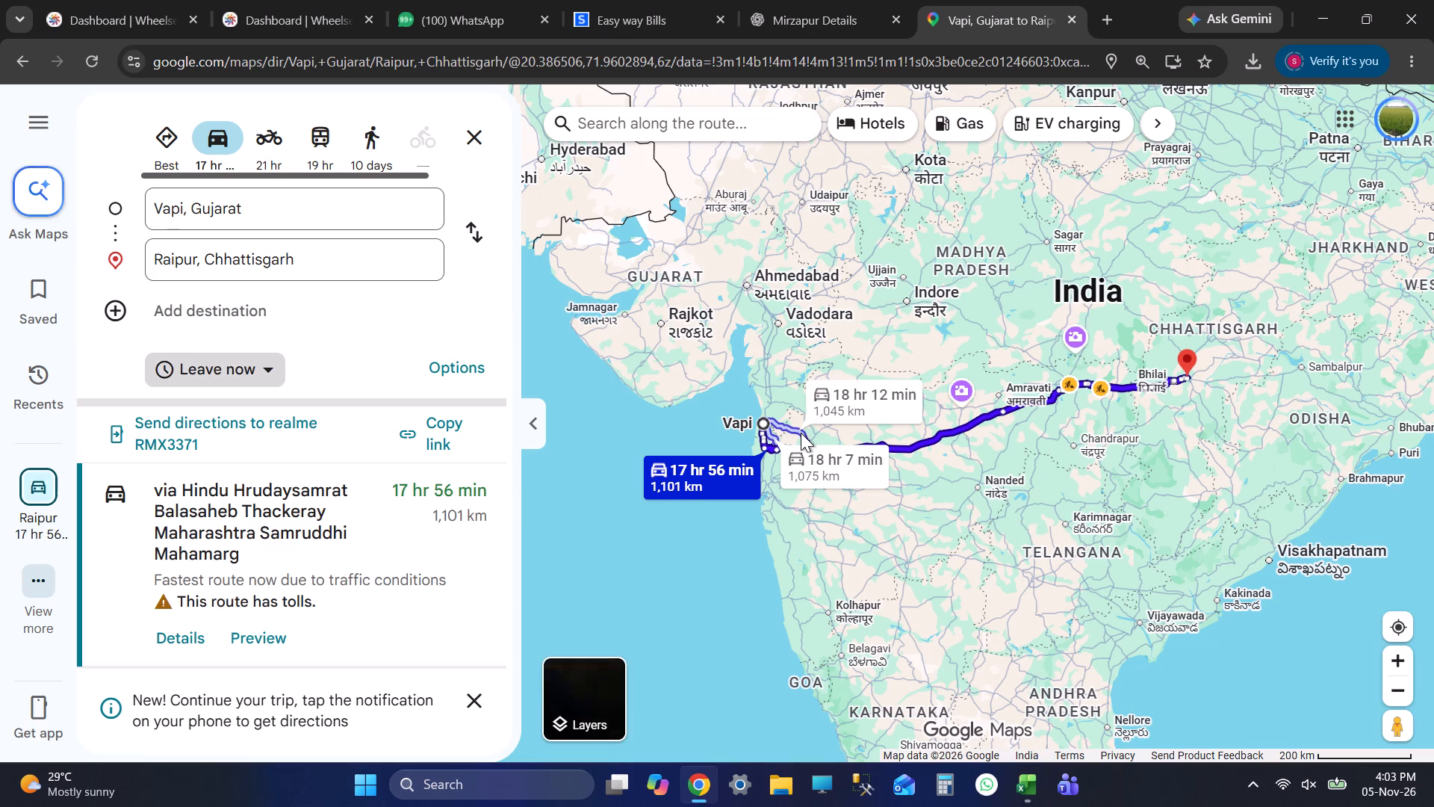
scroll(911, 427, up, 6)
scroll(878, 421, down, 1)
scroll(878, 421, up, 1)
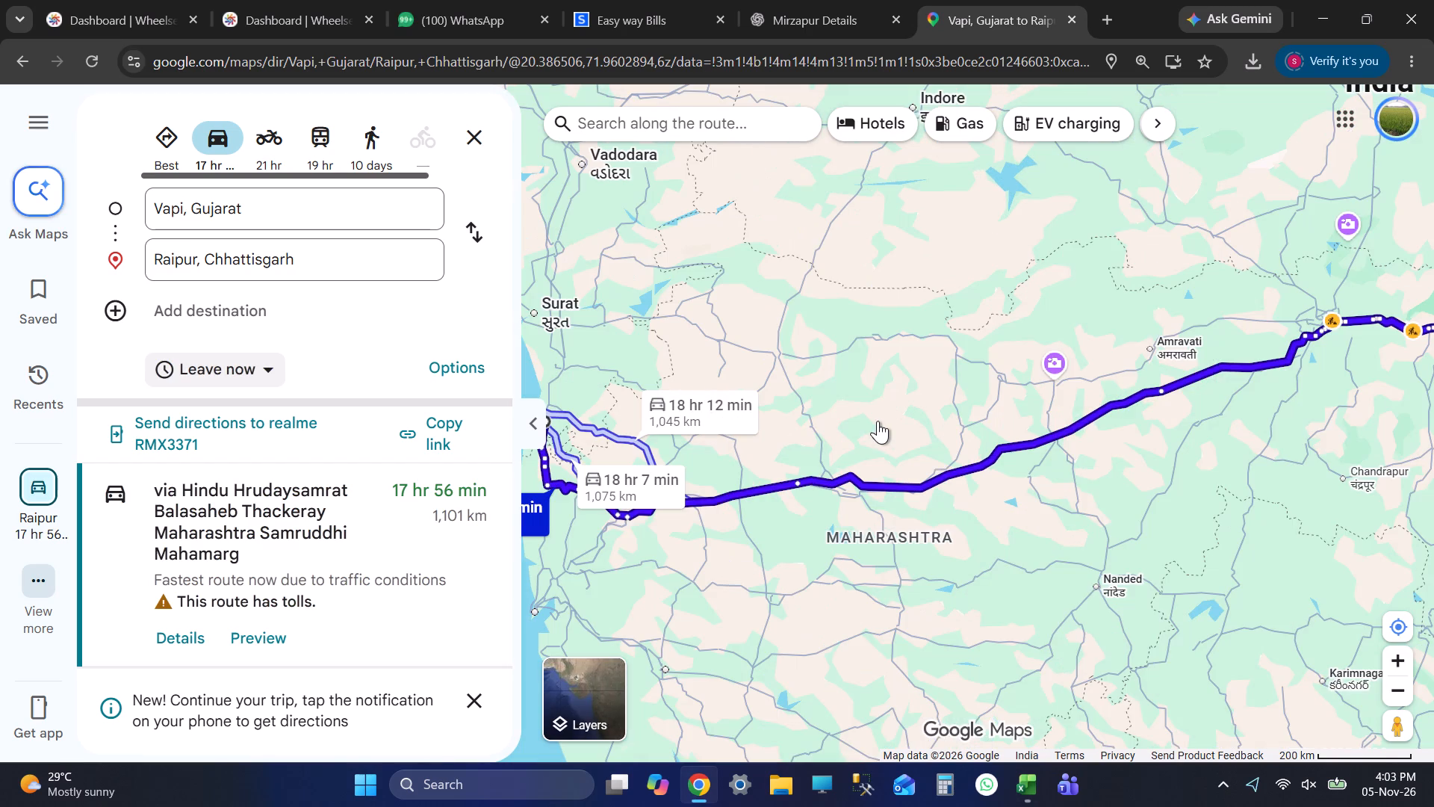
scroll(862, 464, up, 9)
scroll(841, 459, down, 1)
scroll(841, 459, up, 3)
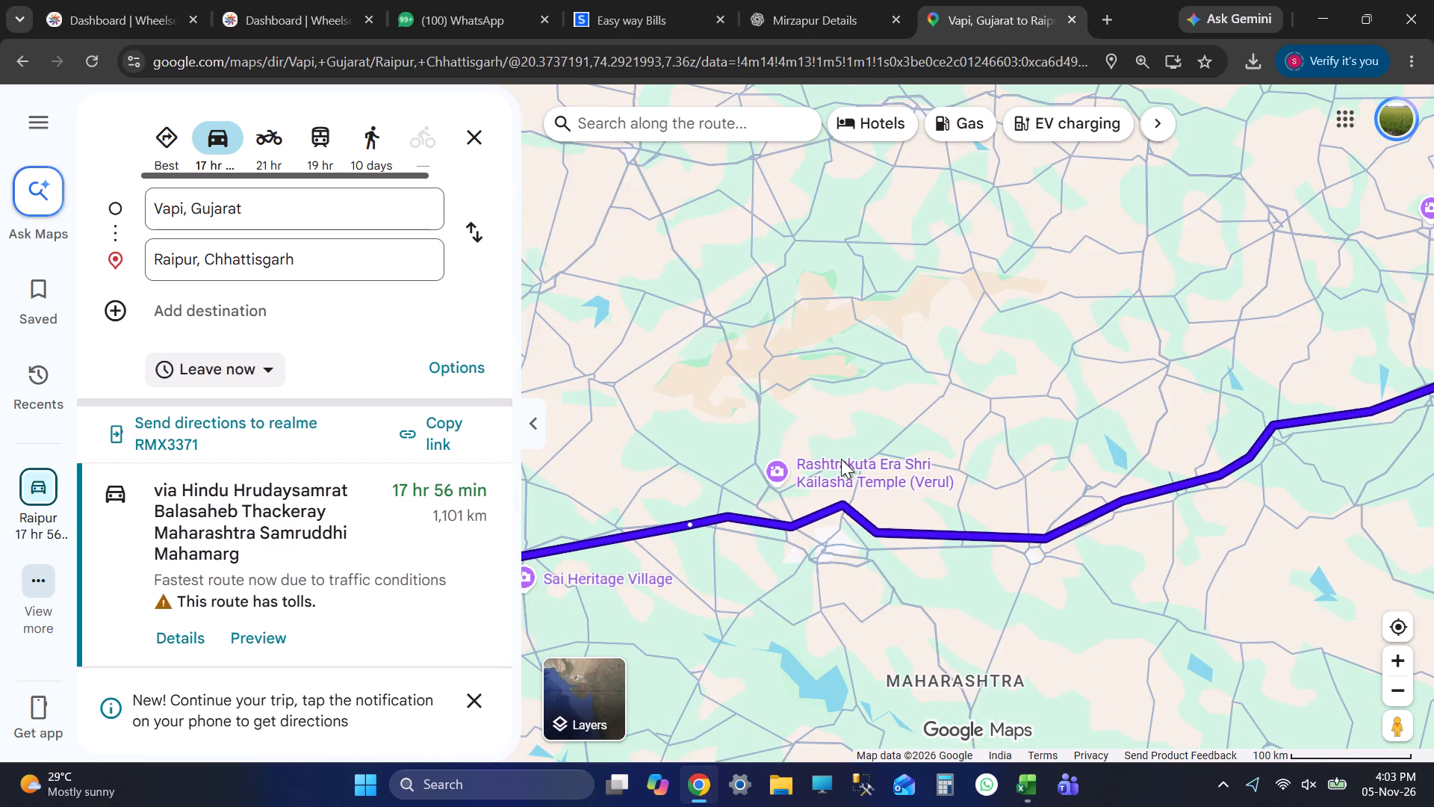
scroll(862, 442, up, 4)
drag(891, 537, 1081, 424)
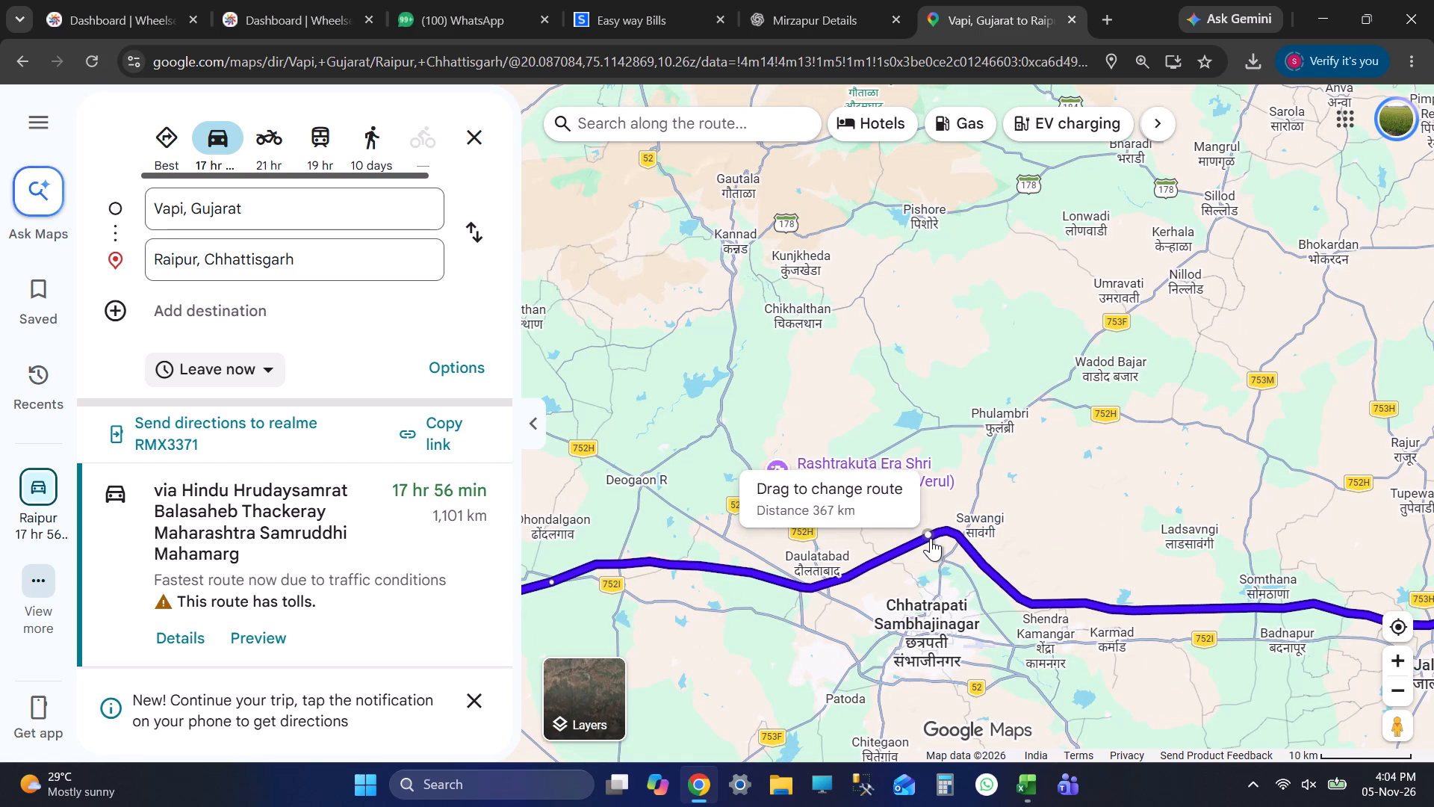
Follow the Vapi to Raipur route eastward past Jalna through Maharashtra, looking for towns along the road.
drag(1261, 466, 963, 427)
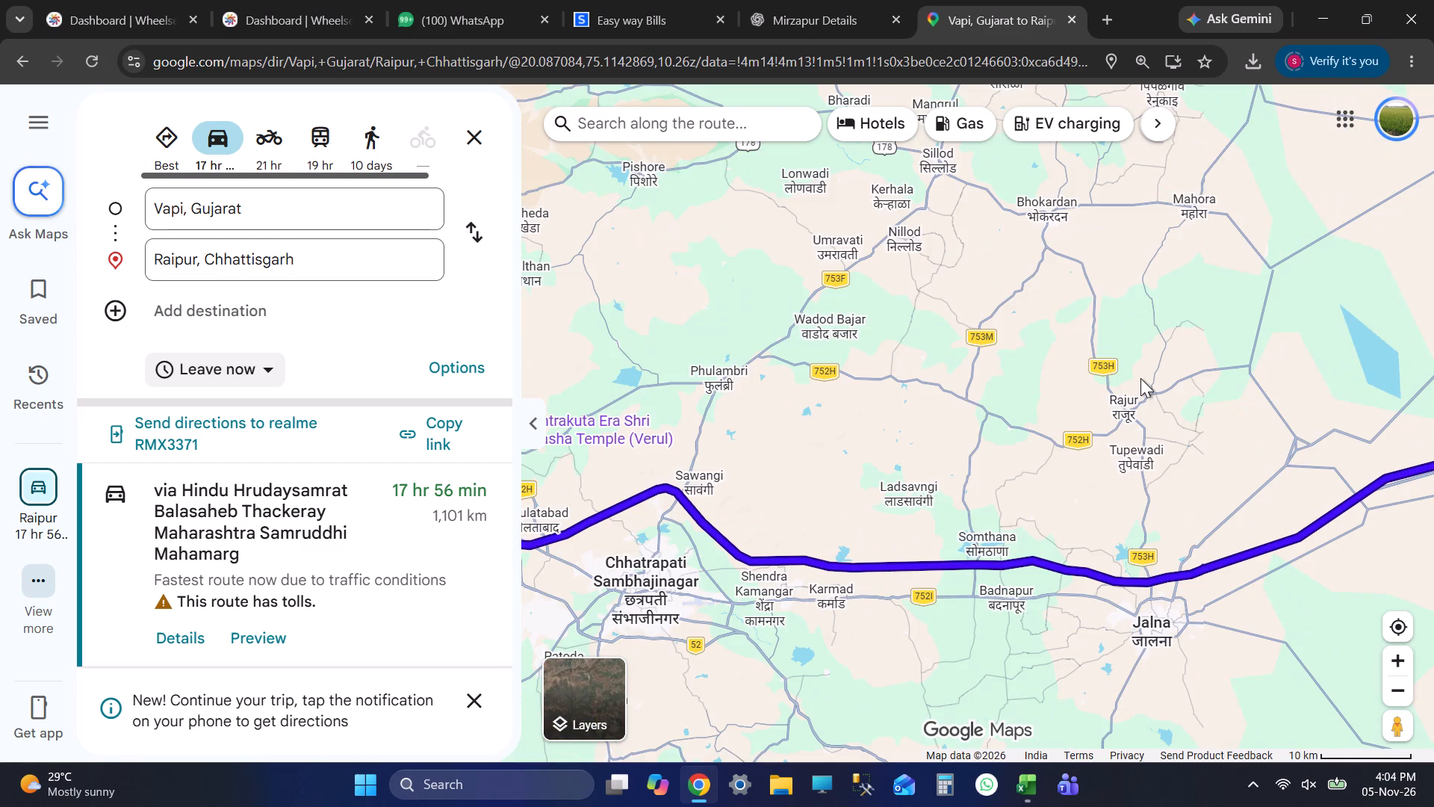
scroll(1146, 370, down, 4)
drag(1164, 314, 893, 442)
drag(1186, 343, 903, 415)
scroll(955, 403, down, 3)
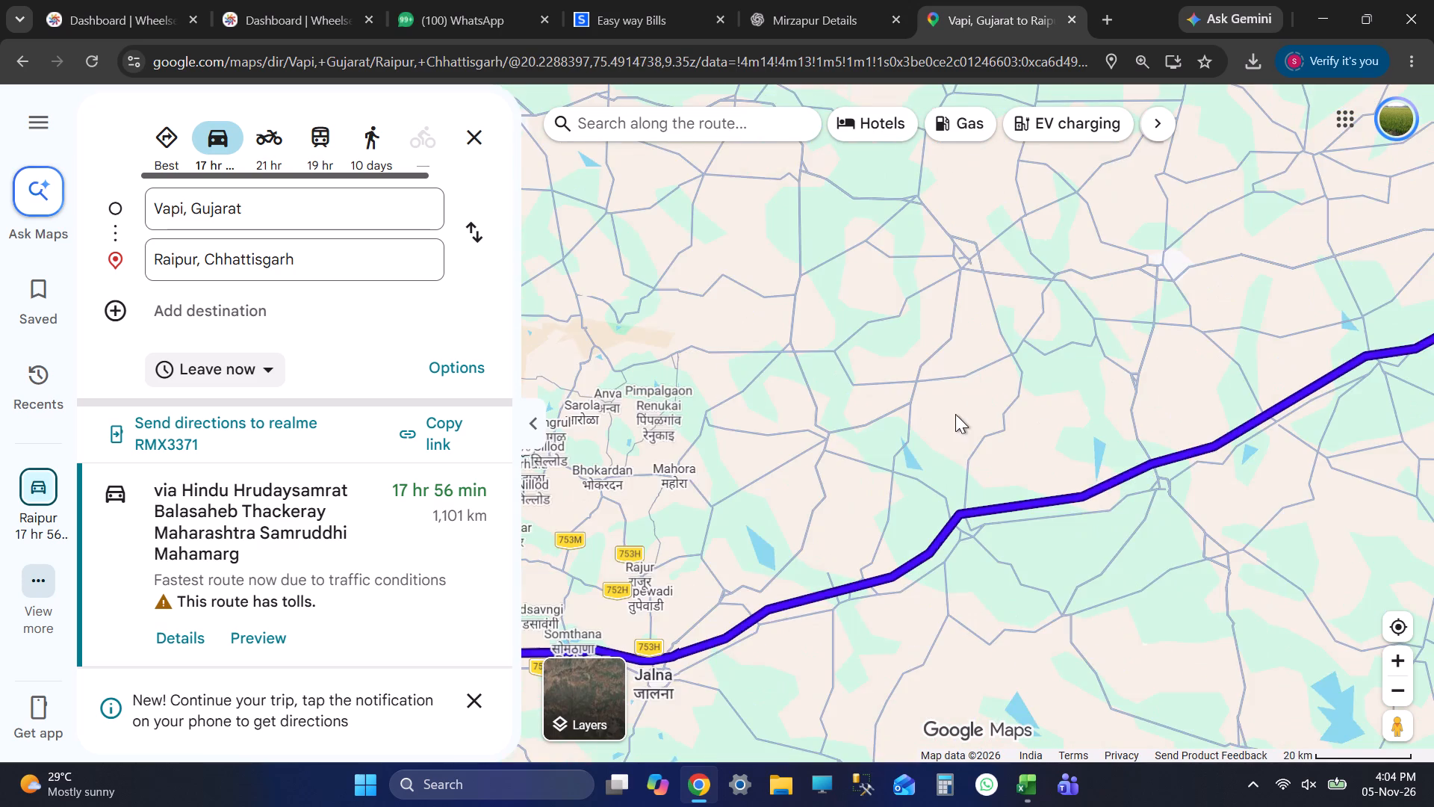
drag(1081, 307, 851, 438)
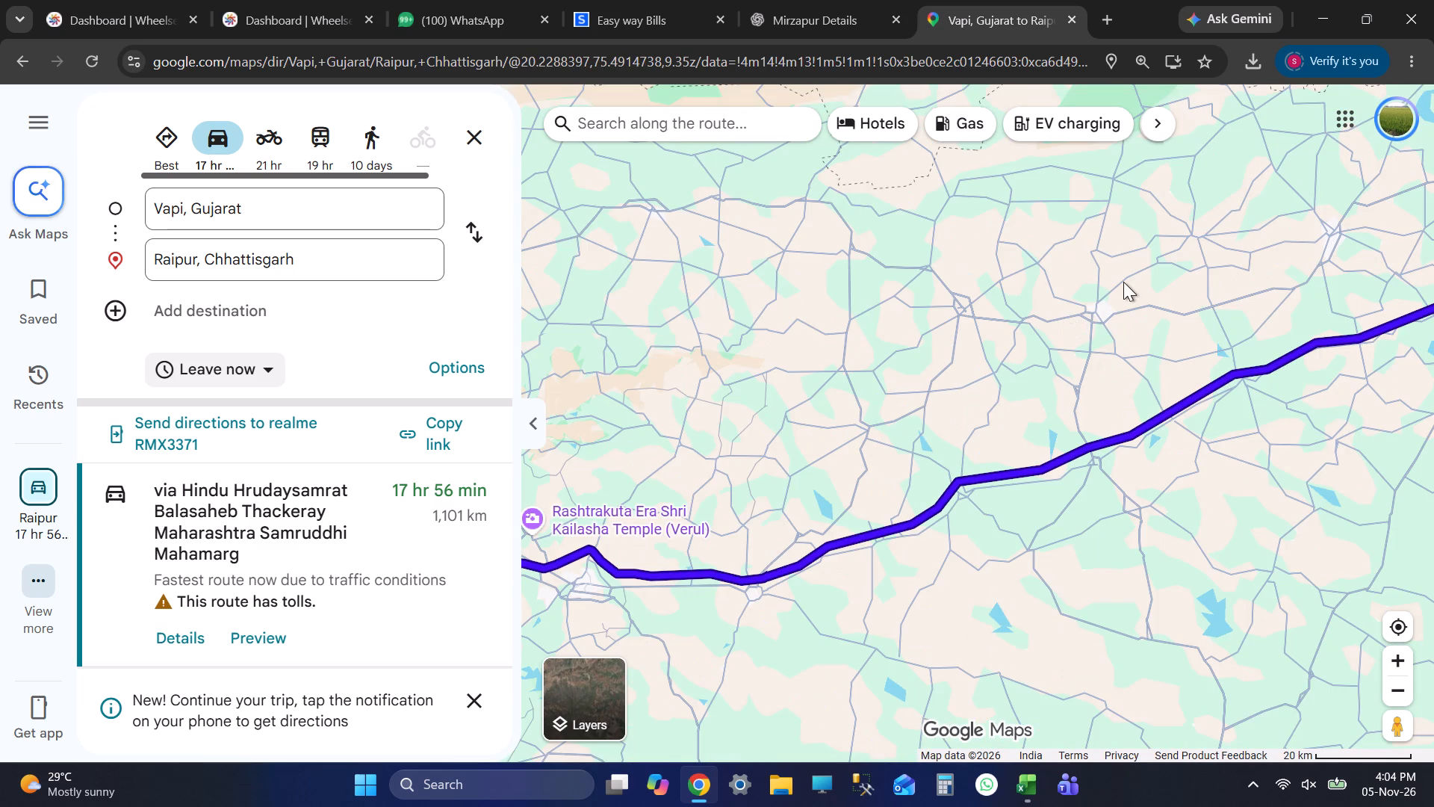
drag(1057, 449, 1293, 273)
scroll(1201, 327, down, 6)
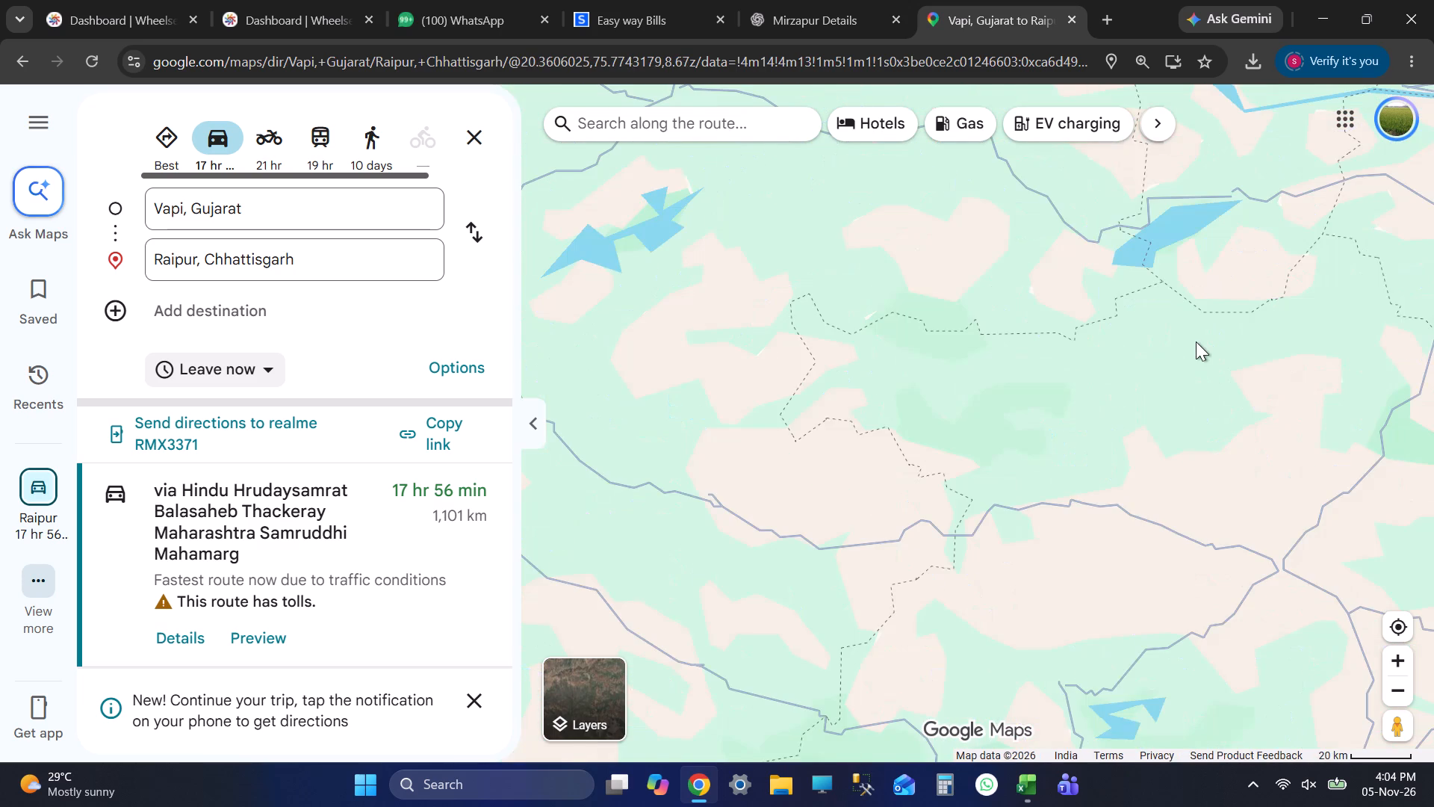
scroll(1196, 341, down, 3)
drag(978, 445, 1263, 356)
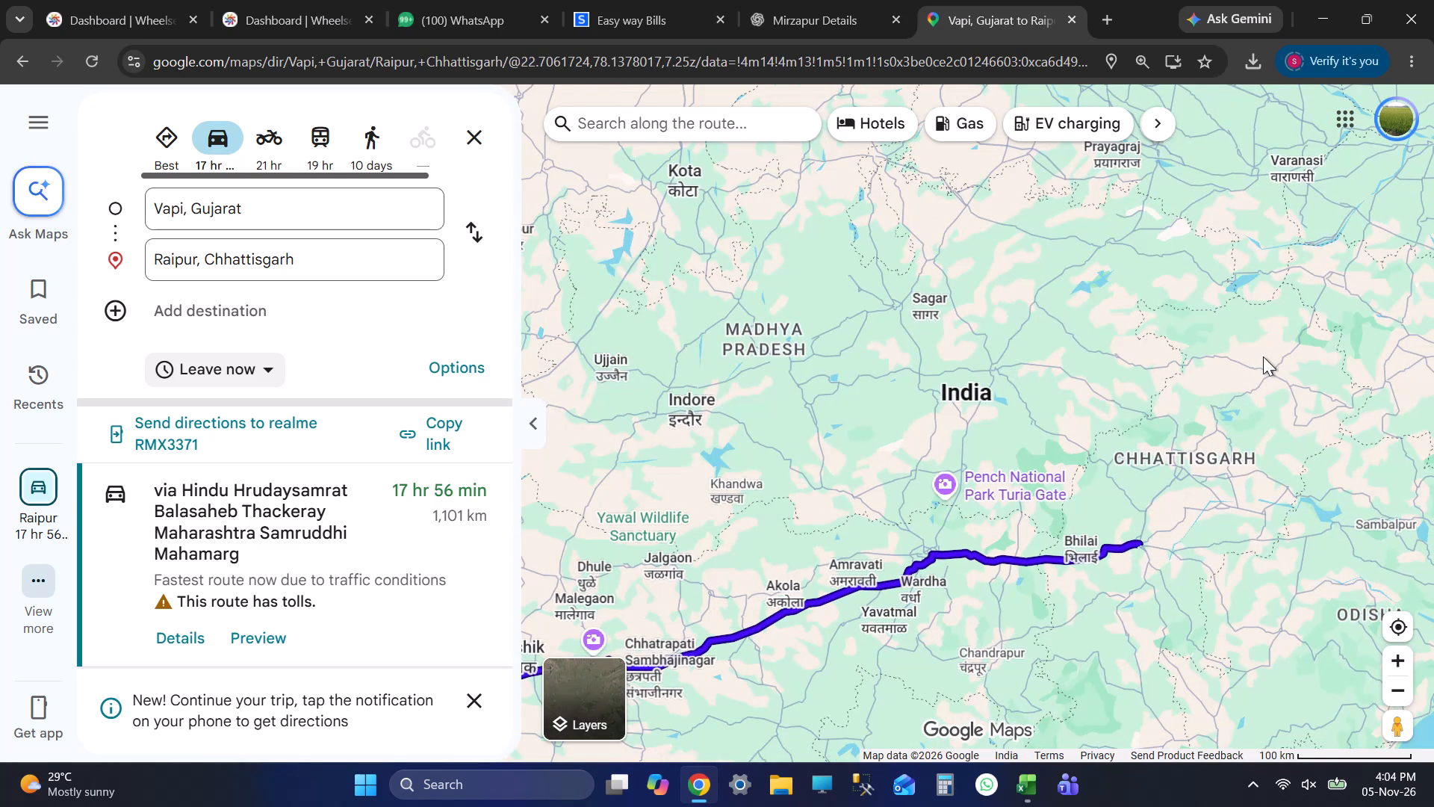
drag(1263, 356, 1282, 347)
drag(746, 455, 1064, 321)
scroll(1047, 449, up, 3)
scroll(1099, 418, up, 3)
key(alt+Tab)
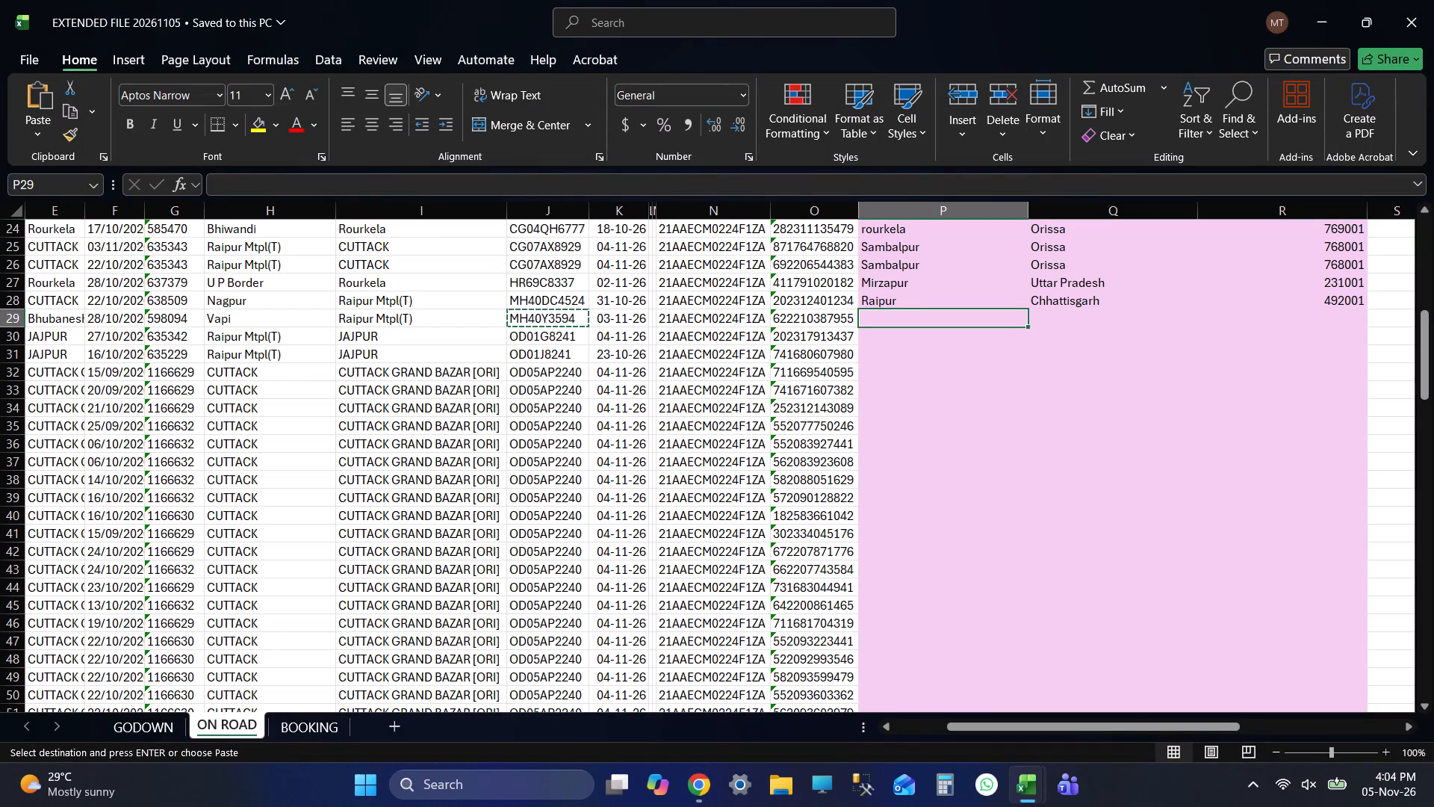
key(alt+Tab)
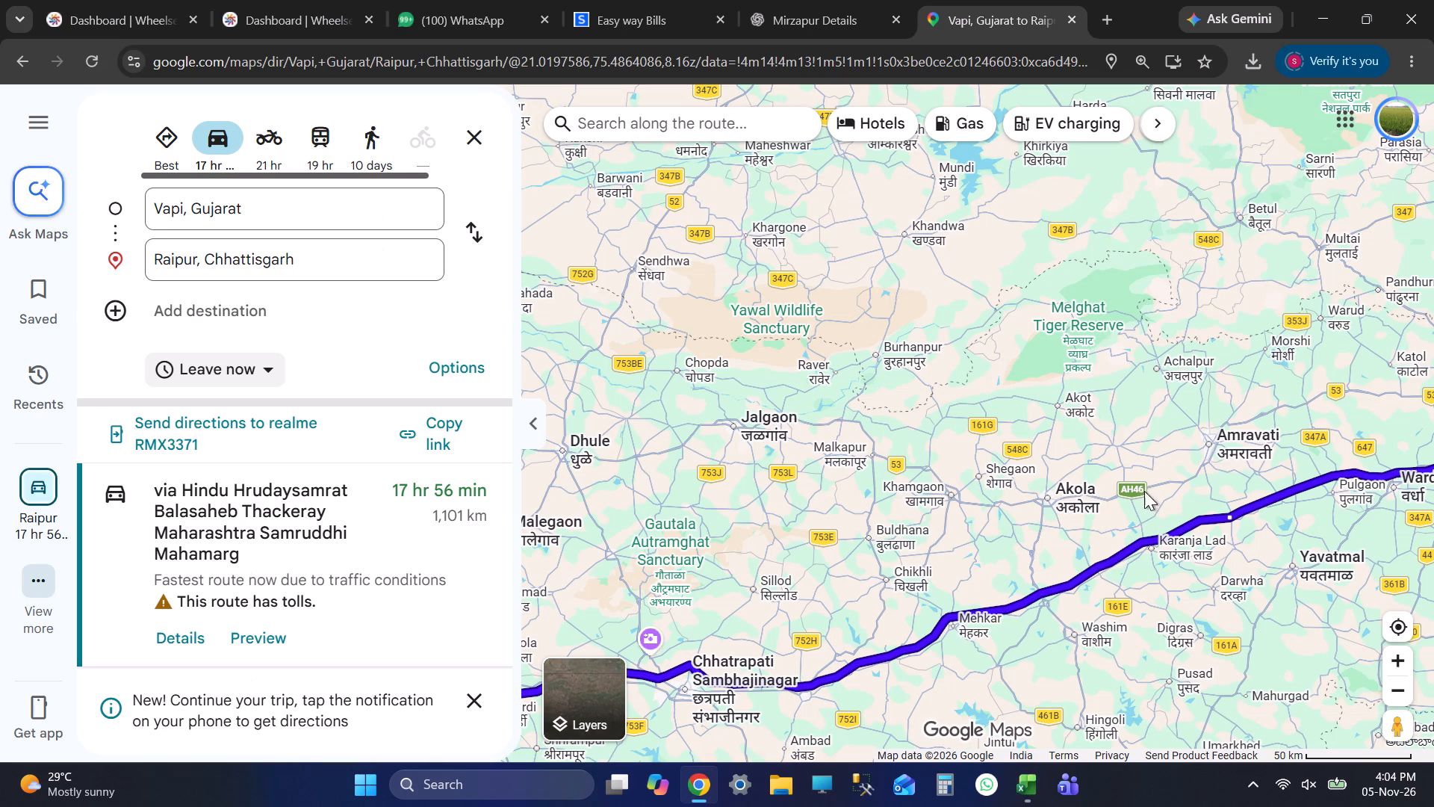
scroll(1036, 643, up, 3)
drag(1080, 590, 1341, 479)
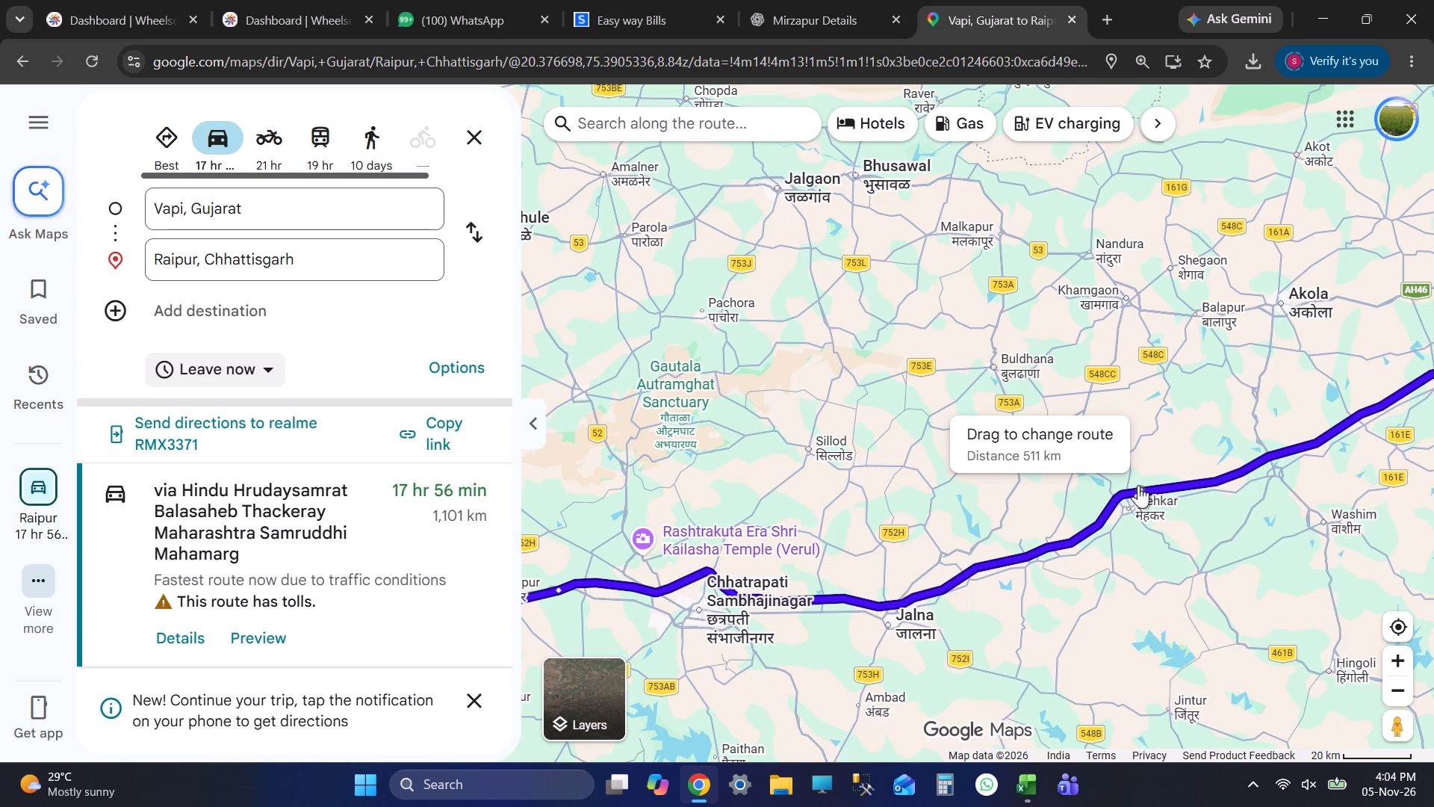
scroll(1138, 485, up, 10)
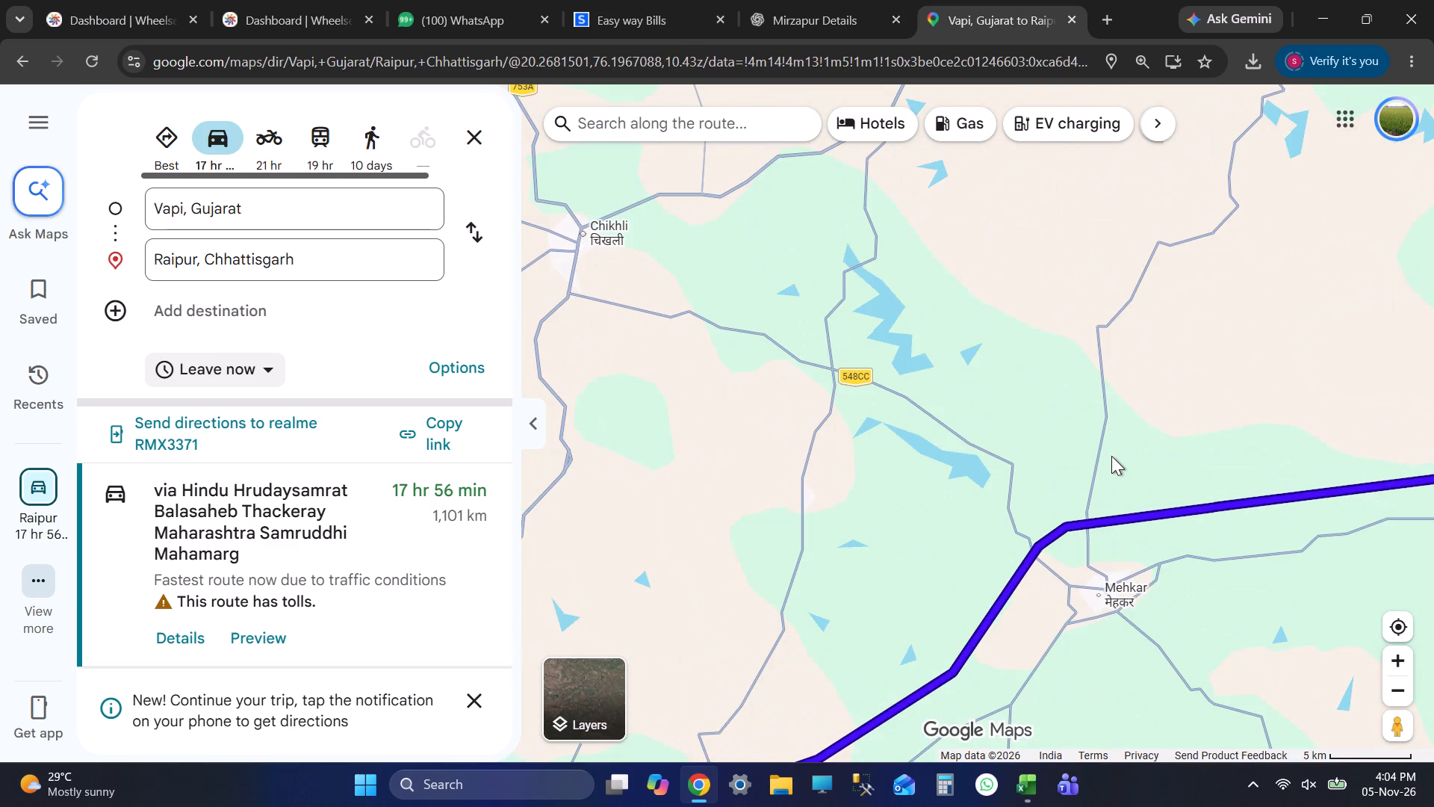
drag(1111, 454, 1178, 422)
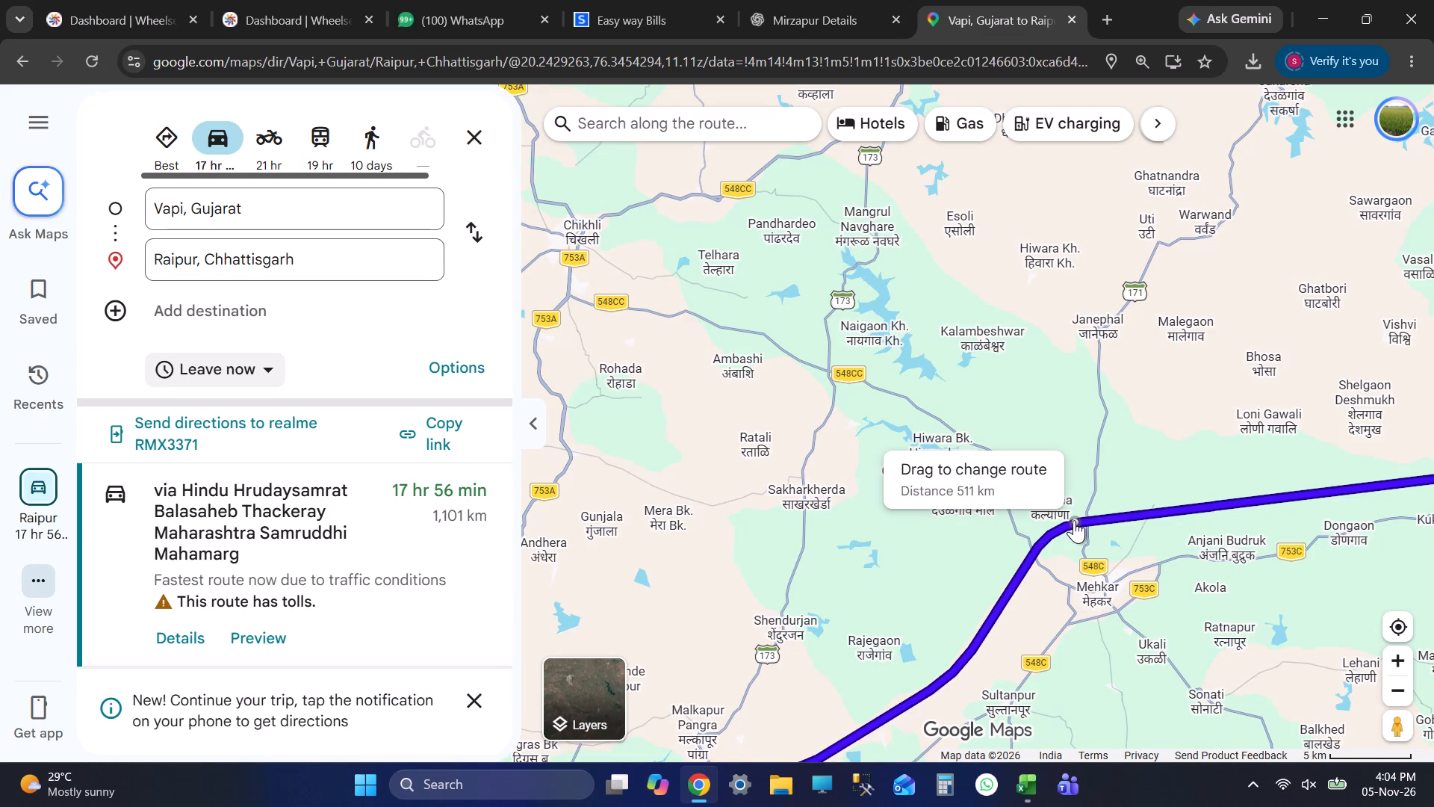
scroll(1093, 385, down, 8)
scroll(1109, 522, down, 2)
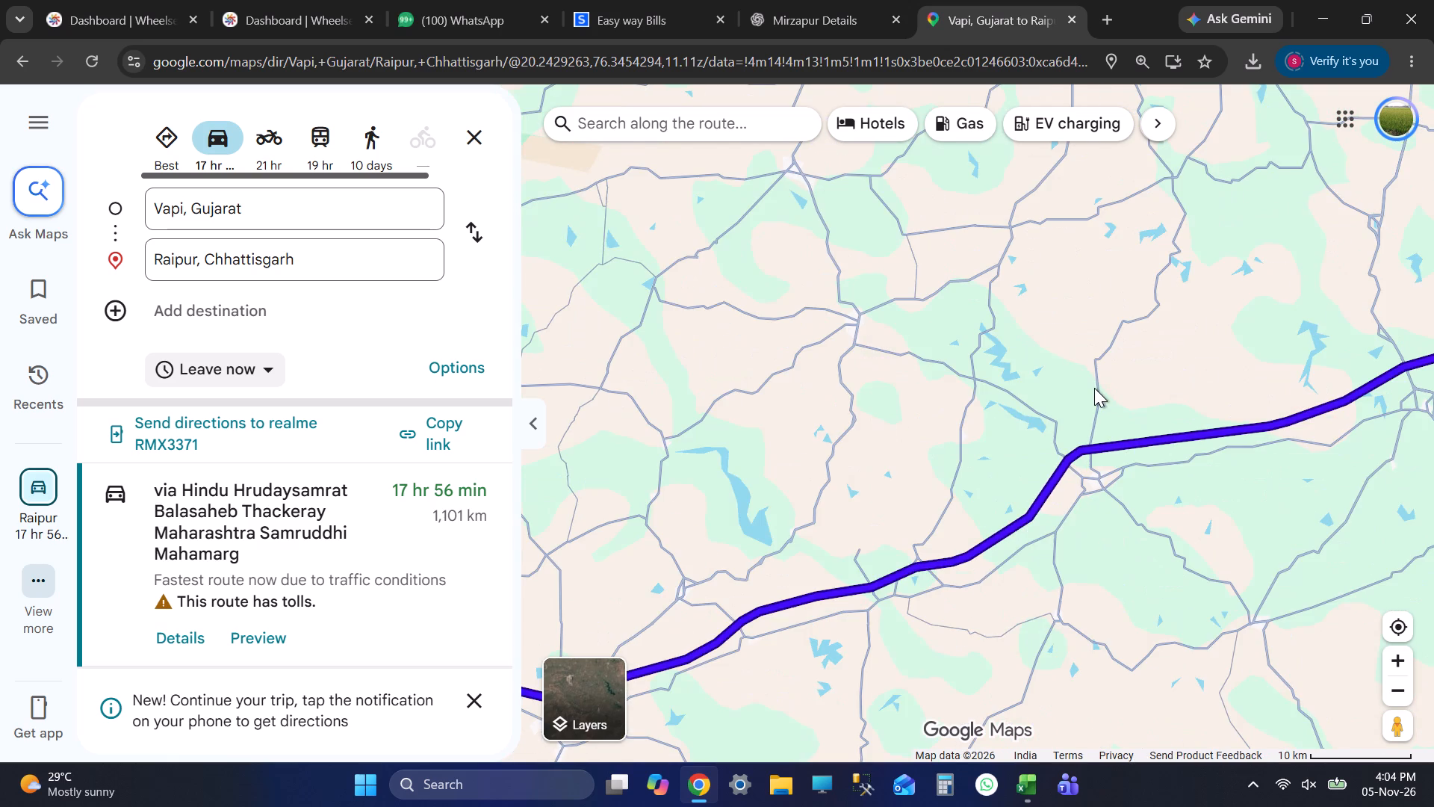
scroll(1094, 388, down, 1)
scroll(1108, 531, down, 5)
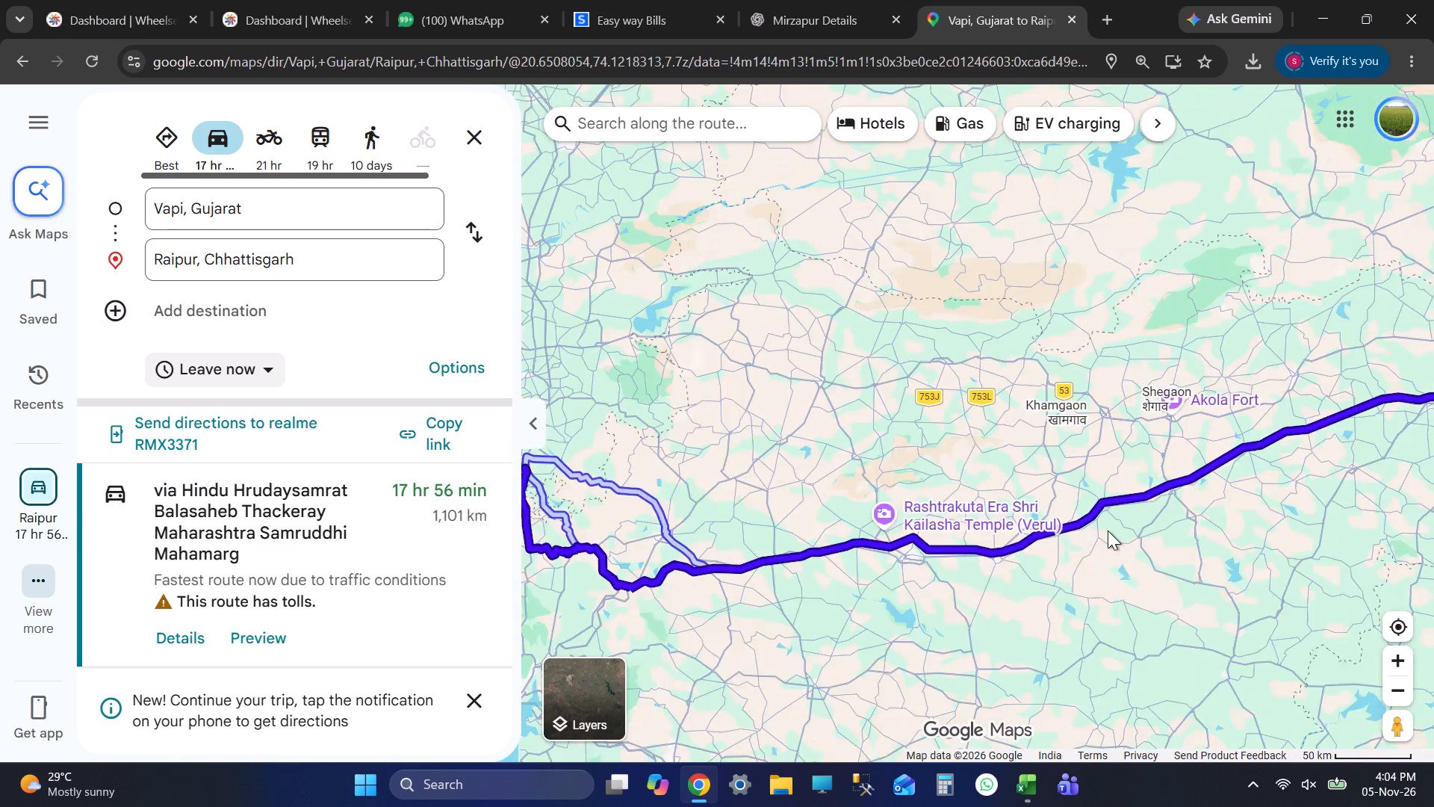
scroll(1111, 512, up, 5)
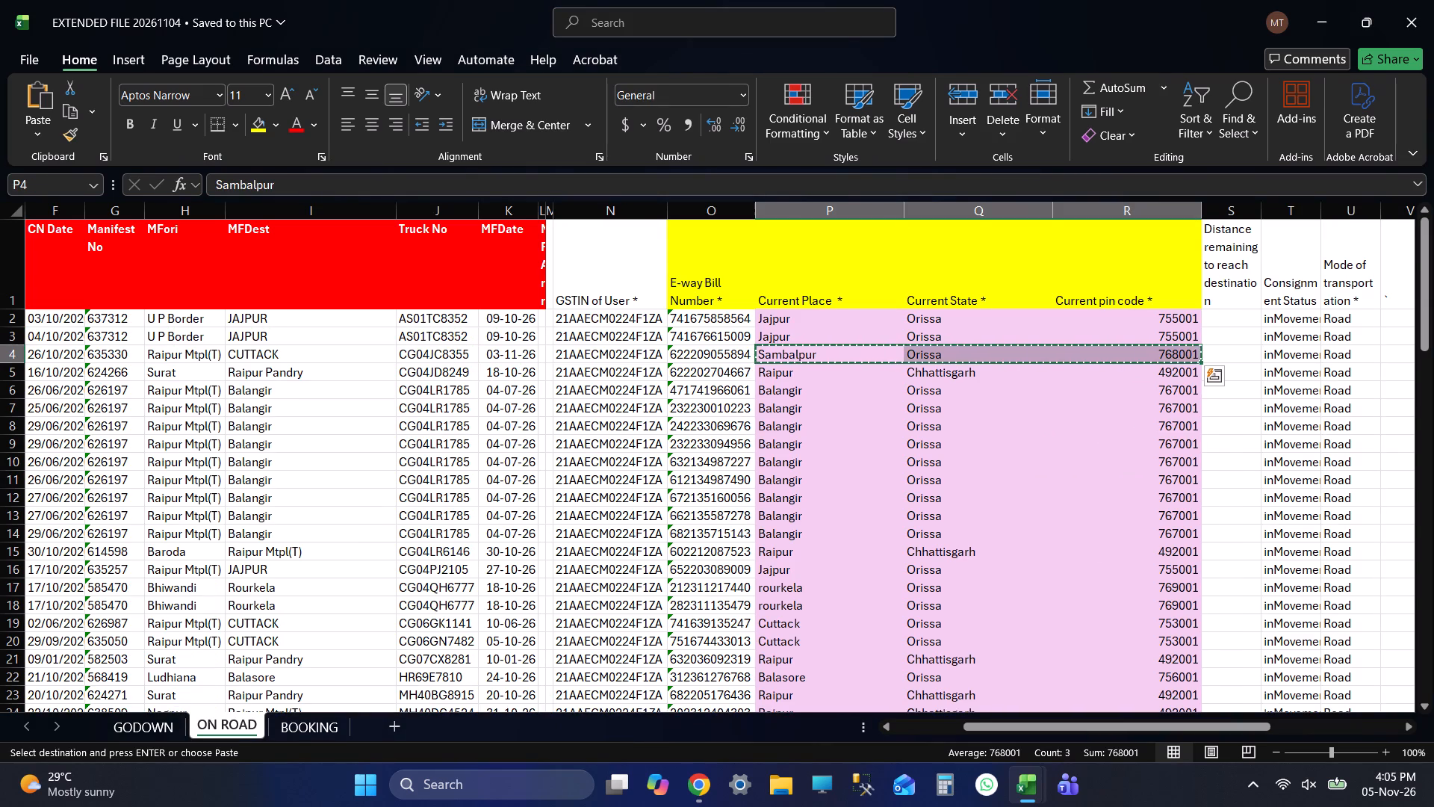
key(alt+Tab)
key(ctrl+v)
key(Down)
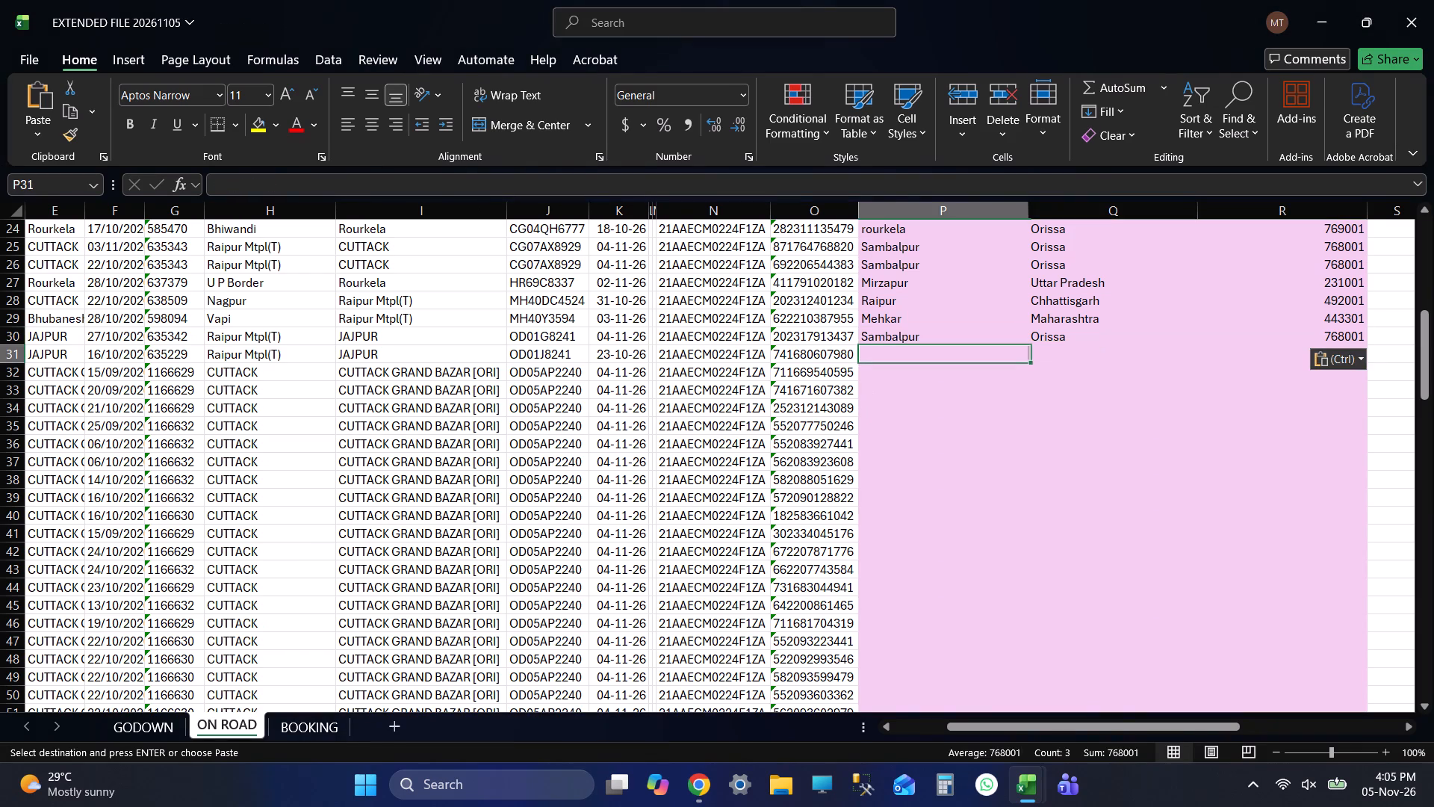
key(ctrl+s)
Check the truck number and manifest date in row 31 and return to its empty current place cell.
key(Left)
key(Left)
key(Left)
key(Left)
key(Left)
key(Left)
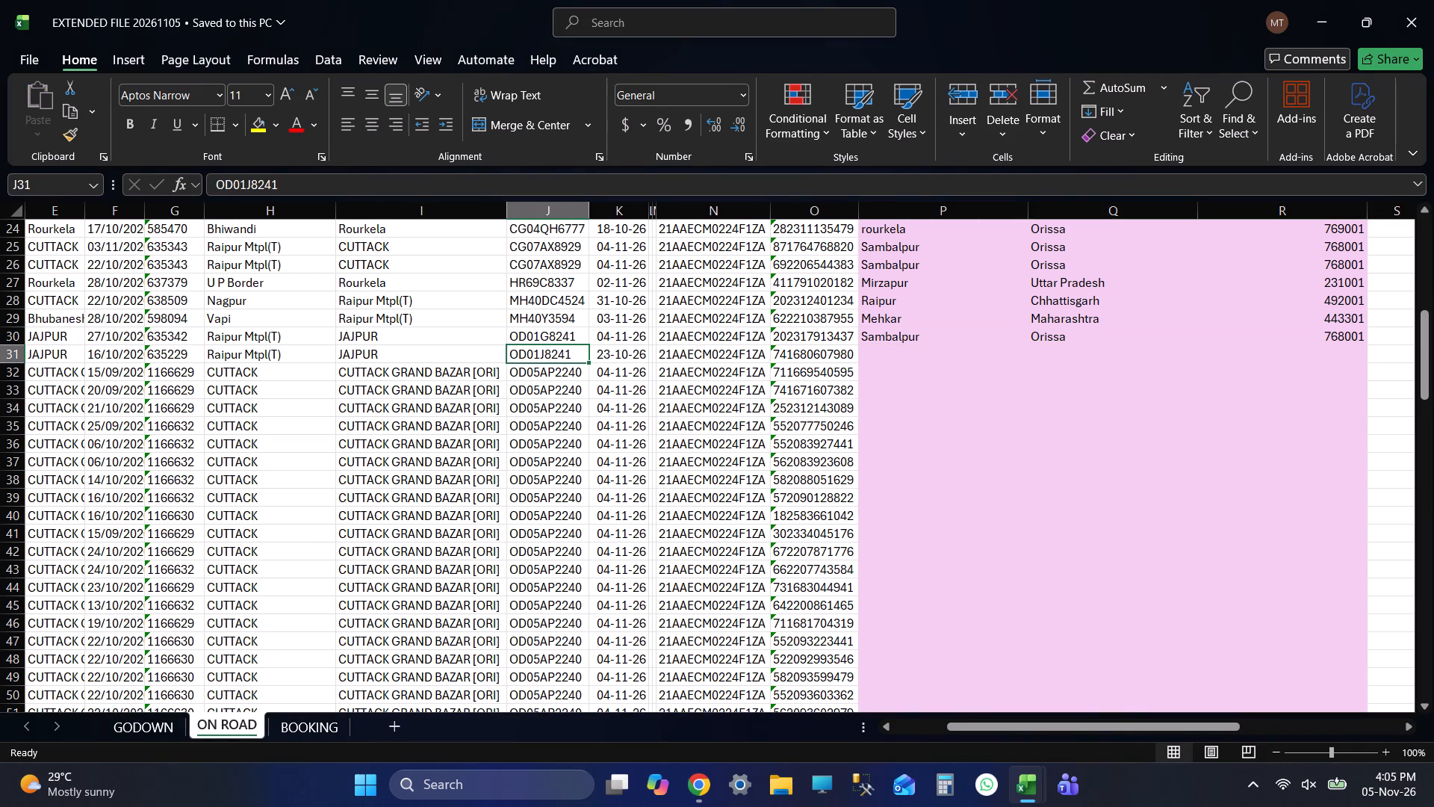
key(Right)
key(Right)
key(Left)
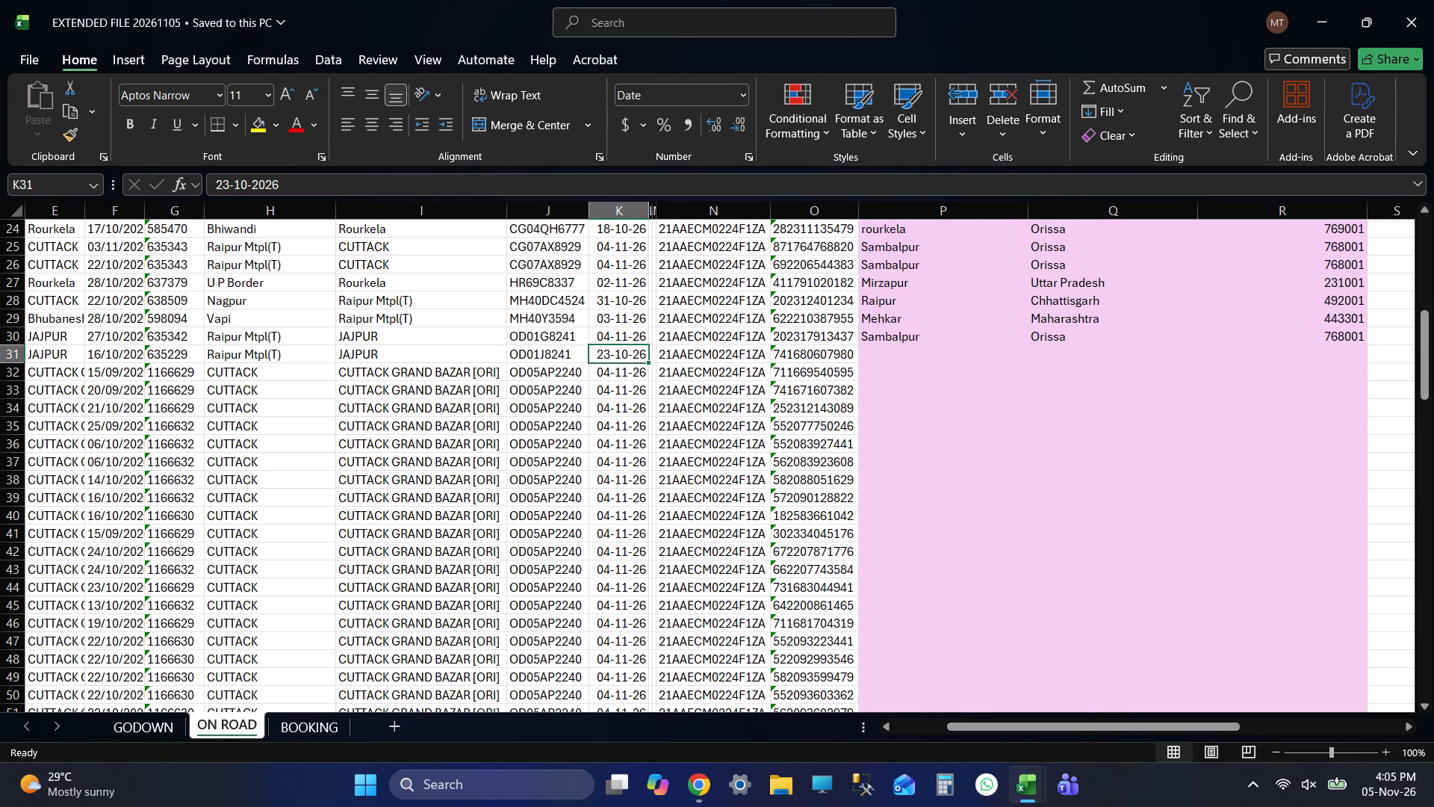
key(Right)
key(Right)
key(Right)
key(Right)
key(Right)
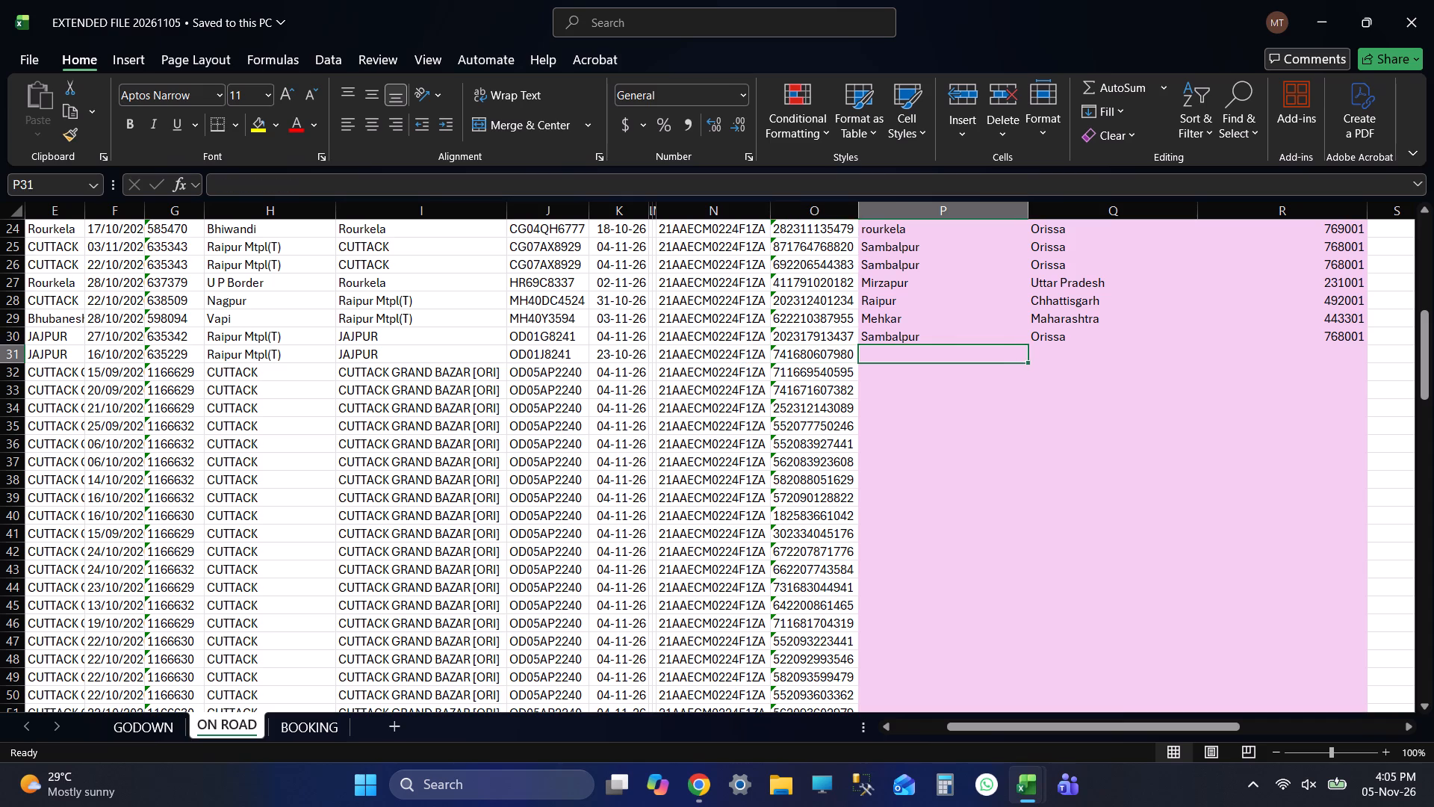
Copy Jajpur, Orissa and 755001 from row 3 of EXTENDED FILE 20261104 into row 31 of EXTENDED FILE 20261105 and save.
key(alt+Tab)
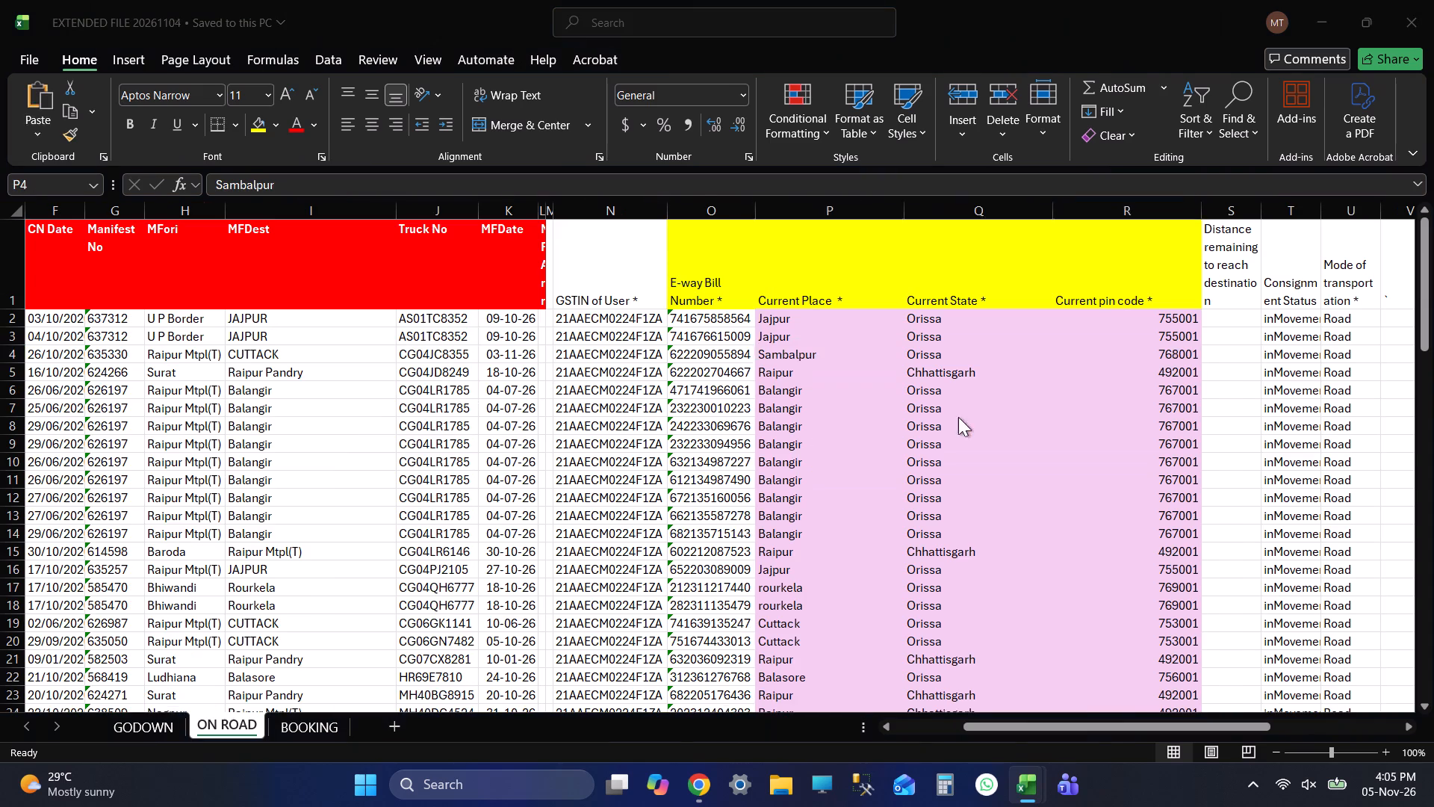
key(Up)
key(shift+Right)
key(shift+Right)
key(ctrl+c)
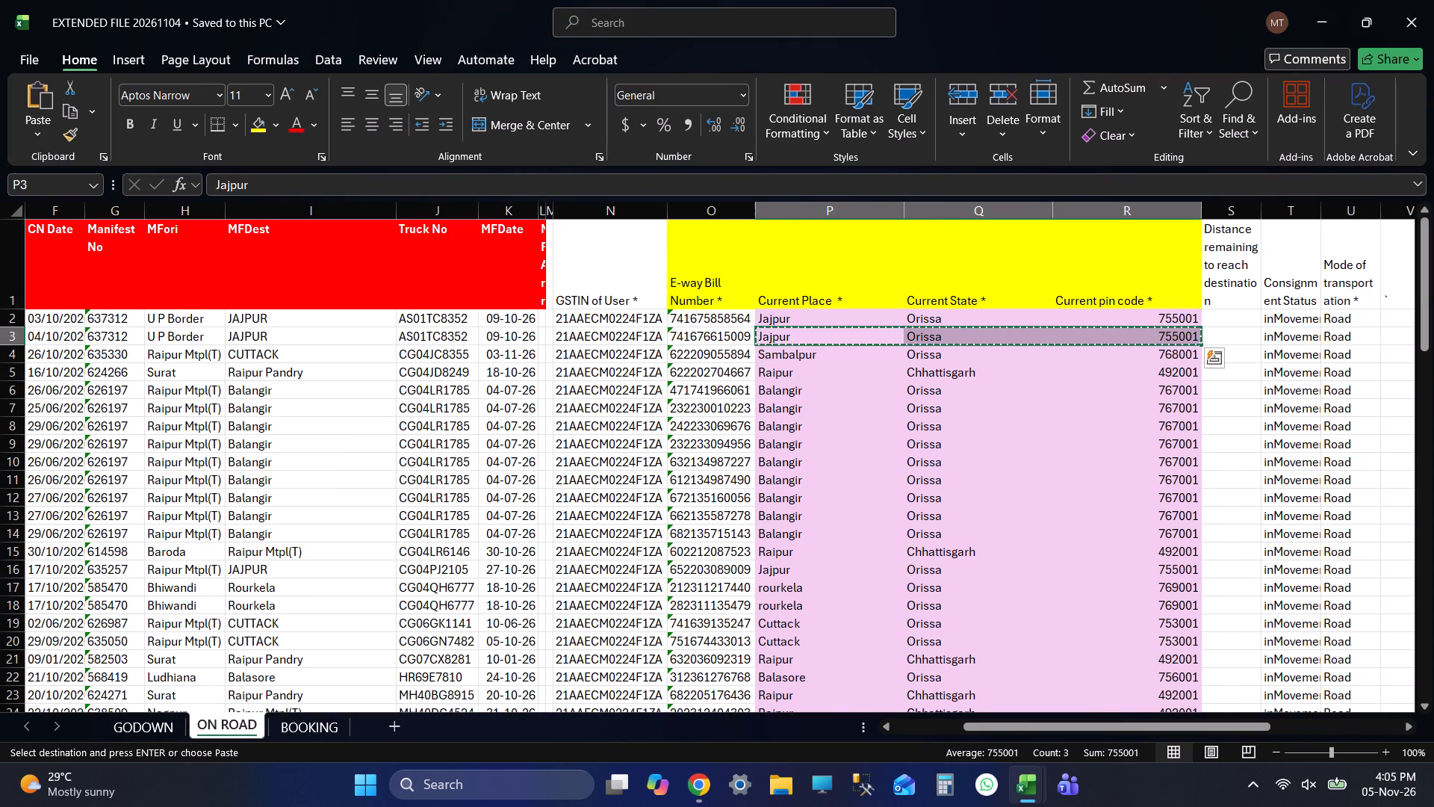
key(alt+Tab)
key(ctrl+v)
key(Down)
key(ctrl+s)
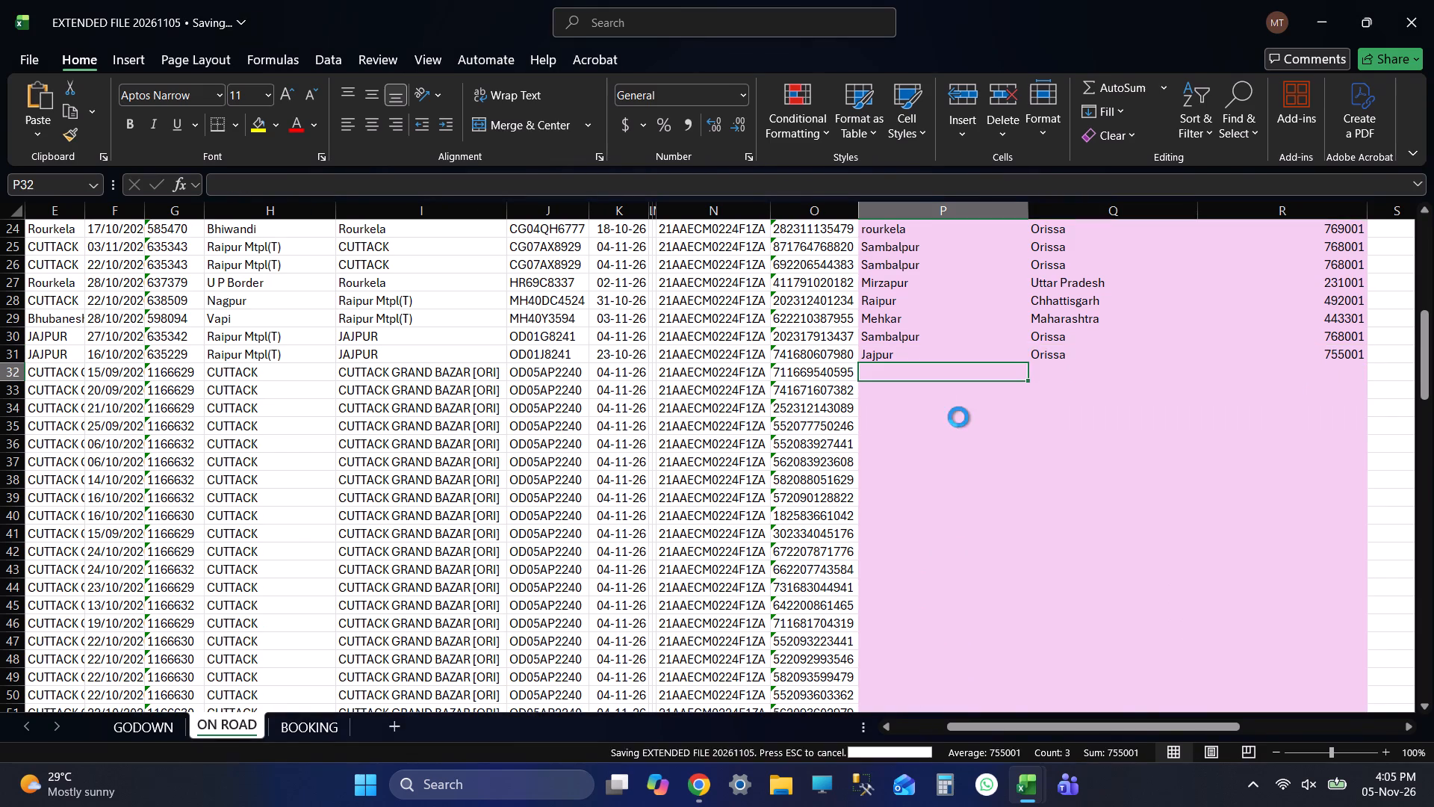
Find a Cuttack entry in EXTENDED FILE 20261104 and copy its place, state and pin code: Cuttack, Orissa, 753001.
key(Left)
key(Left)
key(Left)
key(Left)
key(Right)
key(Right)
key(Right)
key(Right)
key(alt+Tab)
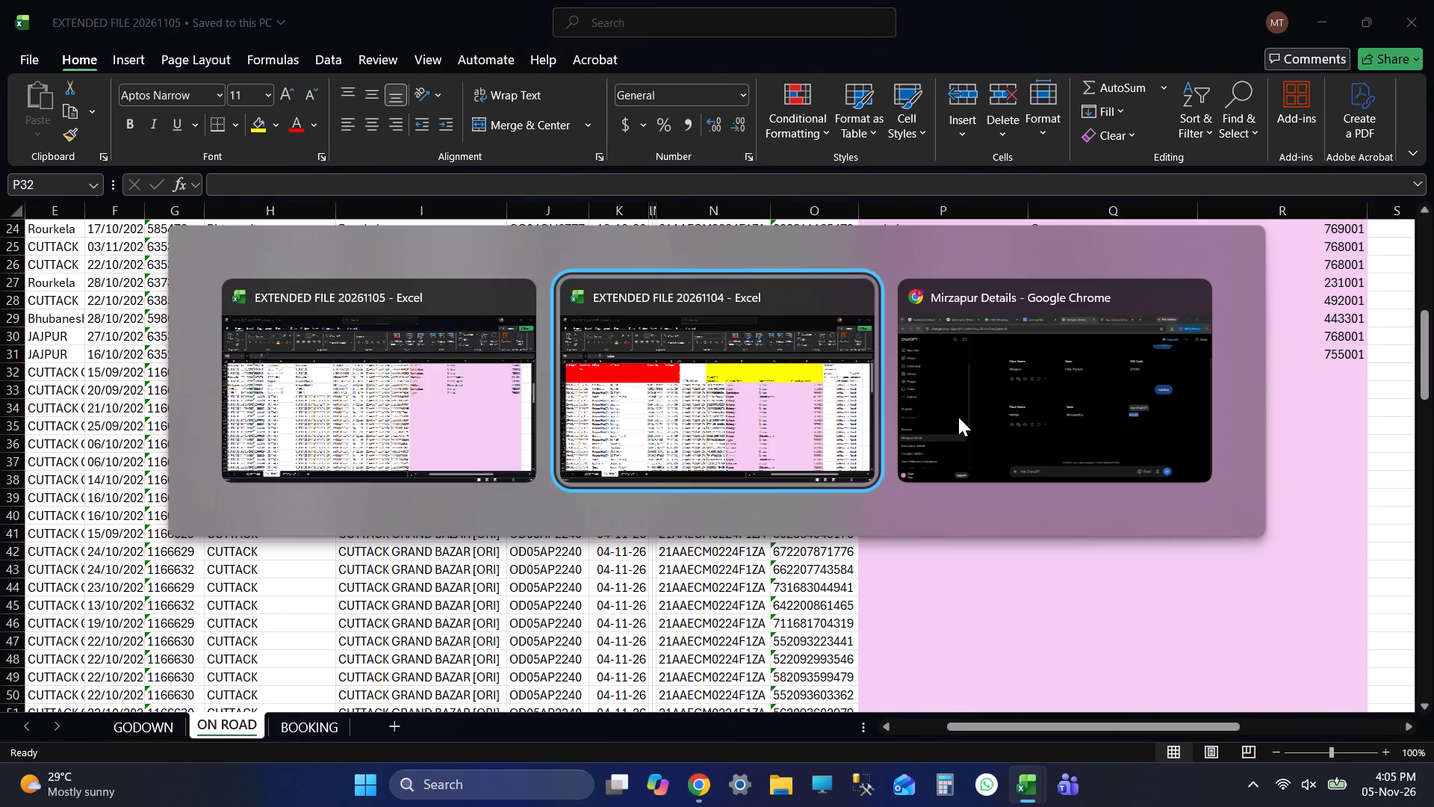
key(Down)
key(Down)
key(Down)
key(Down)
key(Down)
key(Down)
key(Down)
key(Down)
key(Down)
key(Down)
key(Down)
key(Down)
key(Down)
key(Down)
key(Down)
key(Down)
key(Down)
key(Down)
key(Down)
key(Down)
key(Up)
key(Up)
key(Up)
key(Up)
key(Up)
key(Up)
key(Up)
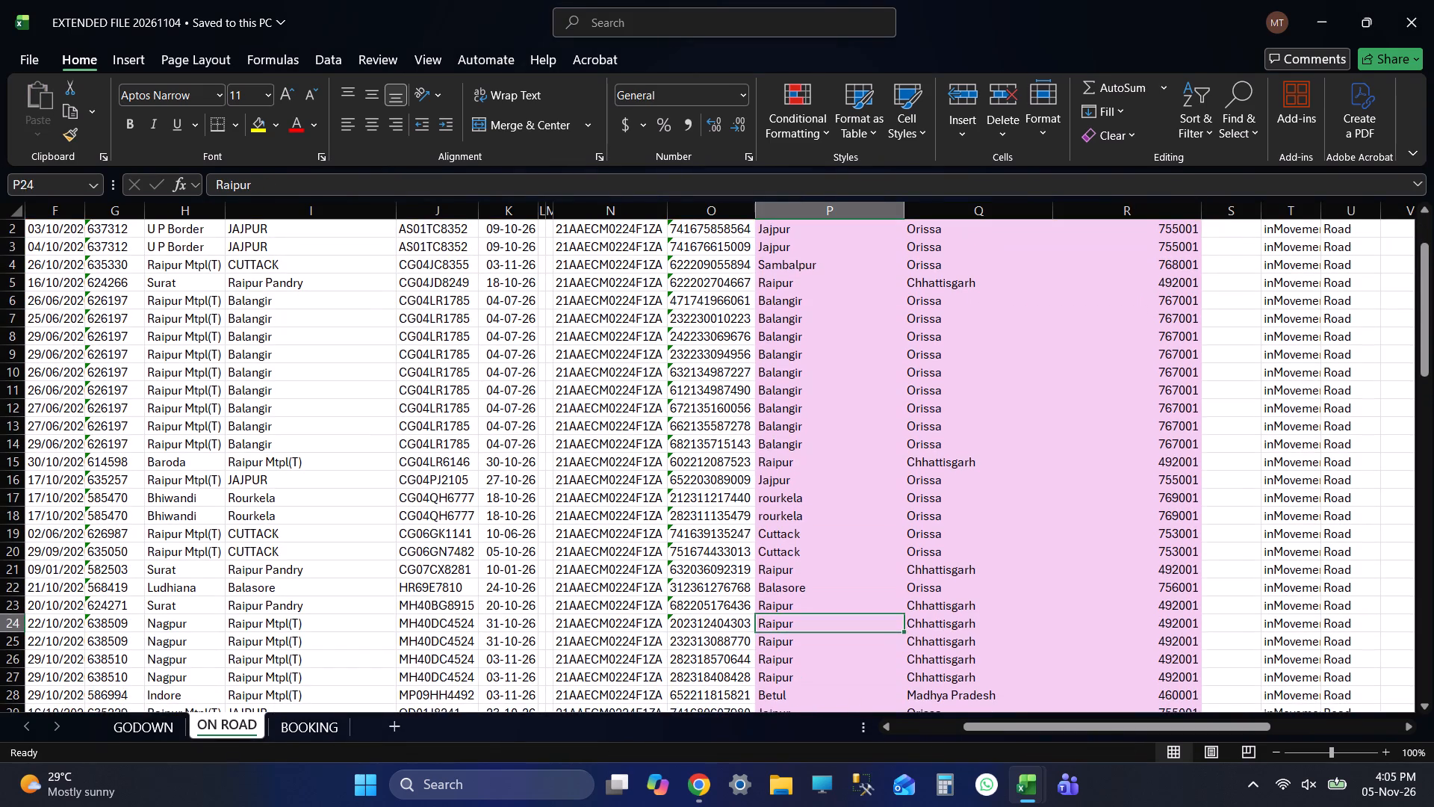
key(Down)
key(Down)
key(shift+Right)
key(shift+Right)
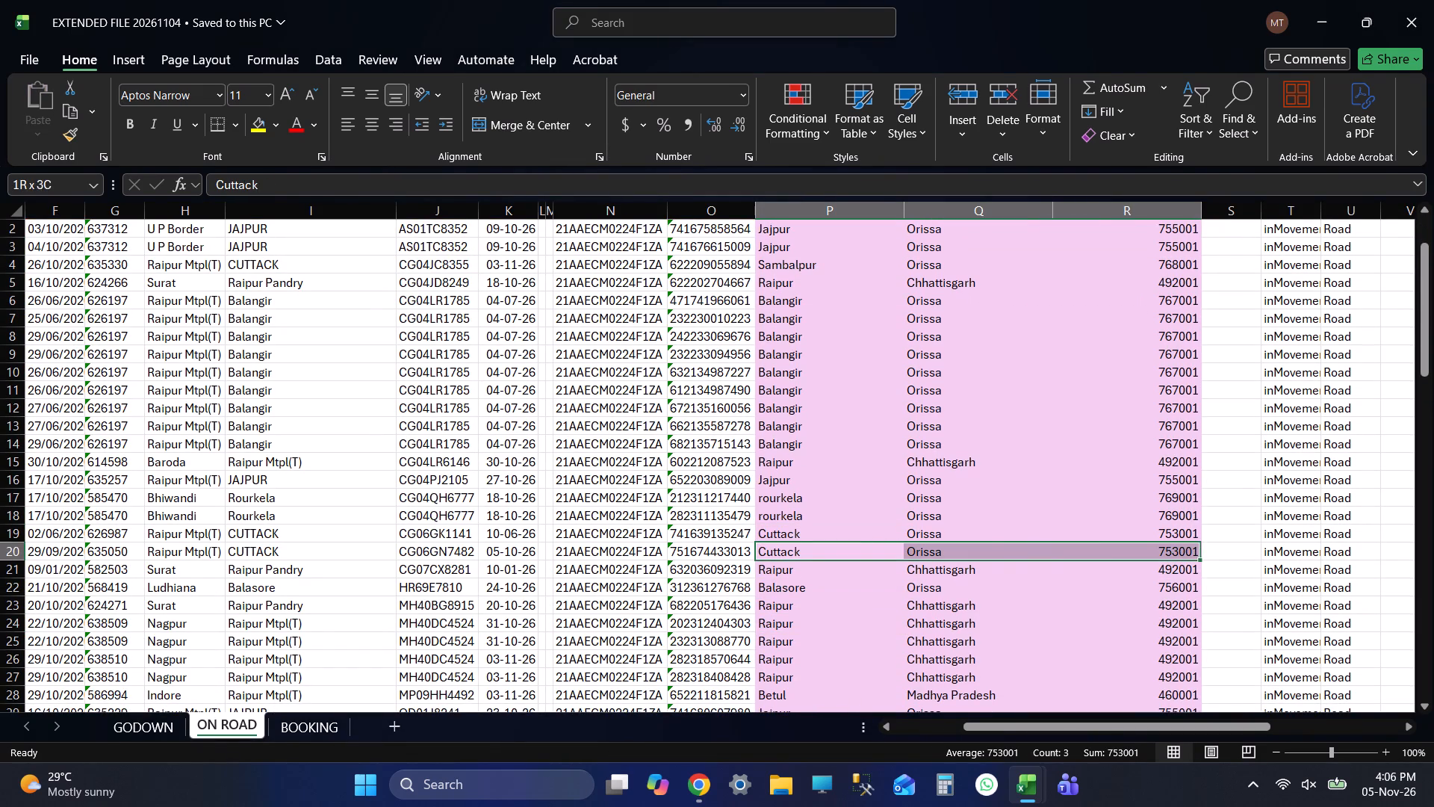
key(ctrl+c)
key(alt+Tab)
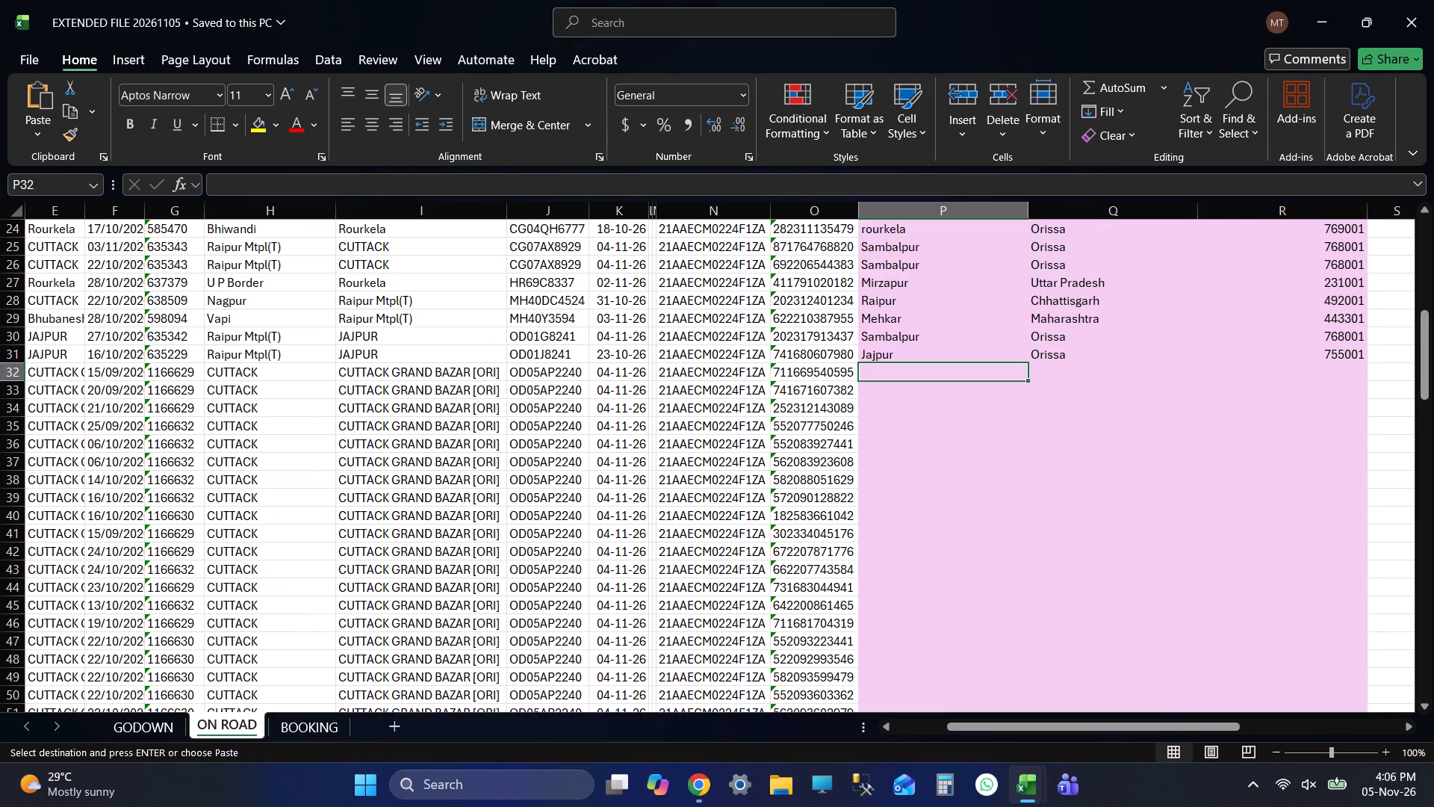
key(shift+Down)
key(shift+Down)
key(shift+Down)
key(shift+Down)
key(shift+Down)
key(shift+Down)
key(shift+Down)
key(shift+Down)
key(shift+Down)
key(shift+Down)
key(shift+Down)
key(shift+Down)
key(shift+Down)
key(shift+Down)
key(shift+Down)
key(shift+Down)
key(shift+Down)
key(shift+Down)
key(shift+Down)
key(shift+Down)
key(shift+Up)
key(shift+Up)
key(shift+Up)
key(shift+Up)
key(shift+Up)
key(shift+Up)
key(shift+Up)
key(shift+Up)
key(shift+Up)
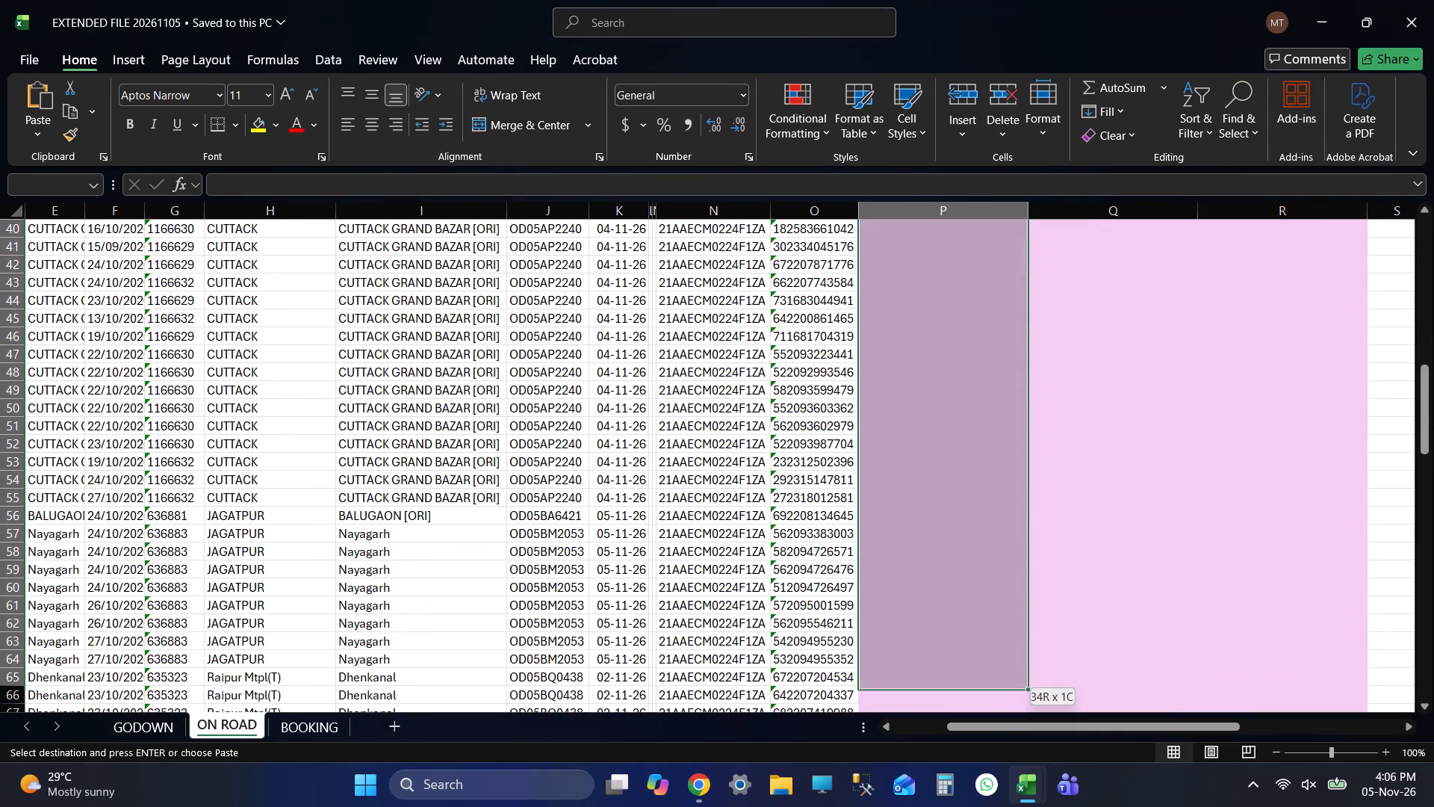
key(shift+Up)
key(shift+Up)
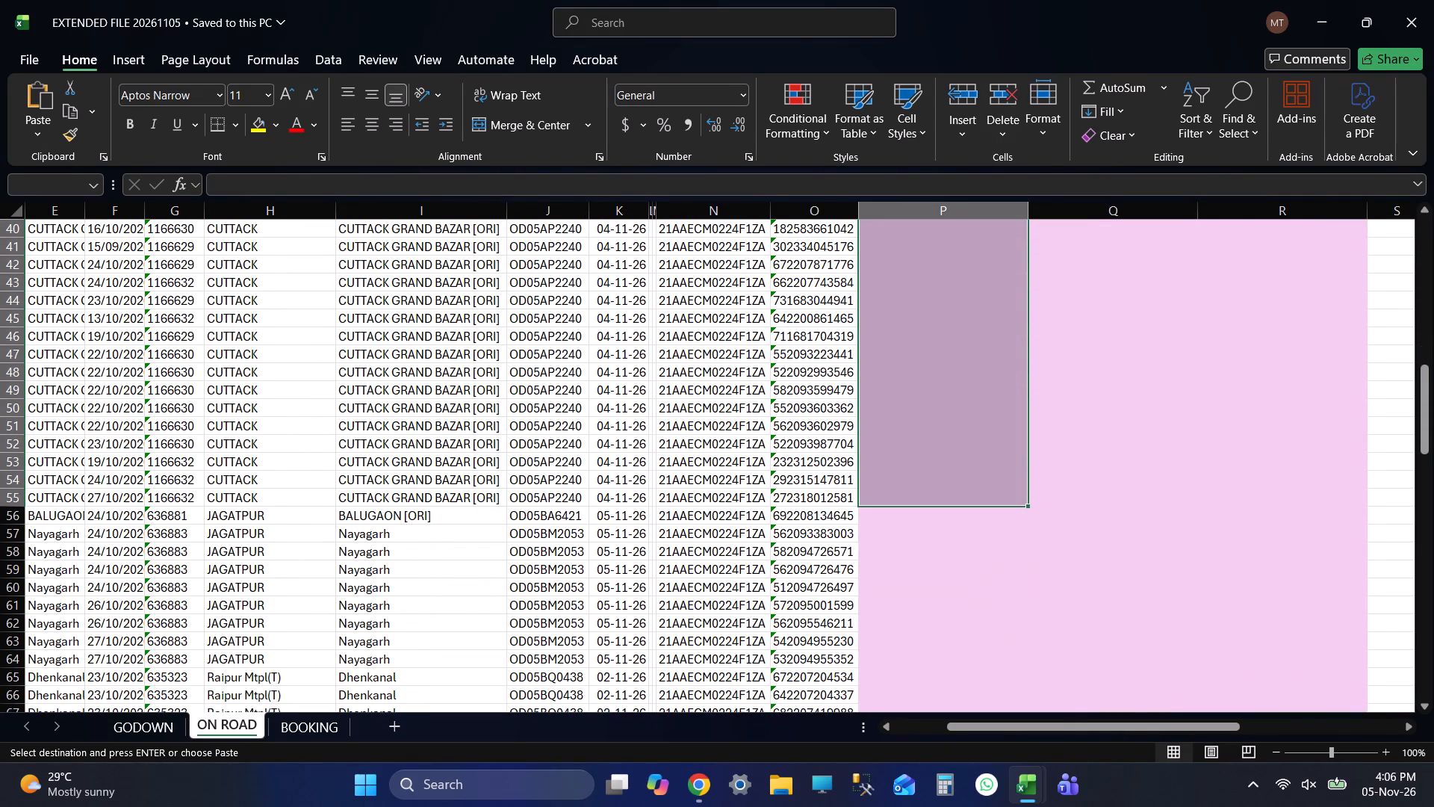
key(ctrl+v)
key(ctrl+Down)
key(Down)
key(ctrl+s)
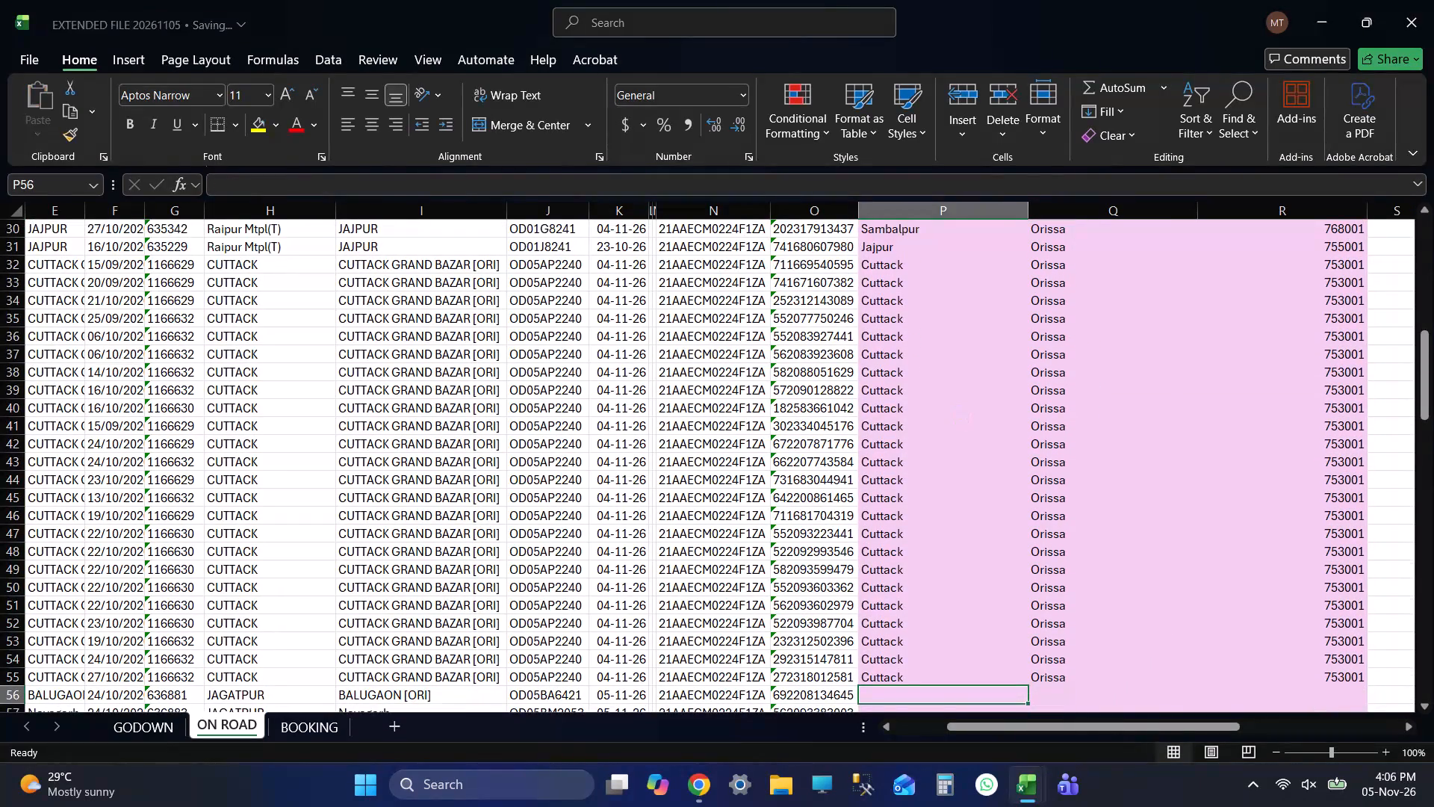
key(ctrl+s)
key(ctrl+s)
key(ctrl+s)
scroll(964, 412, up, 1)
scroll(964, 412, down, 6)
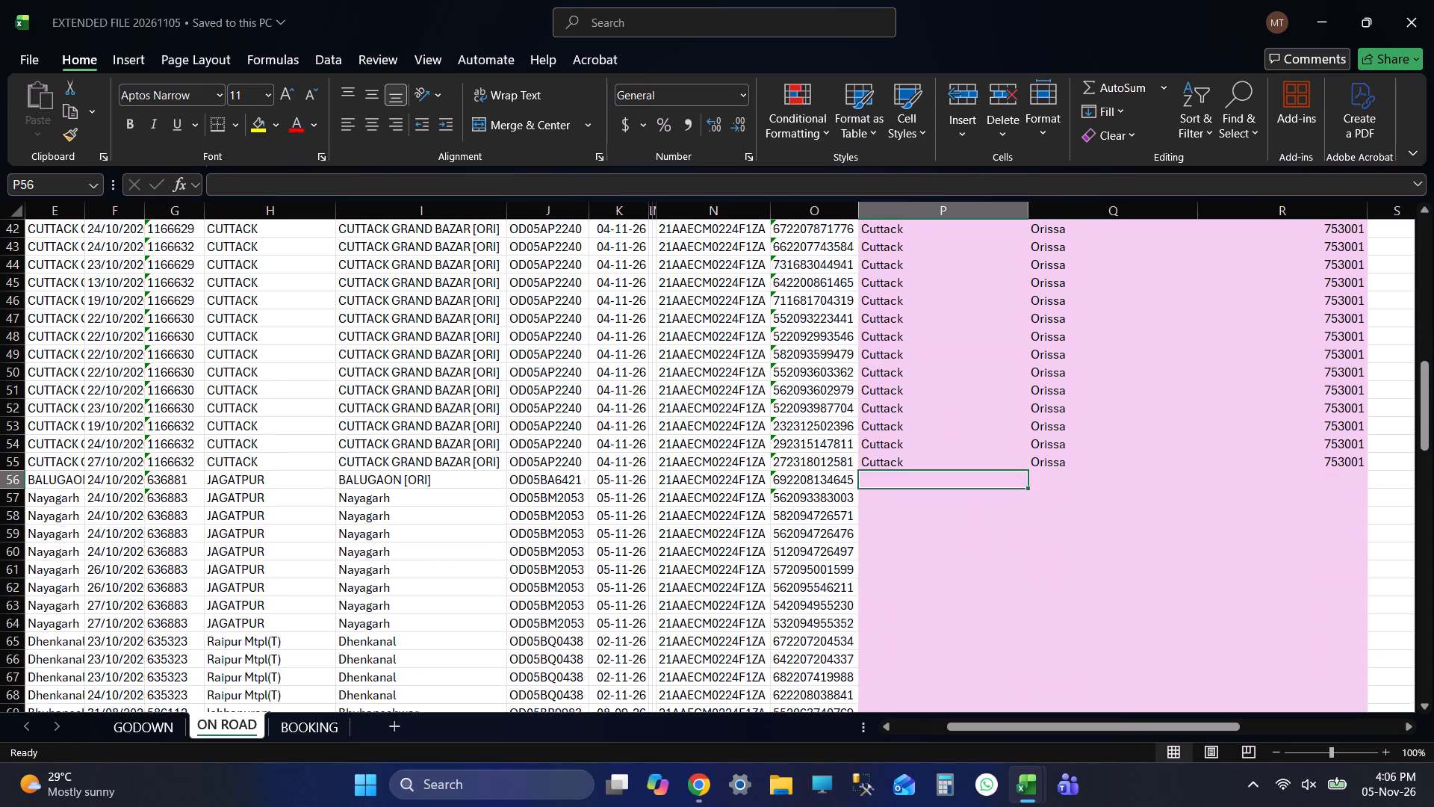
scroll(964, 412, down, 1)
key(shift+Tab)
key(shift+Tab)
key(shift+Tab)
key(shift+Tab)
key(shift+Tab)
key(shift+Tab)
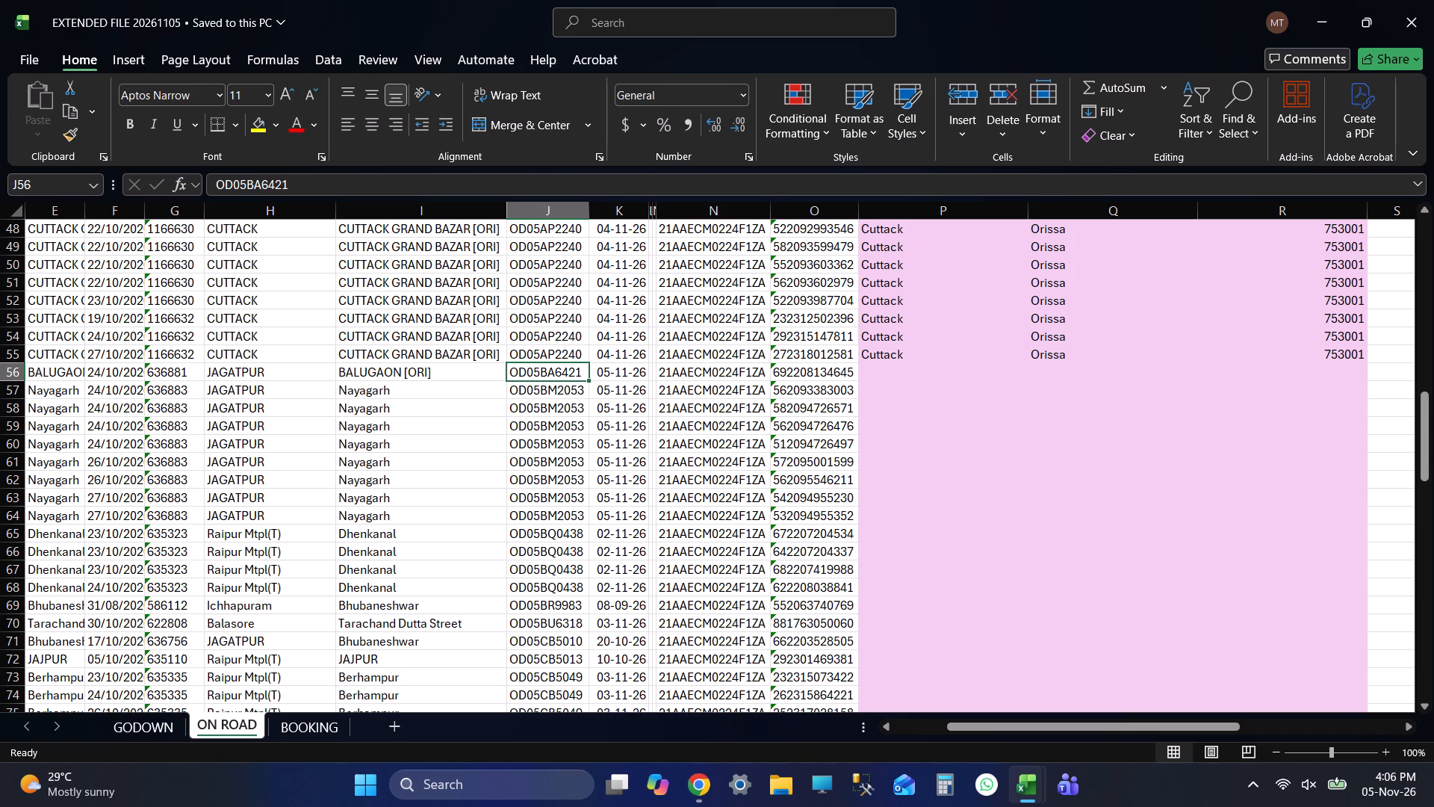
key(shift+Tab)
key(Tab)
key(ctrl+c)
key(alt+Tab)
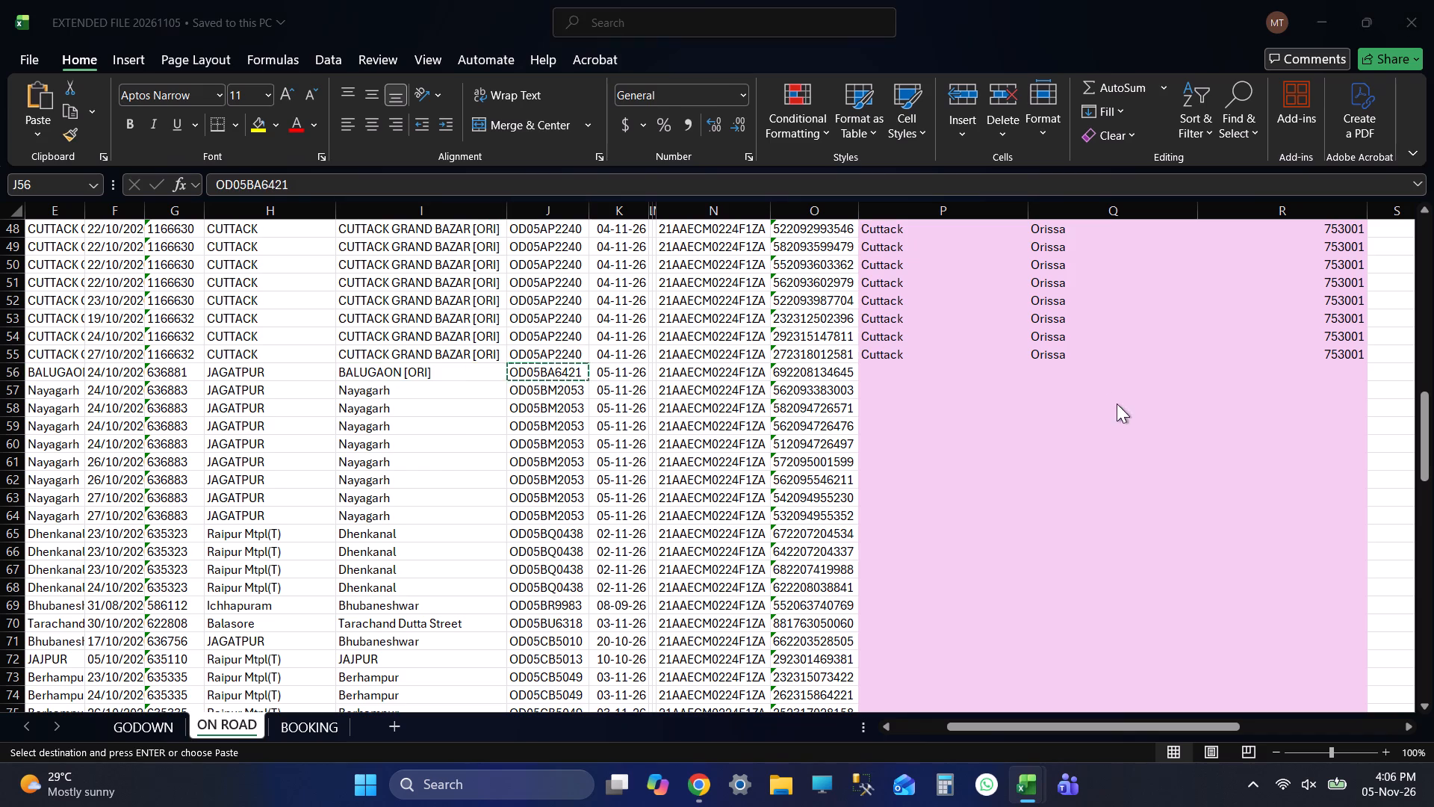
key(alt+Tab)
click(250, 16)
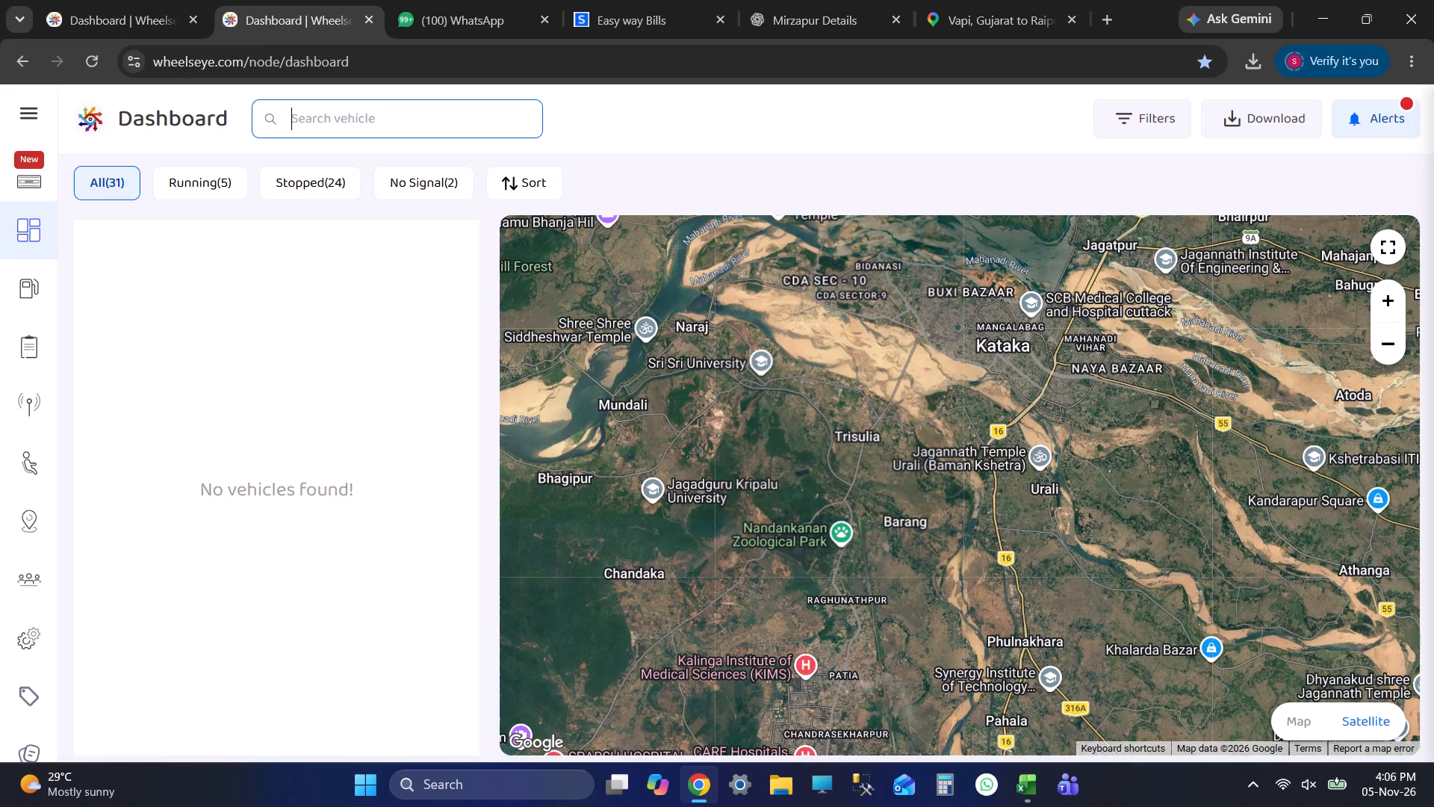
click(349, 126)
key(ctrl+v)
key(Return)
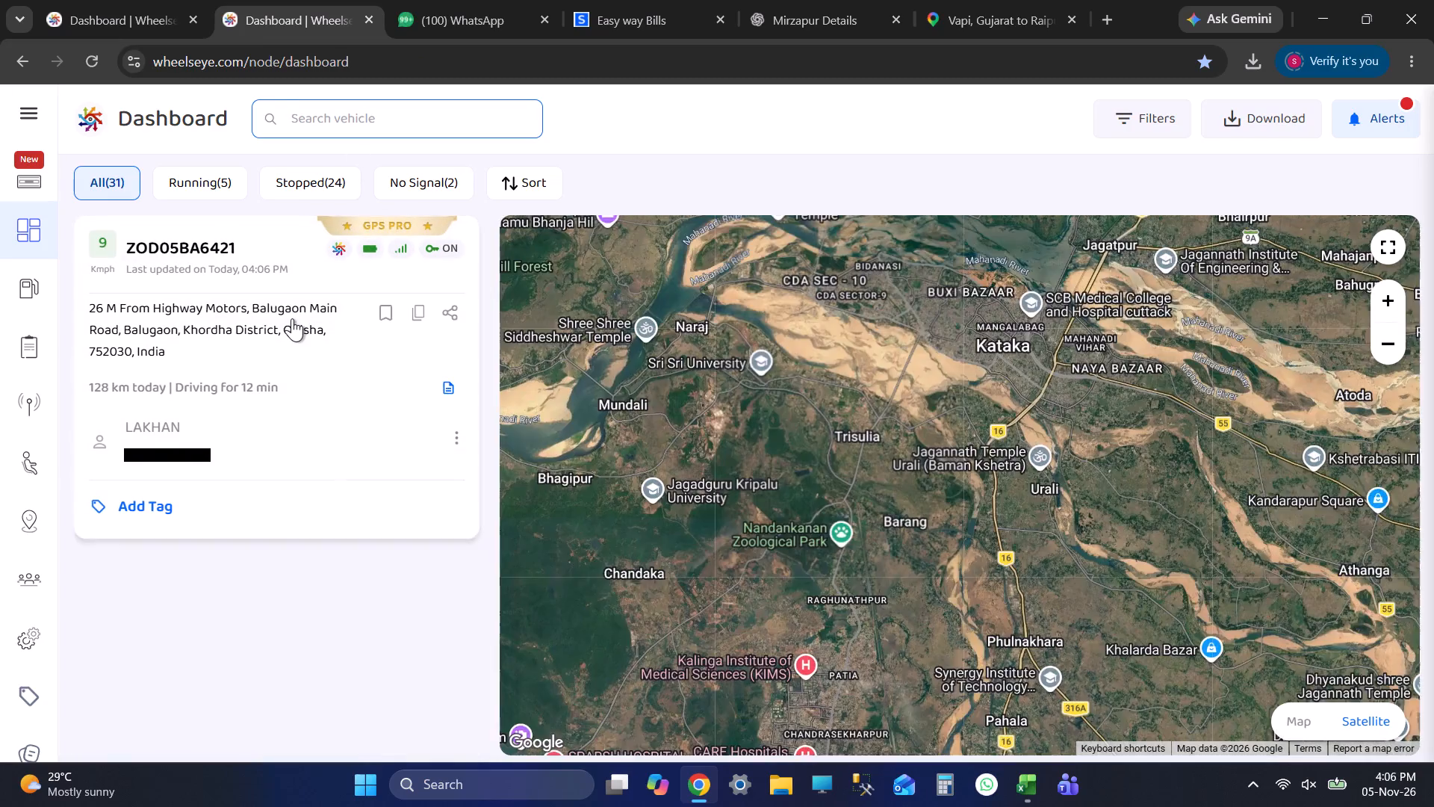
click(292, 318)
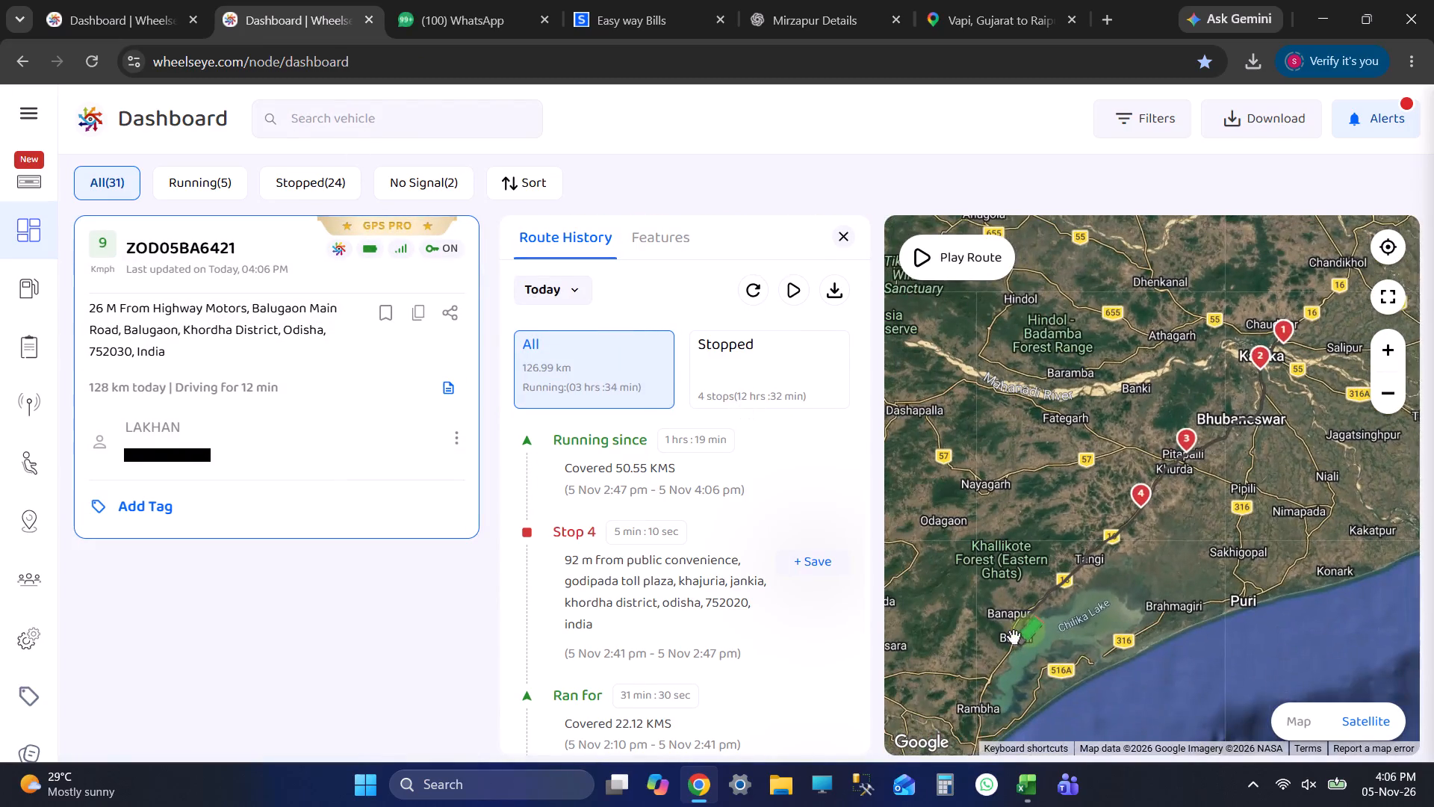
scroll(1007, 636, up, 4)
drag(1048, 605, 1187, 477)
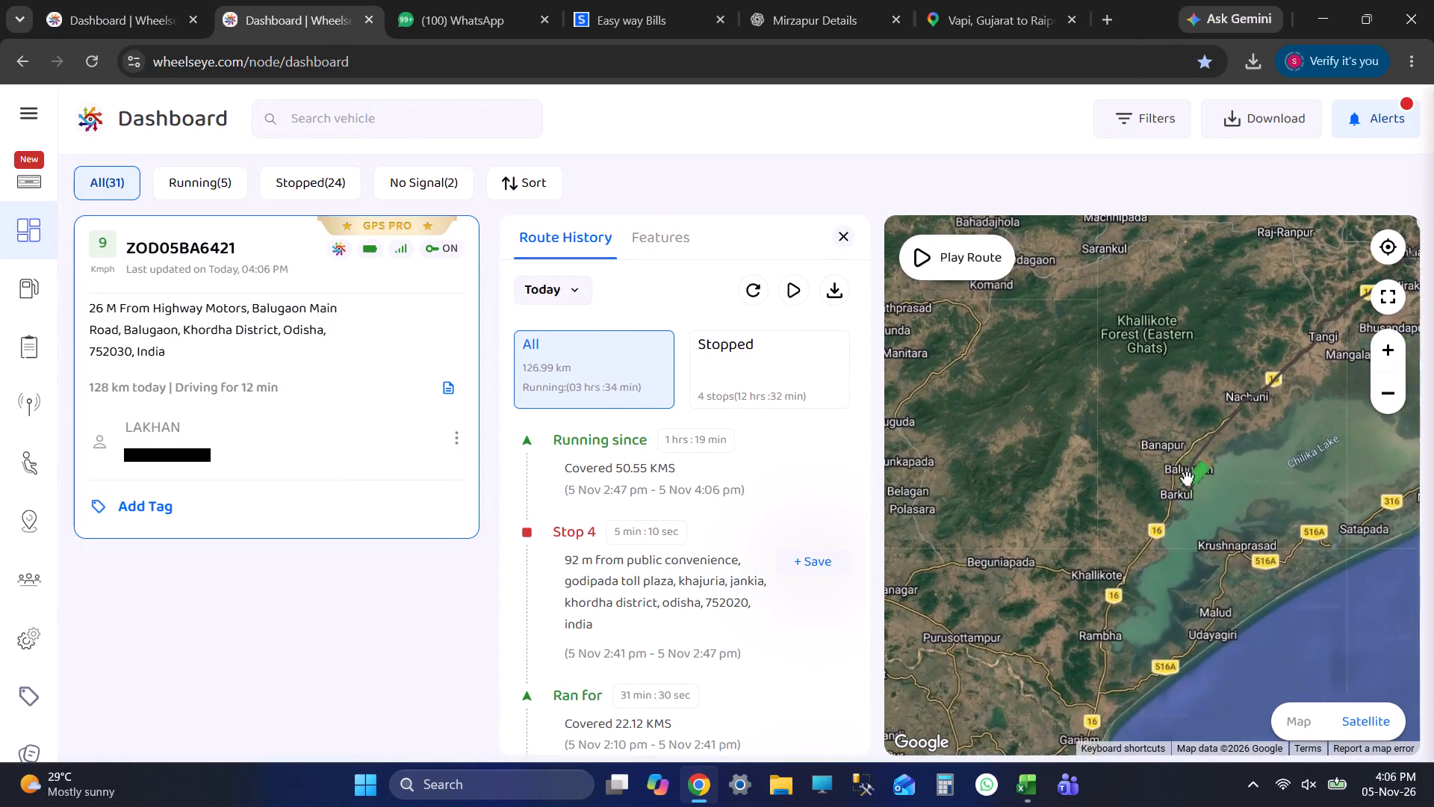
scroll(1185, 510, down, 2)
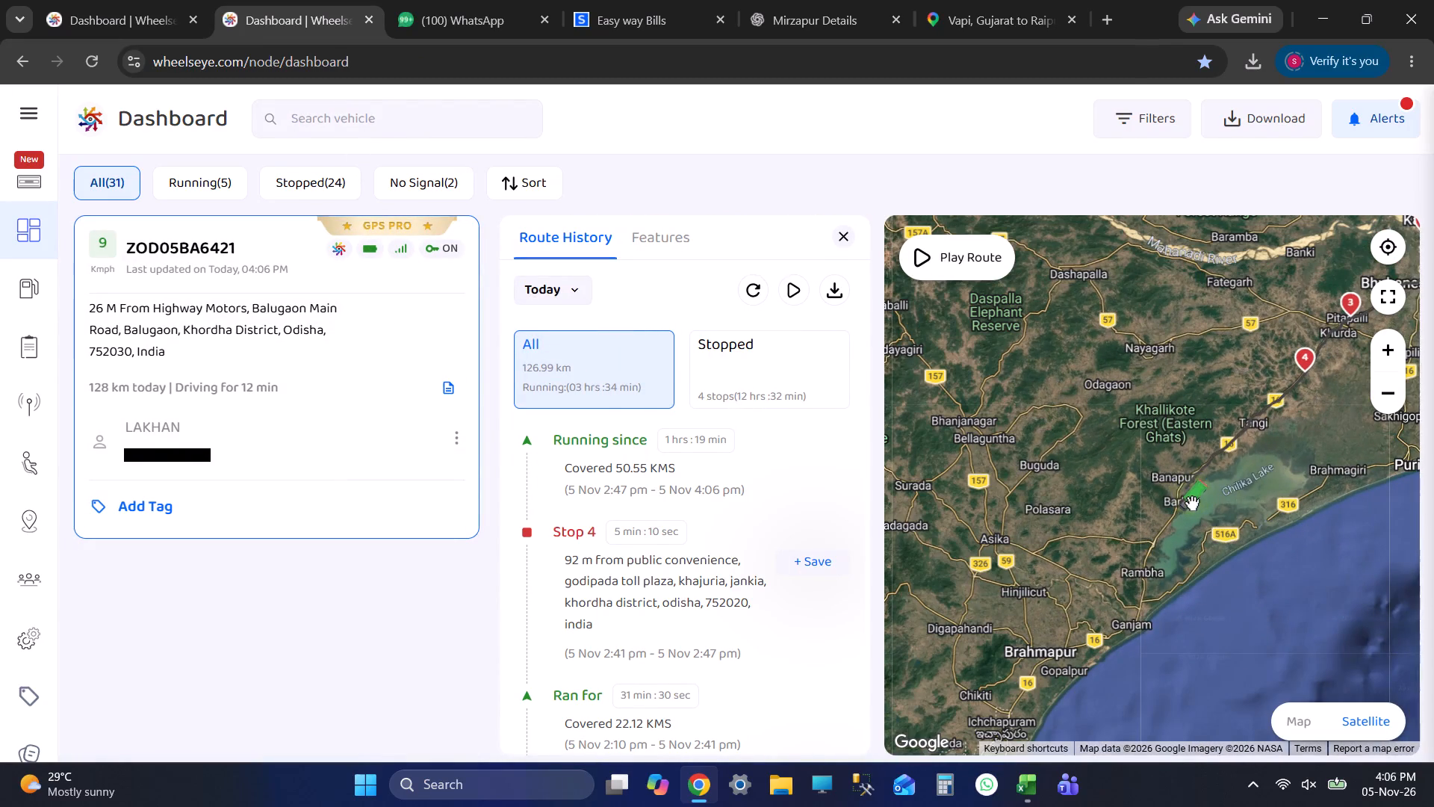
scroll(1159, 504, down, 1)
scroll(1155, 509, up, 3)
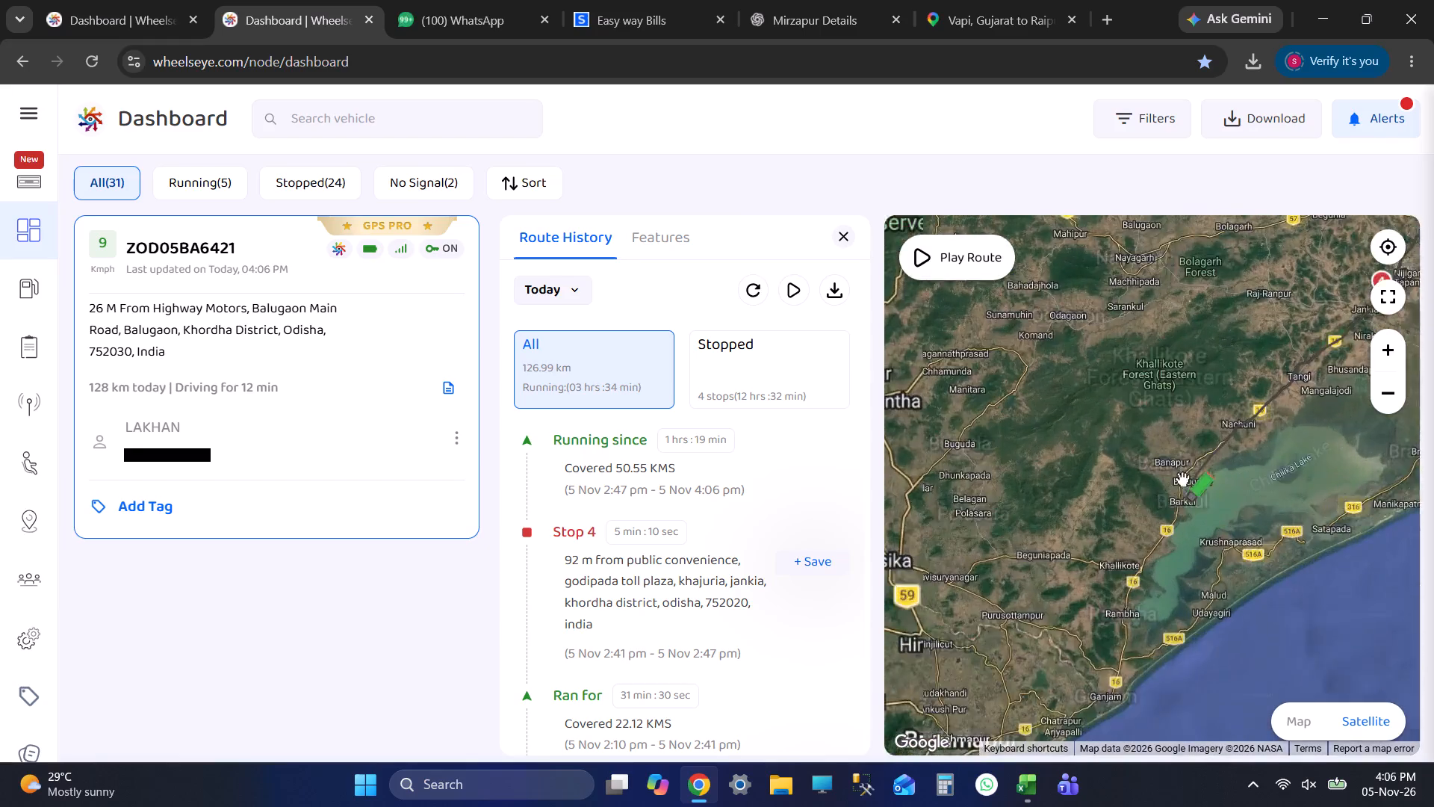
scroll(1182, 479, up, 1)
scroll(1182, 479, down, 1)
scroll(1182, 479, up, 2)
drag(1202, 465, 1134, 491)
scroll(1134, 491, up, 1)
scroll(1134, 491, down, 1)
scroll(1129, 502, up, 2)
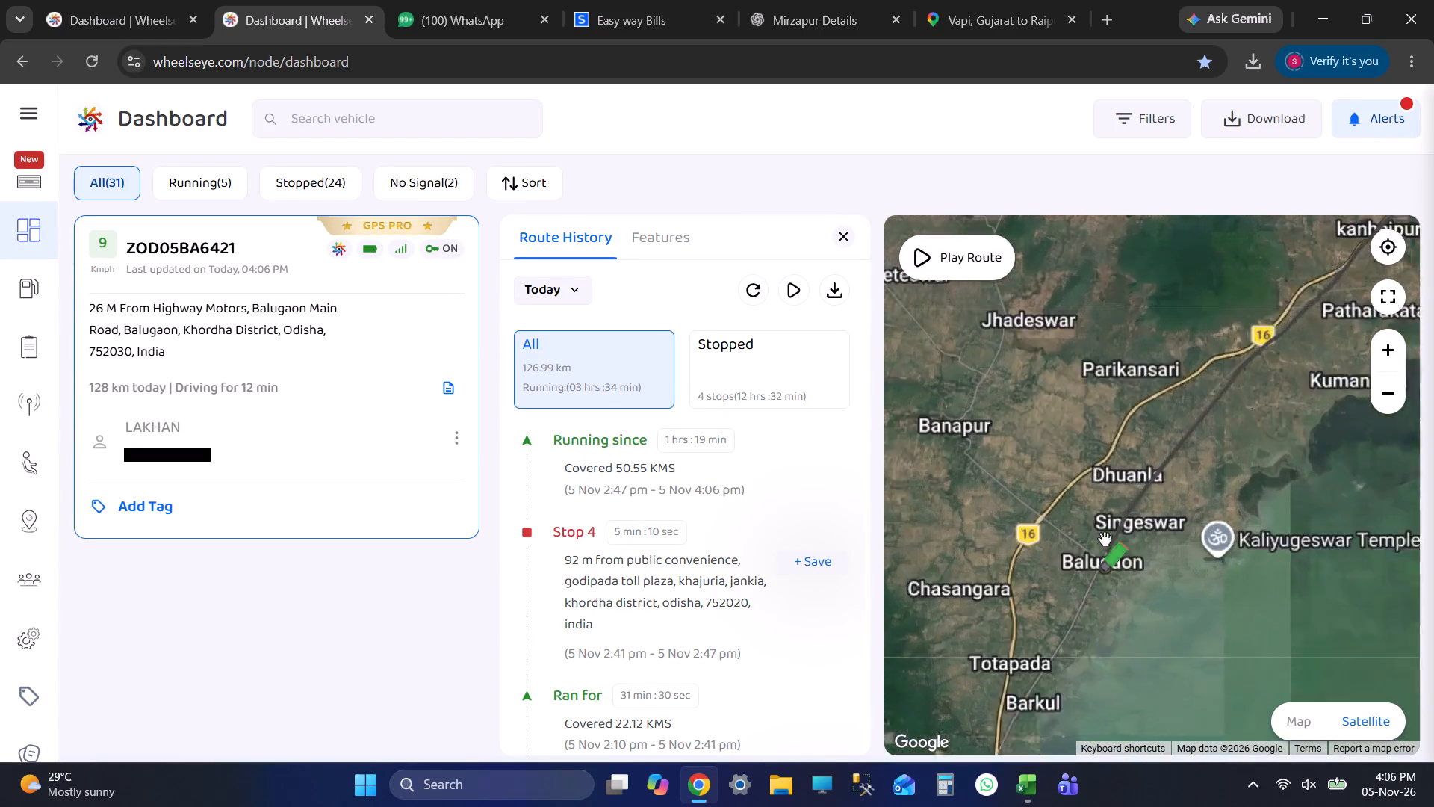
scroll(1100, 550, up, 2)
scroll(1076, 566, down, 3)
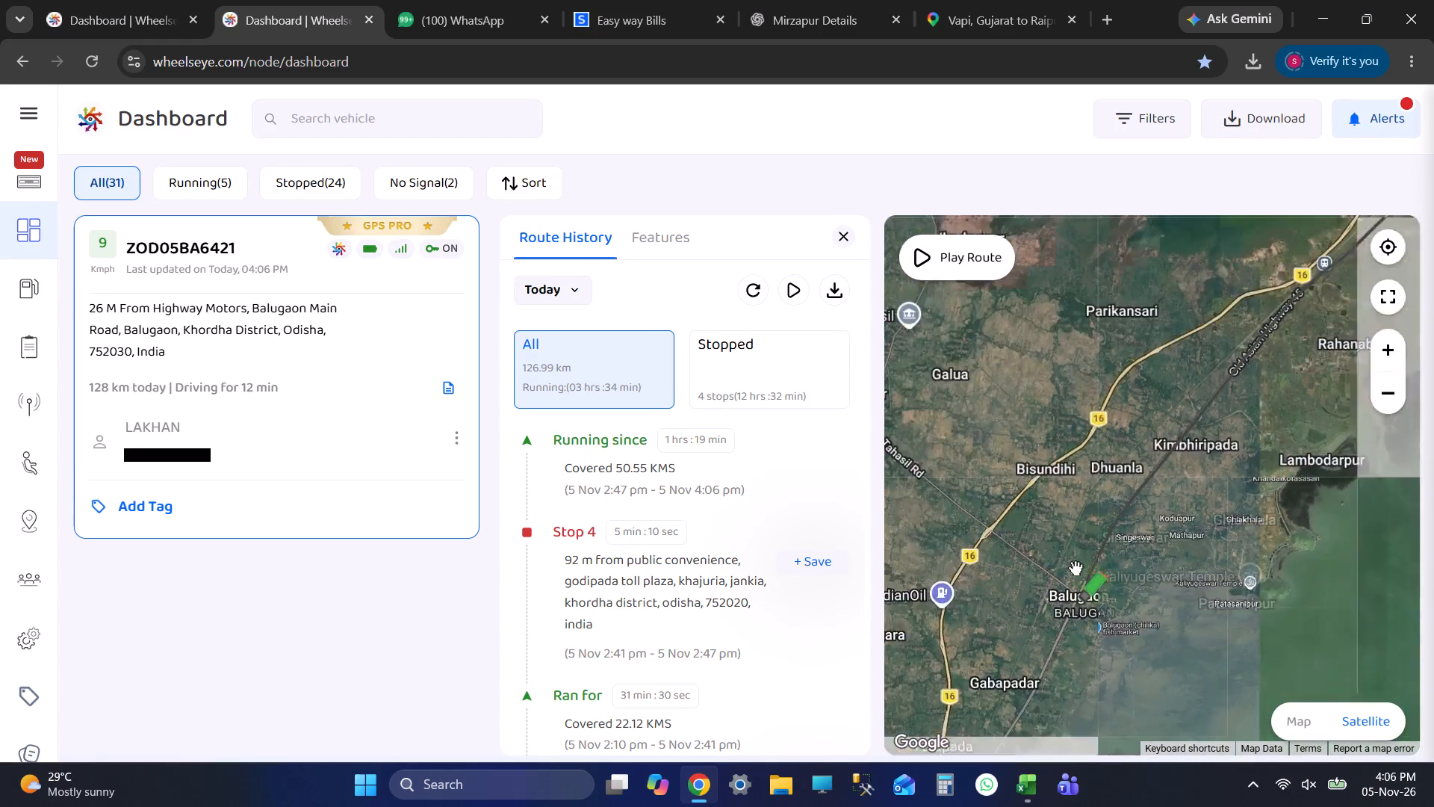
scroll(1075, 568, down, 5)
Find a Balugaon entry in EXTENDED FILE 20261104 with the search text "balu" and copy its place, state and pin code: Balugaon, Orissa, 752030.
key(alt+Tab)
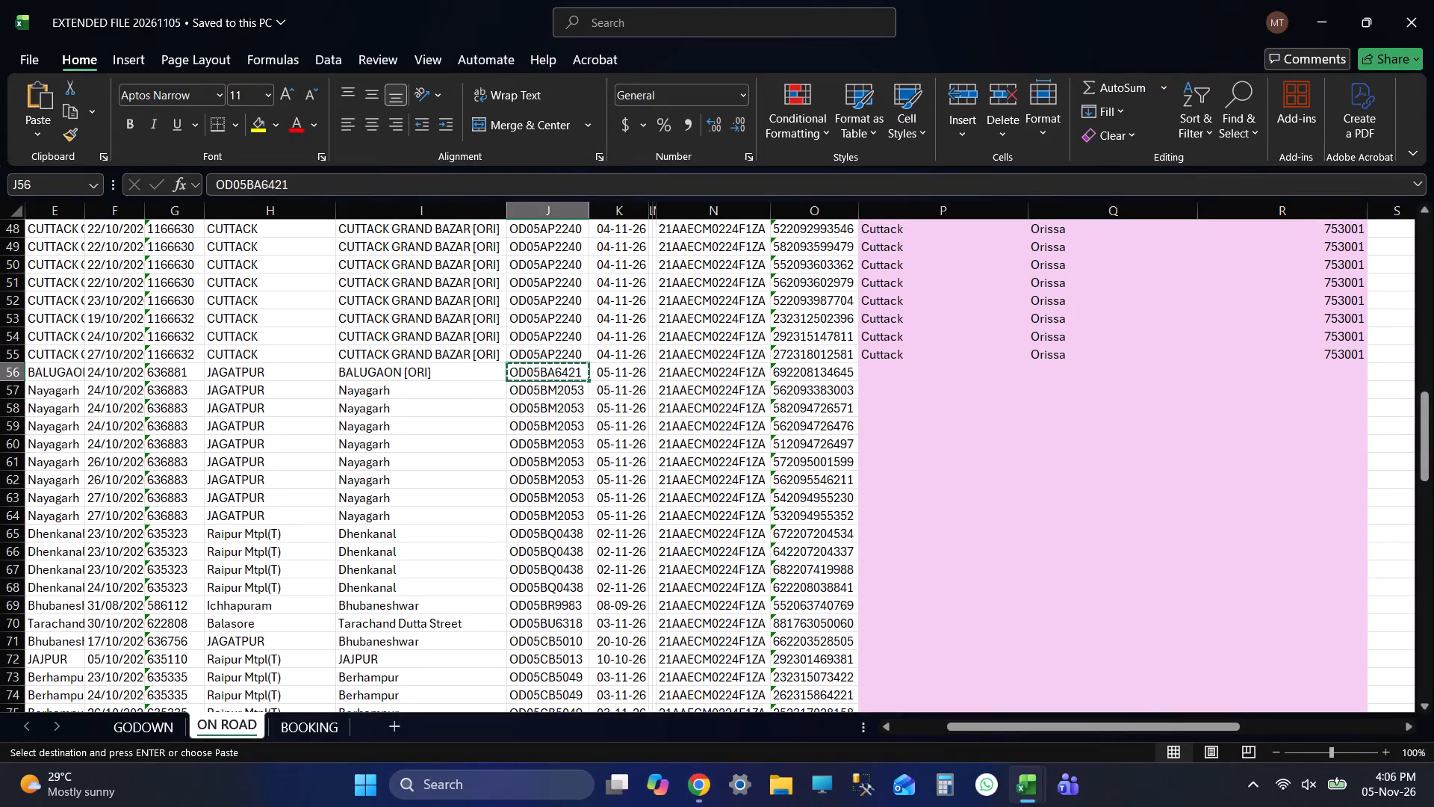
key(Tab)
key(Tab)
key(Tab)
key(Tab)
key(Tab)
key(Tab)
key(alt+Tab)
key(alt+Tab)
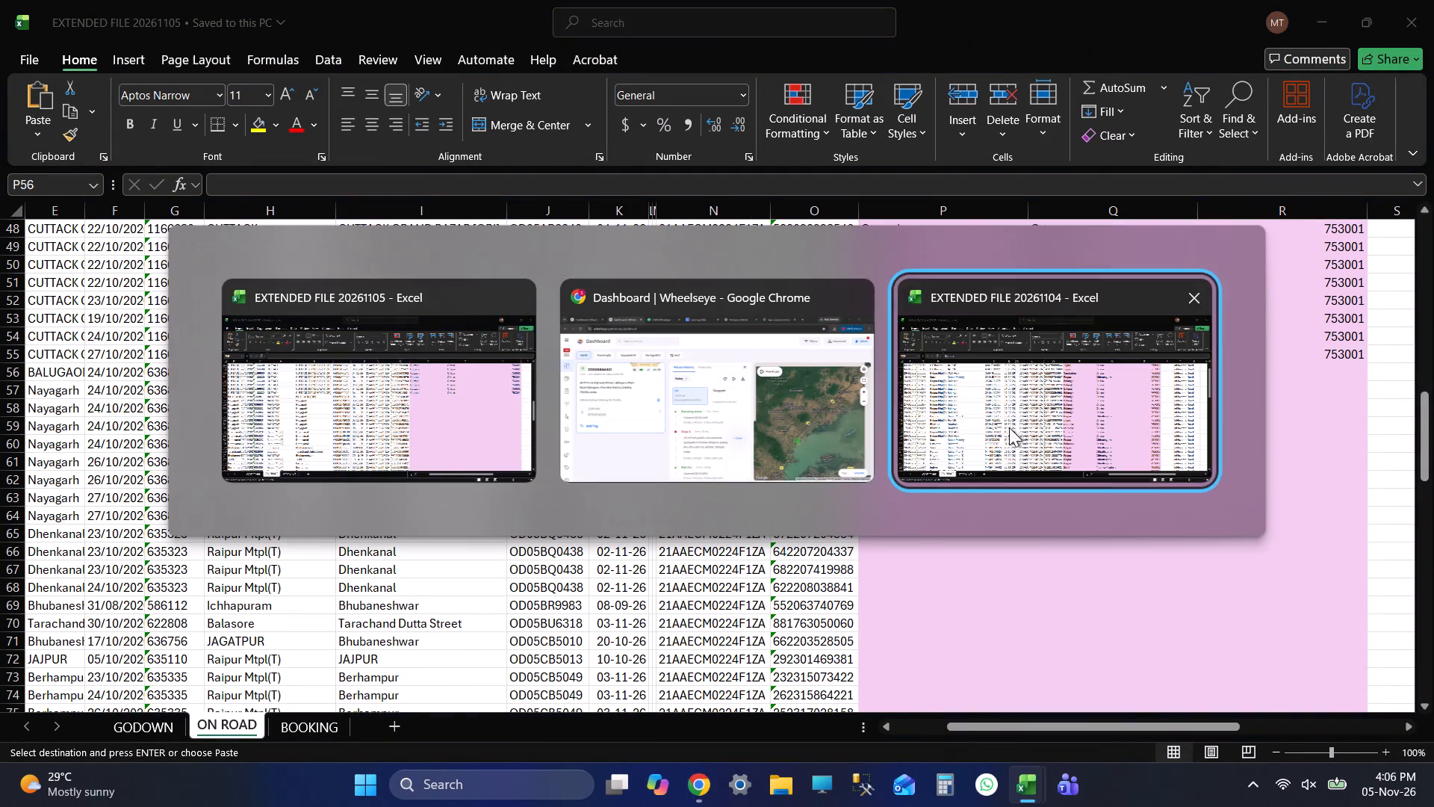
click(819, 218)
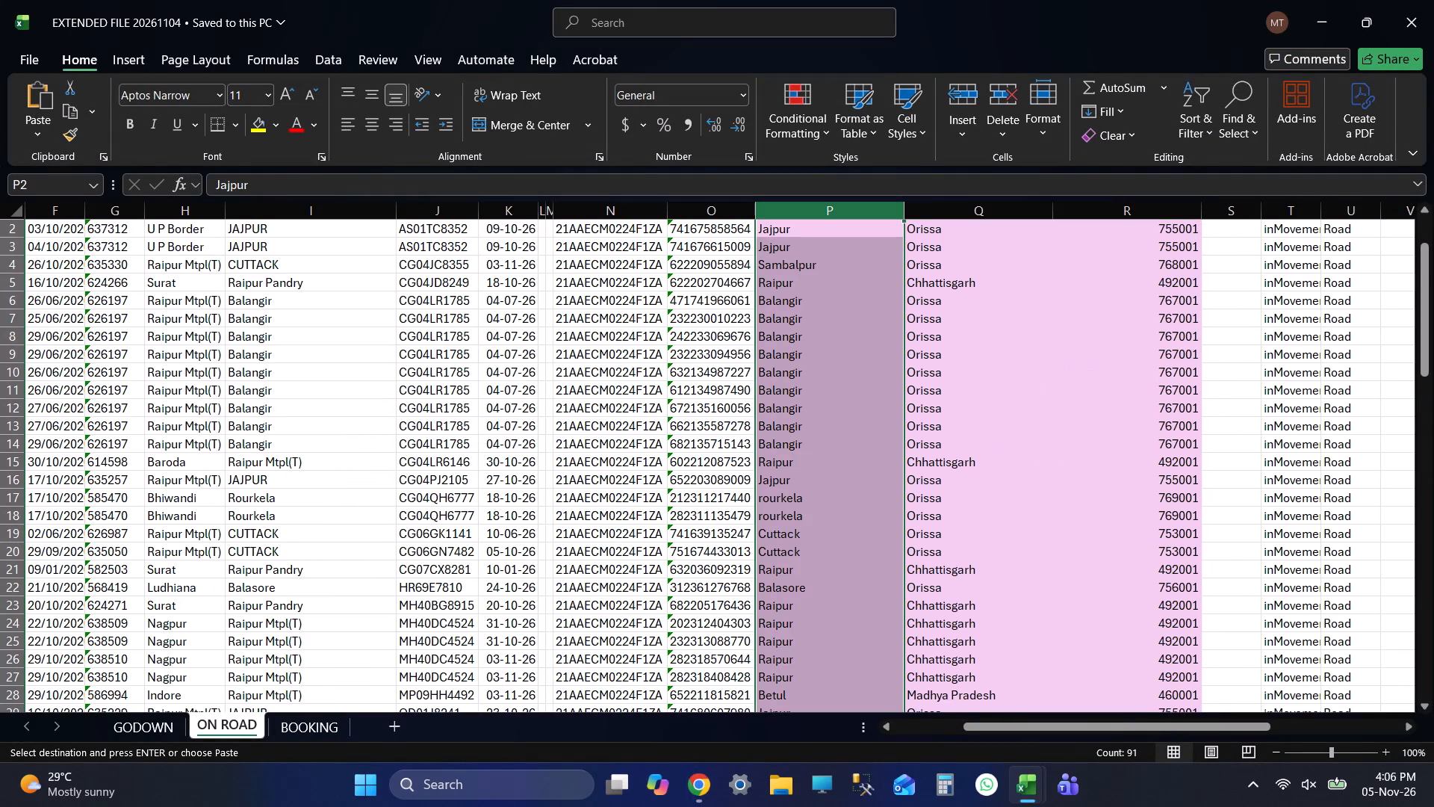
key(ctrl+f)
key(ctrl+r)
key(BackSpace)
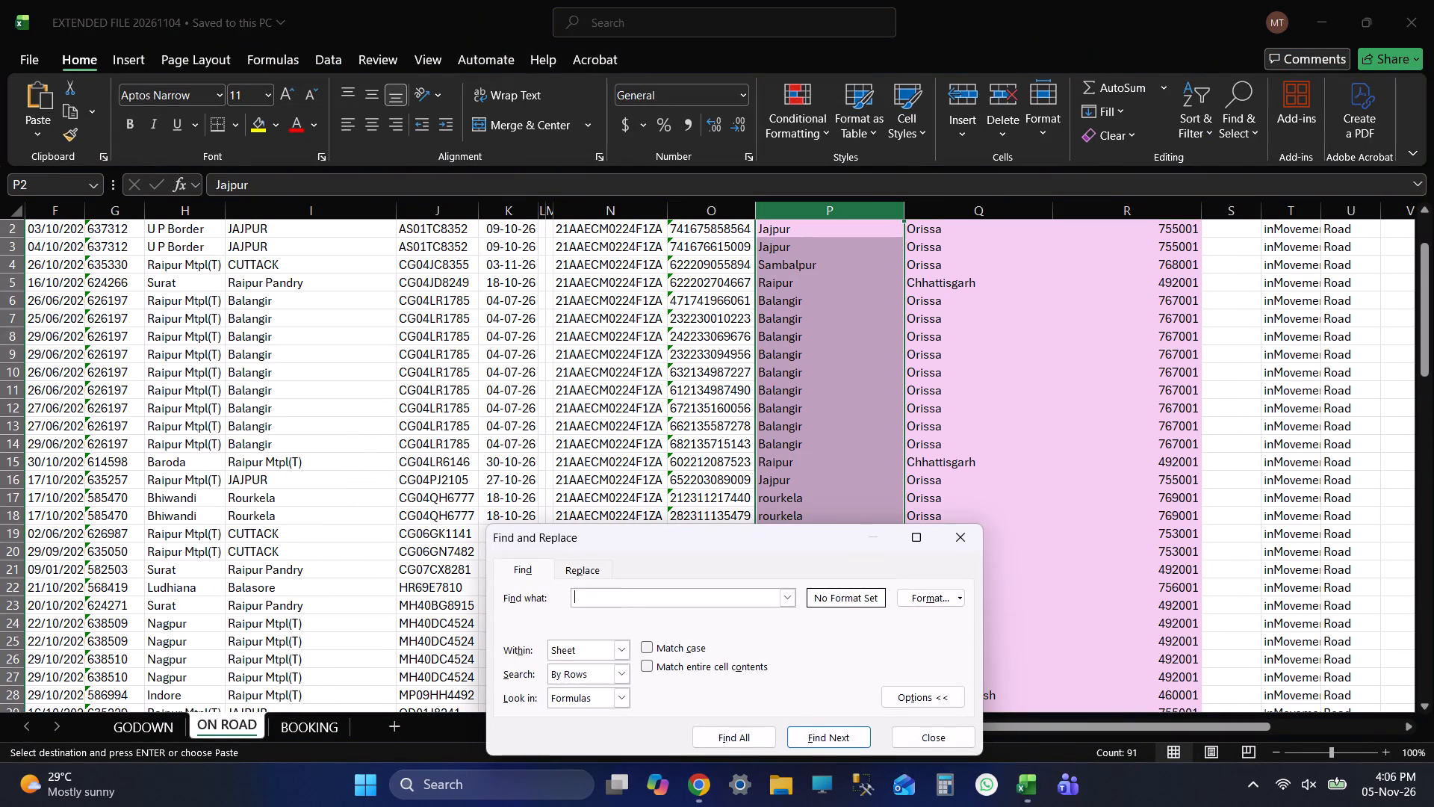
text(balu)
key(Return)
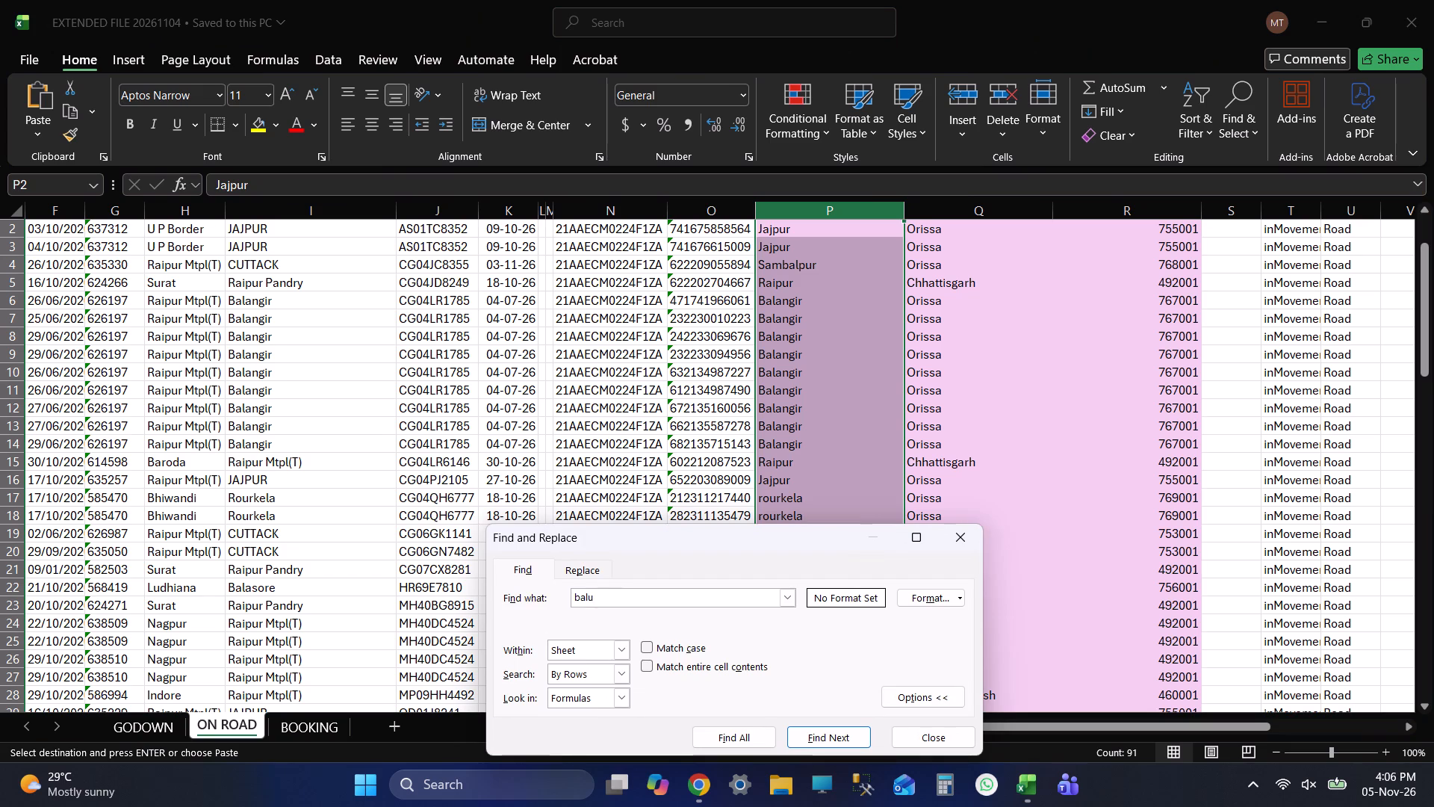
click(787, 460)
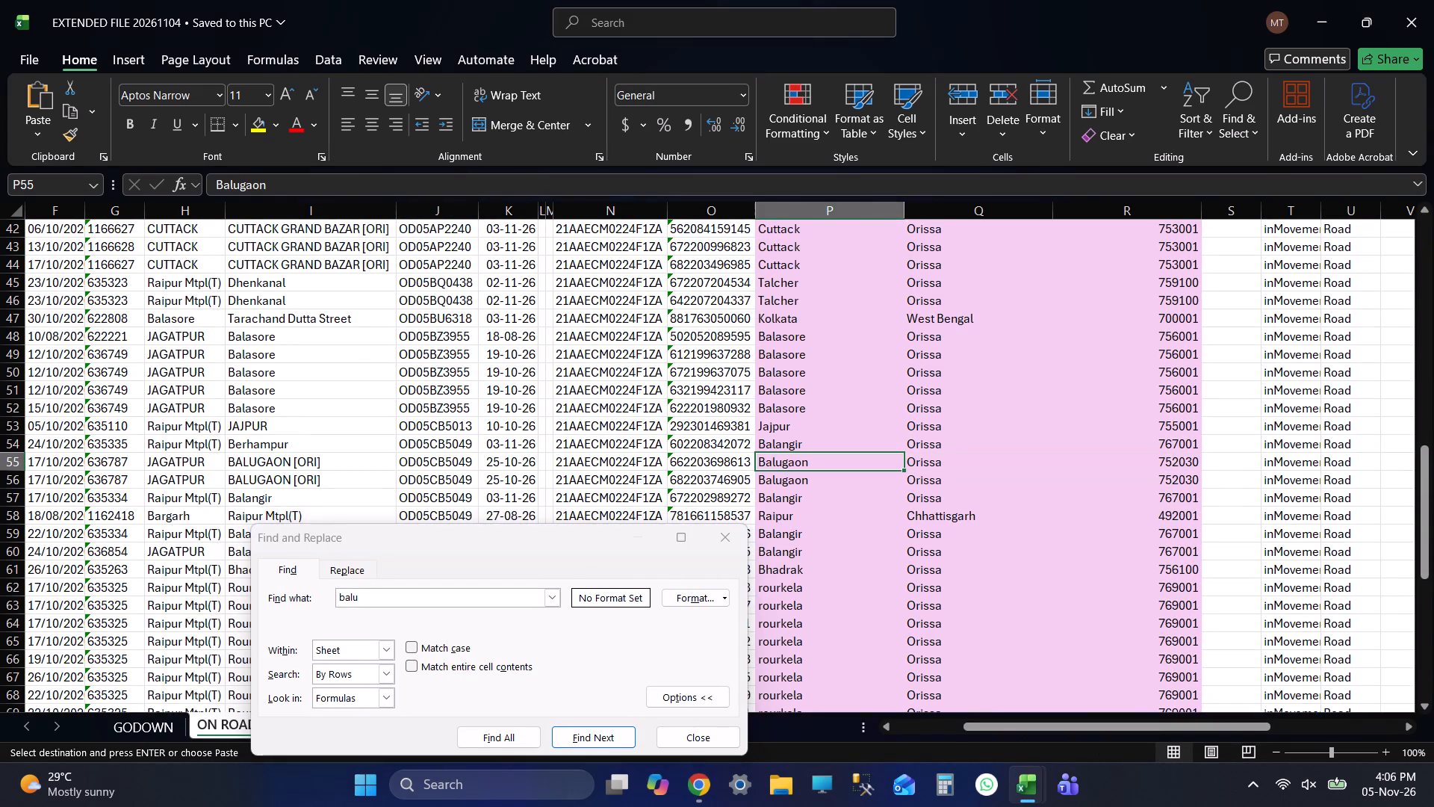
key(shift+Right)
key(shift+Right)
key(ctrl+c)
key(ctrl+c)
key(ctrl+c)
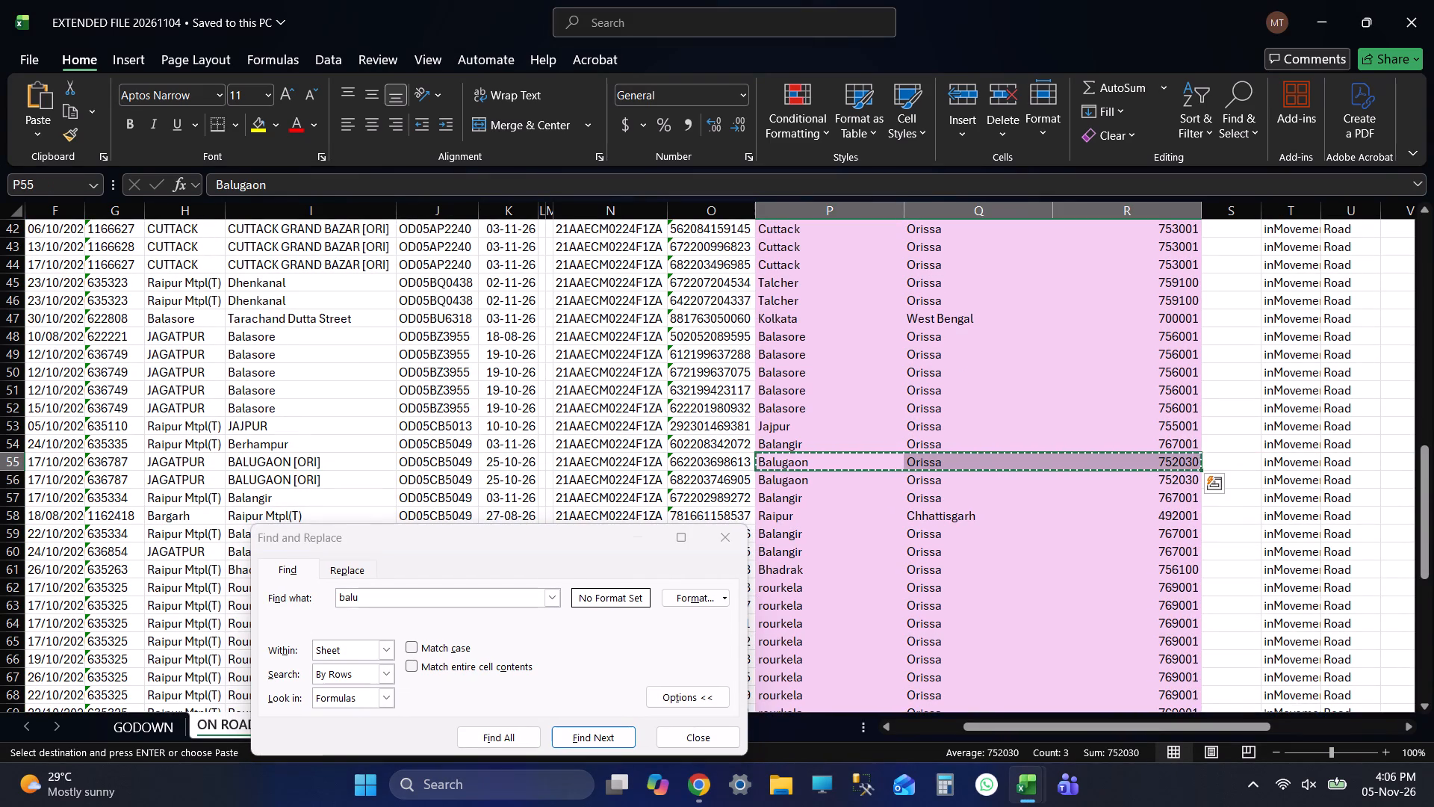
click(717, 726)
key(alt+Tab)
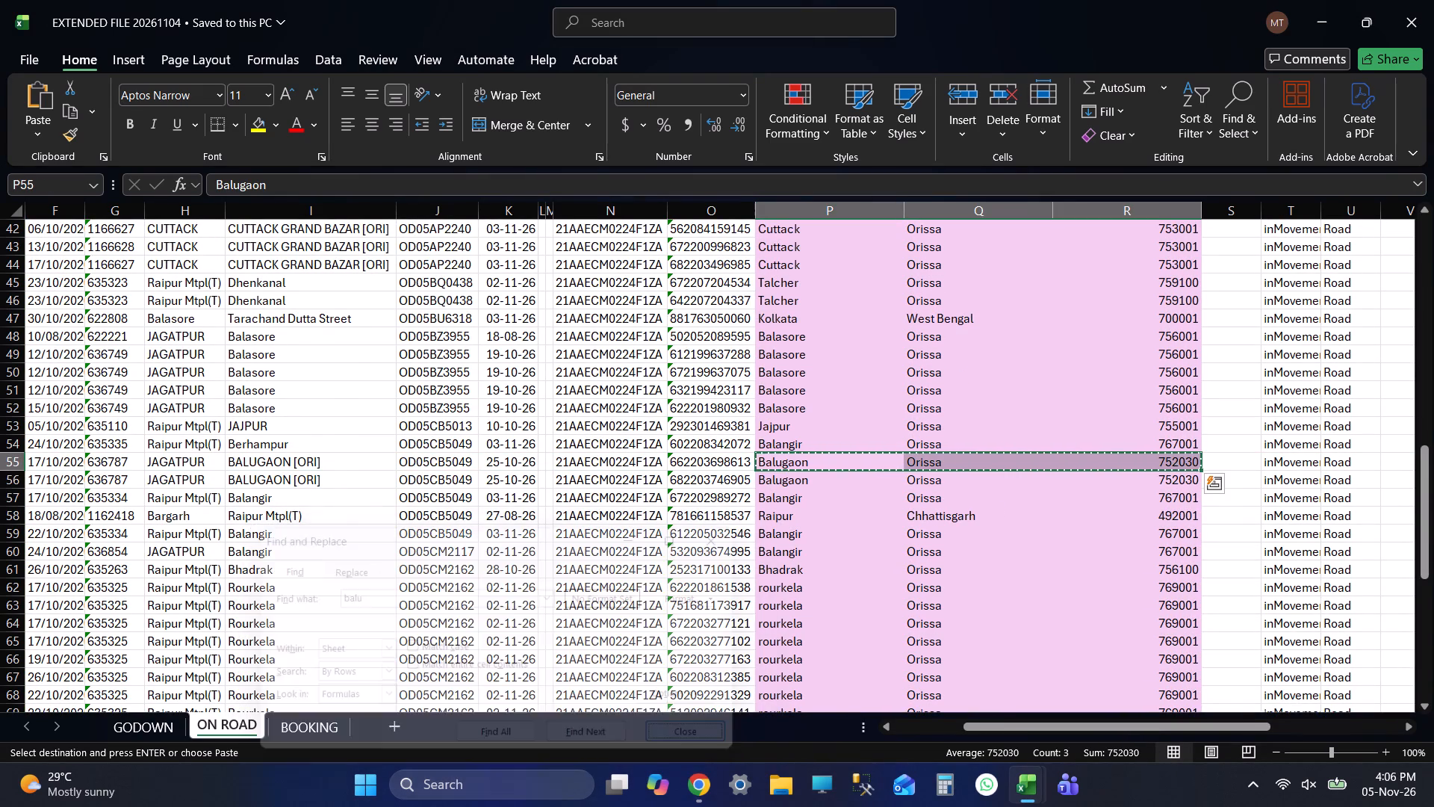
key(ctrl+v)
key(Down)
key(ctrl+s)
key(Left)
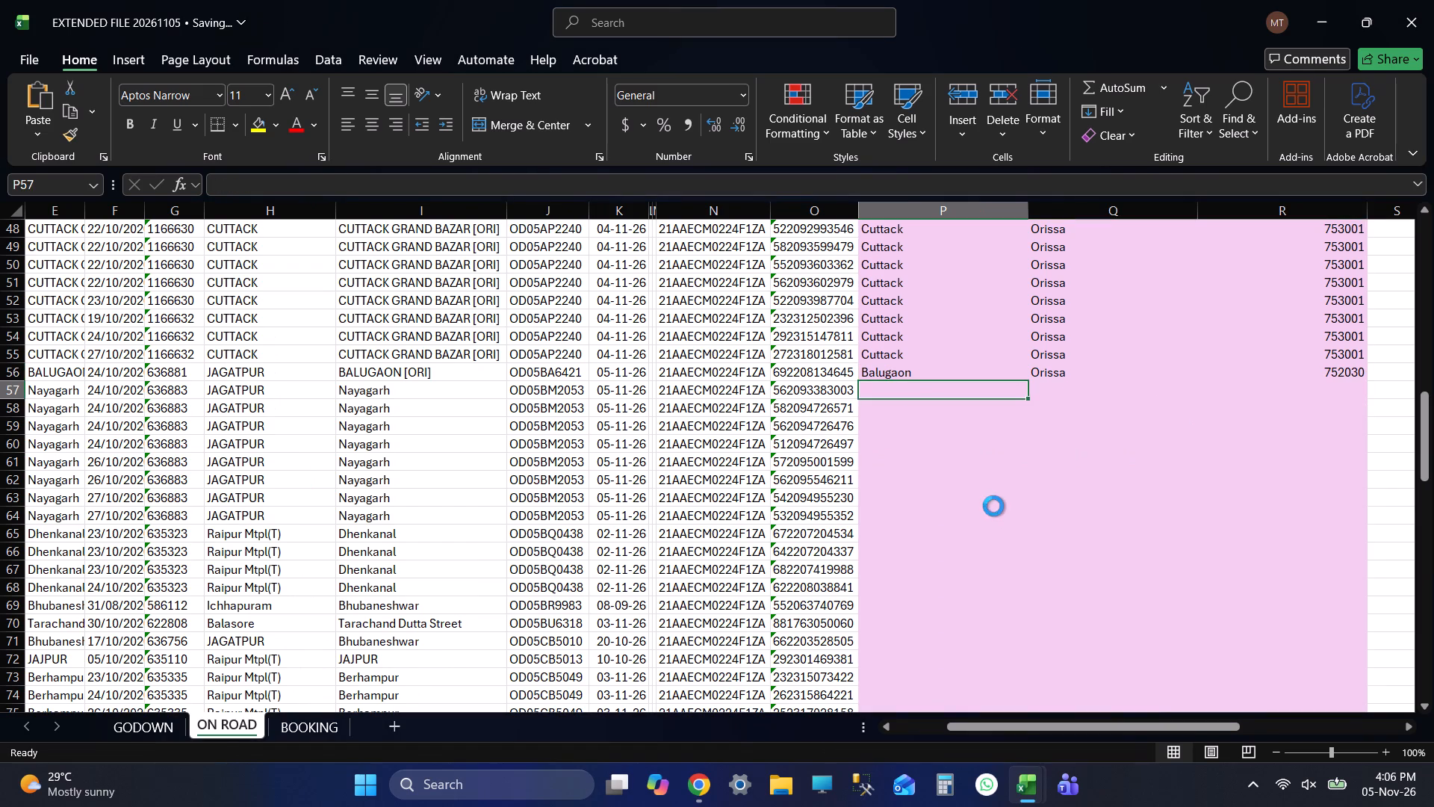
key(Left)
key(Left)
key(Left)
key(Left)
key(Left)
key(Right)
key(Right)
key(Right)
key(Right)
key(Right)
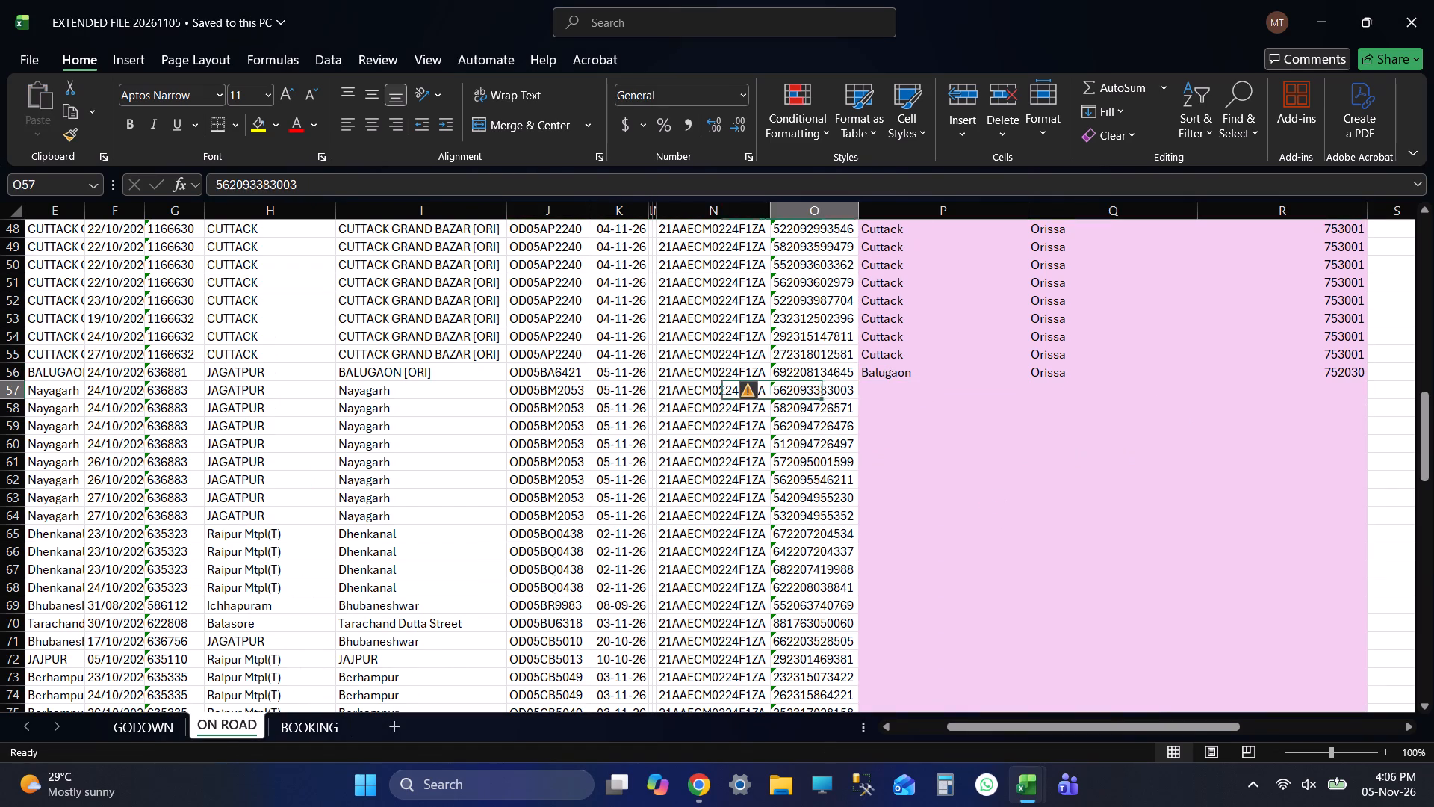
key(Left)
key(Left)
key(Left)
key(Left)
key(Left)
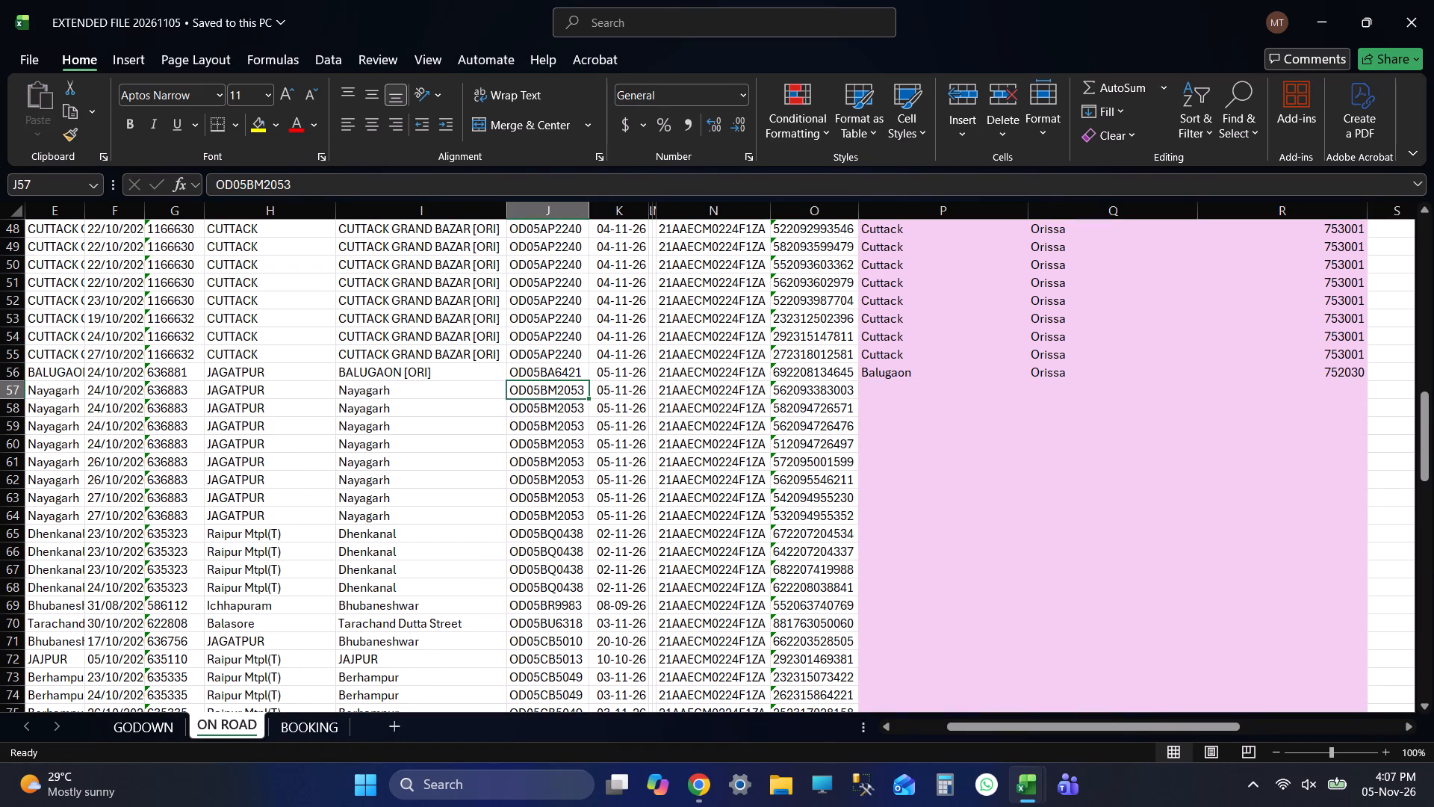
key(ctrl+c)
key(ctrl+Right)
key(Right)
key(Right)
key(Right)
key(Right)
key(alt+Tab)
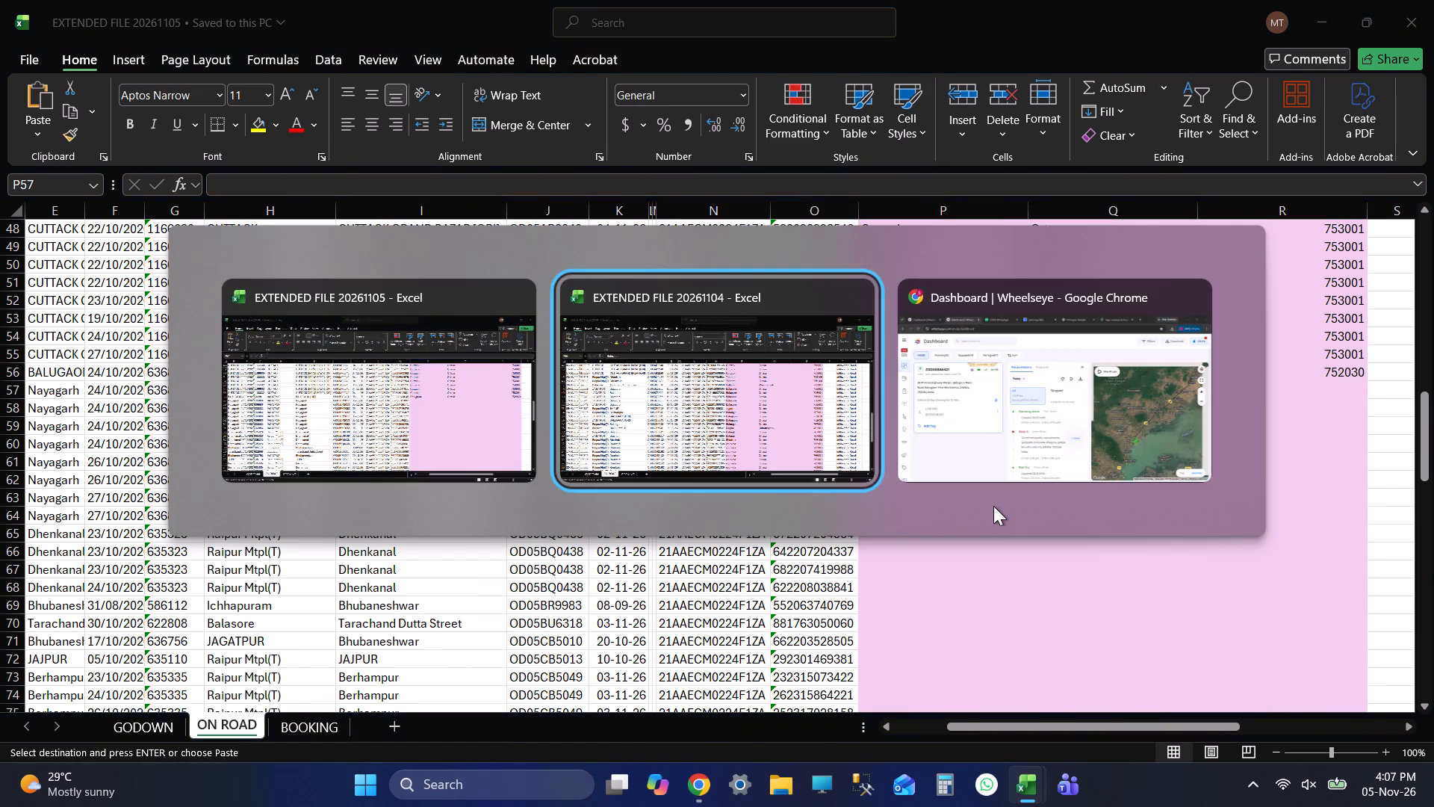
key(alt+Tab)
click(293, 134)
key(ctrl+v)
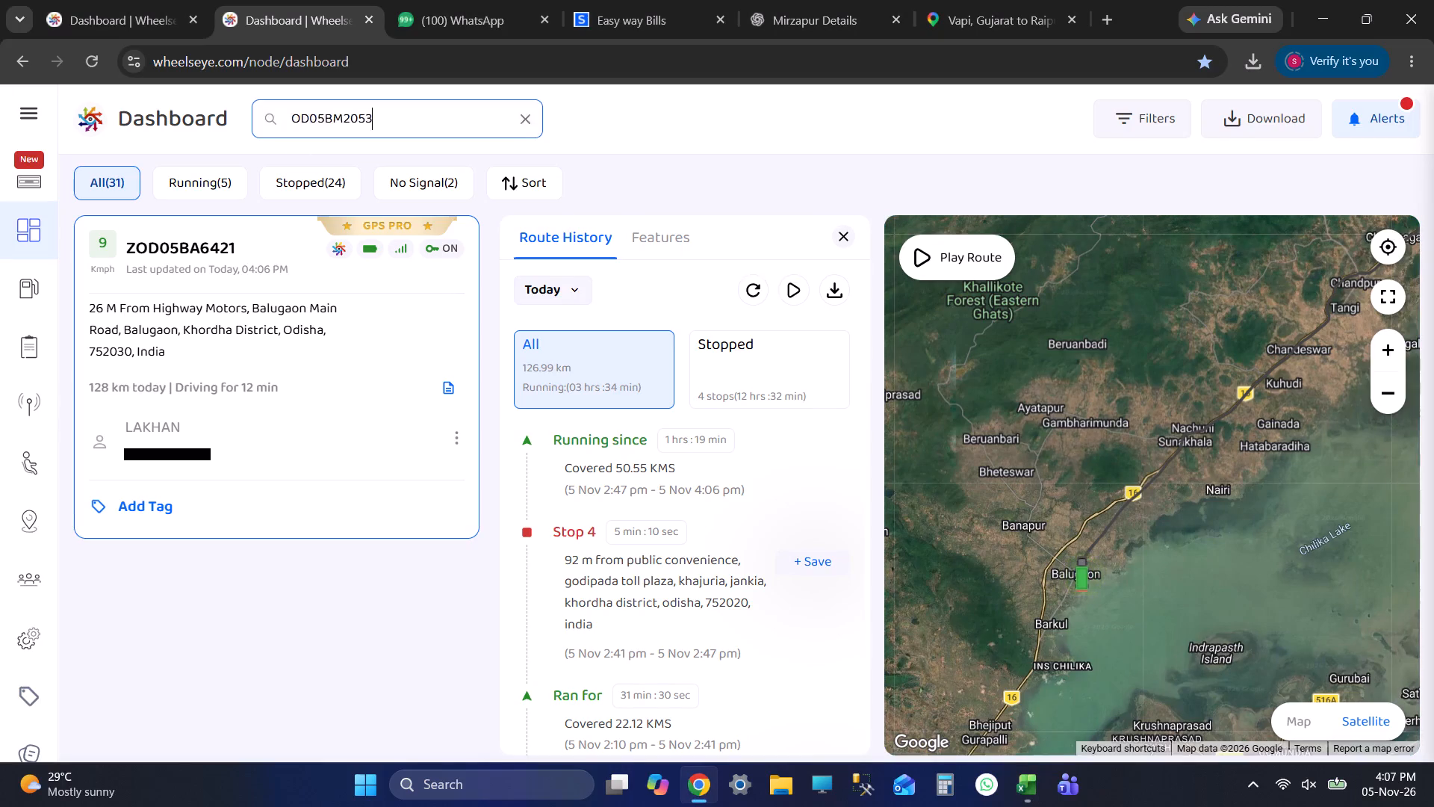
key(Return)
click(210, 313)
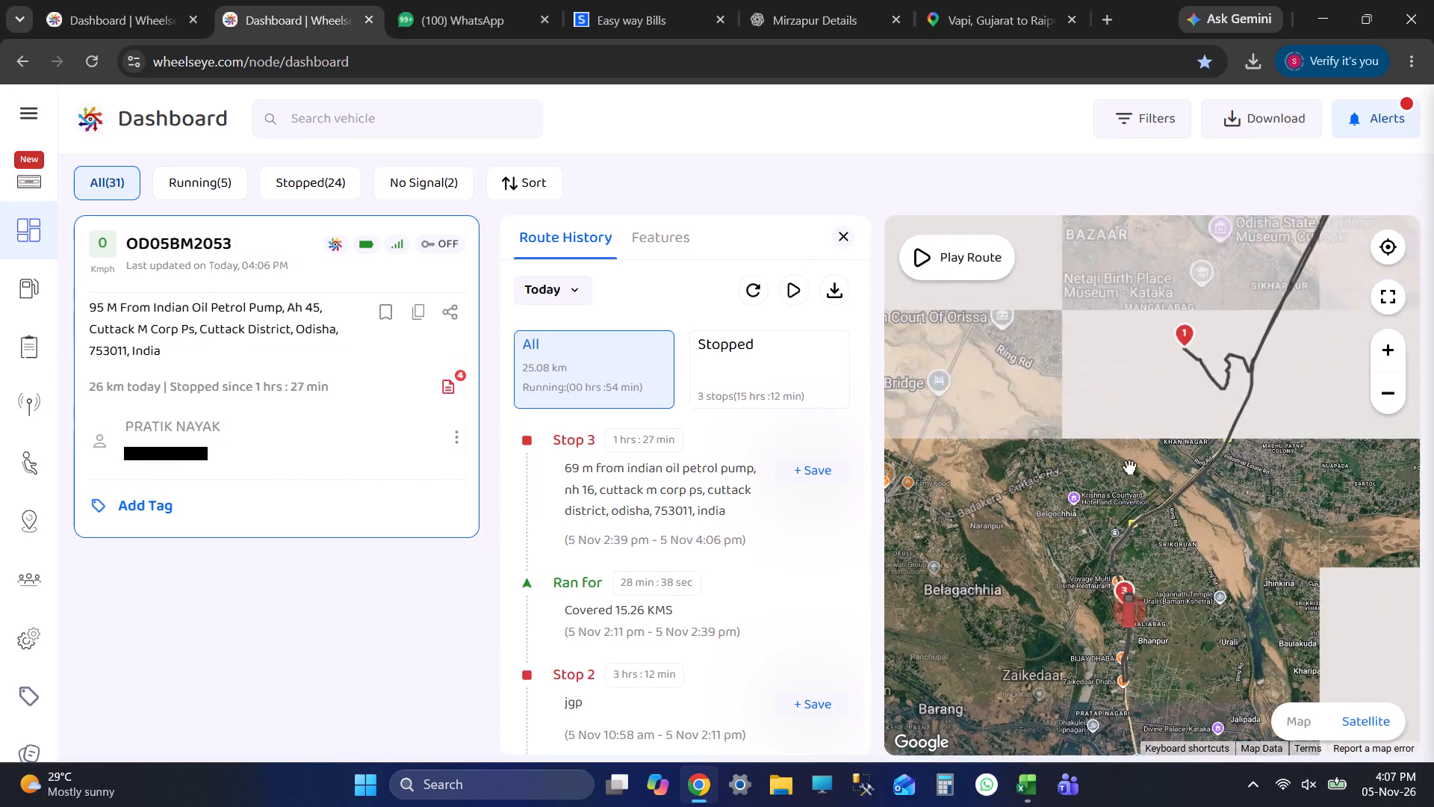
click(729, 488)
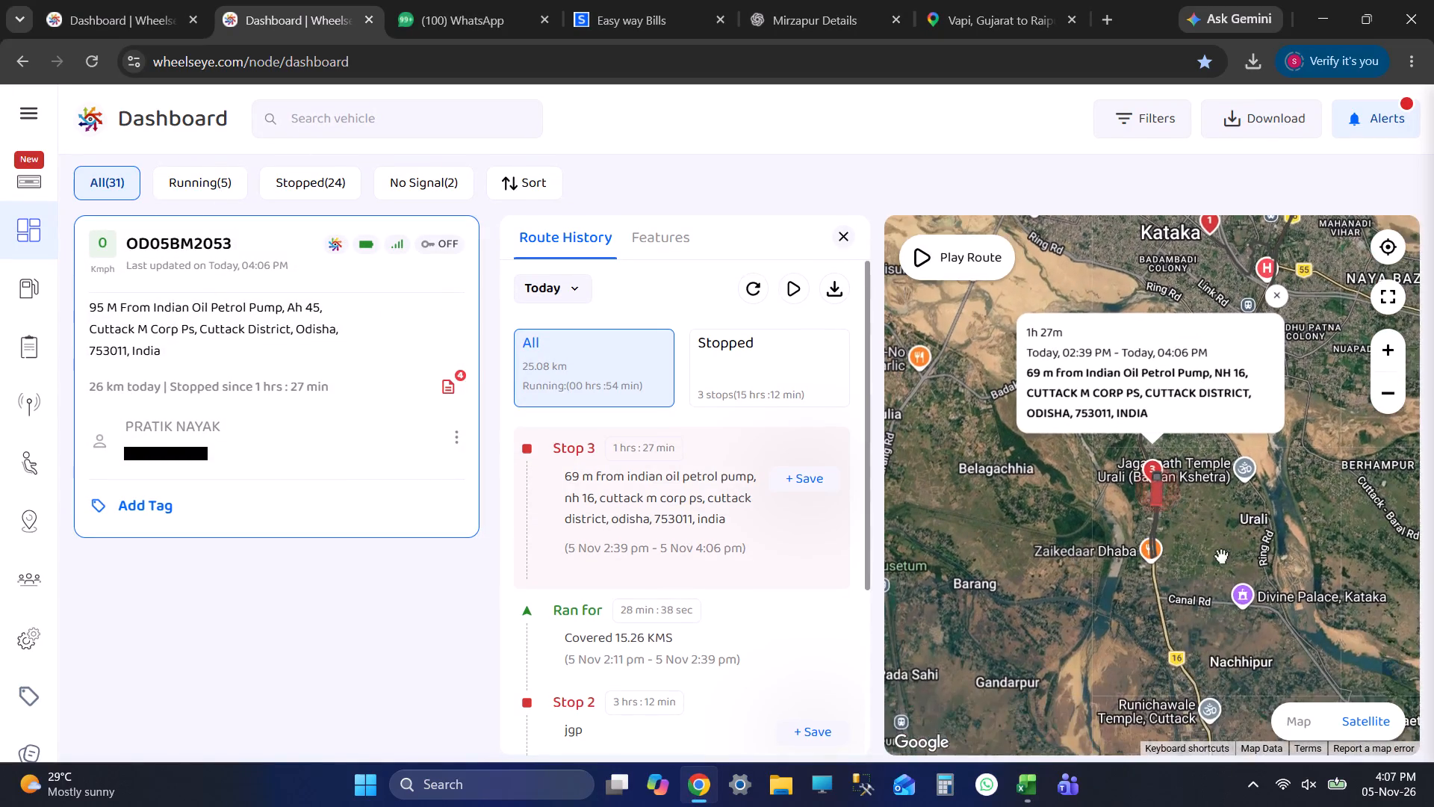
scroll(1205, 553, up, 1)
scroll(1127, 451, up, 17)
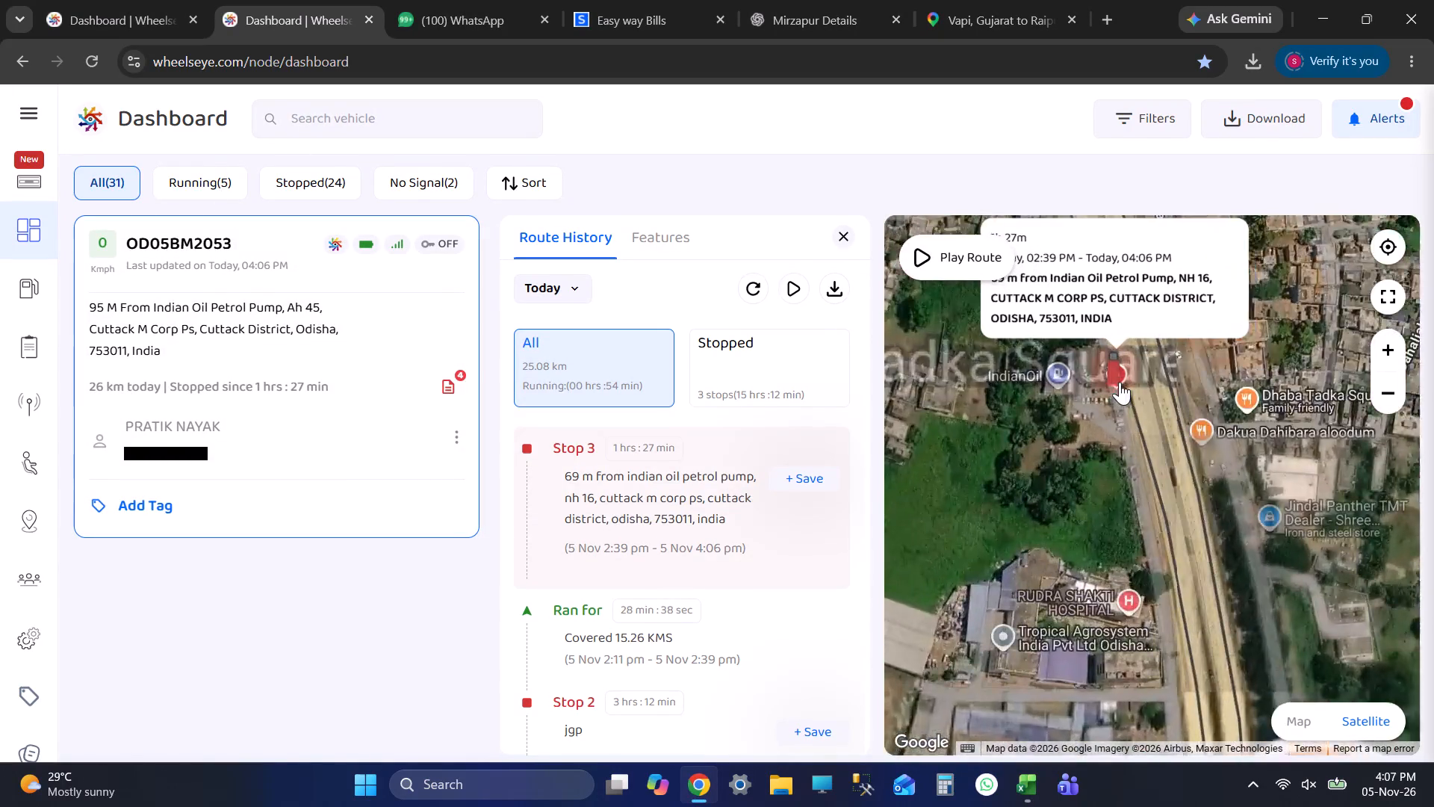
drag(1092, 395, 1087, 550)
click(1239, 374)
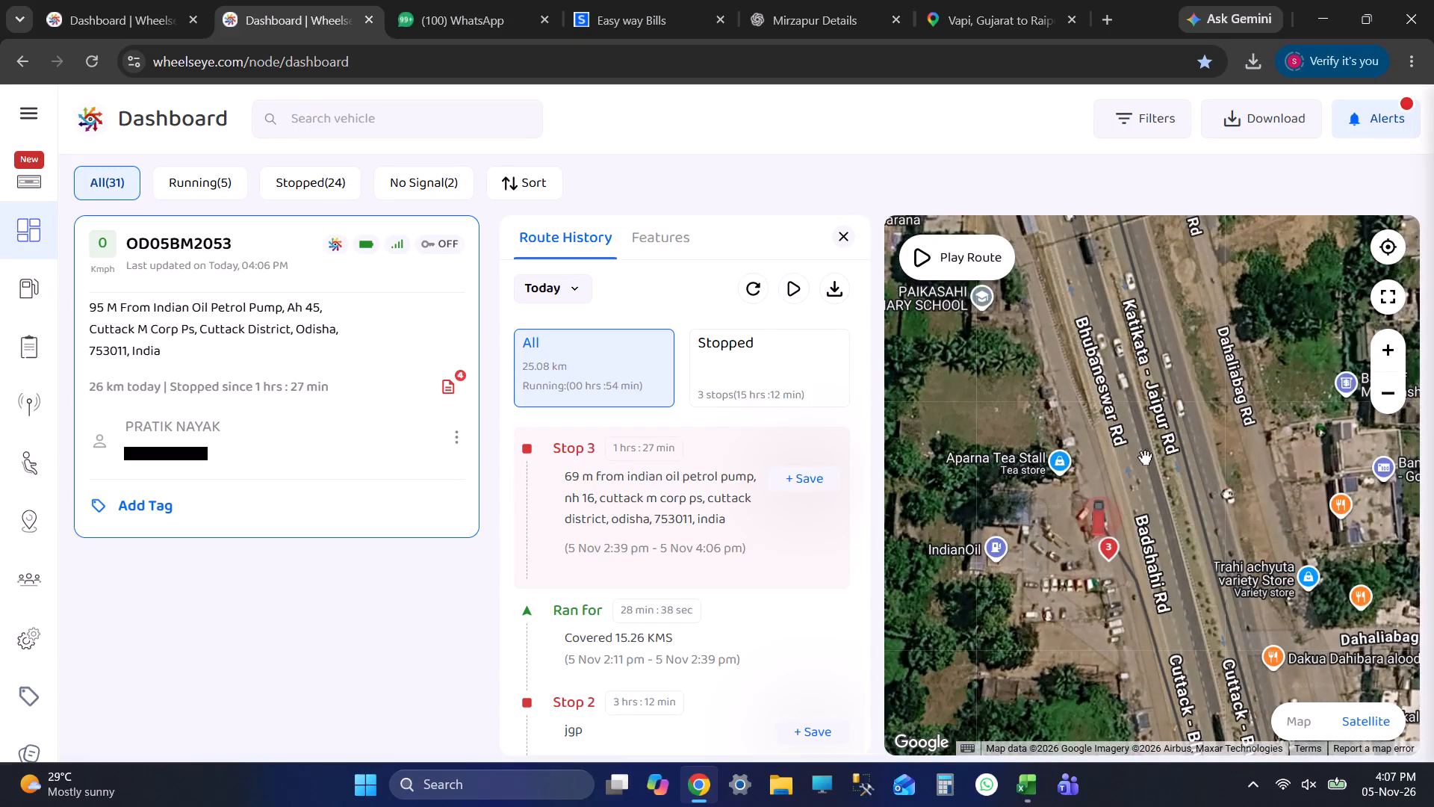
Search the current place column of EXTENDED FILE 20261104 in Excel for "naya".
key(alt+Tab)
key(alt+Tab)
key(alt+Tab)
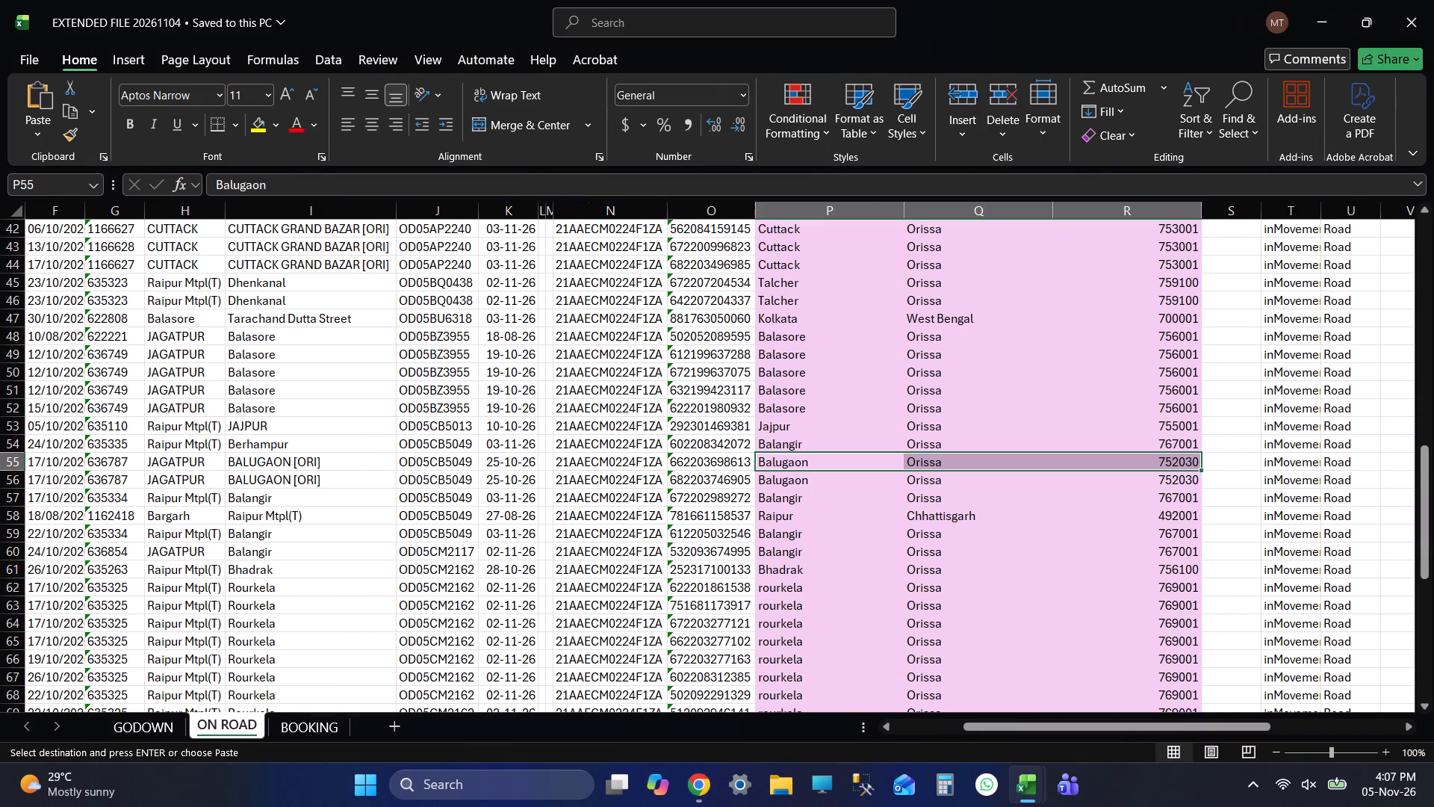
click(817, 210)
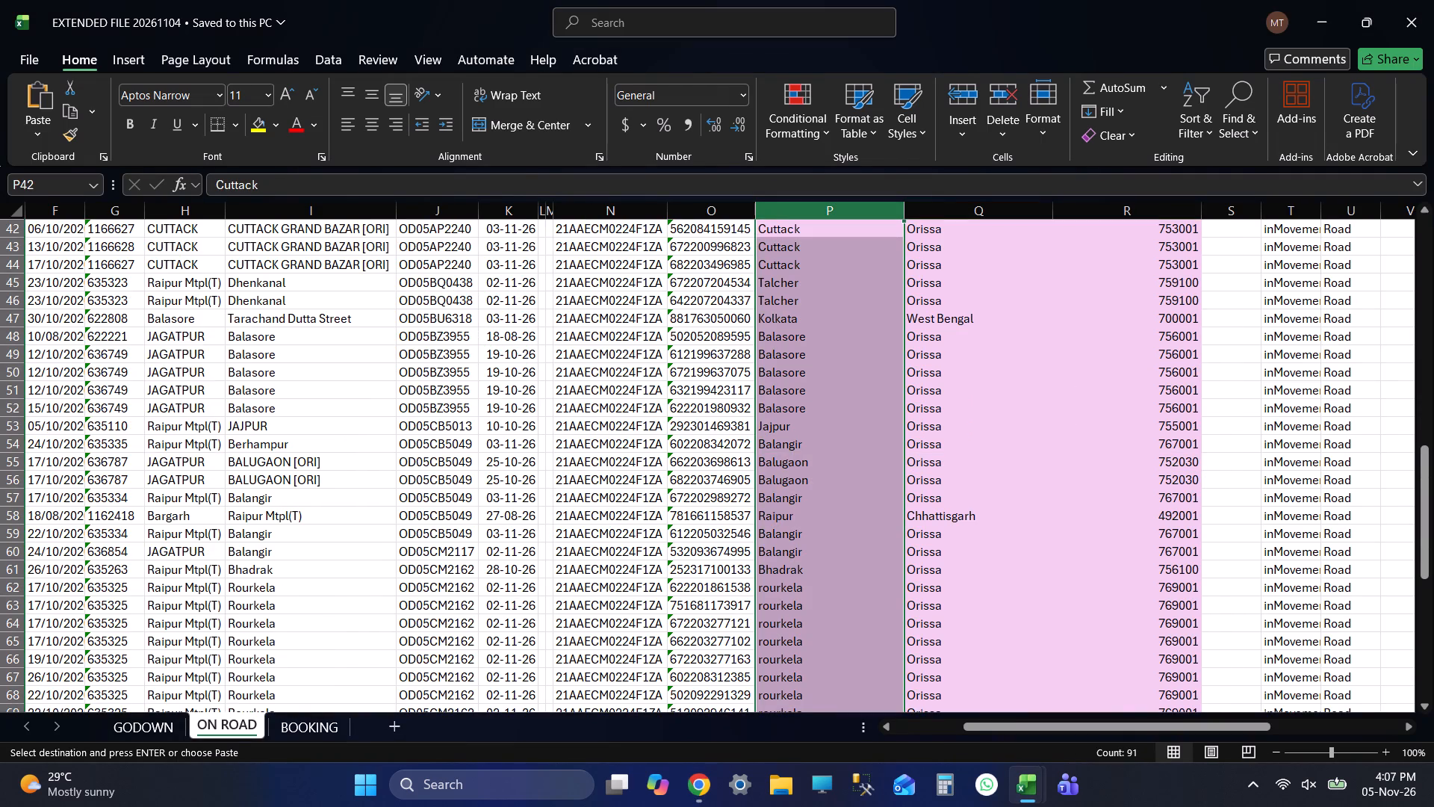
key(ctrl+f)
text(naya)
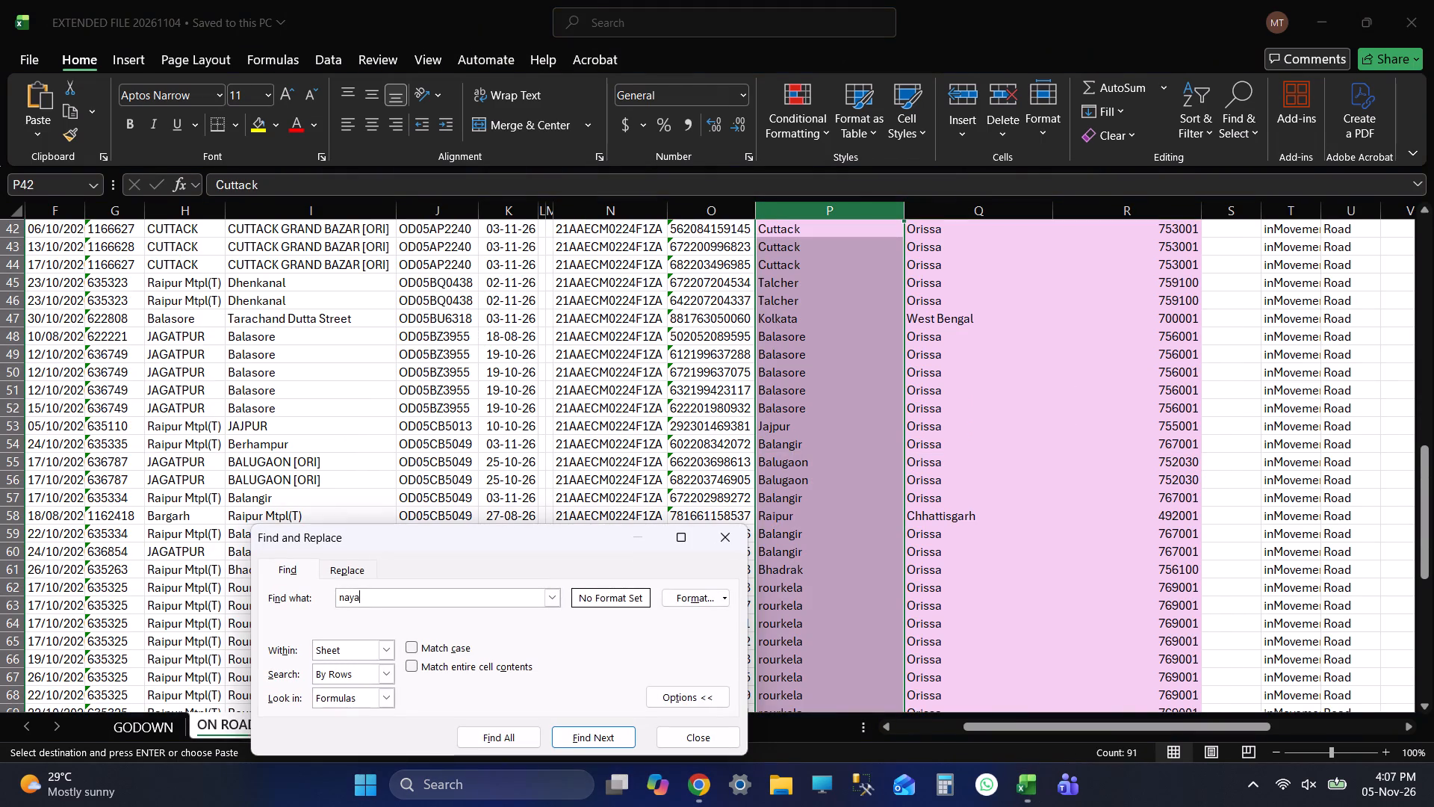
key(Return)
click(634, 693)
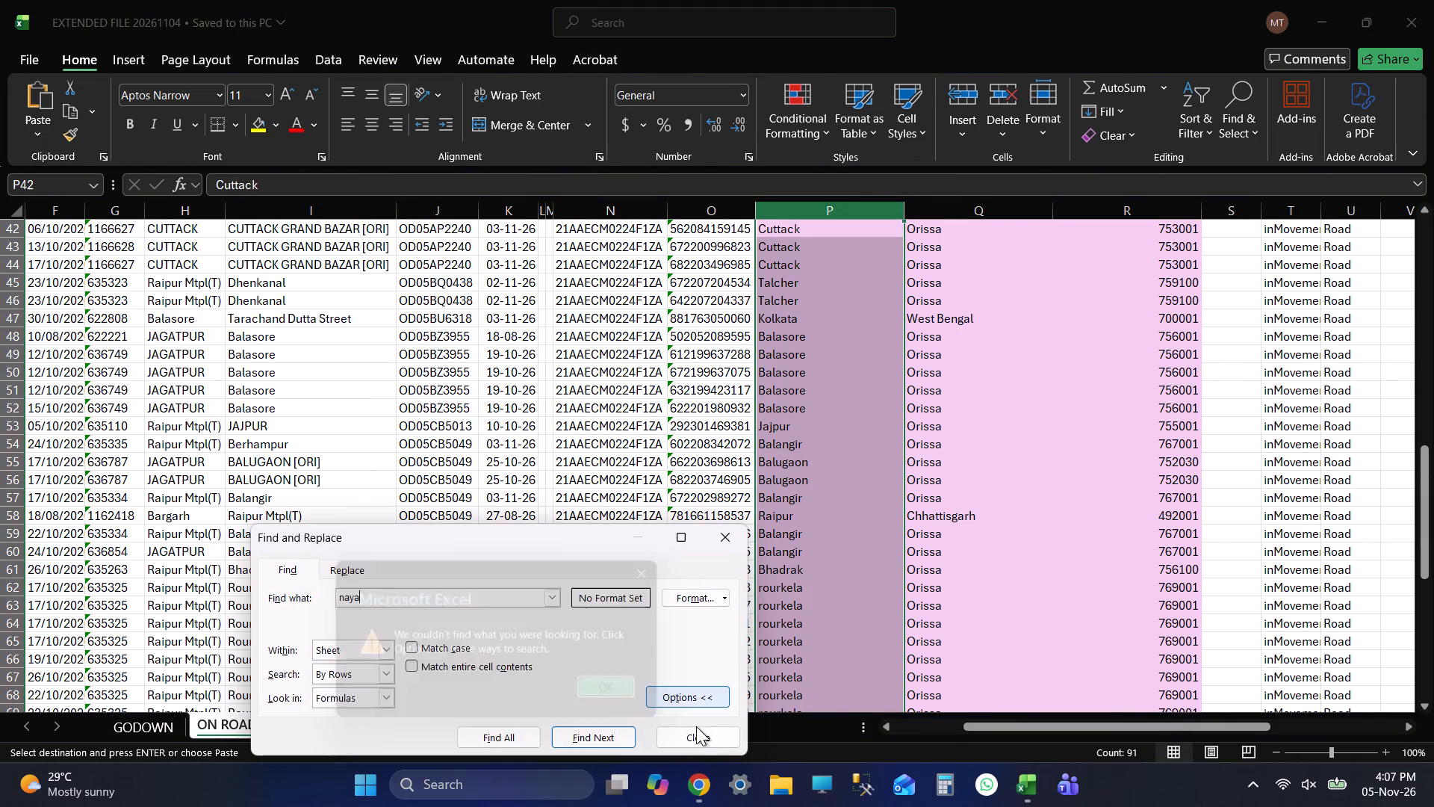
click(698, 735)
key(alt+Tab)
key(alt+Tab)
key(alt+Tab)
scroll(1255, 506, down, 5)
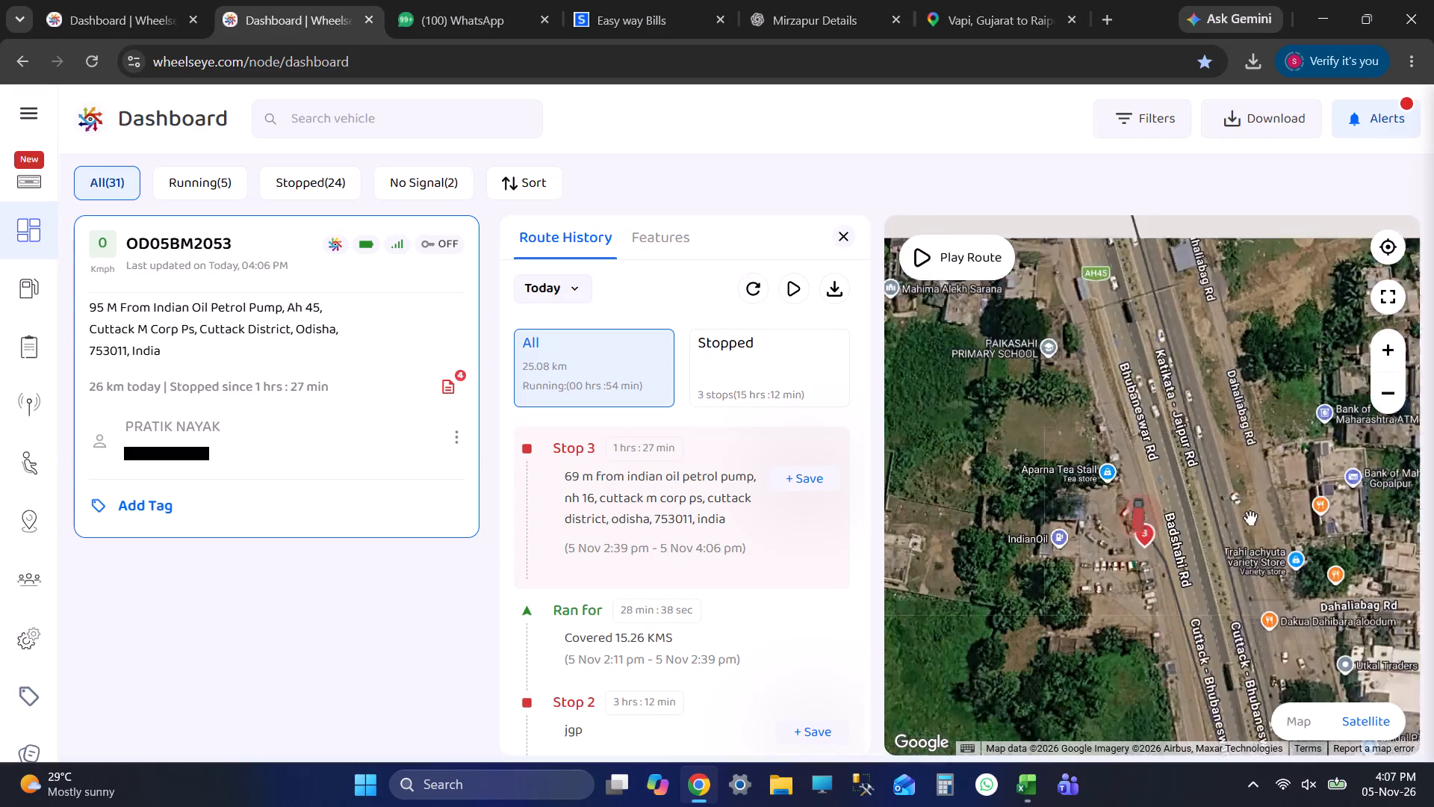
scroll(1250, 518, down, 5)
key(alt+Tab)
key(alt+Tab)
key(alt+Tab)
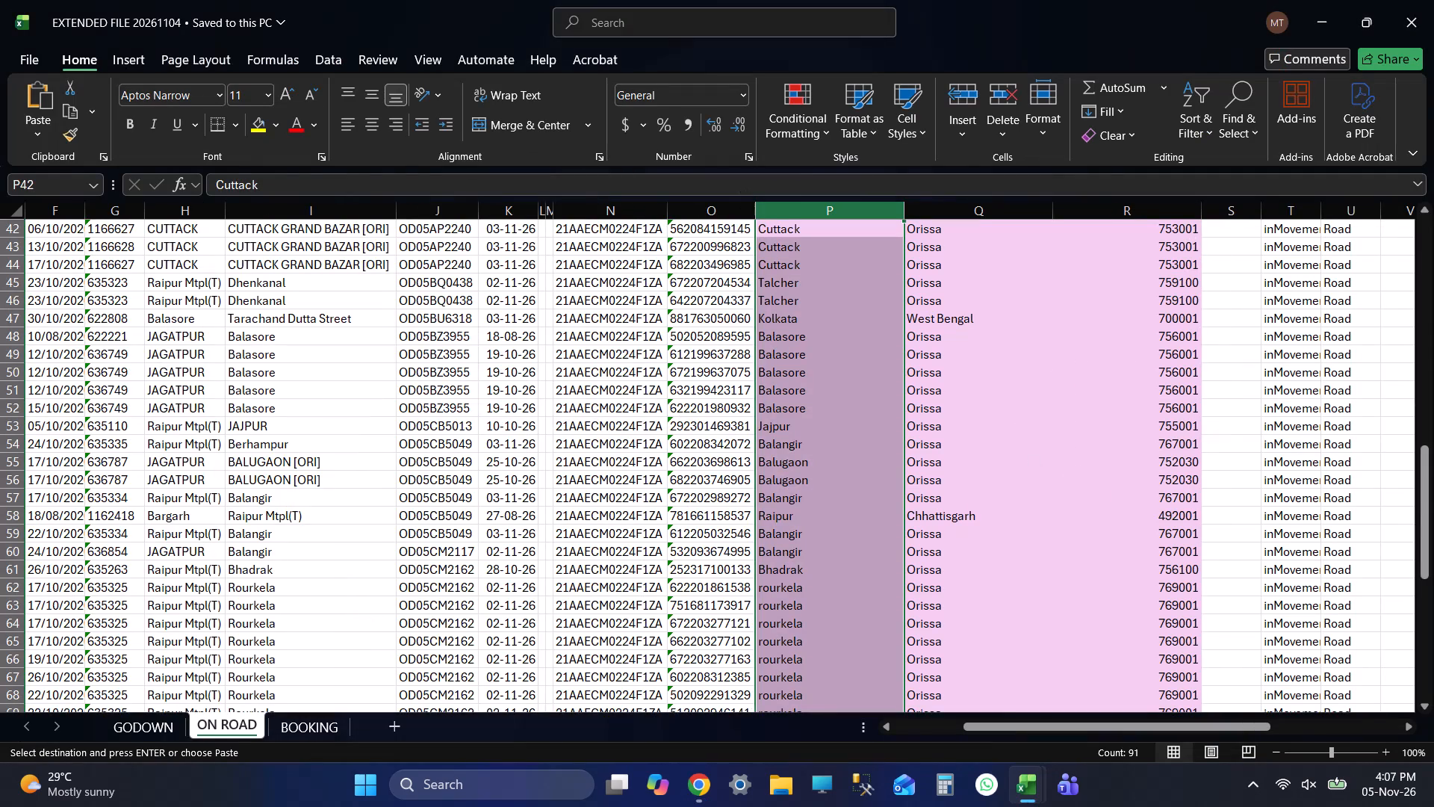
key(ctrl+f)
text(jagat)
key(Return)
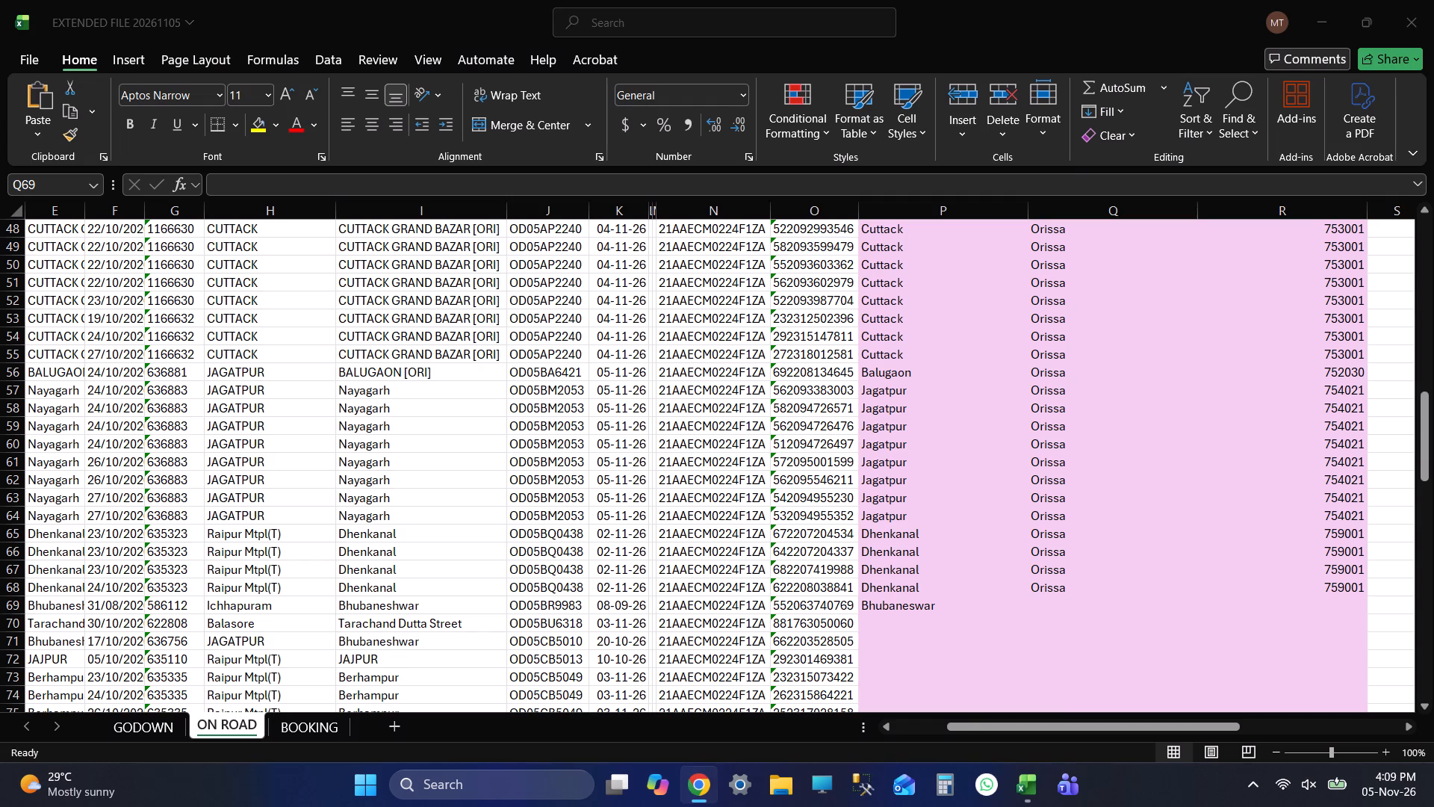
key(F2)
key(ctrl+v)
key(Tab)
Copy the pin code 752101 from ChatGPT's Bhubaneswar, Kesora answer into cell R69 and save the workbook.
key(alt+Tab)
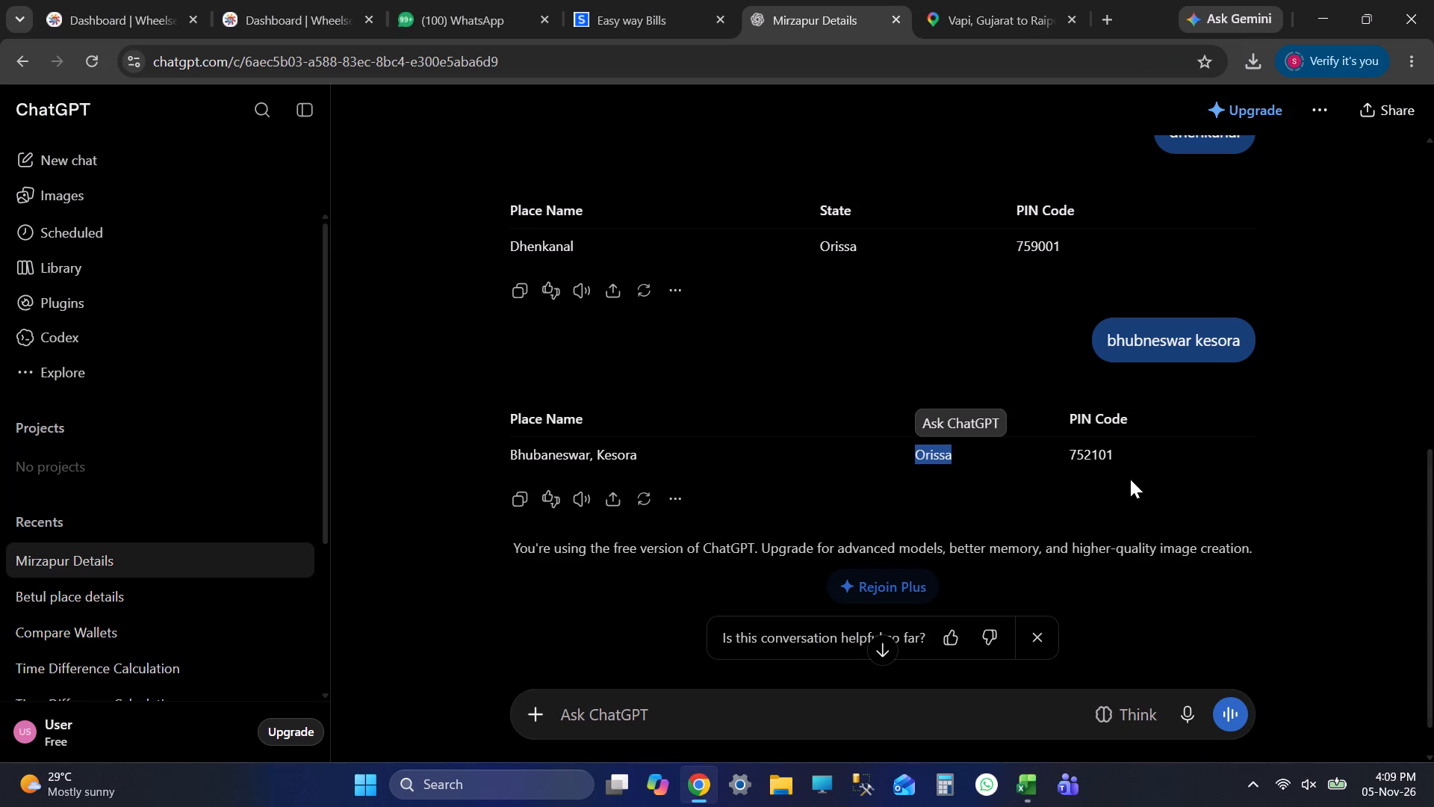
double_click(1102, 452)
key(ctrl+c)
key(alt+Tab)
key(F2)
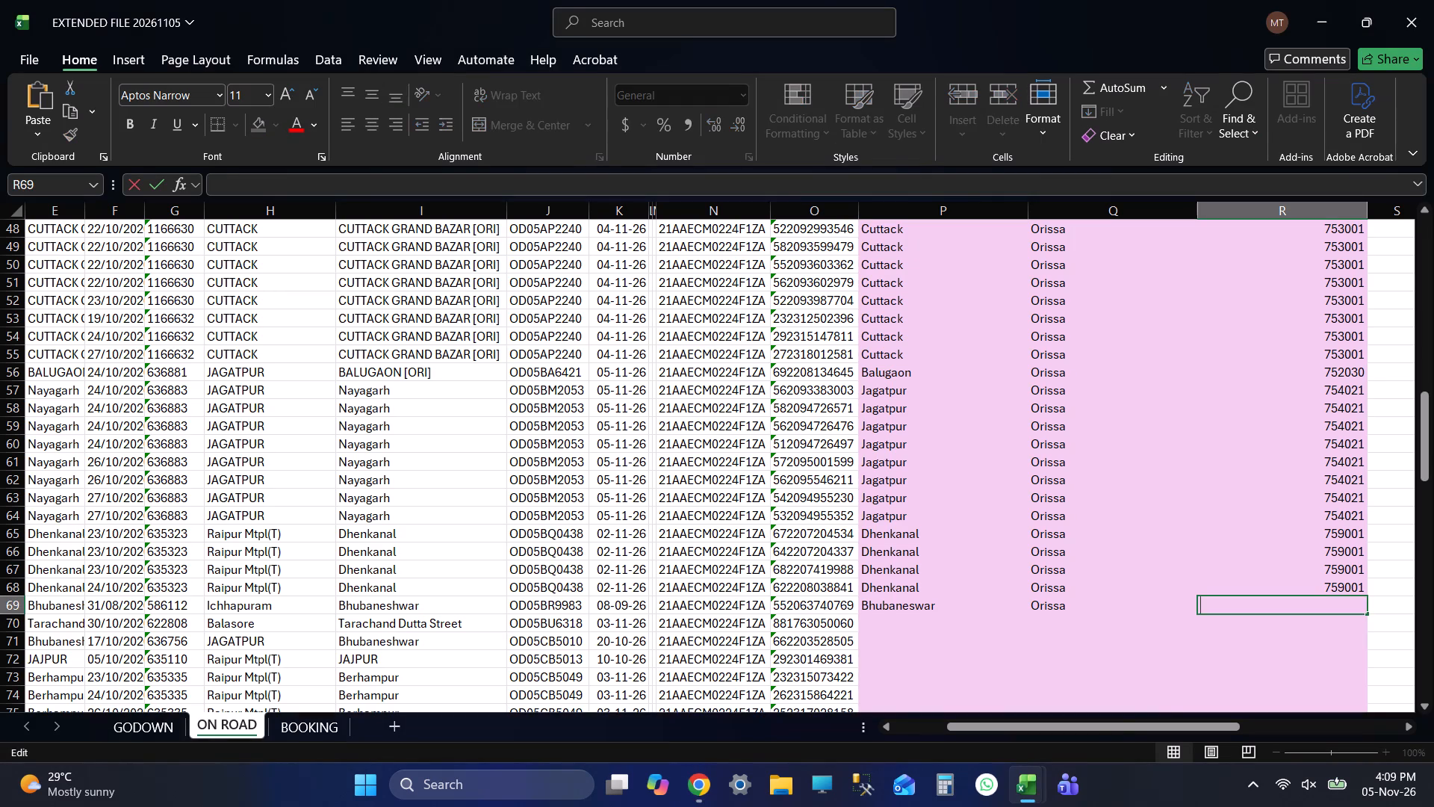
key(ctrl+v)
key(Return)
key(ctrl+s)
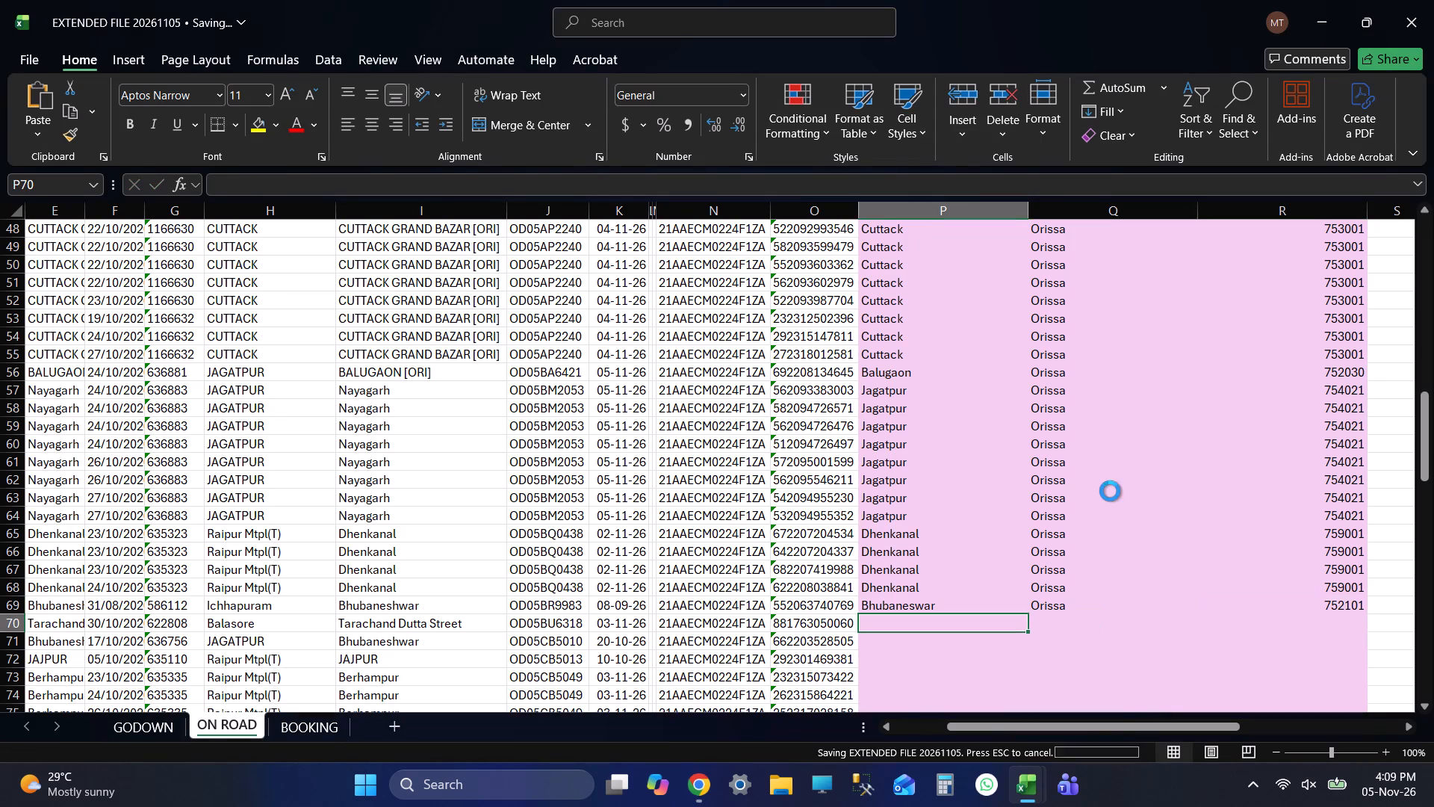
key(Left)
key(Left)
key(Left)
key(Left)
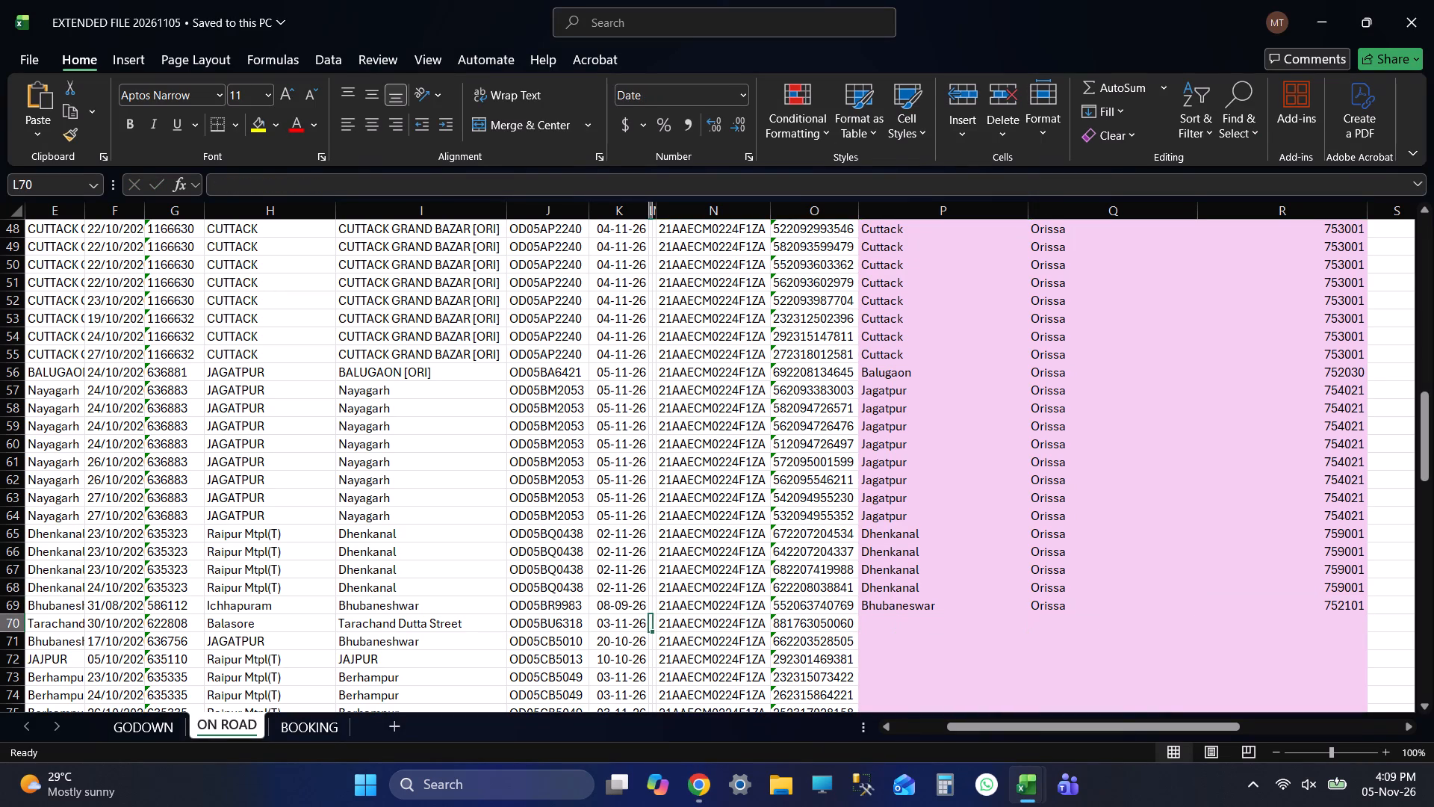
key(Left)
key(Left)
key(ctrl+c)
key(Right)
key(Right)
key(Right)
key(Right)
key(Right)
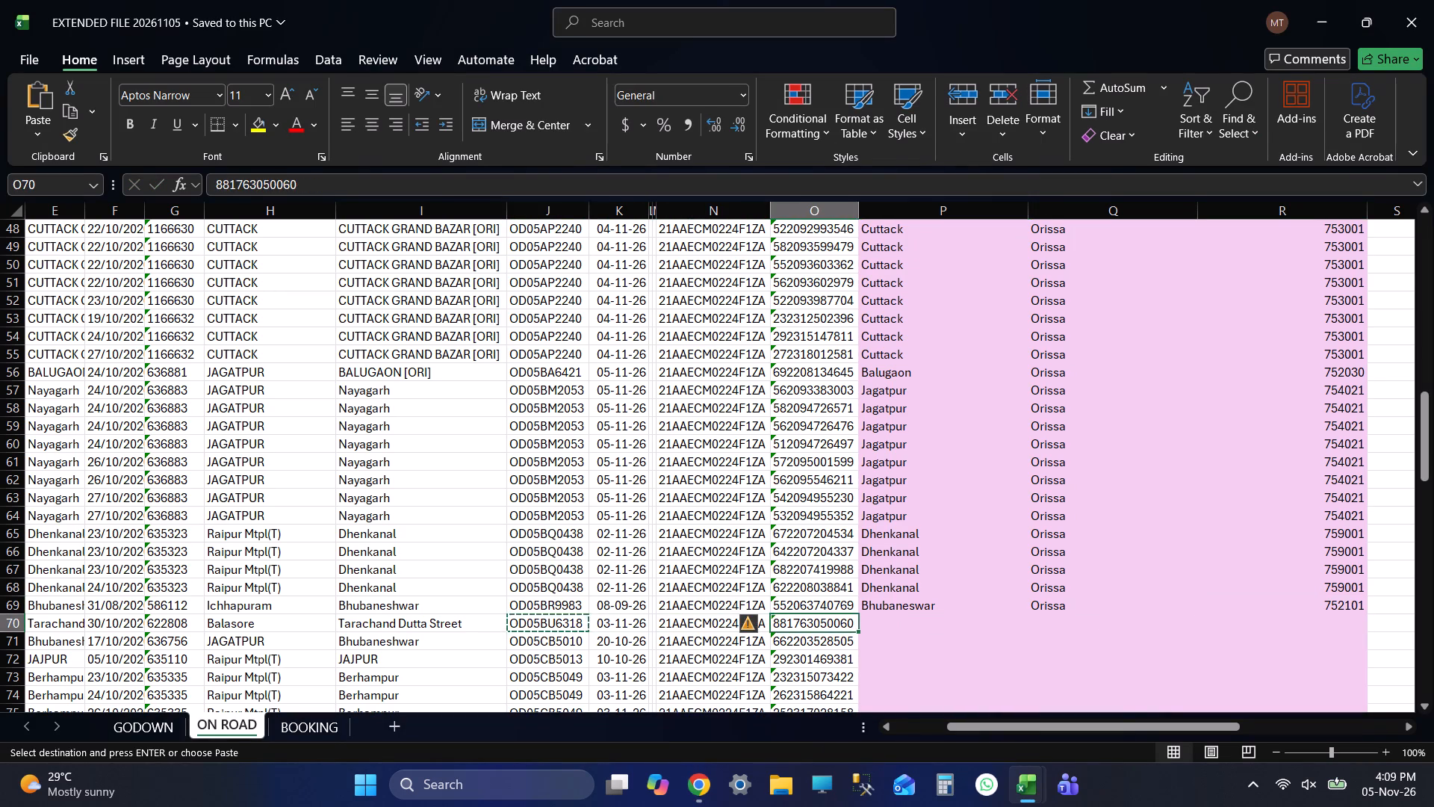
key(Right)
key(alt+Tab)
click(111, 0)
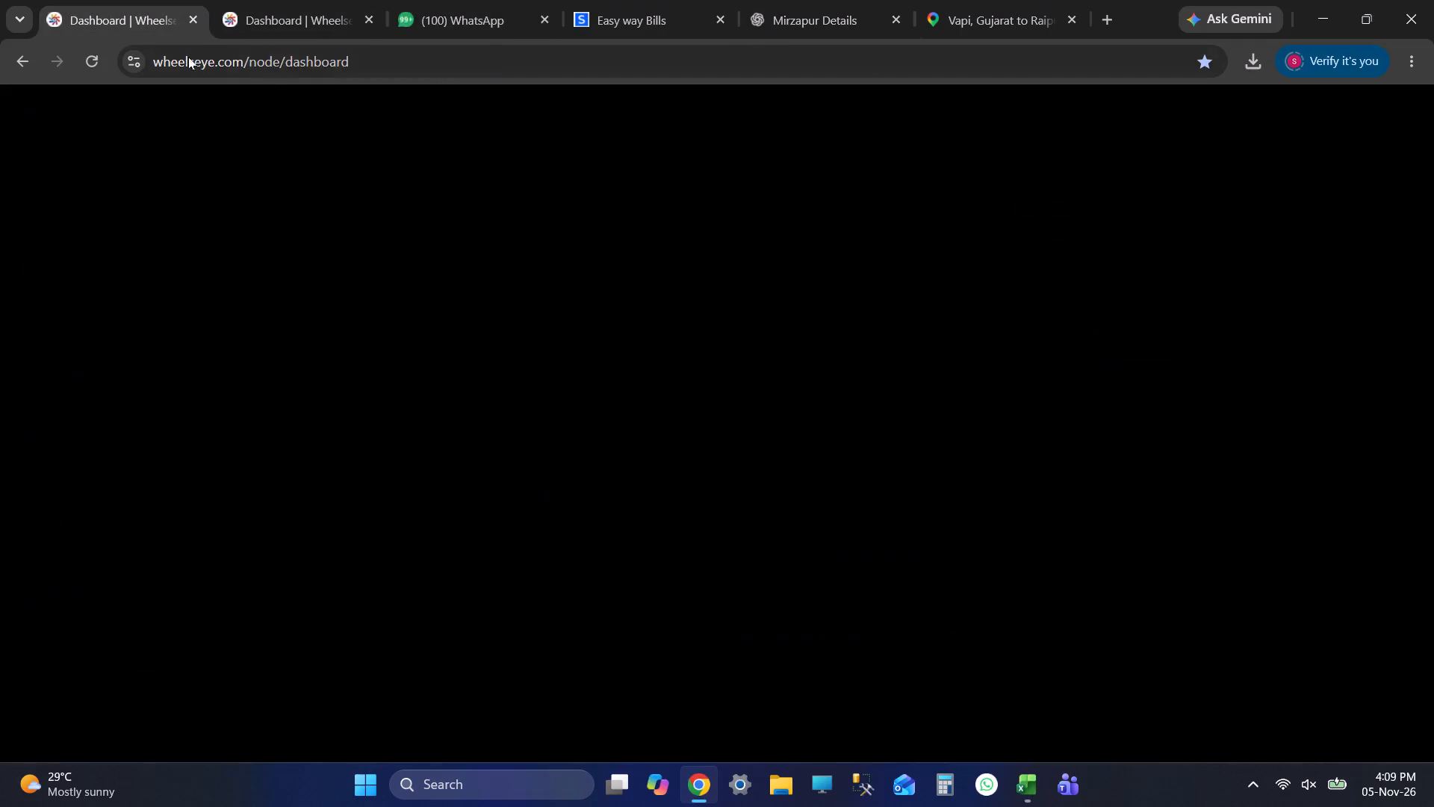
click(328, 128)
key(ctrl+v)
key(Return)
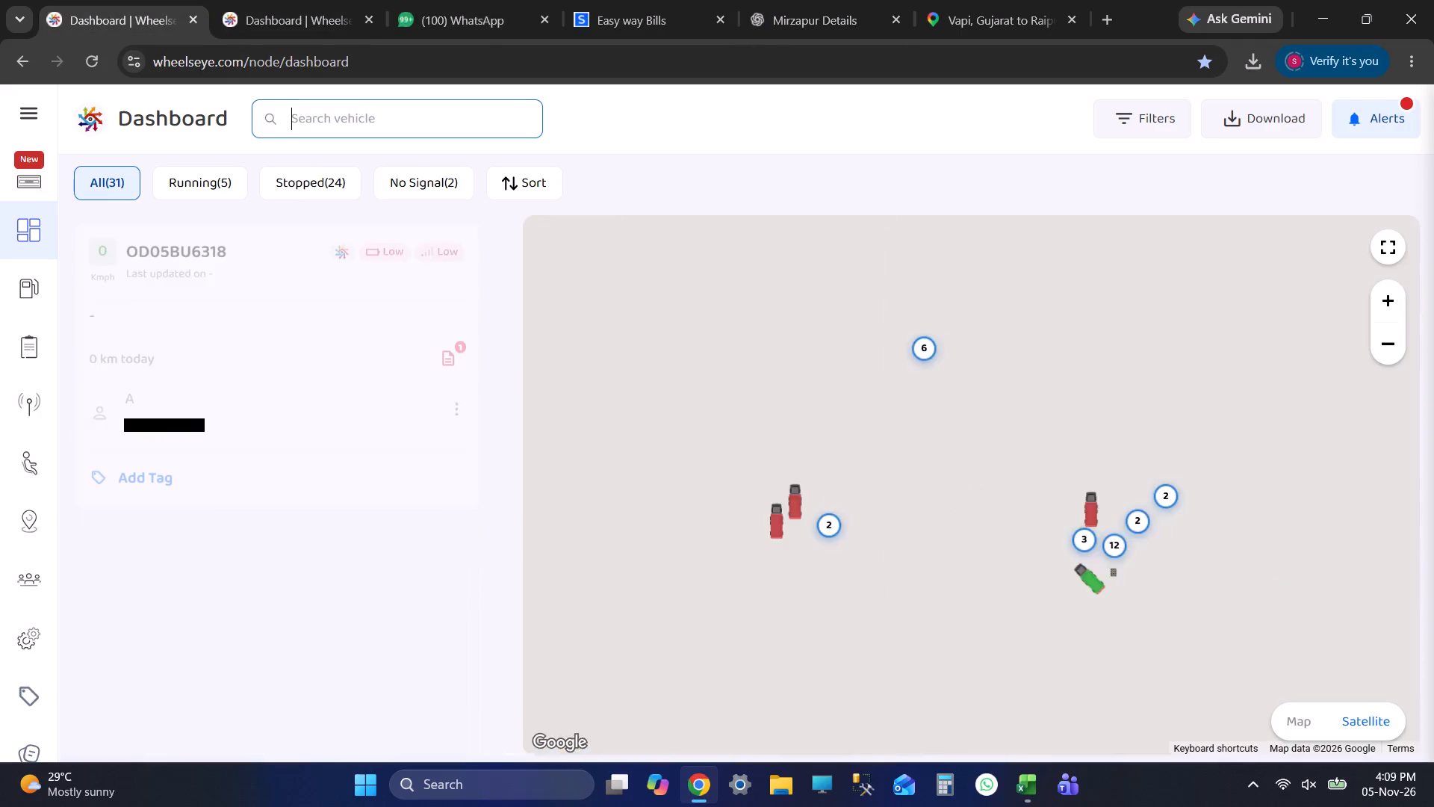
click(277, 278)
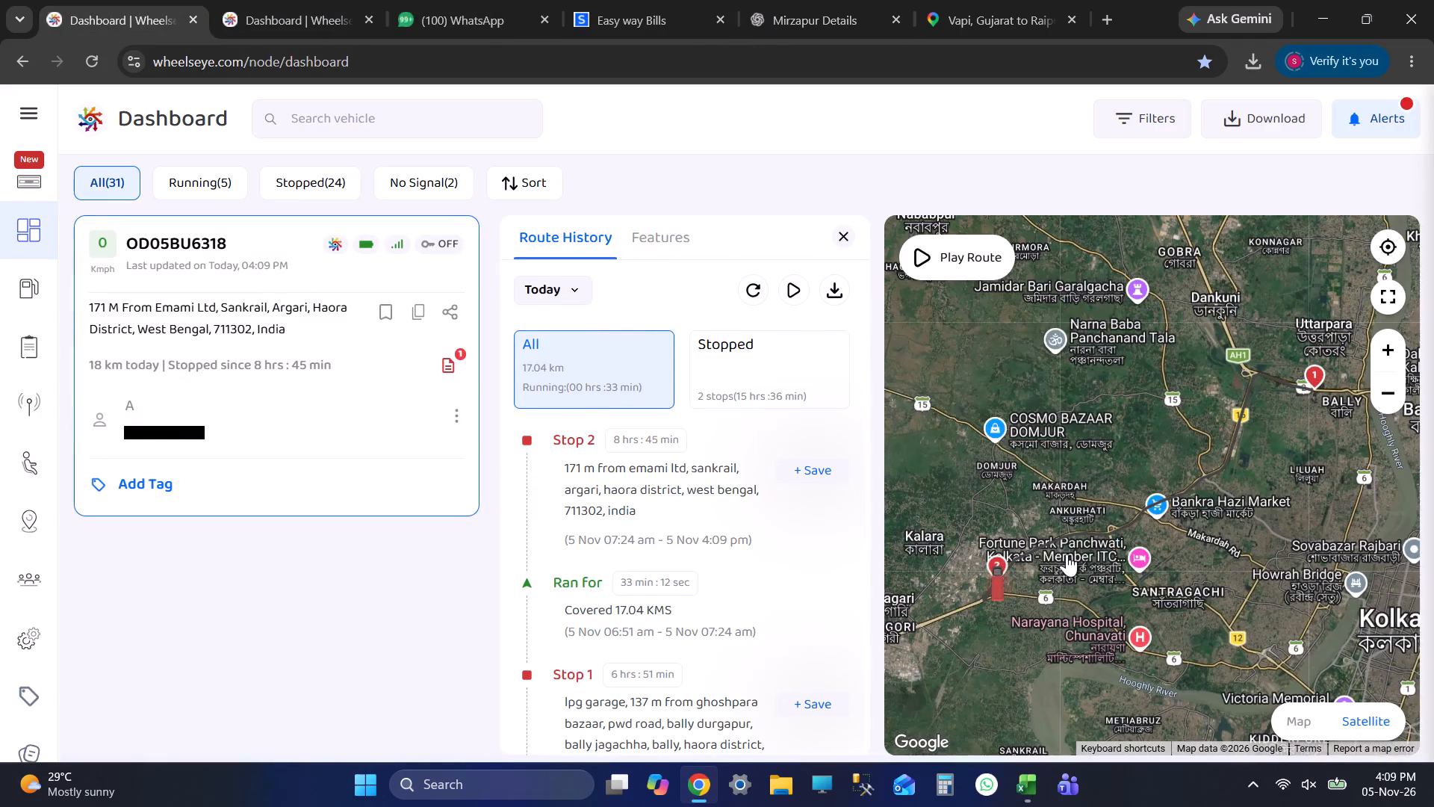
Search the ON ROAD place column of EXTENDED FILE 20261104 for "kolkata".
key(alt+Tab)
scroll(1064, 555, down, 3)
key(alt+Tab)
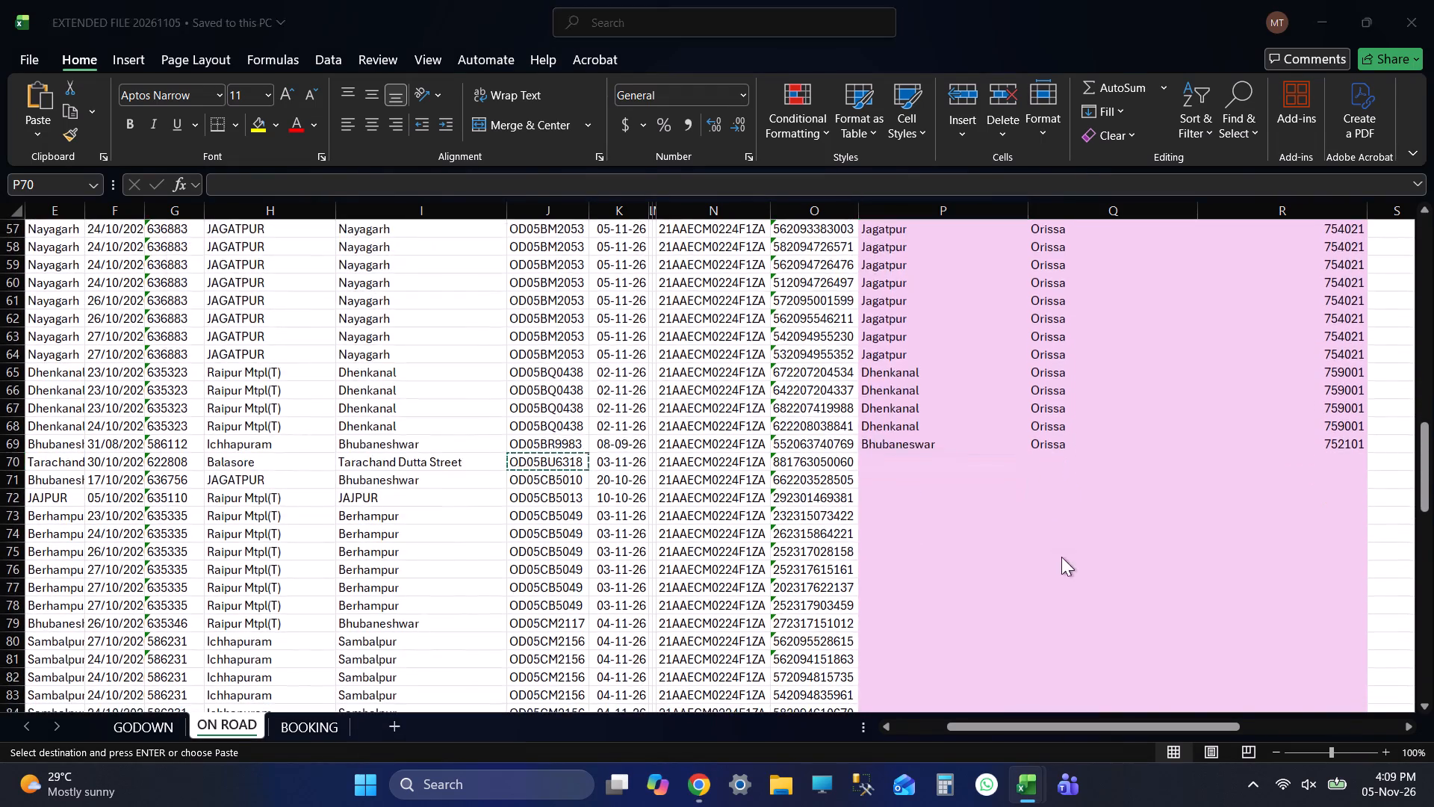
key(alt+Tab)
key(ctrl+f)
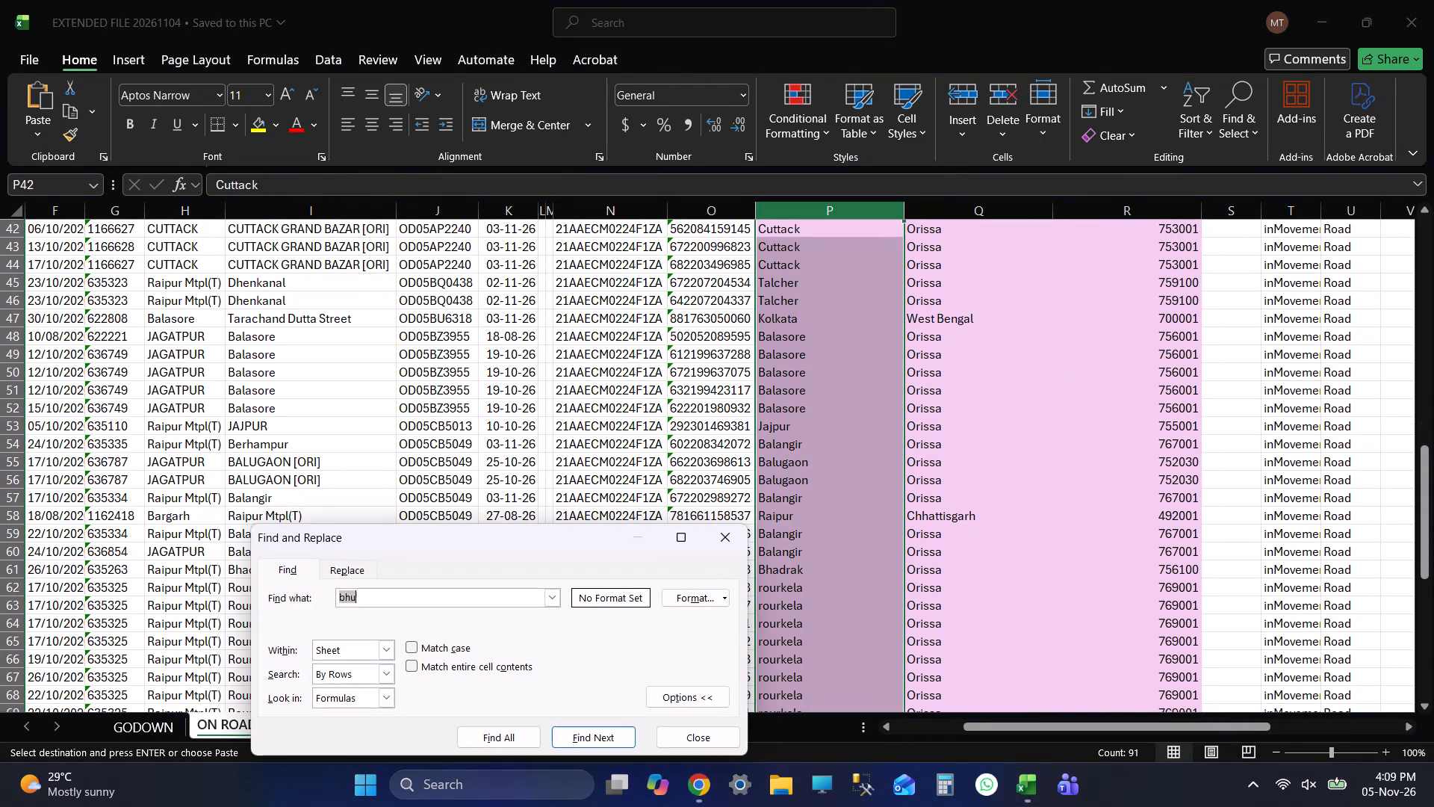
text(kolkata)
key(Return)
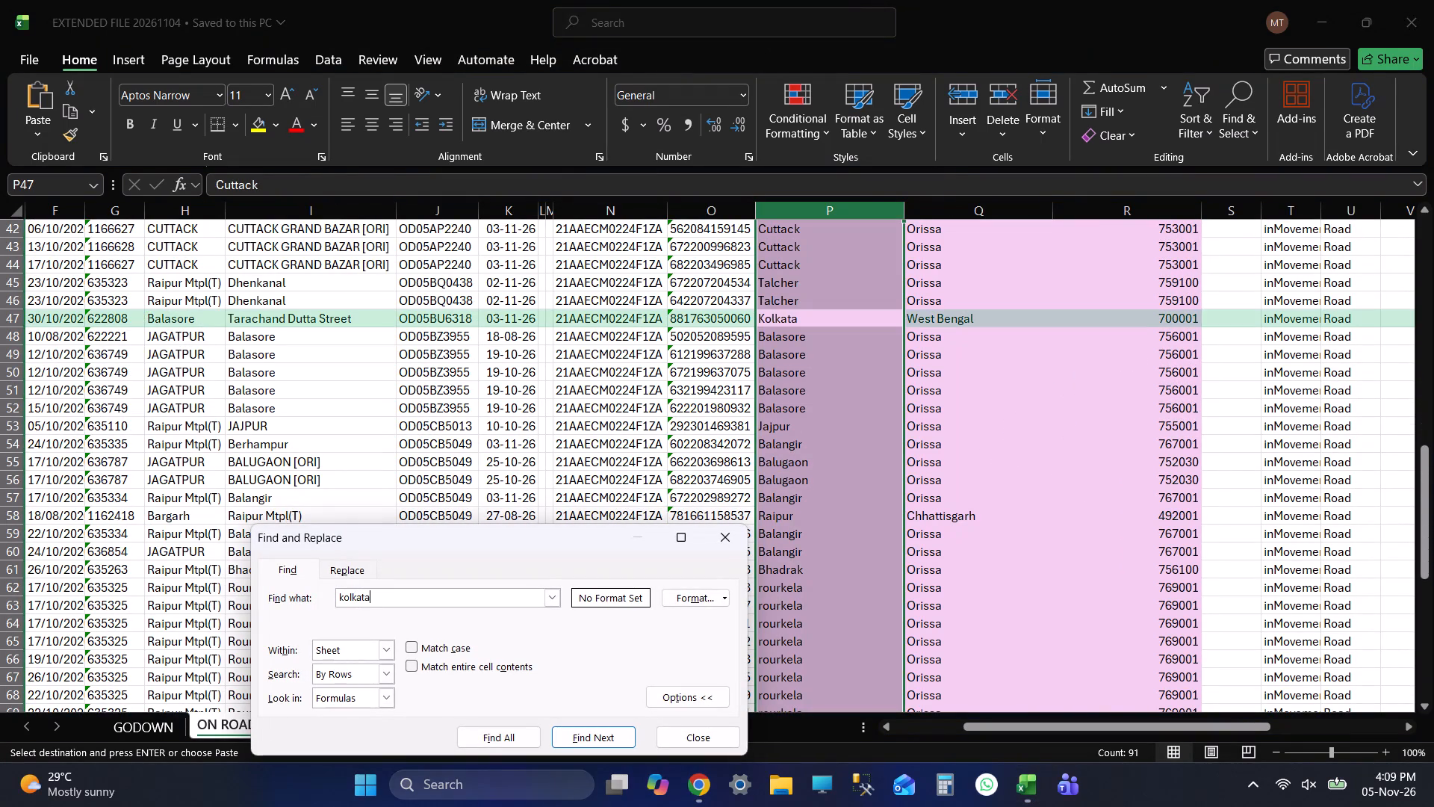
Copy Kolkata, West Bengal and 700001 from row 47 of EXTENDED FILE 20261104 into P70:R70 of EXTENDED FILE 20261105 and save.
click(818, 309)
key(shift+Right)
key(shift+Right)
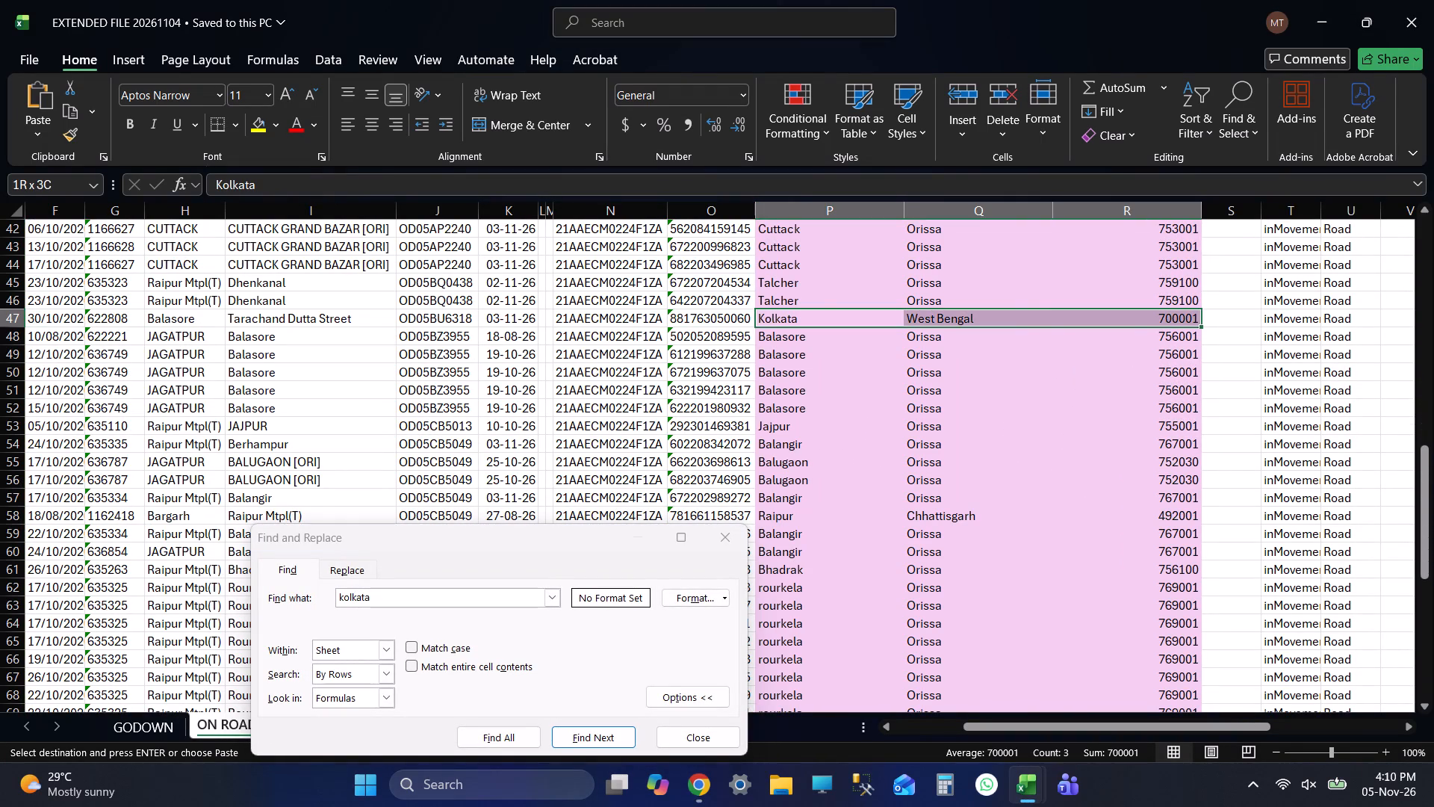
key(ctrl+c)
click(686, 736)
key(alt+Tab)
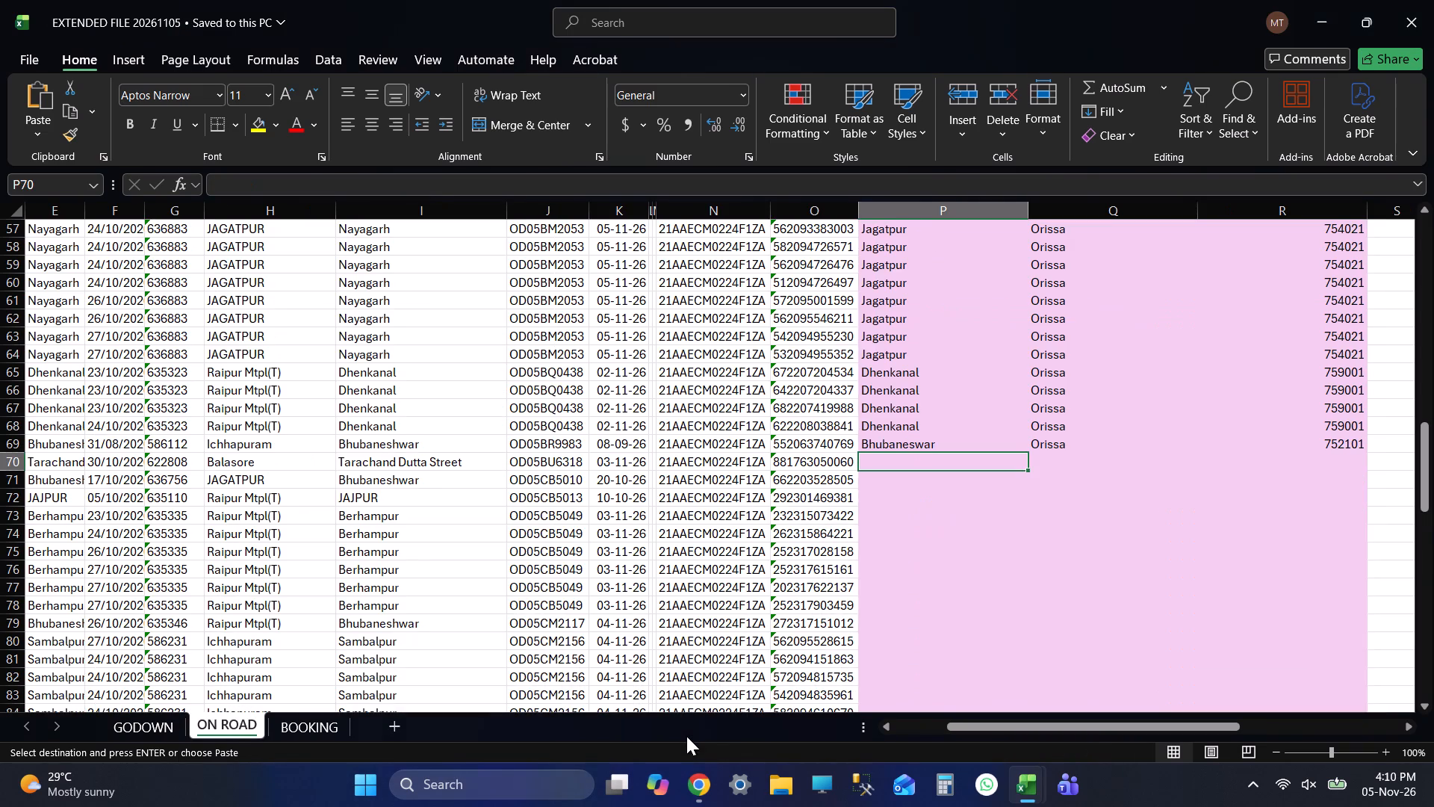
key(ctrl+v)
key(Down)
key(ctrl+s)
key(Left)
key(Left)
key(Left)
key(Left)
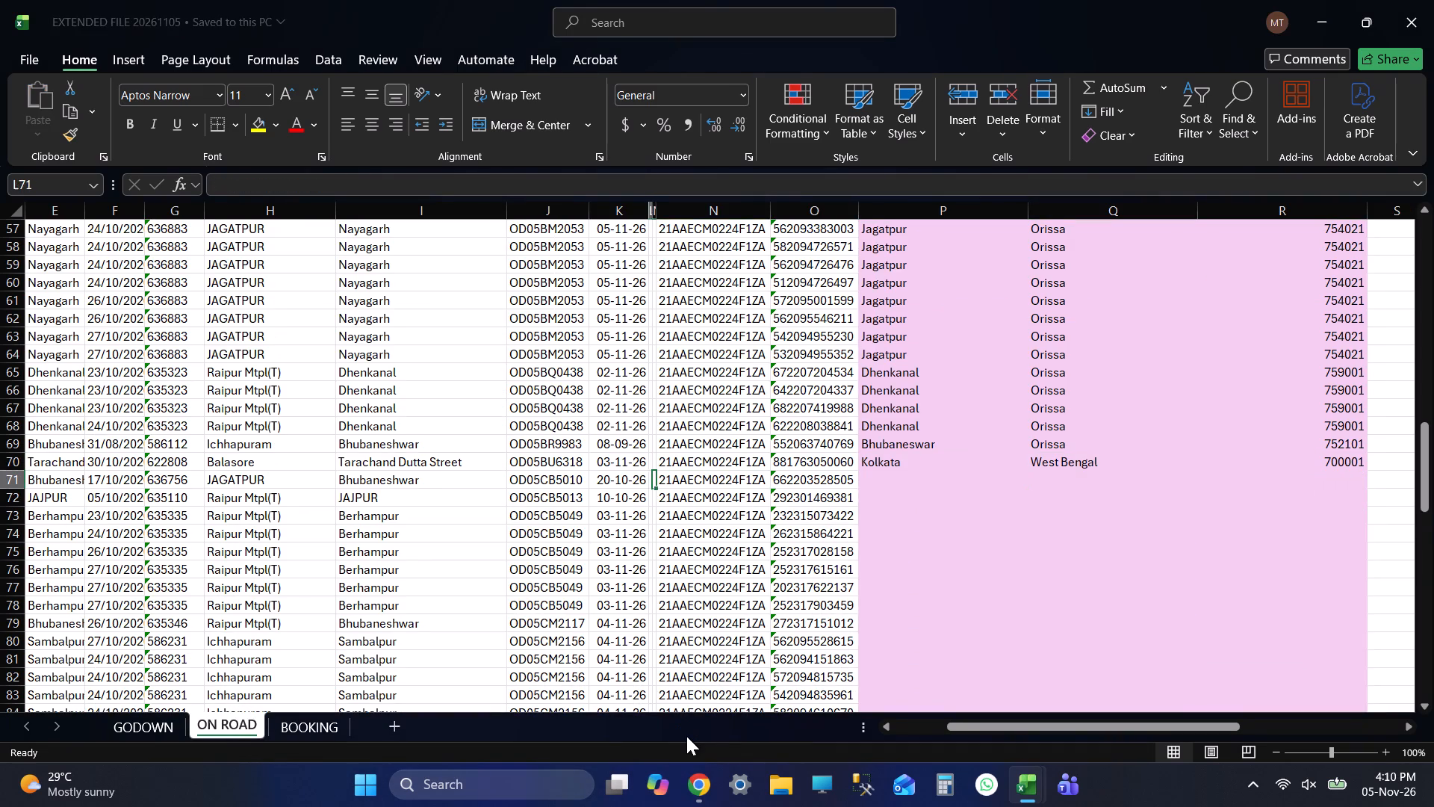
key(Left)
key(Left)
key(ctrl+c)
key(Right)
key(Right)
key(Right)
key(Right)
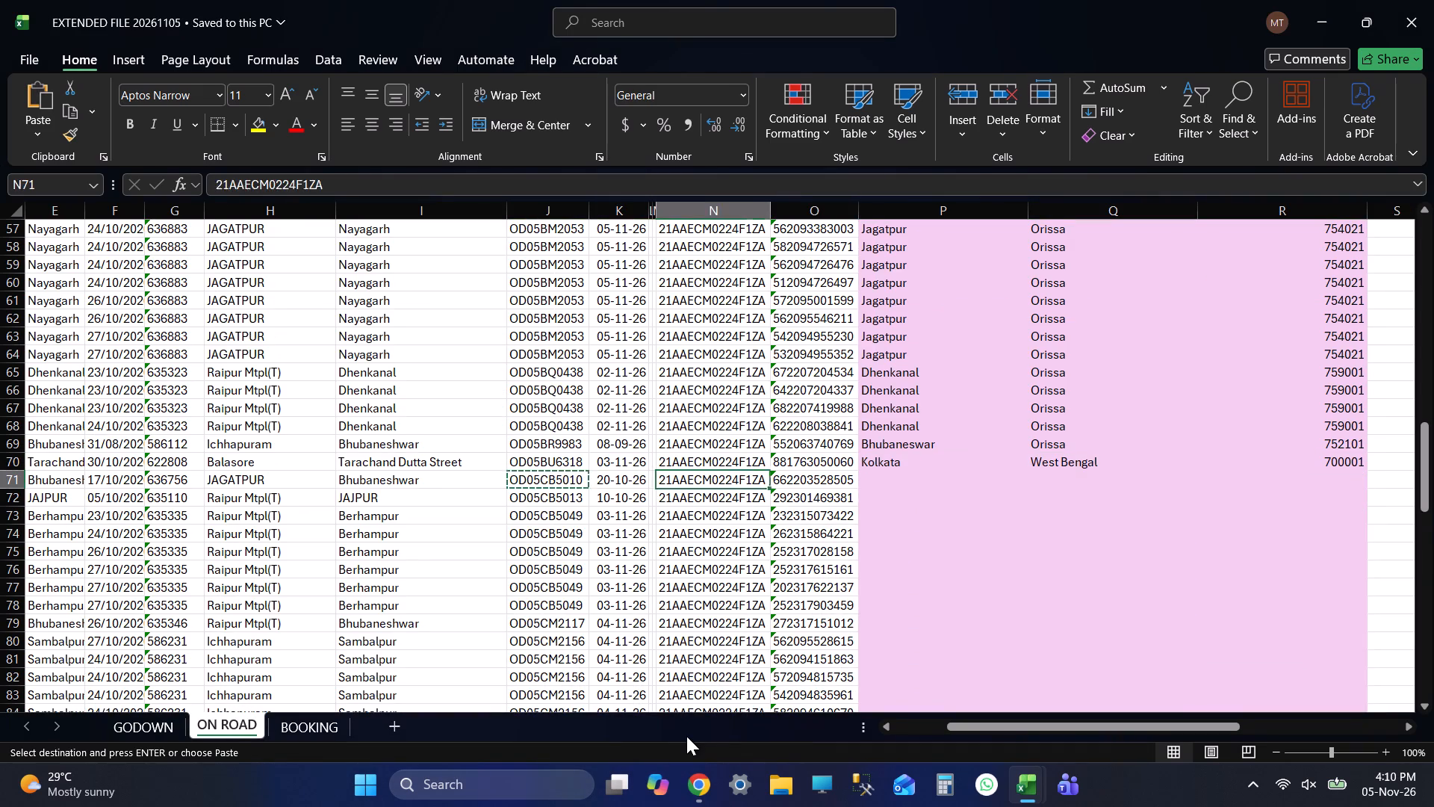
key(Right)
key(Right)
Copy Bhubaneswar, Orissa and 752101 from P69:R69 into row 71 and save the workbook.
key(Up)
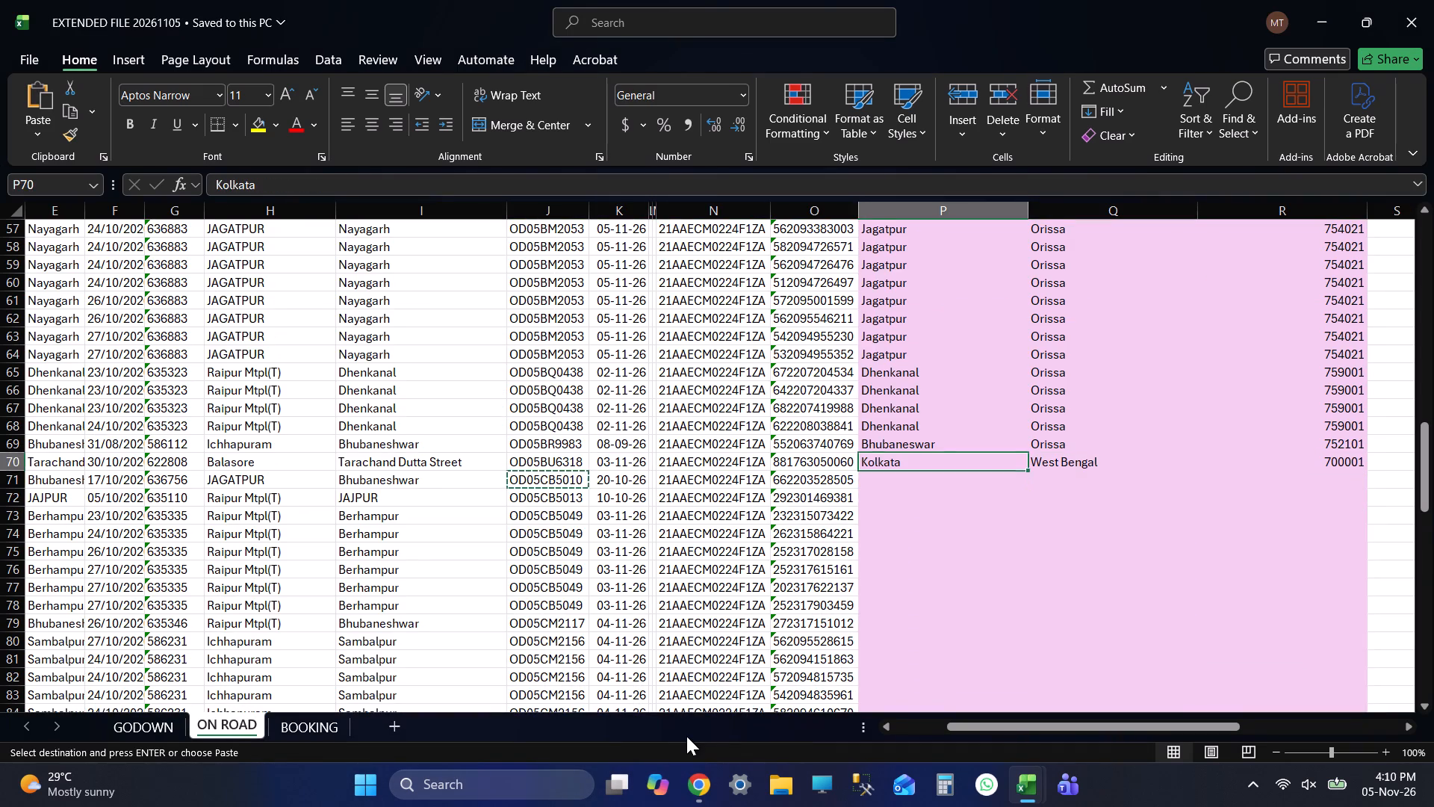
key(Up)
key(shift+Right)
key(shift+Right)
key(ctrl+c)
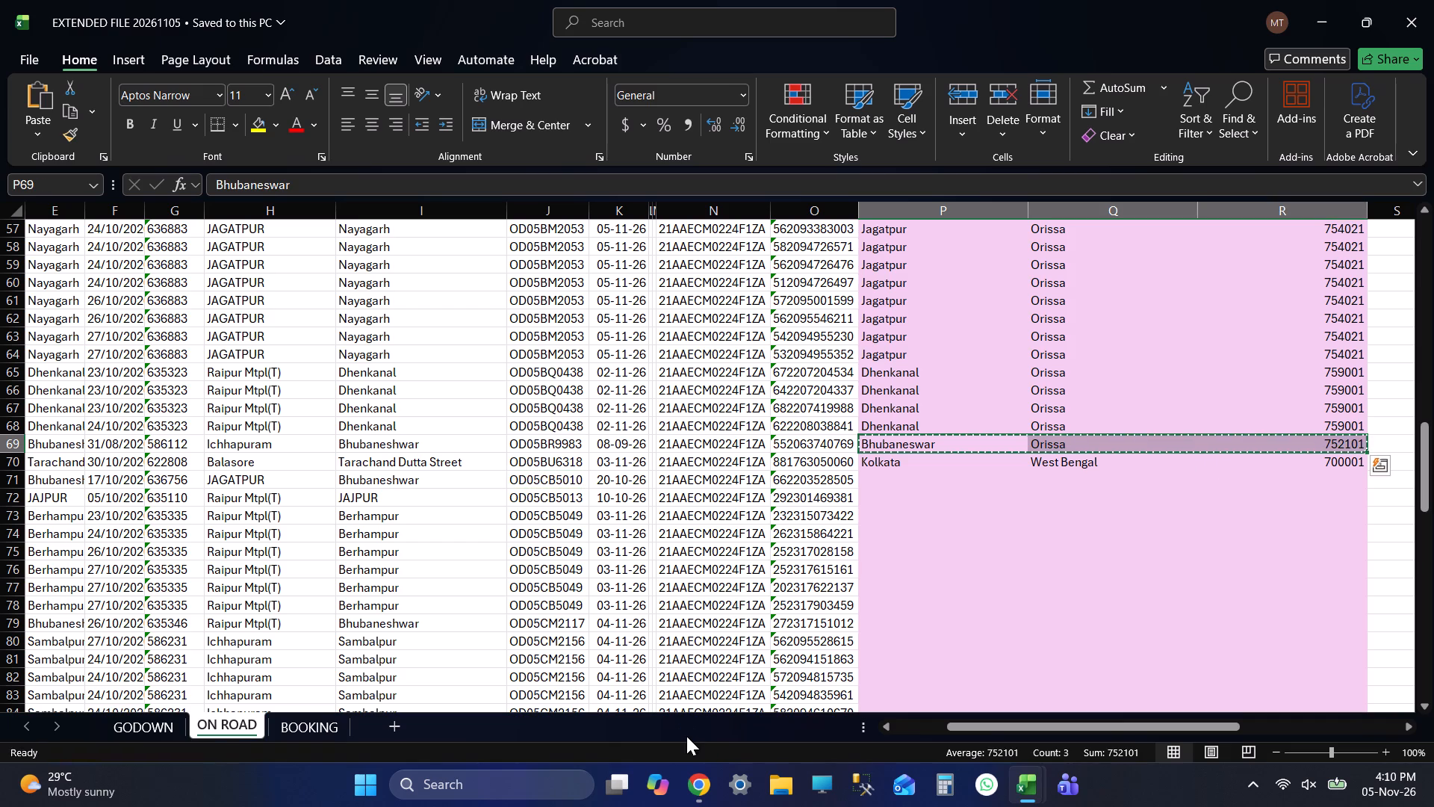
key(Down)
key(Down)
key(ctrl+v)
key(Down)
key(ctrl+s)
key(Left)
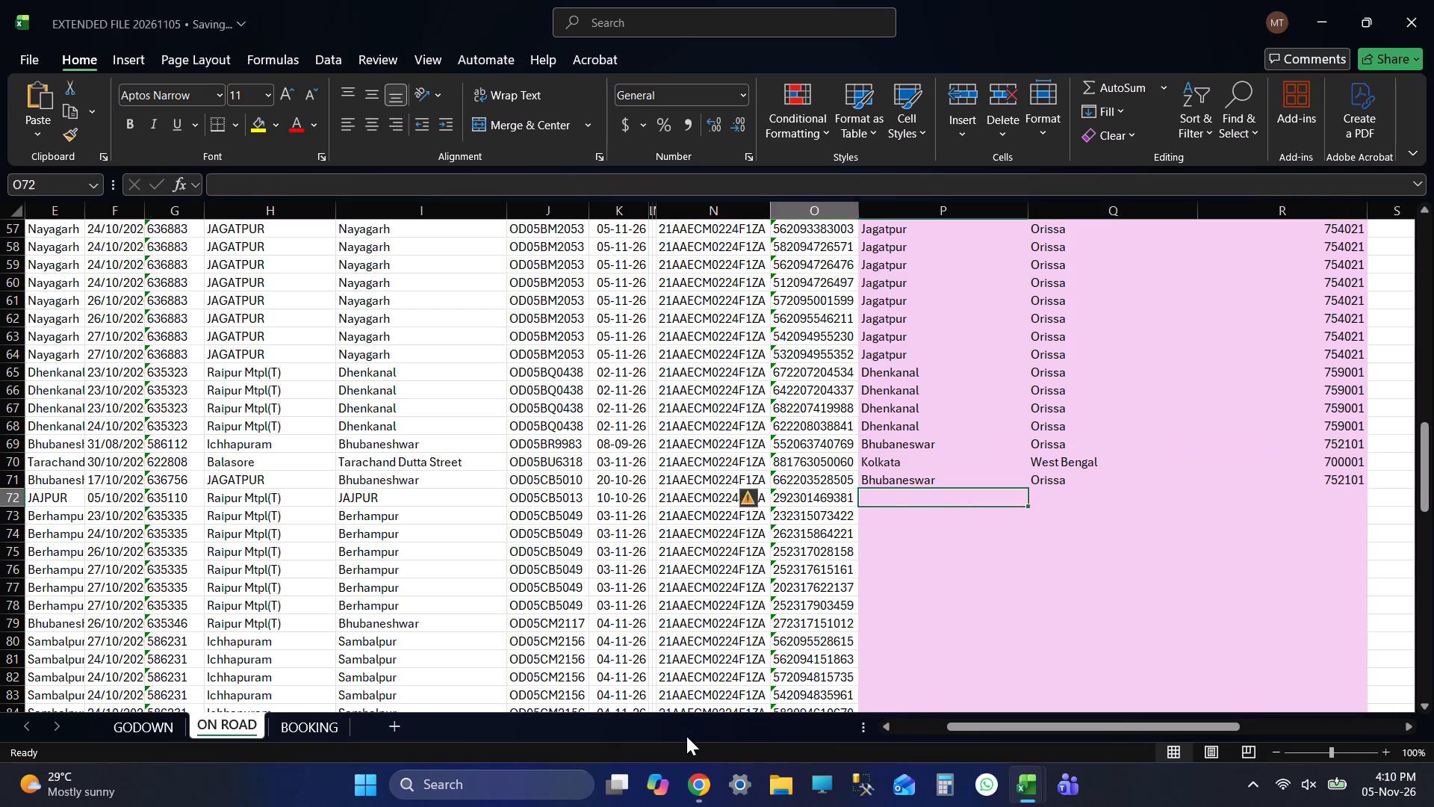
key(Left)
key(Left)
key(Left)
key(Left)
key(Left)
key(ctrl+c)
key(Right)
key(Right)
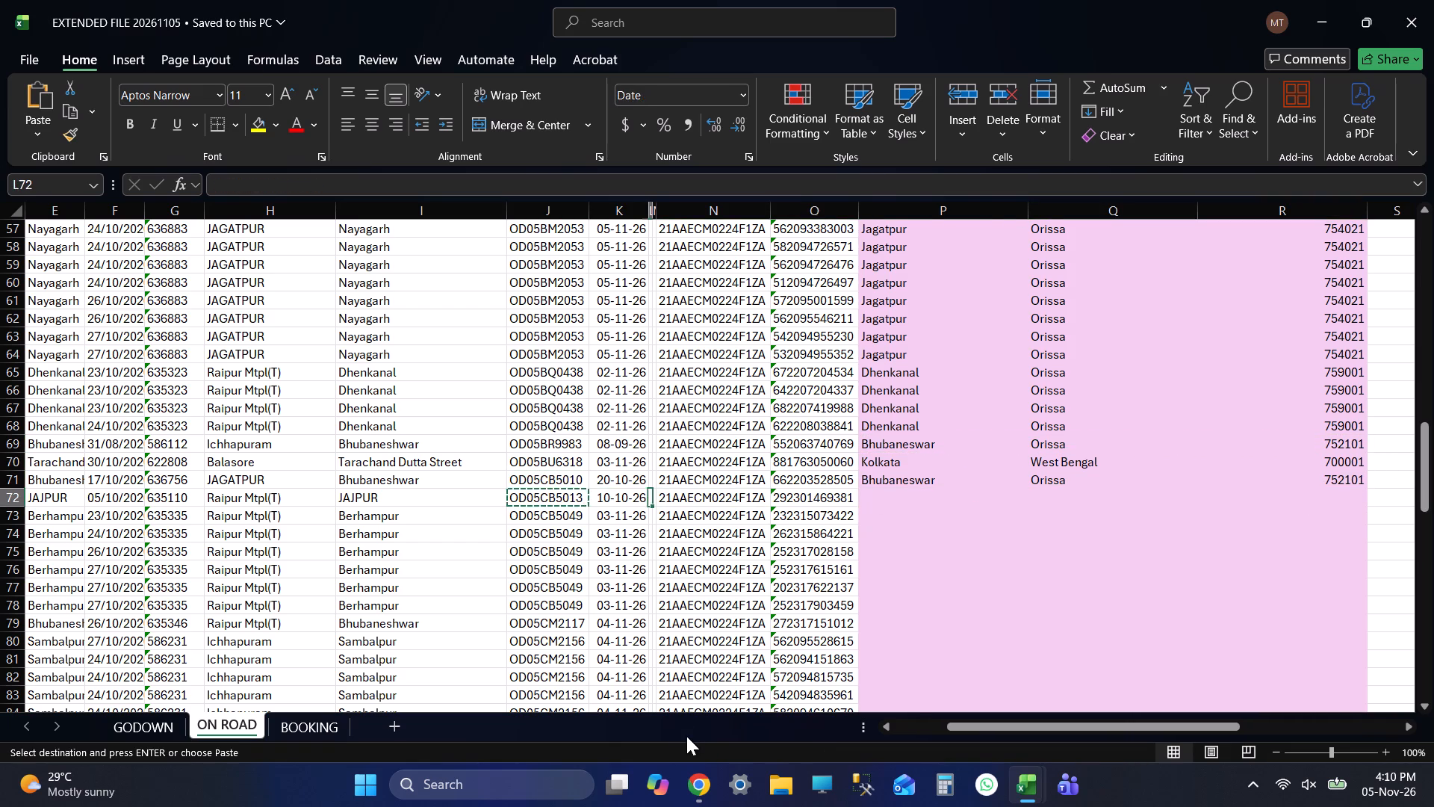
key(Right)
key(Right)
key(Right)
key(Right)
Copy Jajpur, Orissa and 755001 from row 2 of EXTENDED FILE 20261104 into P72:R72 of EXTENDED FILE 20261105 and save.
key(alt+Tab)
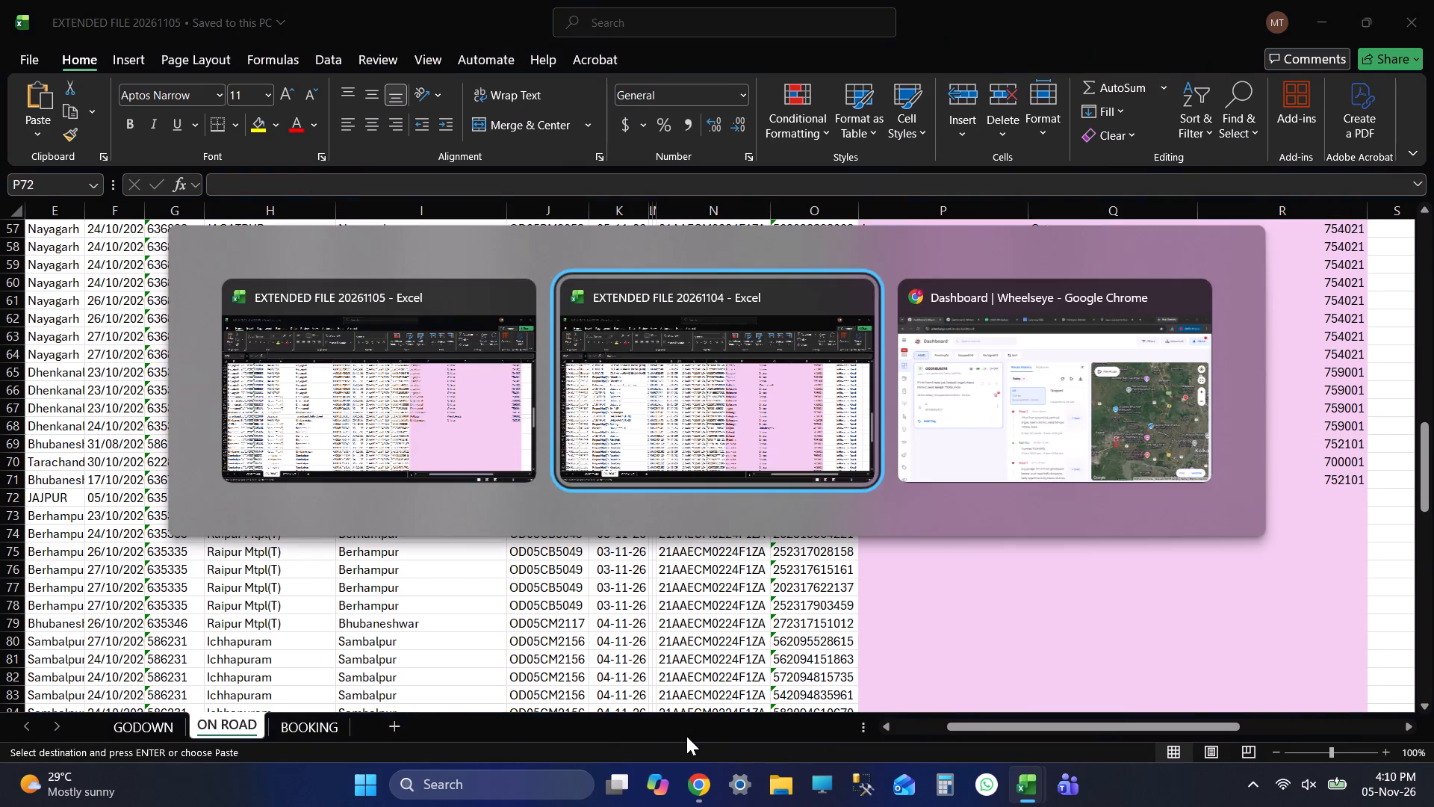
key(ctrl+Up)
key(Down)
key(shift+Right)
key(shift+Right)
key(ctrl+c)
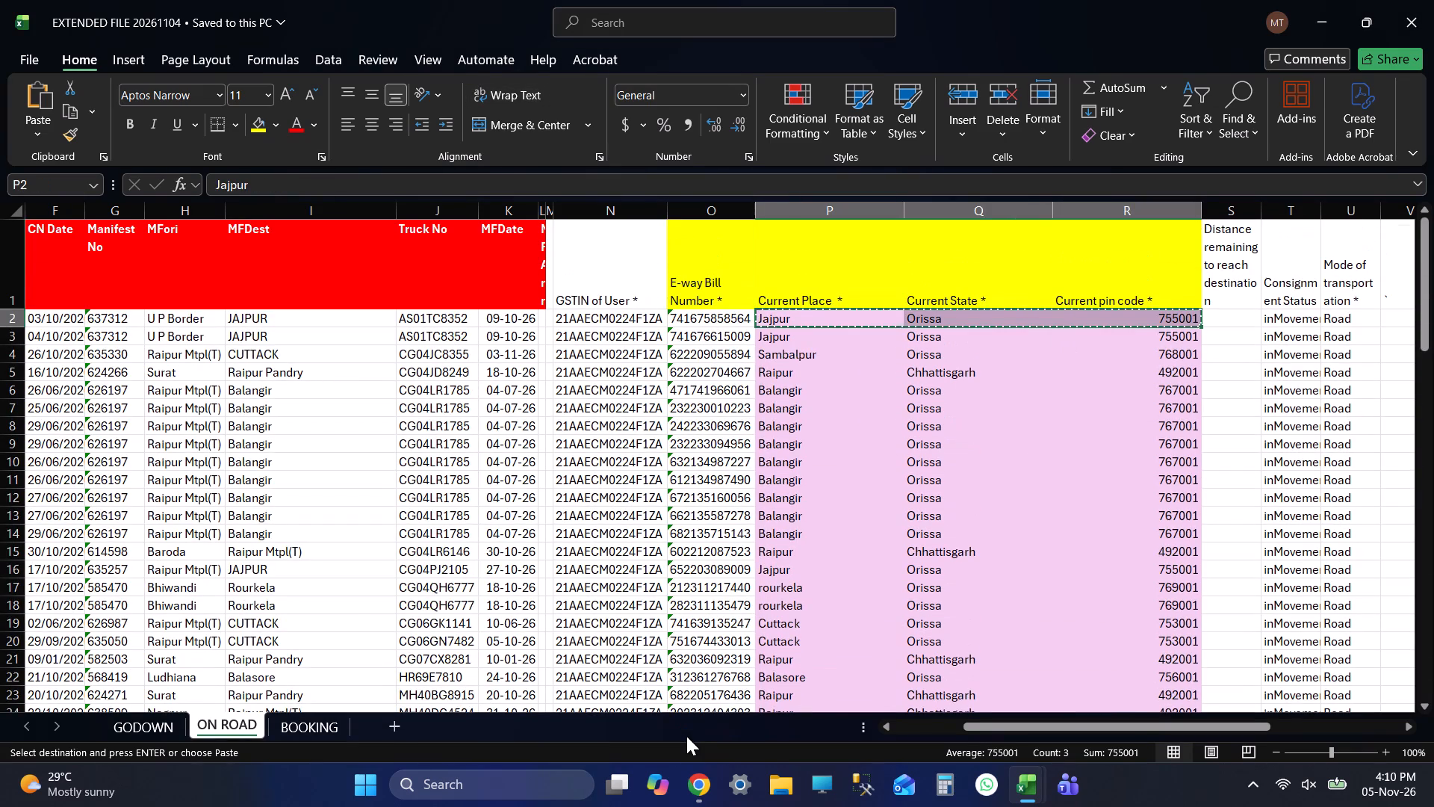
key(alt+Tab)
key(ctrl+v)
key(Down)
key(ctrl+s)
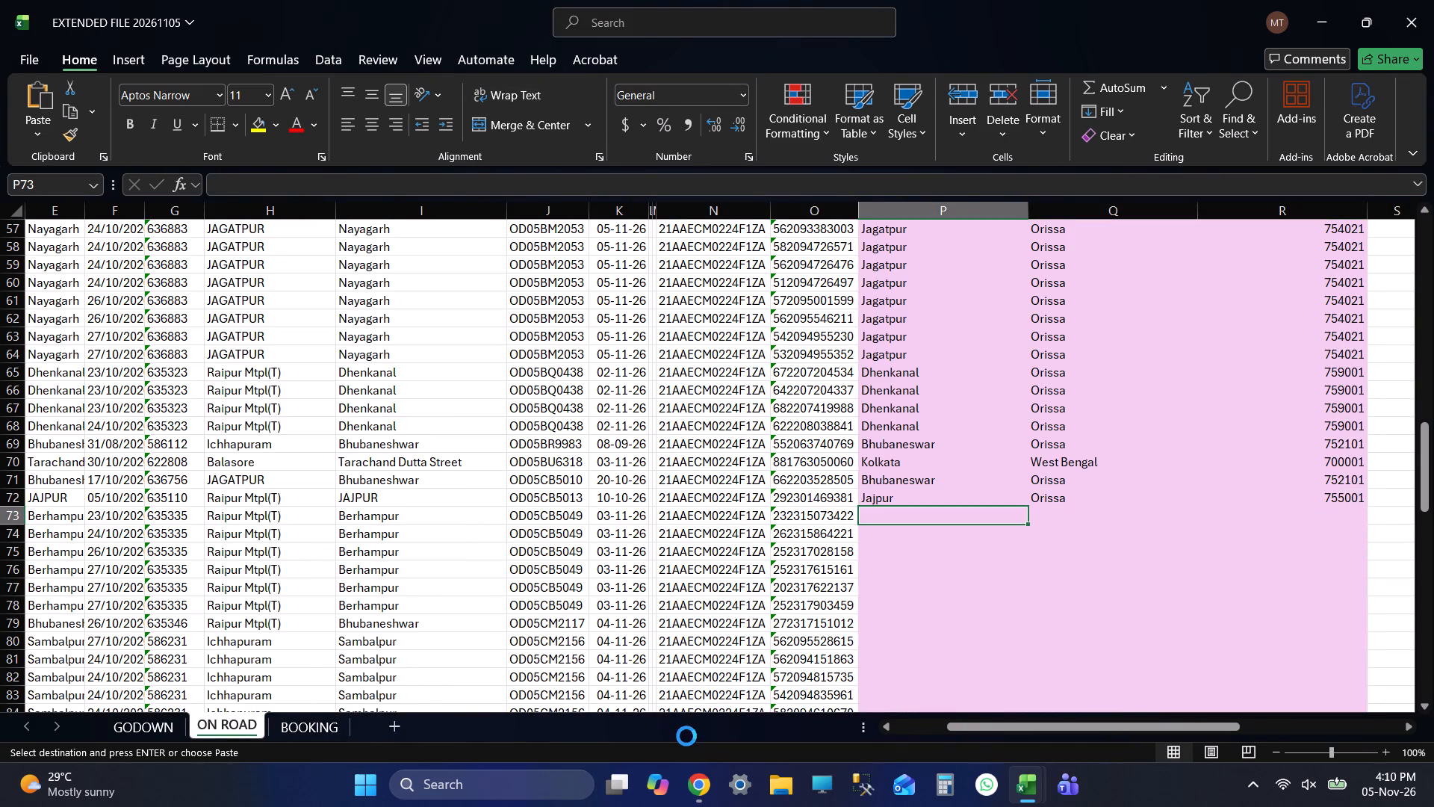
key(Left)
key(Left)
key(Left)
key(Left)
key(Left)
key(Left)
key(ctrl+c)
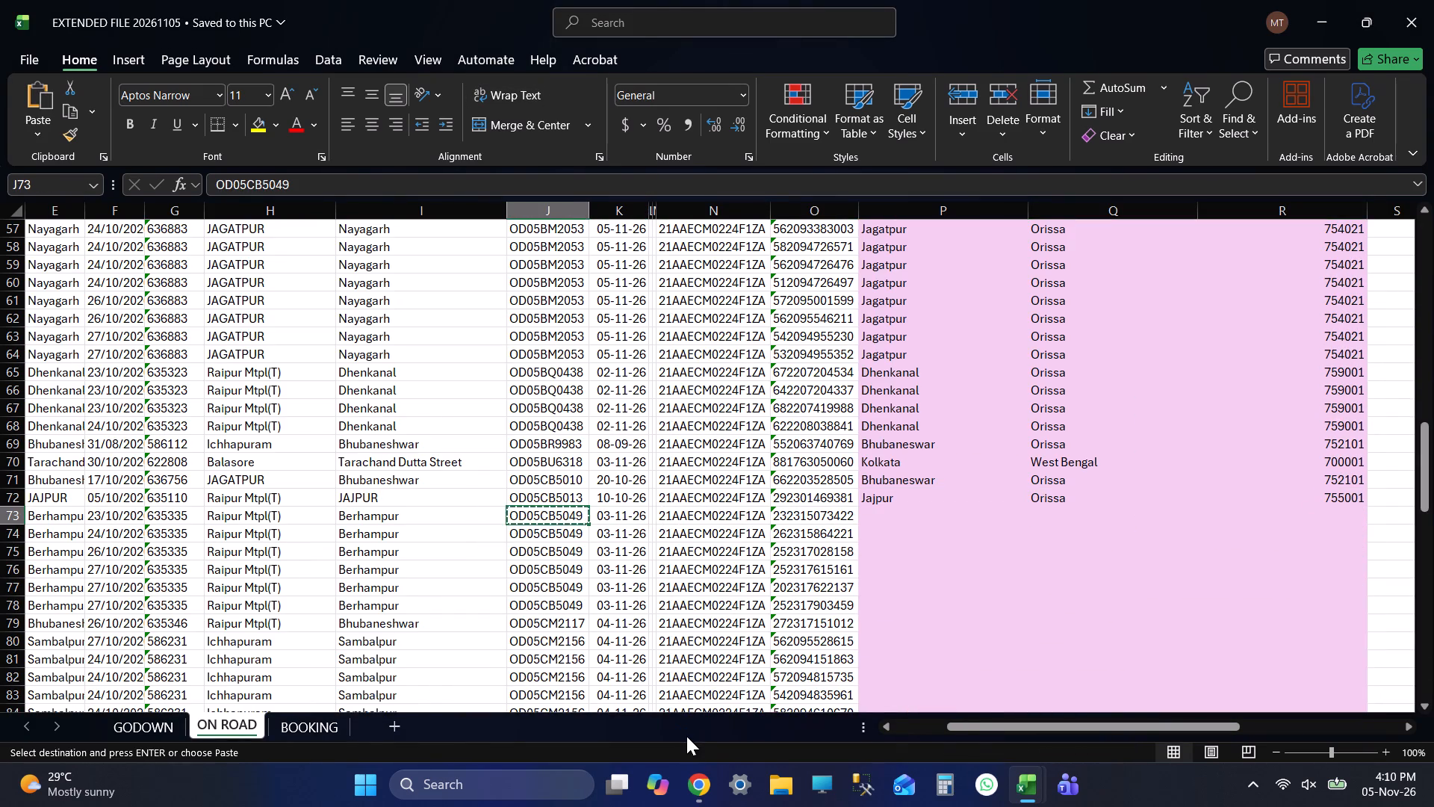
key(Right)
key(Right)
key(Right)
key(Right)
key(Right)
key(Right)
key(alt+Tab)
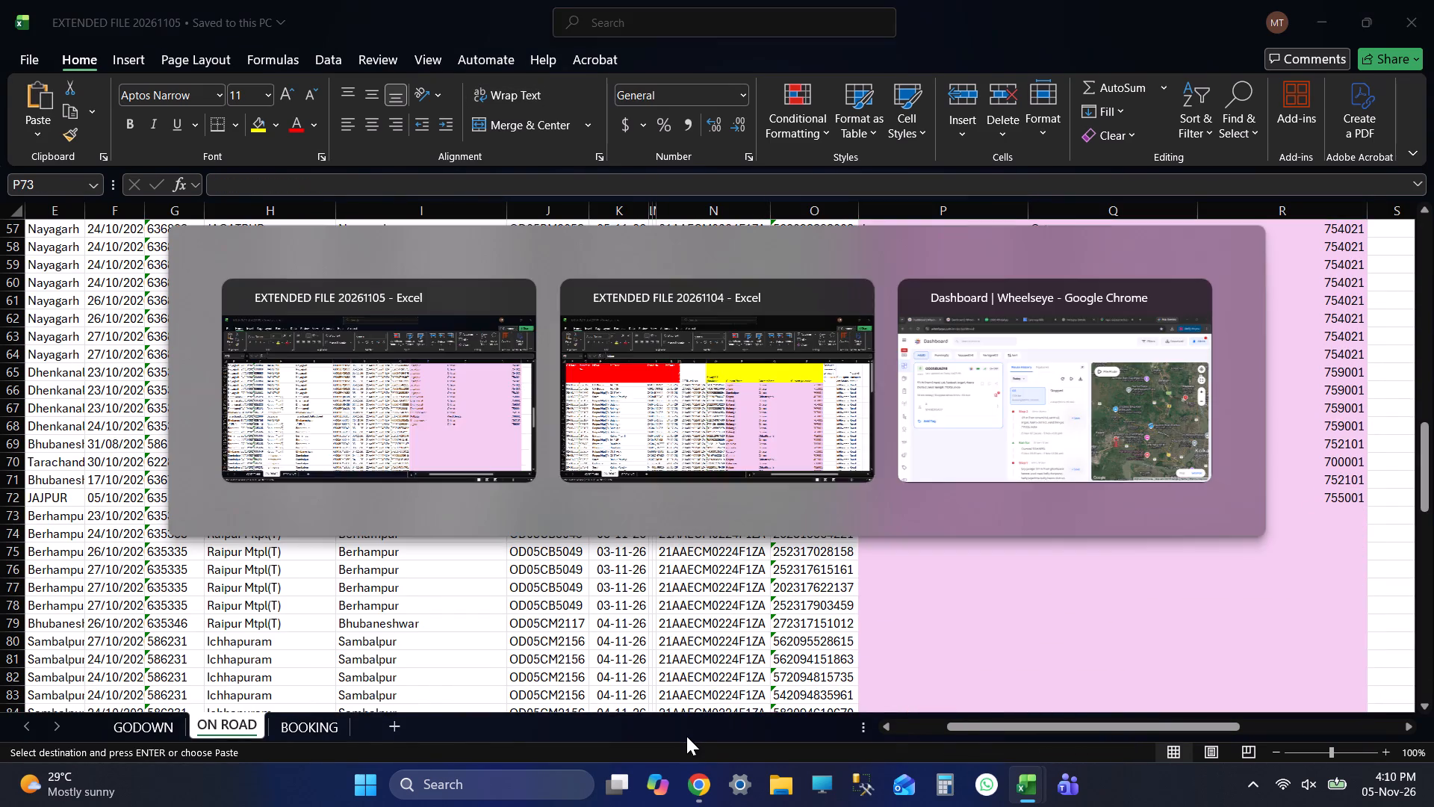
key(alt+Tab)
click(336, 101)
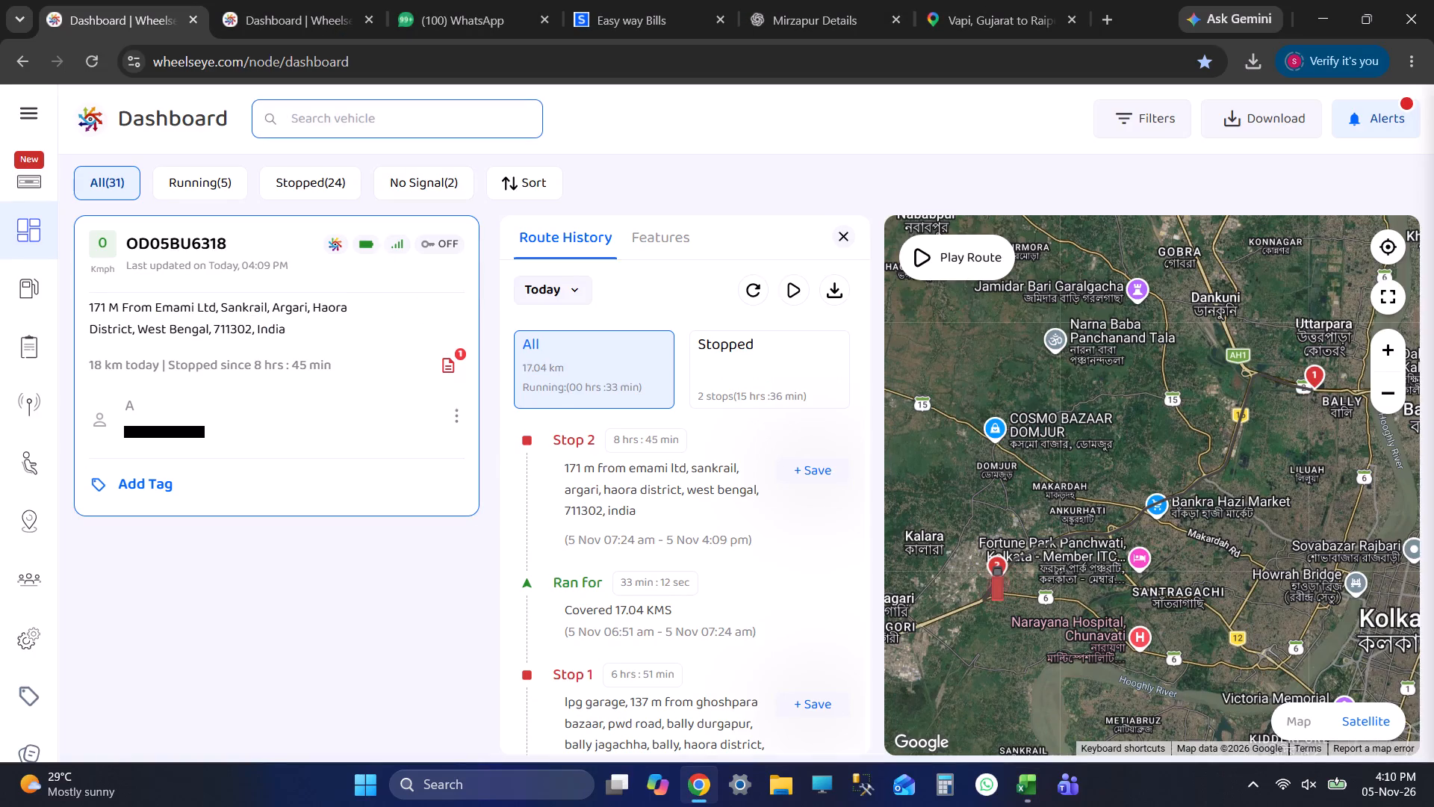
key(ctrl+v)
key(Return)
click(297, 392)
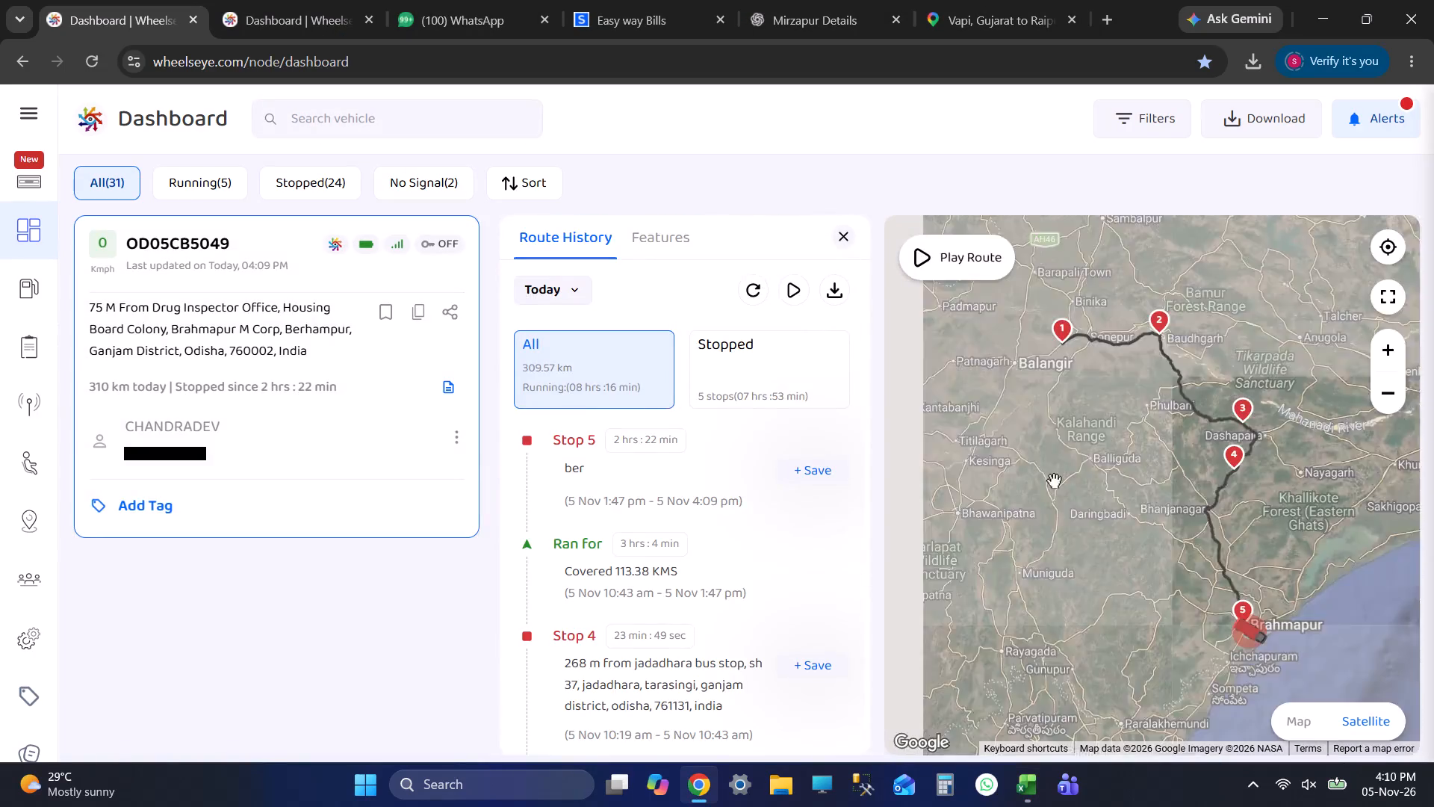
Find "ber" in the current place column of EXTENDED FILE 20261104 and copy Berhampur, Orissa and 760001 from row 73.
key(alt+Tab)
scroll(1036, 533, down, 4)
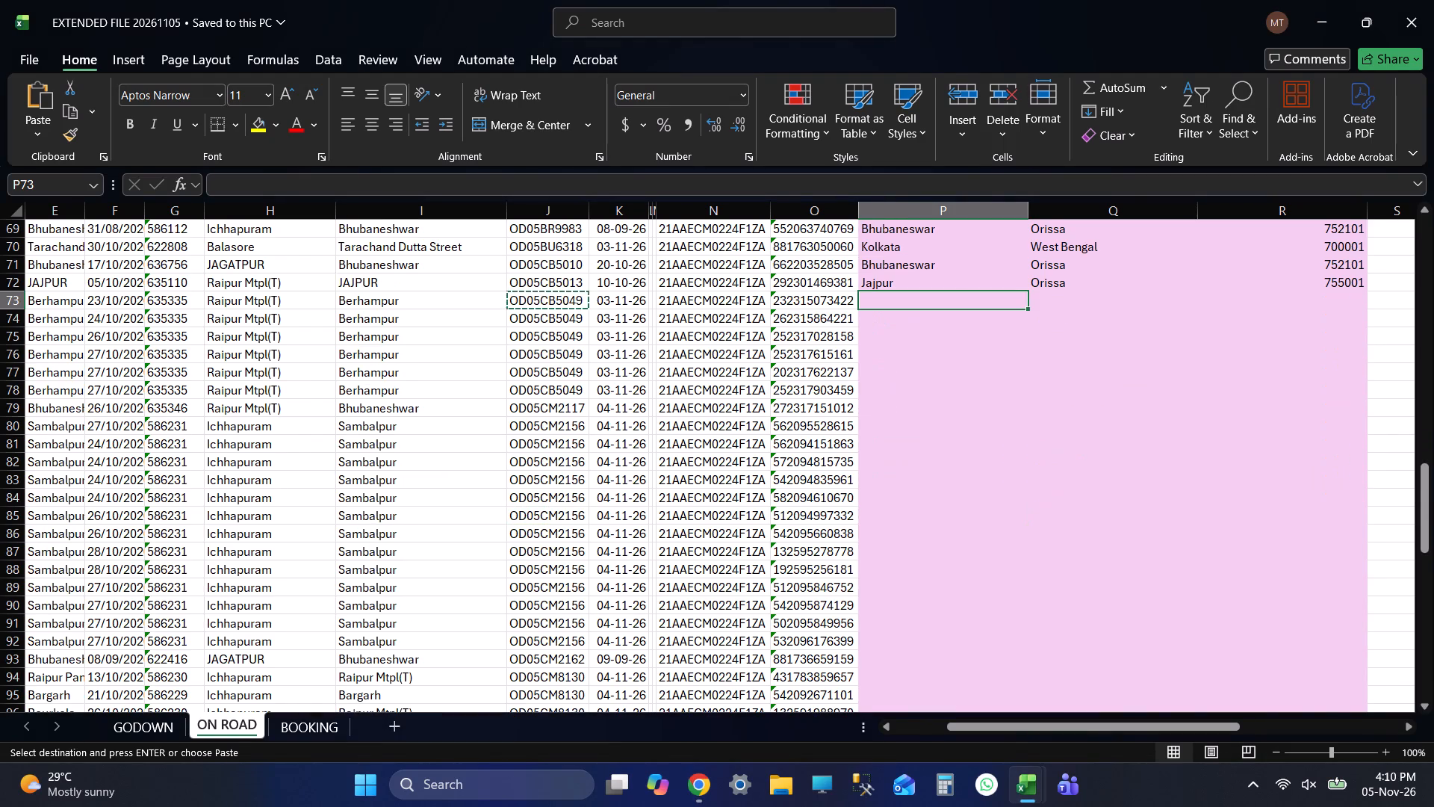
key(alt+Tab)
key(alt+Tab)
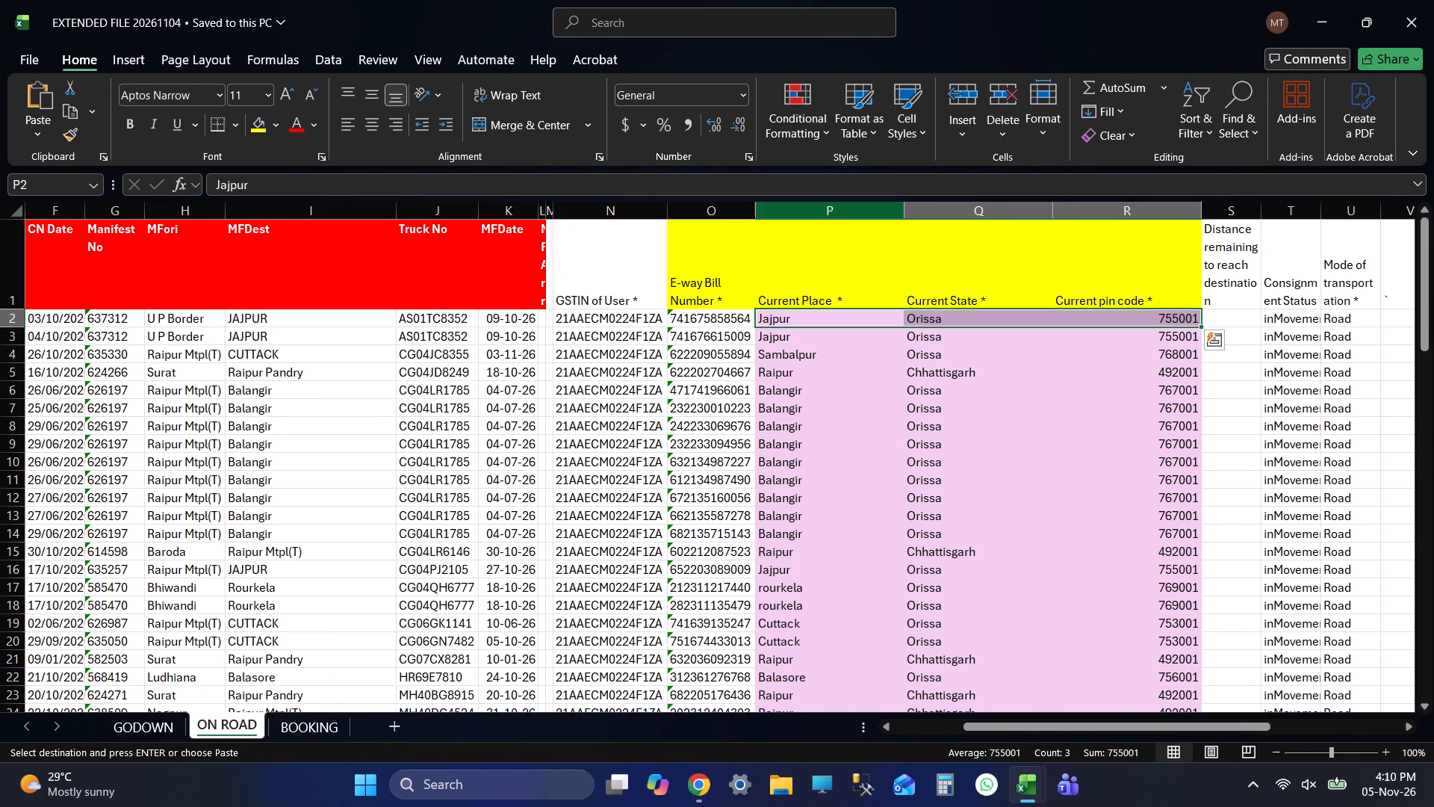
click(822, 220)
click(822, 207)
key(ctrl+f)
text(ber)
key(Return)
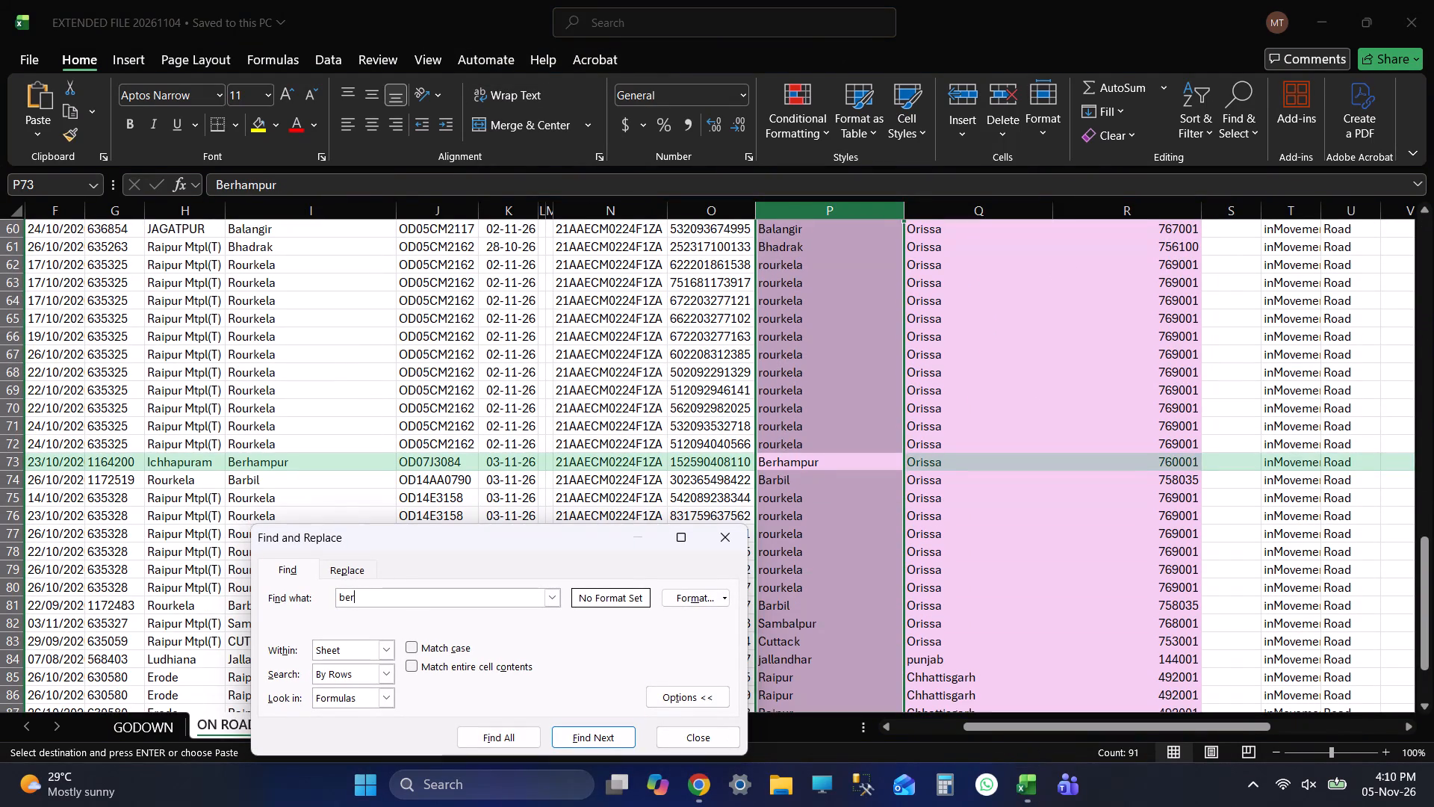
click(832, 460)
key(shift+Right)
key(shift+Right)
key(ctrl+c)
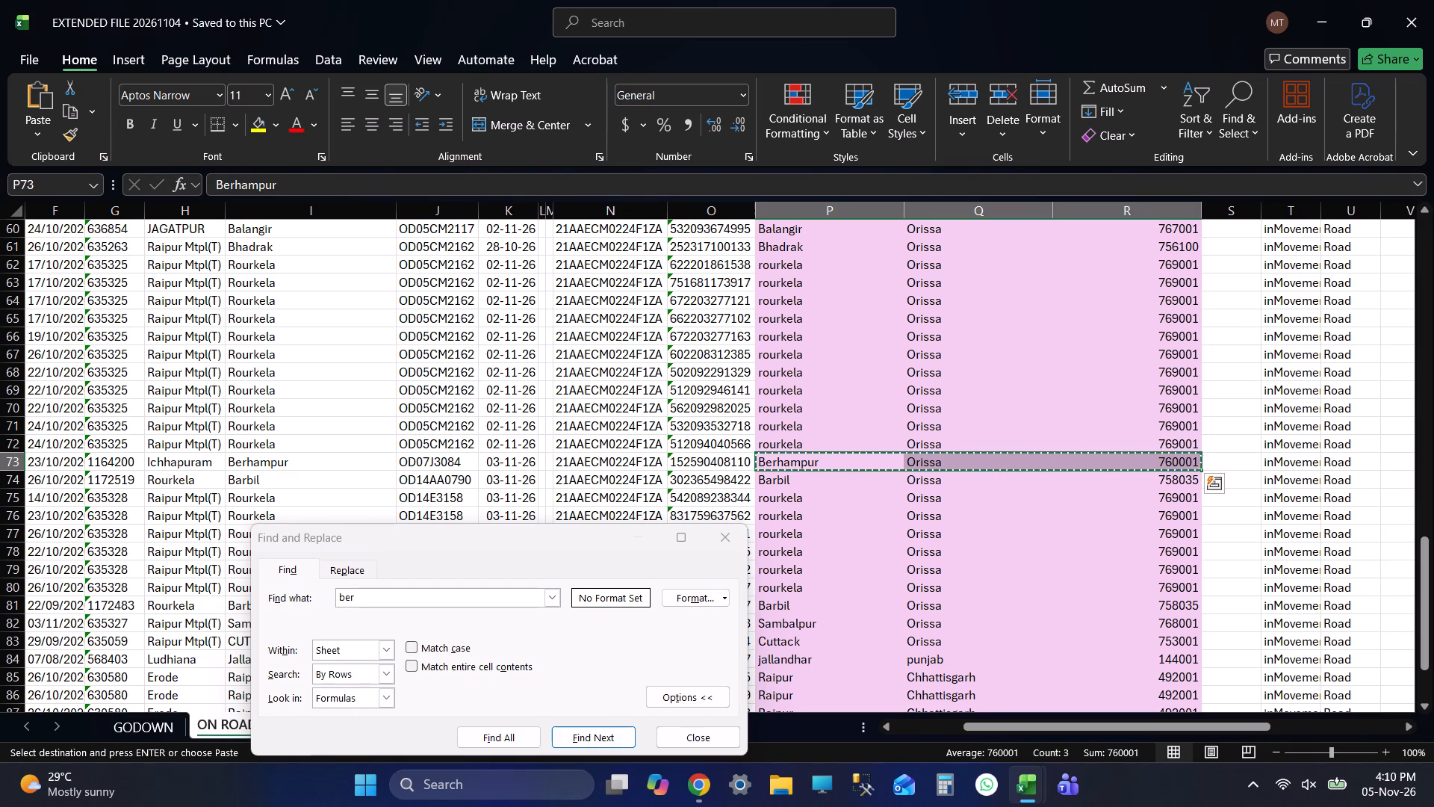
click(688, 735)
key(alt+Tab)
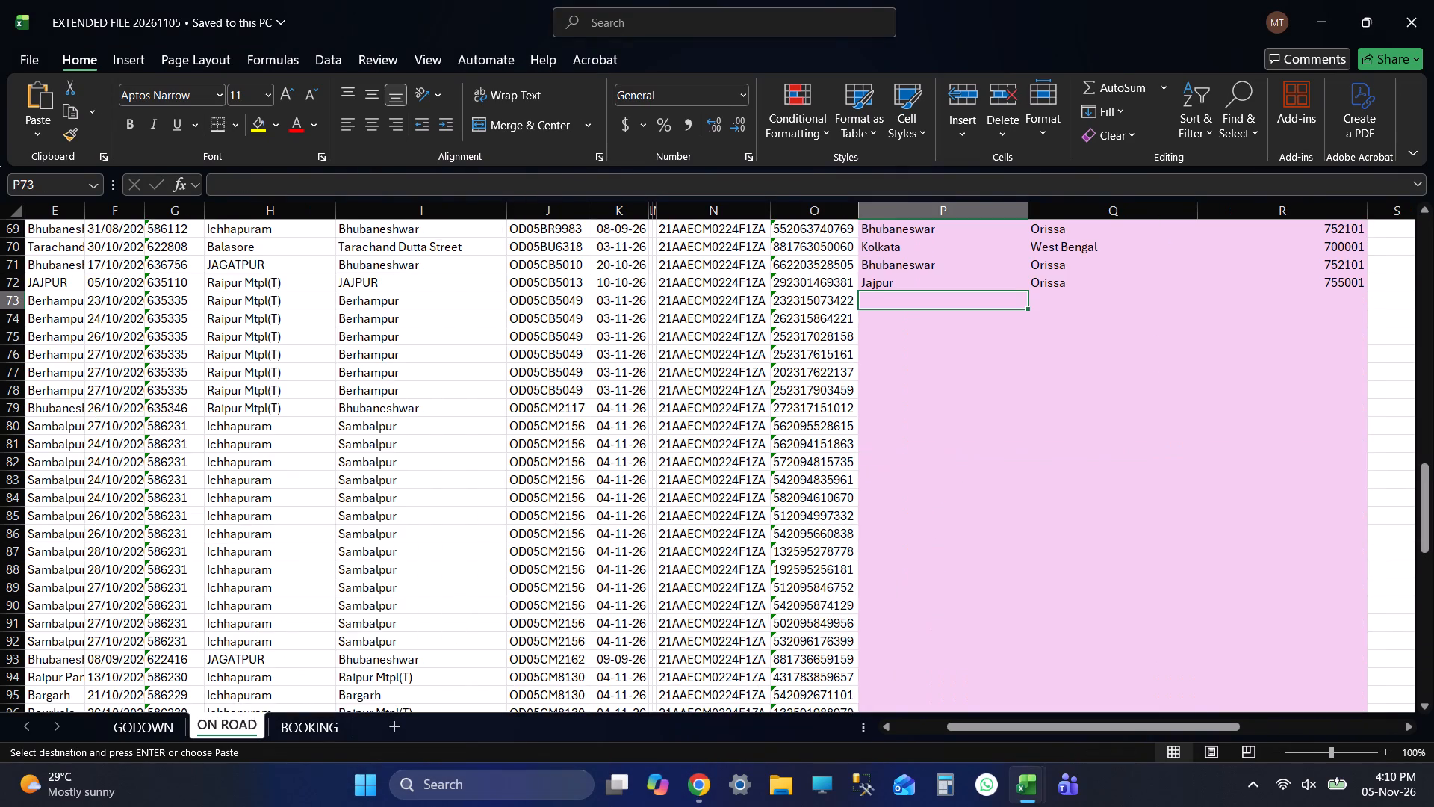
key(shift+Down)
key(shift+Down)
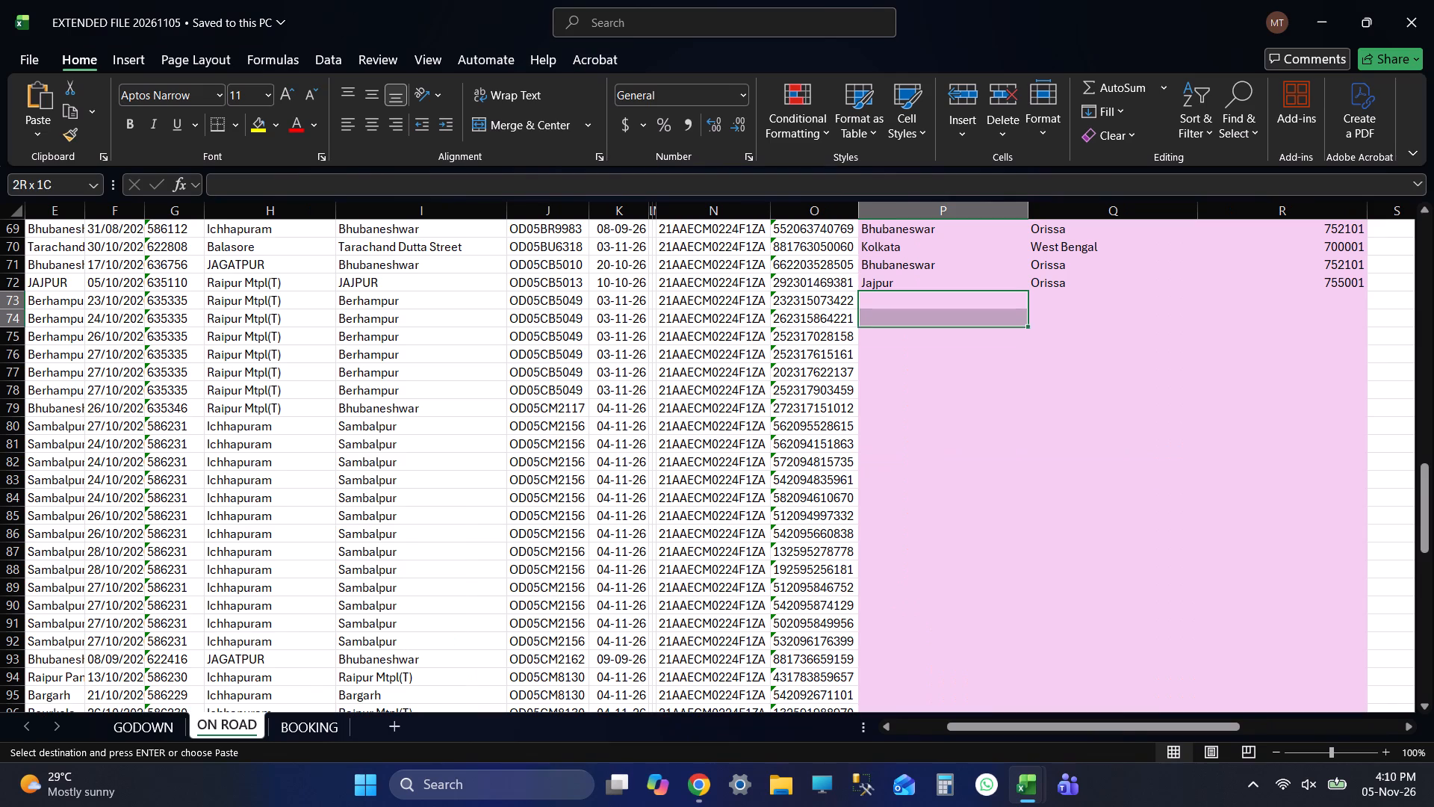
key(shift+Down)
key(shift+Down)
key(shift+Down)
key(ctrl+v)
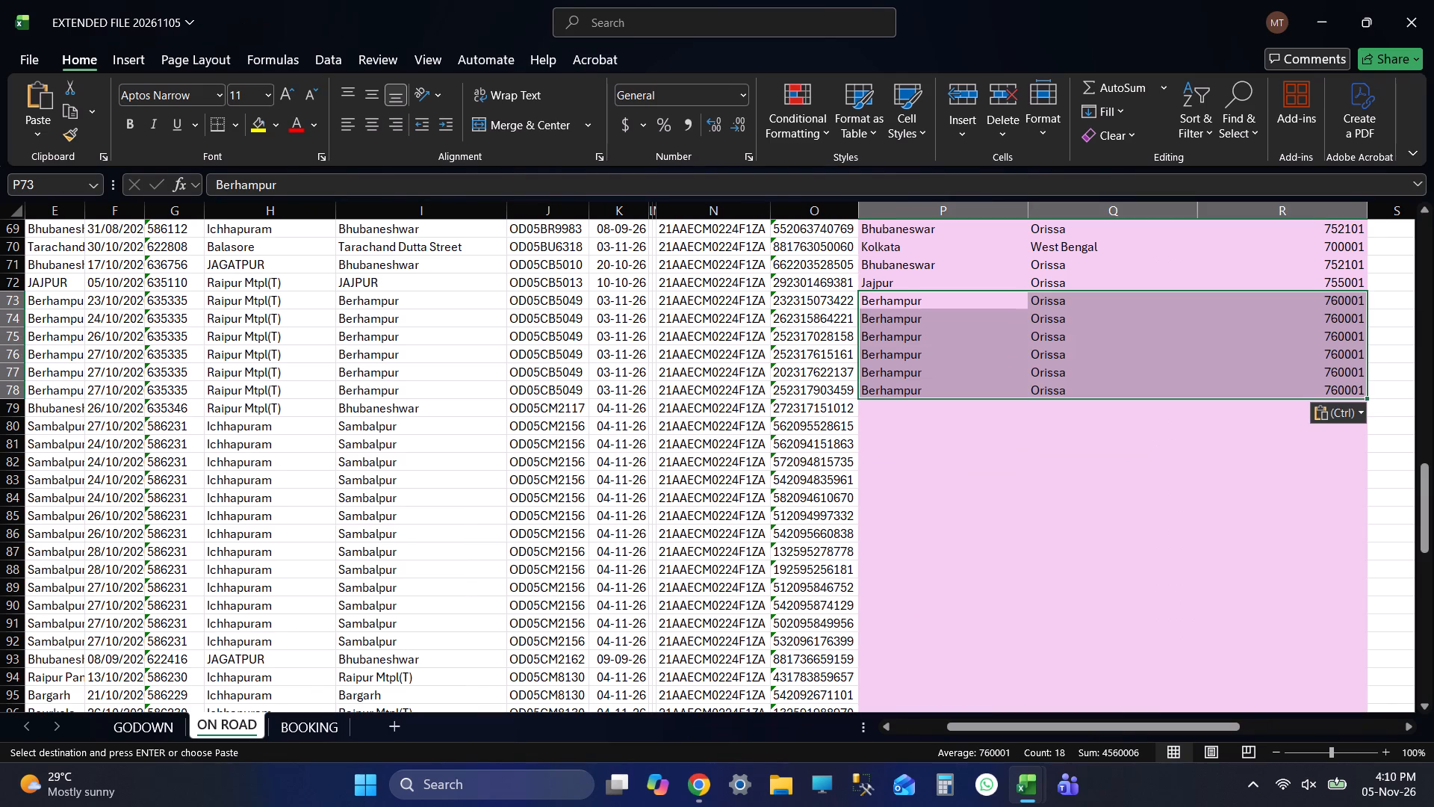
key(ctrl+Down)
key(Down)
key(ctrl+s)
key(Left)
key(Left)
key(Left)
key(Left)
key(Left)
key(Left)
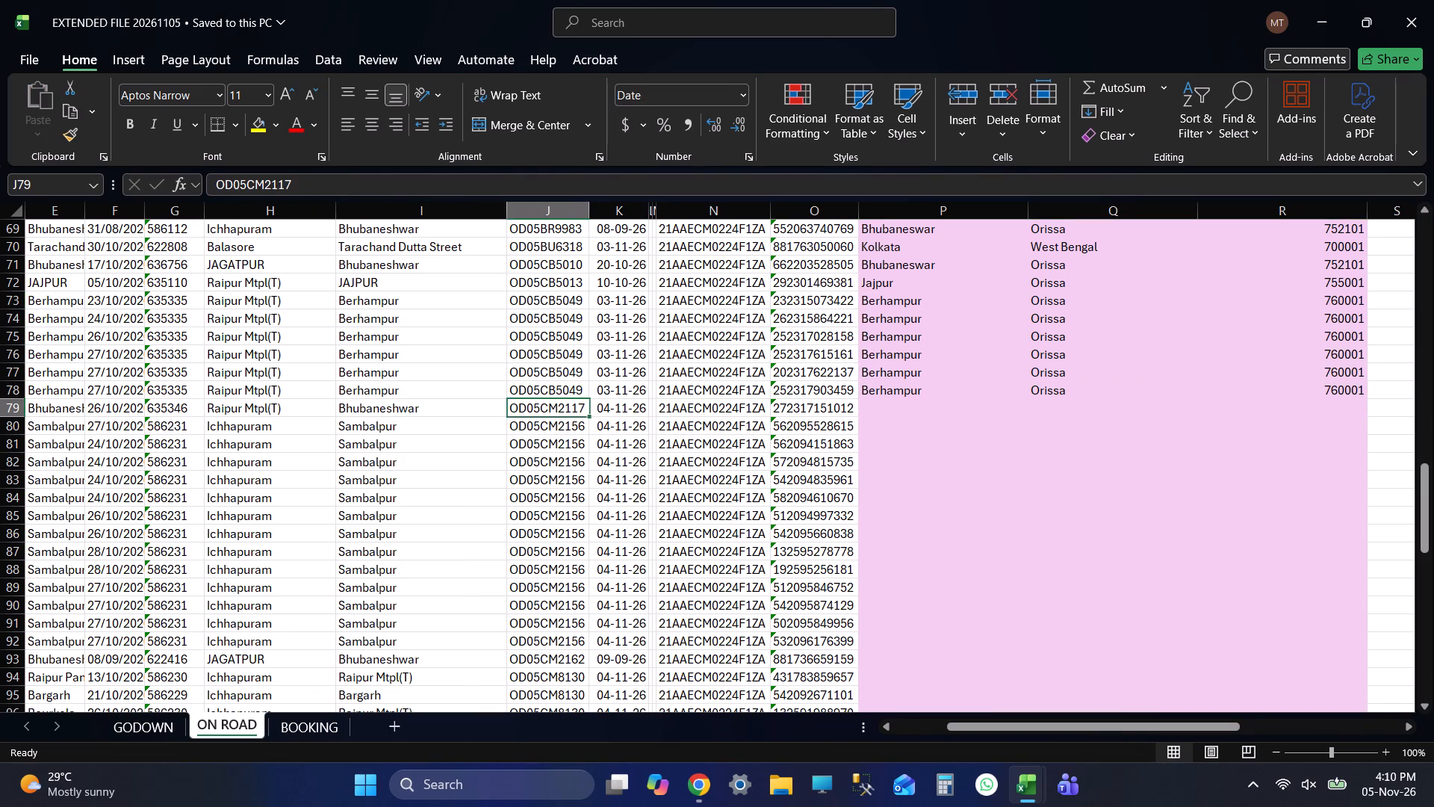
key(ctrl+c)
key(Right)
key(Right)
key(Right)
key(Right)
key(Right)
key(Right)
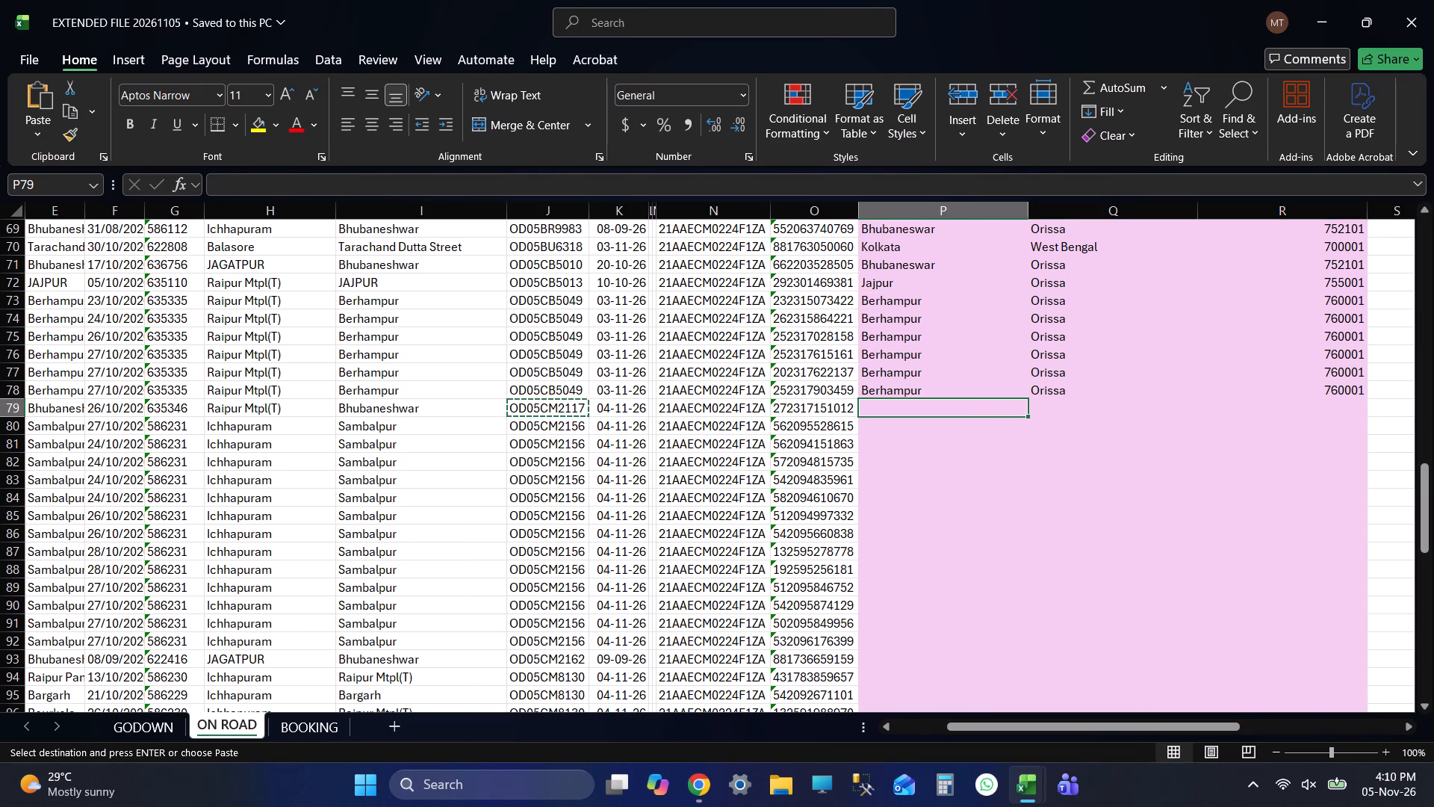
key(alt+Tab)
key(alt+Tab)
click(361, 96)
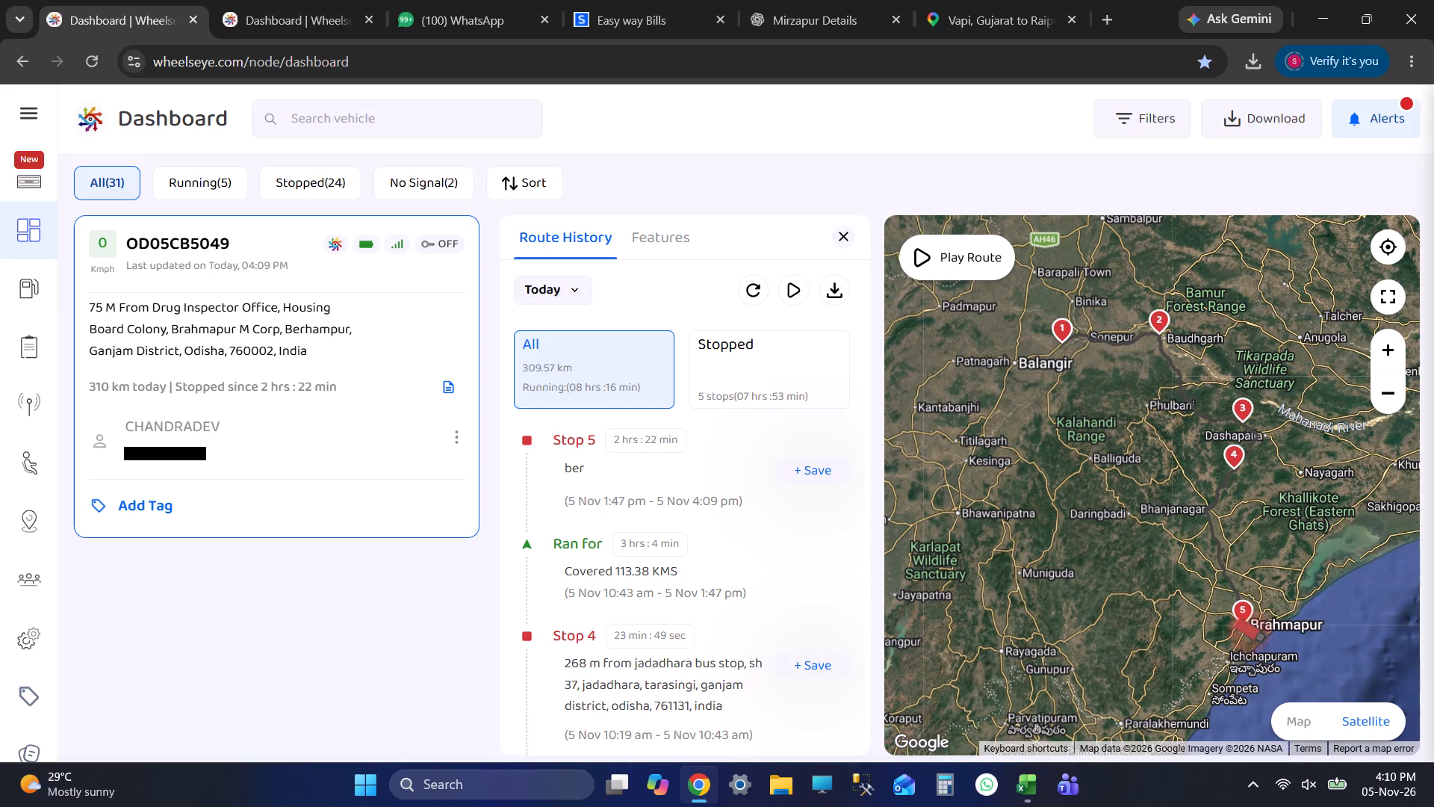
click(357, 108)
key(alt+Tab)
key(alt+Tab)
key(ctrl+v)
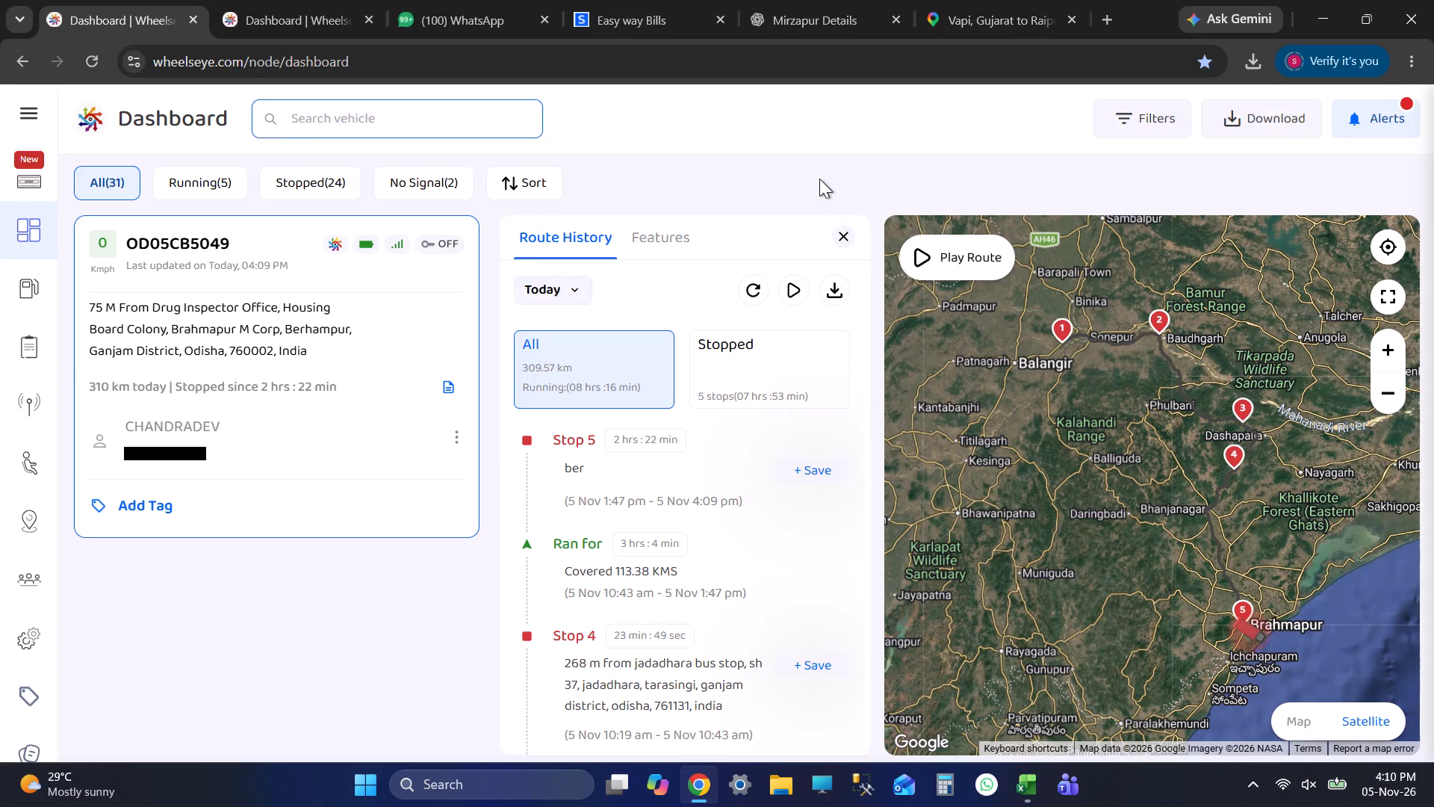
key(Return)
click(197, 386)
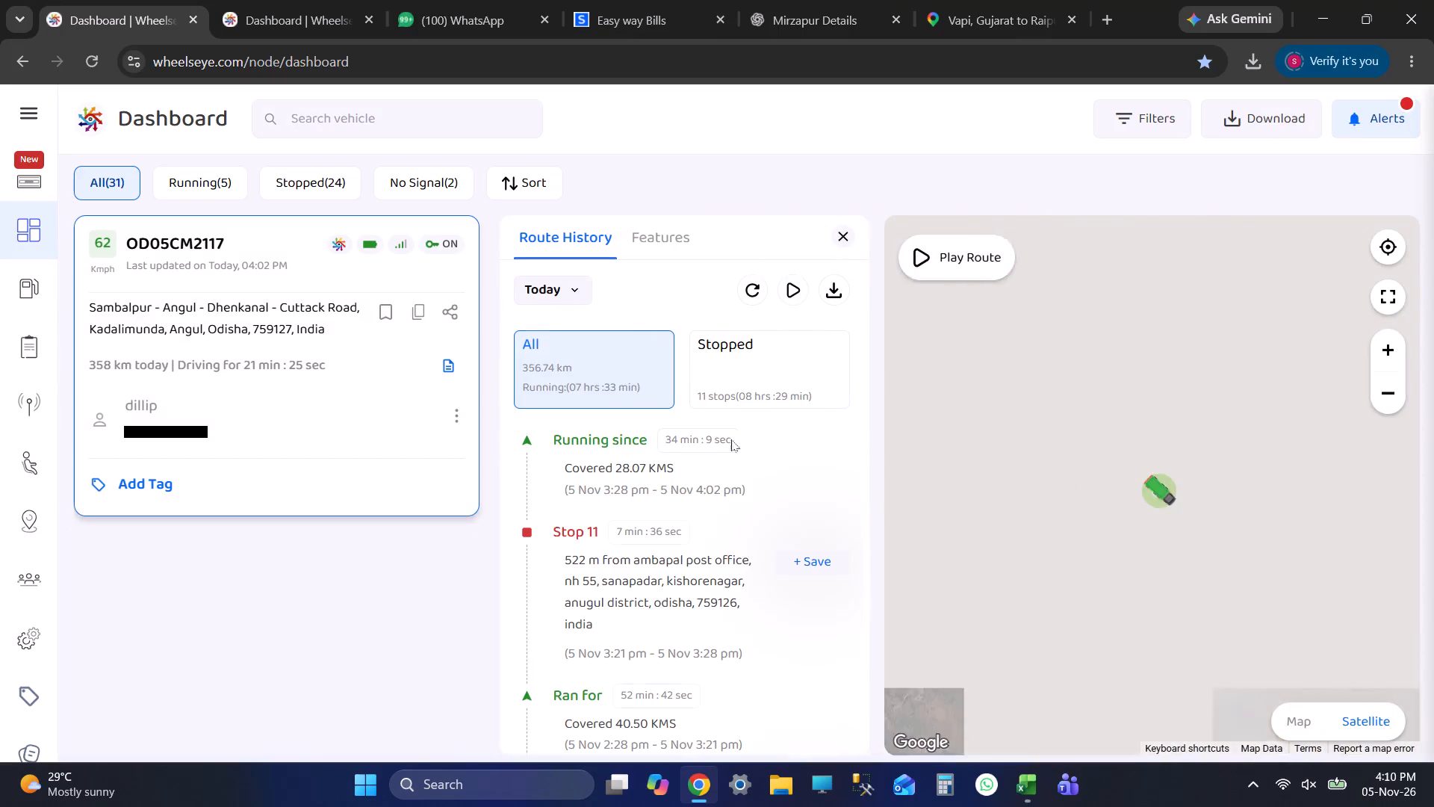
drag(1273, 505, 1177, 489)
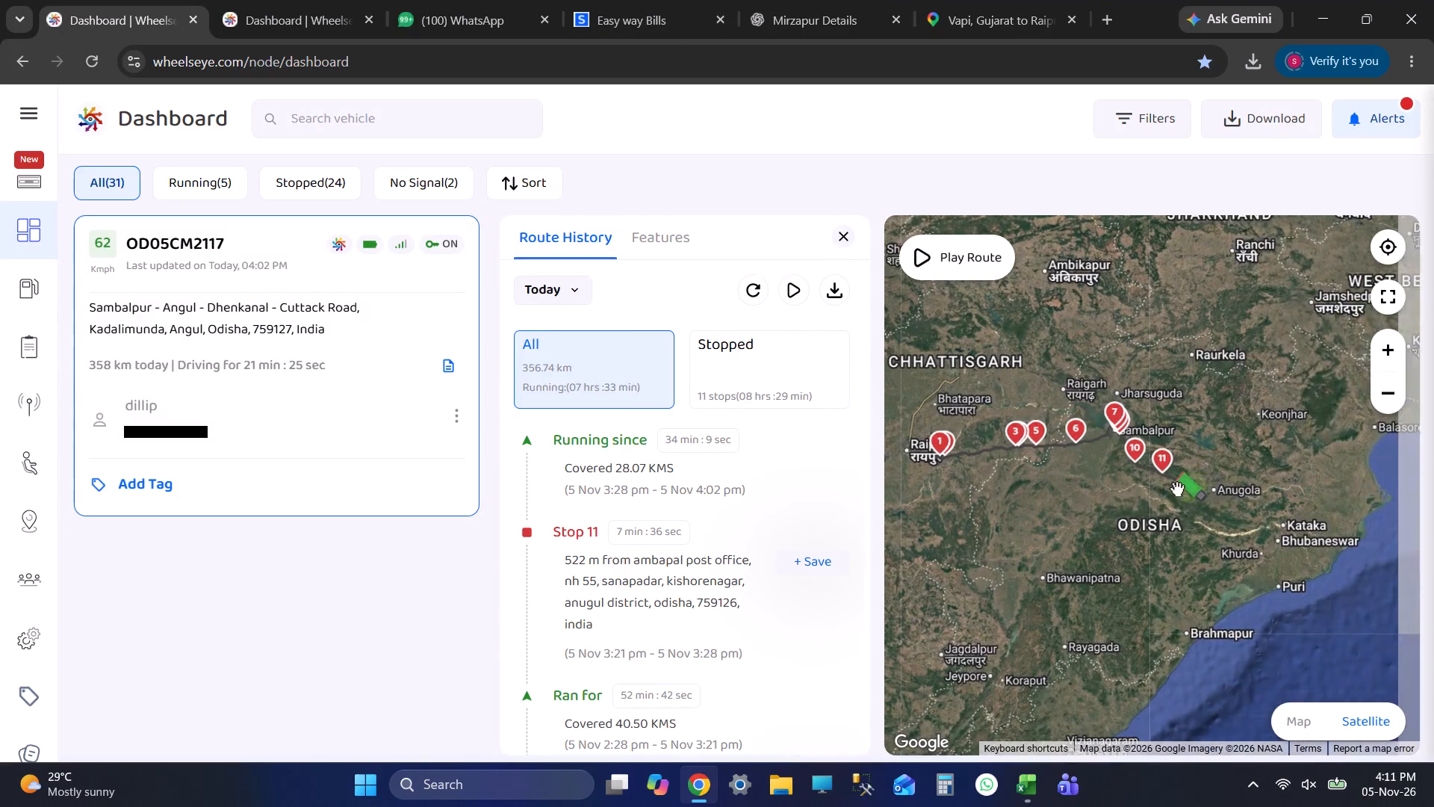
key(alt+Tab)
scroll(1154, 508, down, 2)
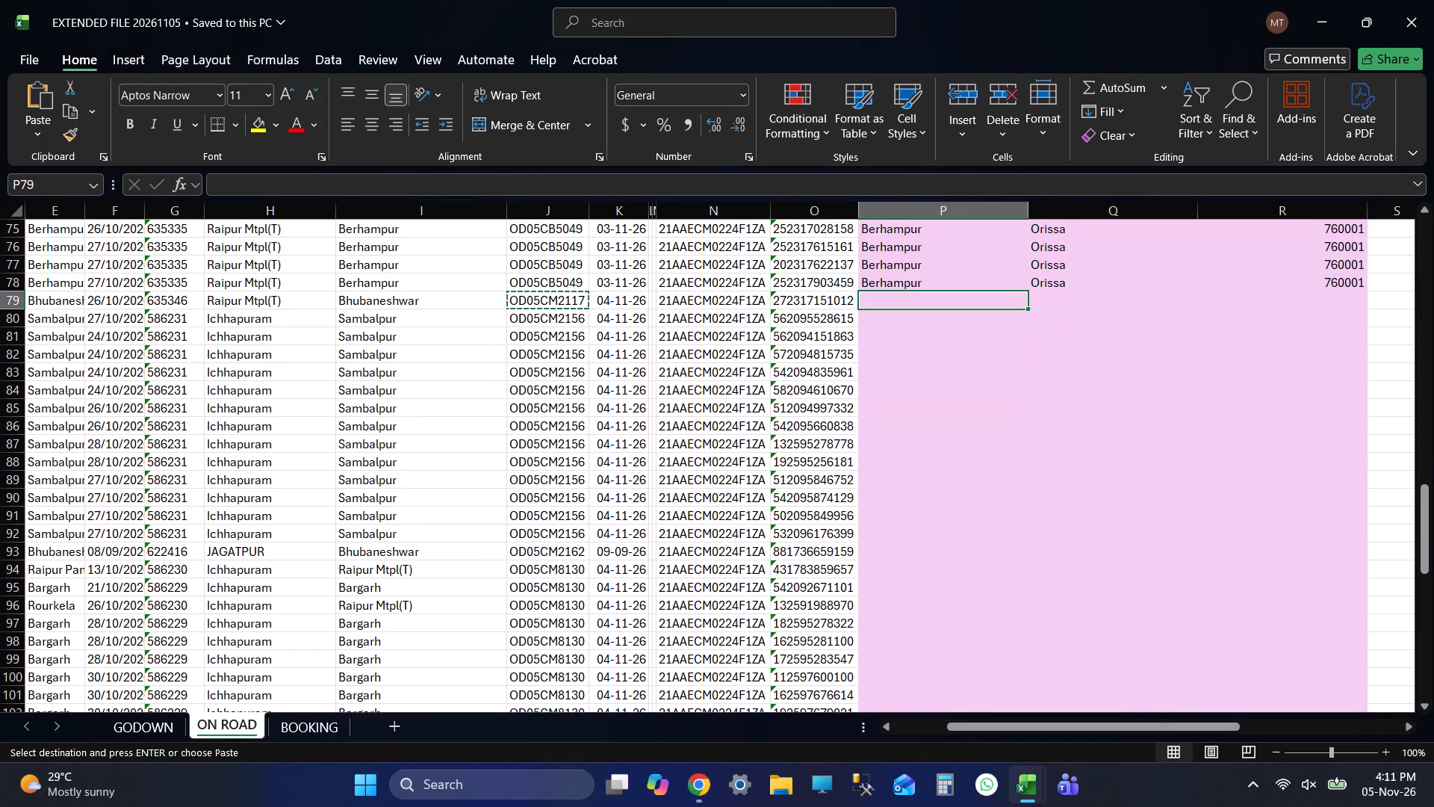
key(alt+Tab)
scroll(1200, 501, down, 1)
scroll(1200, 501, up, 2)
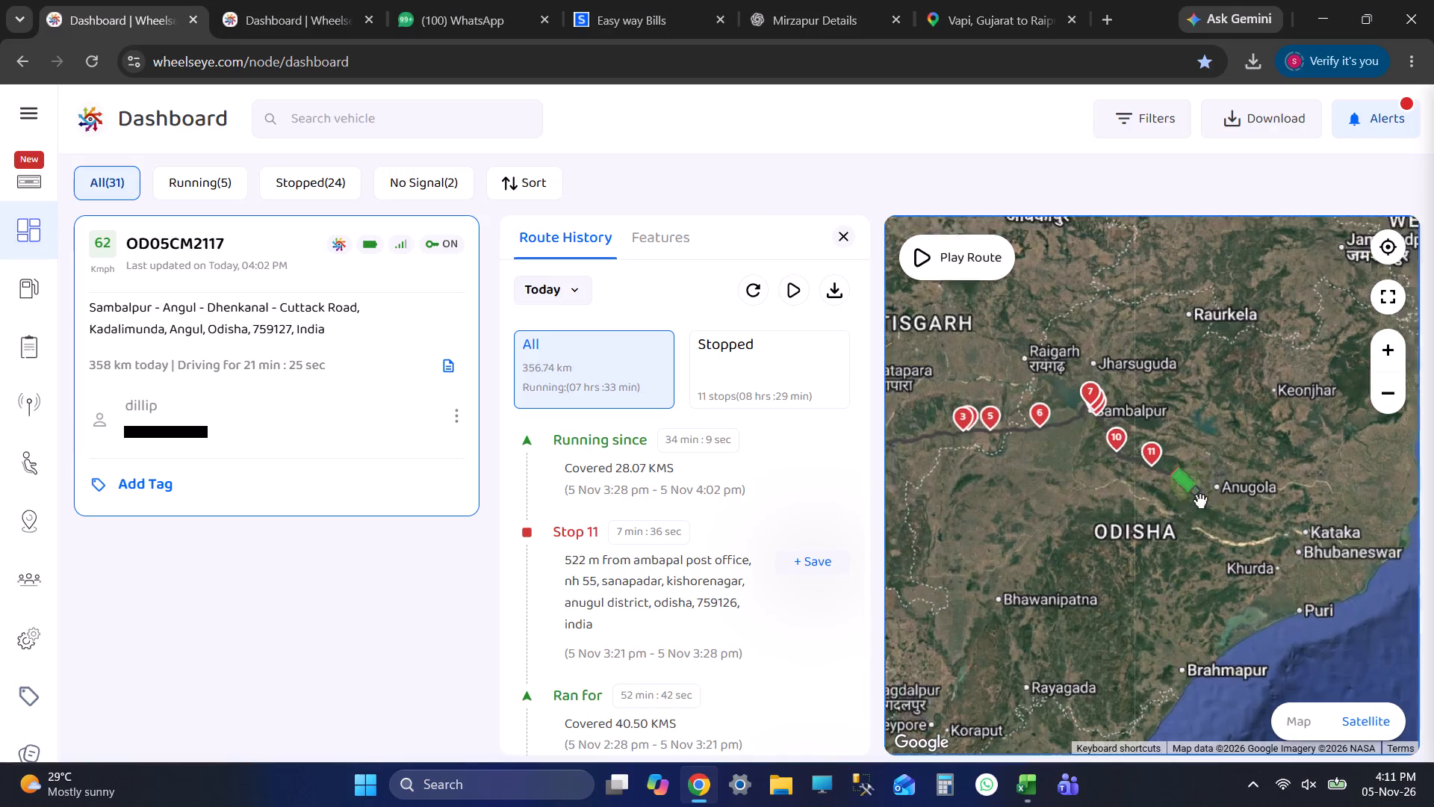
key(alt+Tab)
key(alt+Tab)
key(alt+Tab)
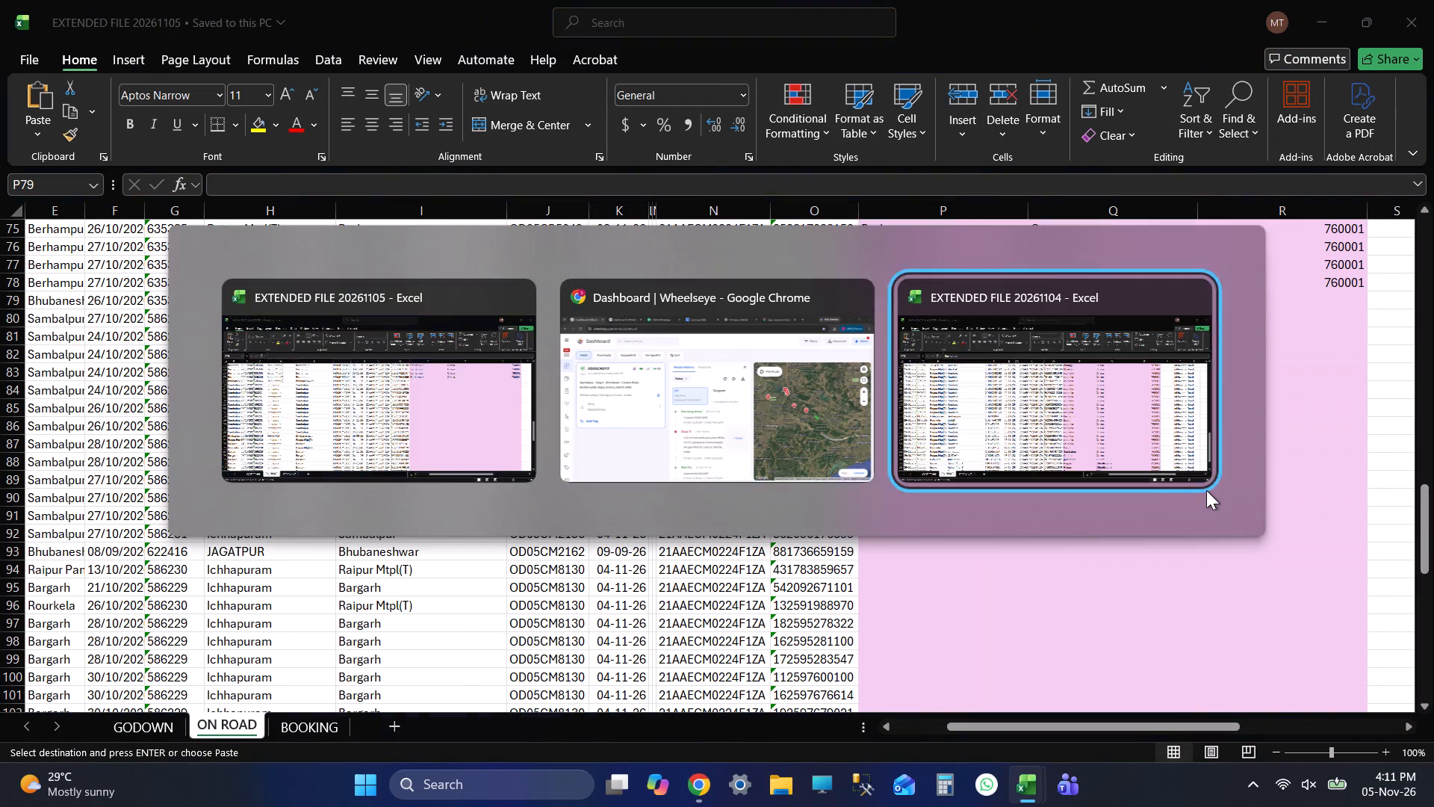
click(874, 207)
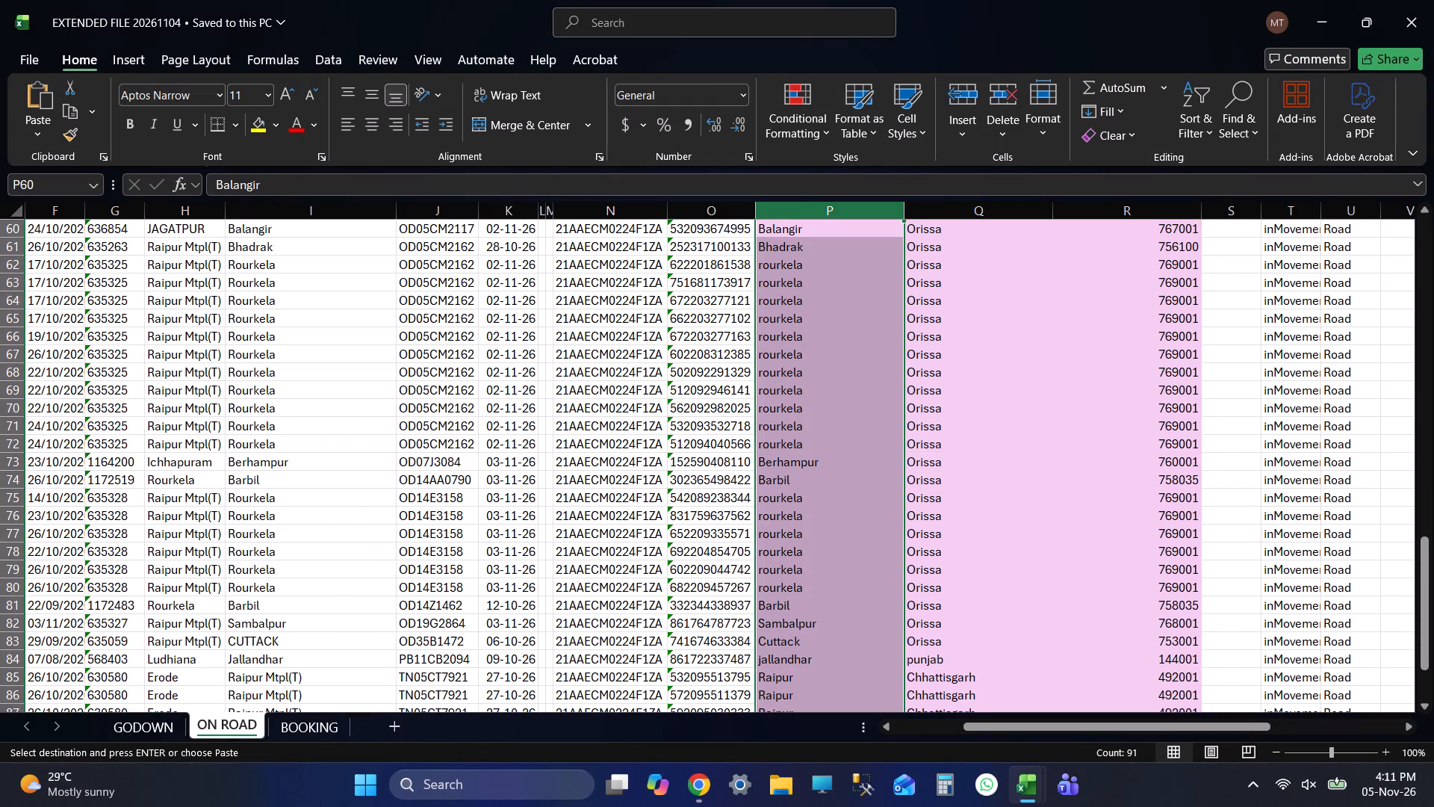
key(ctrl+f)
text(angul)
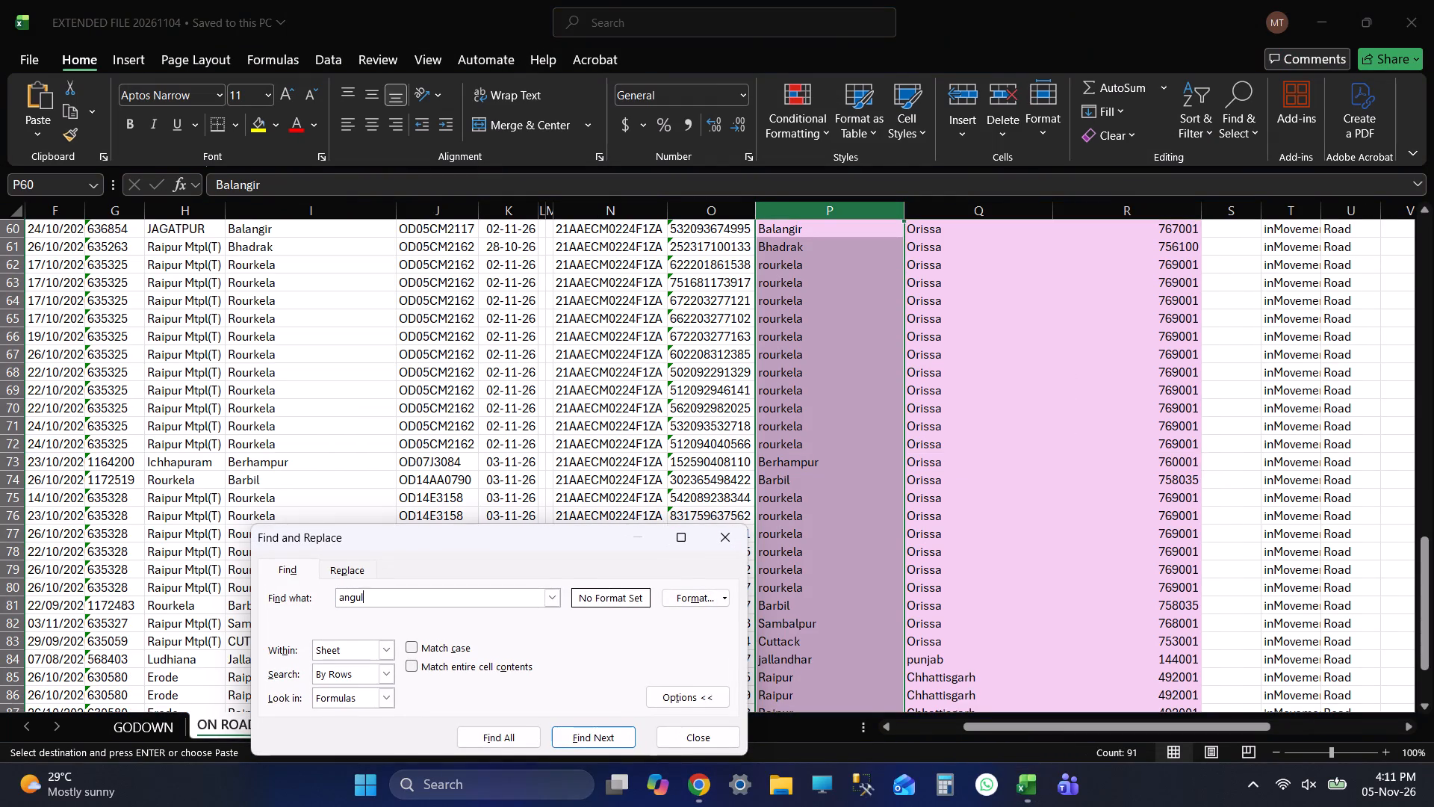
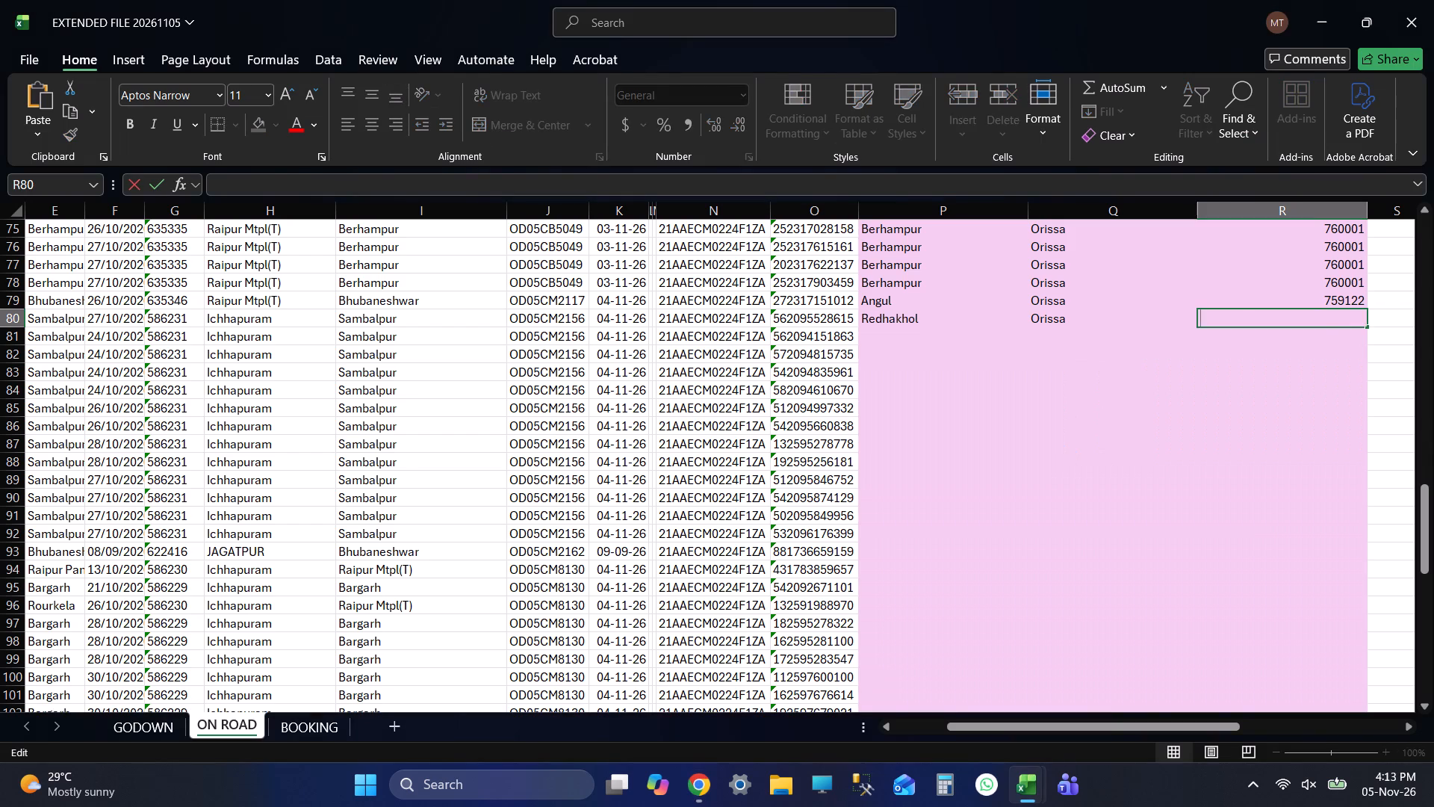
key(ctrl+v)
key(Return)
Copy row 80's place, state and PIN code into rows 81 to 92 for the same vehicle, and save the workbook.
key(Tab)
key(Tab)
key(Tab)
key(Tab)
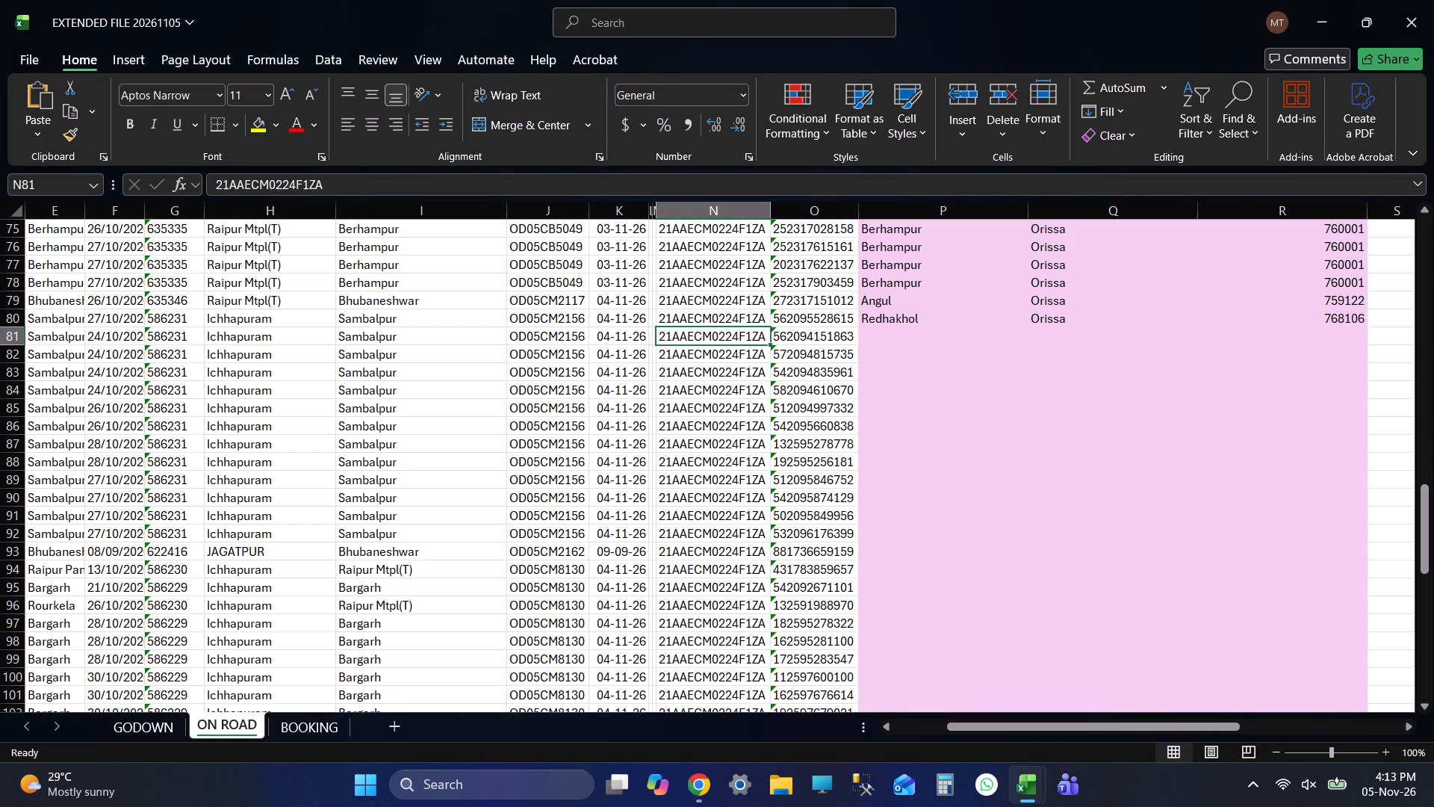
key(Tab)
key(Tab)
key(Up)
key(shift+Right)
key(shift+Right)
key(ctrl+c)
key(Down)
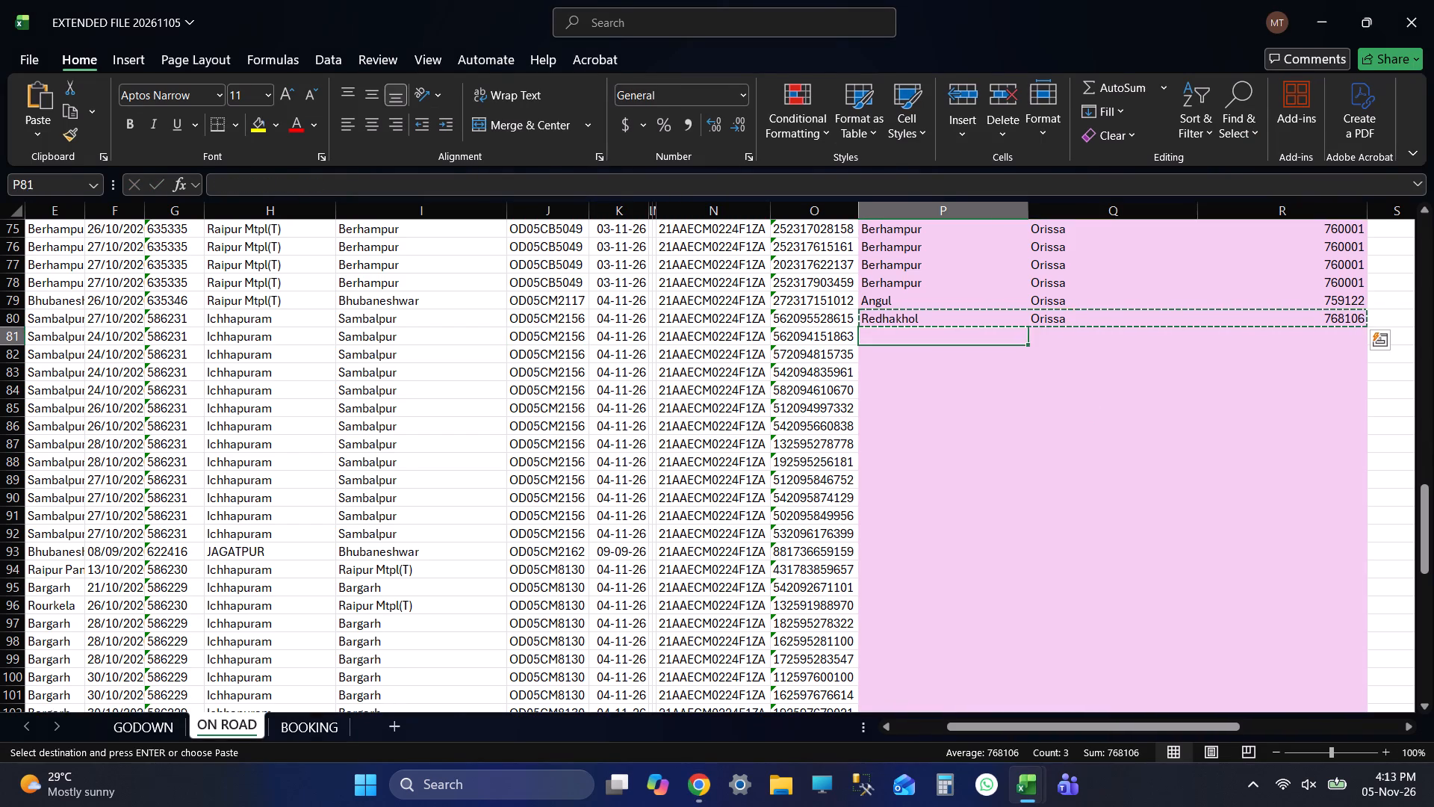
key(shift+Down)
key(shift+Down)
key(shift+Down)
key(shift+Down)
key(shift+Down)
key(shift+Down)
key(shift+Down)
key(shift+Down)
key(shift+Down)
key(shift+Down)
key(shift+Down)
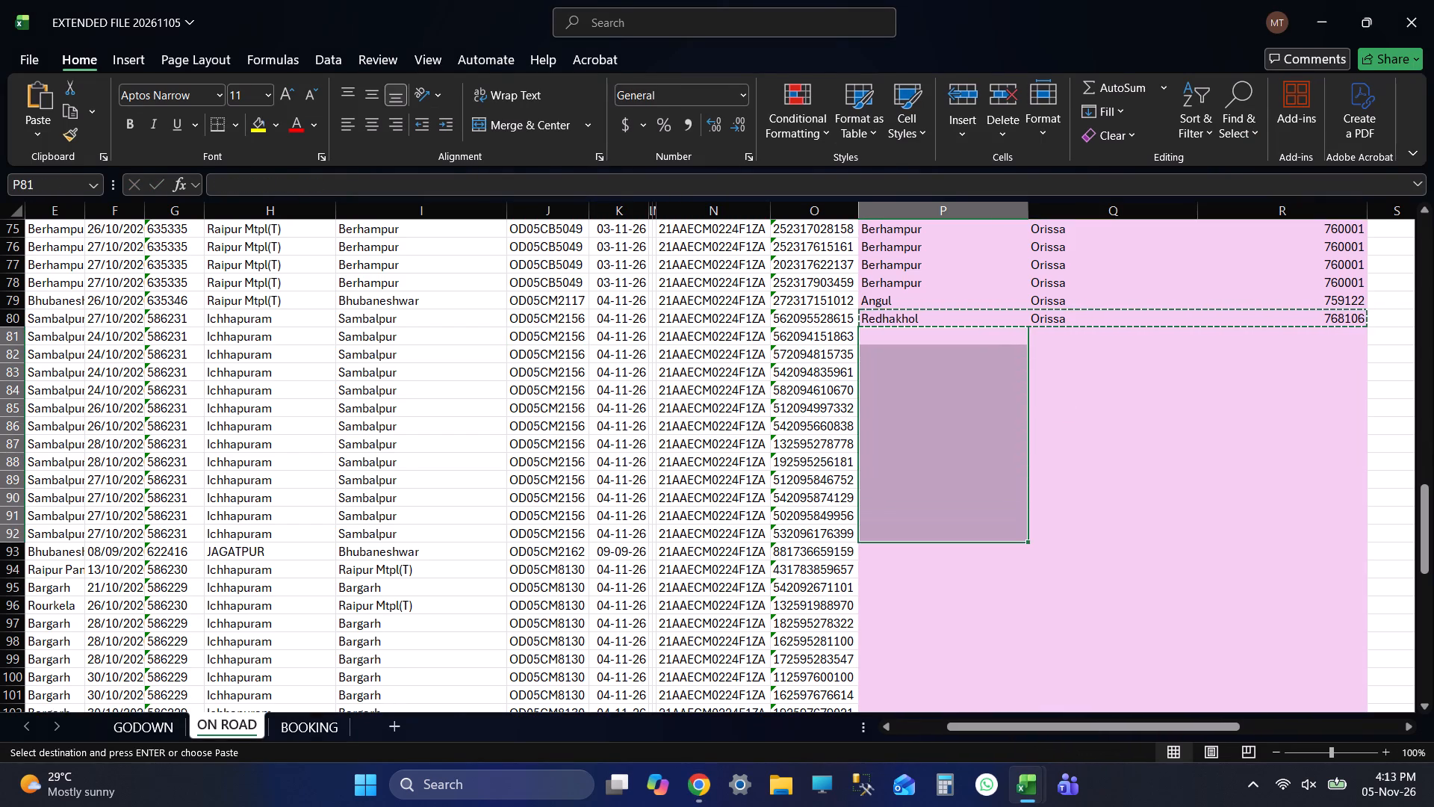
key(ctrl+v)
key(ctrl+Down)
key(Down)
key(ctrl+s)
key(ctrl+s)
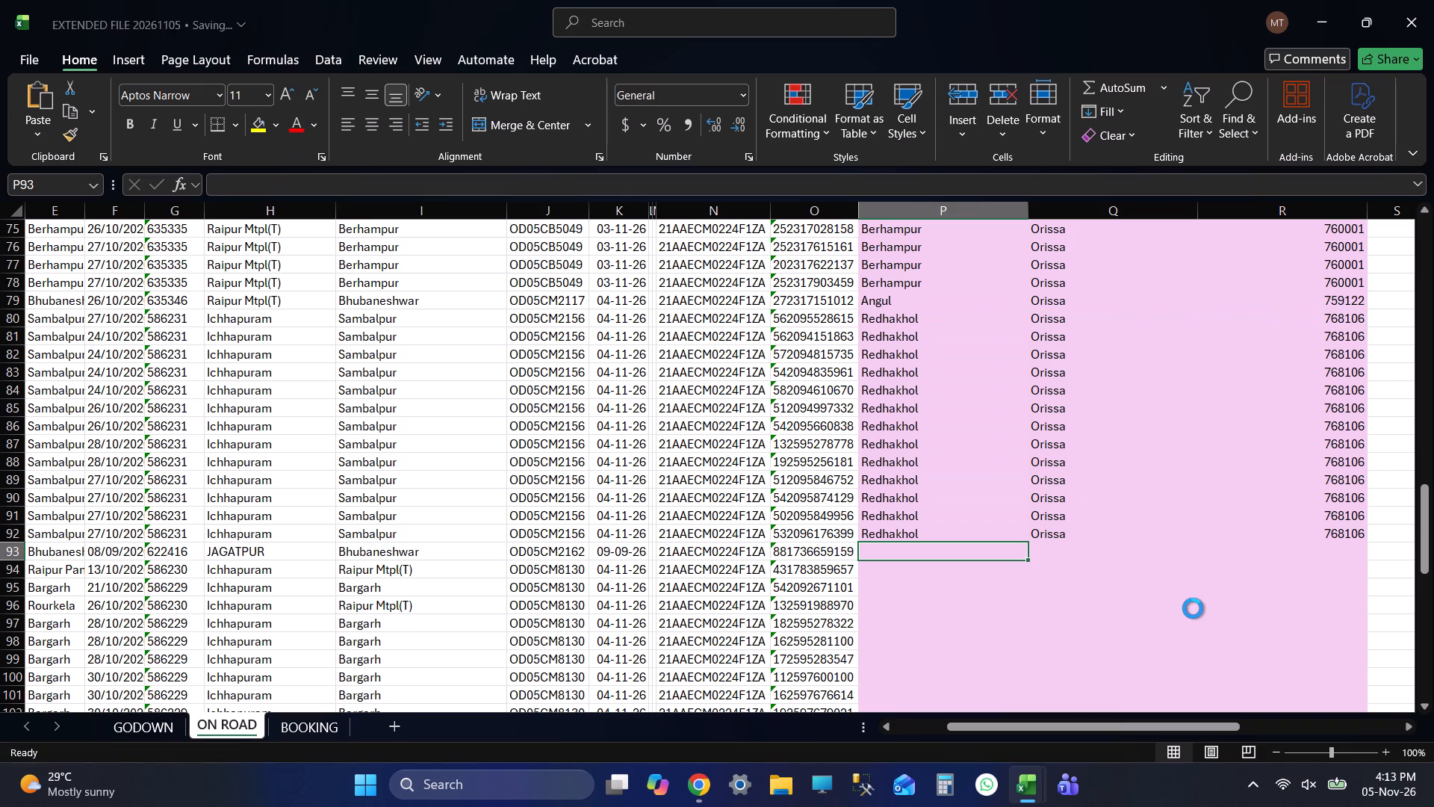
key(ctrl+s)
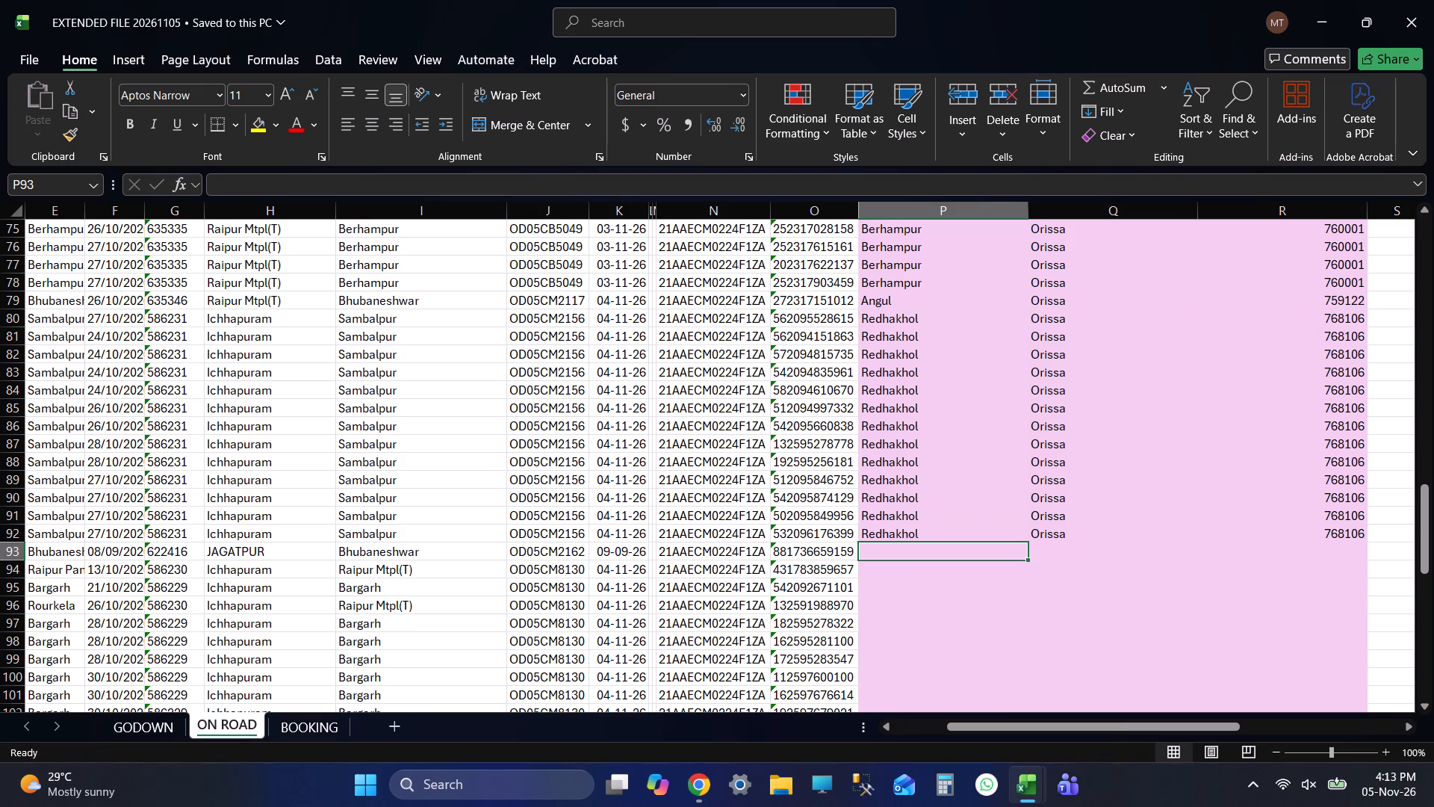
Review the vehicle number, destination and date in row 93 and return to its empty place cell.
key(shift+Tab)
key(shift+Tab)
key(shift+Tab)
key(shift+Tab)
key(shift+Tab)
key(shift+Tab)
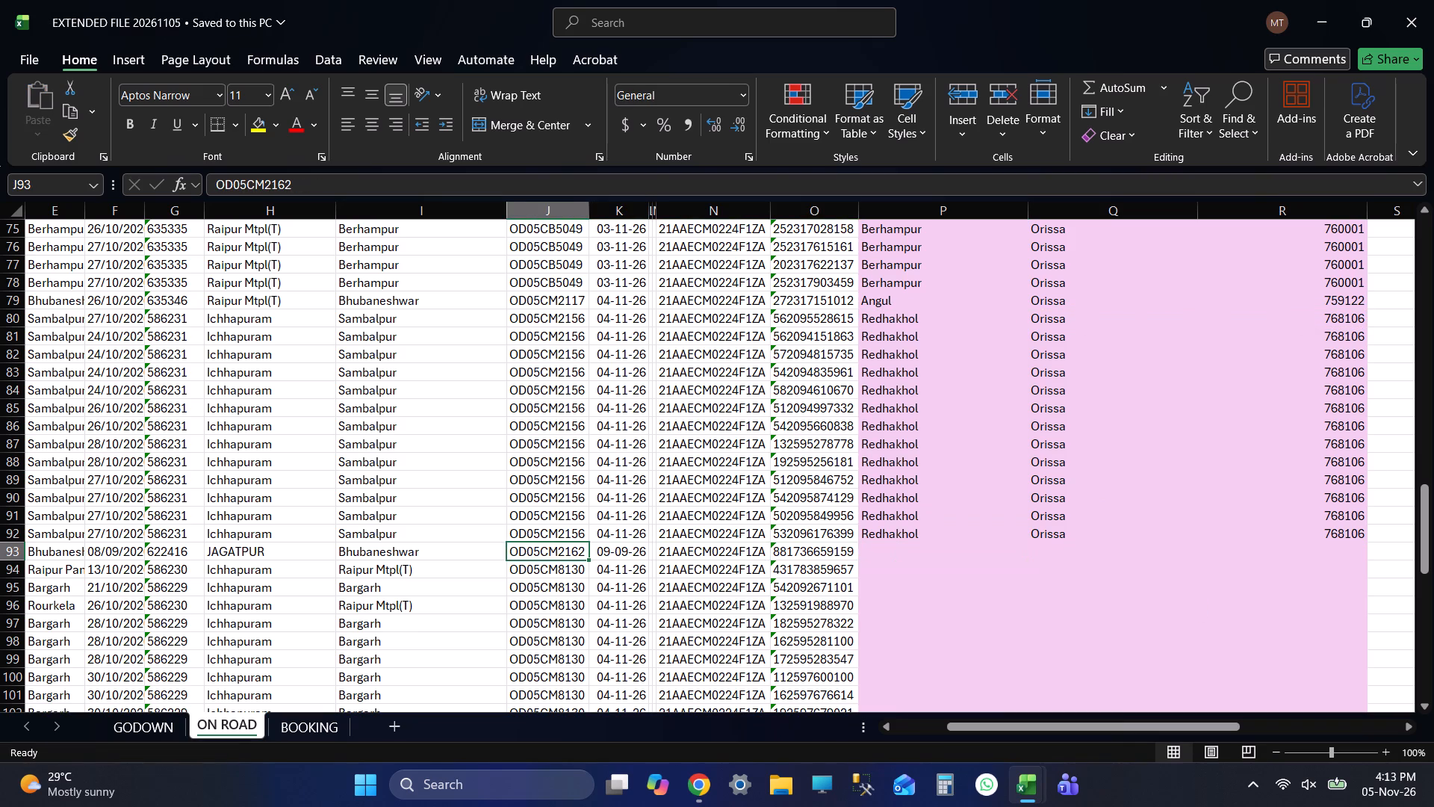
key(shift+Tab)
key(Tab)
key(Tab)
key(Tab)
key(Tab)
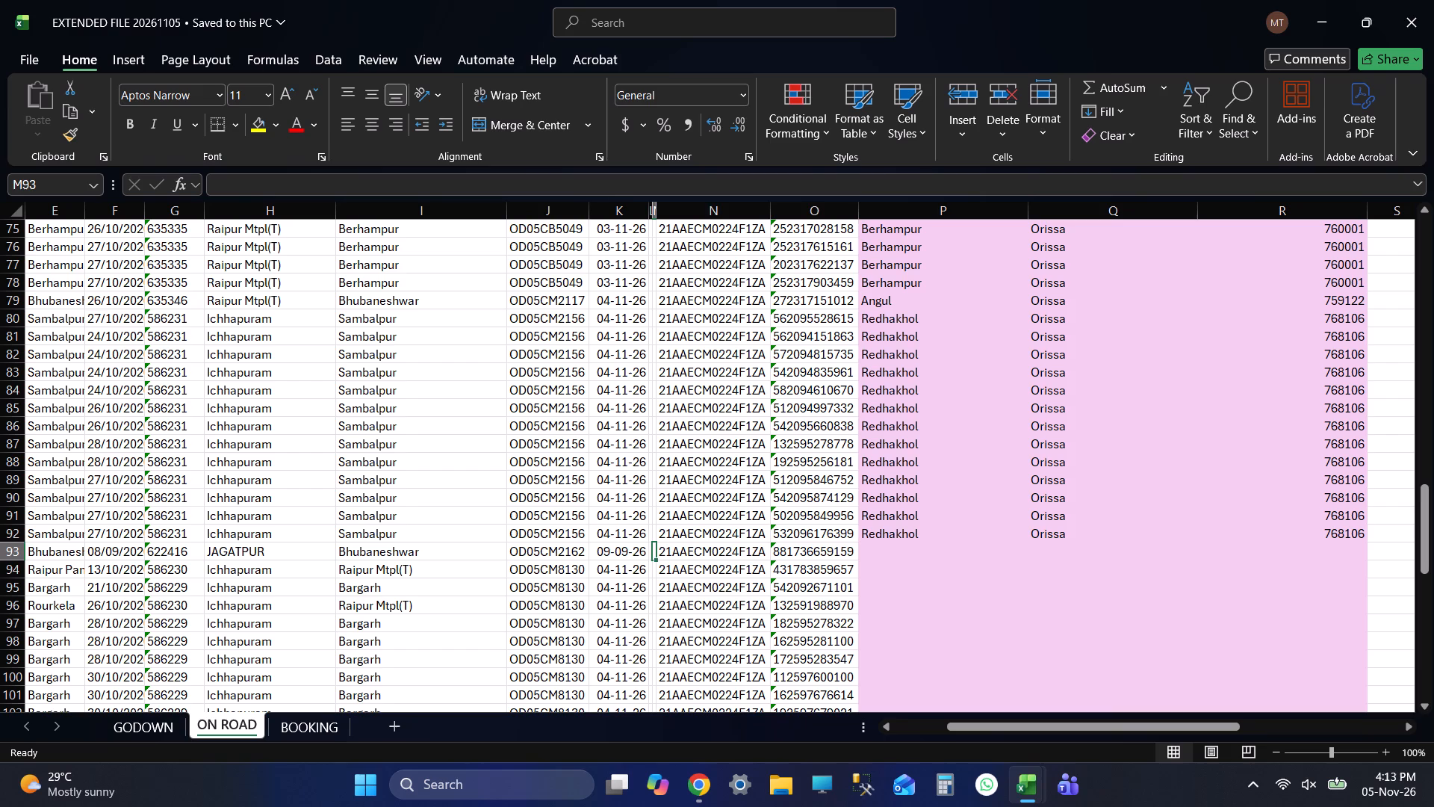
key(Tab)
key(Tab)
key(Tab)
Copy the place, state and PIN code Bhubaneswar, Orissa, 752101 from row 69 into the empty cells of row 93.
scroll(1284, 422, up, 6)
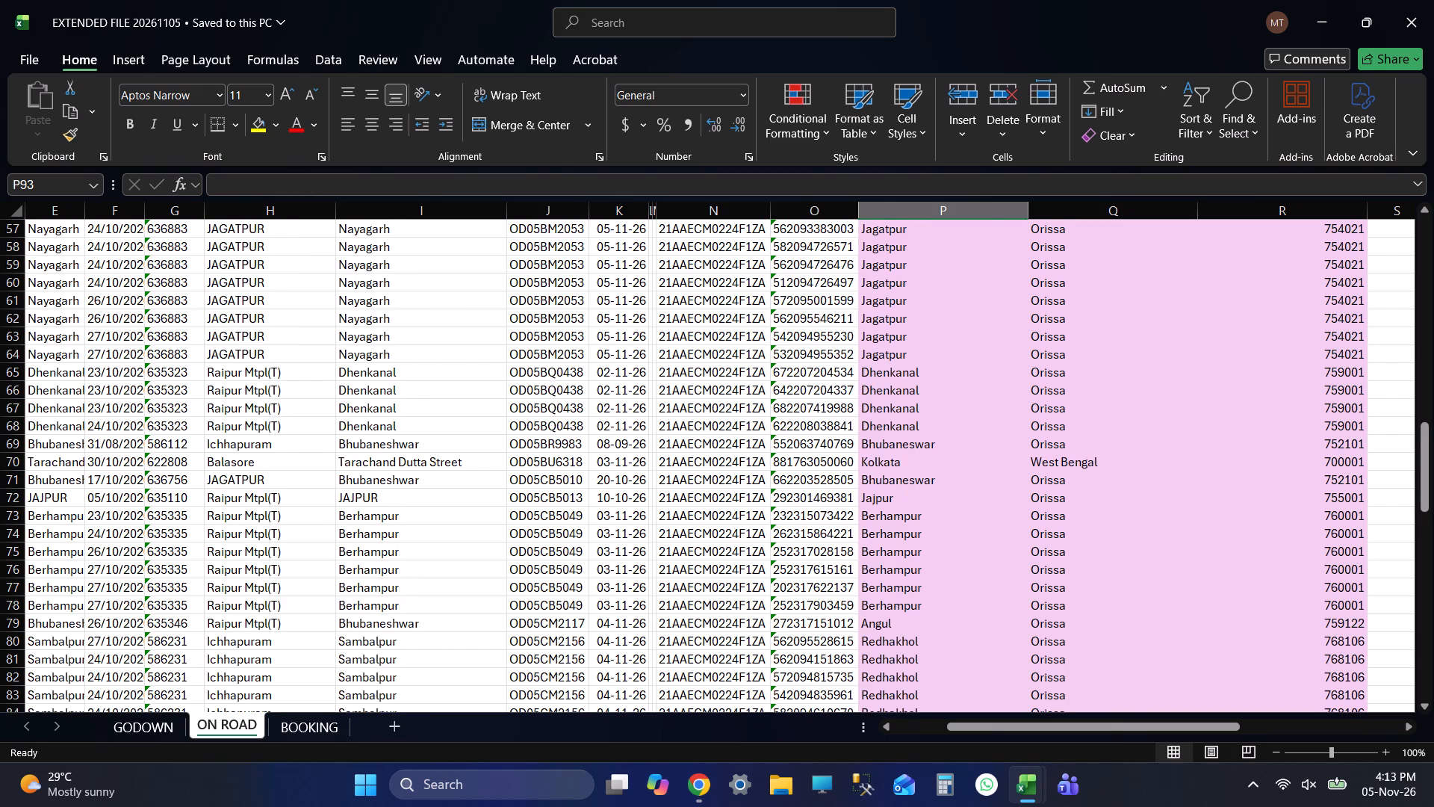
click(916, 449)
key(shift+Right)
key(shift+Right)
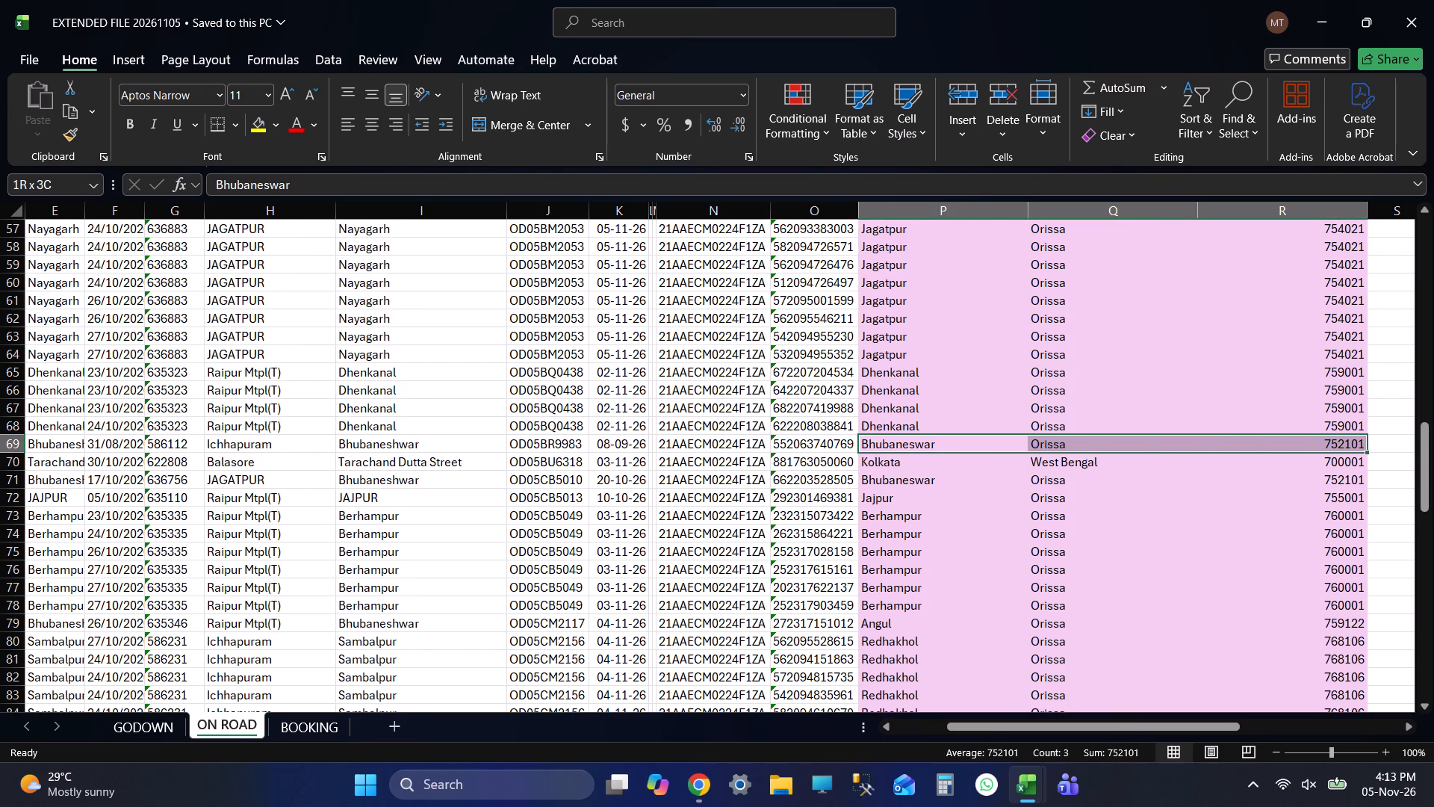
key(ctrl+c)
key(ctrl+c)
key(ctrl+c)
key(ctrl+c)
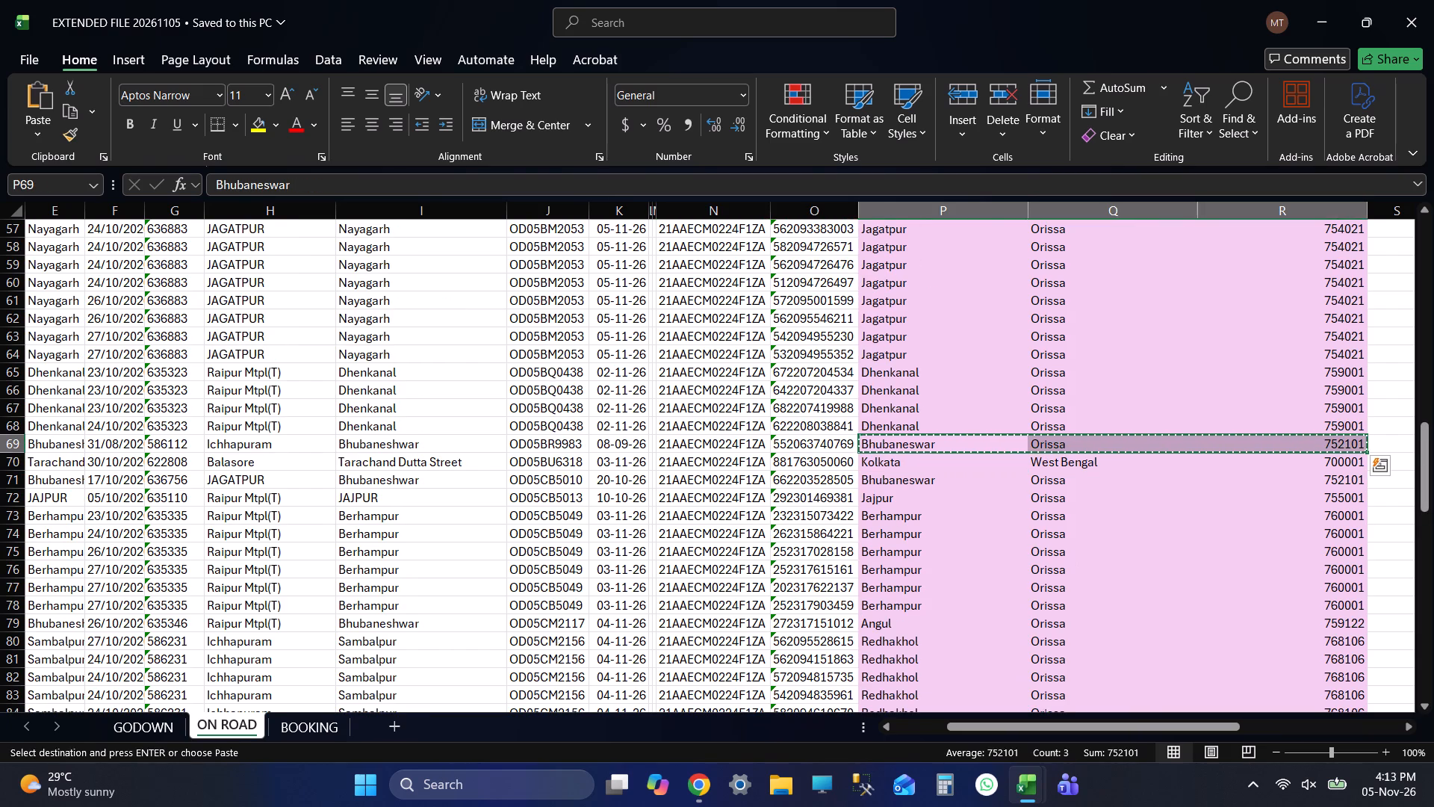
scroll(1094, 426, down, 3)
scroll(1094, 426, up, 1)
key(ctrl+Down)
key(Down)
key(Down)
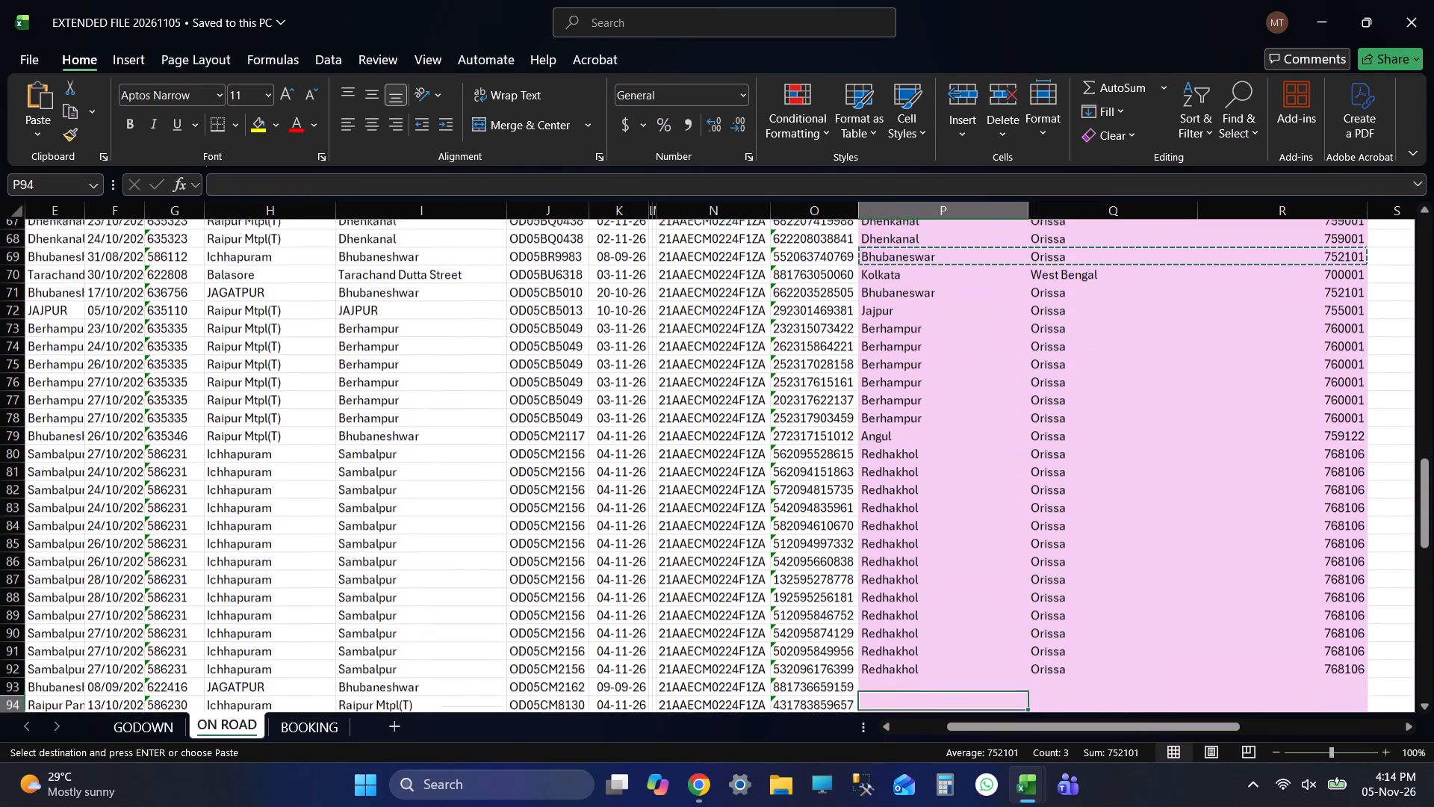
key(Down)
key(ctrl+Up)
key(Down)
key(ctrl+v)
key(Down)
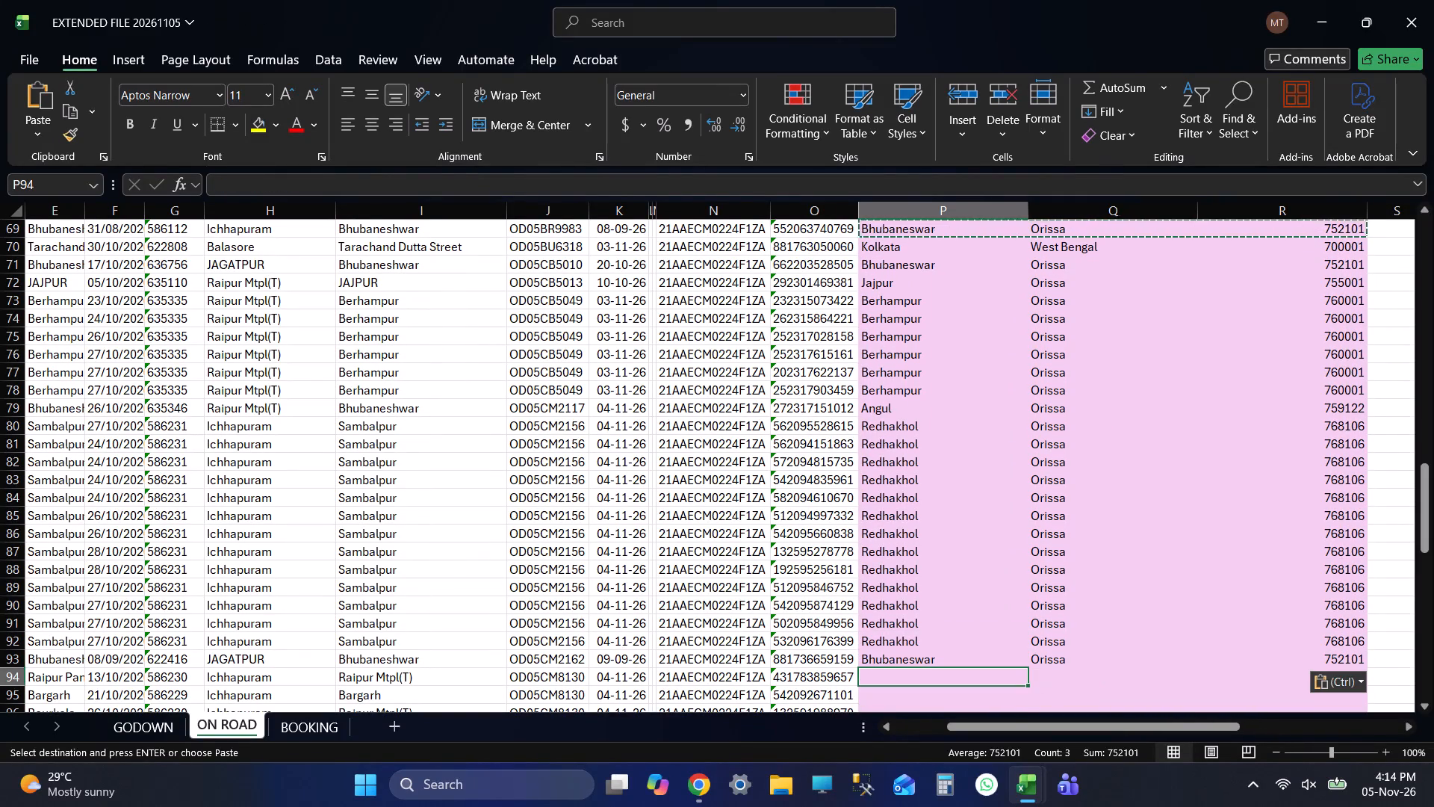
Save the workbook with row 93 filled in.
key(ctrl+s)
key(ctrl+s)
scroll(1096, 433, down, 2)
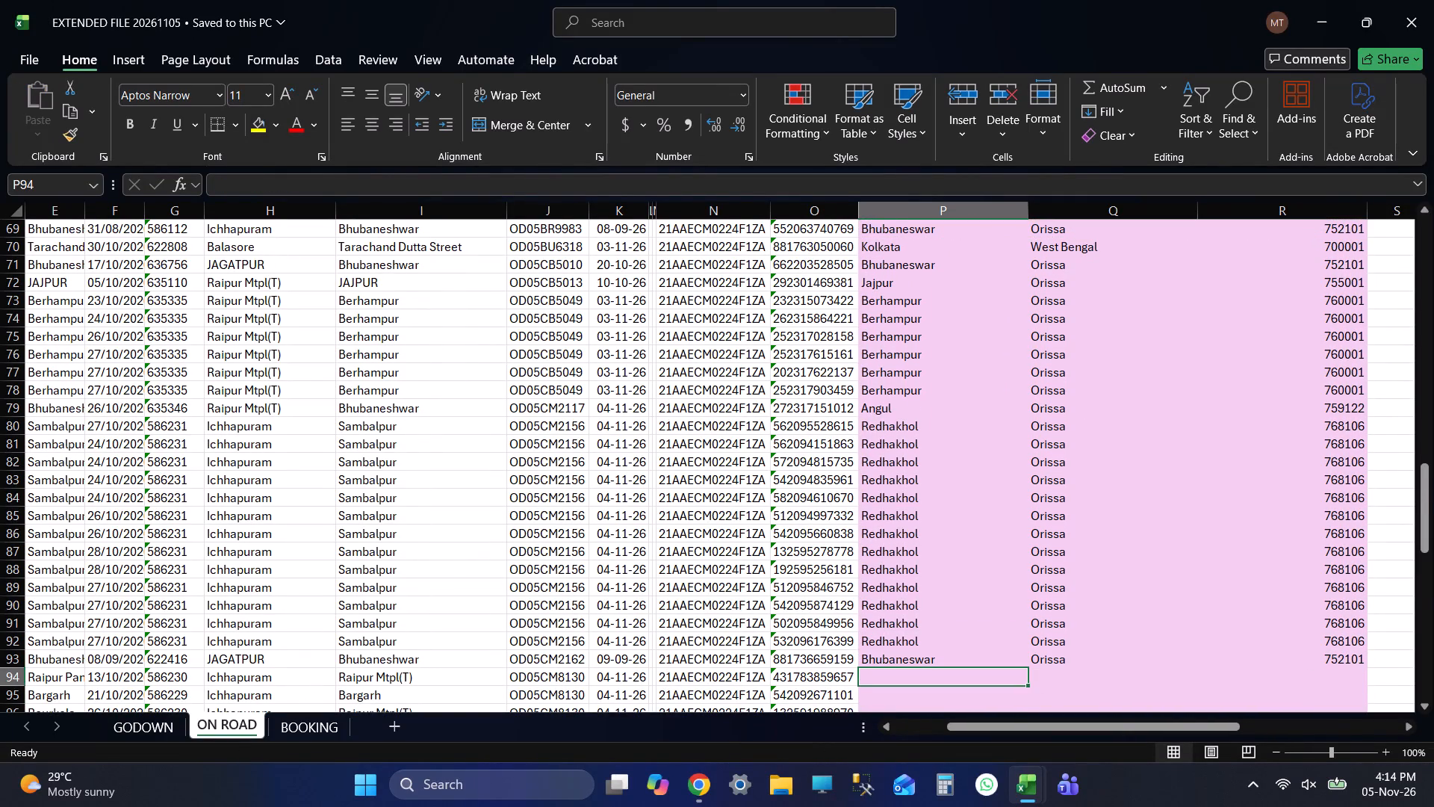
scroll(1096, 438, down, 2)
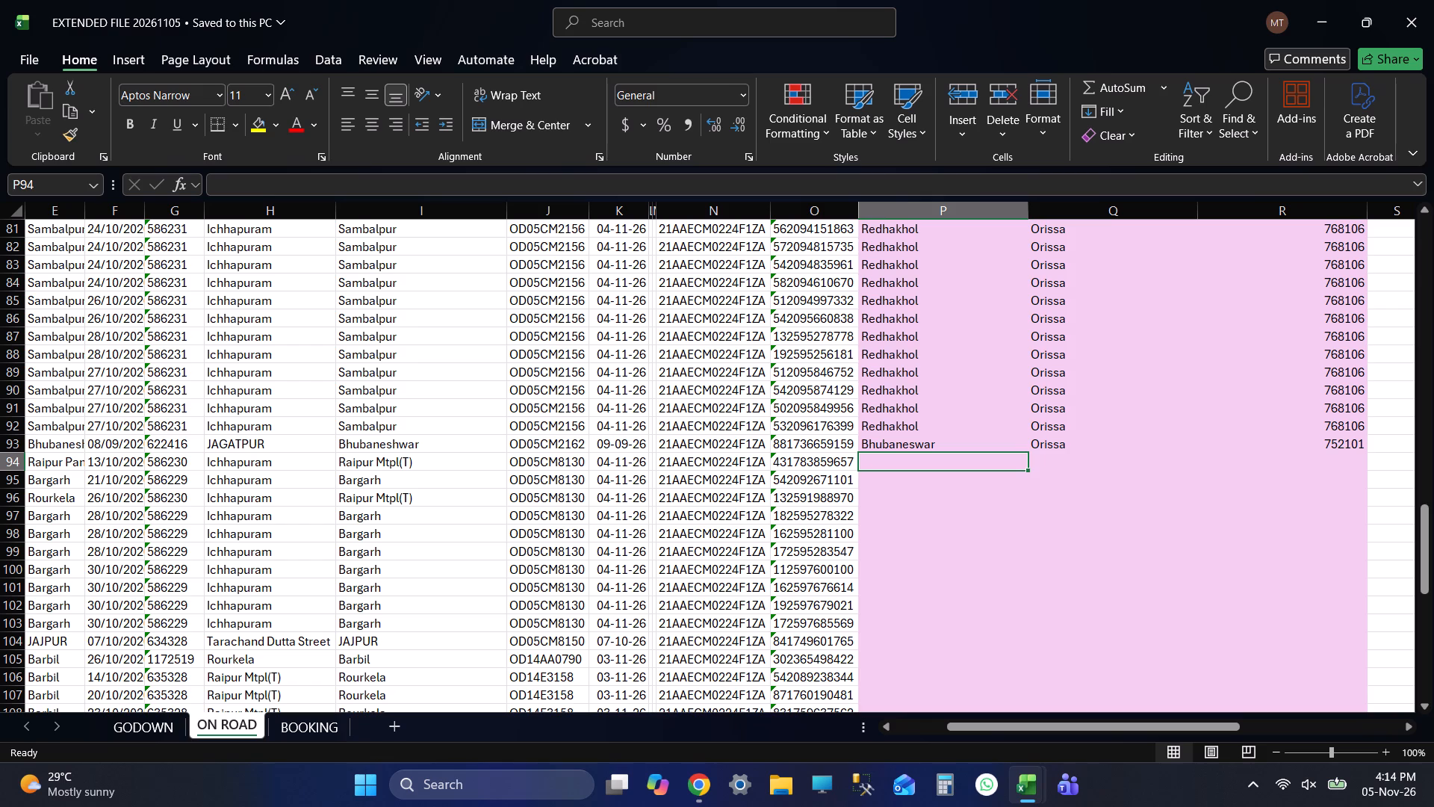
key(ctrl+s)
key(ctrl+s)
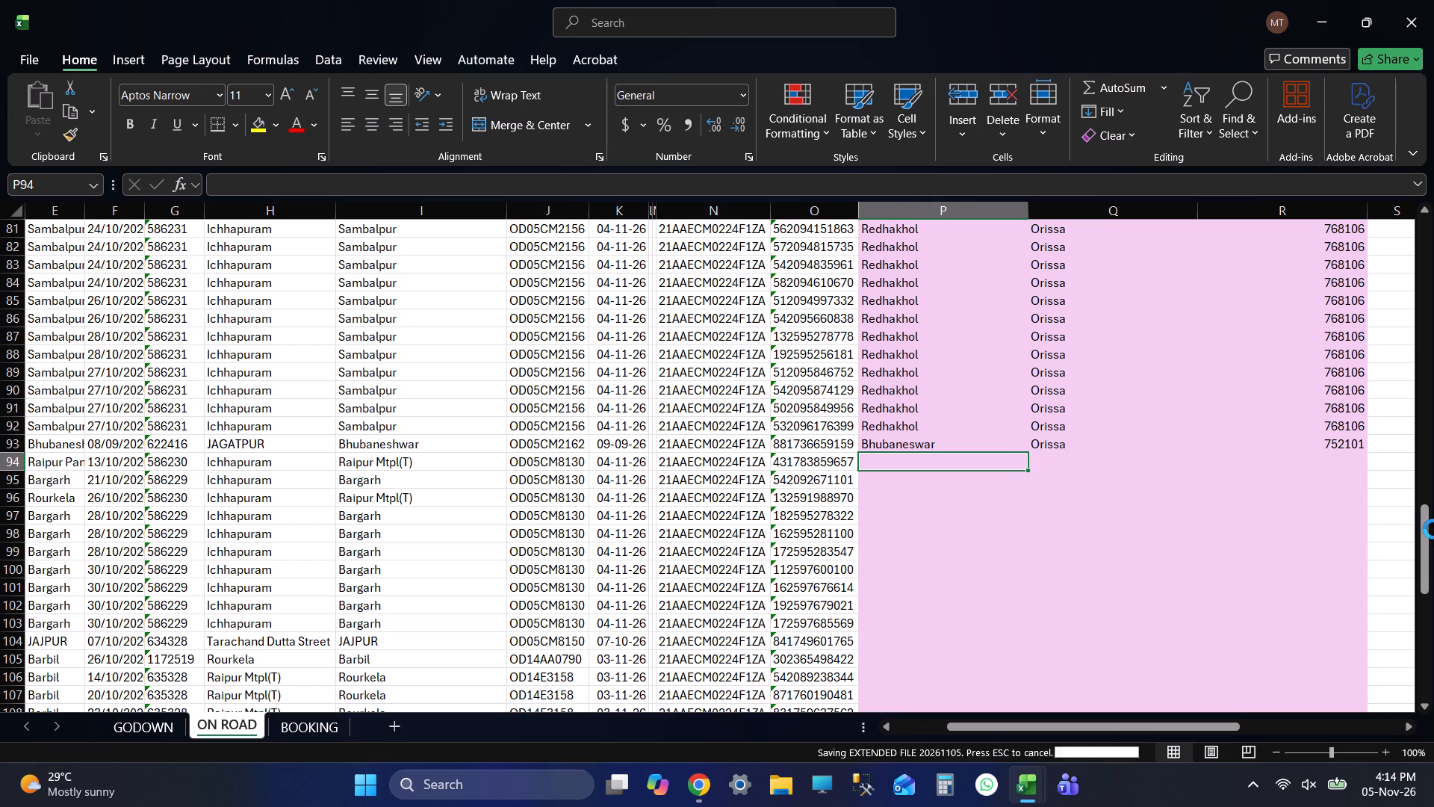
key(shift+Tab)
key(shift+Tab)
key(shift+Tab)
key(shift+Tab)
key(shift+Tab)
key(shift+Tab)
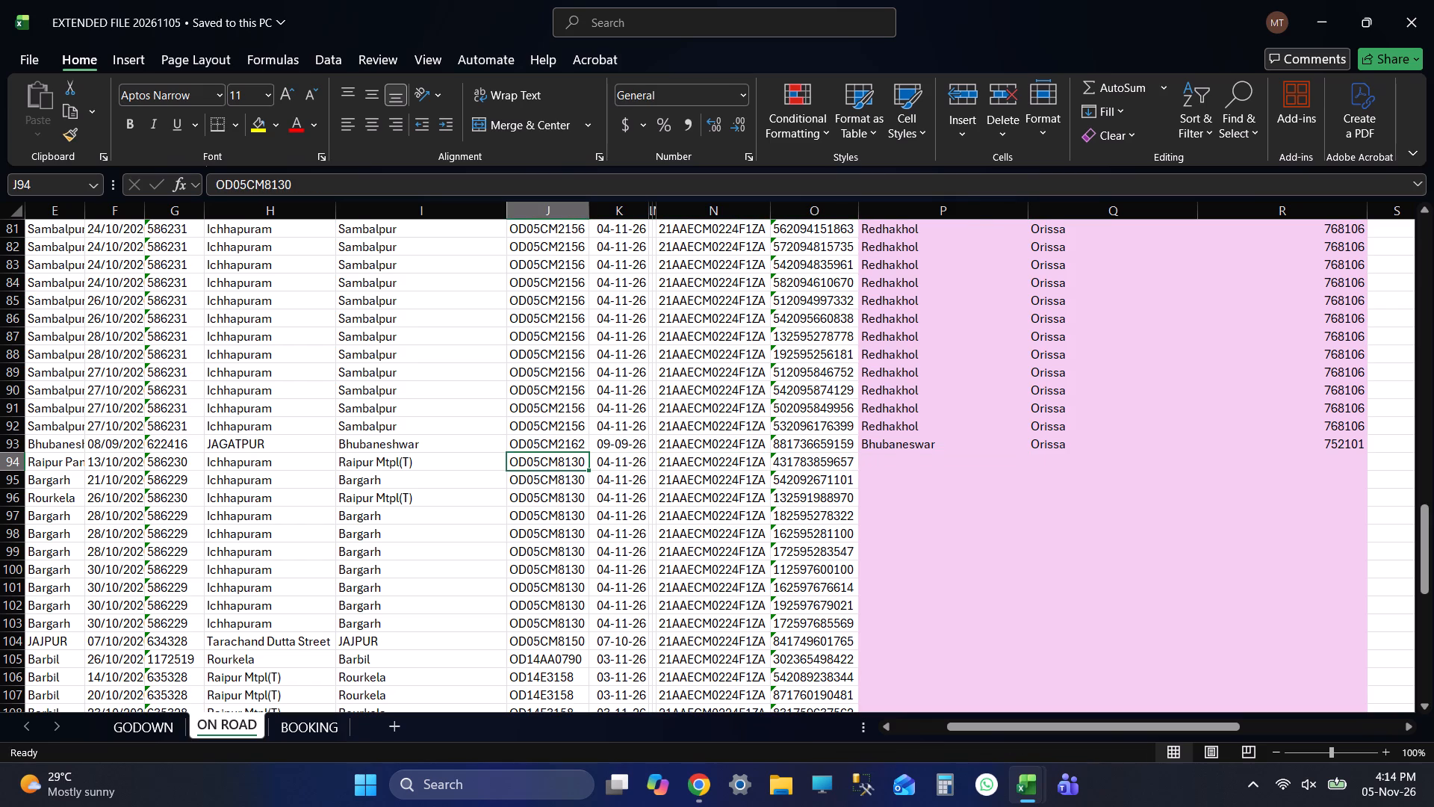
key(ctrl+c)
key(Tab)
key(Tab)
key(Tab)
key(Tab)
key(Tab)
key(Tab)
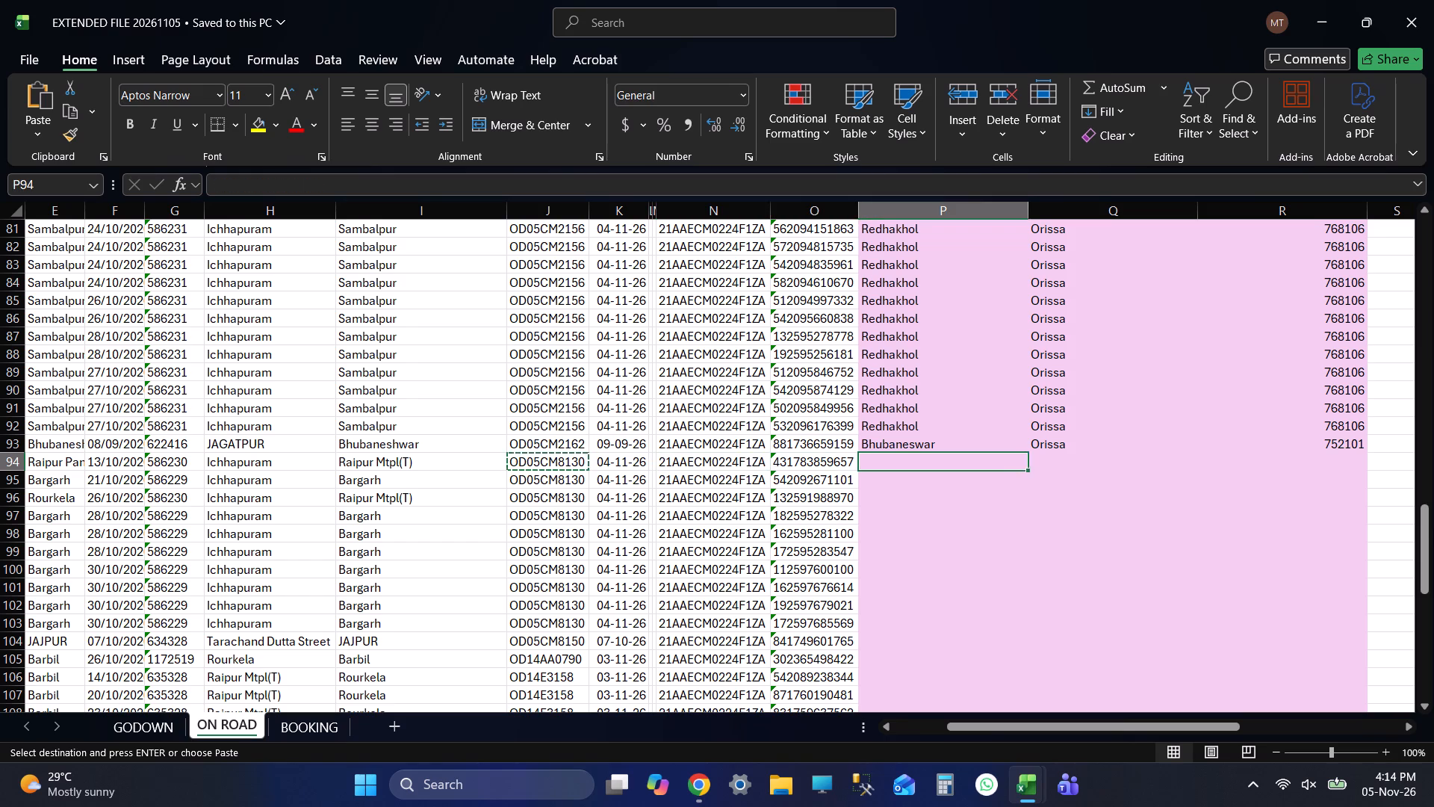
key(alt+Tab)
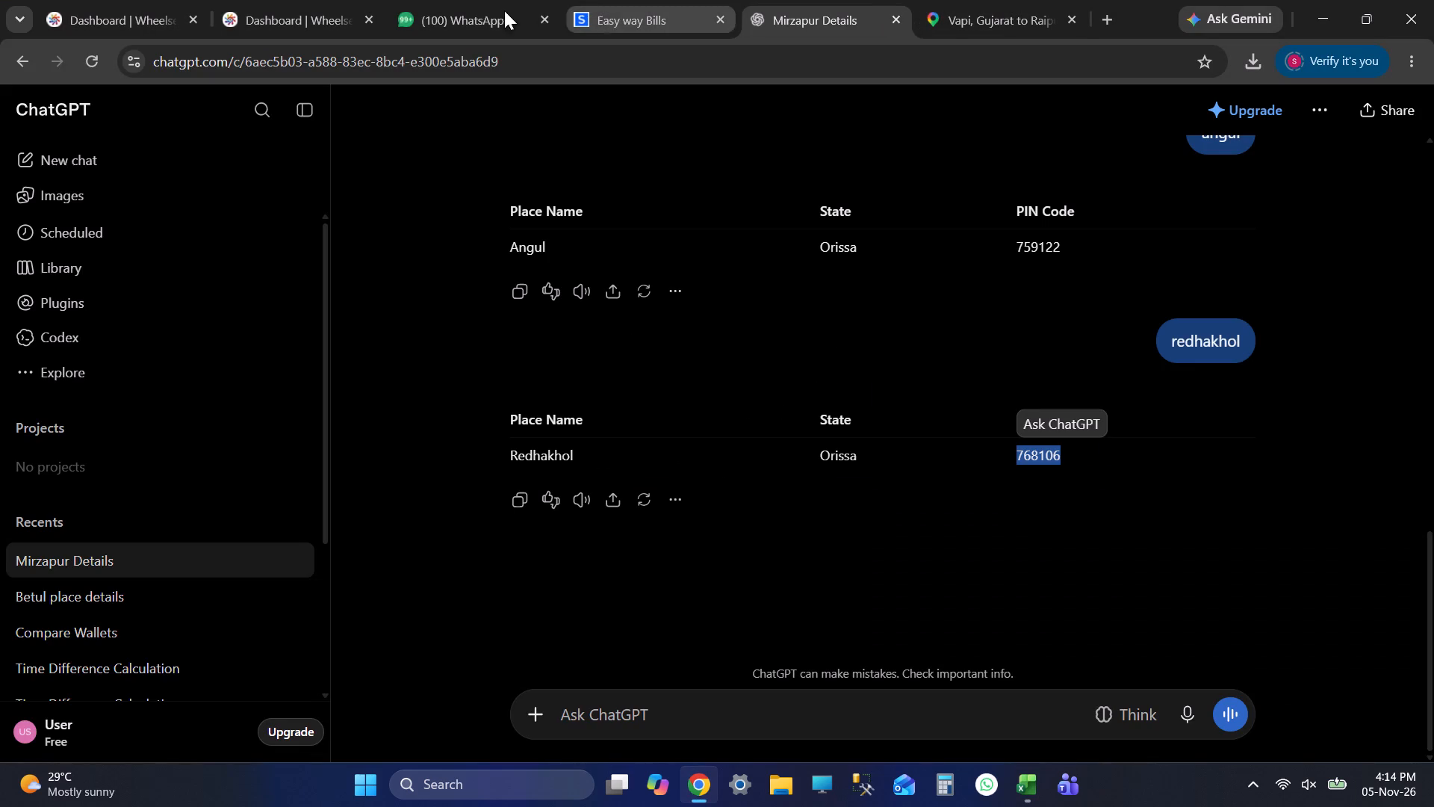
key(alt+Tab)
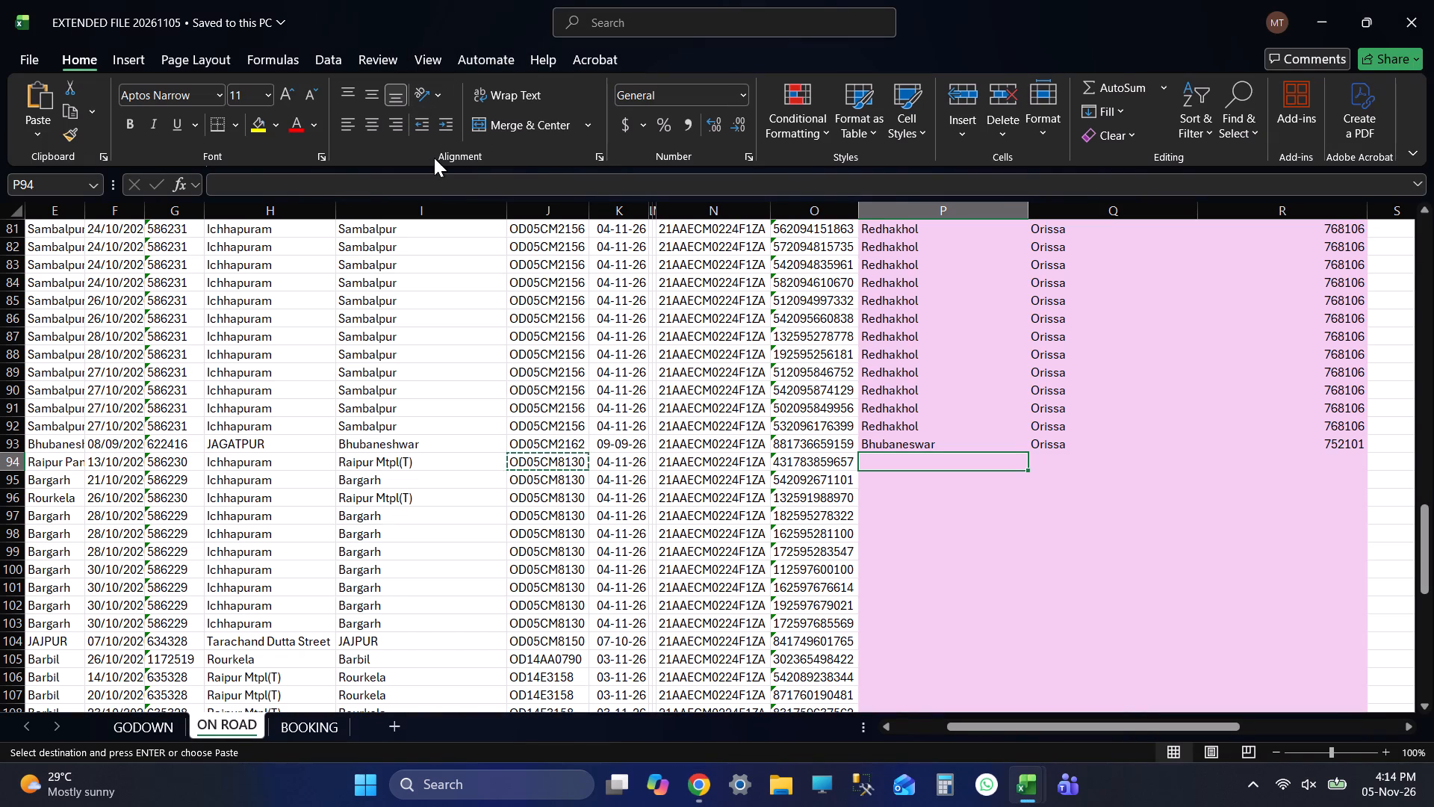
key(alt+Tab)
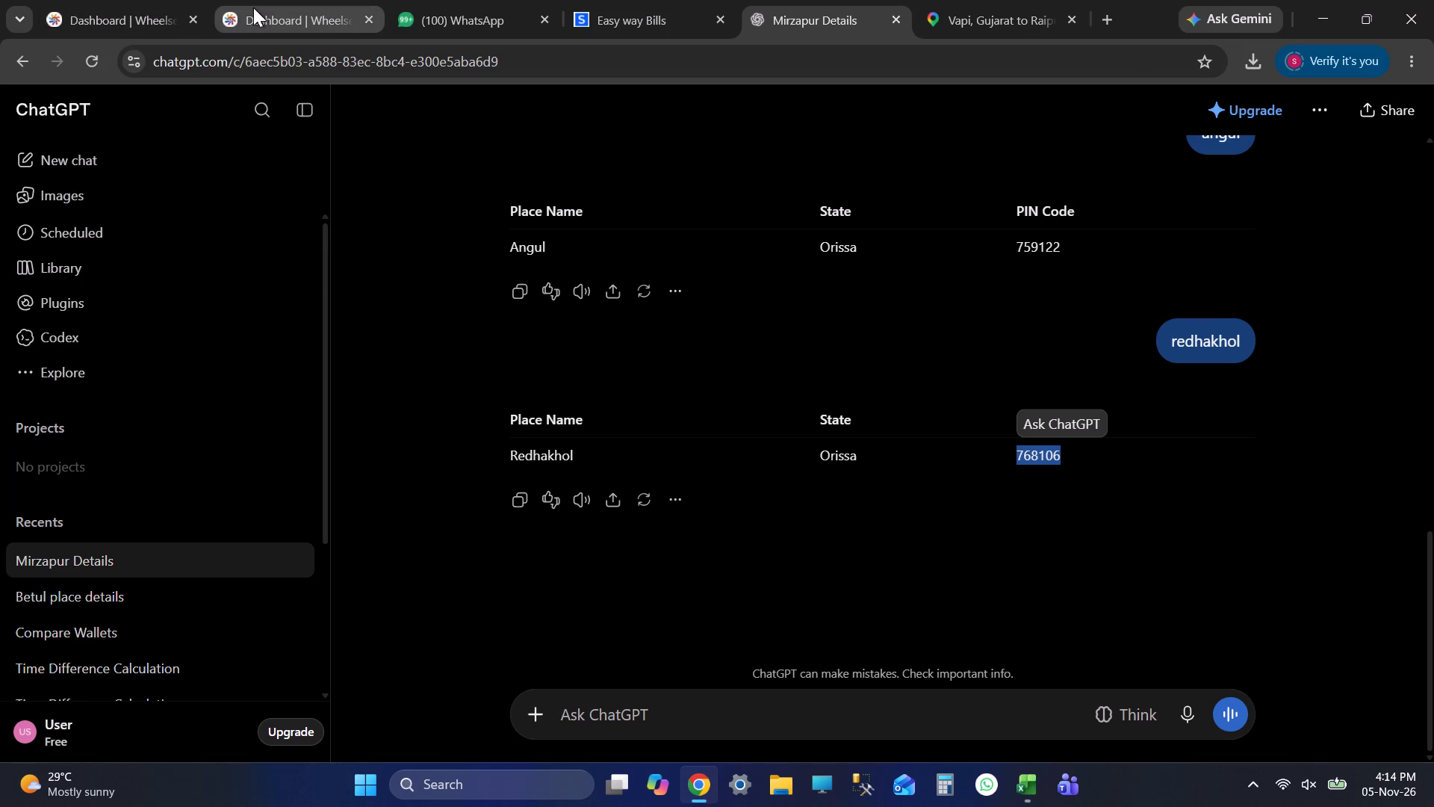
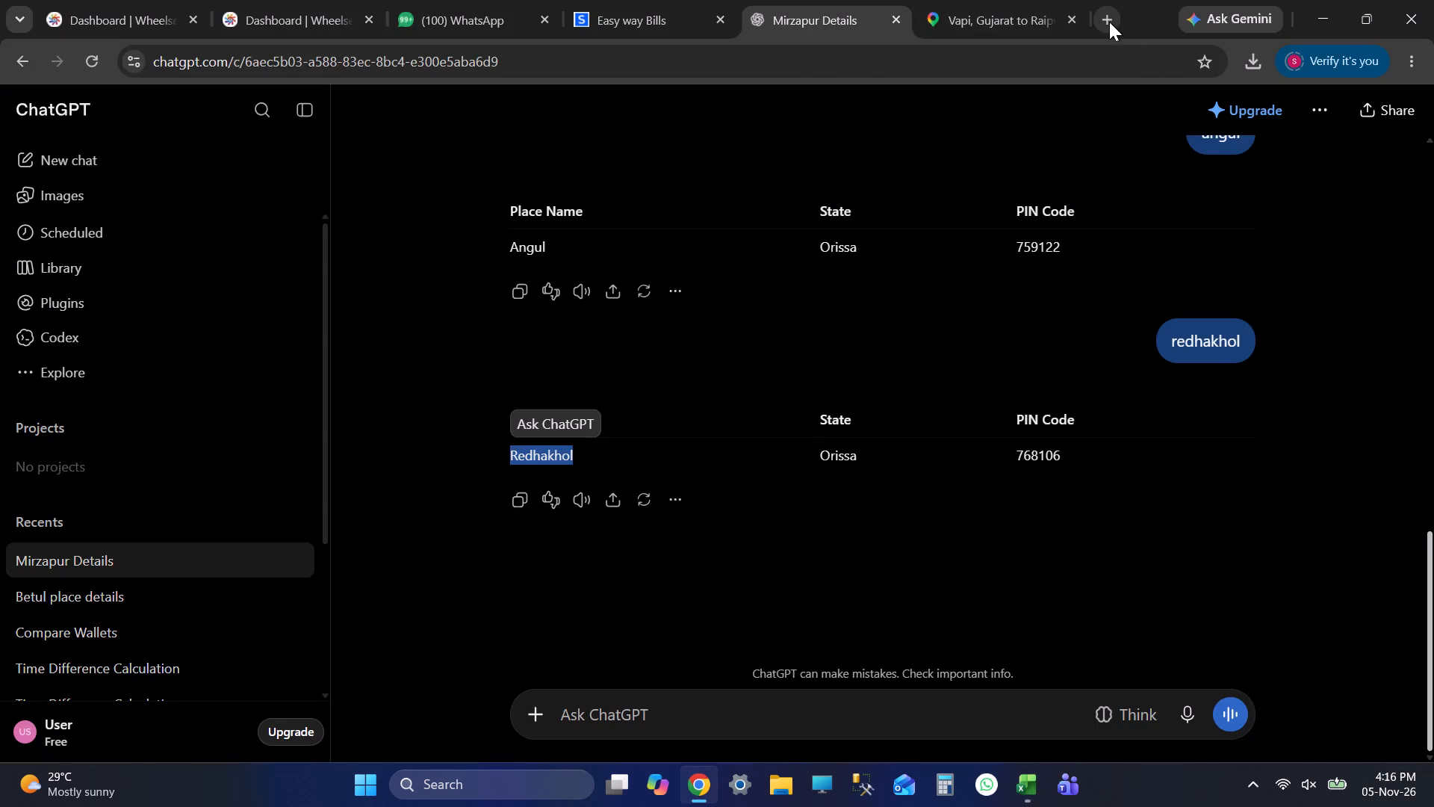
Search the web for bagda chingri in a new tab, browse the image results and close the tab.
click(1109, 22)
text(bagda)
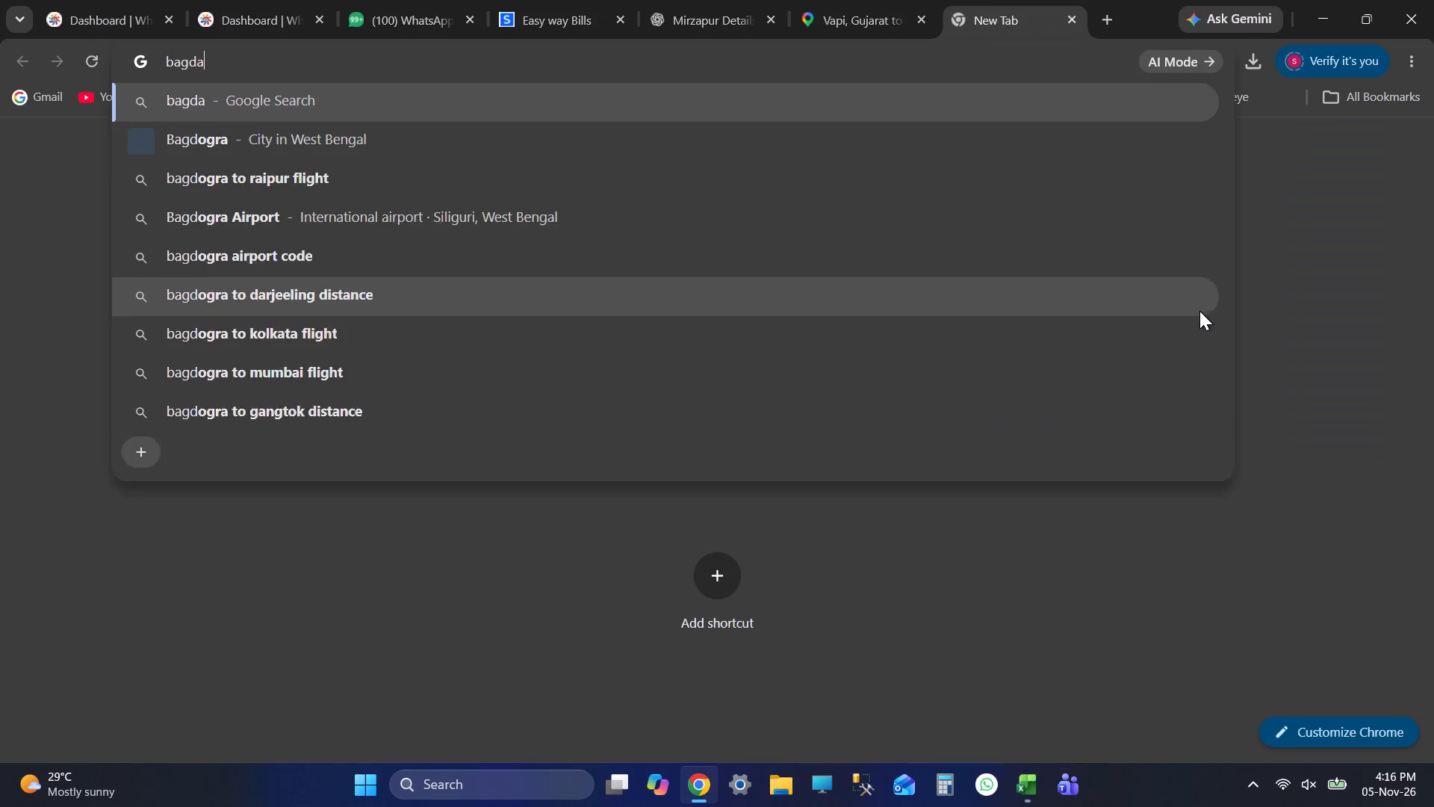
key(space)
text(chi)
key(Return)
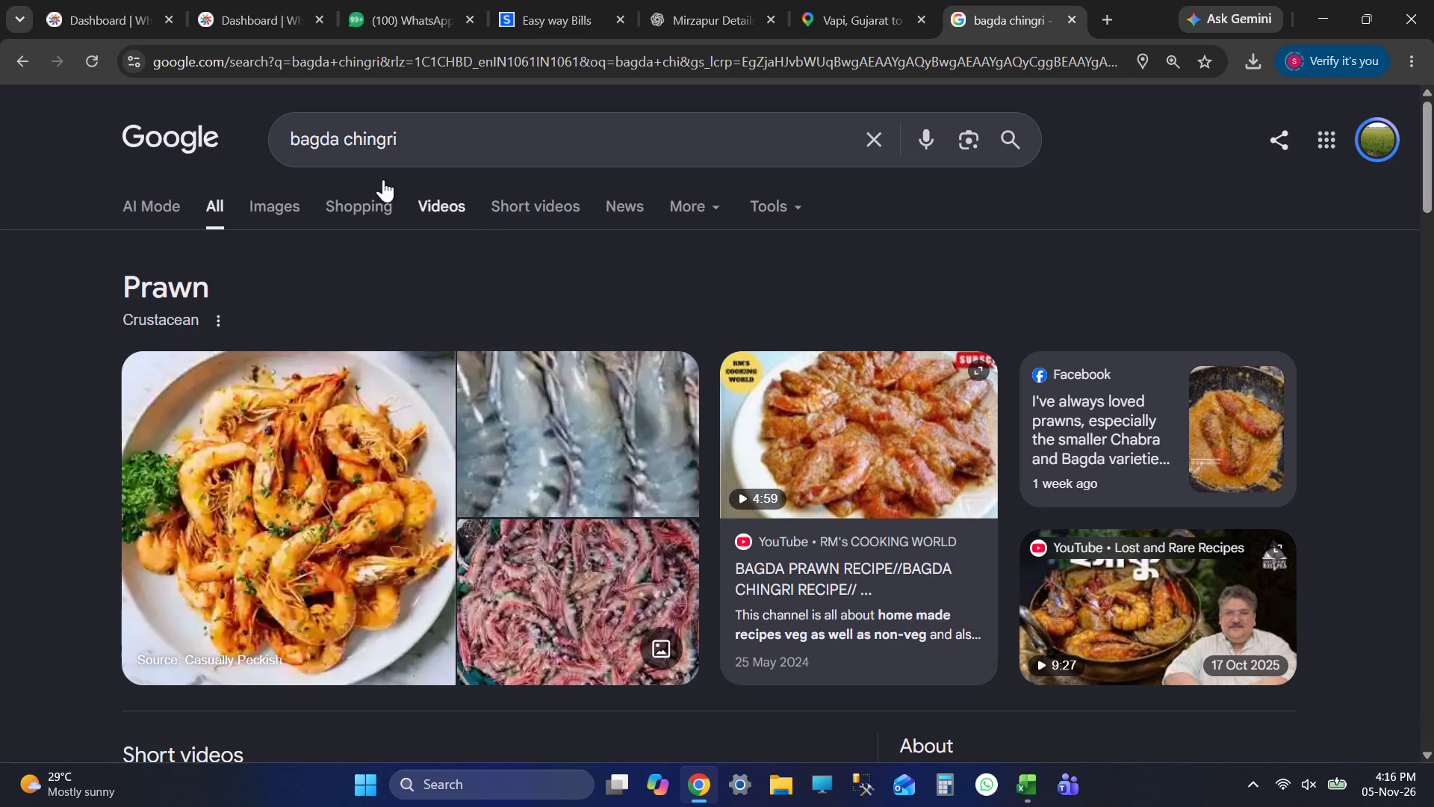
click(282, 211)
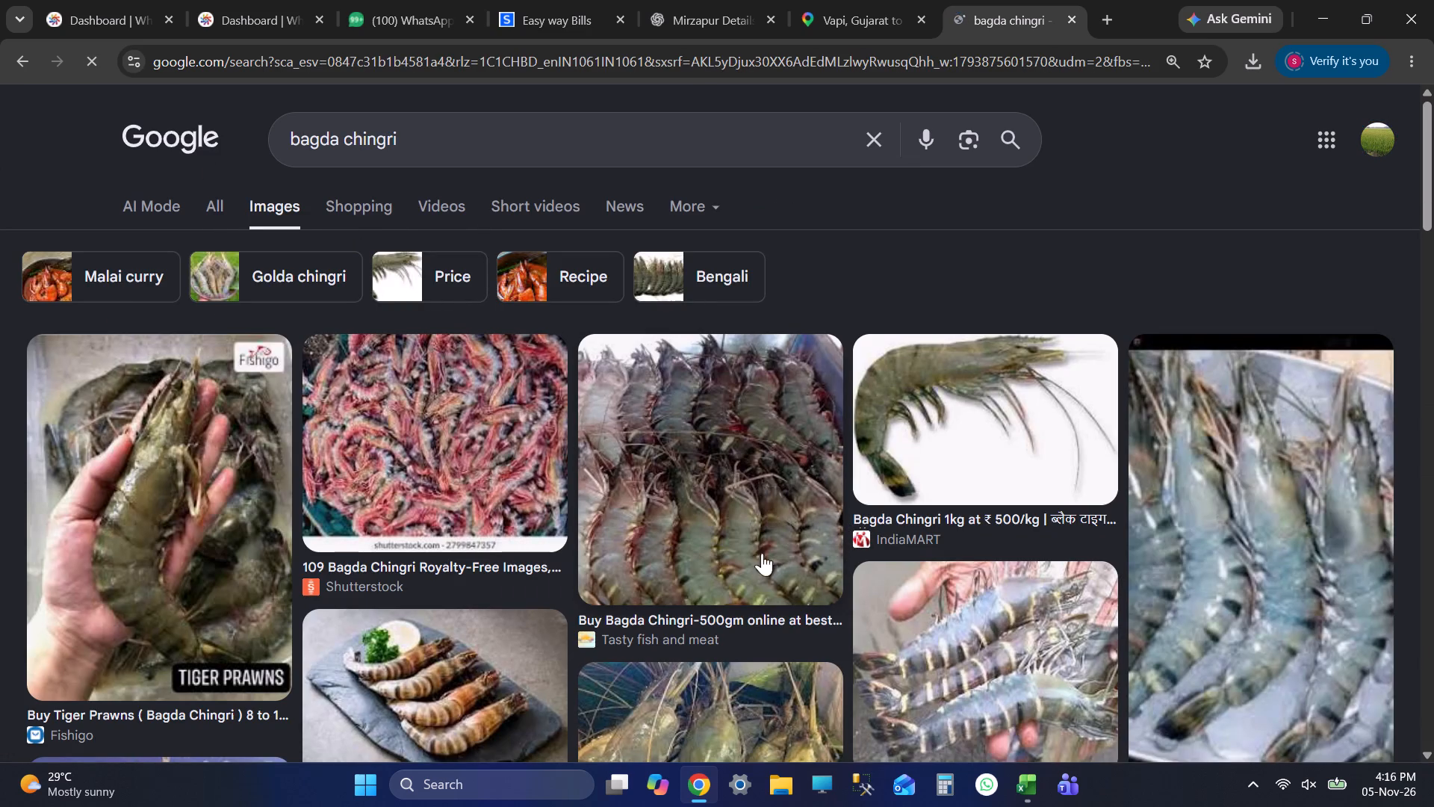
scroll(1055, 587, down, 3)
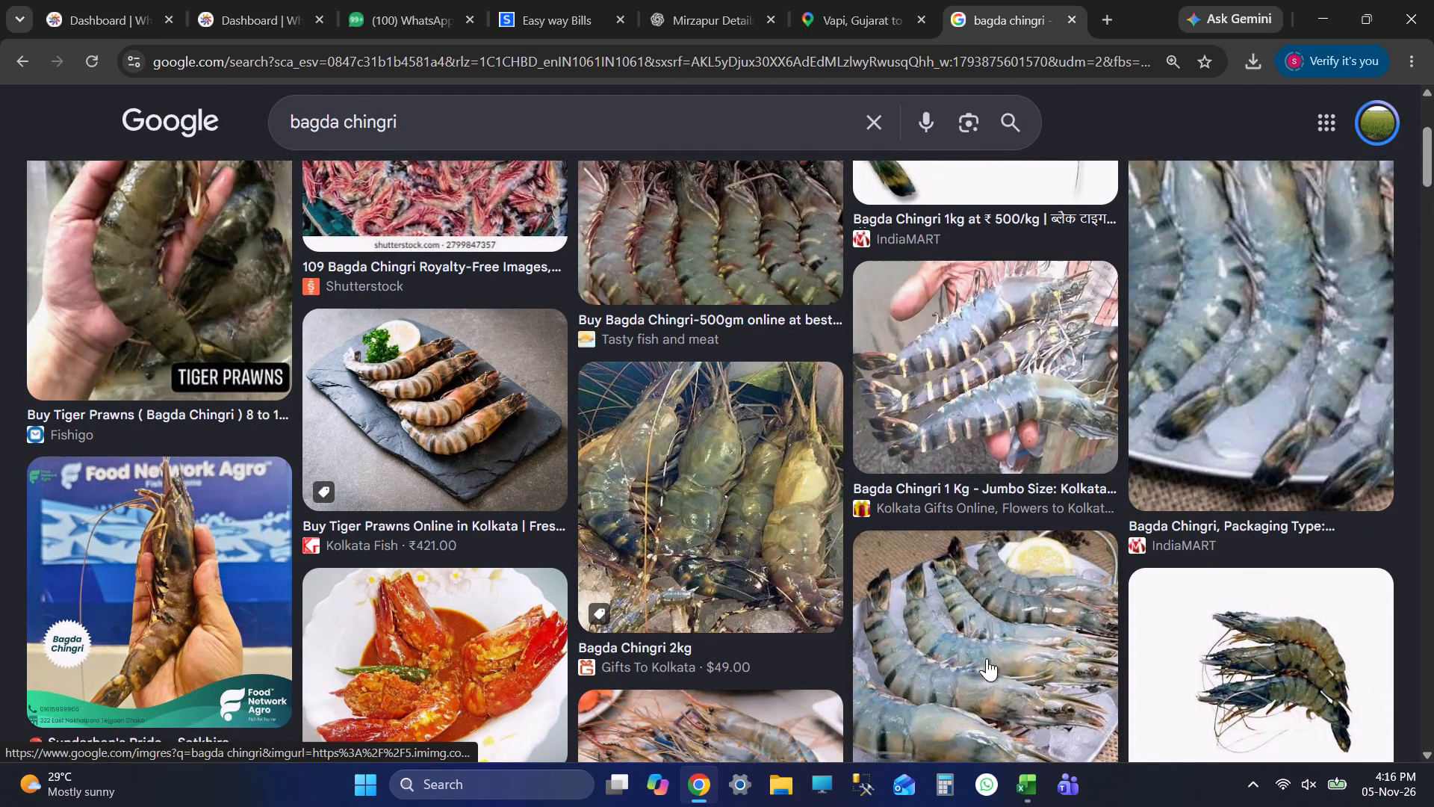
scroll(1000, 622, down, 2)
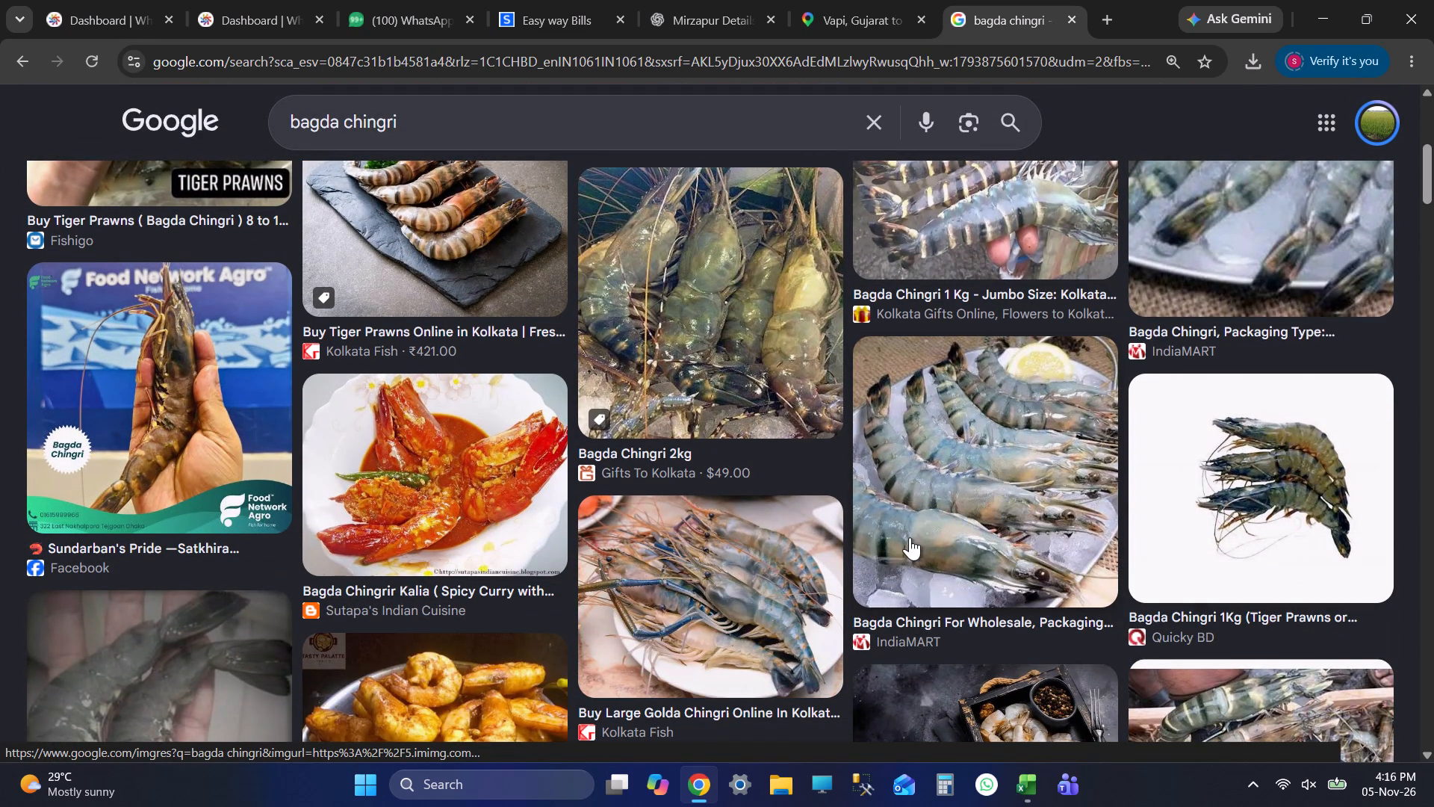
scroll(795, 405, down, 1)
scroll(798, 403, up, 2)
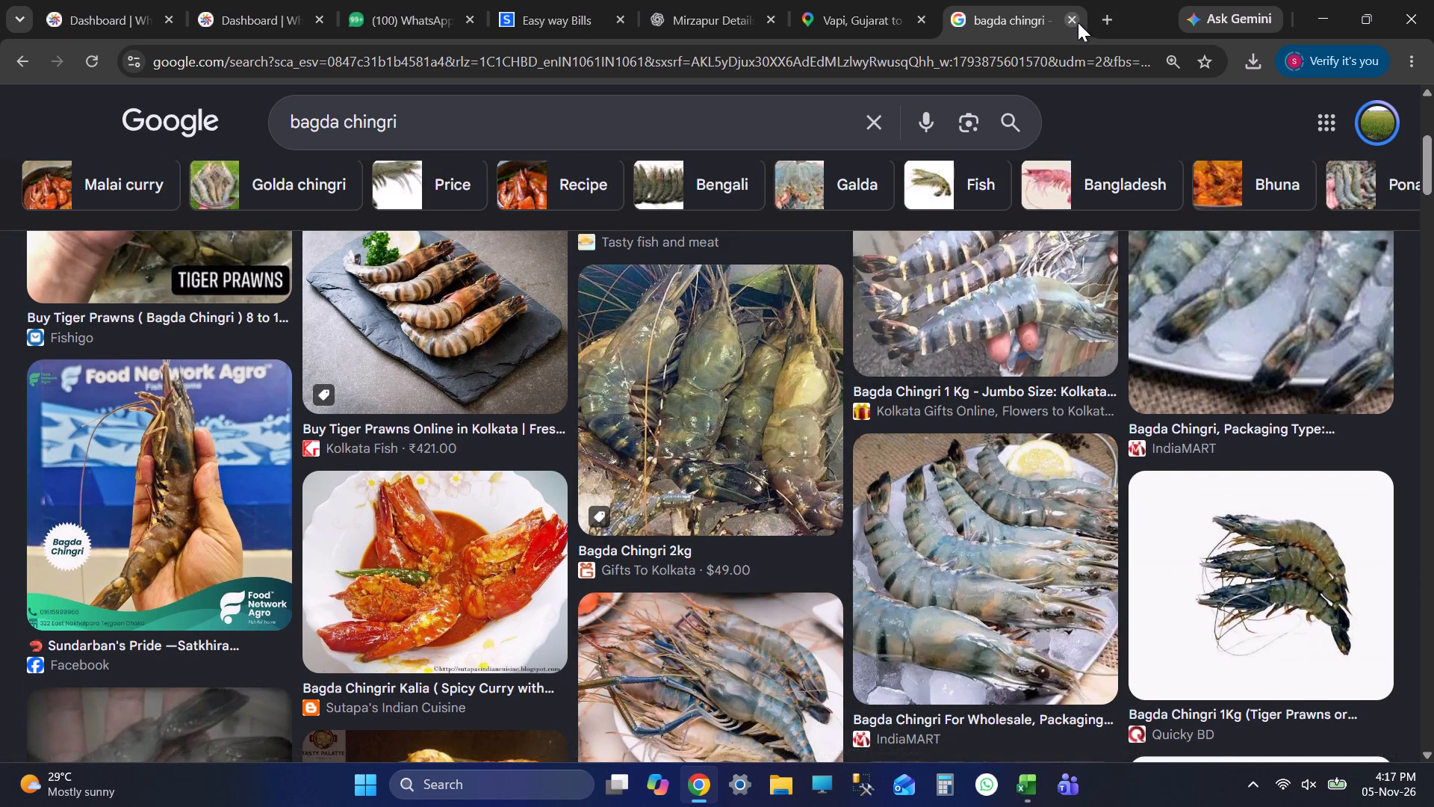
click(1078, 22)
Return to Chrome and close the map page showing the Vapi, Gujarat to Raipur route.
key(alt+Tab)
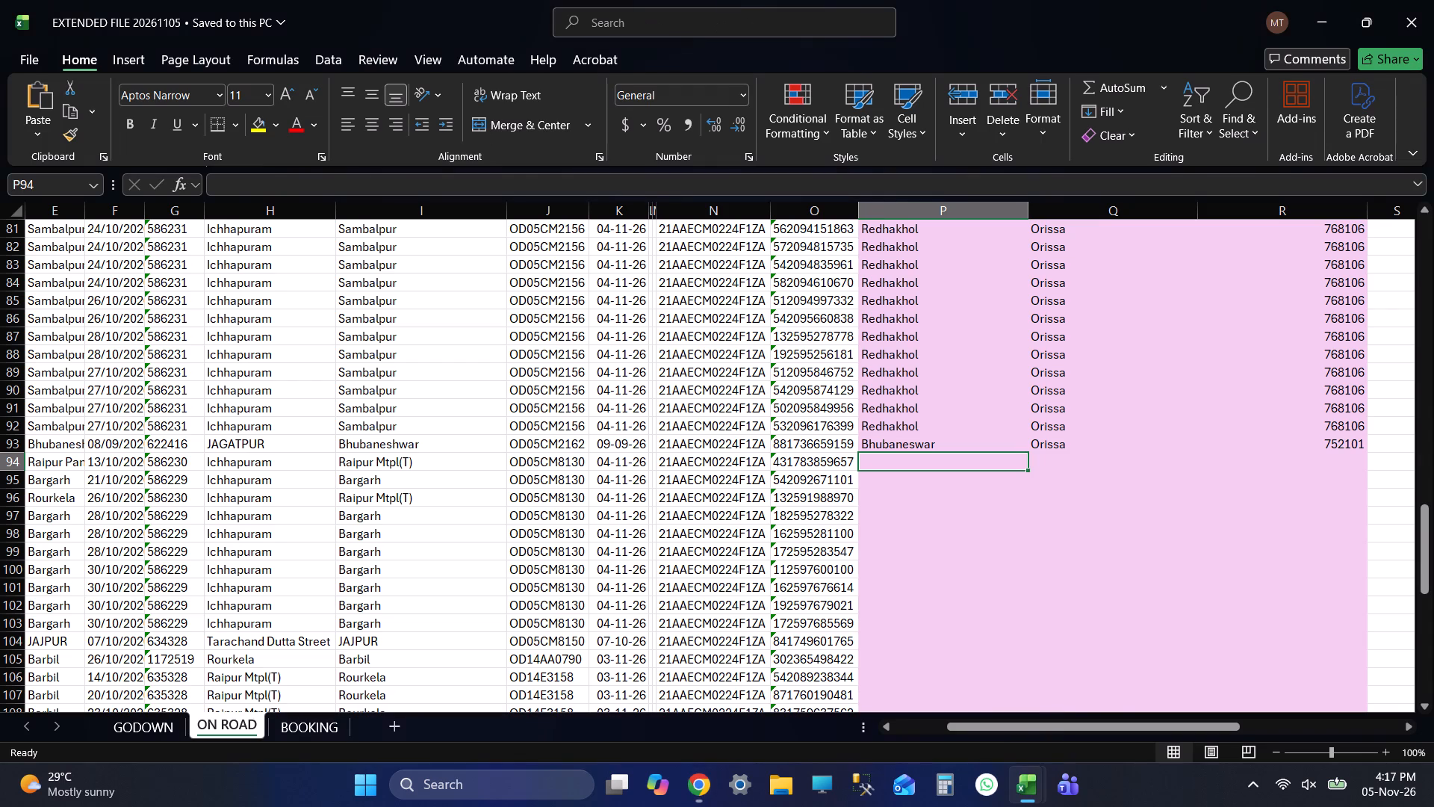
key(alt+Tab)
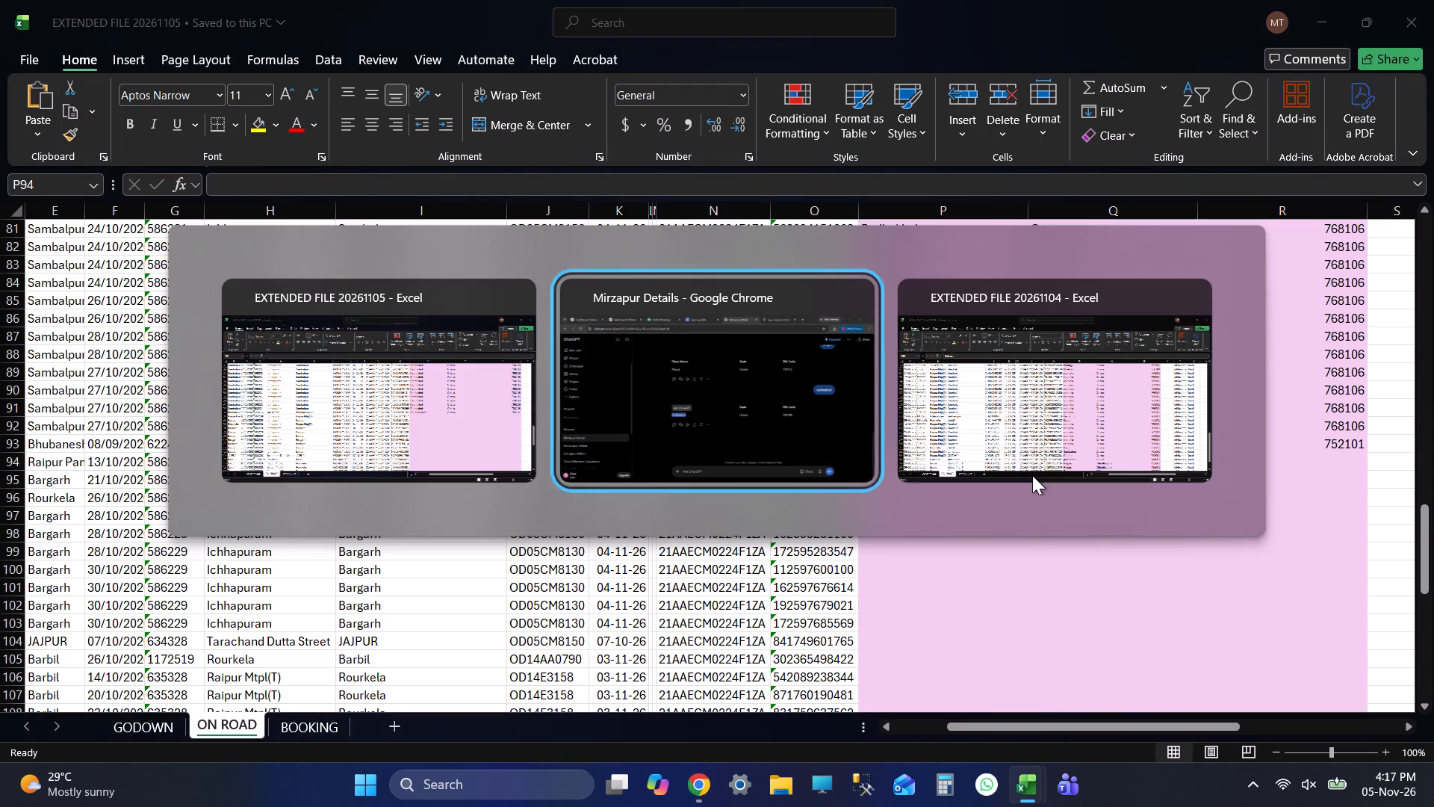
key(alt+Tab)
key(alt+Tab)
key(alt+Tab)
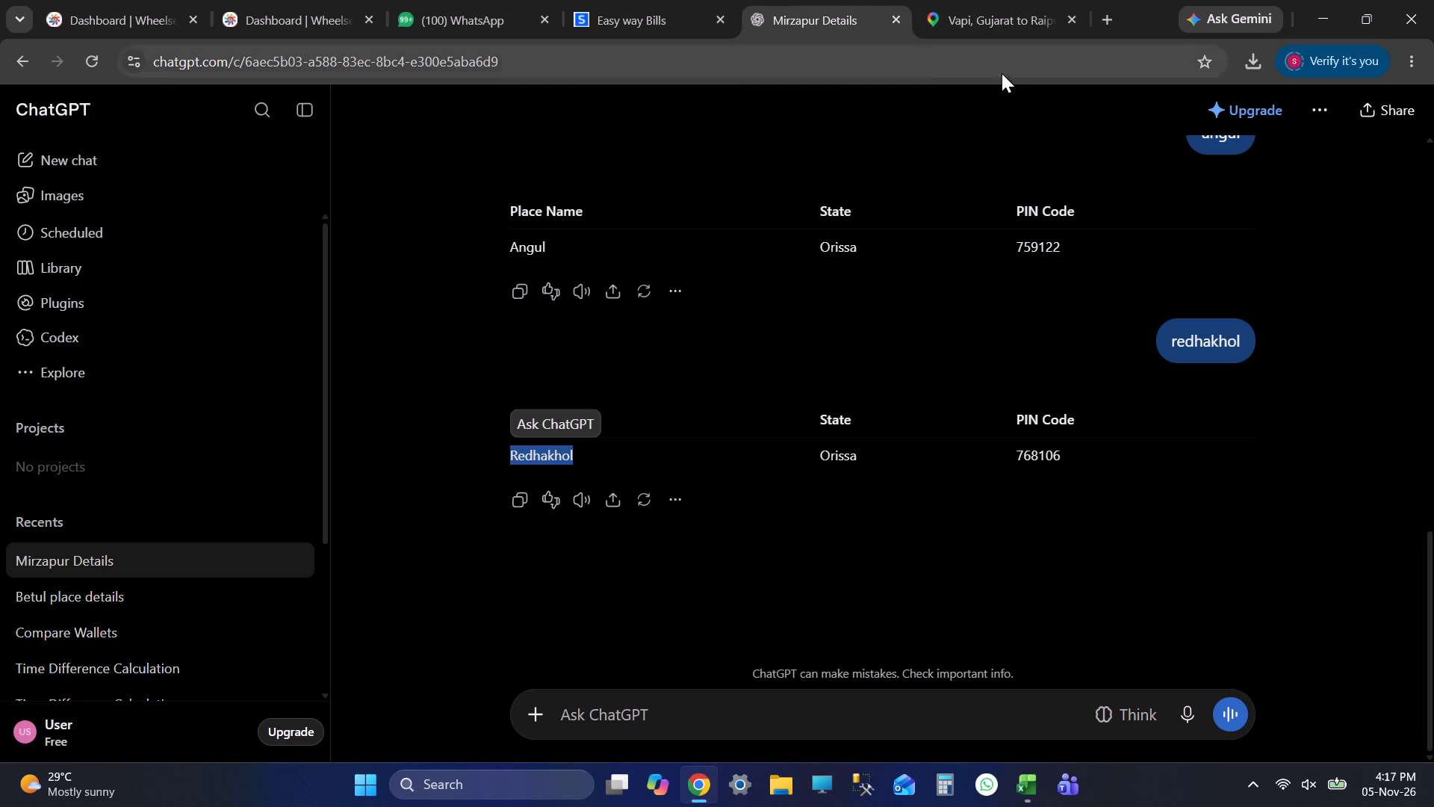
click(1071, 15)
click(314, 0)
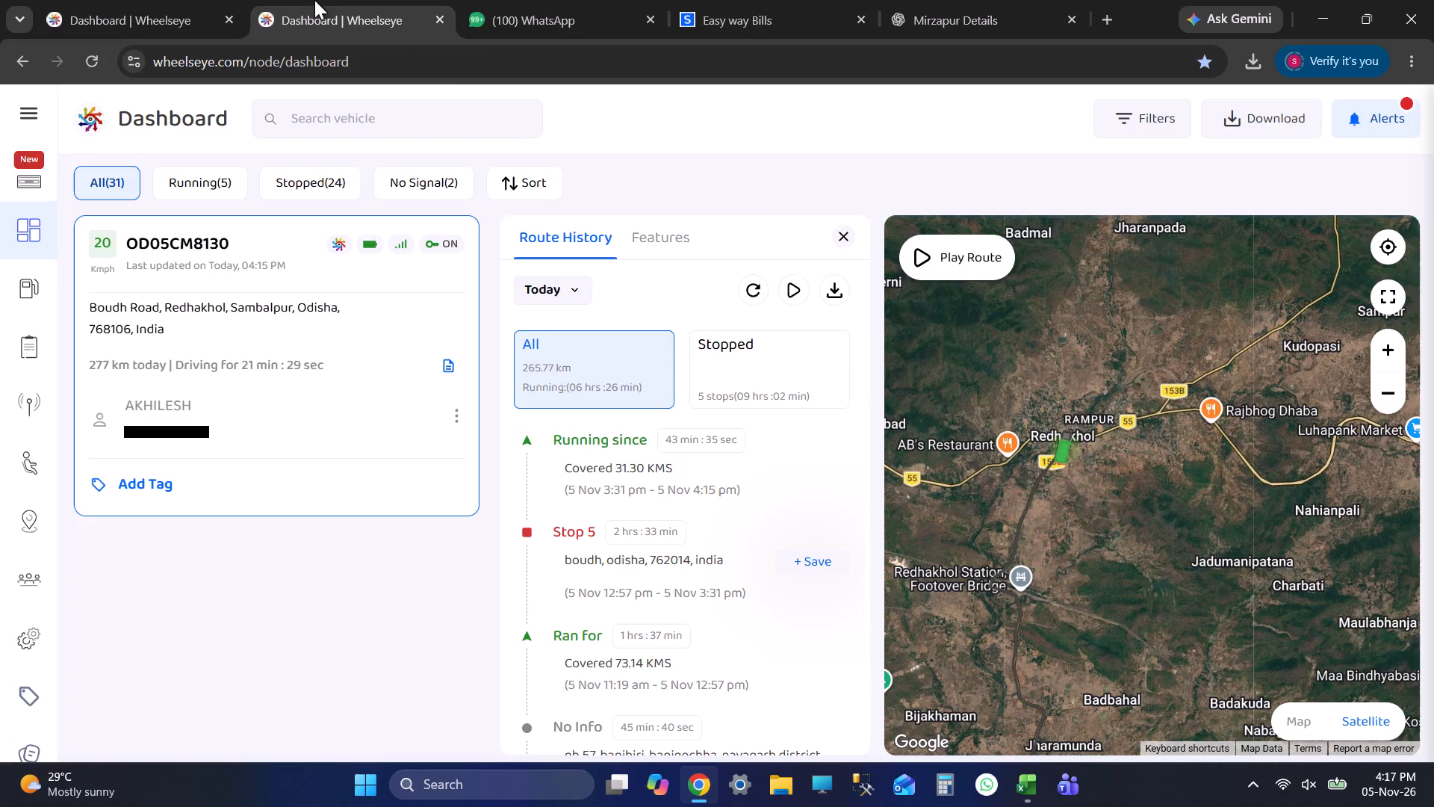
scroll(1081, 418, up, 4)
scroll(1042, 433, down, 1)
scroll(1040, 433, up, 1)
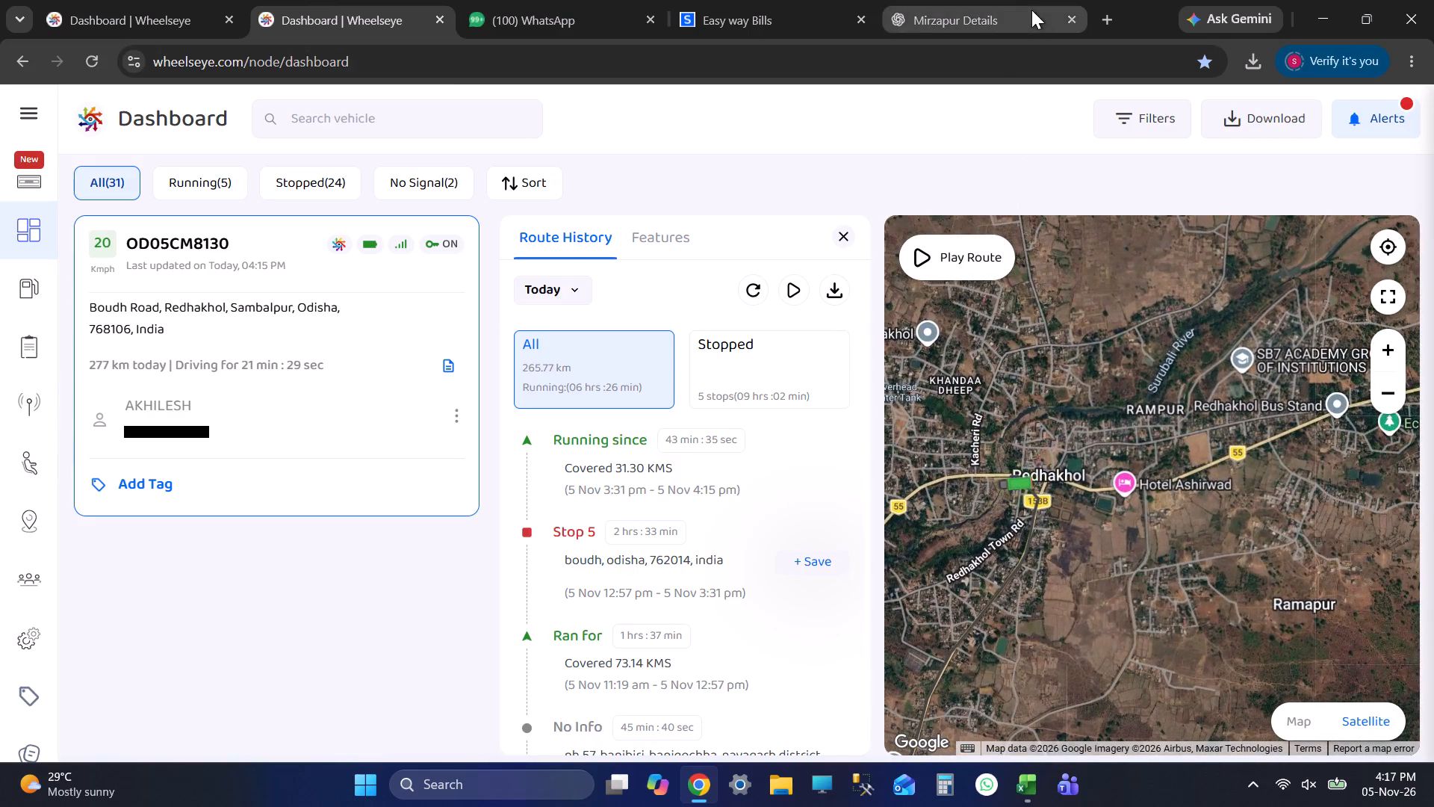
Switch to Excel, copy the Redhakhol, Orissa, 768106 entry from row 92 into rows 94 to 103, and save the workbook.
key(alt+Tab)
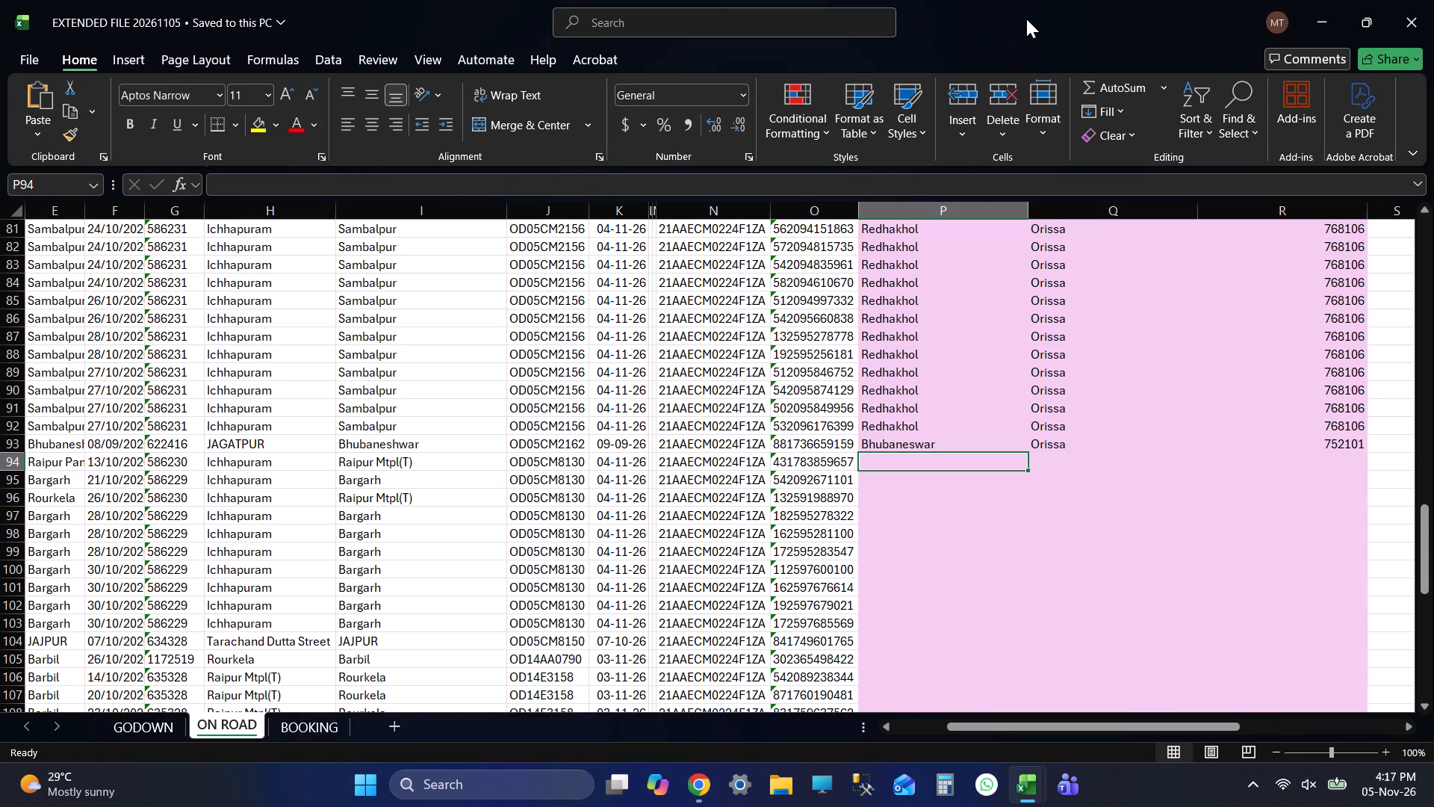
key(alt+Tab)
key(alt+Tab)
key(Up)
key(Up)
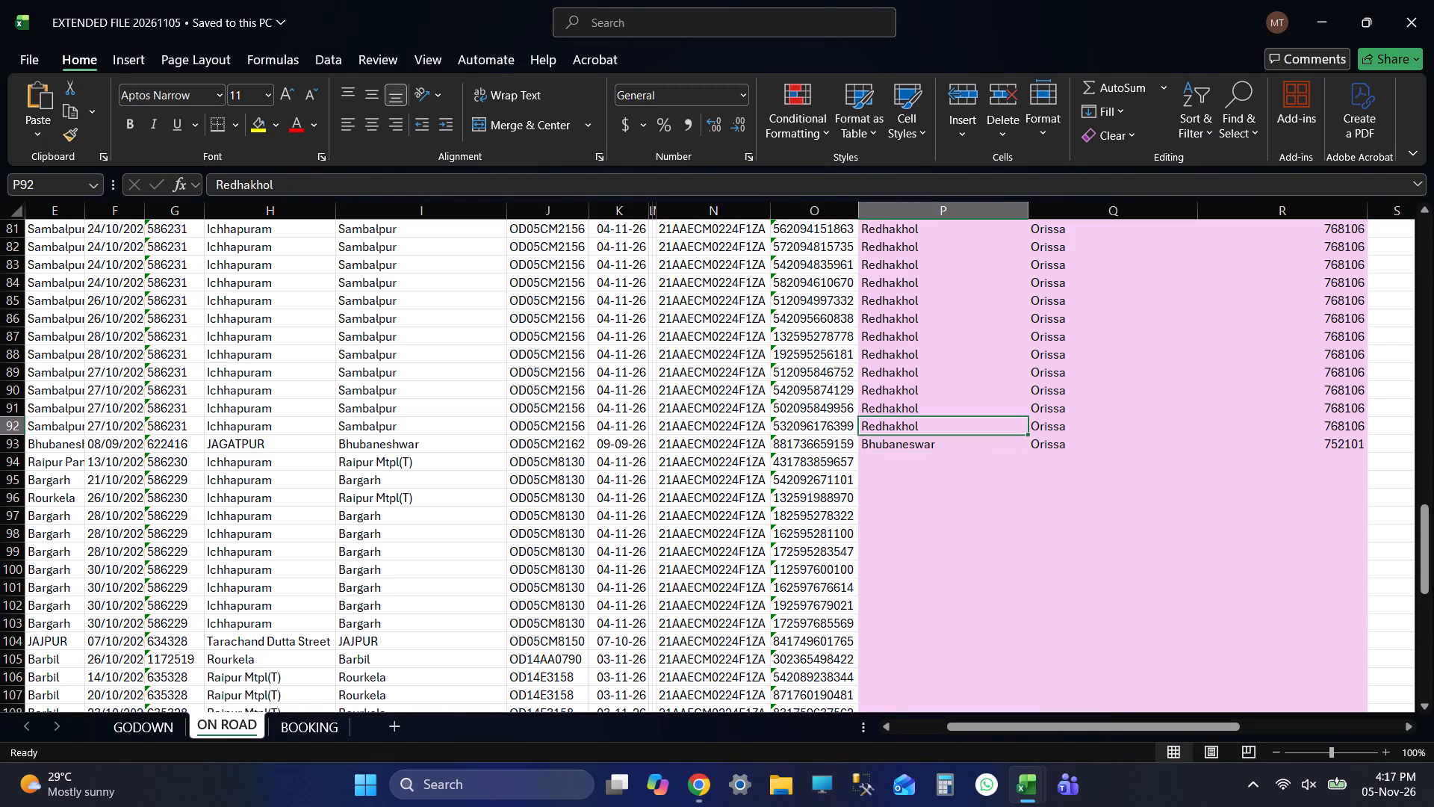
key(alt+Tab)
key(alt+Tab)
key(shift+Right)
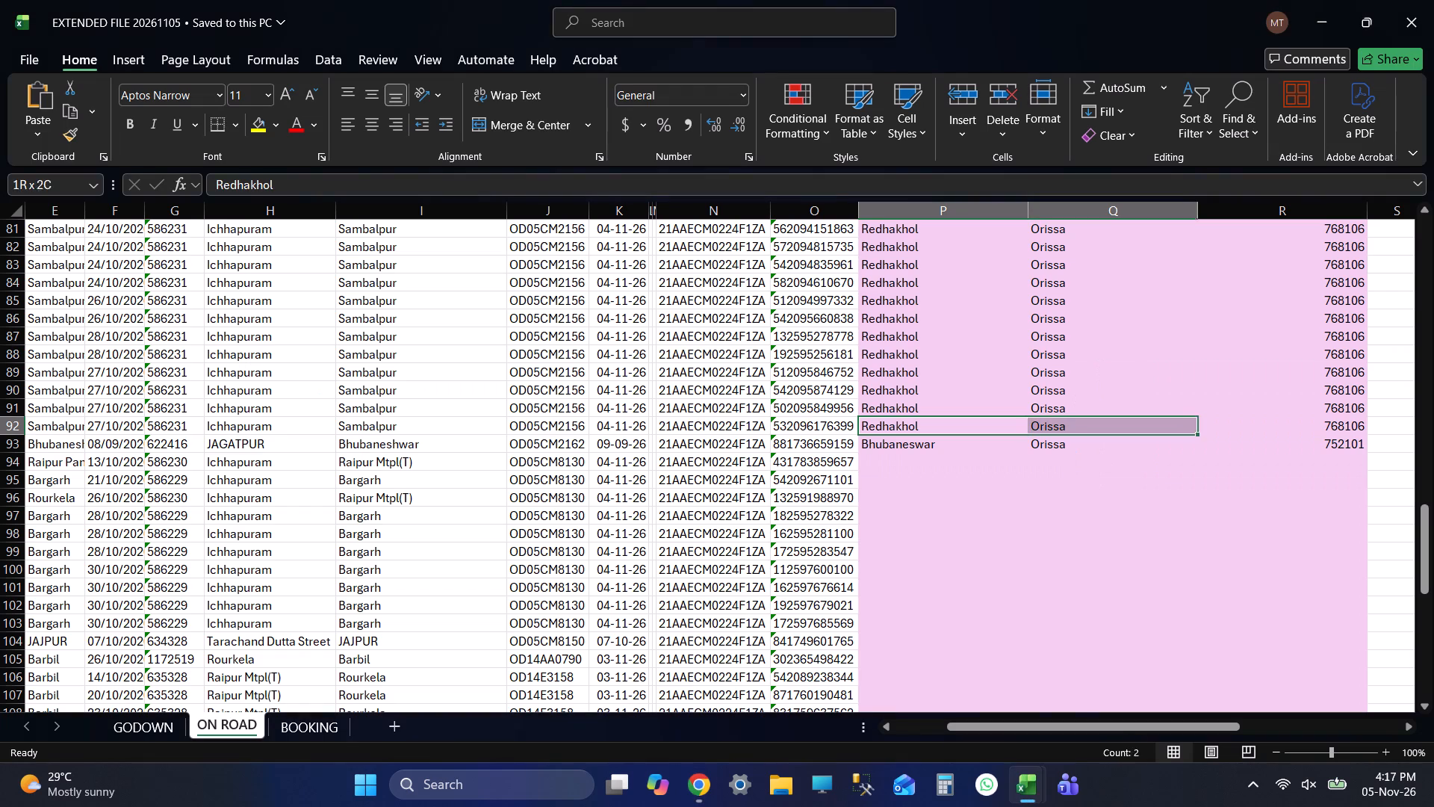
key(shift+Right)
key(ctrl+c)
key(ctrl+Down)
key(Down)
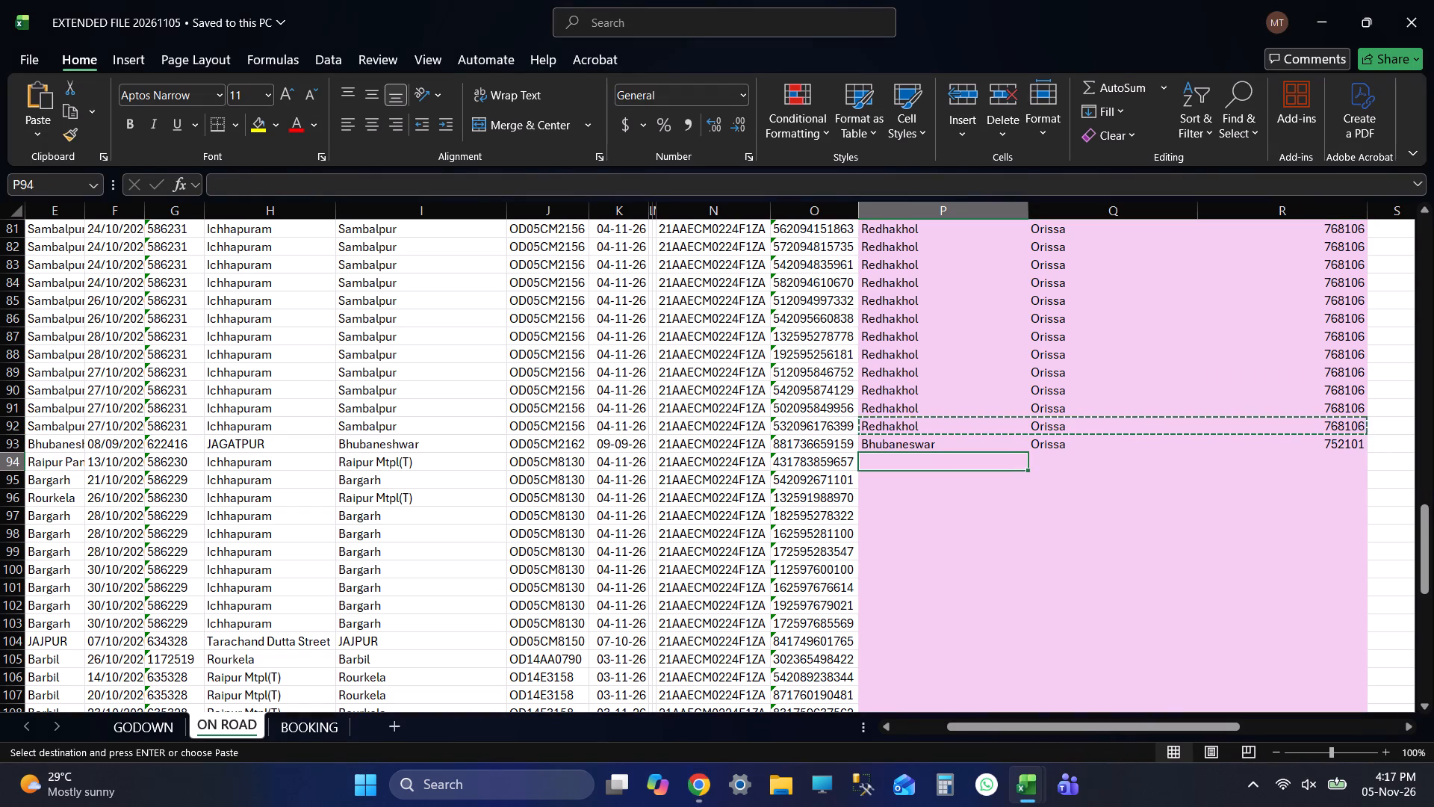
key(shift+Down)
key(shift+Down)
key(shift+Down)
key(shift+Down)
key(shift+Down)
key(shift+Down)
key(shift+Down)
key(shift+Down)
key(shift+Down)
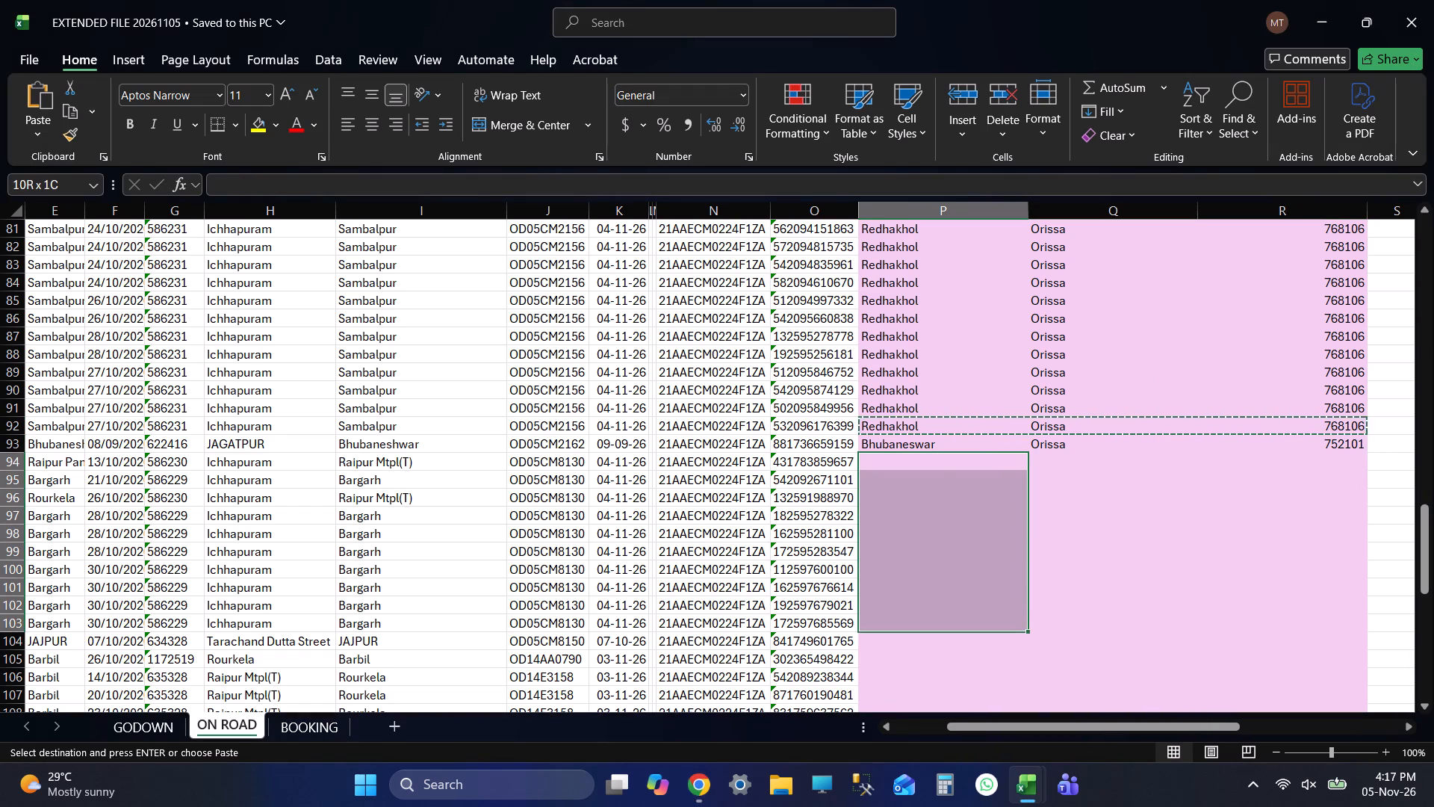
key(shift+Up)
key(shift+Down)
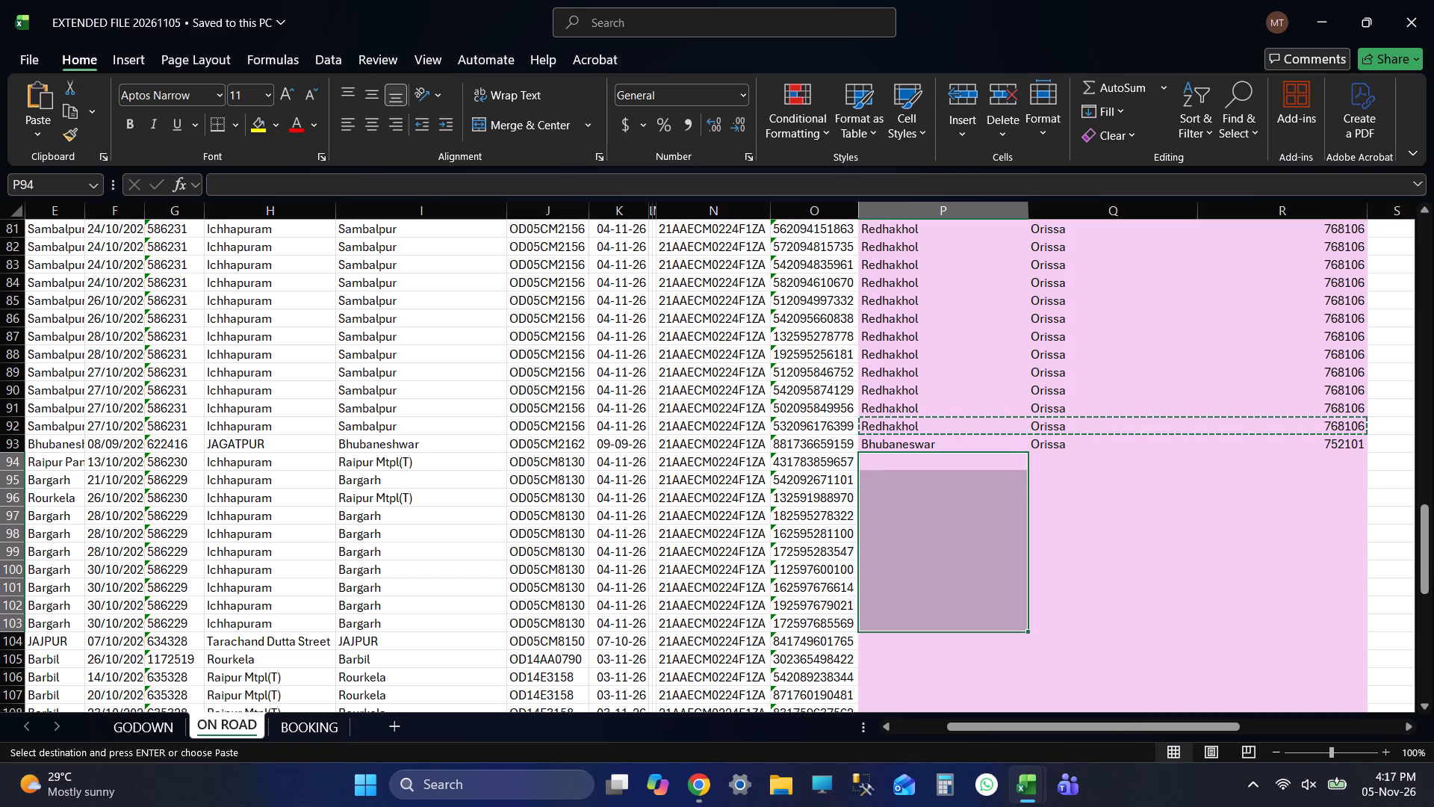
key(ctrl+v)
key(ctrl+Down)
key(Down)
key(ctrl+s)
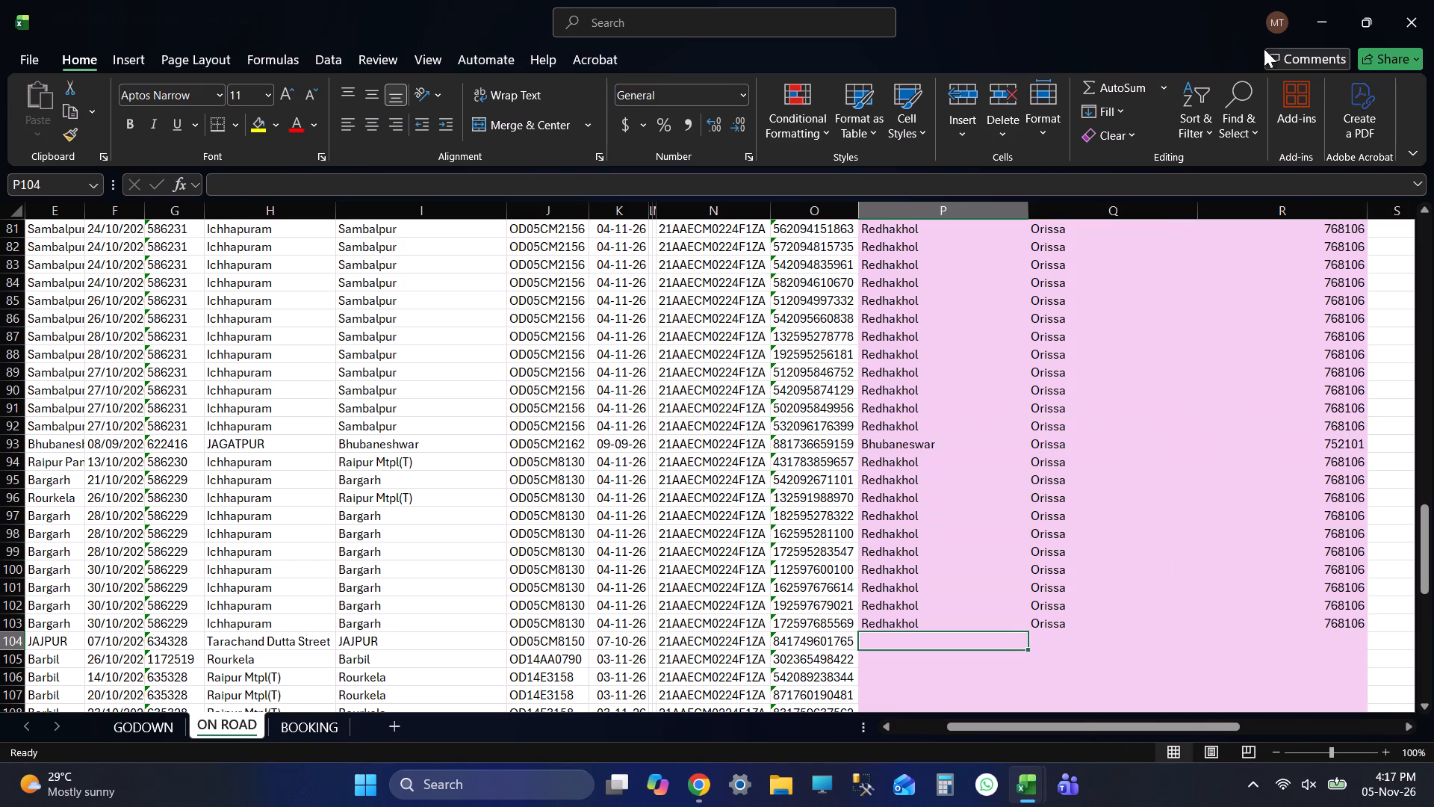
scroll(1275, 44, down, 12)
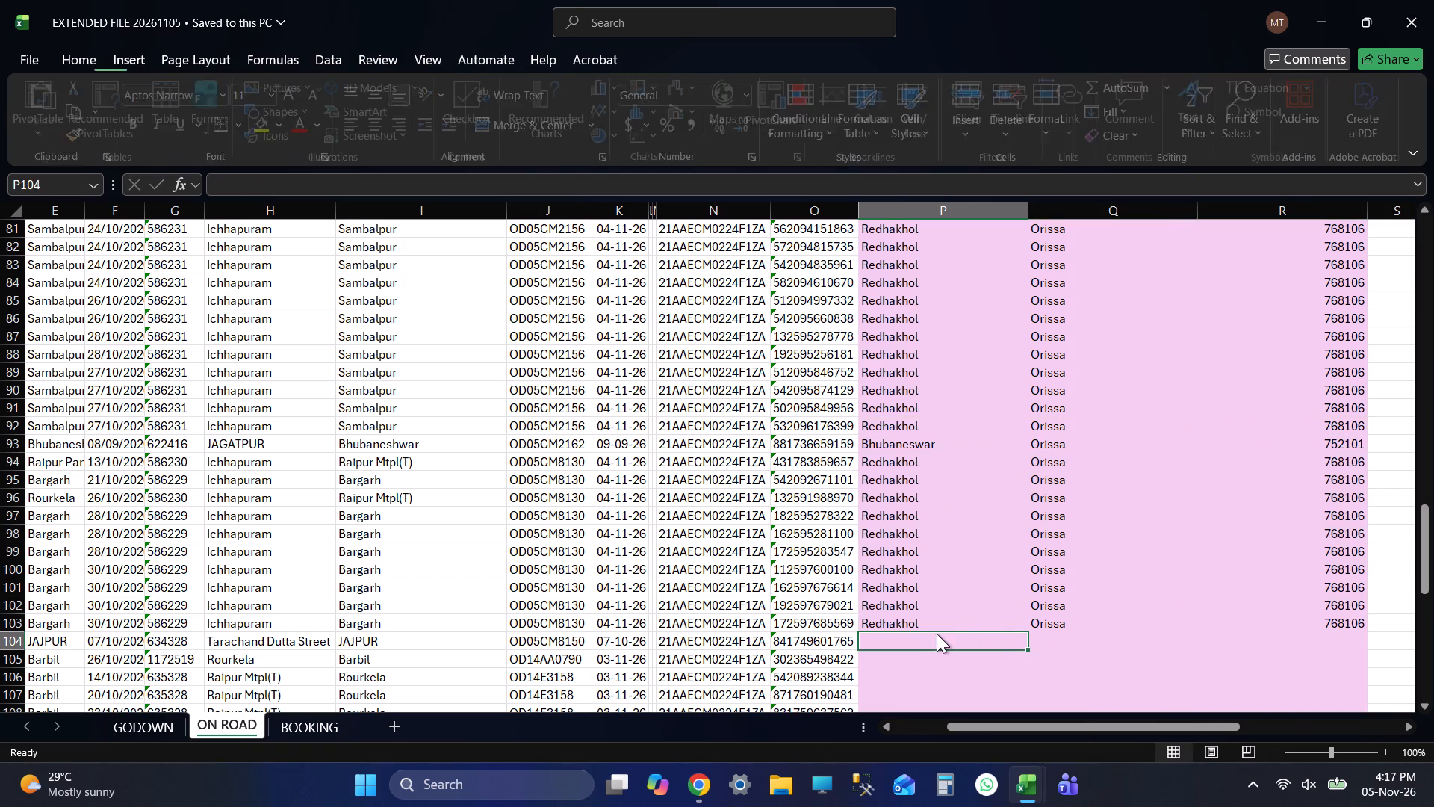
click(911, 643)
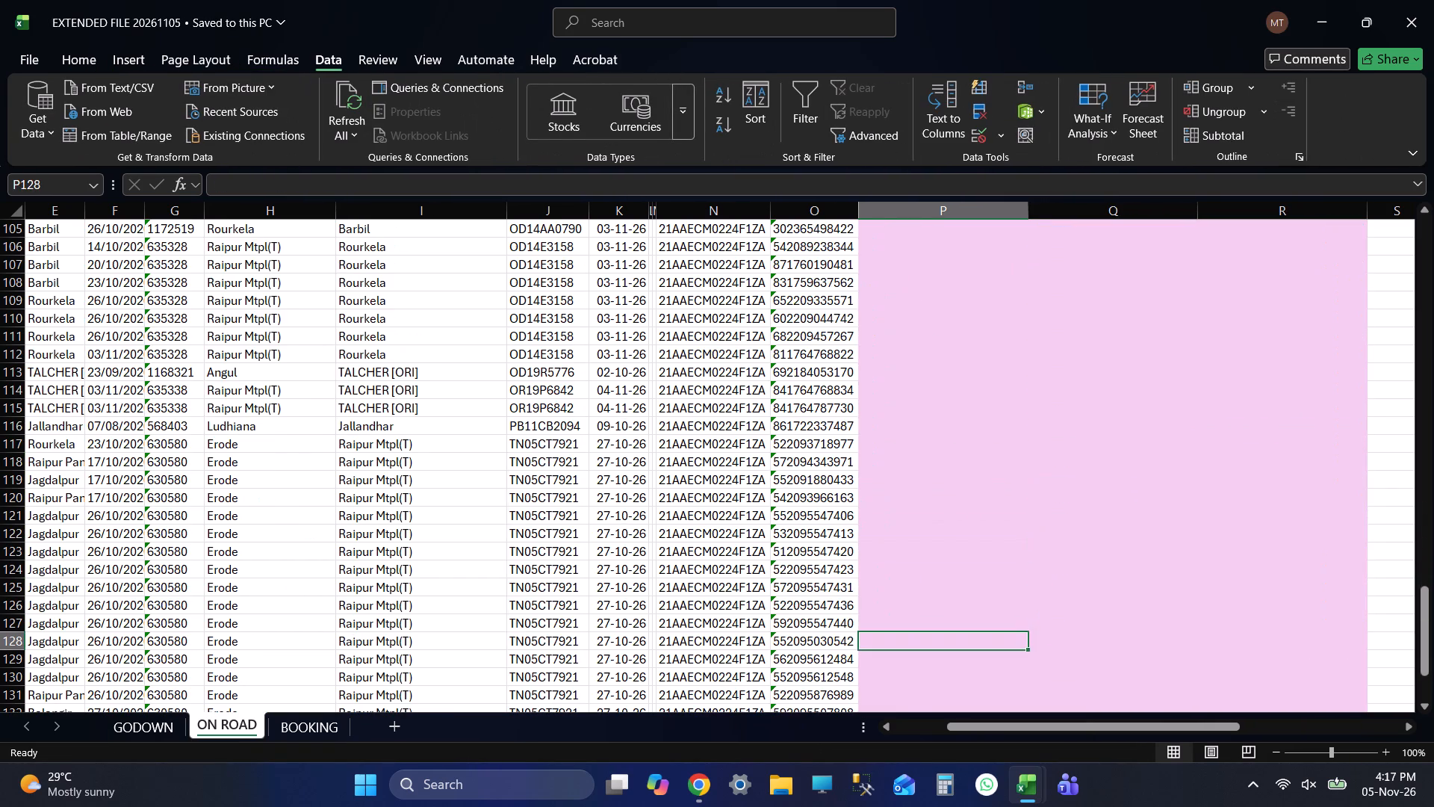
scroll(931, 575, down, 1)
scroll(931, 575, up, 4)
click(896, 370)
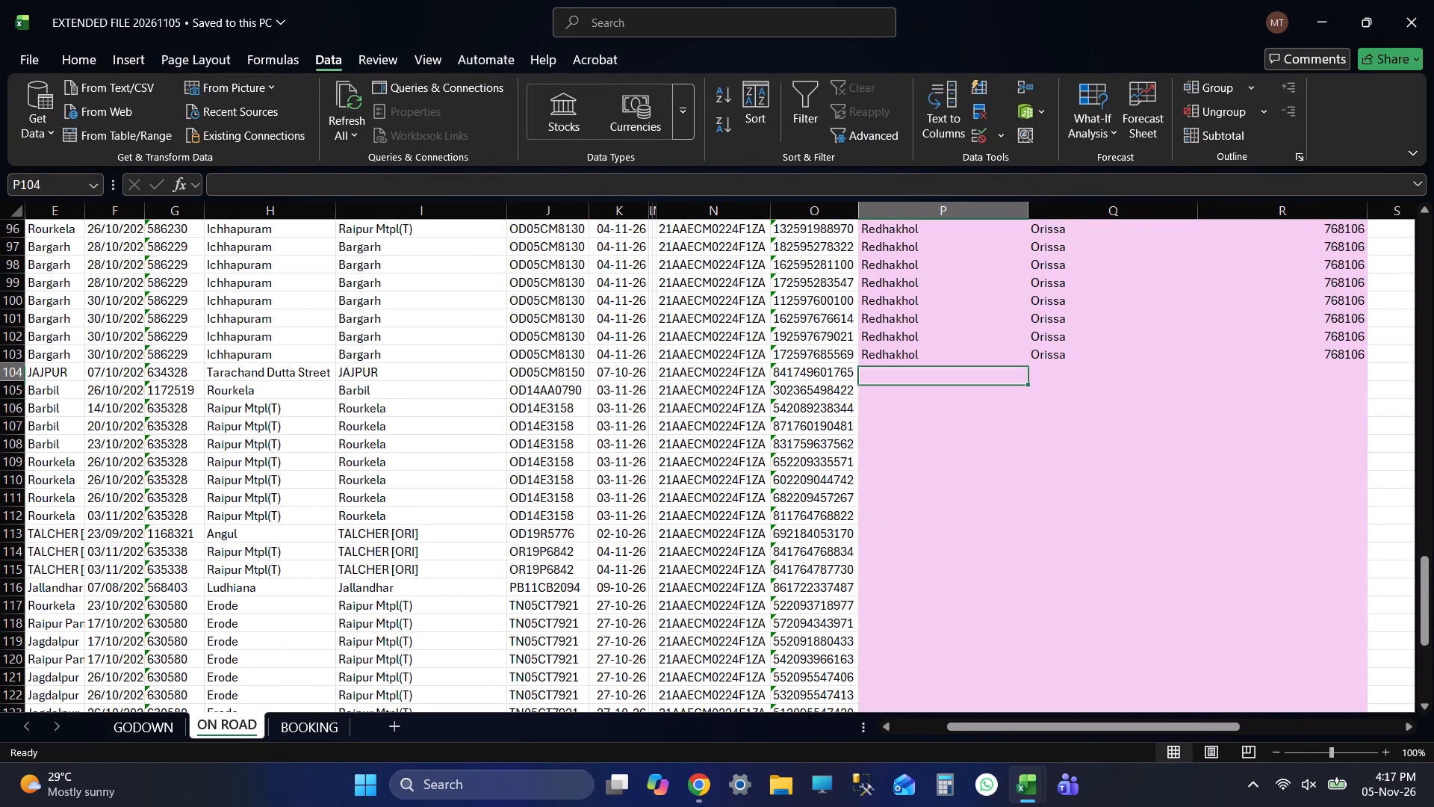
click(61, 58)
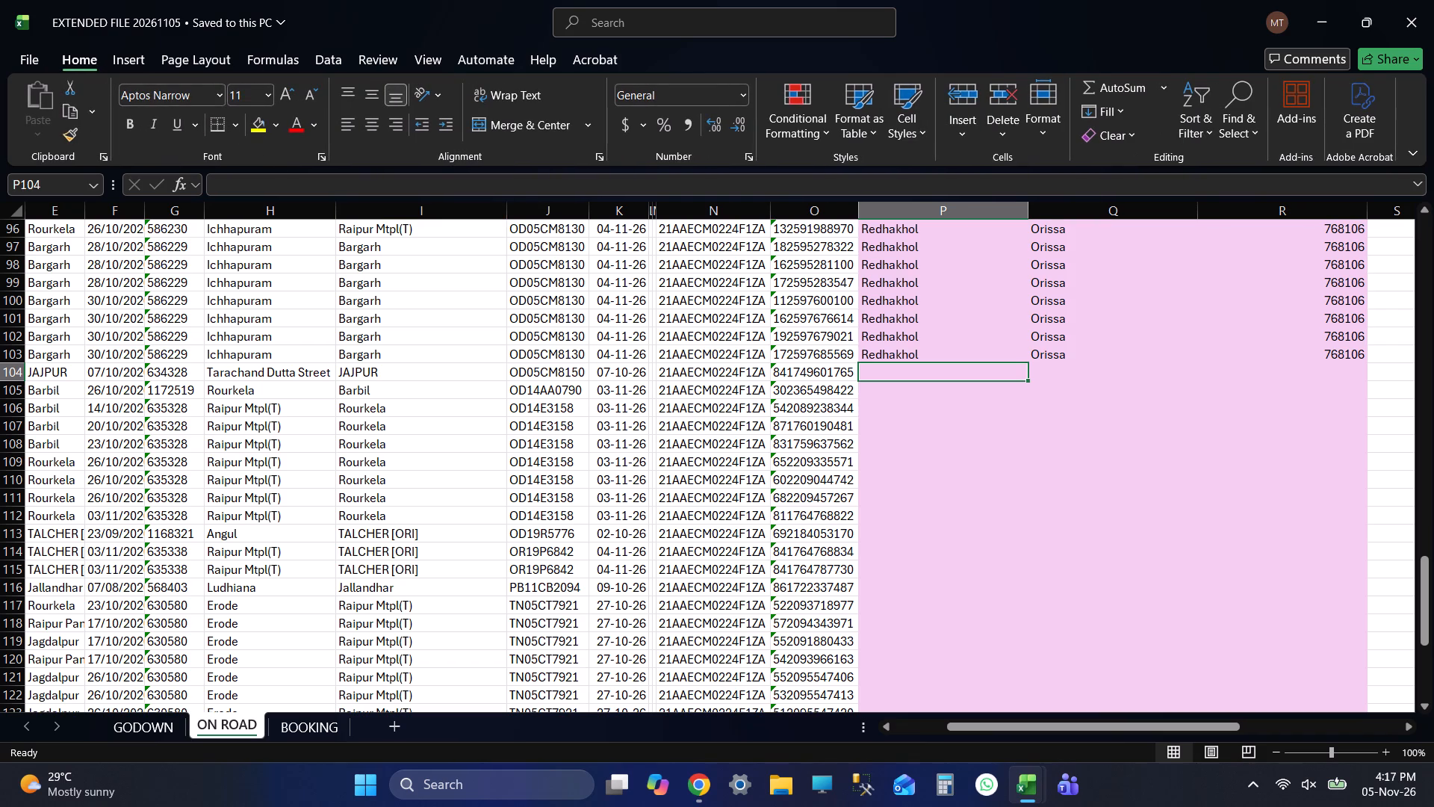
Fill row 104 with Jajpur, Orissa, 755001 copied from row 3 of EXTENDED FILE 20261104, and save the workbook.
key(shift+Tab)
key(shift+Tab)
key(shift+Tab)
key(shift+Tab)
key(shift+Tab)
key(shift+Tab)
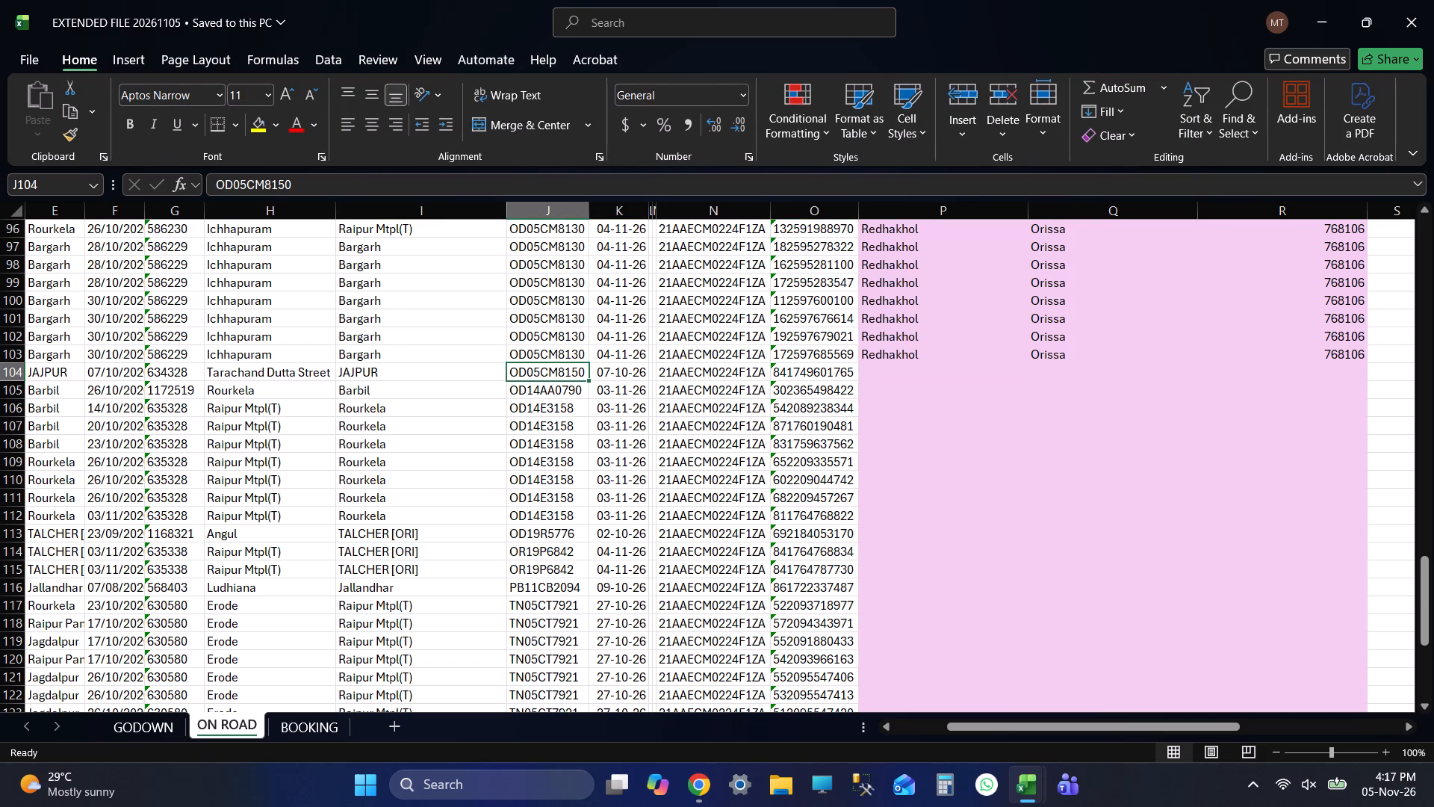
key(Tab)
key(Tab)
key(Tab)
key(Tab)
key(Tab)
key(Tab)
key(alt+Tab)
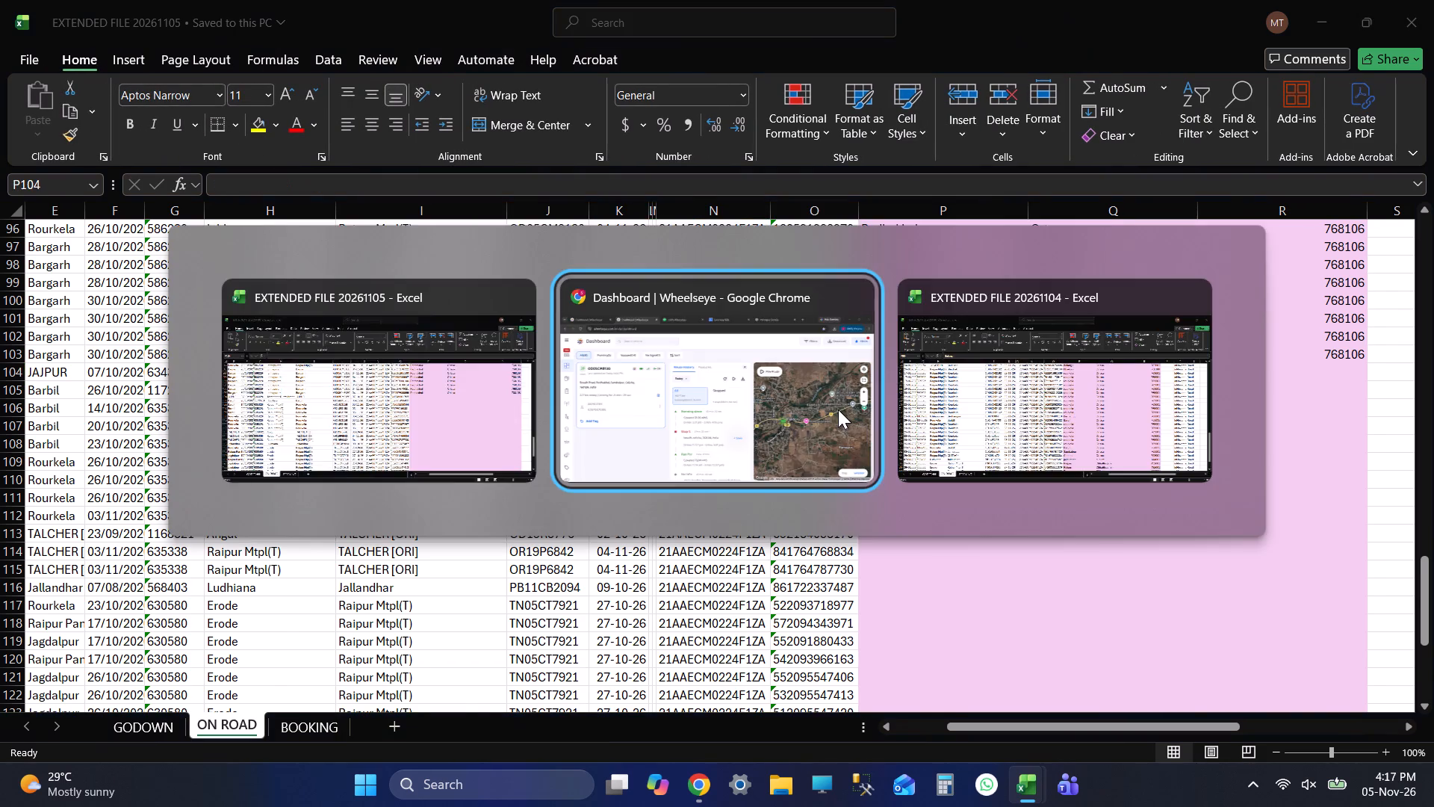
key(alt+Tab)
key(ctrl+Up)
key(Down)
key(Down)
key(shift+Right)
key(shift+Right)
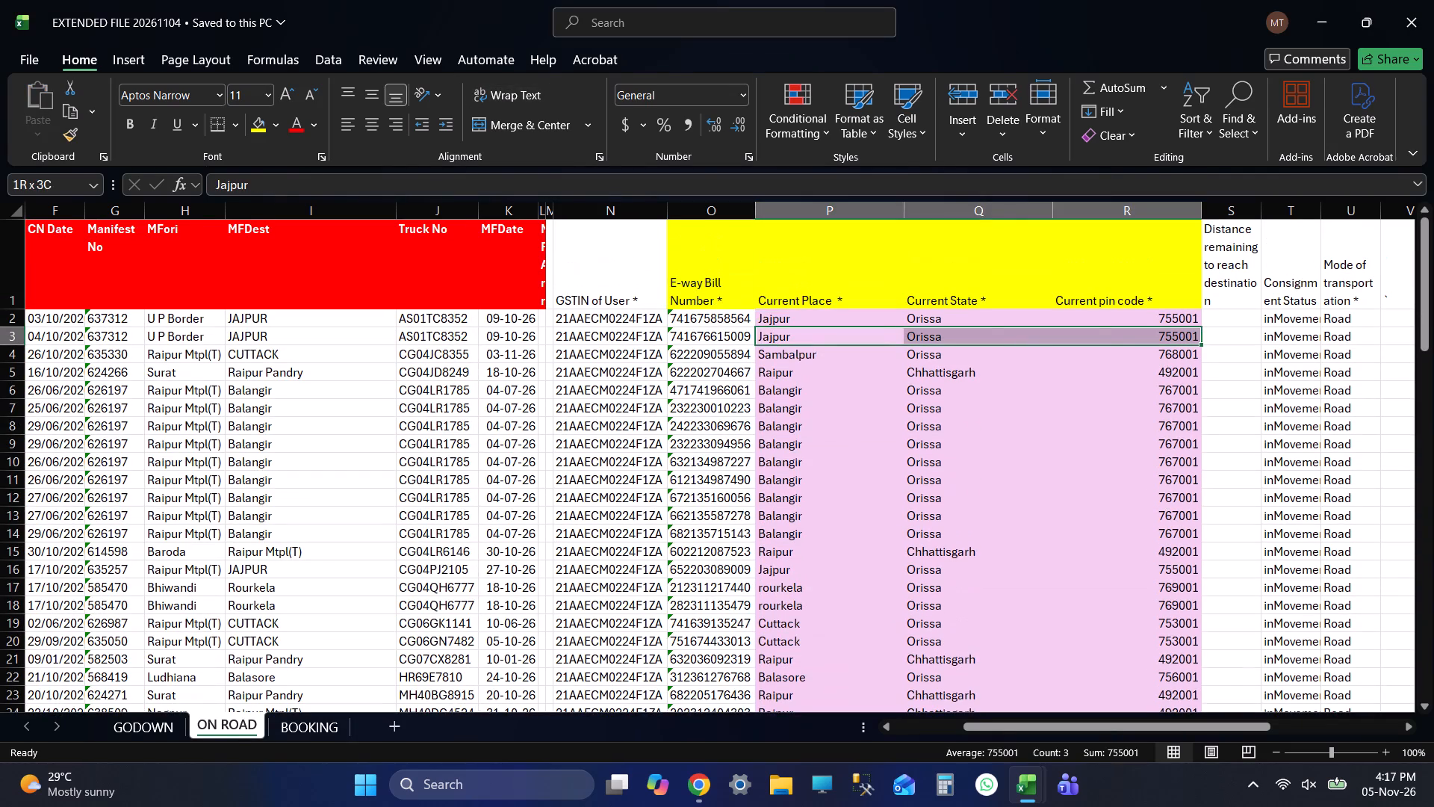
key(ctrl+c)
key(alt+Tab)
key(ctrl+v)
key(Down)
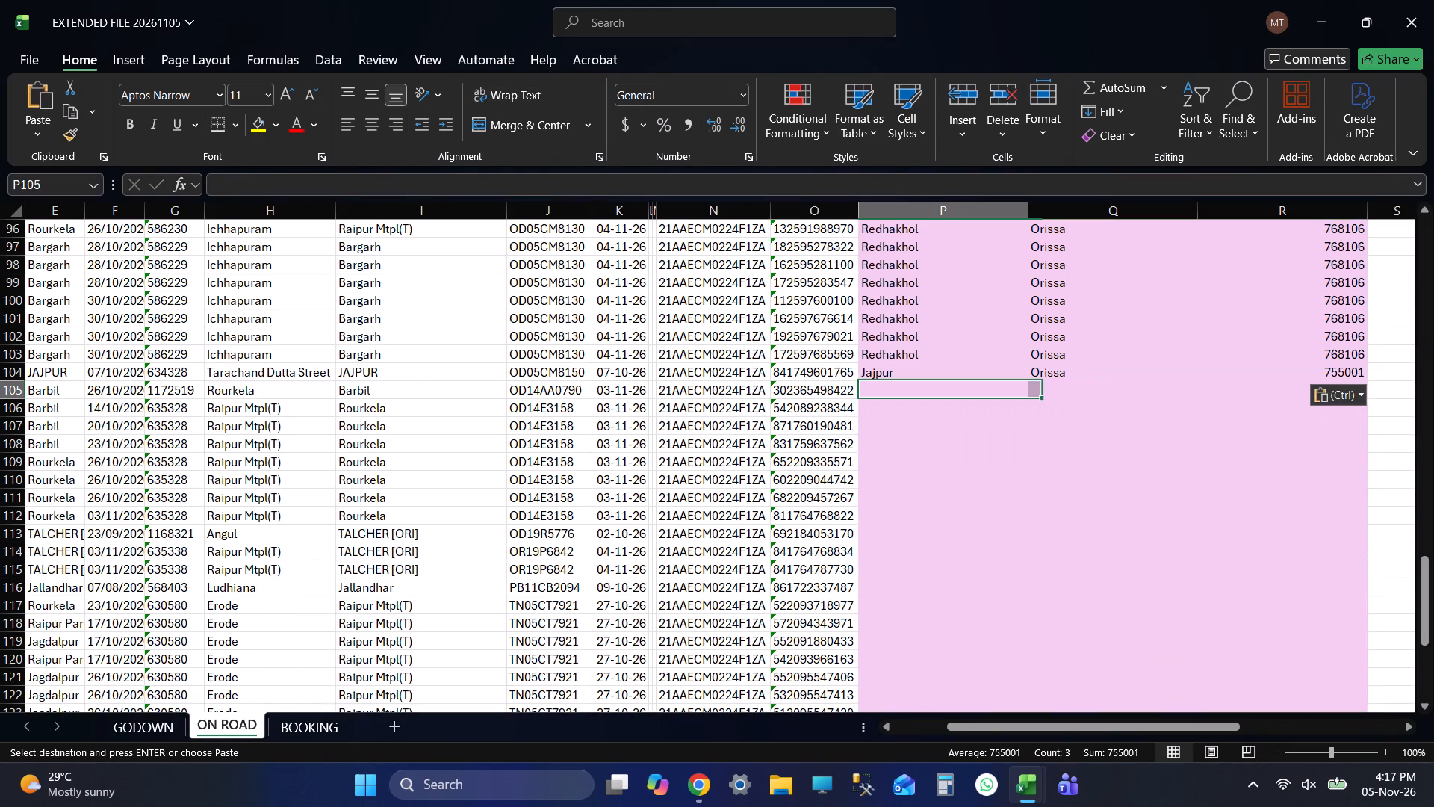
key(ctrl+s)
Check the truck number of row 105 and search the Current Place column of EXTENDED FILE 20261104 for barbil.
key(Left)
key(Left)
key(Left)
key(Left)
key(Left)
key(Left)
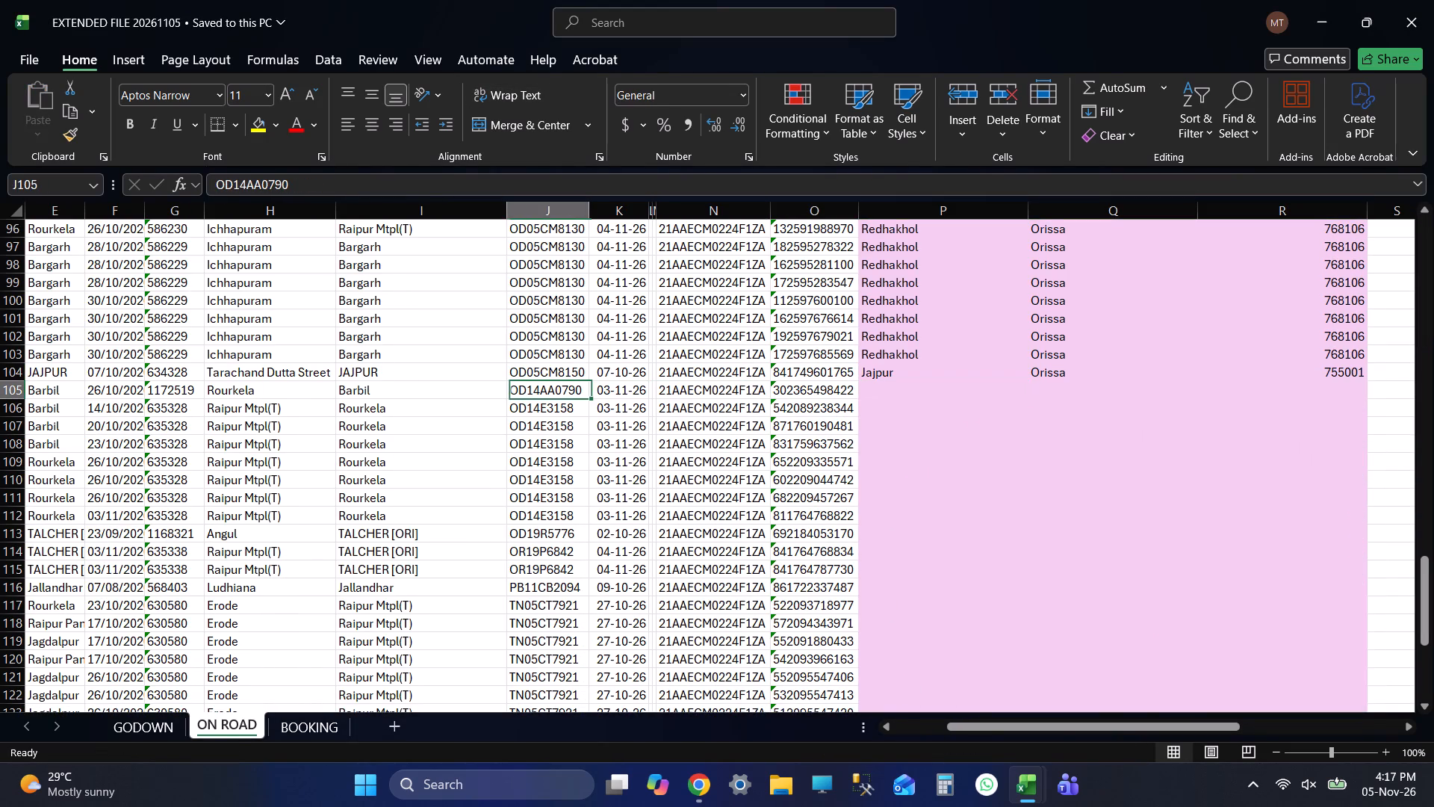
key(Right)
key(Right)
key(Right)
key(Right)
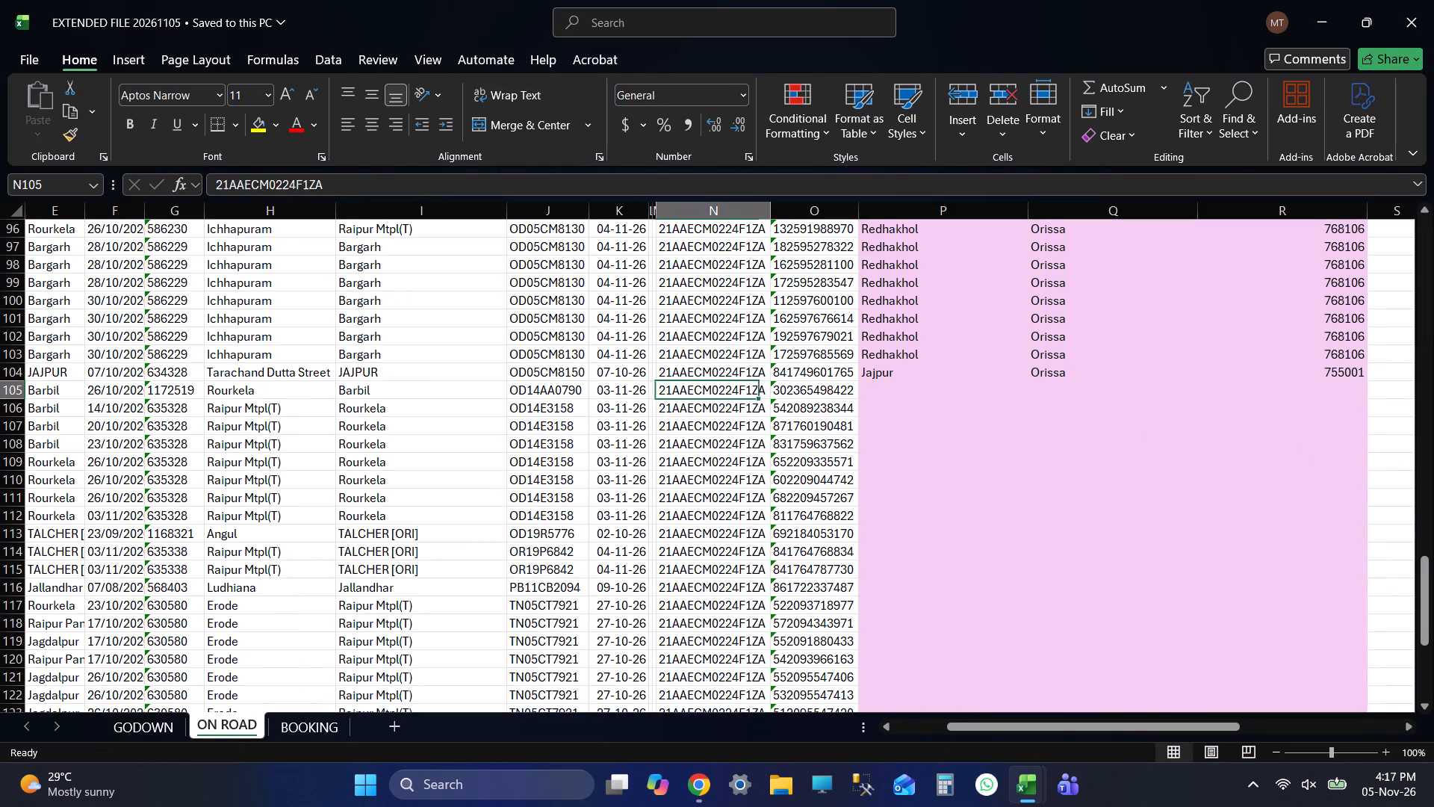
key(Right)
key(Right)
key(alt+Tab)
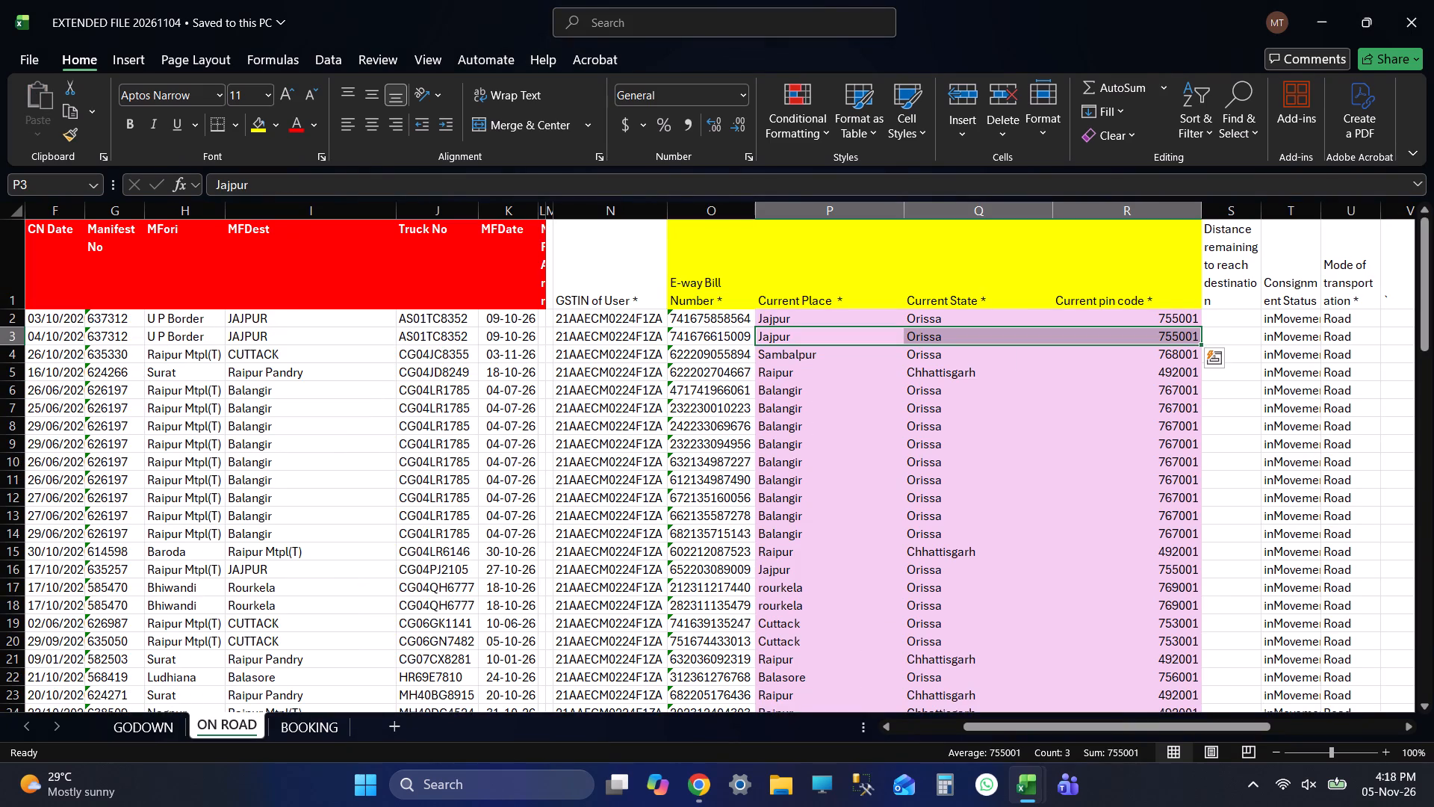
click(821, 218)
key(ctrl+f)
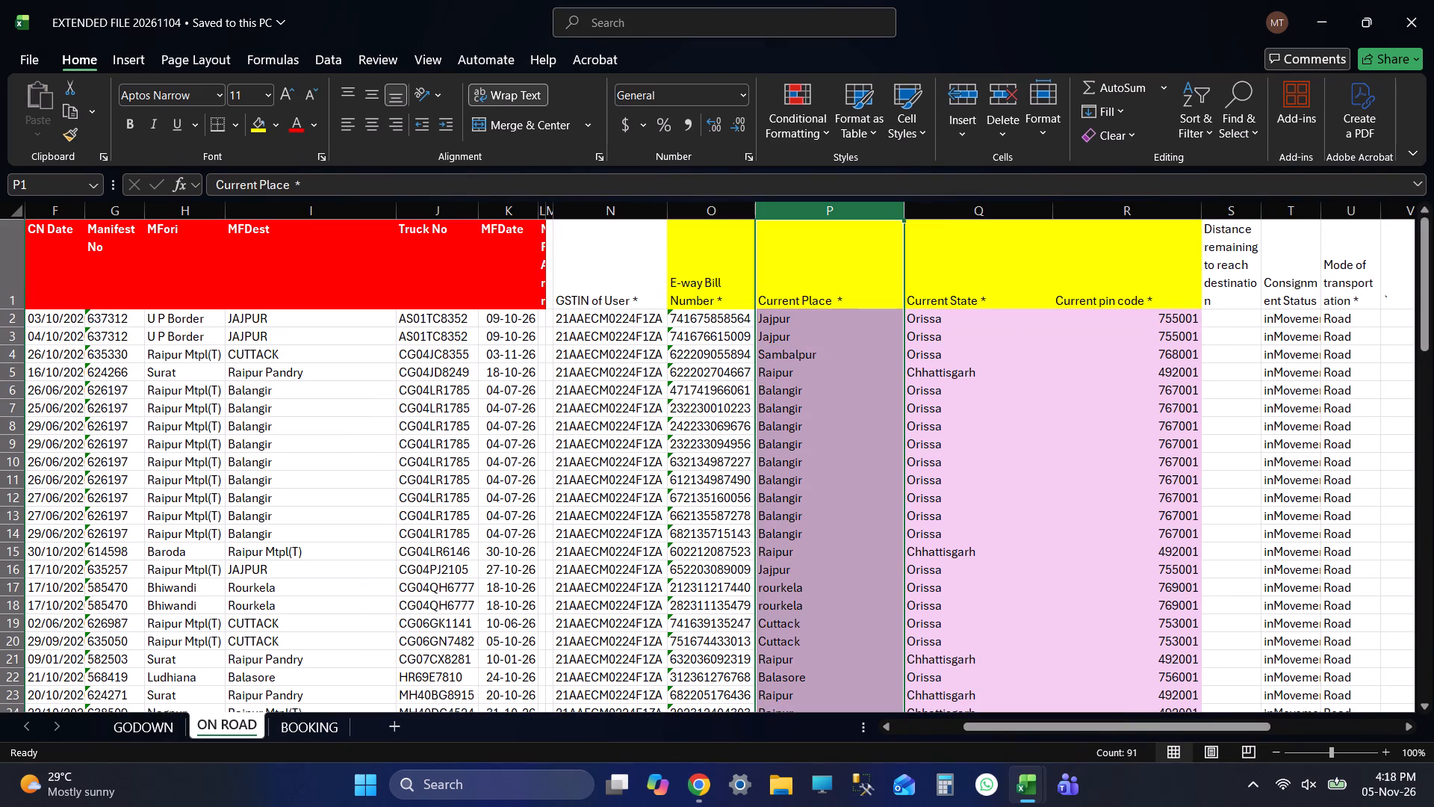
text(barbu)
key(BackSpace)
text(il)
key(Return)
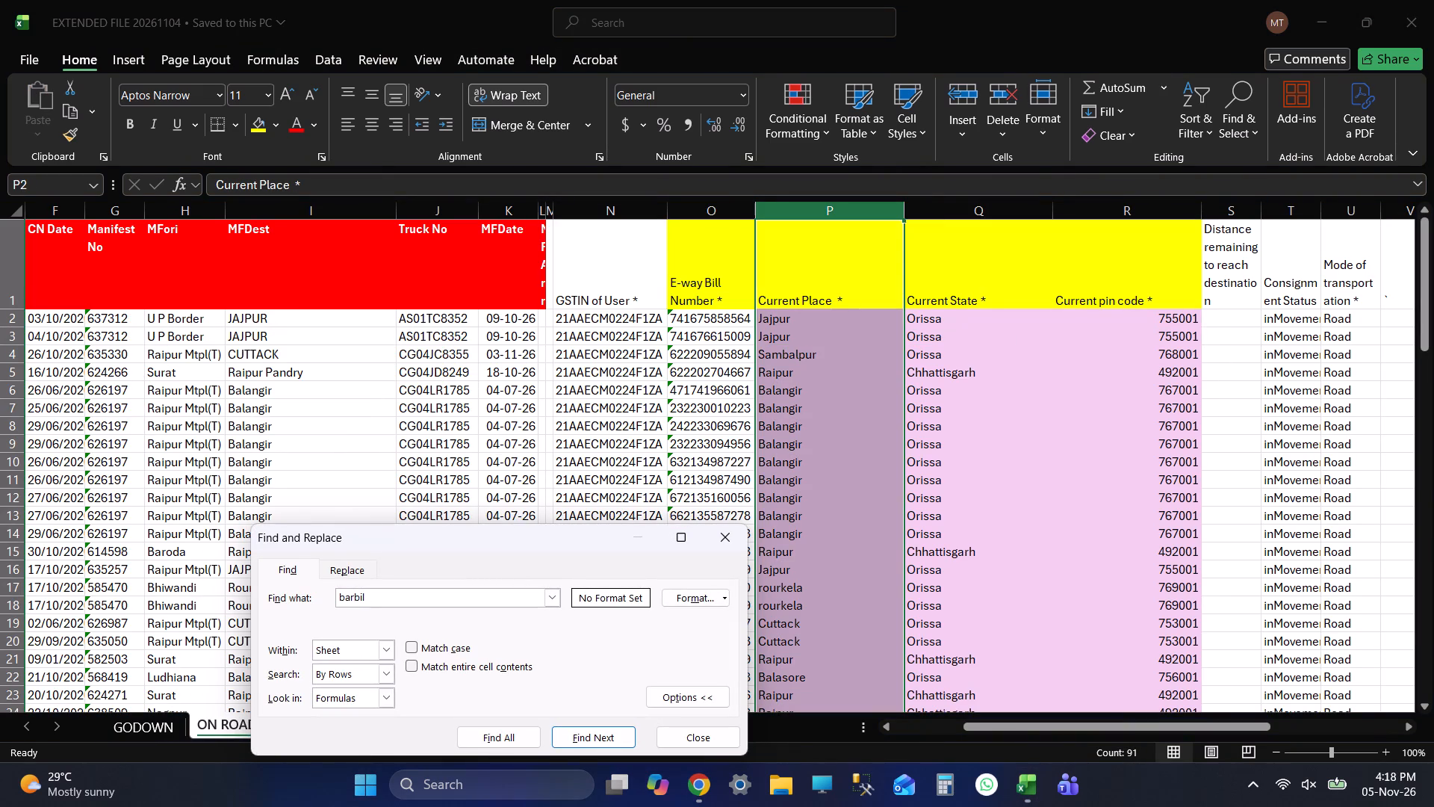
click(711, 749)
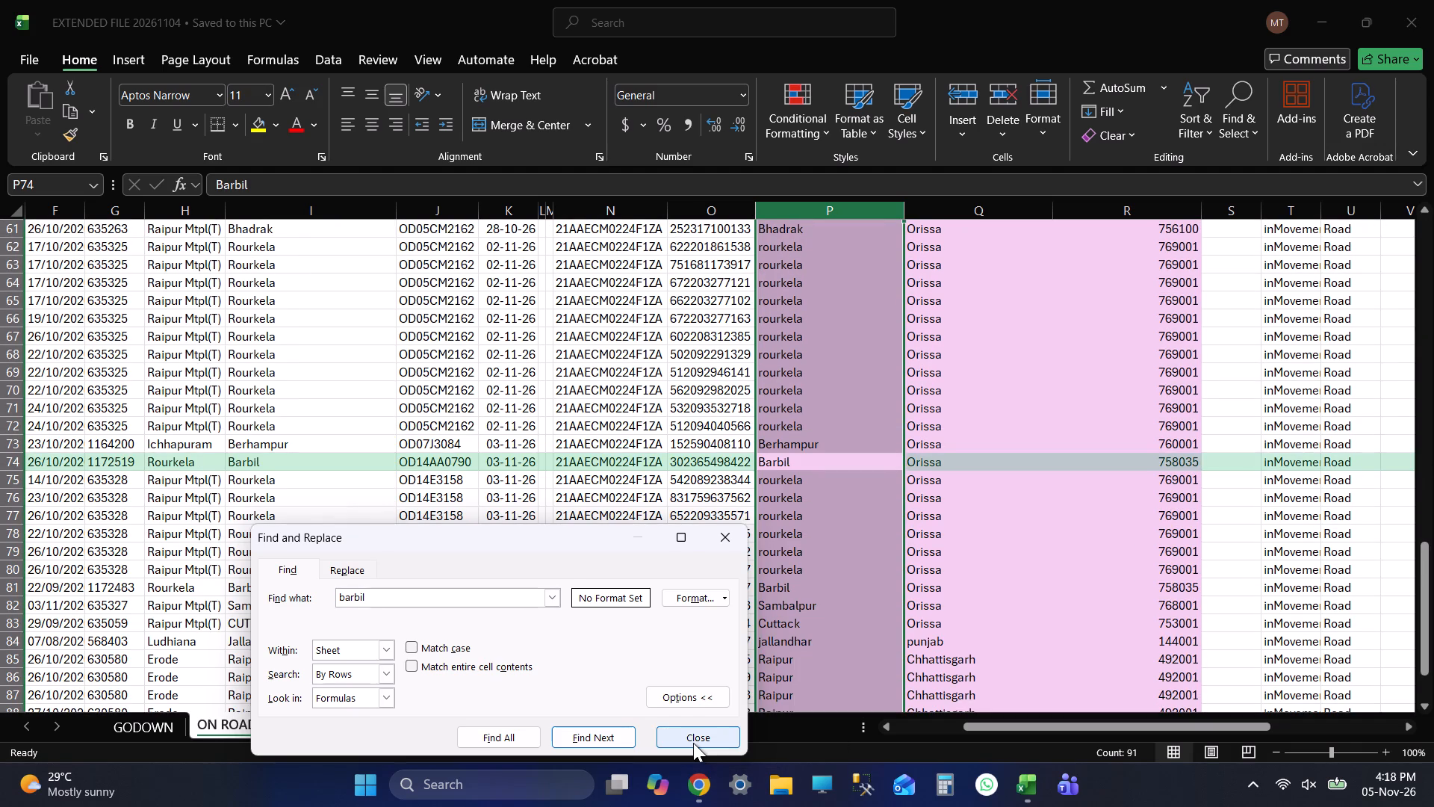
click(693, 743)
Copy the Barbil, Orissa, 758035 entry from row 74 into row 105 of EXTENDED FILE 20261105, and save it.
click(818, 466)
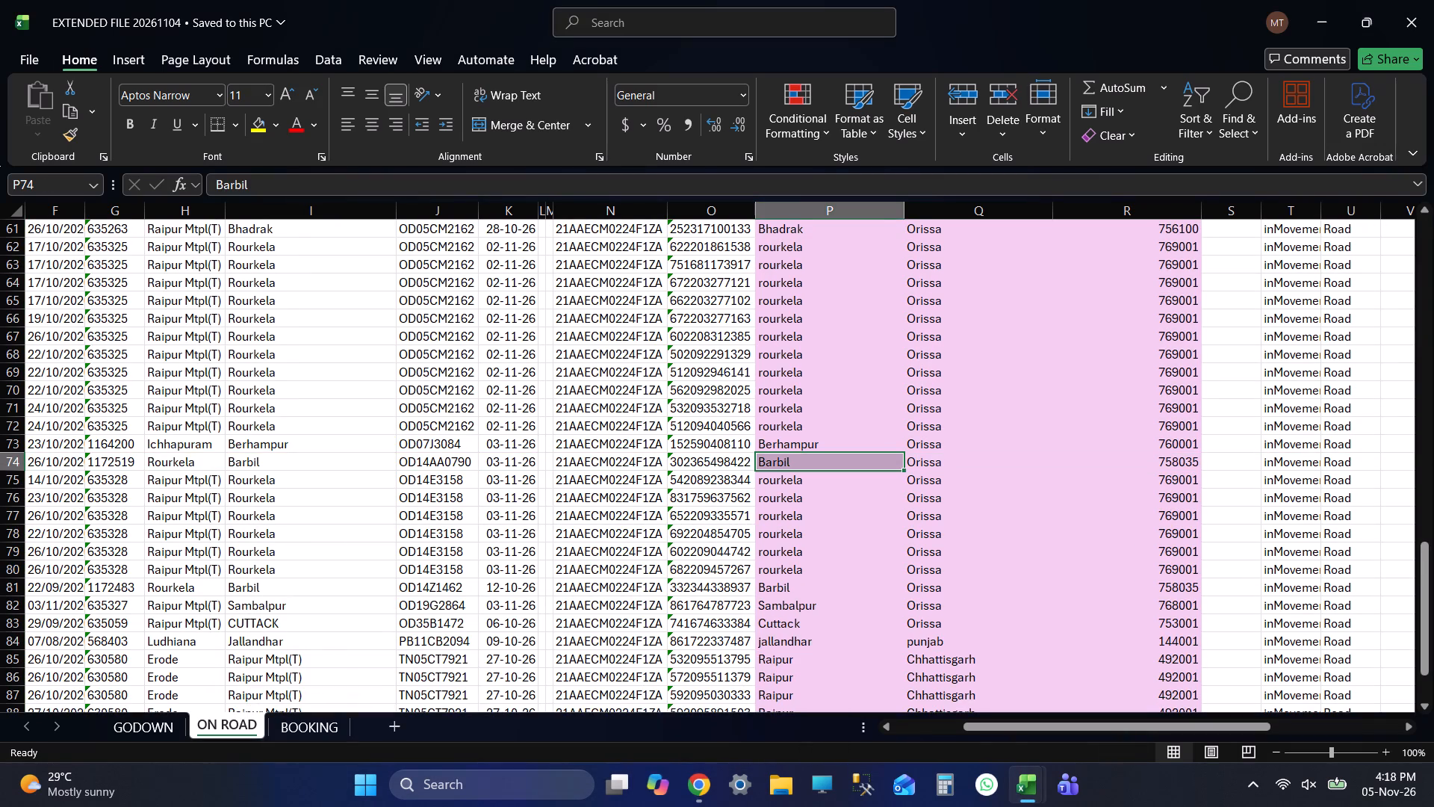
key(shift+Right)
key(shift+Right)
key(ctrl+c)
key(alt+Tab)
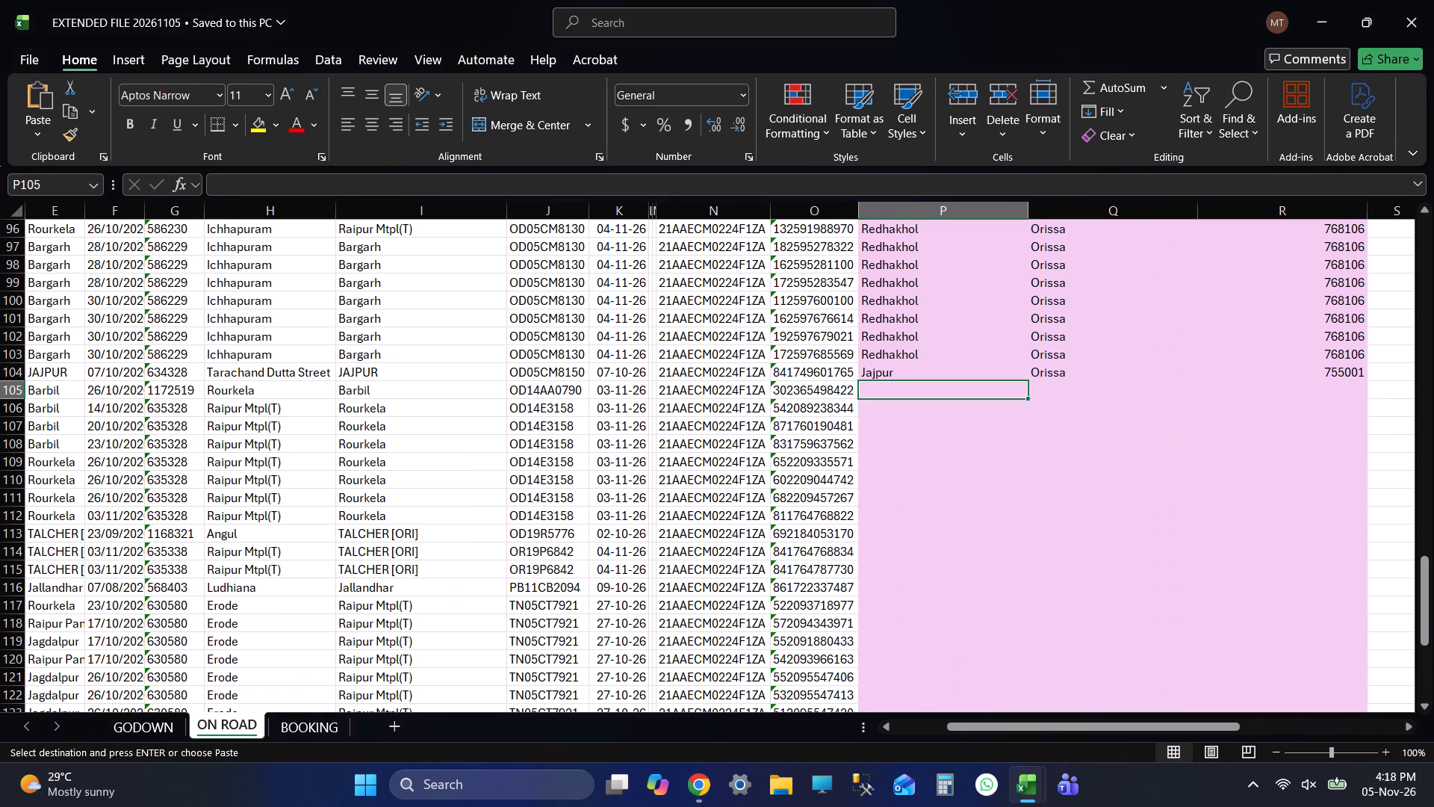
key(ctrl+v)
key(Down)
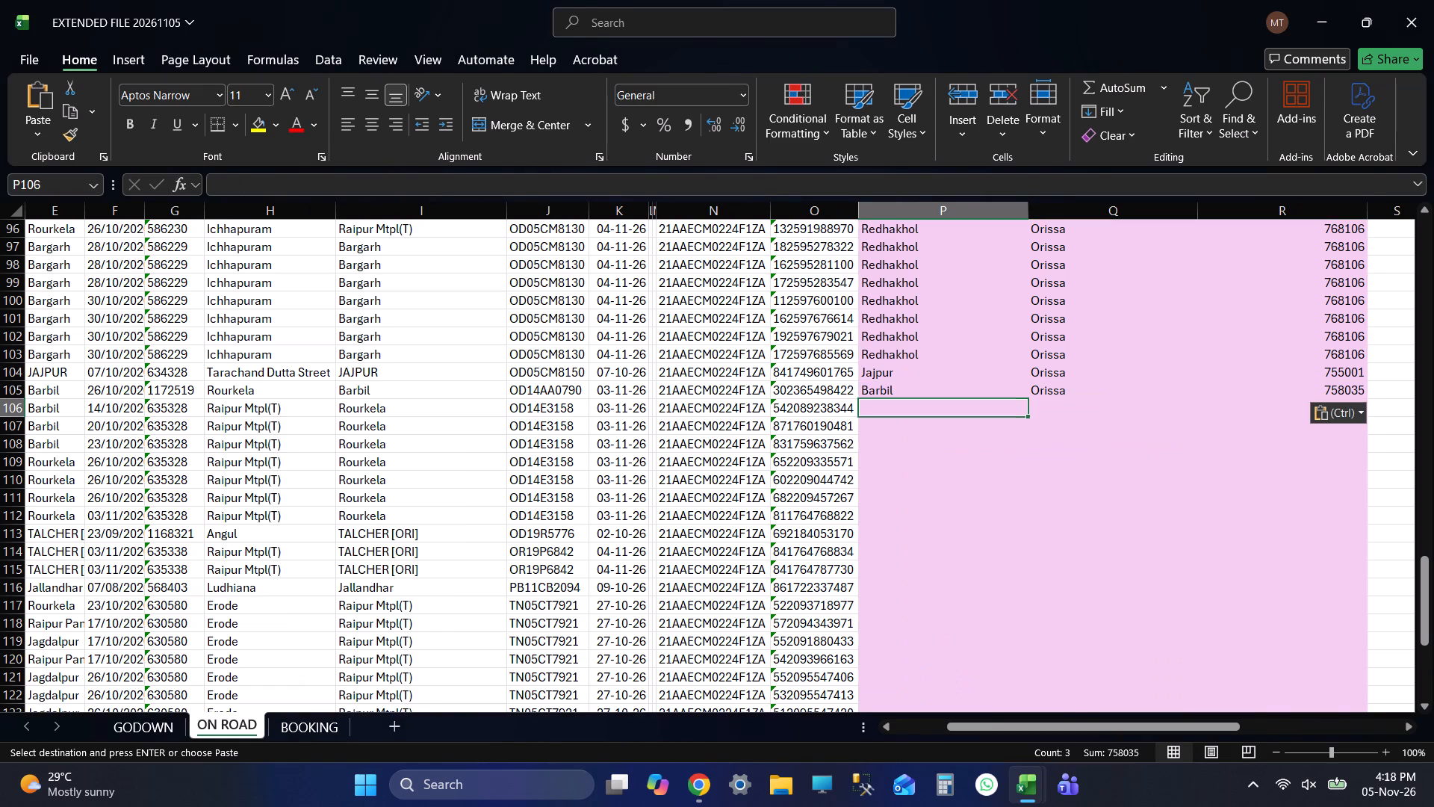
key(ctrl+s)
Fill rows 106 to 112 with rourkela, Orissa, 769001 copied from row 66 of EXTENDED FILE 20261104, and save the workbook.
key(shift+Tab)
key(shift+Tab)
key(shift+Tab)
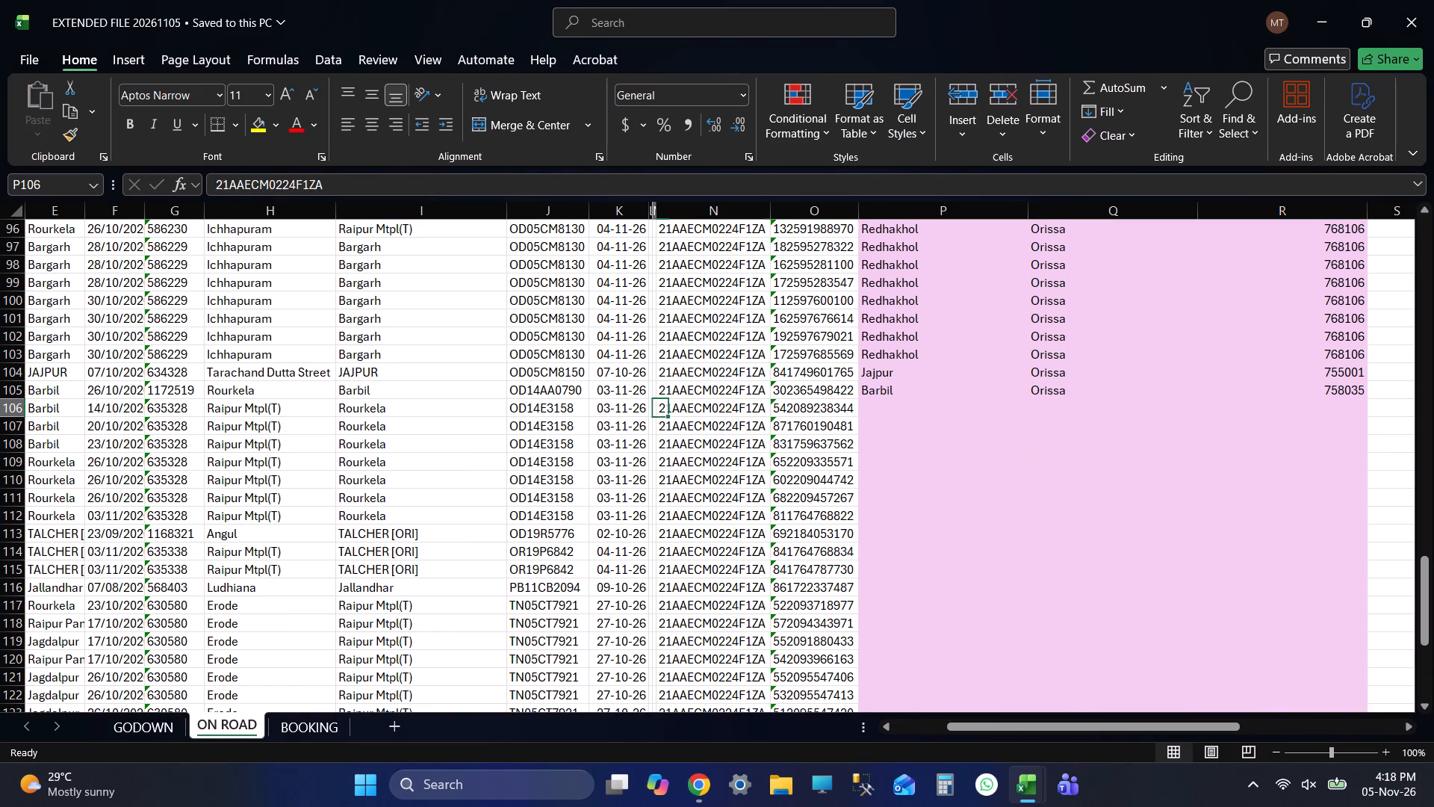
key(shift+Tab)
key(shift+Tab)
key(shift+Tab)
key(Tab)
key(Tab)
key(Tab)
key(Tab)
key(Tab)
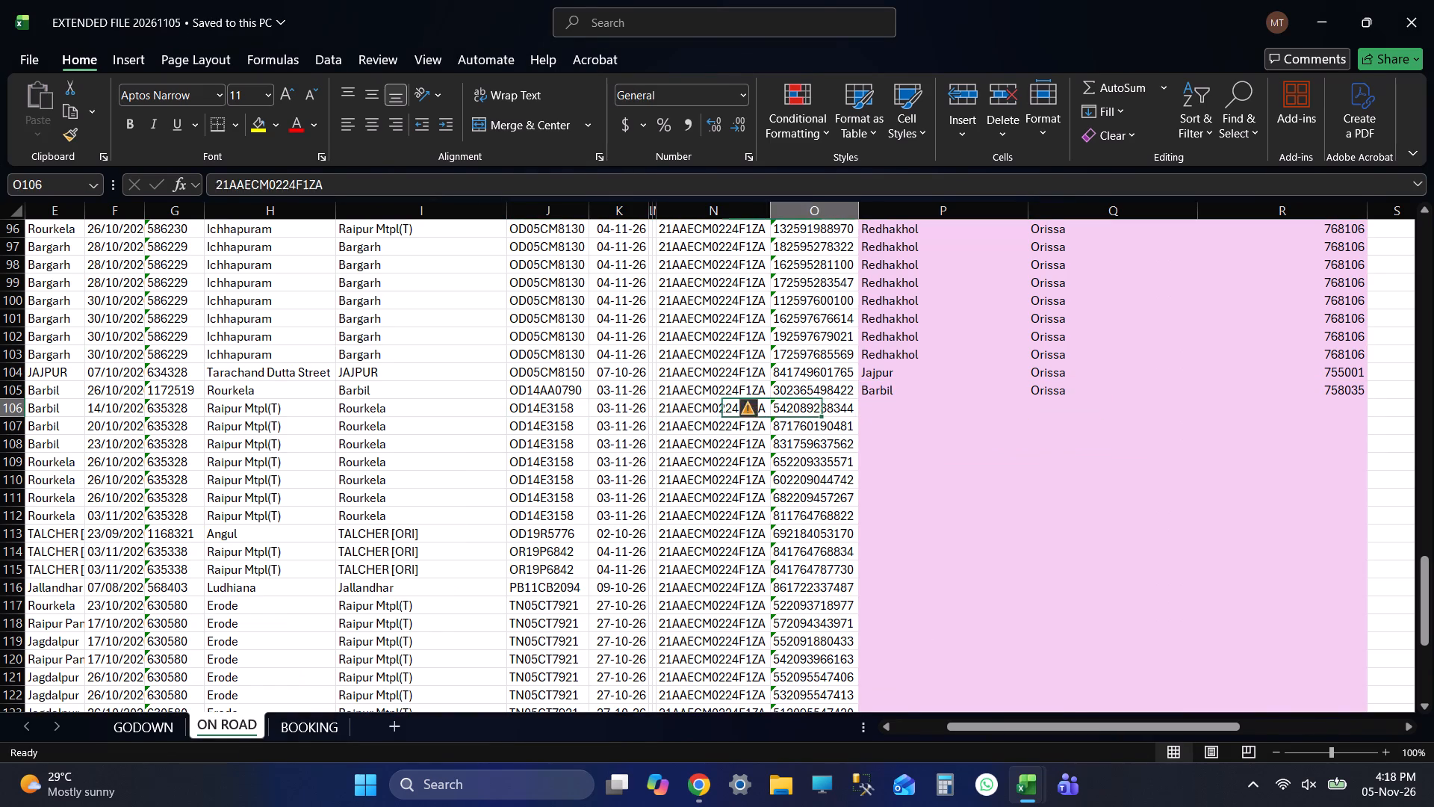
key(Tab)
key(alt+Tab)
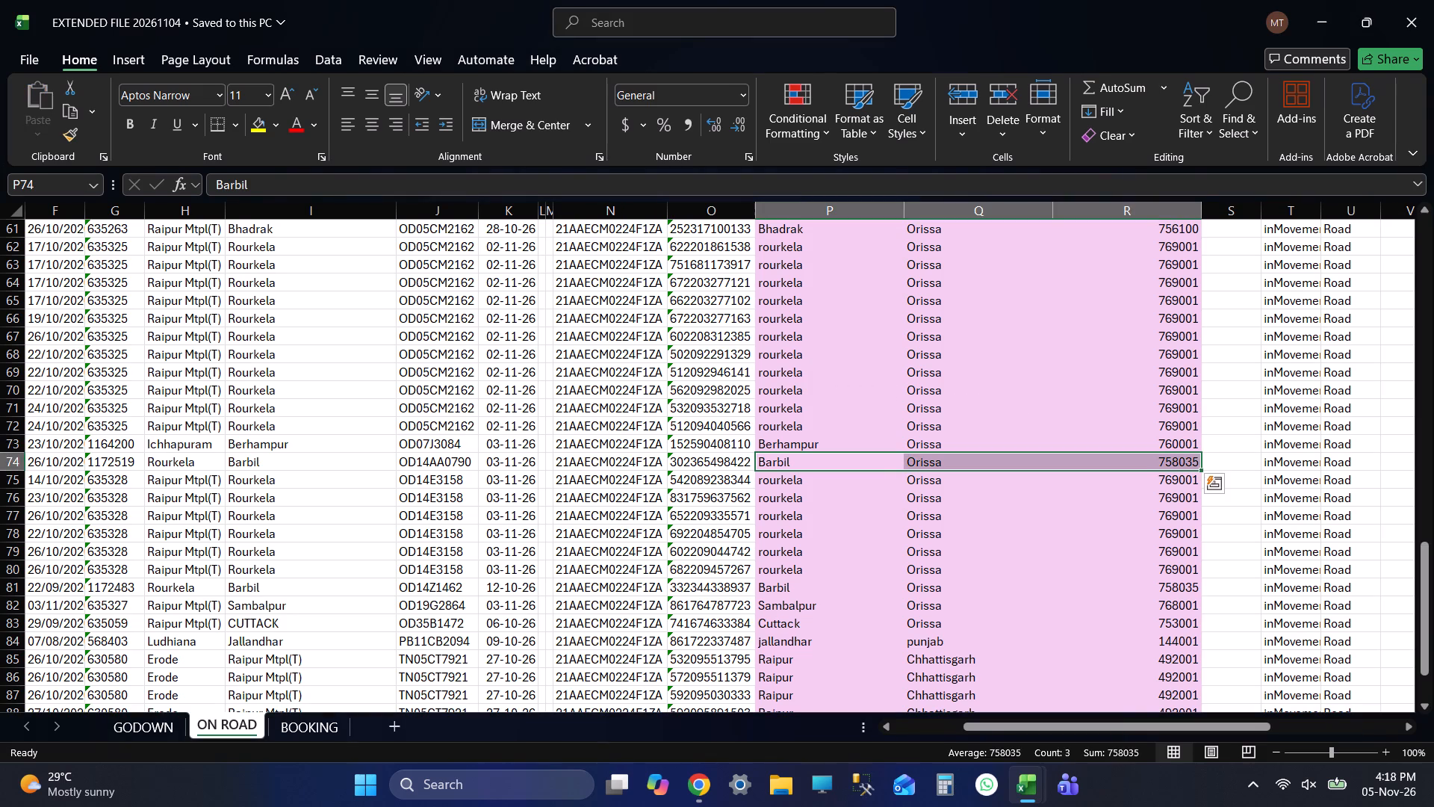
click(825, 324)
key(shift+Right)
key(shift+Right)
key(ctrl+c)
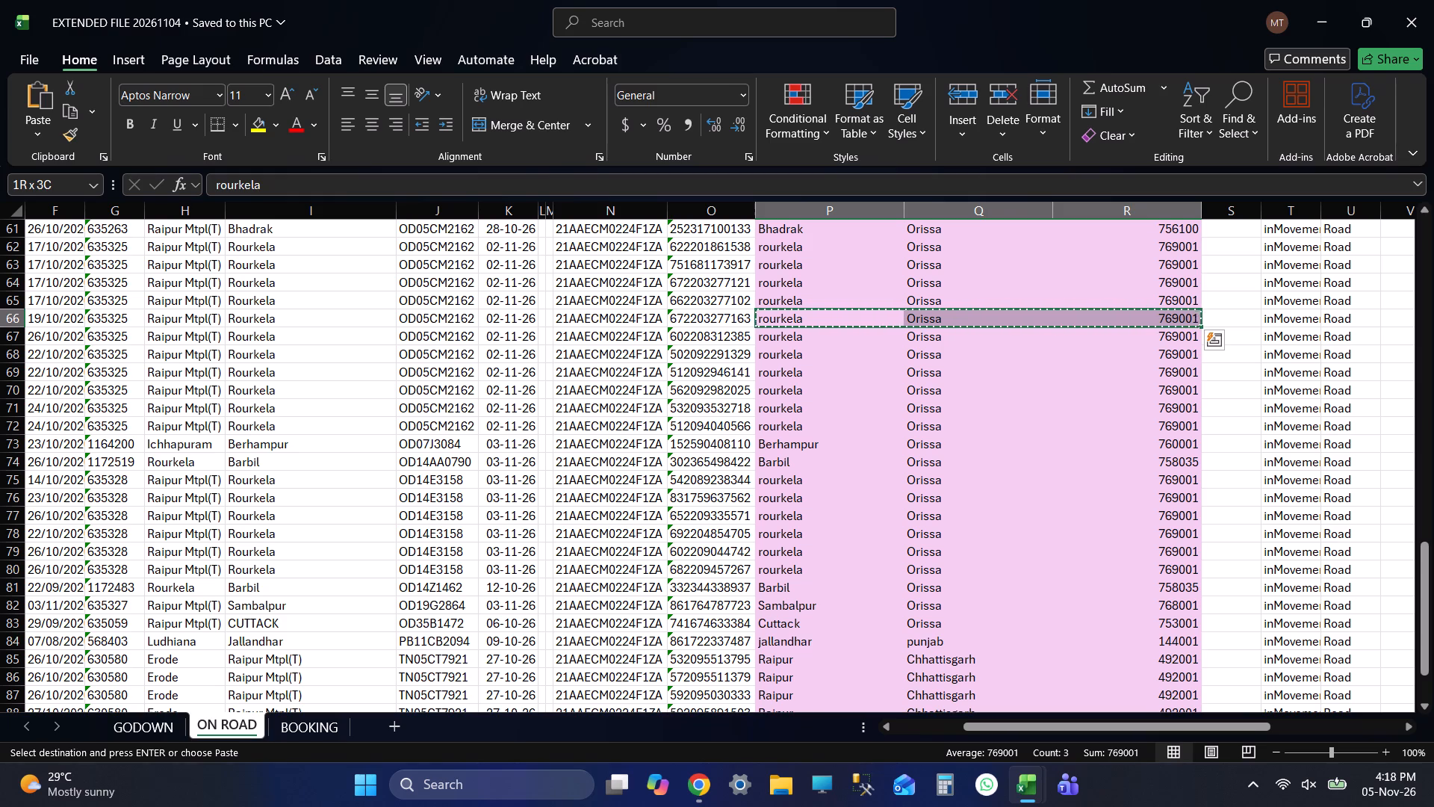
key(alt+Tab)
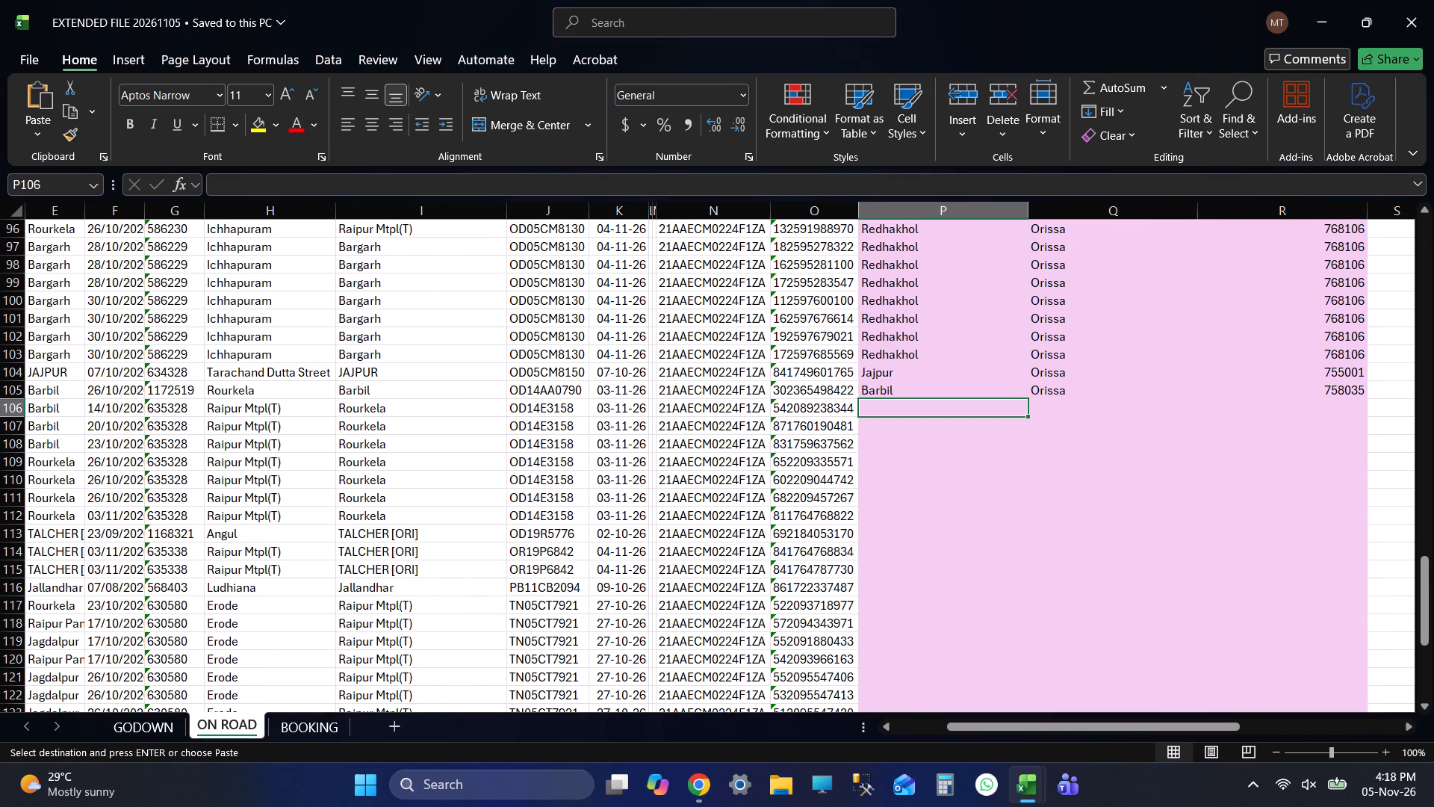
key(shift+Down)
key(shift+Down)
key(shift+Down)
key(shift+Down)
key(shift+Down)
key(shift+Down)
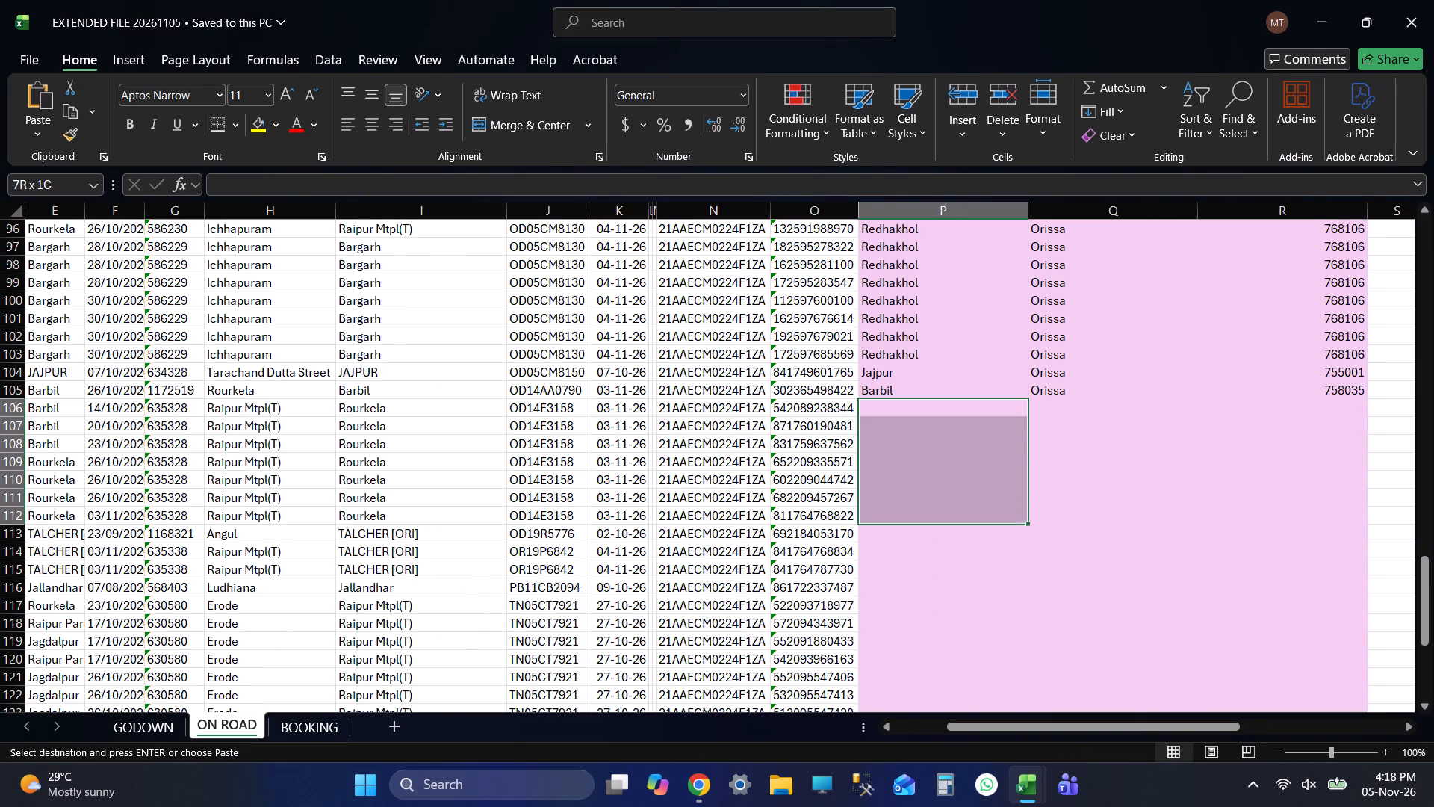
key(ctrl+v)
key(ctrl+Down)
key(Down)
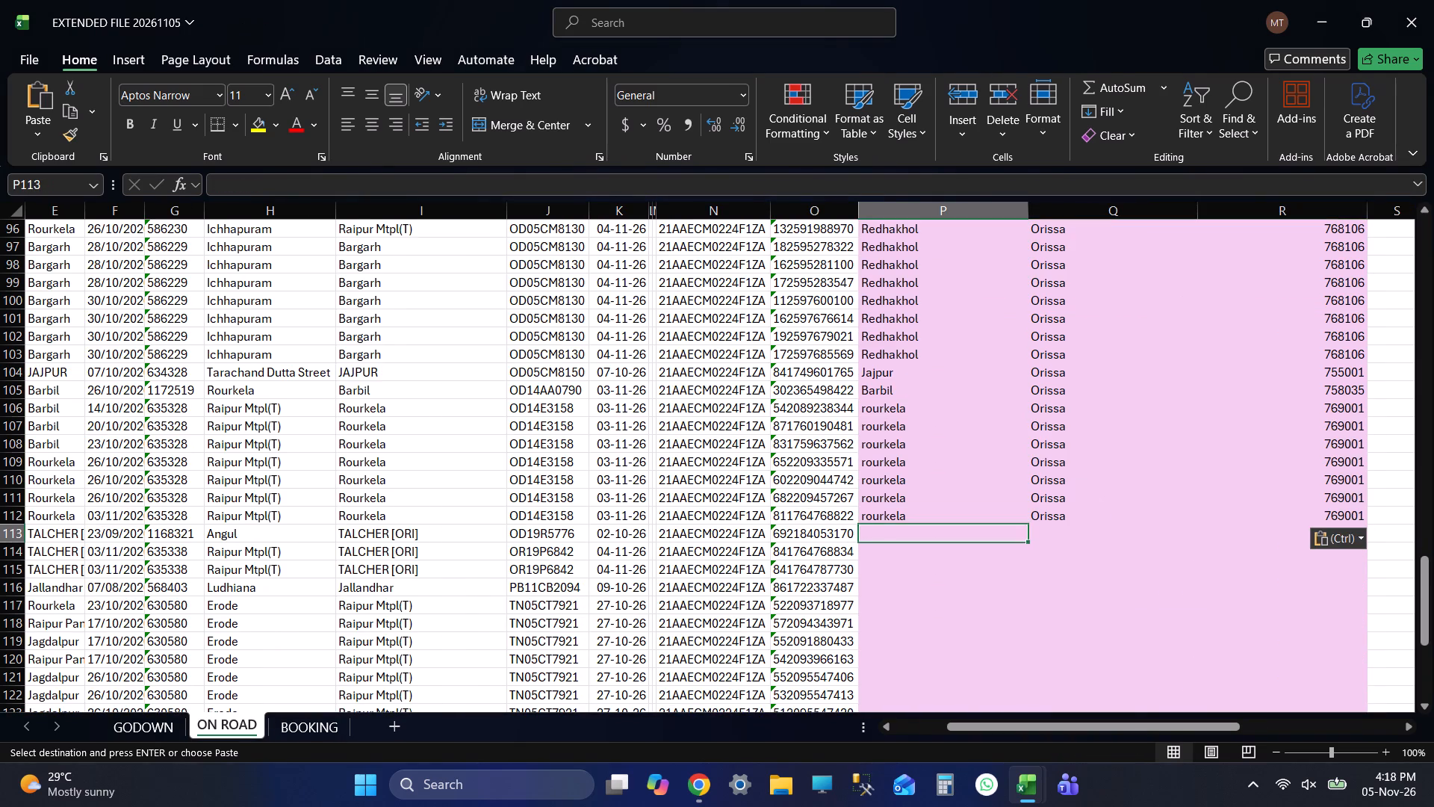
key(ctrl+s)
key(ctrl+s)
key(ctrl+s)
Check the truck details of row 113 and search the Current Place column of EXTENDED FILE 20261104 for talcher.
key(shift+Tab)
key(shift+Tab)
key(shift+Tab)
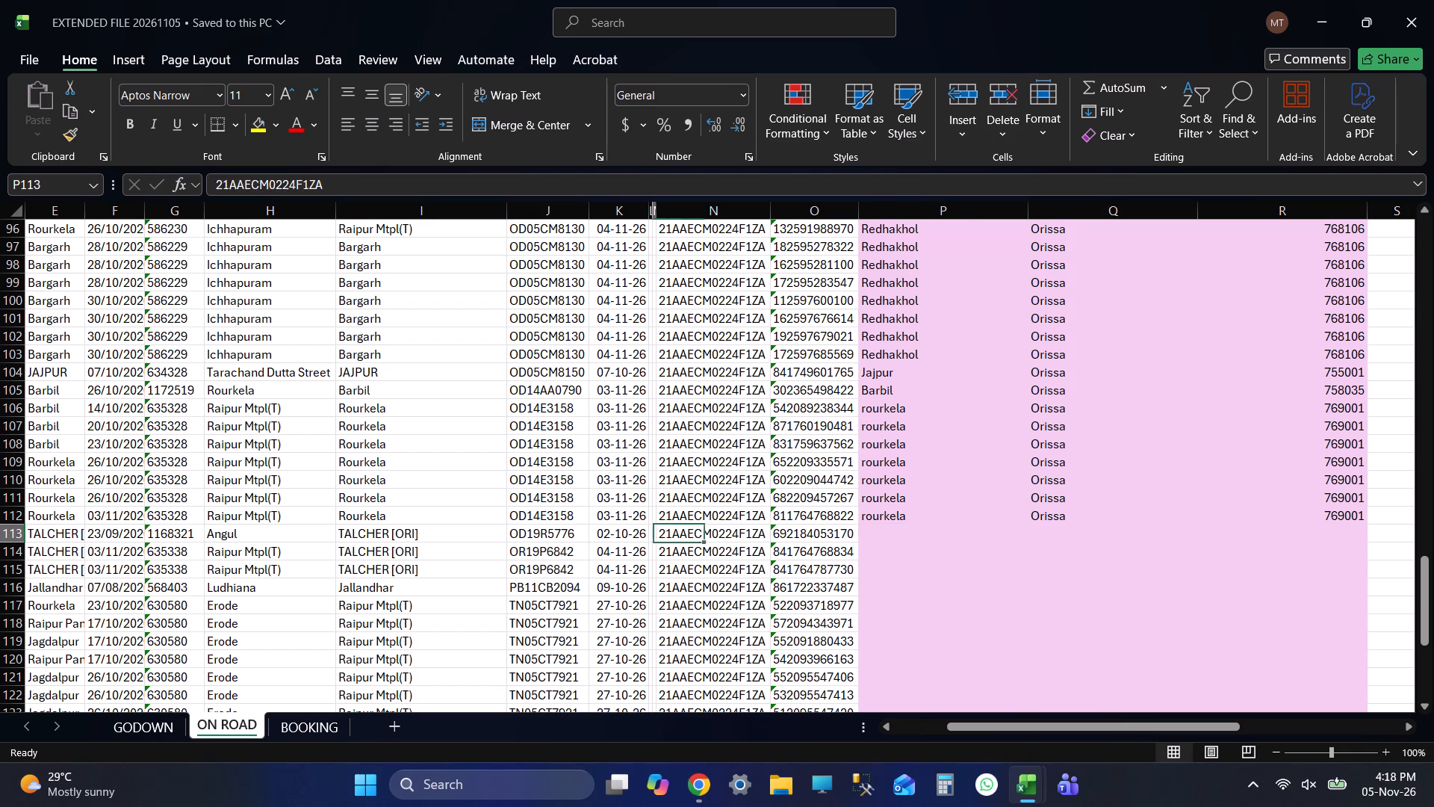
key(shift+Tab)
key(shift+Tab)
key(shift+Tab)
key(shift+Tab)
key(Tab)
key(Tab)
key(Tab)
key(Tab)
key(Tab)
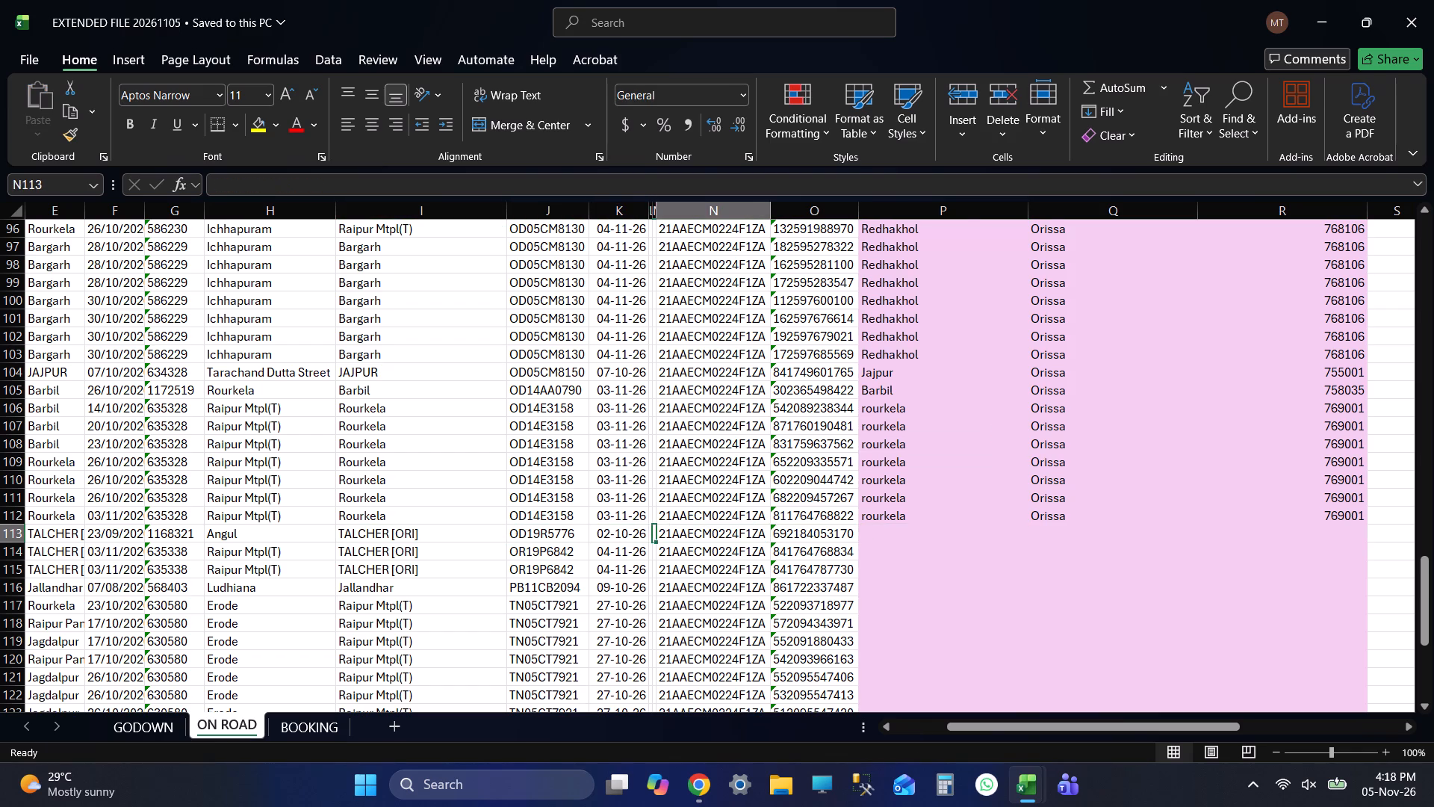
key(Tab)
key(Tab)
key(alt+Tab)
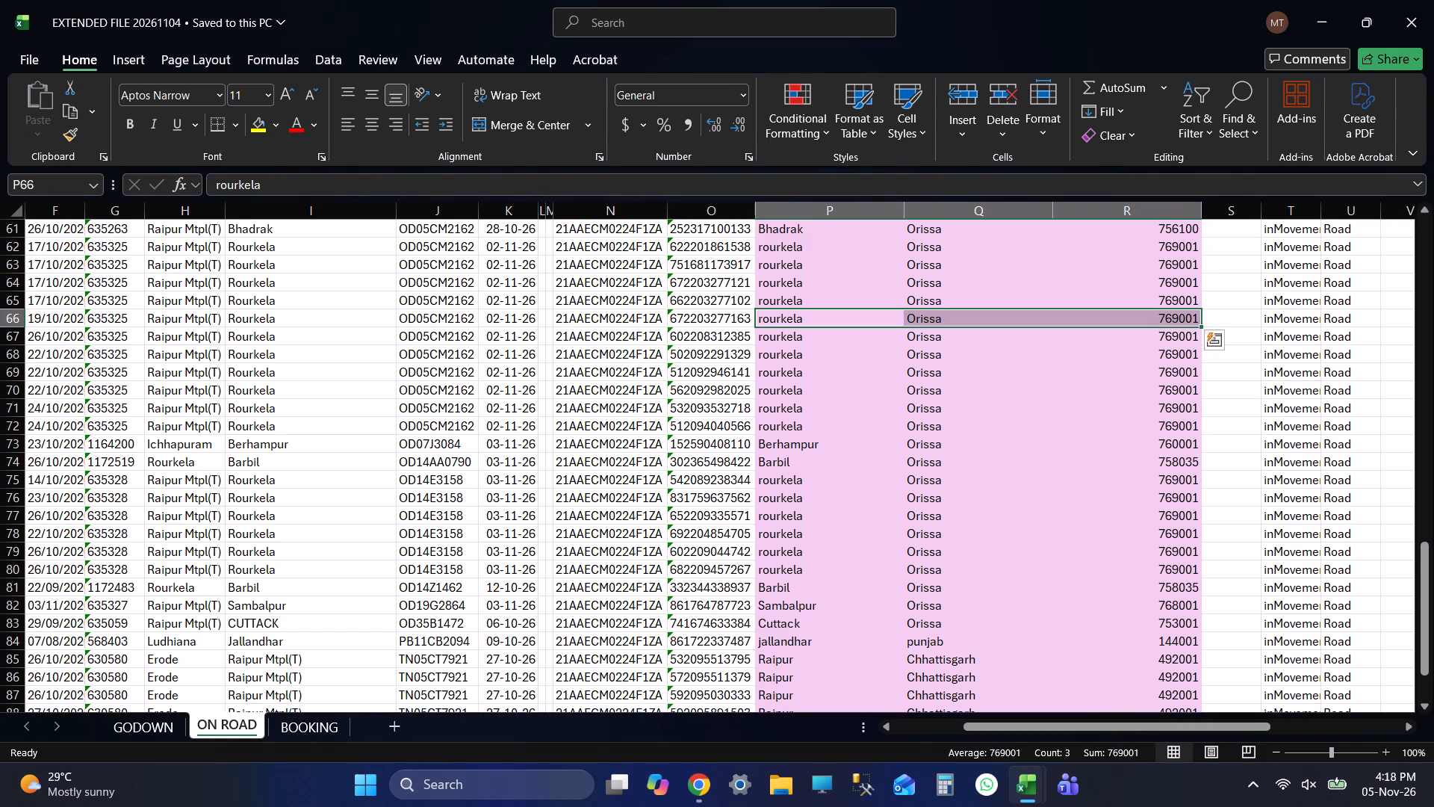
click(825, 206)
key(ctrl+f)
text(talcher)
key(Return)
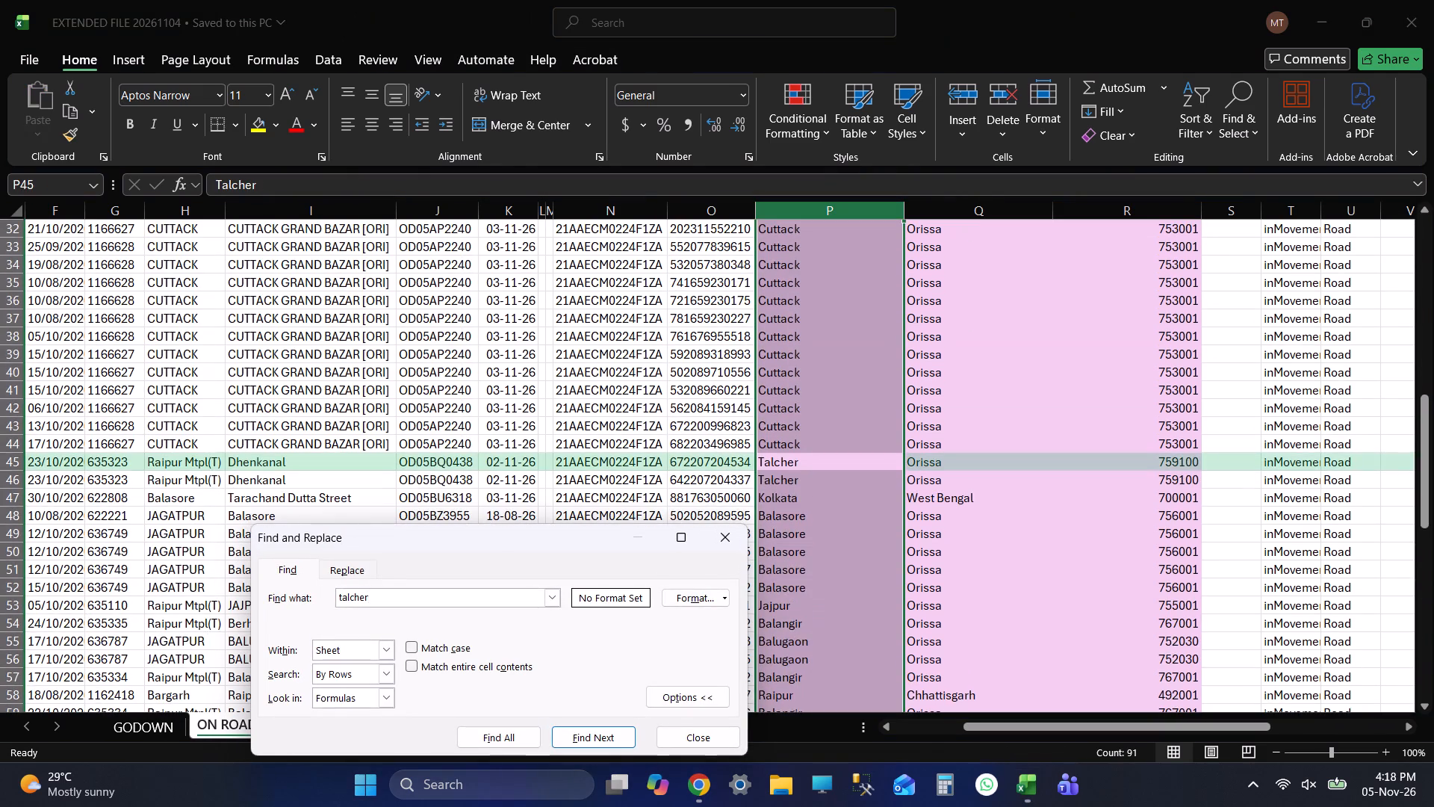
Copy the Talcher, Orissa, 759100 entry from row 45 into row 113 of EXTENDED FILE 20261105, and save it.
click(811, 453)
key(shift+Right)
key(shift+Right)
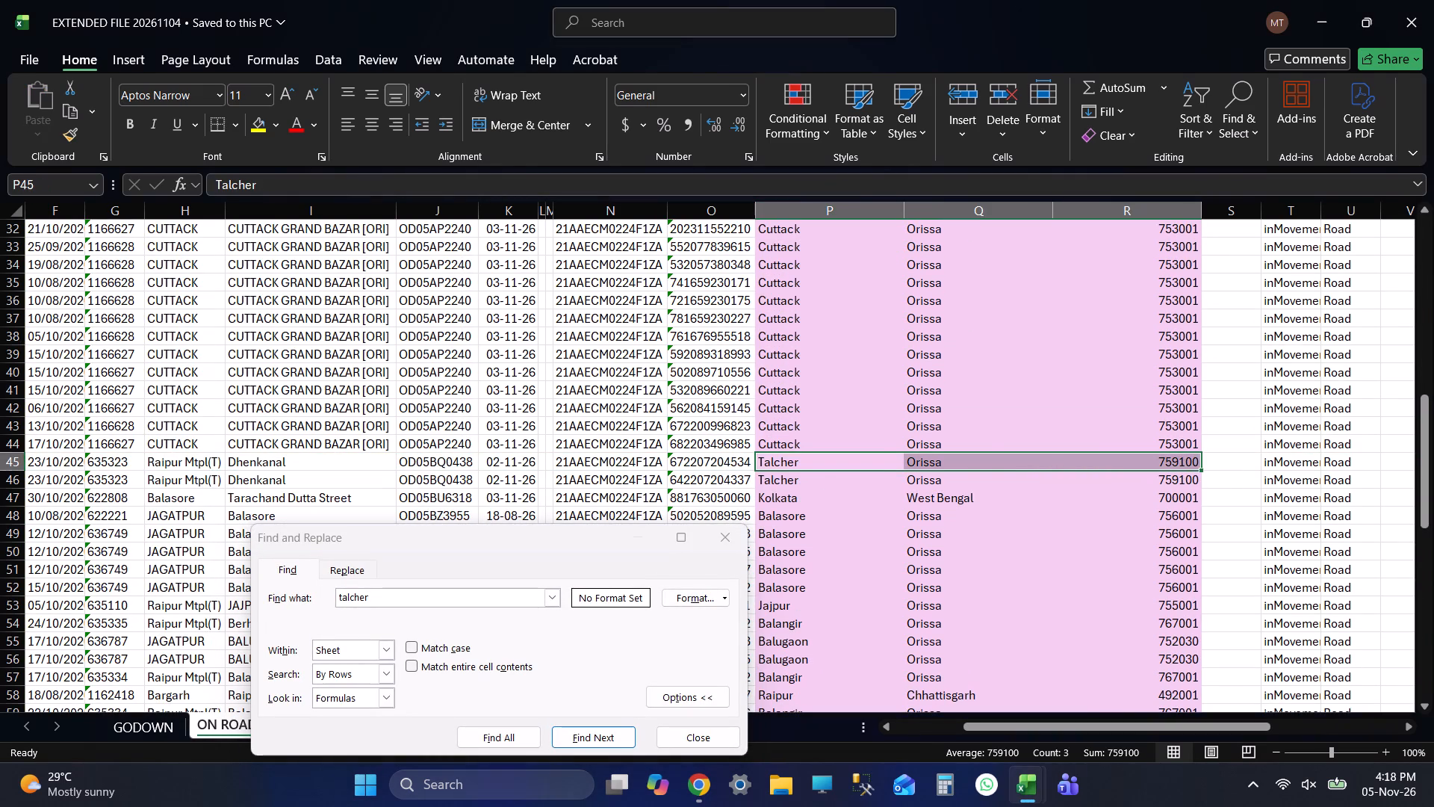
key(ctrl+c)
click(711, 732)
key(alt+Tab)
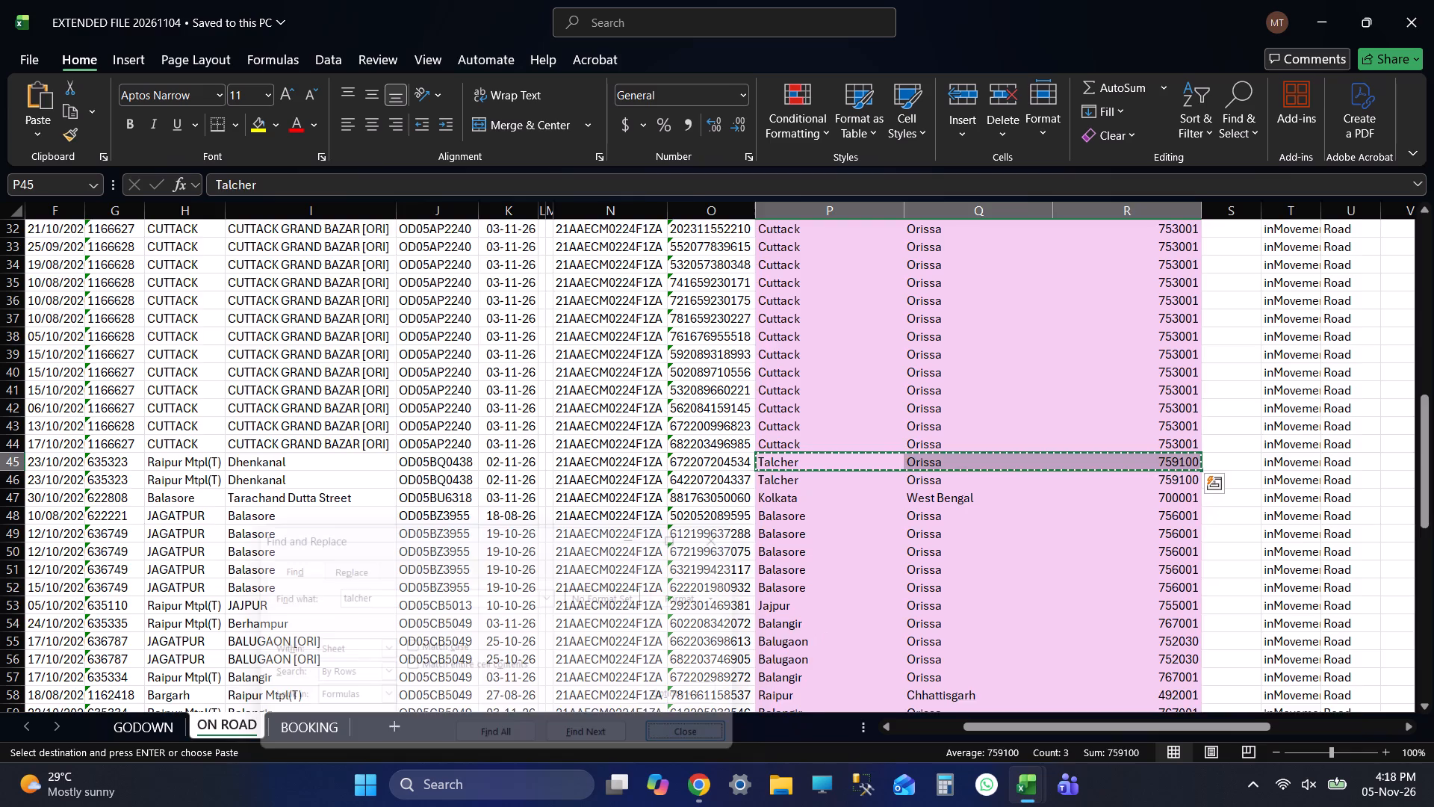
key(ctrl+v)
key(Down)
key(ctrl+s)
Check and copy the truck number of row 114, returning to that row's empty Current Place cell.
key(Left)
key(Left)
key(Left)
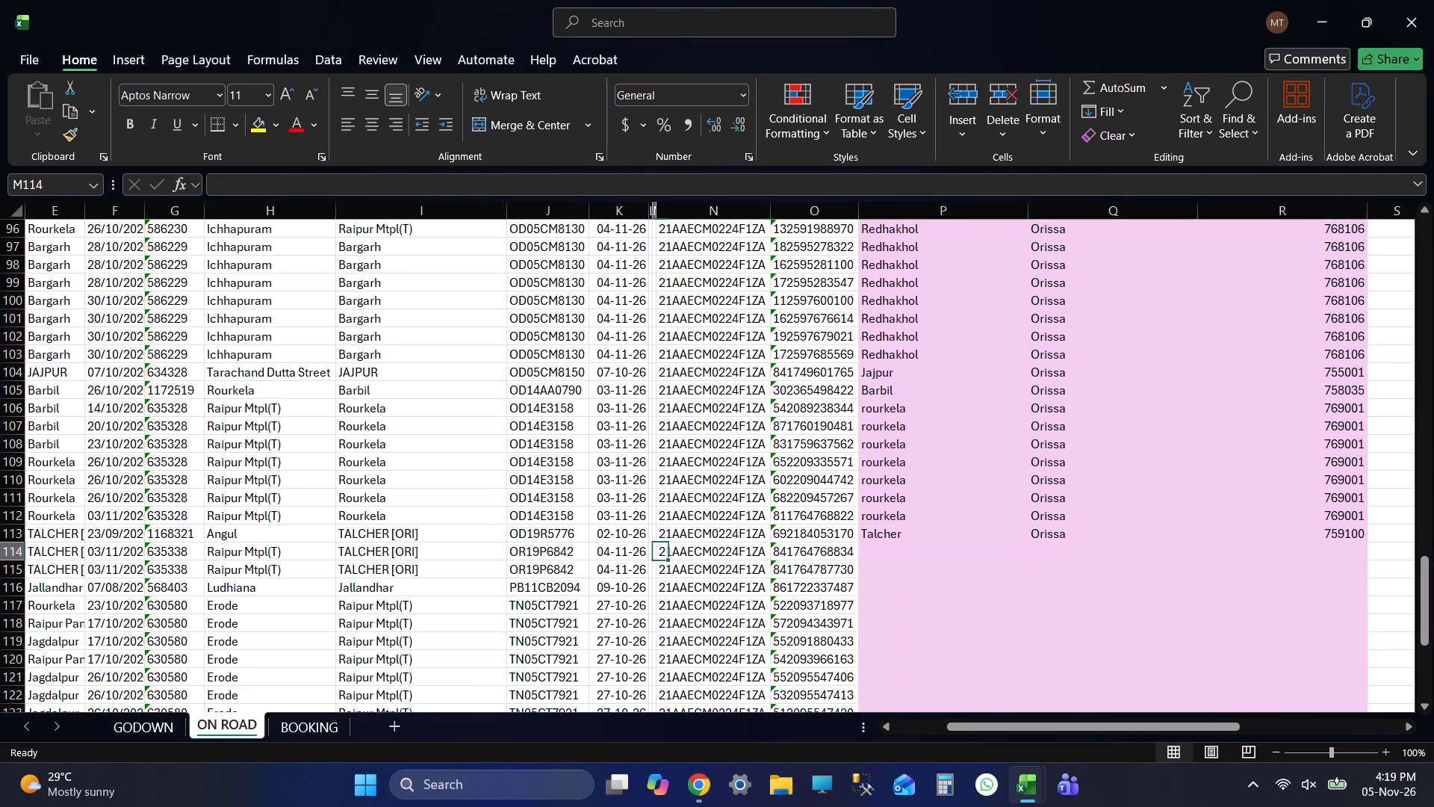
key(Left)
key(Left)
key(Left)
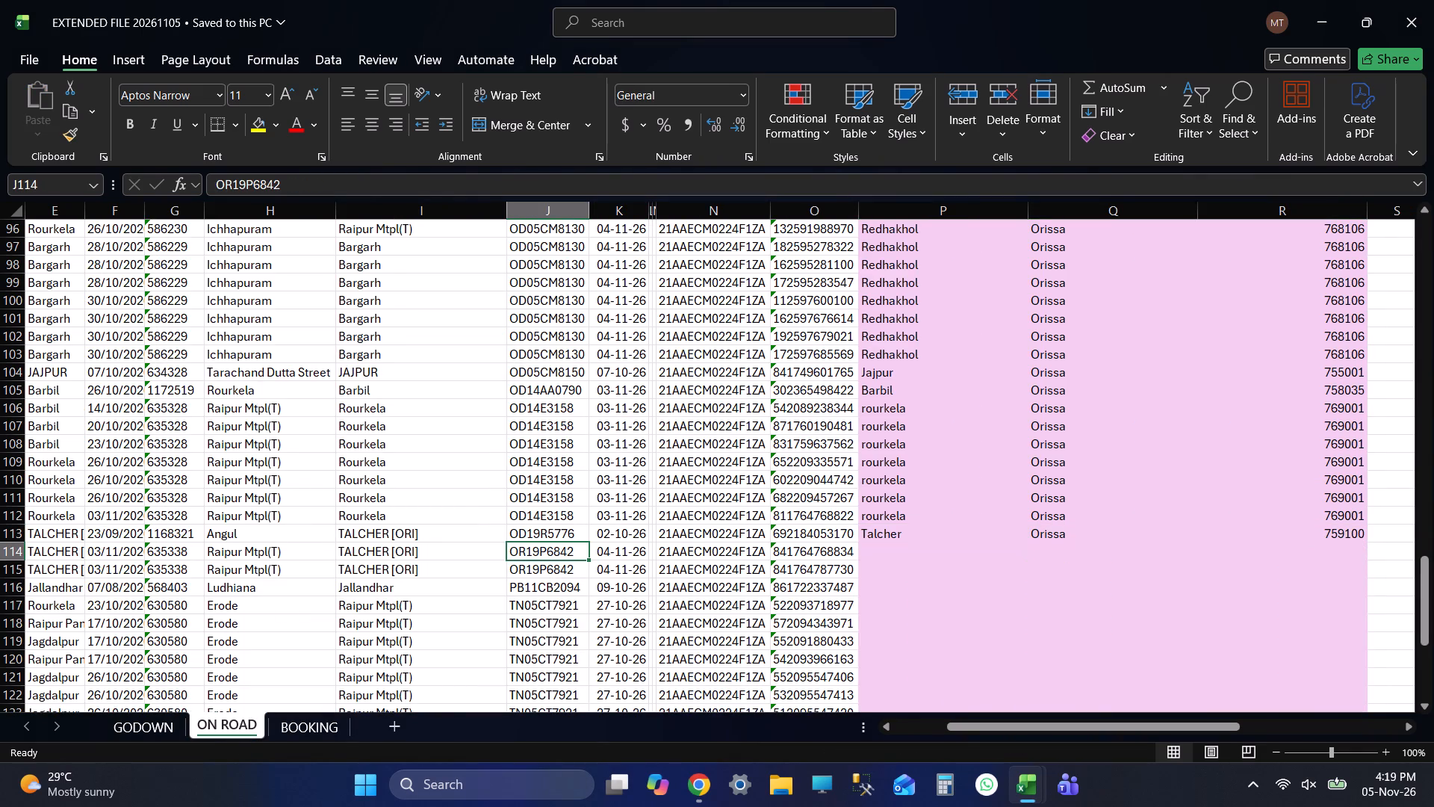
key(ctrl+c)
key(Right)
key(Right)
key(Right)
key(Right)
key(Right)
key(Right)
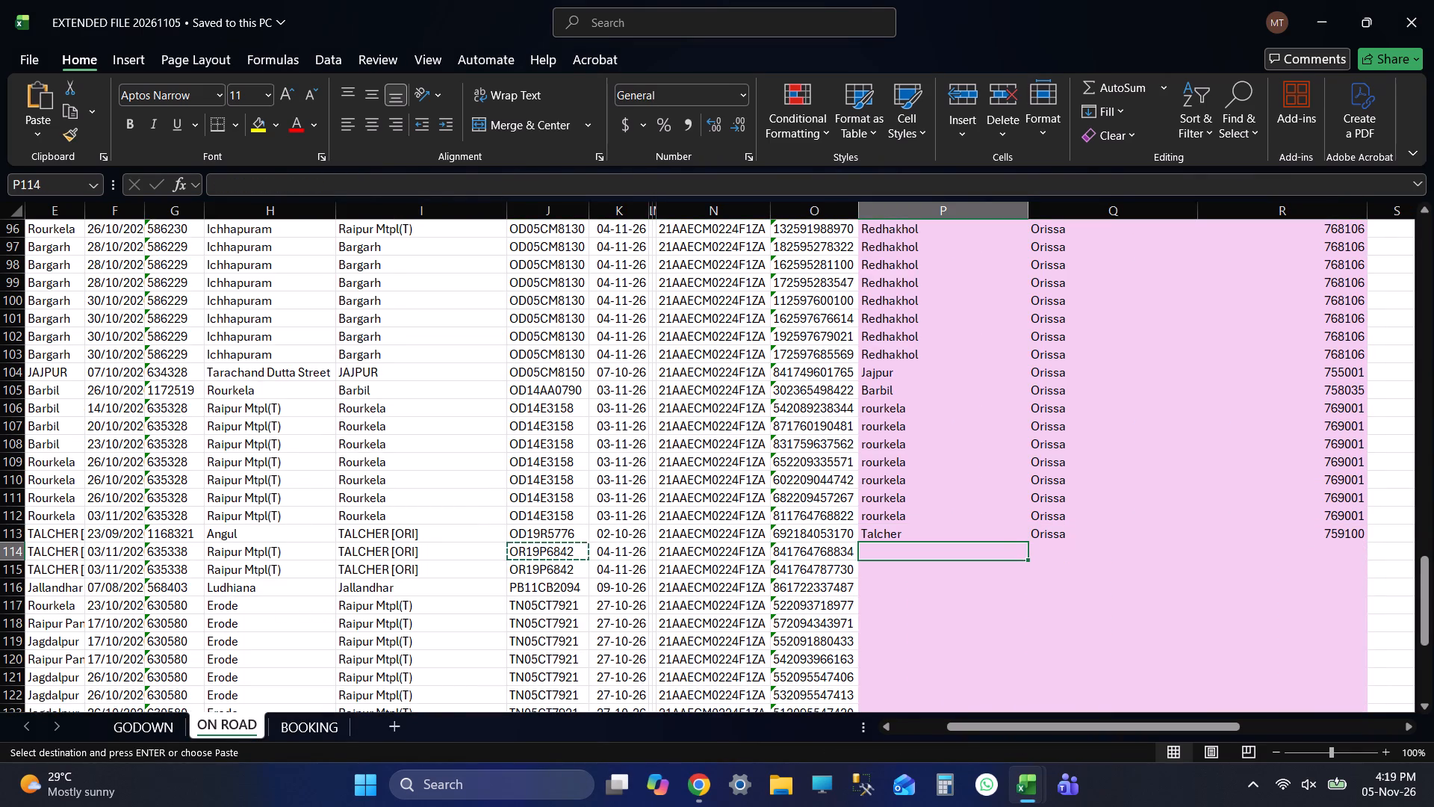
Fill rows 114 and 115 with Sambalpur, Orissa, 768001 copied from row 4 of EXTENDED FILE 20261104, and save the workbook.
key(alt+Tab)
key(ctrl+Up)
key(Down)
key(Down)
key(Down)
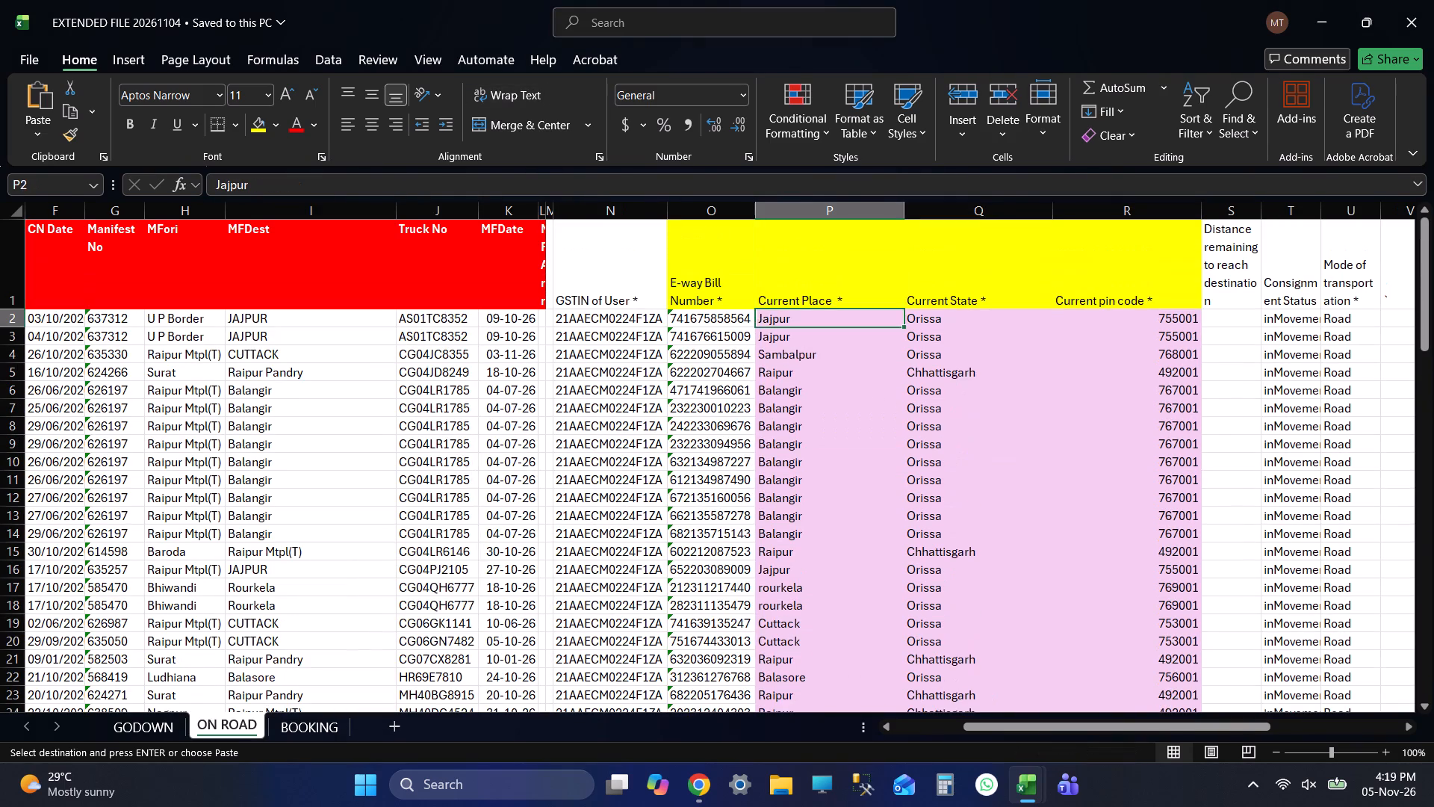
key(shift+Right)
key(shift+Right)
key(ctrl+c)
key(alt+Tab)
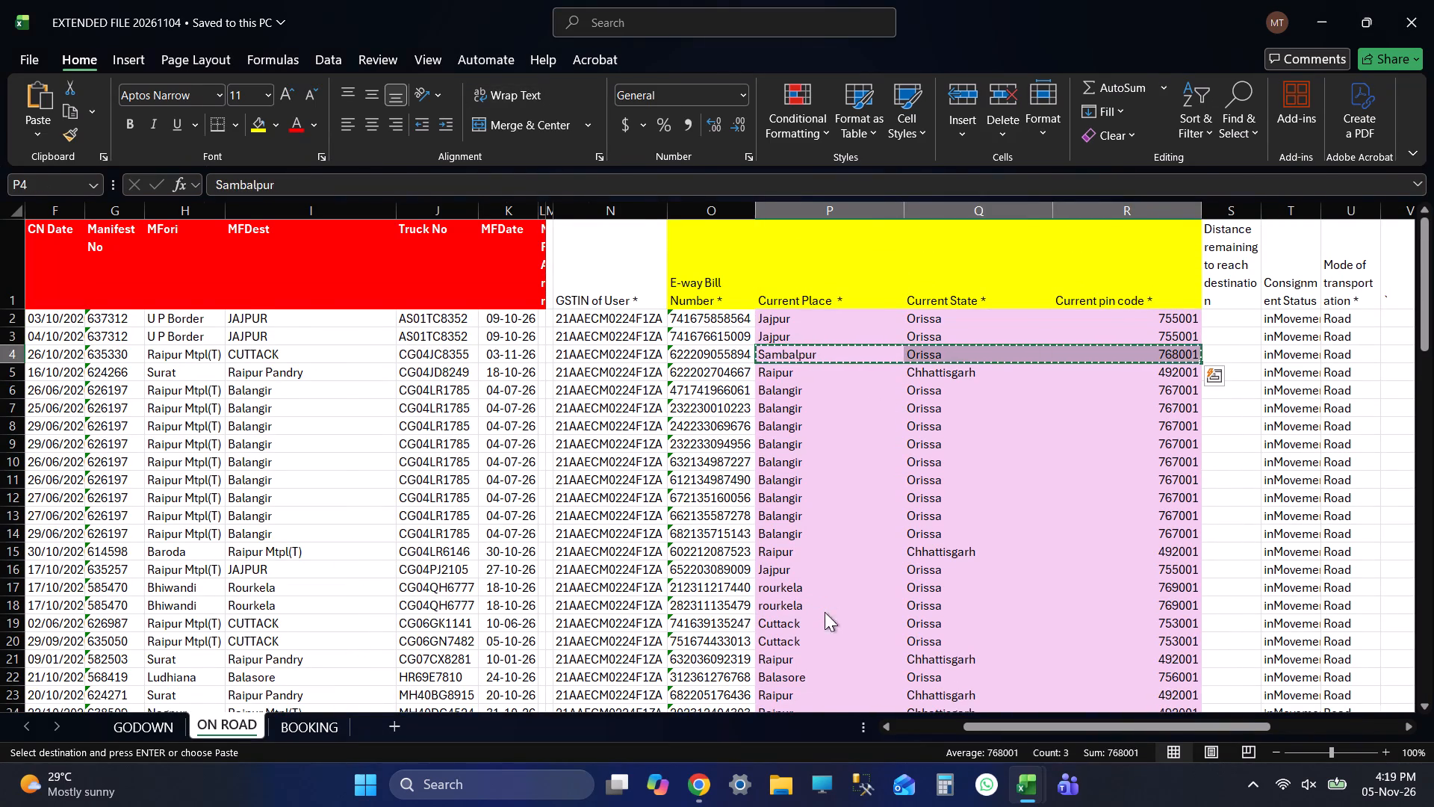
key(shift+Down)
key(ctrl+v)
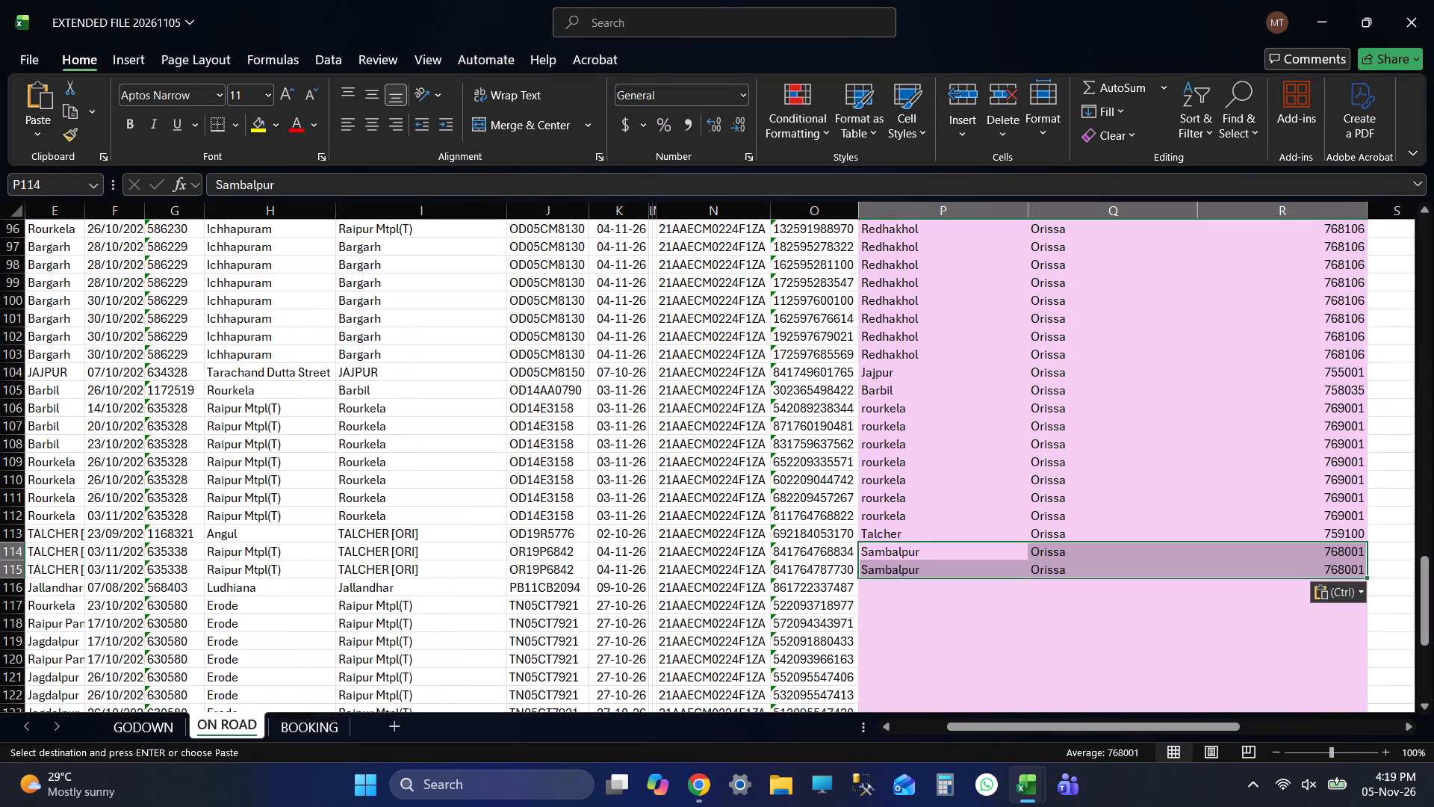
key(Down)
key(Down)
key(ctrl+s)
Check and copy the truck number of row 116, returning to that row's empty Current Place cell.
key(Left)
key(Left)
key(Left)
key(Left)
key(Left)
key(Left)
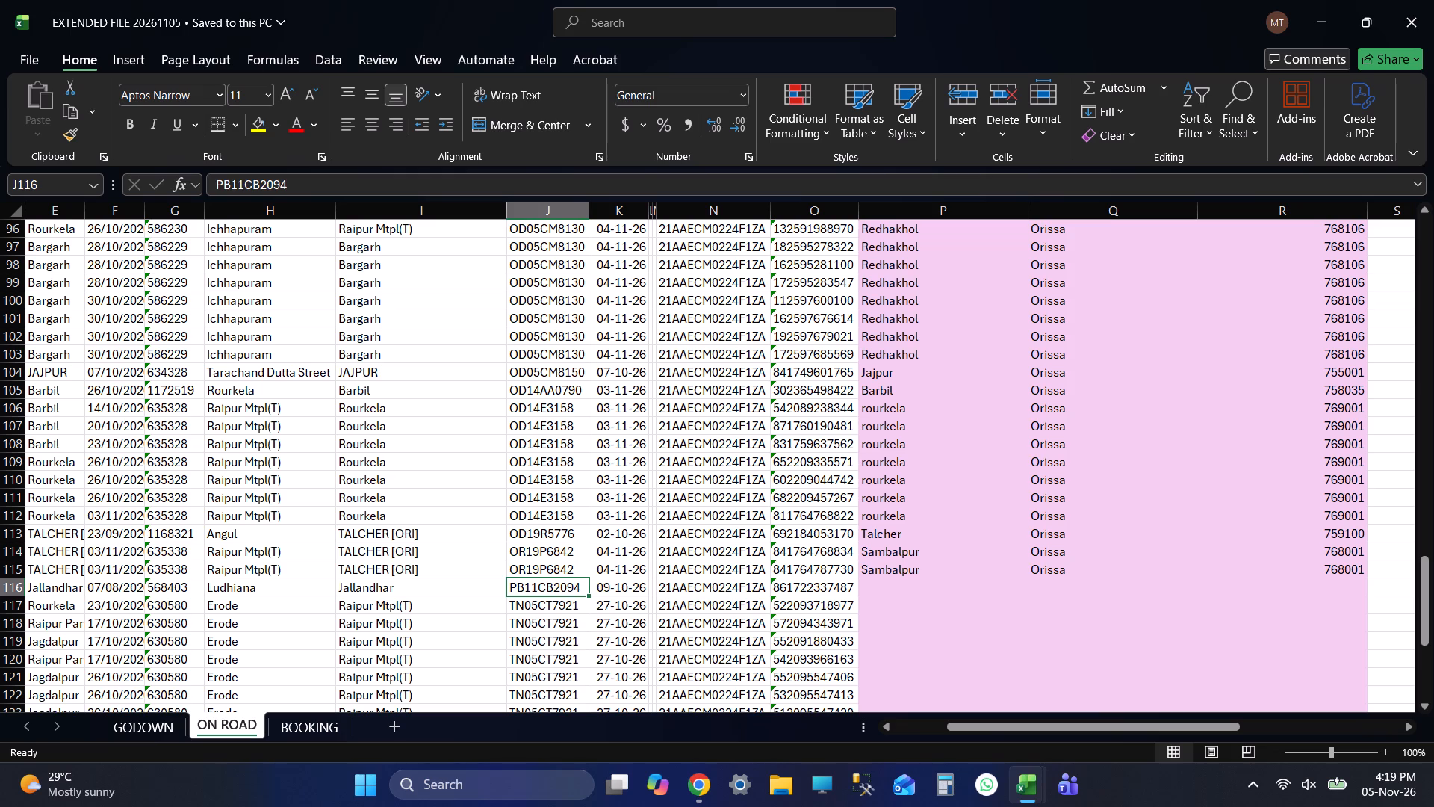
key(ctrl+c)
key(Right)
key(Right)
key(Right)
key(Right)
key(Right)
key(Right)
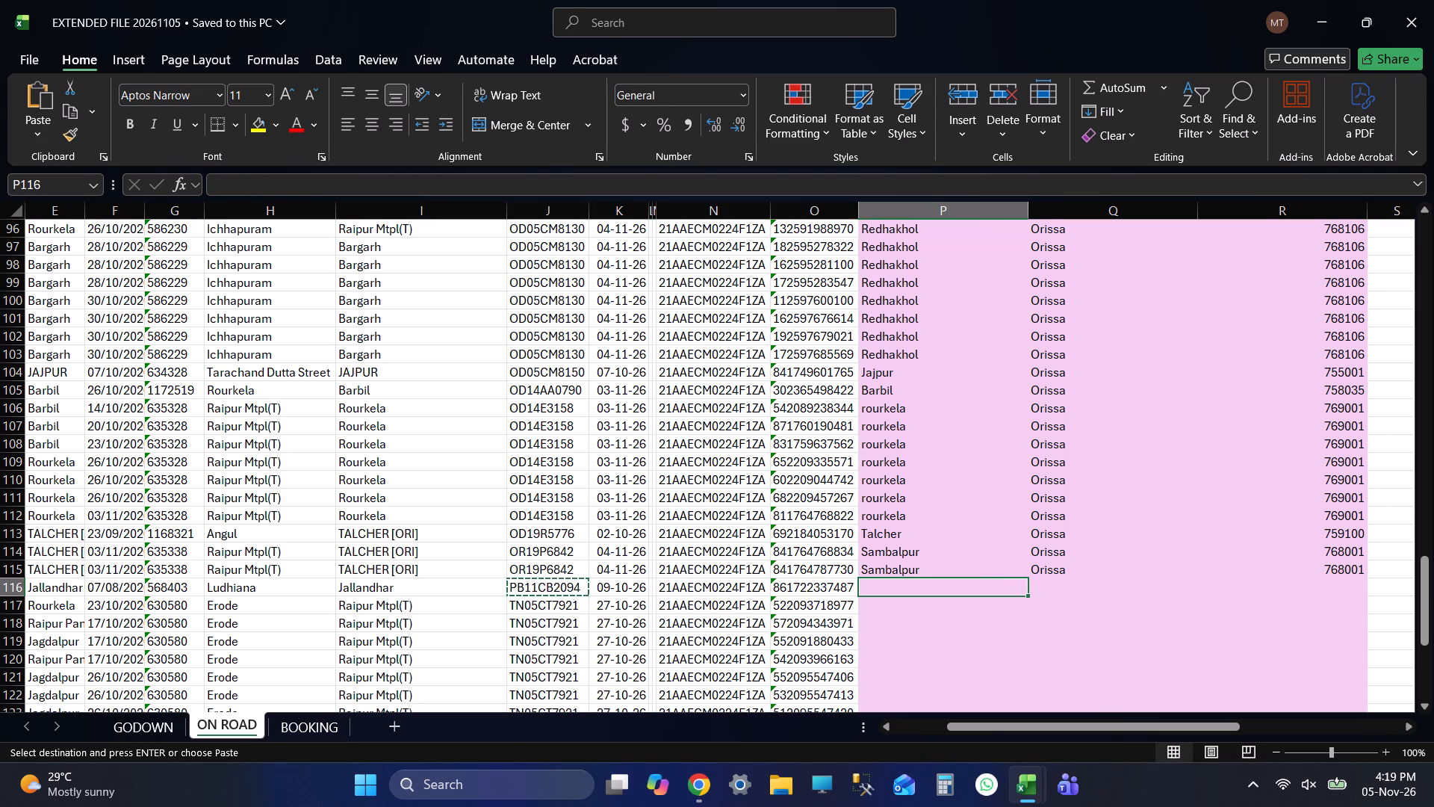
Fill row 116 with jallandhar, punjab, 144001 copied from row 84 of EXTENDED FILE 20261104, and save the workbook.
key(alt+Tab)
key(ctrl+Down)
key(Up)
key(Up)
key(Up)
key(Up)
key(Up)
key(Up)
key(Up)
key(Up)
key(Up)
key(Up)
key(Up)
key(Up)
key(Up)
key(Up)
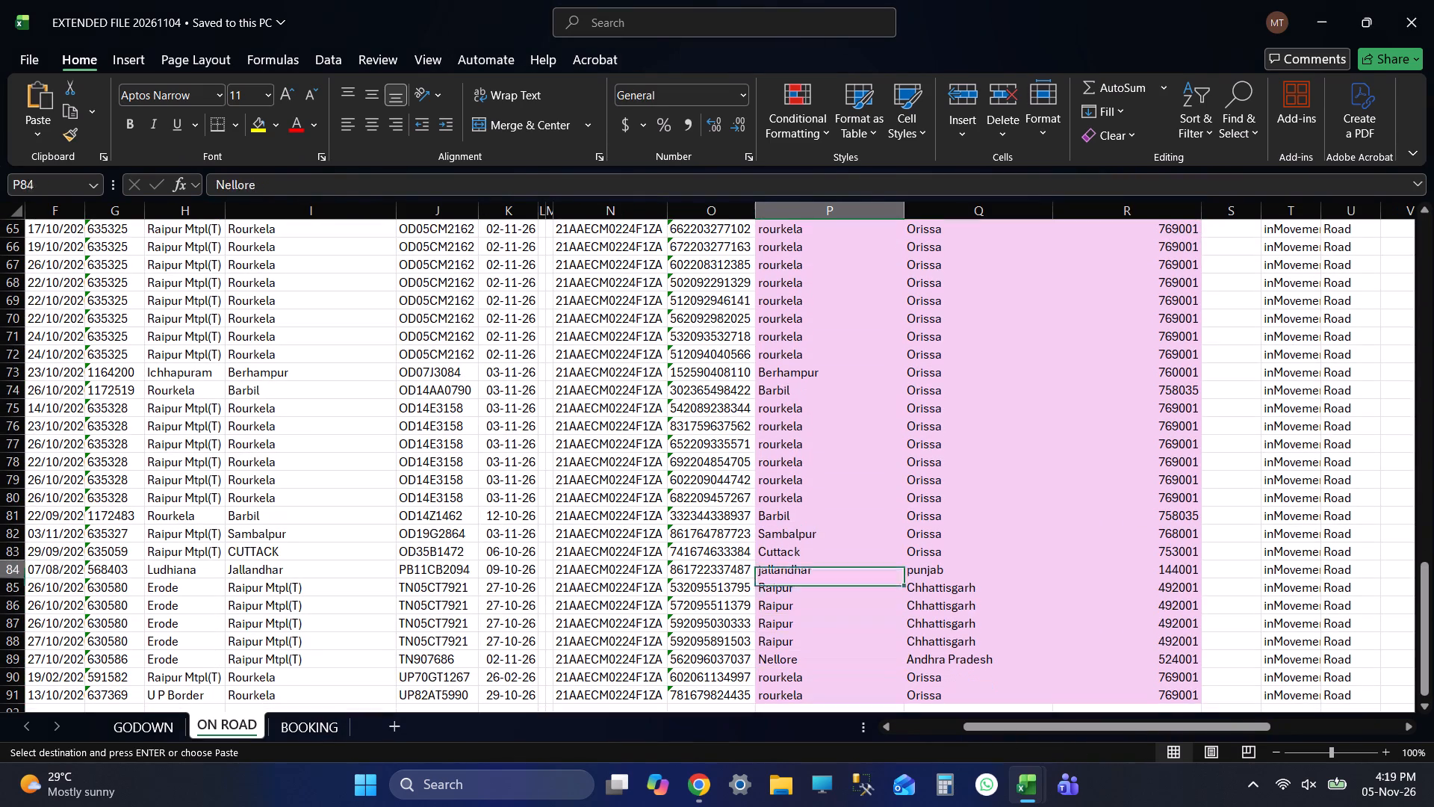
key(ctrl+Down)
key(Up)
key(Up)
key(Up)
key(Up)
key(Up)
key(Up)
key(Up)
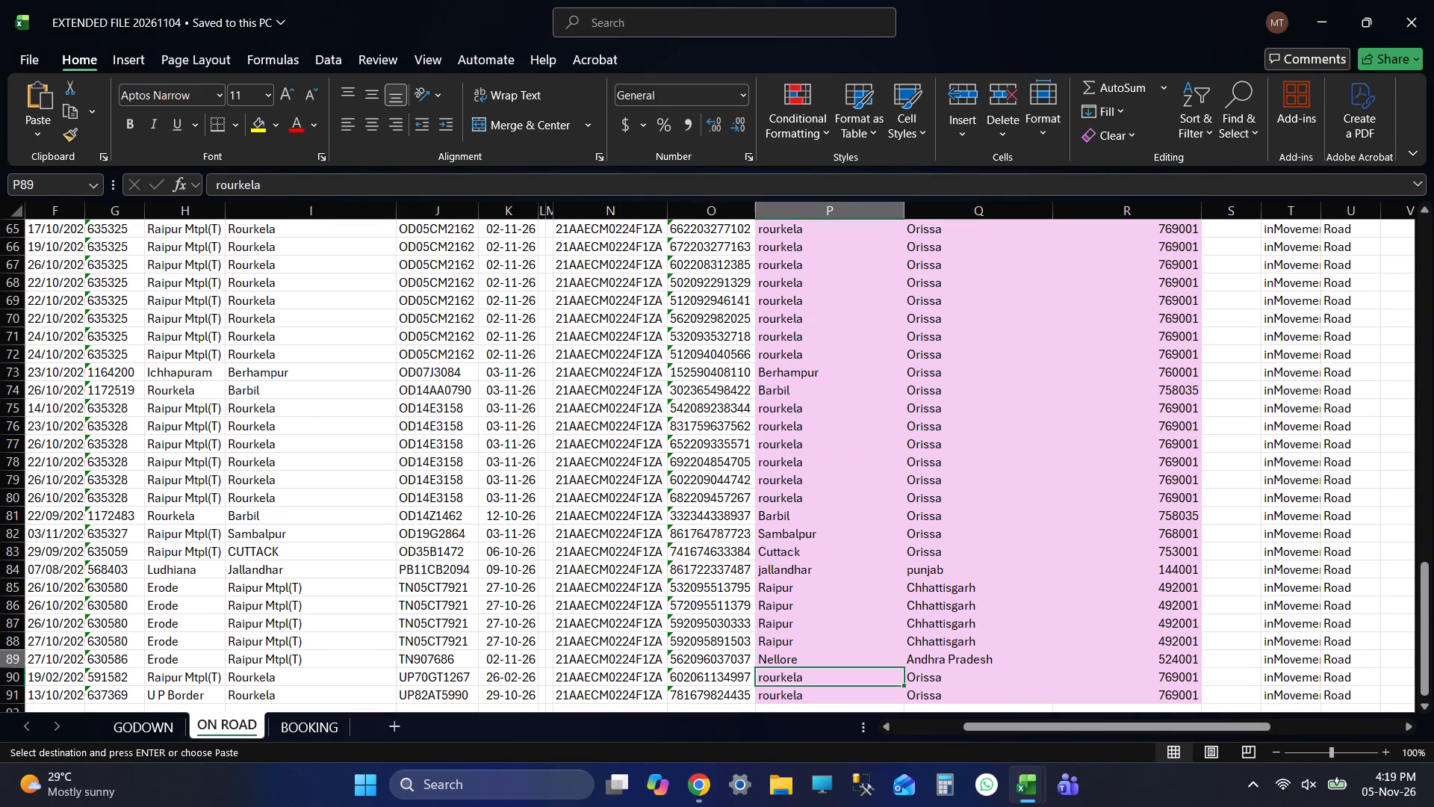
key(shift+Right)
key(shift+Right)
key(ctrl+c)
key(alt+Tab)
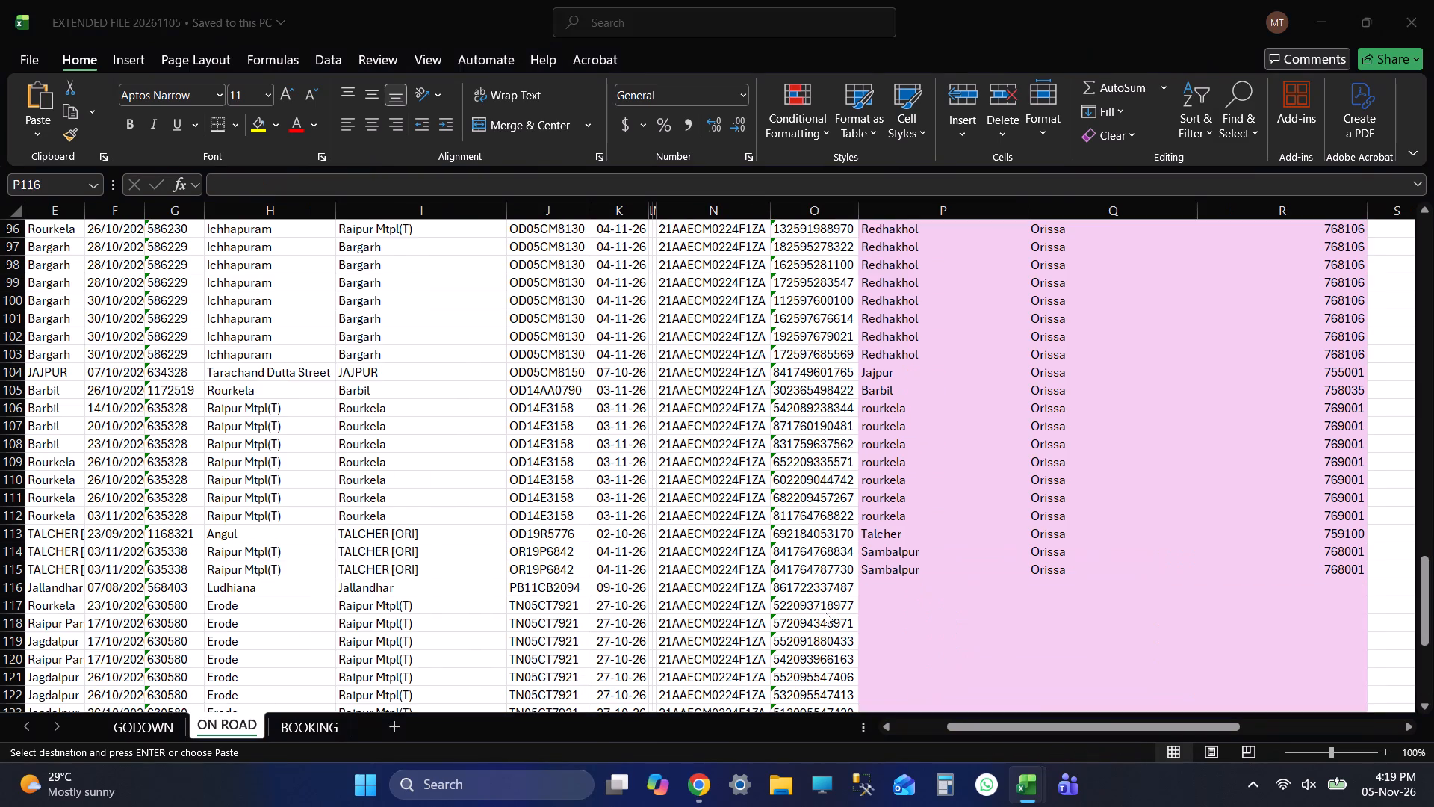
key(ctrl+v)
key(Down)
key(ctrl+s)
key(Left)
key(Left)
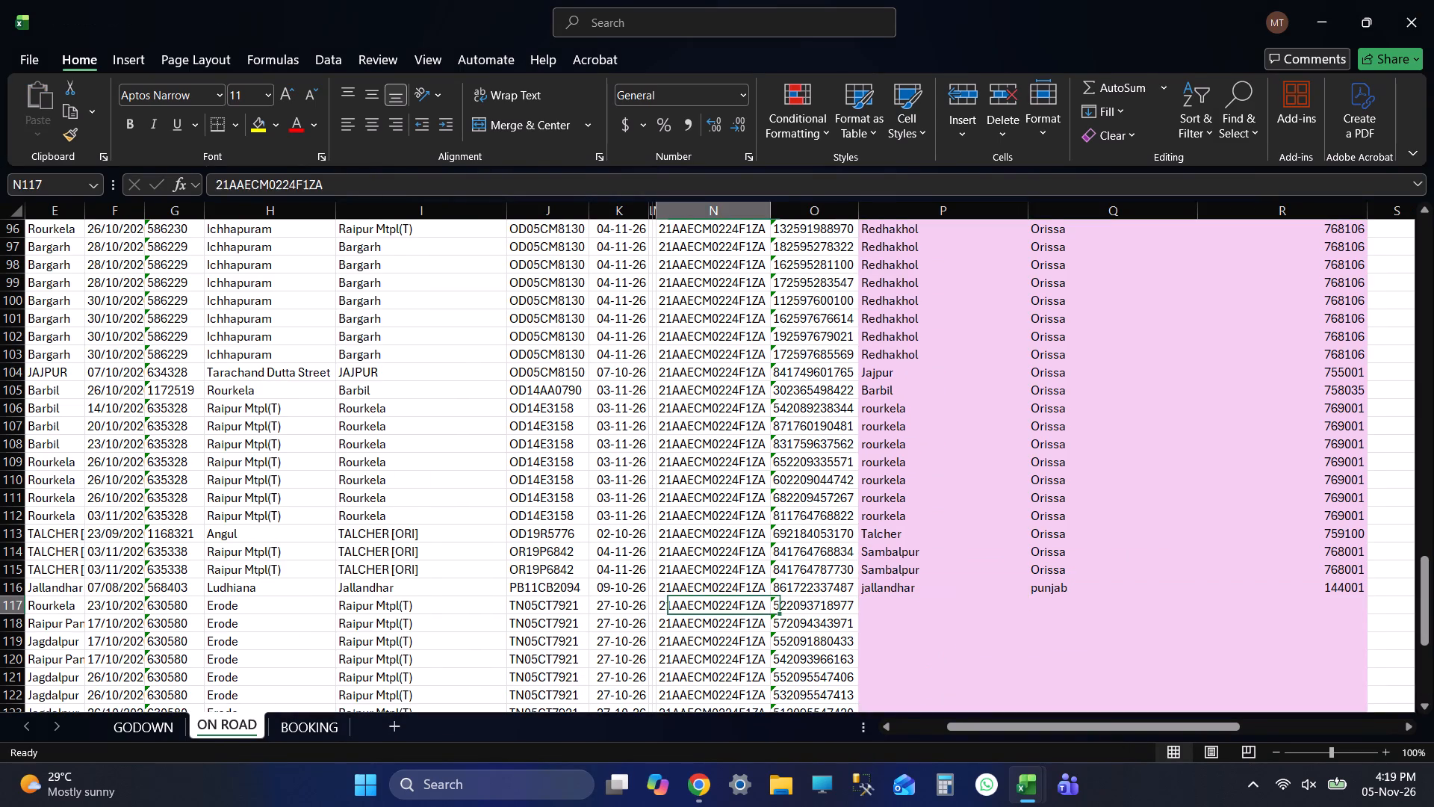
key(Left)
key(Left)
key(Left)
key(Left)
key(ctrl+c)
key(Right)
key(Right)
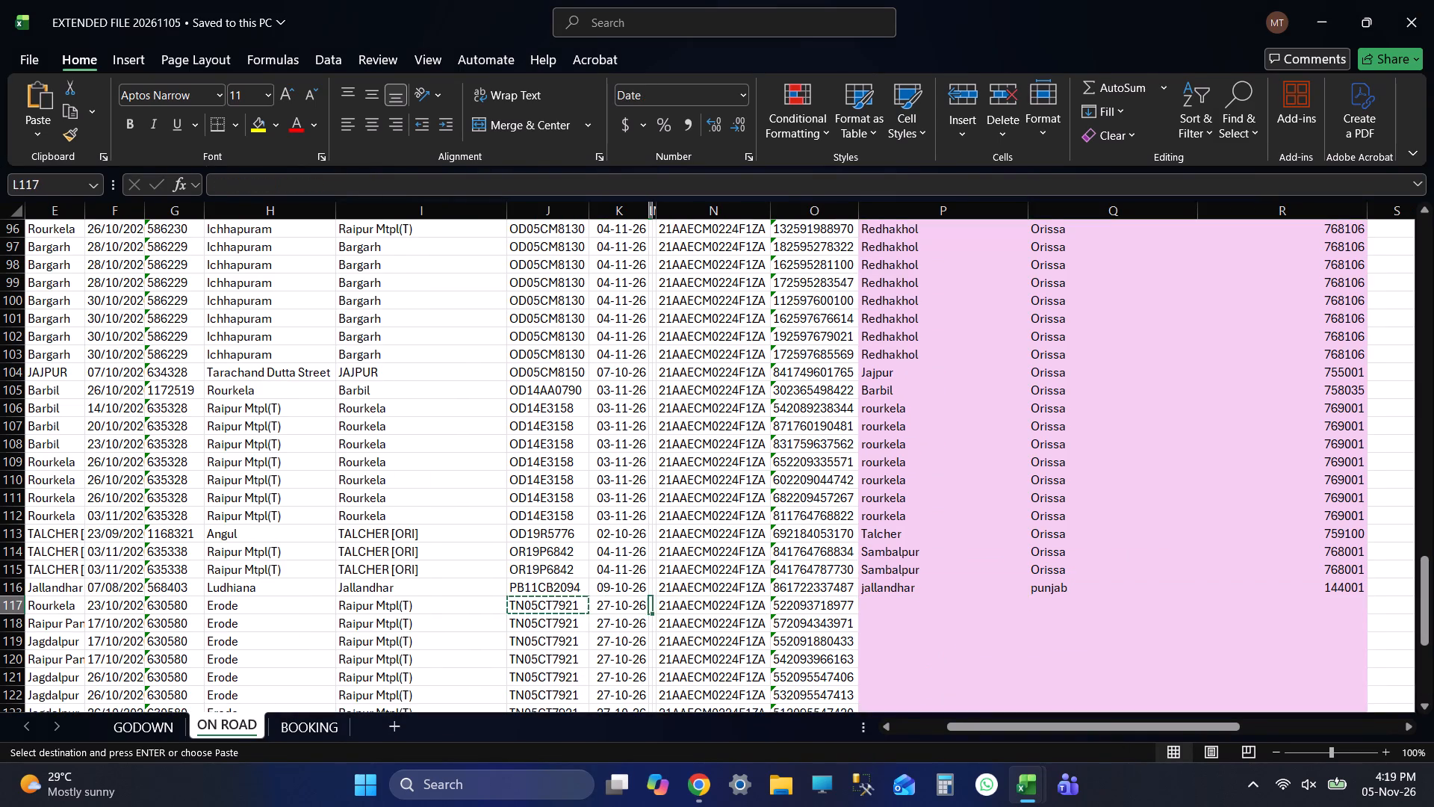
key(Right)
key(Right)
key(Right)
key(Right)
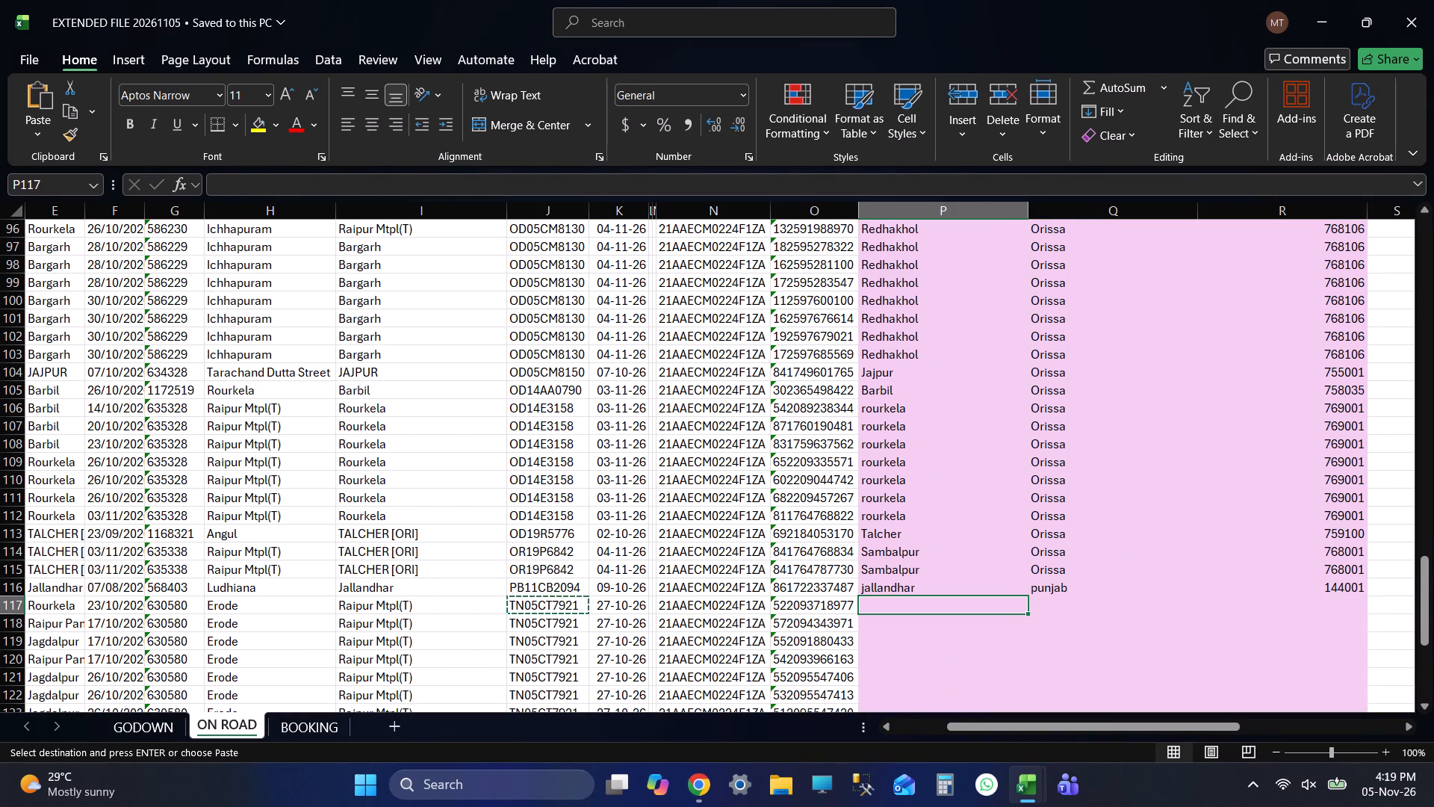
scroll(507, 593, down, 5)
key(alt+Tab)
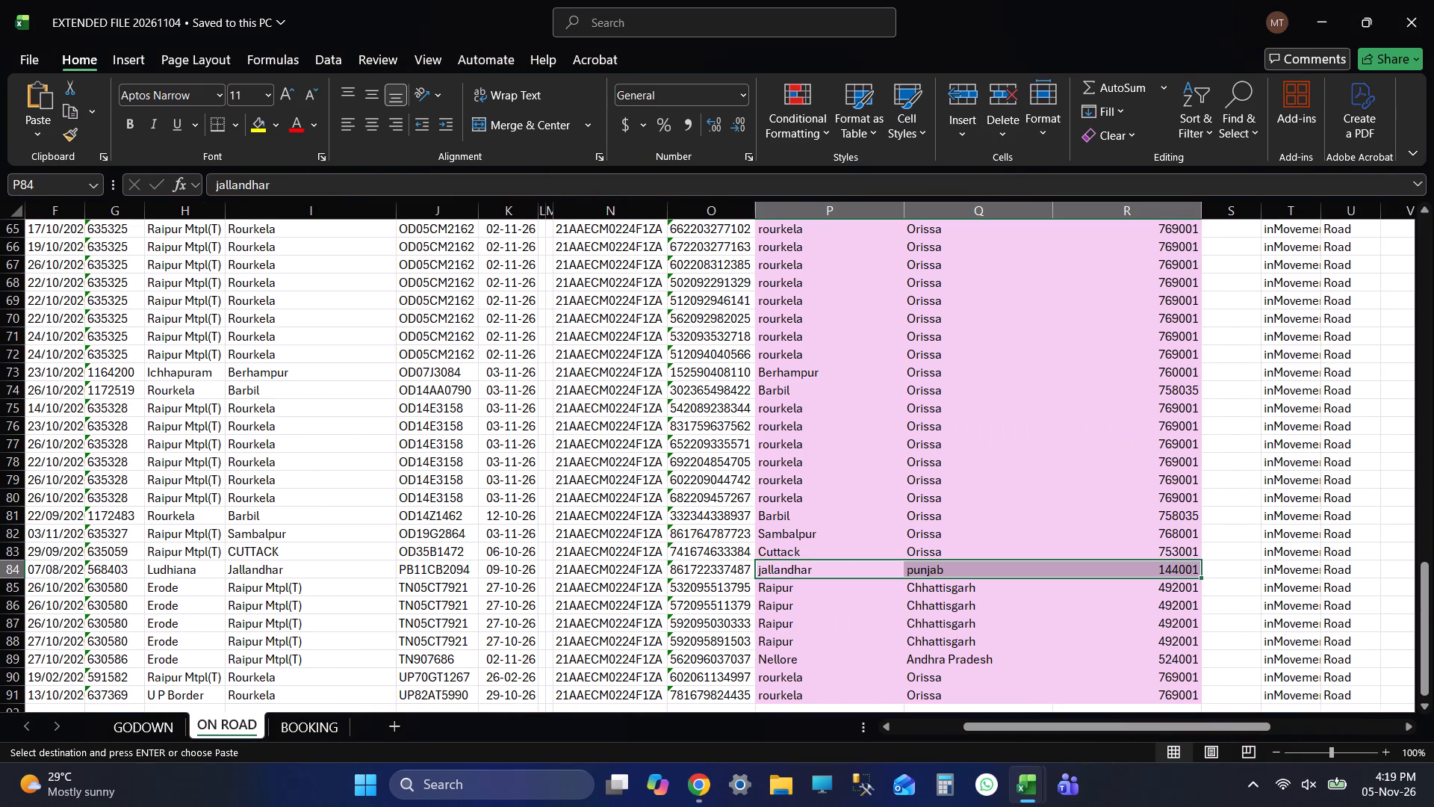
click(449, 216)
key(ctrl+f)
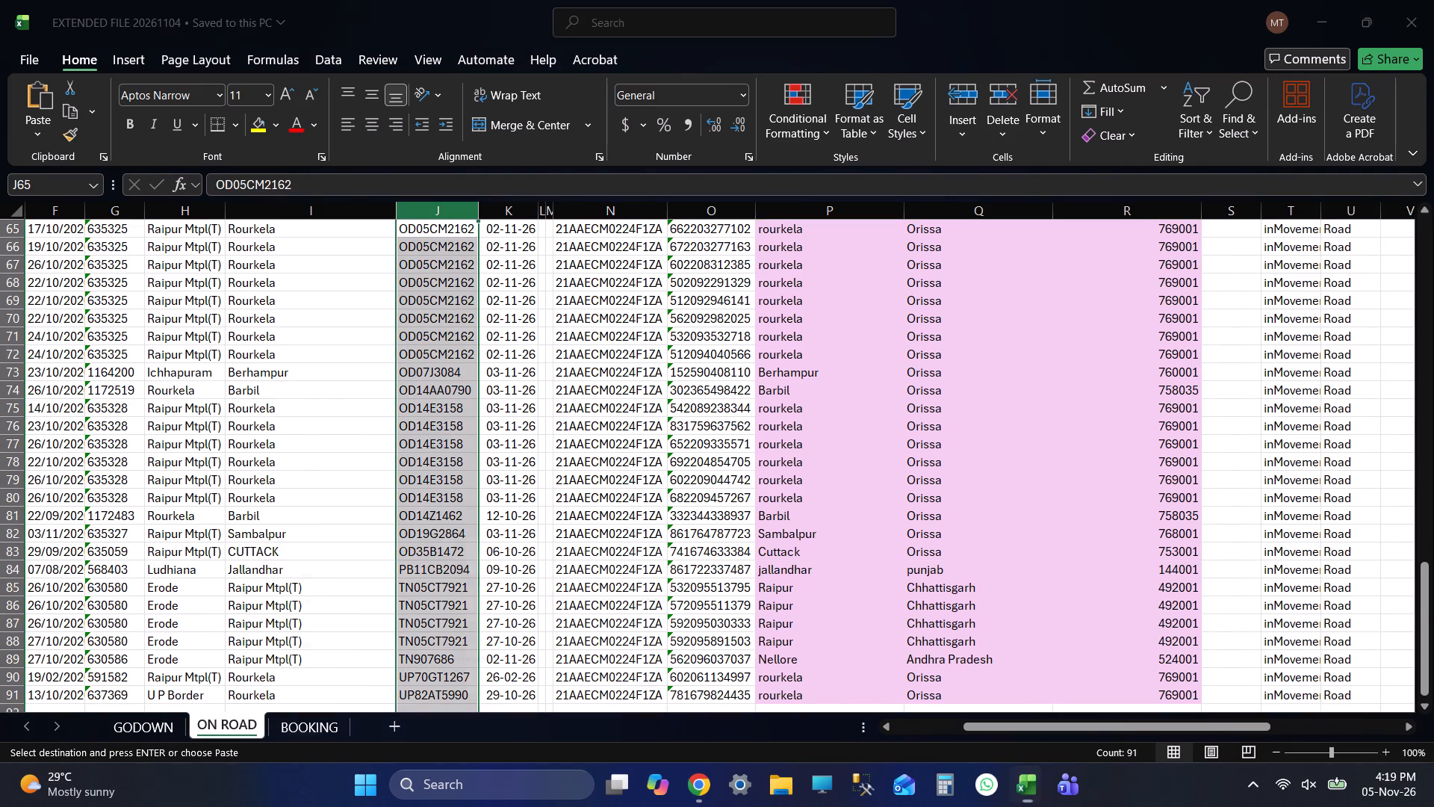
key(ctrl+v)
key(Return)
key(Return)
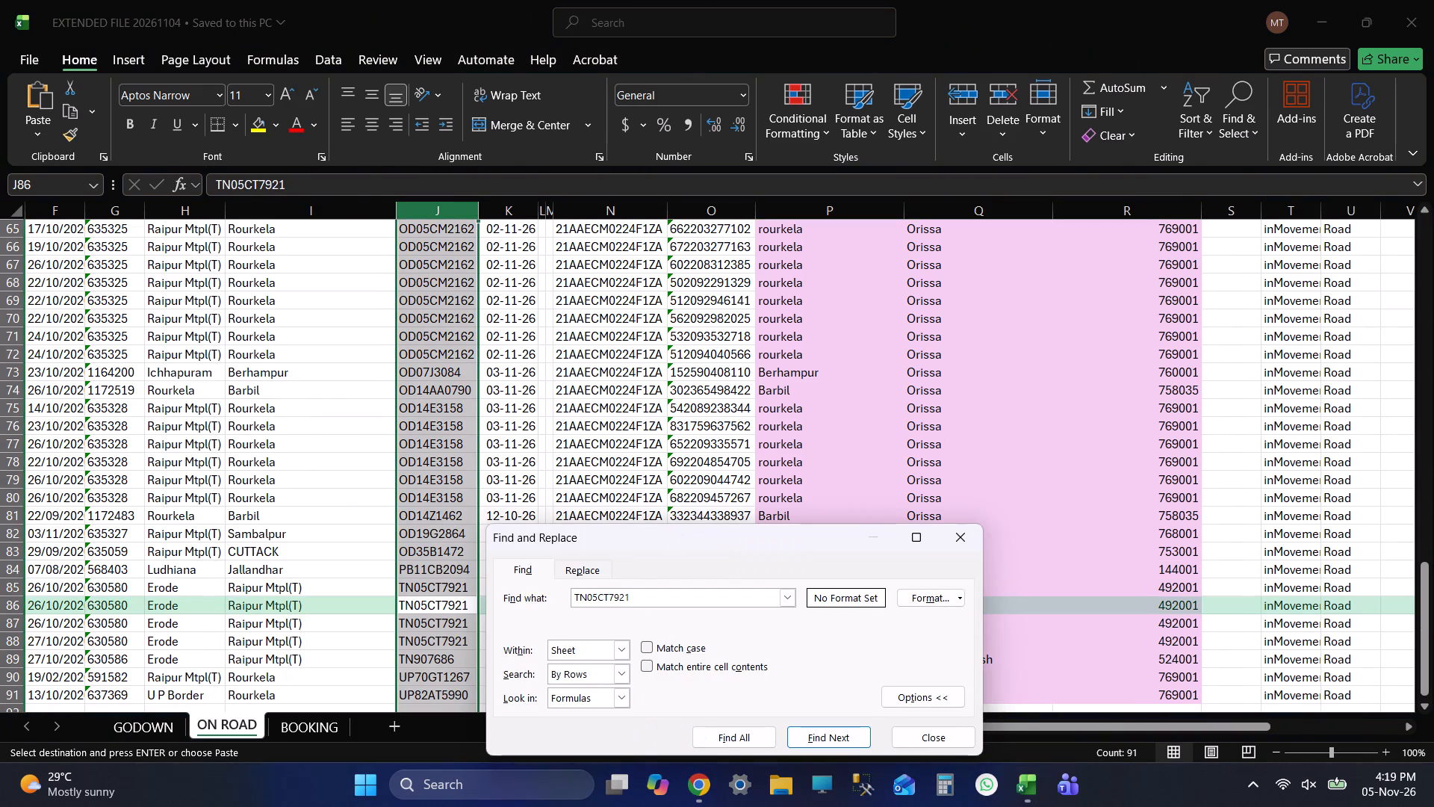
Fill rows 117 to 134 with Raipur, Chhattisgarh, 492001 copied from row 87 of EXTENDED FILE 20261104, and save the workbook.
click(907, 729)
click(810, 630)
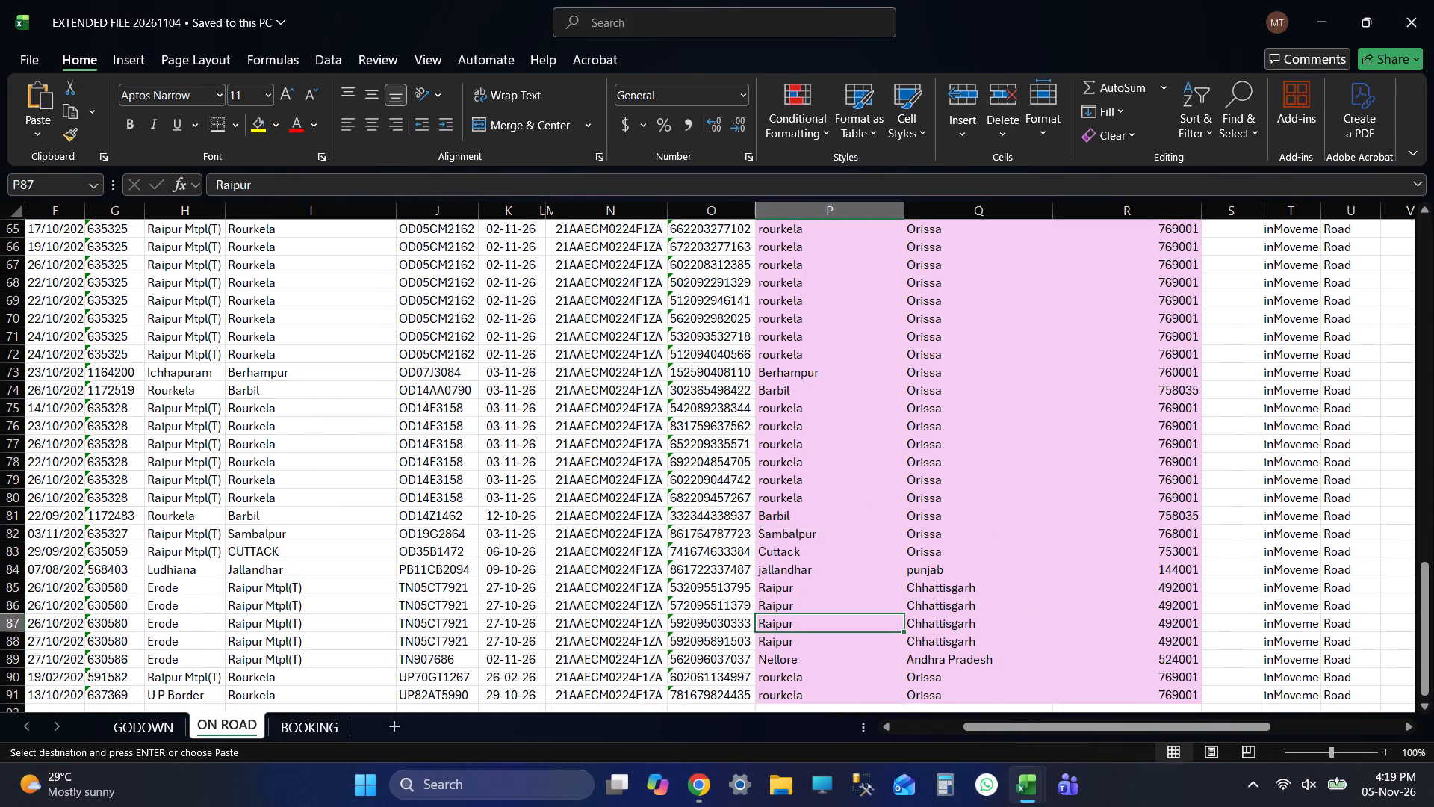
key(shift+Right)
key(shift+Right)
key(ctrl+c)
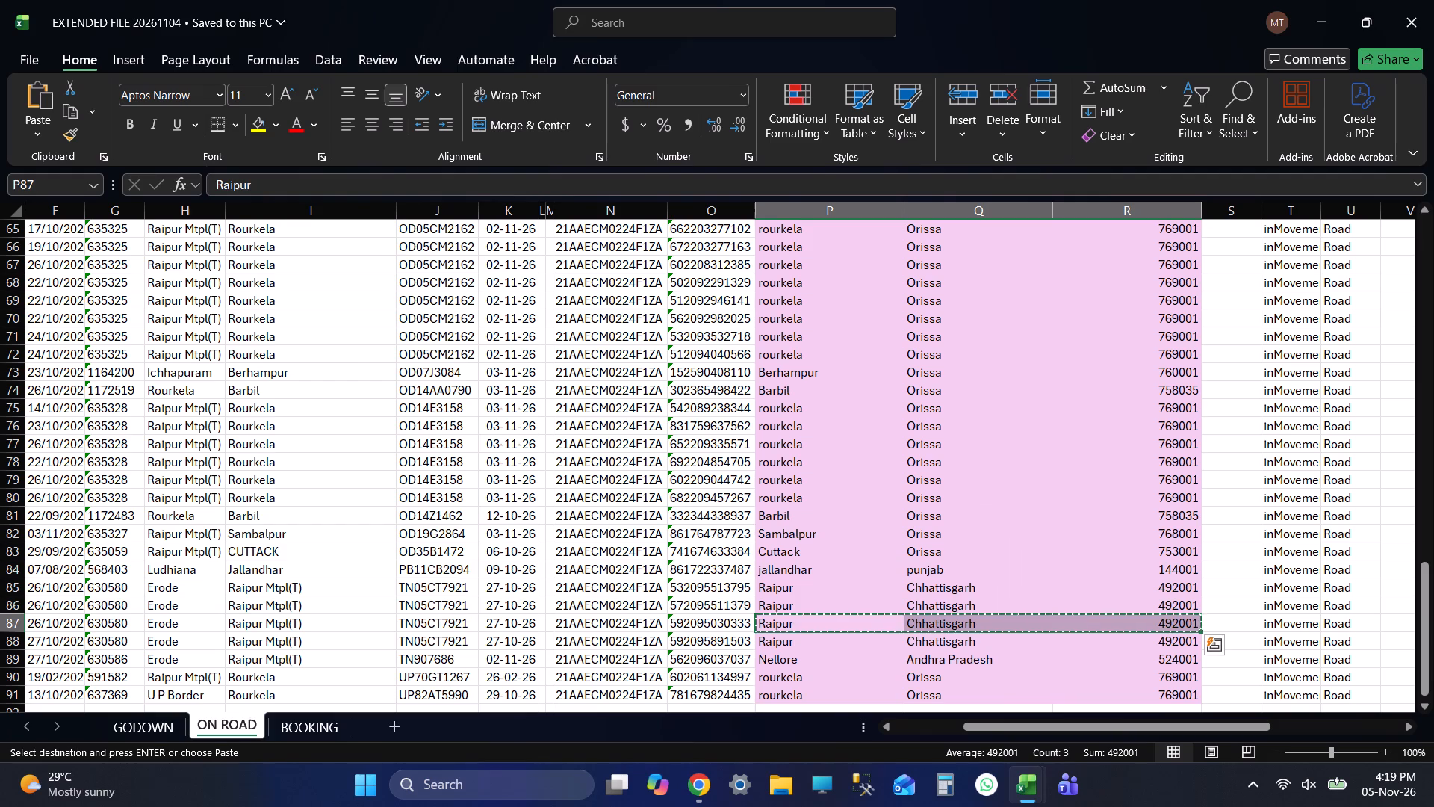
key(alt+Tab)
key(shift+Down)
key(shift+Down)
key(shift+Down)
key(shift+Down)
key(shift+Down)
key(shift+Down)
key(shift+Down)
key(shift+Down)
key(shift+Down)
key(shift+Down)
key(shift+Down)
key(shift+Down)
key(shift+Down)
key(shift+Down)
key(shift+Down)
key(shift+Down)
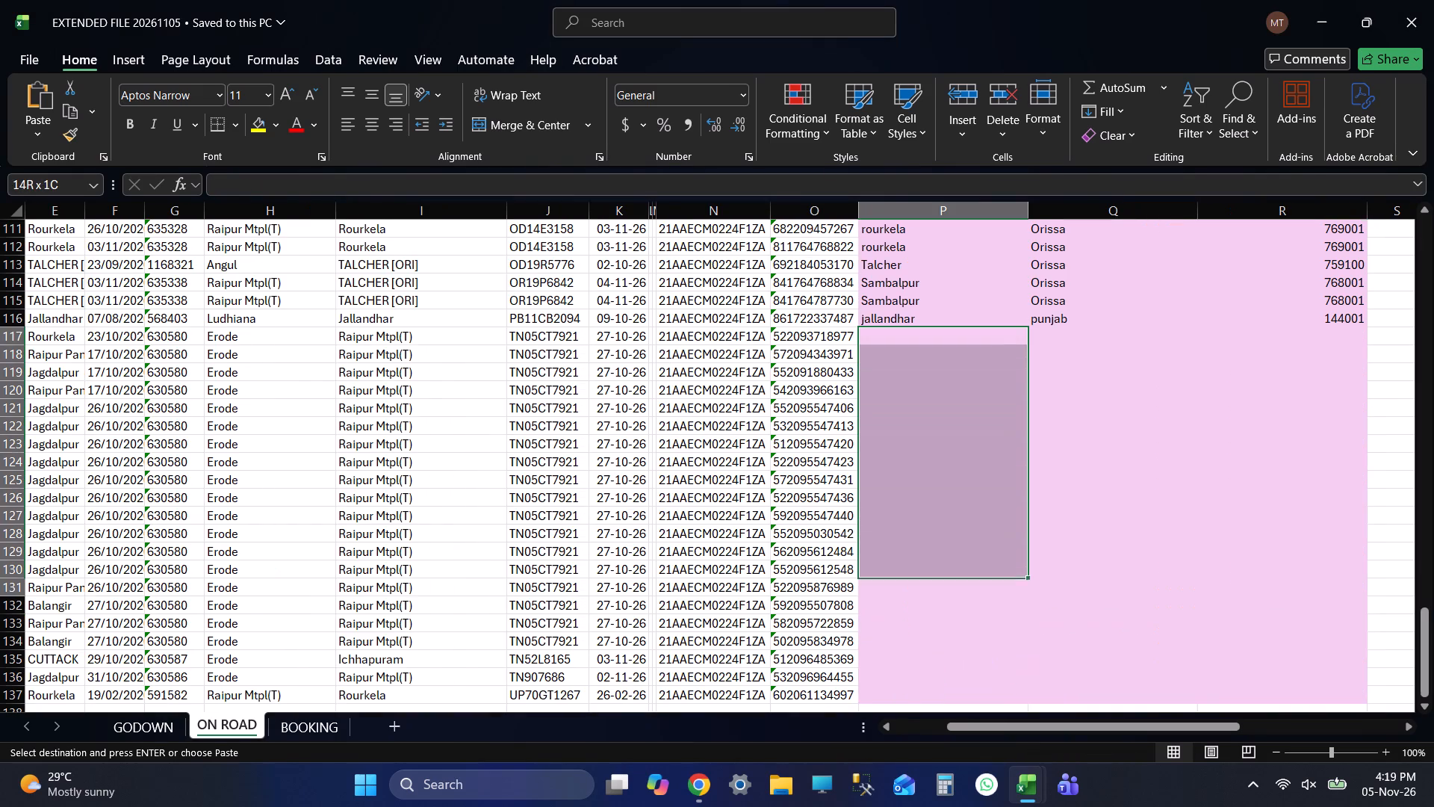
key(shift+Down)
key(ctrl+v)
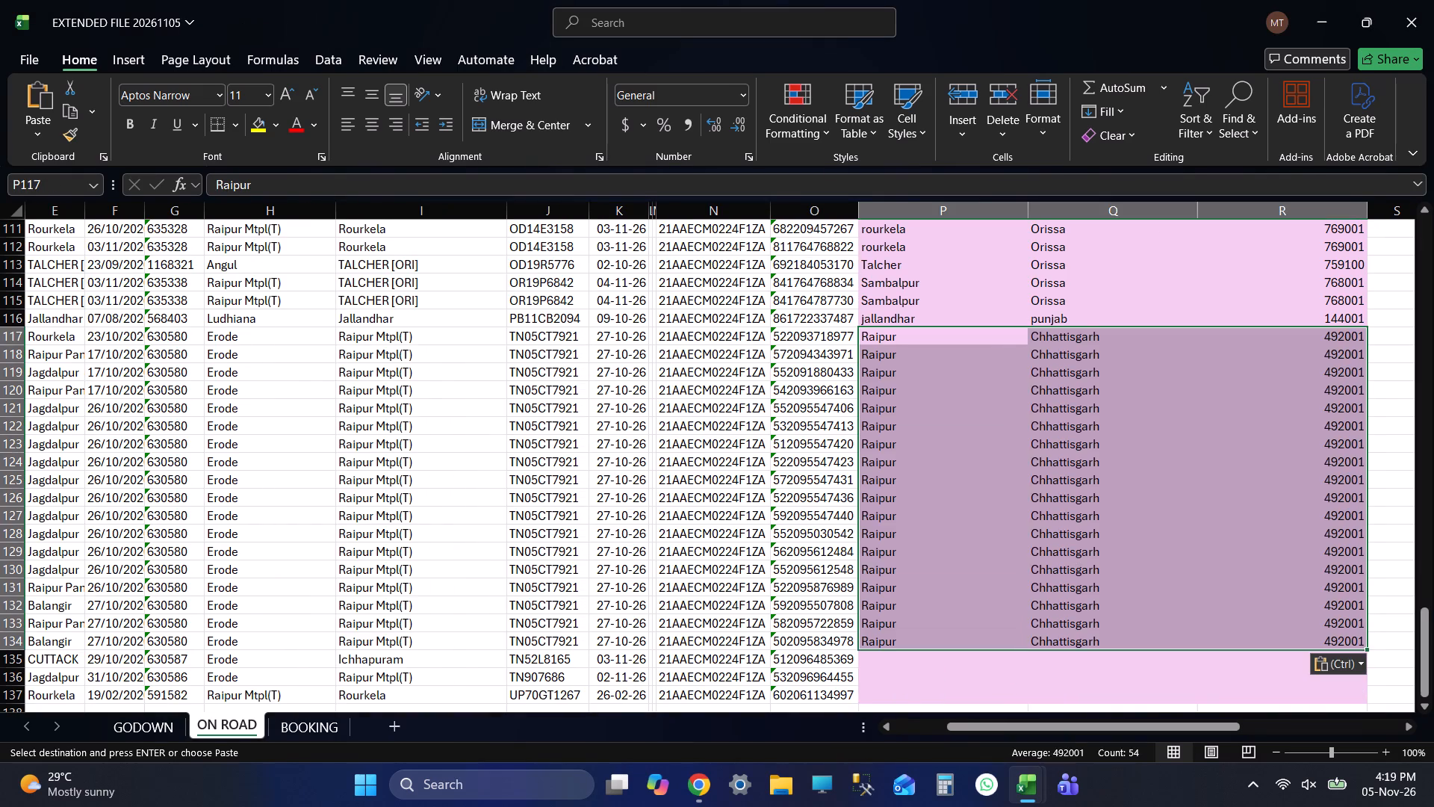
key(ctrl+Down)
key(Down)
key(ctrl+s)
key(ctrl+s)
key(ctrl+s)
key(ctrl+s)
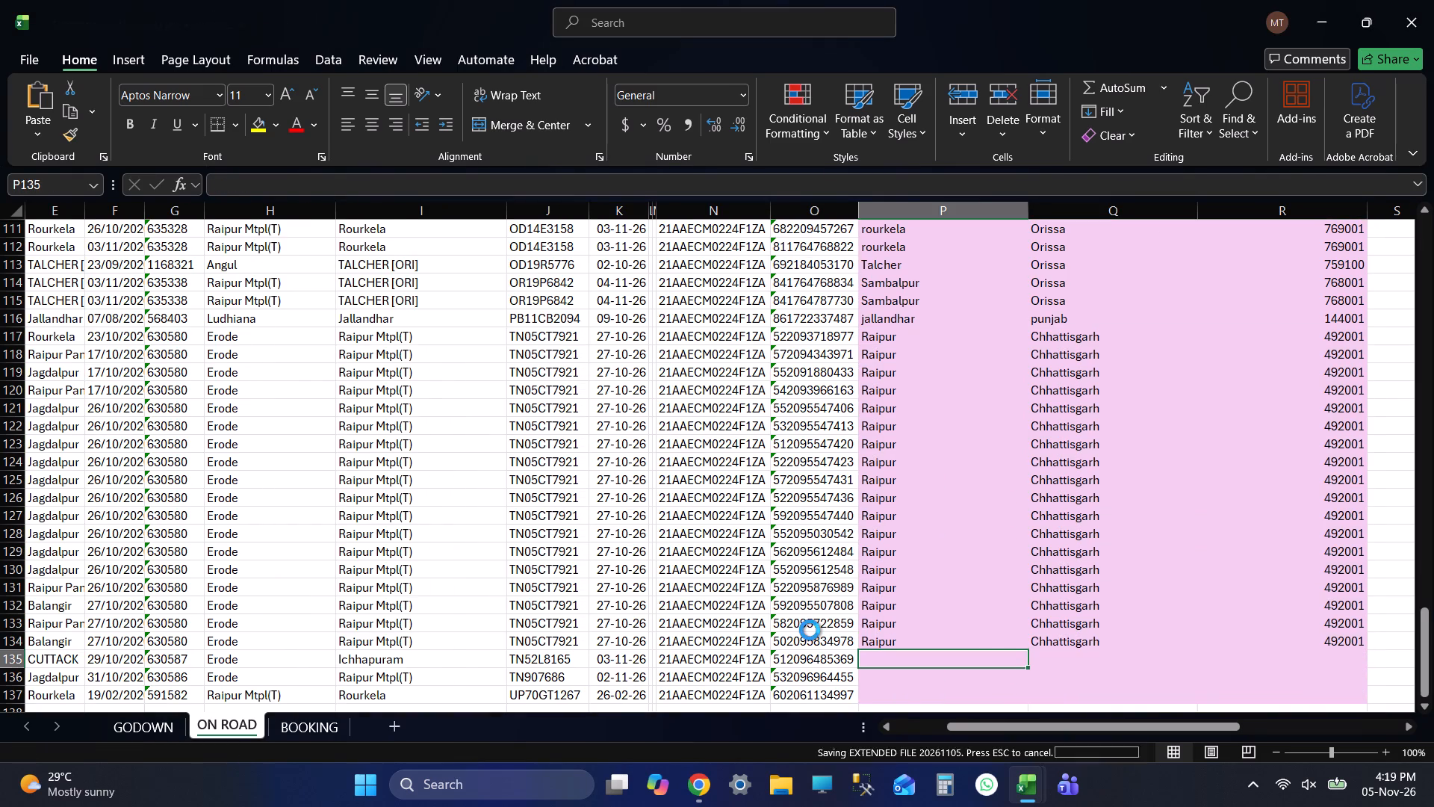
Check the truck number and date of row 135, returning to that row's empty Current Place cell.
scroll(788, 567, down, 3)
scroll(801, 560, up, 1)
scroll(801, 560, down, 2)
key(shift+Tab)
key(shift+Tab)
key(shift+Tab)
key(shift+Tab)
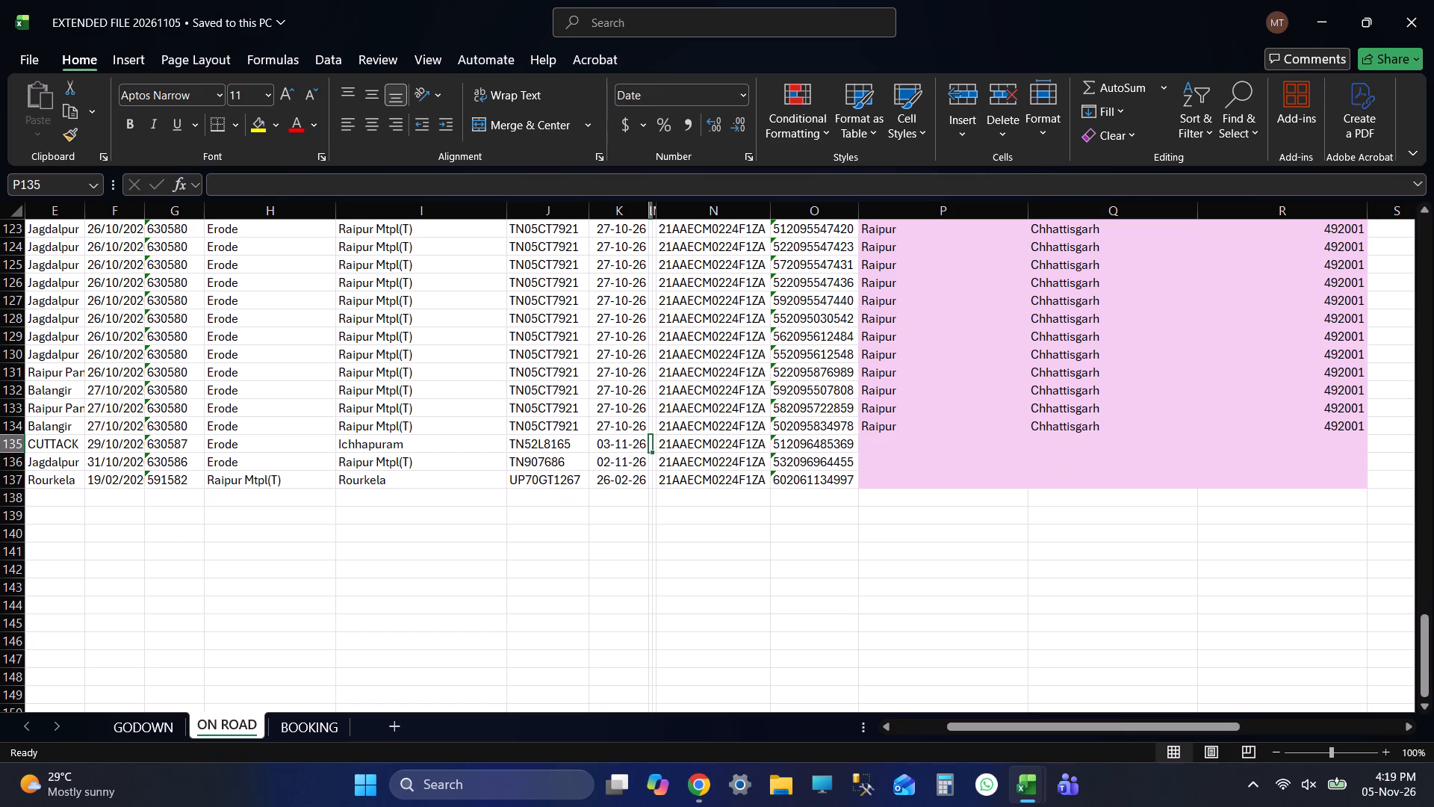
key(shift+Tab)
key(shift+Tab)
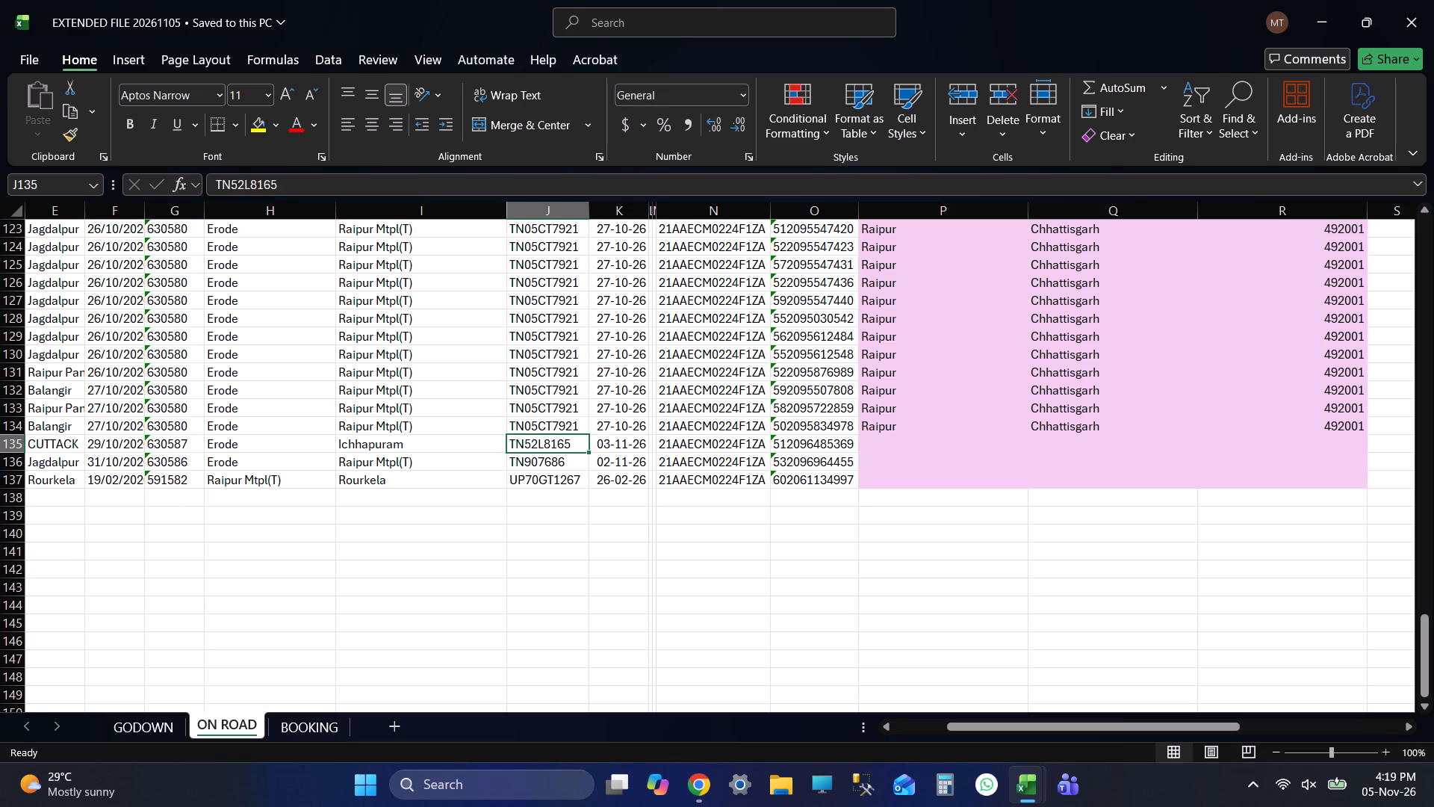
key(Tab)
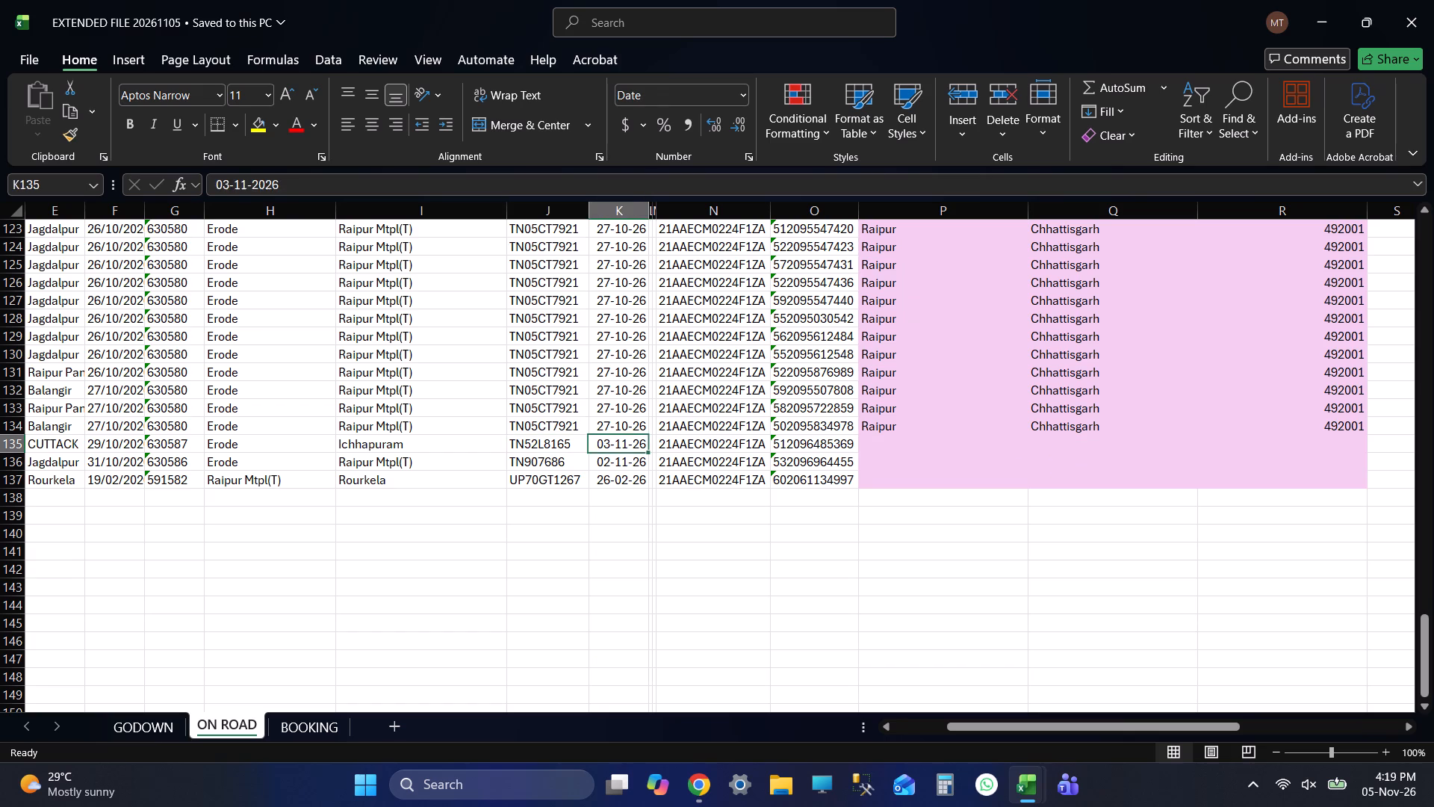
key(Tab)
key(Tab)
key(Tab)
key(Tab)
key(Tab)
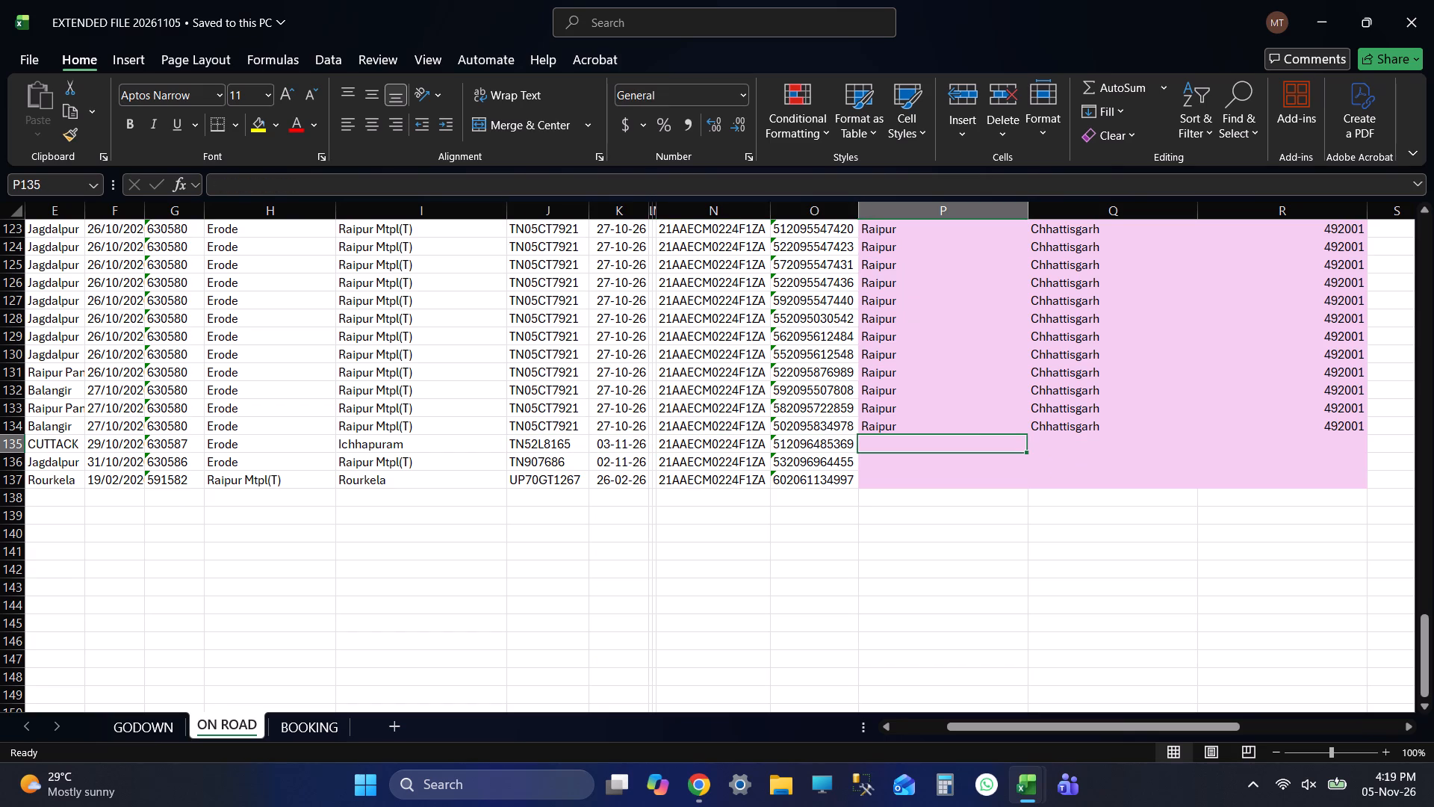
Switch to Chrome, search Google for "ERODE TO ICHCHAPURAM" in a new tab, and open the route's directions in Google Maps.
key(alt+Tab)
key(alt+Tab)
key(alt+Tab)
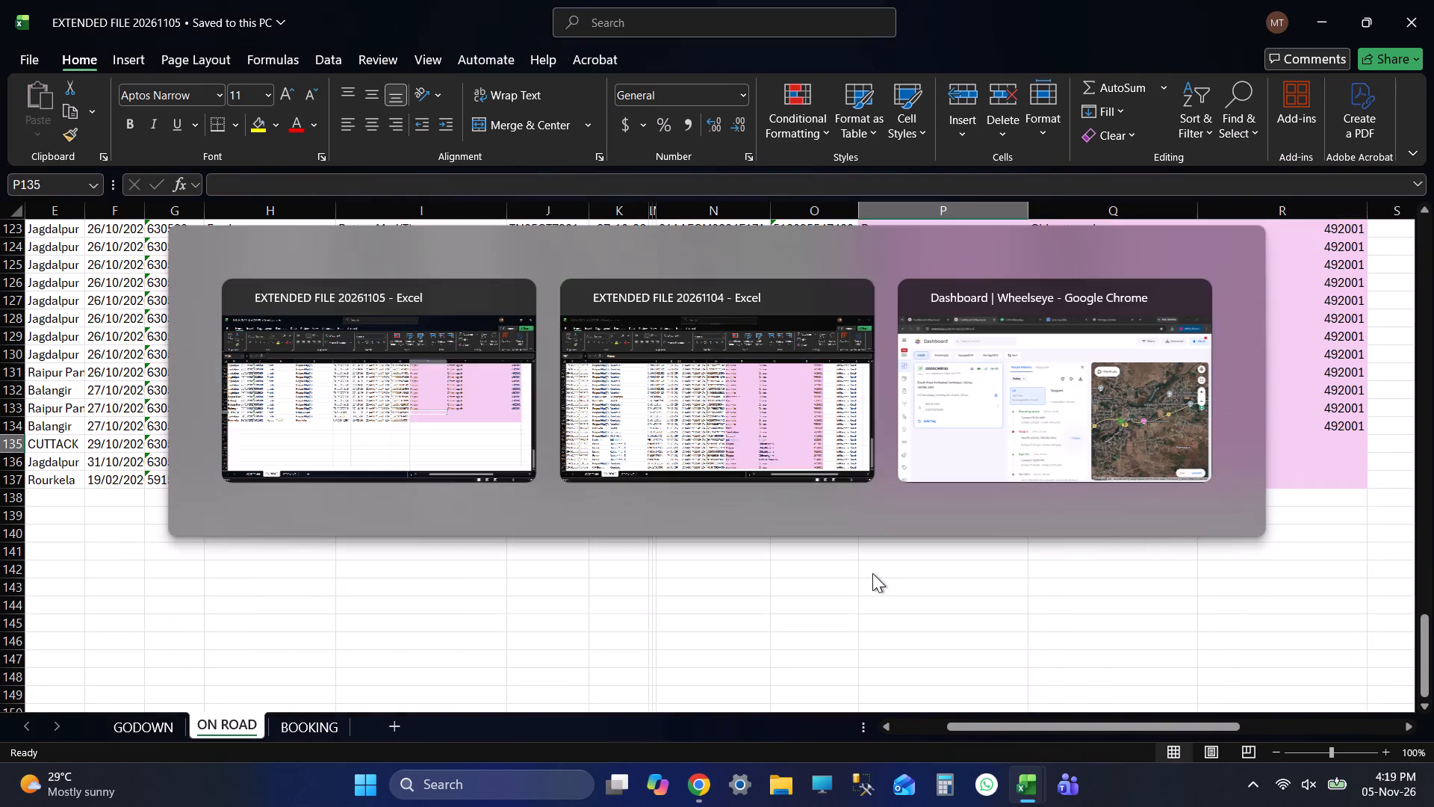
key(alt+Tab)
click(1102, 16)
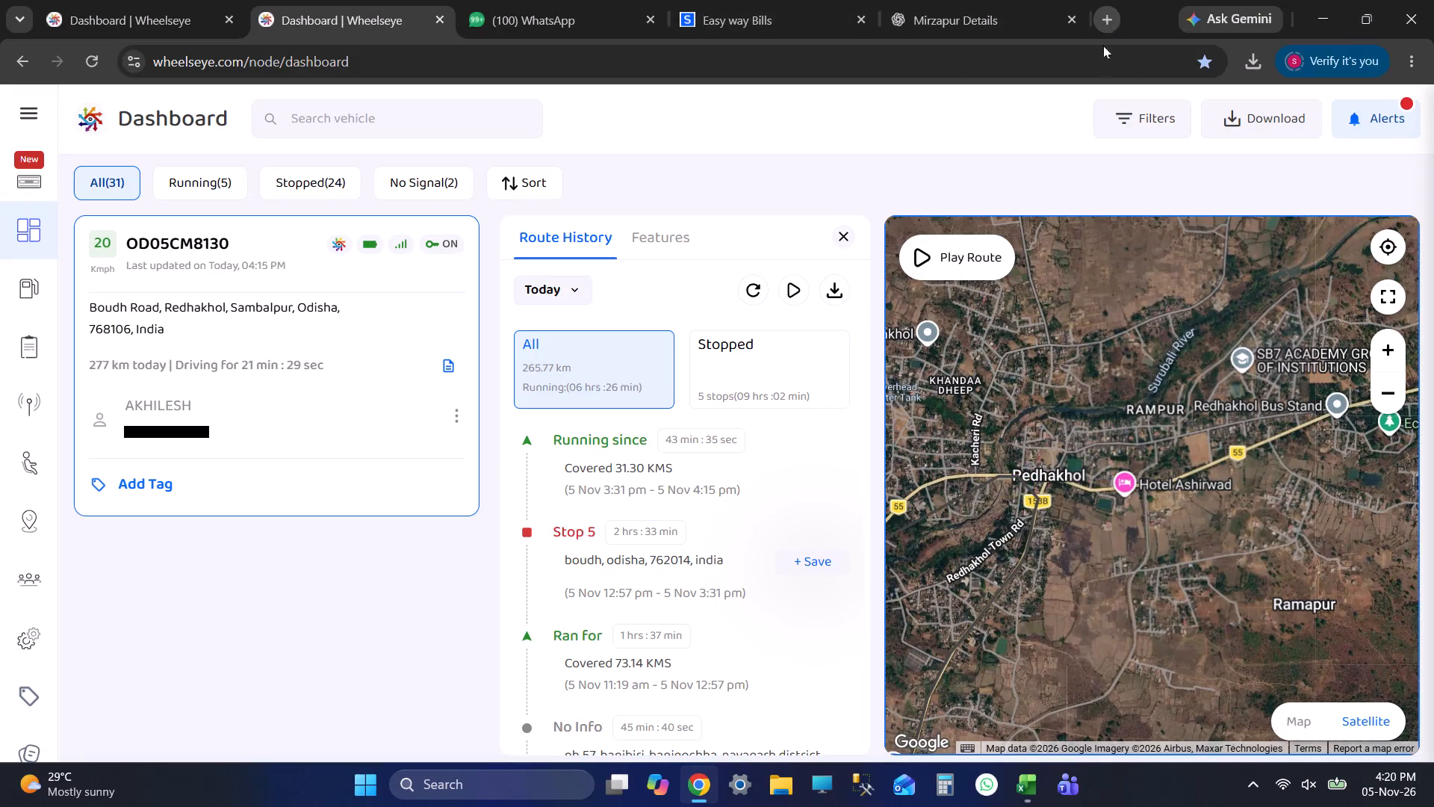
text(erode)
key(space)
text(to ichhc)
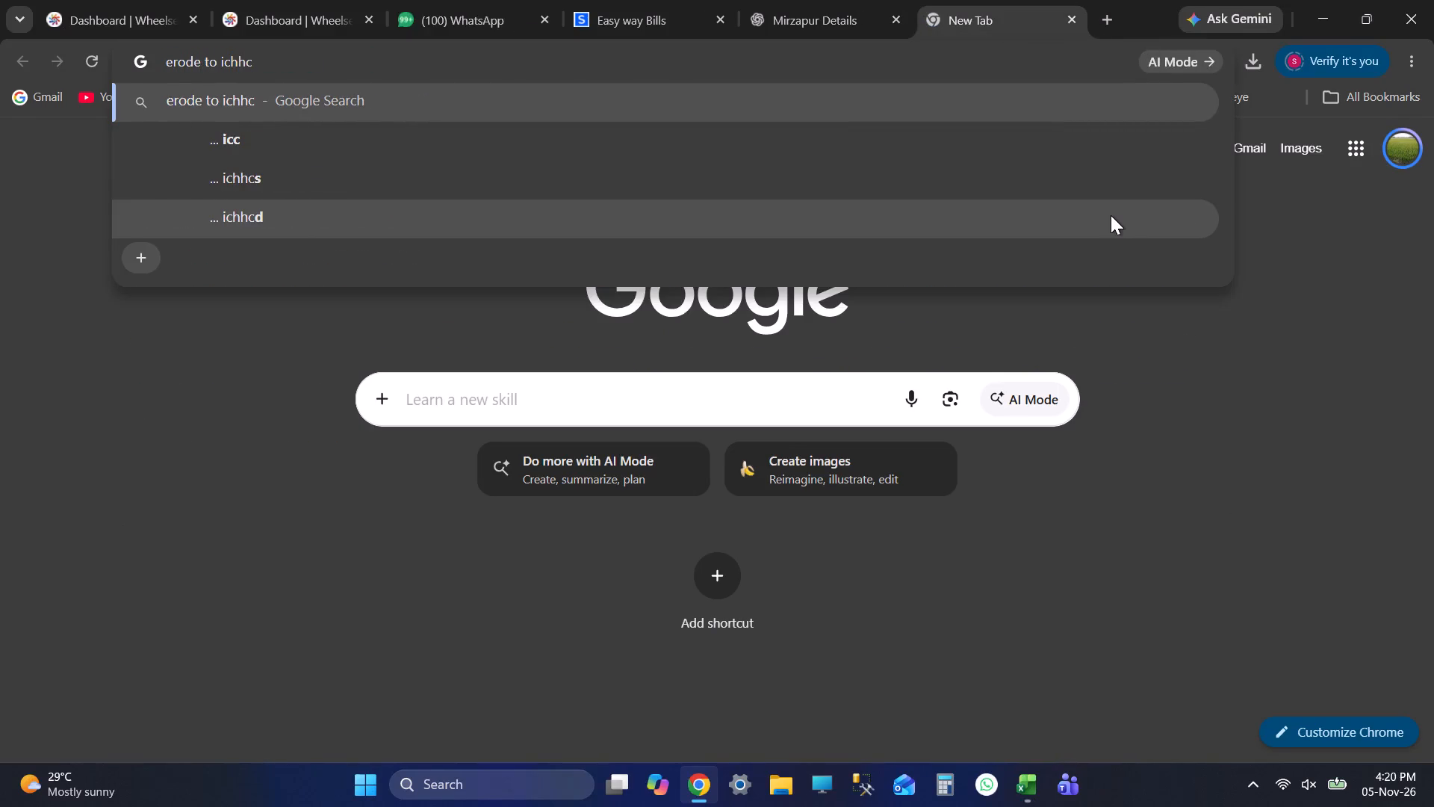
key(BackSpace)
key(BackSpace)
key(Down)
key(Return)
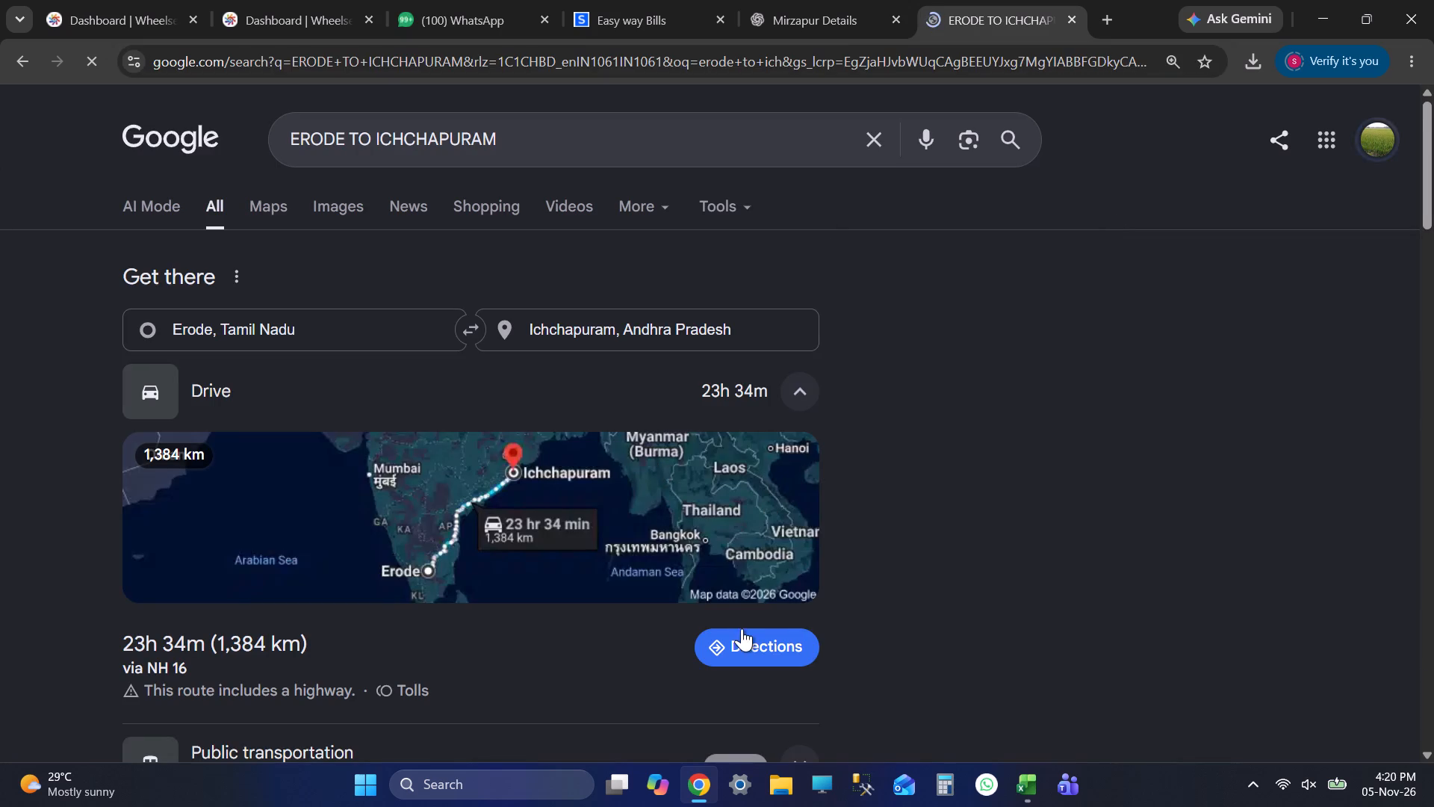
click(757, 637)
key(alt+Tab)
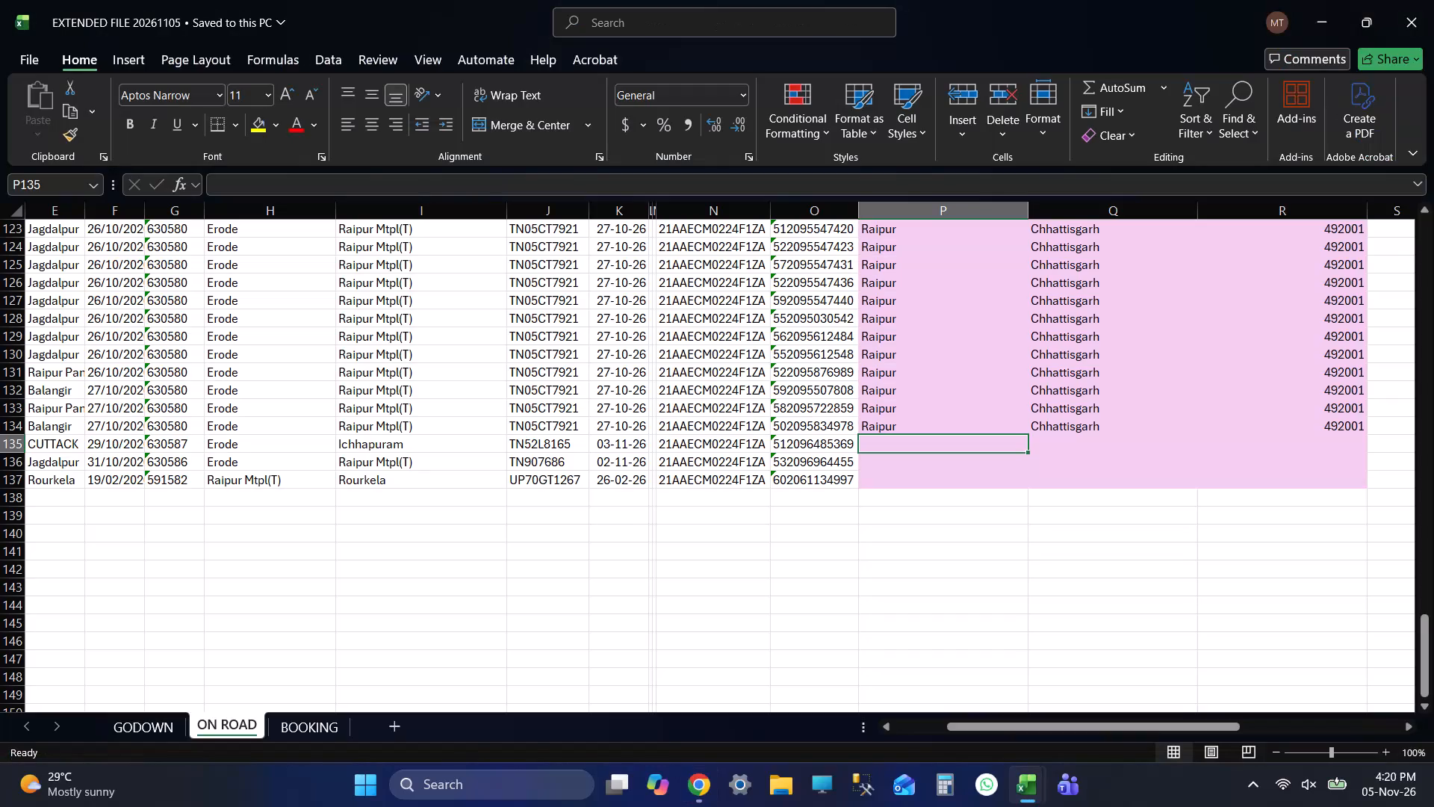
key(alt+Tab)
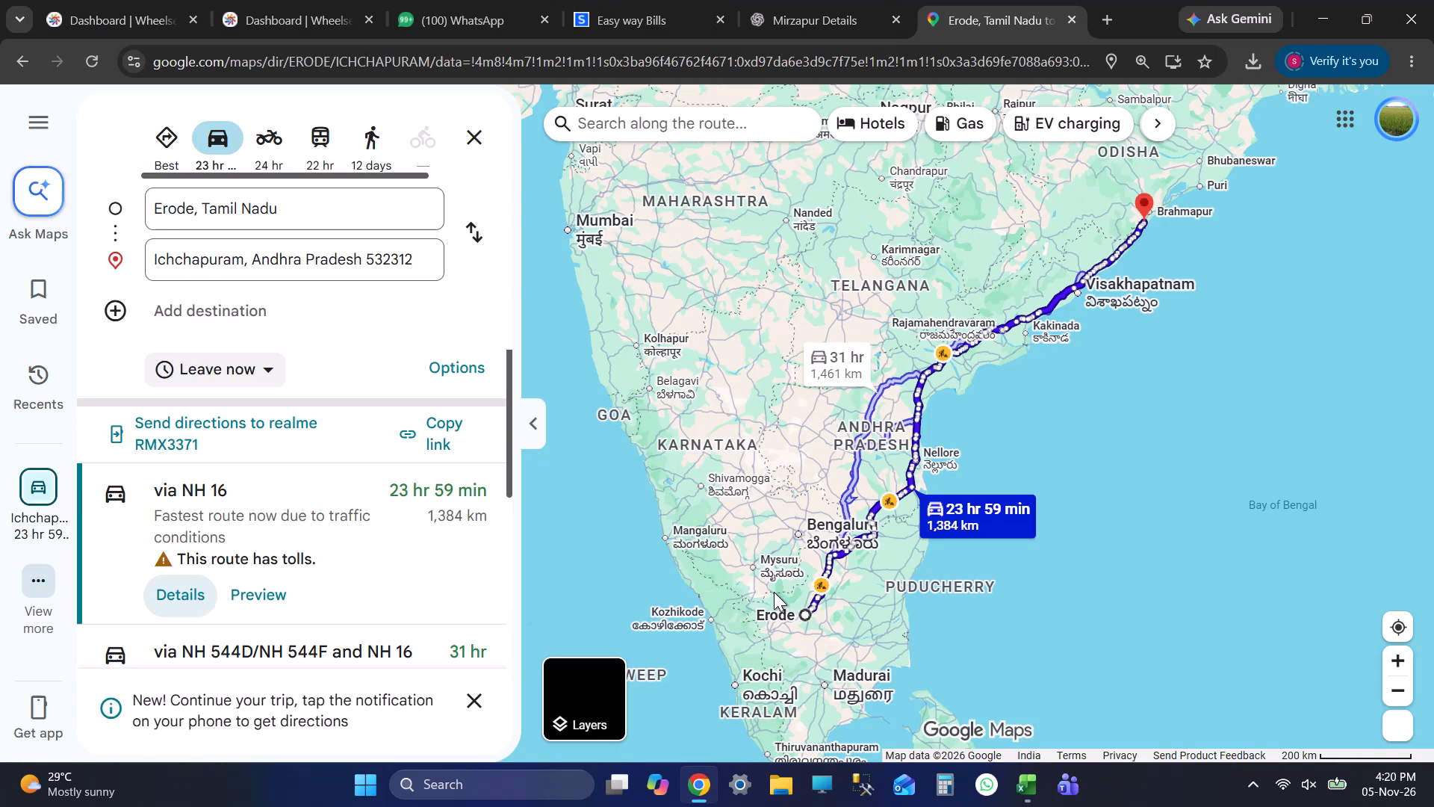
Examine the towns along the Erode to Ichchapuram route, comparing with row 135 of the workbook.
scroll(942, 406, up, 5)
scroll(917, 506, up, 3)
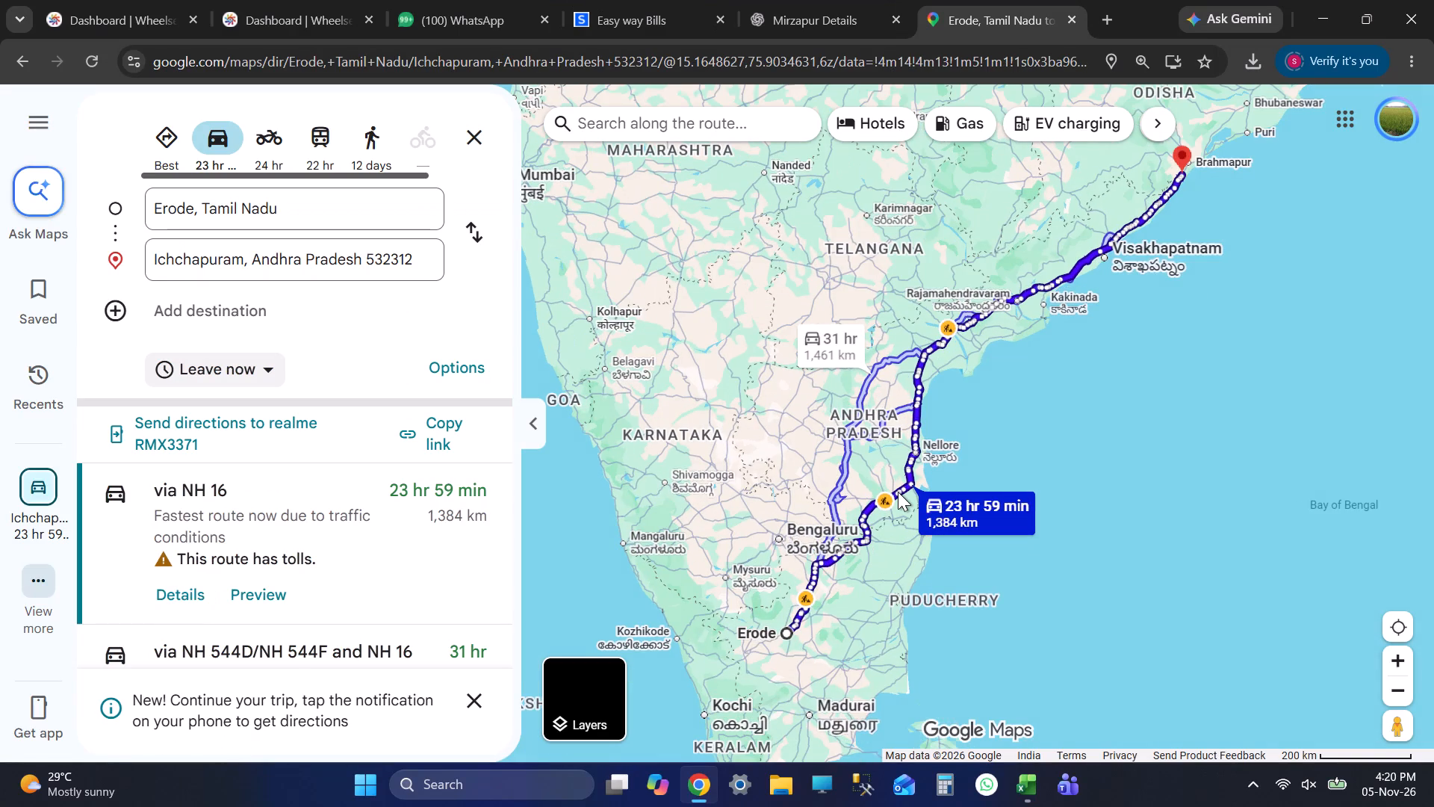
scroll(898, 492, up, 1)
scroll(898, 492, down, 1)
scroll(898, 492, up, 4)
scroll(898, 463, down, 1)
scroll(898, 463, up, 3)
scroll(898, 463, down, 1)
scroll(898, 463, up, 3)
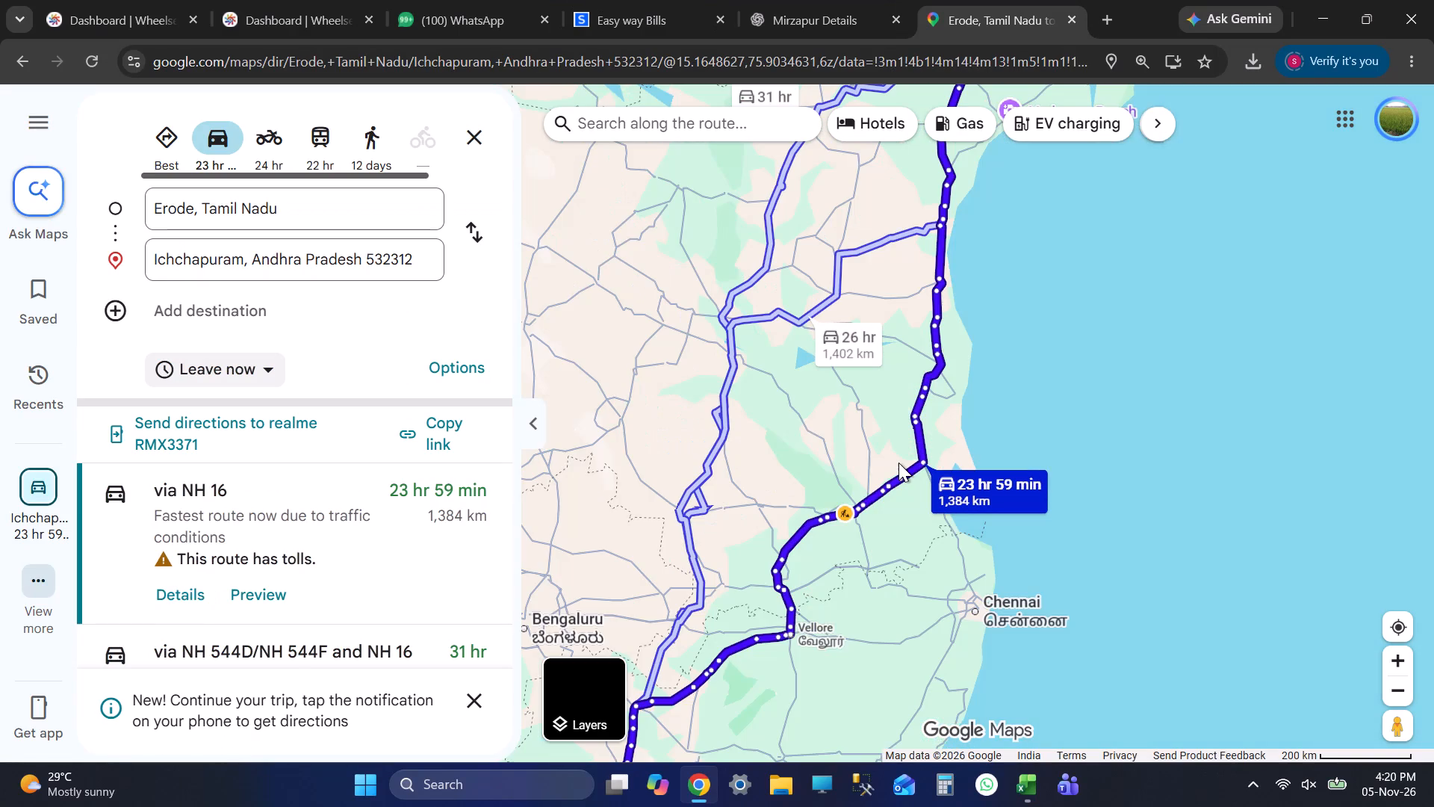
scroll(898, 463, up, 5)
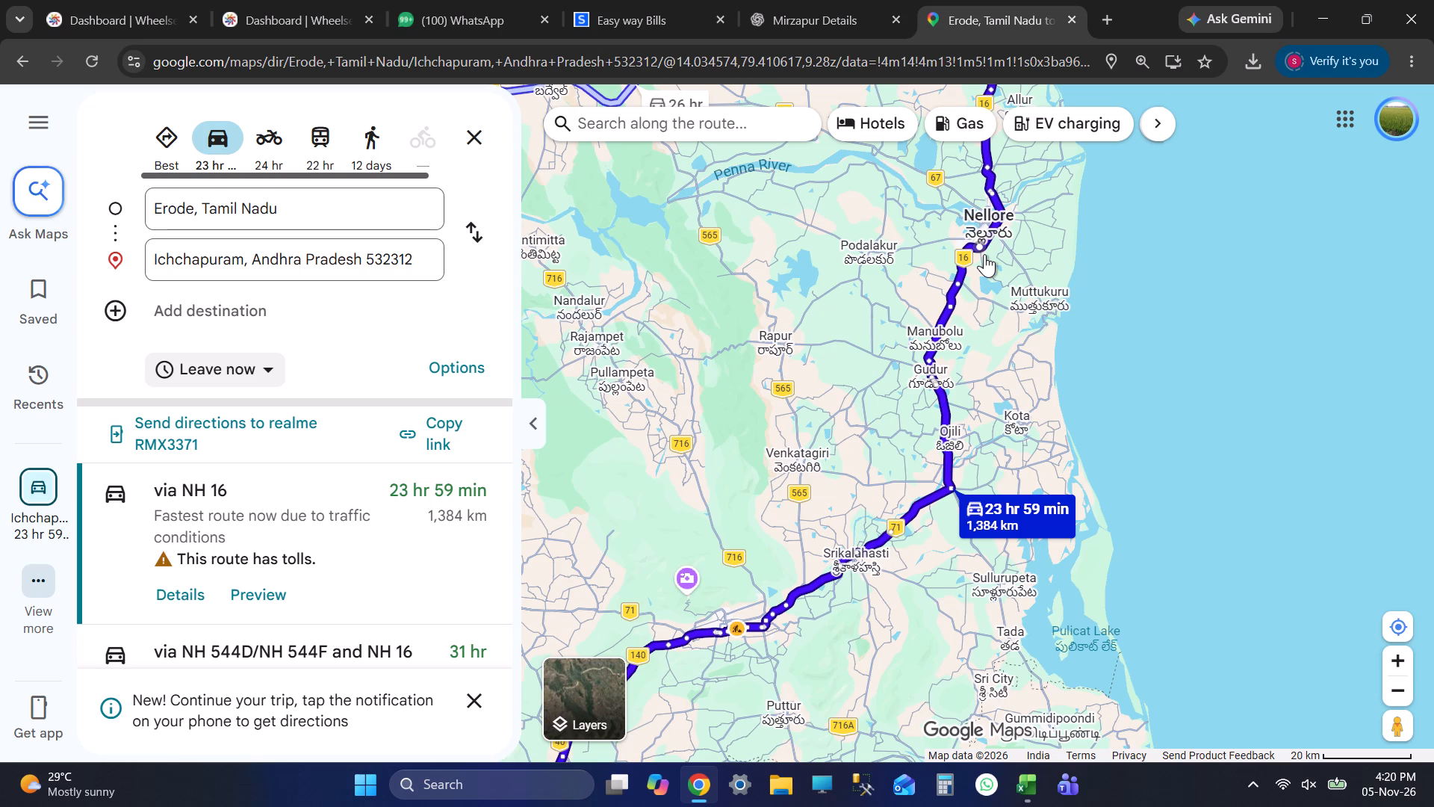
key(alt+Tab)
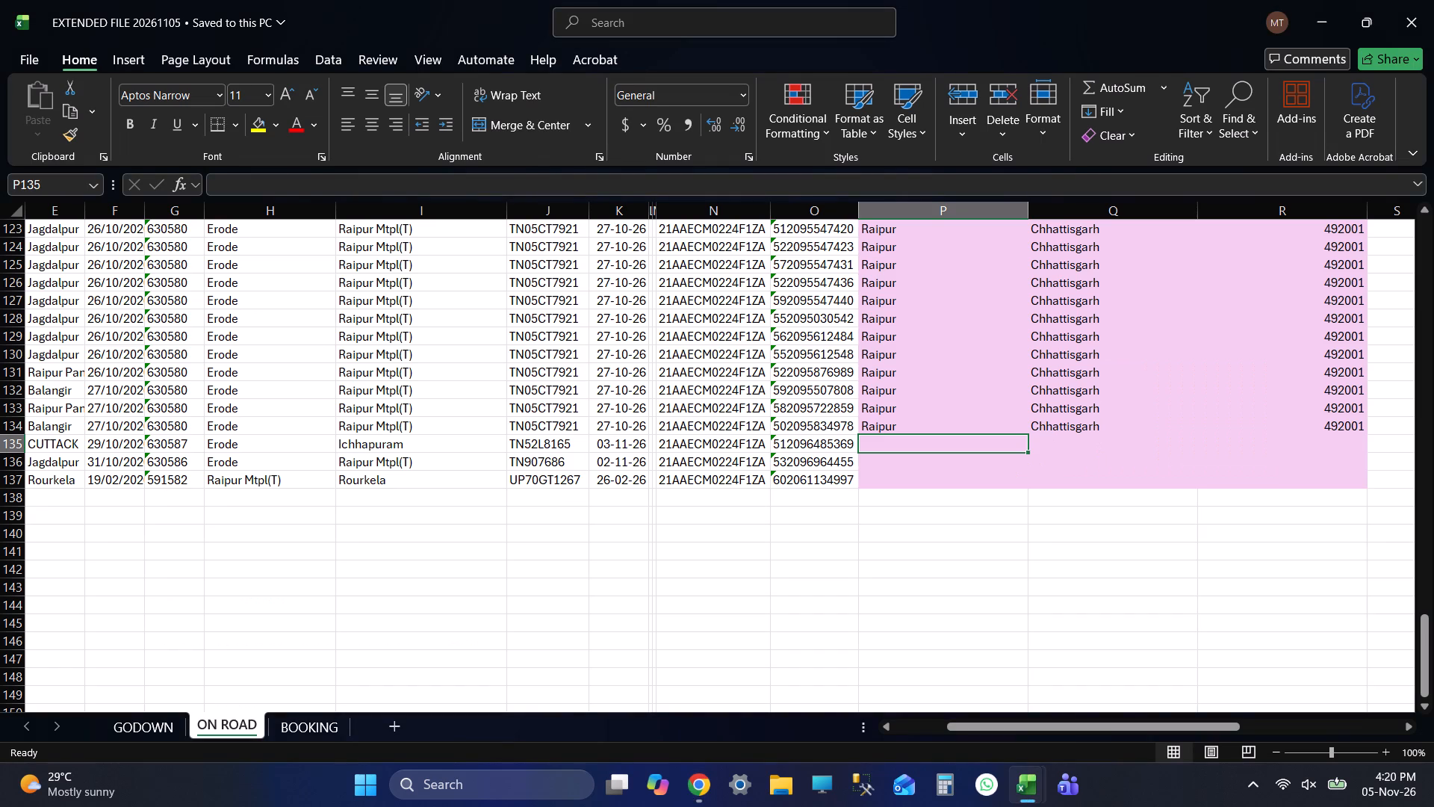
key(alt+Tab)
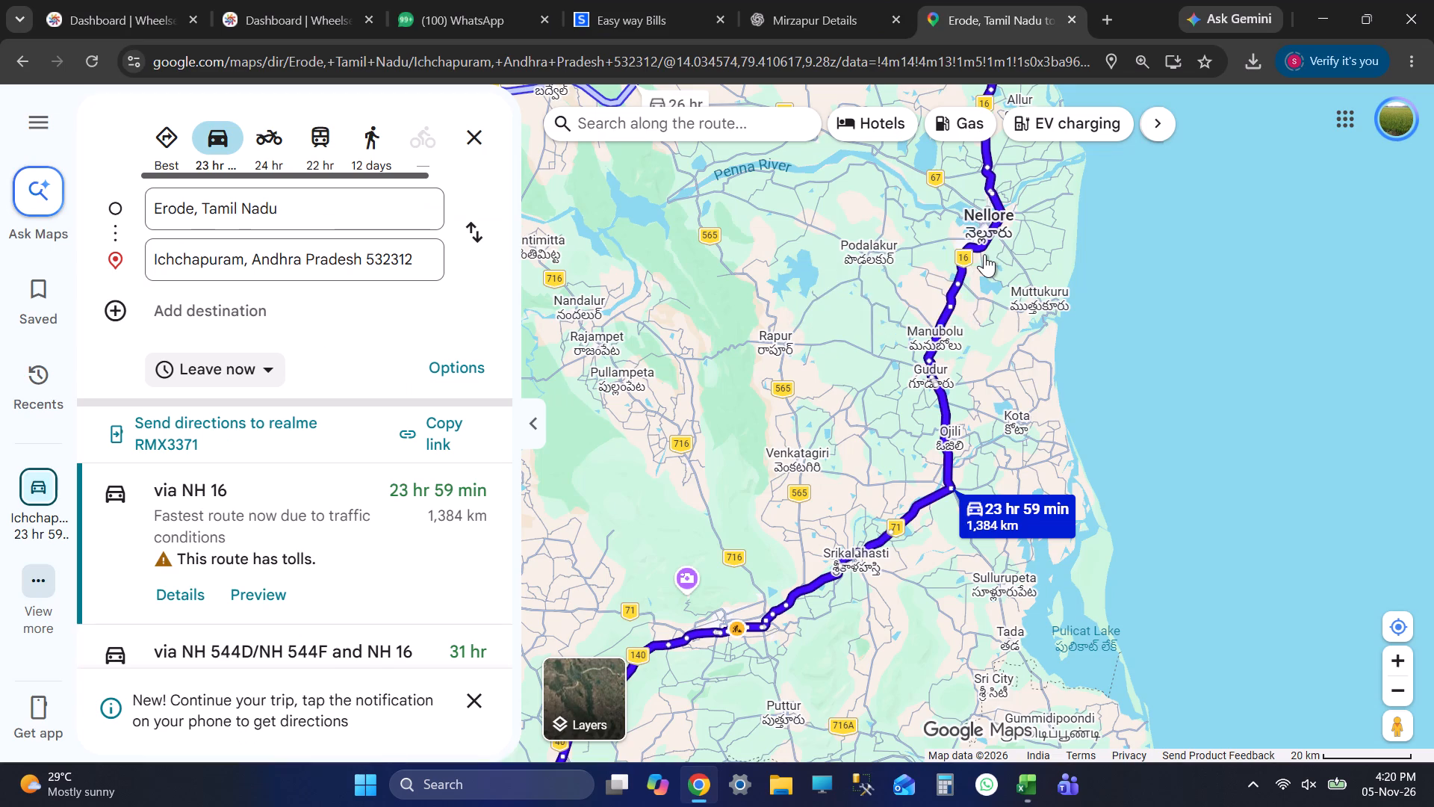
key(alt+Tab)
key(alt+Tab)
Switch to EXTENDED FILE 20261104 and search its place column P for "ne".
key(alt+Tab)
key(alt+Tab)
key(alt+Tab)
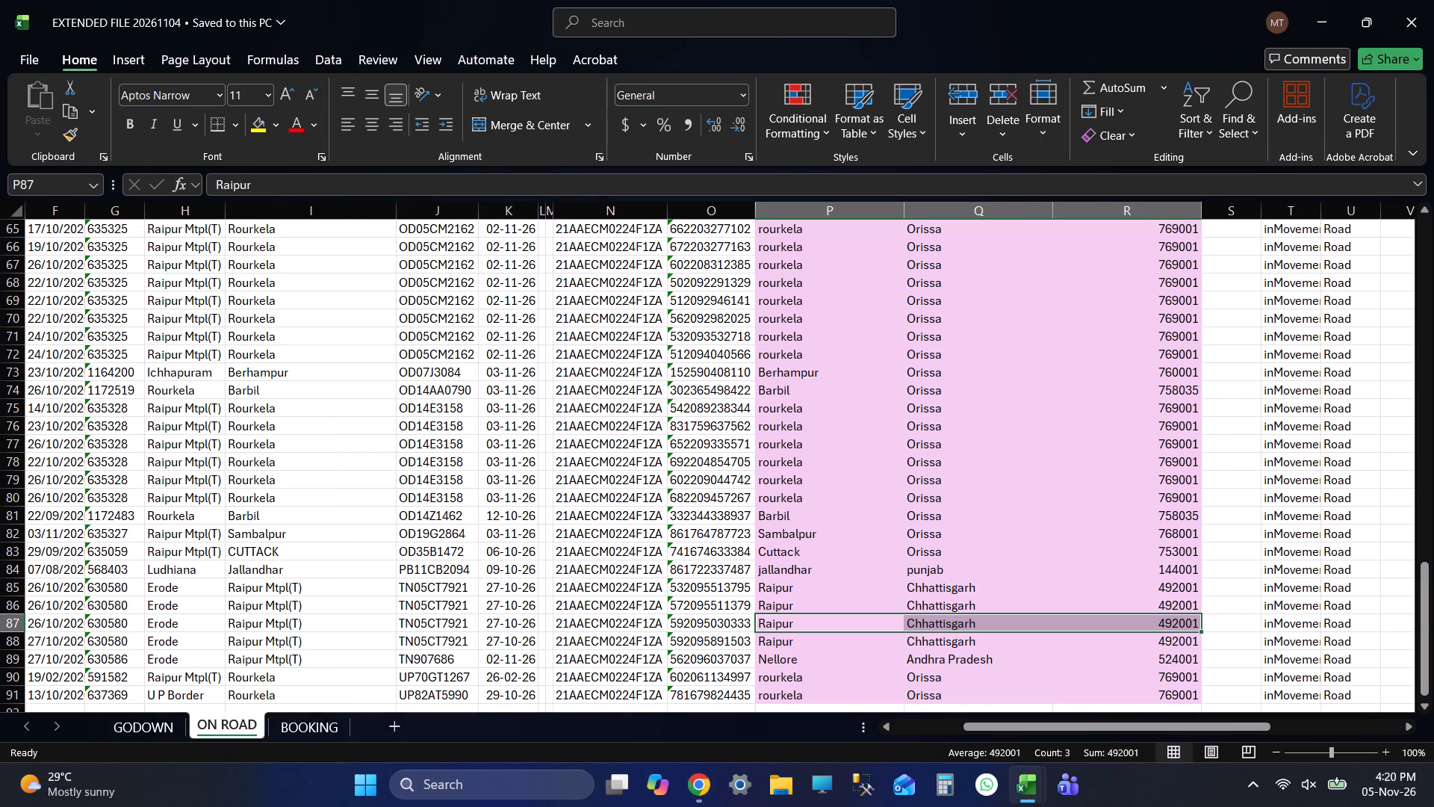
click(807, 214)
key(ctrl+f)
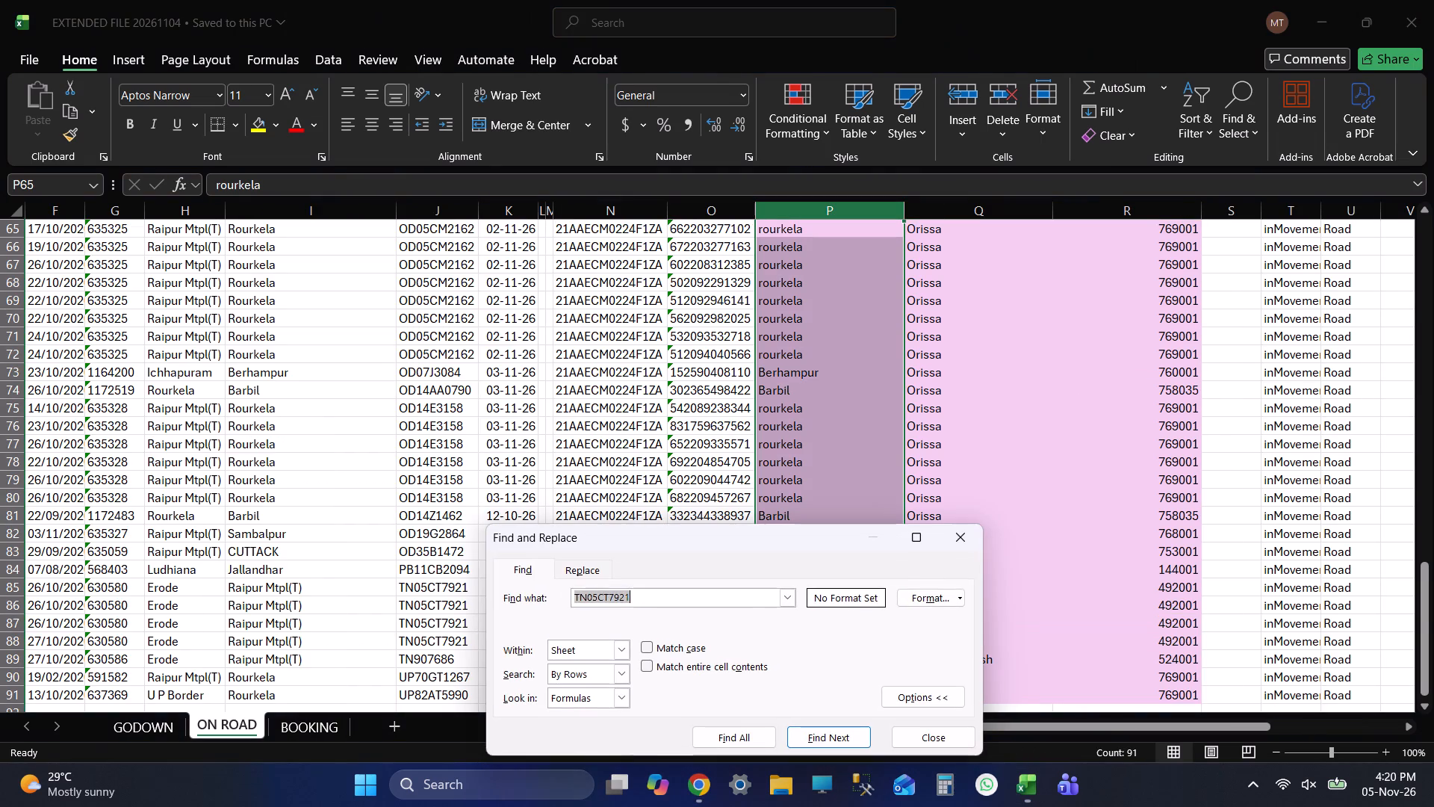
text(ne)
key(Return)
key(Return)
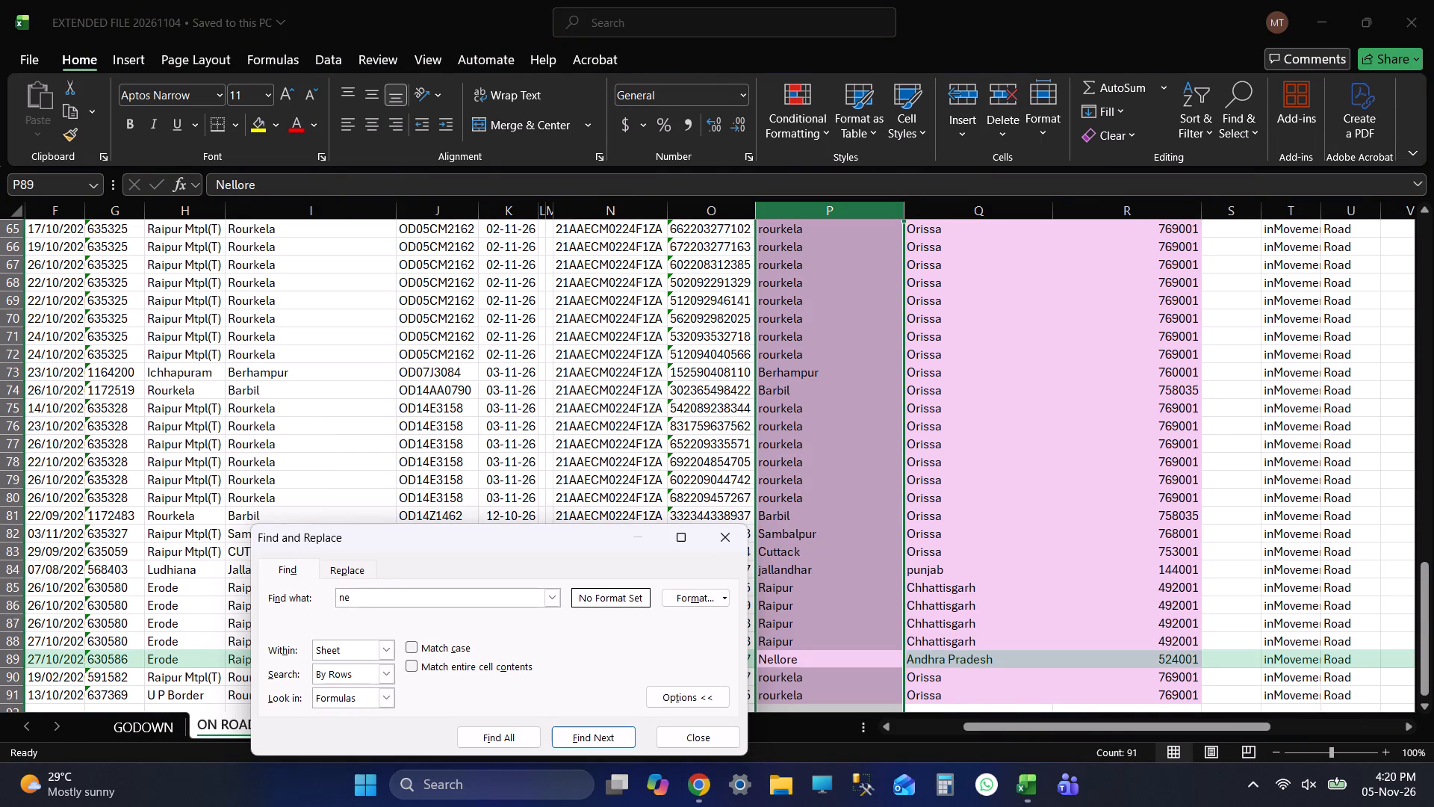
click(693, 739)
Fill row 135 with Nellore, Andhra Pradesh, 524001 copied from row 89 of EXTENDED FILE 20261104, and save the workbook.
click(798, 662)
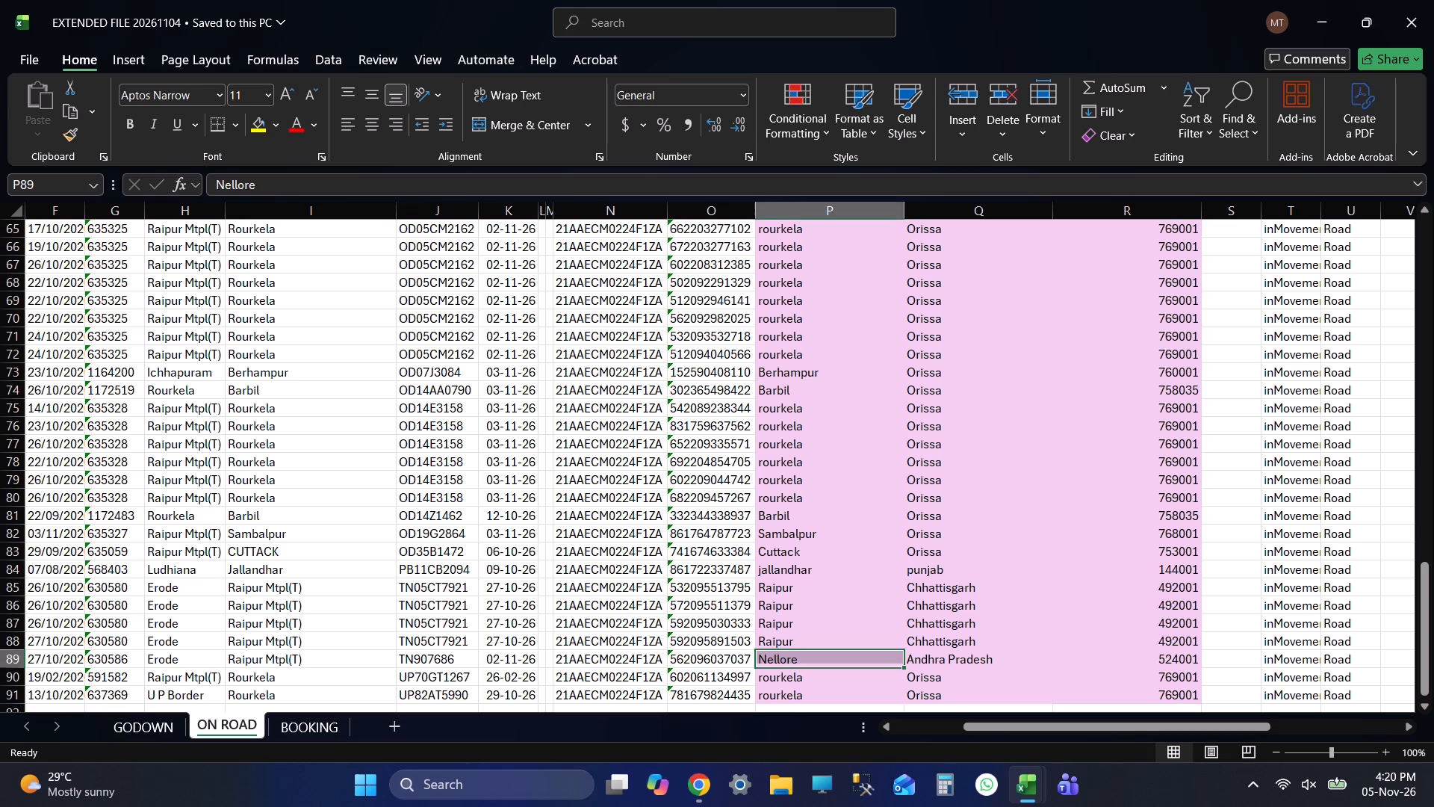
key(shift+Right)
key(shift+Right)
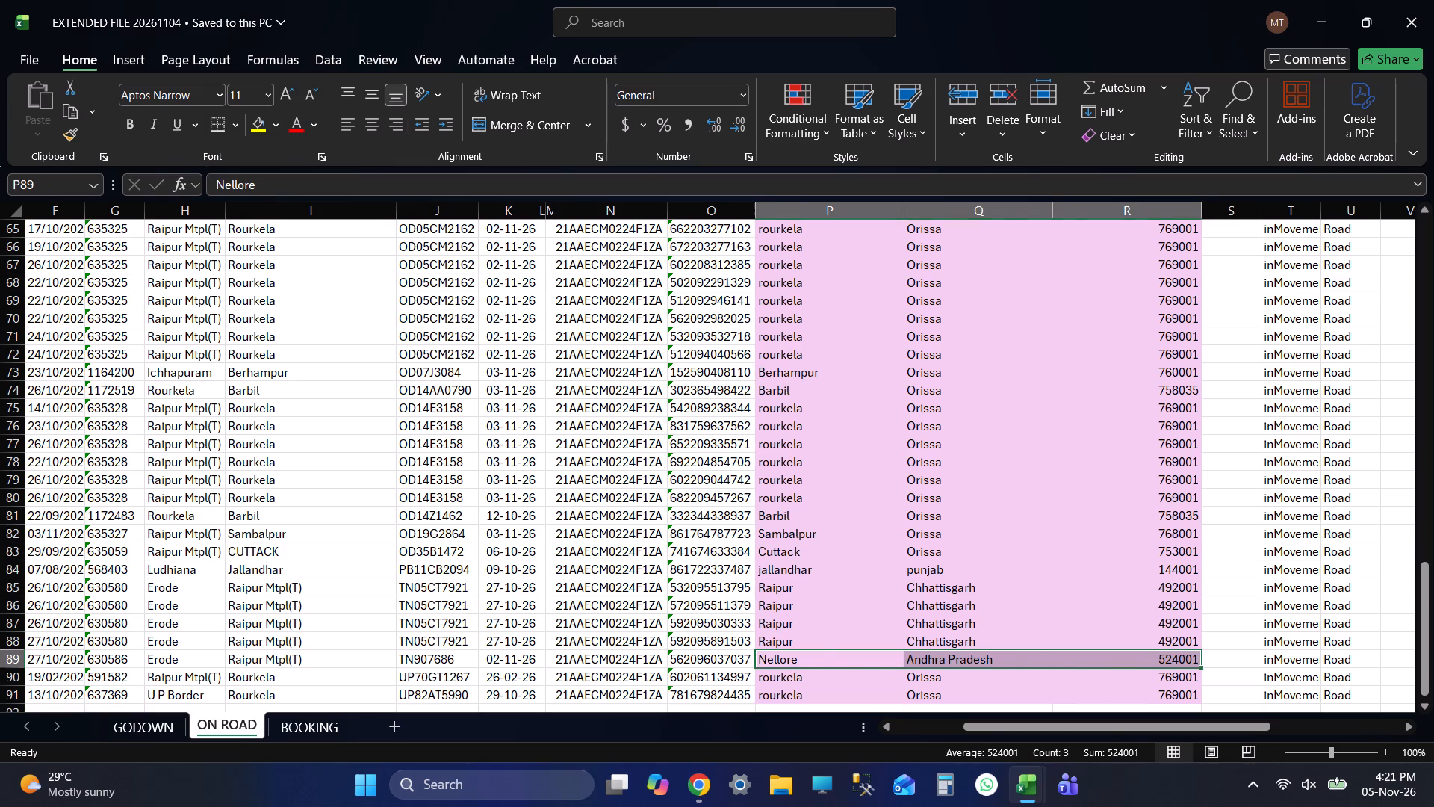
key(ctrl+c)
key(ctrl+c)
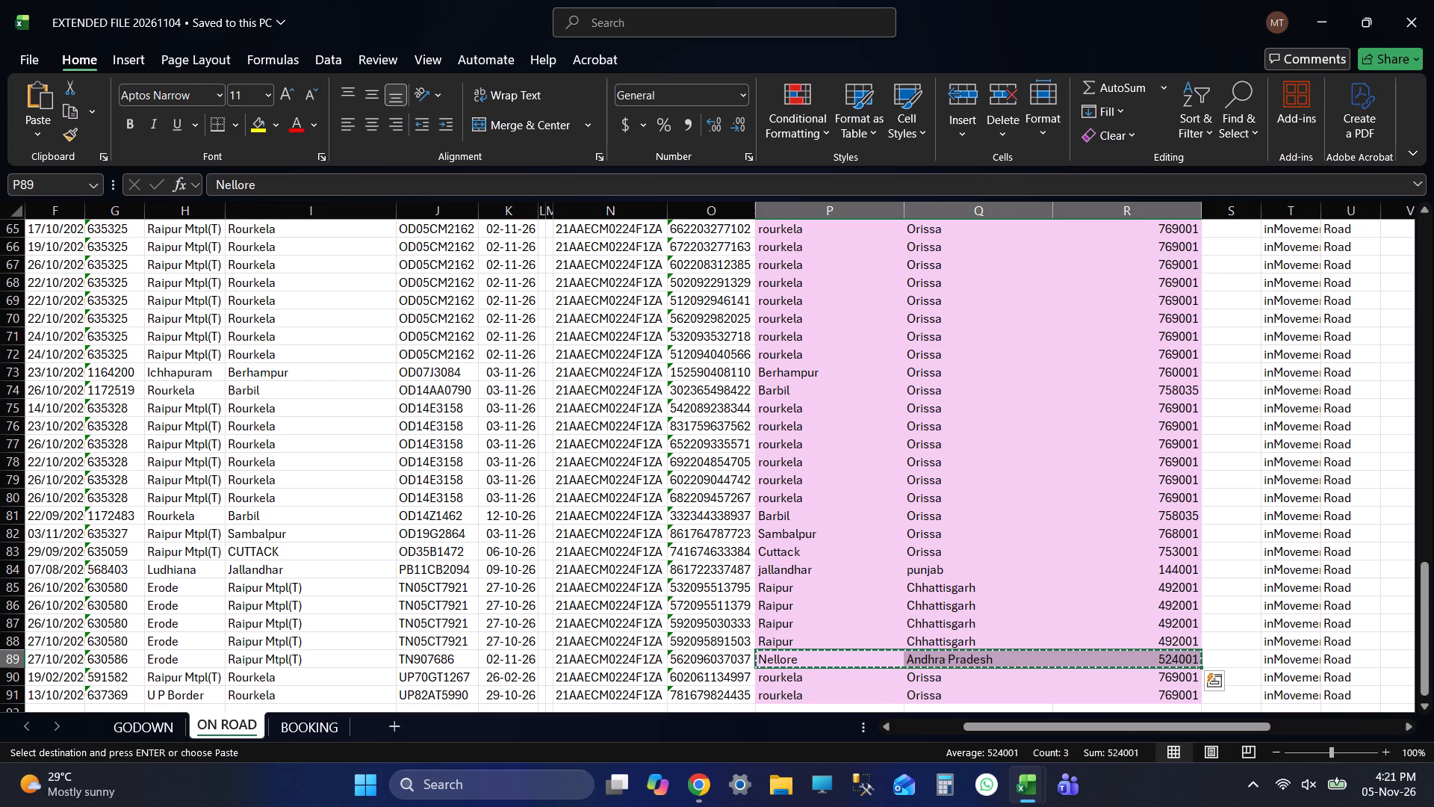
key(ctrl+c)
key(ctrl+c)
key(alt+Tab)
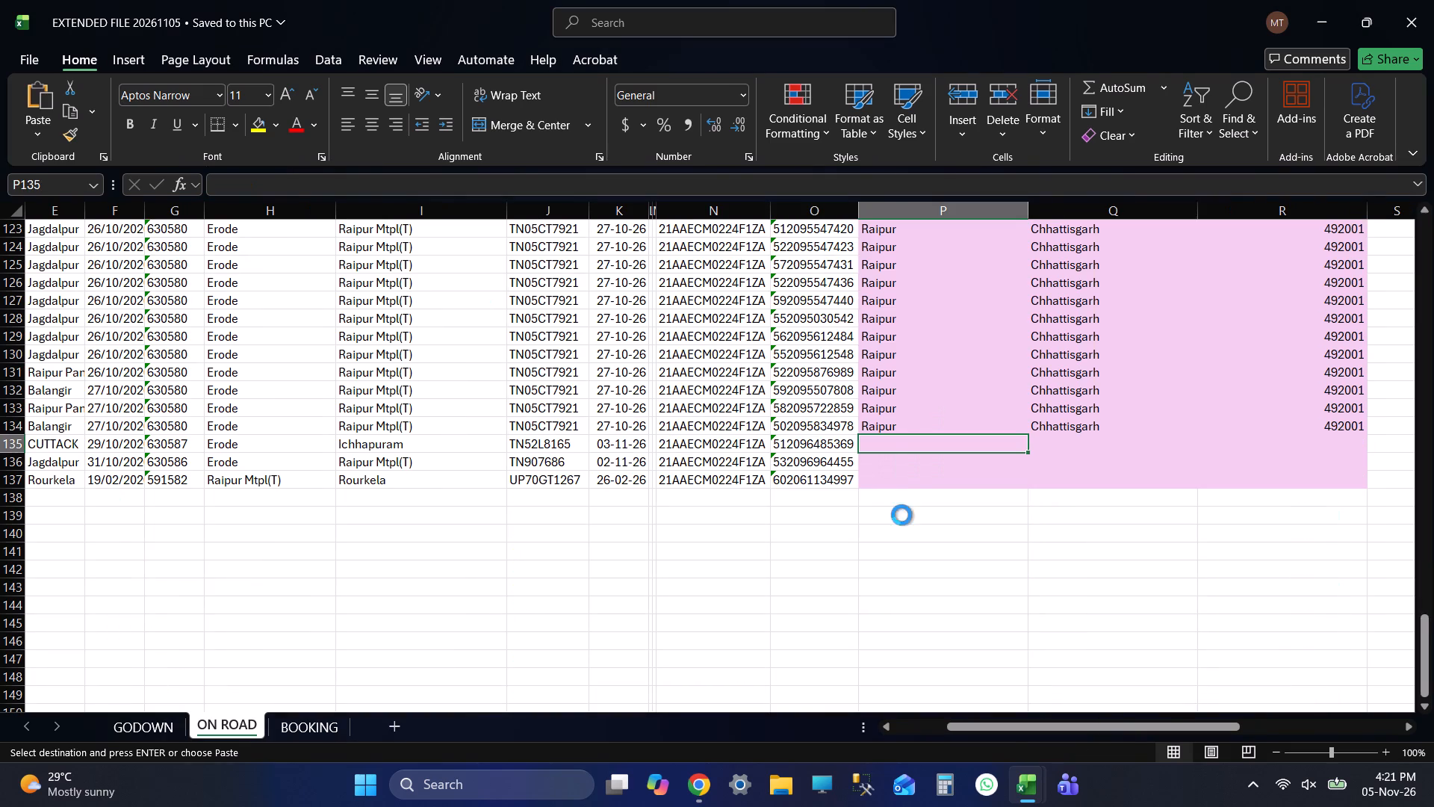
key(ctrl+v)
key(Down)
key(ctrl+s)
key(ctrl+s)
key(ctrl+s)
Check the route and truck number of row 136 in EXTENDED FILE 20261105.
key(Left)
key(Left)
key(Left)
key(Left)
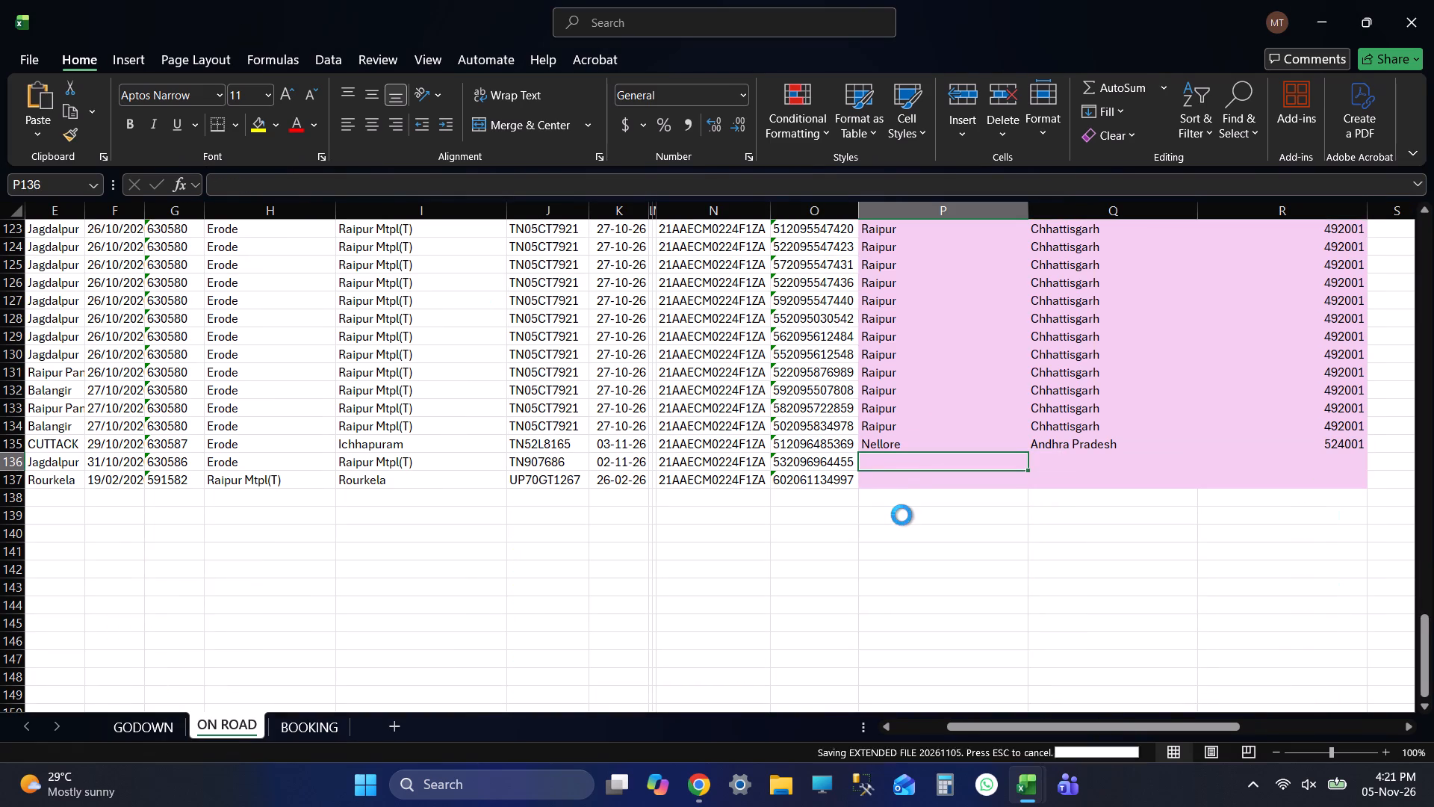
key(Left)
key(Left)
key(Left)
key(Right)
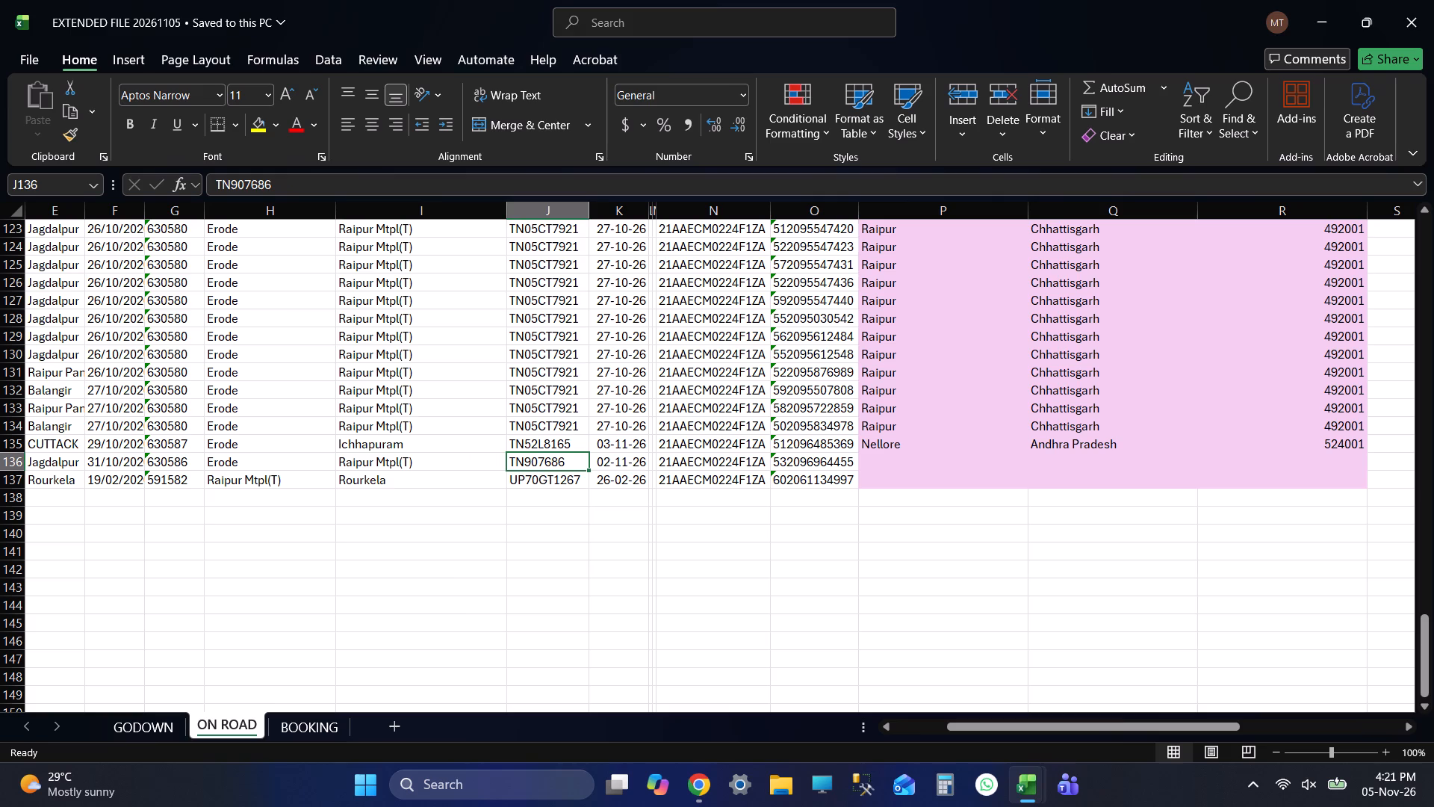
key(alt+Tab)
key(alt+Tab)
key(alt+Tab)
key(alt+Tab)
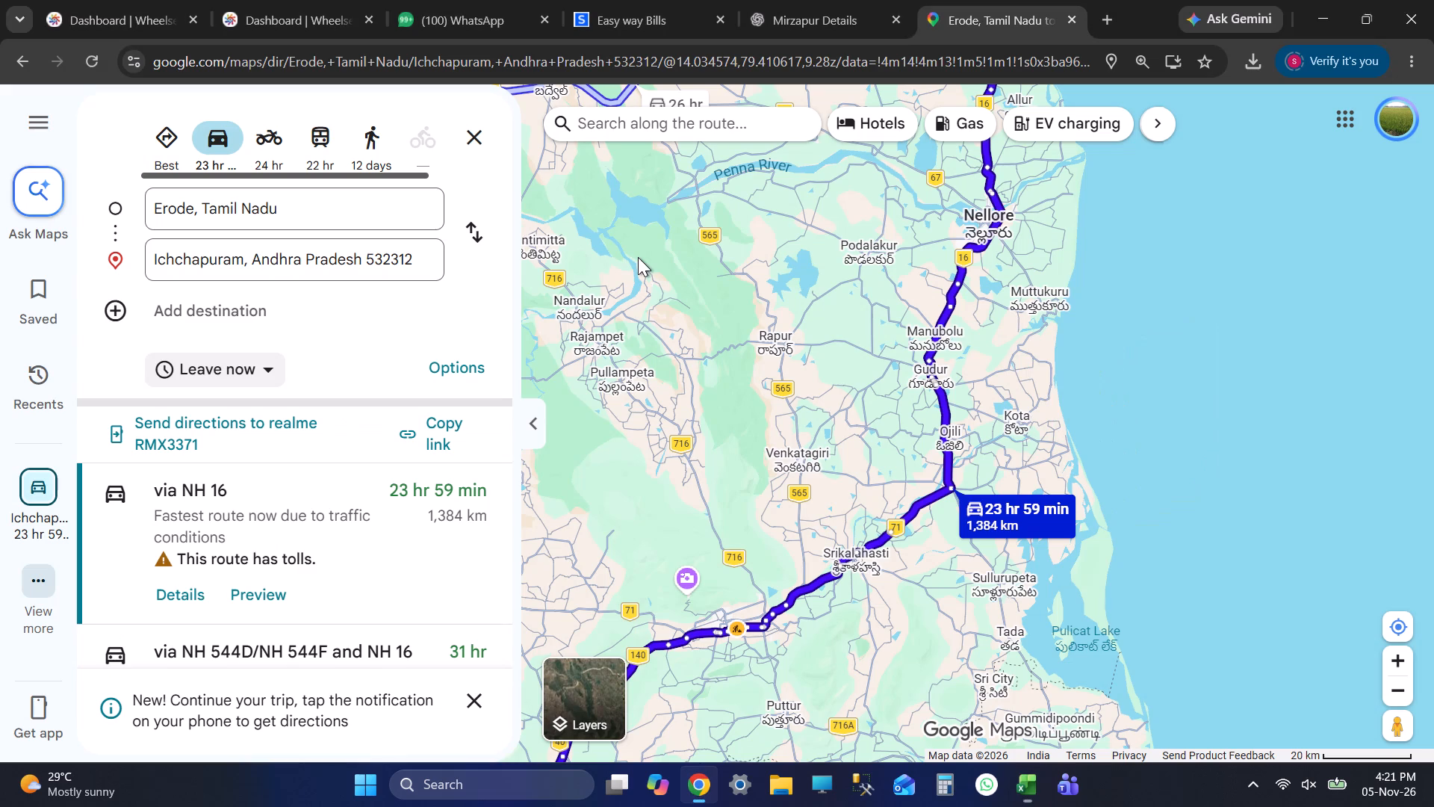
click(299, 276)
text(raipur)
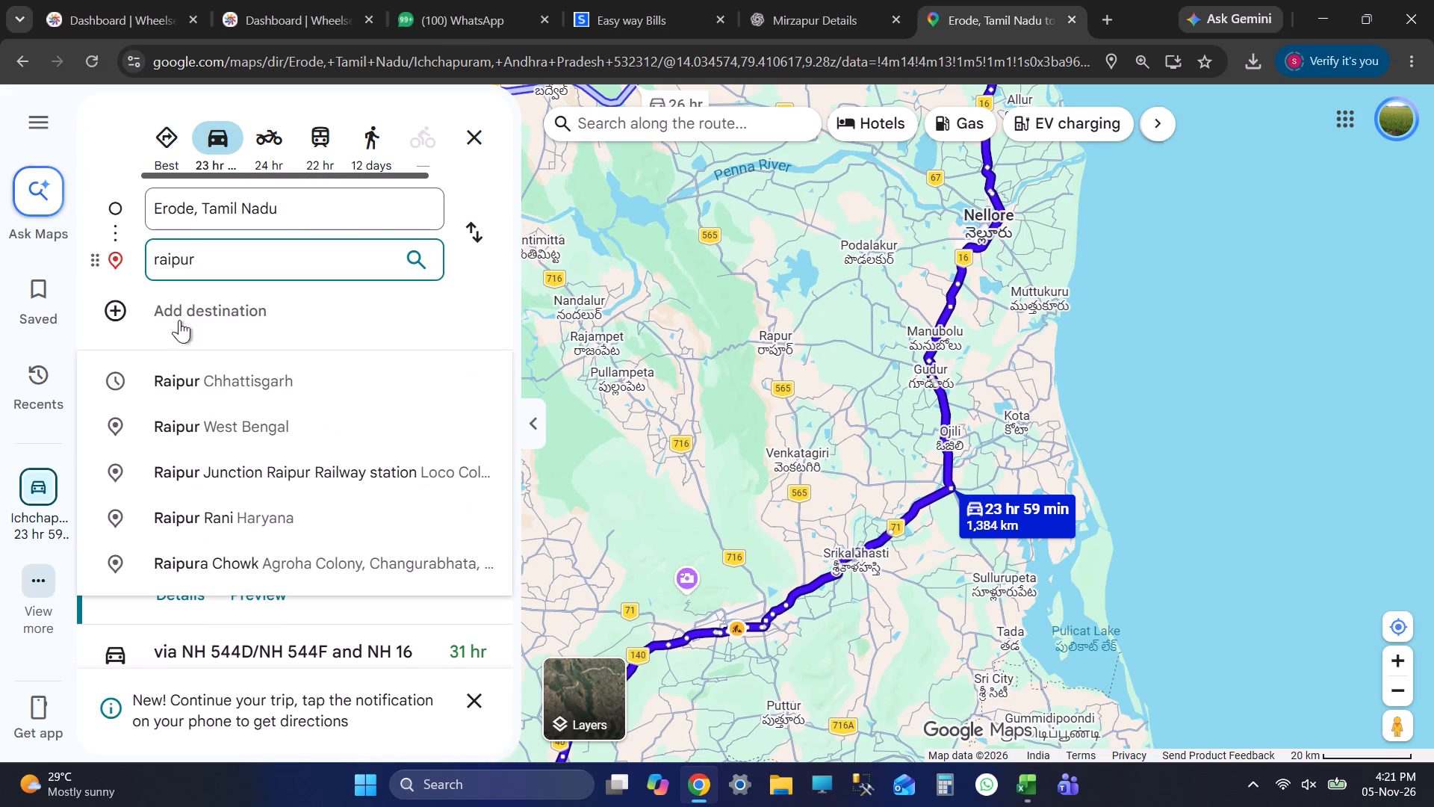
click(285, 368)
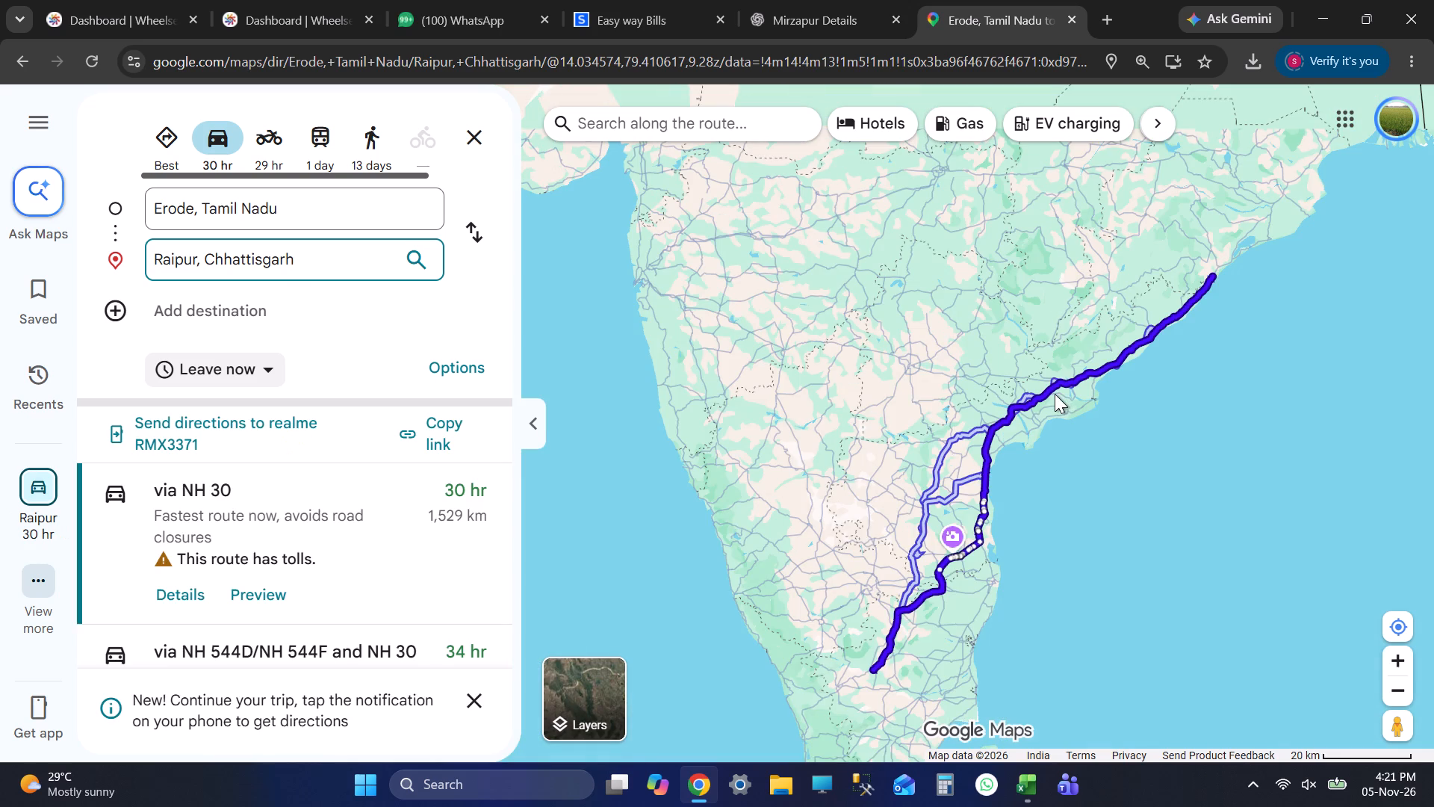
key(alt+Tab)
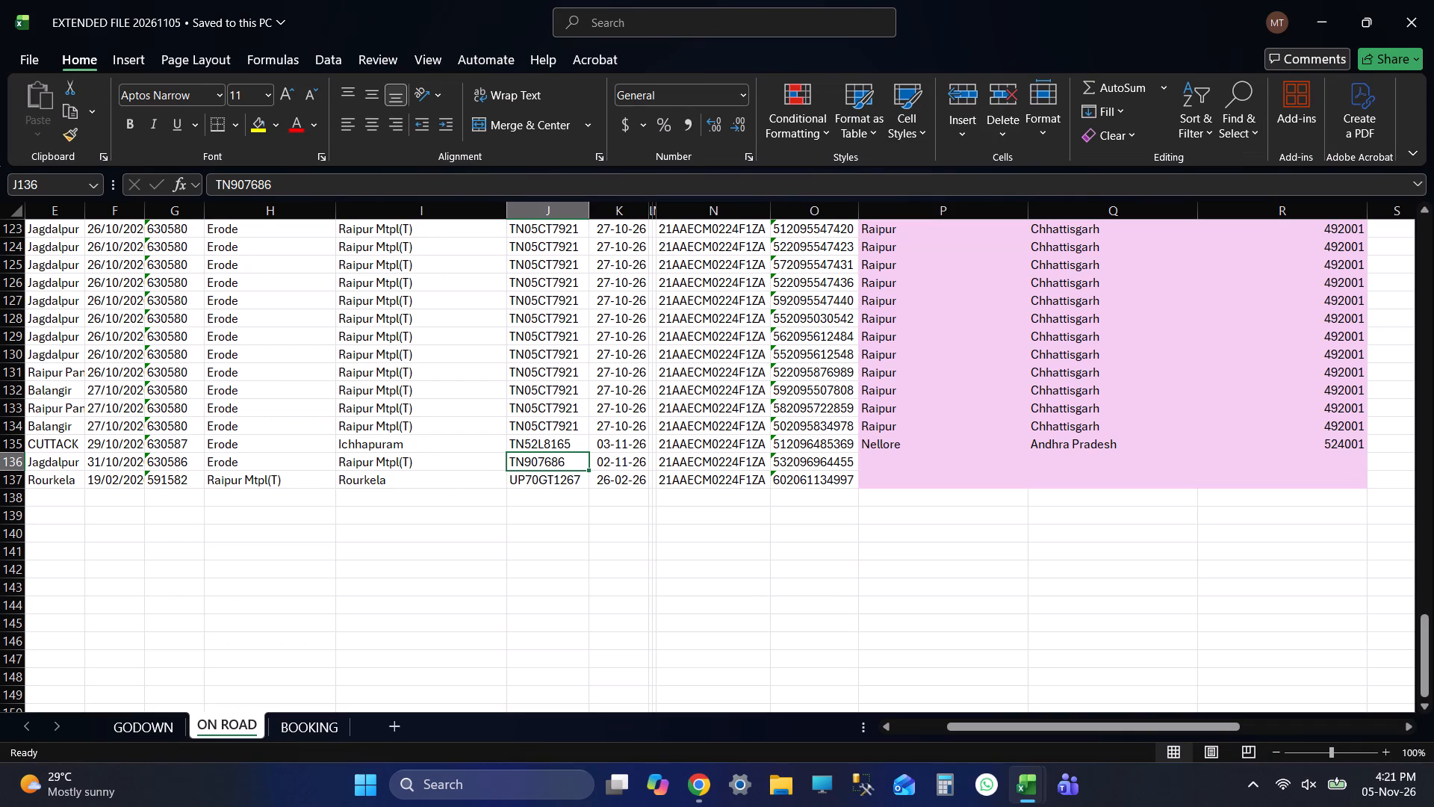
key(alt+Tab)
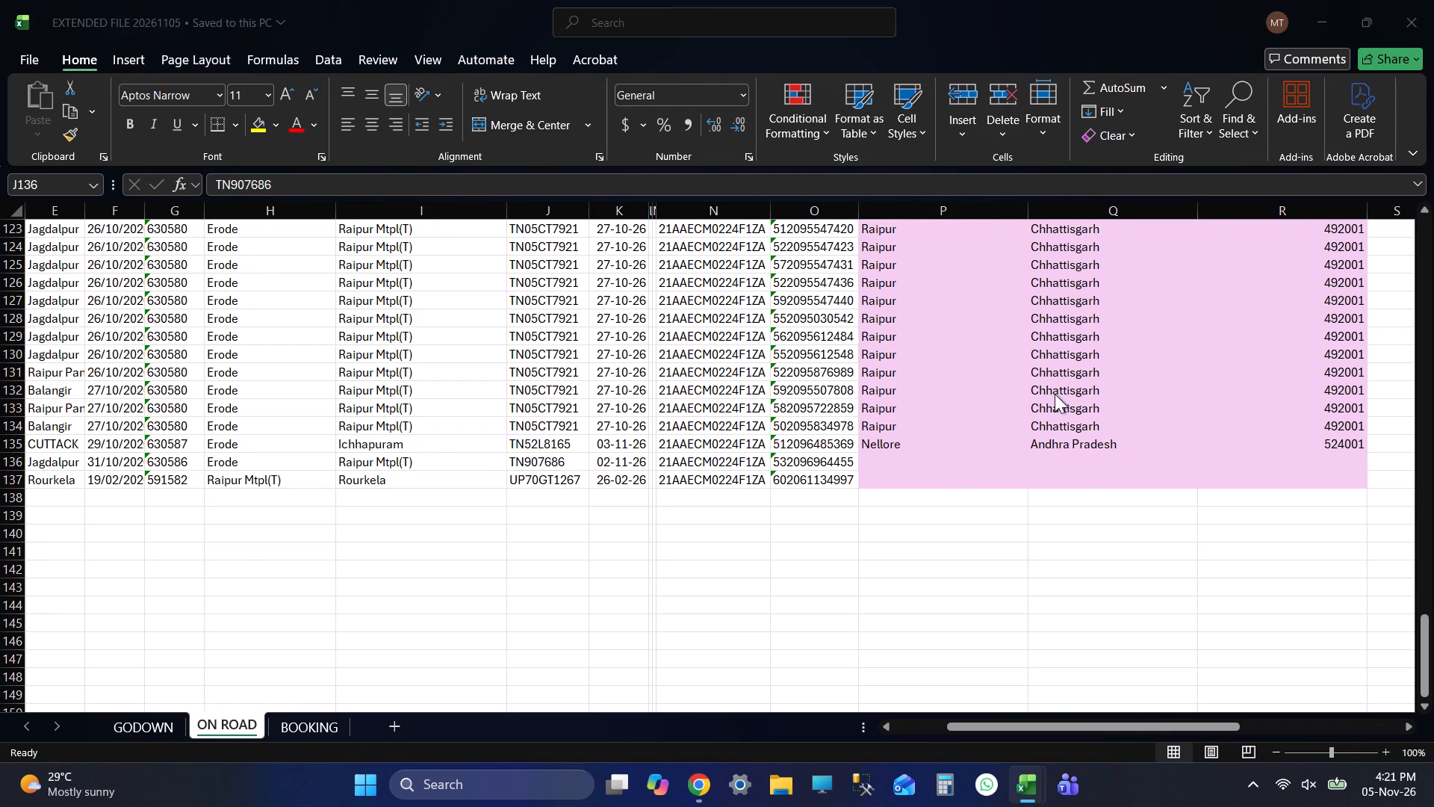
scroll(1040, 395, up, 8)
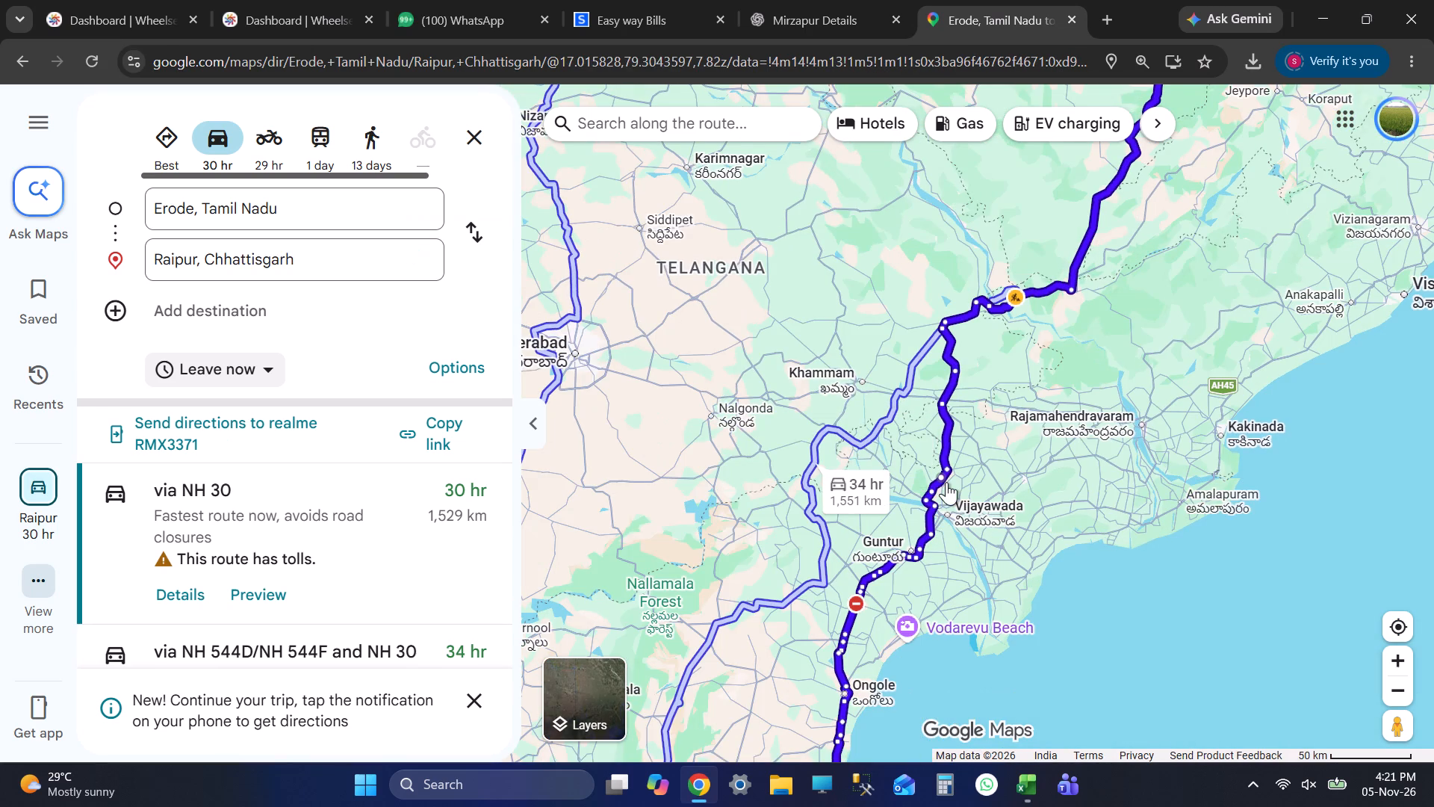
drag(948, 581, 1099, 441)
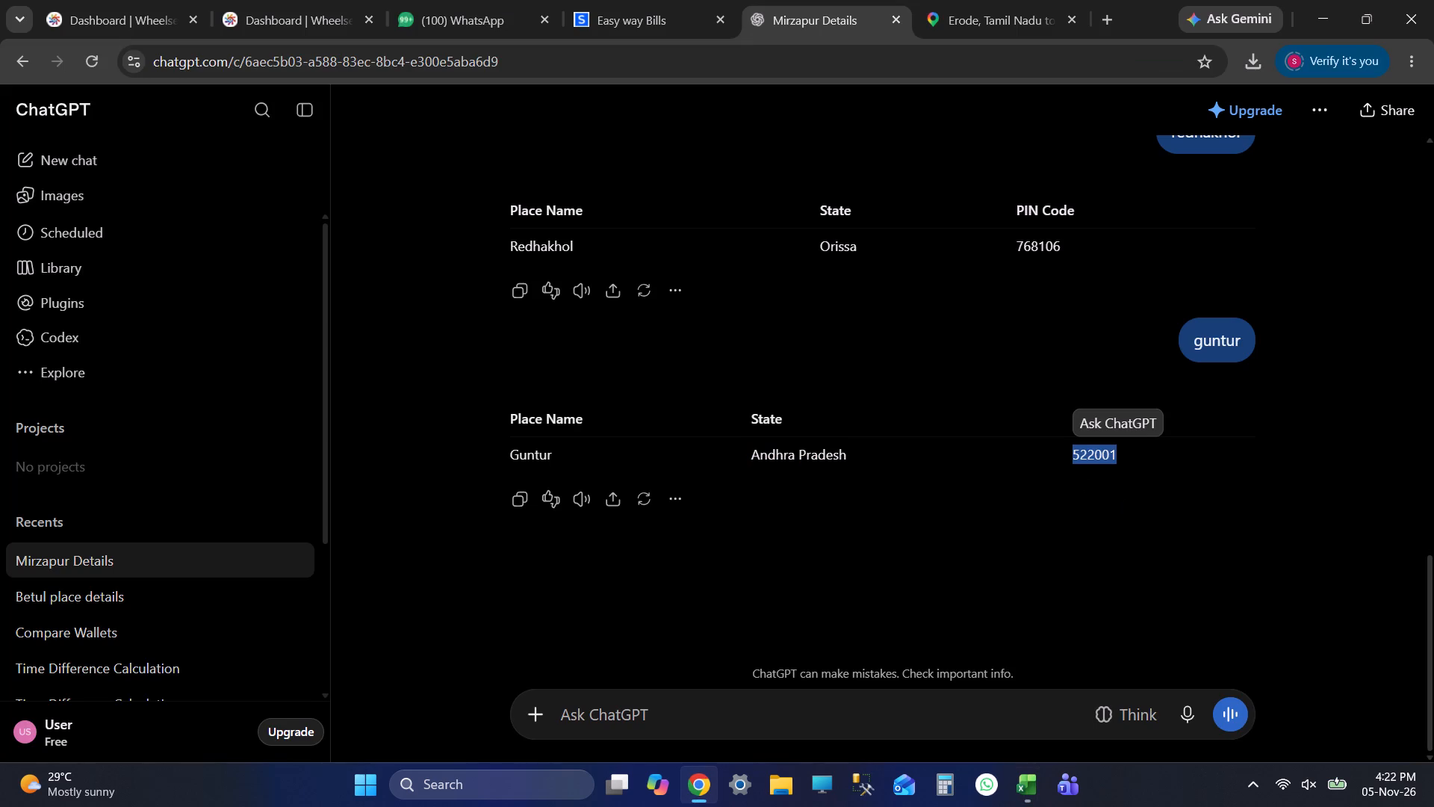
key(alt+Tab)
key(F2)
key(ctrl+v)
key(Return)
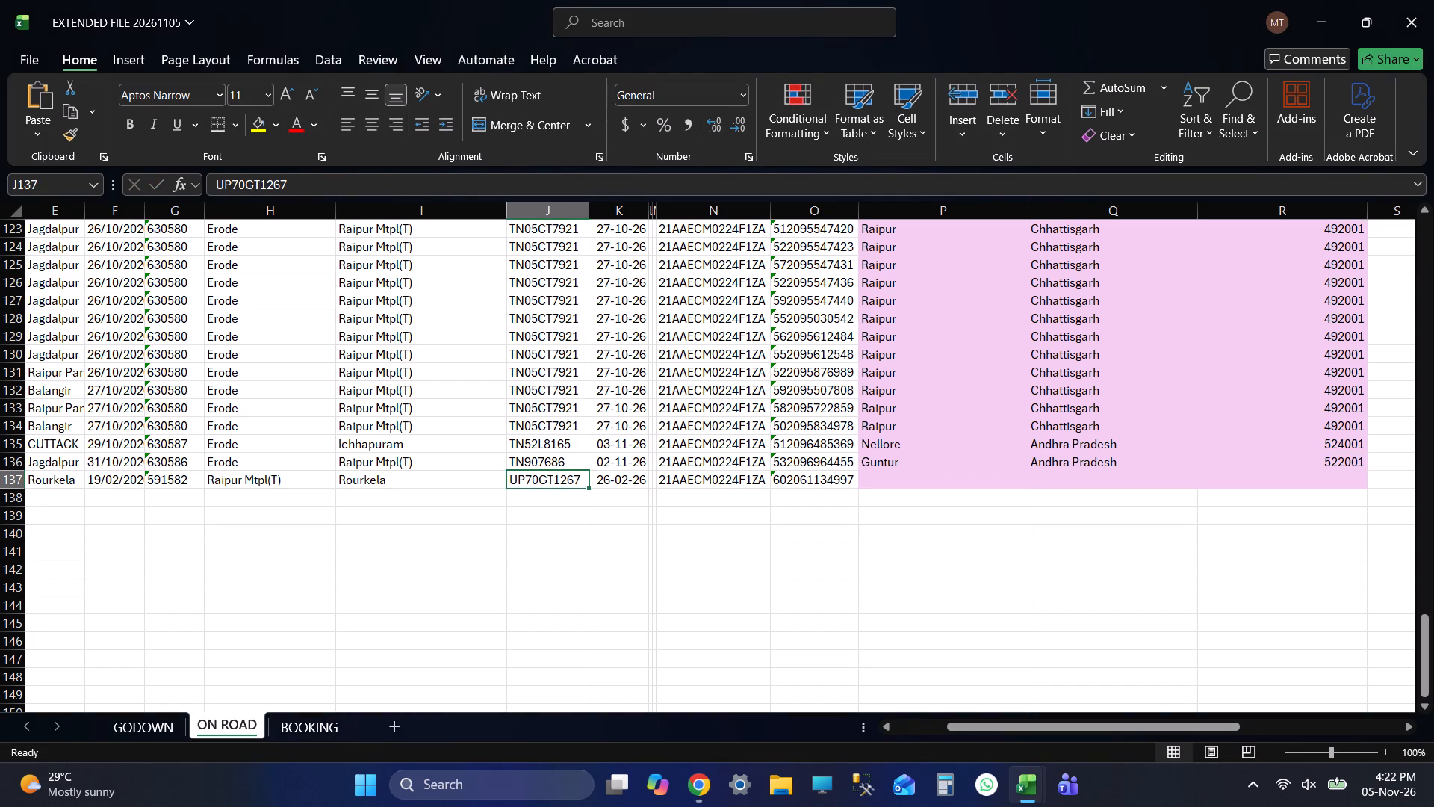
key(ctrl+s)
Fill row 137 with rourkela, Orissa, 769001 copied from row 69 of EXTENDED FILE 20261104.
key(ctrl+c)
key(Tab)
key(Tab)
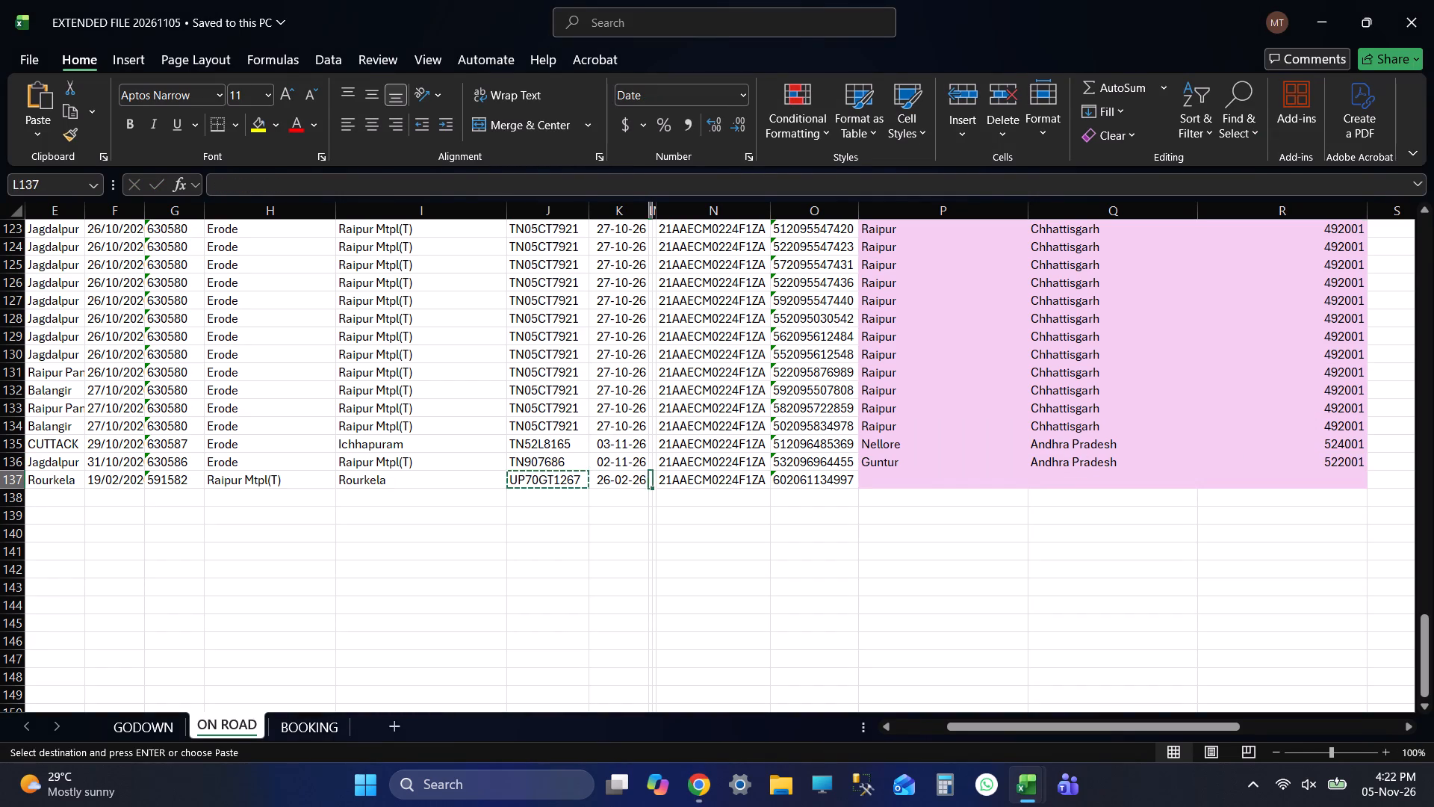
key(Tab)
key(Tab)
key(Tab)
key(Tab)
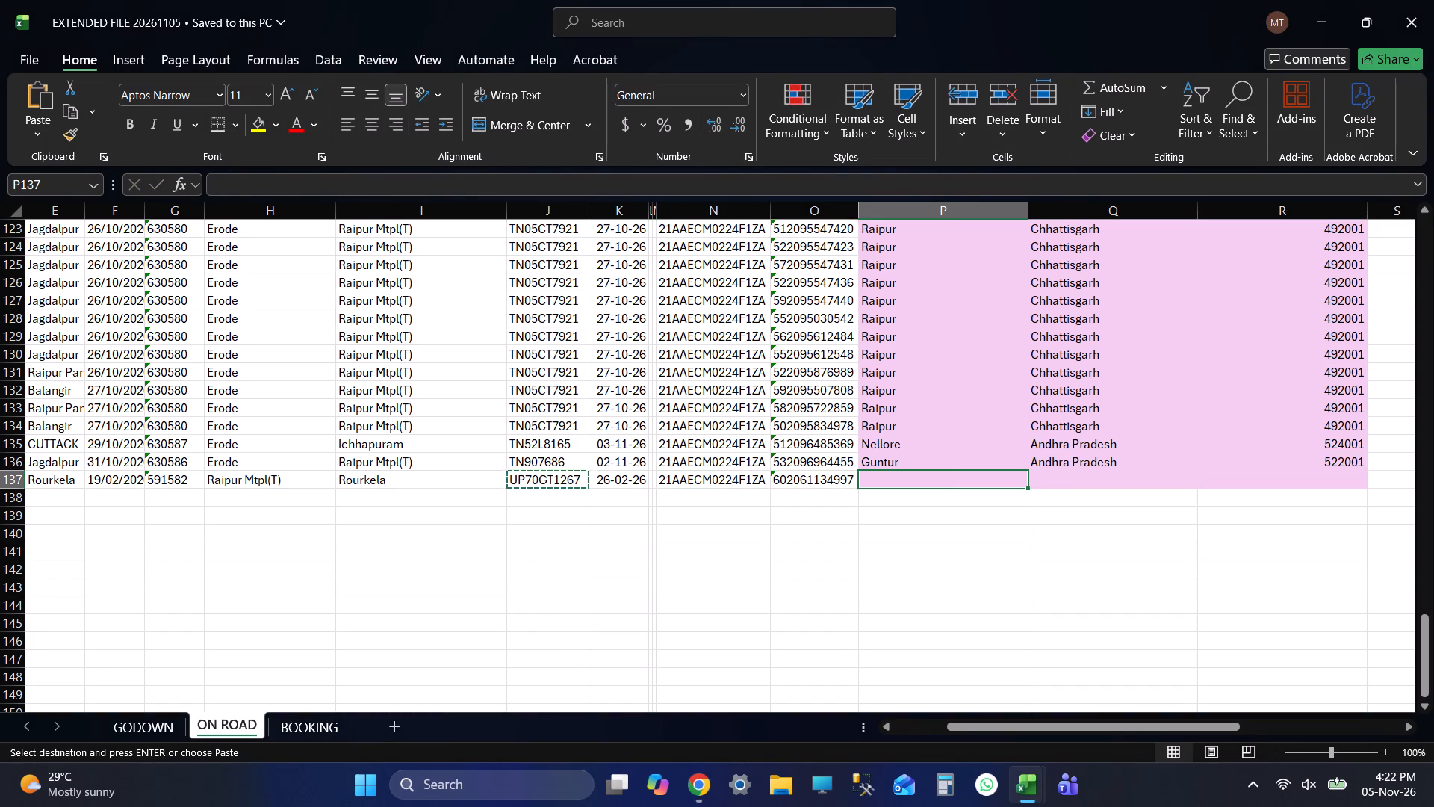
key(alt+Tab)
key(alt+Tab)
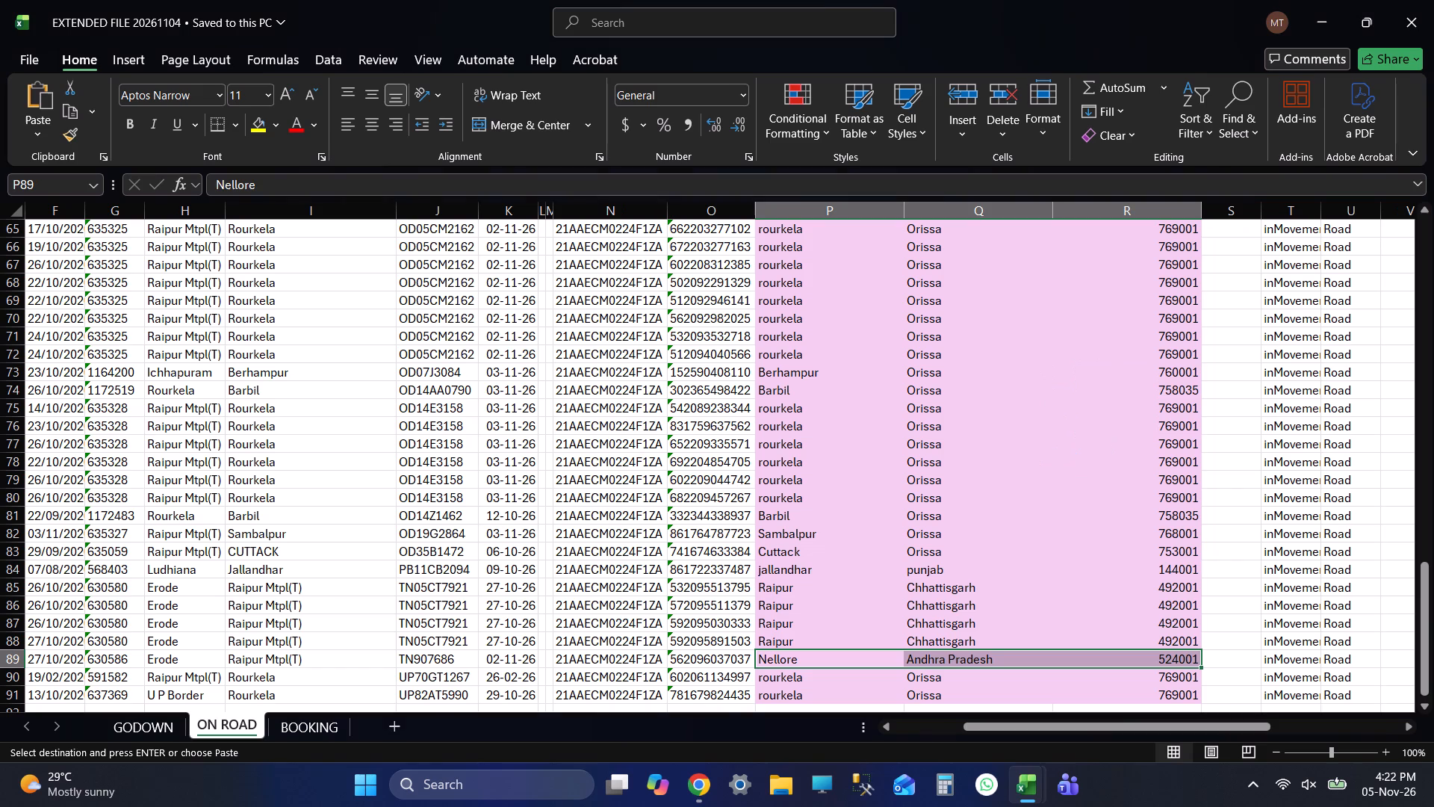
click(828, 300)
key(shift+Right)
key(shift+Right)
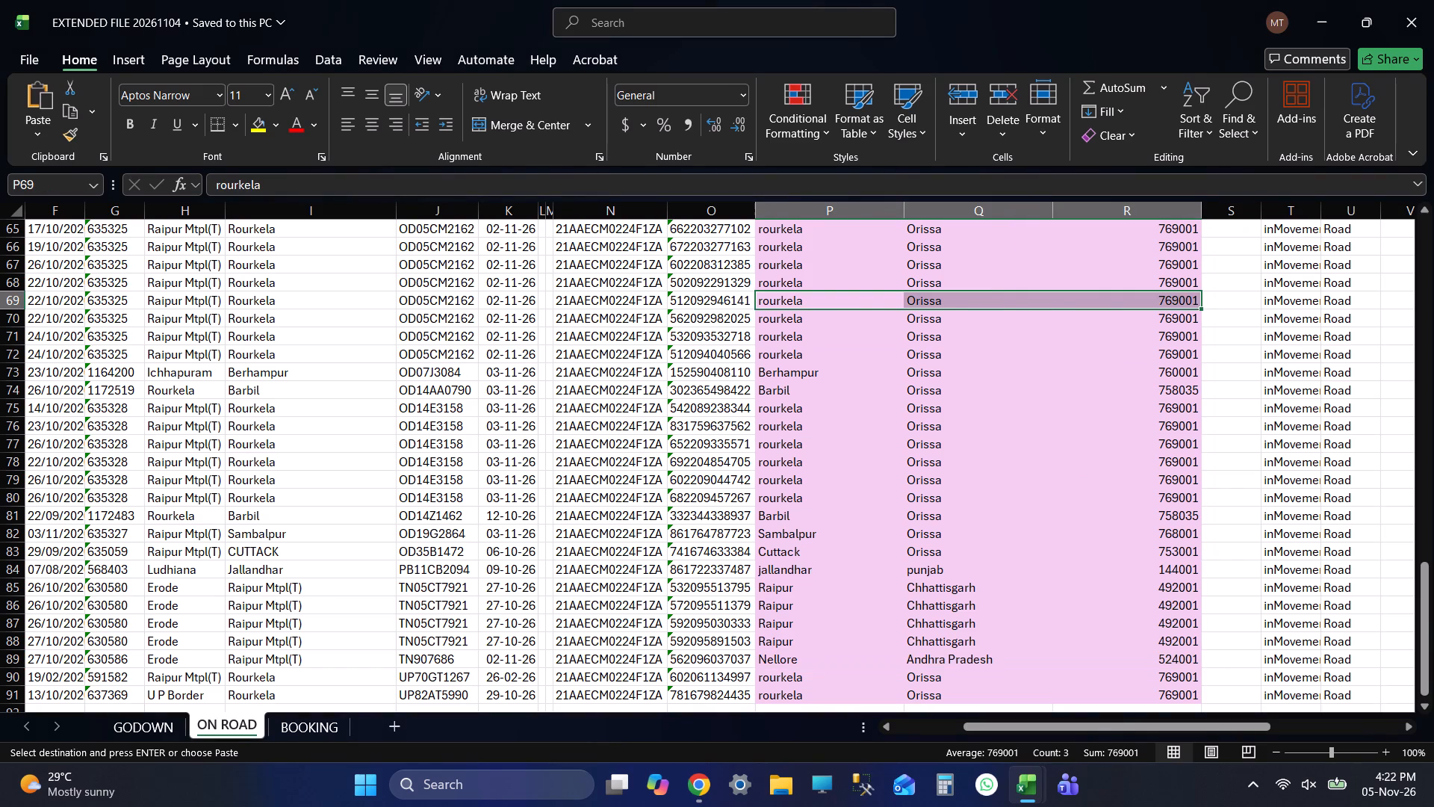
key(ctrl+c)
key(ctrl+c)
key(ctrl+c)
key(ctrl+c)
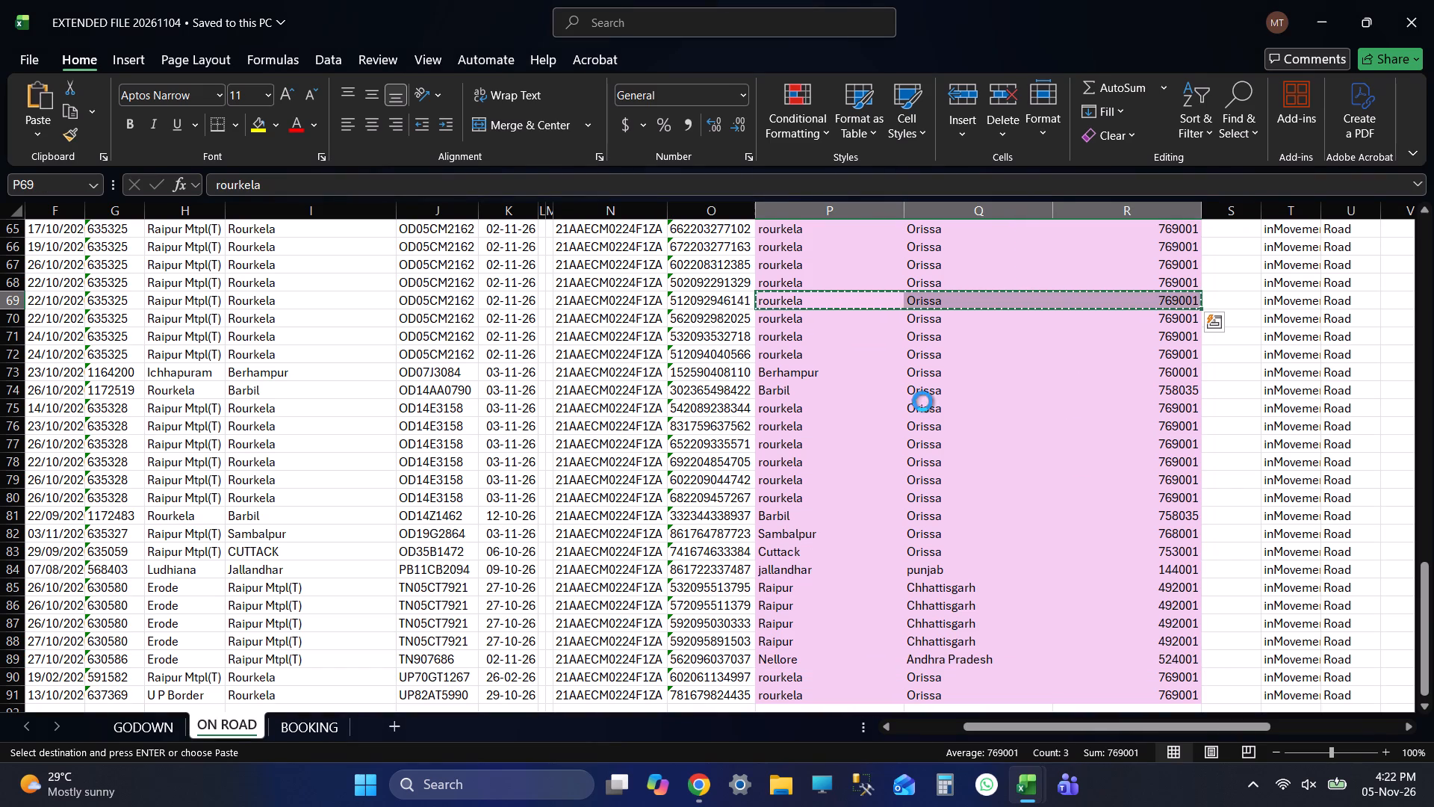
key(ctrl+c)
key(ctrl+c)
key(ctrl+c)
key(ctrl+c)
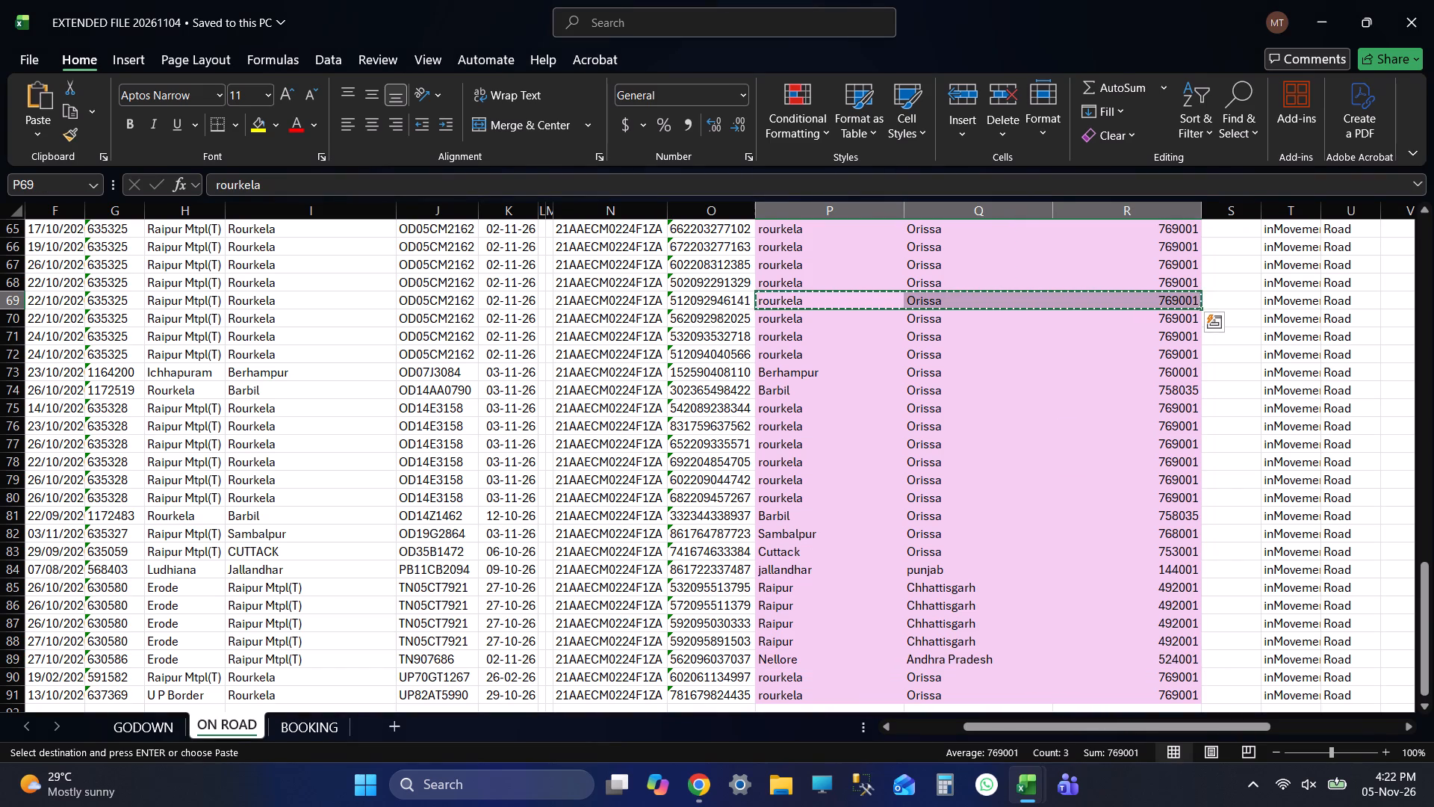
key(alt+Tab)
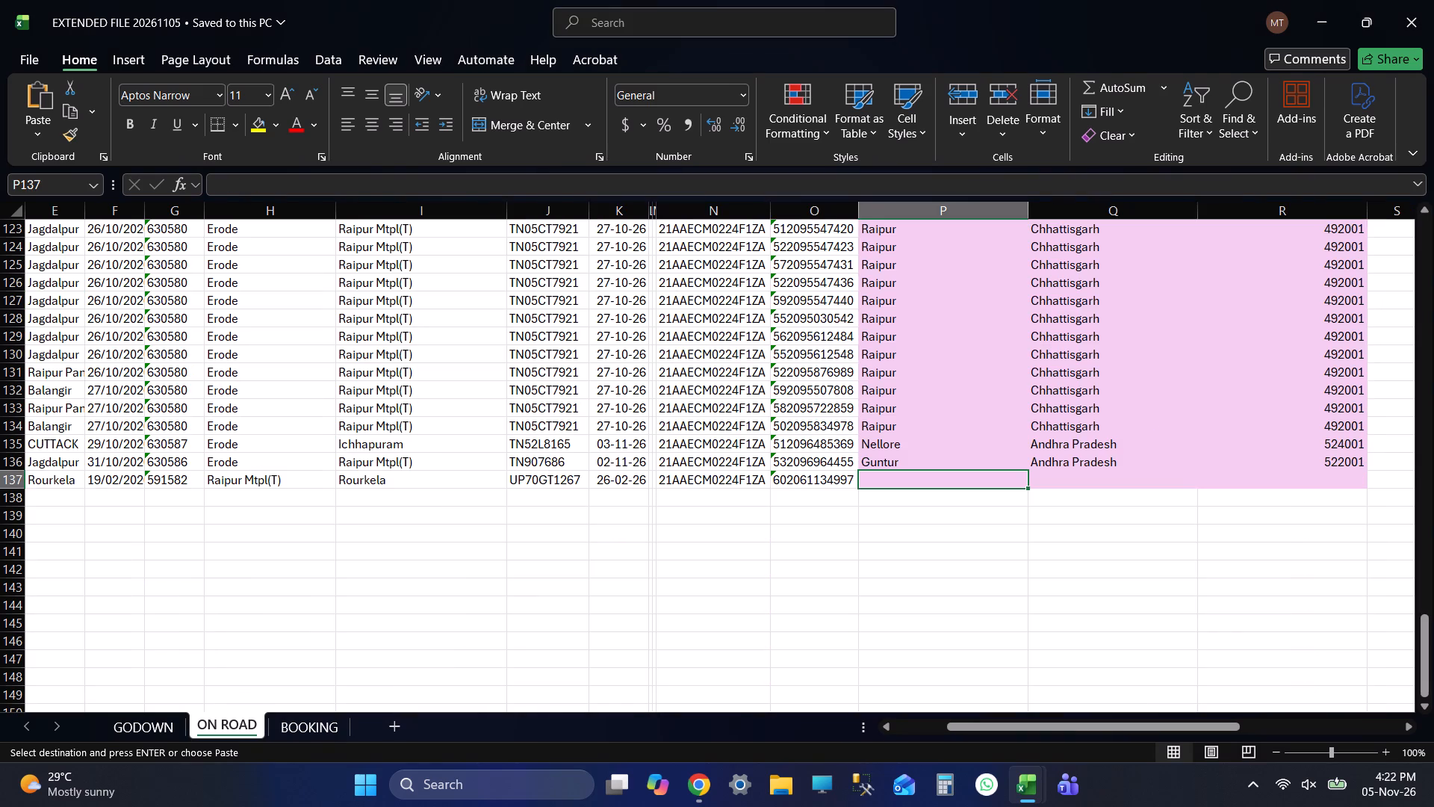
key(ctrl+v)
key(Down)
key(Down)
key(Down)
key(Down)
key(ctrl+Up)
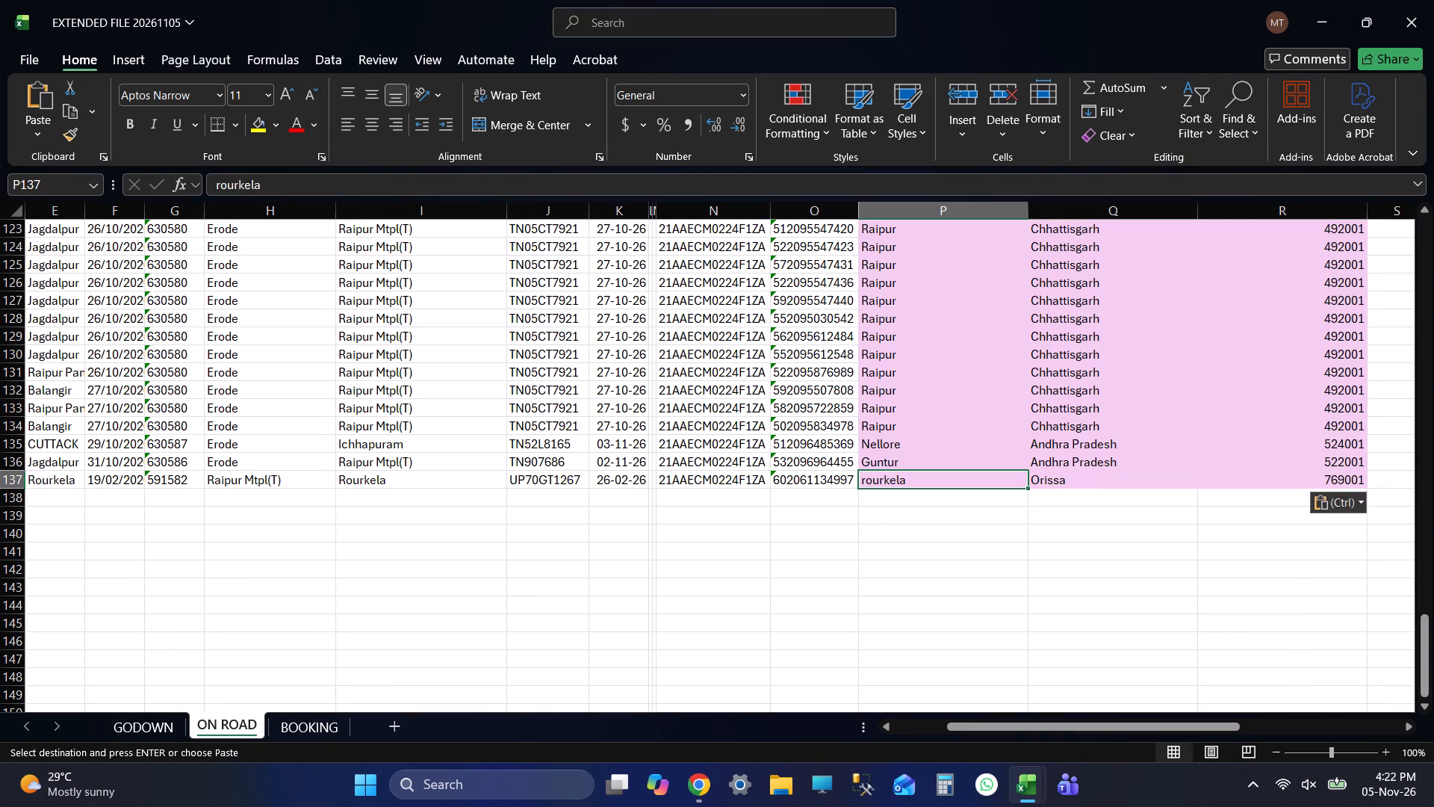
Save EXTENDED FILE 20261105 with the completed ON ROAD rows.
key(ctrl+s)
key(ctrl+s)
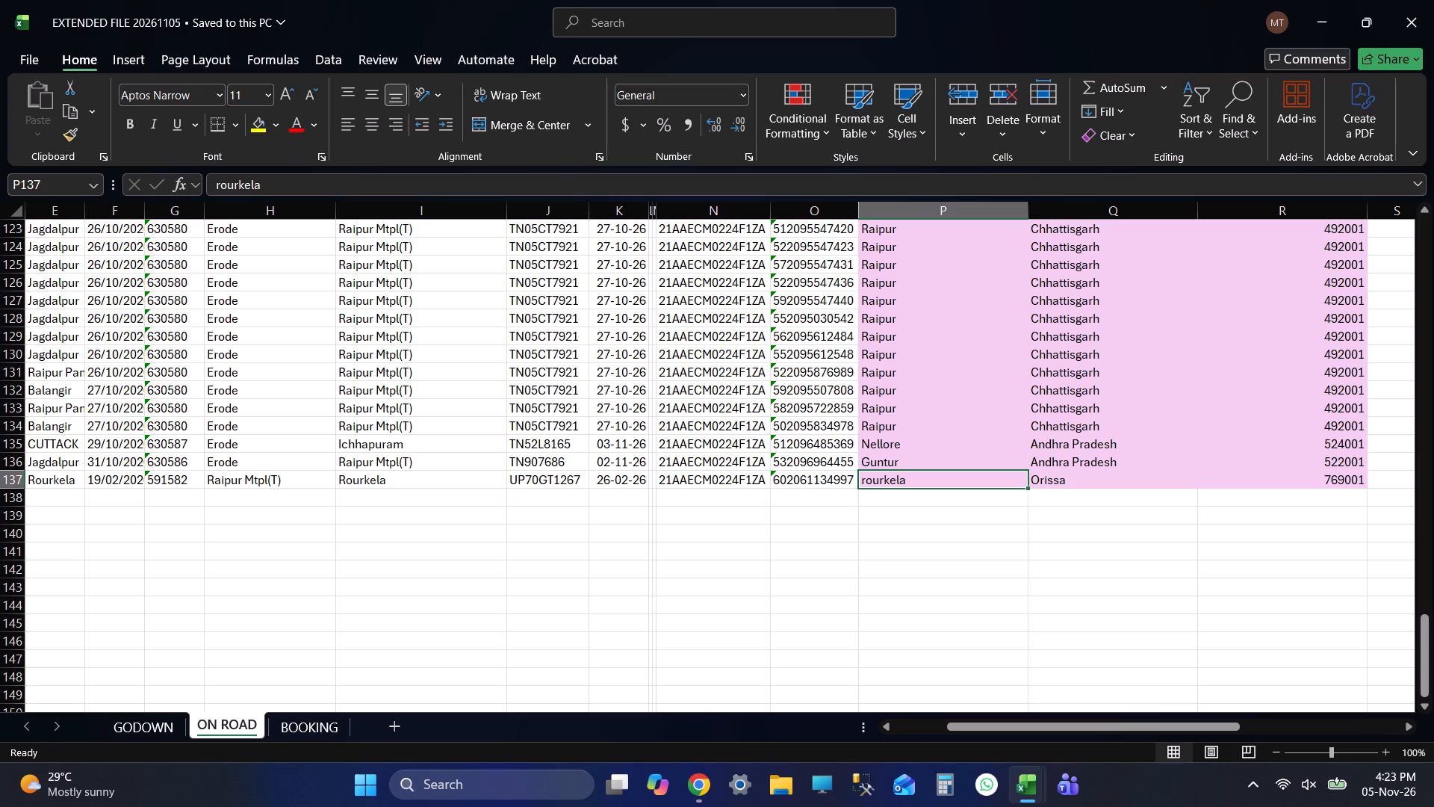
key(ctrl+s)
key(ctrl+s)
key(ctrl+s)
key(ctrl+s)
key(ctrl+s)
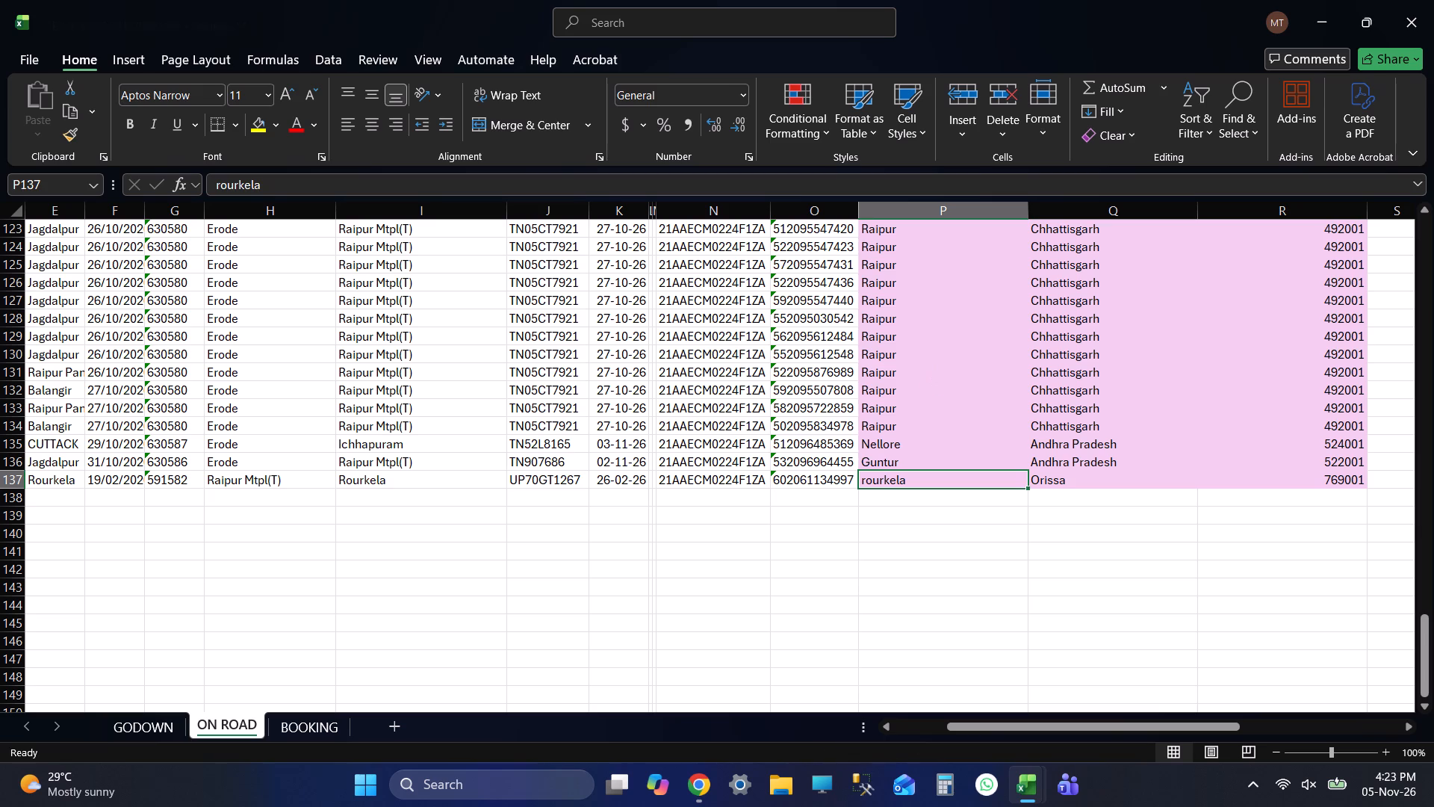
key(ctrl+s)
key(ctrl+s)
key(ctrl+s)
key(ctrl+s)
key(ctrl+s)
key(ctrl+s)
key(ctrl+s)
key(ctrl+s)
key(ctrl+s)
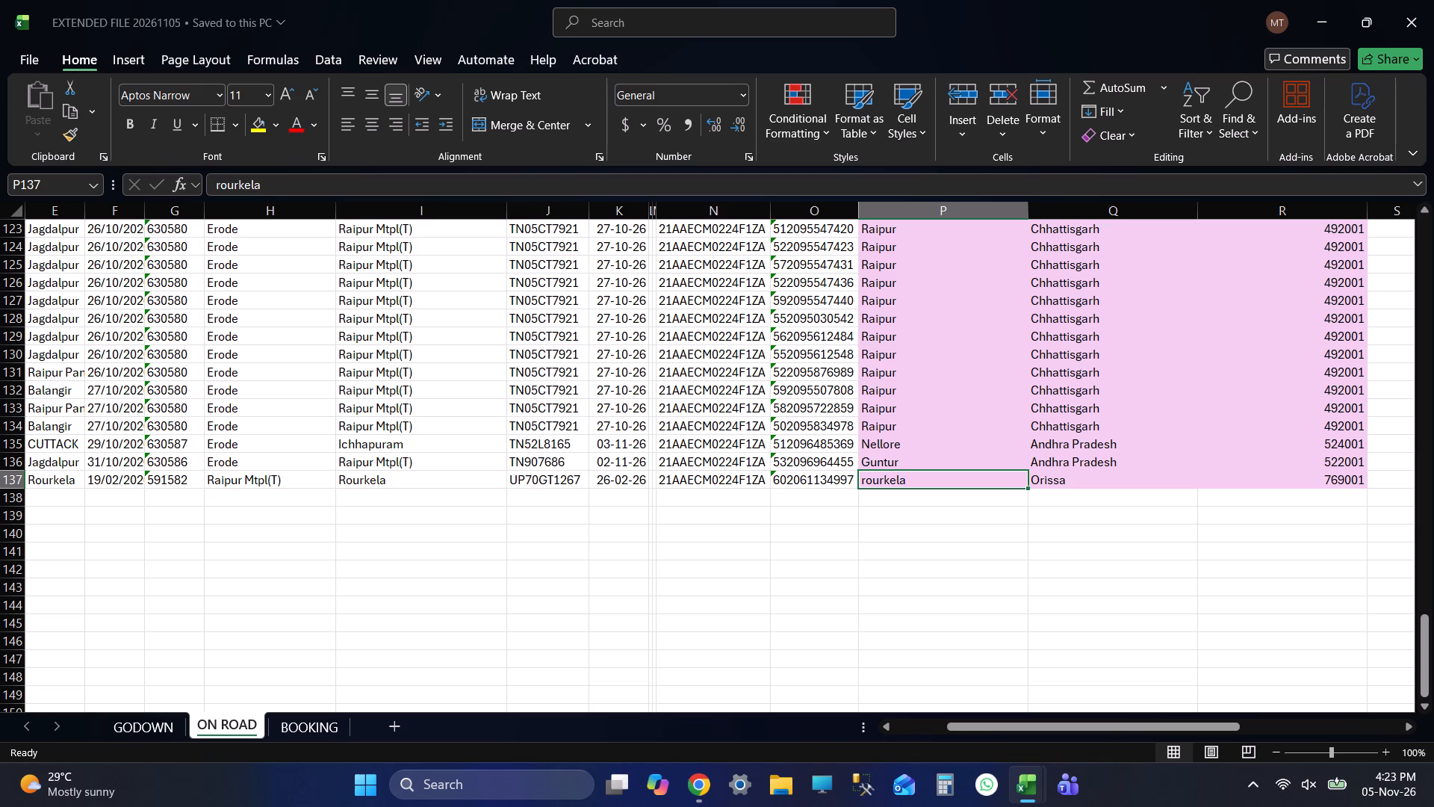
key(Down)
key(Down)
key(Down)
key(Down)
key(Down)
key(ctrl+Up)
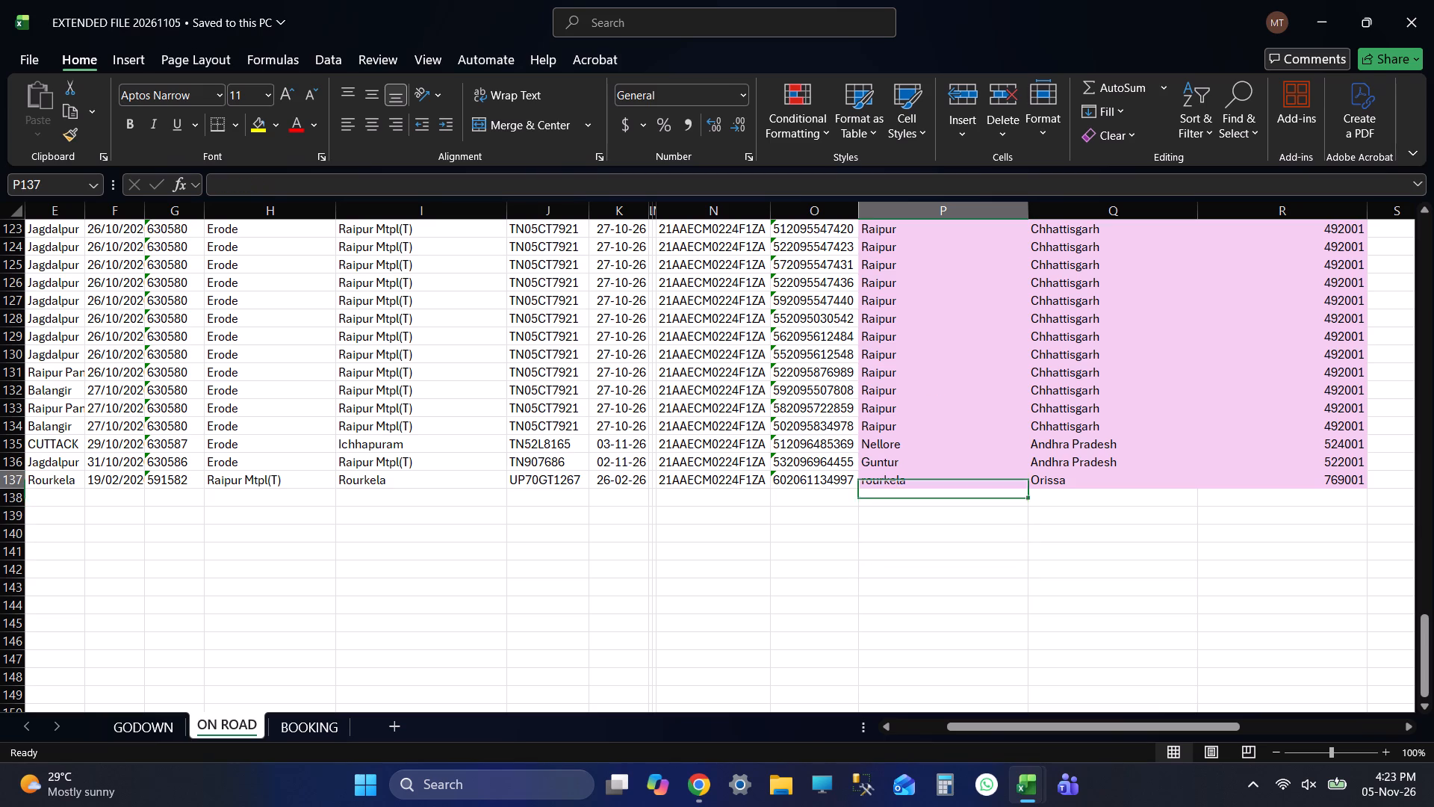
key(ctrl+s)
key(ctrl+s)
key(ctrl+s)
key(ctrl+s)
key(ctrl+s)
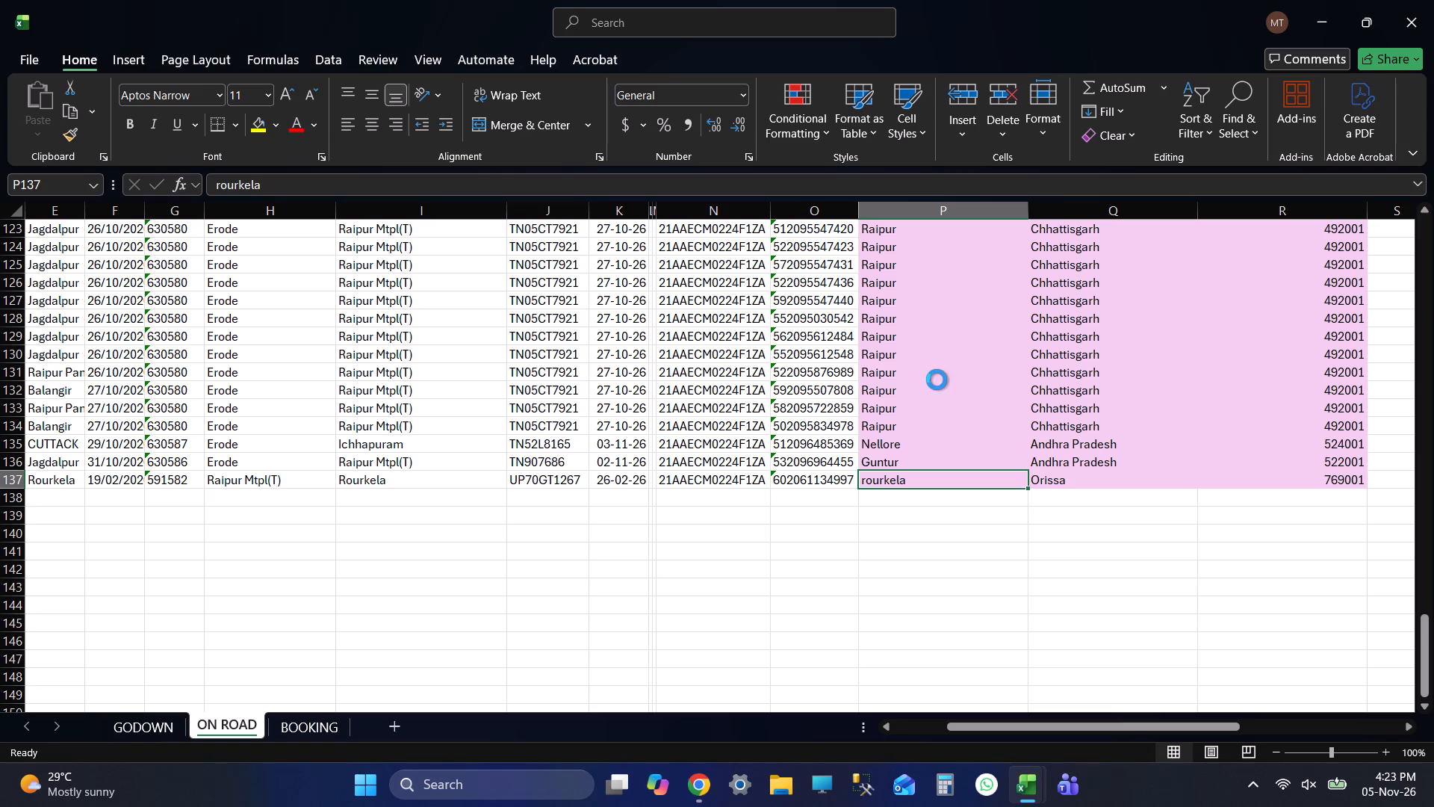
key(ctrl+s)
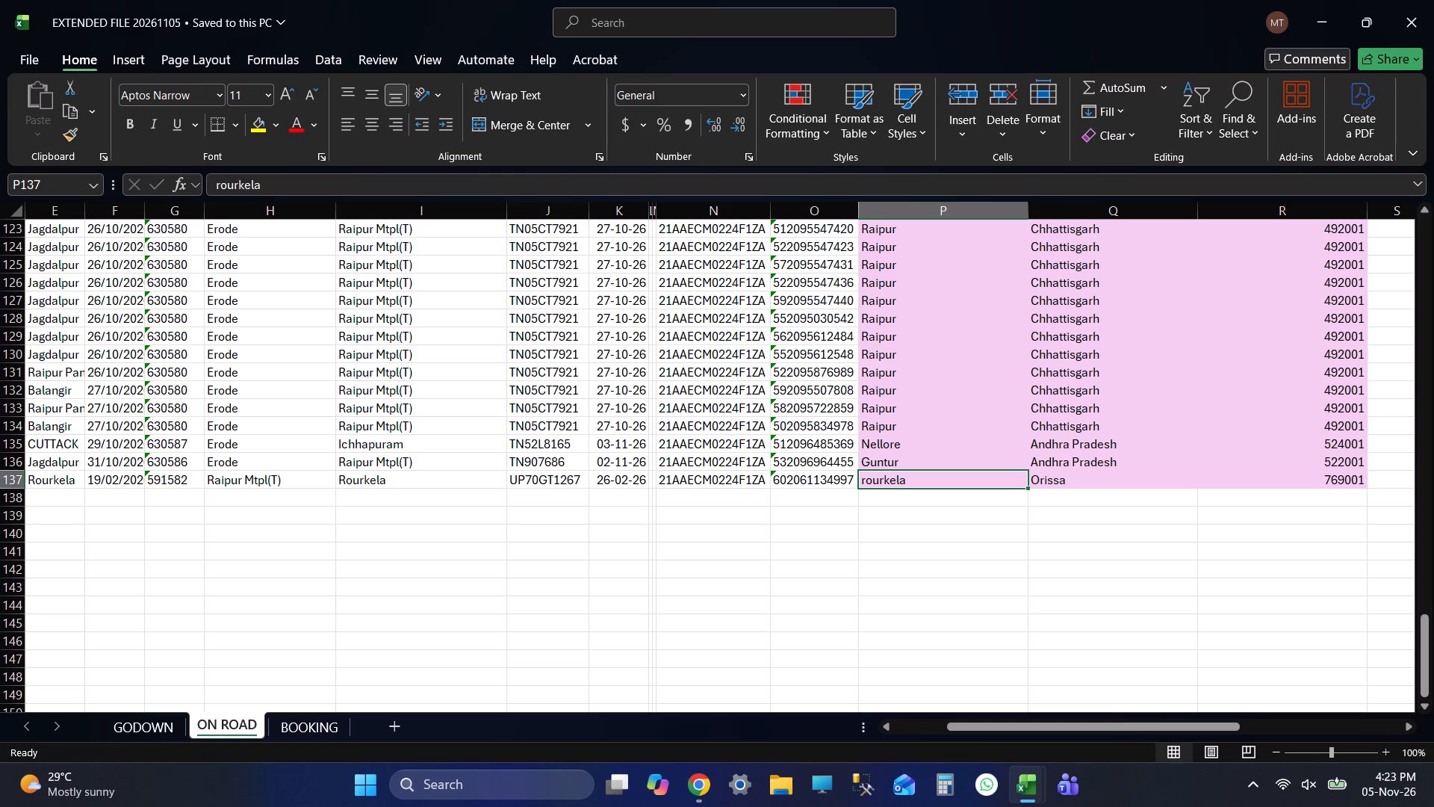
key(ctrl+s)
key(ctrl+s)
Go to the Current Place header at the top of column P and save the workbook again.
key(ctrl+Up)
key(Up)
key(Up)
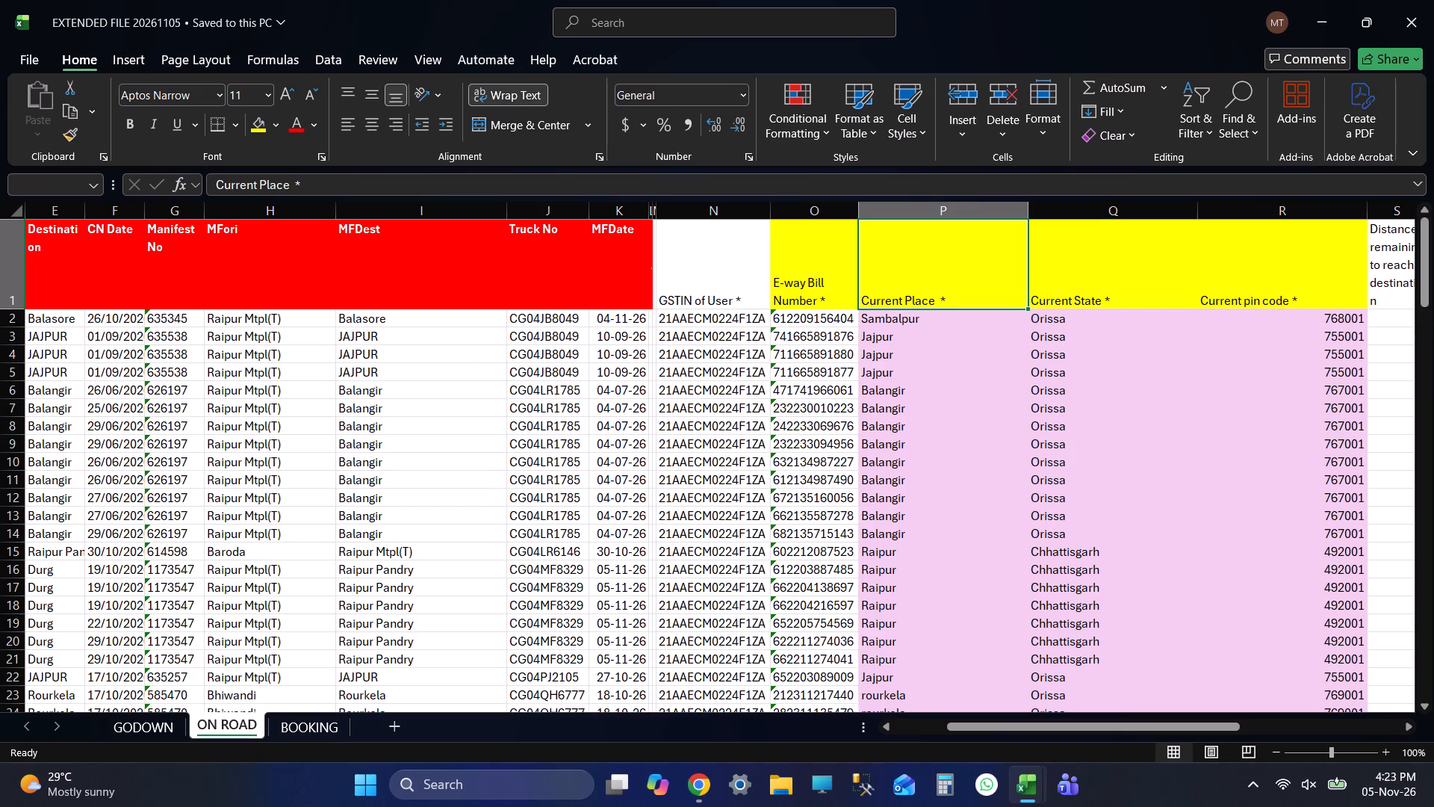
key(Up)
key(ctrl+s)
key(ctrl+s)
key(alt+Tab)
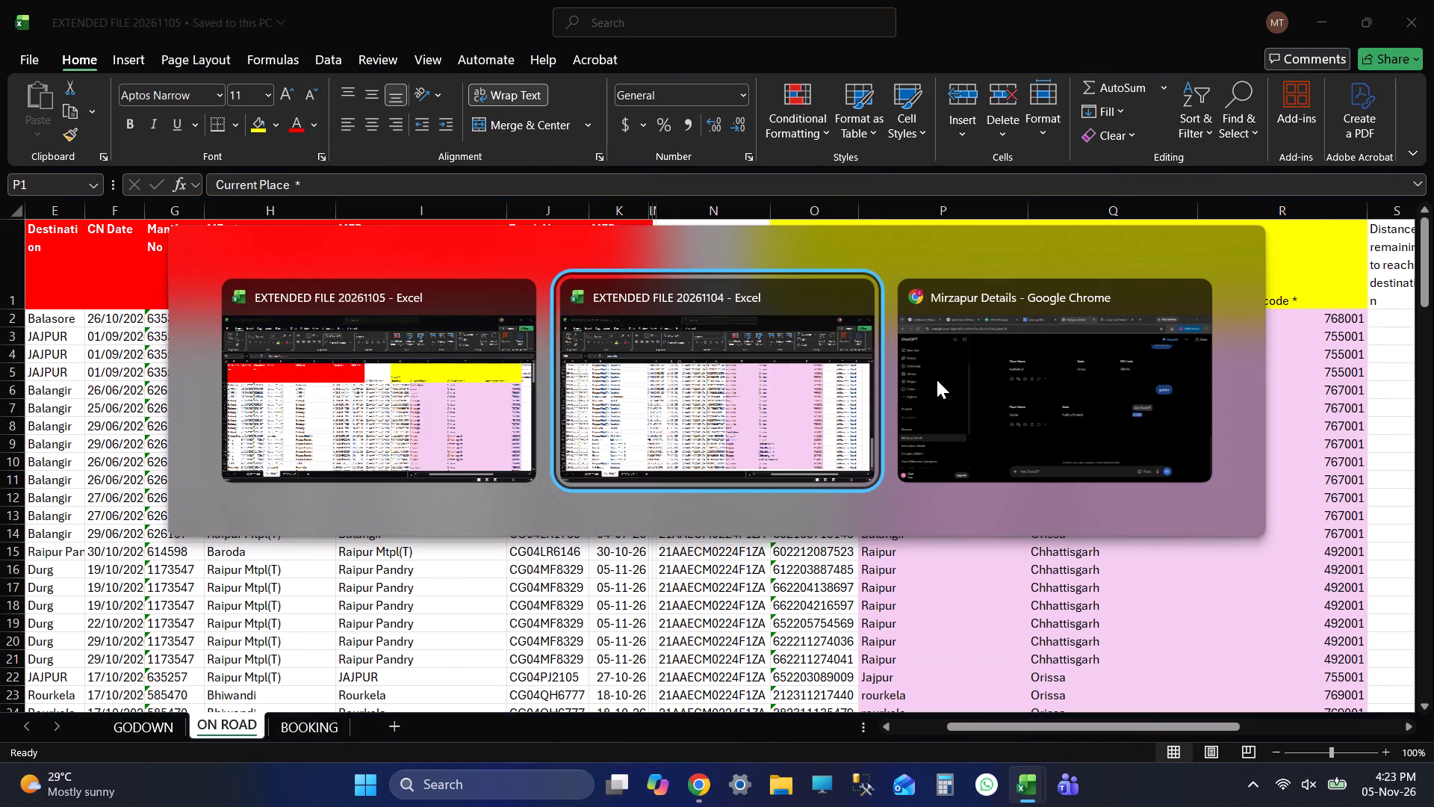
click(1433, 0)
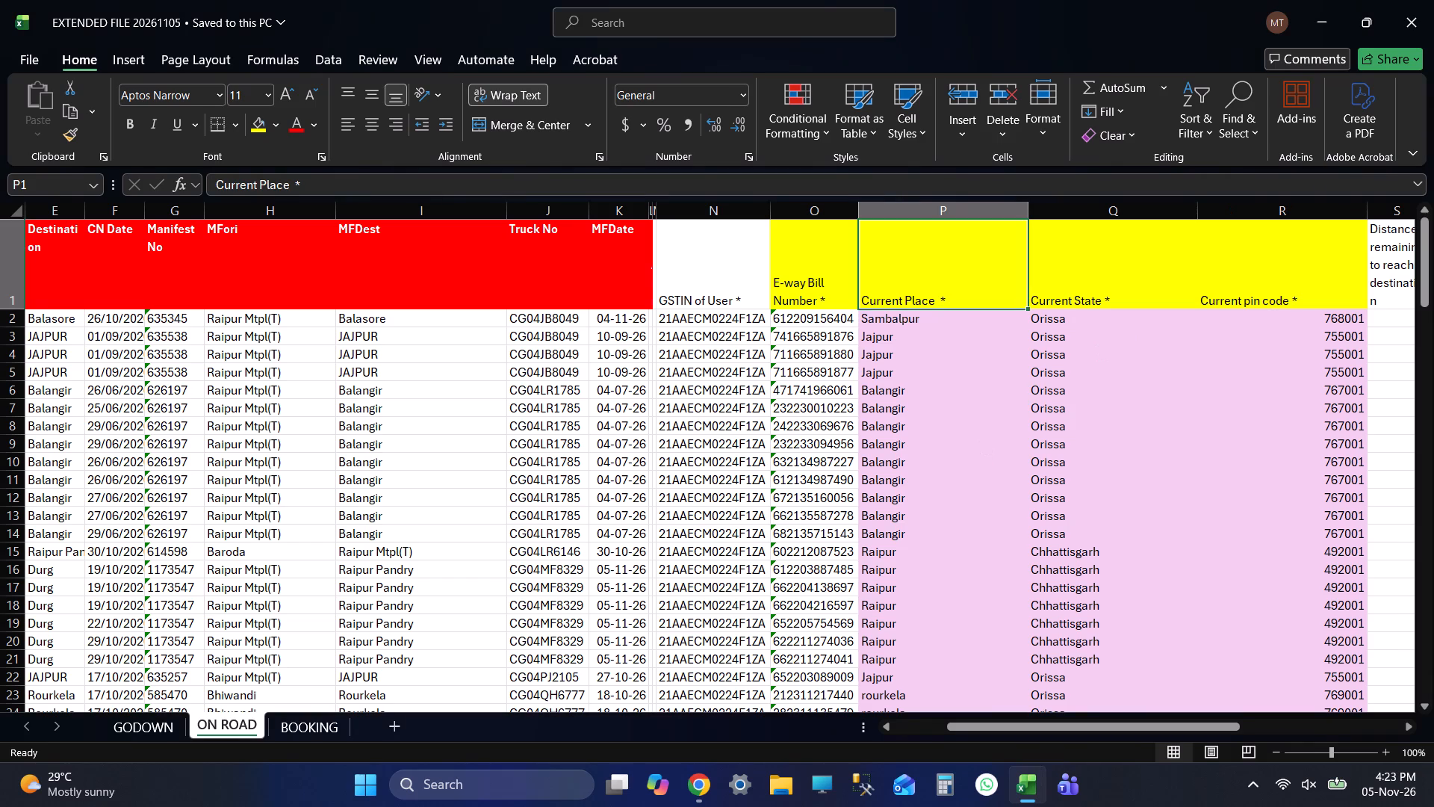
key(ctrl+s)
key(ctrl+s)
Open the GODOWN sheet of EXTENDED FILE 20261105 and save the workbook.
click(176, 735)
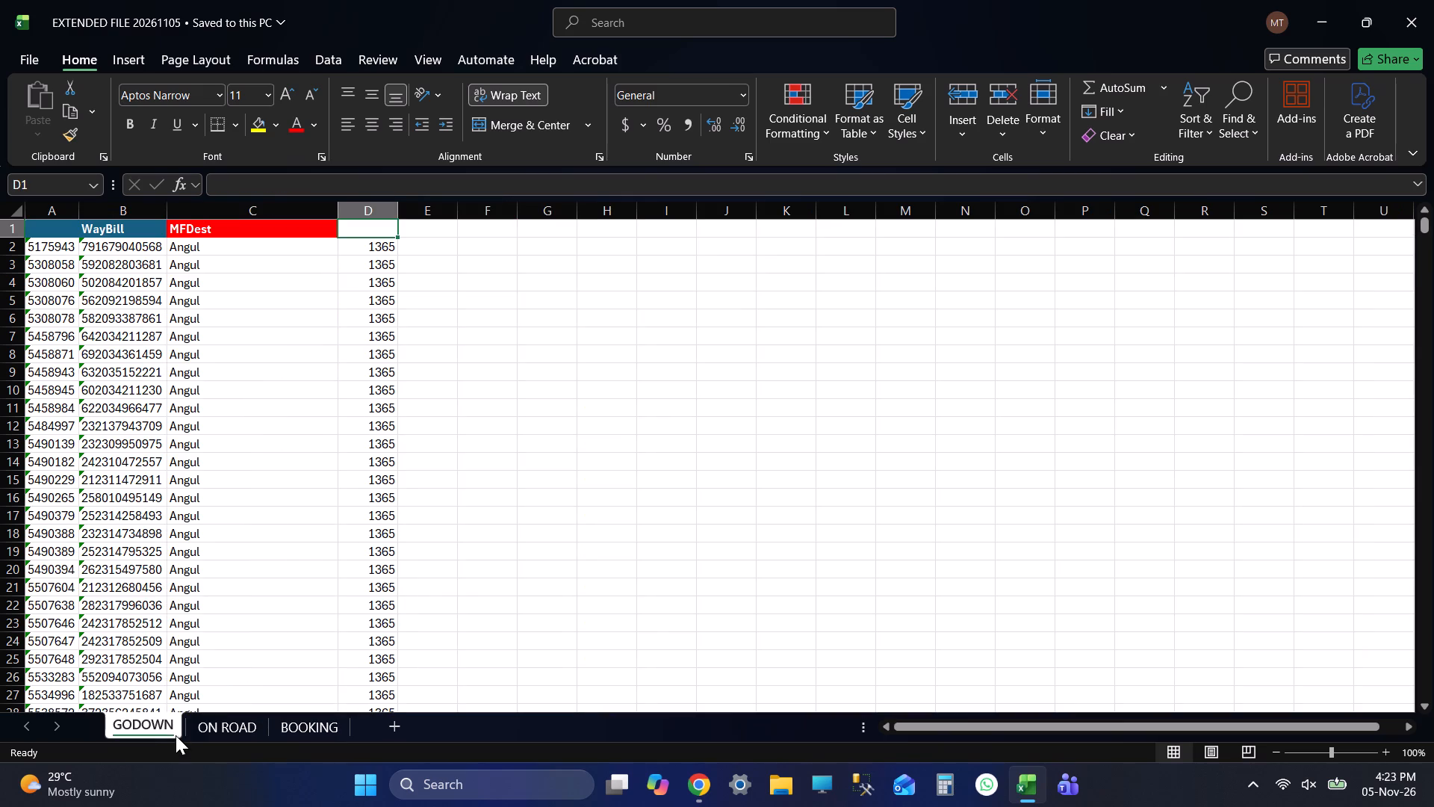
key(ctrl+s)
key(ctrl+s)
key(ctrl+s)
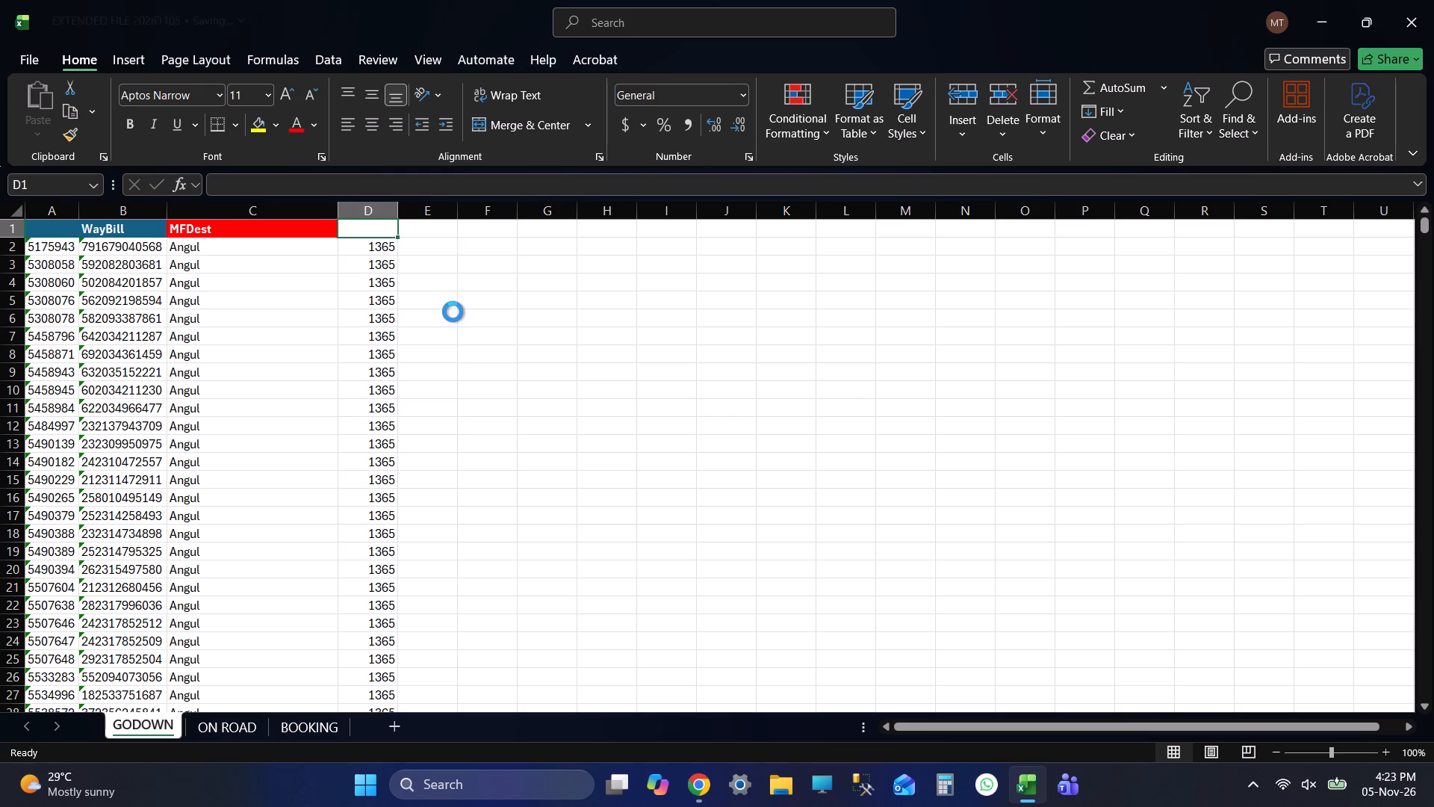
key(alt+Tab)
key(alt+Tab)
key(ctrl+s)
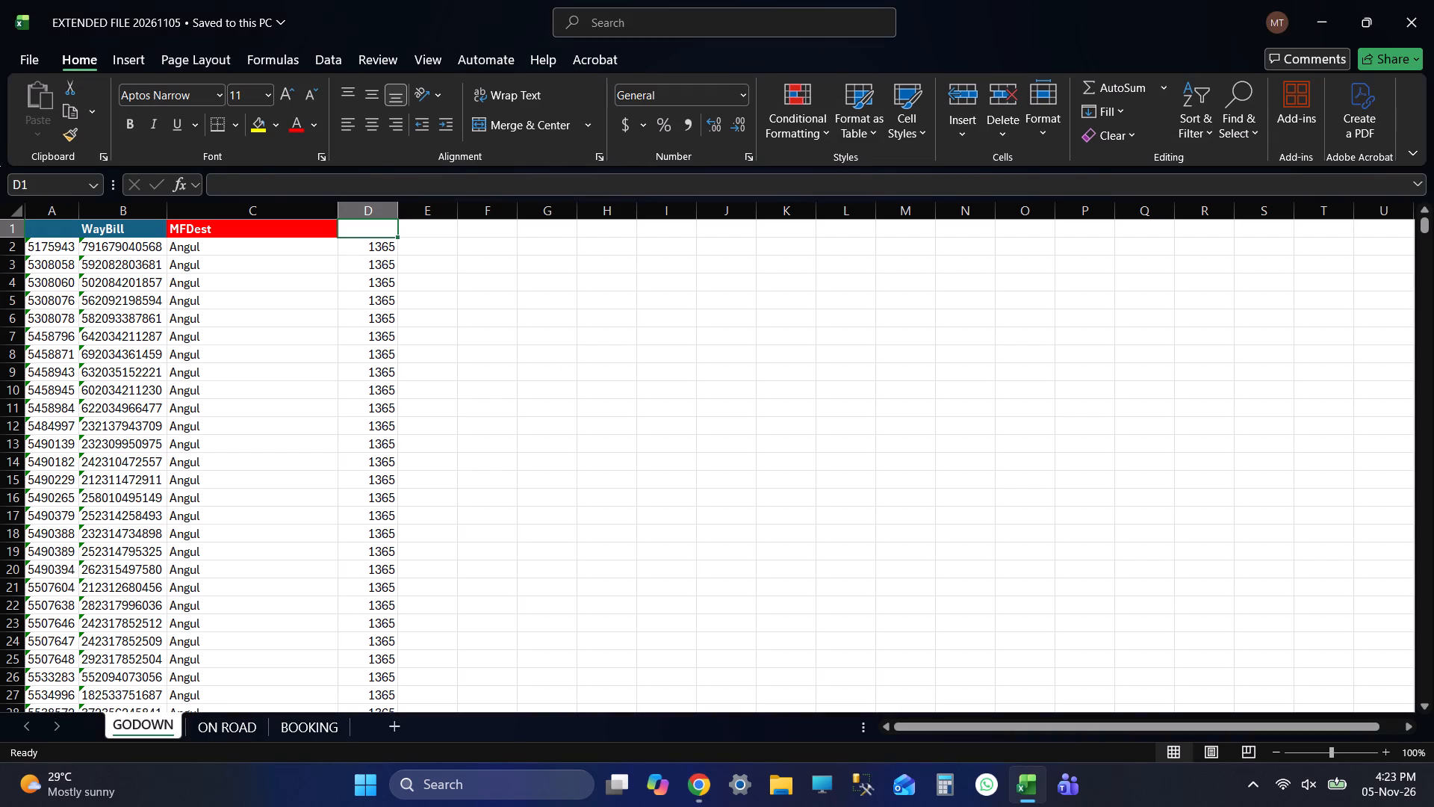
Open the add to godown workbook from the E Way Bill folder.
triple_click(1322, 1)
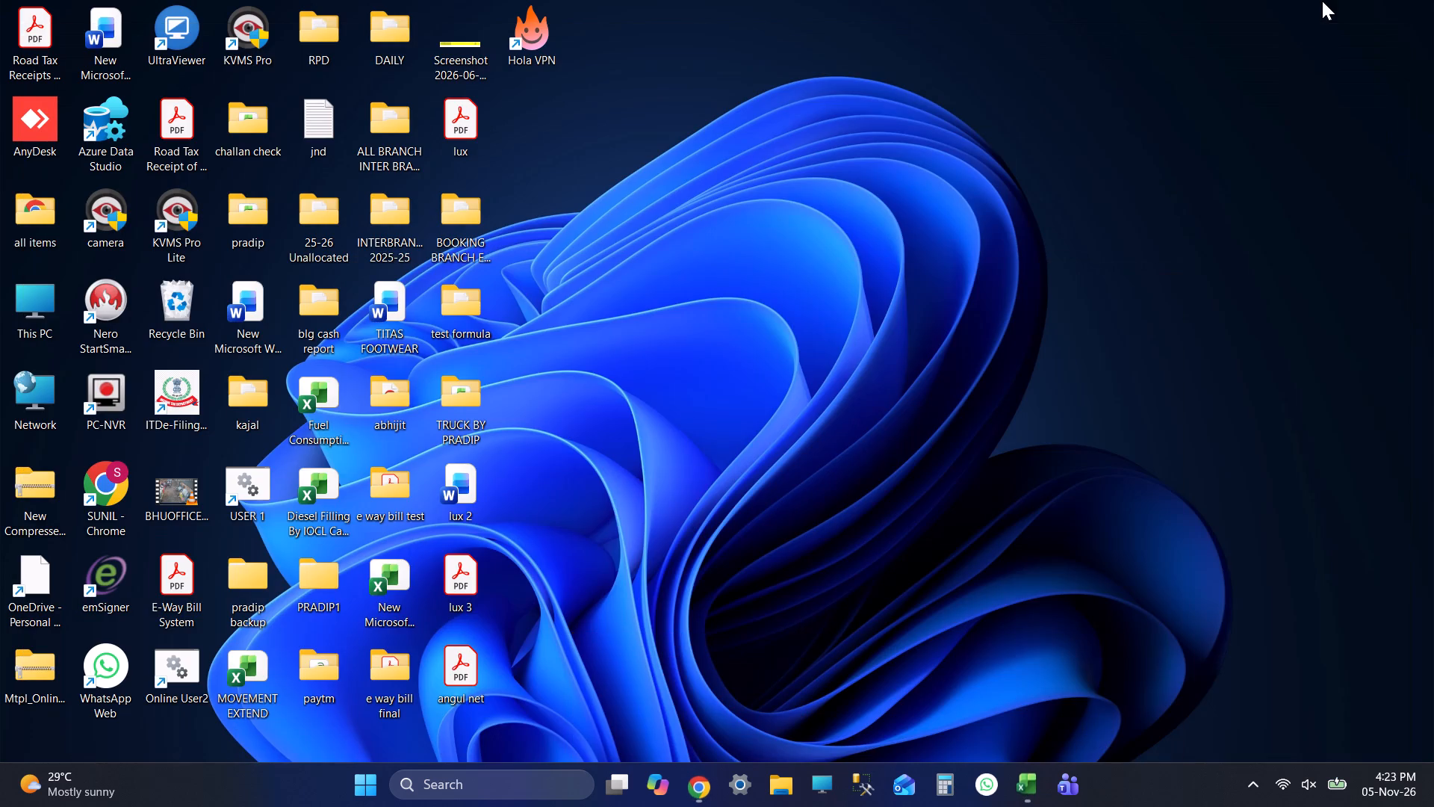
double_click(13, 283)
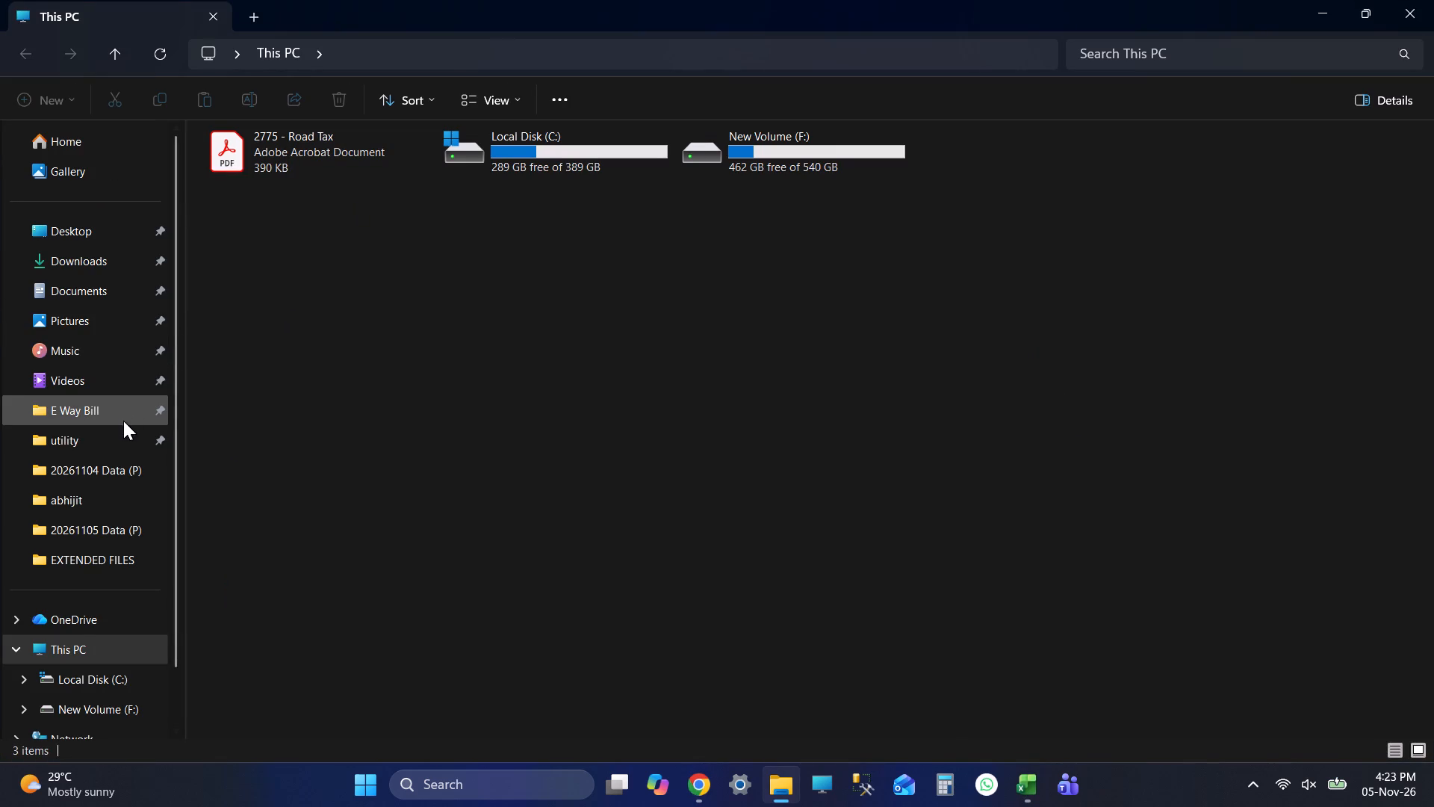
click(123, 421)
double_click(409, 386)
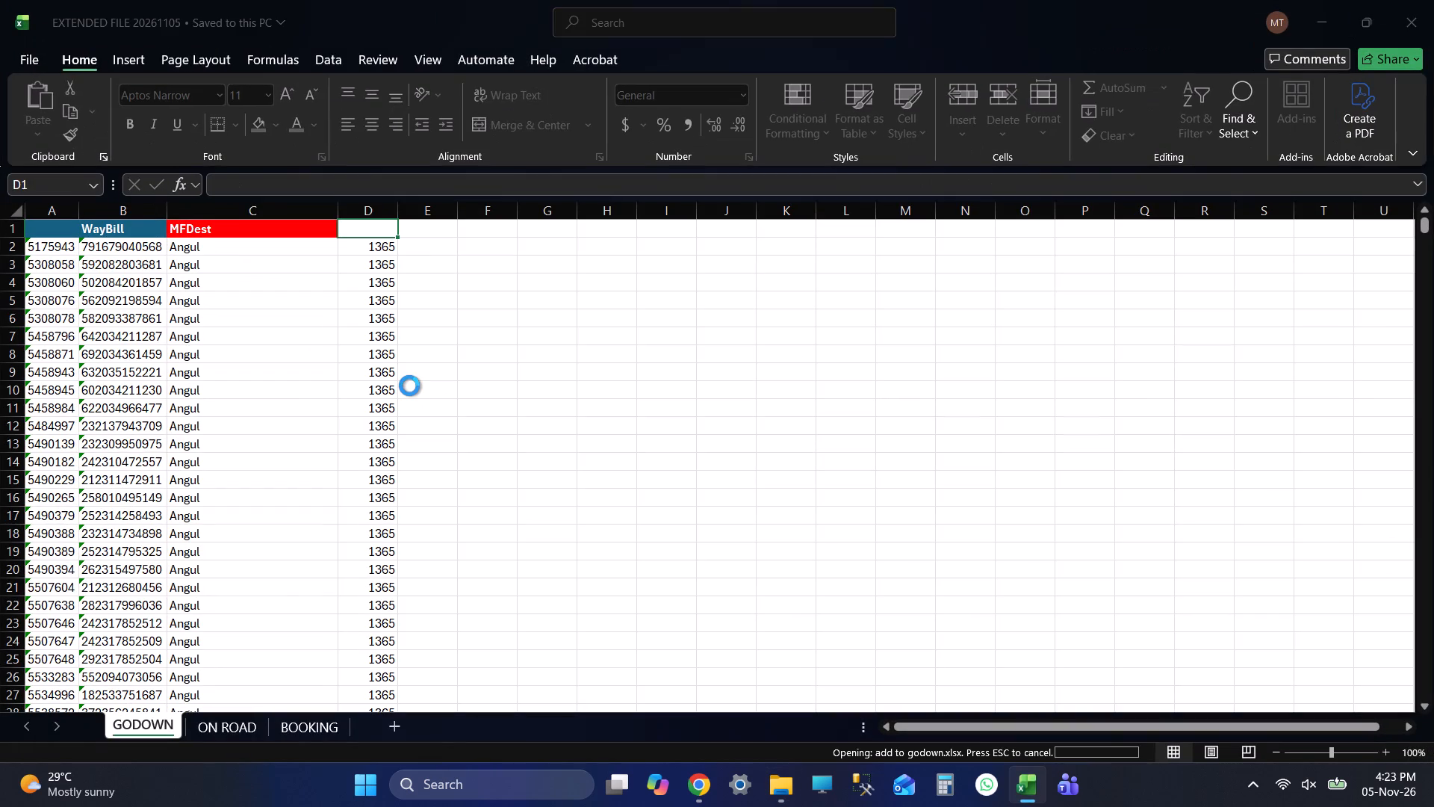
Clear all old entries under the ewyabill no and Godown Id headers of add to godown, keeping the GSTIN column, and save.
key(Left)
key(Left)
key(Left)
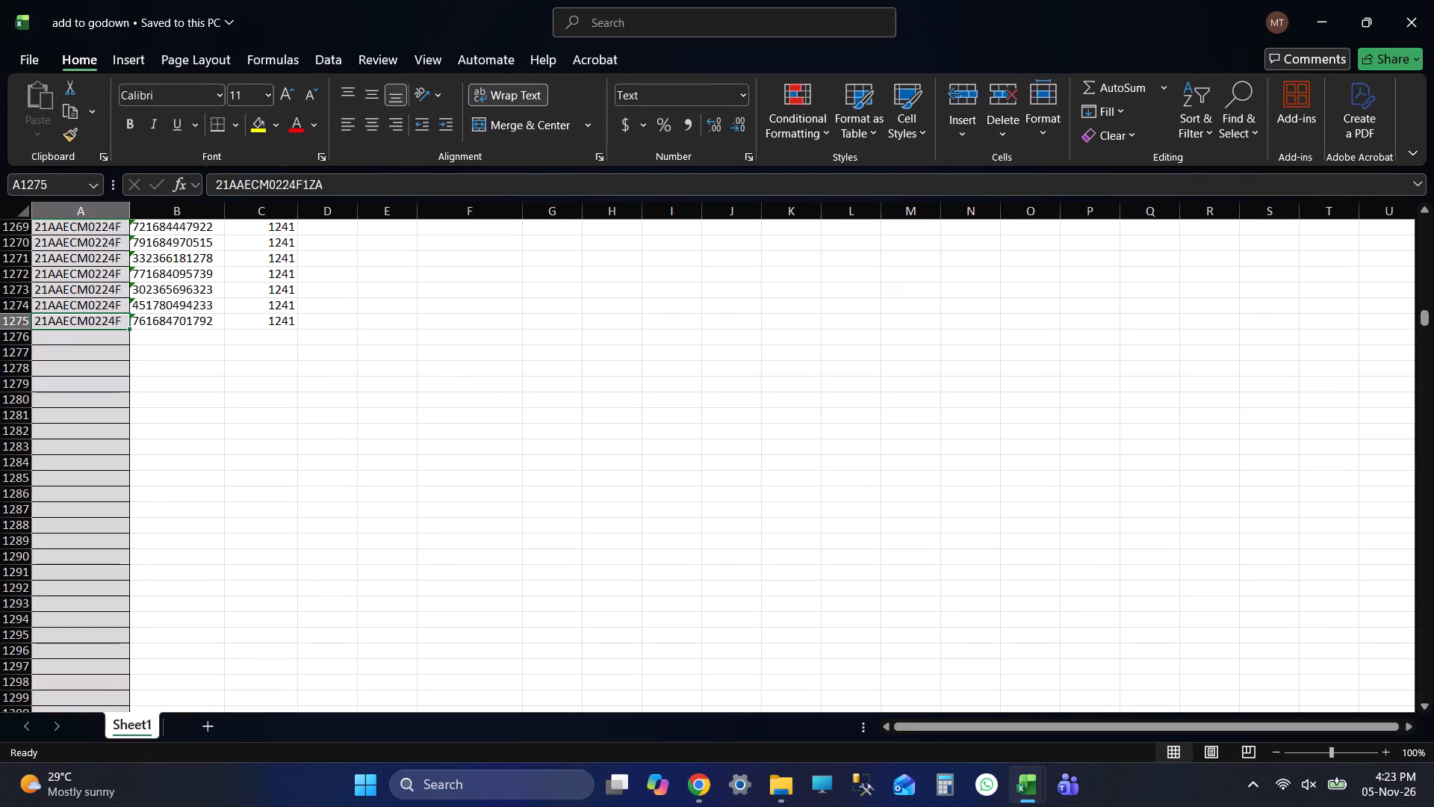
key(Right)
key(ctrl+Up)
key(Up)
key(Up)
key(Up)
key(Up)
key(Down)
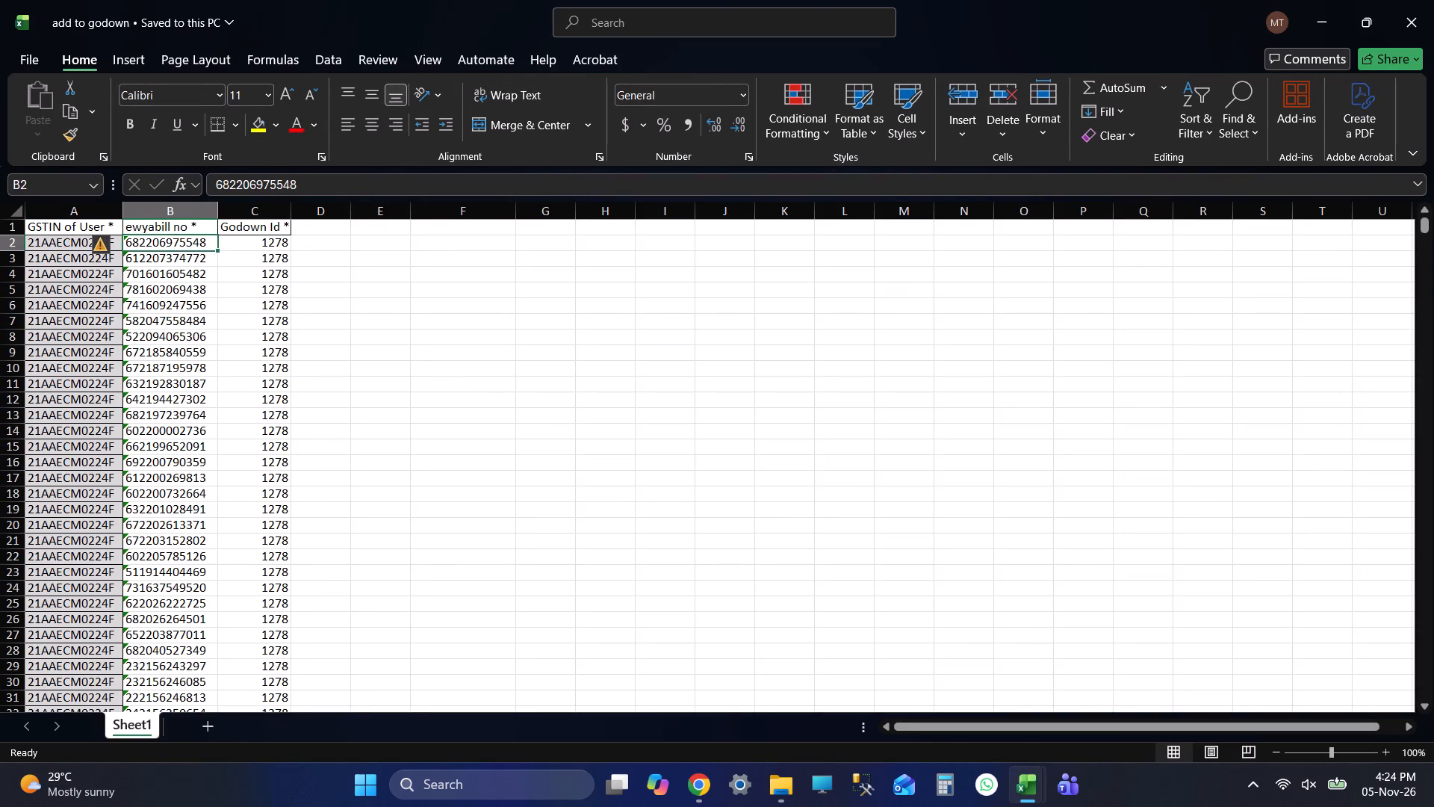
key(ctrl+shift+Right)
key(ctrl+shift+Down)
key(Delete)
key(ctrl+Up)
key(Up)
key(Up)
key(Up)
key(Up)
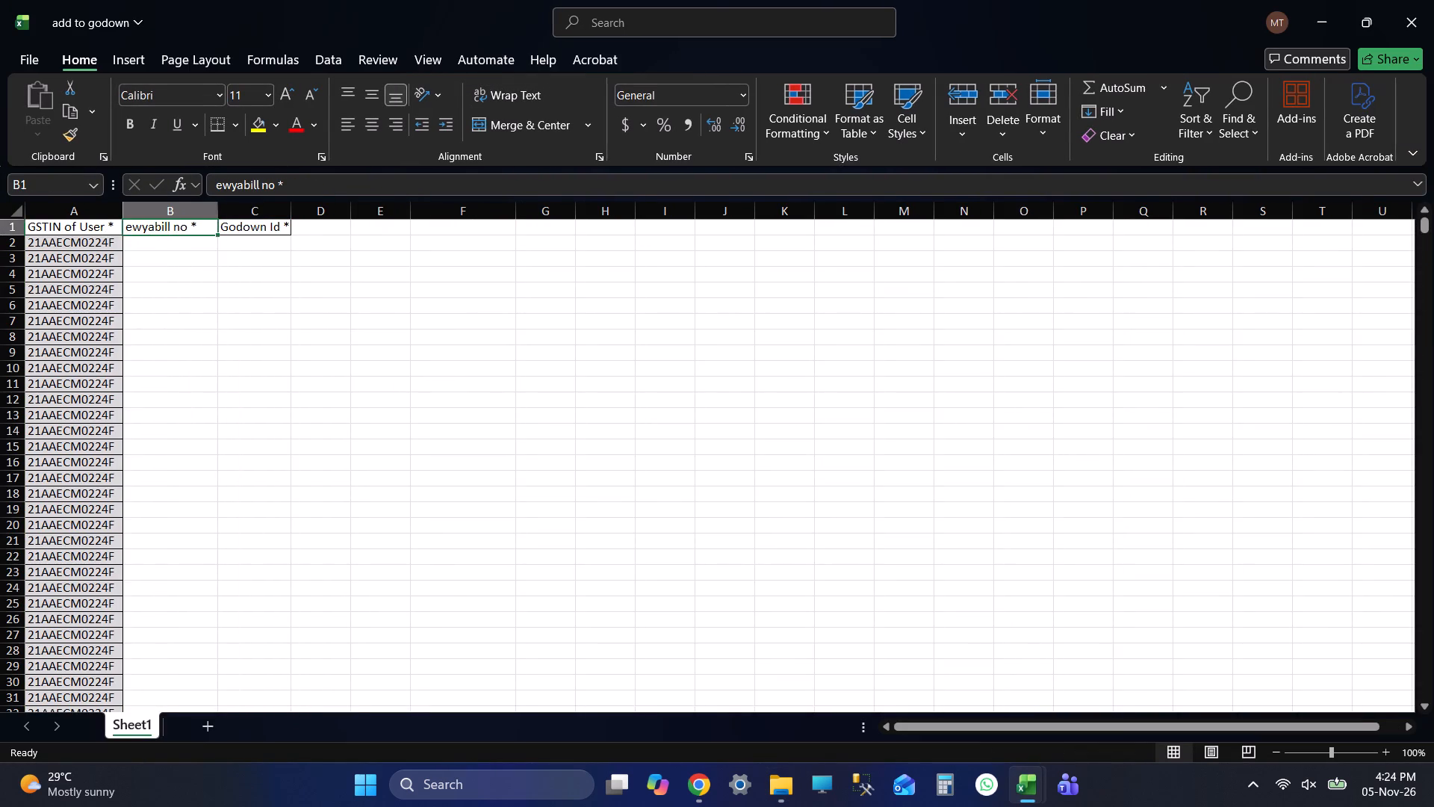
key(Down)
key(ctrl+s)
Switch to EXTENDED FILE 20261105 and copy the WayBill numbers in B2 to B5017 of the GODOWN sheet.
key(alt+Tab)
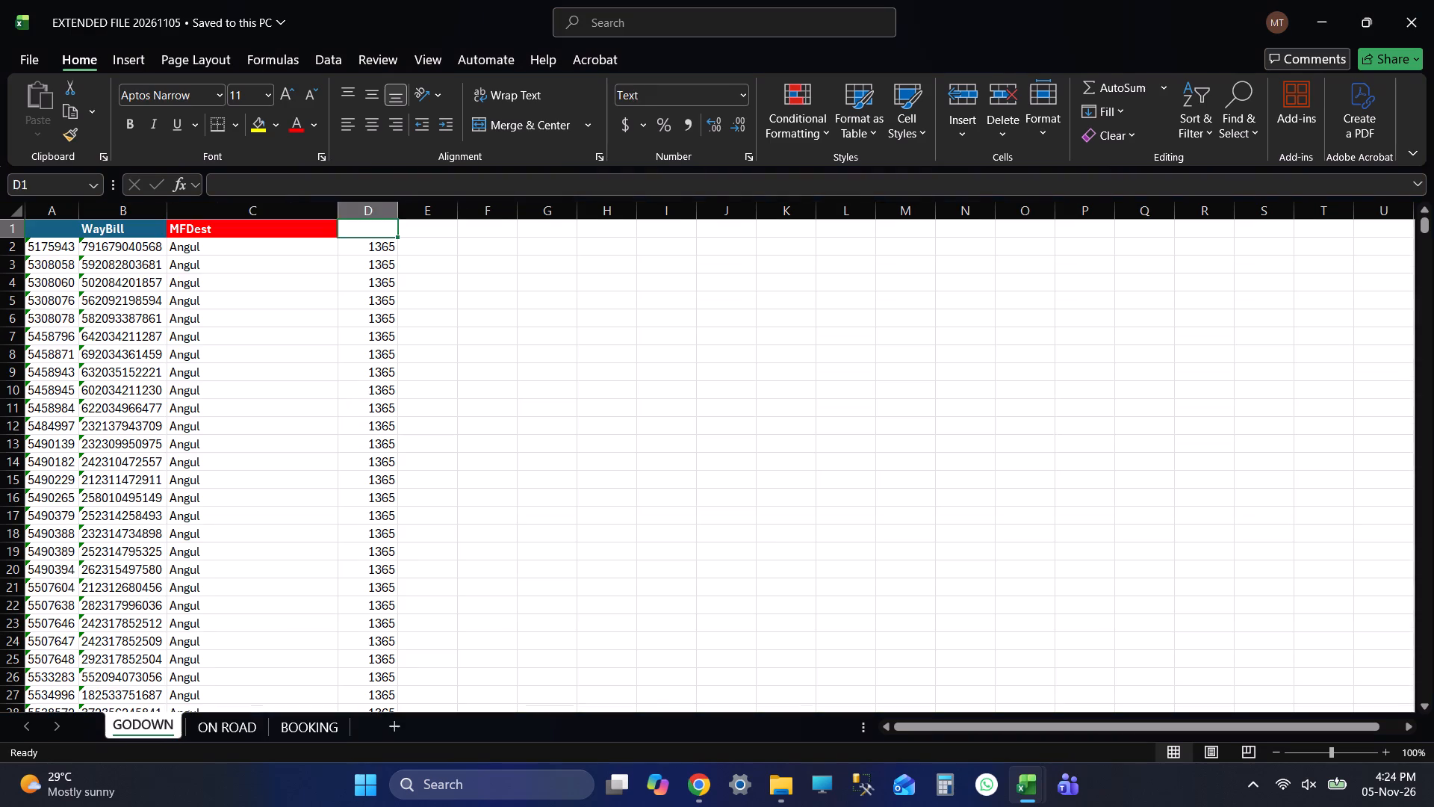
key(Left)
key(Left)
key(Up)
key(Up)
key(Up)
key(Down)
key(ctrl+shift+Down)
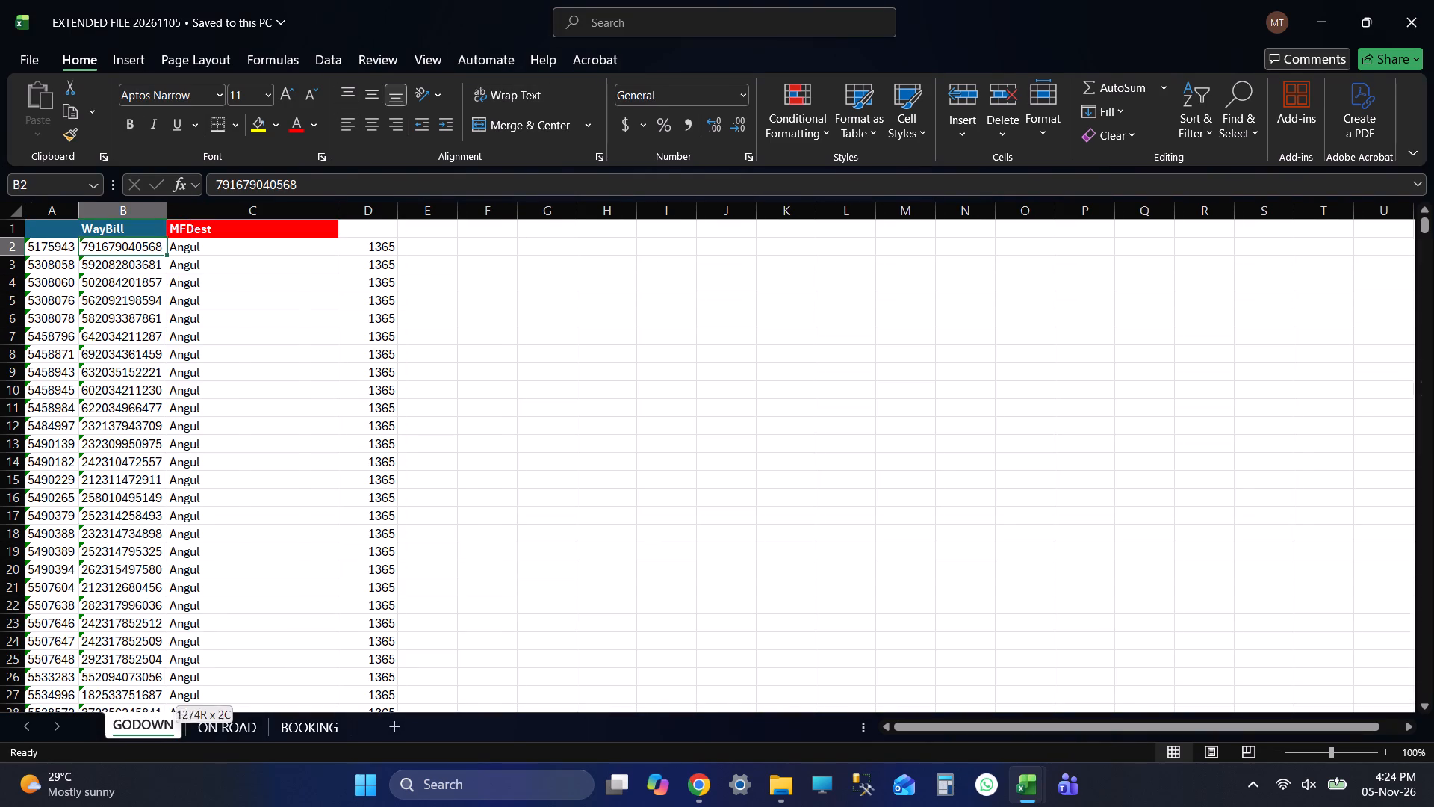
key(shift+Page_Up)
key(shift+Page_Up)
key(shift+Page_Up)
key(shift+Page_Up)
key(shift+Page_Up)
key(shift+Page_Up)
key(shift+Page_Up)
key(shift+Page_Up)
key(shift+Page_Up)
key(shift+Page_Up)
key(shift+Page_Up)
key(shift+Page_Up)
key(shift+Page_Up)
key(shift+Page_Up)
key(shift+Page_Up)
key(shift+Page_Up)
key(shift+Page_Up)
key(shift+Page_Up)
key(shift+Page_Up)
key(shift+Page_Up)
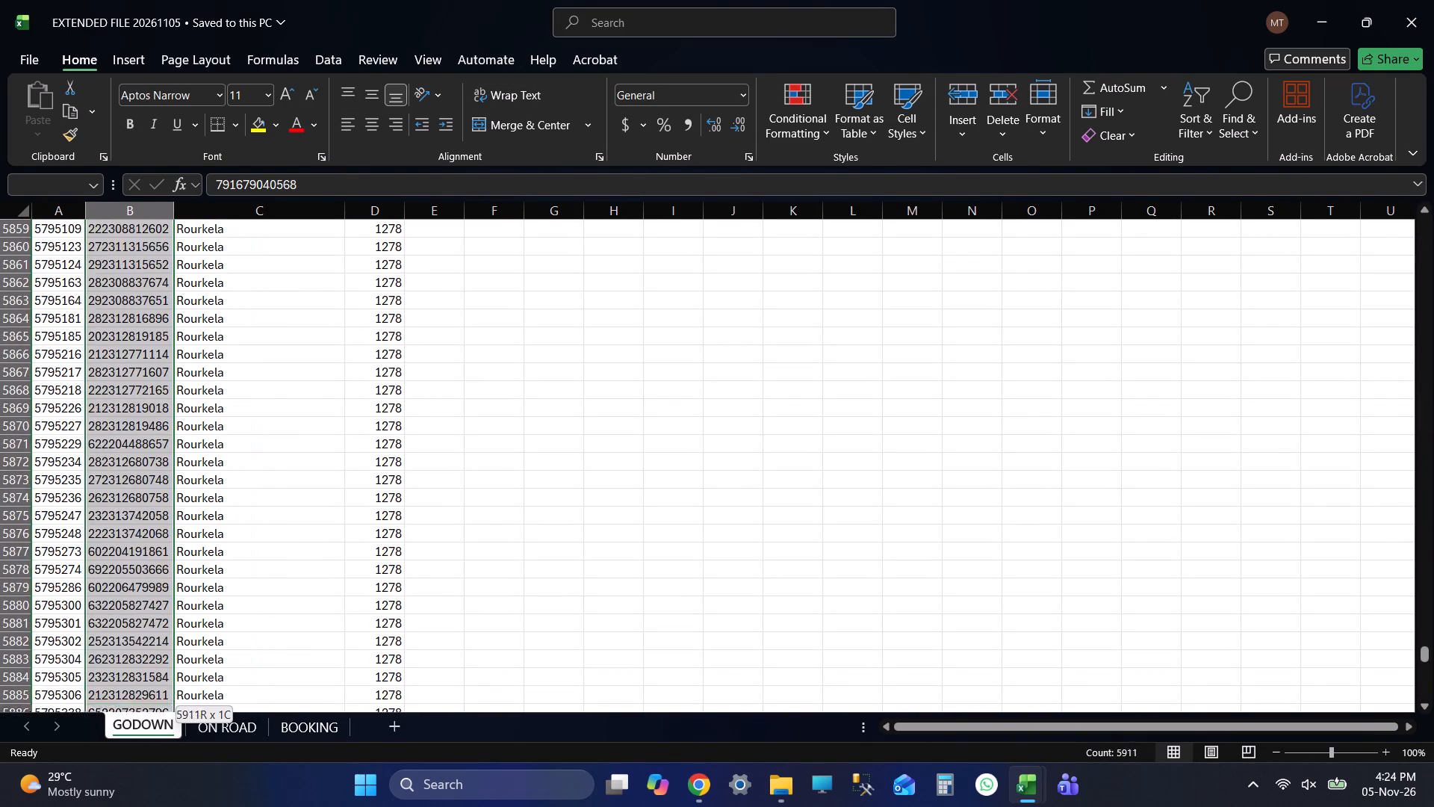
key(shift+Page_Up)
key(shift+Page_Up)
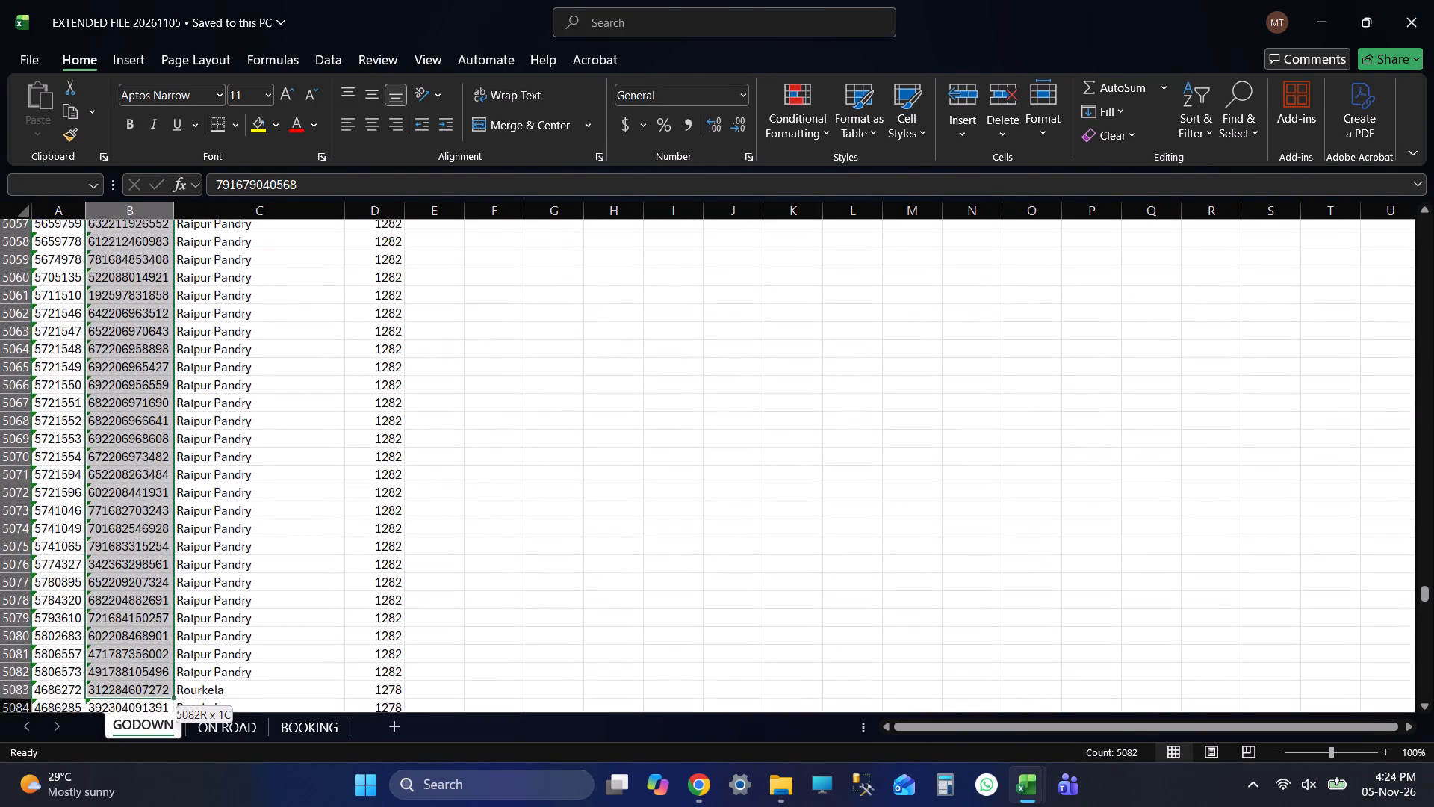
key(shift+Page_Up)
key(shift+Page_Up)
key(shift+Page_Up)
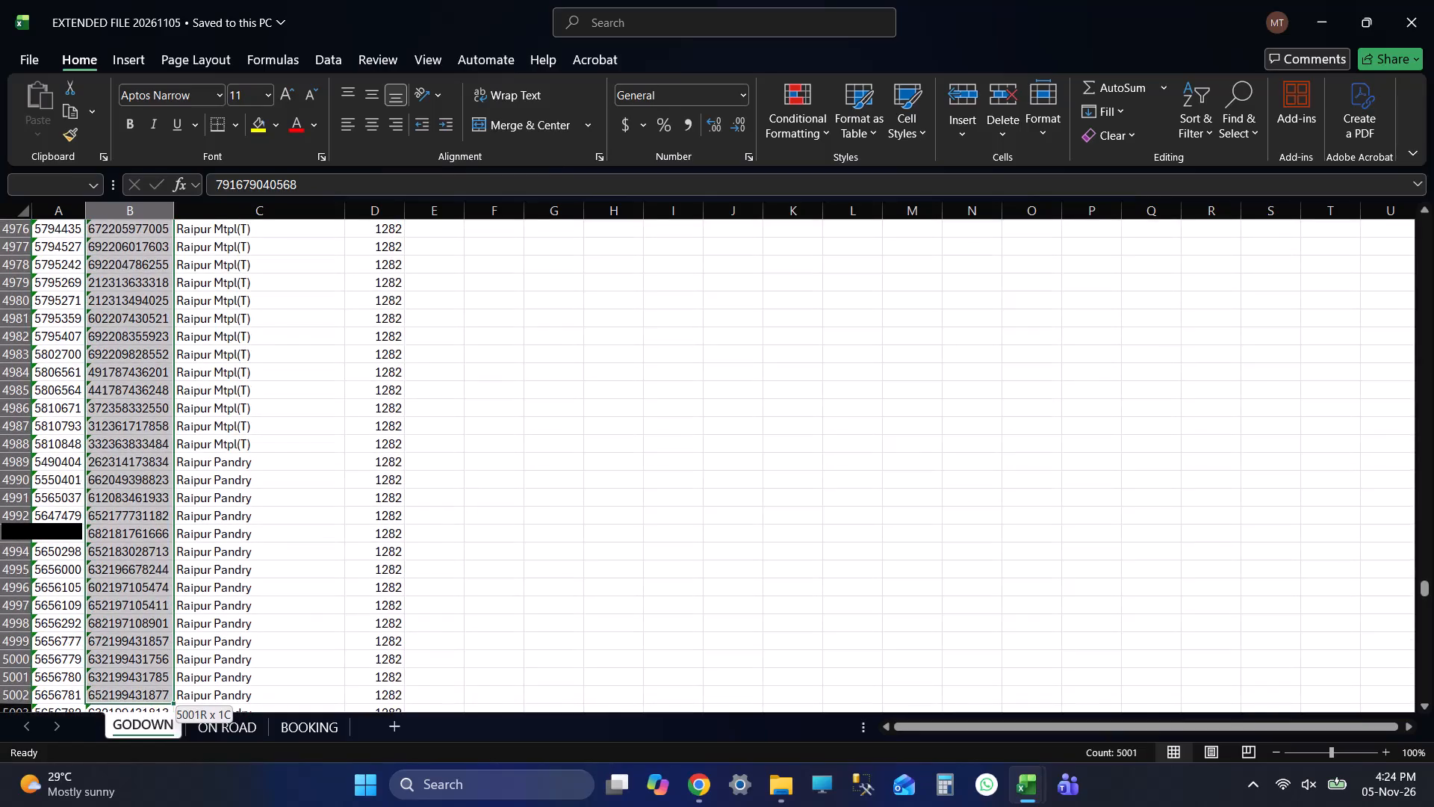
key(shift+Down)
key(shift+Down)
key(shift+Down)
key(shift+Down)
key(shift+Down)
key(shift+Down)
key(shift+Down)
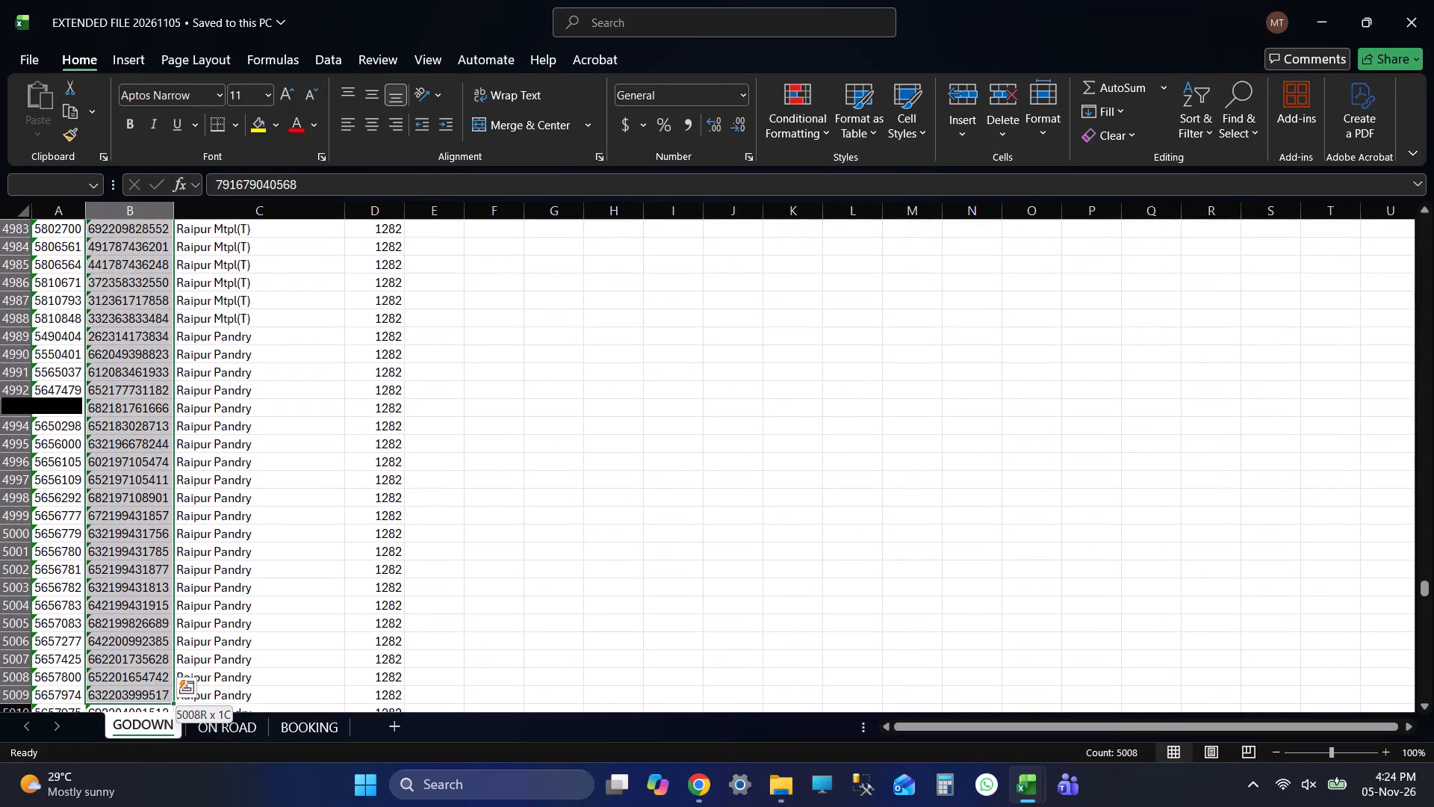
key(shift+Down)
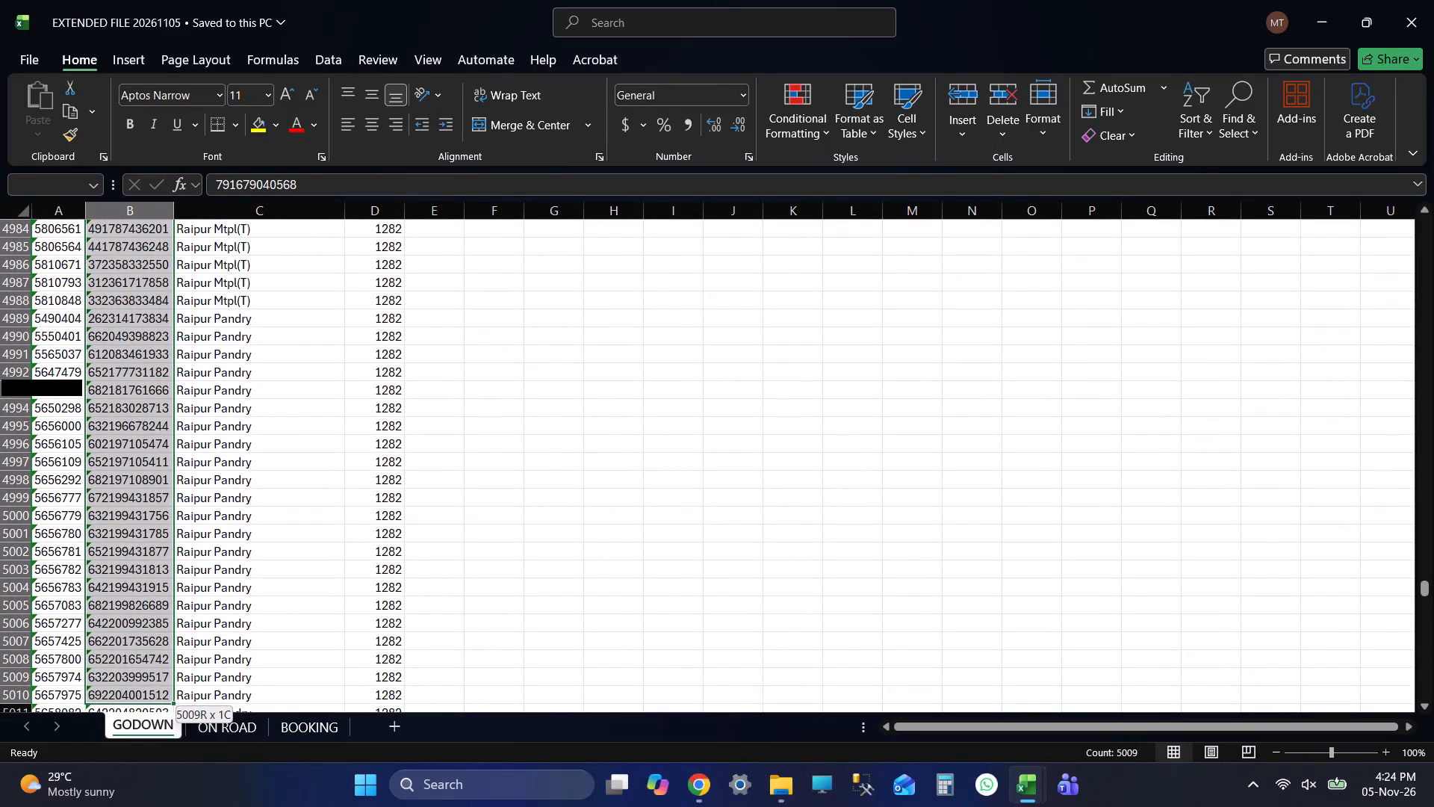
key(shift+Down)
key(shift+Down)
key(shift+Down)
key(shift+Down)
key(shift+Down)
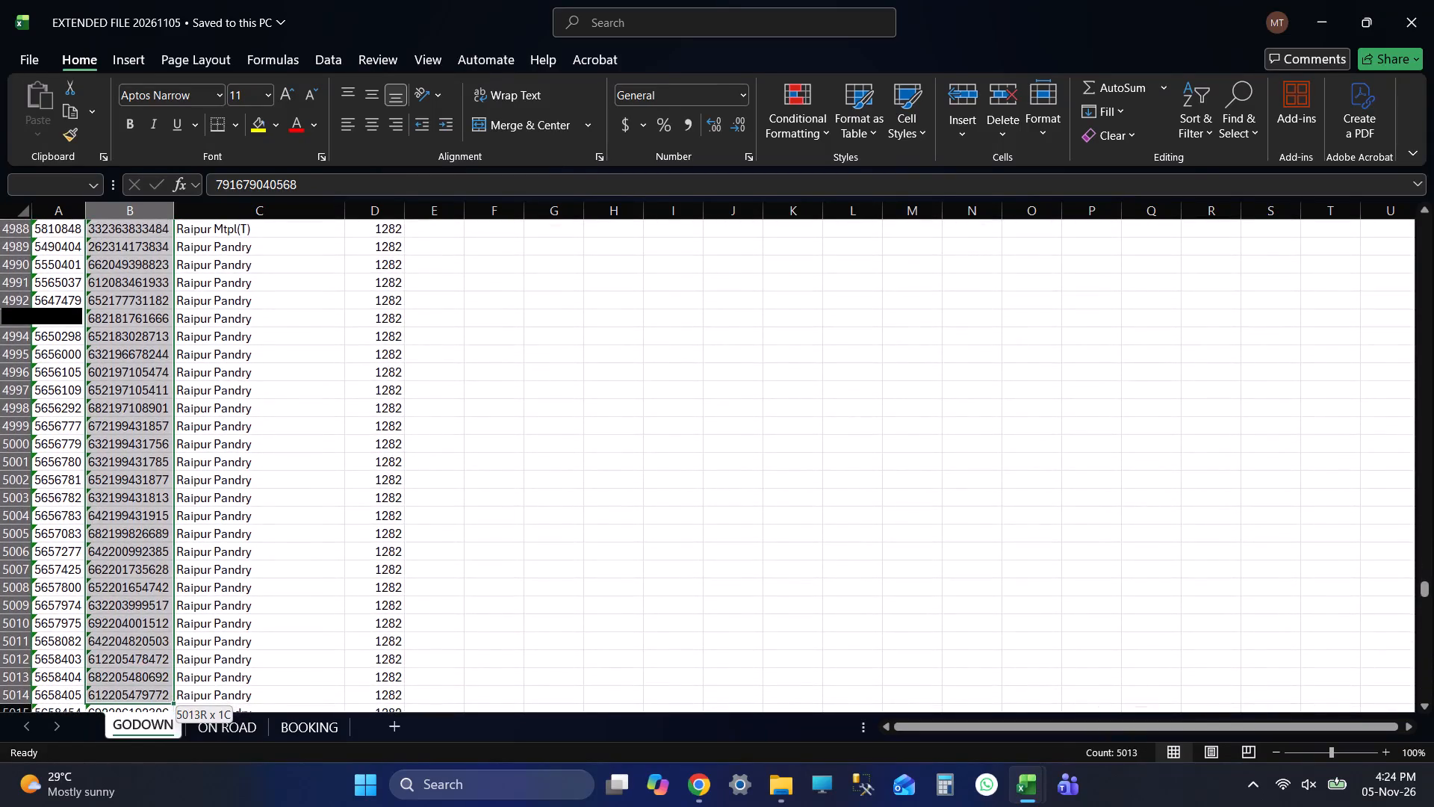
key(shift+Down)
key(shift+Down)
key(shift+Down)
key(shift+Up)
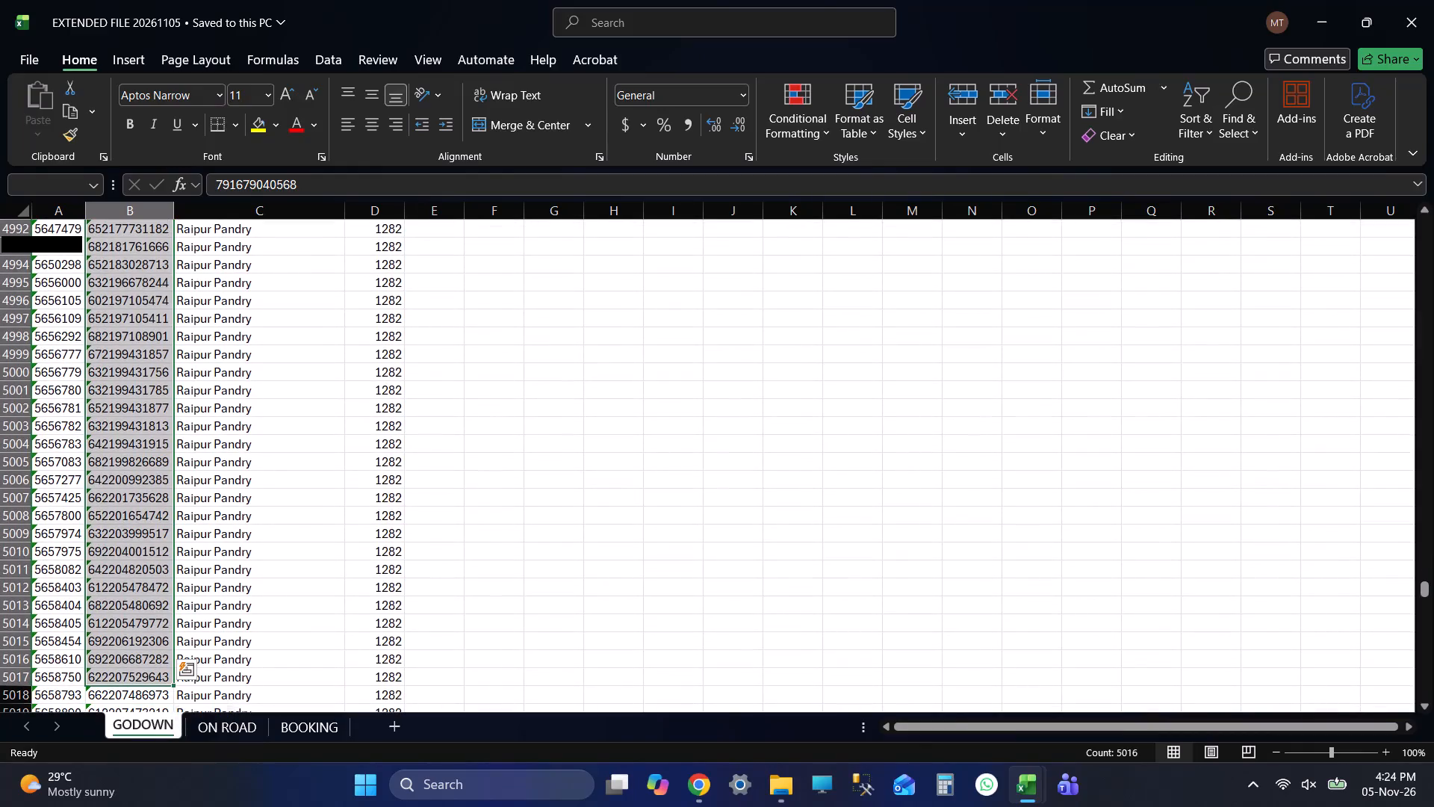
key(ctrl+c)
key(ctrl+c)
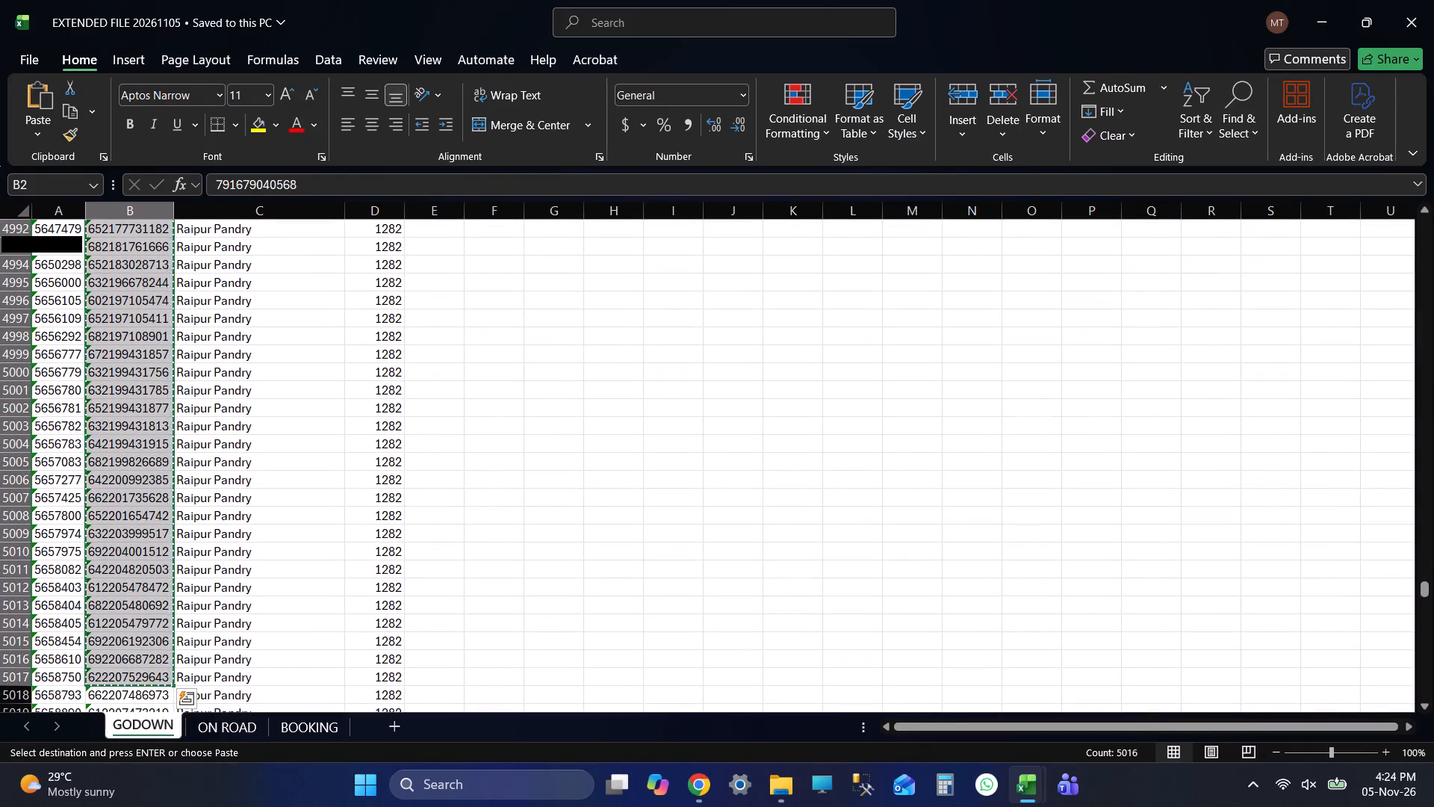
key(ctrl+c)
key(ctrl+c)
key(ctrl+c)
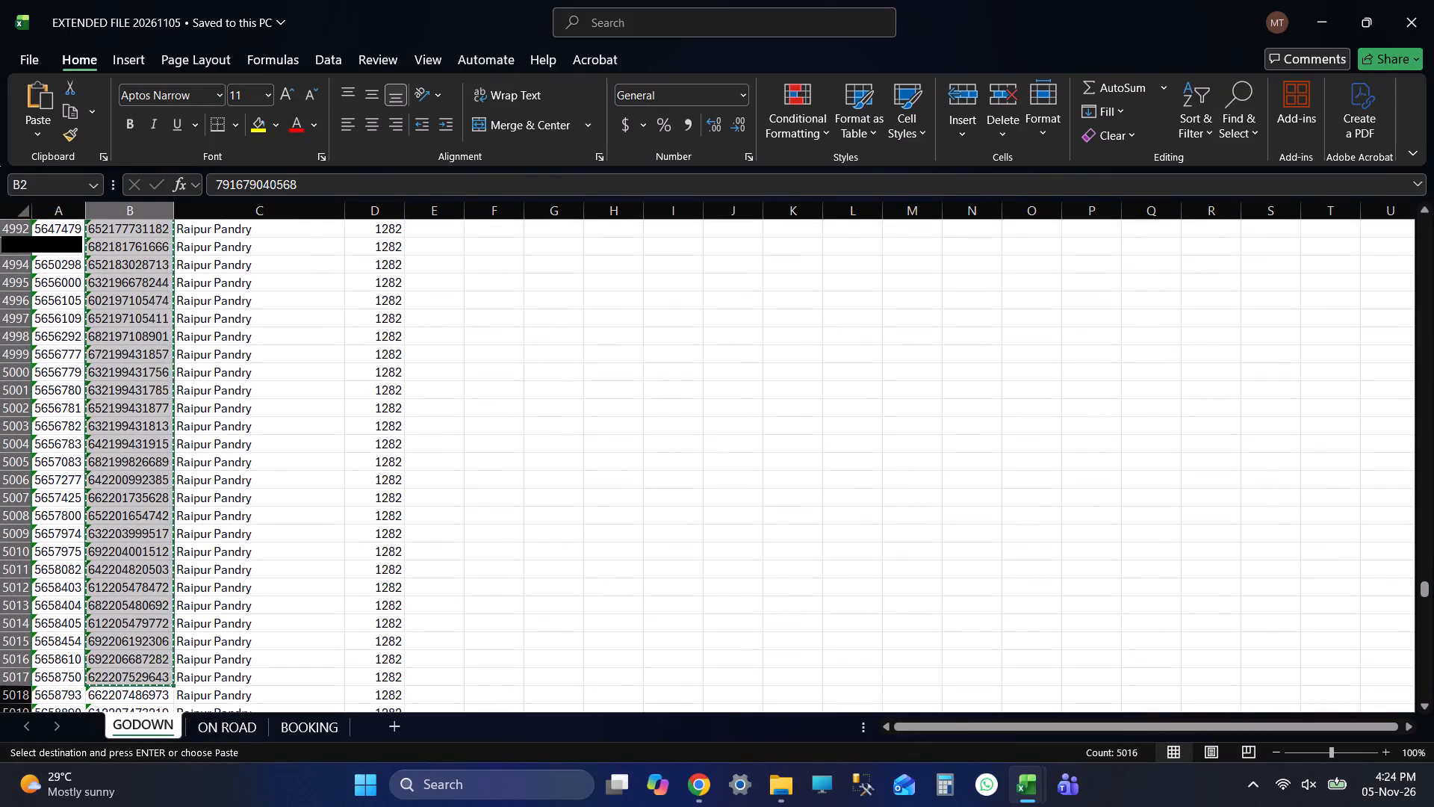
key(ctrl+c)
key(ctrl+c)
key(ctrl+c)
key(ctrl+c)
key(ctrl+c)
key(ctrl+c)
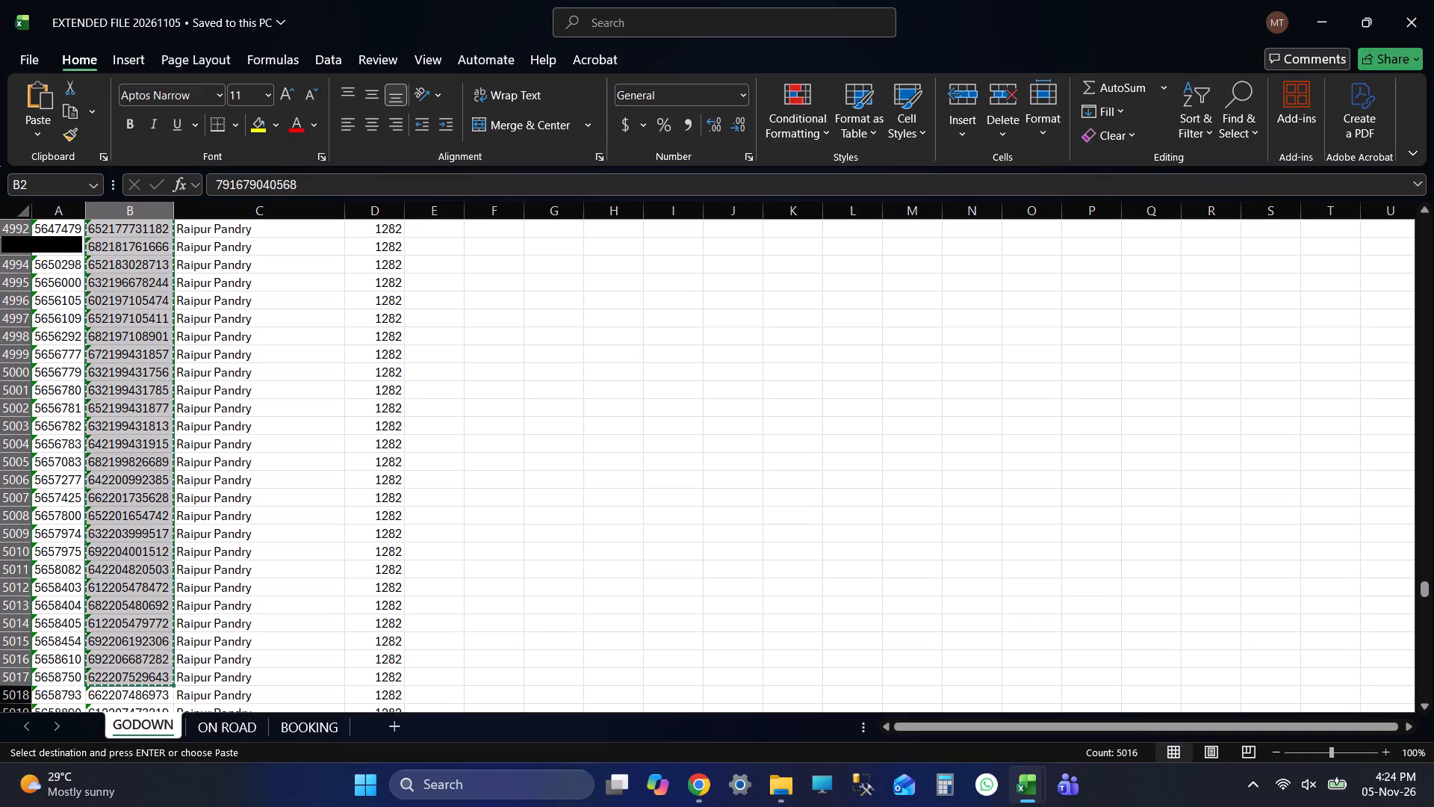
Paste the copied waybill numbers into add to godown from B2 under ewyabill no and save the workbook.
key(alt+Tab)
key(Up)
key(Down)
key(ctrl+v)
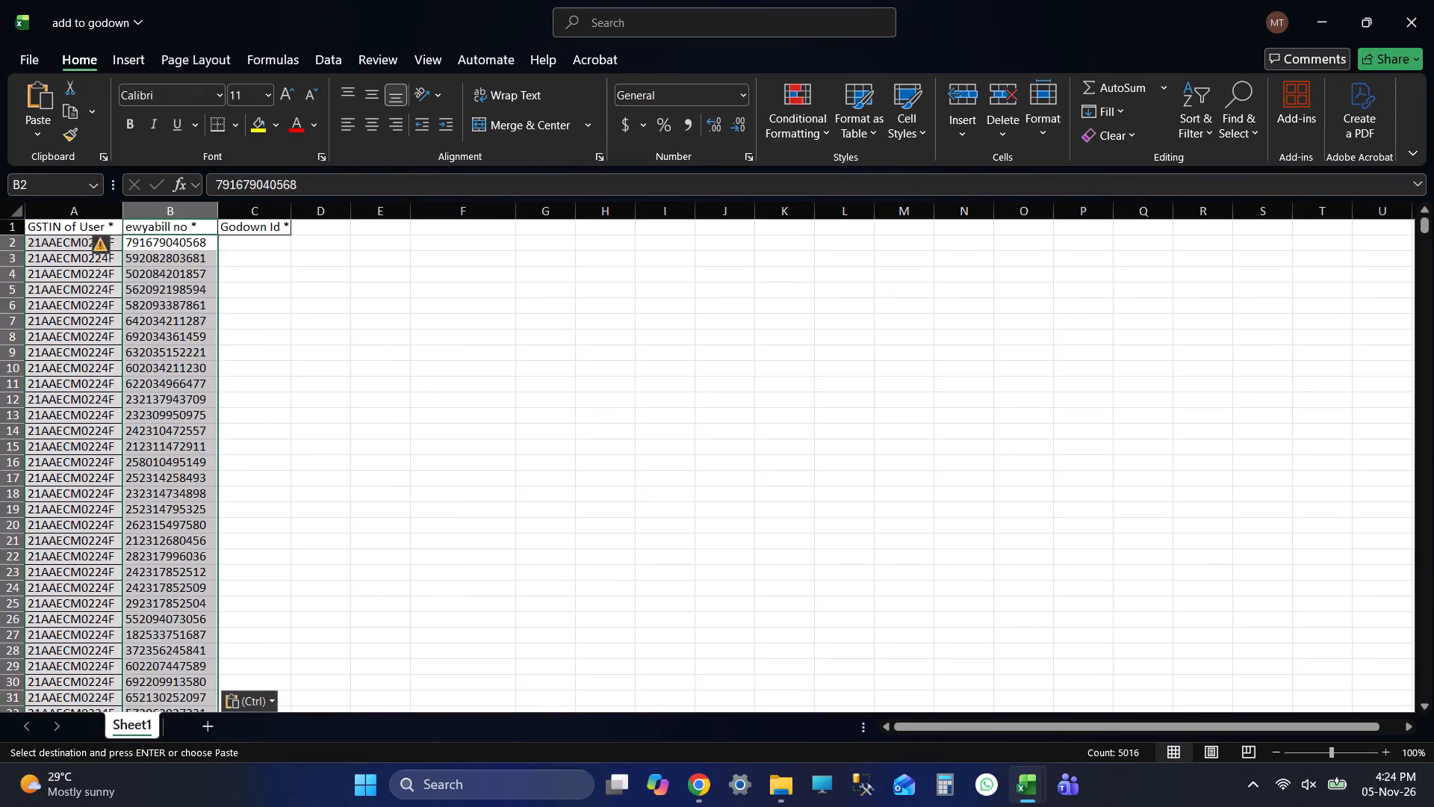
key(Right)
key(ctrl+s)
key(ctrl+s)
key(ctrl+s)
key(ctrl+s)
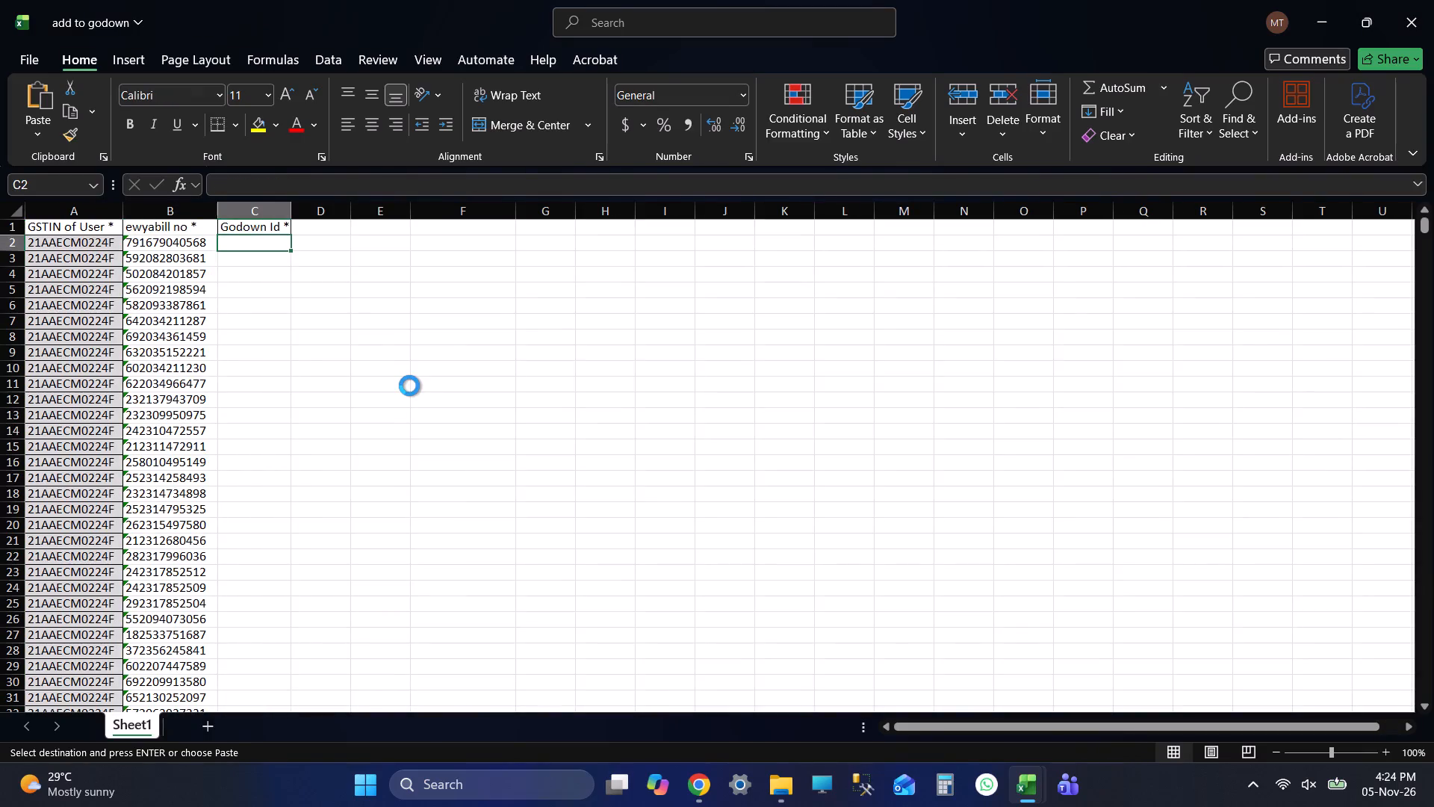
key(ctrl+s)
key(ctrl+s)
key(ctrl+s)
key(ctrl+s)
key(ctrl+s)
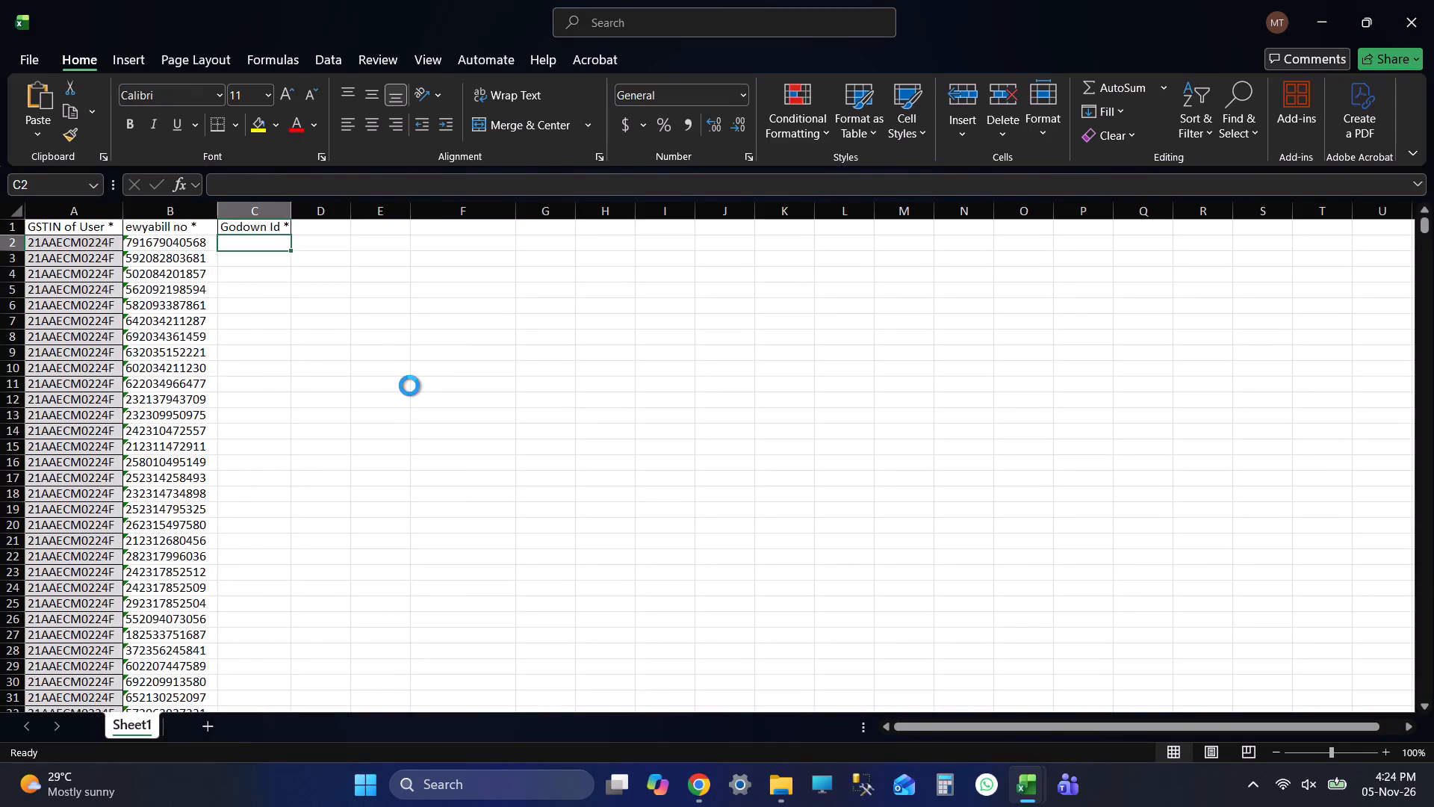
key(ctrl+s)
key(ctrl+s)
key(ctrl+s)
Return to EXTENDED FILE 20261105 and mark the last copied GODOWN row by filling cell F5017 yellow.
key(alt+Tab)
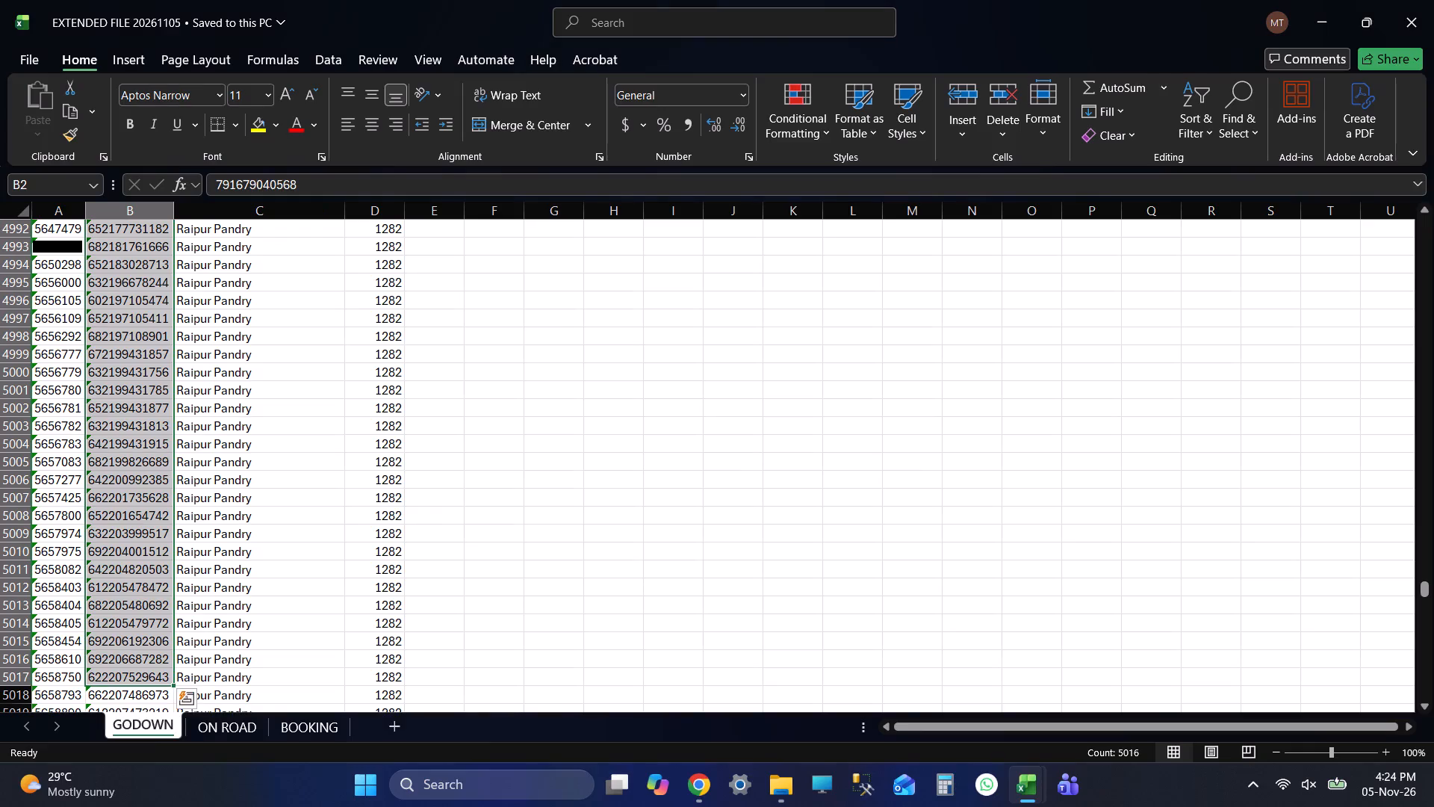
scroll(419, 380, down, 3)
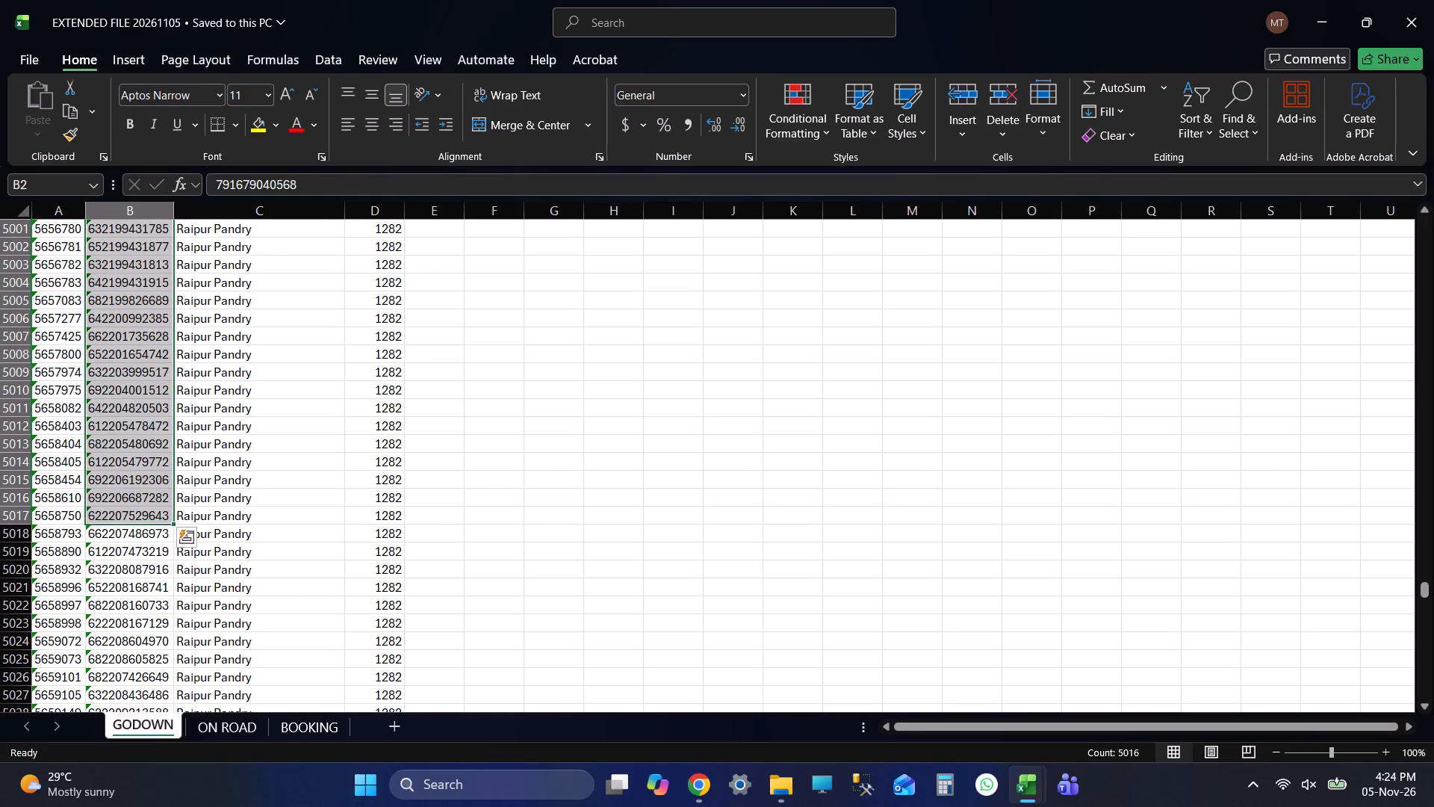
click(140, 516)
key(Tab)
key(Tab)
key(Tab)
key(Tab)
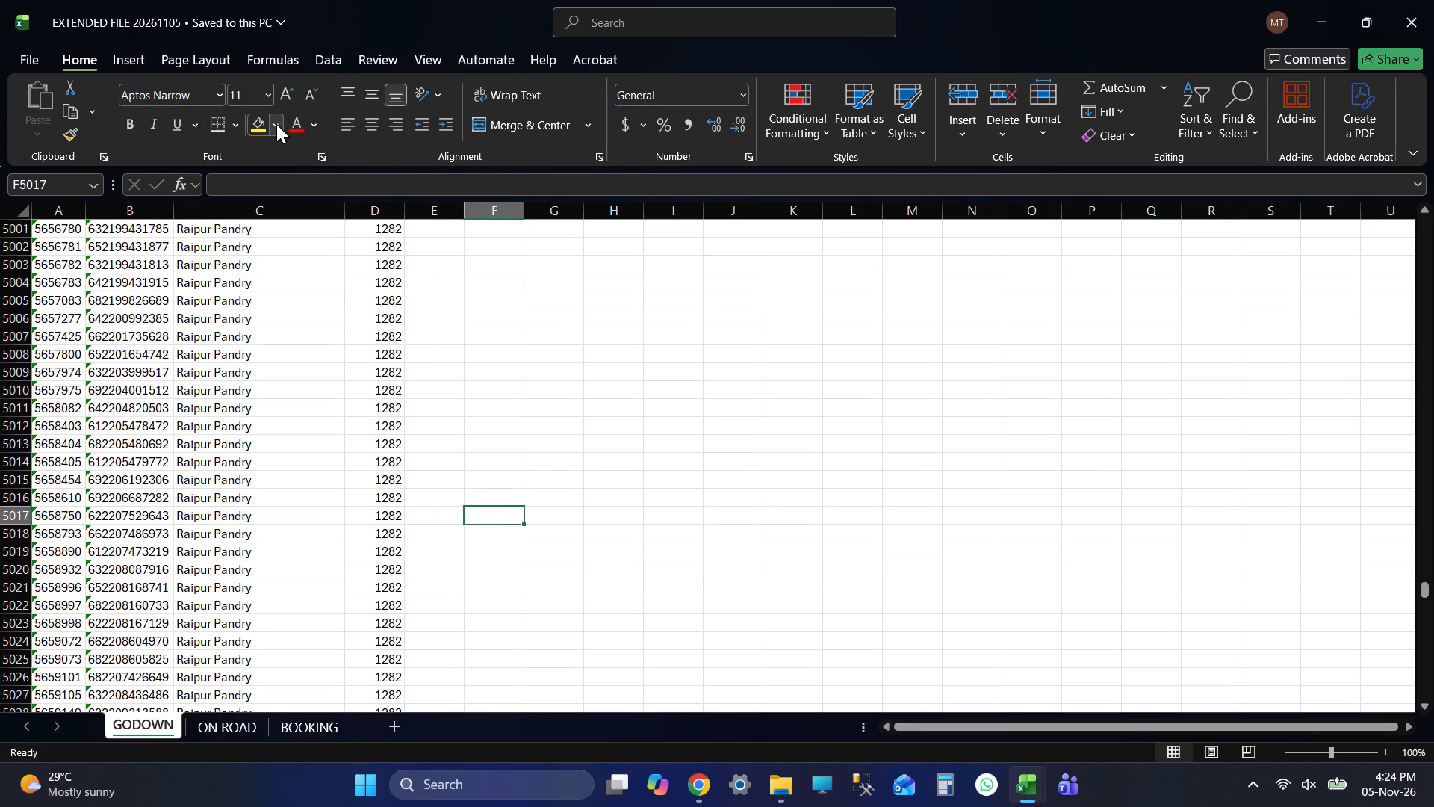
click(262, 126)
Copy the godown IDs in D2 to D5017 of the GODOWN sheet.
key(shift+Tab)
key(shift+Tab)
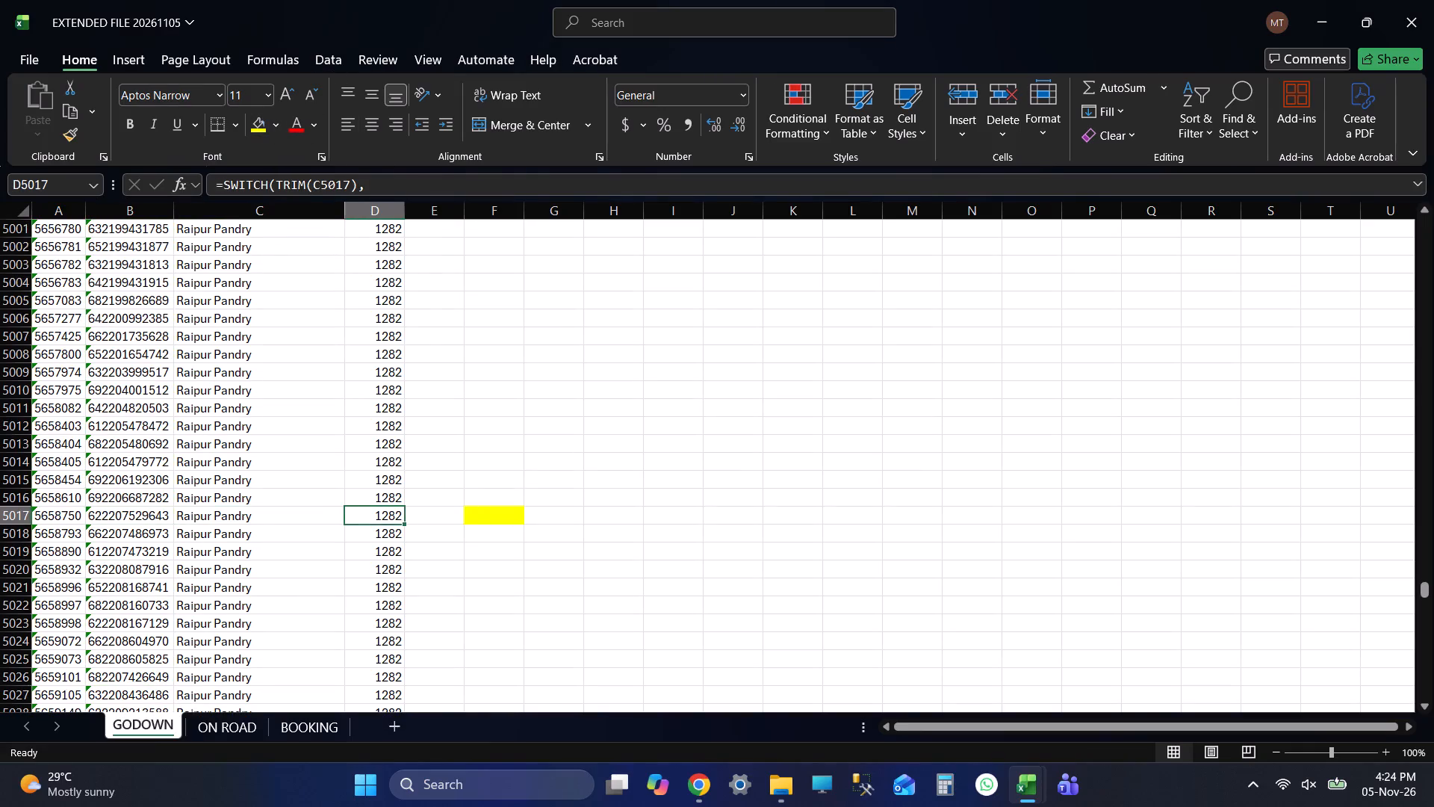
key(ctrl+shift+Up)
key(ctrl+c)
key(ctrl+c)
key(ctrl+c)
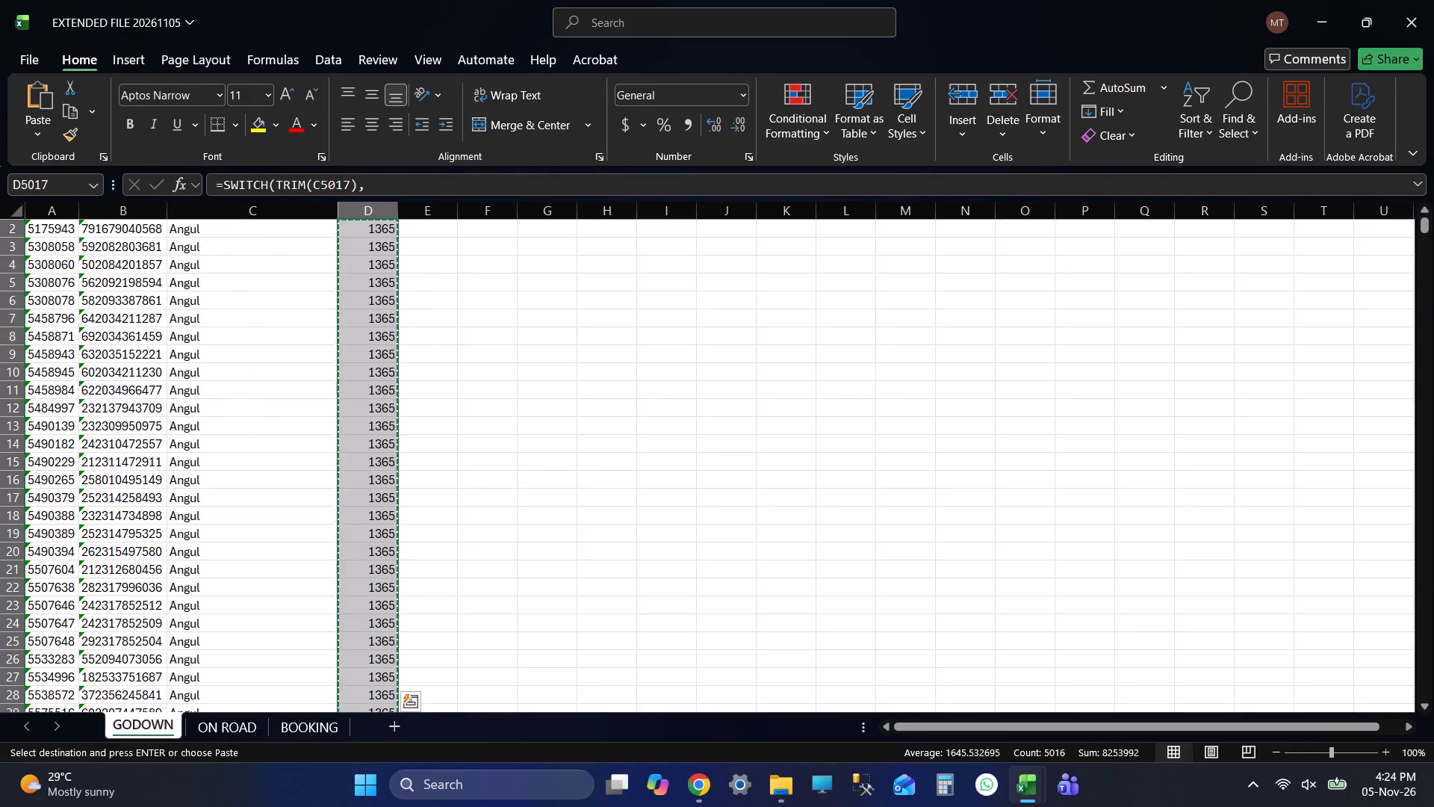
Paste the copied godown IDs as values only into add to godown from C2 under Godown Id, and save.
key(alt+Tab)
key(Up)
key(Down)
key(Up)
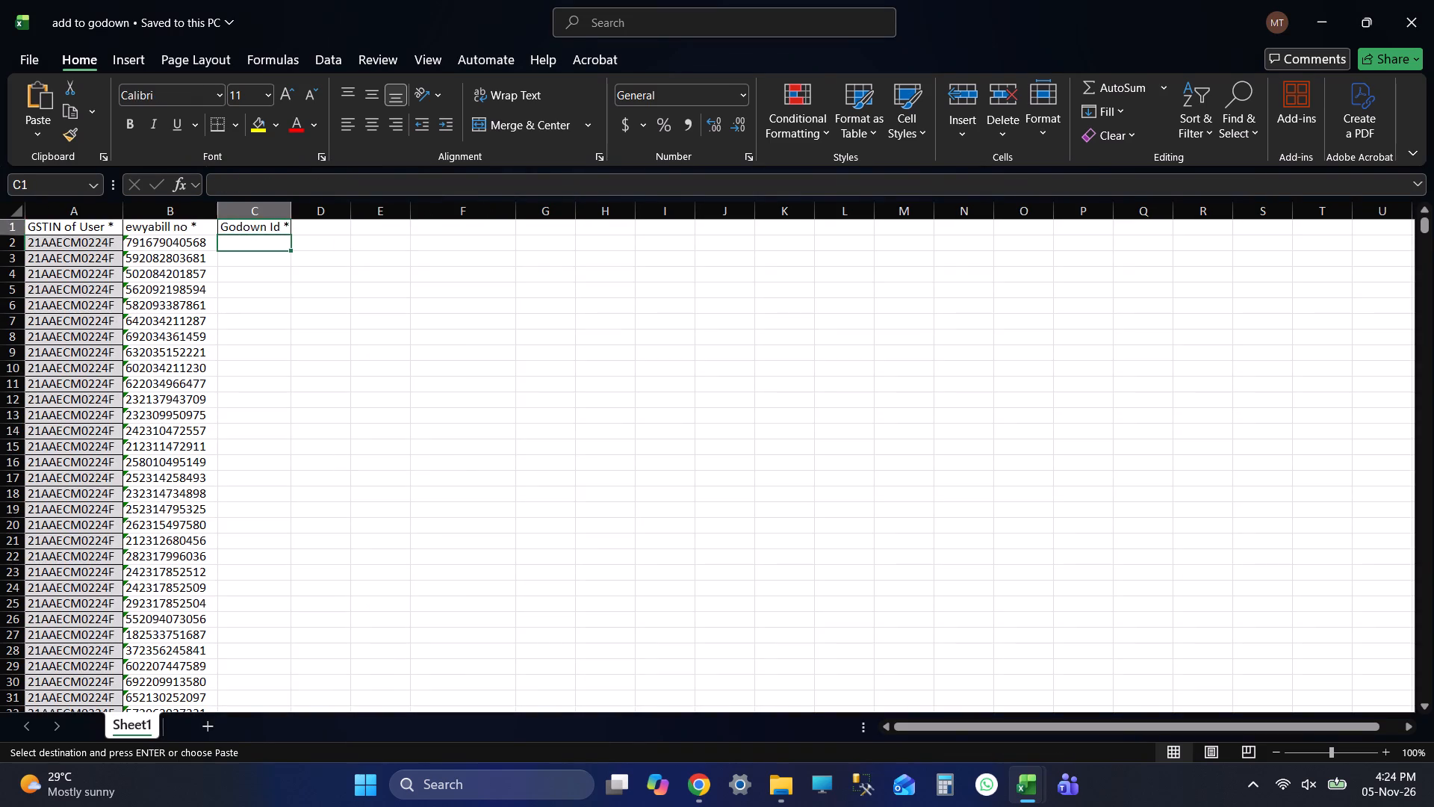
key(Up)
key(Up)
key(Up)
key(Up)
key(Up)
key(Up)
key(Up)
key(Up)
key(Up)
key(Up)
key(Up)
key(Up)
key(Up)
key(Up)
key(Up)
key(Up)
key(Up)
key(Up)
key(Up)
key(Up)
key(Up)
key(Up)
key(Up)
key(Up)
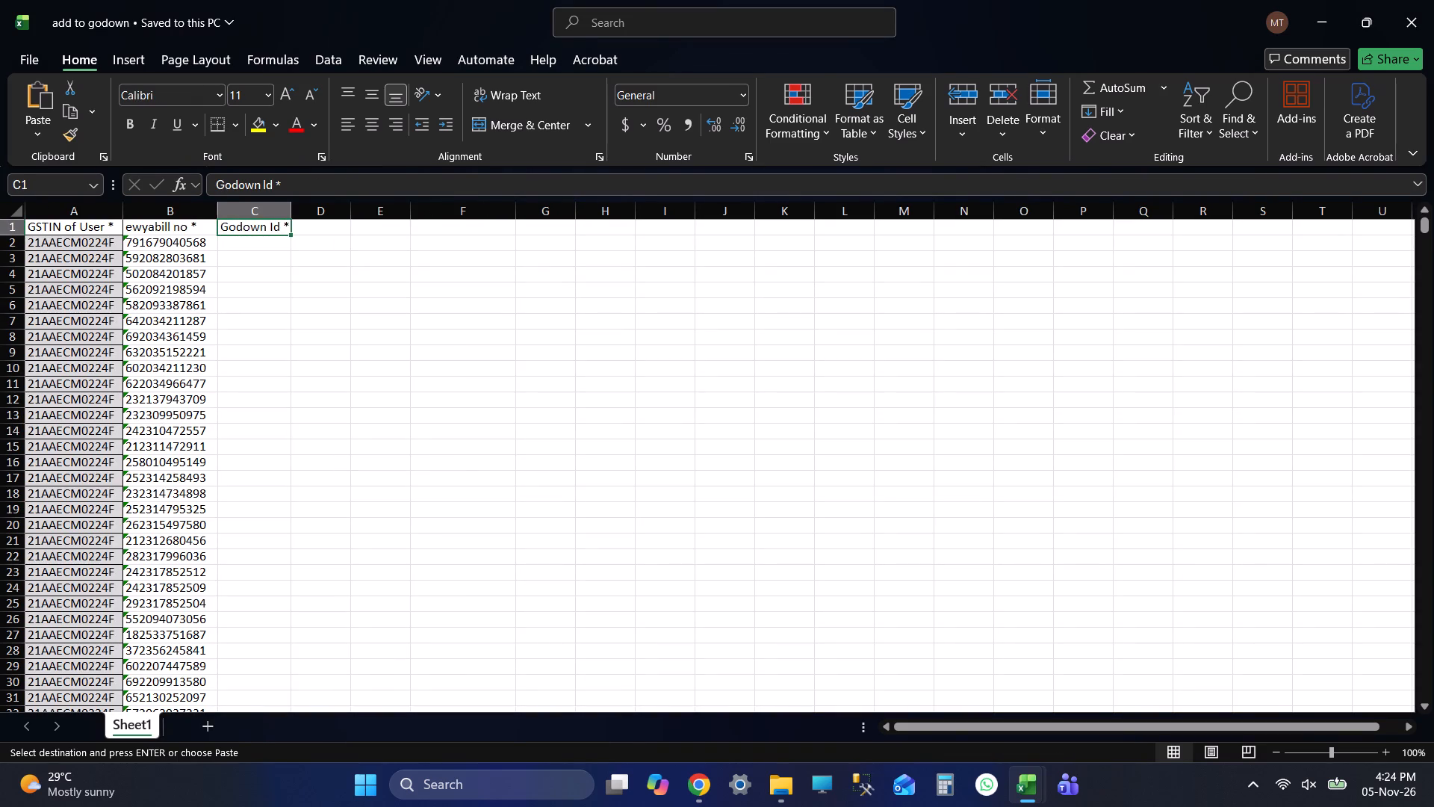
key(Down)
key(ctrl+alt+v)
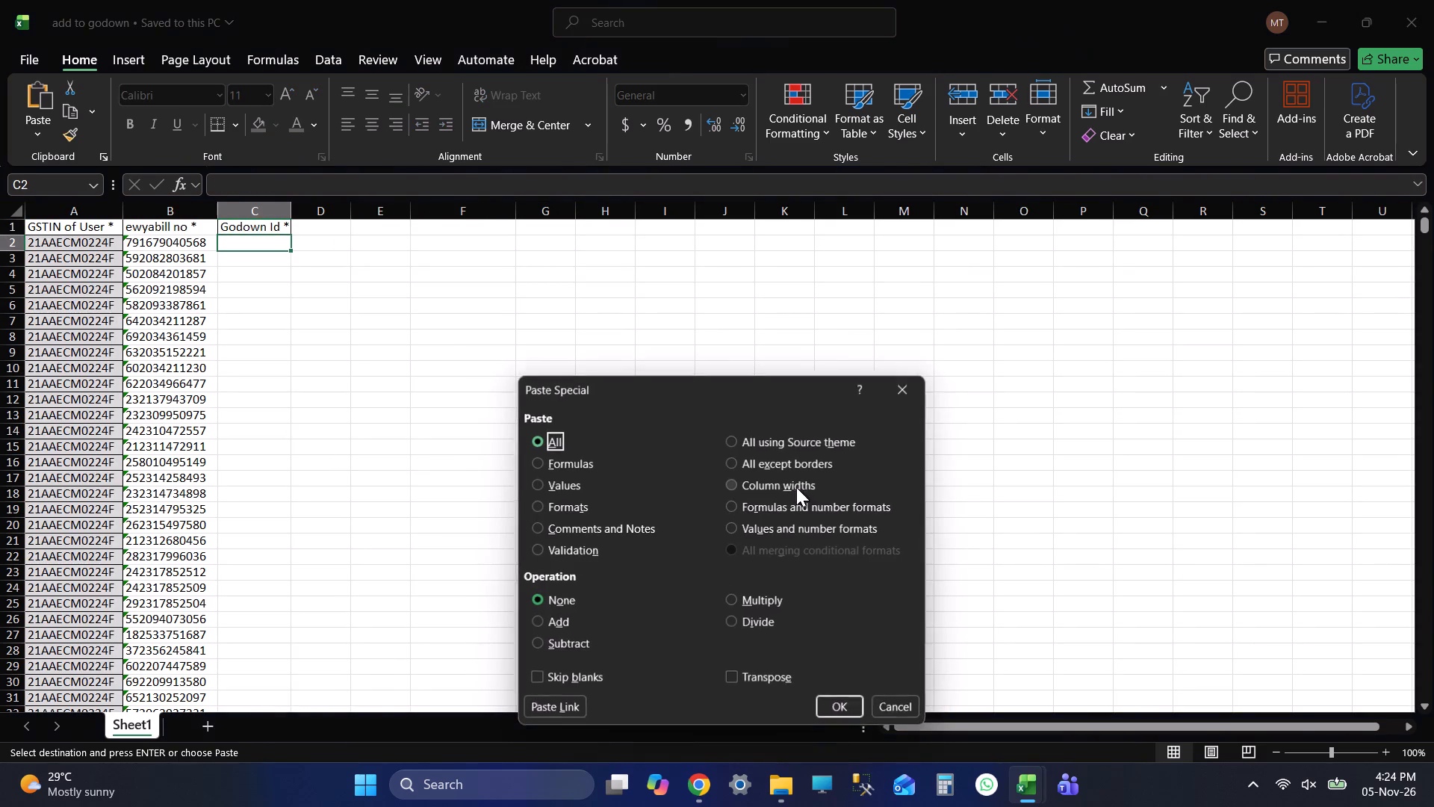
click(562, 485)
click(837, 699)
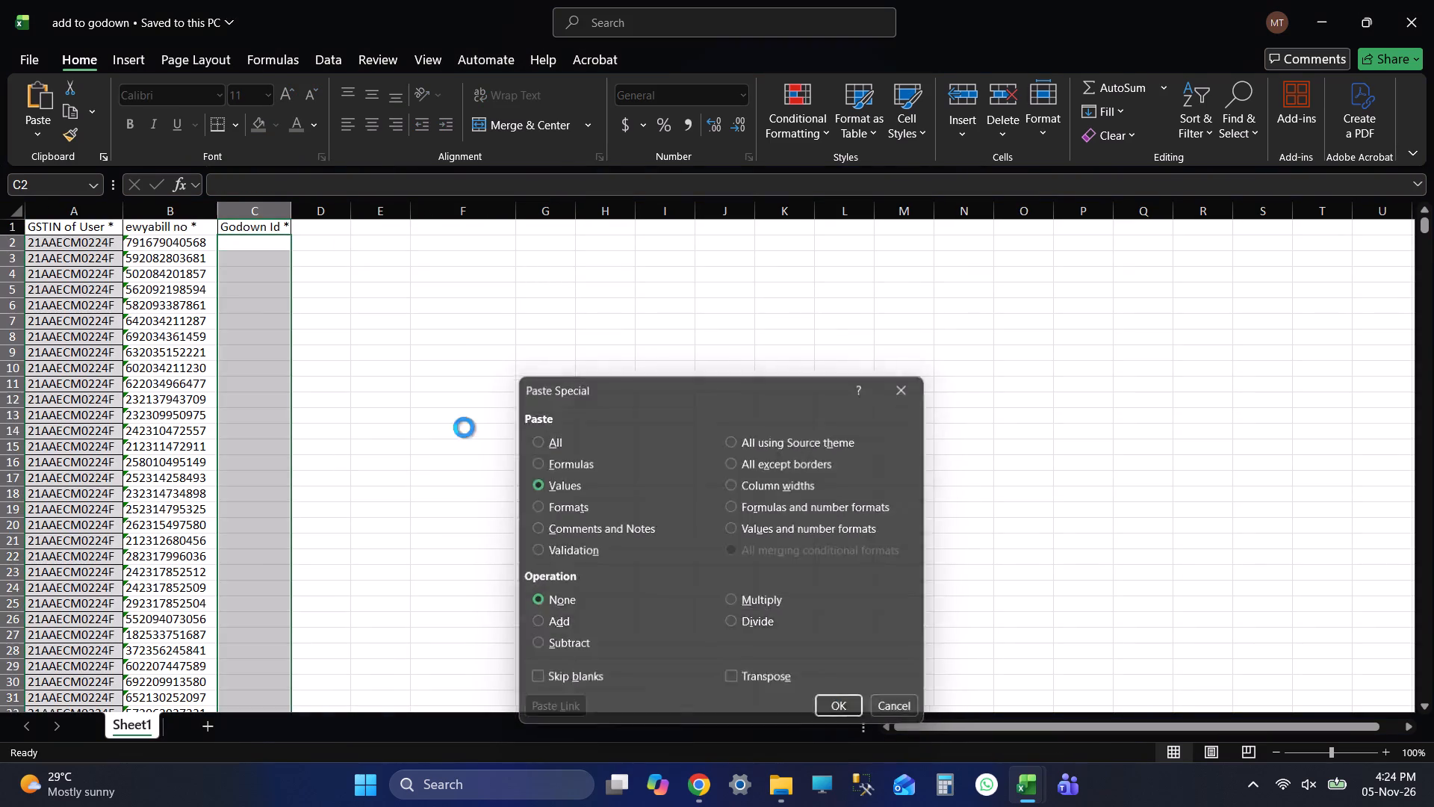
click(304, 252)
key(ctrl+s)
key(Left)
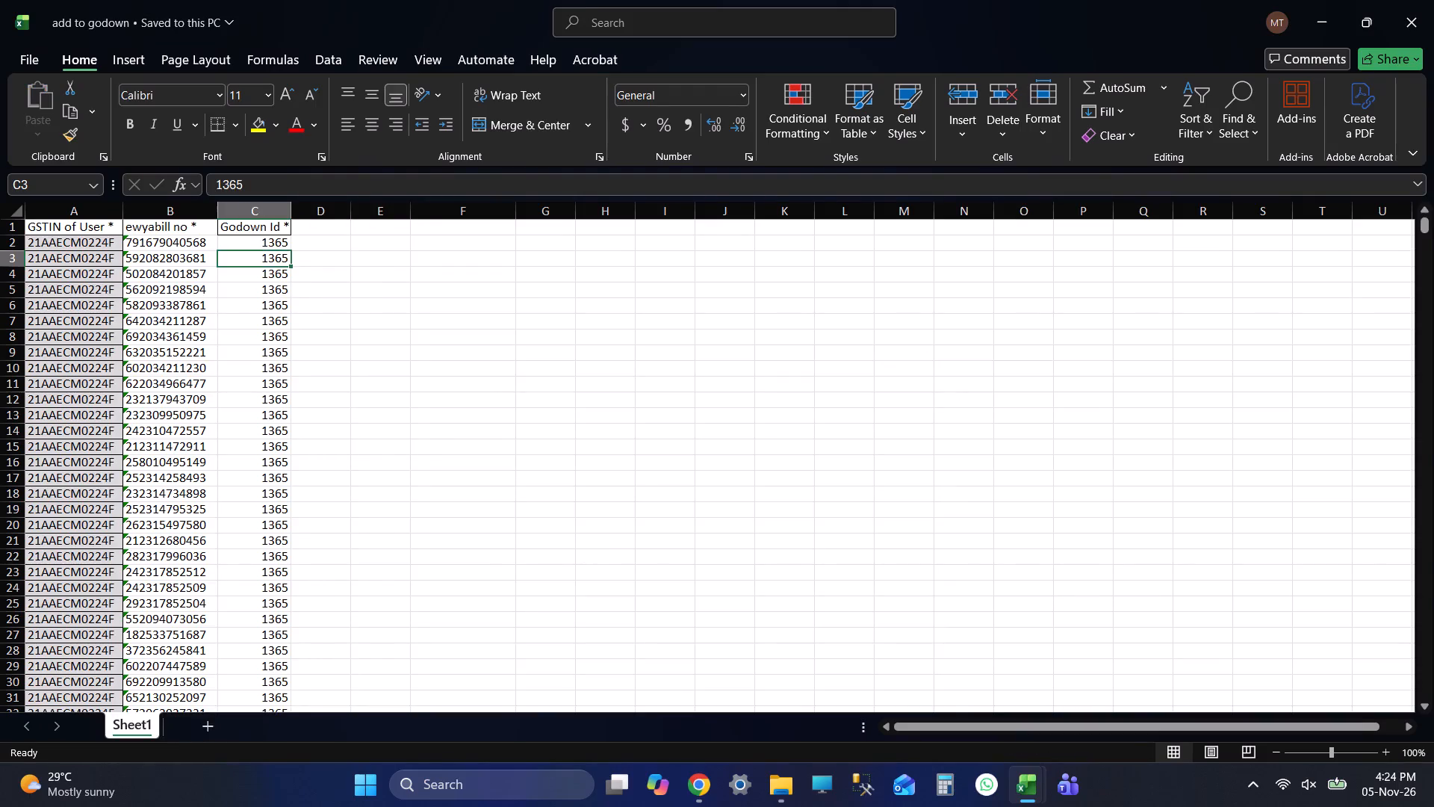
Go to the last filled Godown Id cell, C5017, in add to godown and save the workbook again.
key(ctrl+Down)
key(Down)
key(Down)
key(Down)
key(Down)
key(ctrl+Up)
key(ctrl+s)
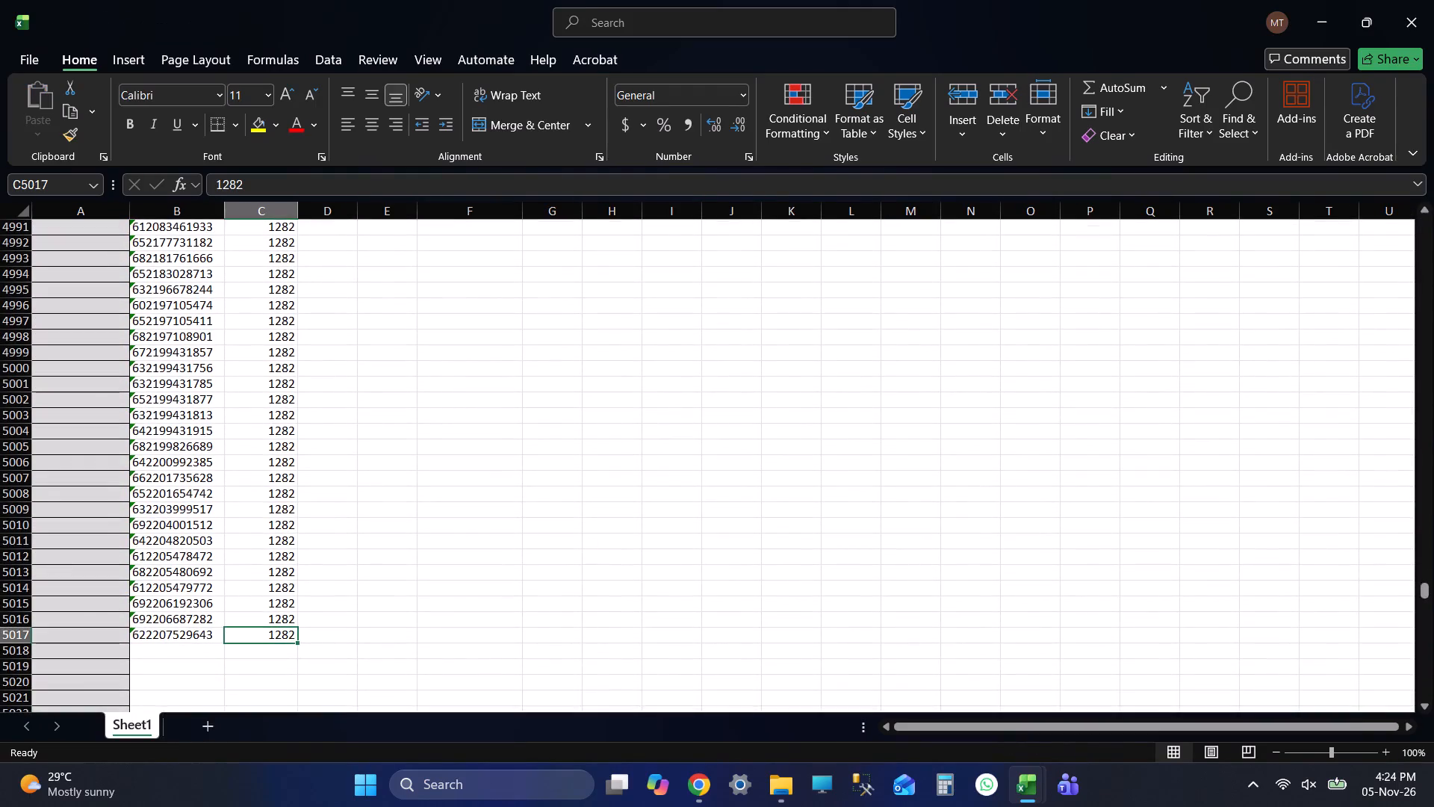
Switch to EXTENDED FILE 20261105 and examine GODOWN row 5017 from column A to its yellow marker, along with the neighbouring rows.
key(alt+Tab)
key(Right)
key(Right)
key(Right)
key(Left)
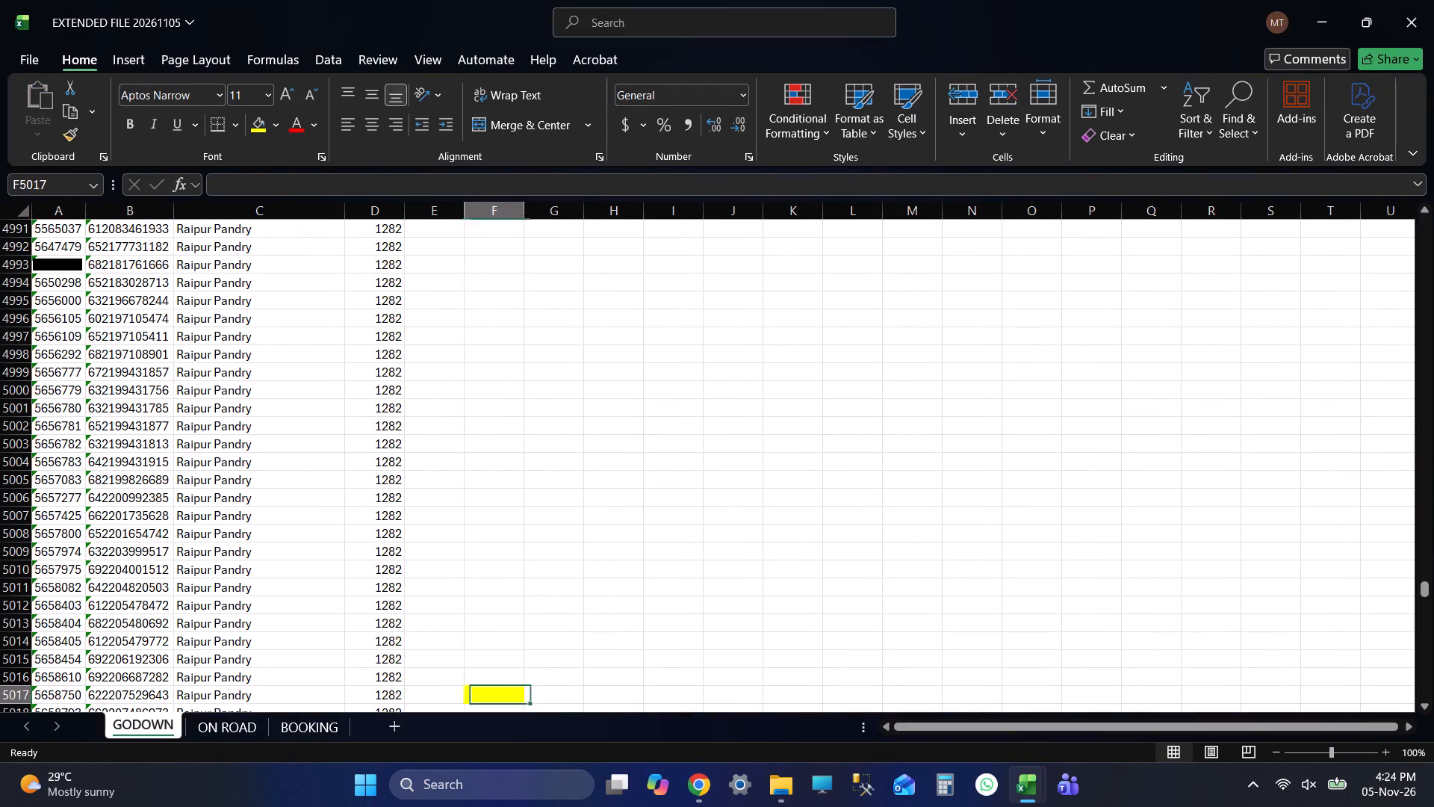
key(Left)
key(Left)
key(Left)
key(Left)
key(Left)
key(Left)
scroll(583, 521, down, 5)
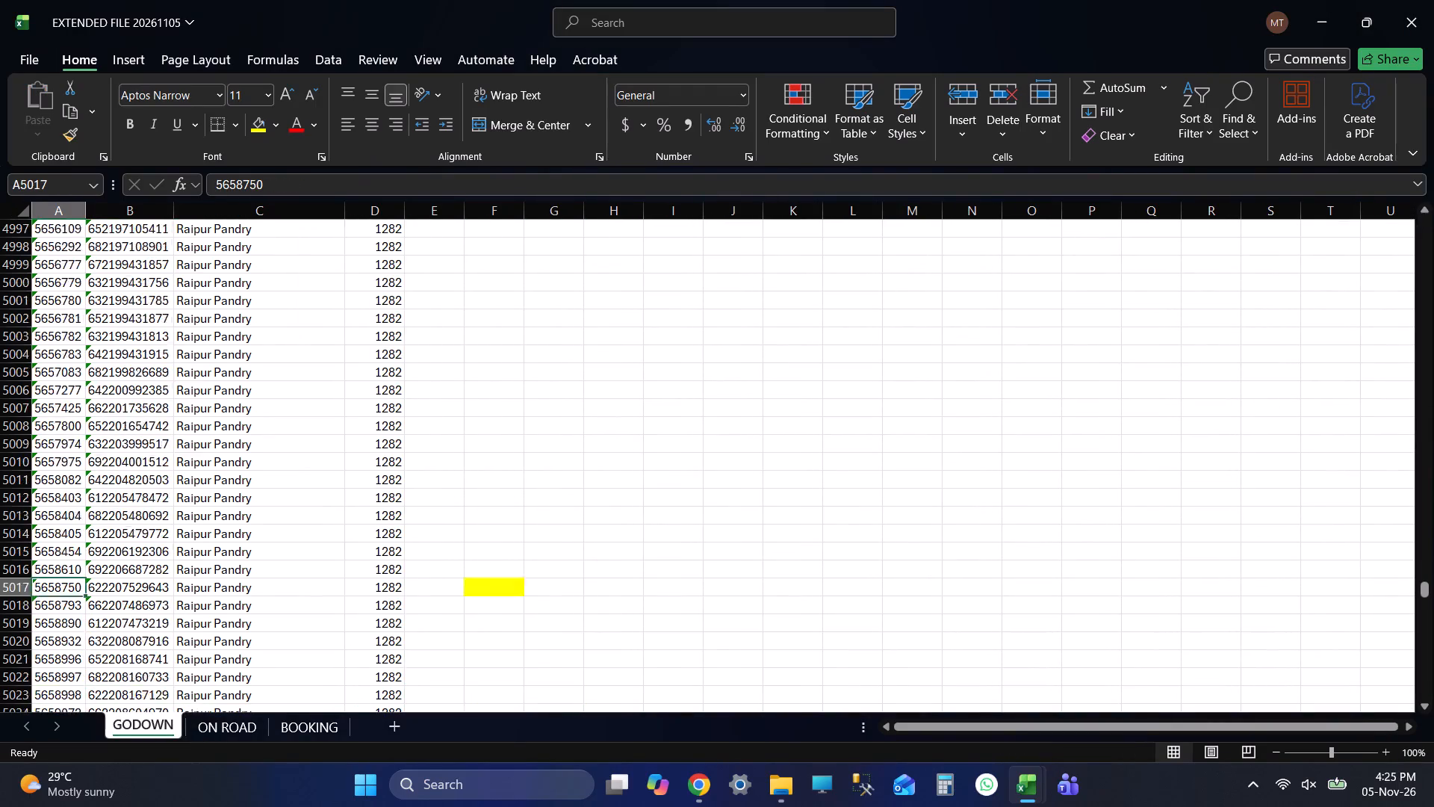
scroll(588, 517, up, 1)
key(Tab)
key(Tab)
key(Tab)
key(Tab)
key(Tab)
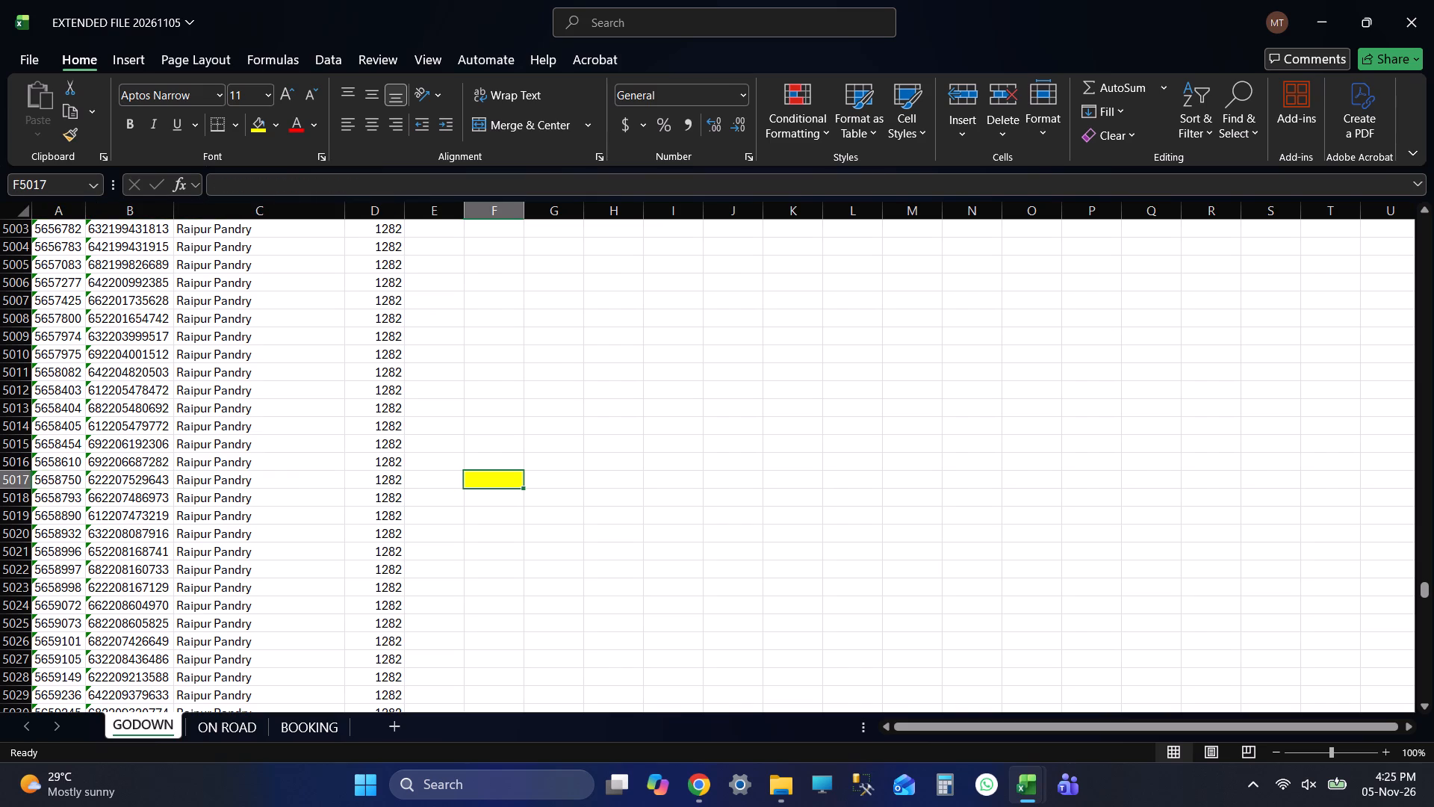
Save EXTENDED FILE 20261105 with the yellow marker in cell F5017 of the GODOWN sheet.
key(ctrl+s)
key(ctrl+s)
key(ctrl+s)
key(ctrl+s)
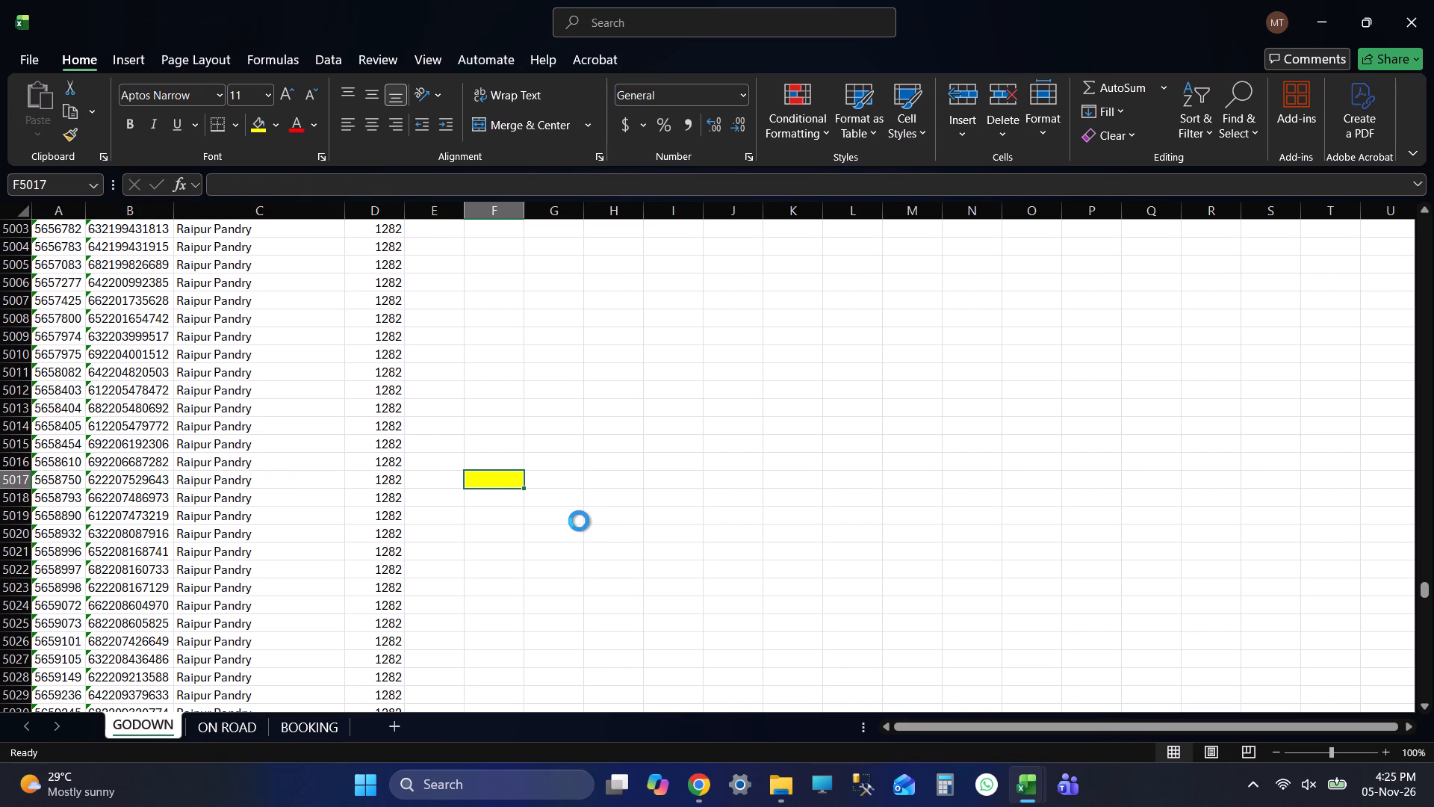
key(ctrl+s)
key(ctrl+s)
key(ctrl+s)
key(ctrl+s)
key(ctrl+s)
key(shift+Tab)
key(shift+Tab)
key(shift+Tab)
key(shift+Tab)
Return to the add to godown workbook, save it, and select the last filled waybill cell, B5017.
key(alt+Tab)
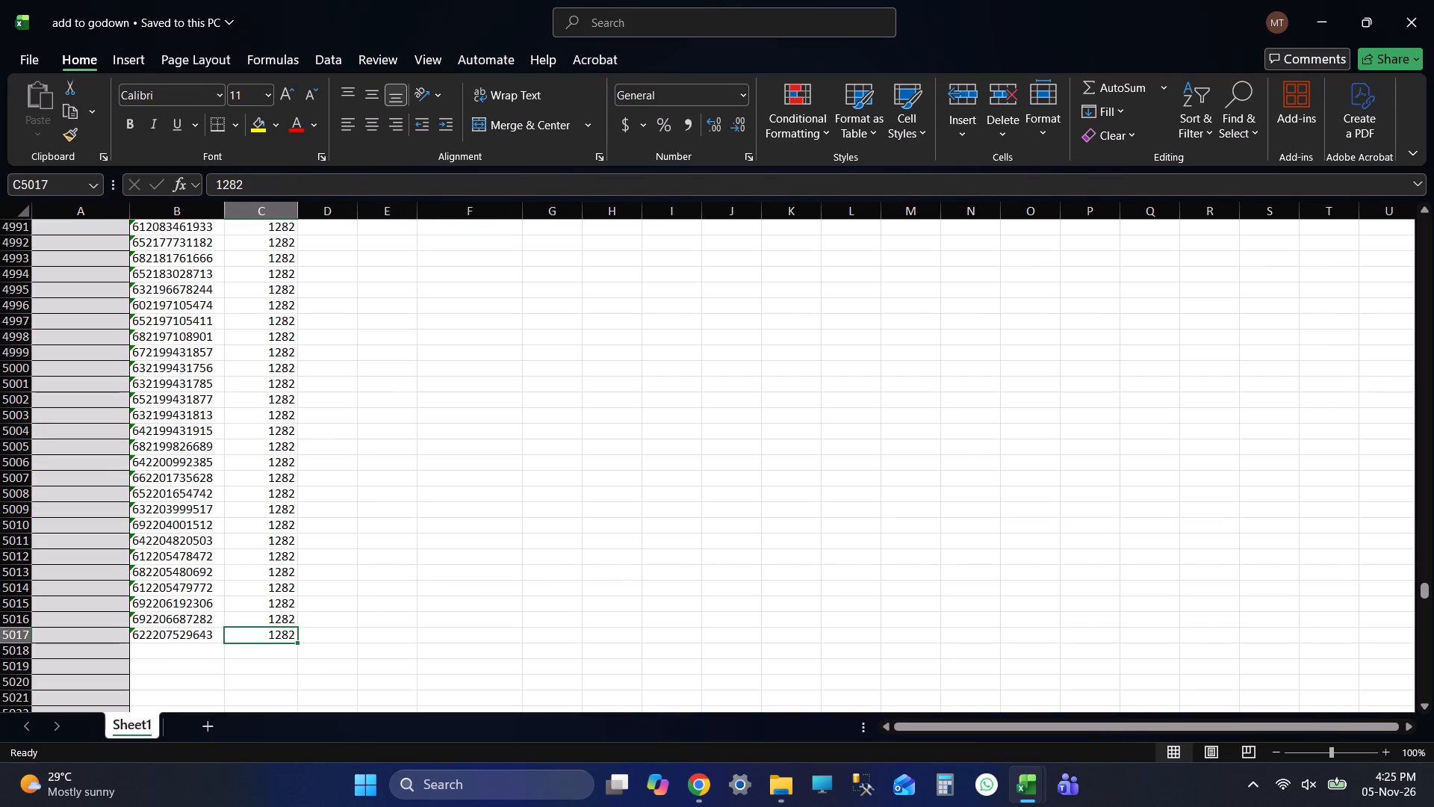
key(ctrl+s)
key(ctrl+s)
key(shift+Tab)
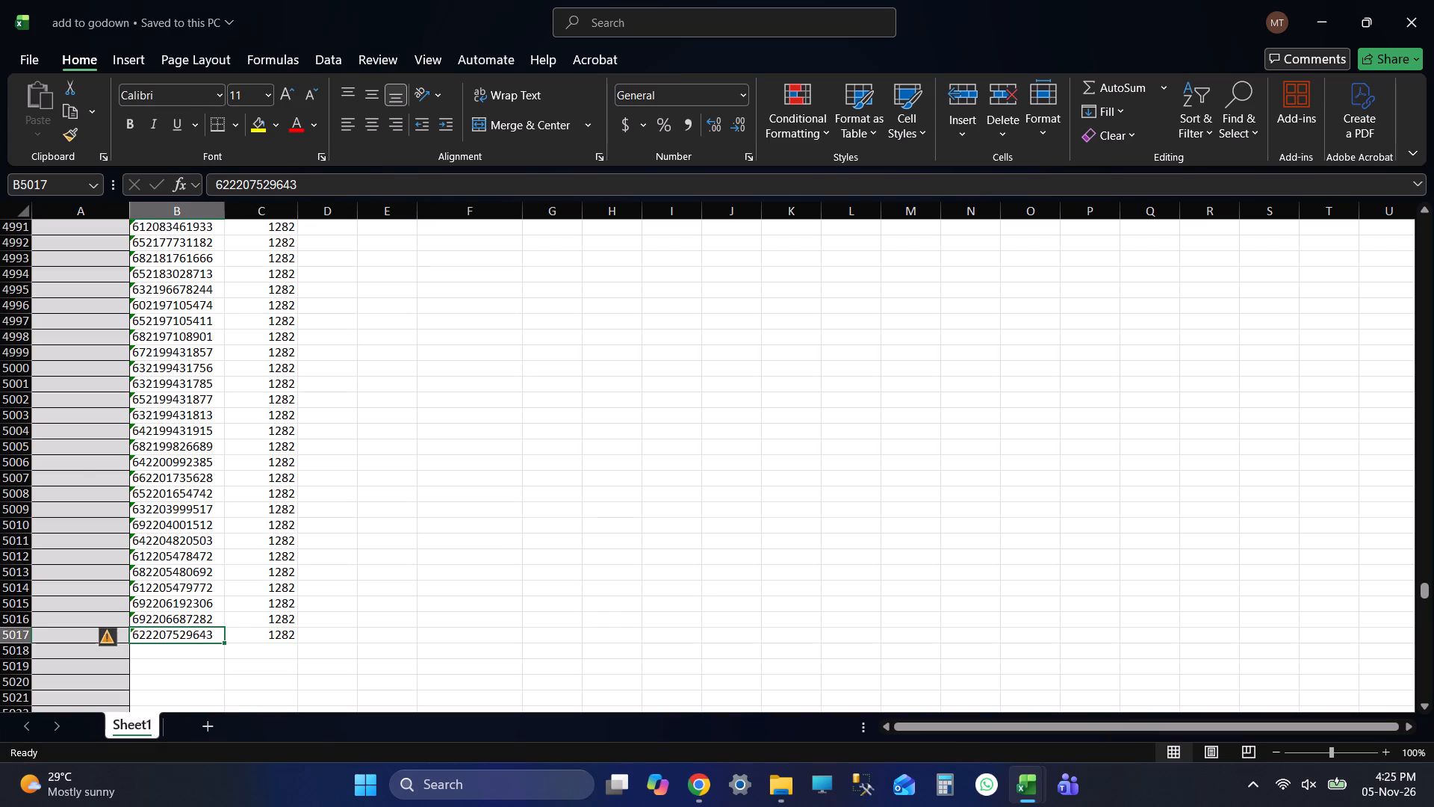
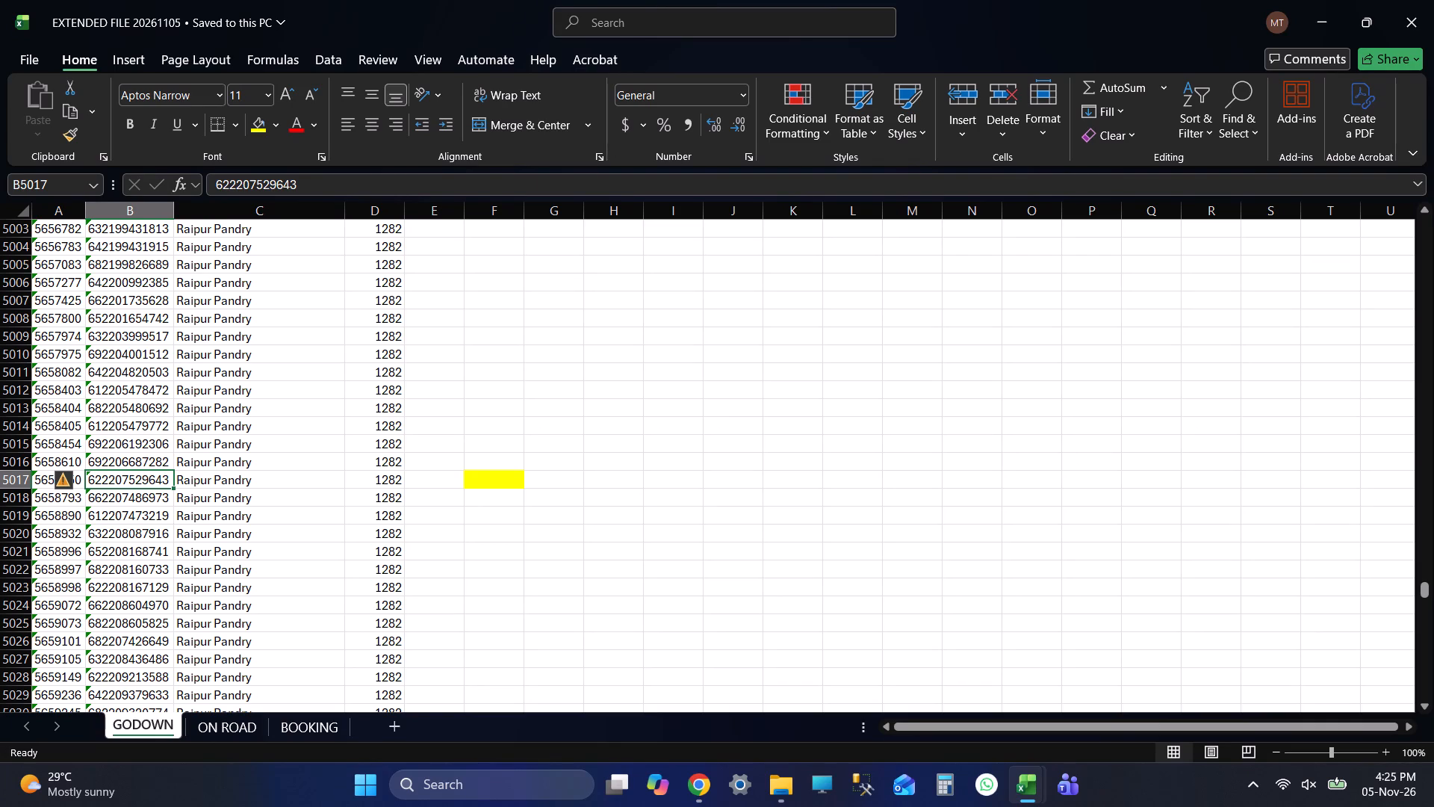
Compare row 5017 of the GODOWN sheet, including its yellow marker in F5017, with the last filled row of add to godown.
key(Tab)
key(Tab)
key(Tab)
key(Tab)
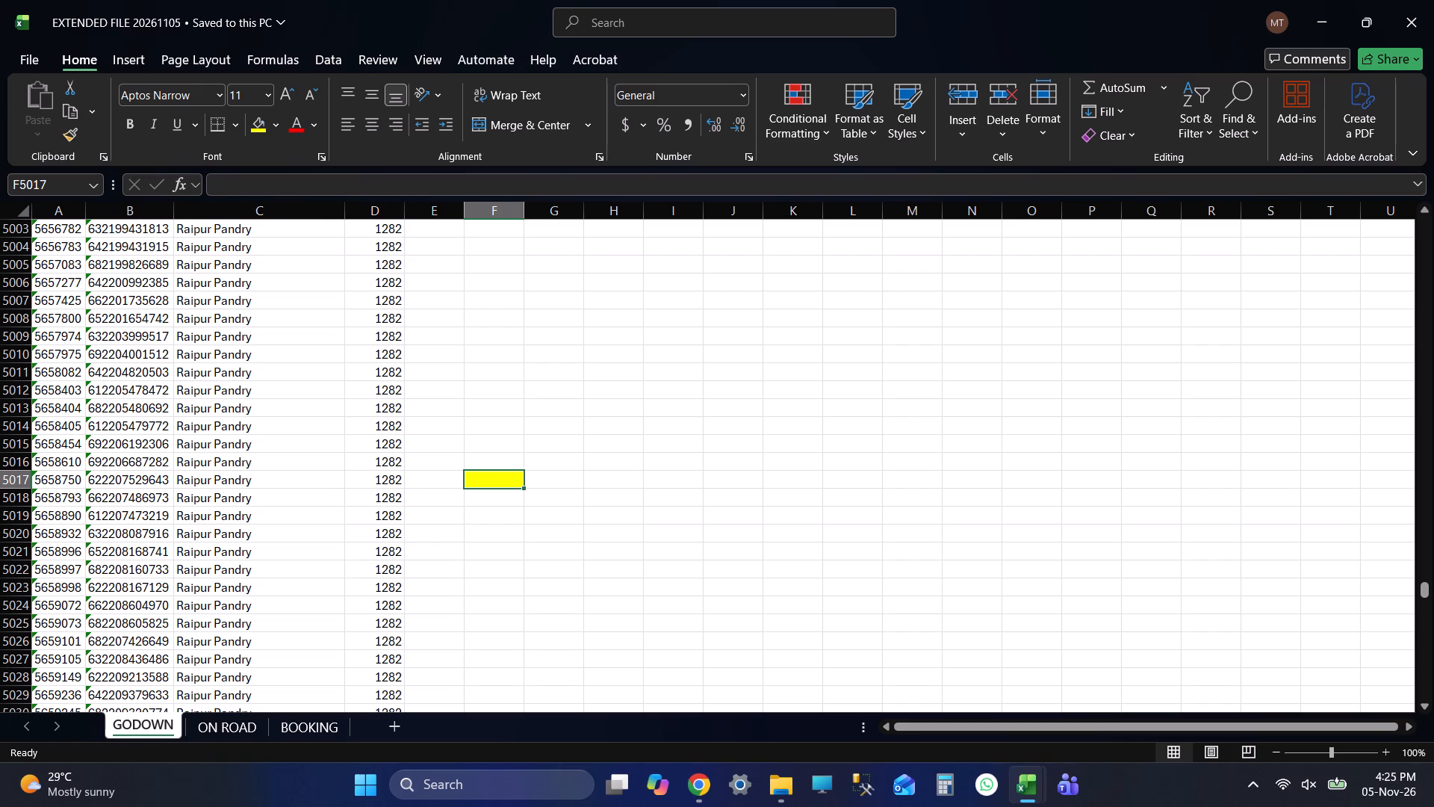
key(alt+Tab)
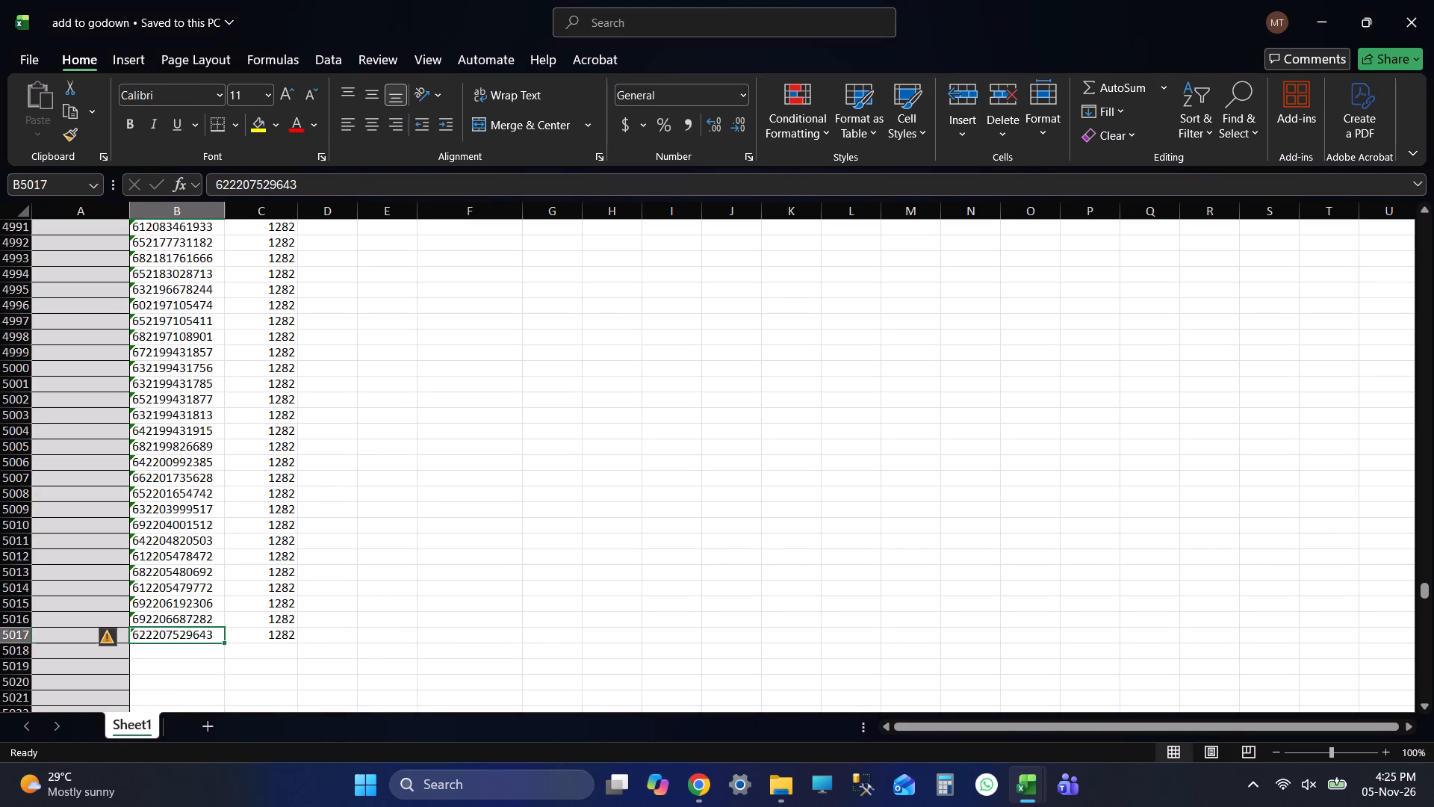
key(alt+Tab)
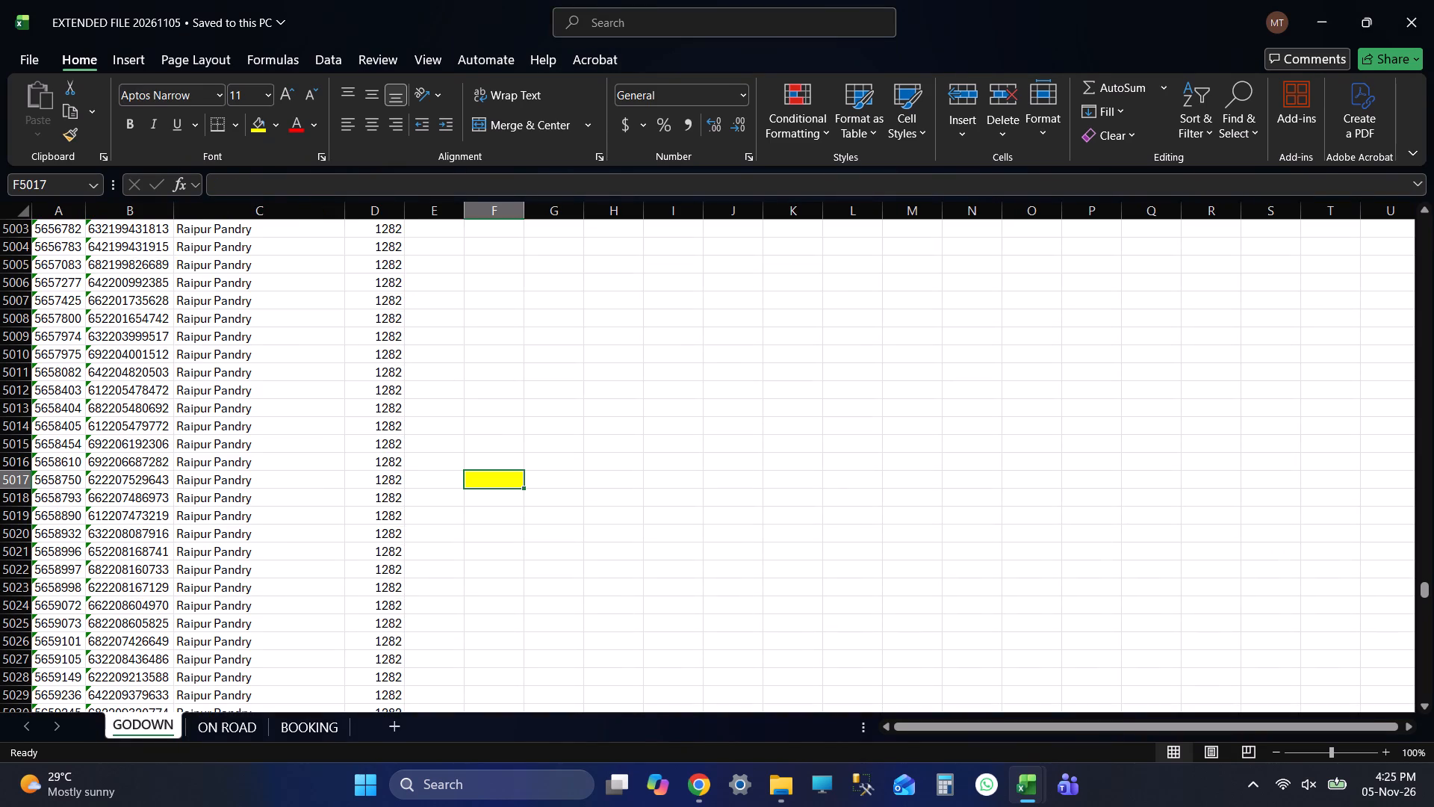
key(shift+Tab)
key(shift+Tab)
key(shift+Tab)
key(shift+Tab)
key(alt+Tab)
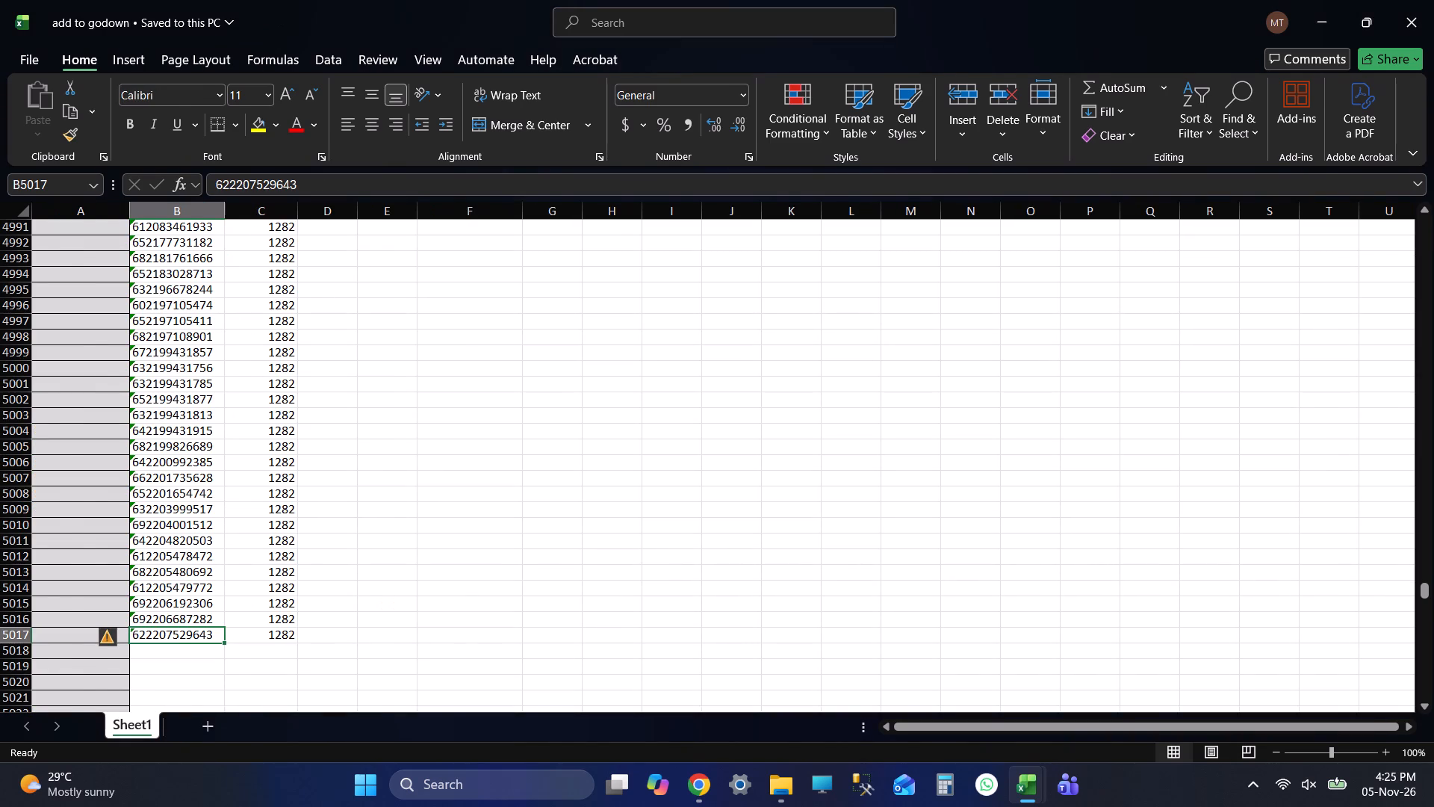
key(alt+Tab)
key(alt+Tab)
Save the add to godown workbook.
key(ctrl+s)
key(ctrl+s)
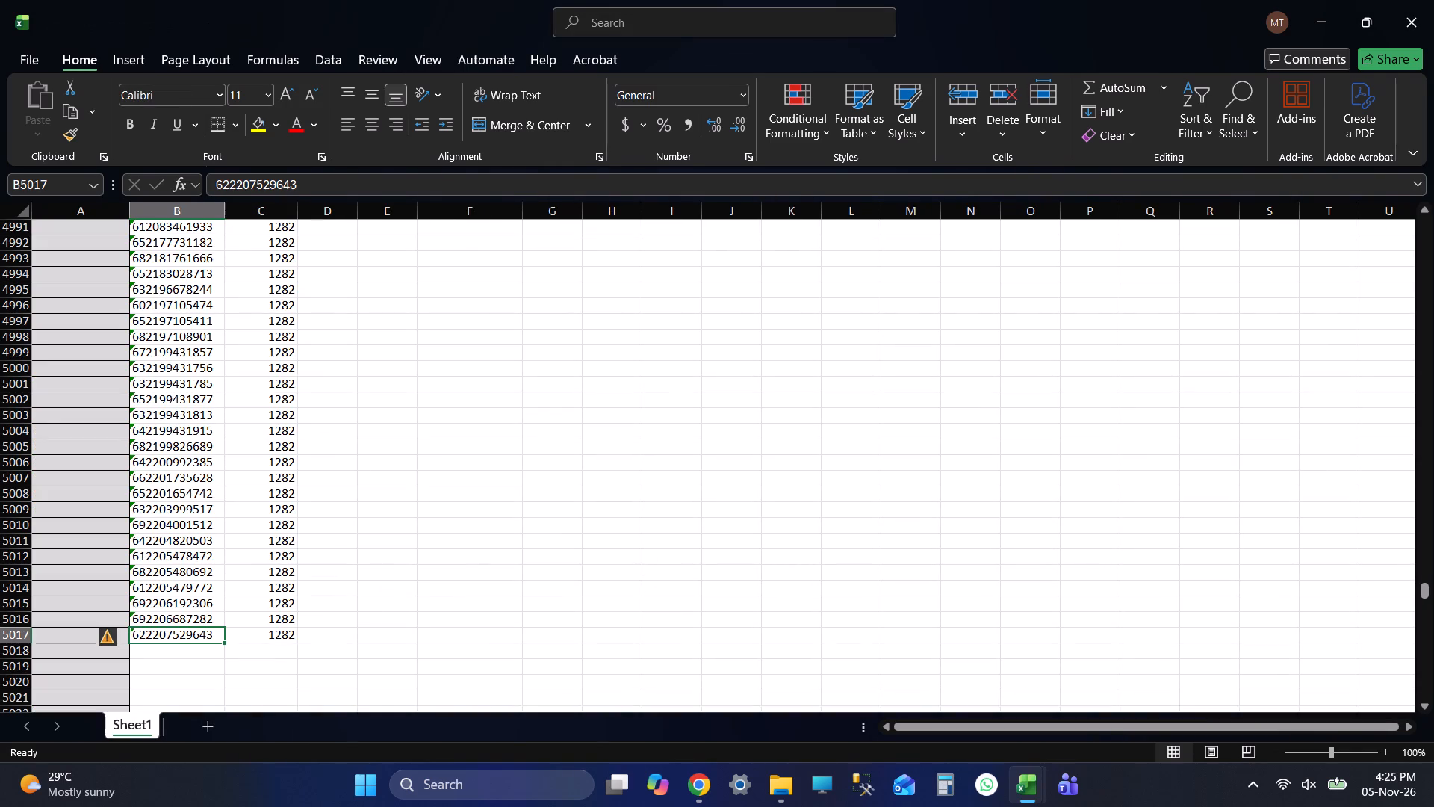
key(ctrl+s)
key(ctrl+s)
key(ctrl+s)
key(ctrl+s)
Copy the GSTIN from A1275, the last filled cell of column A, and paste it down to row 5017.
key(ctrl+Up)
key(Up)
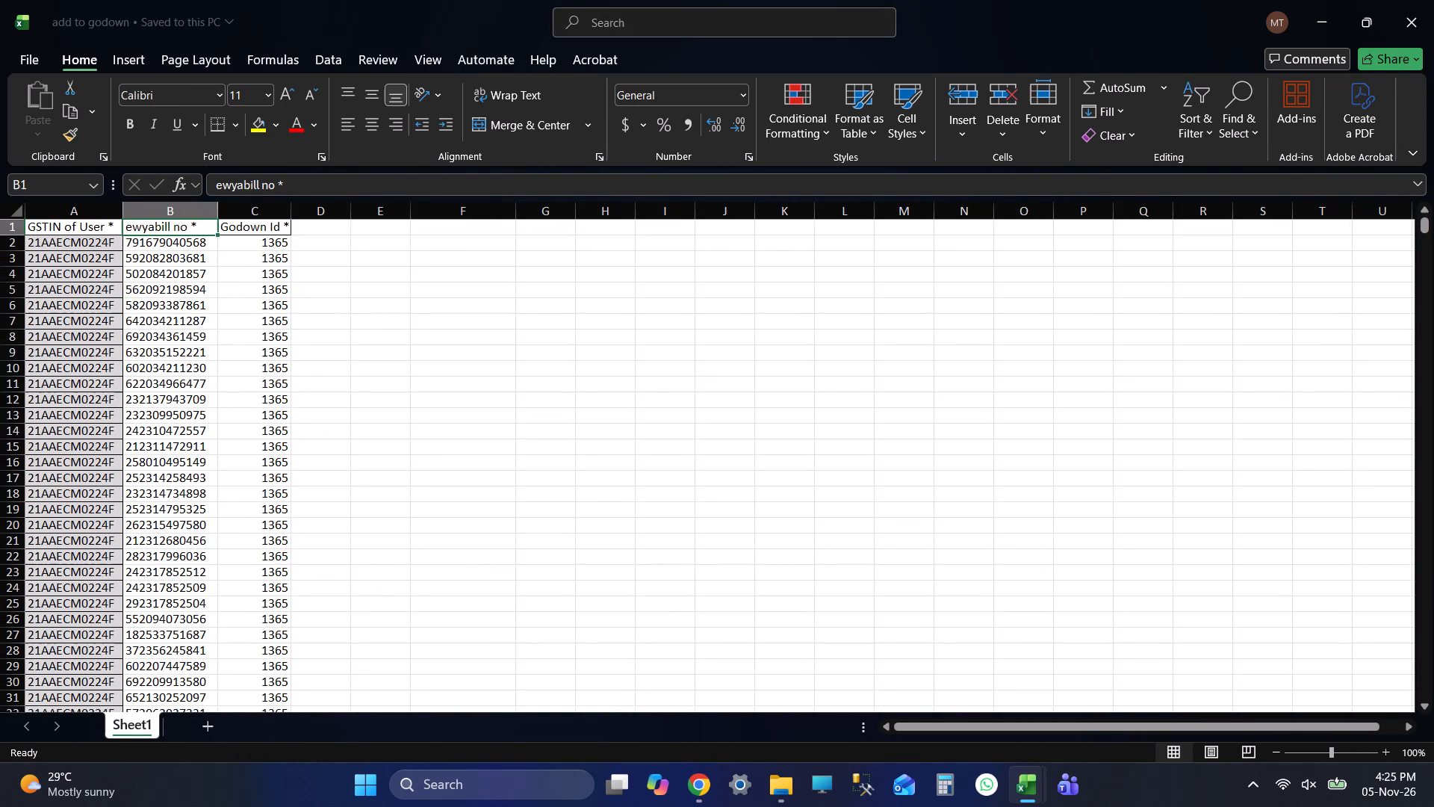
key(Left)
key(ctrl+Down)
key(ctrl+c)
key(shift+Page_Down)
key(shift+Page_Down)
key(shift+Page_Down)
key(shift+Page_Down)
key(shift+Page_Down)
key(shift+Page_Down)
key(shift+Page_Down)
key(shift+Page_Down)
key(shift+Page_Down)
key(shift+Page_Down)
key(shift+Page_Down)
key(shift+Page_Down)
key(shift+Page_Down)
key(shift+Page_Down)
key(shift+Page_Down)
key(shift+Page_Down)
key(shift+Page_Down)
key(shift+Page_Down)
key(shift+Page_Down)
key(shift+Page_Down)
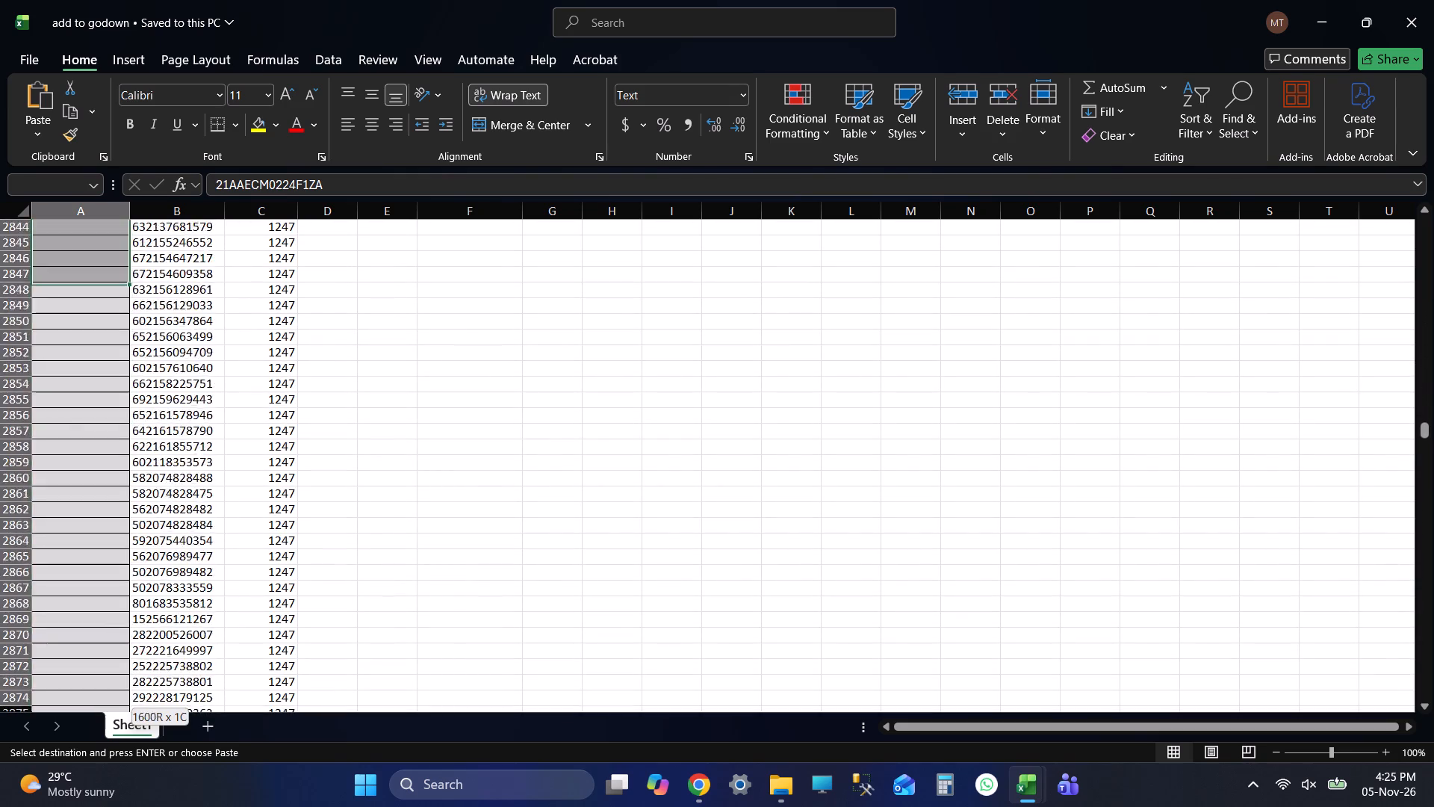
key(shift+Page_Down)
key(shift+Page_Down)
key(shift+Page_Down)
key(shift+Page_Down)
key(shift+Page_Down)
key(shift+Page_Down)
key(shift+Page_Down)
key(shift+Page_Down)
key(shift+Page_Down)
key(shift+Page_Down)
key(shift+Page_Down)
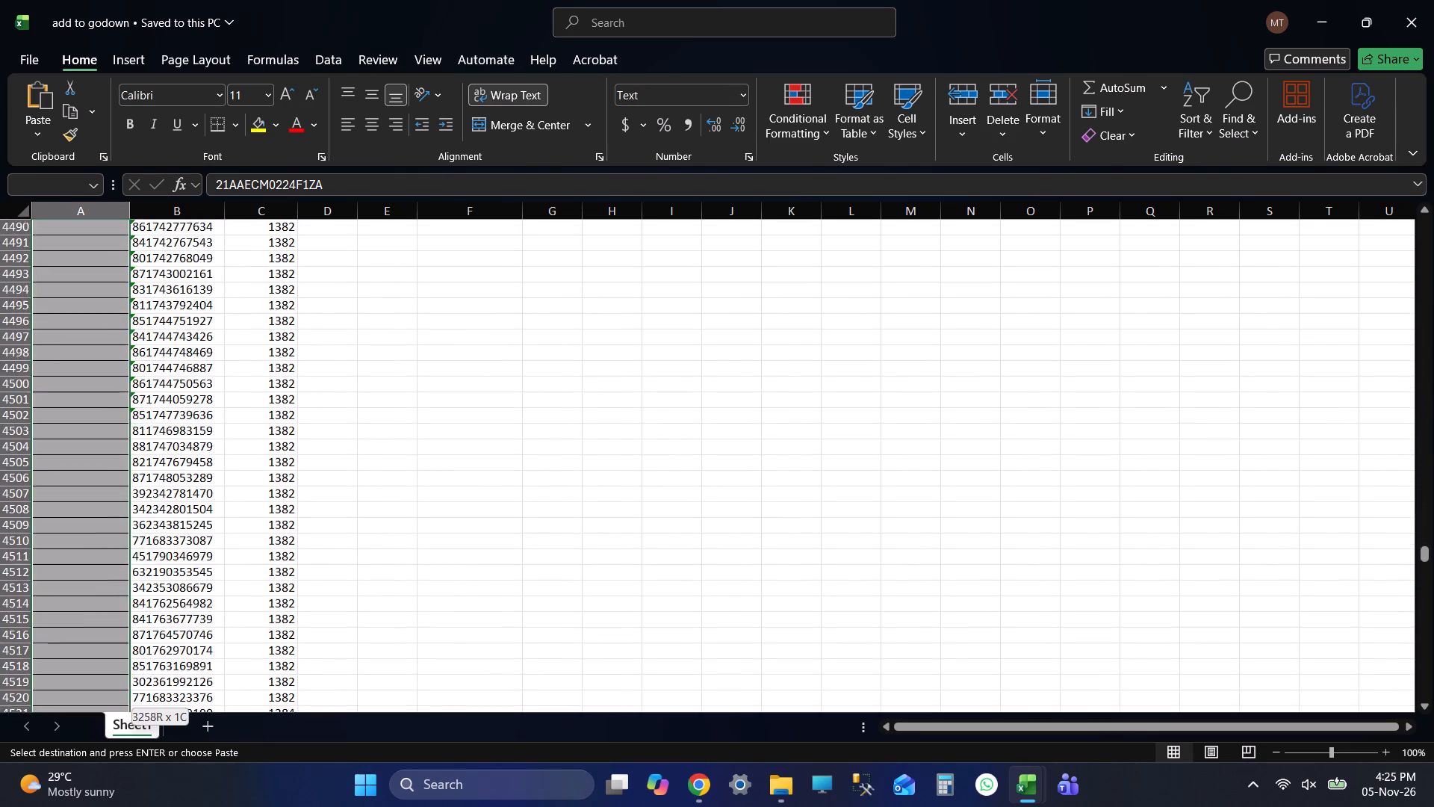
key(shift+Page_Down)
key(shift+Page_Down)
key(shift+Page_Down)
key(shift+Page_Down)
key(shift+Page_Down)
key(shift+Page_Down)
key(shift+Page_Down)
key(shift+Page_Down)
key(shift+Page_Down)
key(shift+Page_Down)
key(shift+Page_Down)
key(shift+Page_Down)
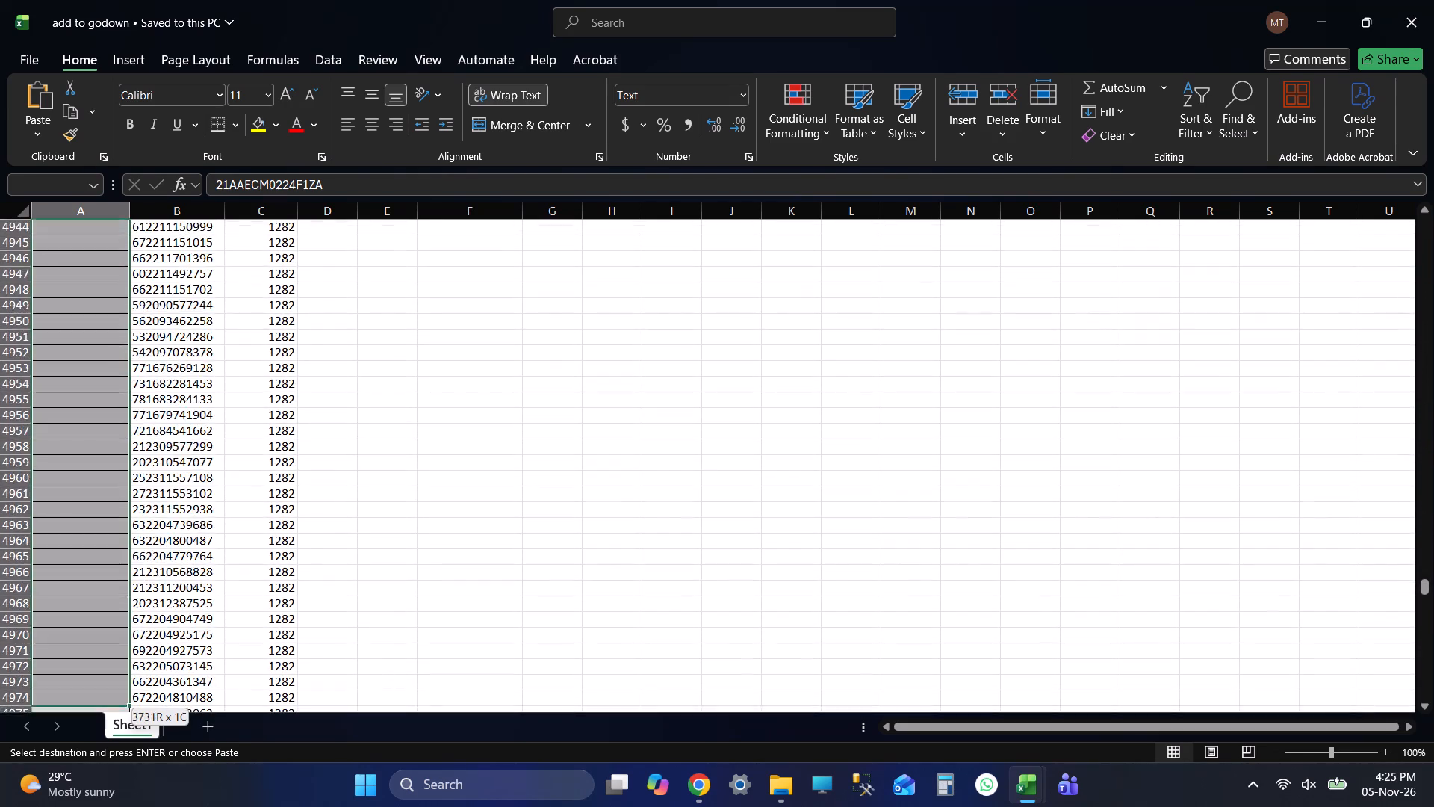
key(shift+Page_Up)
key(shift+Page_Up)
key(shift+Page_Up)
key(shift+Page_Up)
key(shift+Page_Up)
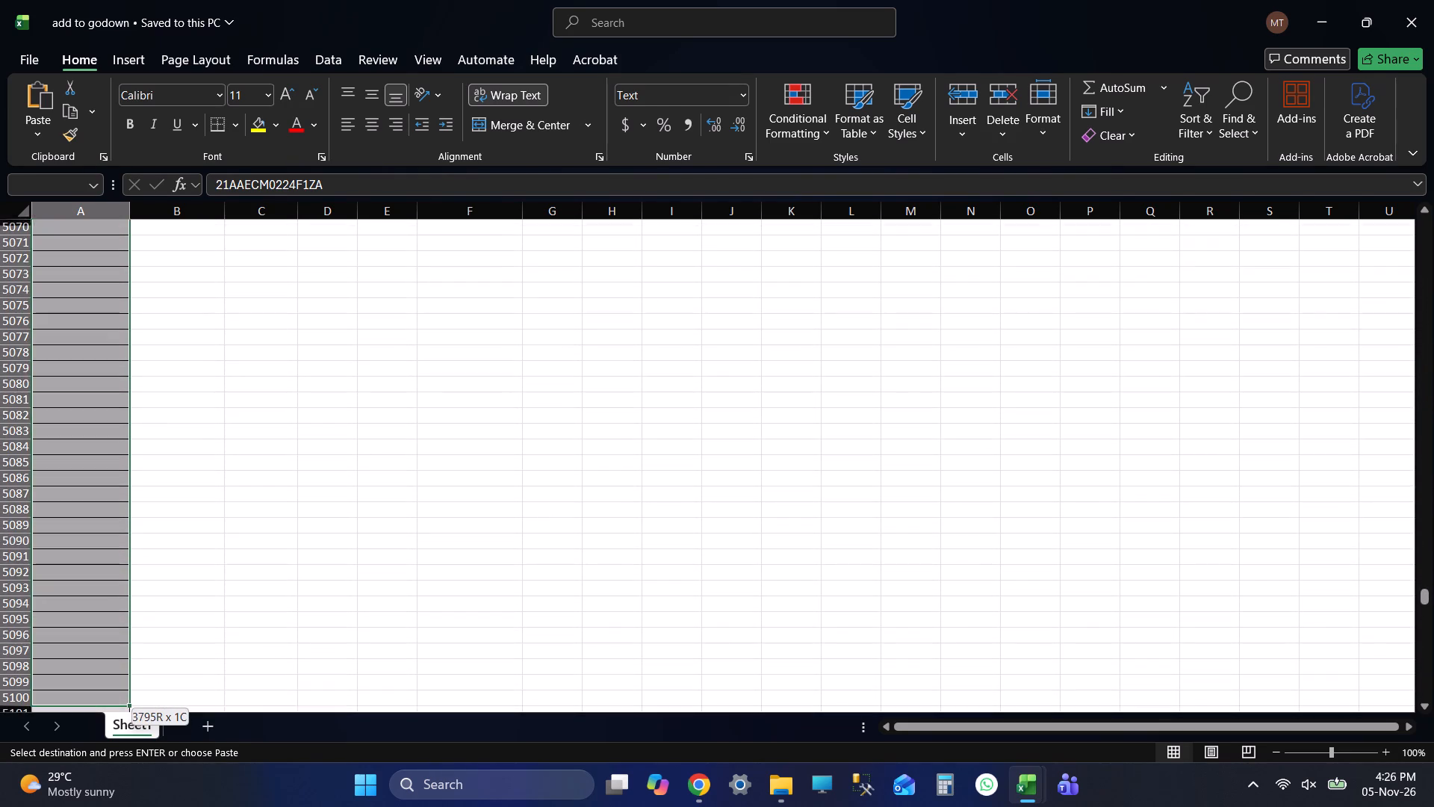
key(shift+Page_Up)
key(shift+Up)
key(shift+Up)
key(shift+Up)
key(shift+Up)
key(shift+Up)
key(shift+Up)
key(shift+Up)
key(shift+Up)
key(shift+Up)
key(shift+Up)
key(shift+Up)
key(shift+Up)
key(shift+Up)
key(shift+Up)
key(shift+Up)
key(shift+Up)
key(shift+Up)
key(shift+Up)
key(shift+Up)
key(shift+Up)
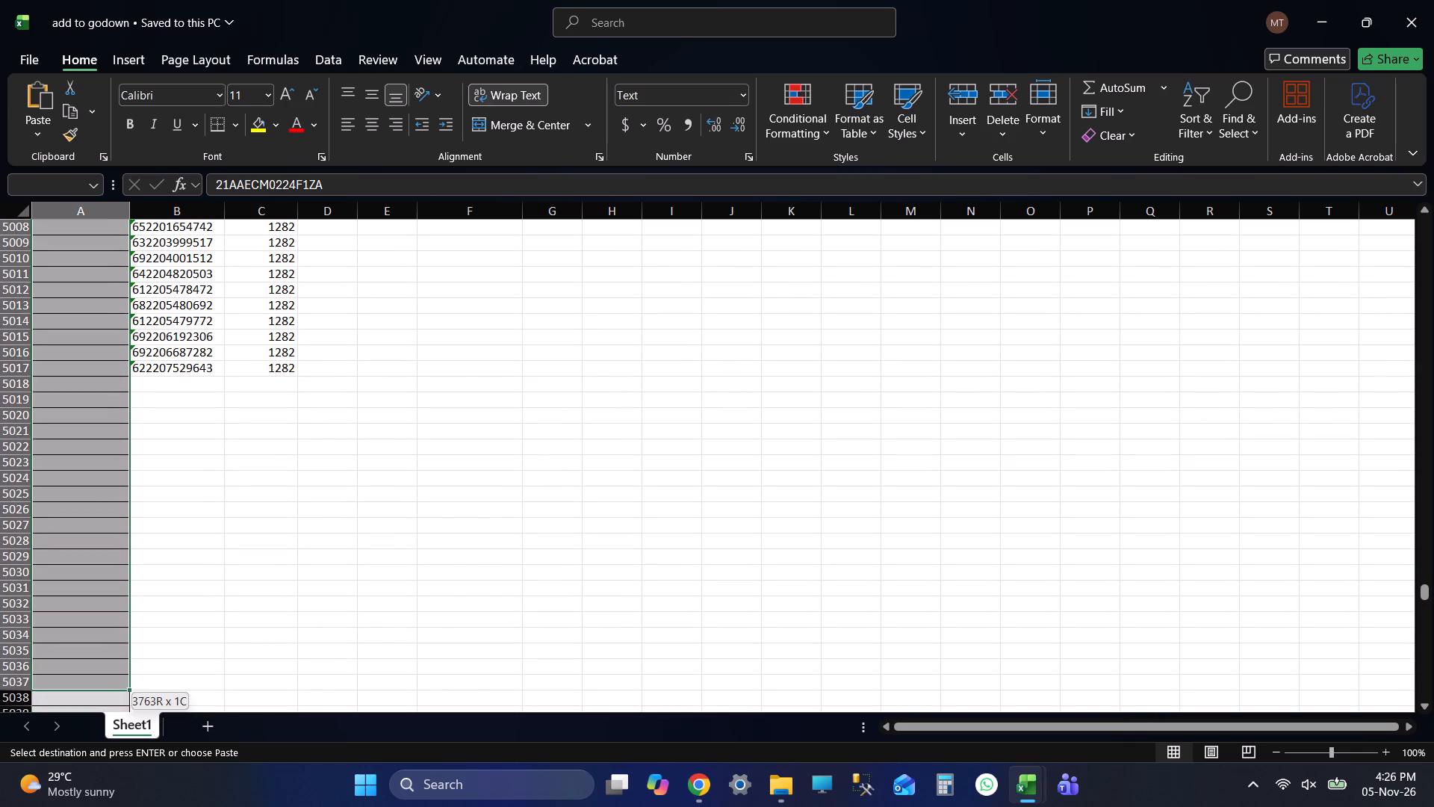
key(shift+Up)
key(ctrl+v)
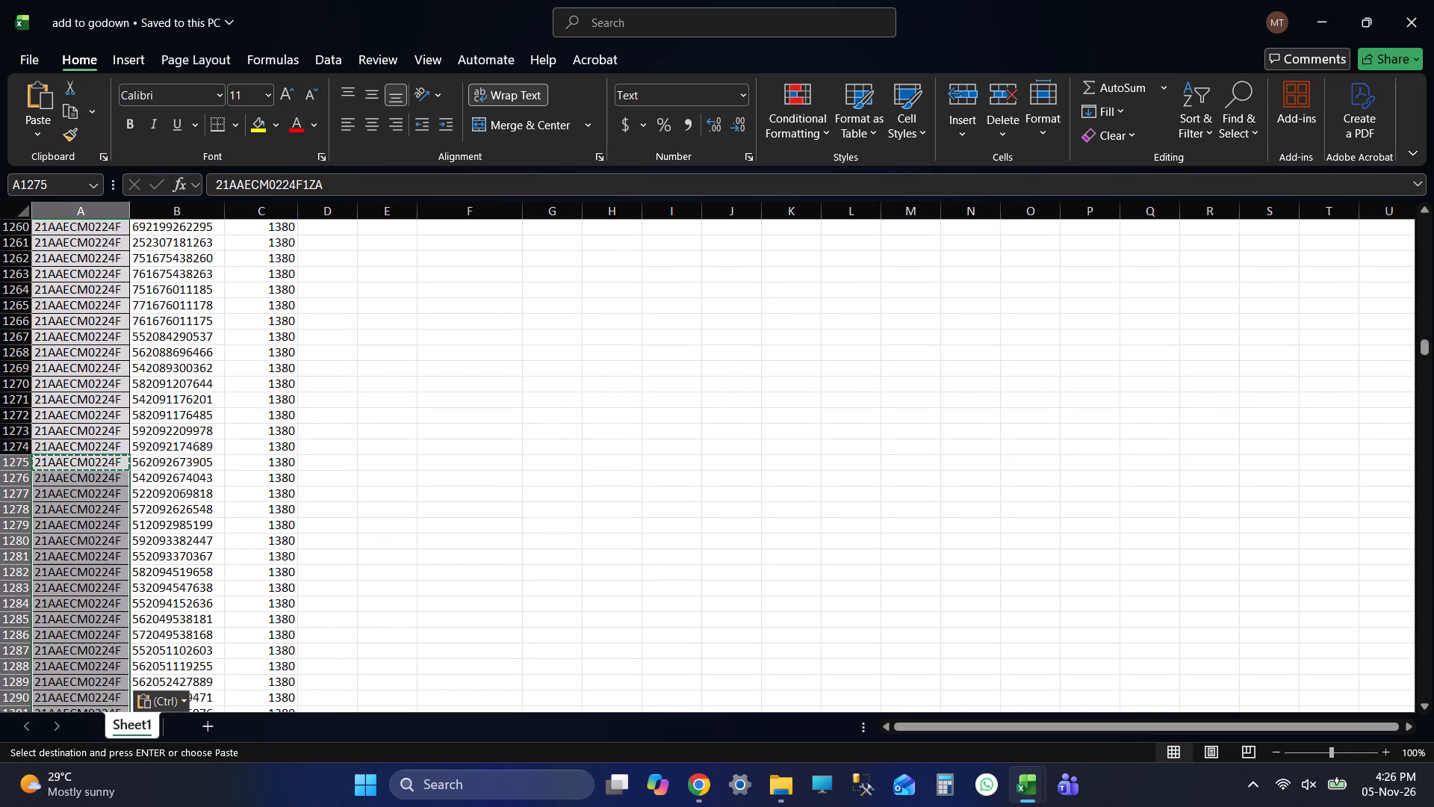
Go to the last filled row, 5017, to check the GSTIN fill, and save and close the add to godown workbook.
key(ctrl+Down)
key(Down)
key(Down)
key(Down)
key(Down)
key(Down)
key(Right)
key(Down)
key(Down)
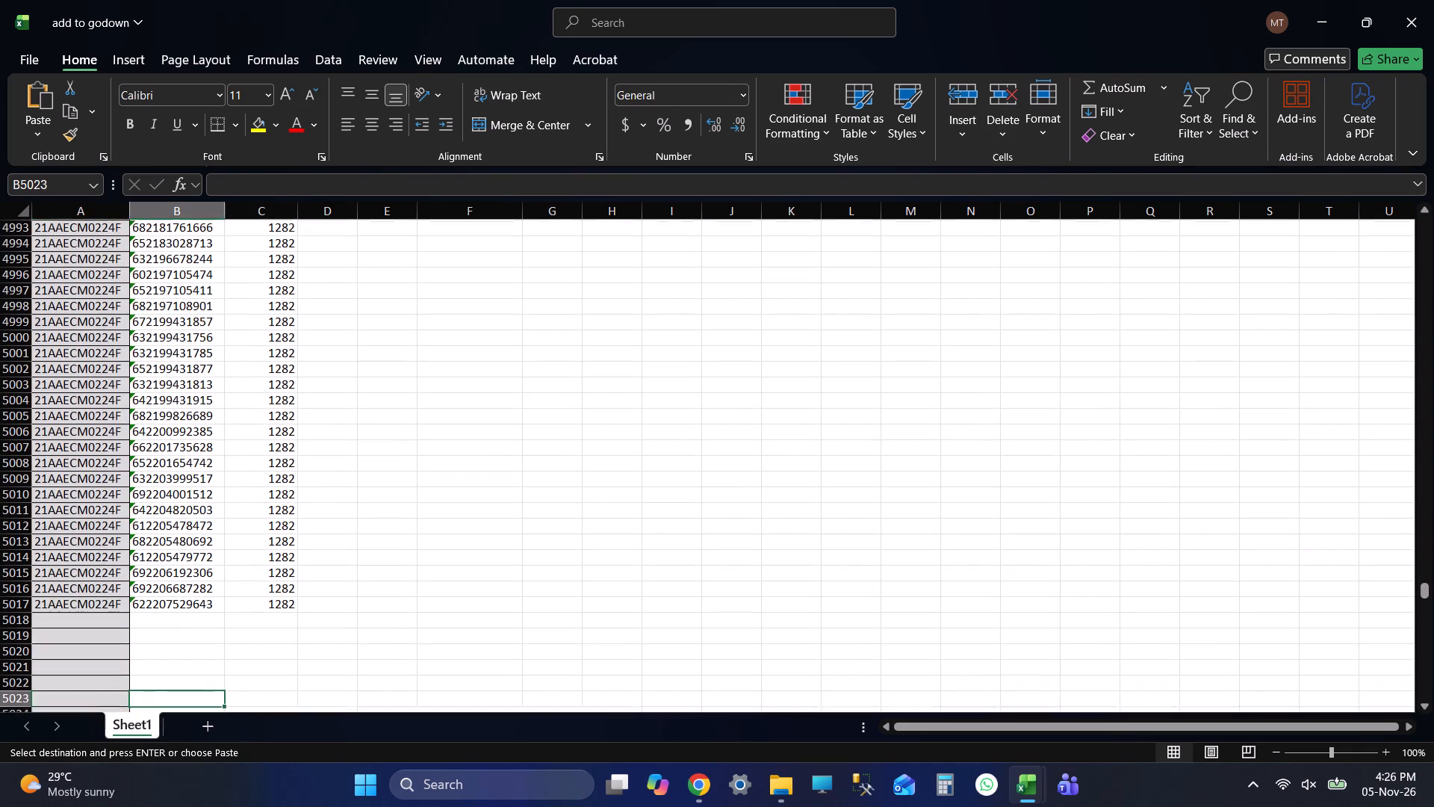
key(Down)
key(ctrl+Up)
key(ctrl+s)
key(ctrl+s)
key(ctrl+s)
key(ctrl+s)
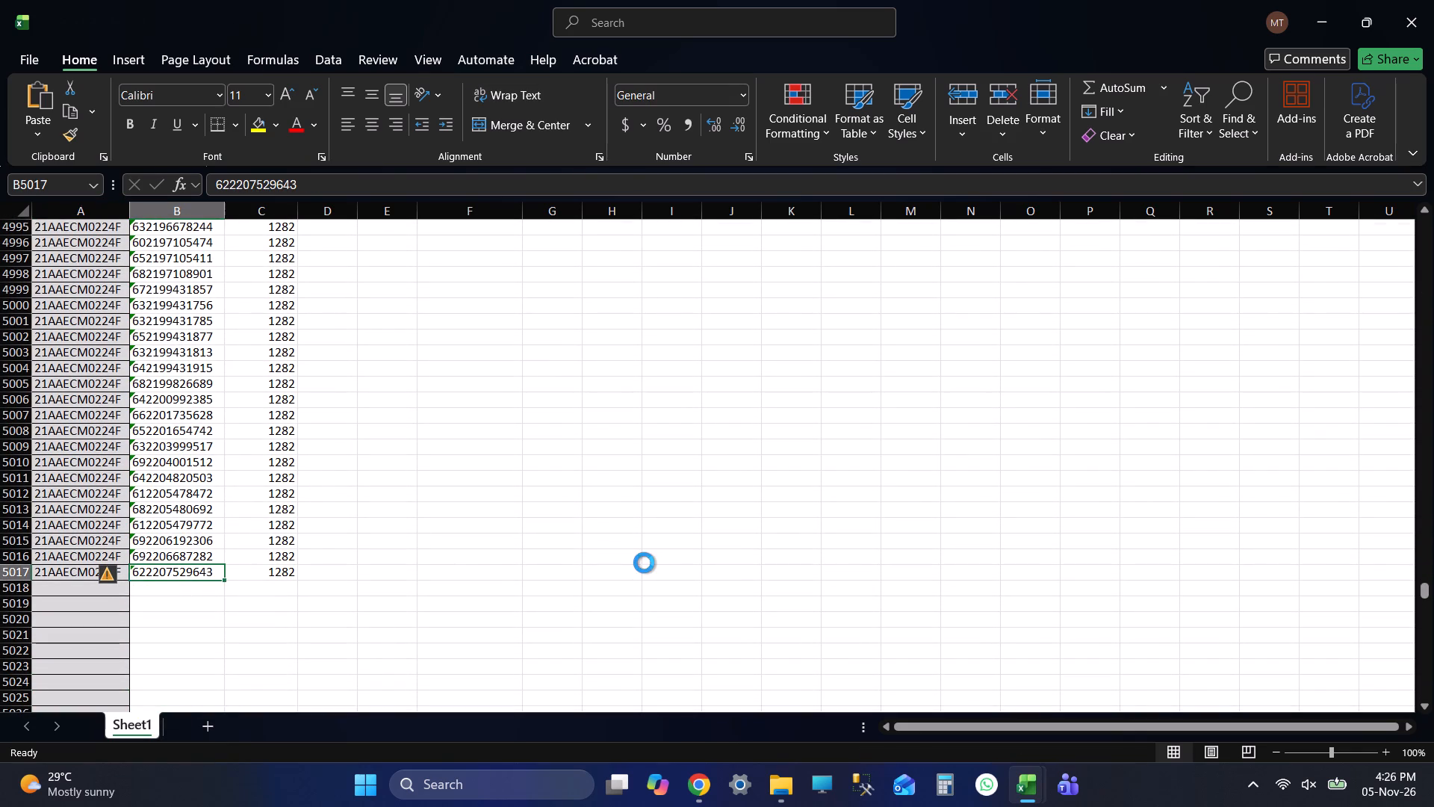
click(1433, 0)
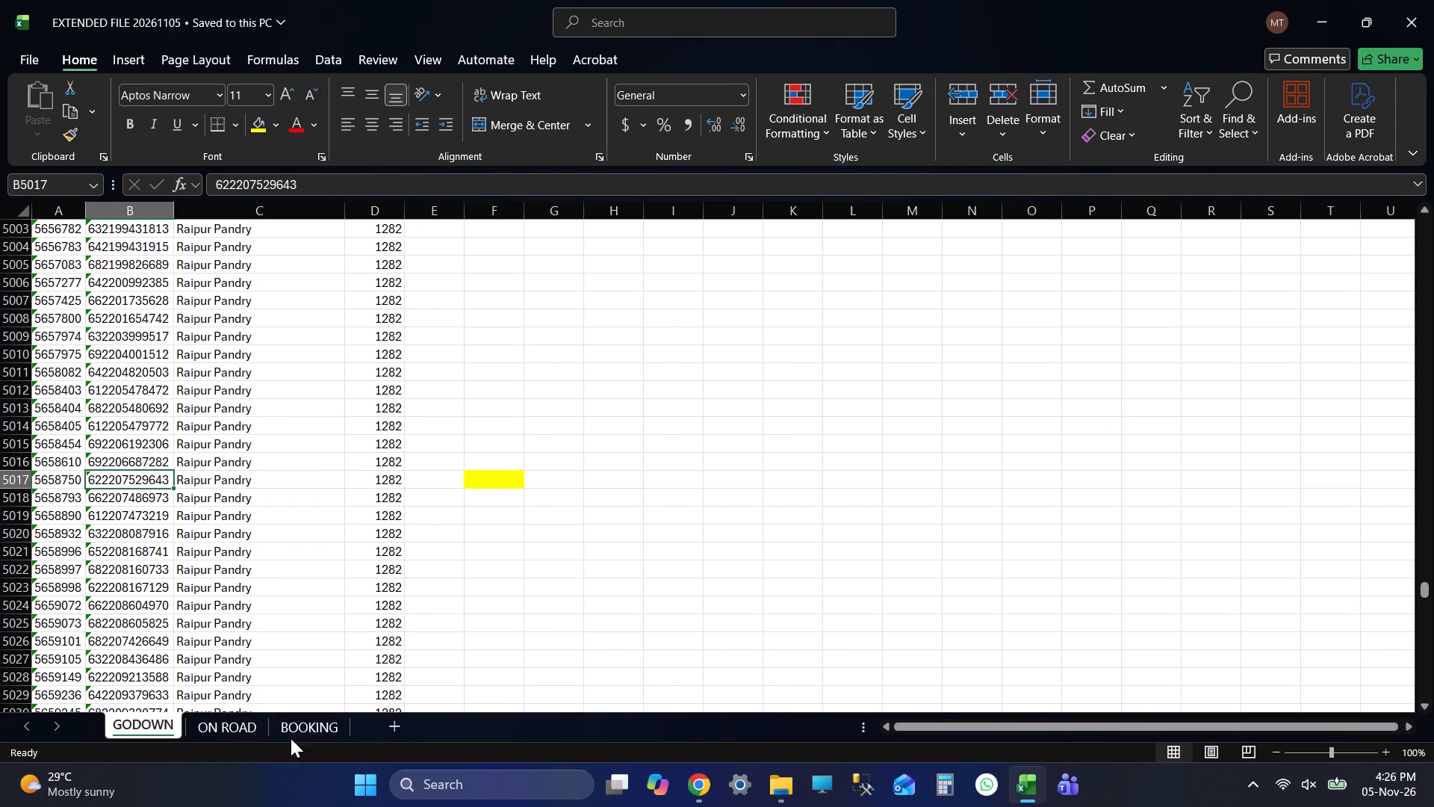
Show the ON ROAD sheet of EXTENDED FILE 20261105.
click(229, 726)
Switch to File Explorer and open the MOVEMENT EXTEND workbook from the E Way Bill folder.
key(alt+Tab)
scroll(382, 596, down, 3)
scroll(384, 609, up, 1)
scroll(384, 609, down, 2)
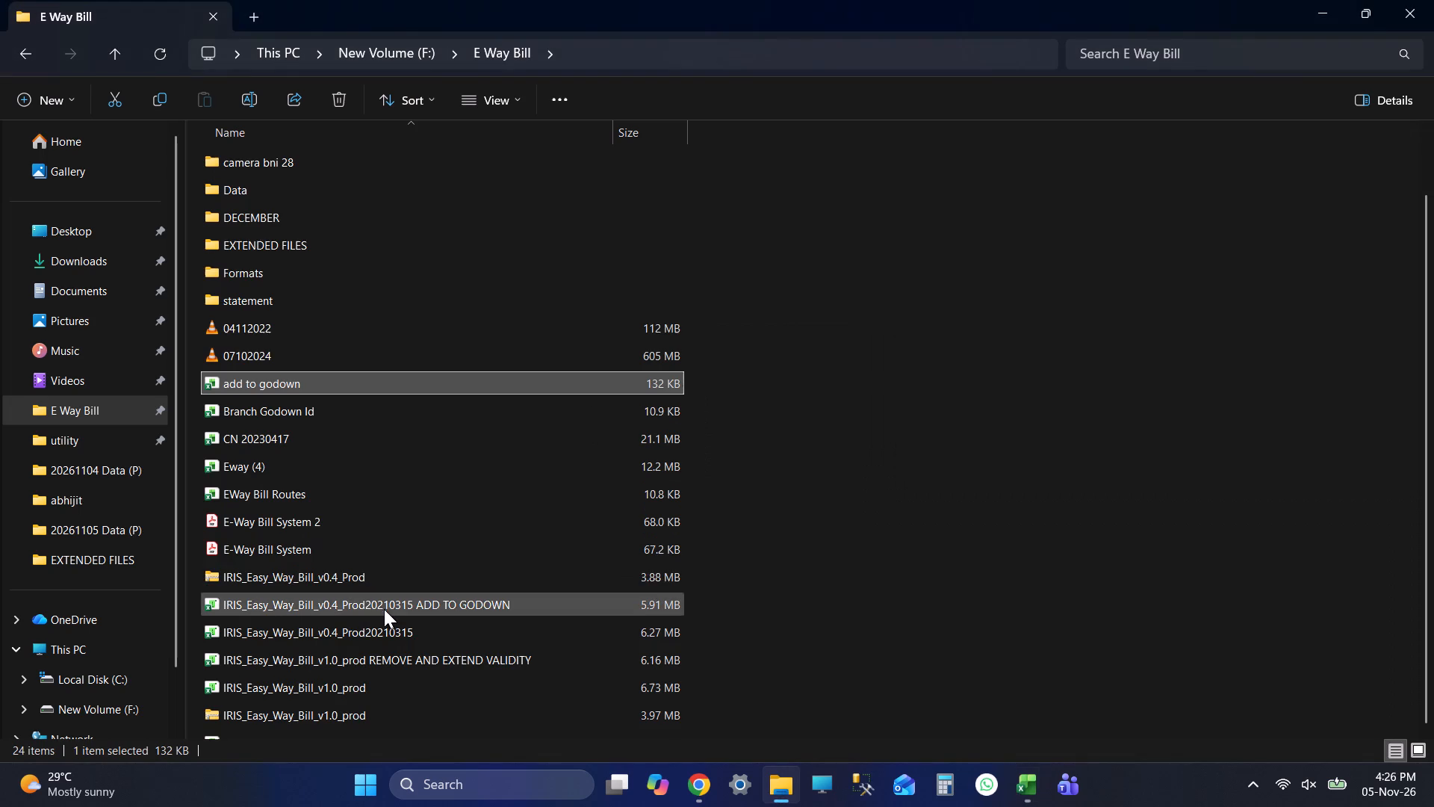
scroll(384, 609, down, 2)
double_click(309, 679)
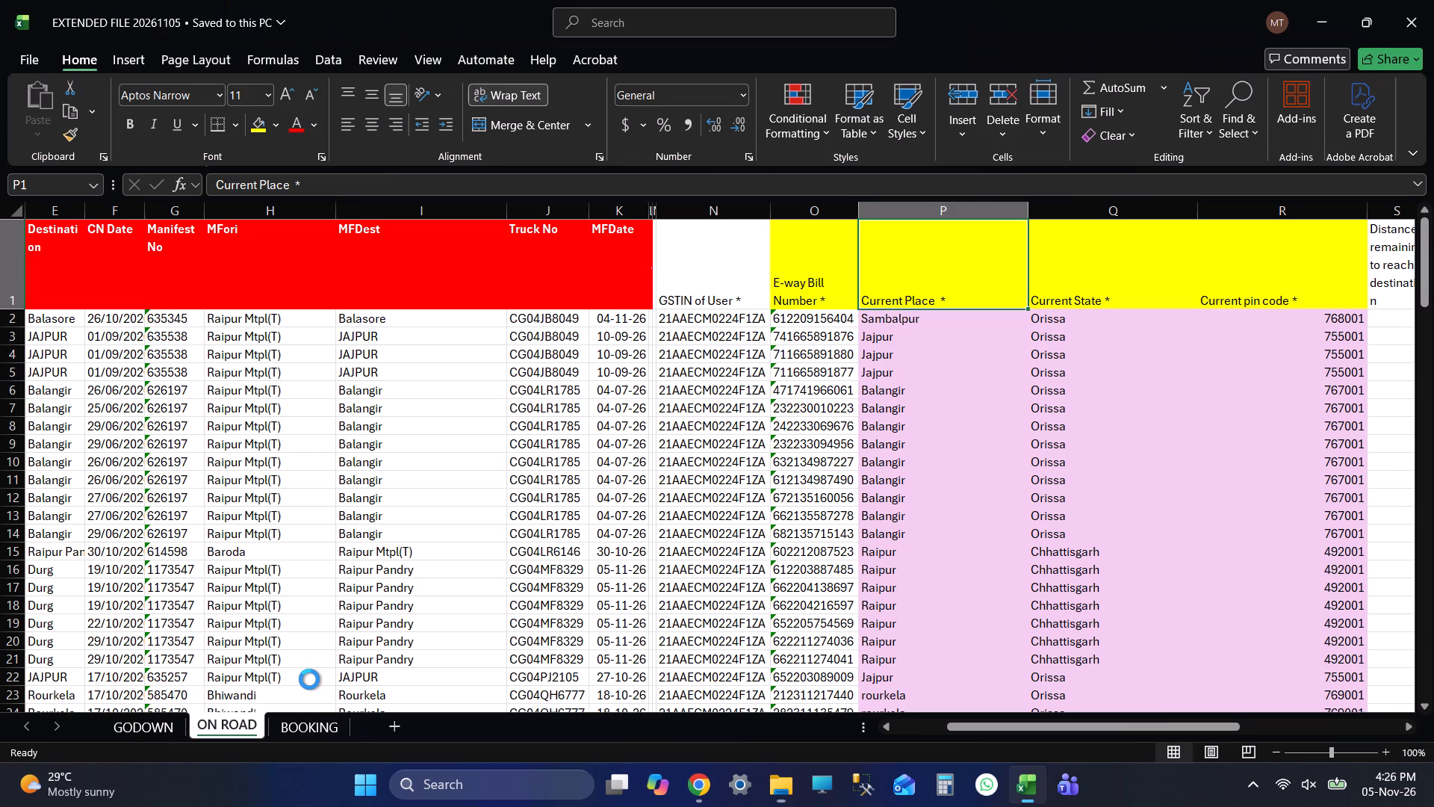
Clear all existing data below the header row on Sheet1 of MOVEMENT EXTEND, starting from A2 across every filled column.
key(ctrl+Up)
key(Up)
key(Up)
key(Up)
key(Up)
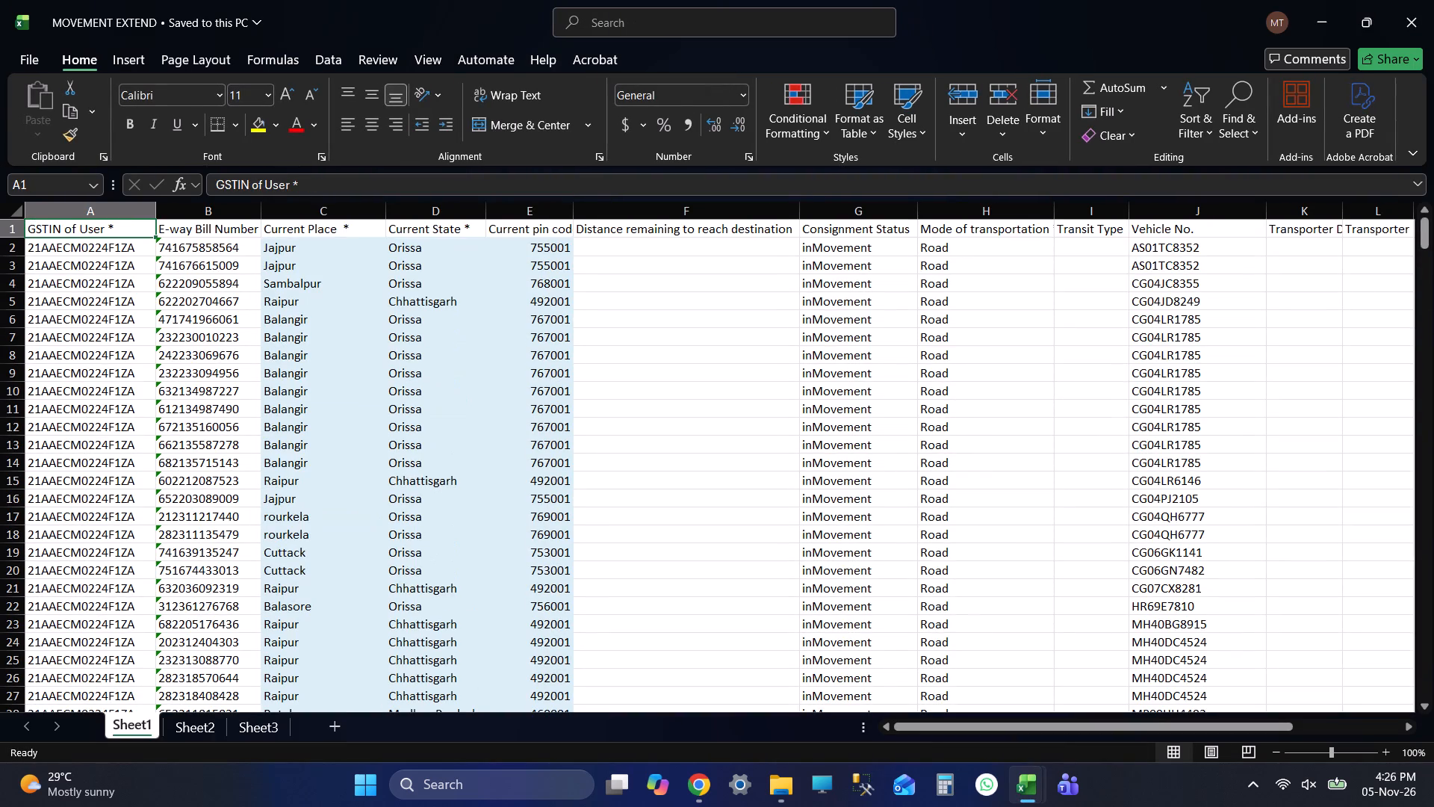
key(Left)
key(Left)
key(Left)
key(Left)
key(Up)
key(Up)
key(Up)
key(Up)
key(Down)
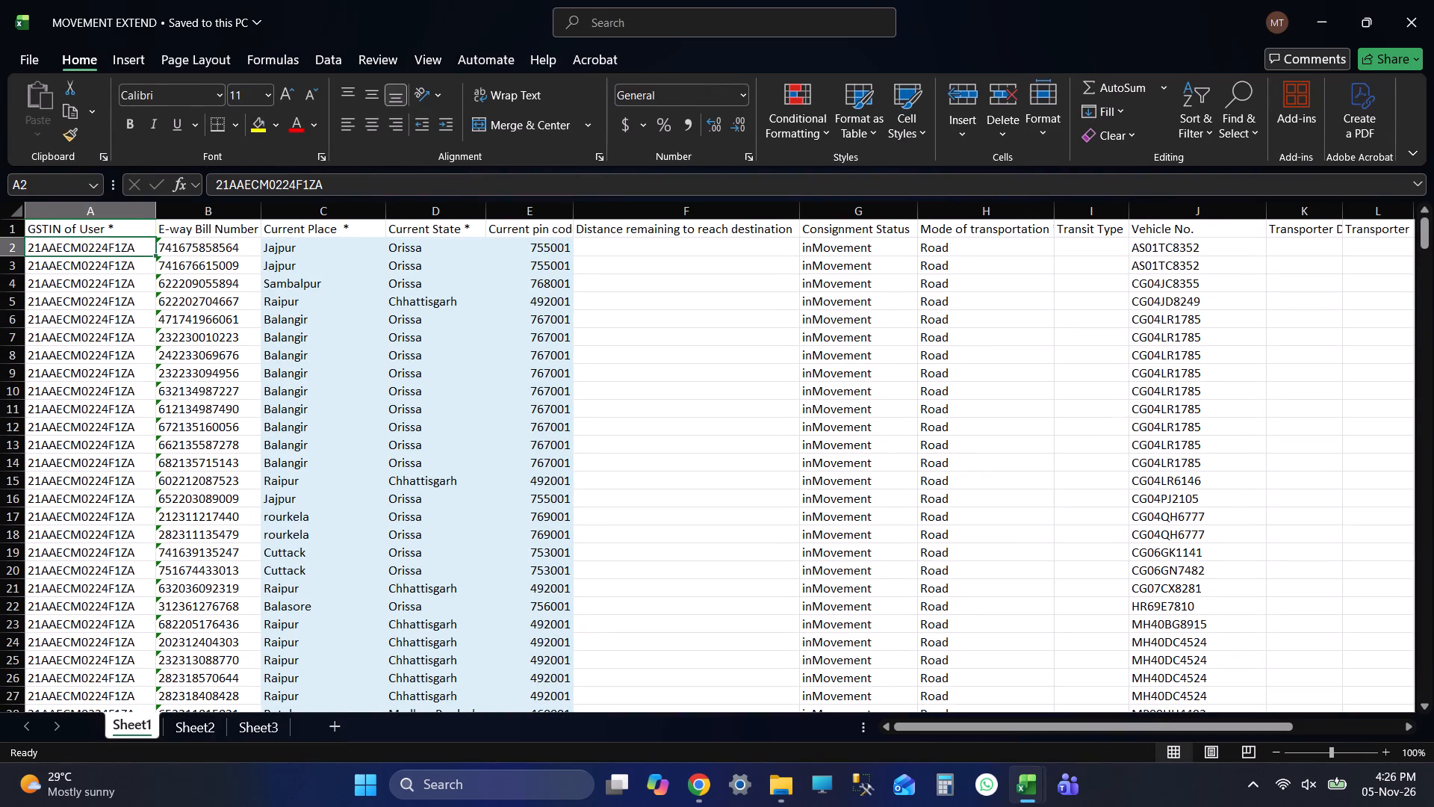
key(ctrl+shift+Right)
key(ctrl+shift+Right)
key(ctrl+shift+Right)
key(ctrl+shift+Right)
key(ctrl+shift+Right)
key(ctrl+shift+Right)
key(ctrl+shift+Right)
key(ctrl+shift+Right)
key(ctrl+shift+Right)
key(ctrl+shift+Right)
key(ctrl+shift+Down)
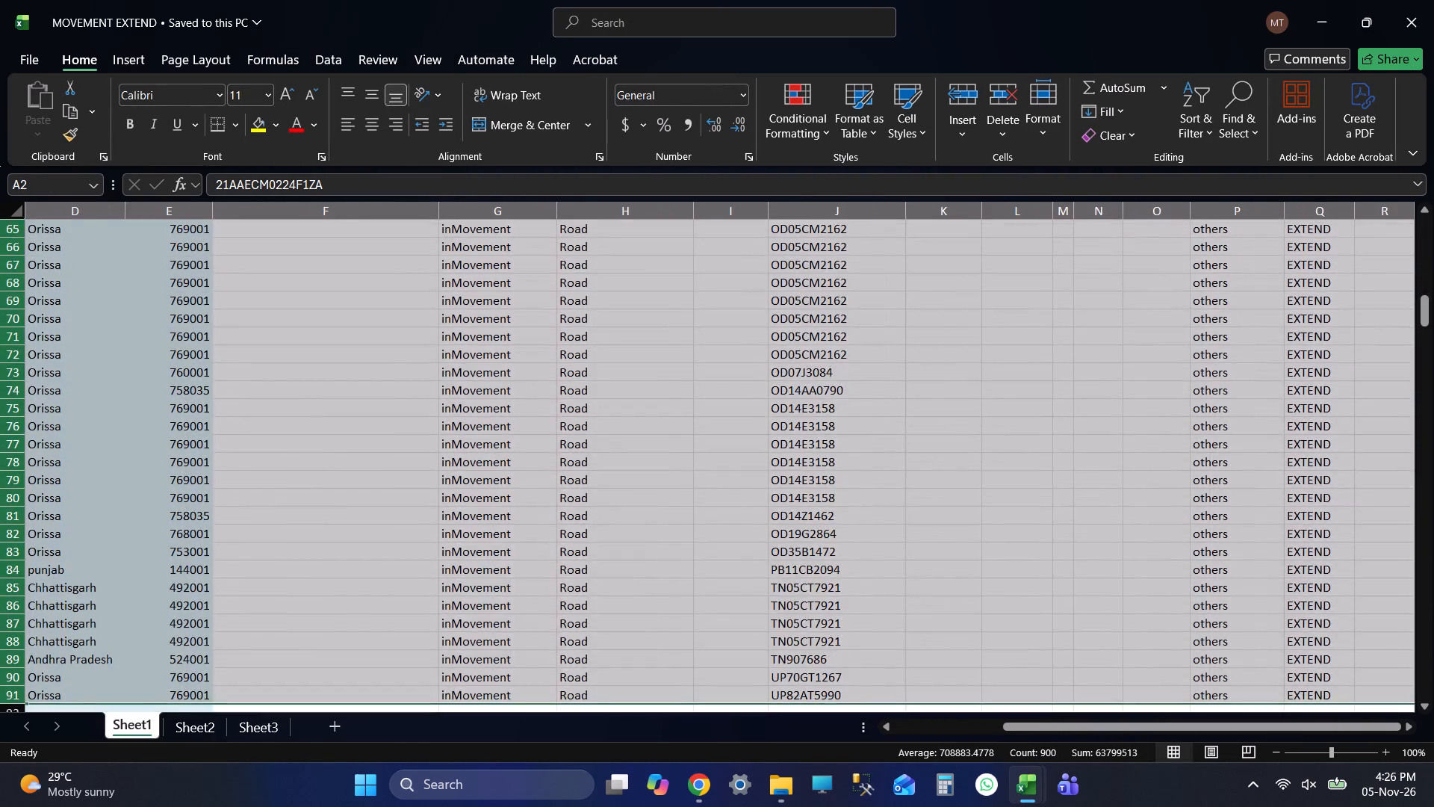
key(Delete)
Return to cell A2 under the GSTIN of User header and save the emptied MOVEMENT EXTEND workbook.
key(ctrl+Up)
key(Up)
key(Up)
key(Left)
key(Left)
key(Left)
key(Left)
key(Up)
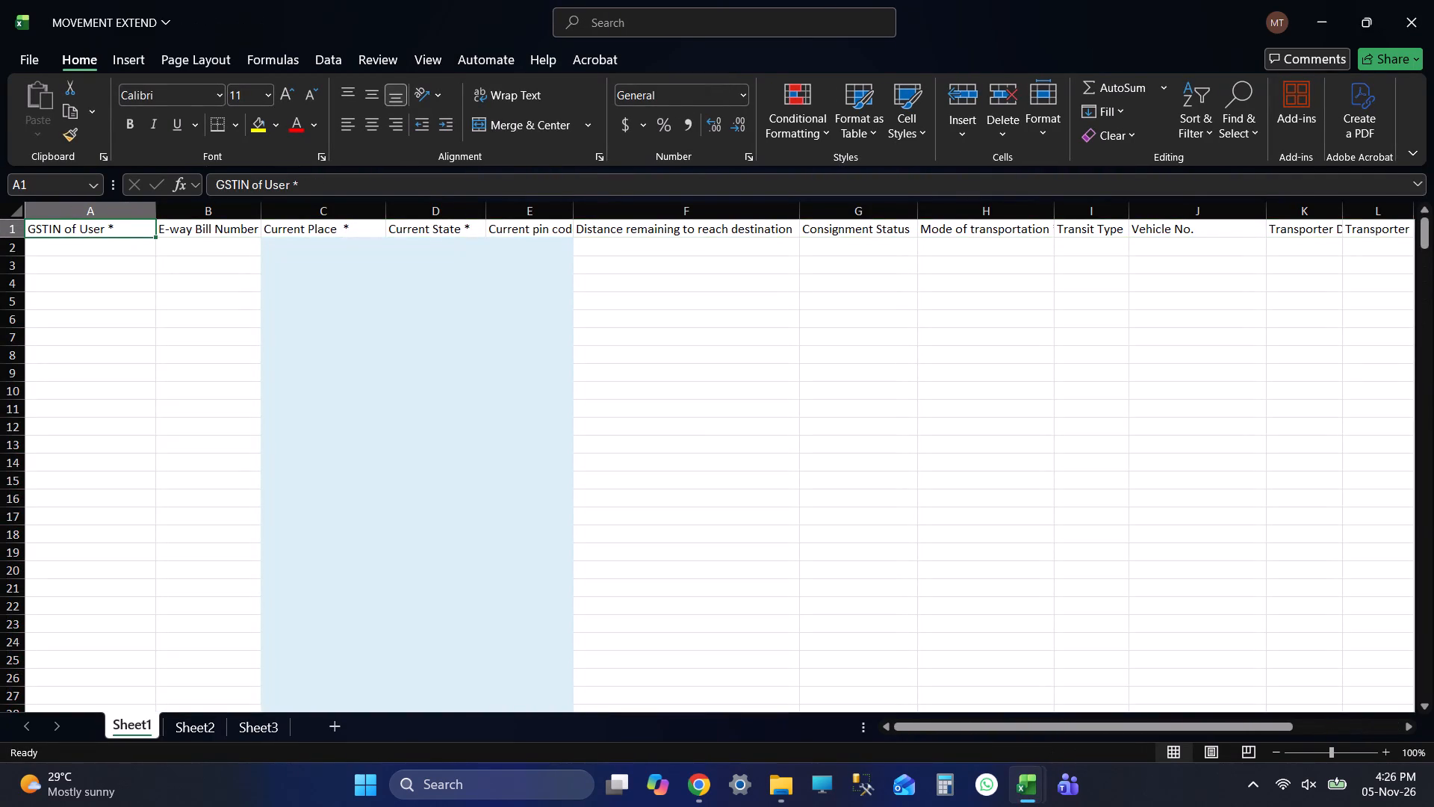
key(Up)
key(Up)
key(Up)
key(Down)
key(ctrl+s)
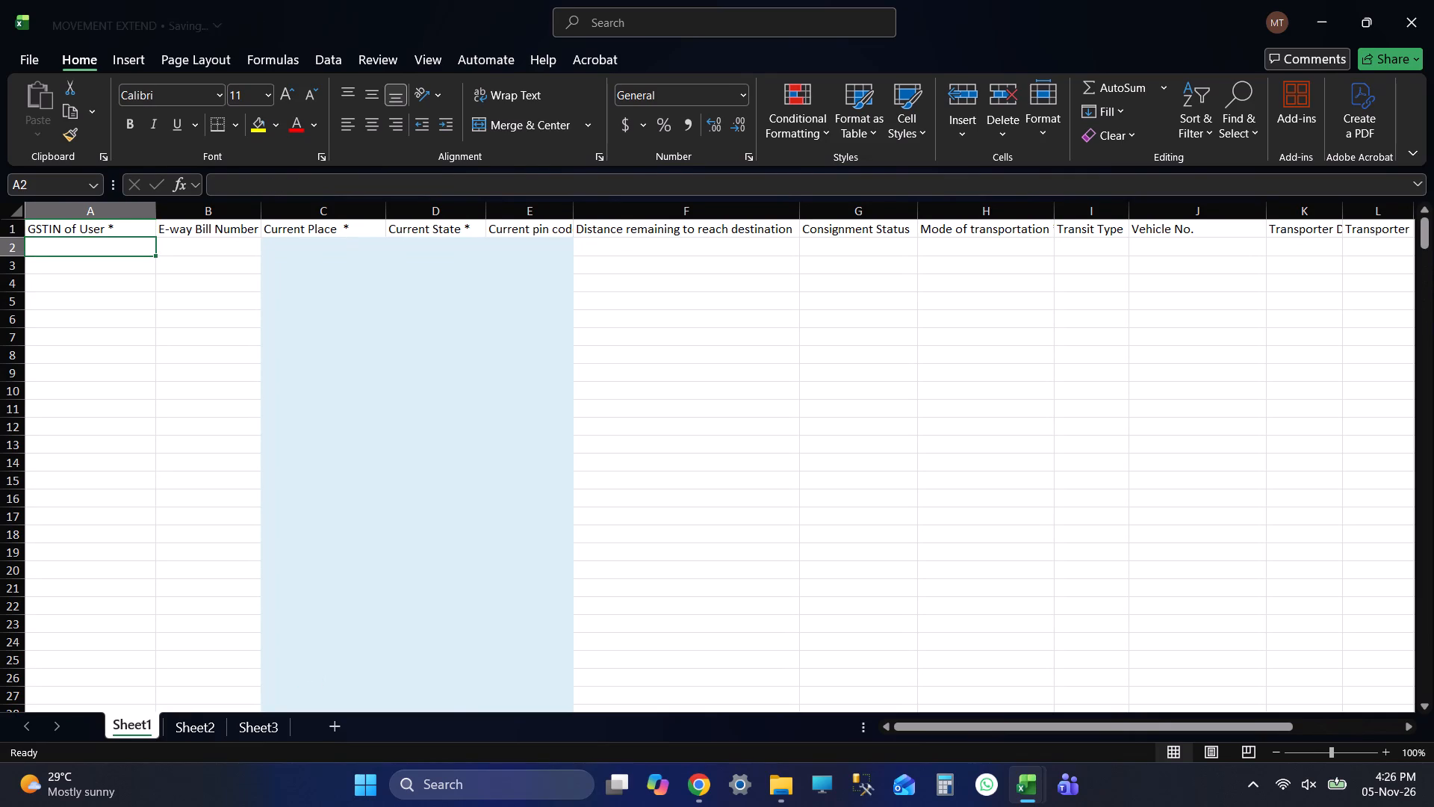
Save the emptied MOVEMENT EXTEND workbook again.
key(ctrl+s)
key(ctrl+s)
key(ctrl+s)
On the ON ROAD sheet of EXTENDED FILE 20261105, copy the data from N2 across to column AD and down to the last filled row.
key(alt+Tab)
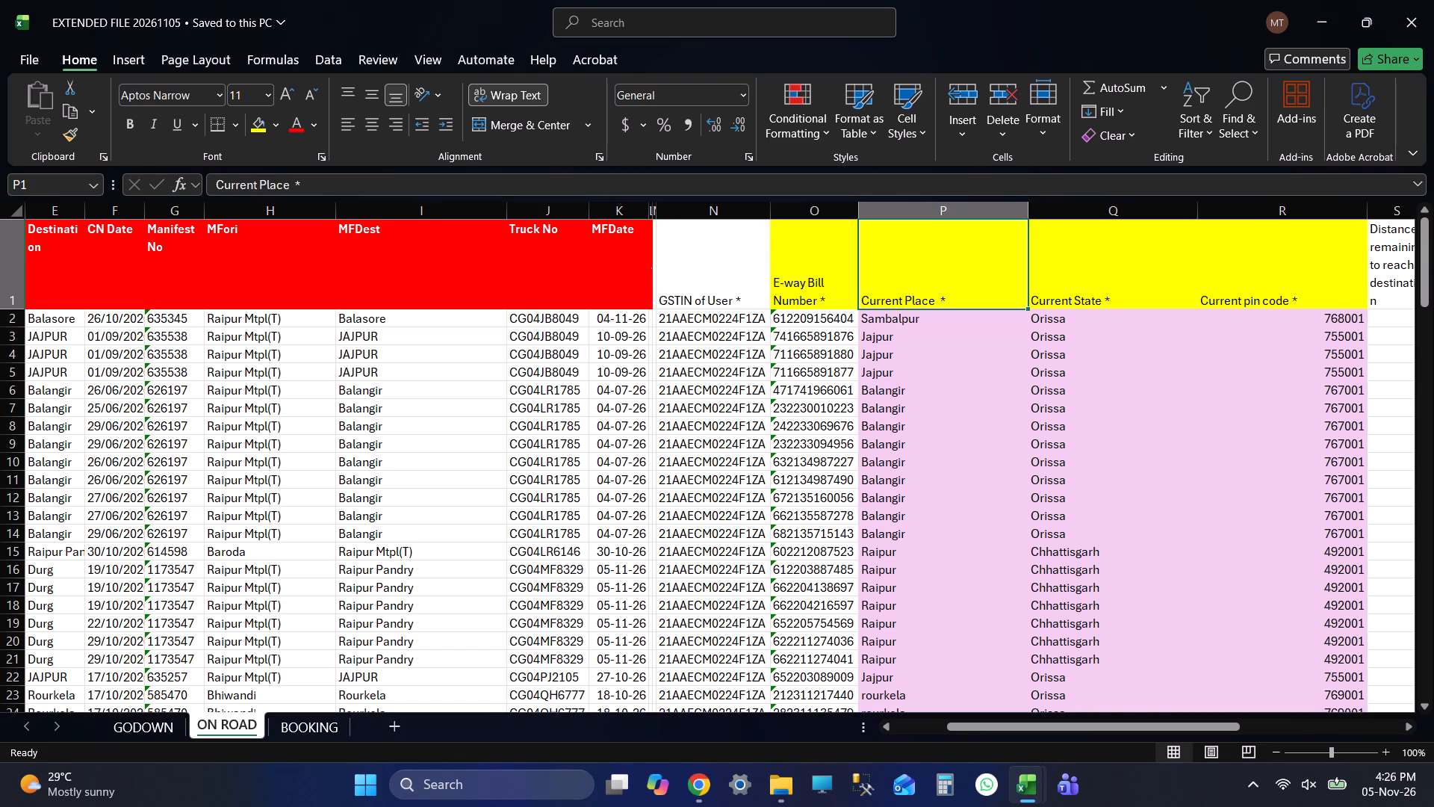
key(Up)
key(Left)
key(Left)
key(Up)
key(Up)
key(Up)
key(Up)
key(Up)
key(Down)
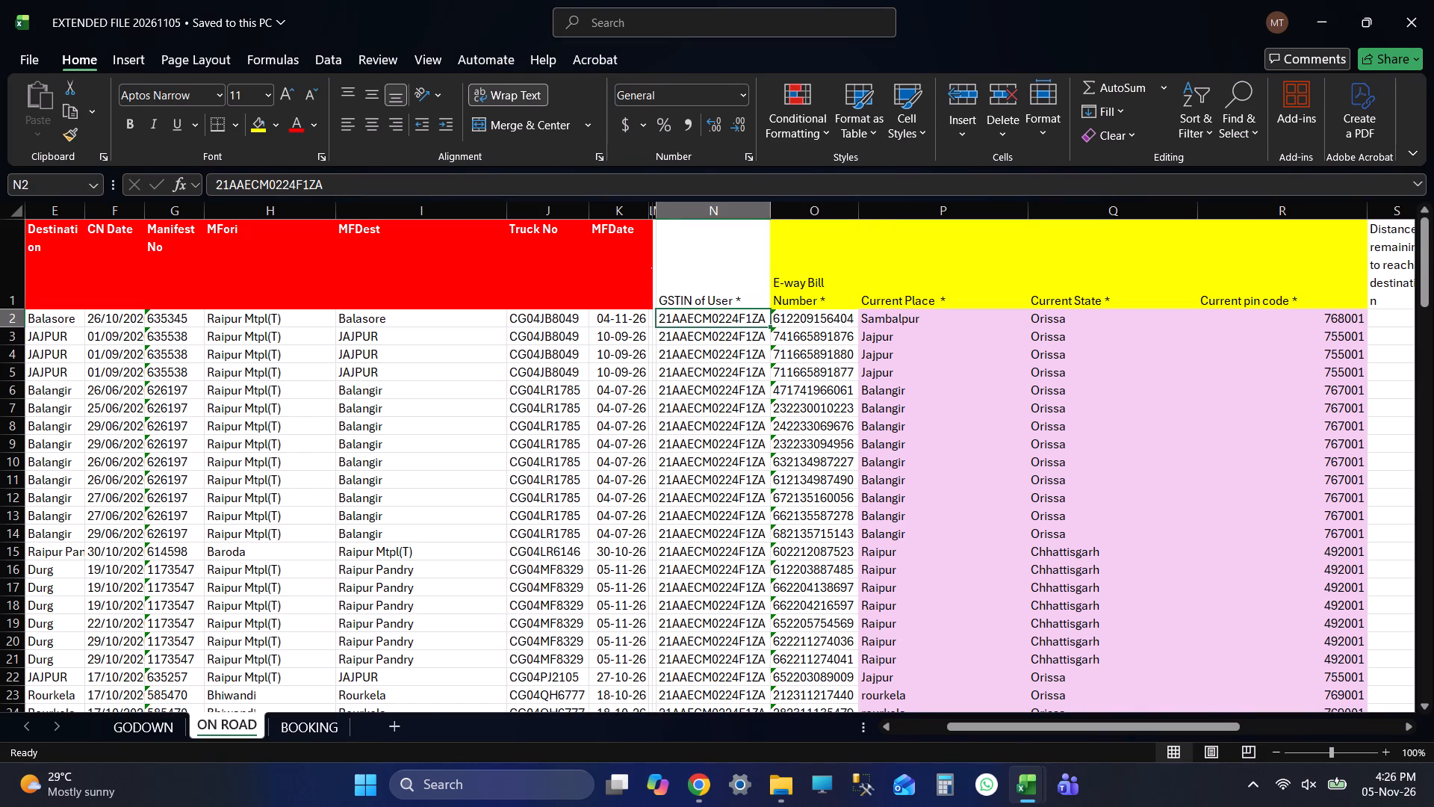
key(ctrl+shift+Right)
key(ctrl+shift+Right)
key(ctrl+shift+Right)
key(ctrl+shift+Right)
key(ctrl+shift+Right)
key(ctrl+shift+Right)
key(ctrl+shift+Down)
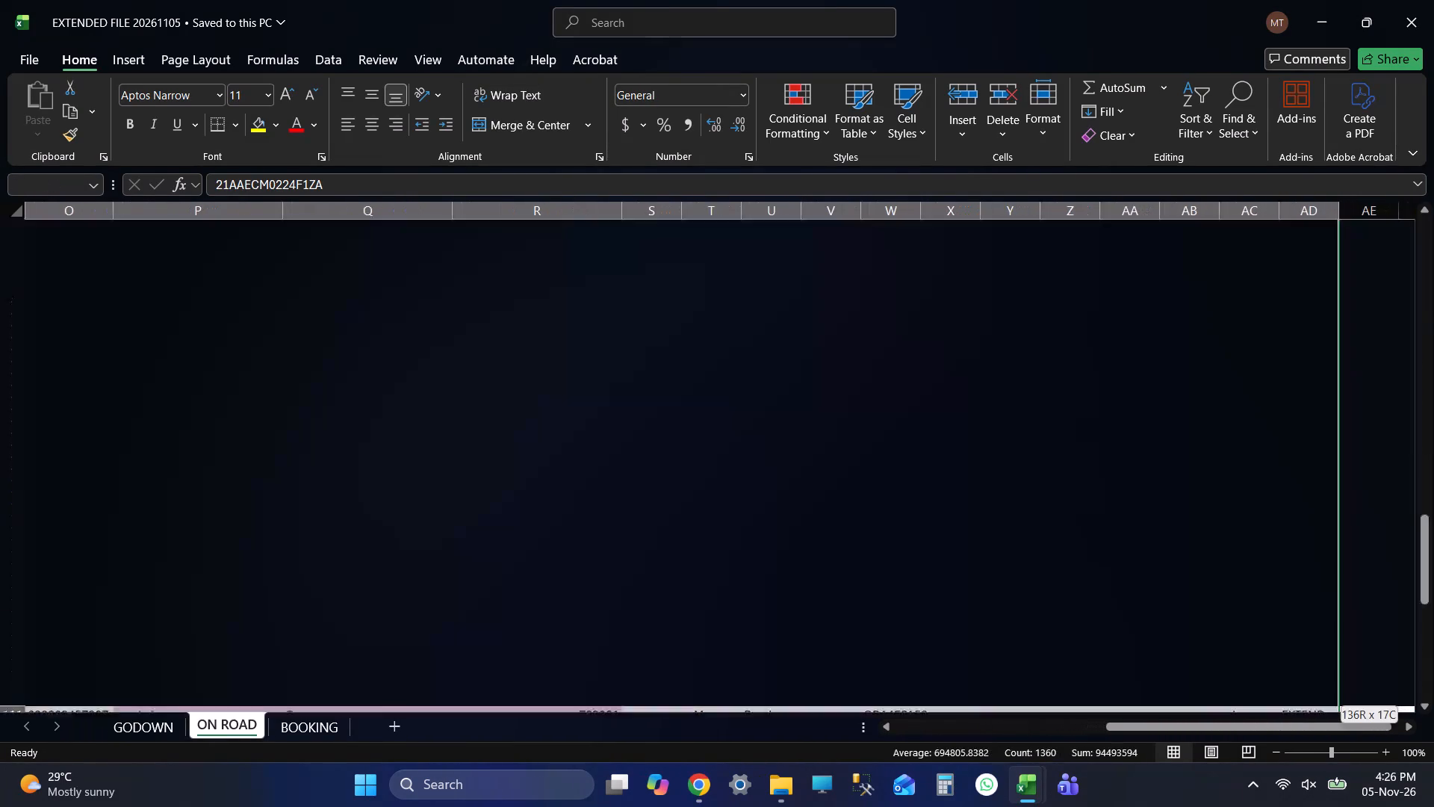
key(ctrl+c)
key(ctrl+c)
key(ctrl+c)
key(ctrl+c)
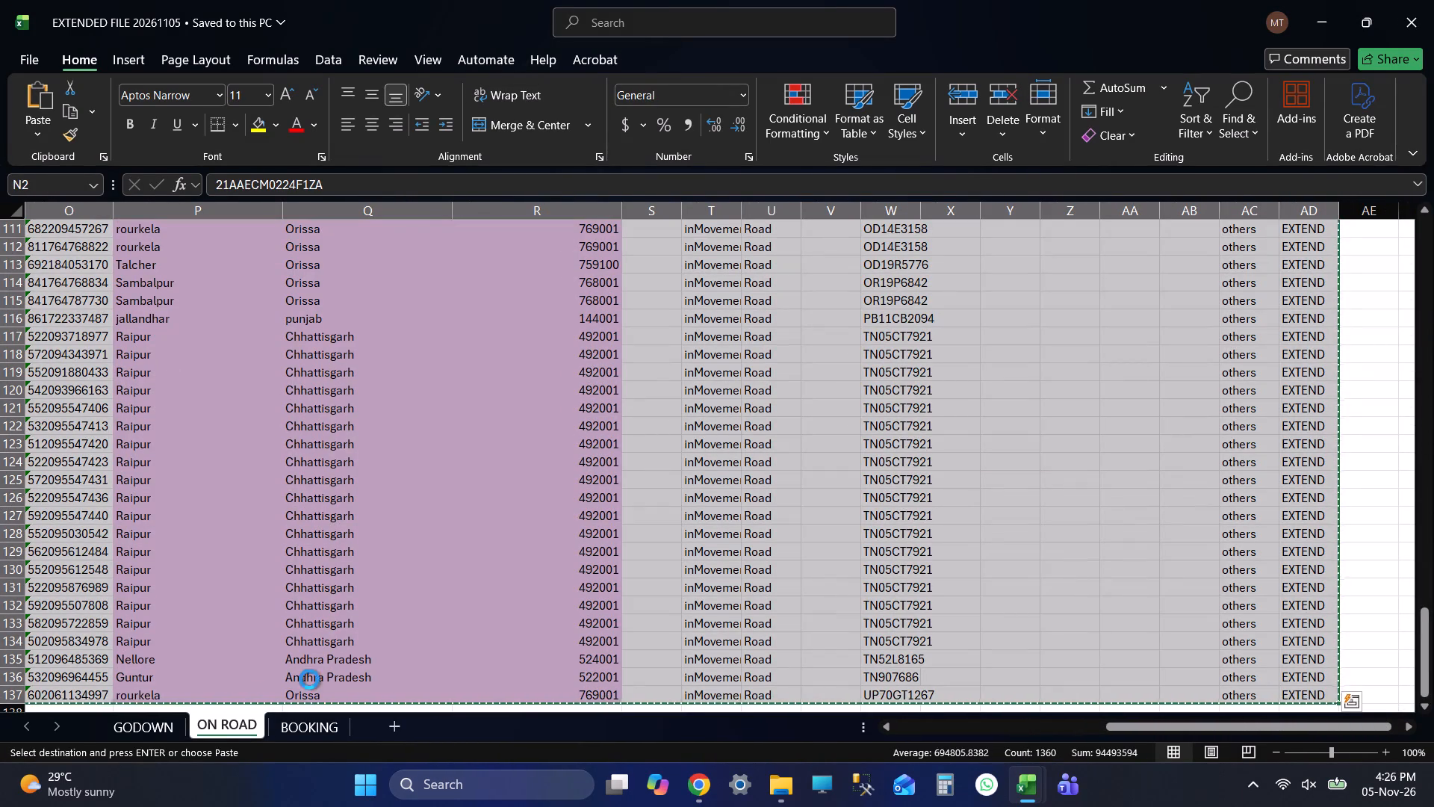
key(ctrl+c)
Paste the copied ON ROAD data at A2 on Sheet1 of MOVEMENT EXTEND and save the workbook.
key(alt+Tab)
key(Up)
key(Down)
key(ctrl+v)
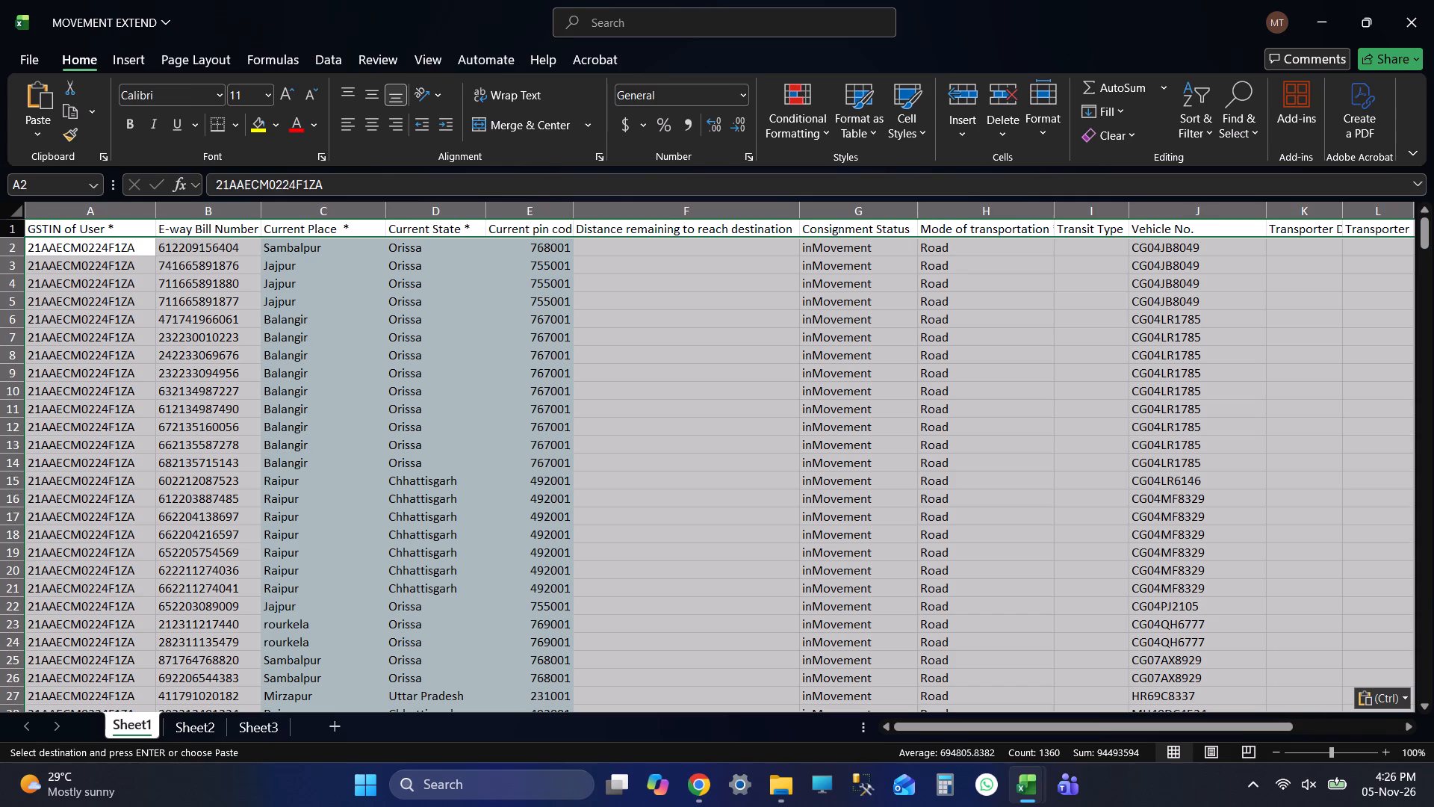
key(ctrl+Up)
key(ctrl+s)
key(ctrl+s)
key(ctrl+s)
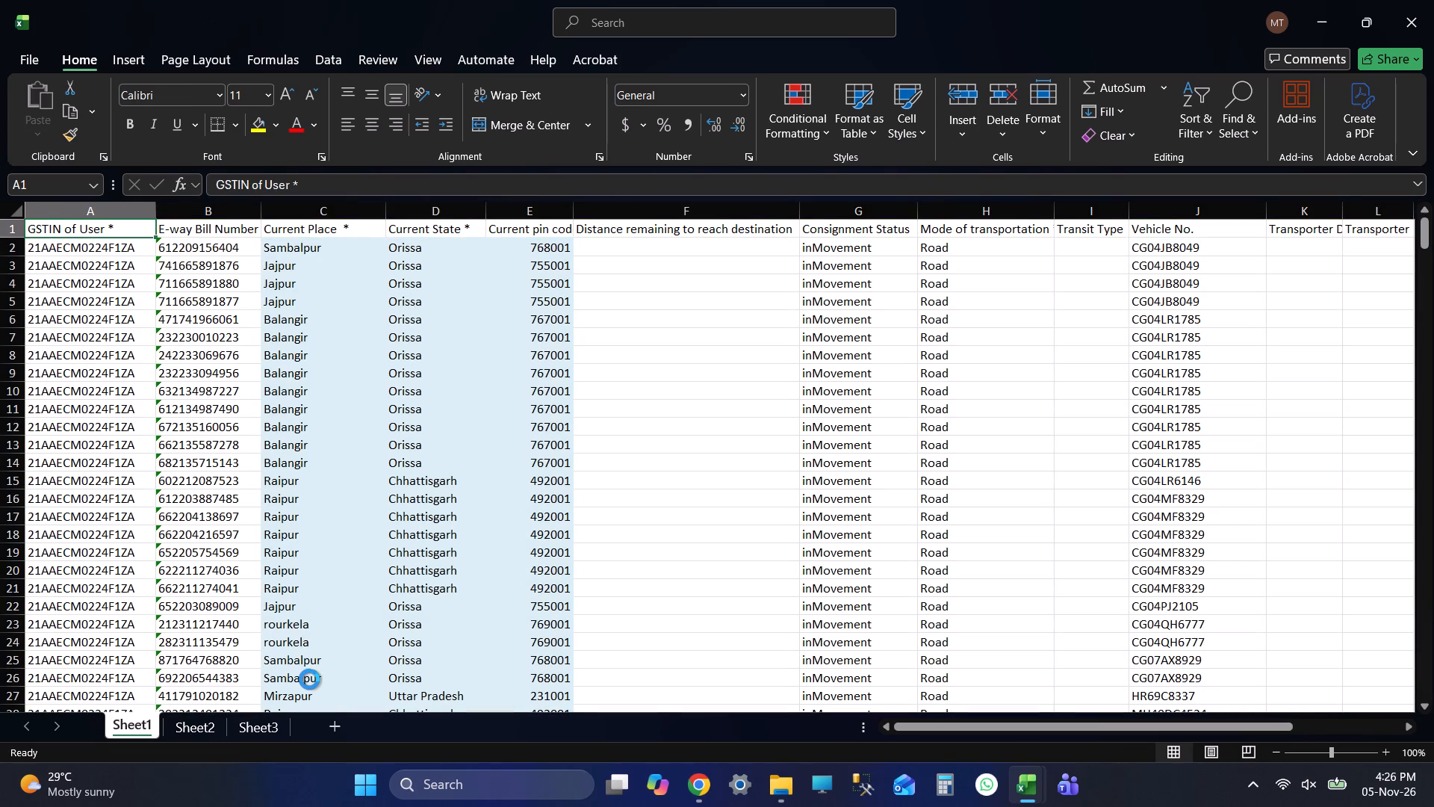
Compare the end of the pasted data in MOVEMENT EXTEND with the last filled row of the ON ROAD sheet, keeping MOVEMENT EXTEND saved.
key(alt+Tab)
key(ctrl+Up)
key(Down)
key(alt+Tab)
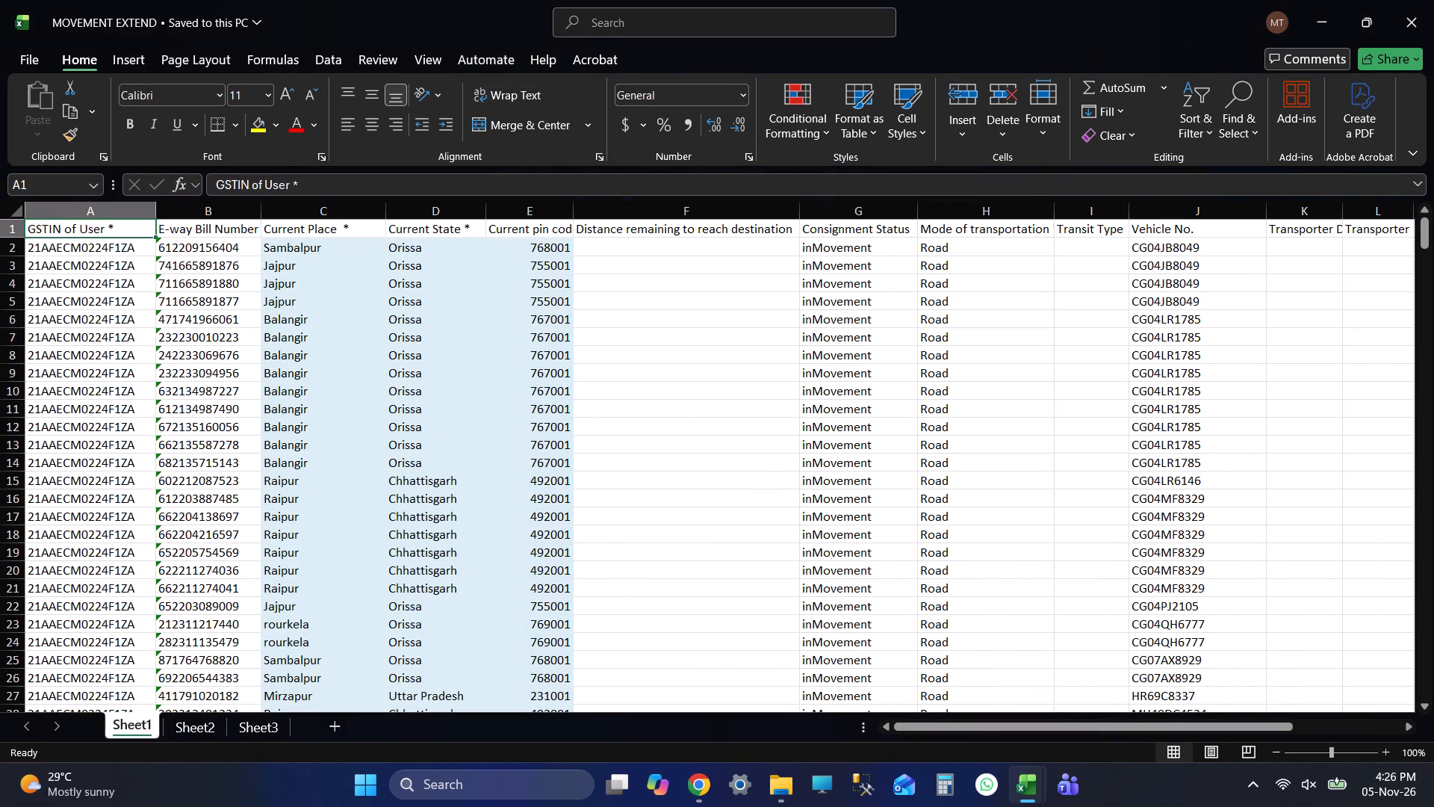
key(ctrl+s)
key(ctrl+s)
key(alt+Tab)
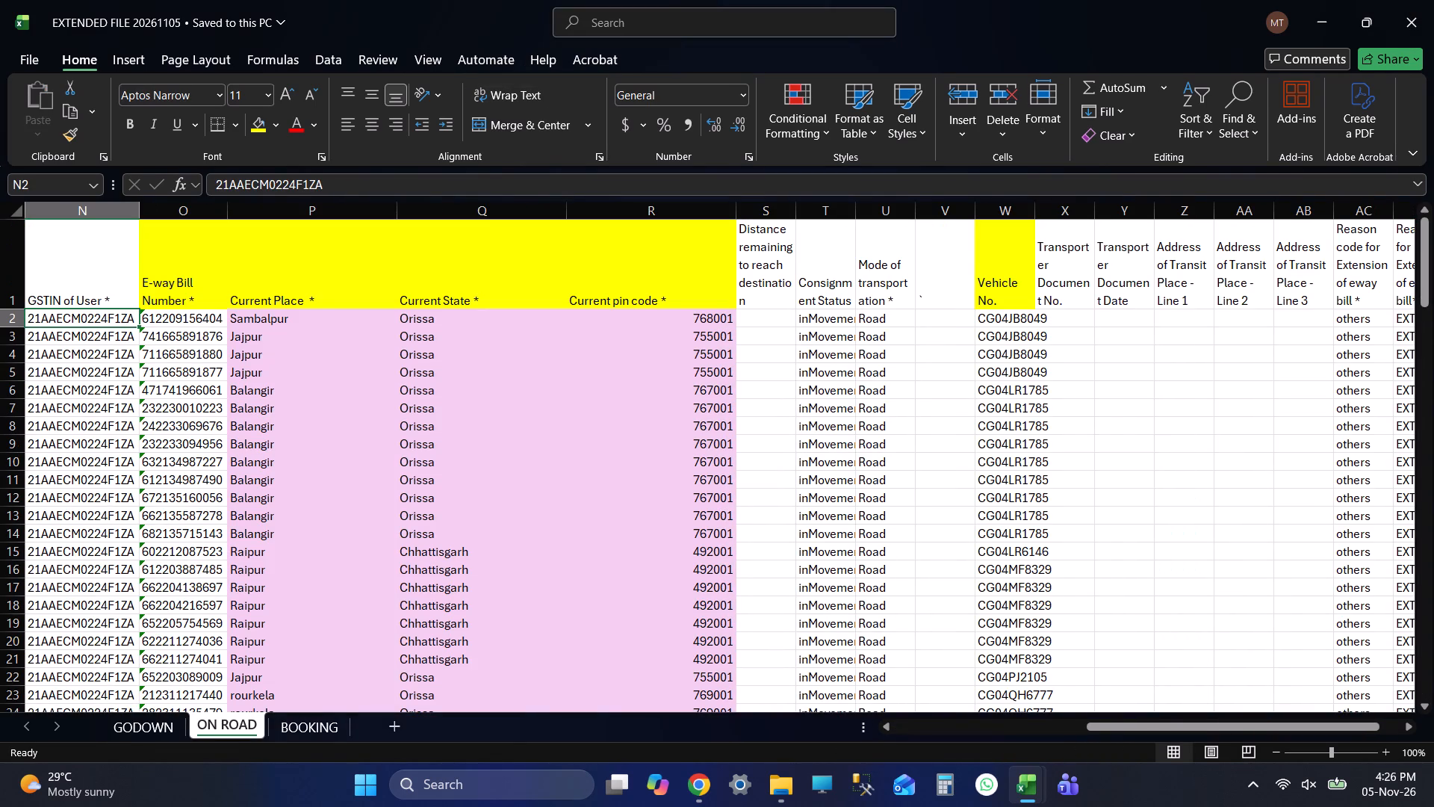
key(alt+Tab)
key(ctrl+Down)
key(alt+Tab)
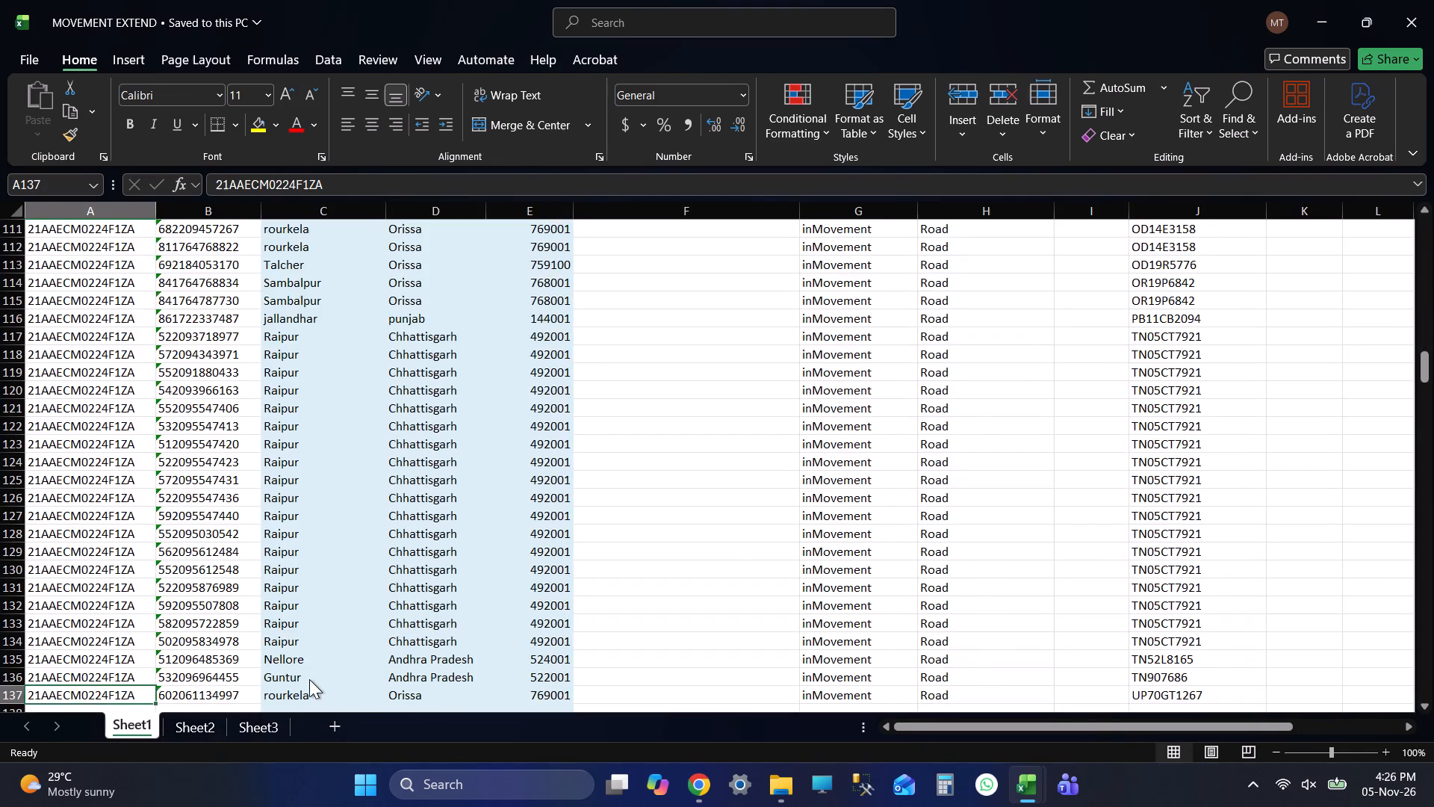
key(ctrl+Down)
key(alt+Tab)
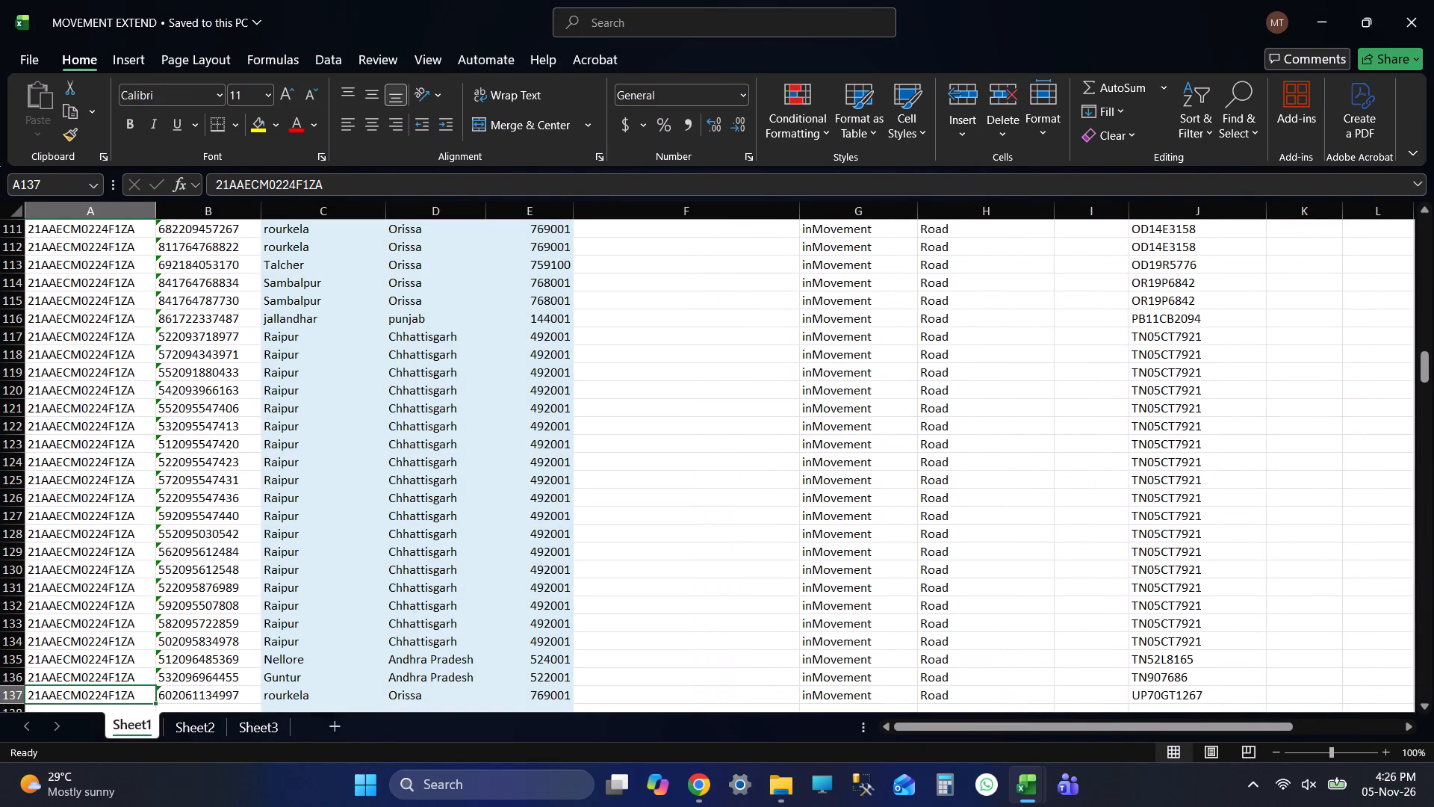
key(alt+Tab)
key(alt+Tab)
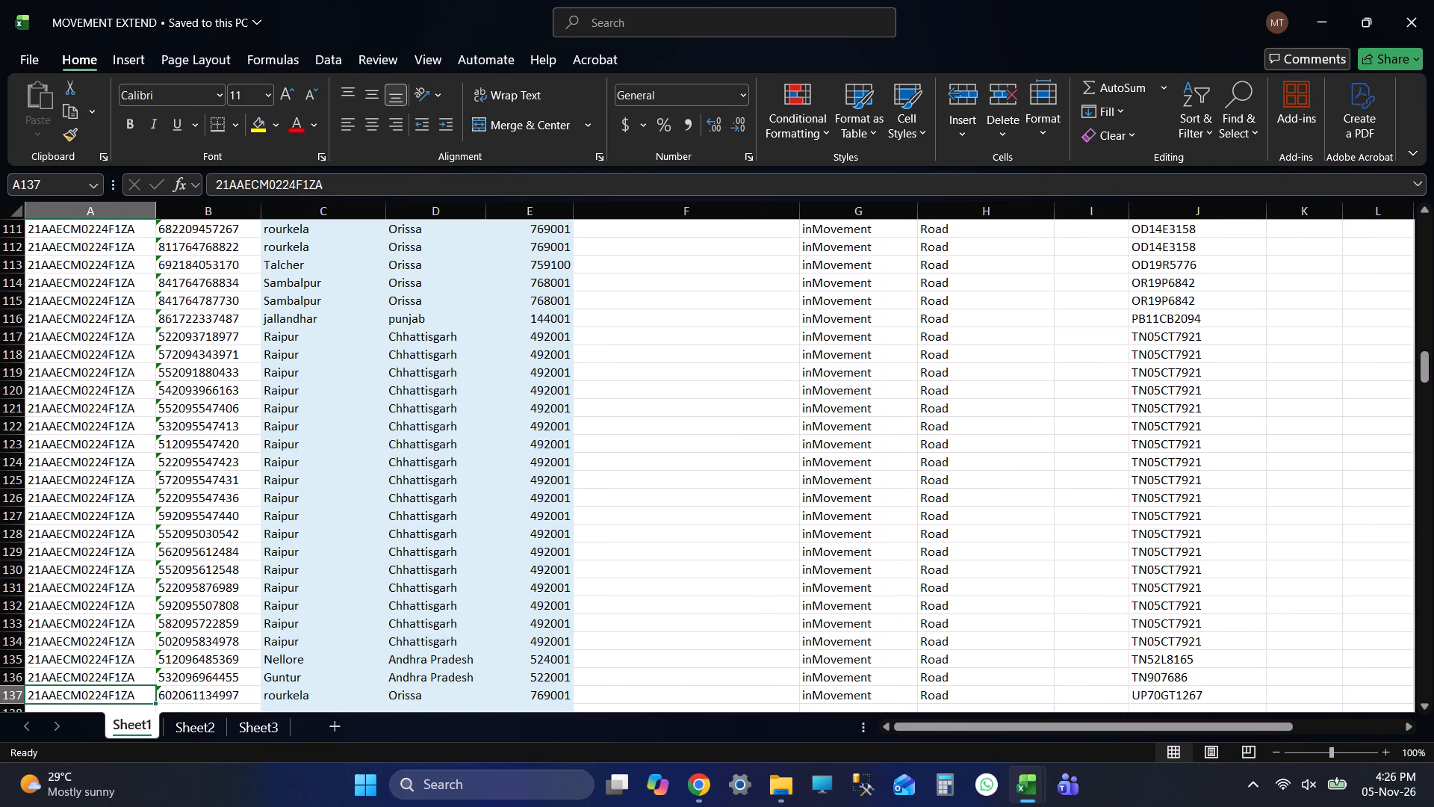
key(ctrl+s)
key(ctrl+s)
key(ctrl+s)
key(alt+Tab)
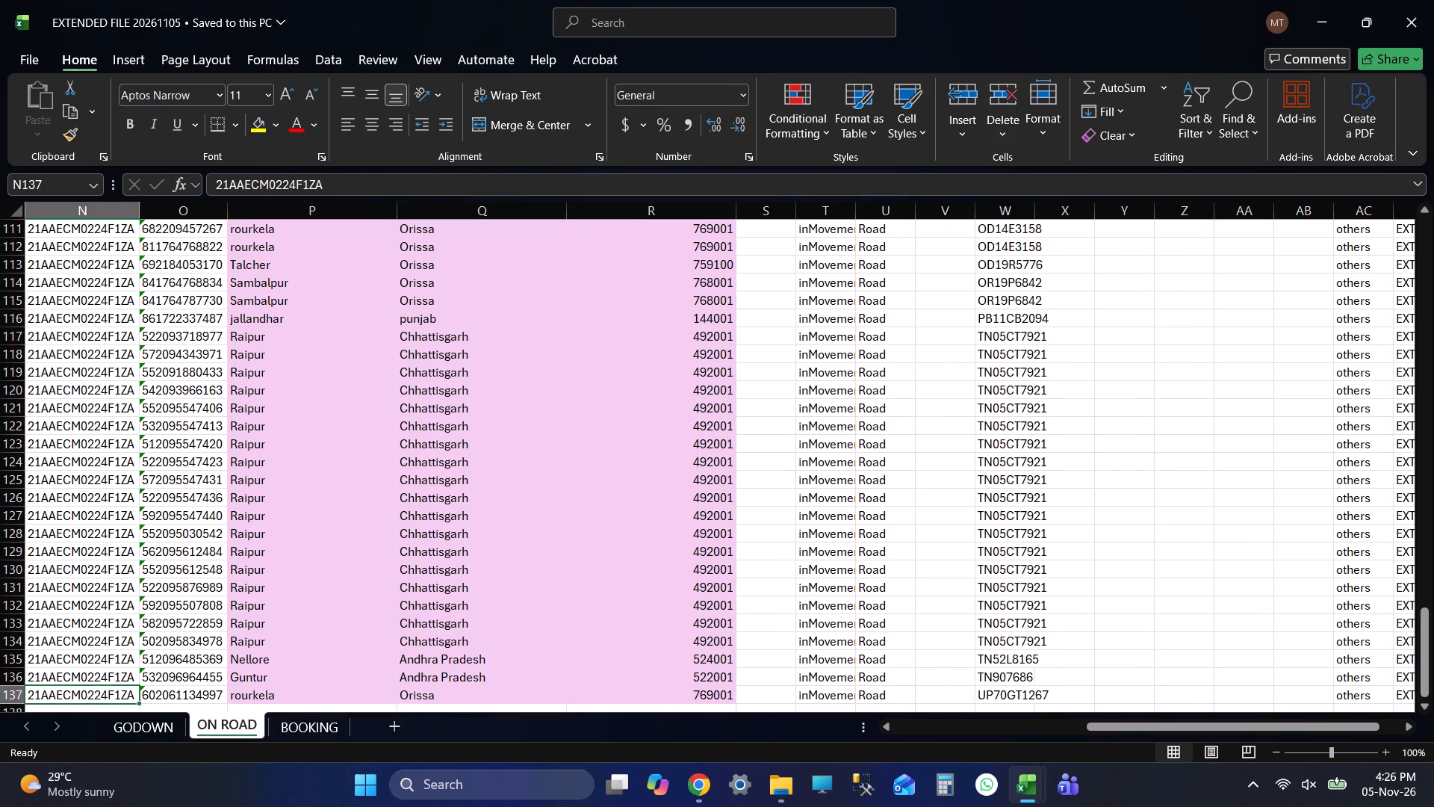
key(alt+Tab)
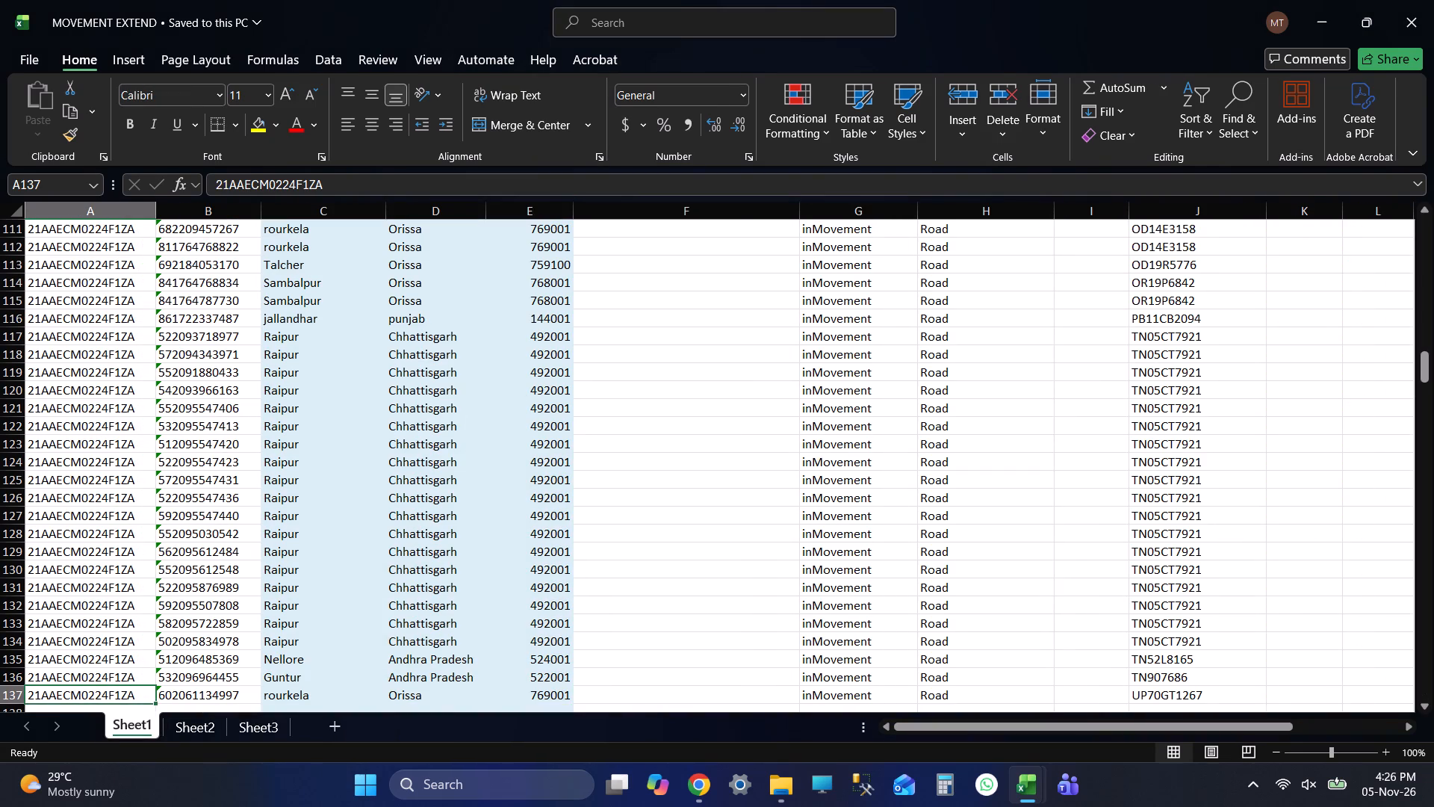
scroll(919, 380, down, 2)
Save the filled MOVEMENT EXTEND workbook and close it.
key(ctrl+s)
key(ctrl+s)
key(ctrl+s)
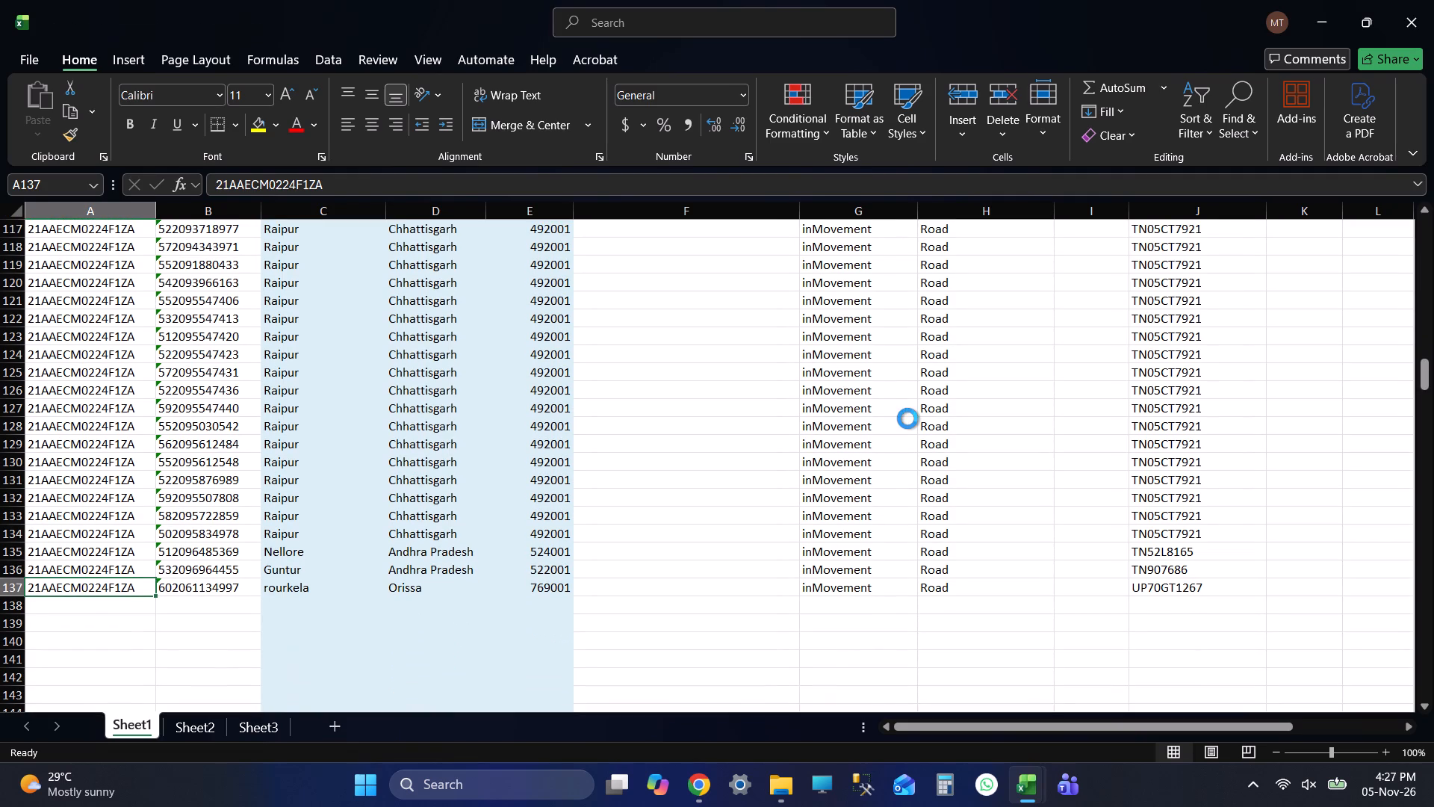
key(ctrl+s)
key(ctrl+s)
key(ctrl+s)
key(ctrl+s)
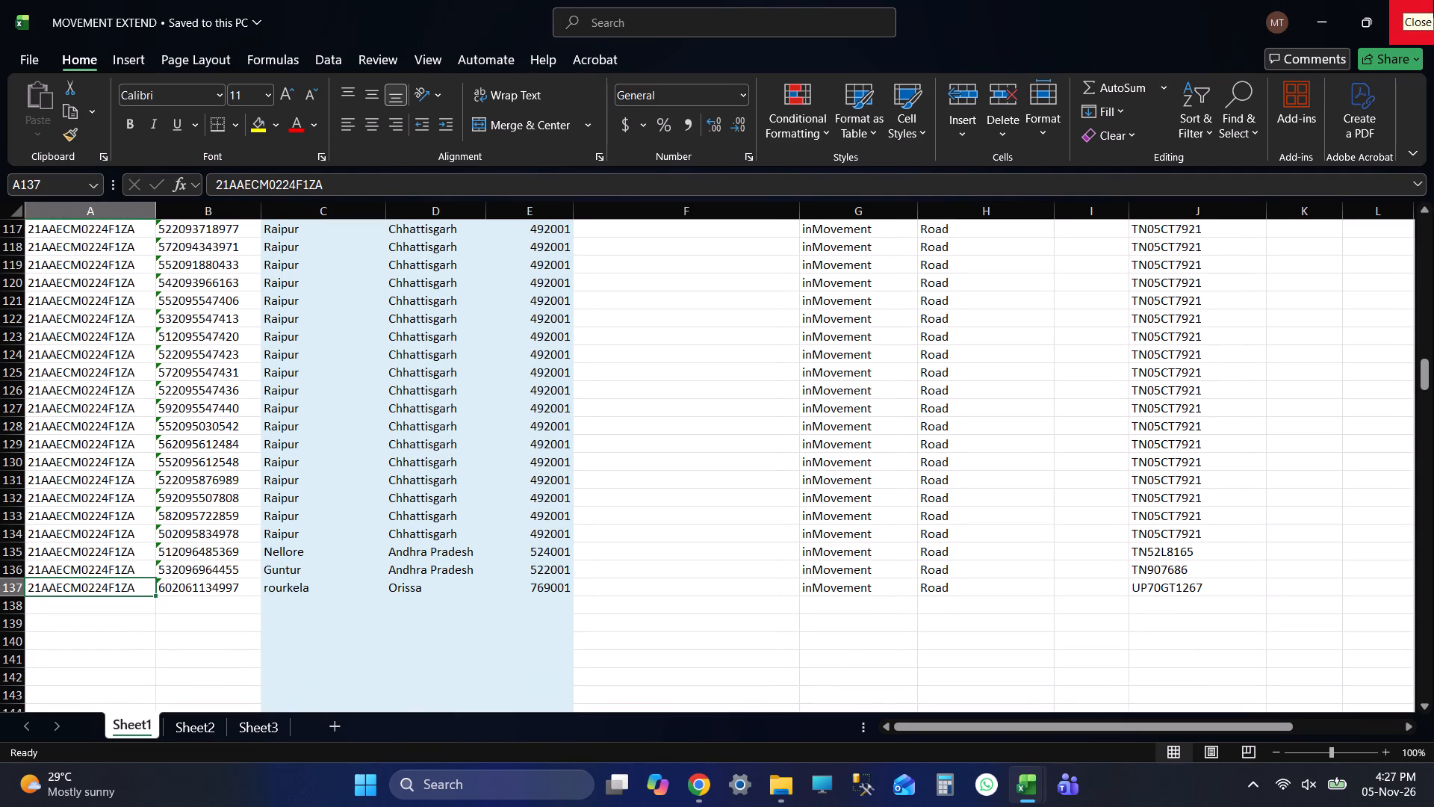
key(ctrl+s)
key(ctrl+s)
key(ctrl+s)
key(ctrl+s)
key(ctrl+s)
key(ctrl+s)
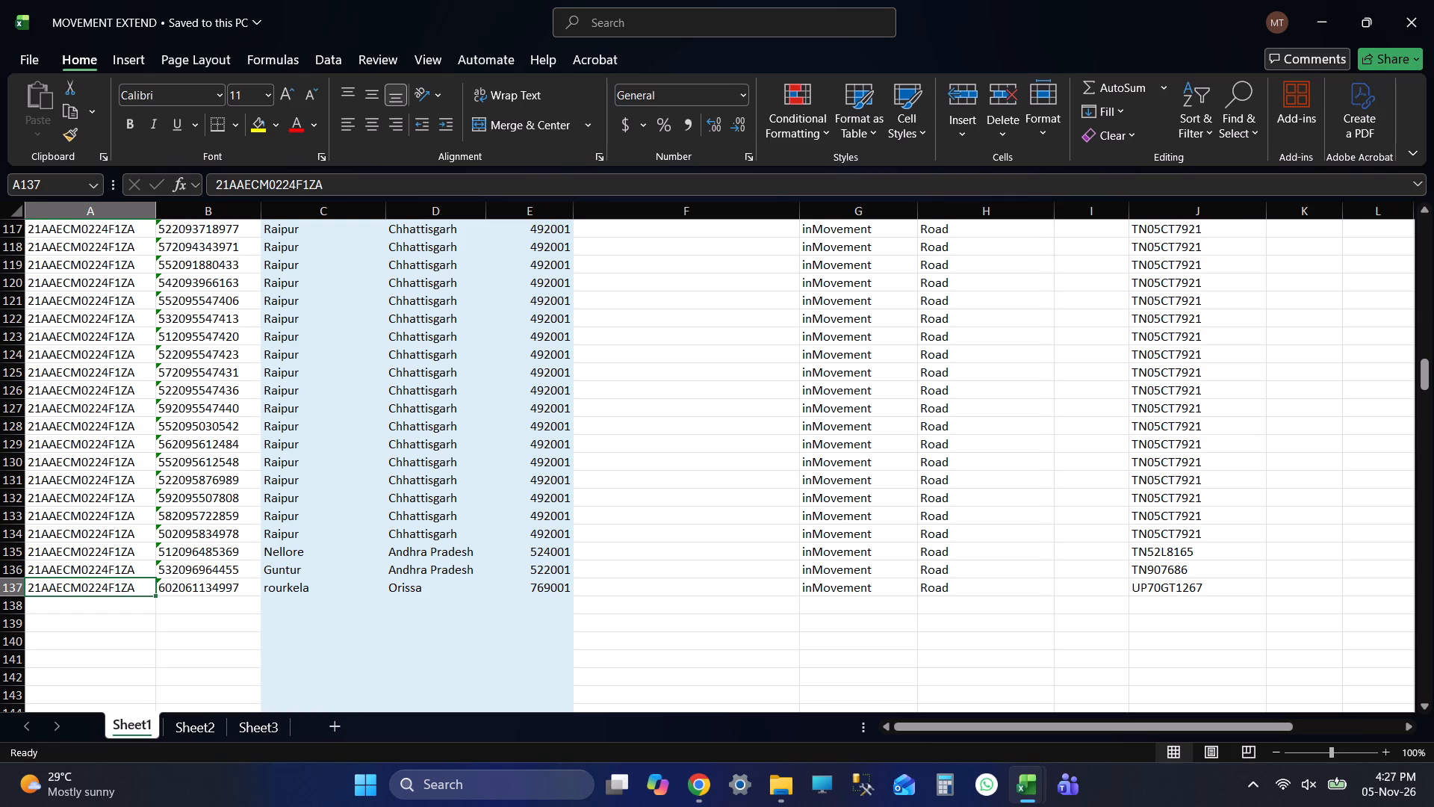
key(ctrl+s)
key(ctrl+s)
key(ctrl+s)
key(alt+Tab)
key(alt+Tab)
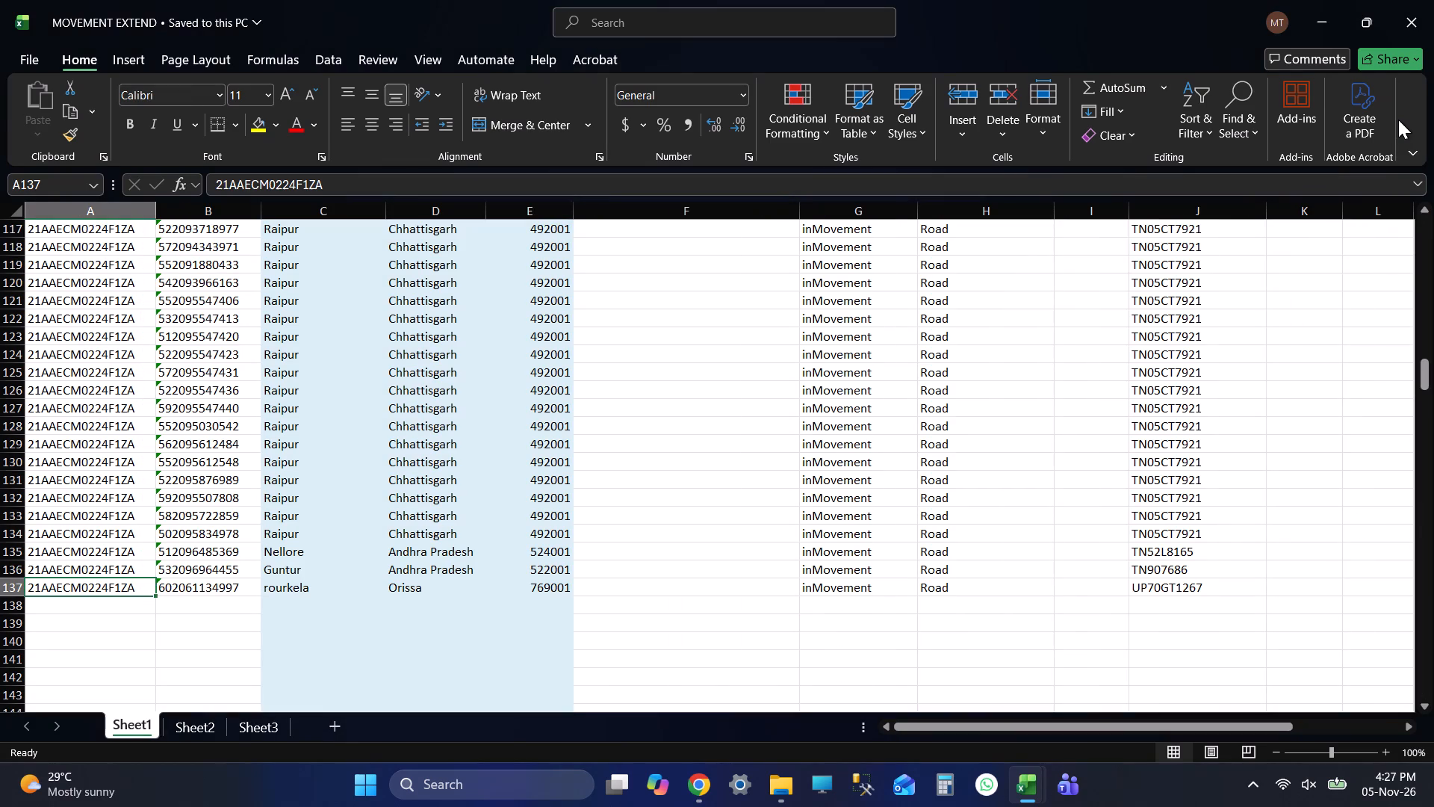
key(ctrl+s)
key(ctrl+s)
key(ctrl+s)
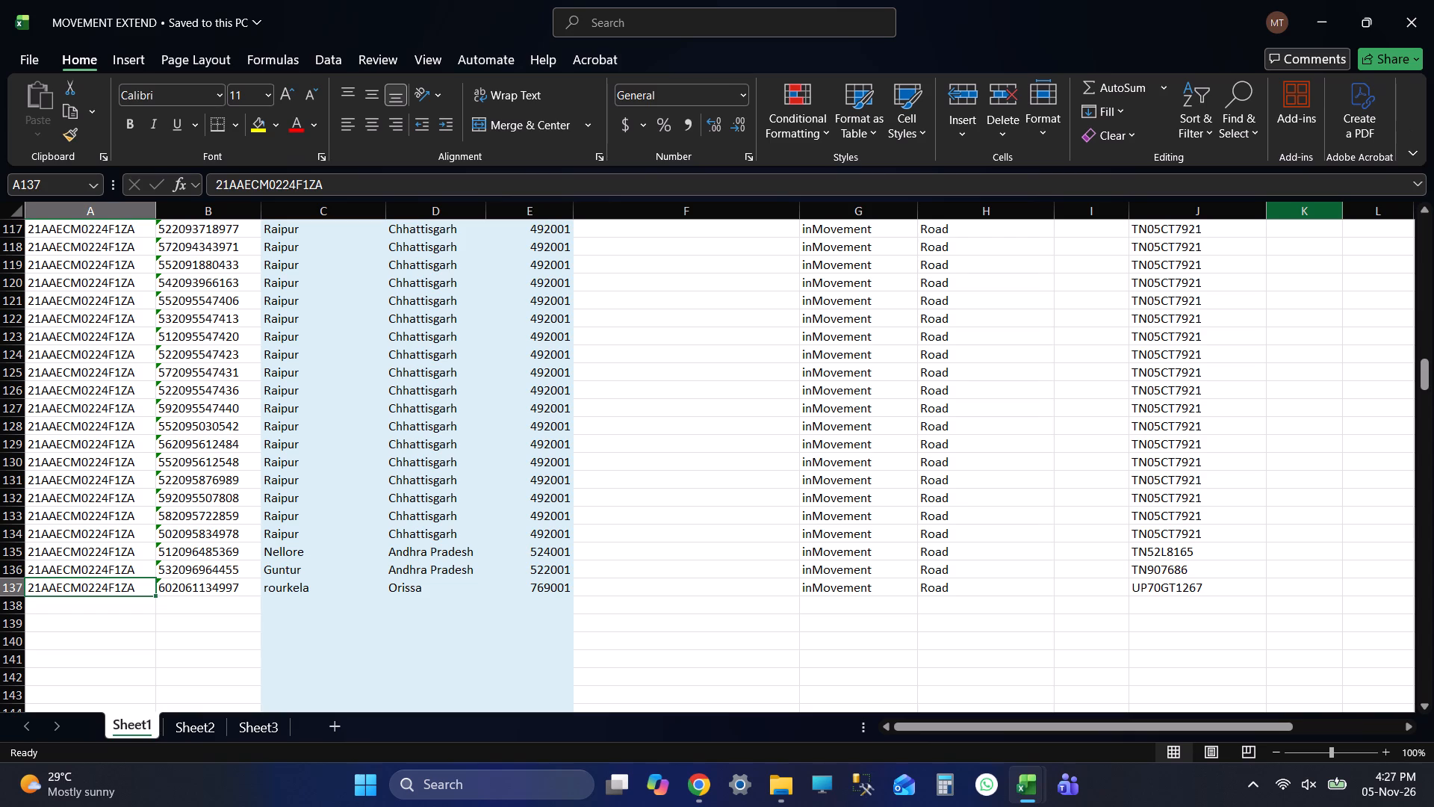
key(ctrl+s)
key(ctrl+s)
key(ctrl+s)
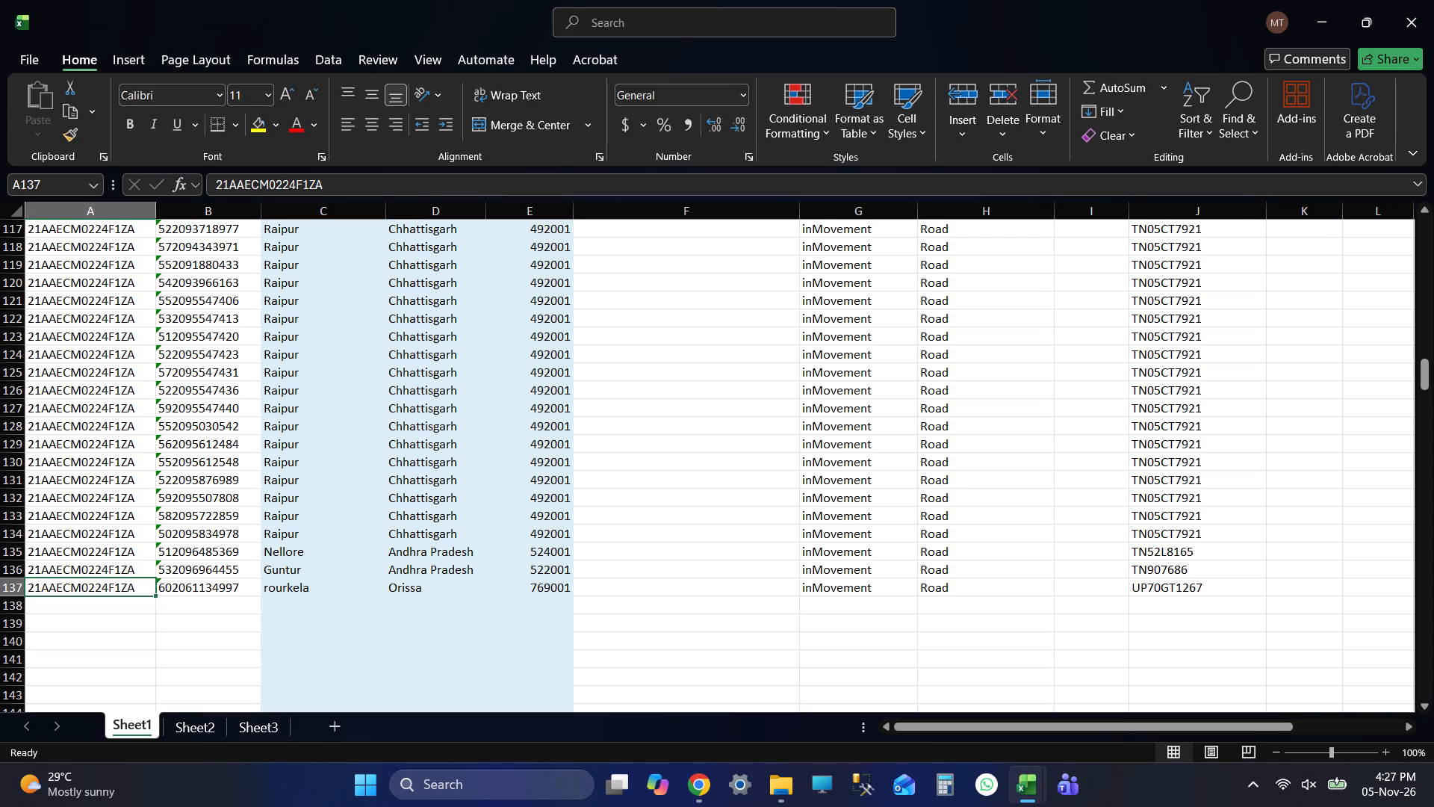
key(ctrl+s)
key(ctrl+s)
key(ctrl+s)
key(ctrl+s)
key(ctrl+s)
key(ctrl+s)
key(ctrl+s)
key(ctrl+s)
key(ctrl+s)
key(ctrl+s)
key(ctrl+s)
key(ctrl+s)
key(ctrl+s)
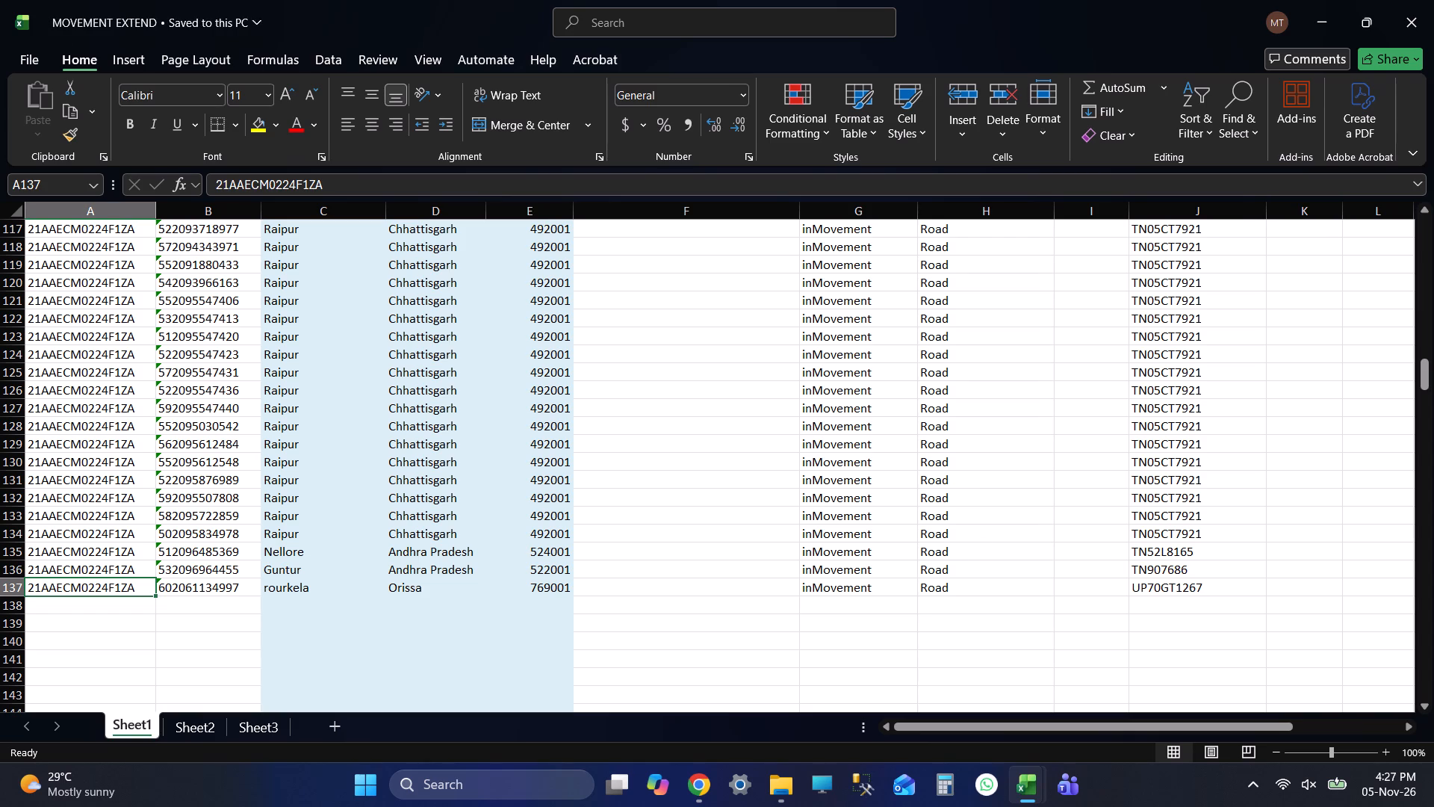
key(ctrl+s)
key(ctrl+s)
key(ctrl+s)
key(ctrl+s)
key(ctrl+s)
key(ctrl+s)
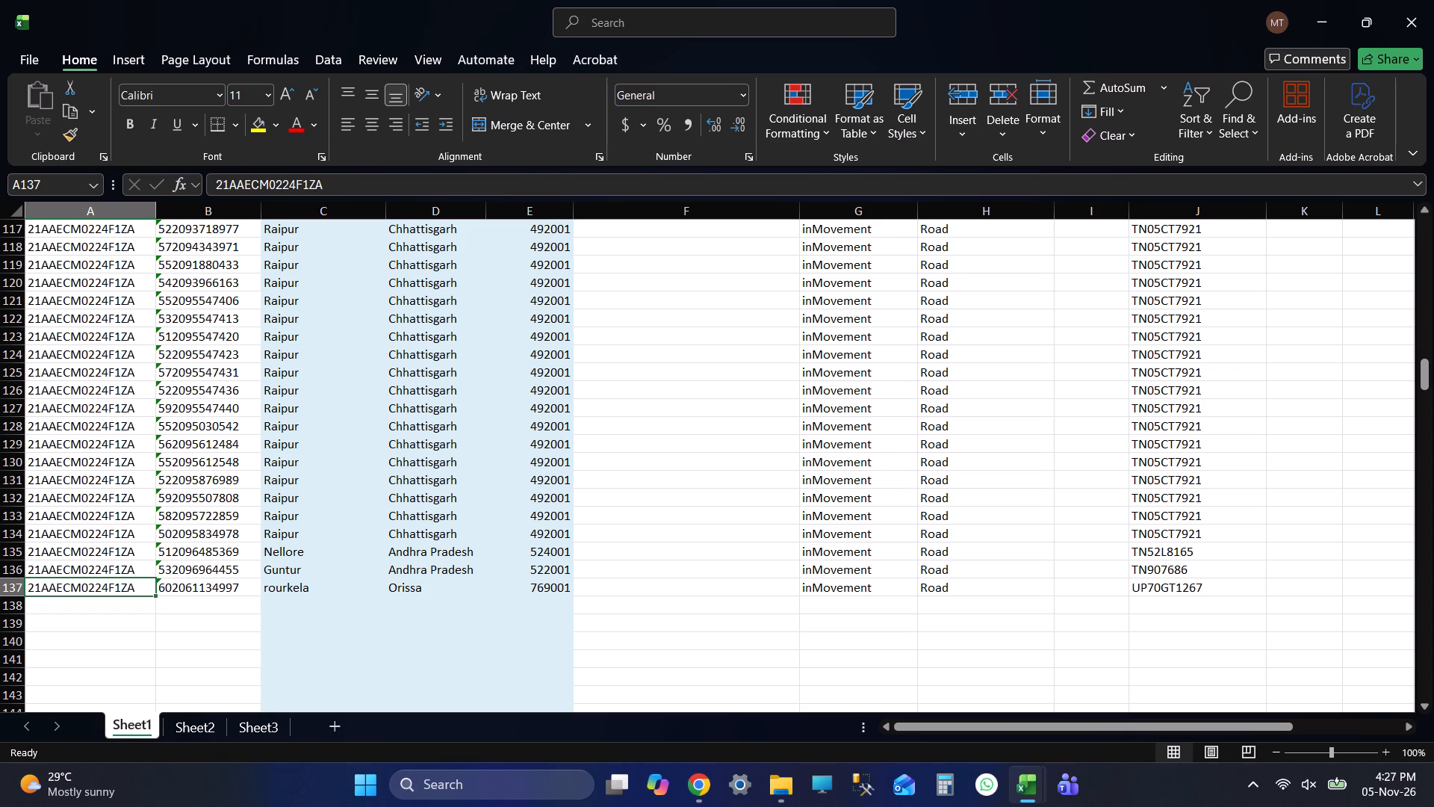
key(ctrl+s)
key(ctrl+s)
key(ctrl+s)
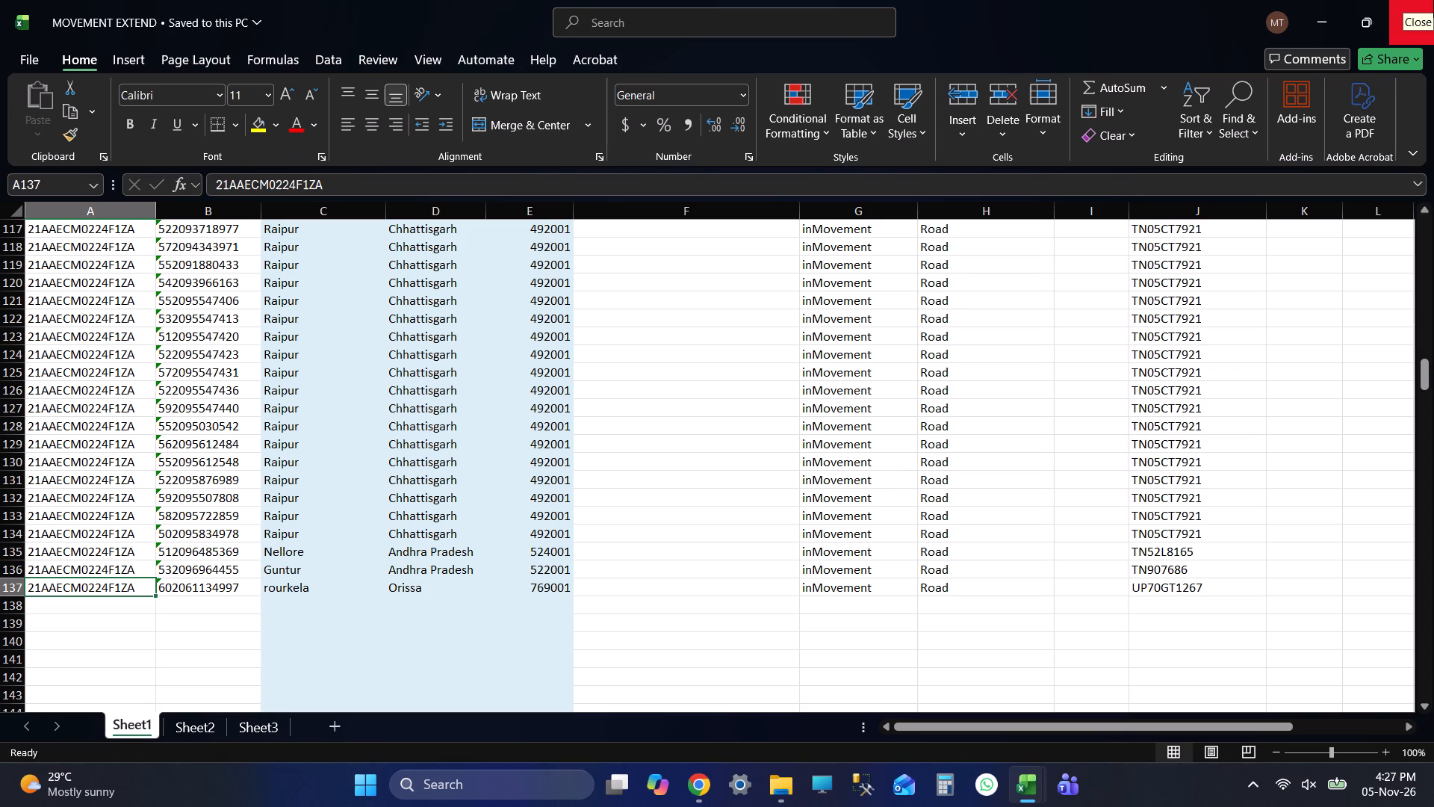
click(1433, 0)
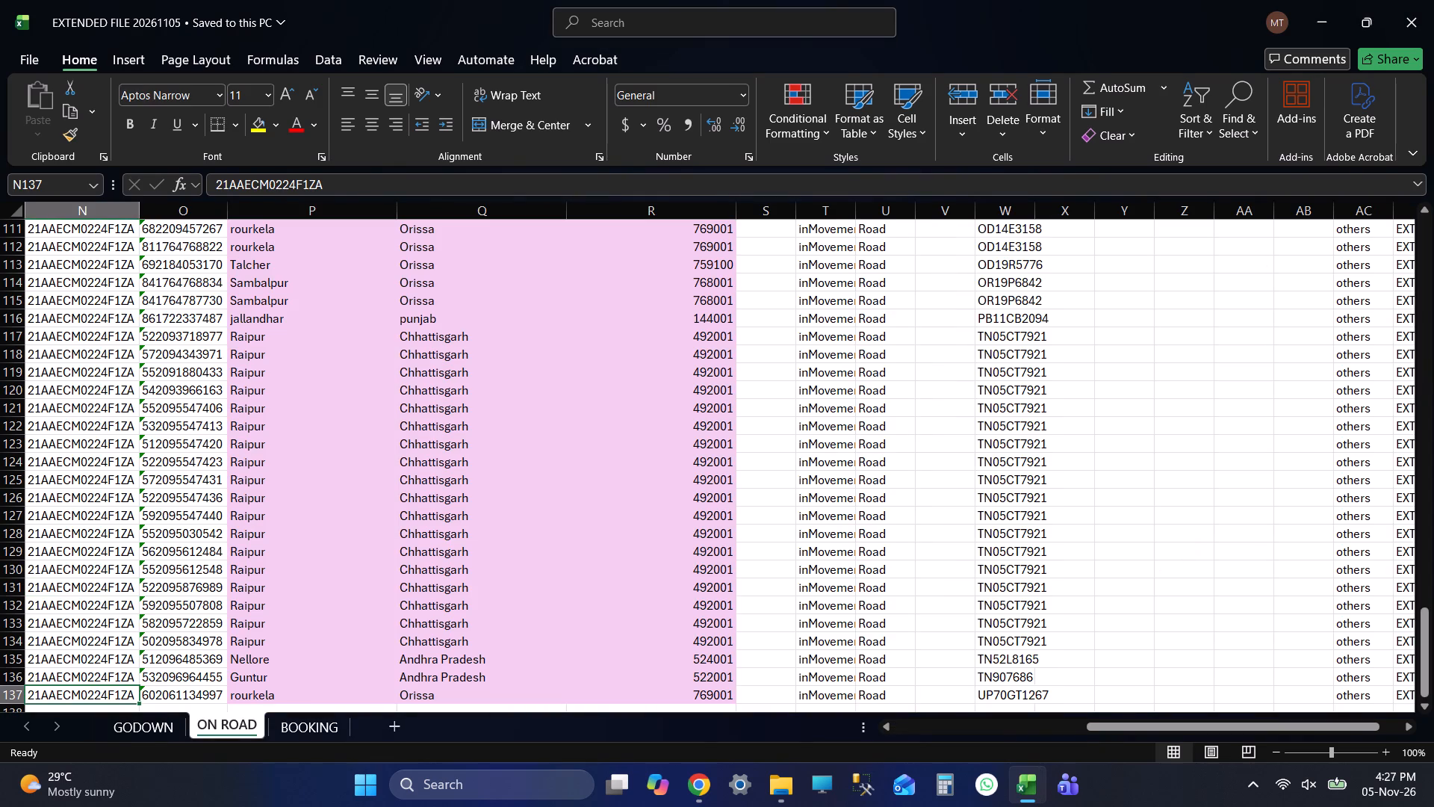
Save EXTENDED FILE 20261105 and close it.
key(ctrl+s)
click(1393, 129)
click(1433, 0)
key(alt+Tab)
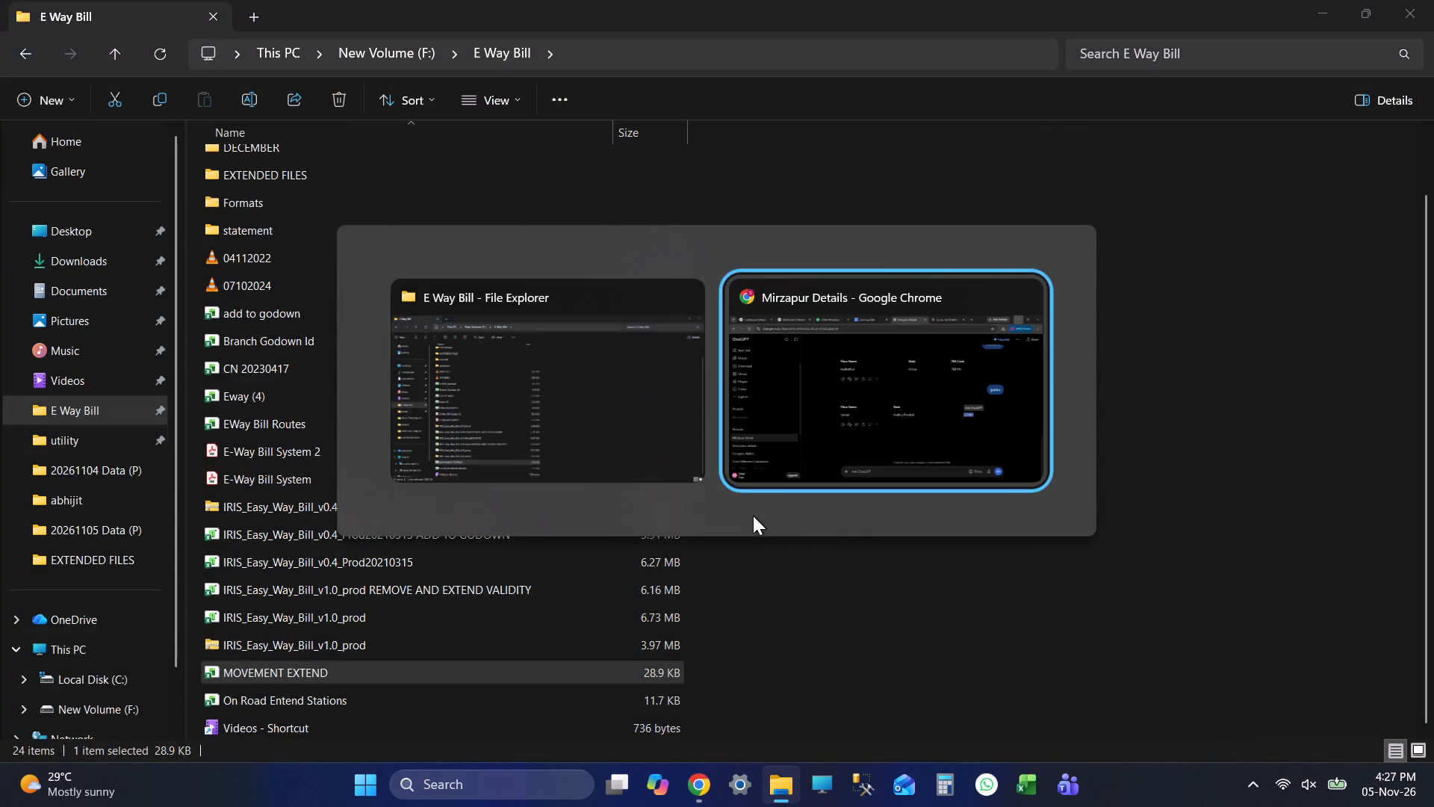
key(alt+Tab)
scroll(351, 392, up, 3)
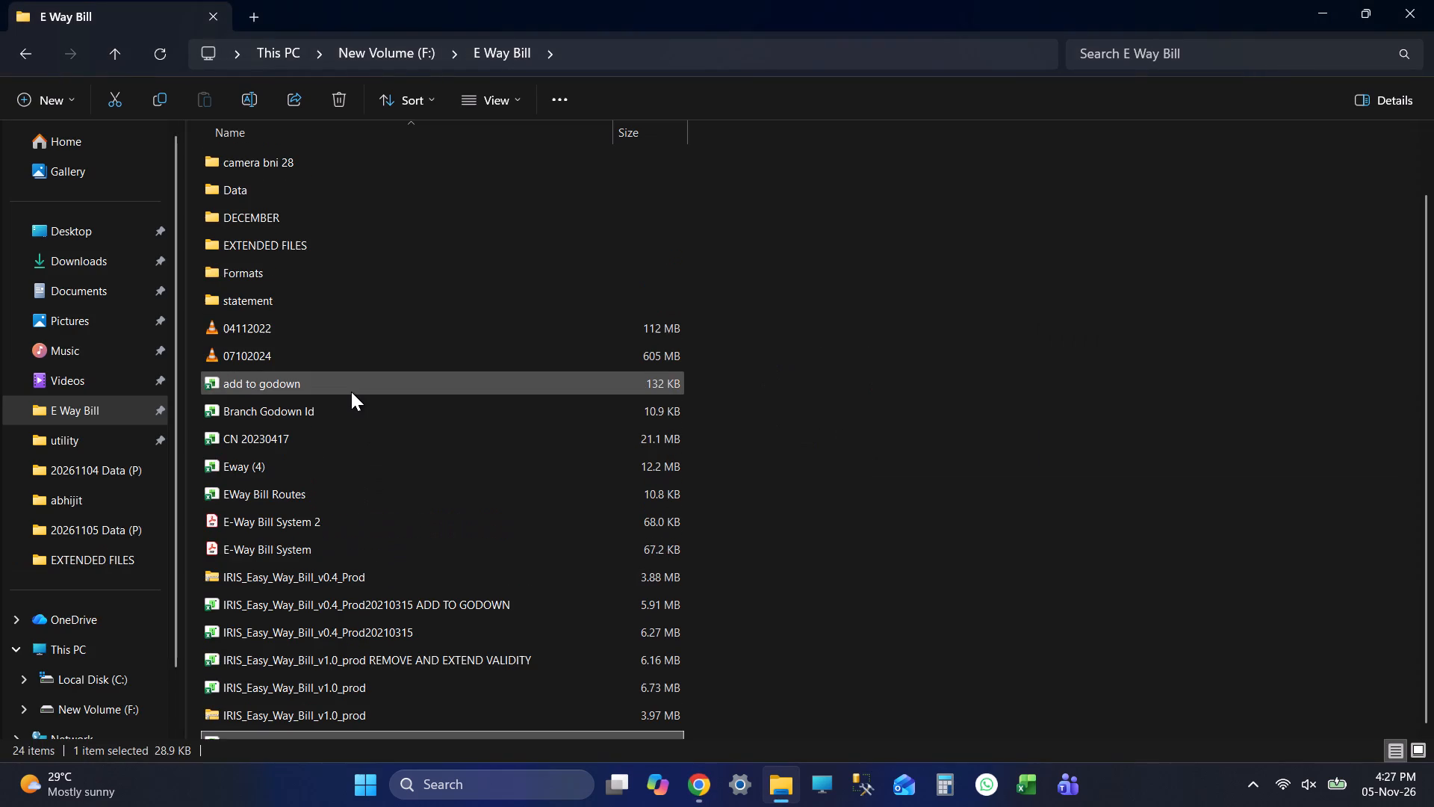
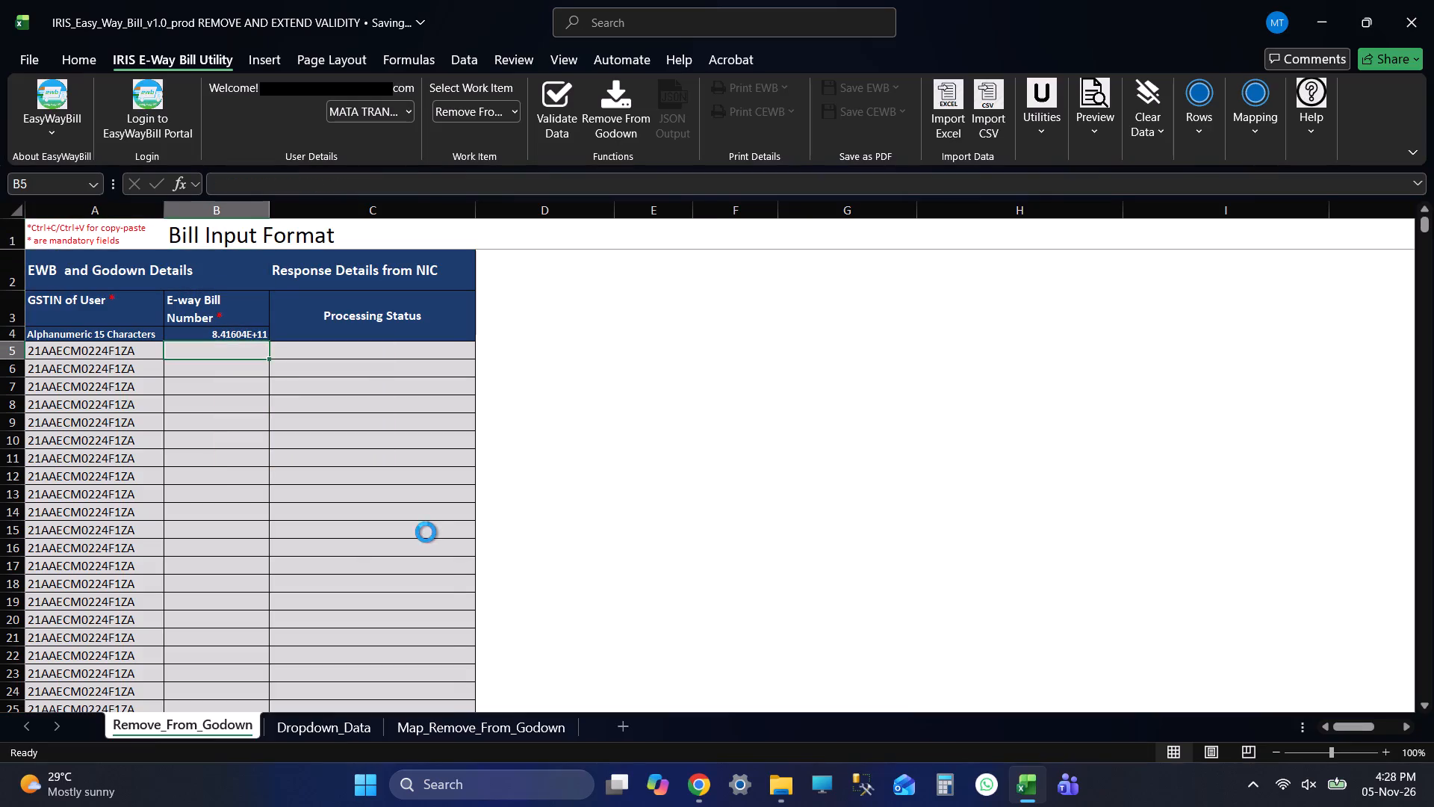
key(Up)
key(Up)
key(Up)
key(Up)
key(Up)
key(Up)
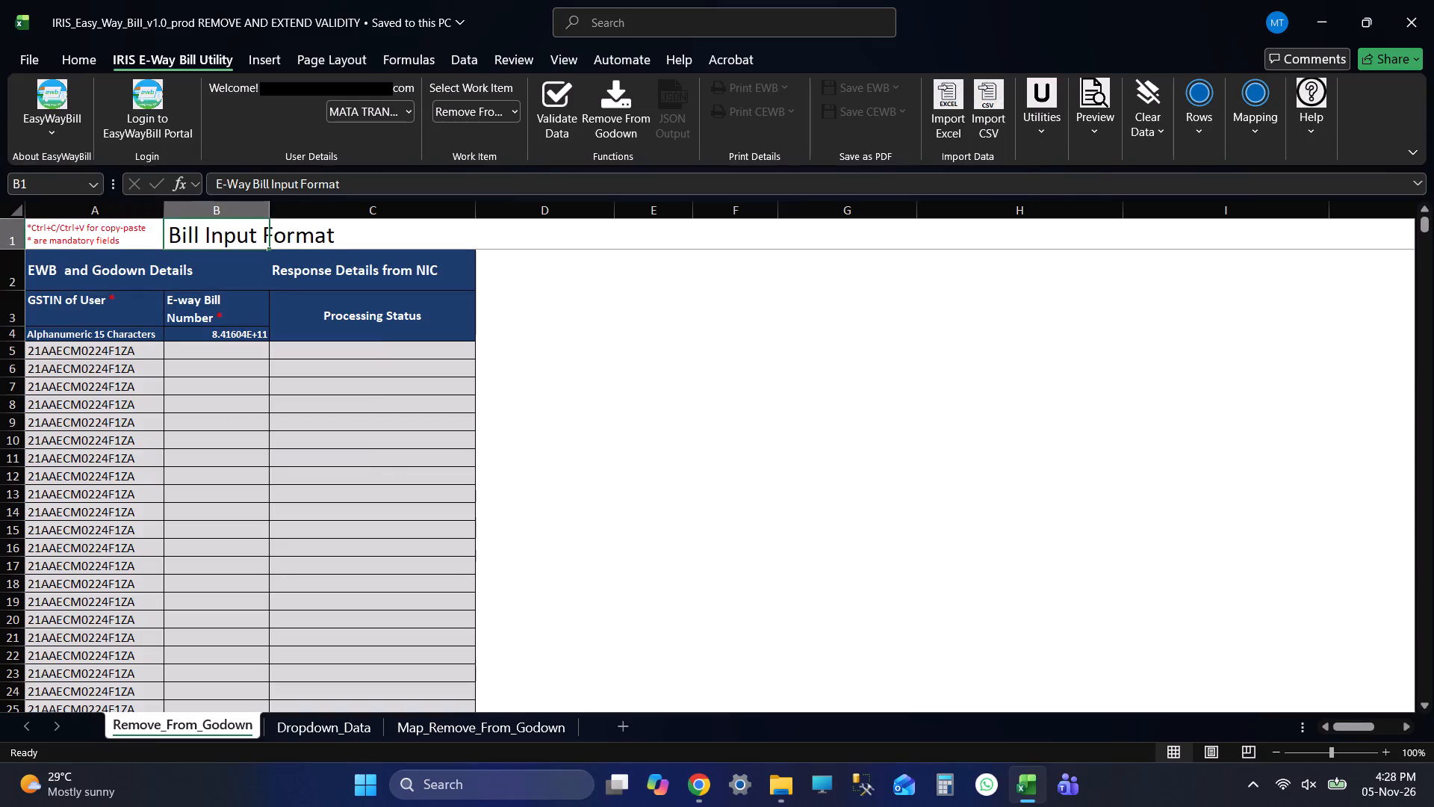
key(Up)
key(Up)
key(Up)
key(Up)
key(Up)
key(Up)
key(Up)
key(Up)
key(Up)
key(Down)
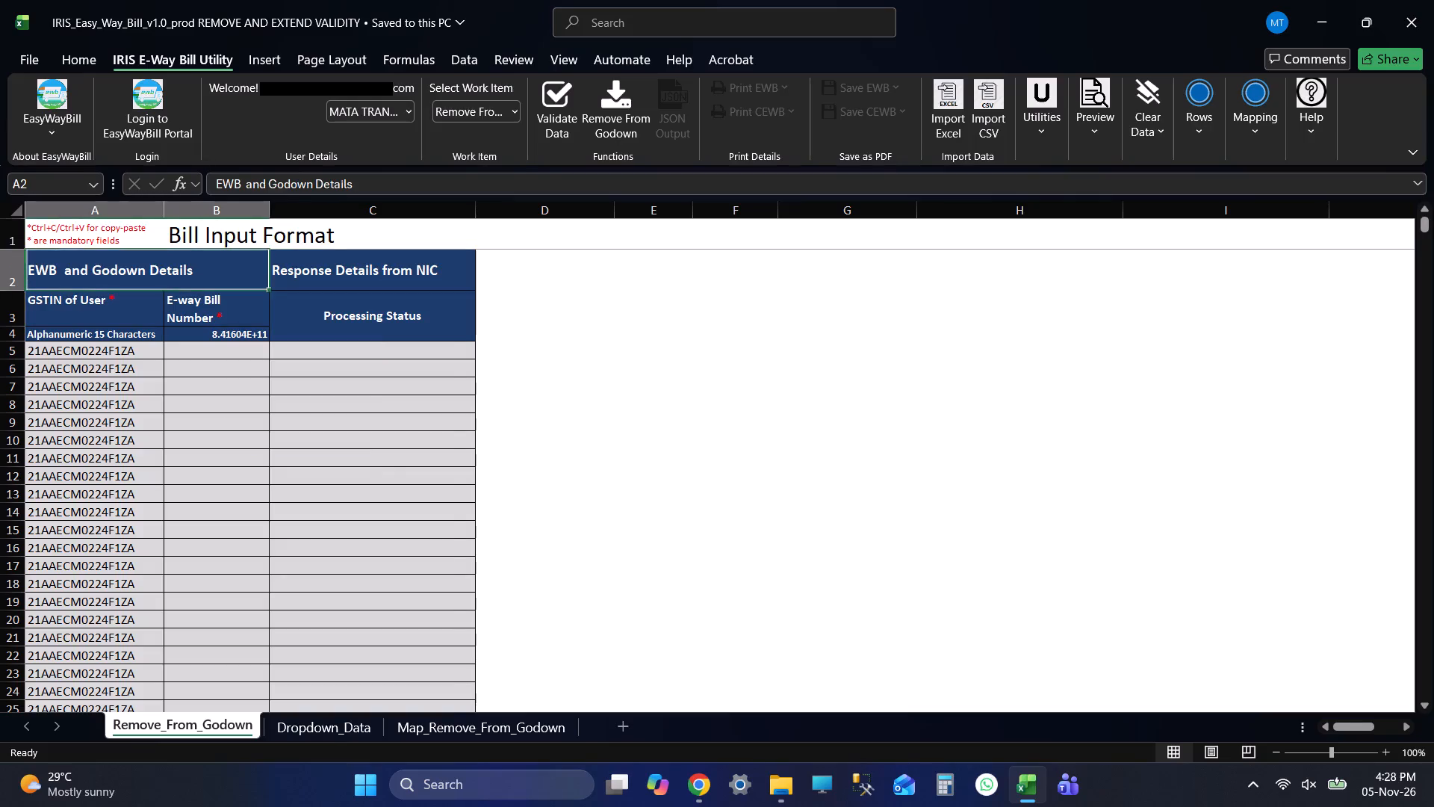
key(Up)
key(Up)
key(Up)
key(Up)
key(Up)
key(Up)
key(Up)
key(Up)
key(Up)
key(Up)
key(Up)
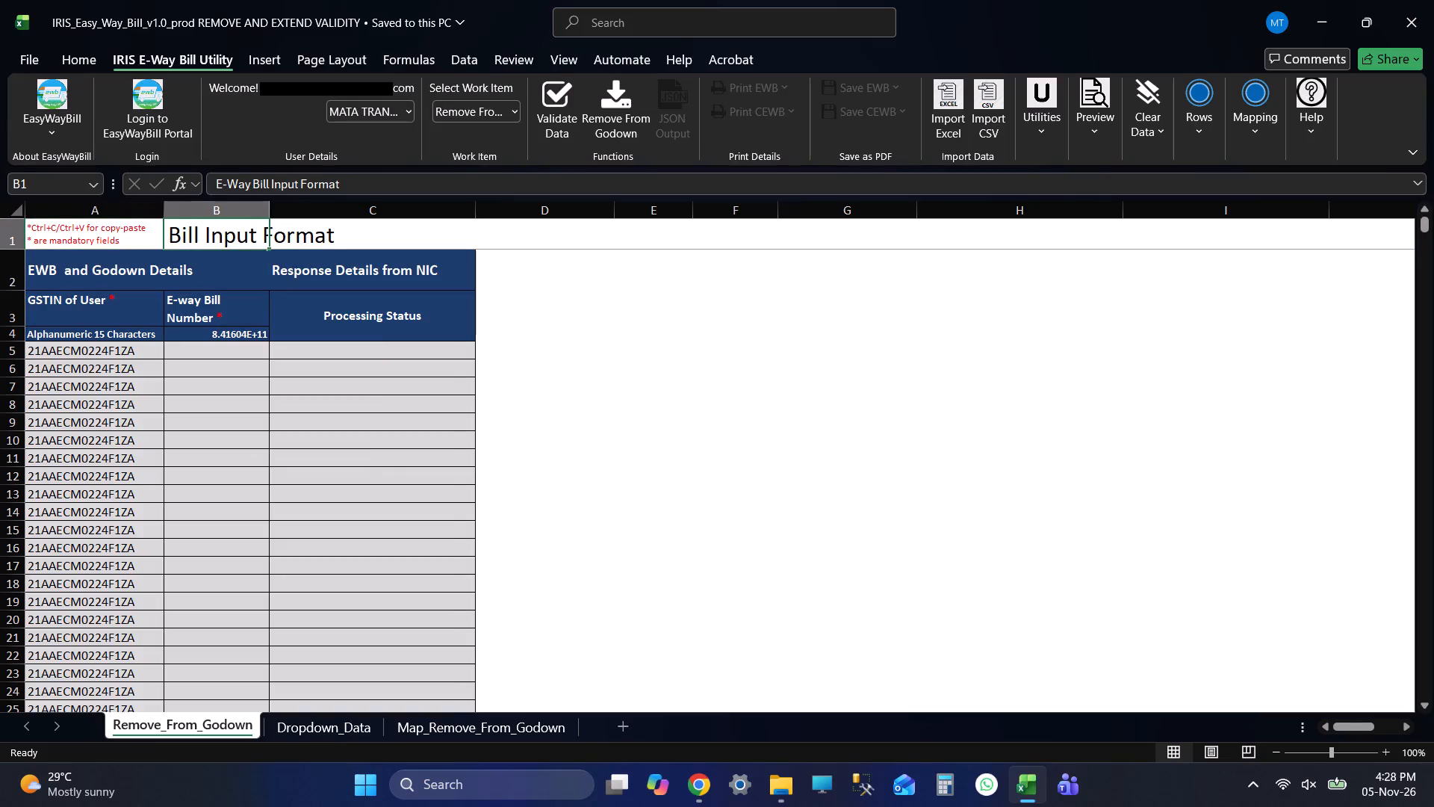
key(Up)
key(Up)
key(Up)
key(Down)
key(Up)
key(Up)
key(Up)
Return to cell B5 under E-way Bill Number on the Remove_From_Godown sheet and save the workbook.
key(Down)
key(Down)
key(Down)
key(Down)
key(ctrl+s)
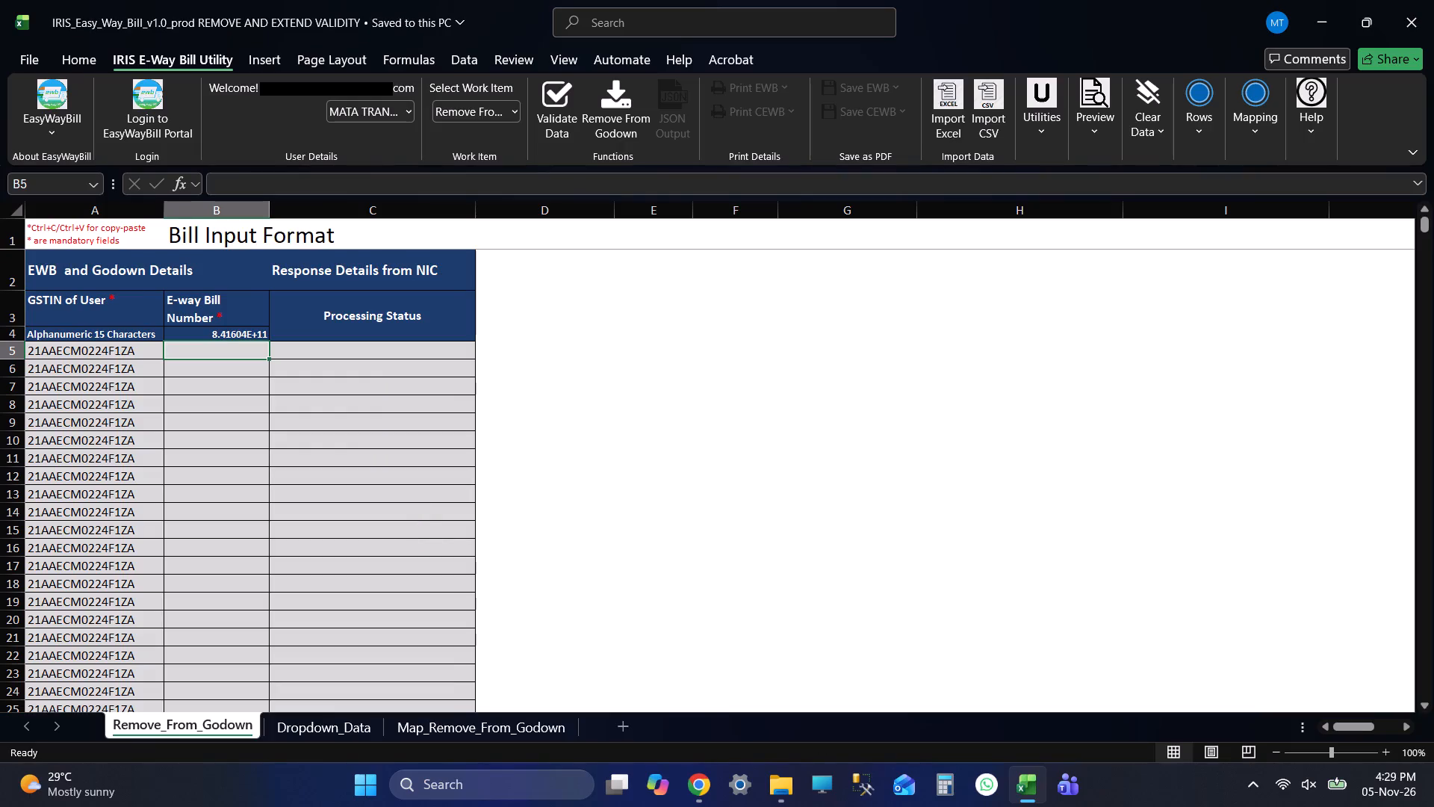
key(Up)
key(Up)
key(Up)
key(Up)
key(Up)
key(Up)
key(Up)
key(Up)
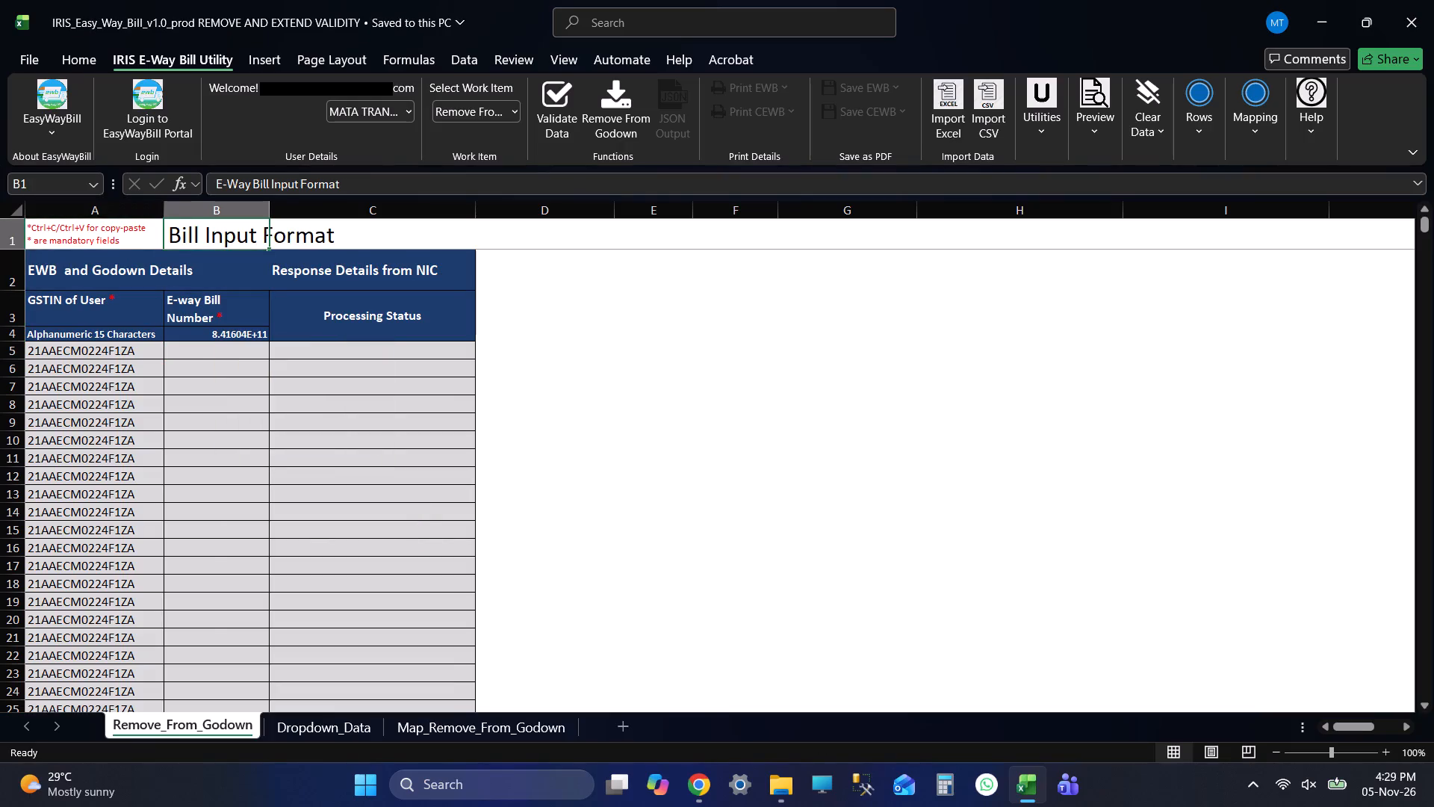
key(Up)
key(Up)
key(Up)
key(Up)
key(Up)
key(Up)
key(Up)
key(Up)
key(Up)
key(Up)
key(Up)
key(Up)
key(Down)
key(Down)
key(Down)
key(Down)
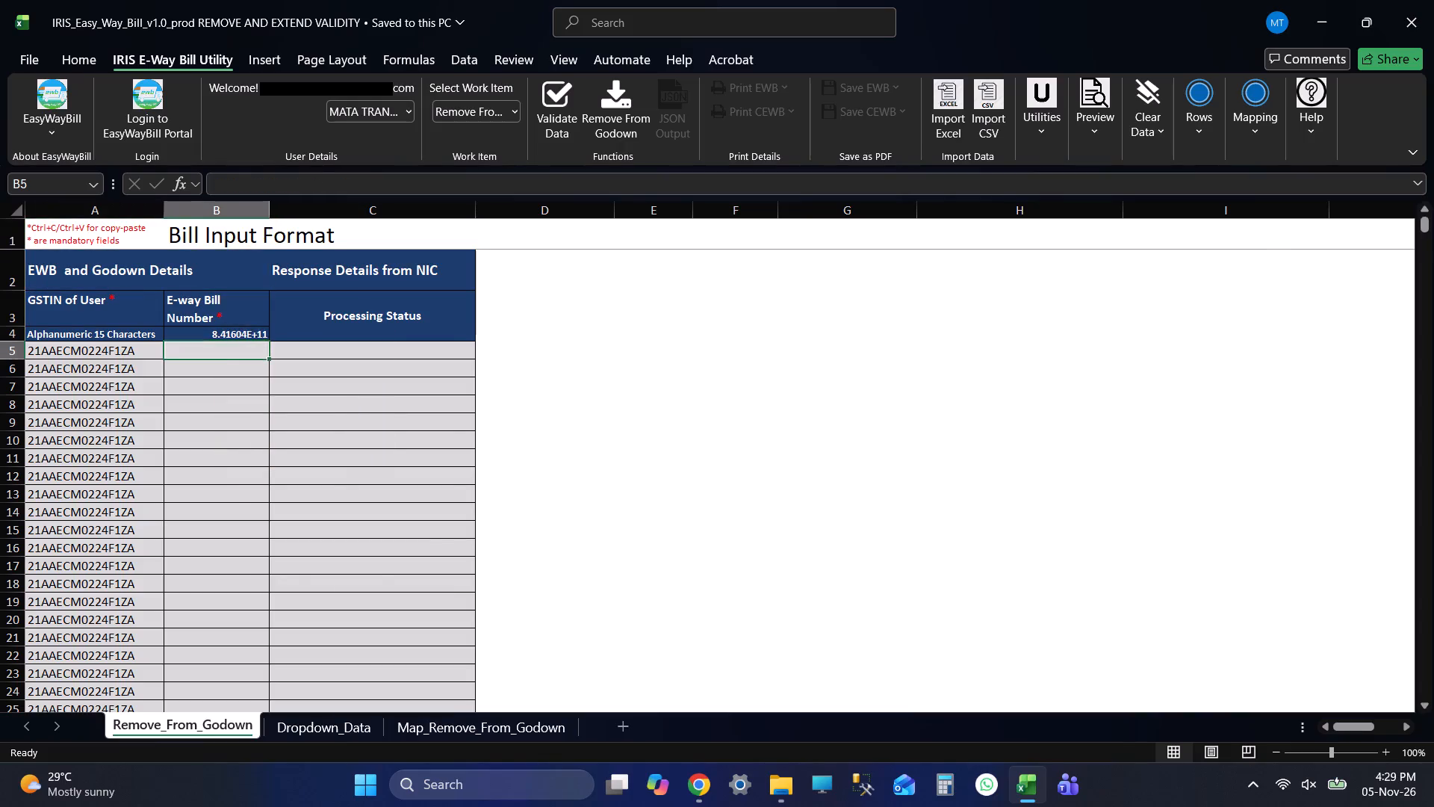
Switch to File Explorer and open the E Way Bill folder.
key(alt+Tab)
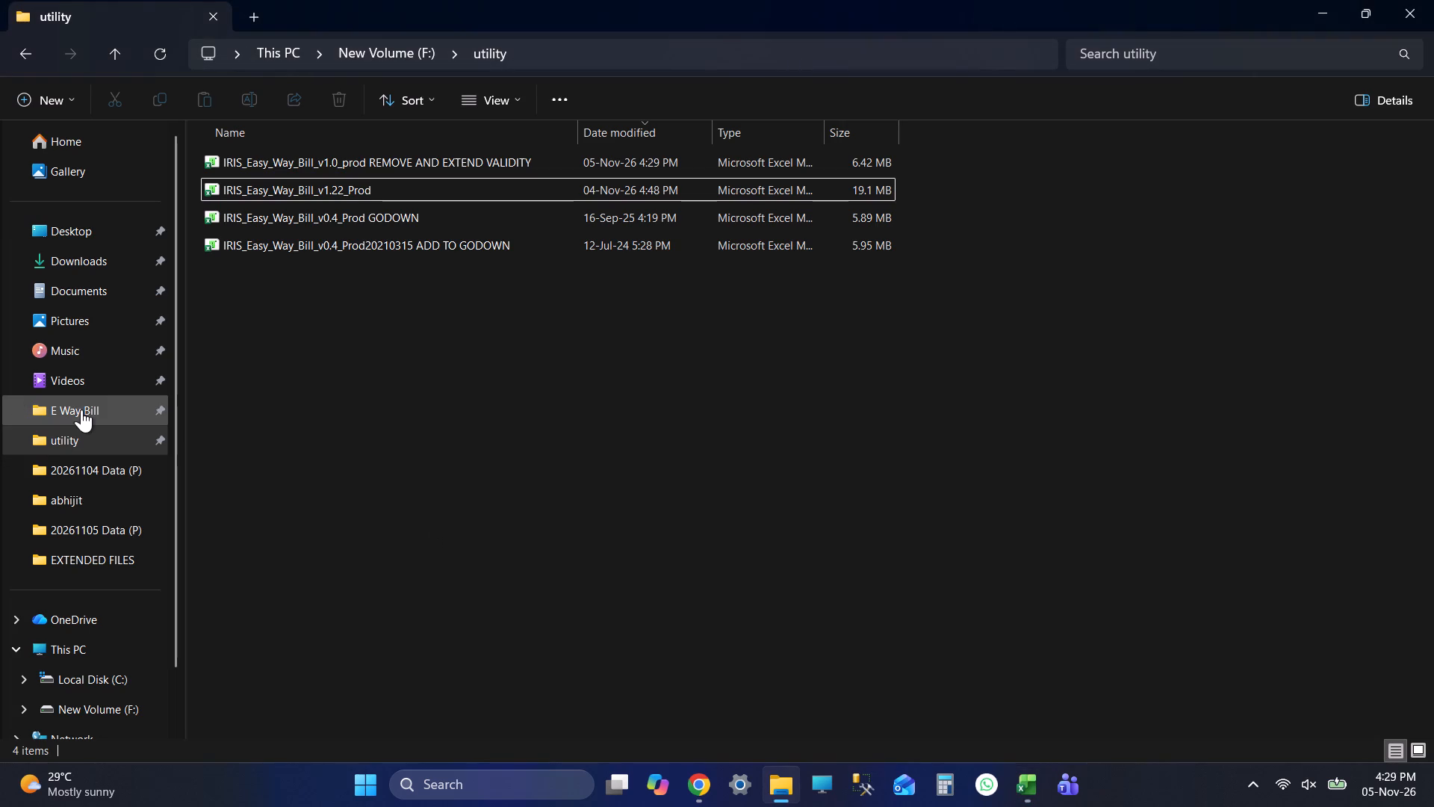
click(81, 409)
key(alt+Tab)
key(alt+Tab)
key(alt+Tab)
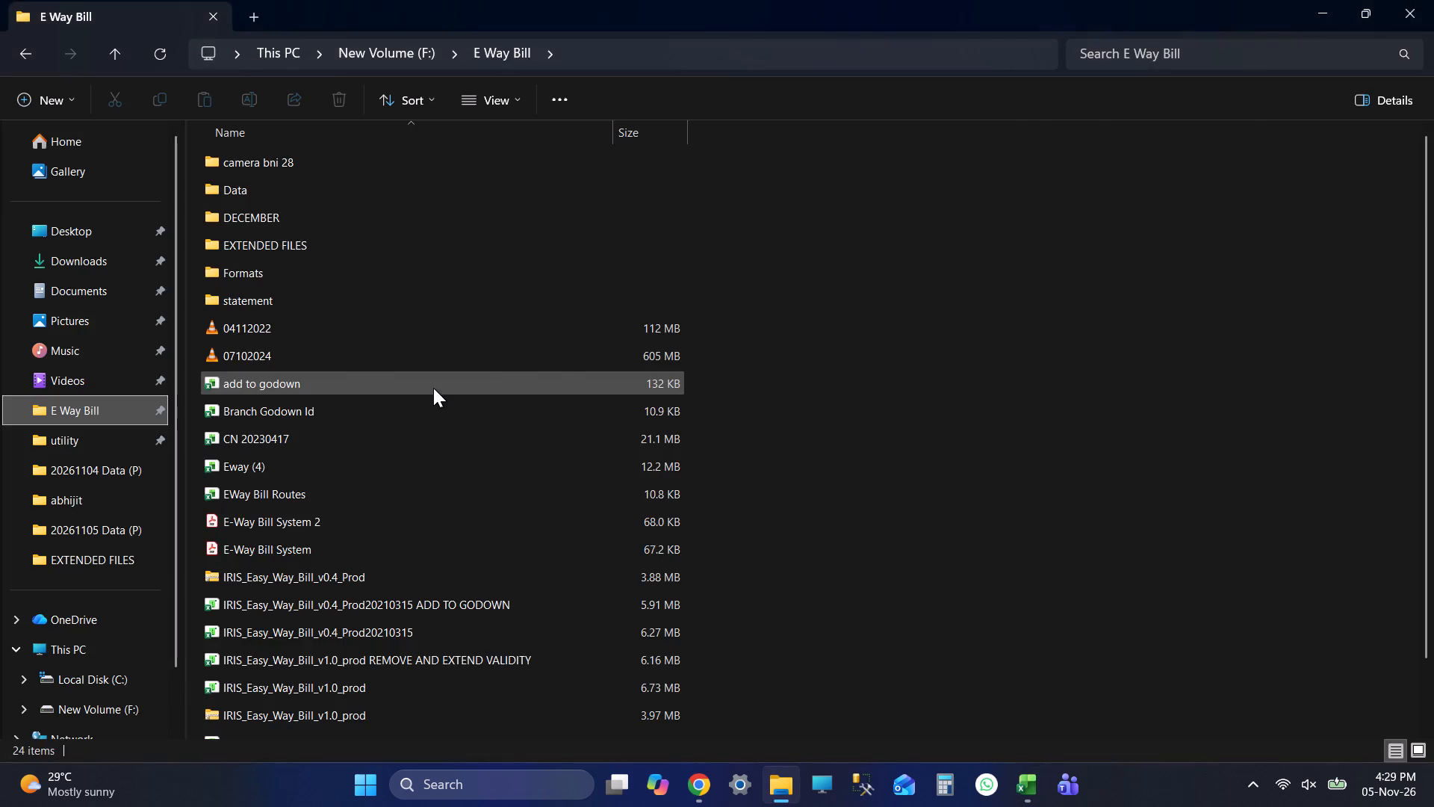
key(alt+Tab)
Switch to Chrome, return to the Easy way Bills dashboard and download the My EWB file of all actionable EWBs.
key(alt+Tab)
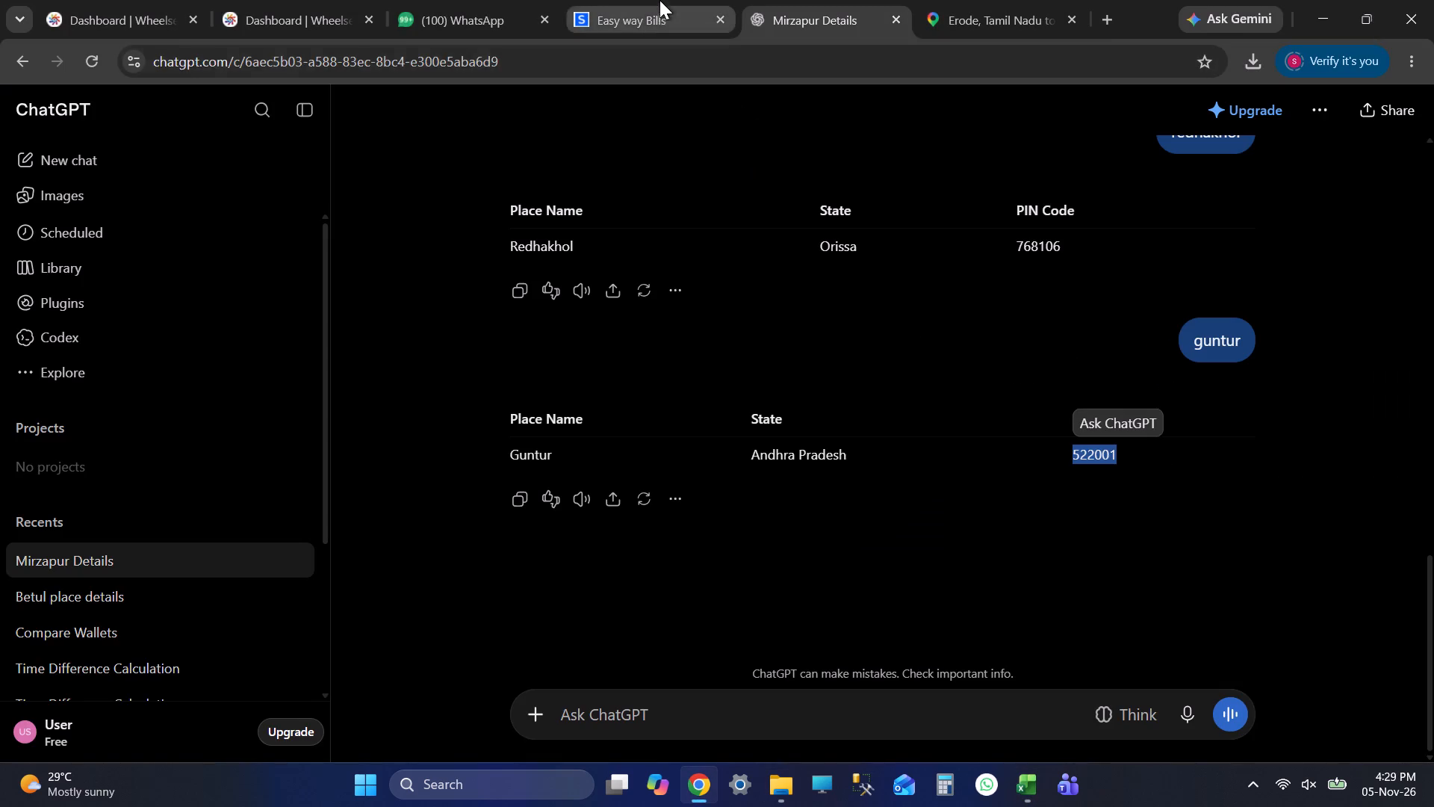
click(659, 0)
scroll(518, 338, up, 5)
scroll(441, 200, down, 2)
scroll(438, 174, up, 1)
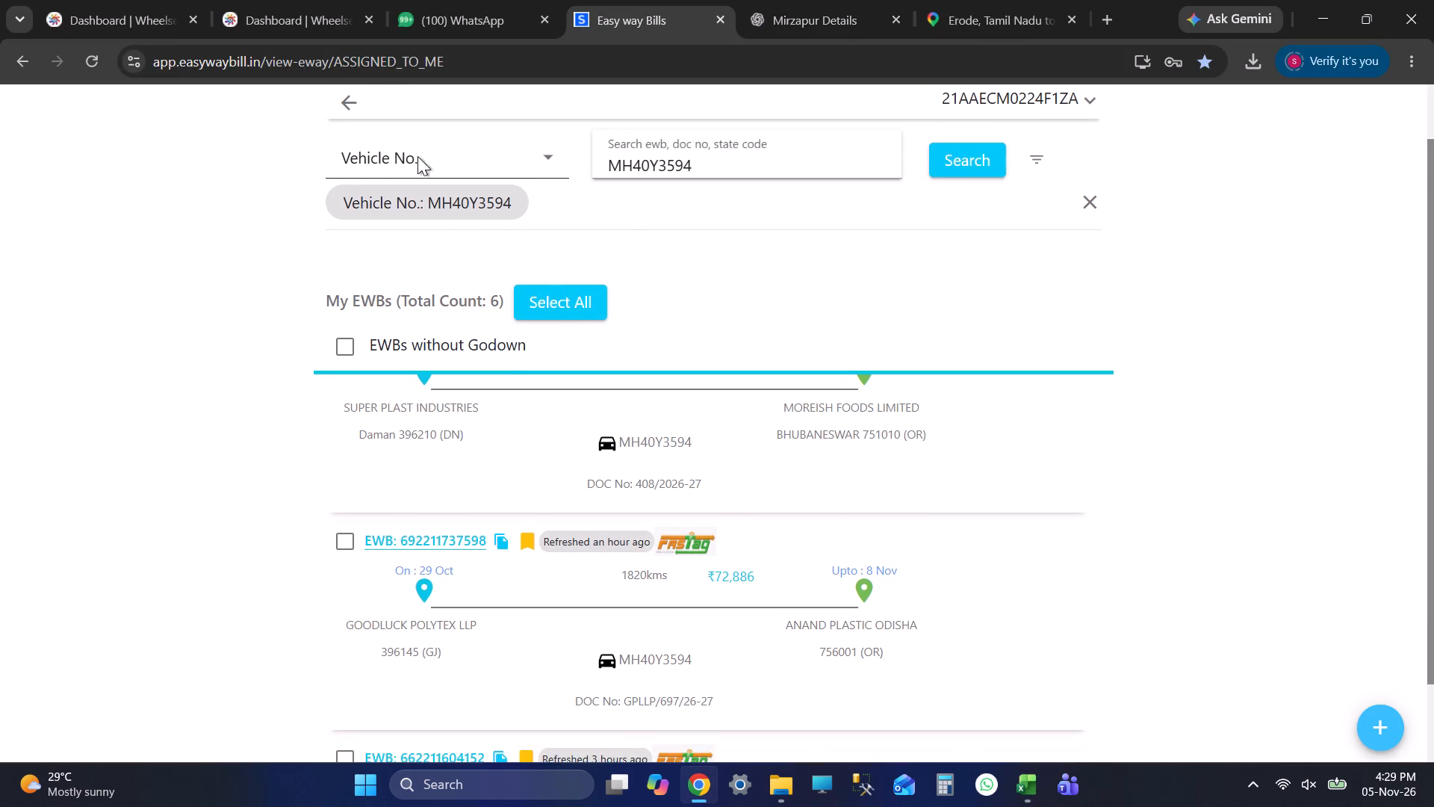
scroll(430, 169, down, 1)
scroll(430, 170, up, 6)
click(426, 111)
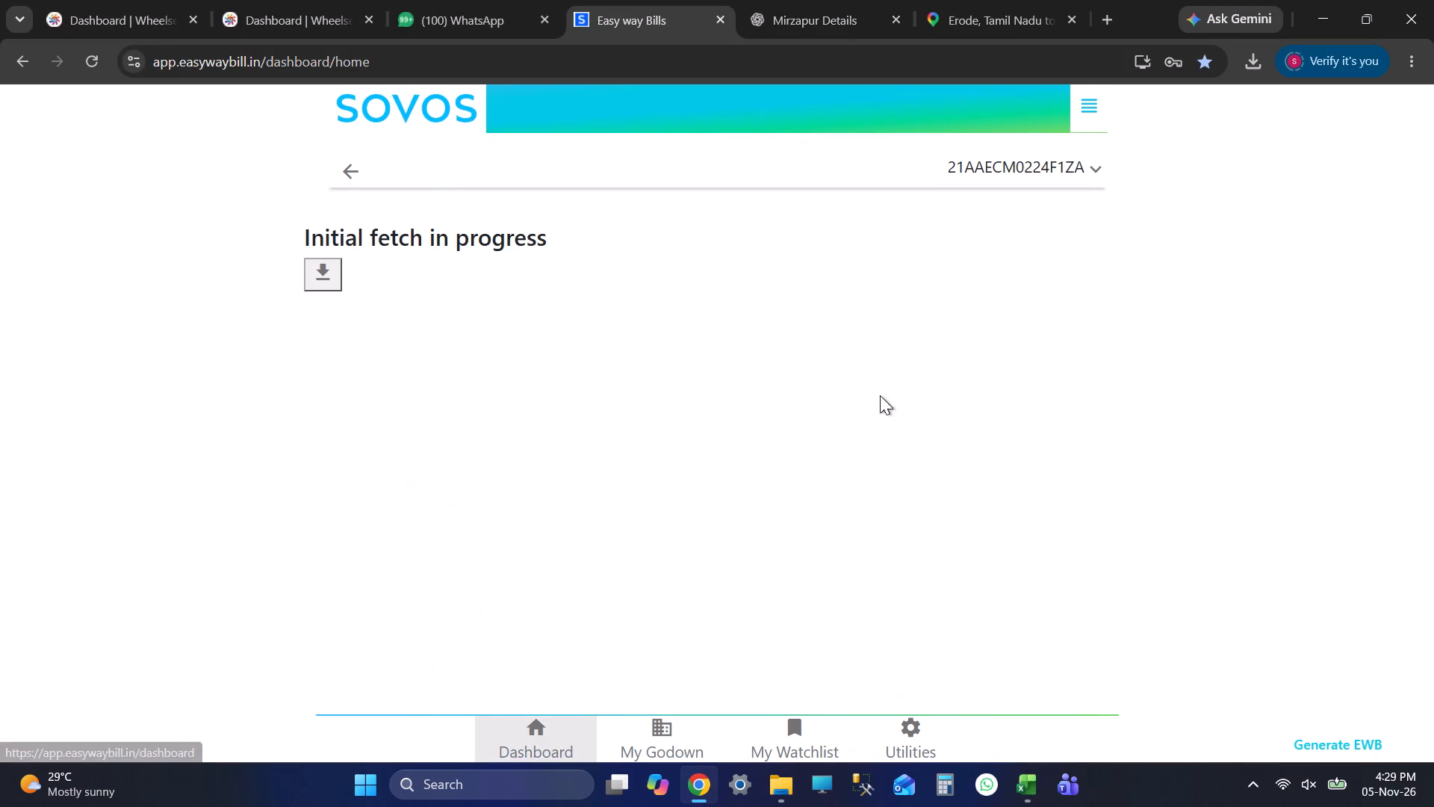
scroll(849, 400, up, 7)
scroll(1120, 378, down, 1)
scroll(1135, 373, up, 2)
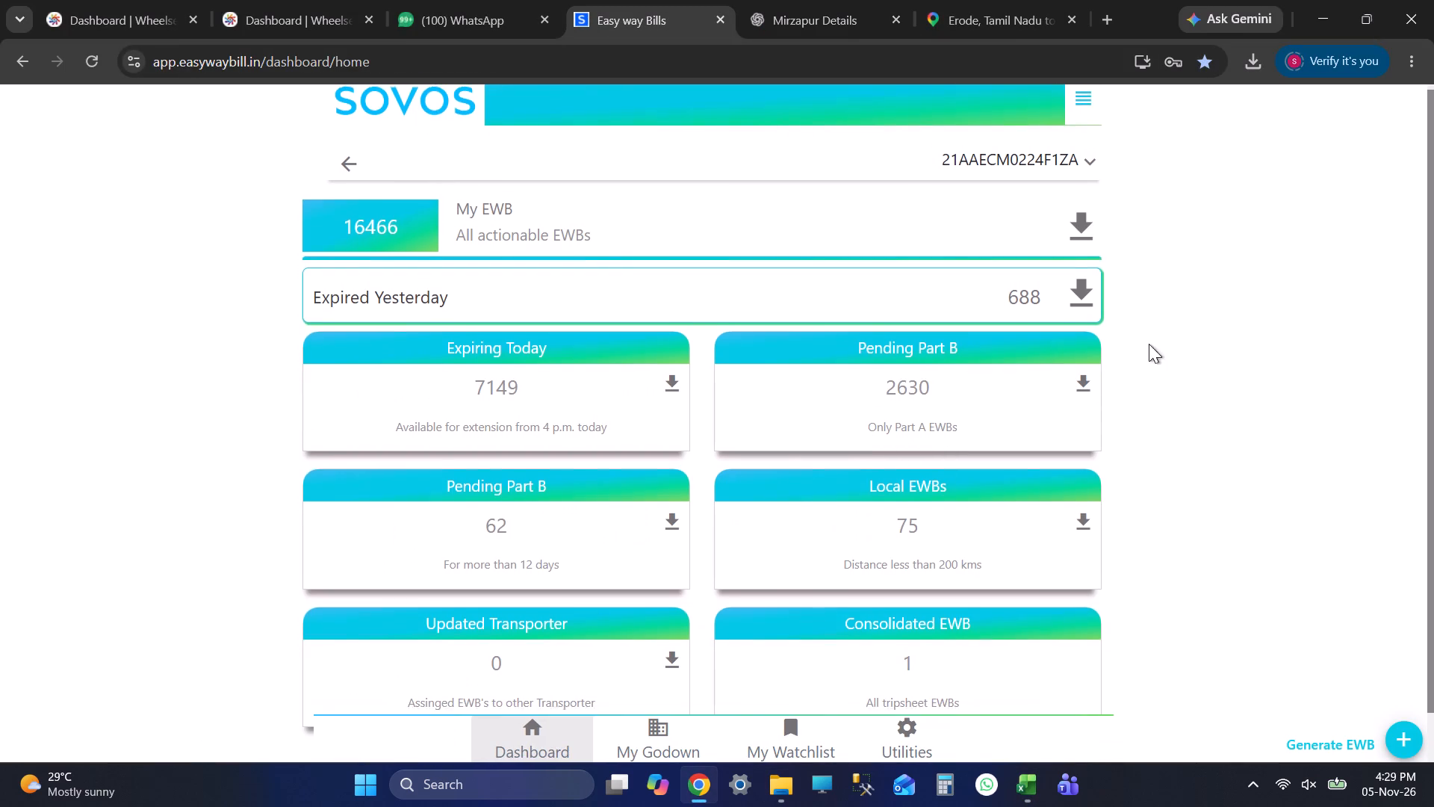
scroll(1149, 344, up, 1)
click(1073, 222)
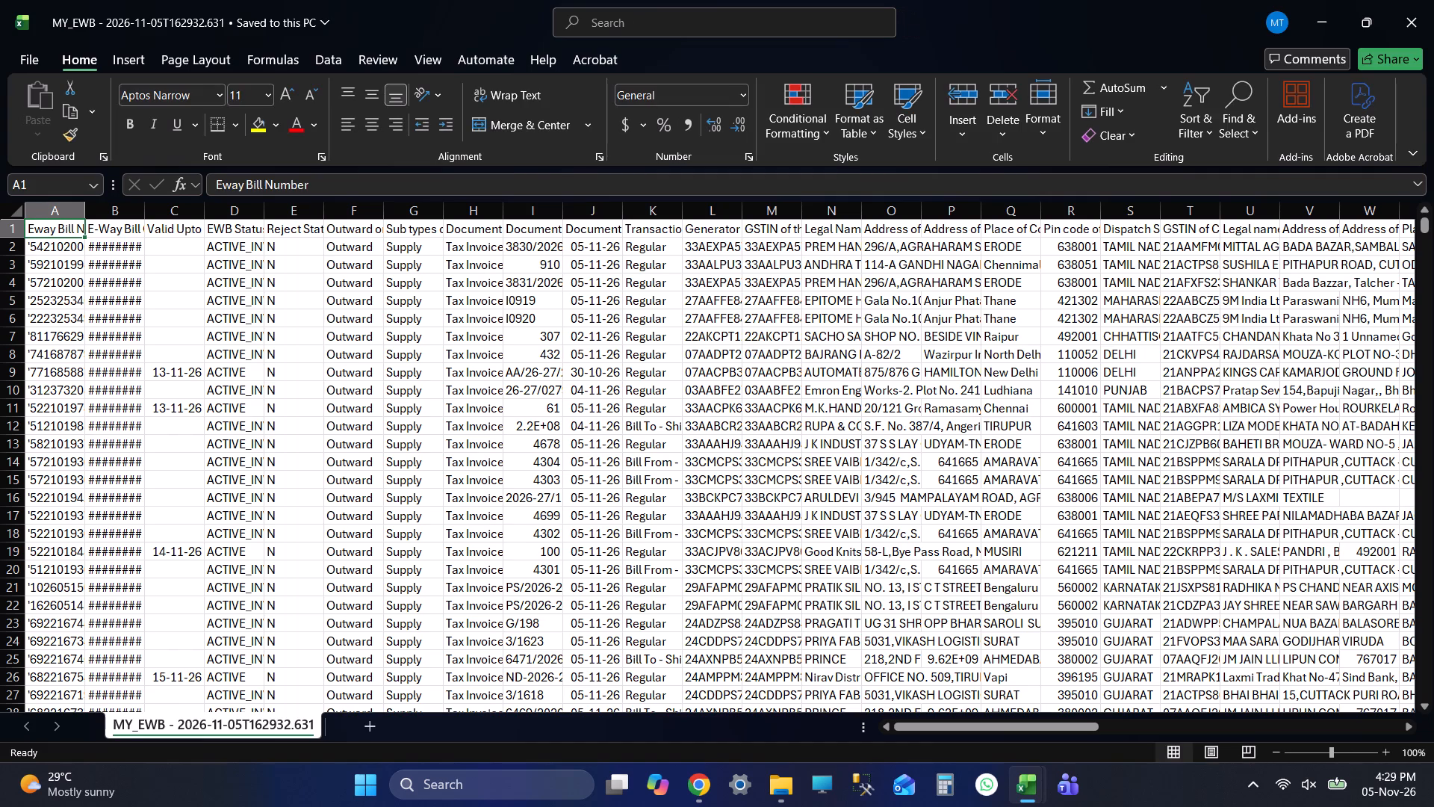
In the downloaded MY_EWB workbook, replace every apostrophe in the Eway Bill Number column from A2 down with nothing.
key(ctrl+Up)
key(Up)
key(Up)
key(Up)
key(Down)
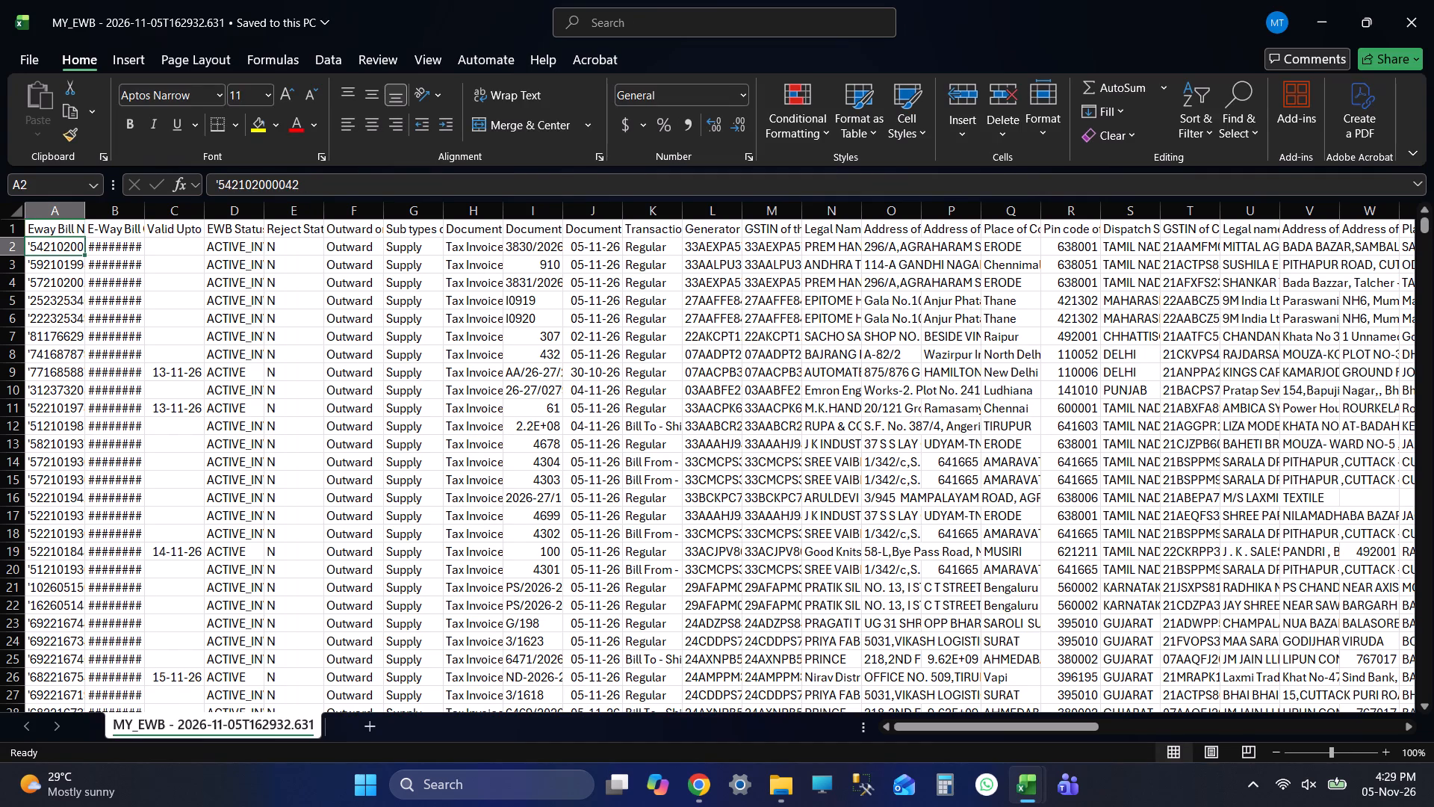
key(ctrl+shift+Down)
key(ctrl+h)
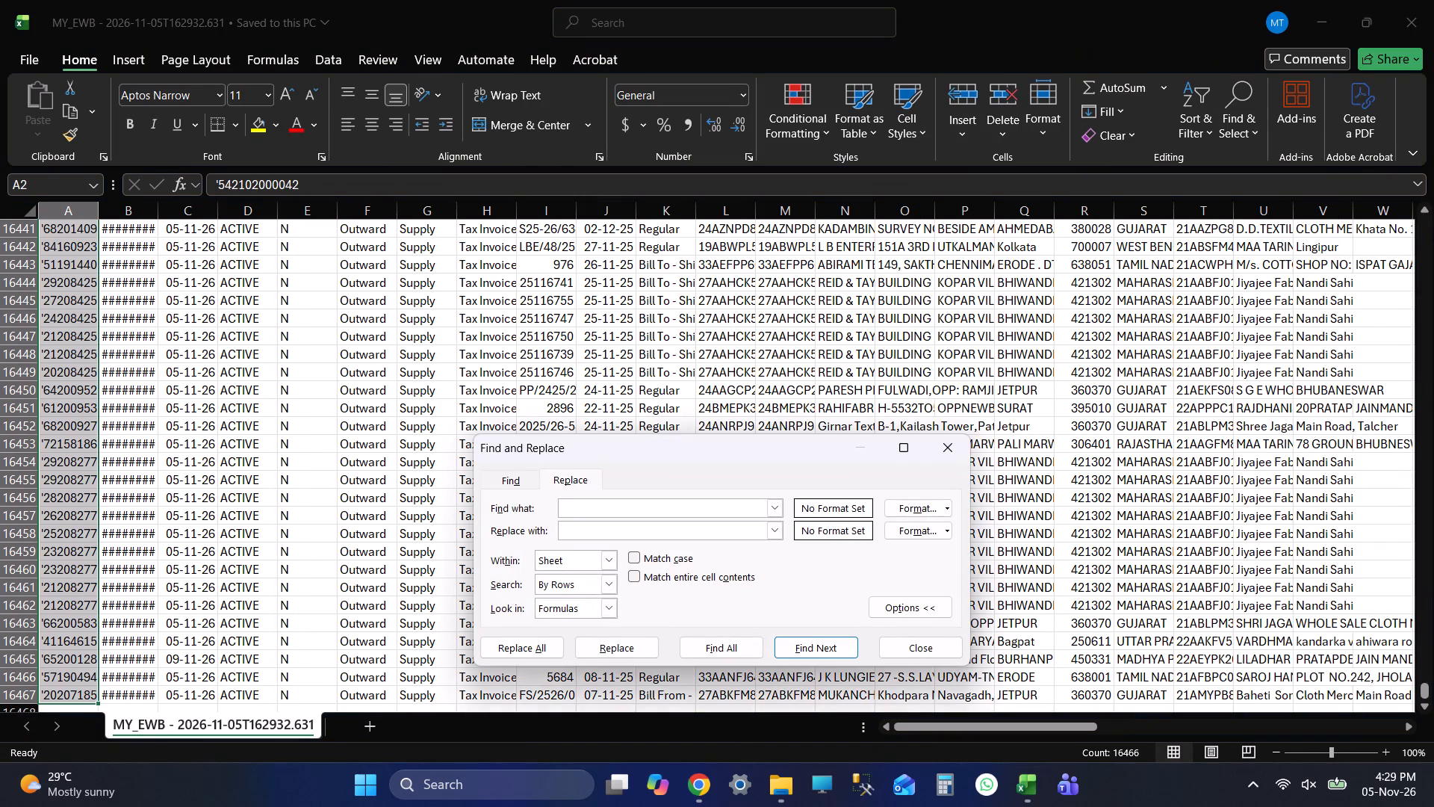
key(apostrophe)
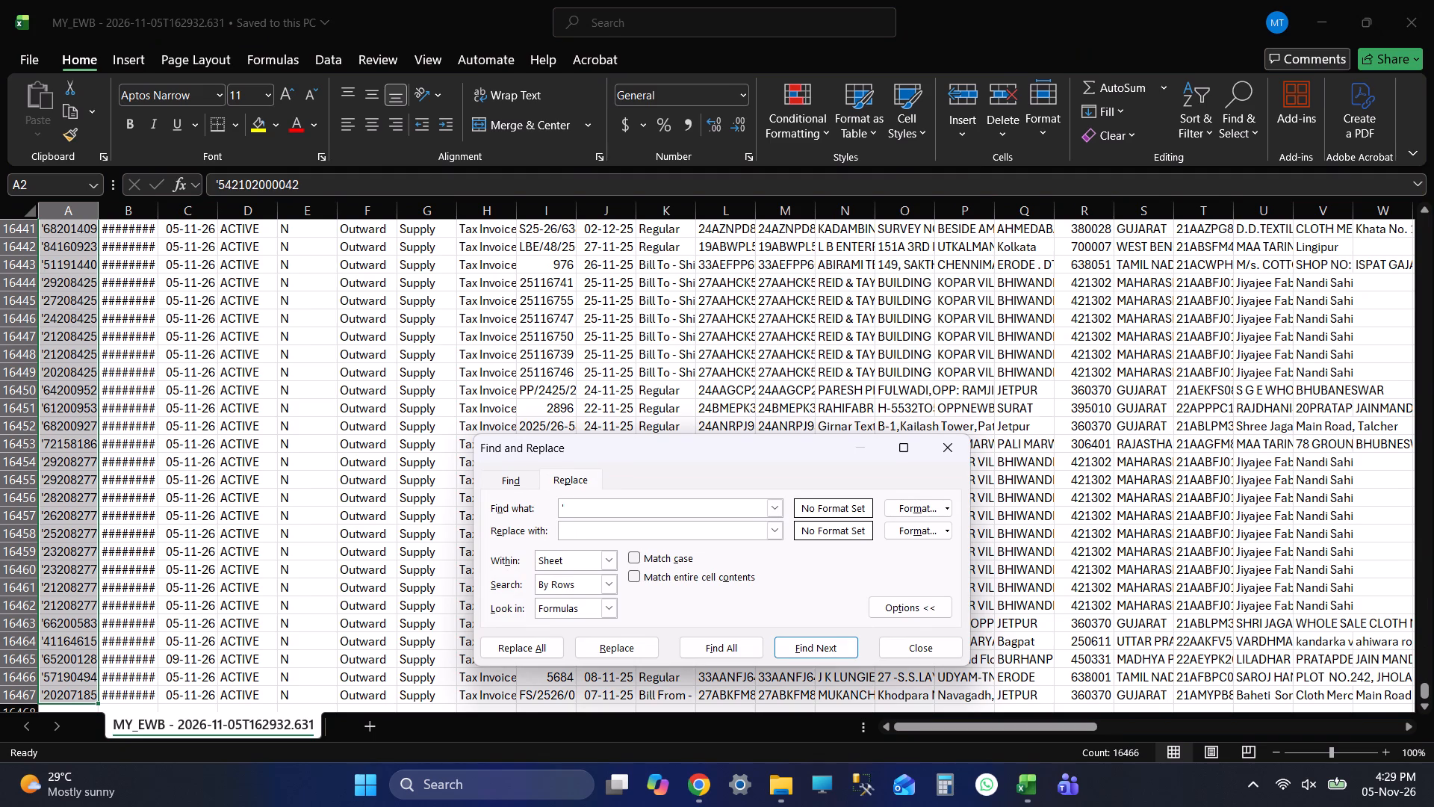
click(544, 639)
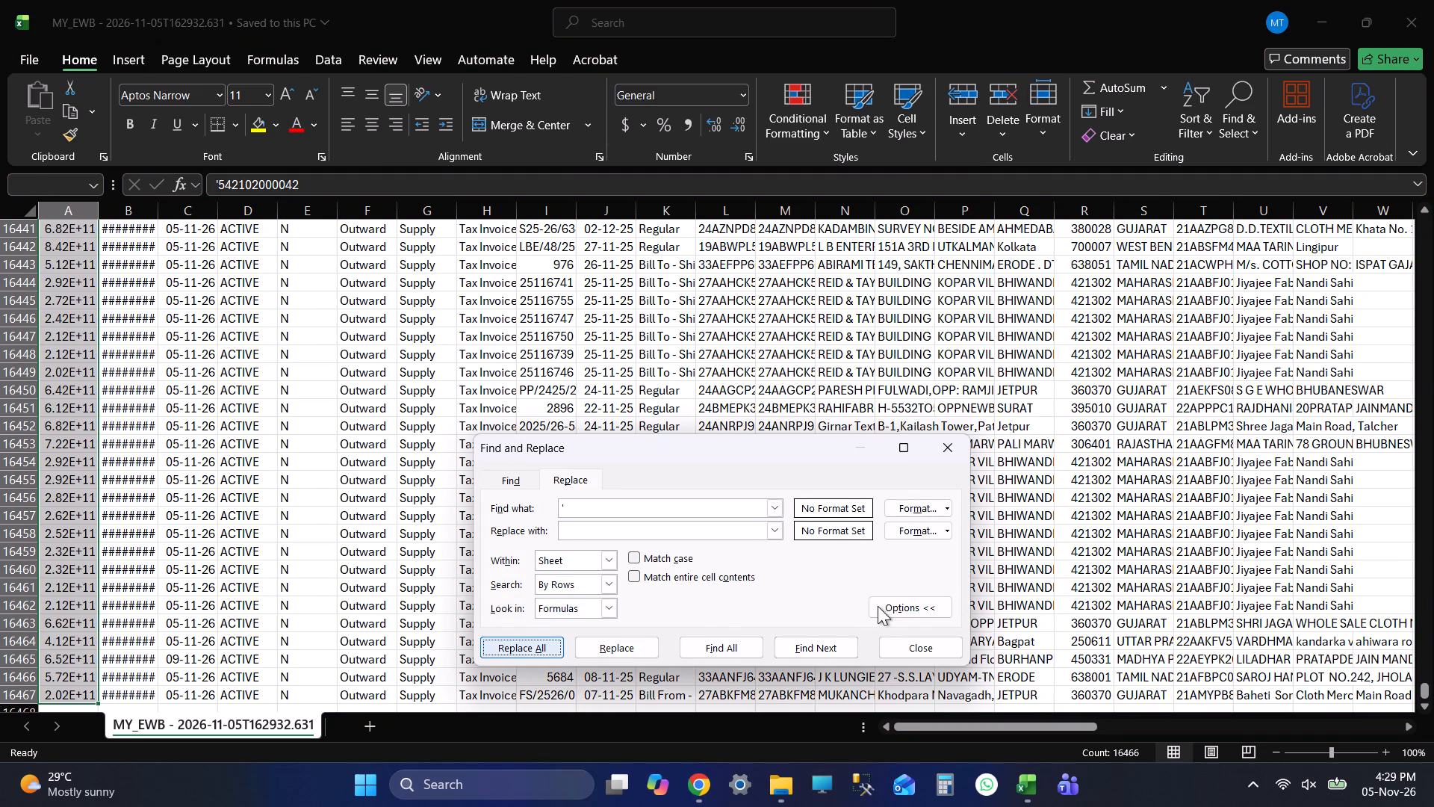
click(847, 600)
click(901, 643)
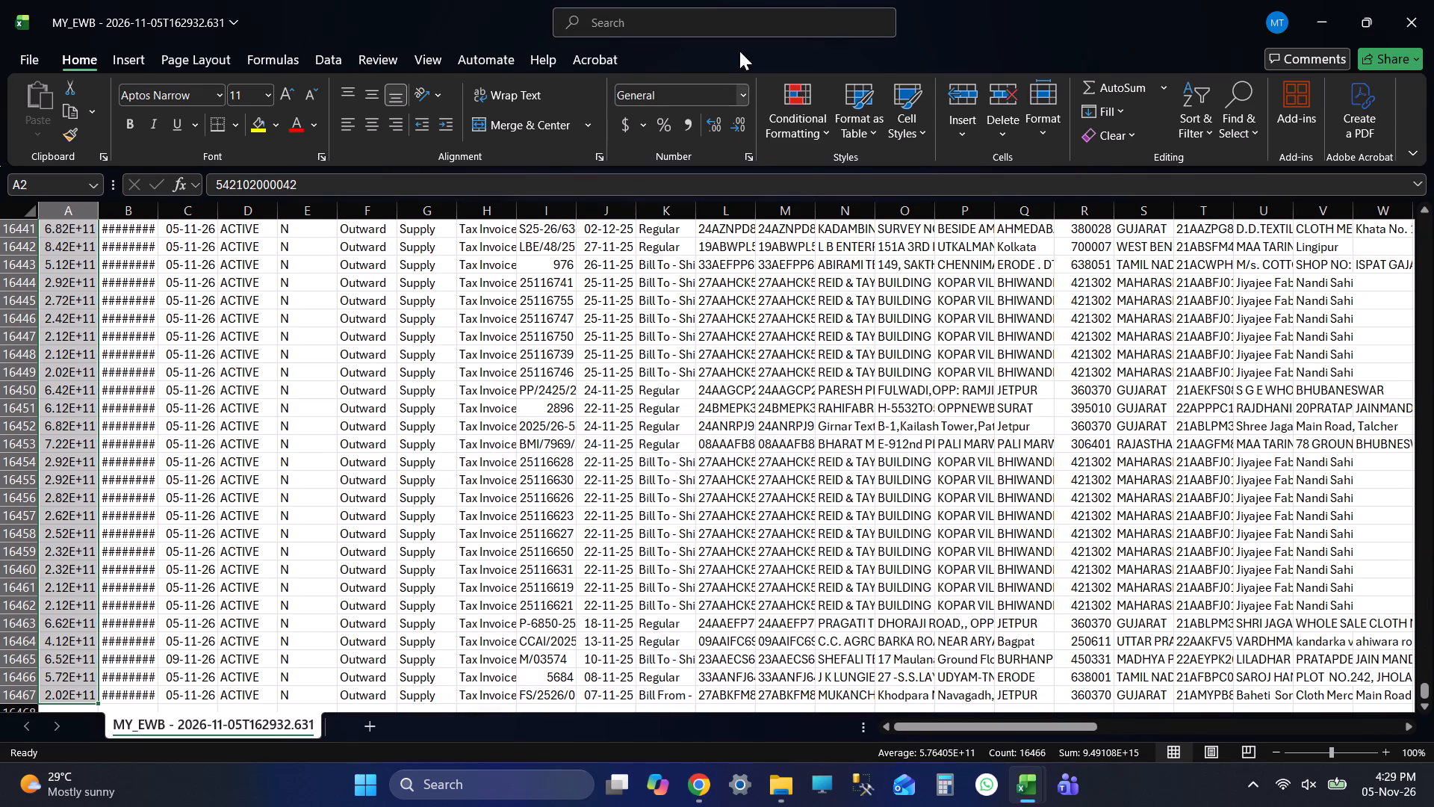
Format the Eway Bill Number values as Number with no decimal places and save the workbook.
click(742, 91)
click(693, 173)
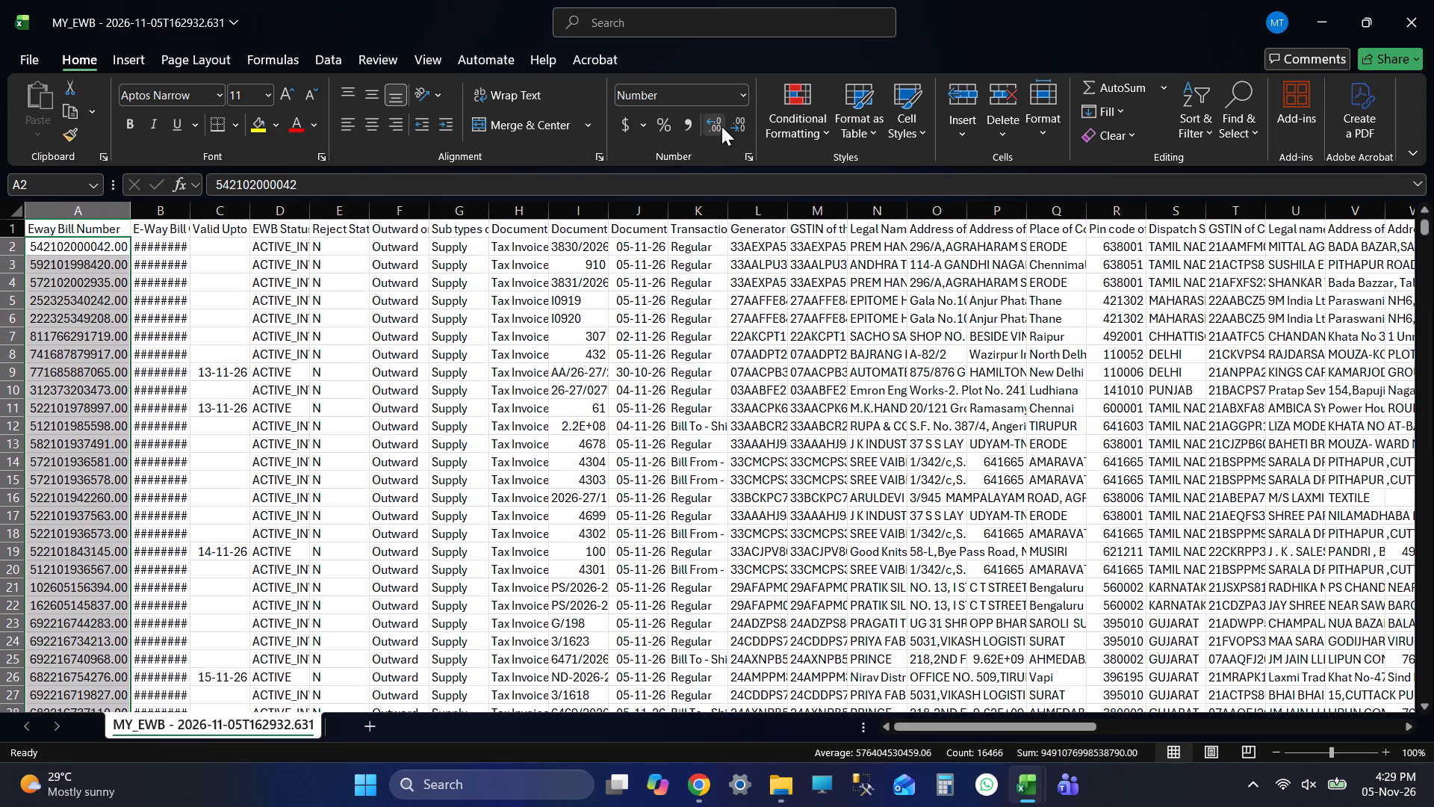
click(745, 126)
click(745, 126)
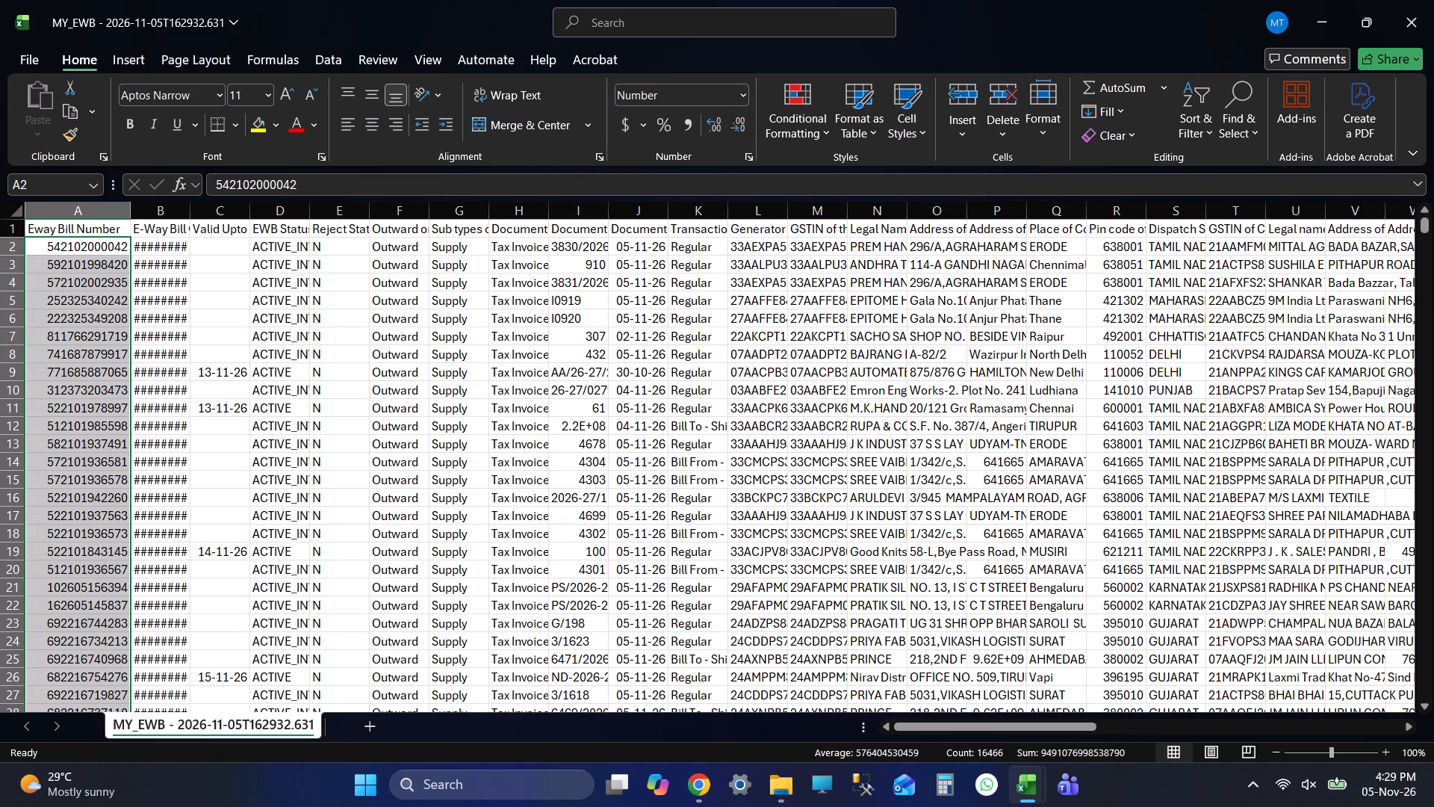
key(ctrl+s)
Add filters to the header row and filter the Godown Name column to exclude blanks.
key(Up)
key(Up)
key(Up)
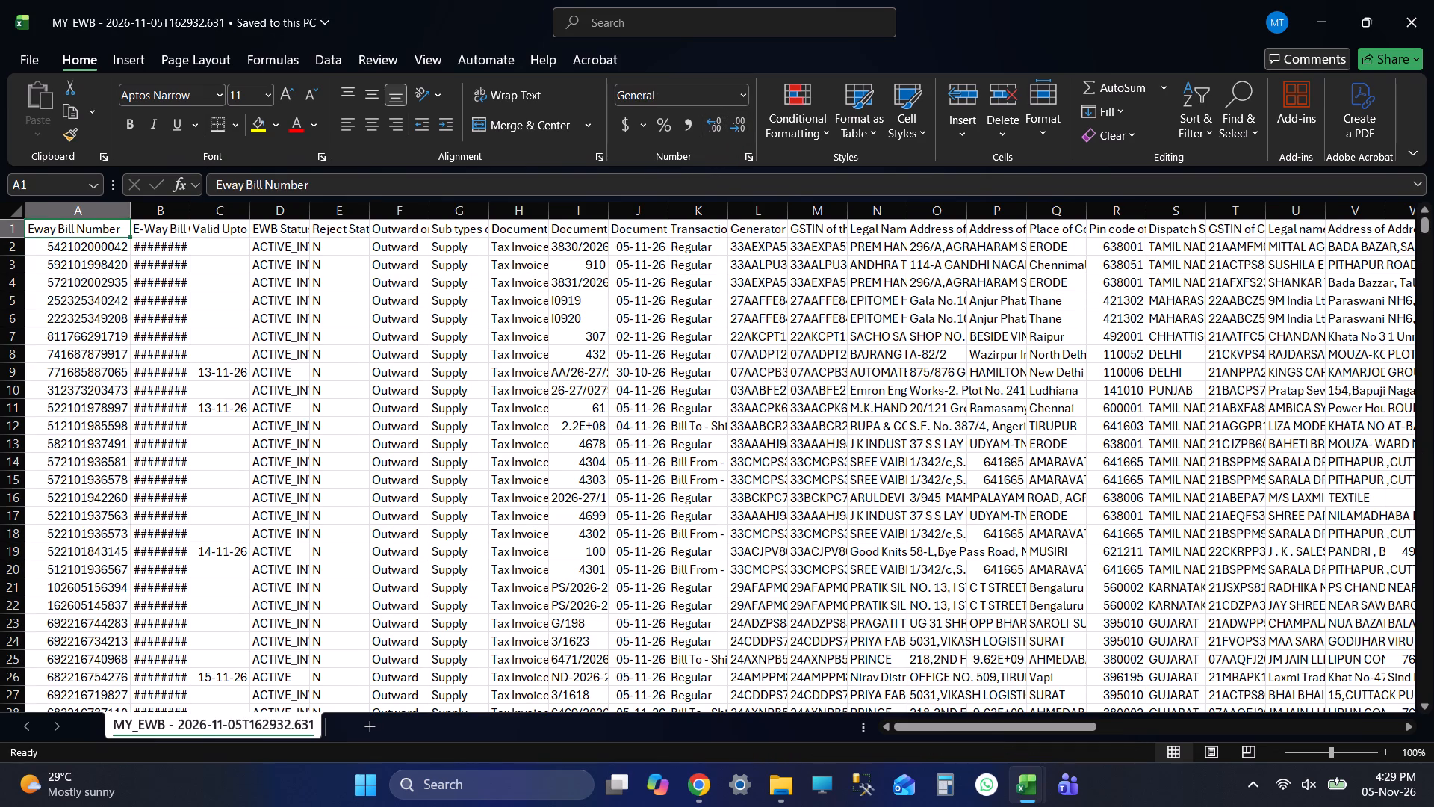
key(Up)
key(ctrl+shift+l)
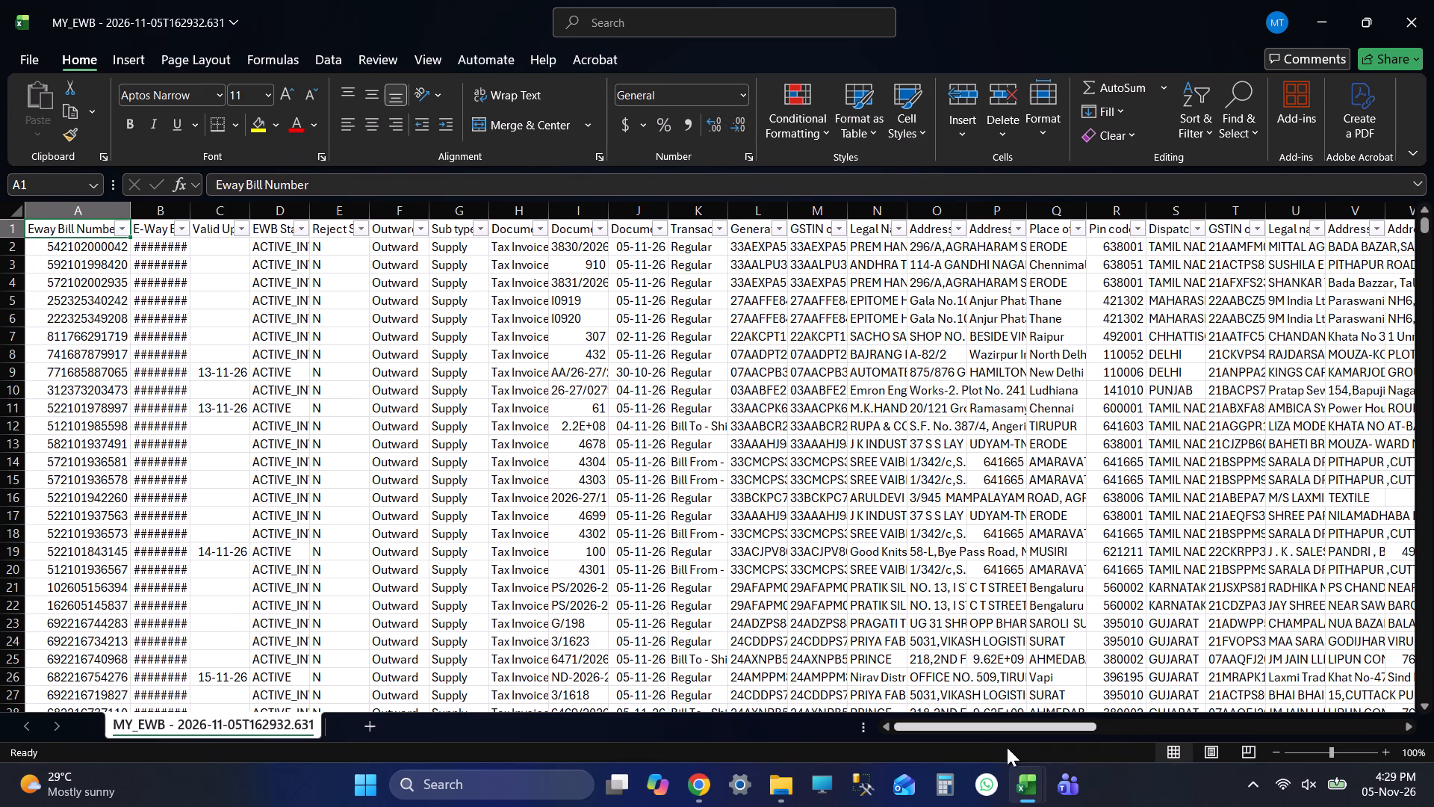
drag(984, 721, 1142, 724)
click(1180, 224)
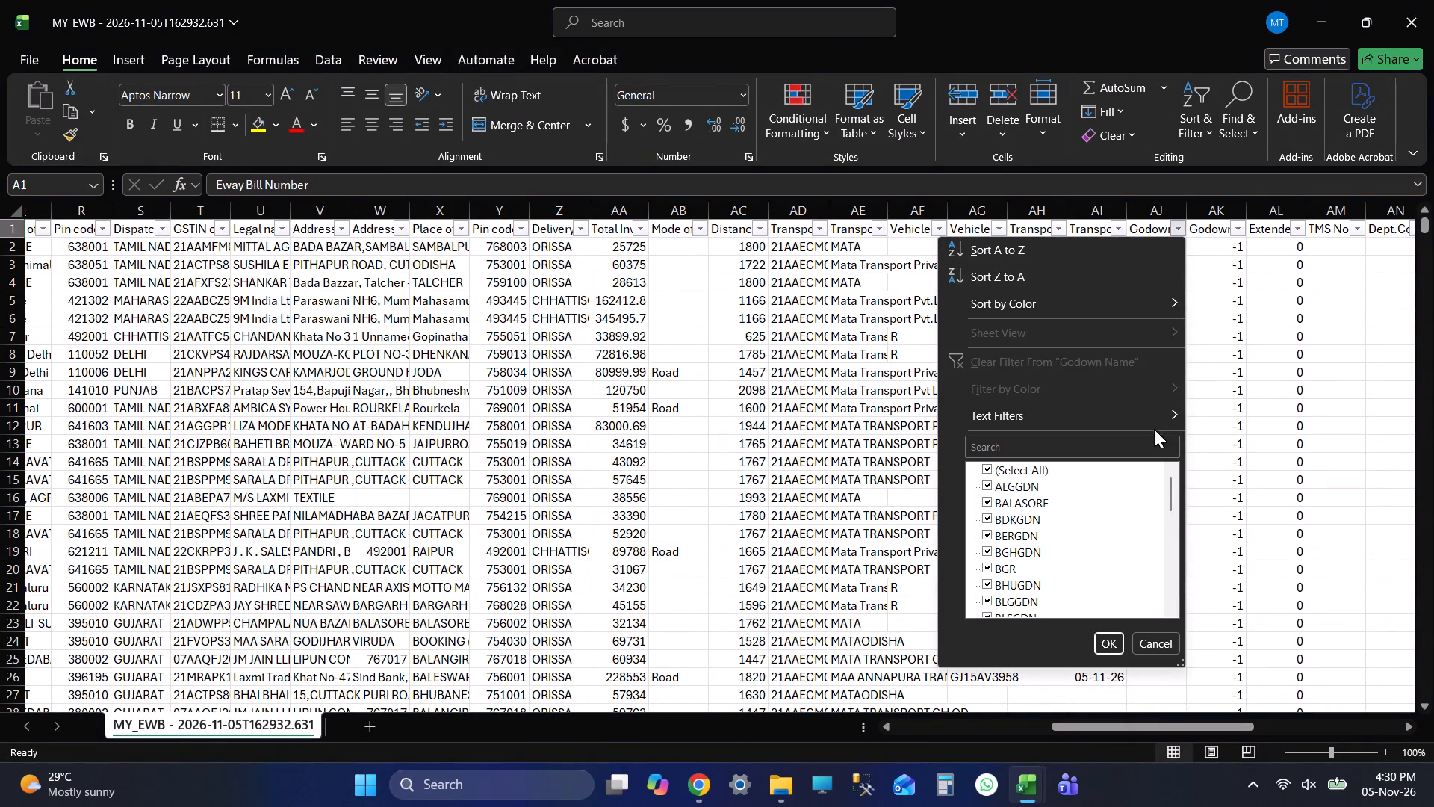
drag(1168, 482, 1173, 601)
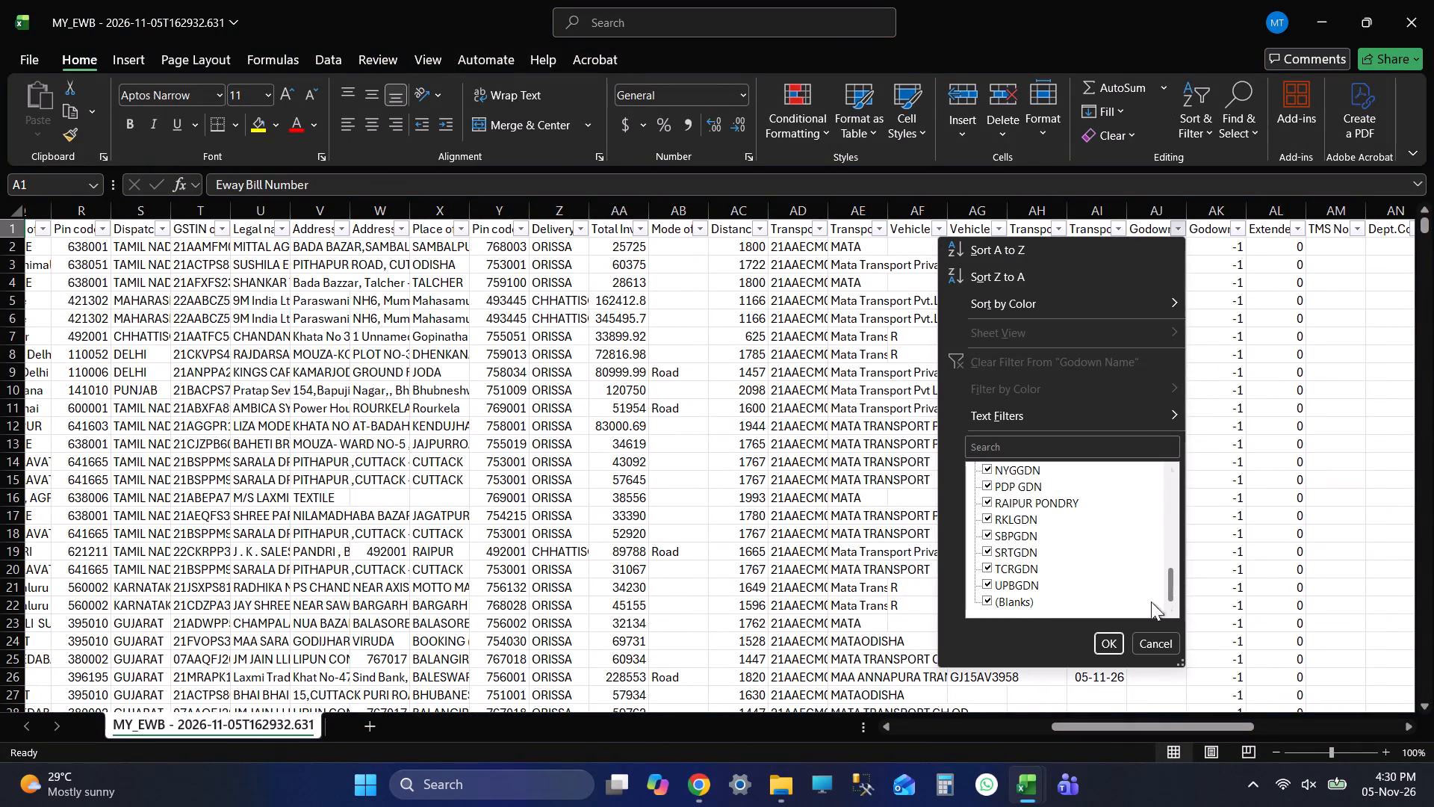
click(1013, 599)
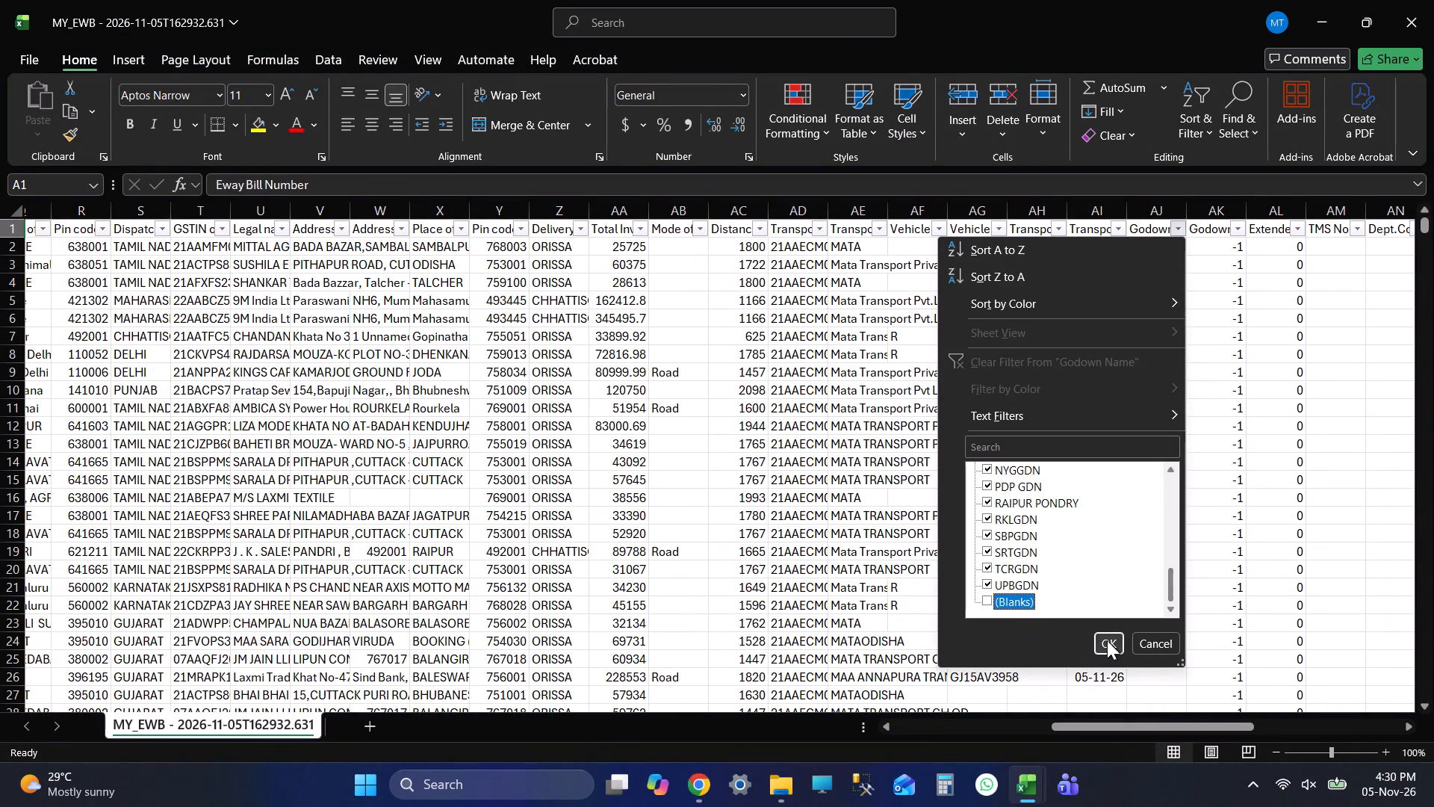
click(1107, 640)
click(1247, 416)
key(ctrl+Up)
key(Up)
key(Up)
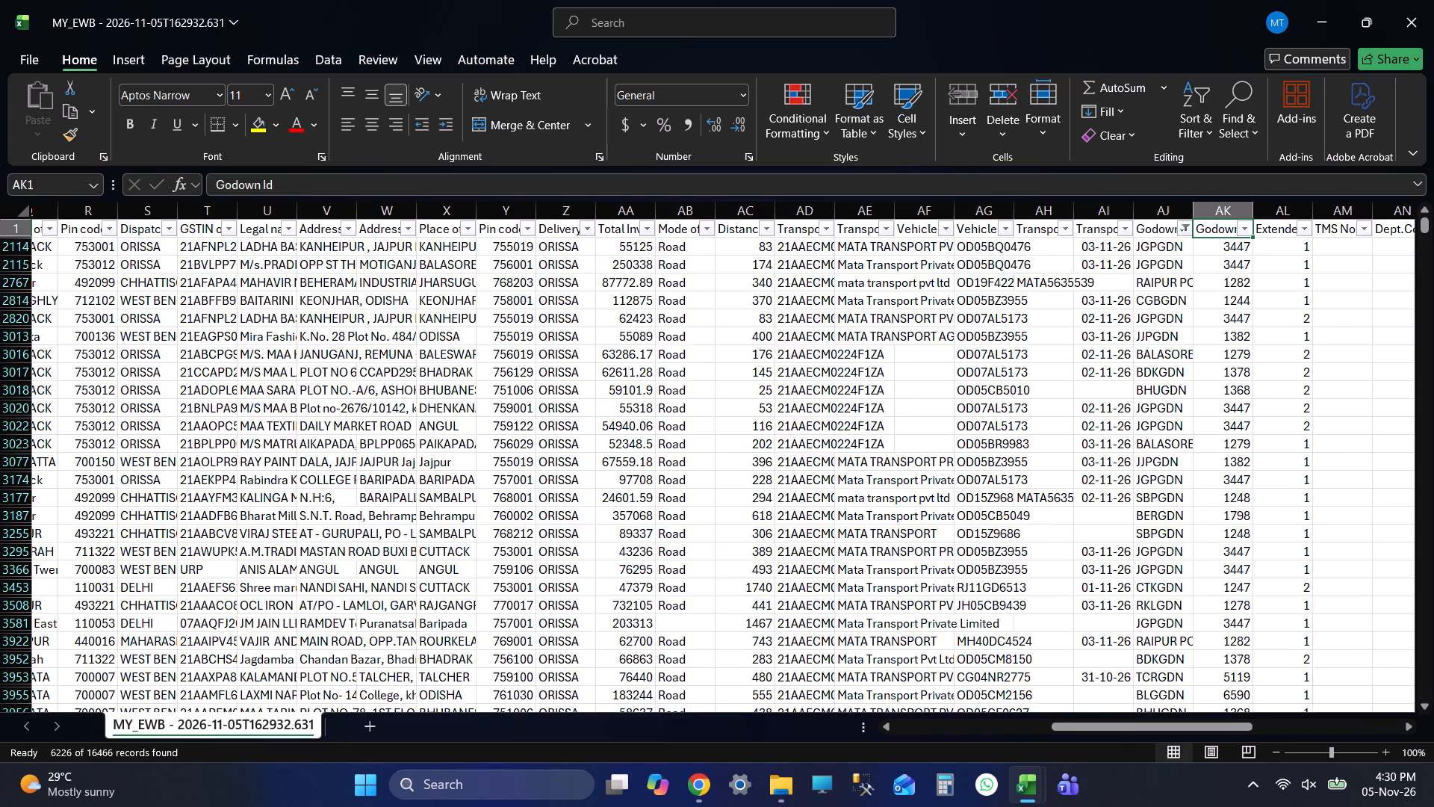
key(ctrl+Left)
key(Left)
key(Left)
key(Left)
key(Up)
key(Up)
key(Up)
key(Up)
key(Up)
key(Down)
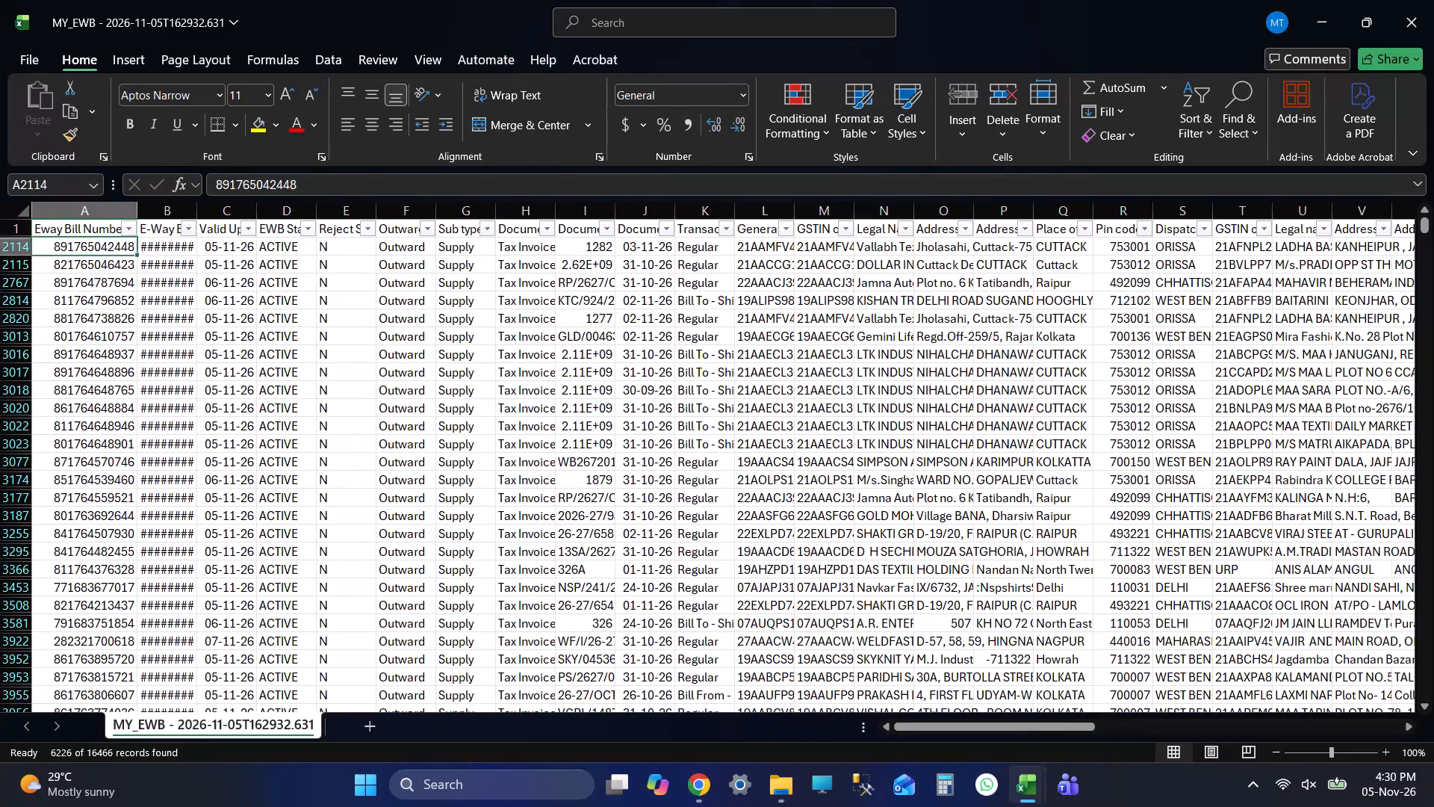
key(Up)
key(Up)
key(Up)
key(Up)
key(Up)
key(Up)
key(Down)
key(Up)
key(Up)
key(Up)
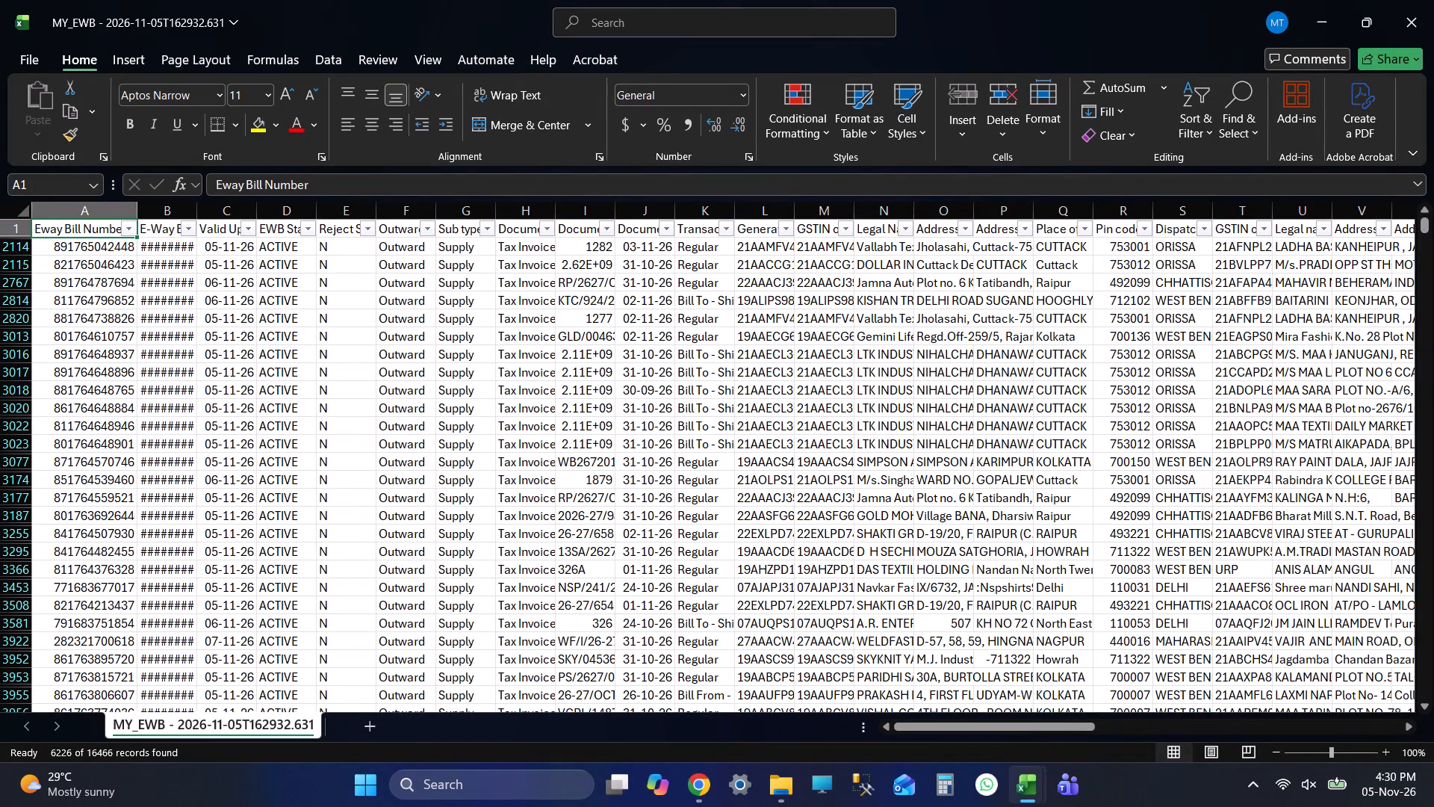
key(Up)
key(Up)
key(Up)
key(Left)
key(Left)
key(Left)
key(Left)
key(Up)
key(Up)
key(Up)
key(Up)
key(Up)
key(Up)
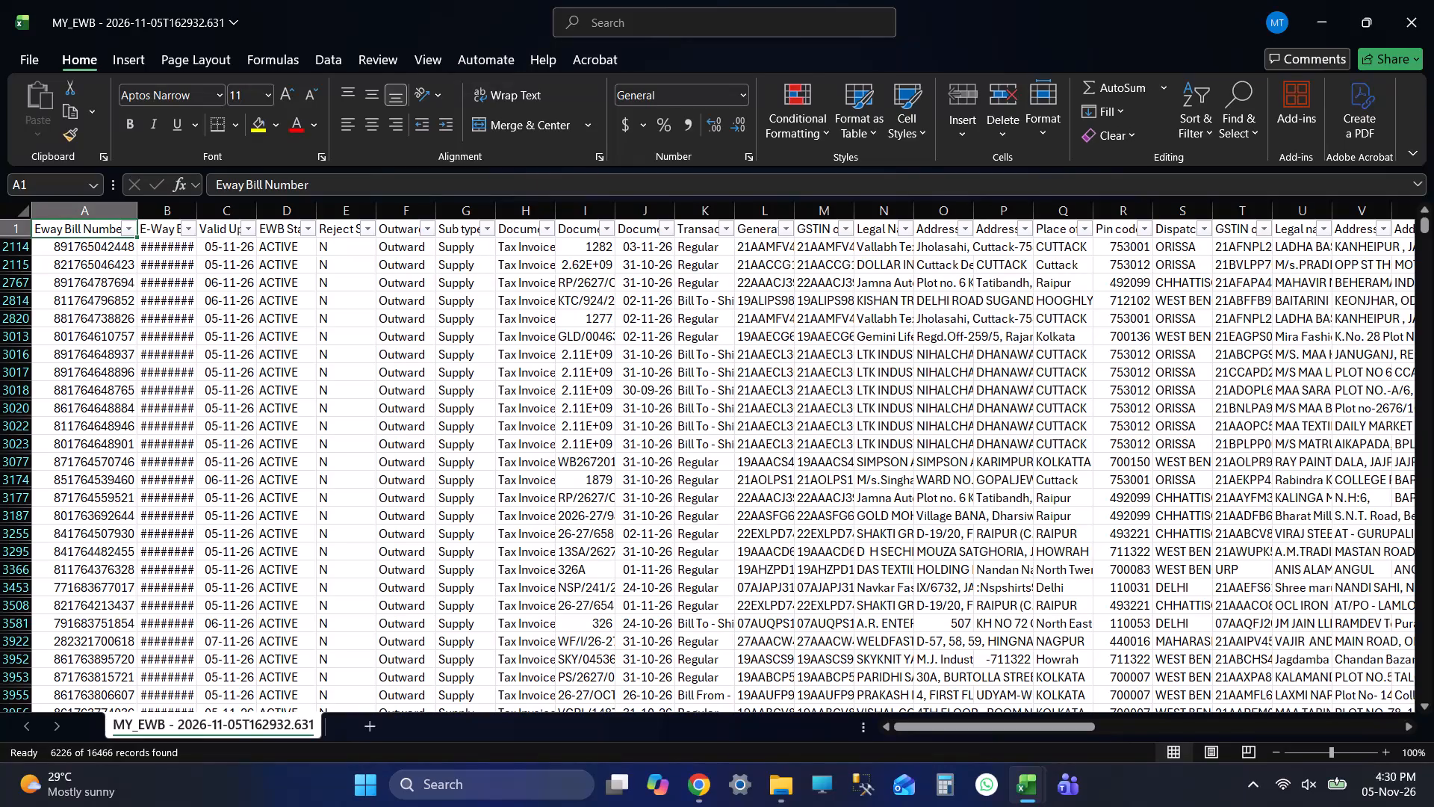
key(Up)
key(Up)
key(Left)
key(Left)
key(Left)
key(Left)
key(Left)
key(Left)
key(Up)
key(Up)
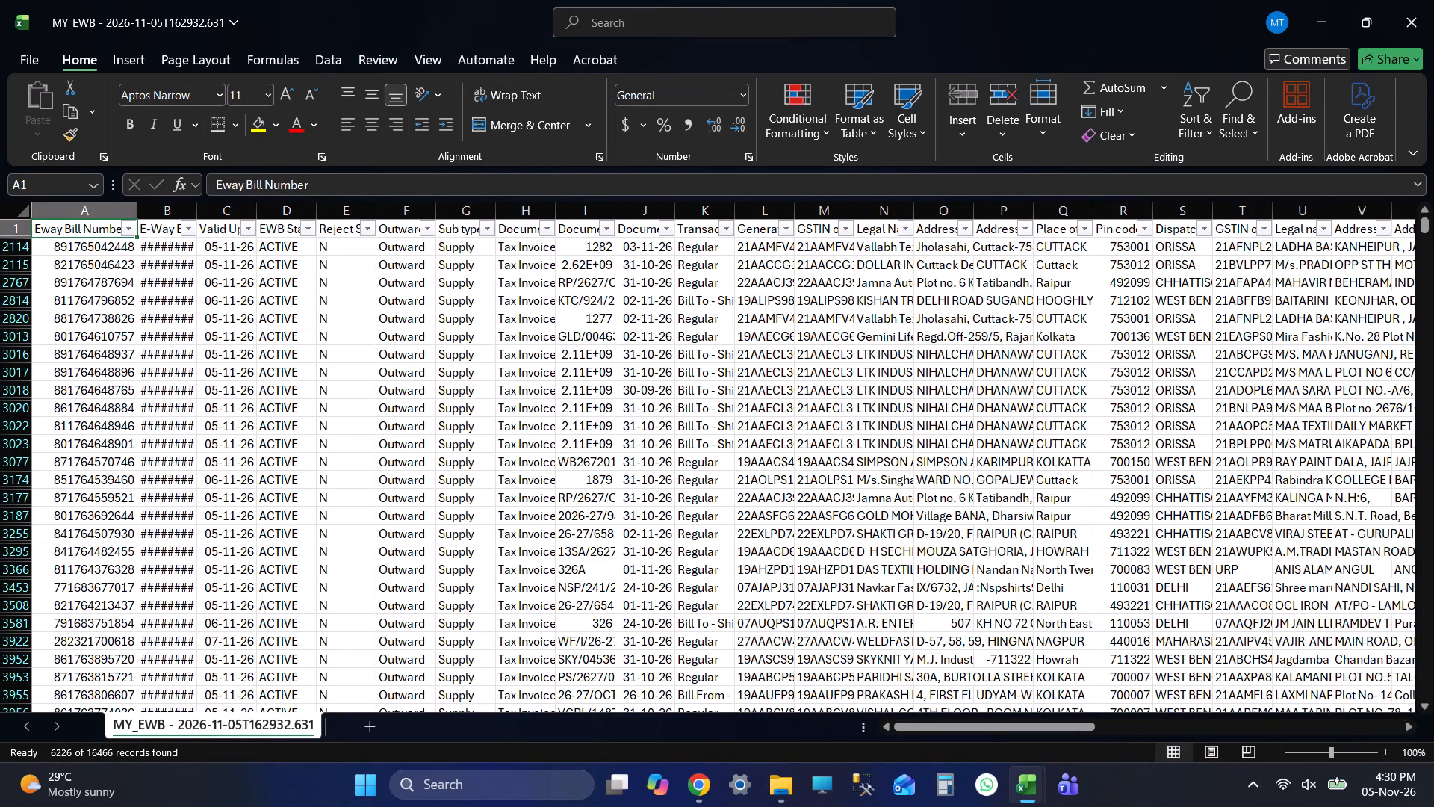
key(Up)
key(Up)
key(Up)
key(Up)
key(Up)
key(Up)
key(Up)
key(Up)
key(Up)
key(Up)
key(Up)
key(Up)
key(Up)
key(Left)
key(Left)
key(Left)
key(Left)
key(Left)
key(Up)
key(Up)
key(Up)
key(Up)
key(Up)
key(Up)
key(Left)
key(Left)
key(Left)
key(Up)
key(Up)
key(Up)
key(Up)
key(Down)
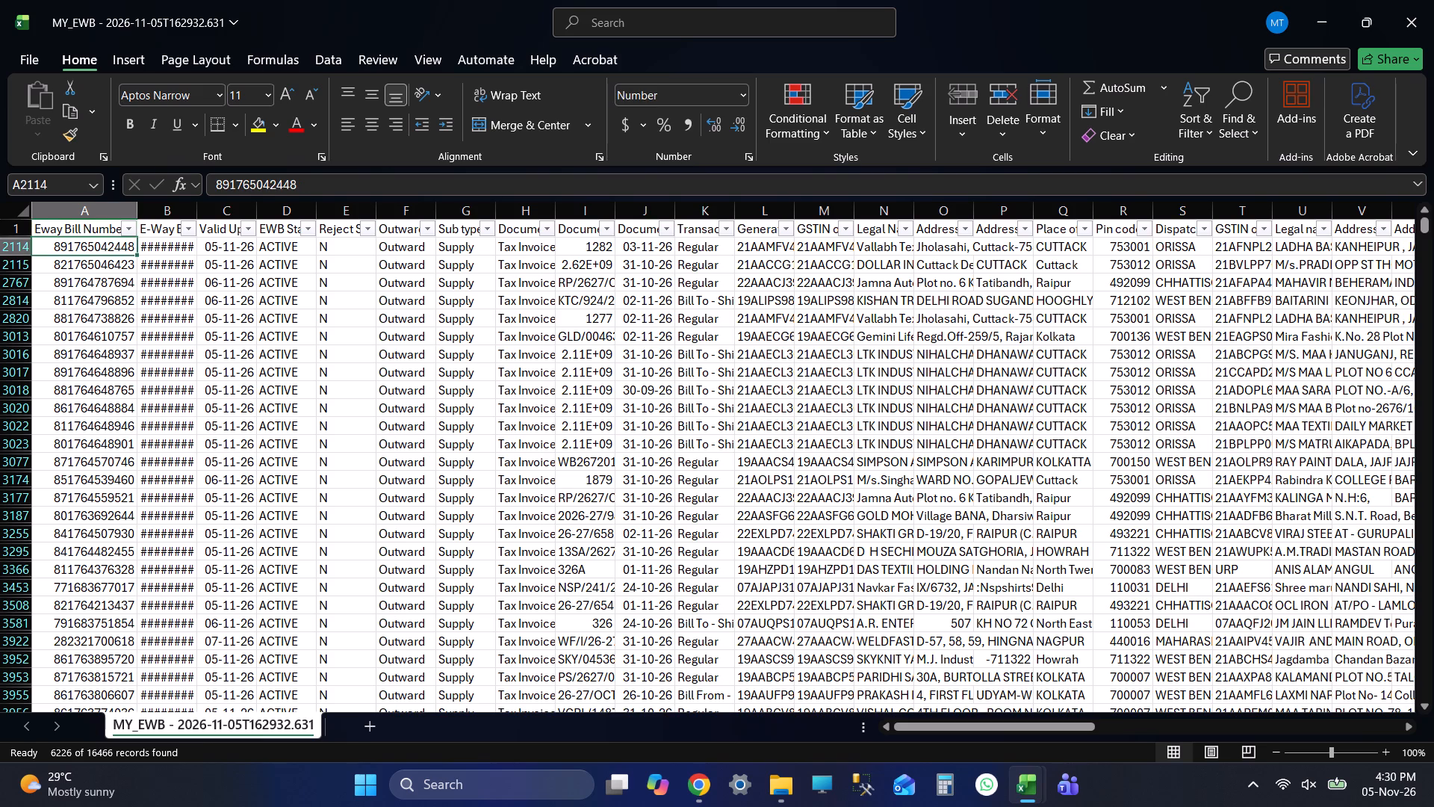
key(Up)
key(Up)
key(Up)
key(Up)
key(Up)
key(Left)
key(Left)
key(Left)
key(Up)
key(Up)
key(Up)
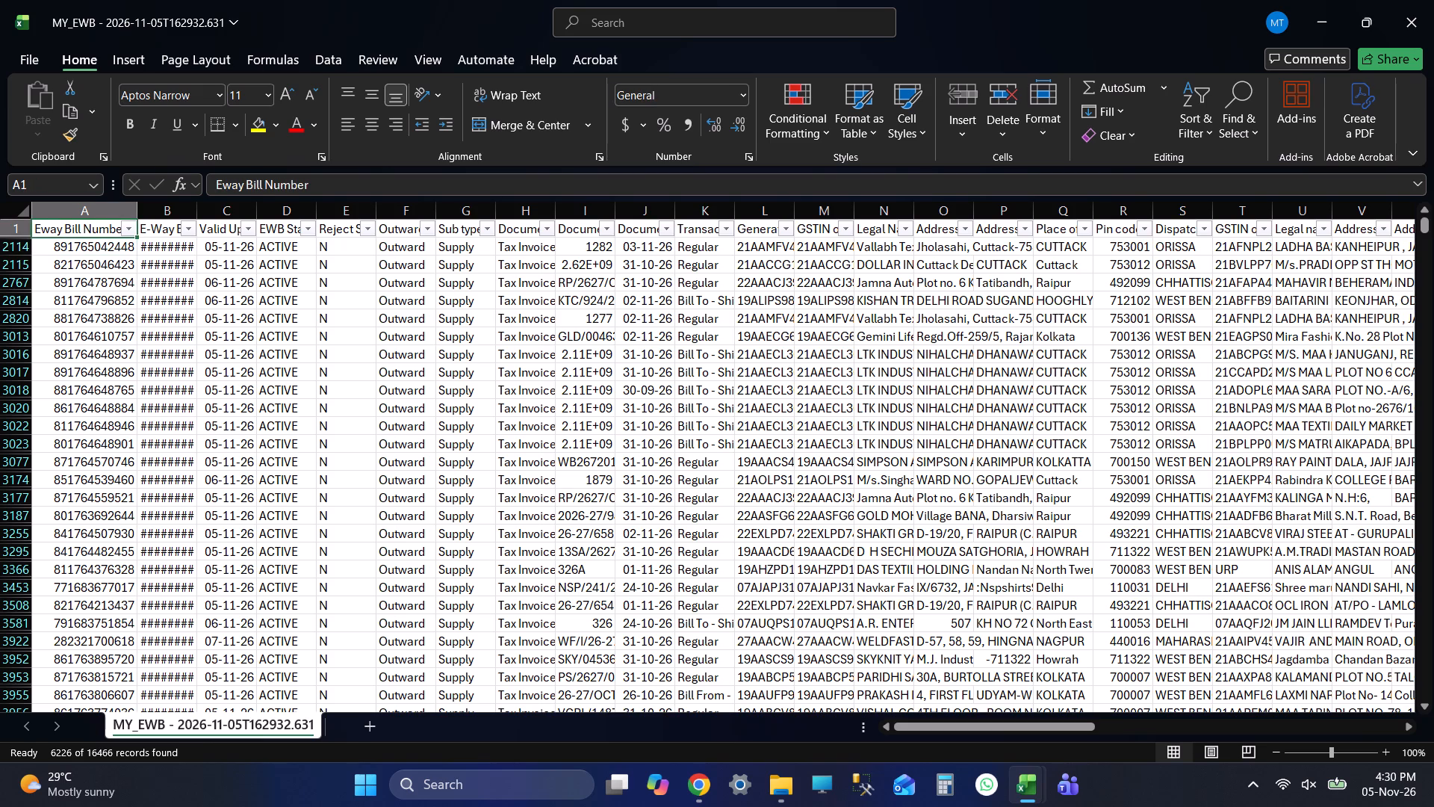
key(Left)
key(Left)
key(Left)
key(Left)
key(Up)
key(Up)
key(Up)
Copy all the filtered Eway Bill Number values below the header in the MY_EWB workbook.
key(Down)
key(ctrl+shift+Down)
key(ctrl+c)
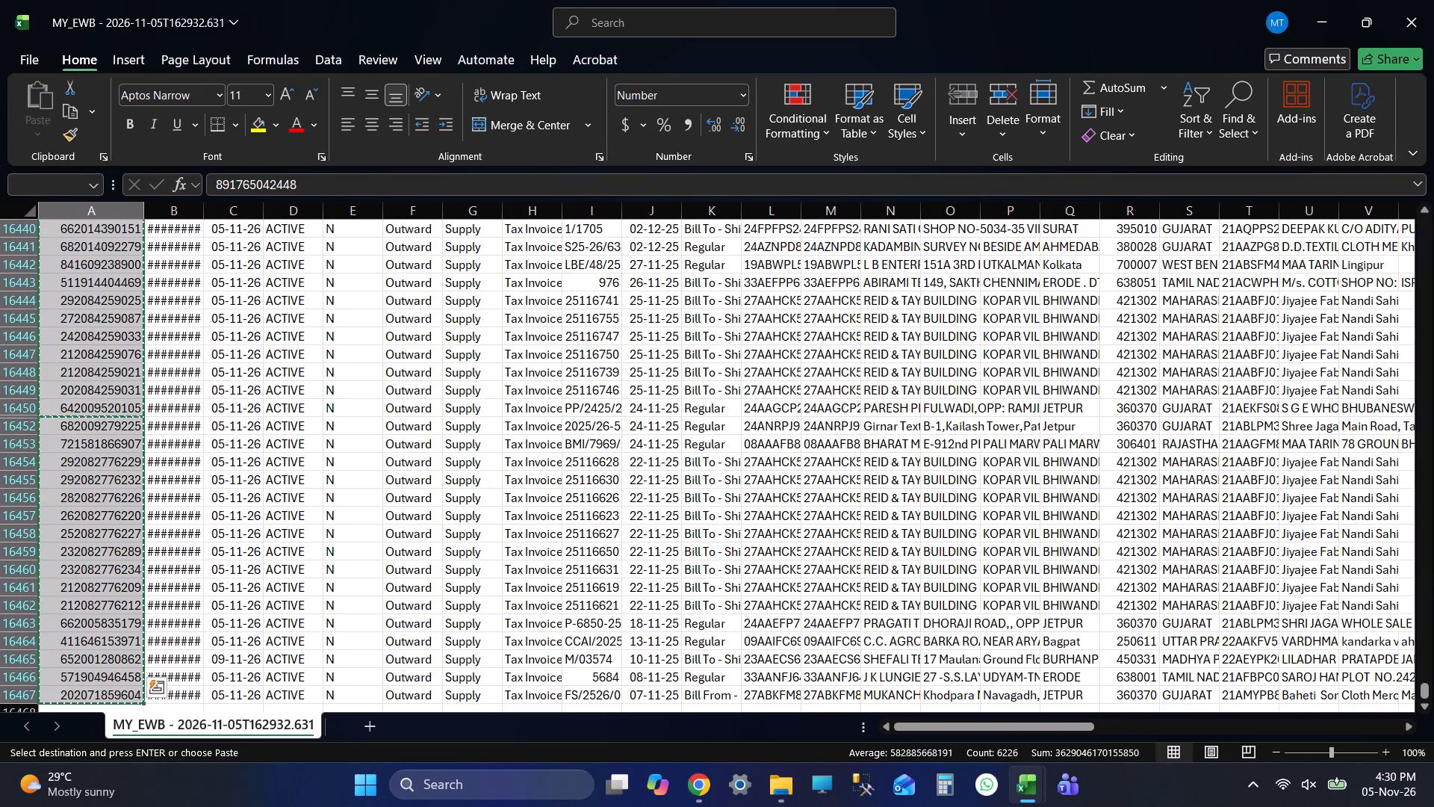
key(ctrl+c)
key(ctrl+c)
key(ctrl+c)
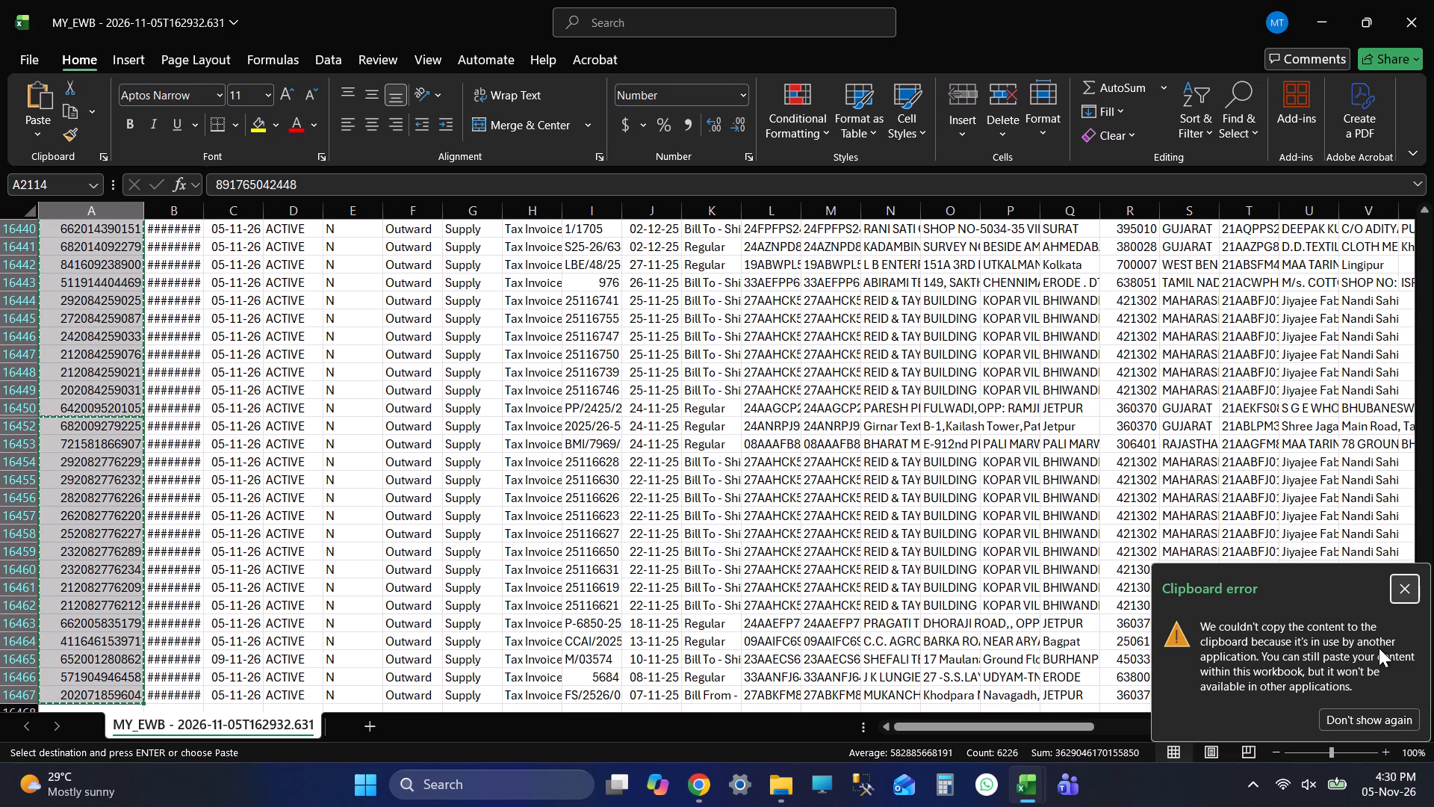
click(1402, 573)
click(1412, 588)
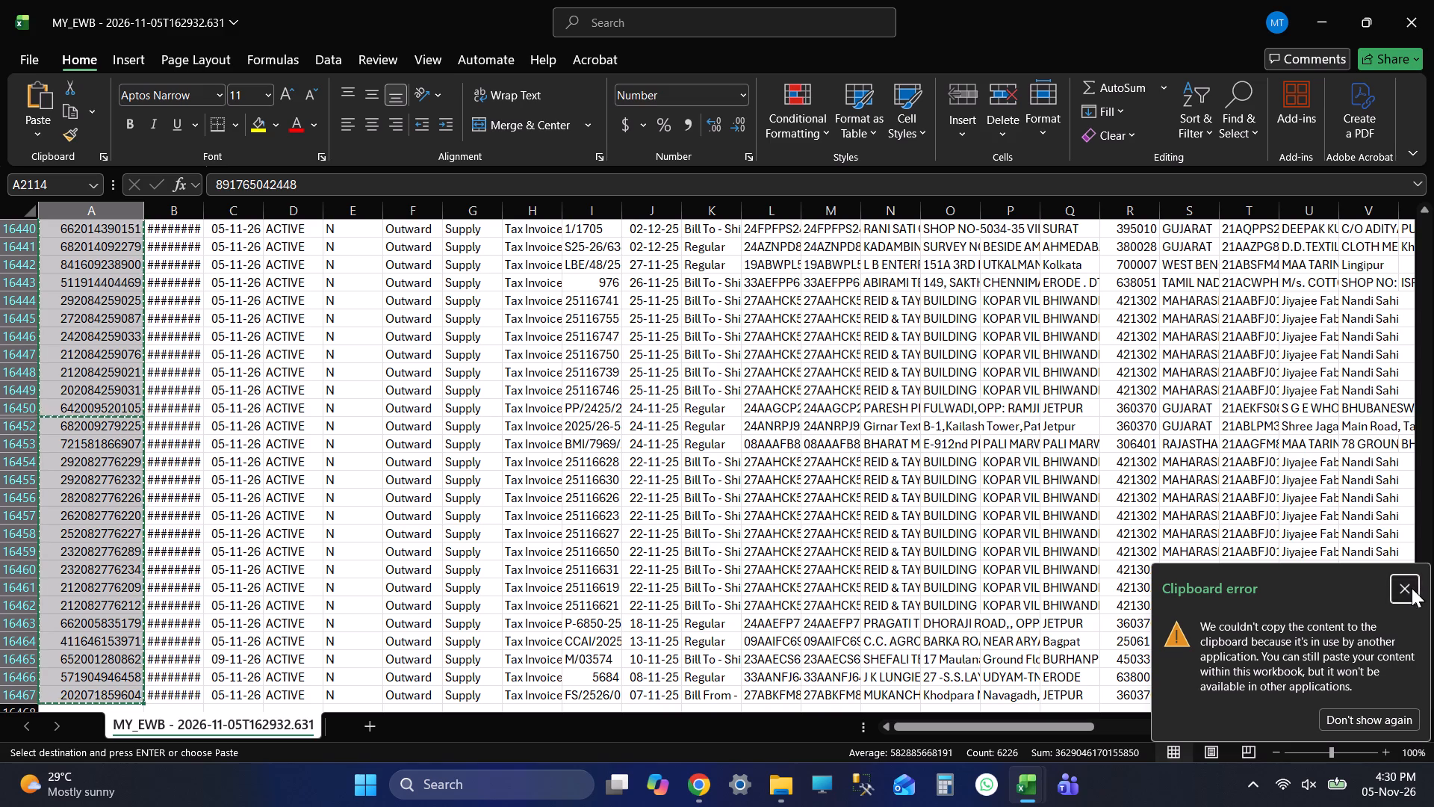
scroll(546, 554, down, 2)
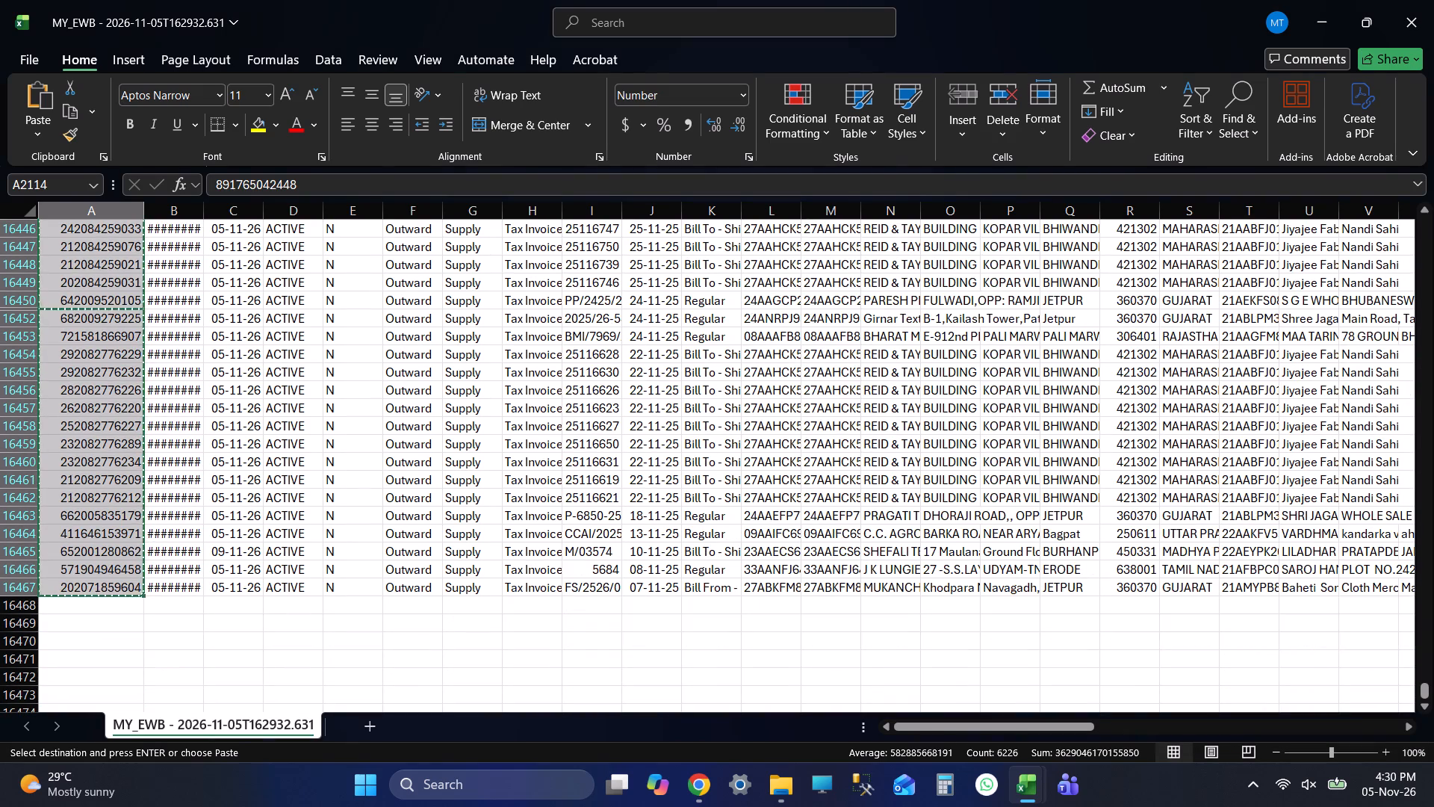
key(ctrl+c)
key(ctrl+c)
key(ctrl+c)
key(ctrl+c)
key(ctrl+c)
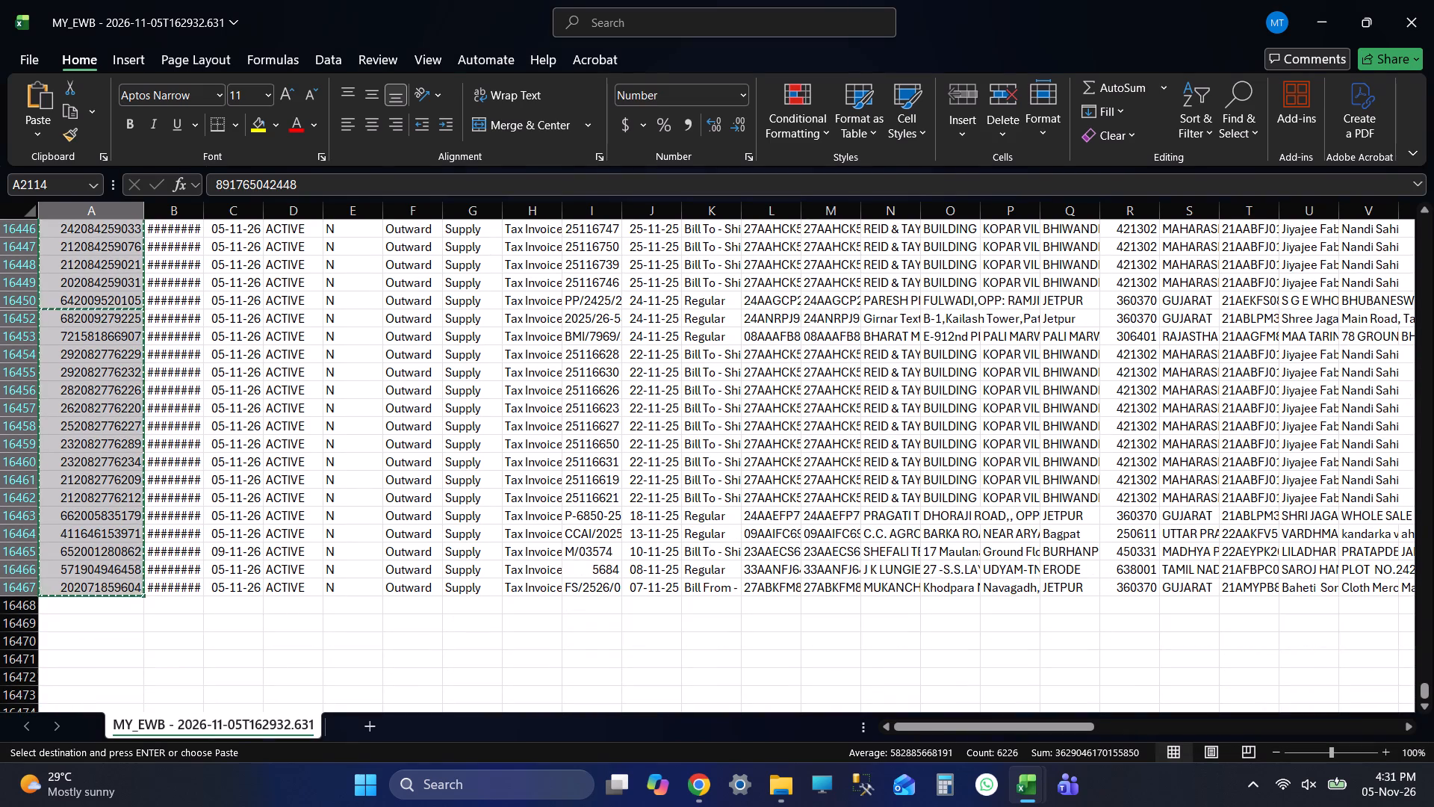
Paste the copied numbers into the E-way Bill Number column from B5 of the Remove_From_Godown sheet in the REMOVE AND EXTEND VALIDITY workbook.
key(ctrl+Up)
key(Up)
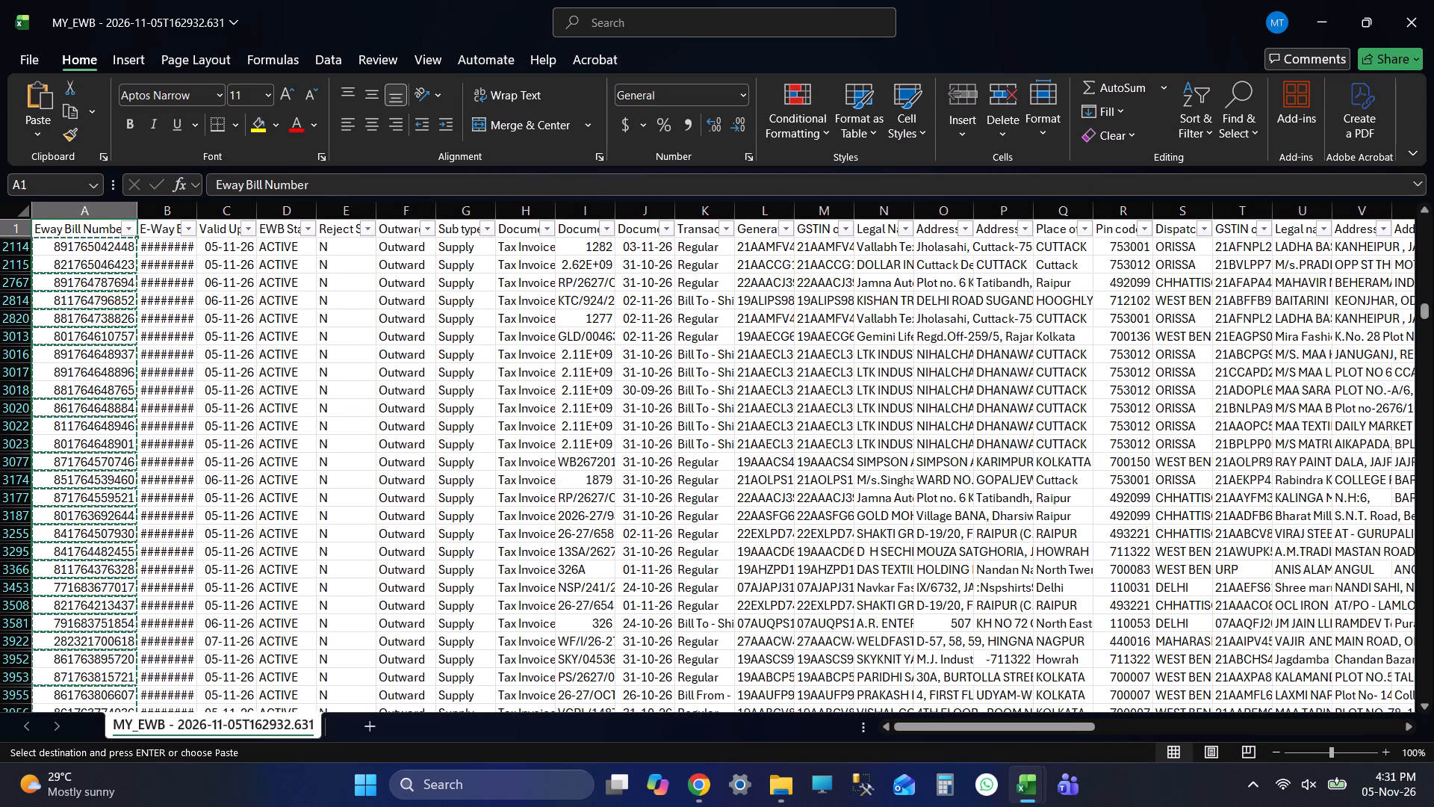
key(Up)
key(Up)
key(Down)
key(ctrl+Down)
key(Down)
key(Down)
key(Down)
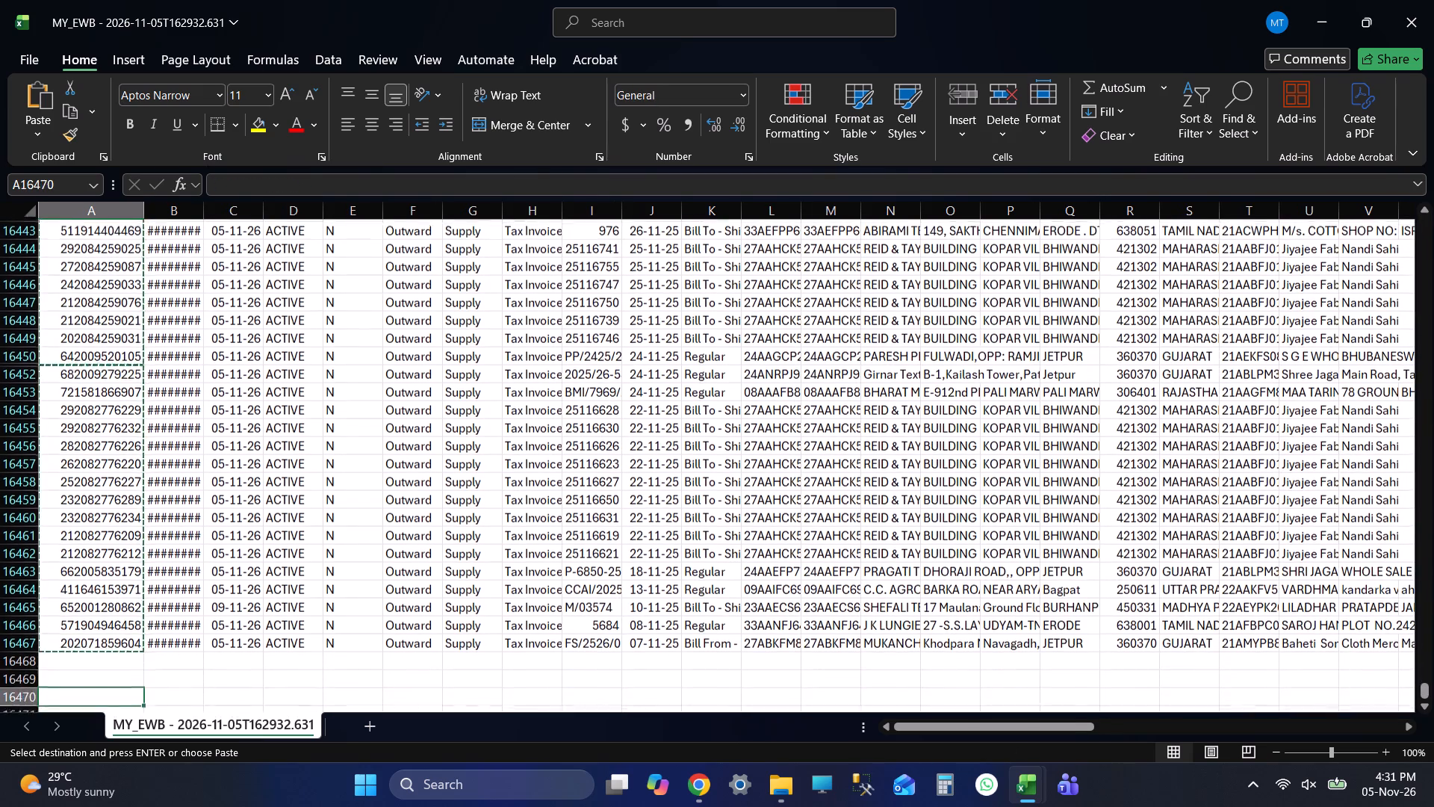
key(ctrl+Up)
key(alt+Tab)
key(Up)
key(Up)
key(Up)
key(Up)
key(Down)
key(Down)
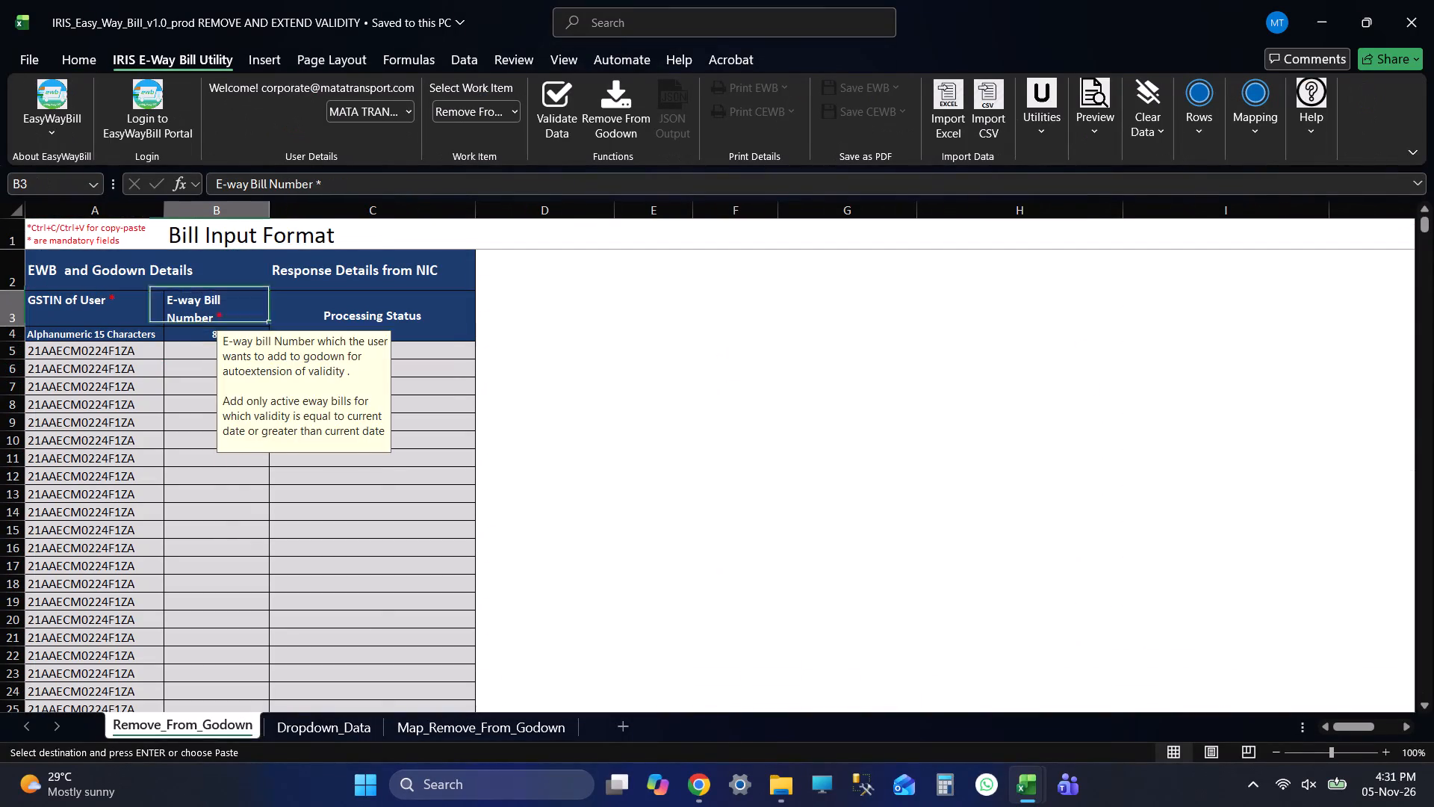
key(Down)
key(Down)
key(ctrl+v)
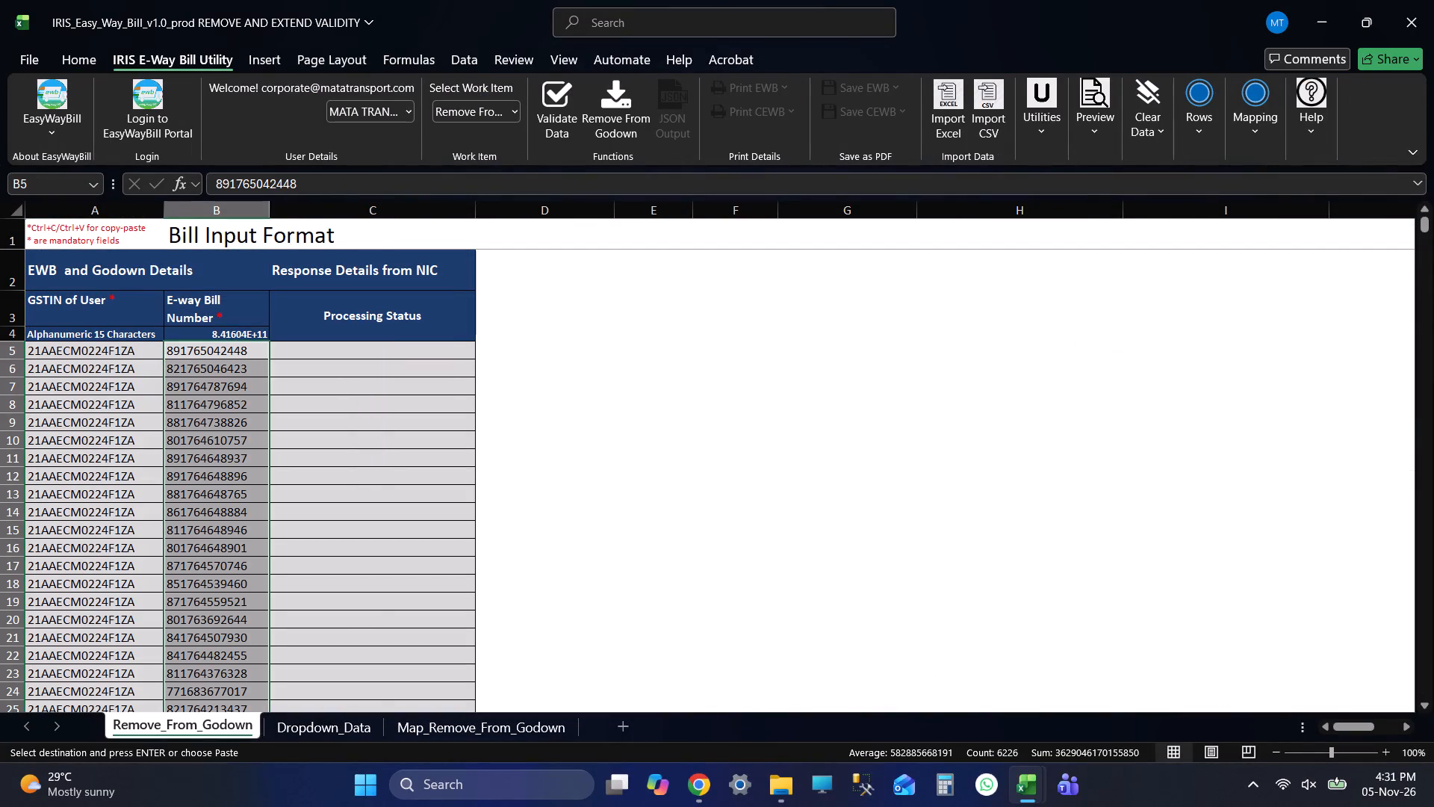
Compare the first e-way bill numbers in the filtered MY_EWB list with those pasted from B5 in the Remove_From_Godown sheet.
key(alt+Tab)
key(ctrl+Up)
key(Up)
key(Up)
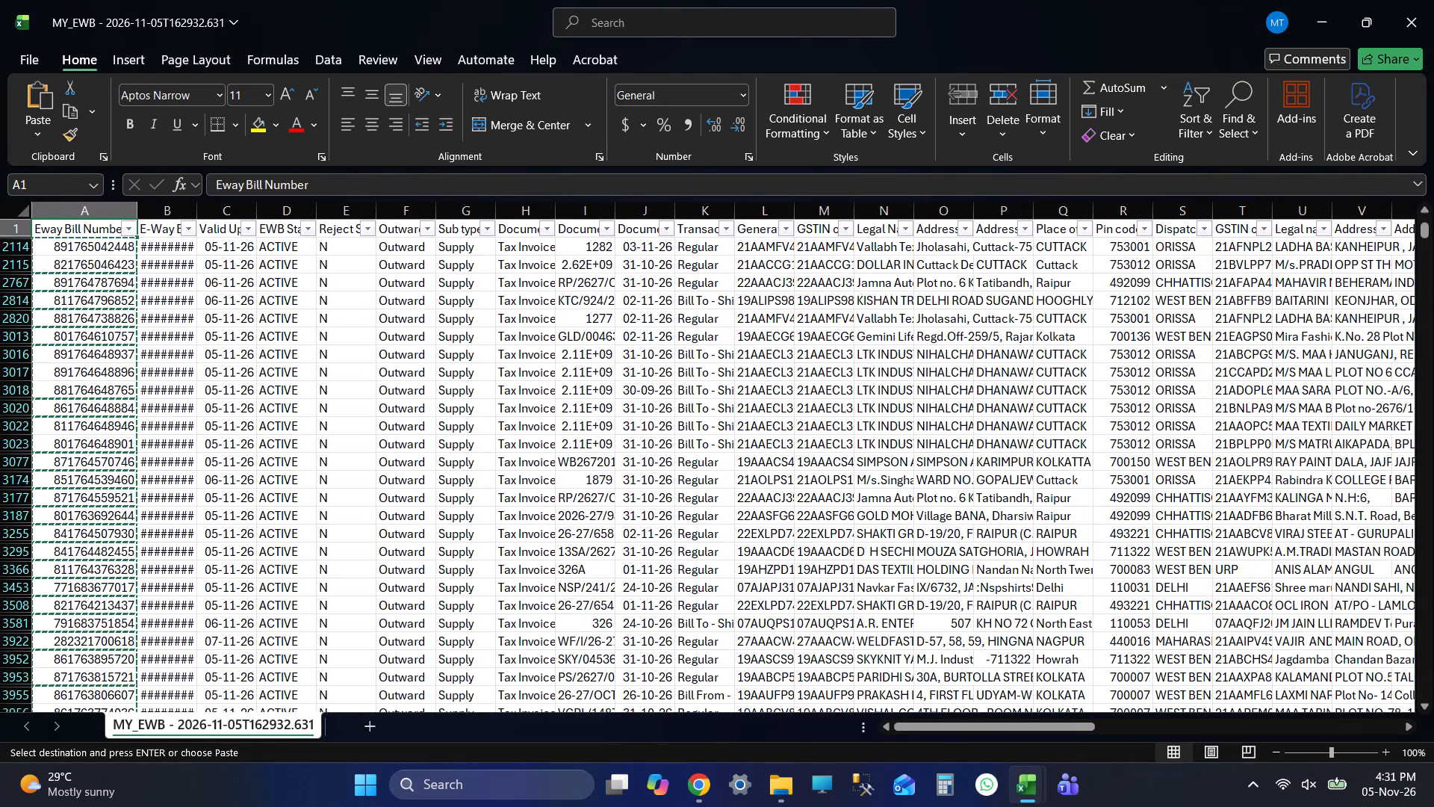
key(Up)
key(Up)
key(Up)
key(Up)
key(Up)
key(Up)
key(Up)
key(Up)
key(Left)
key(Left)
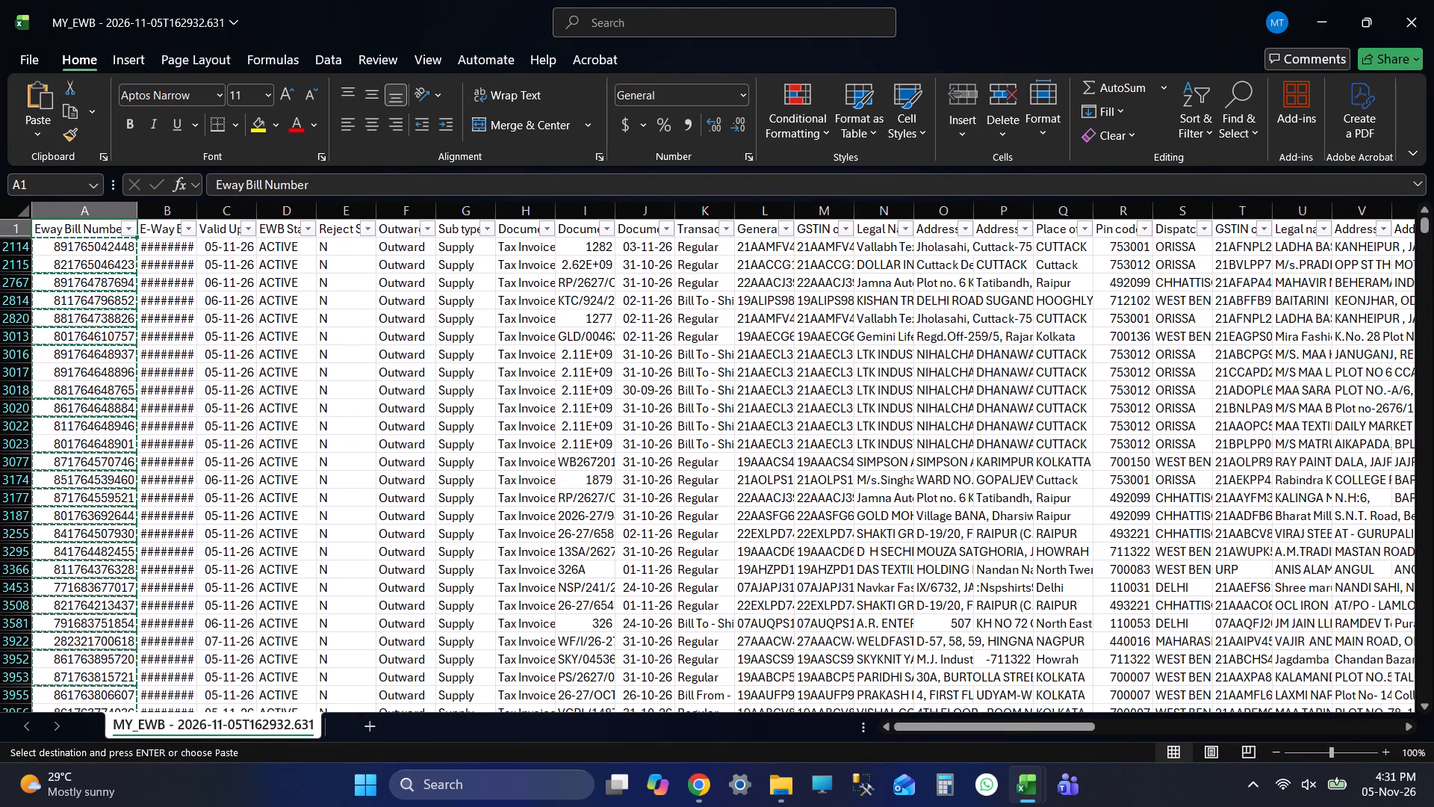
key(Left)
key(Up)
key(Down)
key(ctrl+shift+Down)
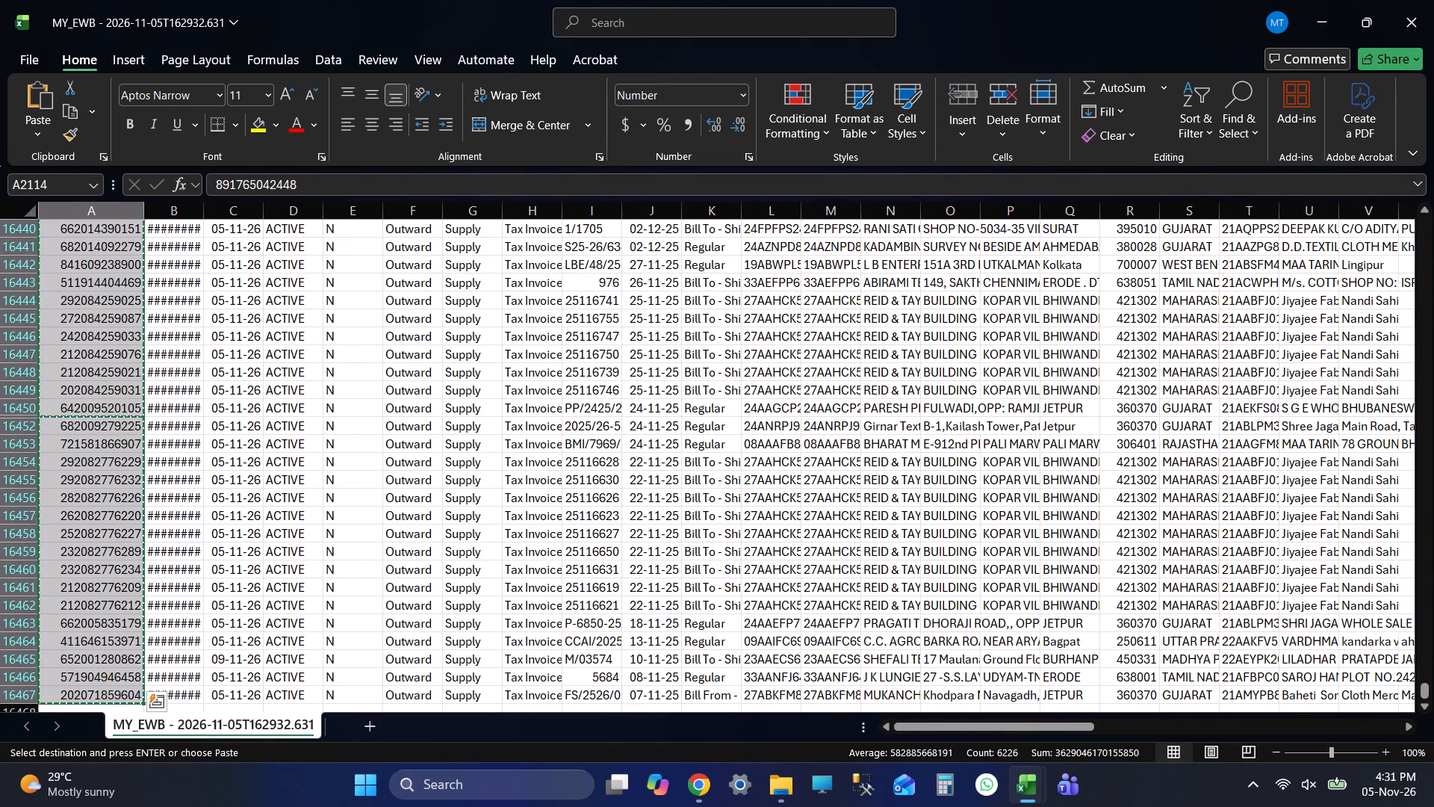
key(alt+Tab)
key(Up)
key(Up)
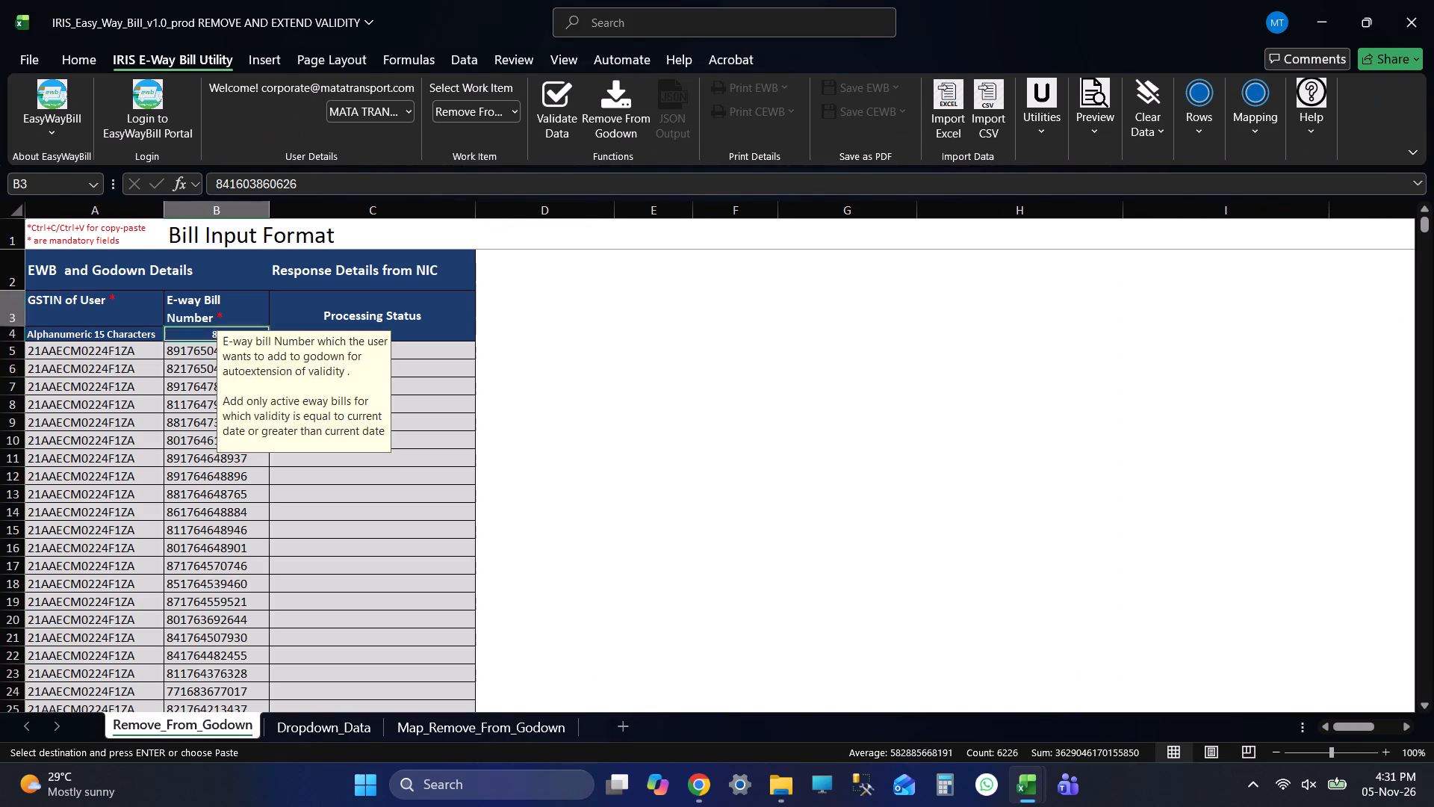
key(Up)
key(Up)
key(Up)
key(Up)
key(Up)
key(Down)
key(Down)
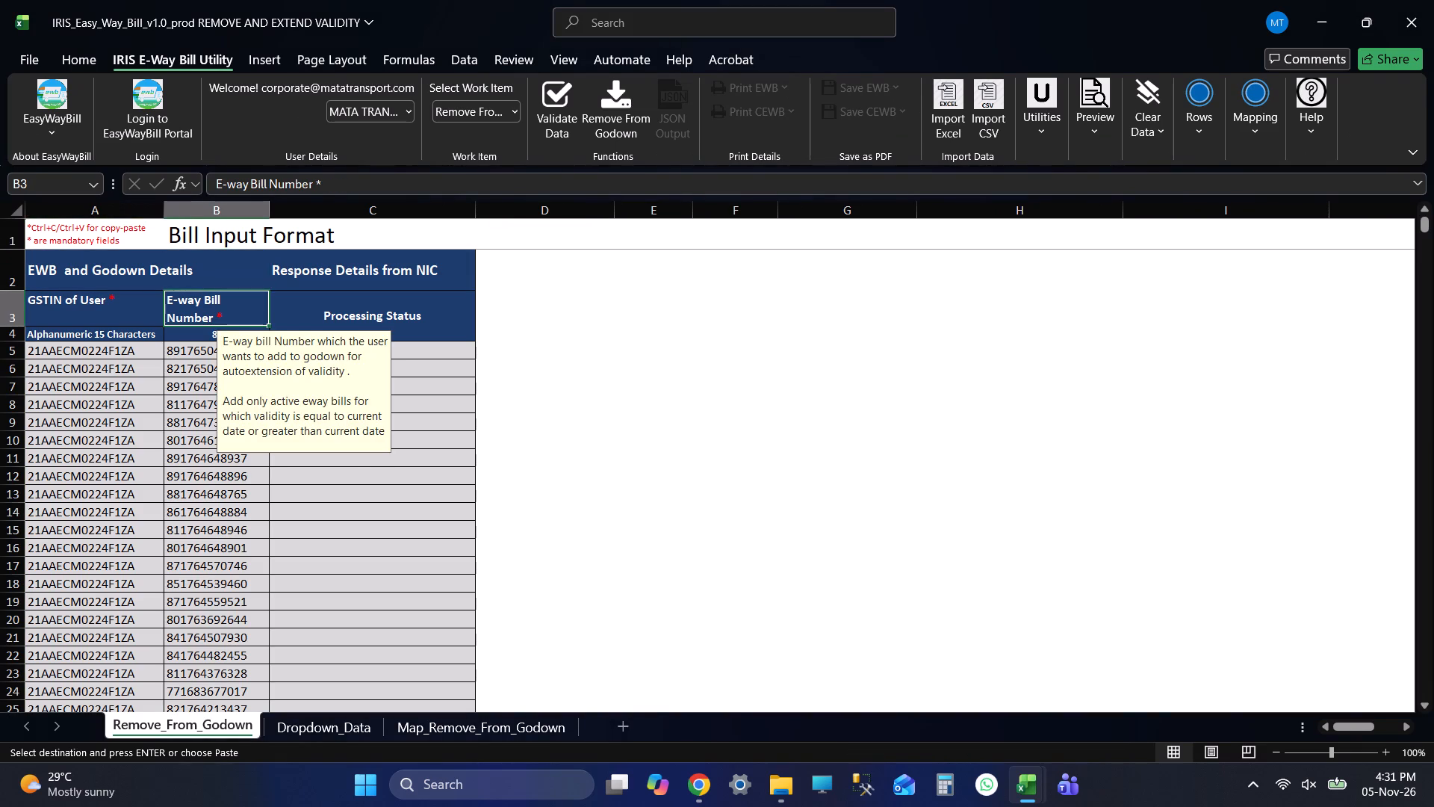
key(Down)
key(Down)
key(alt+Tab)
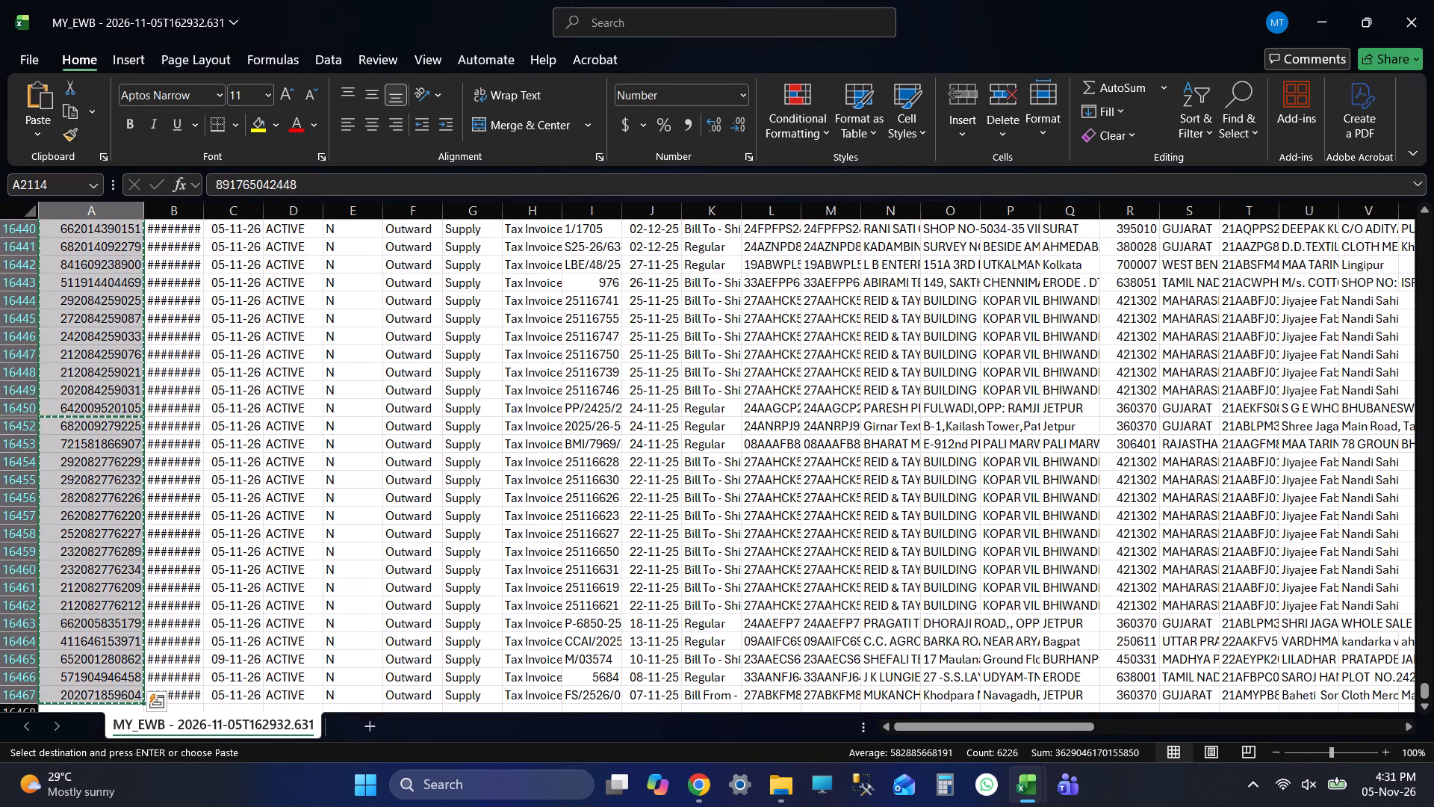
key(ctrl+Up)
key(Up)
key(Up)
key(Up)
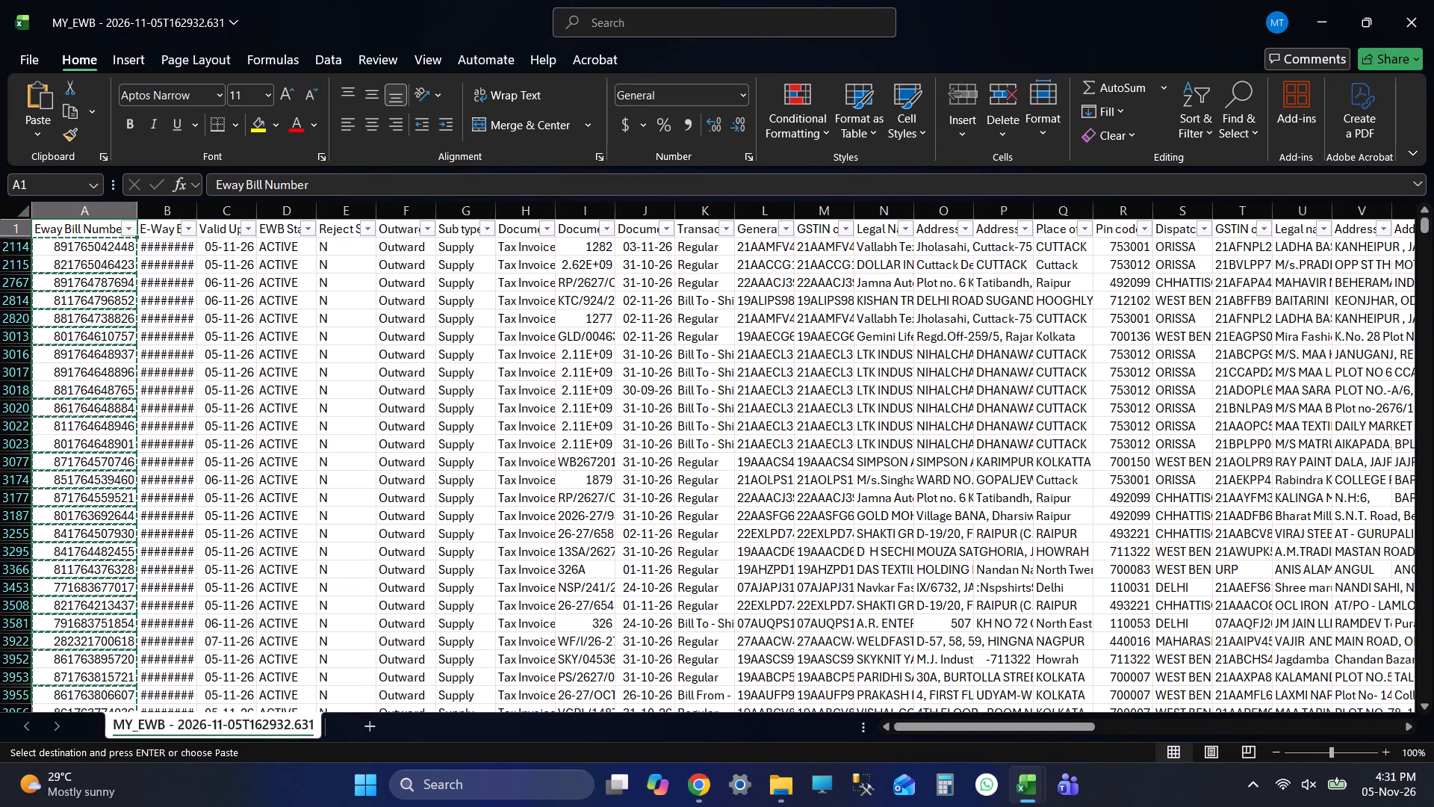
key(Up)
key(Up)
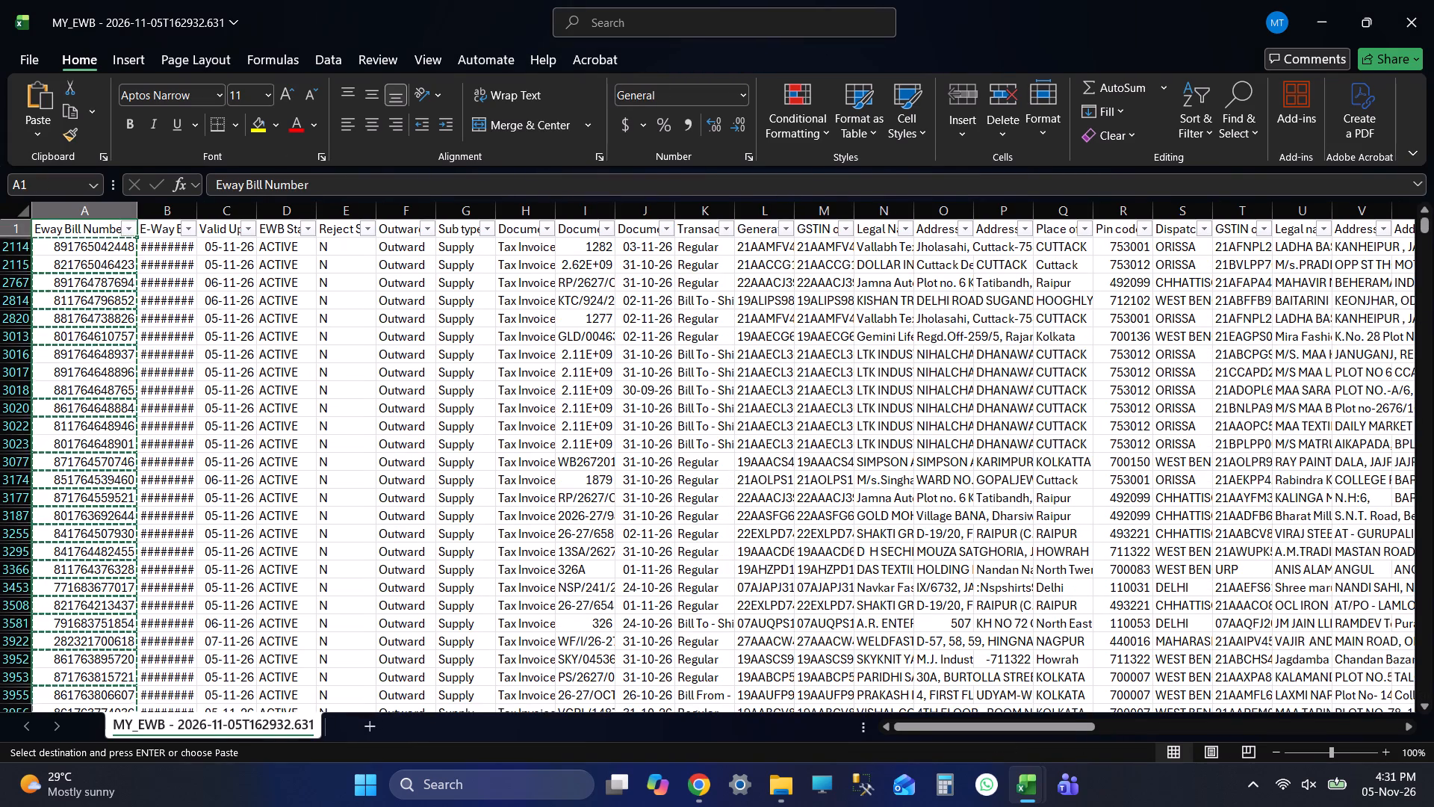
key(Up)
key(Up)
key(alt+Tab)
key(Up)
key(Up)
key(Up)
key(Up)
key(Up)
key(Up)
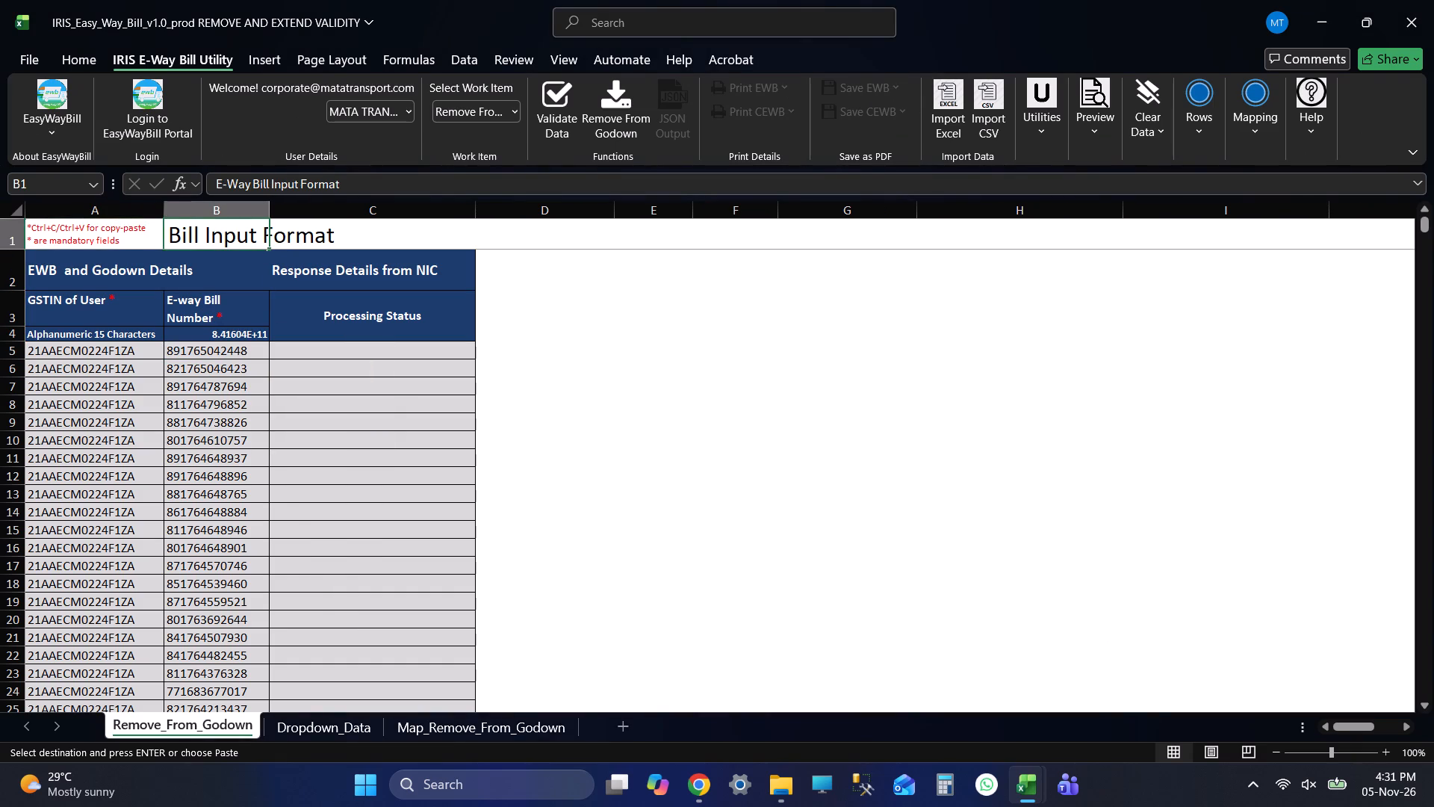
key(Up)
key(Up)
key(Up)
key(Up)
key(Up)
key(Down)
key(Down)
key(Down)
key(Down)
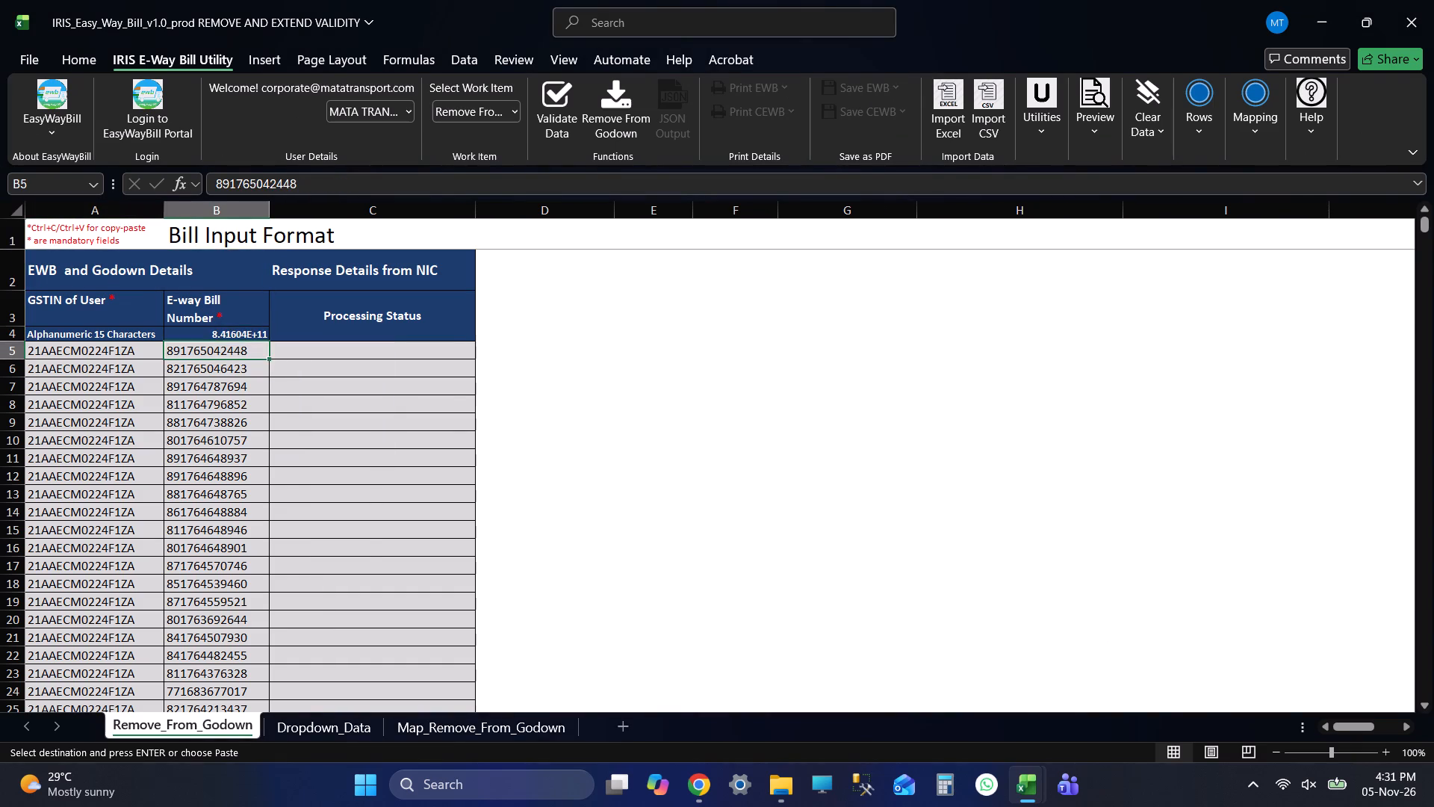
key(alt+Tab)
key(Up)
key(Up)
key(Up)
key(Down)
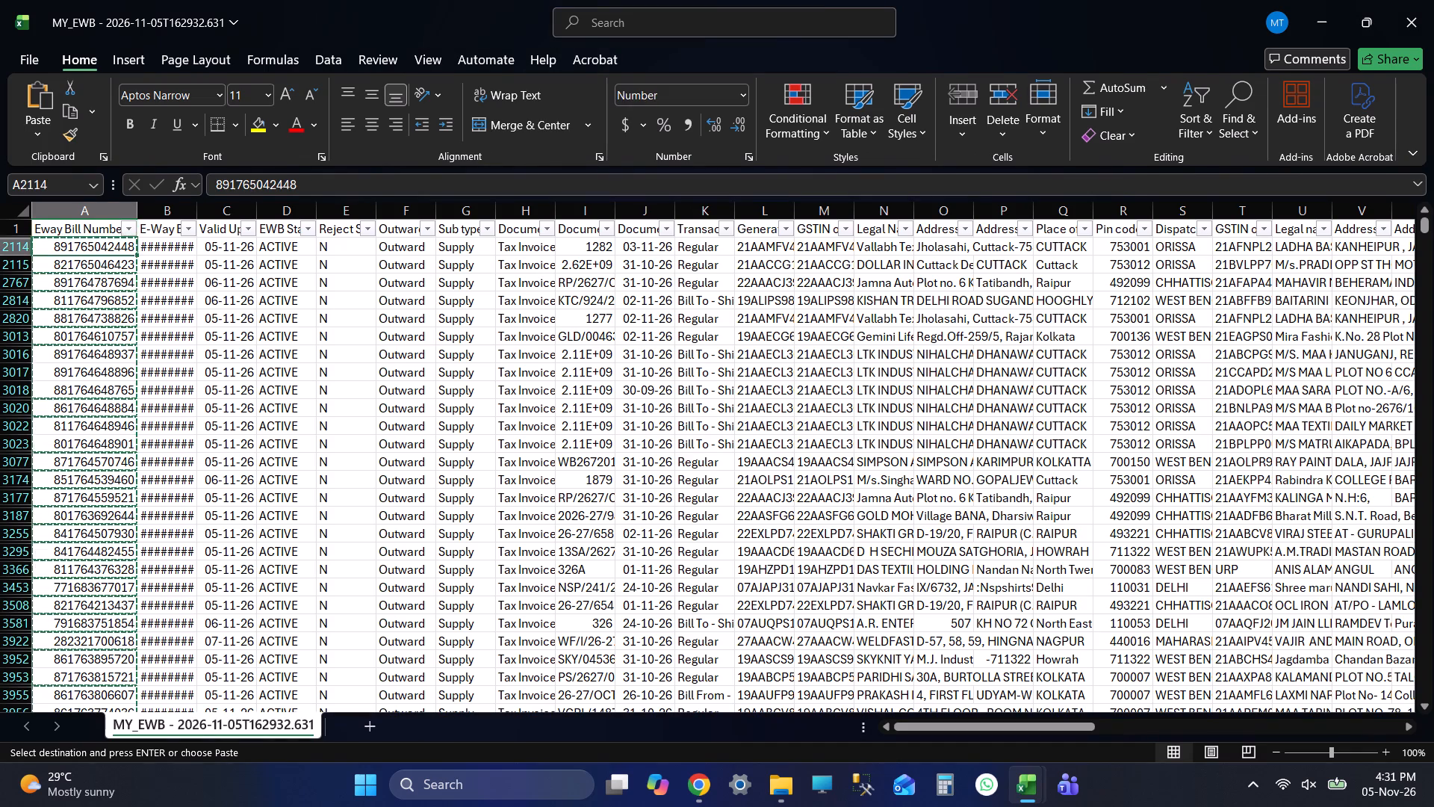
Compare the last e-way bill number in the Remove_From_Godown sheet with the last one in the MY_EWB list.
key(alt+Tab)
key(ctrl+Down)
key(alt+Tab)
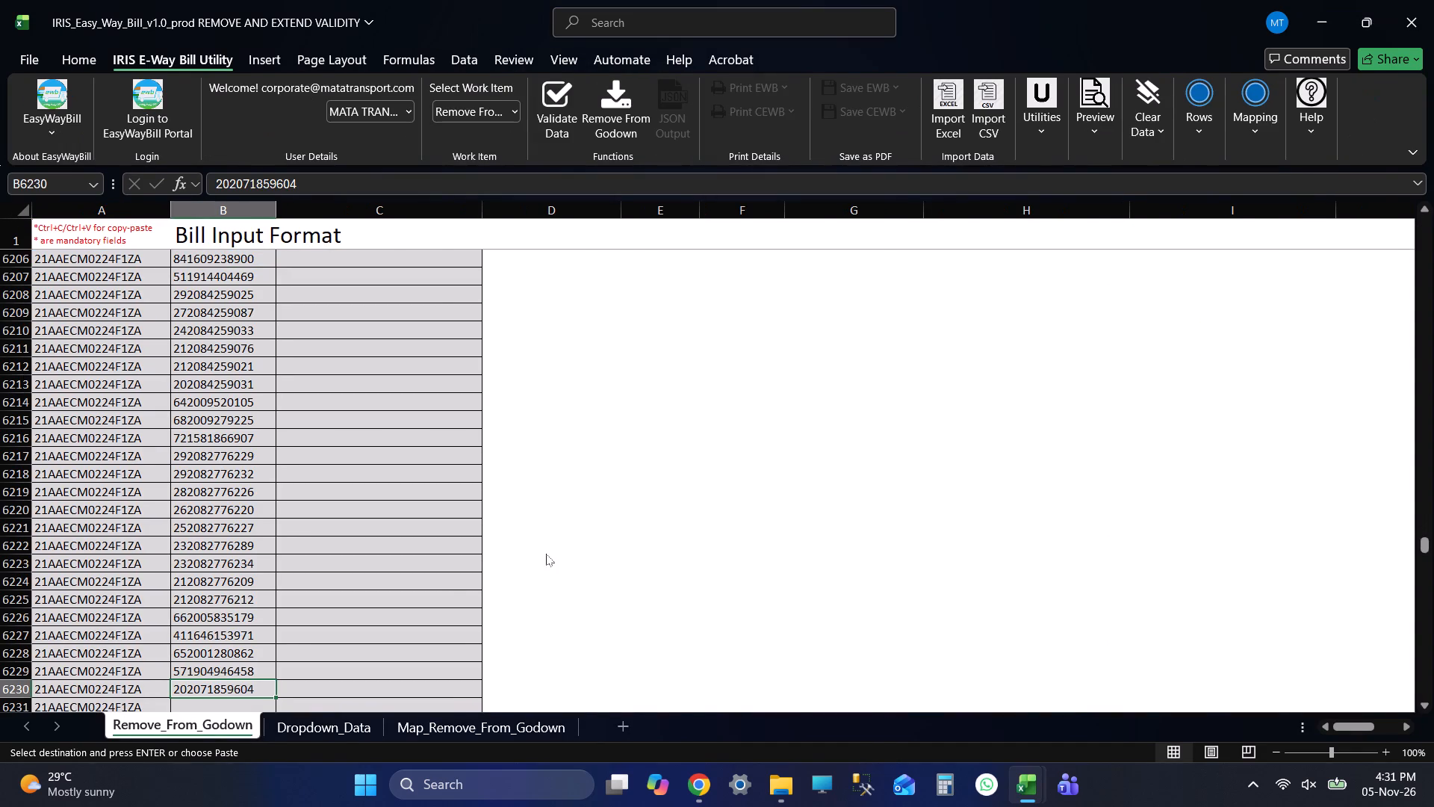
key(ctrl+Down)
key(alt+Tab)
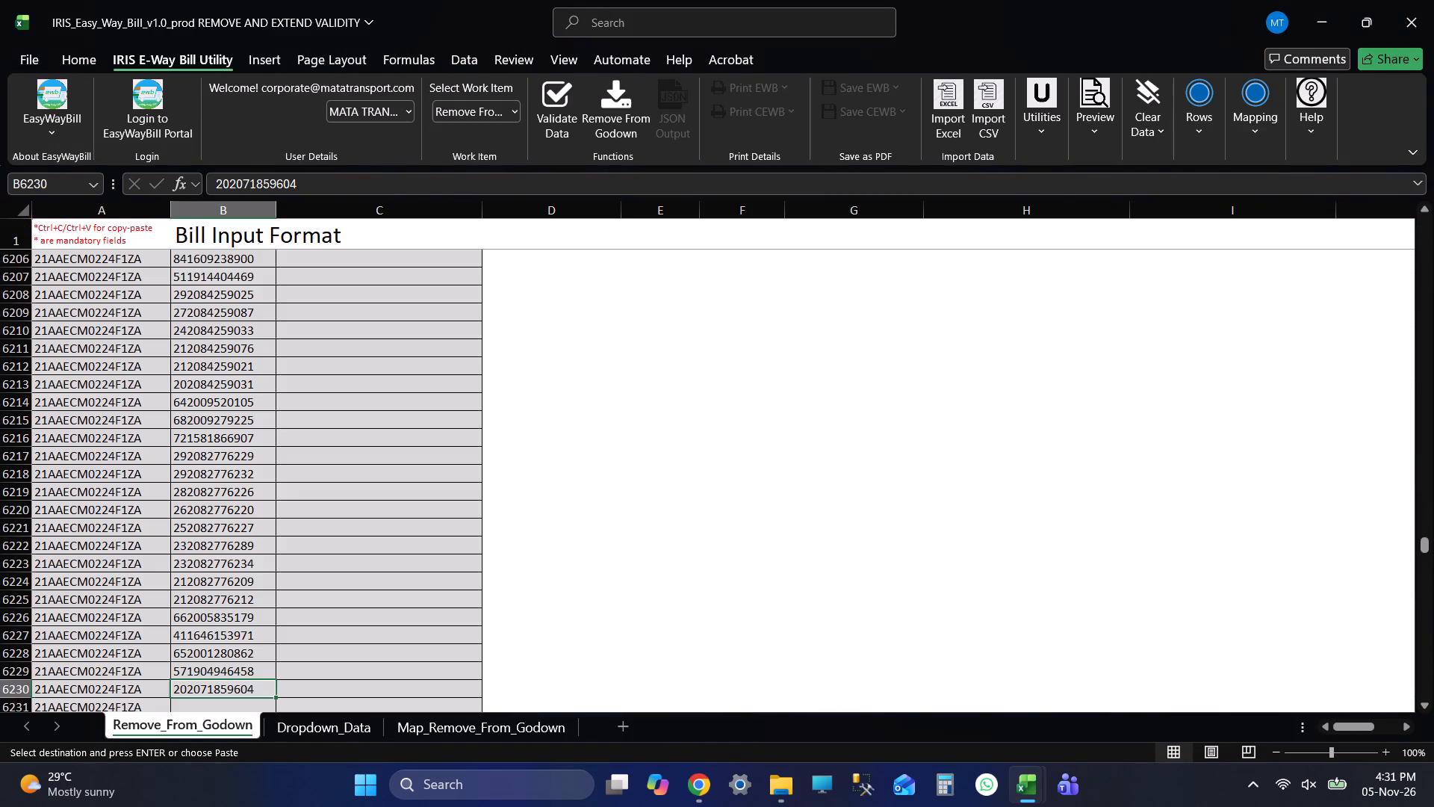
key(alt+Tab)
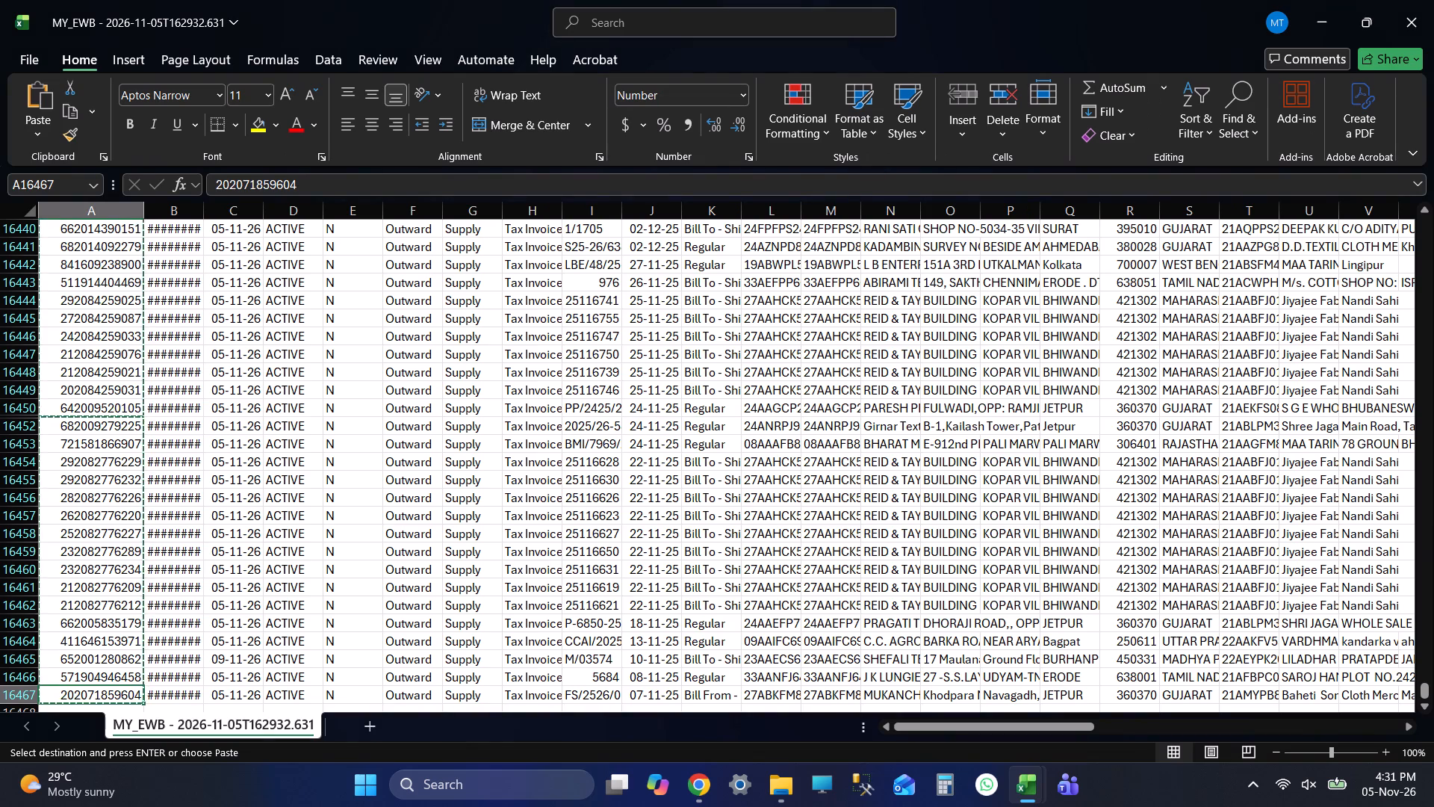
Save the filtered MY_EWB workbook and close it.
key(ctrl+s)
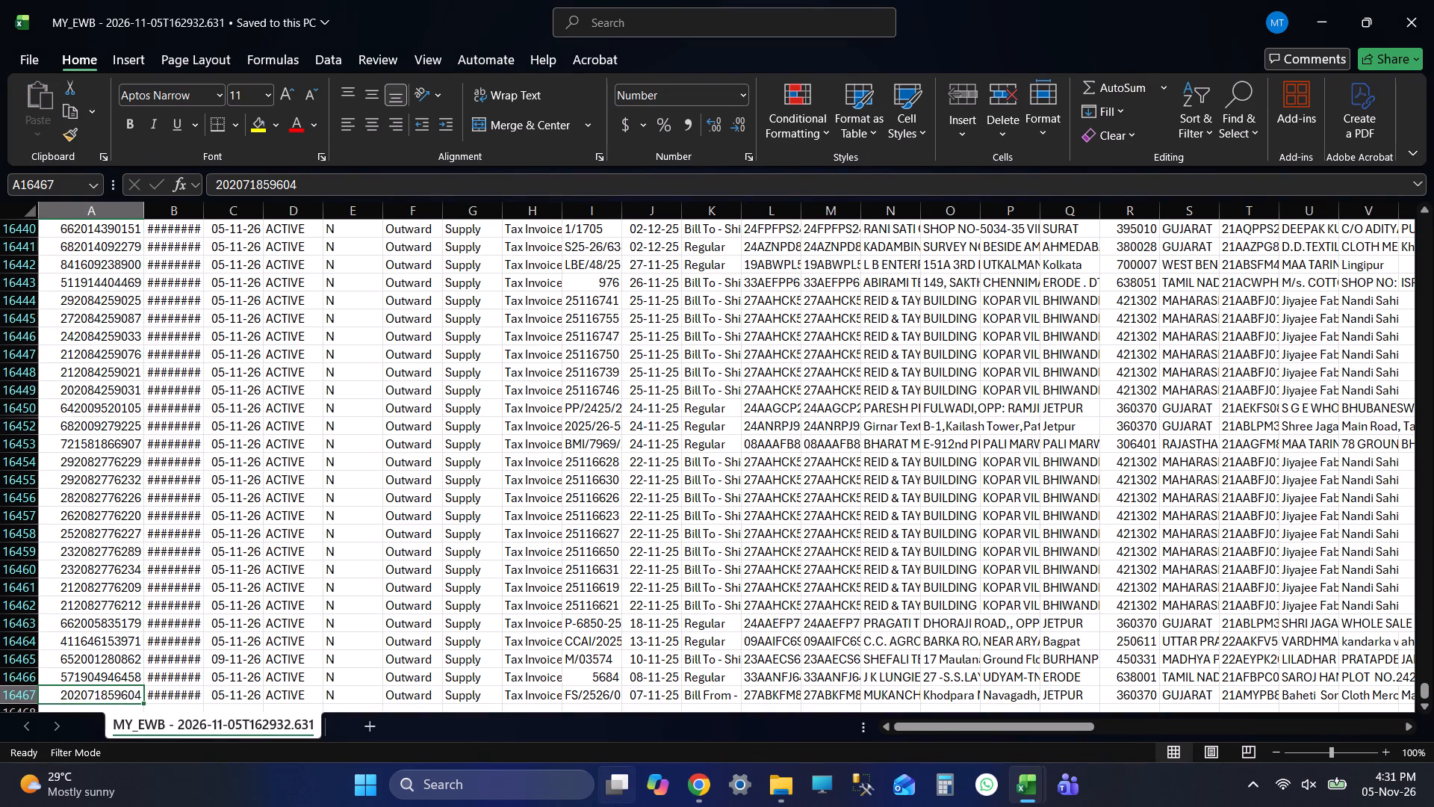
click(1433, 38)
Clear the surplus GSTIN of User entries from A6231 down, below the last pasted e-way bill number in the Remove_From_Godown sheet.
scroll(521, 574, down, 3)
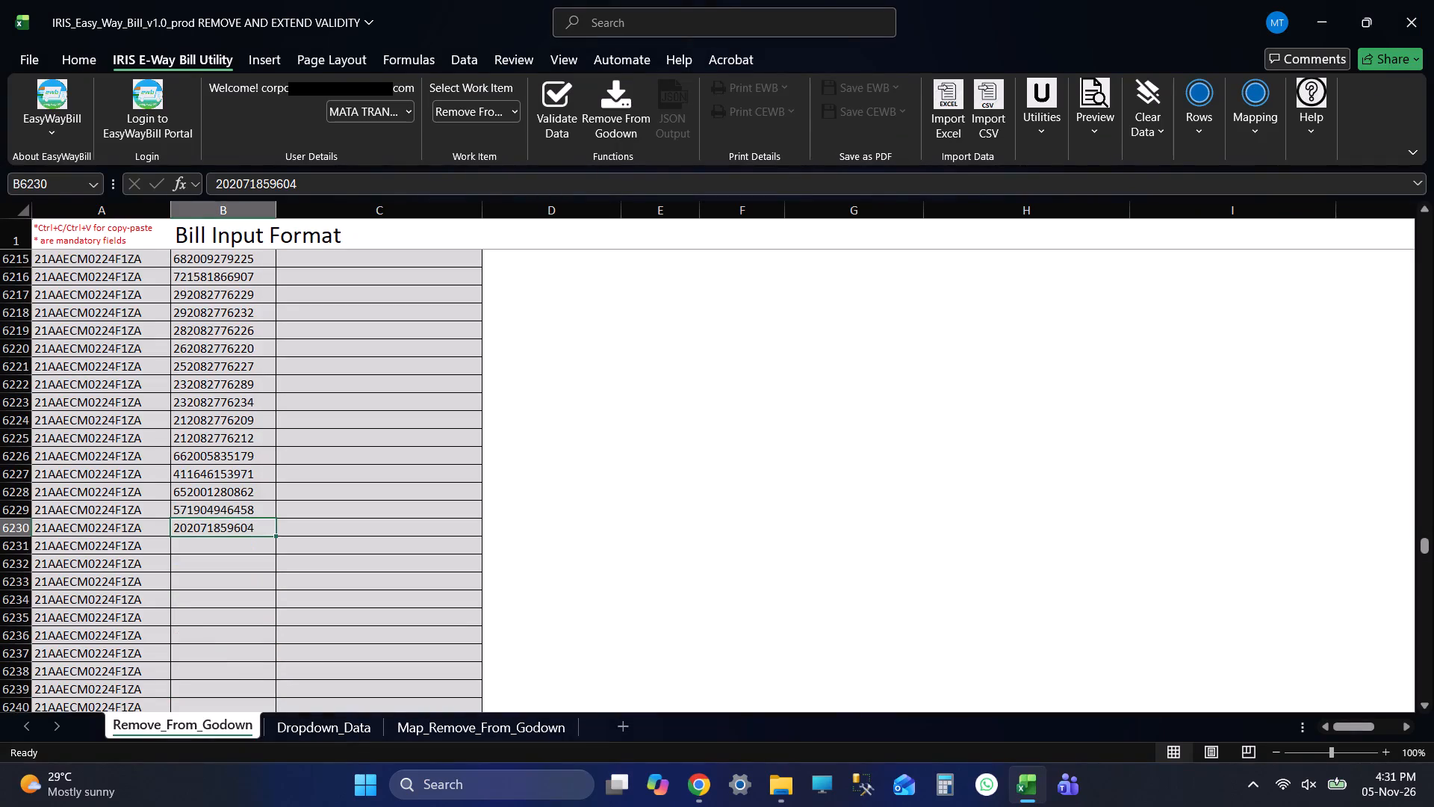
key(Down)
key(Left)
key(ctrl+shift+Down)
key(Delete)
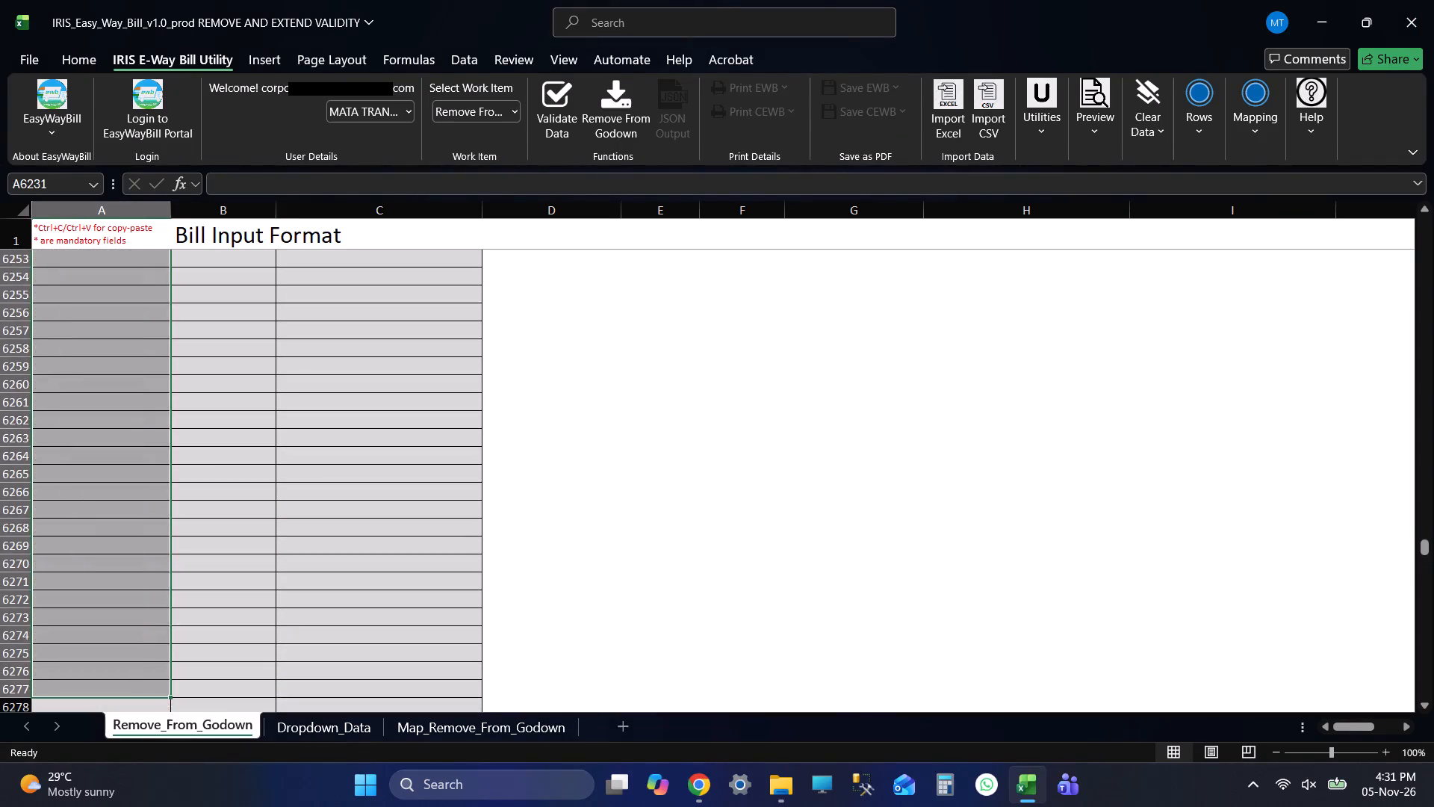
Check the first and last filled rows of the GSTIN of User and E-way Bill Number columns in the Remove_From_Godown sheet.
key(ctrl+Up)
key(Up)
key(ctrl+Up)
key(Up)
key(Up)
key(Up)
key(Down)
key(Down)
key(Down)
key(Right)
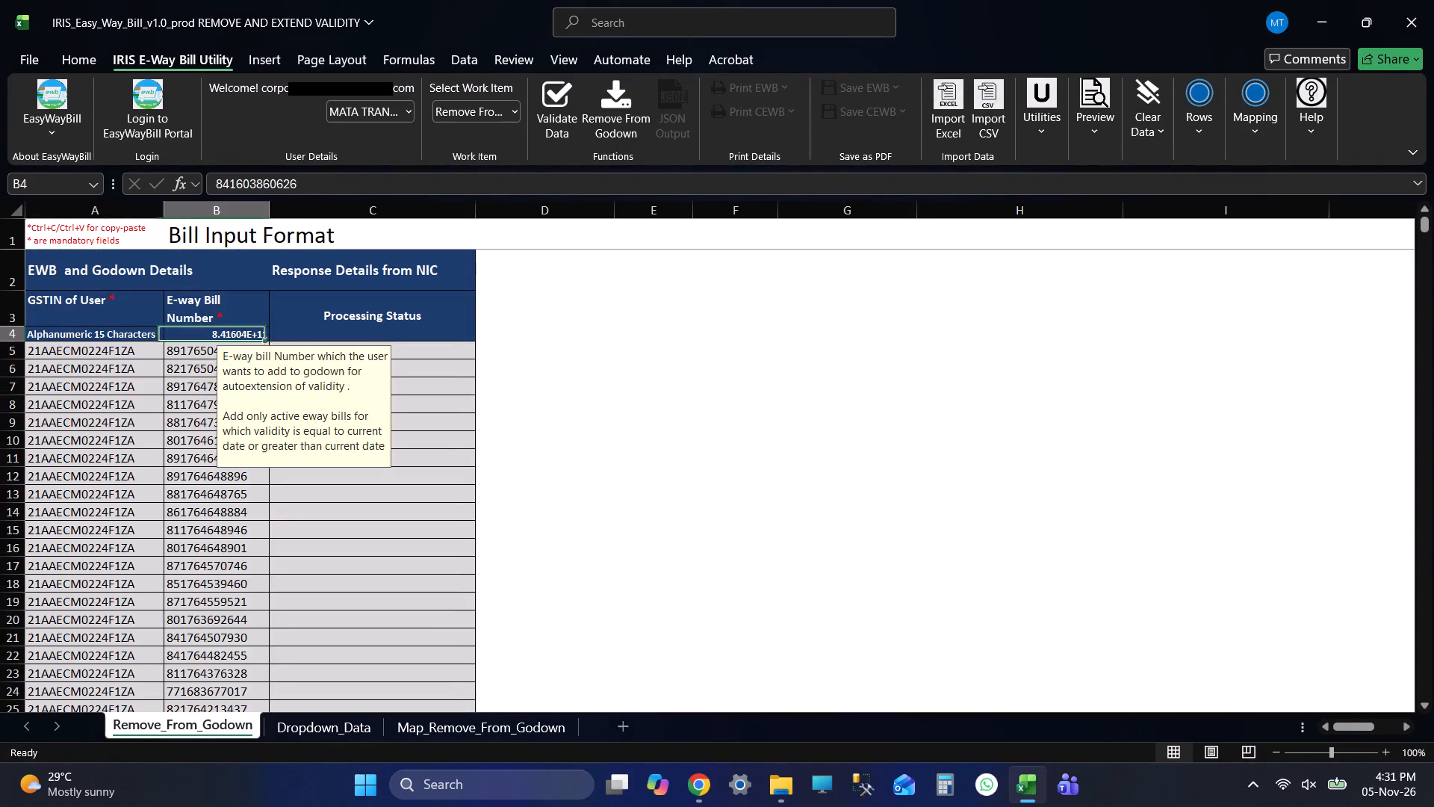
key(Down)
key(ctrl+Down)
key(Down)
key(Down)
key(Down)
key(Down)
key(Down)
key(Down)
key(Down)
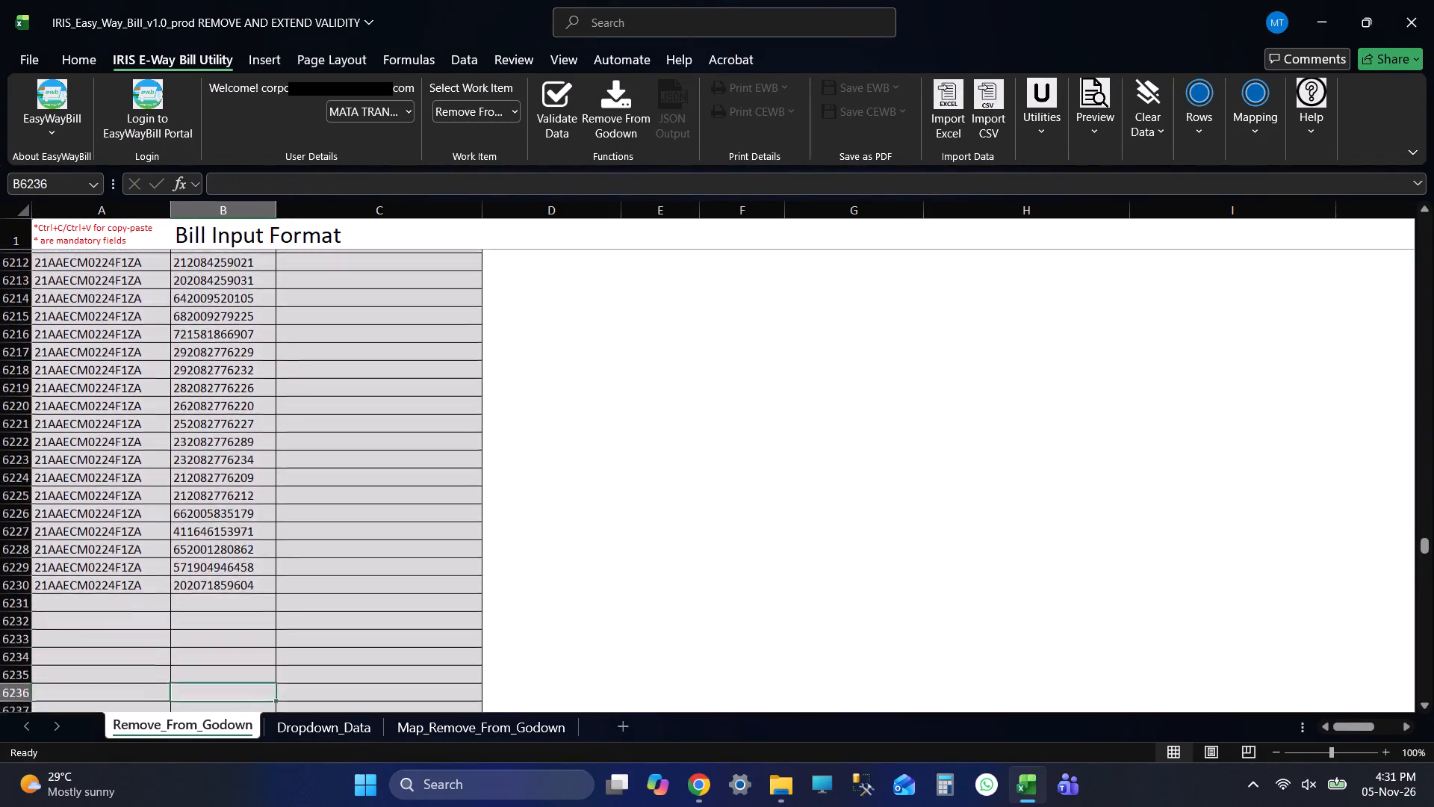
key(Down)
key(ctrl+Up)
key(ctrl+Up)
key(Up)
key(Up)
key(Up)
key(Up)
key(Up)
key(Up)
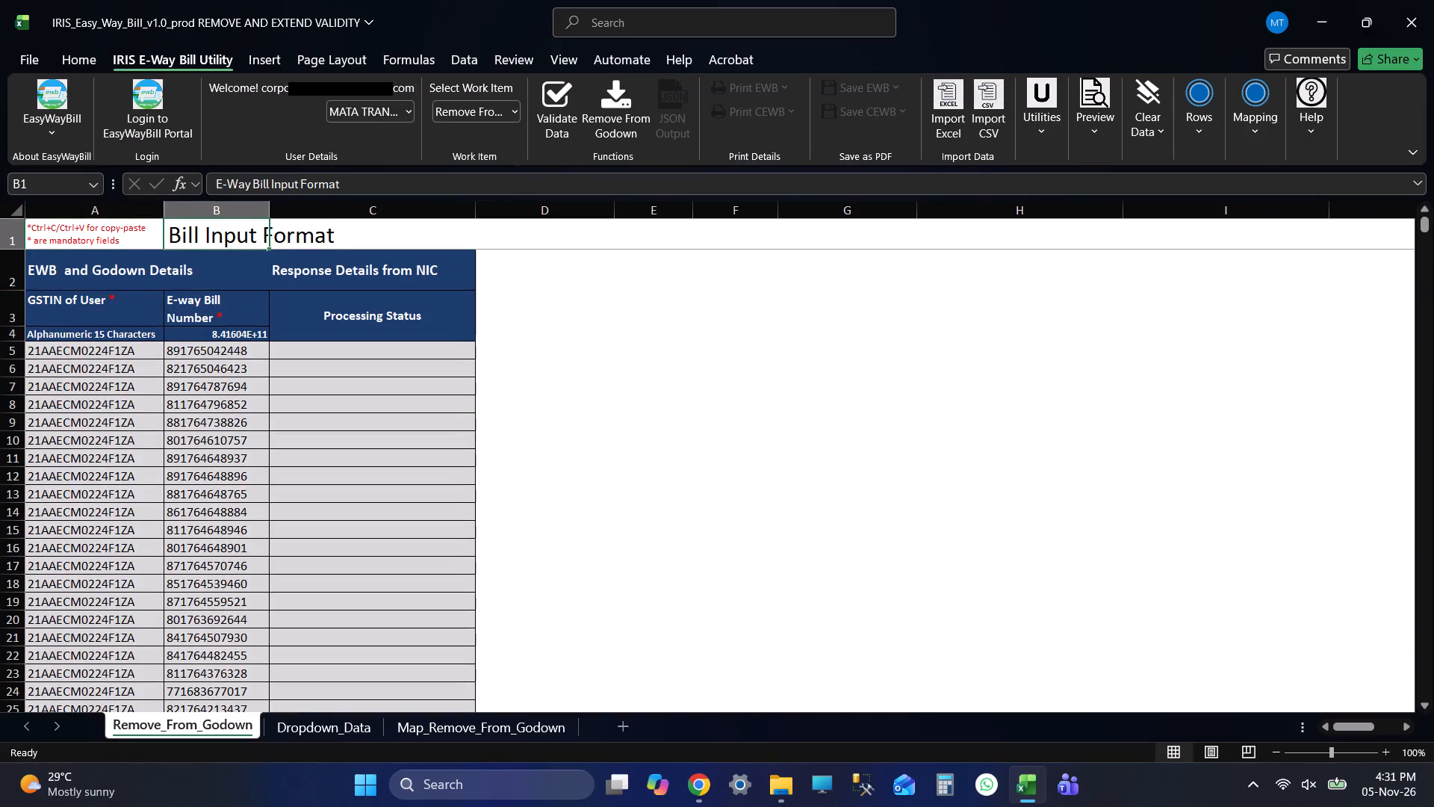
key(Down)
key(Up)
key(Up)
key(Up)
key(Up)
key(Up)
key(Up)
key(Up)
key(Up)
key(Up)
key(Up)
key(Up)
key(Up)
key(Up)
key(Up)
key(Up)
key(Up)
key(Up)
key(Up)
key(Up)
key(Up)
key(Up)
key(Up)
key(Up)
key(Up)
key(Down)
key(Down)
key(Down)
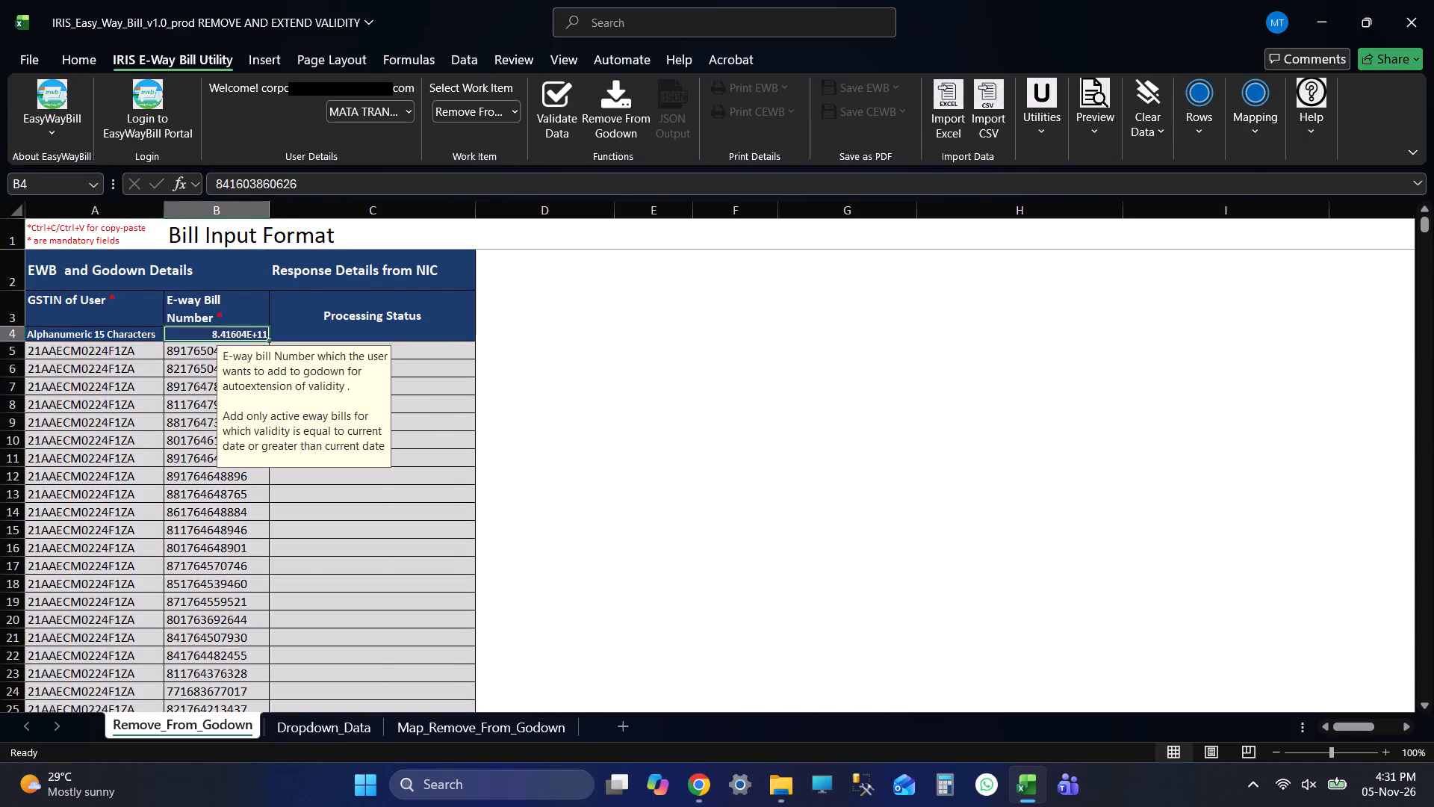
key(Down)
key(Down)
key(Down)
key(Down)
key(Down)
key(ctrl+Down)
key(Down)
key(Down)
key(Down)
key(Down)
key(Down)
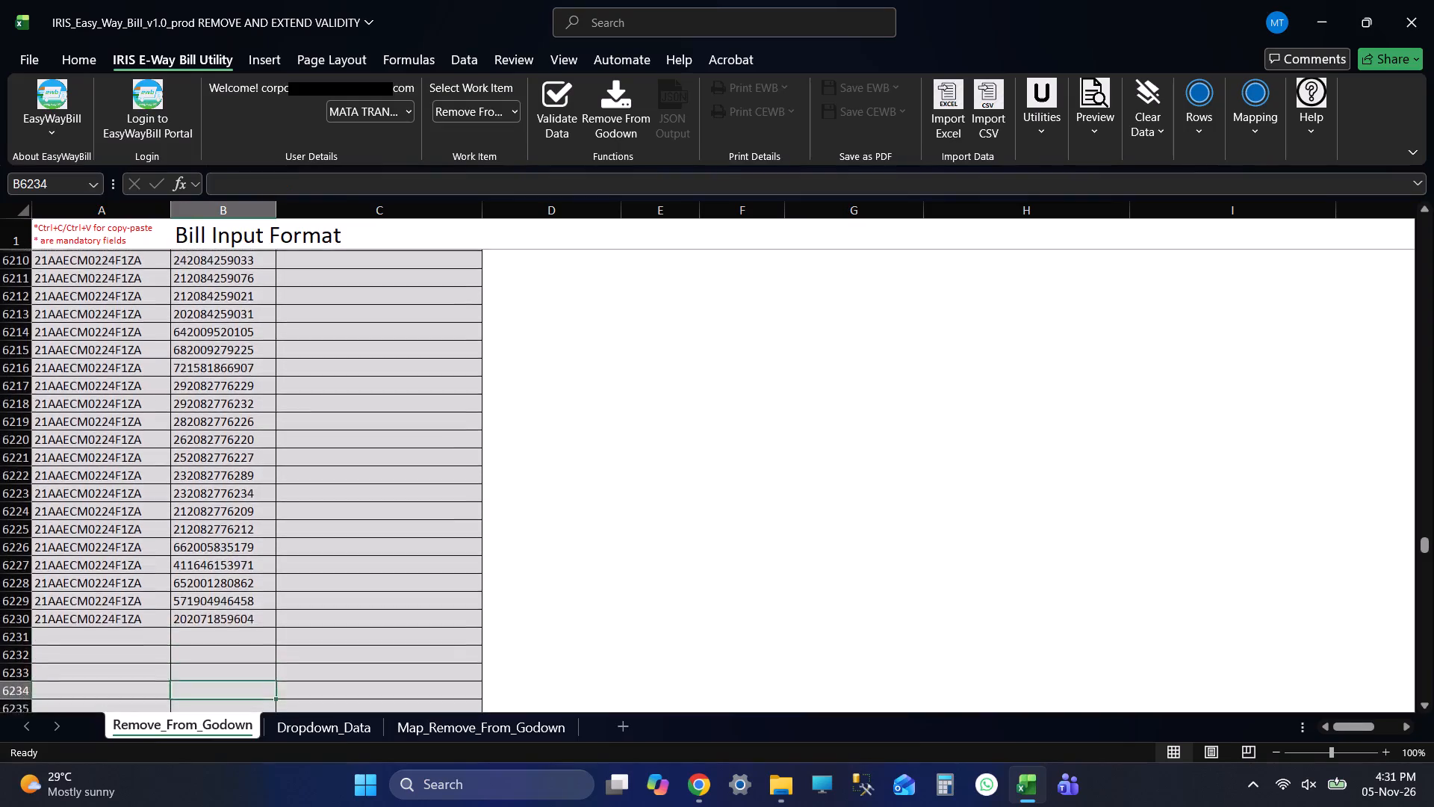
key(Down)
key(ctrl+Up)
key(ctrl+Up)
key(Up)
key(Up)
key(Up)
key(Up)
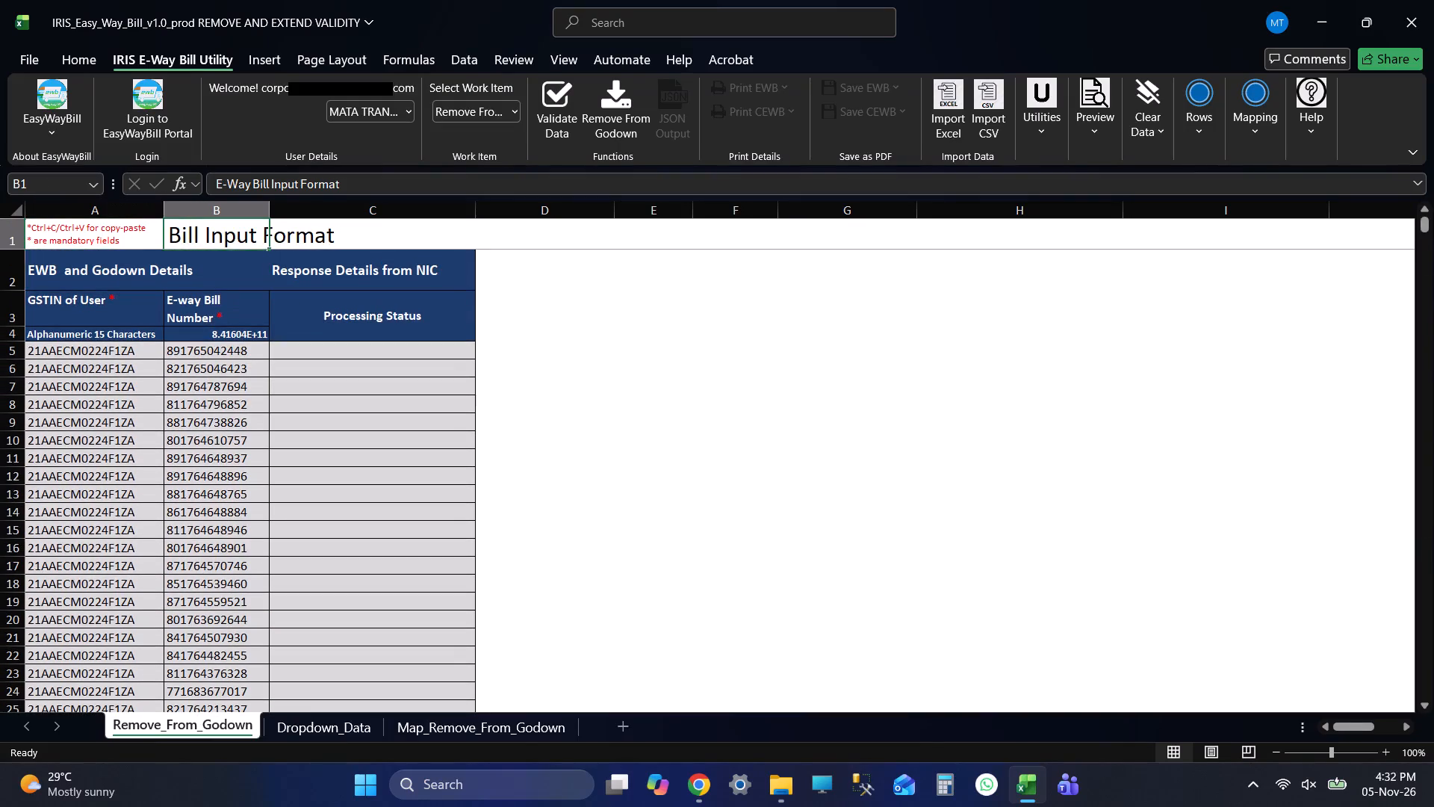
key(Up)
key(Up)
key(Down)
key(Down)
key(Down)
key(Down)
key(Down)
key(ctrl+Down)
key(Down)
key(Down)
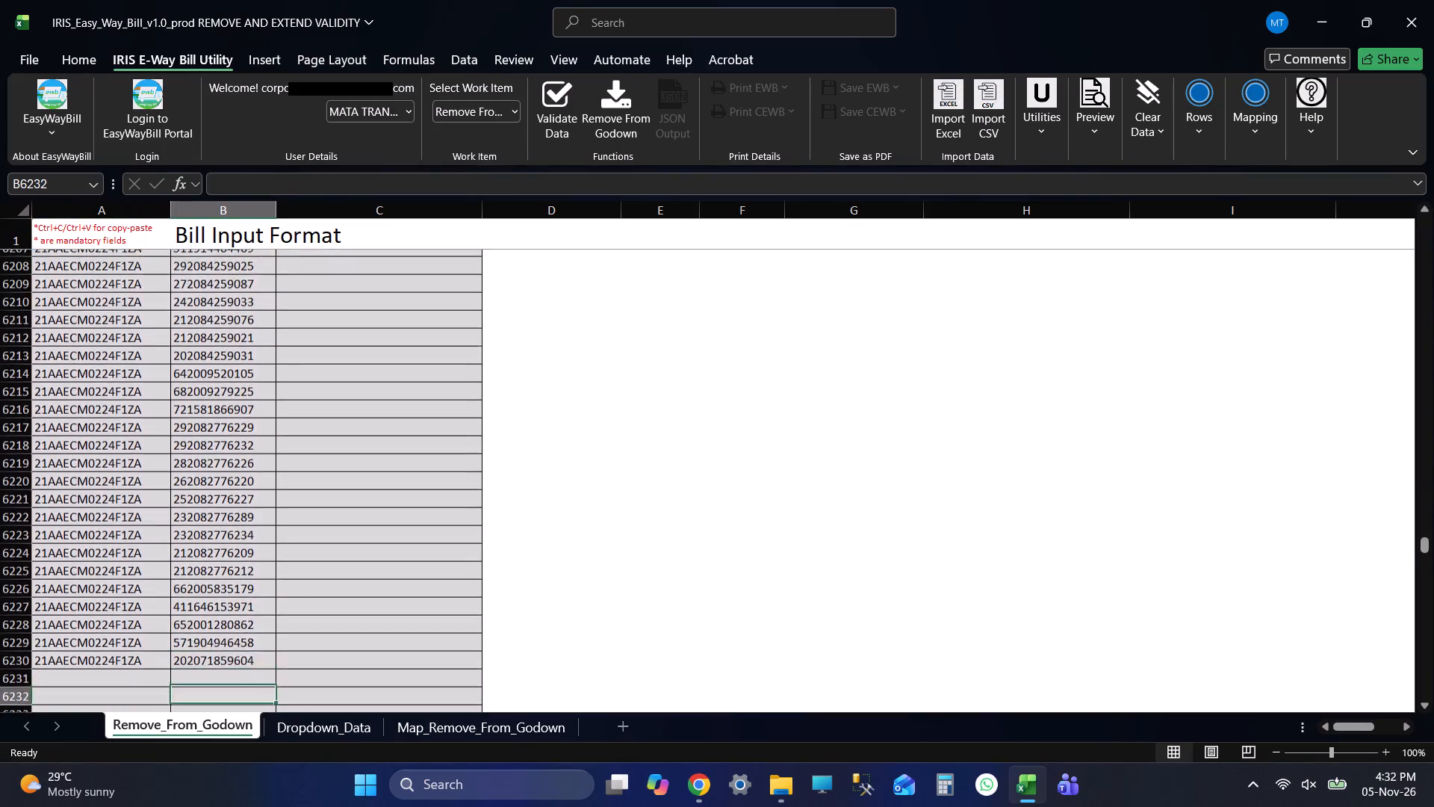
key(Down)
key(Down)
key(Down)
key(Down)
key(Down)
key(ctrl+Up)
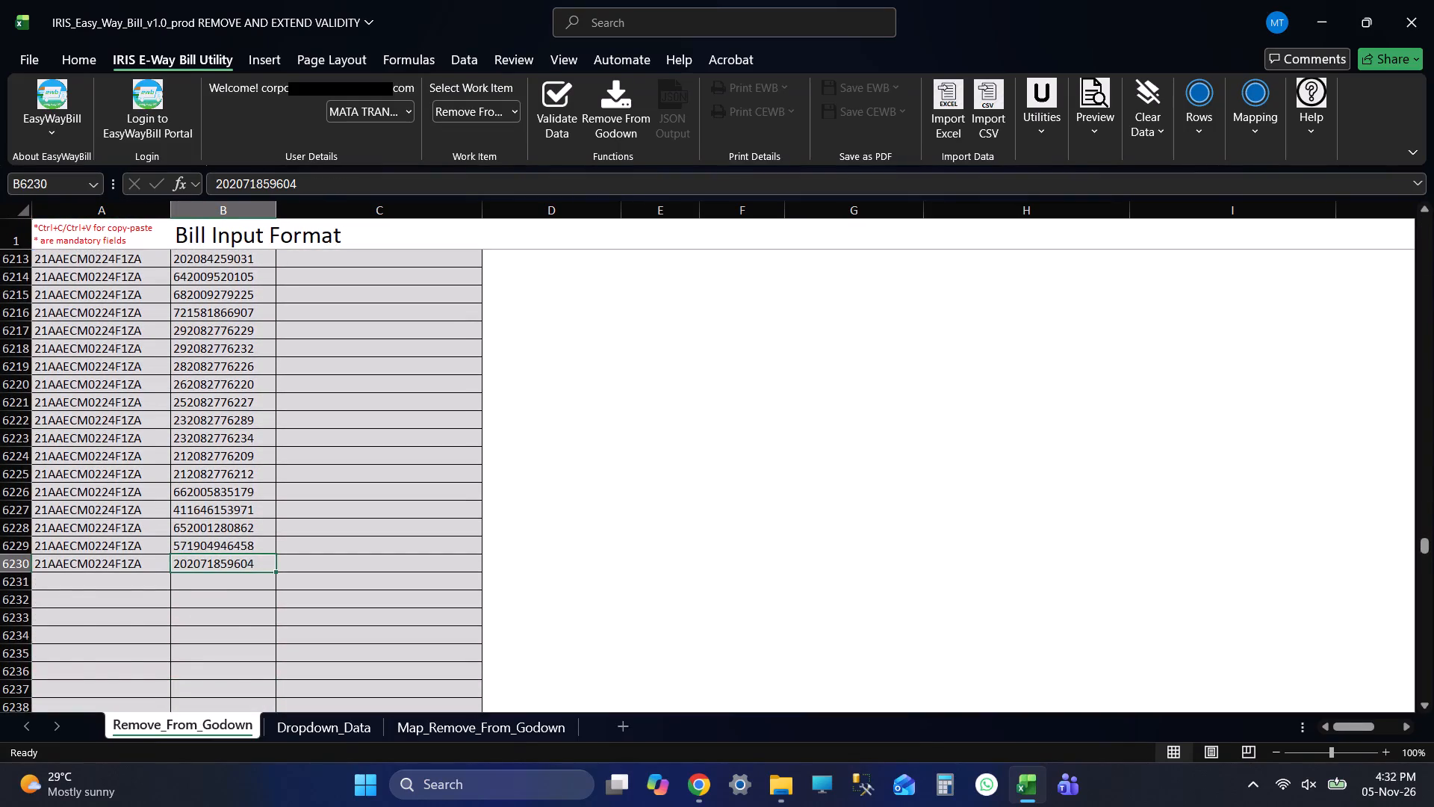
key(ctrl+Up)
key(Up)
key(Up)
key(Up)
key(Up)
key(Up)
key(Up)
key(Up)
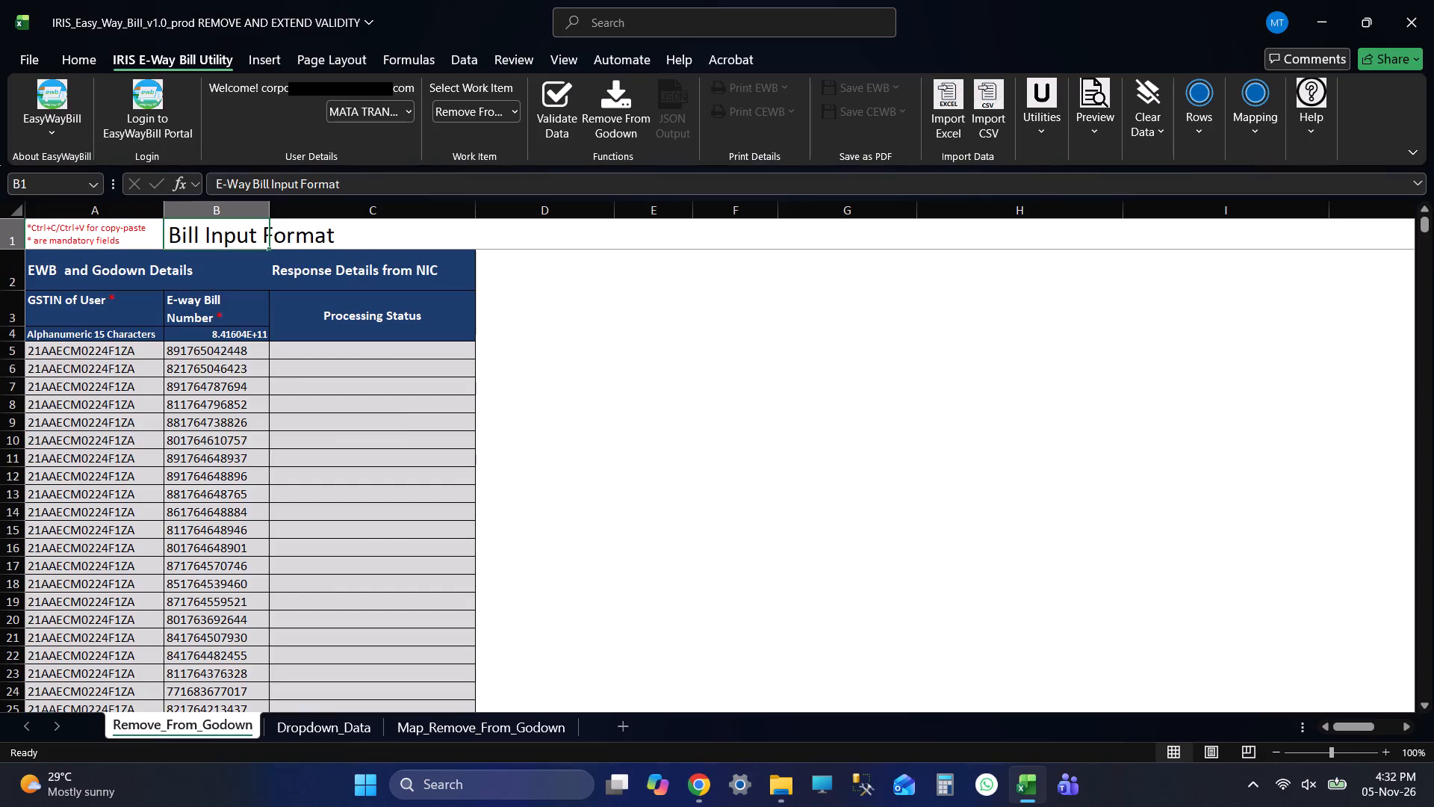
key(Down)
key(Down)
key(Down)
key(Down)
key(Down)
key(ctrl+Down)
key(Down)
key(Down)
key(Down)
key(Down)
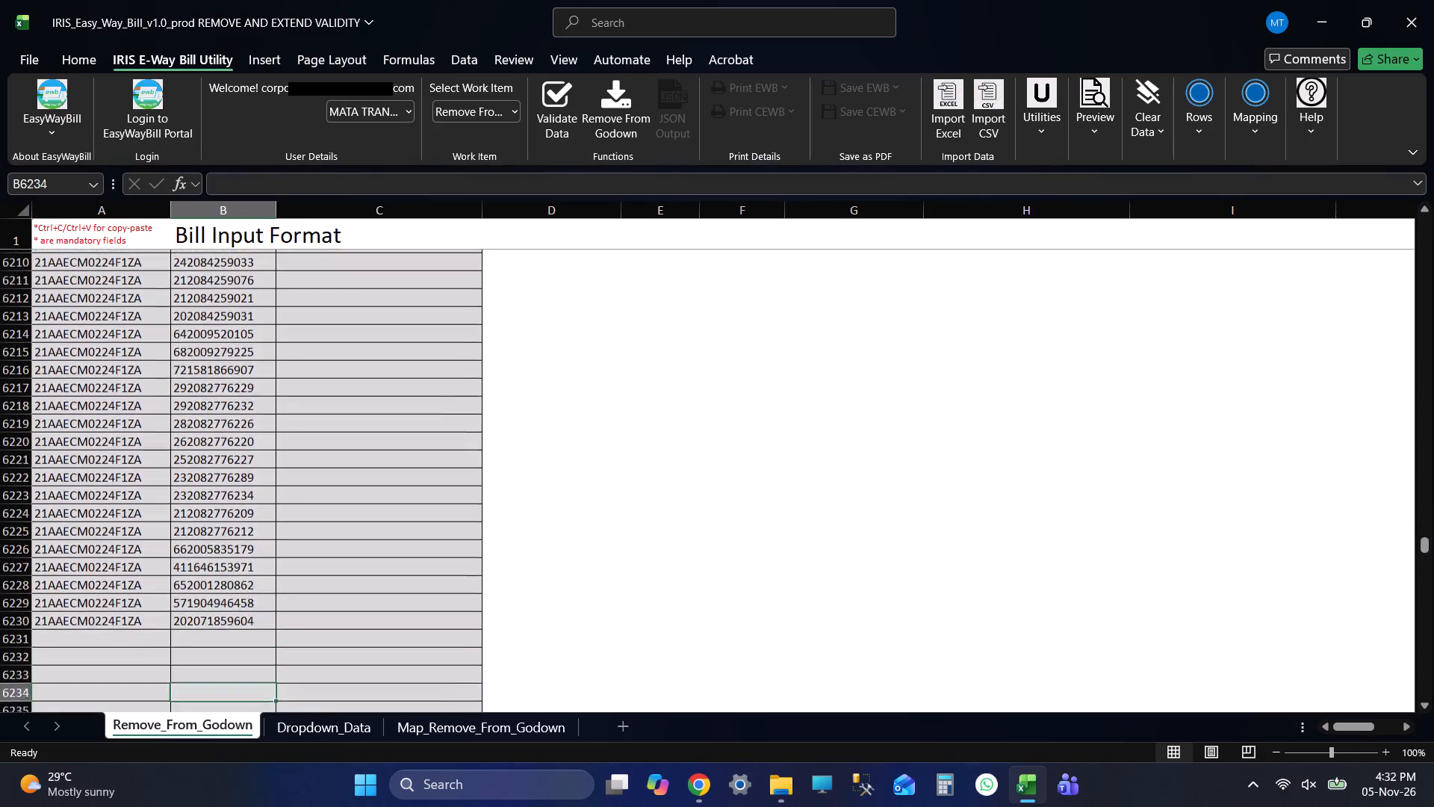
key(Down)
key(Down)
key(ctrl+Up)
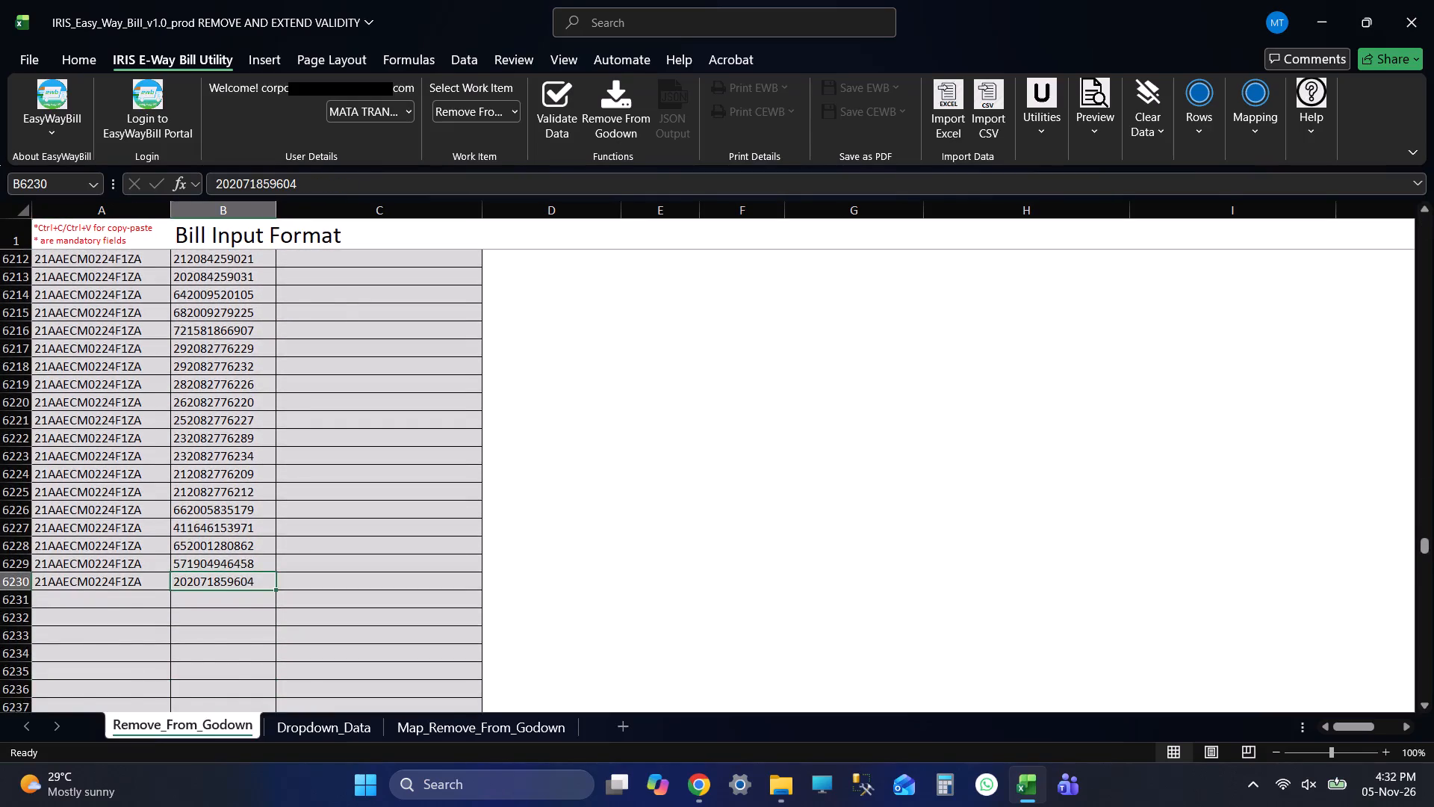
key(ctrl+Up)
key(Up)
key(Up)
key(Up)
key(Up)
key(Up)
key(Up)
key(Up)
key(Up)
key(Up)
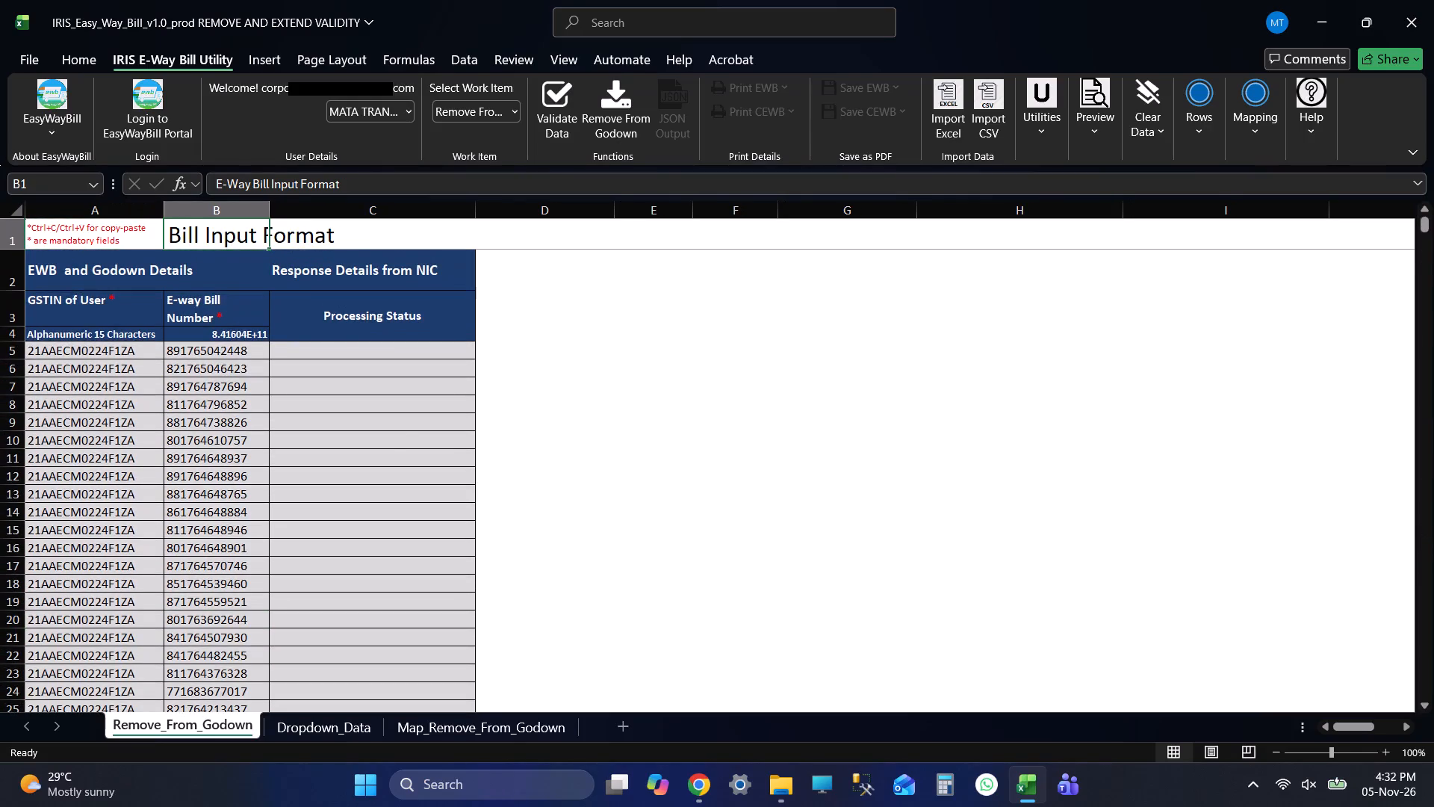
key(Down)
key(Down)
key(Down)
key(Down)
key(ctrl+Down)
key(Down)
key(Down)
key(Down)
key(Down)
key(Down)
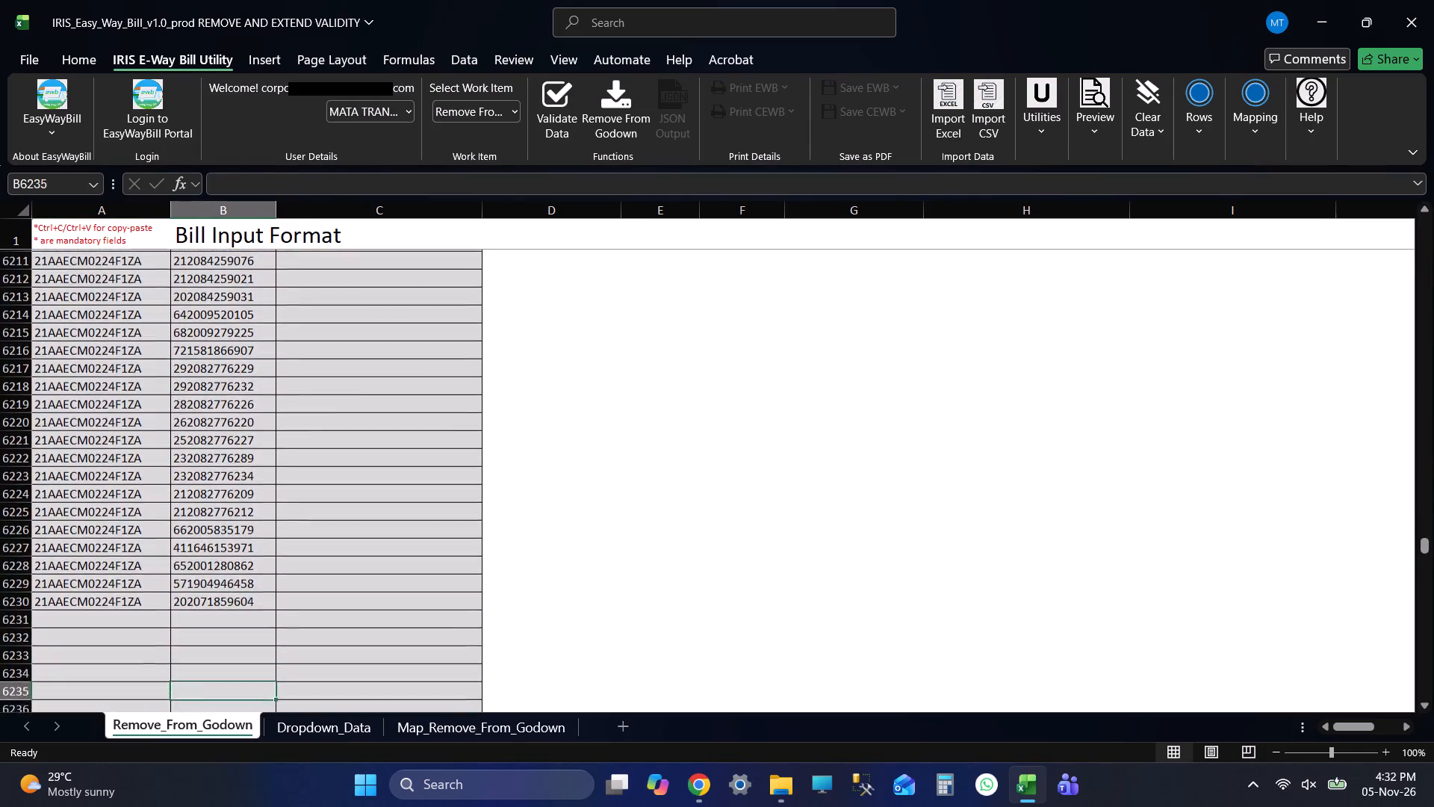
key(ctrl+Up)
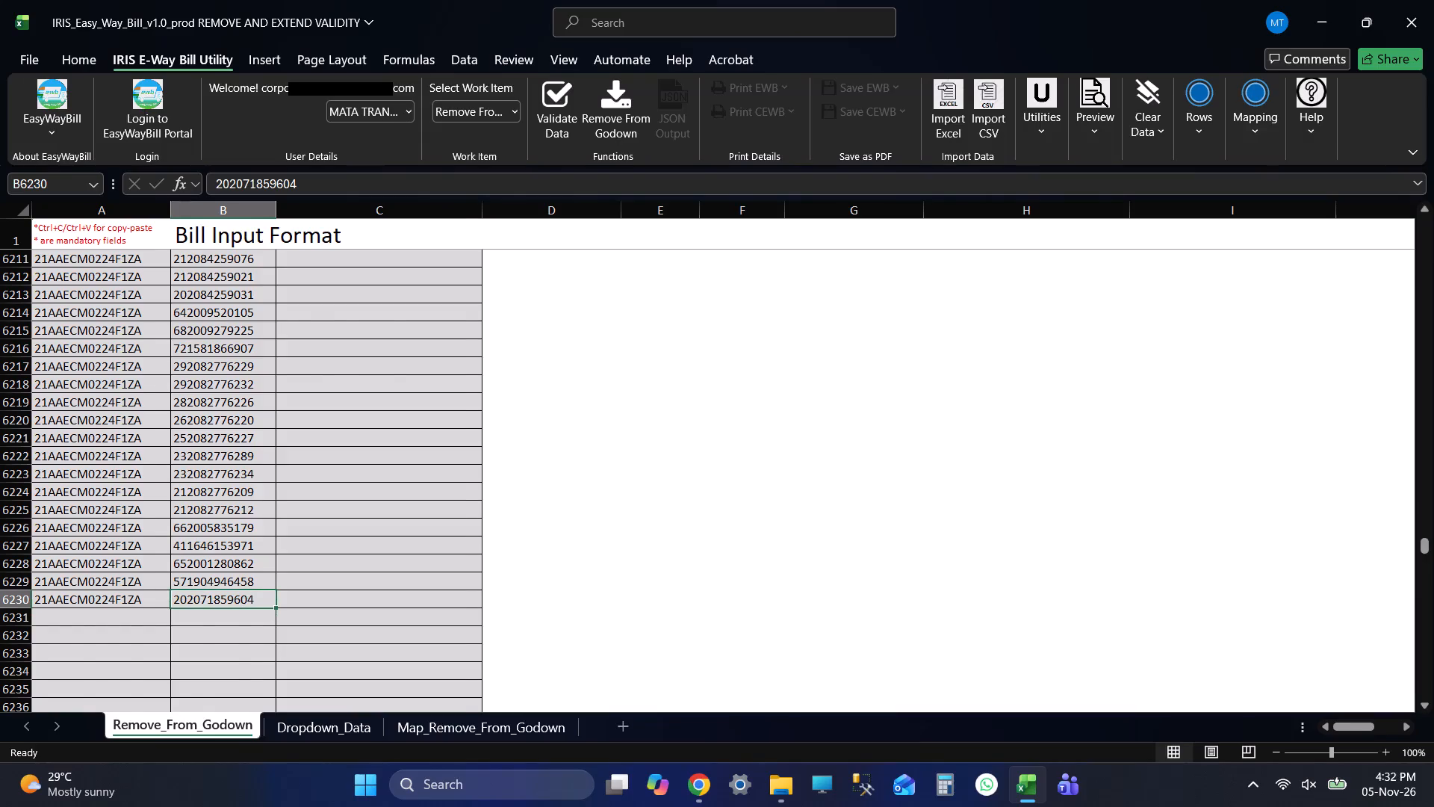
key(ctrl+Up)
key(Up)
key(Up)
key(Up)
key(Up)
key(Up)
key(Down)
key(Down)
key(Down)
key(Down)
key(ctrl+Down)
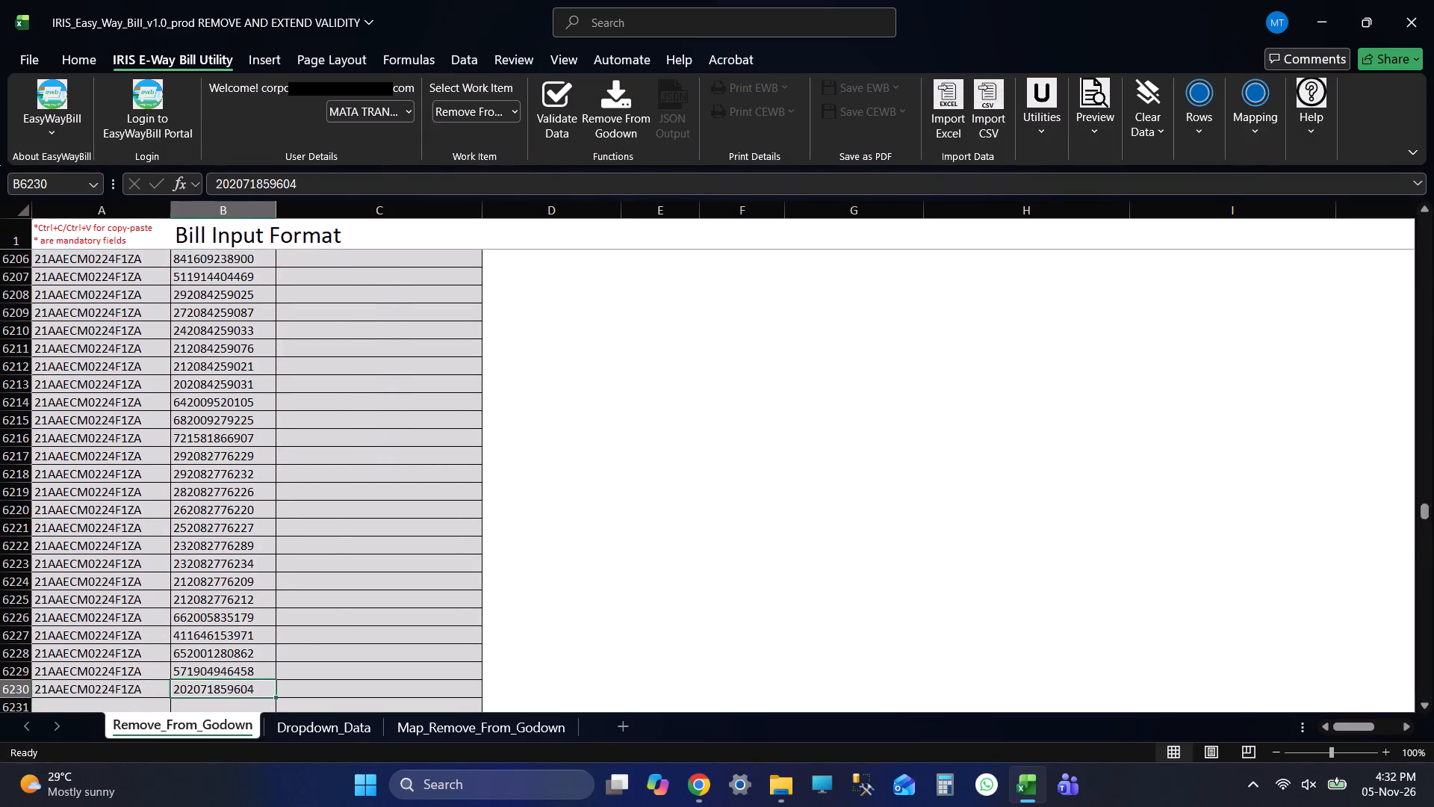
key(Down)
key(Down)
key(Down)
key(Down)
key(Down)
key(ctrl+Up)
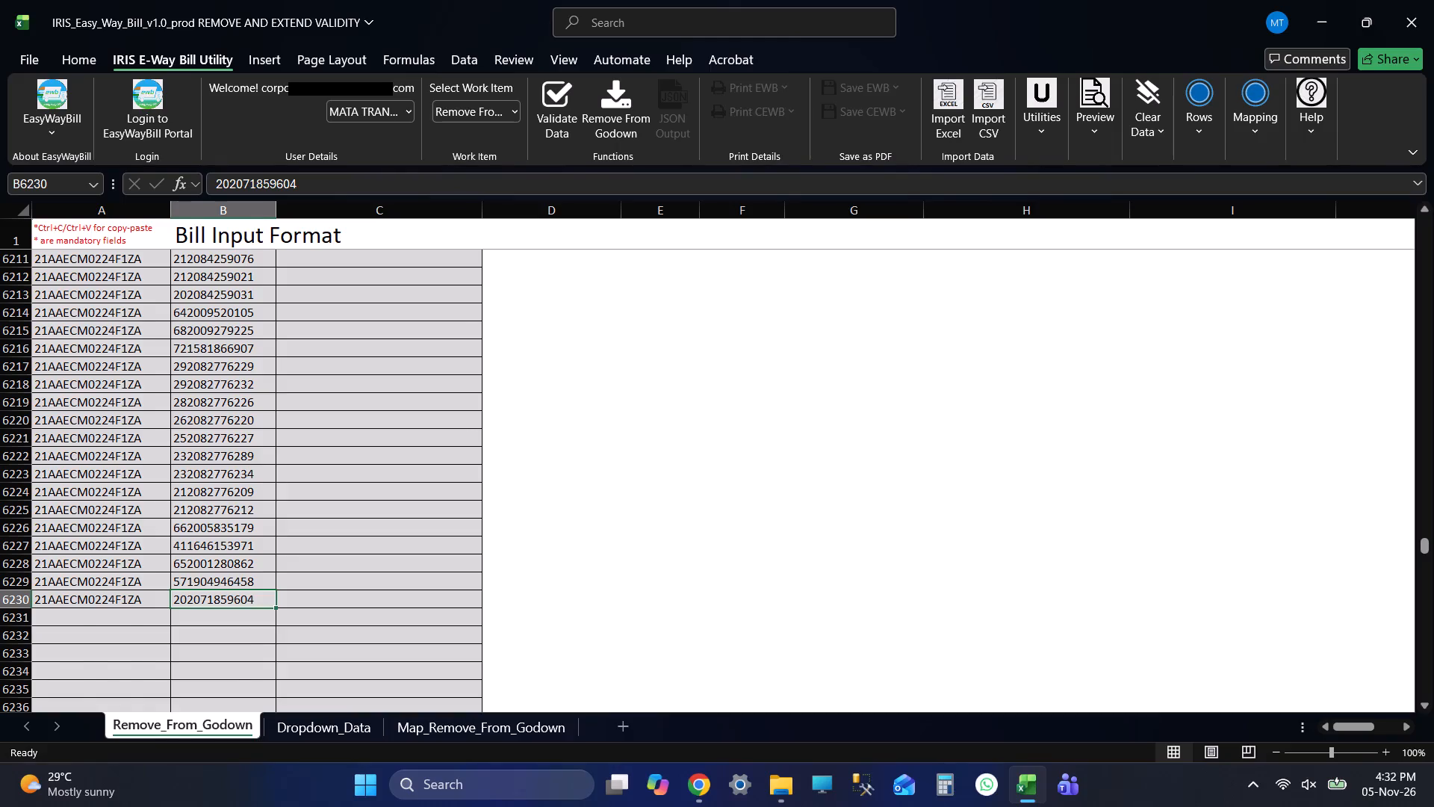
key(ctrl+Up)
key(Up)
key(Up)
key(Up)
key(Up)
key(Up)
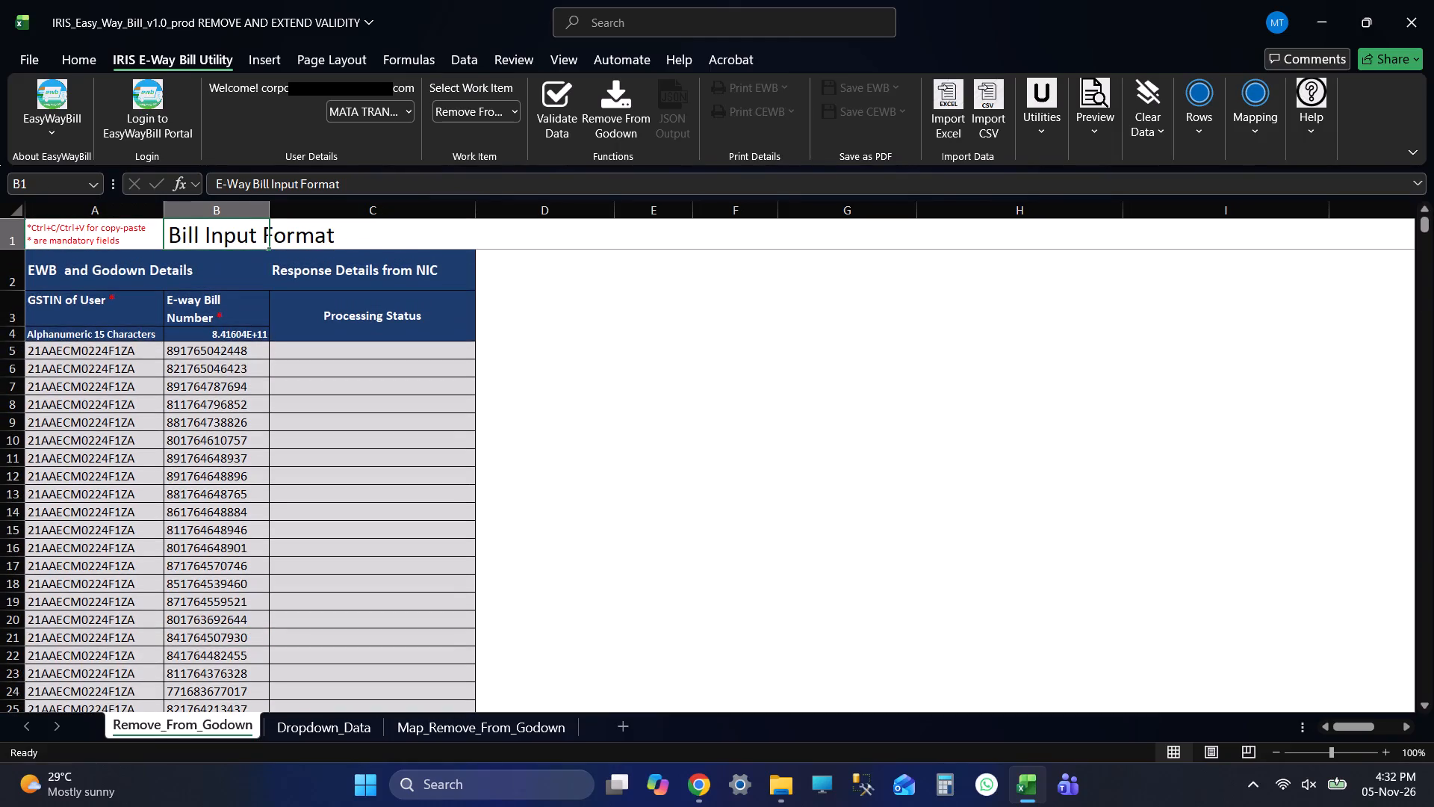
Run Remove From Godown for the e-way bill numbers listed in the Remove_From_Godown sheet and dismiss the dialog.
click(611, 103)
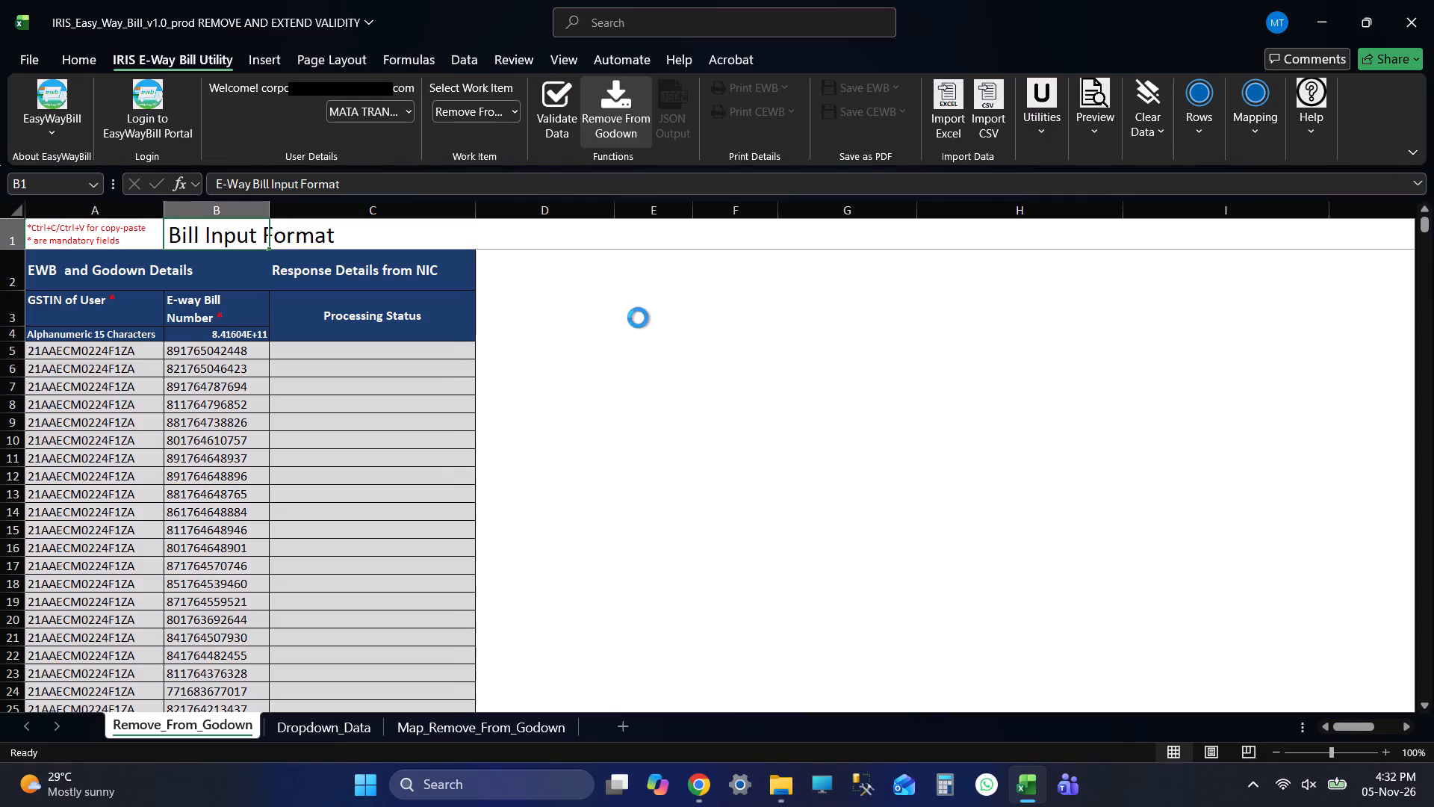
click(742, 454)
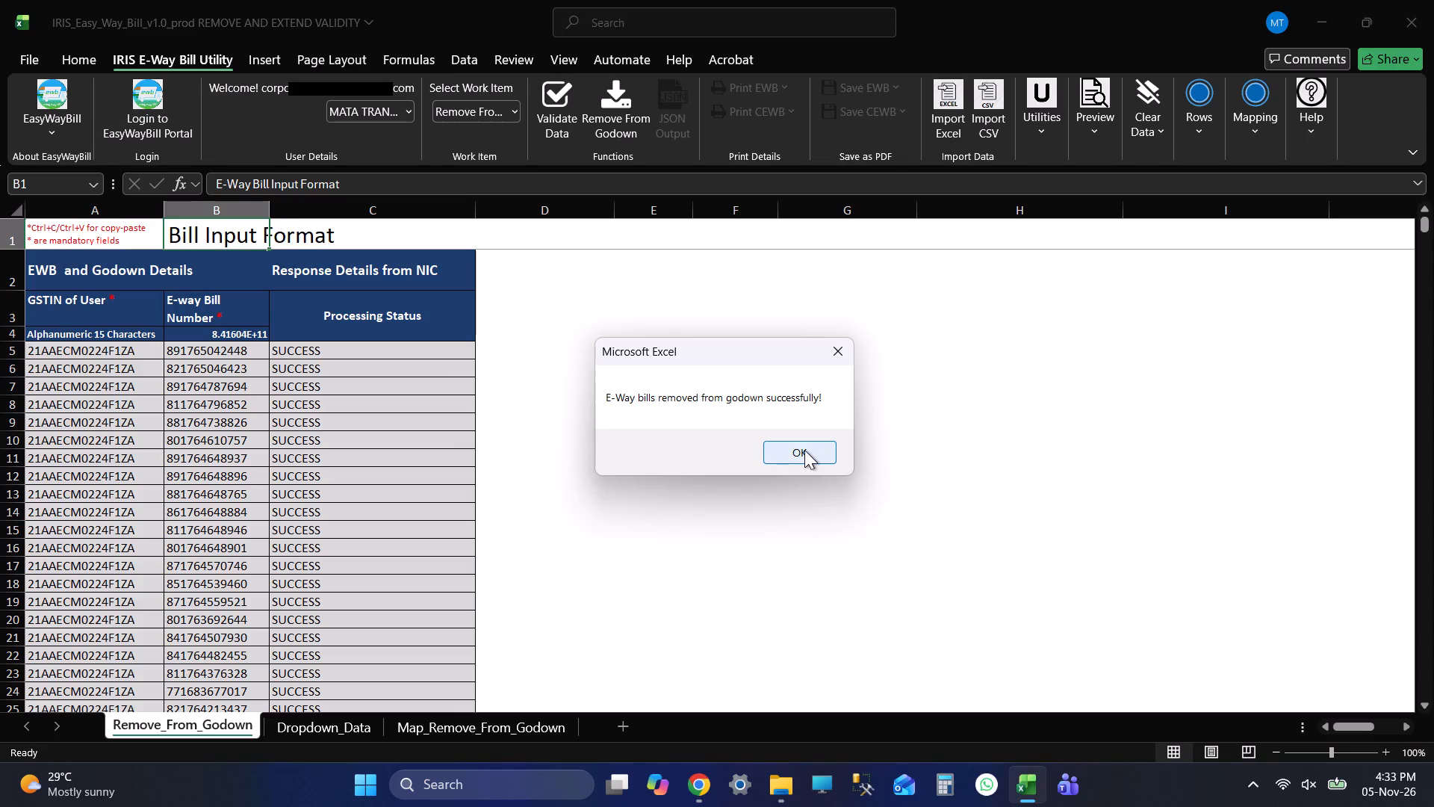
Check the Processing Status of the e-way bills down to the last filled row of the Remove_From_Godown sheet.
click(203, 386)
key(ctrl+Down)
key(Down)
key(Down)
key(Down)
key(Down)
key(ctrl+Up)
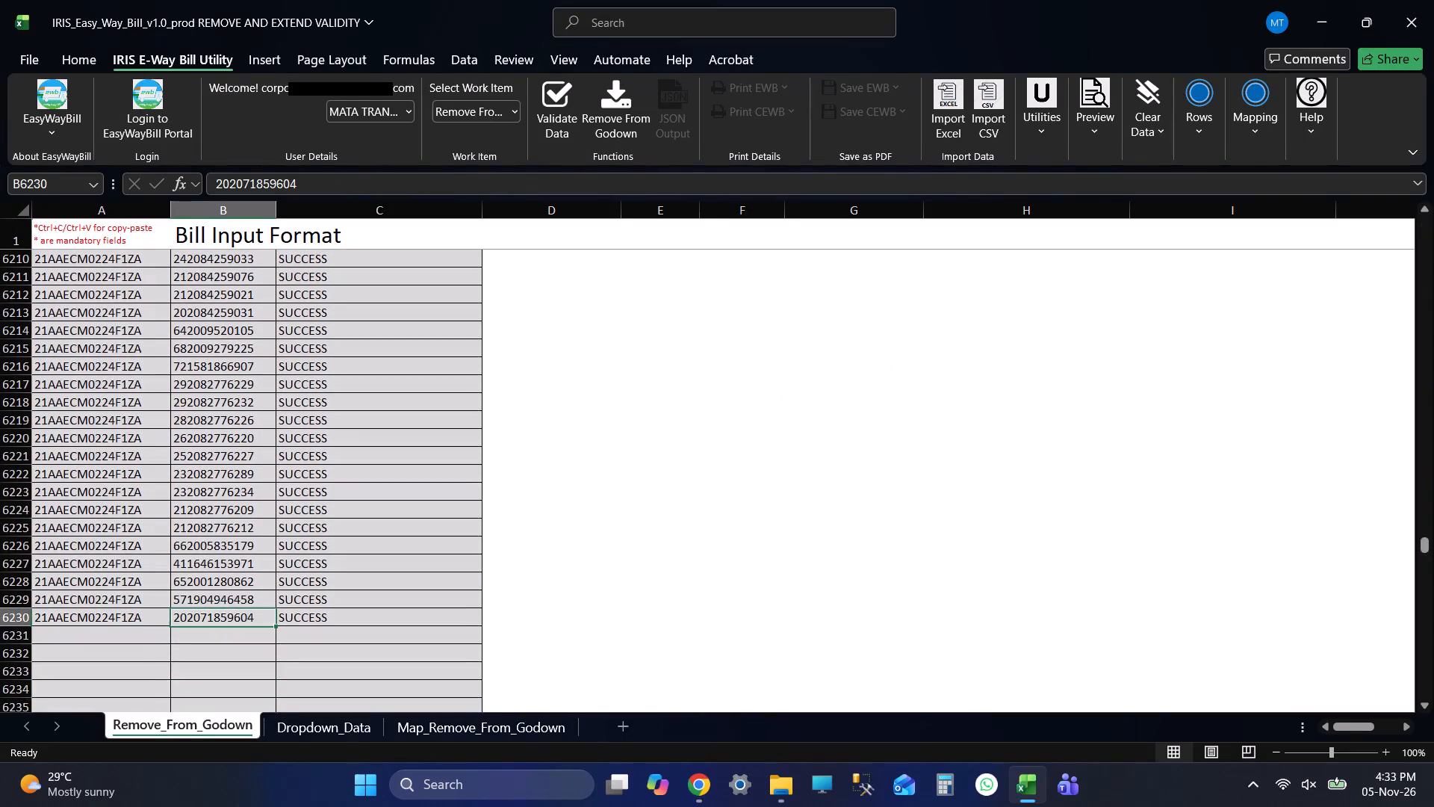
Save the REMOVE AND EXTEND VALIDITY utility workbook and close it.
key(ctrl+s)
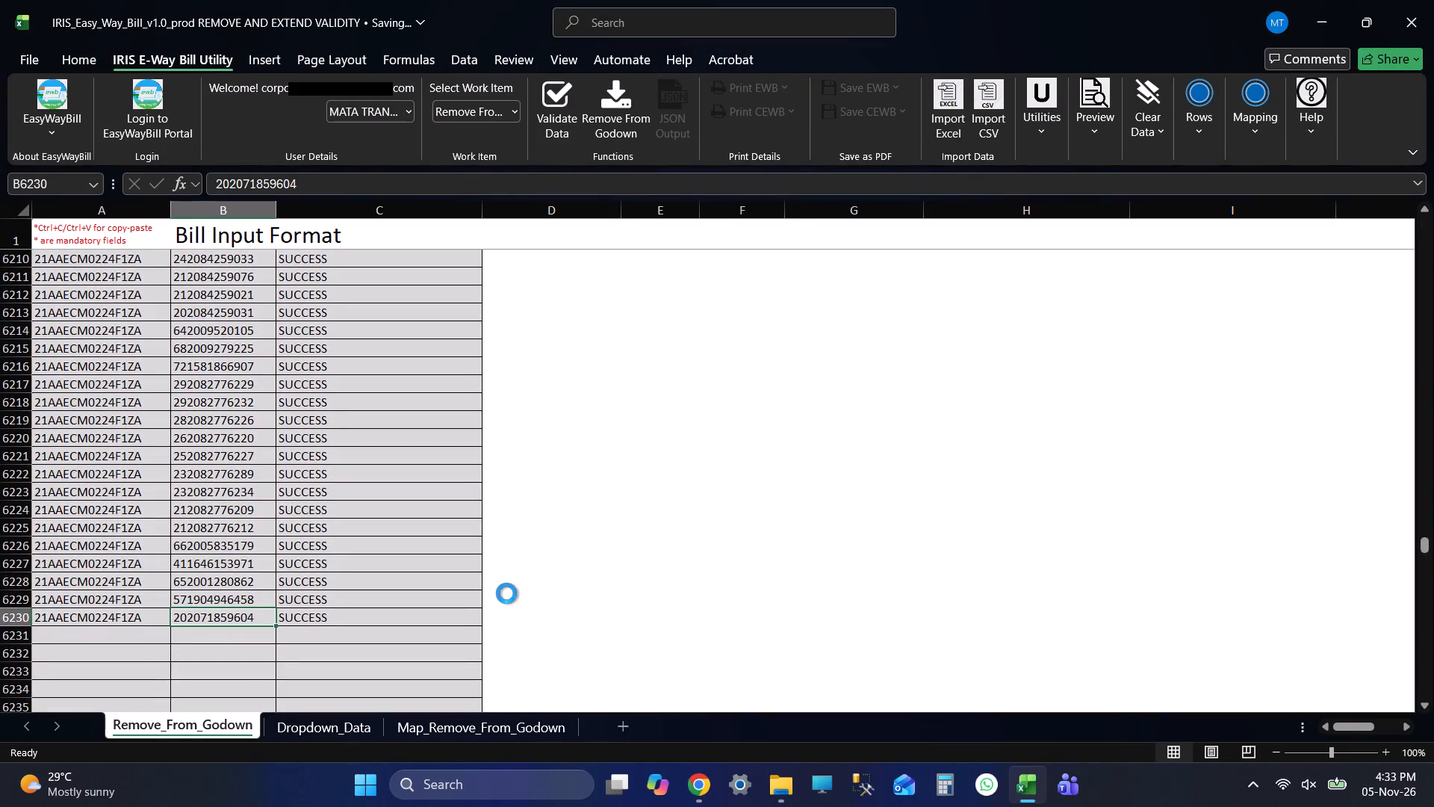
click(1433, 0)
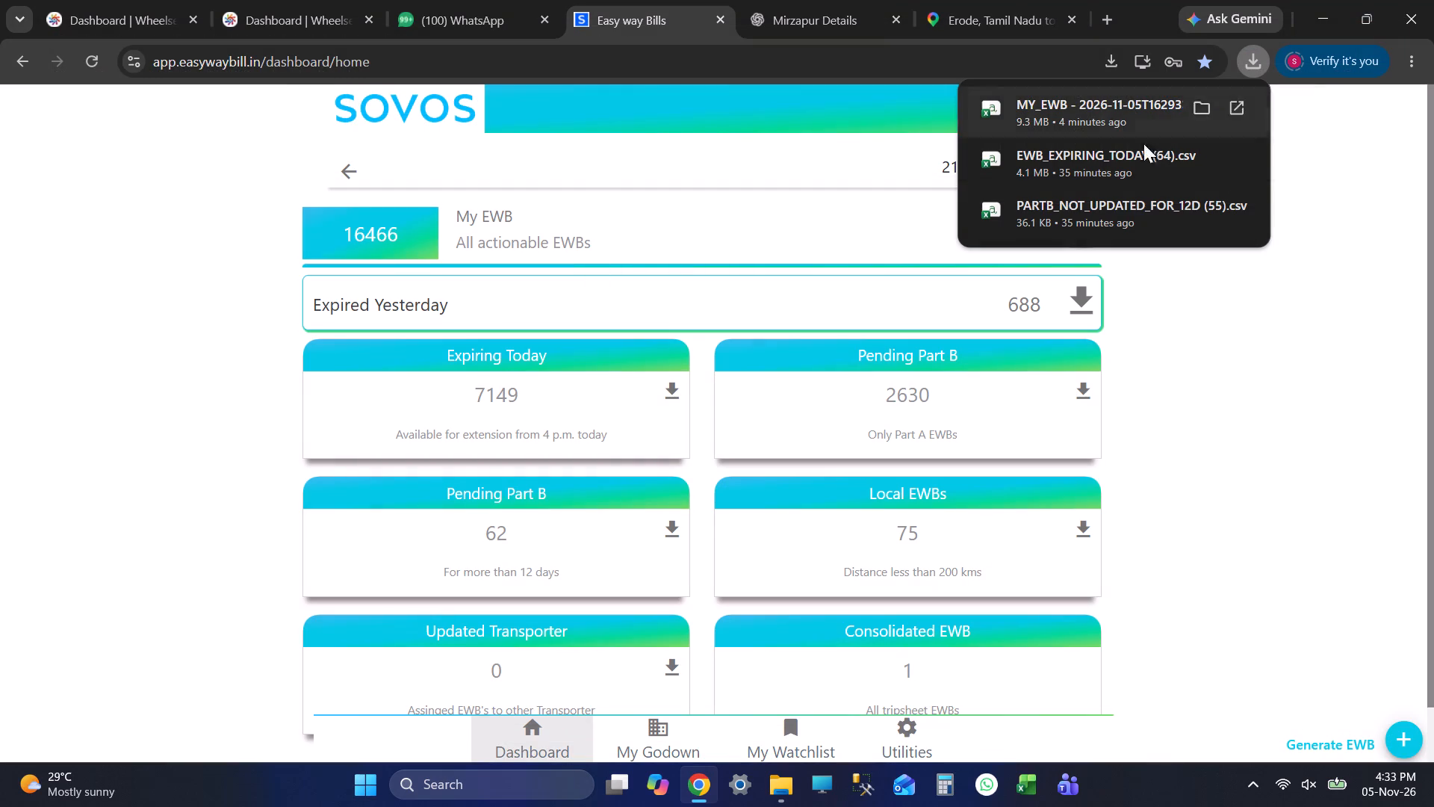
Switch to File Explorer and open the utility folder on New Volume (F:).
key(alt+Tab)
key(alt+Tab)
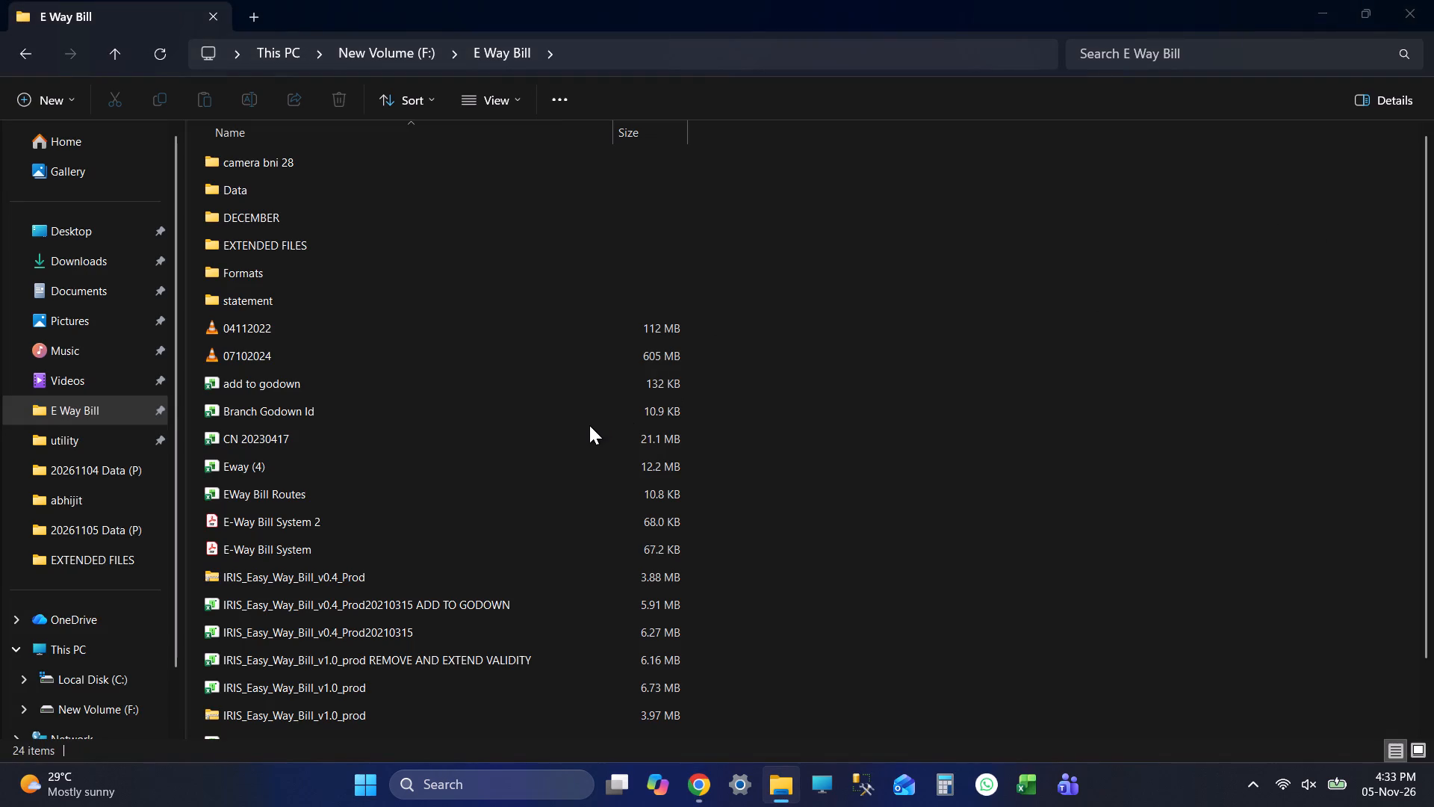
key(alt+Tab)
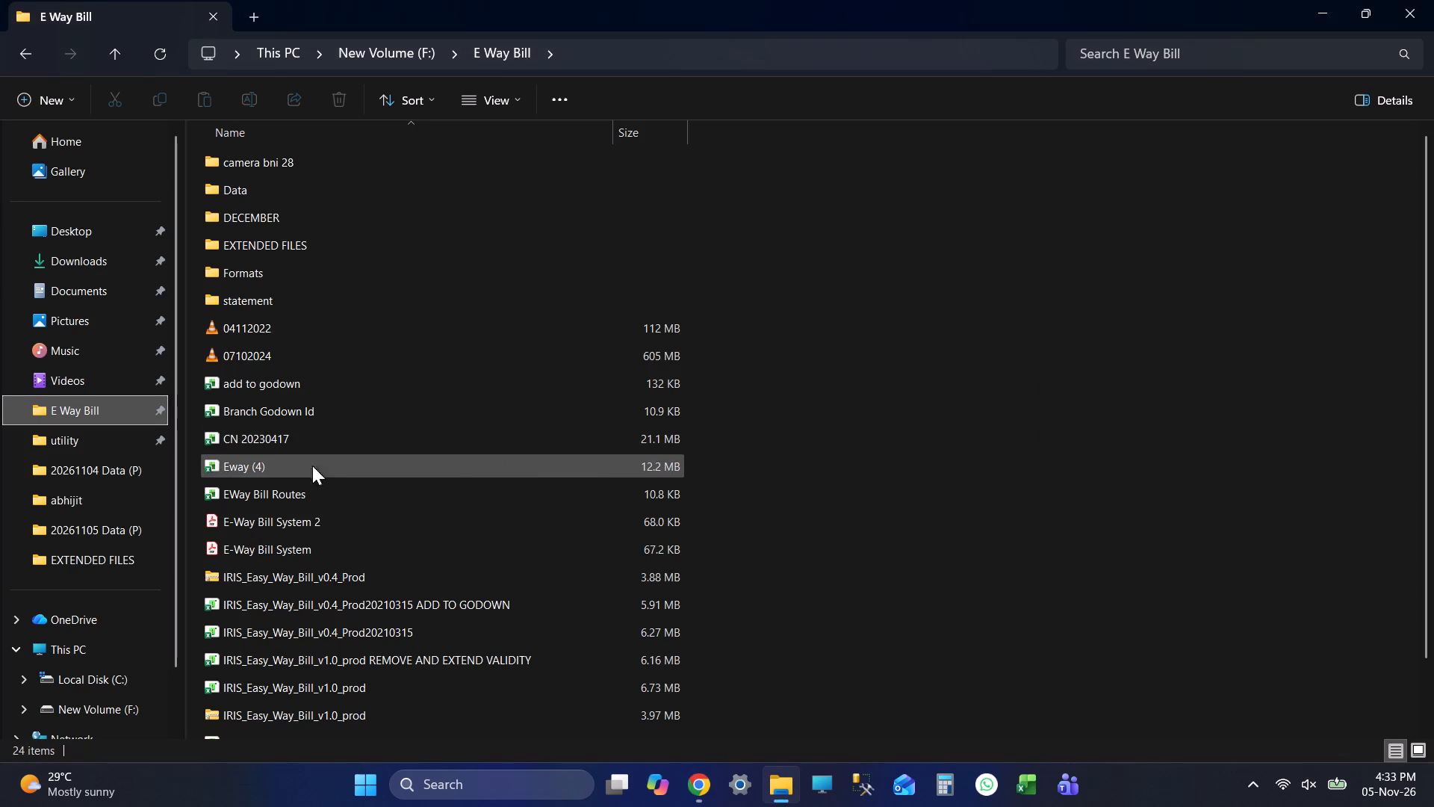
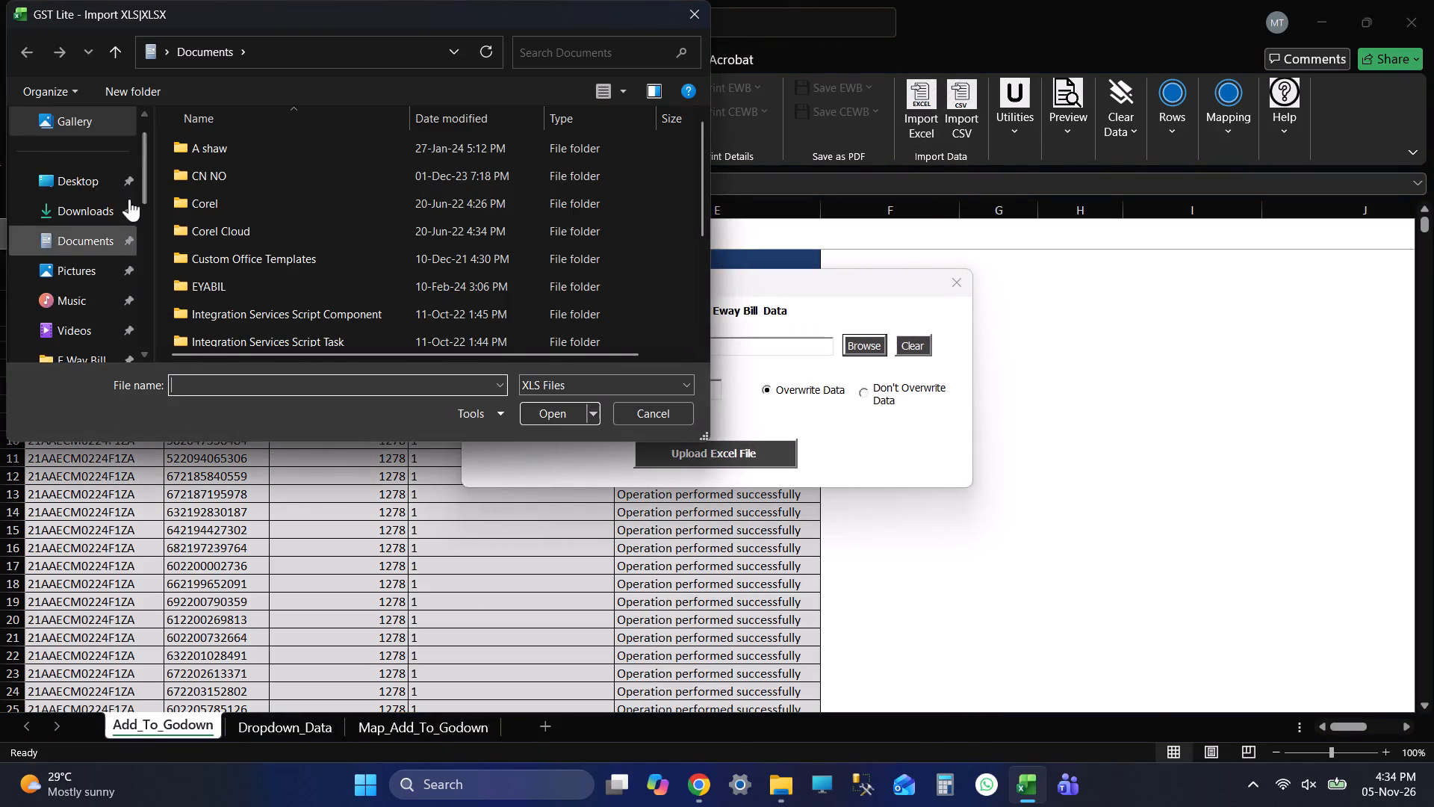
Import the add to godown XLSX file from the E Way Bill folder on New Volume (F:), overwriting the Add_To_Godown sheet's existing data.
drag(140, 146, 128, 358)
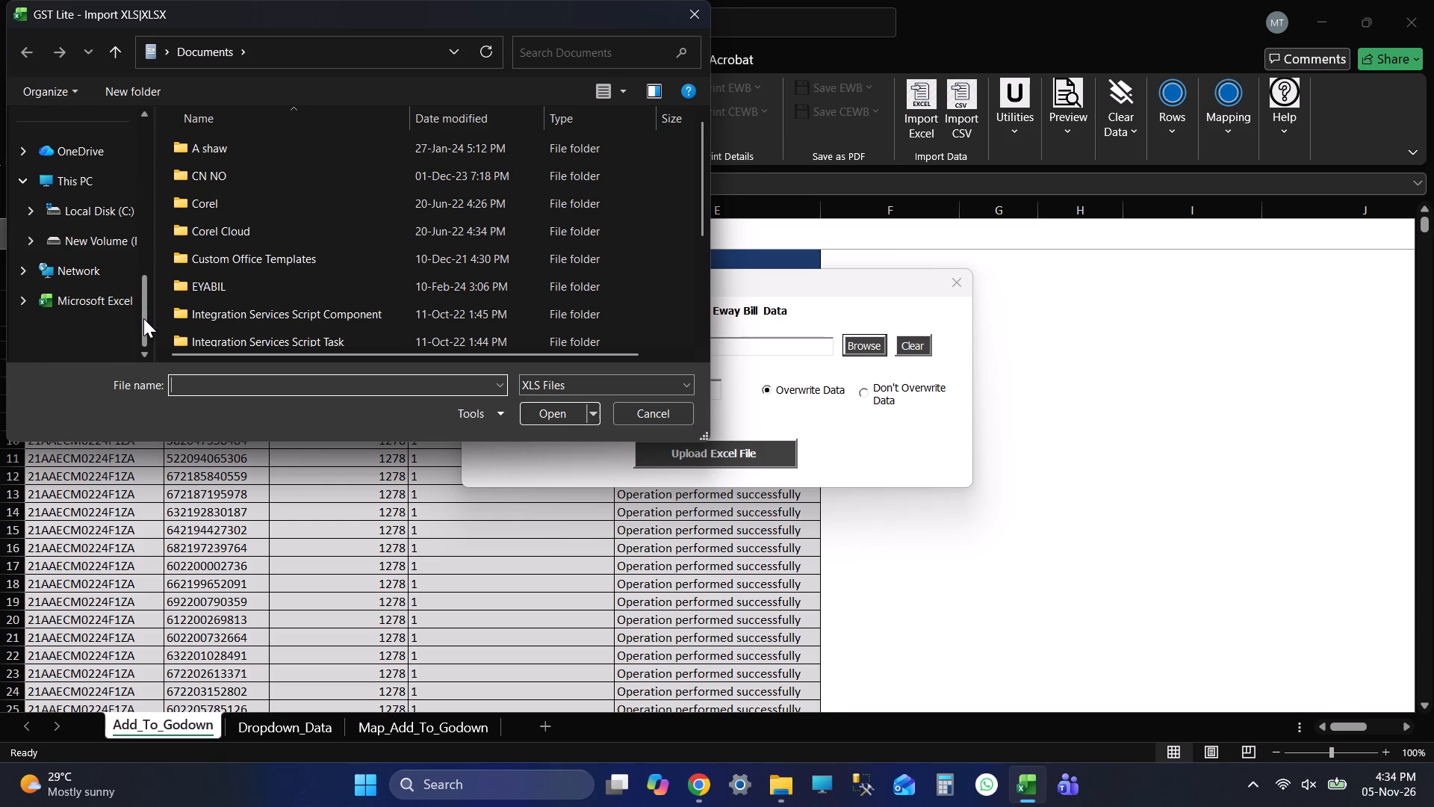
click(113, 238)
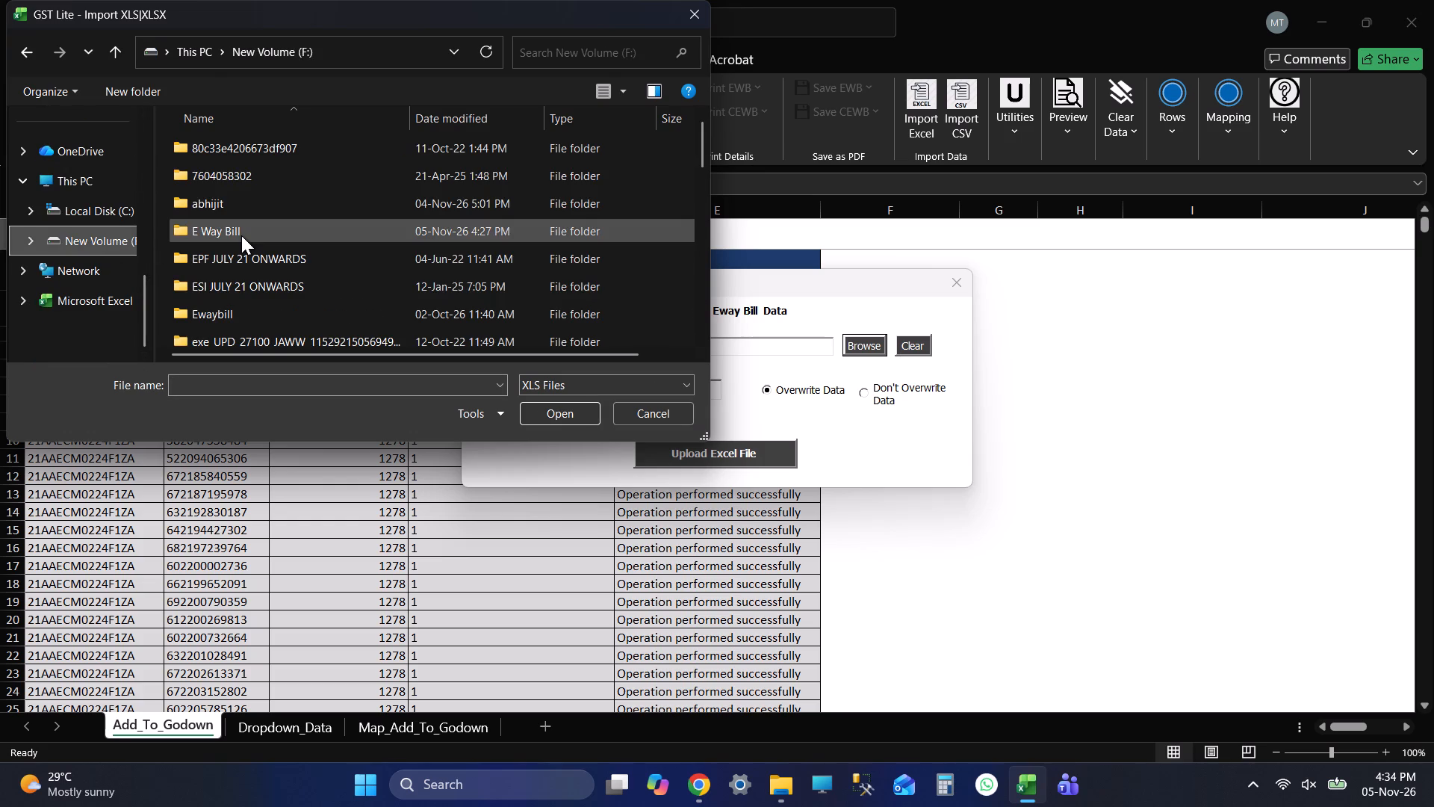
double_click(241, 235)
click(537, 388)
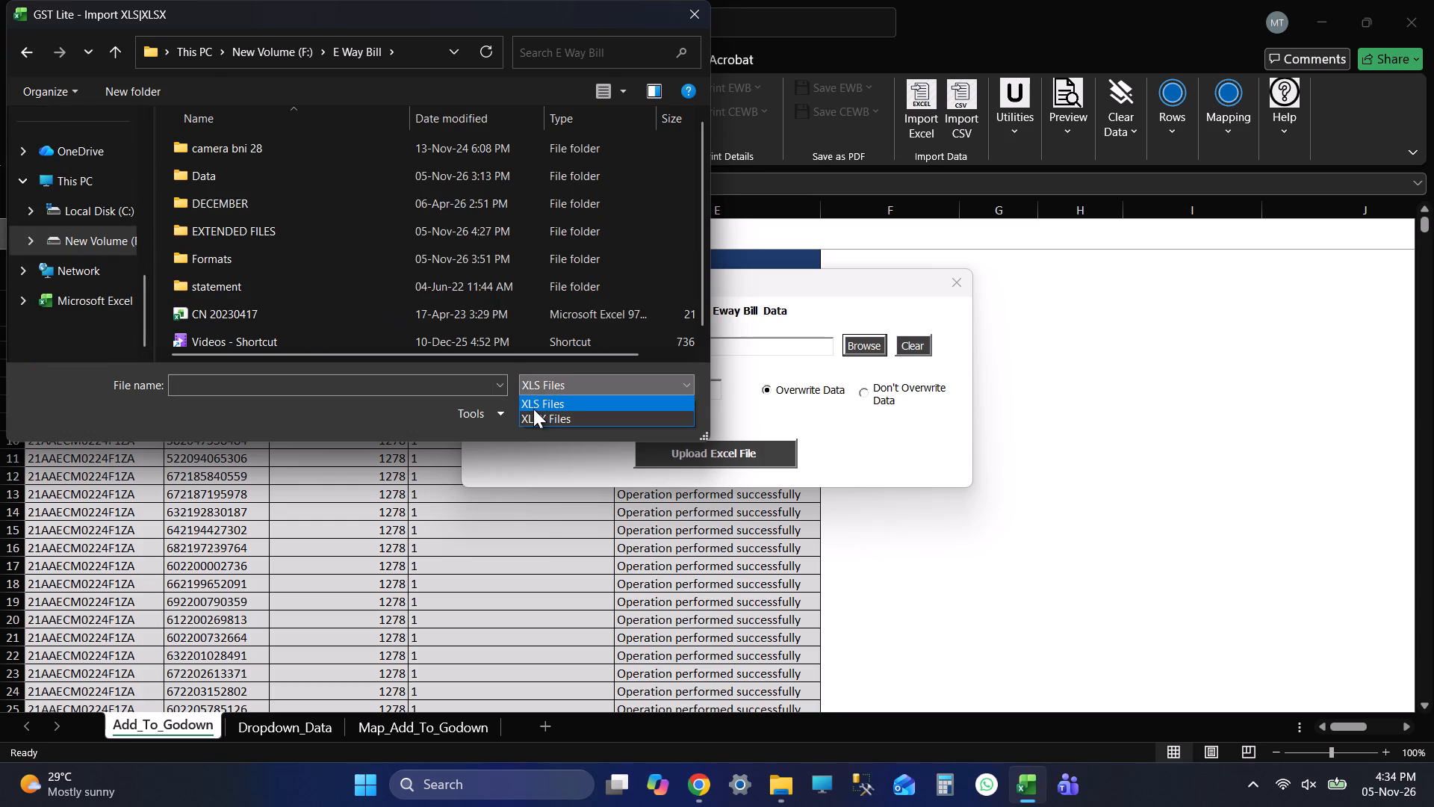
click(527, 417)
click(217, 310)
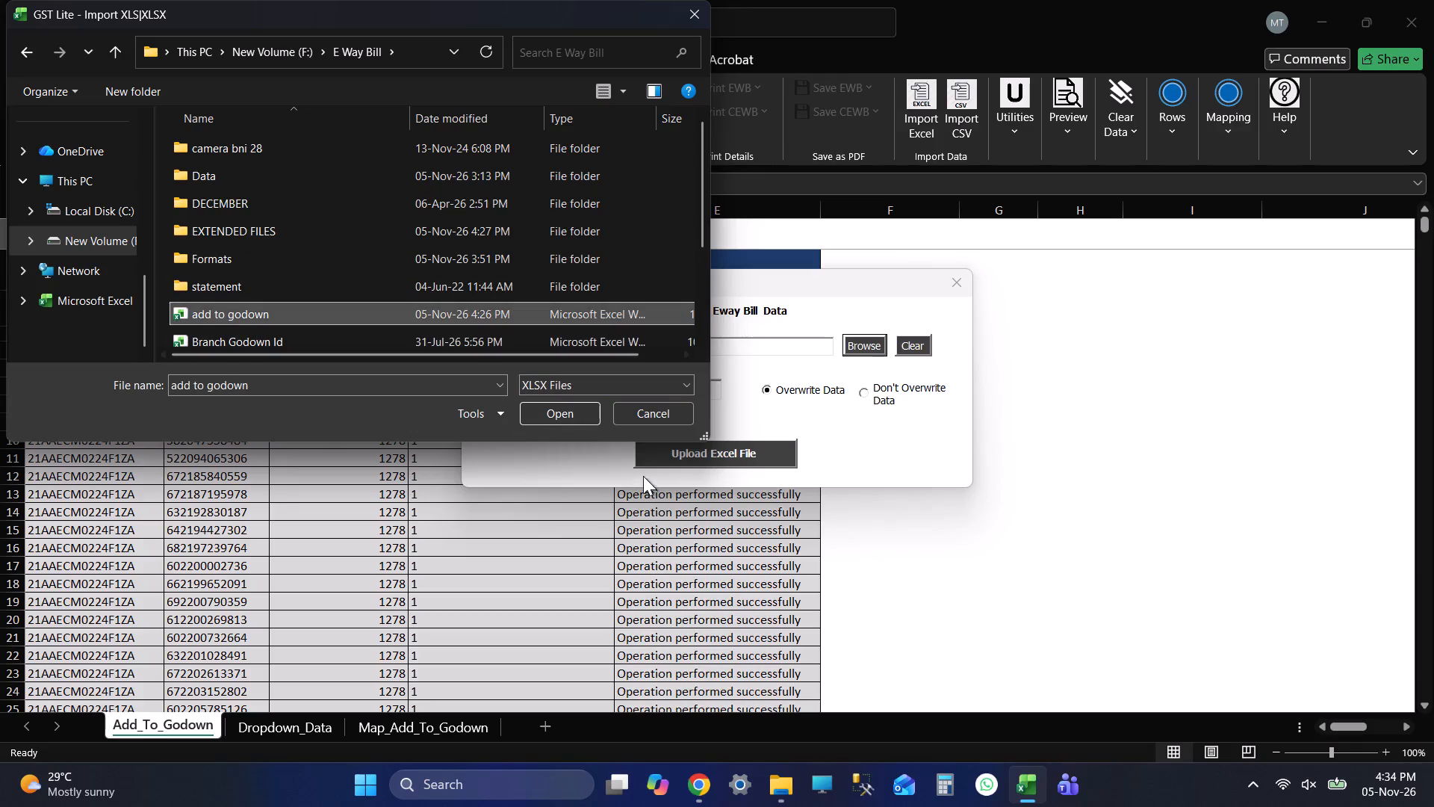
click(562, 415)
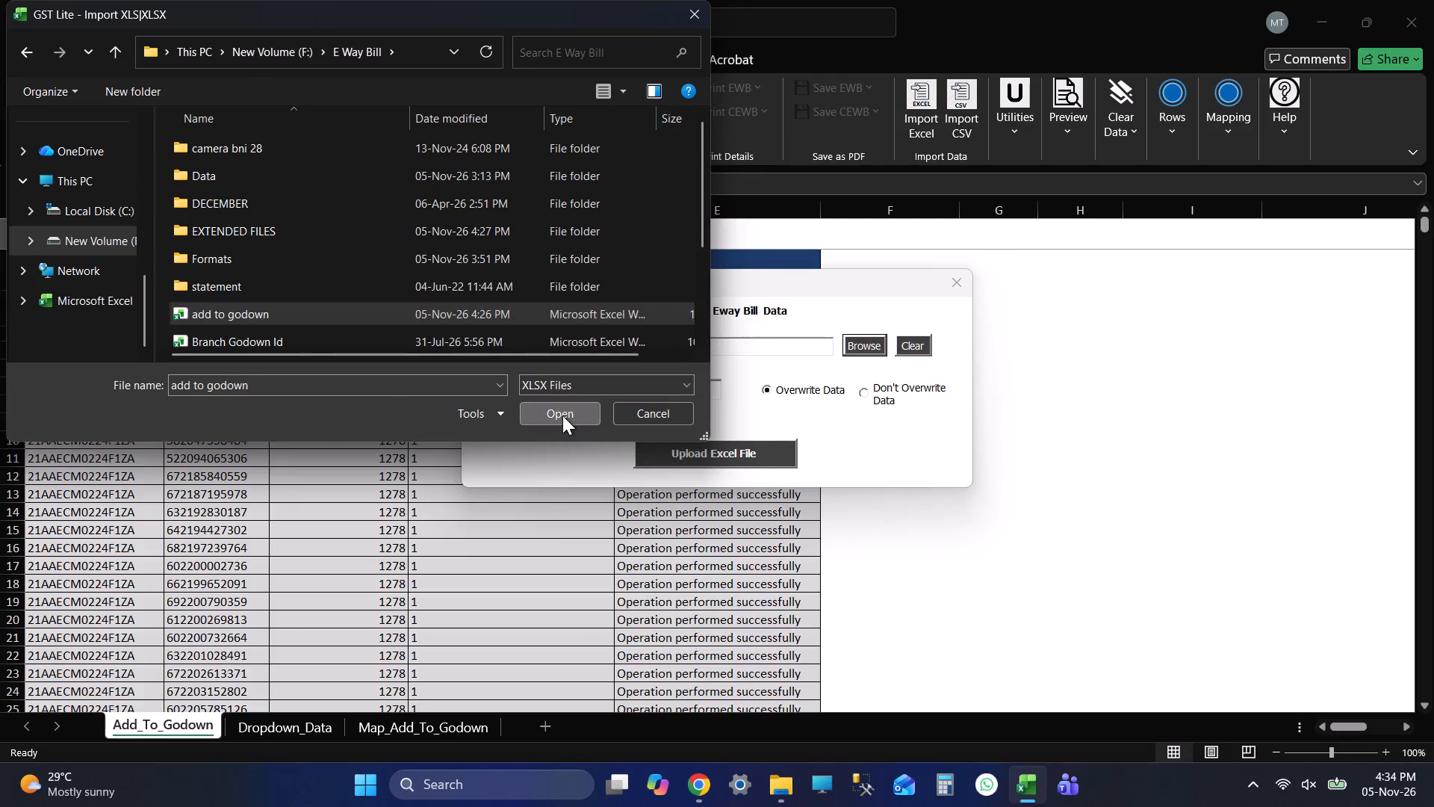
click(707, 459)
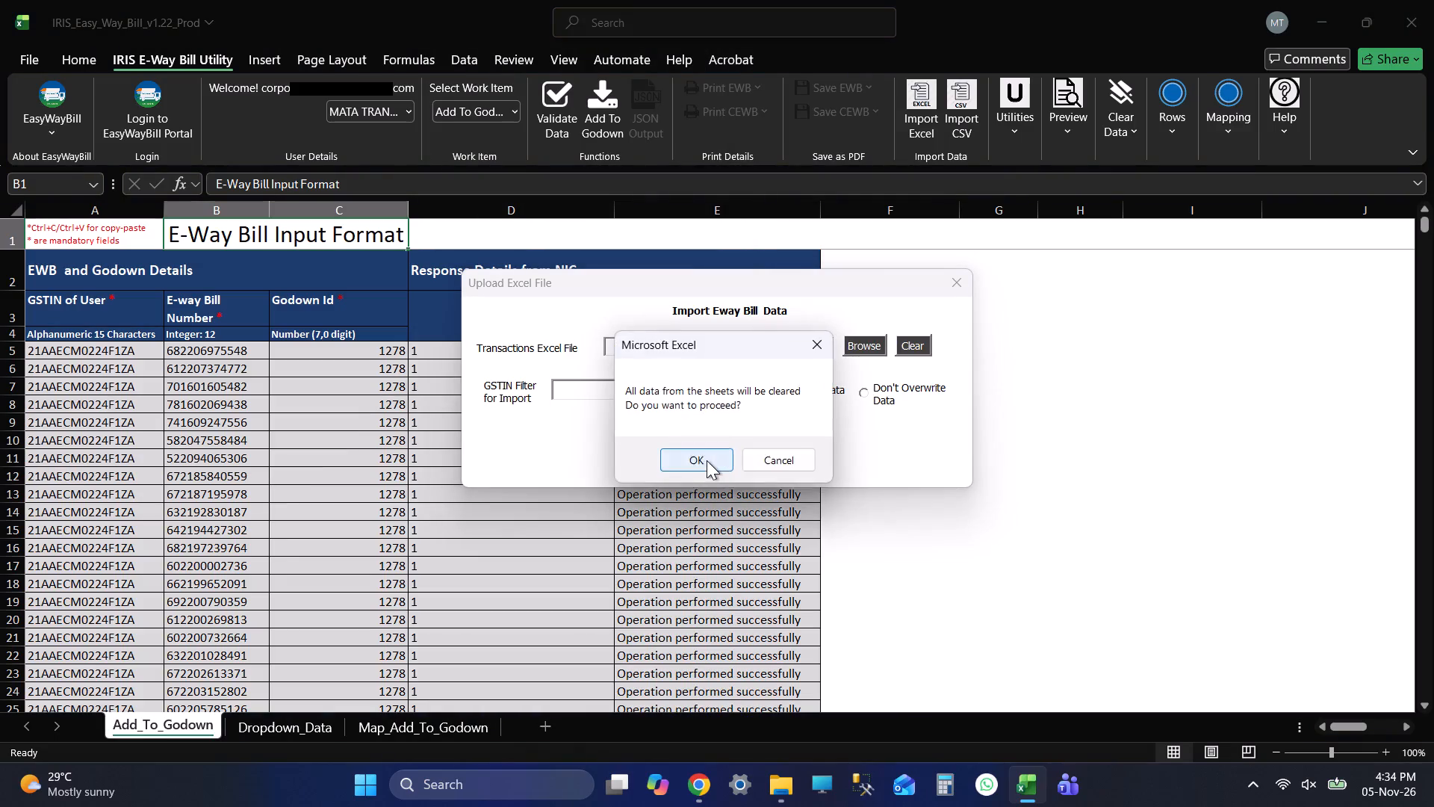
click(707, 460)
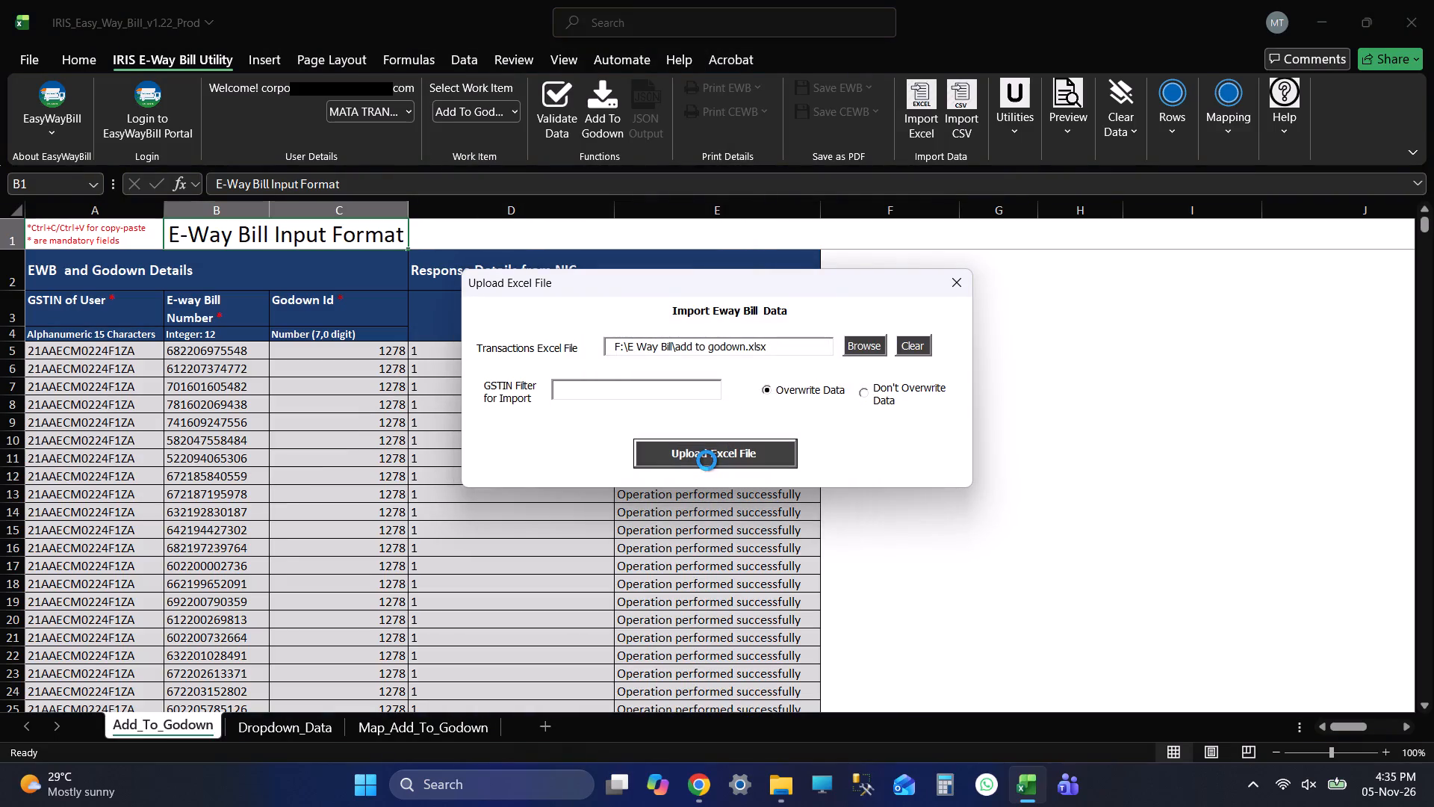
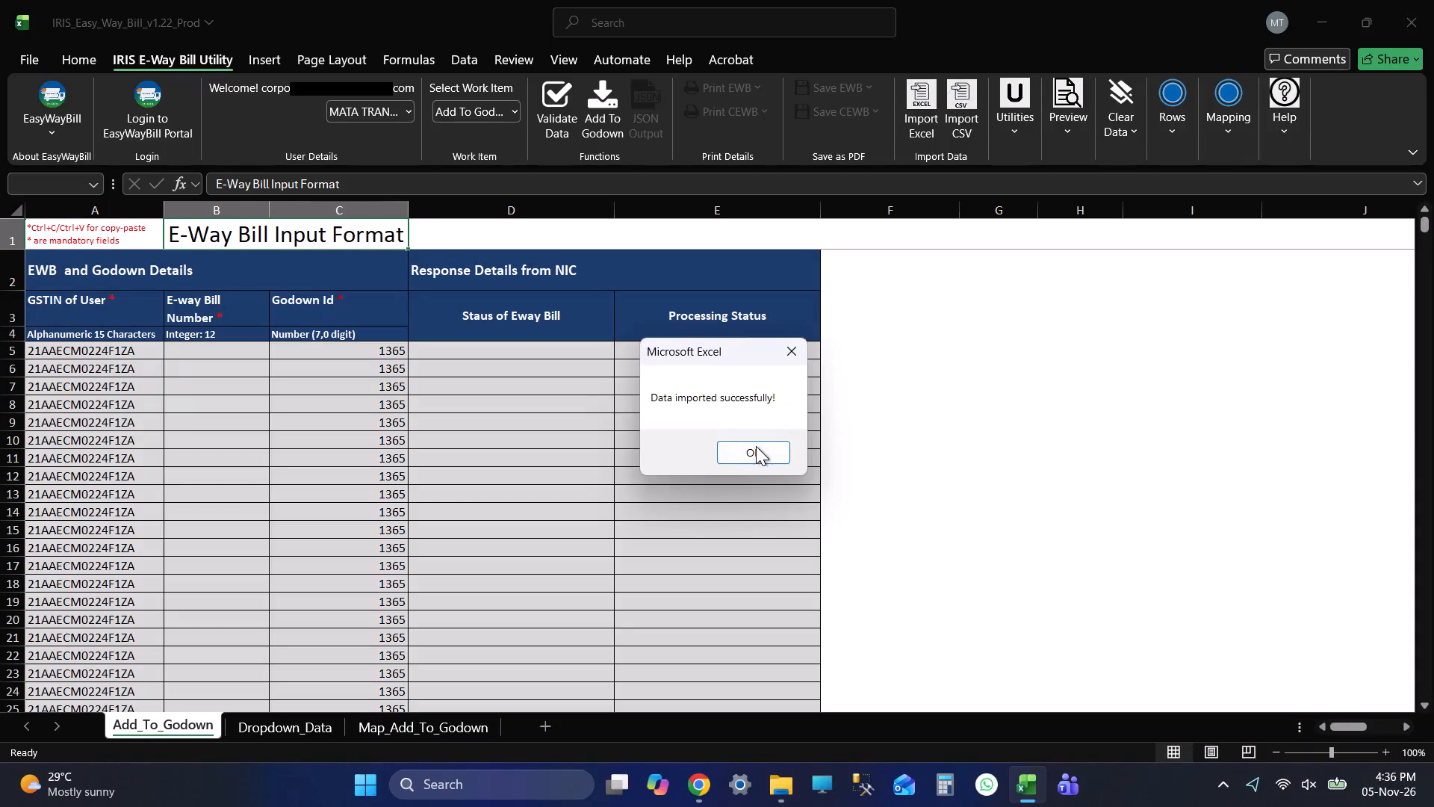
Save the IRIS_Easy_Way_Bill_v1.22_Prod workbook with the imported add-to-godown data.
click(756, 446)
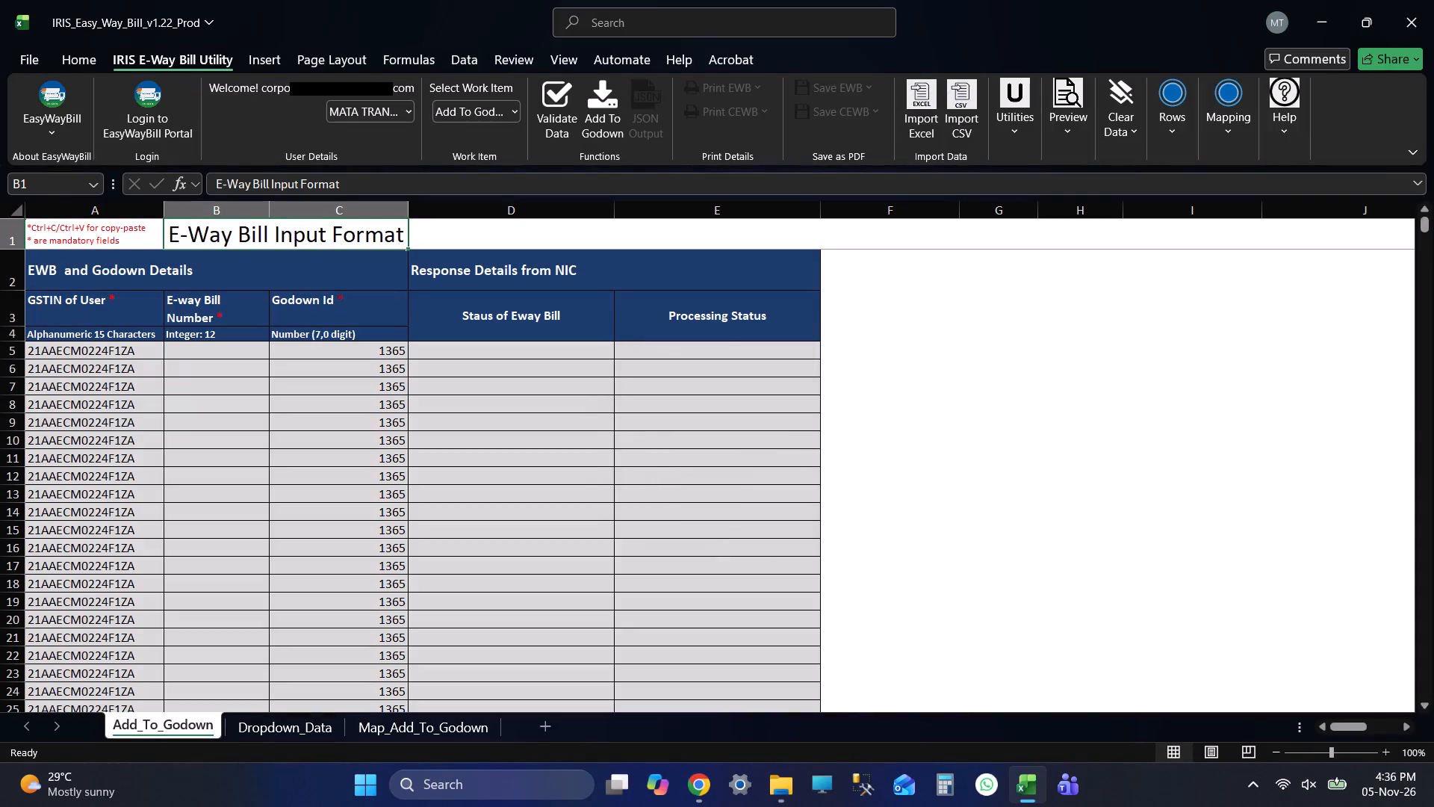
click(229, 344)
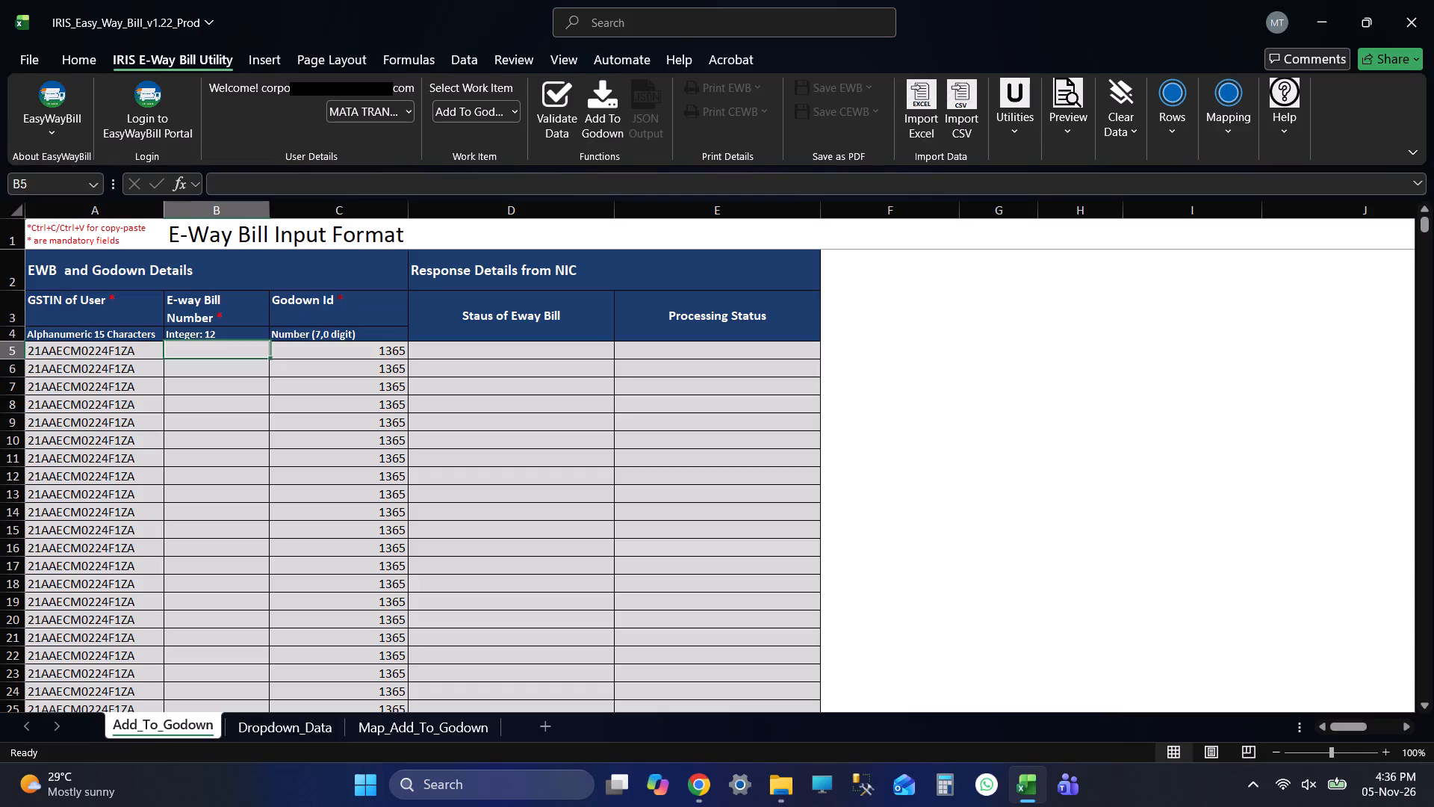
key(ctrl+s)
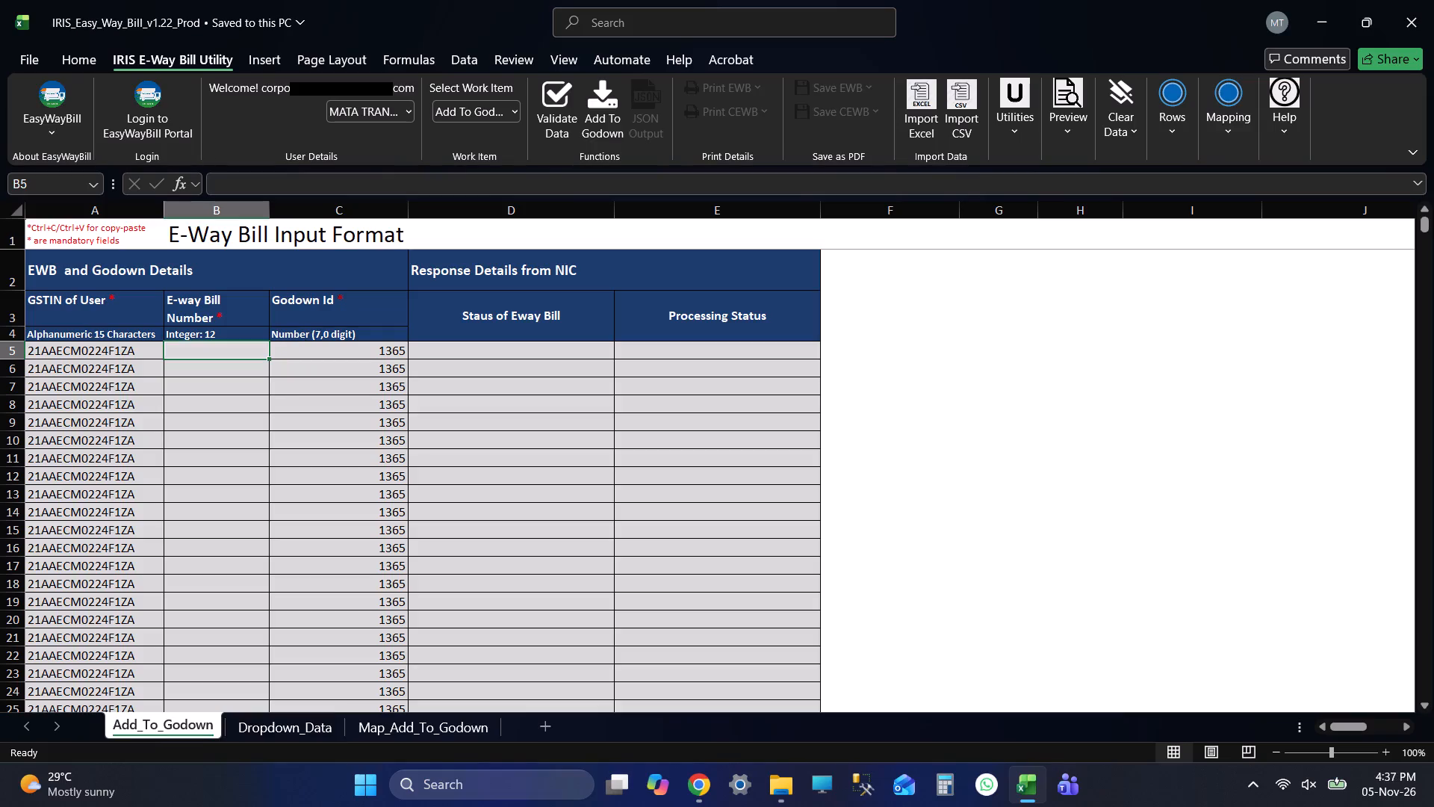
Examine the imported rows on the Add_To_Godown sheet from the headers to the last Godown Id entry.
key(Up)
key(Up)
key(Up)
key(Up)
key(Up)
key(Up)
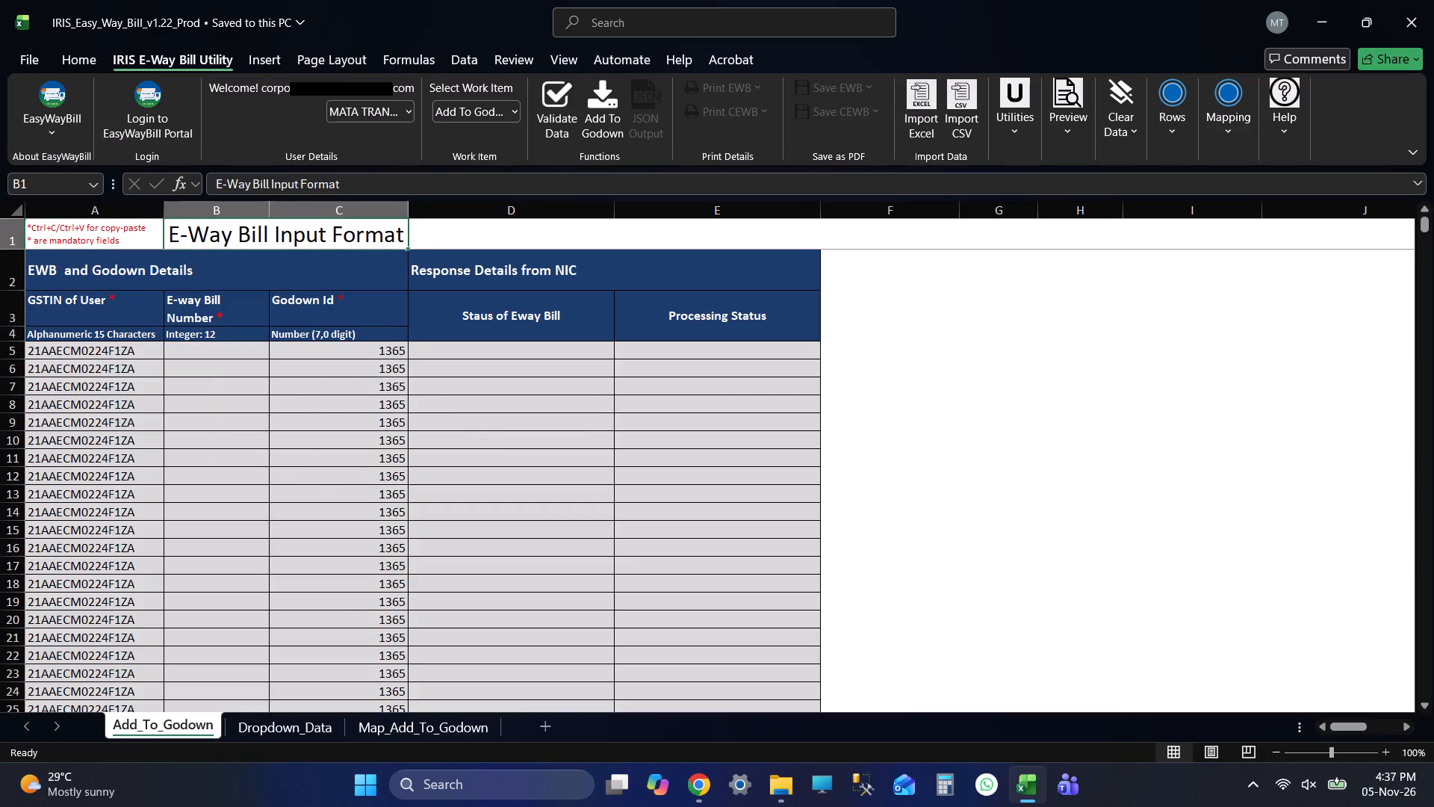
key(Up)
key(Up)
key(Up)
key(Up)
key(Up)
key(Up)
key(Up)
key(Up)
key(Up)
key(Down)
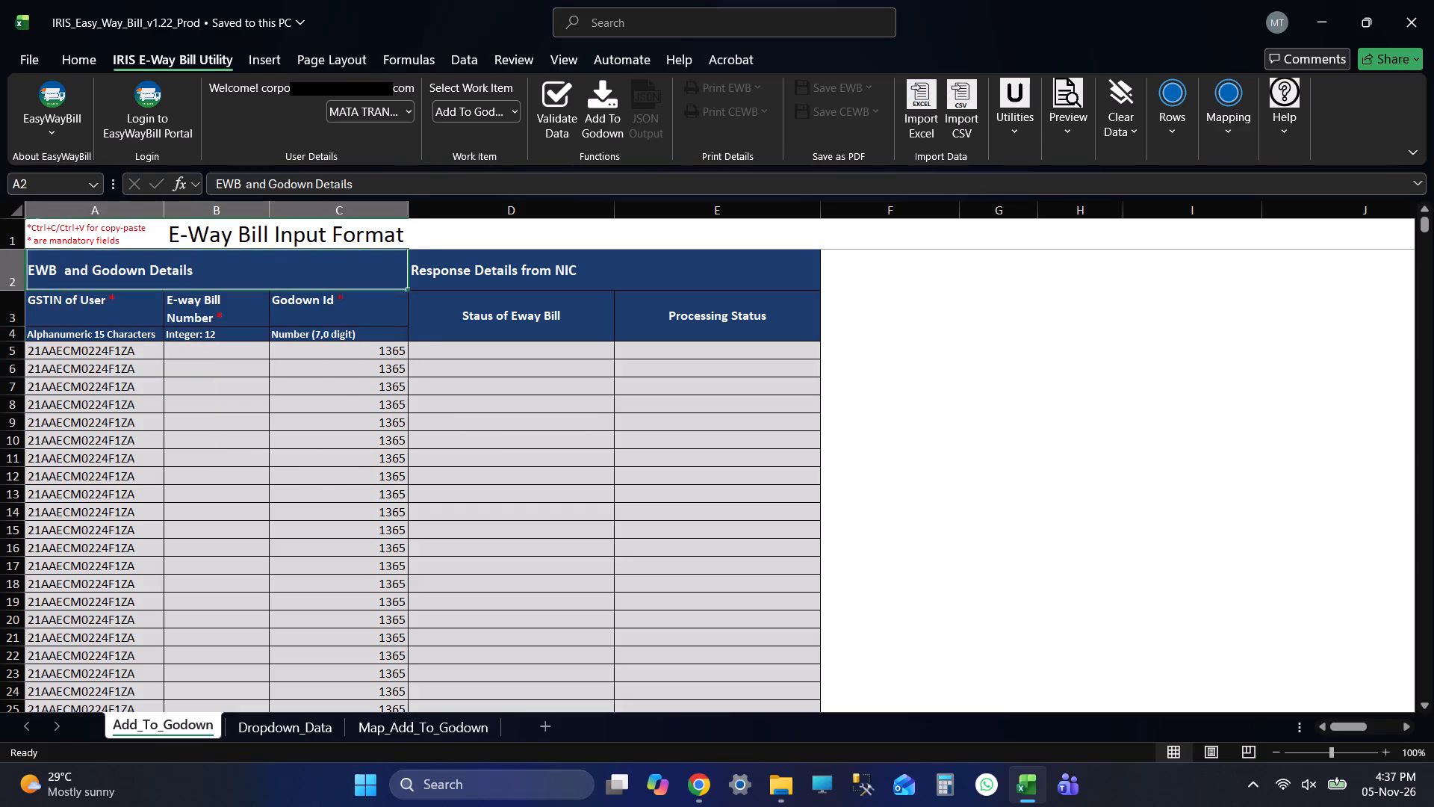
key(Down)
key(Down)
key(Down)
key(Right)
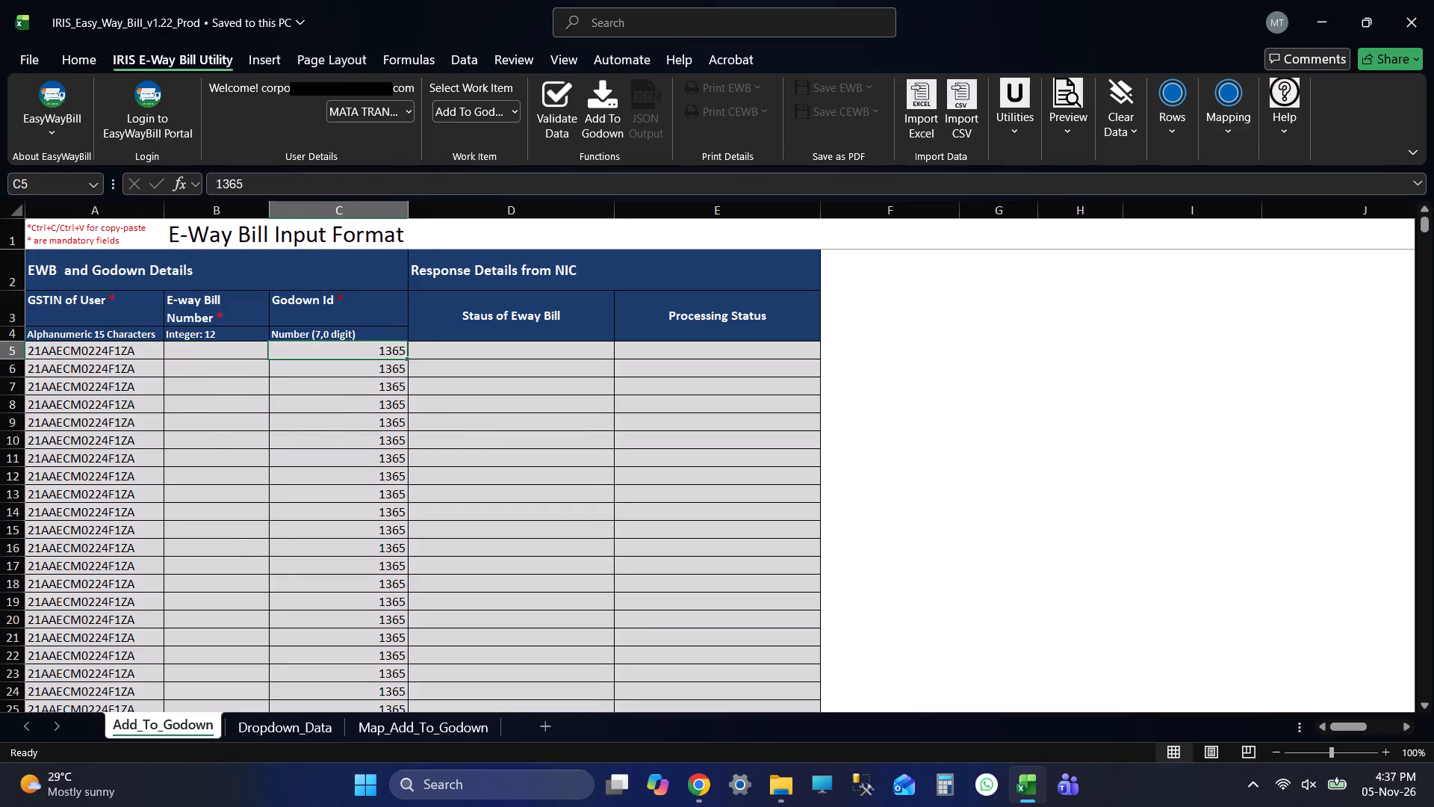
key(ctrl+Down)
key(Down)
key(Down)
key(Down)
key(Down)
key(Down)
key(Down)
key(Down)
key(ctrl+Up)
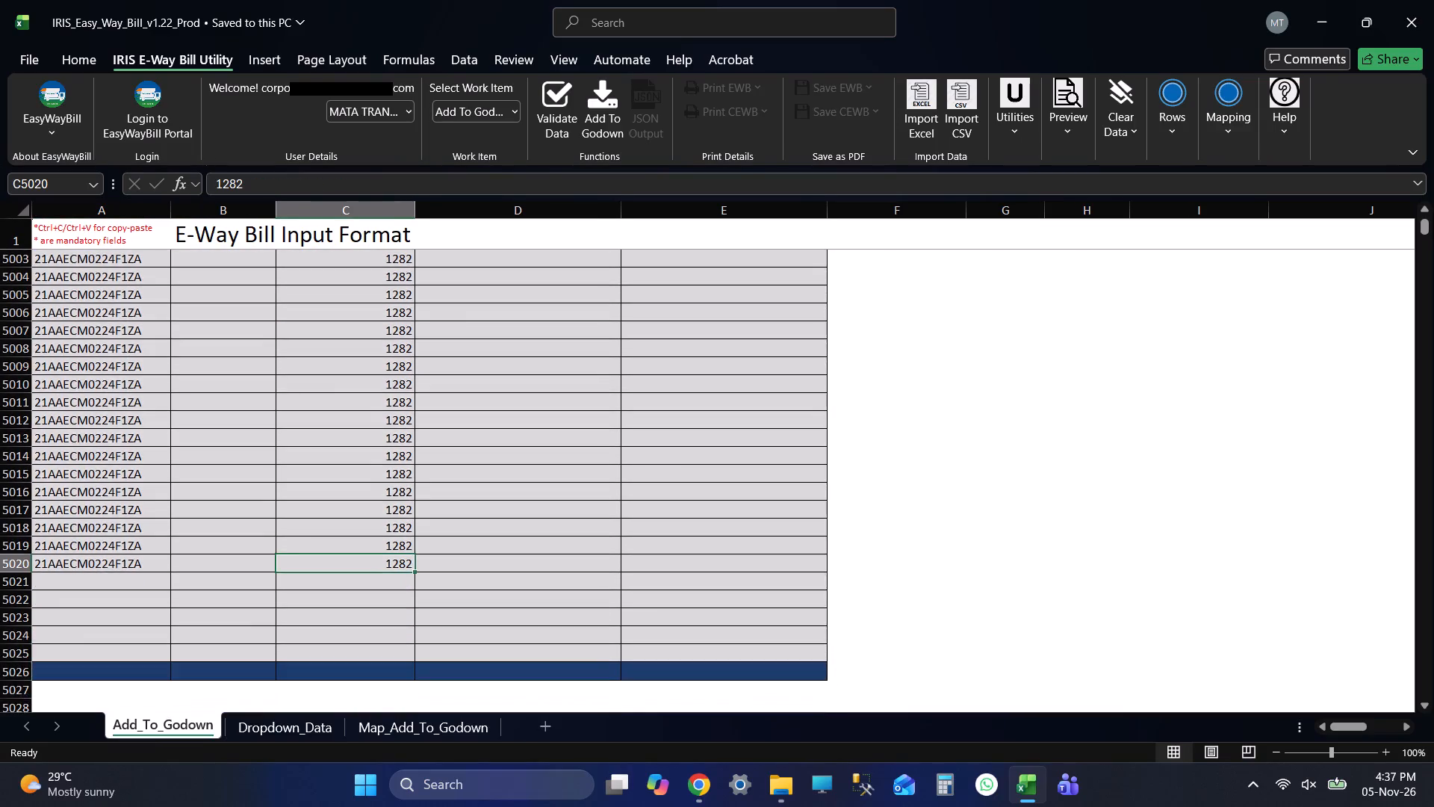
key(ctrl+Up)
key(Up)
key(Up)
key(Up)
key(Up)
key(Up)
key(Down)
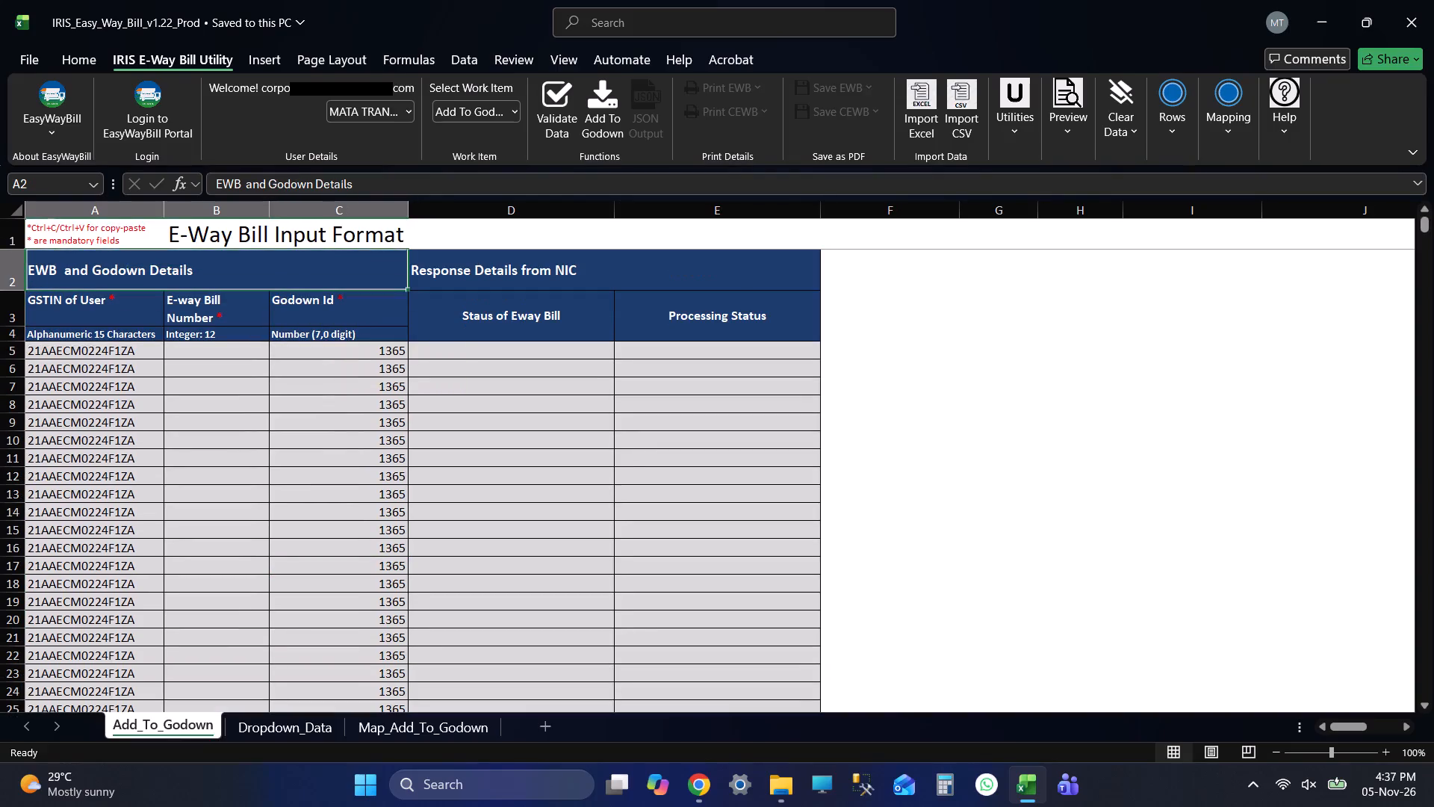
key(Left)
key(Down)
key(Left)
key(Down)
key(Down)
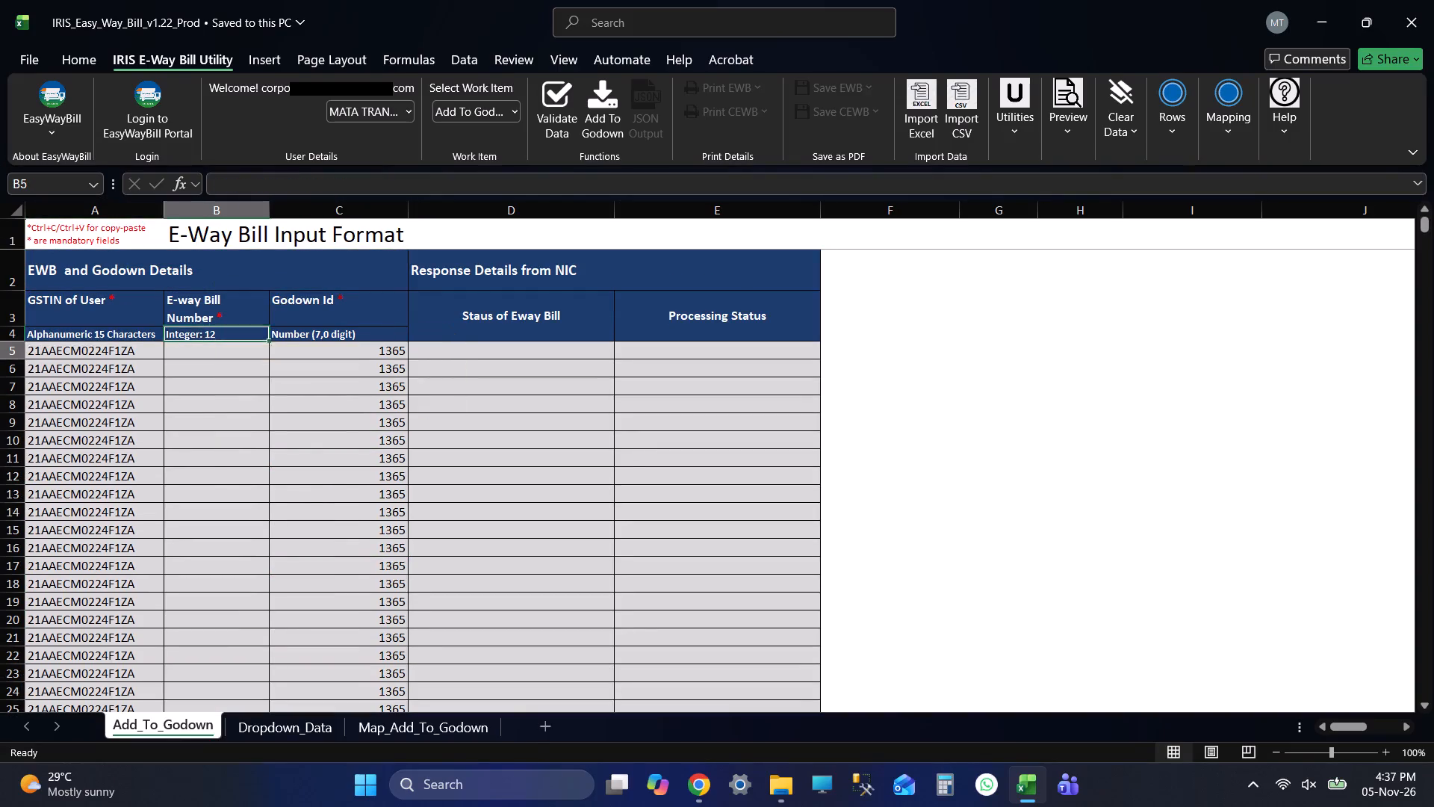
Open the add to godown workbook from the E Way Bill folder and go to the header of its e-way bill number column.
key(alt+Tab)
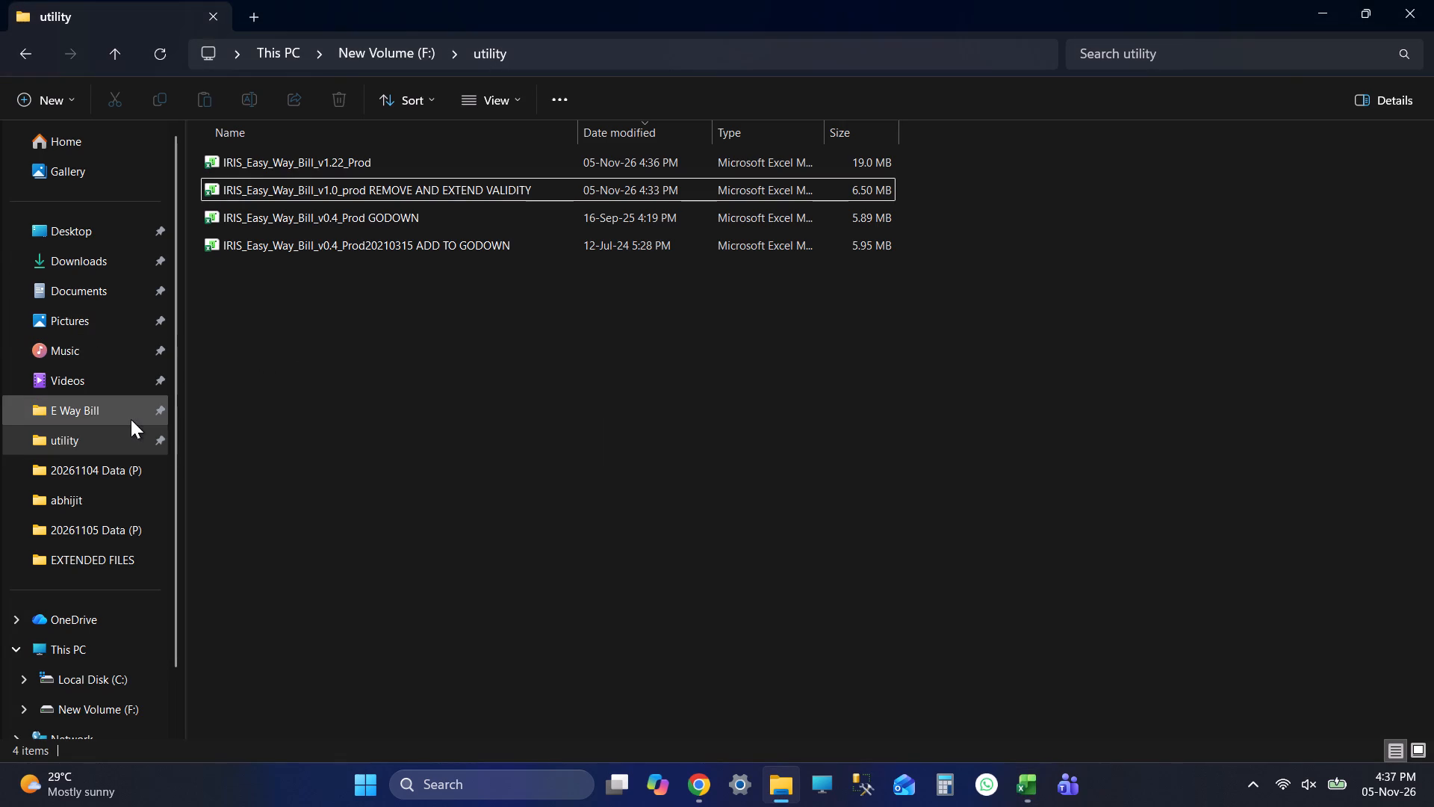
click(131, 419)
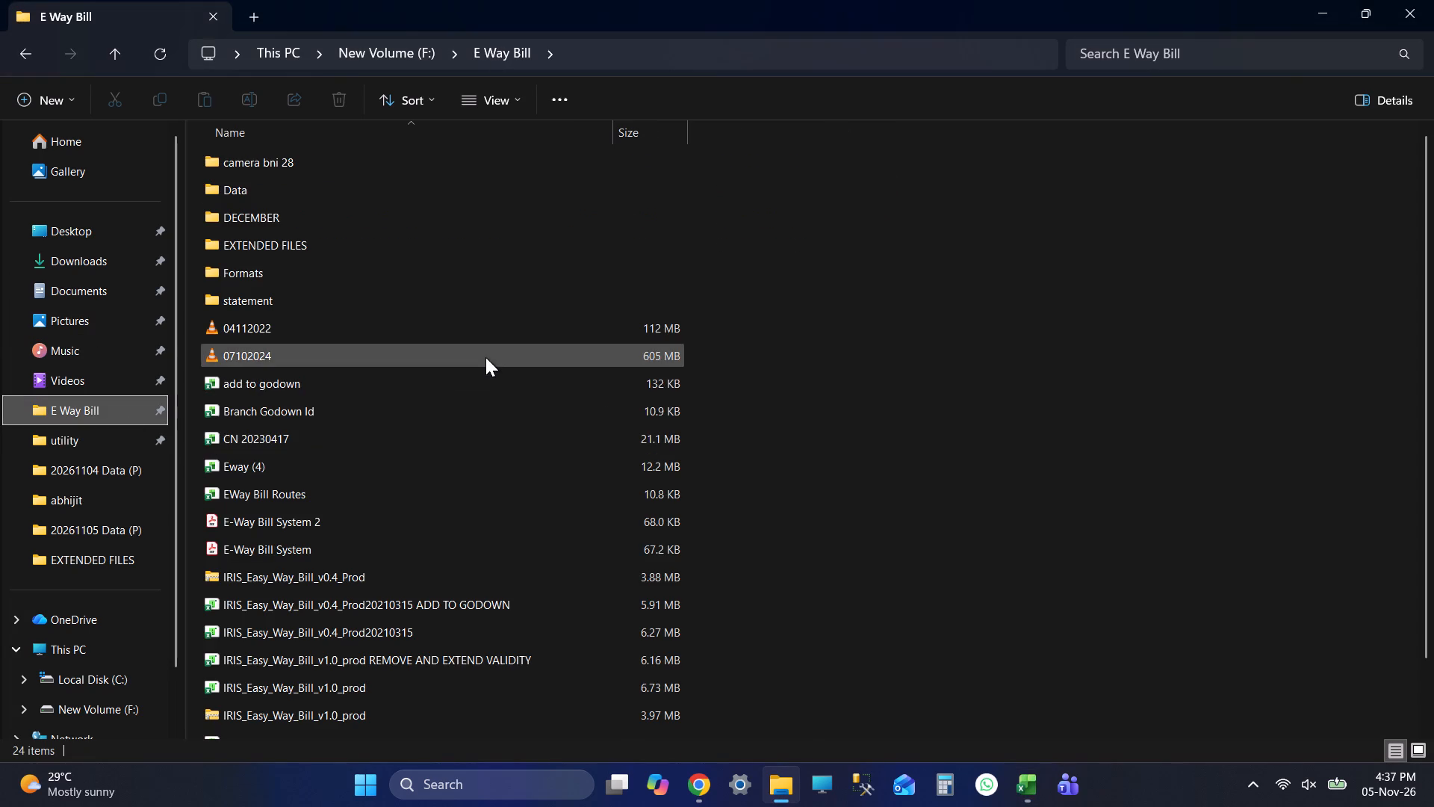
double_click(428, 384)
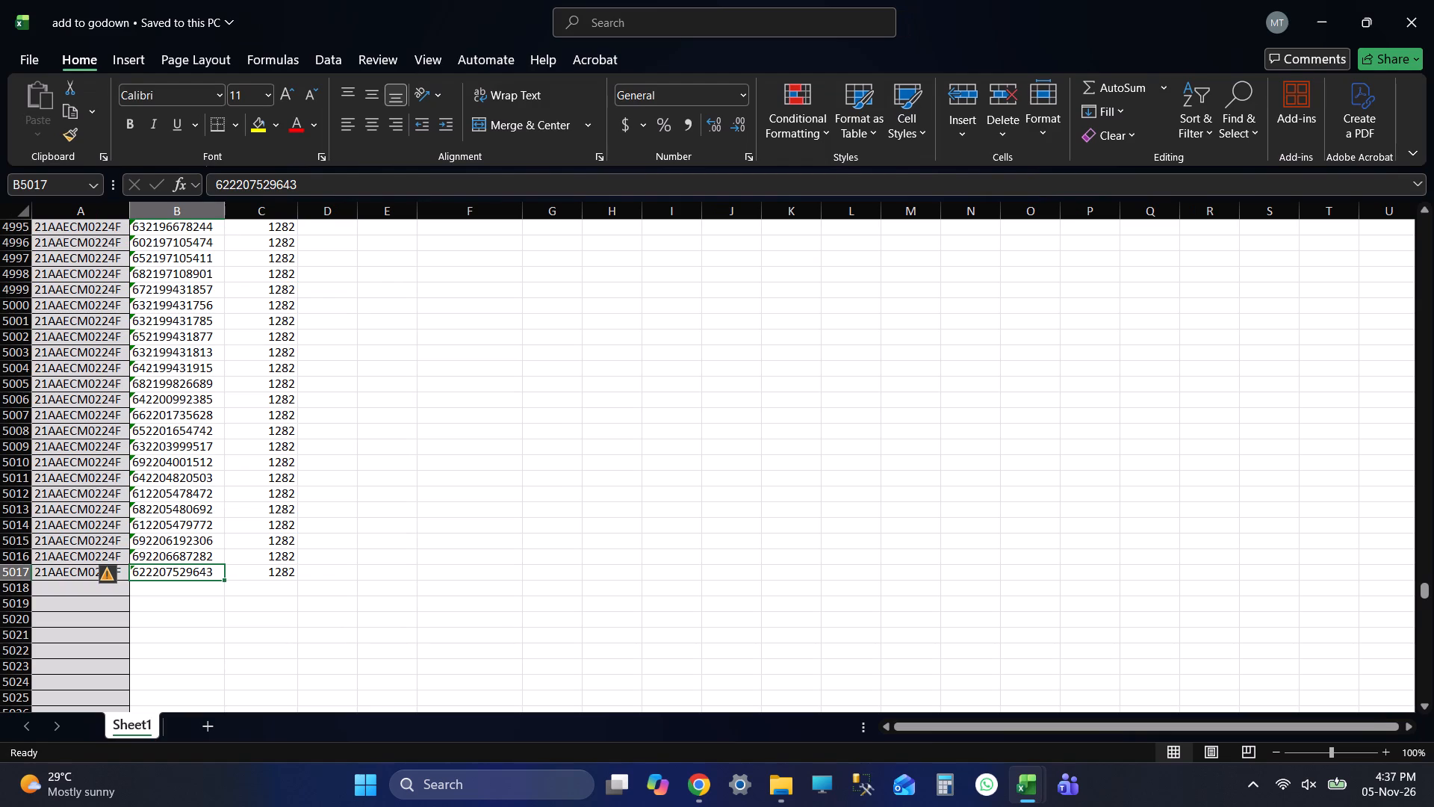
key(ctrl+Up)
key(Up)
key(Up)
key(Up)
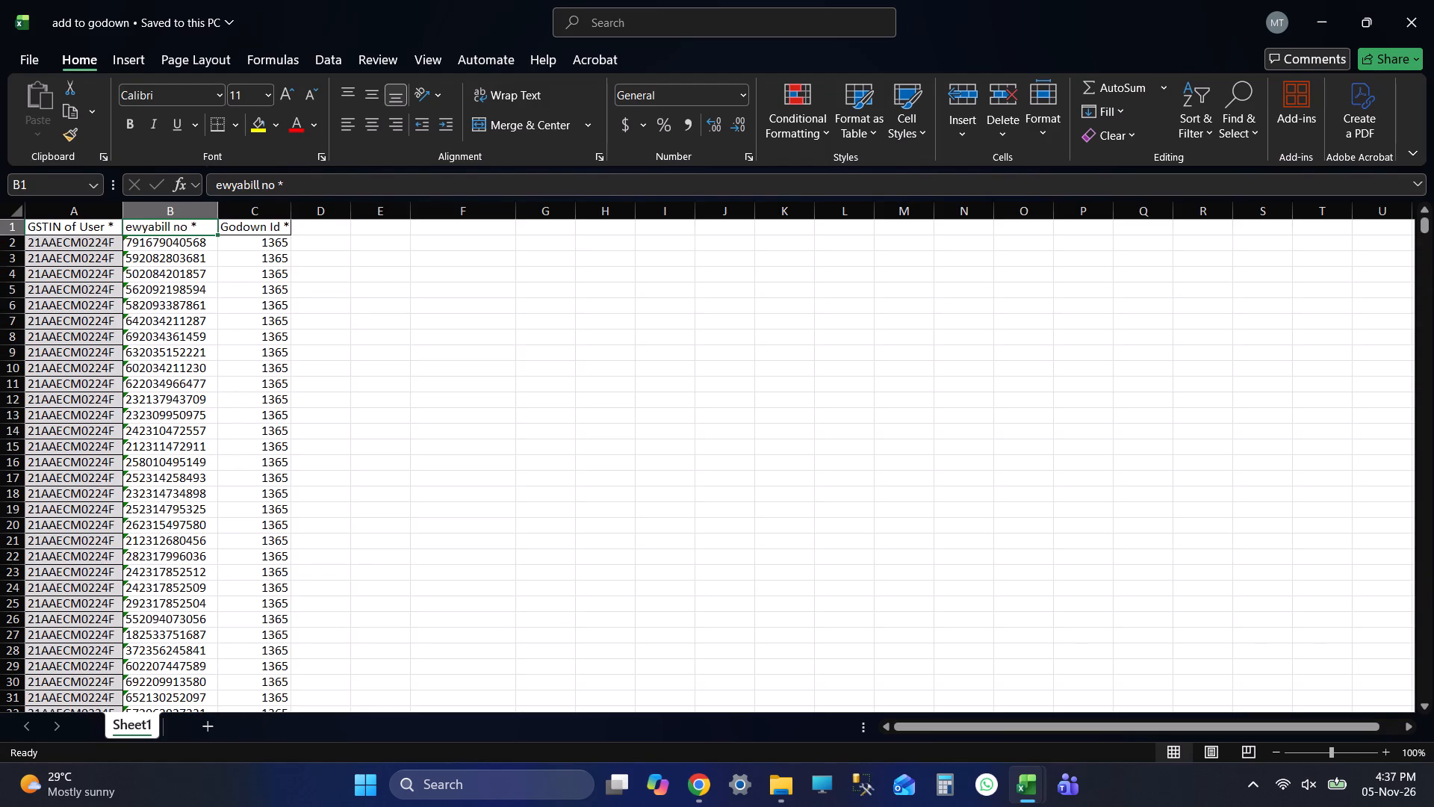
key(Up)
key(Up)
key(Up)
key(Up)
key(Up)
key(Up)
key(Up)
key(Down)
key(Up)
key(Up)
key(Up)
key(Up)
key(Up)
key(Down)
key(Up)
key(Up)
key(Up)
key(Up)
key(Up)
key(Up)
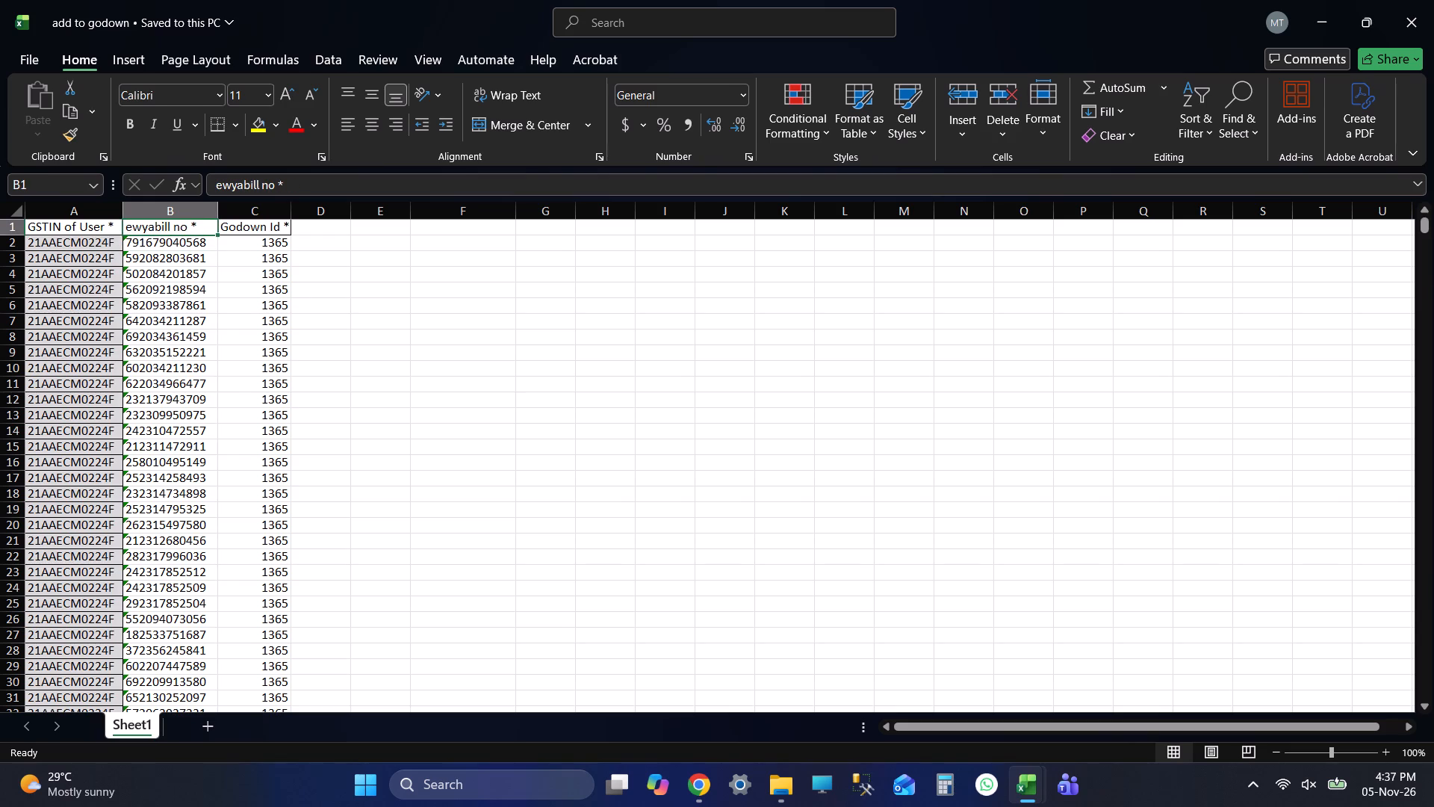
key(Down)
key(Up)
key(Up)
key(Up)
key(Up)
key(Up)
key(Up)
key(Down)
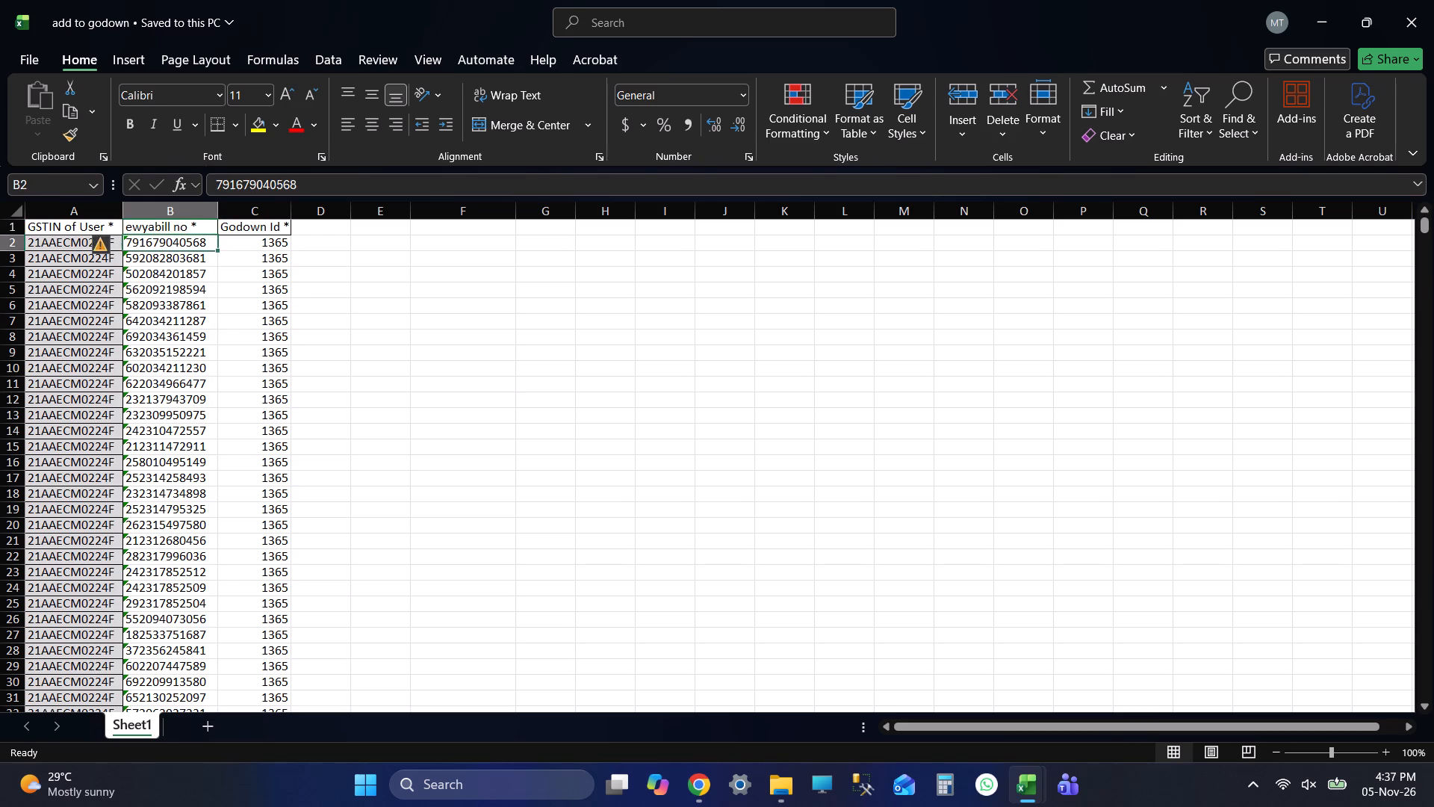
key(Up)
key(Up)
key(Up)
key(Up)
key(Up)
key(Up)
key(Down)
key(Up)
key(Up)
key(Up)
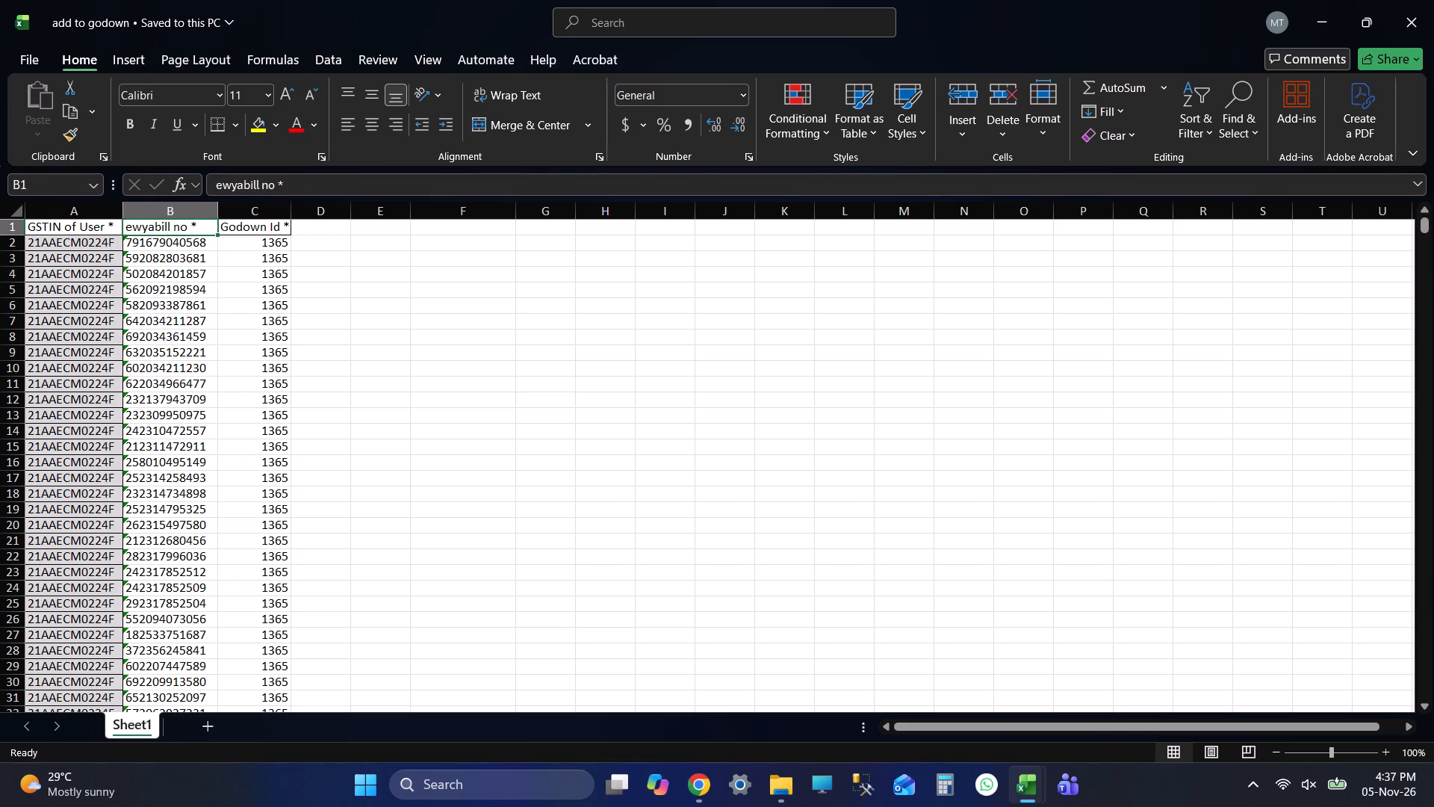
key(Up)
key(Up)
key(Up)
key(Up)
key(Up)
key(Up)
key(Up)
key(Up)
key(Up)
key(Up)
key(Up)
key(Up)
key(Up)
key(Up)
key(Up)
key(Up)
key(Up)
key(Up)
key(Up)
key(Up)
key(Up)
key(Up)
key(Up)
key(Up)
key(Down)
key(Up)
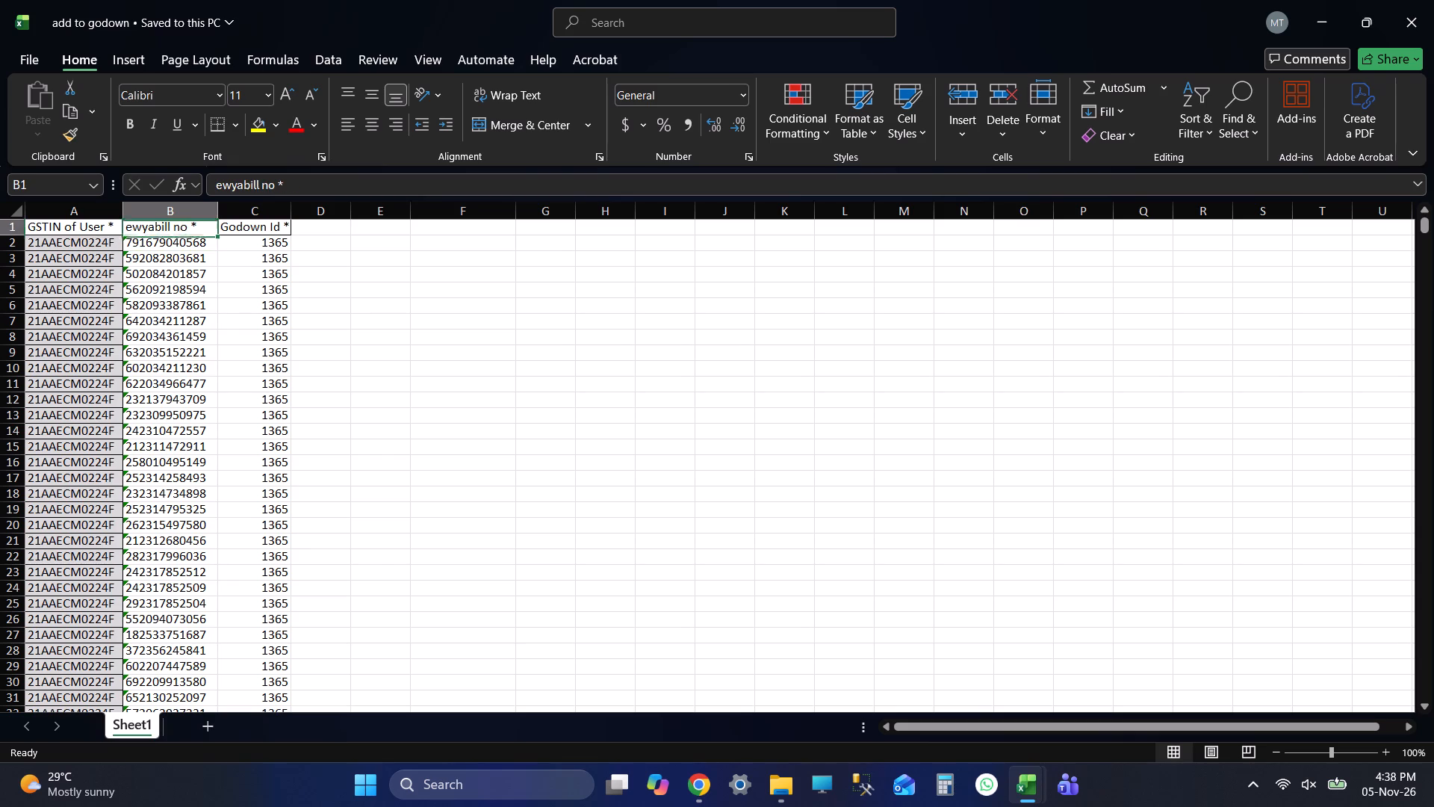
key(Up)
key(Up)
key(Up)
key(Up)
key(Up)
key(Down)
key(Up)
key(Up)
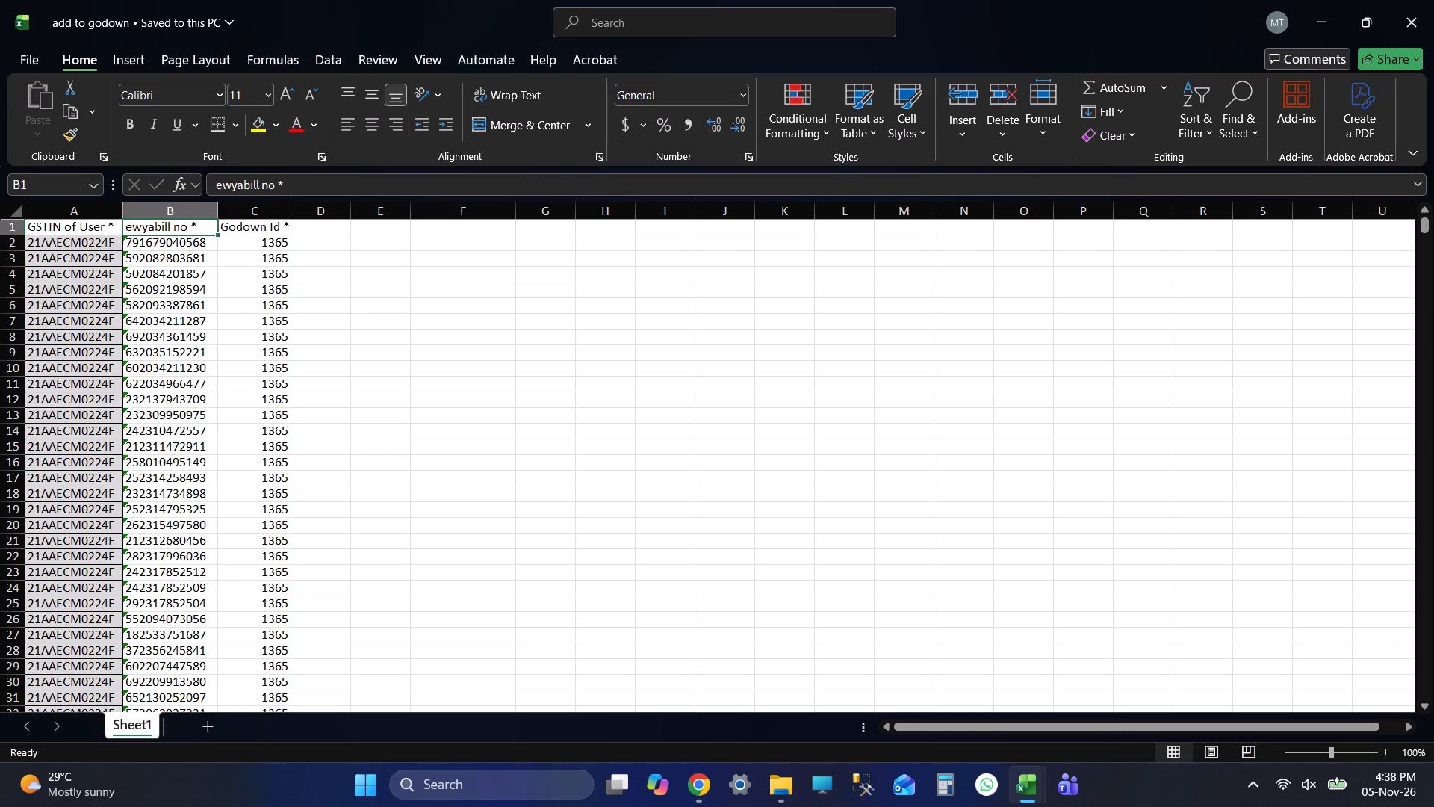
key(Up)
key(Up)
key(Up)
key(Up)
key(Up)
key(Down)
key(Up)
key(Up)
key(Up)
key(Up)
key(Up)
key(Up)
Copy all e-way bill numbers from B2 down in add to godown into Add_To_Godown's E-way Bill Number column, starting at B5.
key(Down)
key(ctrl+shift+Down)
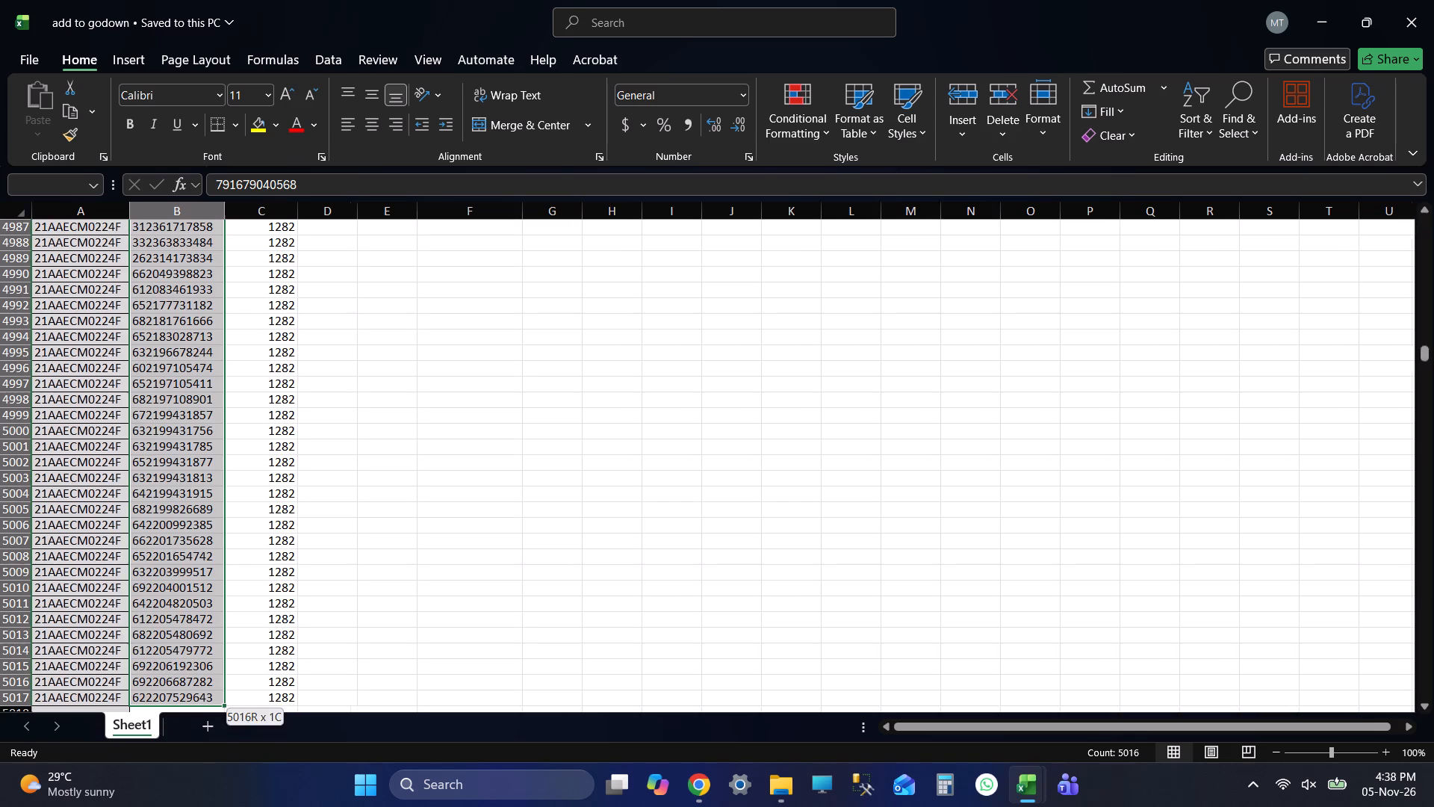
key(ctrl+c)
key(ctrl+c)
key(ctrl+c)
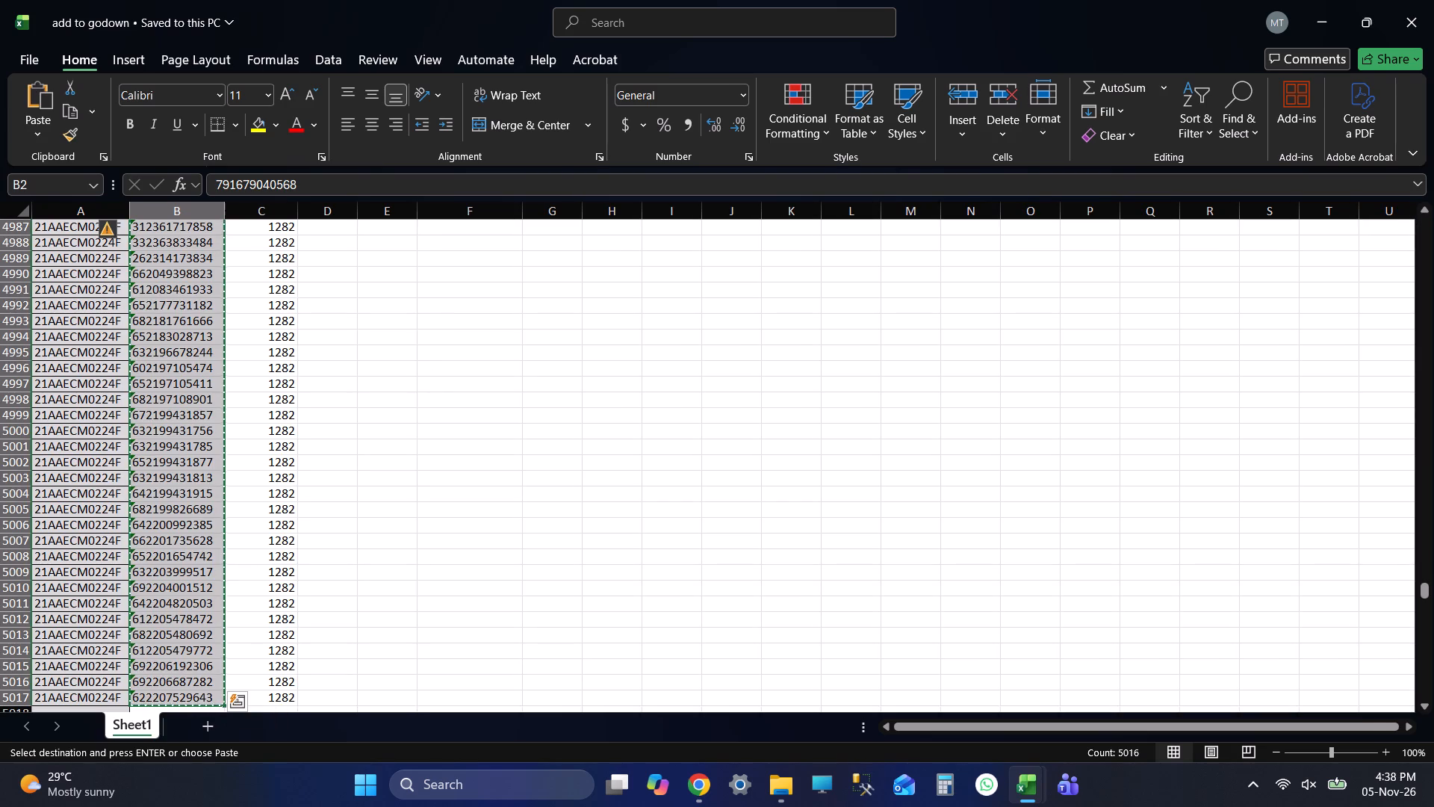
key(ctrl+c)
key(ctrl+c)
key(ctrl+c)
key(ctrl+c)
key(ctrl+c)
key(ctrl+c)
key(ctrl+c)
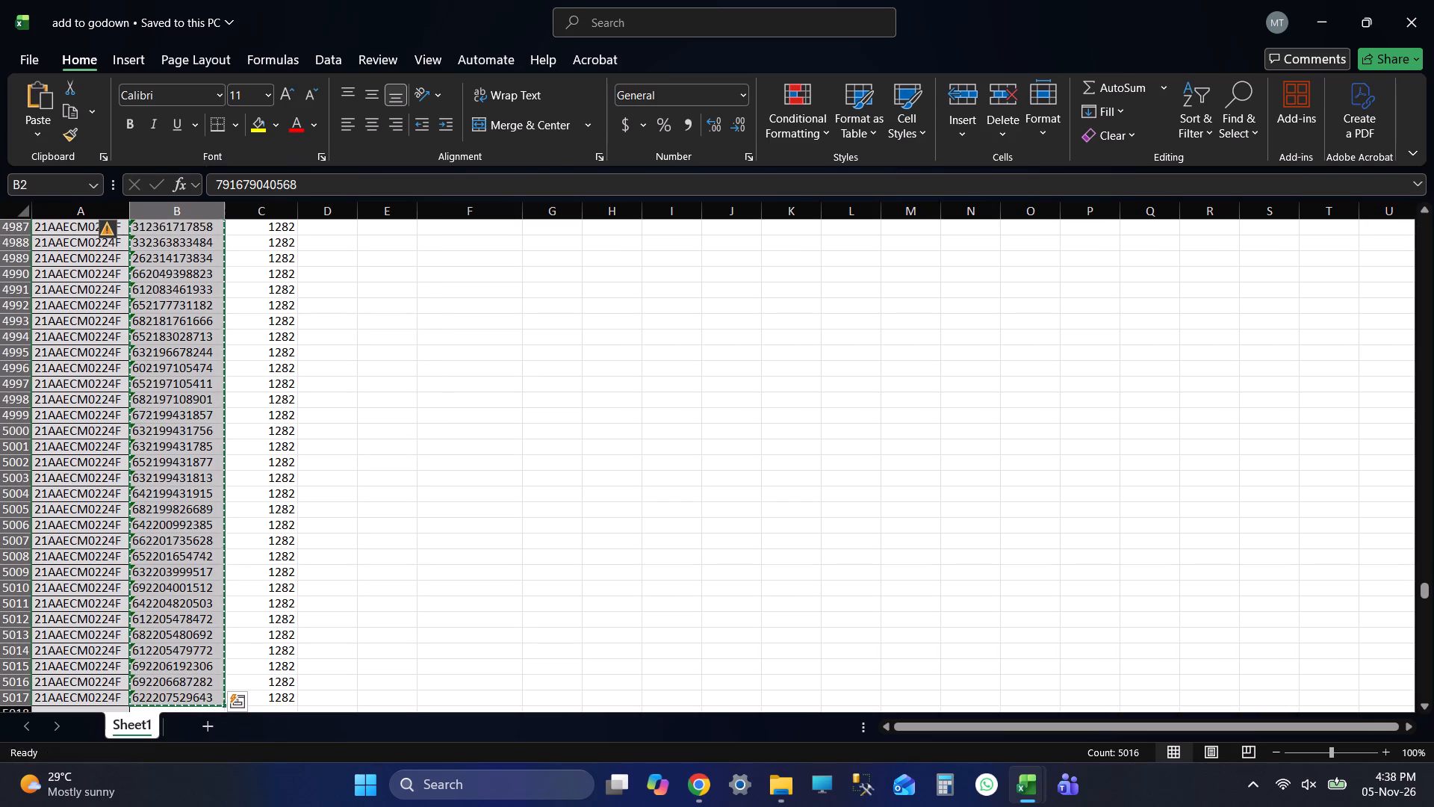
scroll(429, 435, down, 3)
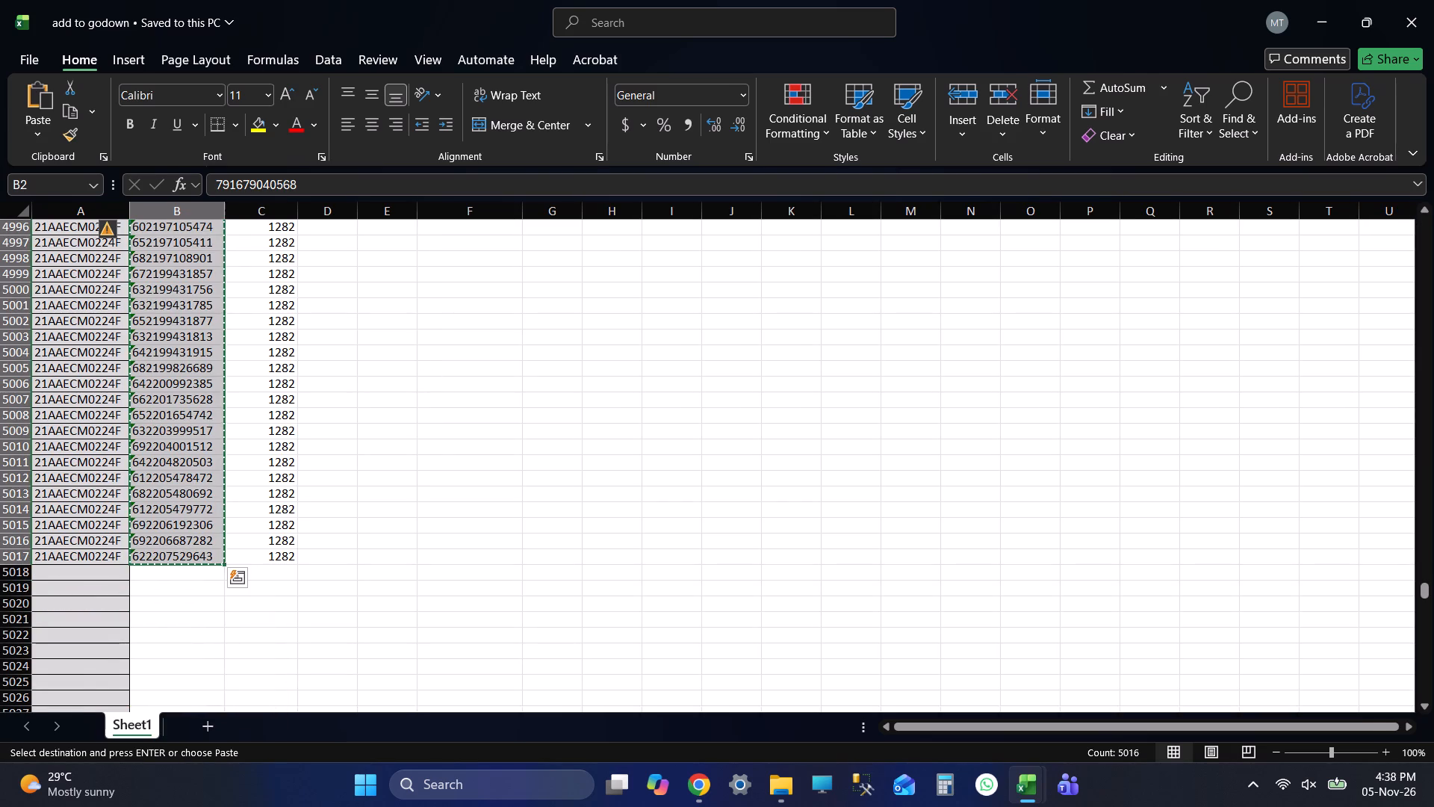
key(alt+Tab)
key(Up)
key(Up)
key(Down)
key(Down)
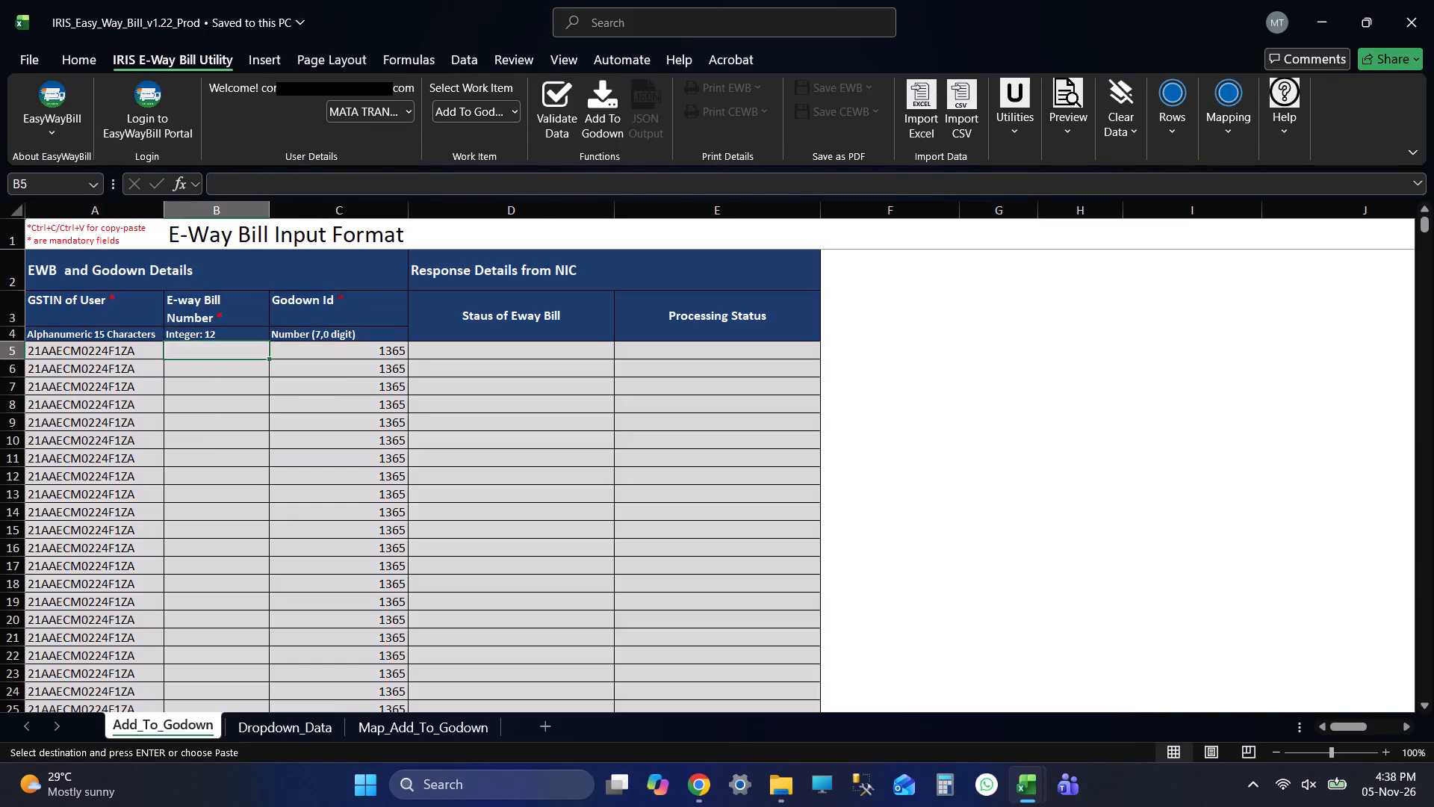
key(ctrl+v)
key(Down)
key(Down)
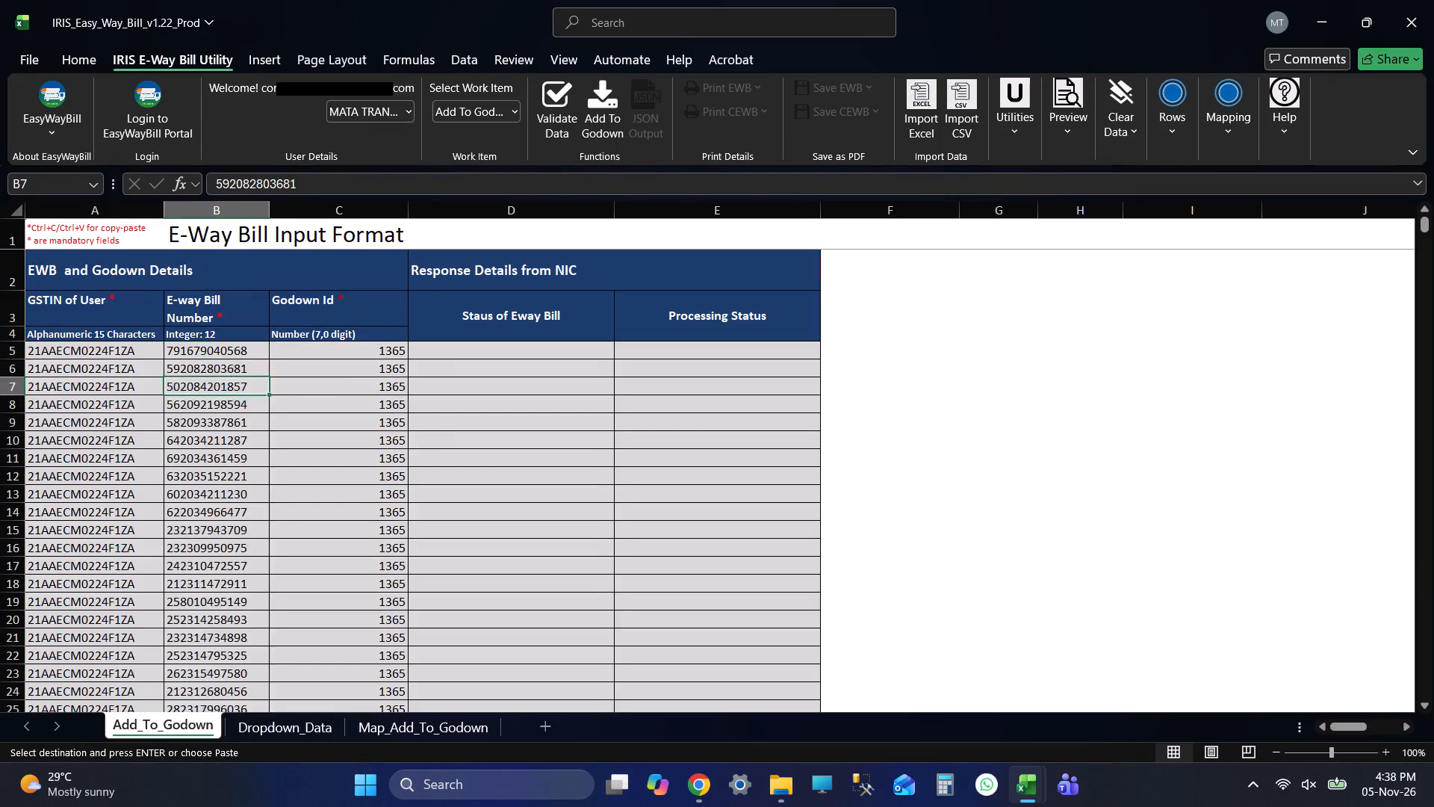
Examine the end of the filled E-way Bill Number column on the Add_To_Godown sheet and return to its headers.
key(ctrl+Down)
key(Down)
key(Down)
key(Down)
key(Down)
key(Down)
key(Down)
key(Down)
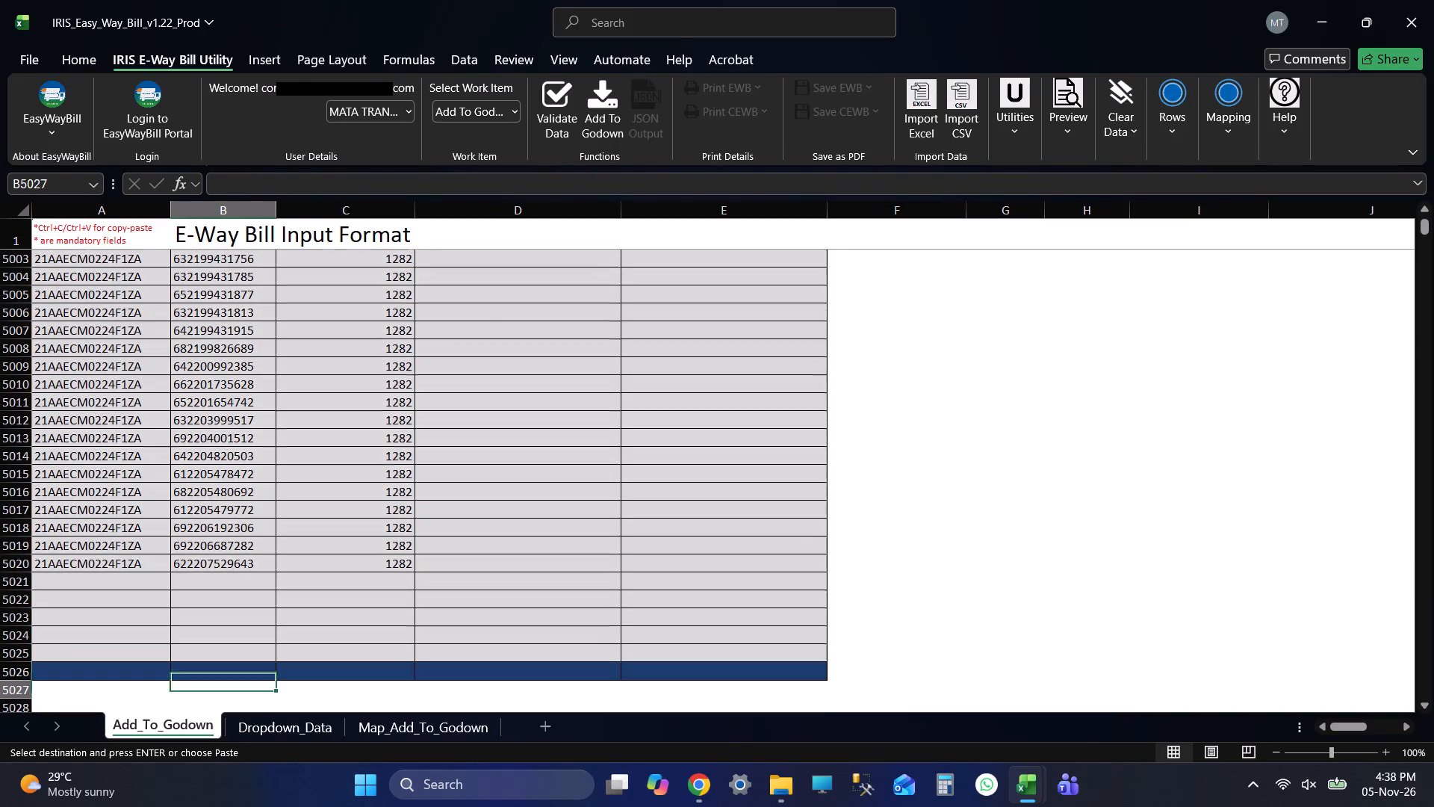
key(ctrl+Up)
key(ctrl+Up)
key(Up)
key(Up)
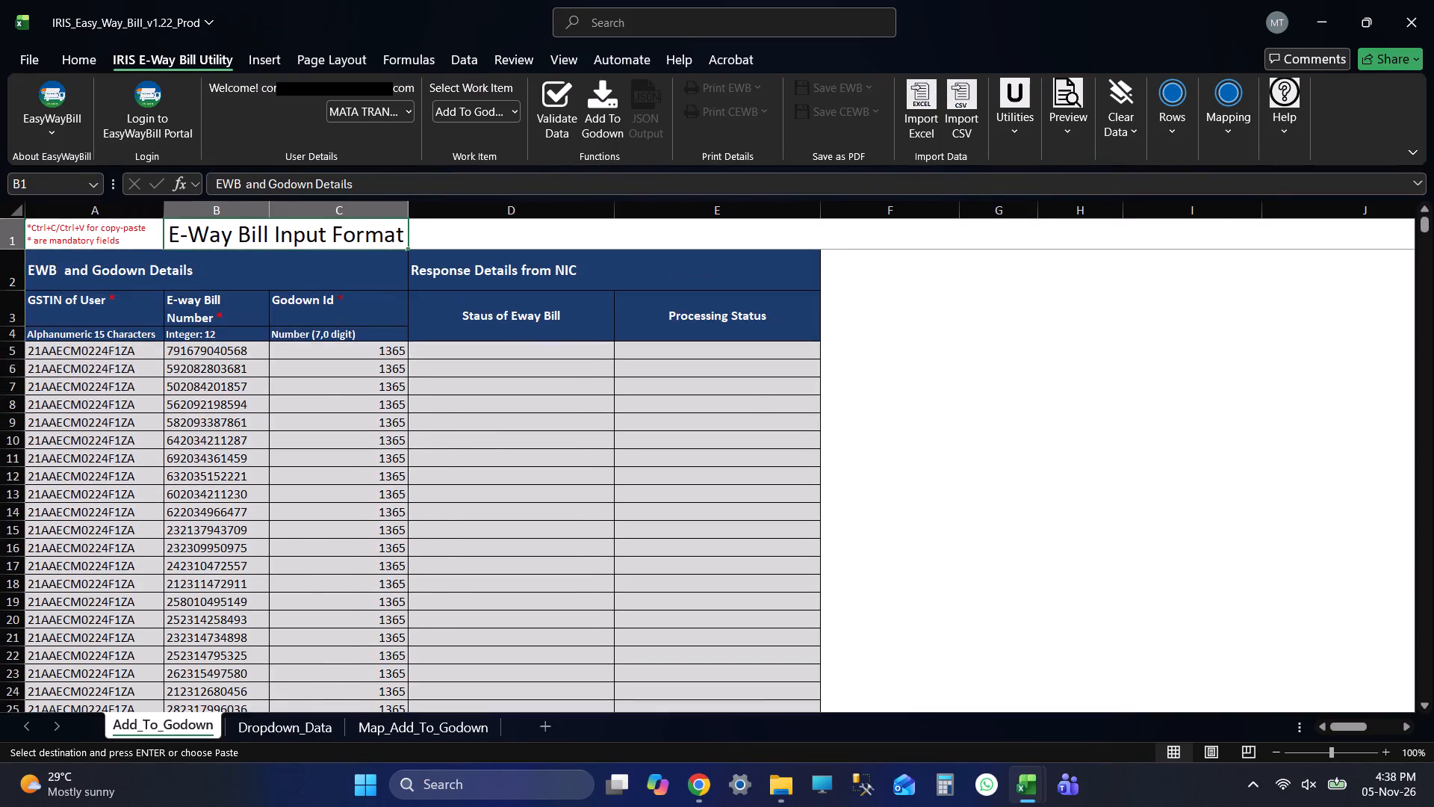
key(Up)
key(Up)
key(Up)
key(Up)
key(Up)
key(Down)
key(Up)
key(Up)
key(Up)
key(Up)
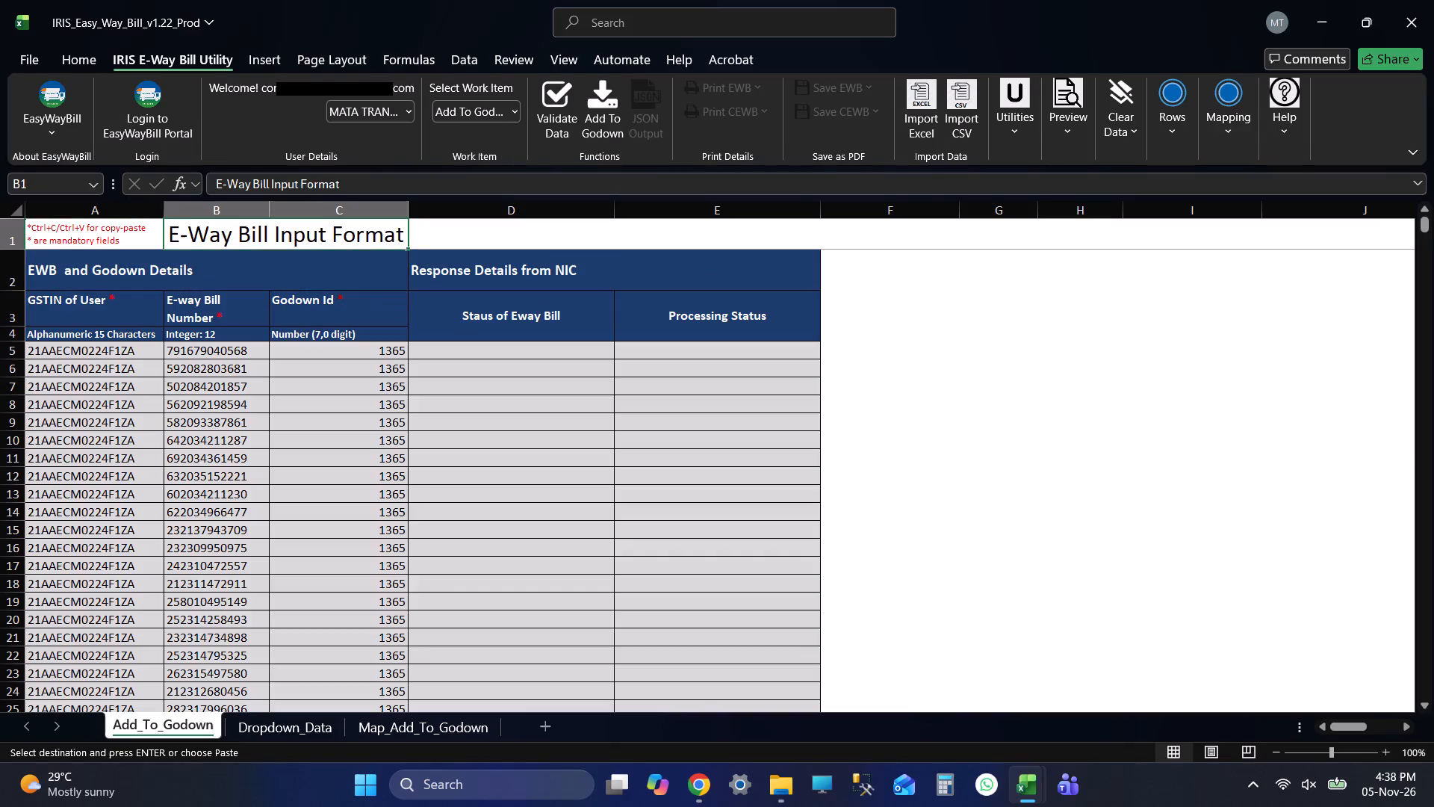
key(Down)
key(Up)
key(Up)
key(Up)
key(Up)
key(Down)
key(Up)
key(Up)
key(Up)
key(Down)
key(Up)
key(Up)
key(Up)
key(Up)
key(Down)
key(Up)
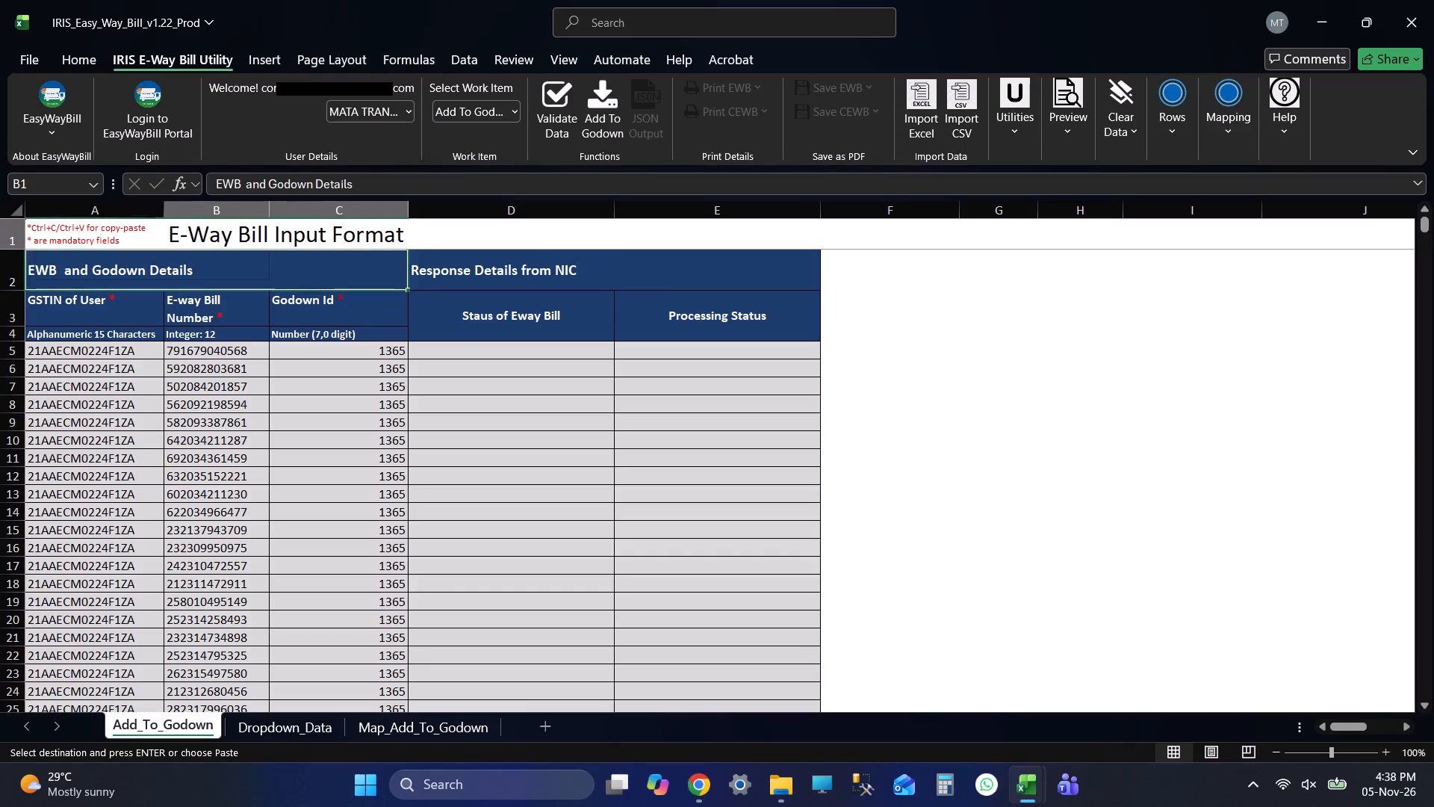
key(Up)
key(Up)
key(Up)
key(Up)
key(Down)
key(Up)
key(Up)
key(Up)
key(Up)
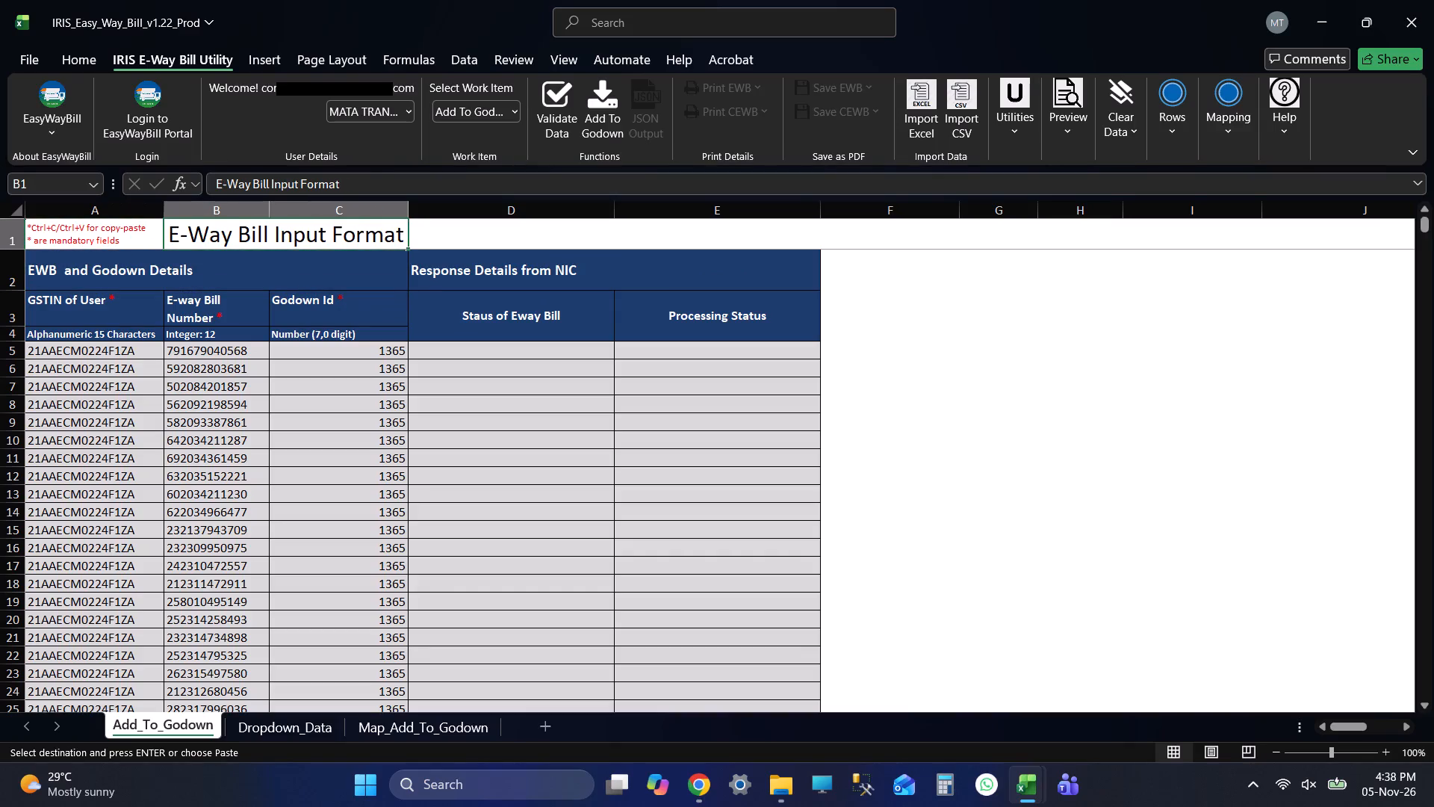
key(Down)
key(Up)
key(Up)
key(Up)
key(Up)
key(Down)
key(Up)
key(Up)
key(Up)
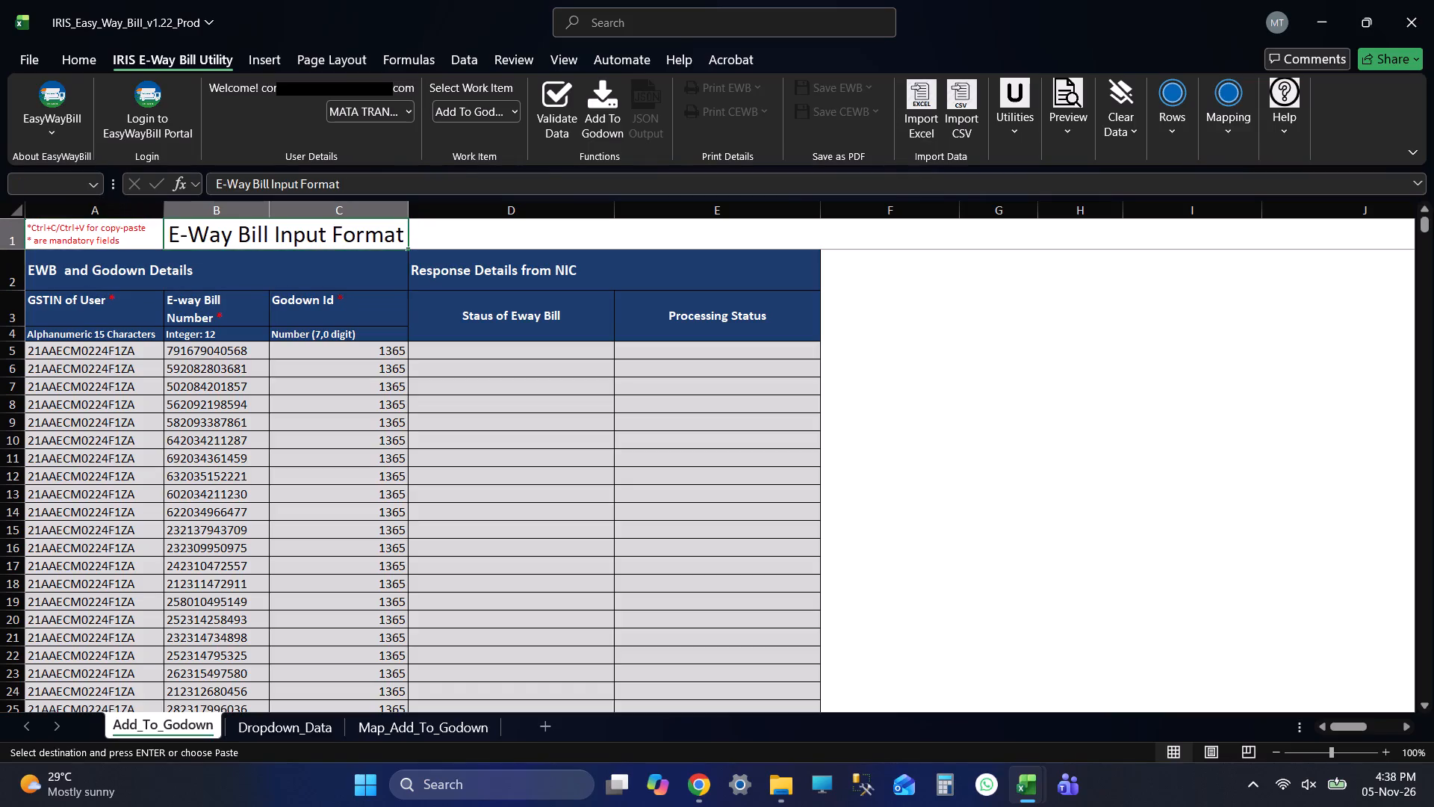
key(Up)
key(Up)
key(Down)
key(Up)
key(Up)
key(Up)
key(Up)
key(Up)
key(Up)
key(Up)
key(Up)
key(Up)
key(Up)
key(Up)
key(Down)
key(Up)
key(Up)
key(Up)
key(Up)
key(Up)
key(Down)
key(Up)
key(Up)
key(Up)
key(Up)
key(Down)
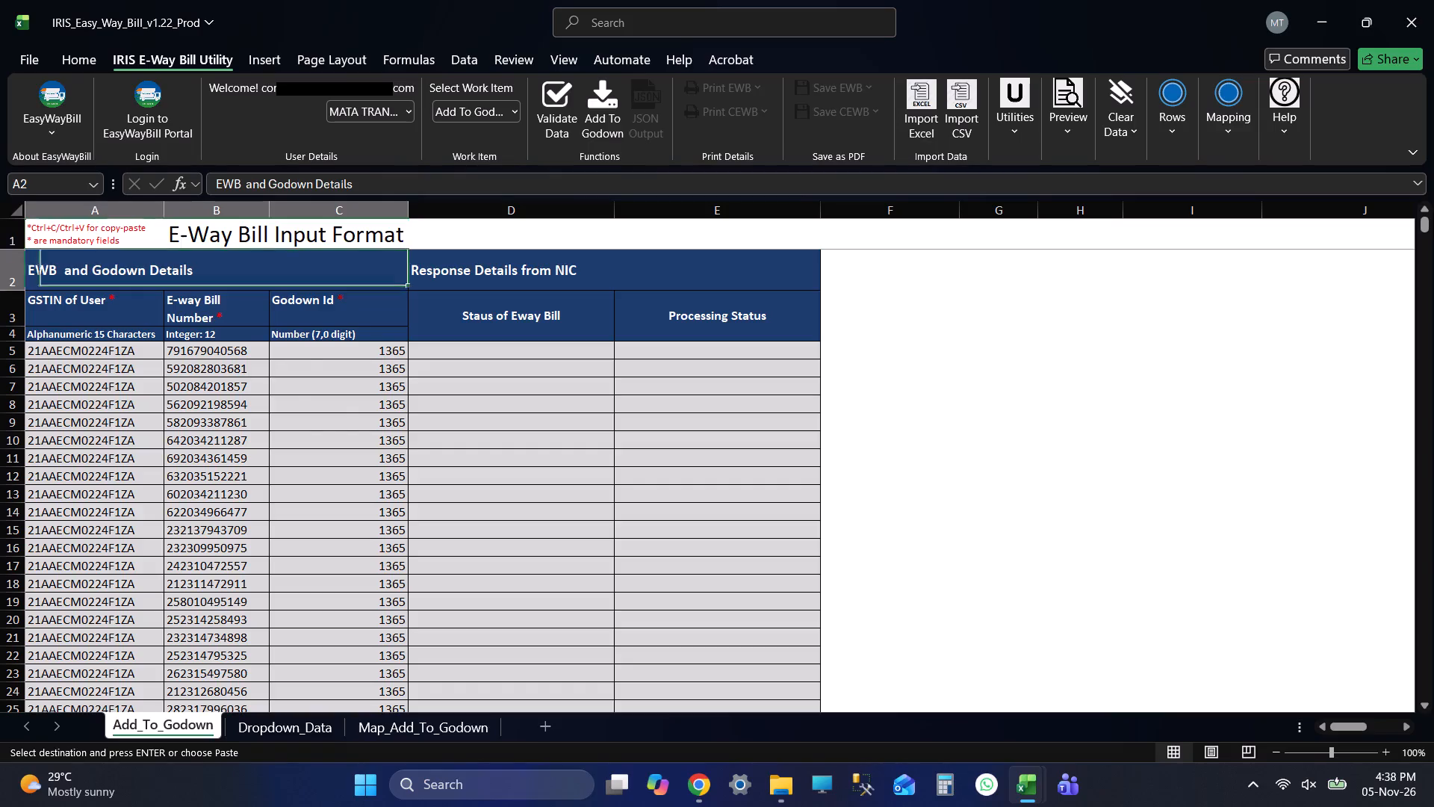
Recheck the E-way Bill Number column on Add_To_Godown from its first entry to the rows below the last entry.
key(Down)
key(Down)
key(Down)
key(ctrl+Down)
key(Down)
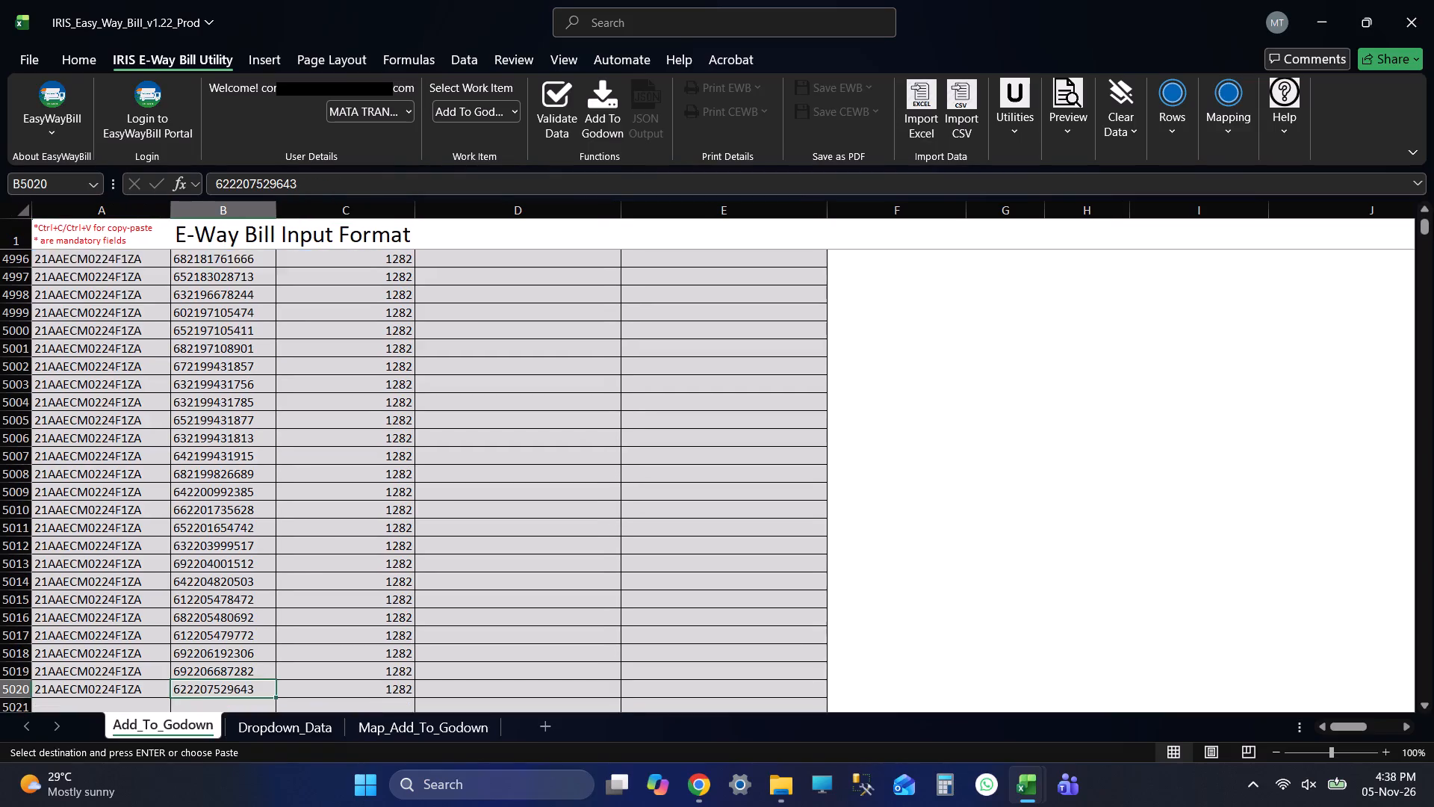
key(Down)
key(Down)
key(Down)
key(Down)
key(Down)
key(Down)
key(Down)
key(Down)
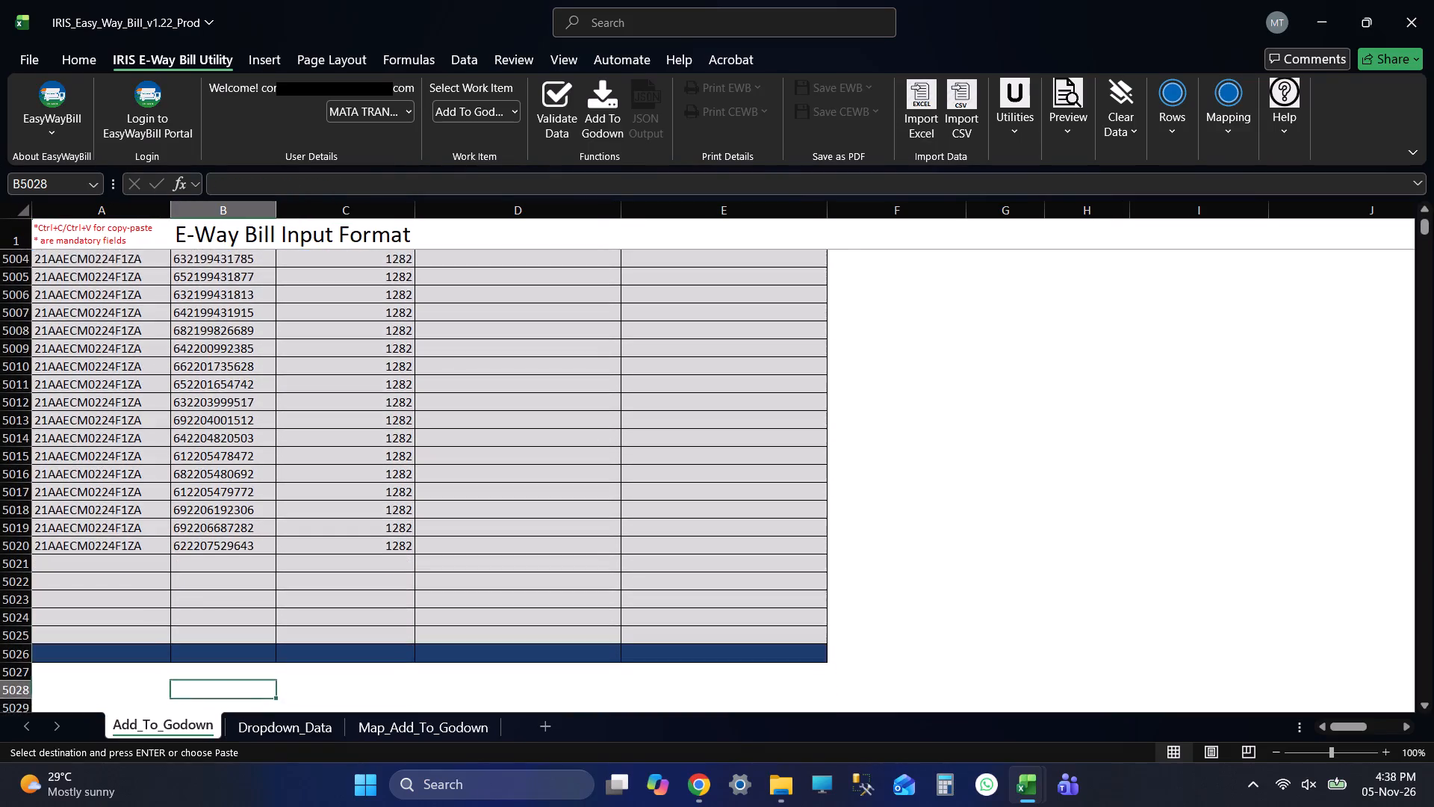
key(Down)
key(Down)
key(ctrl+Up)
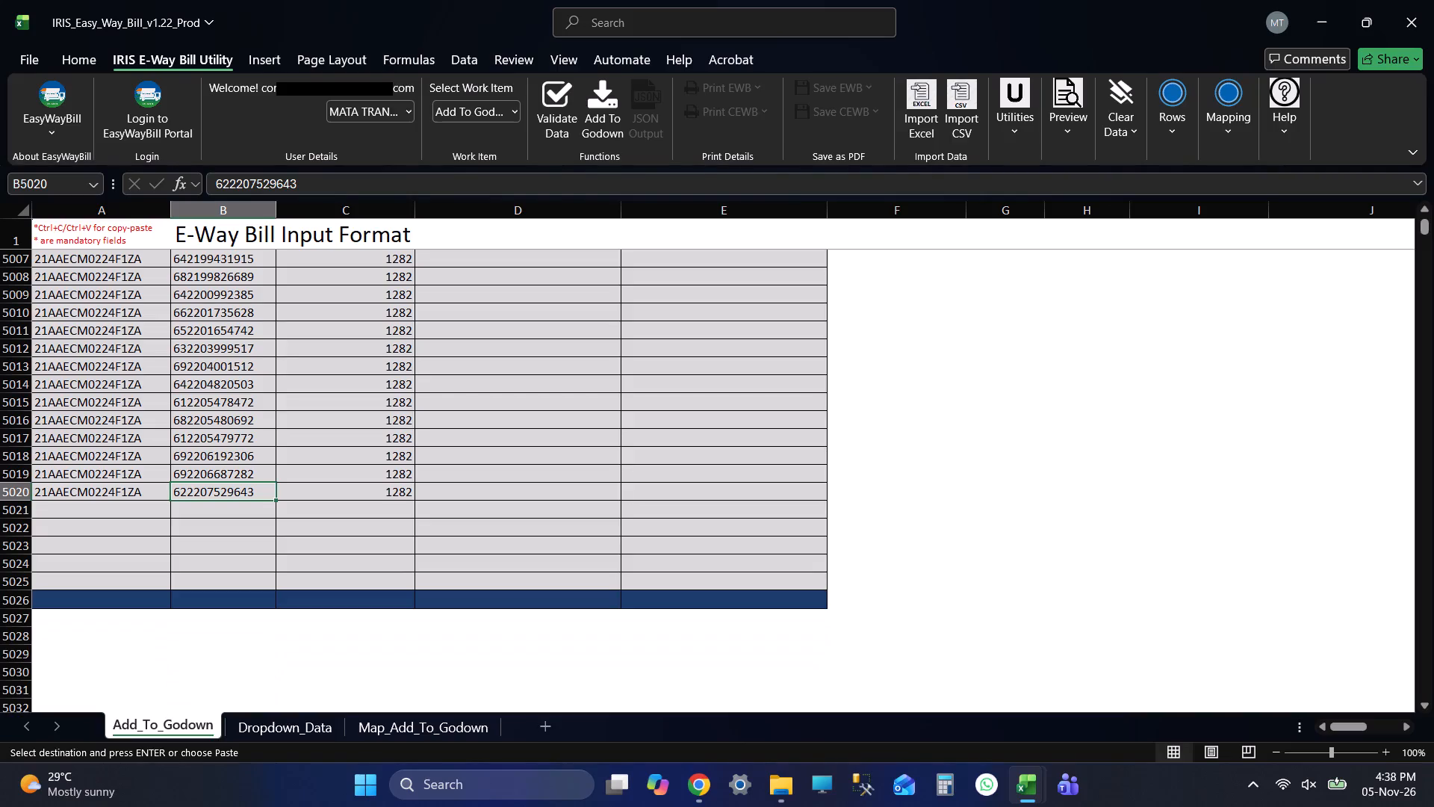
key(ctrl+Up)
key(Up)
key(Up)
key(Up)
key(Down)
key(Down)
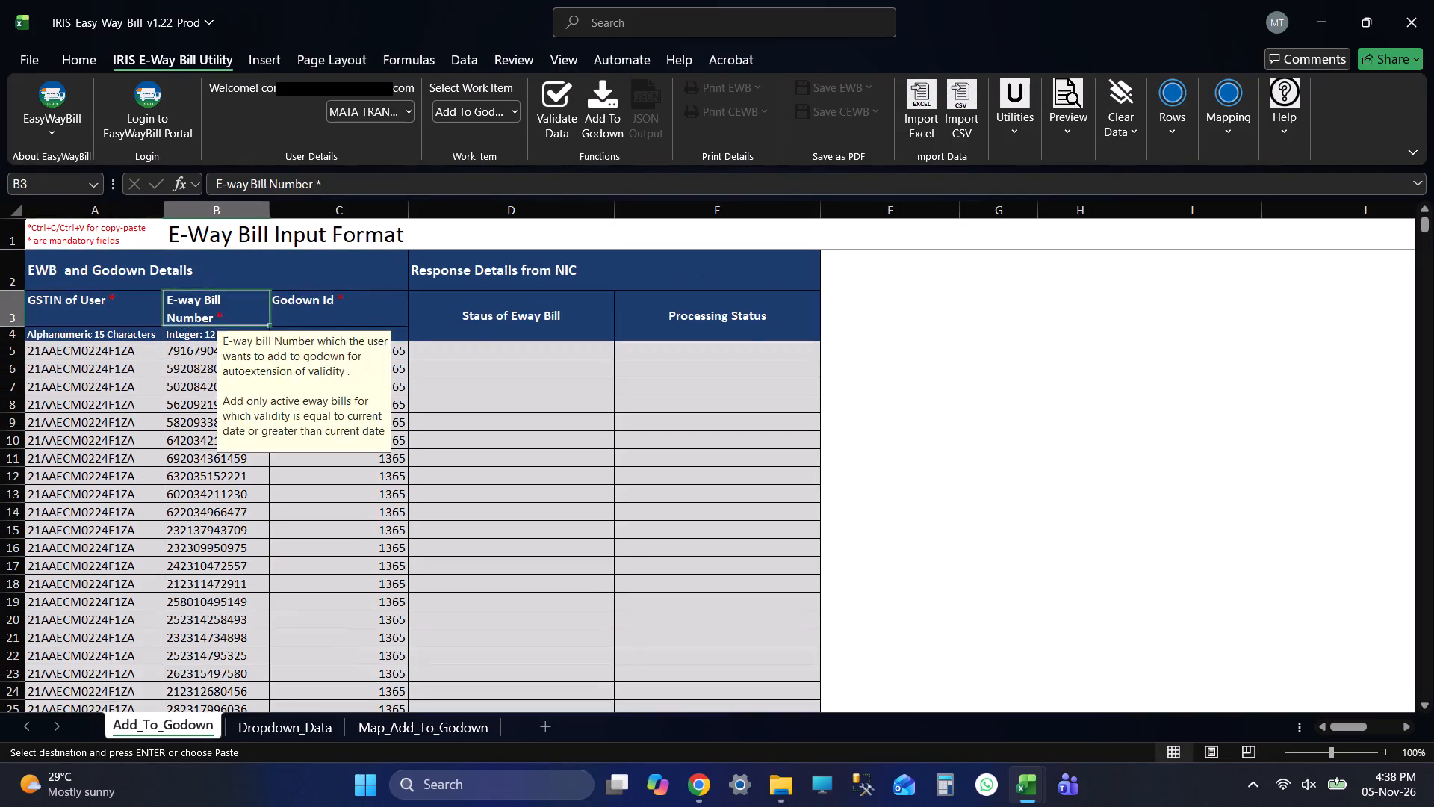
key(Down)
key(Down)
key(Down)
key(ctrl+Down)
key(Down)
key(Down)
key(Down)
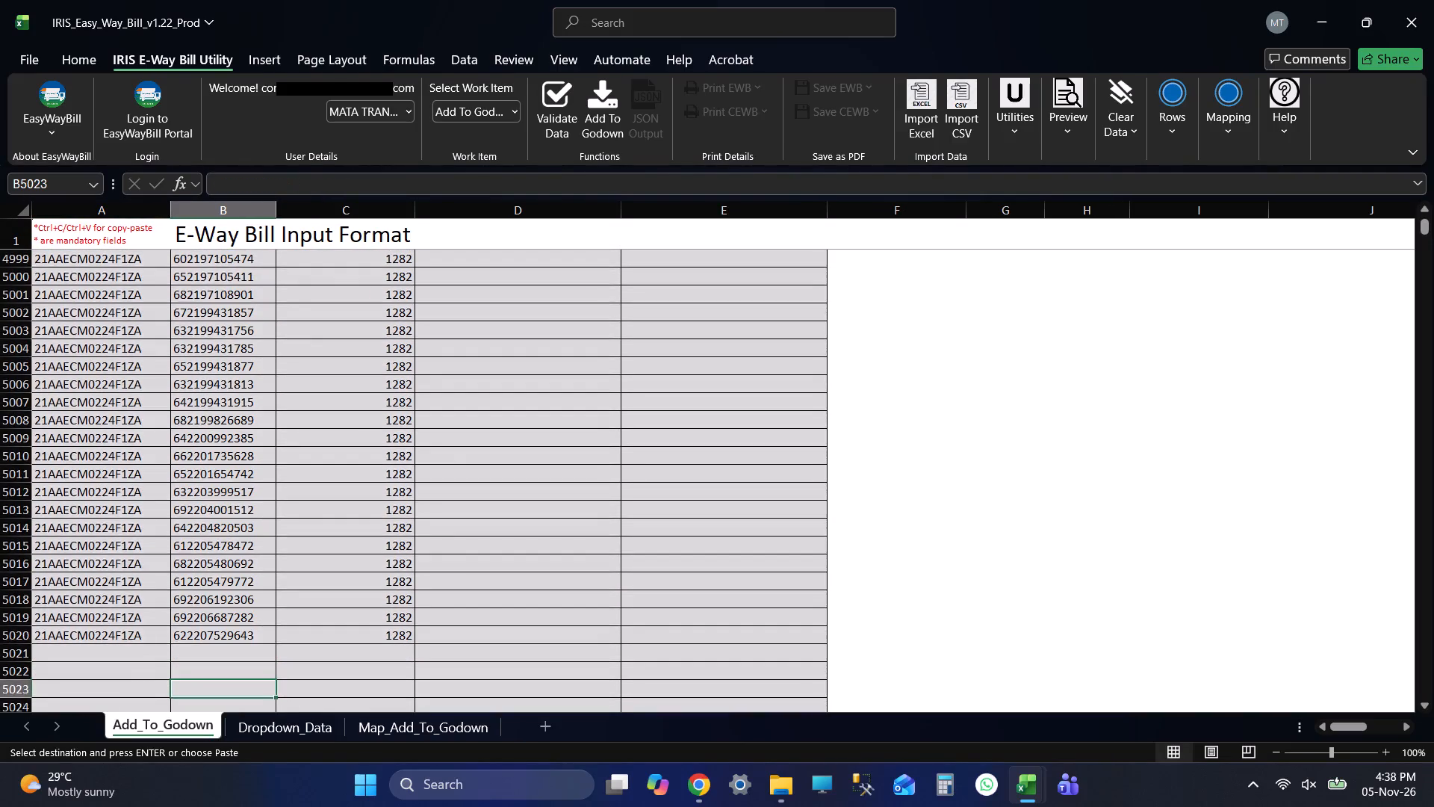
key(ctrl+Up)
key(ctrl+Up)
key(Up)
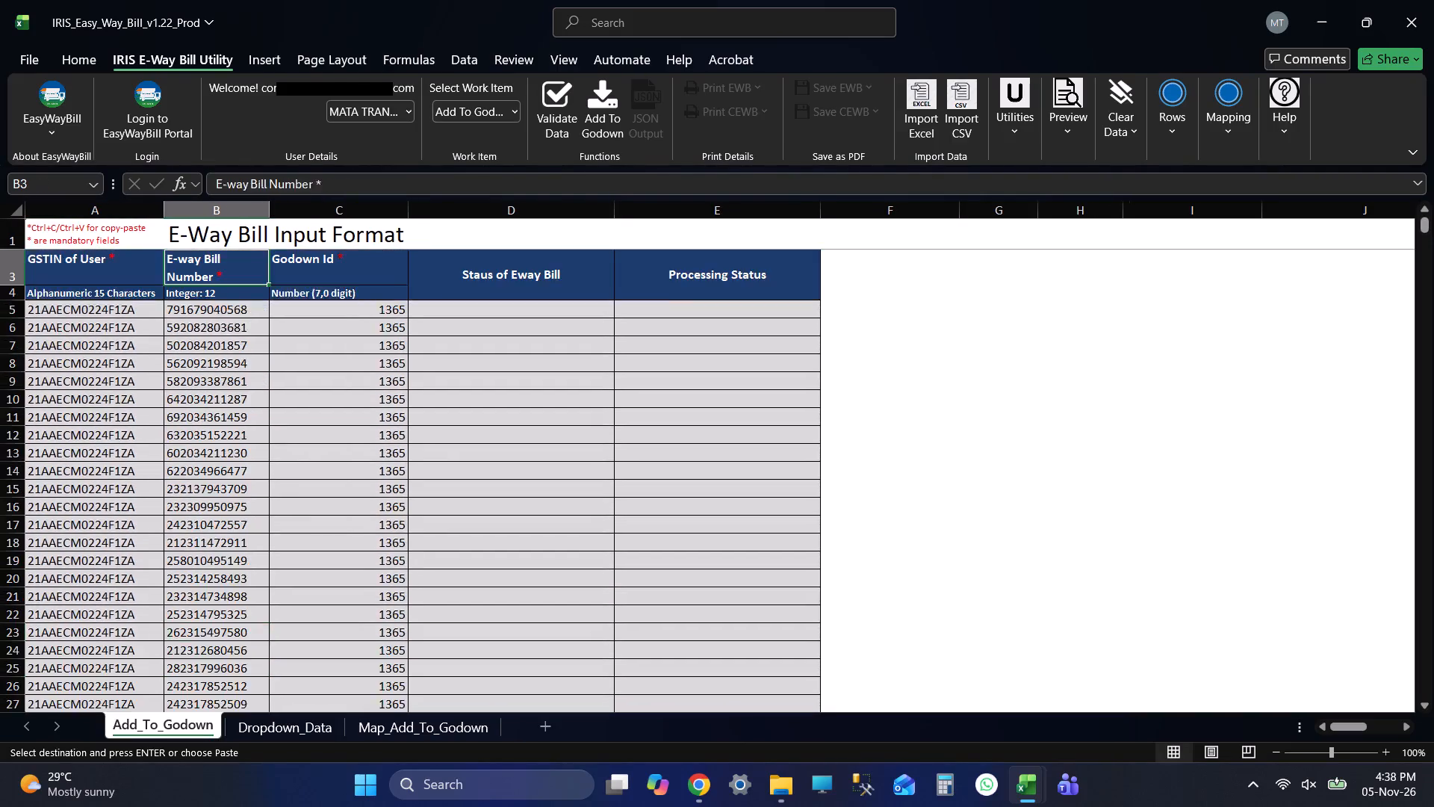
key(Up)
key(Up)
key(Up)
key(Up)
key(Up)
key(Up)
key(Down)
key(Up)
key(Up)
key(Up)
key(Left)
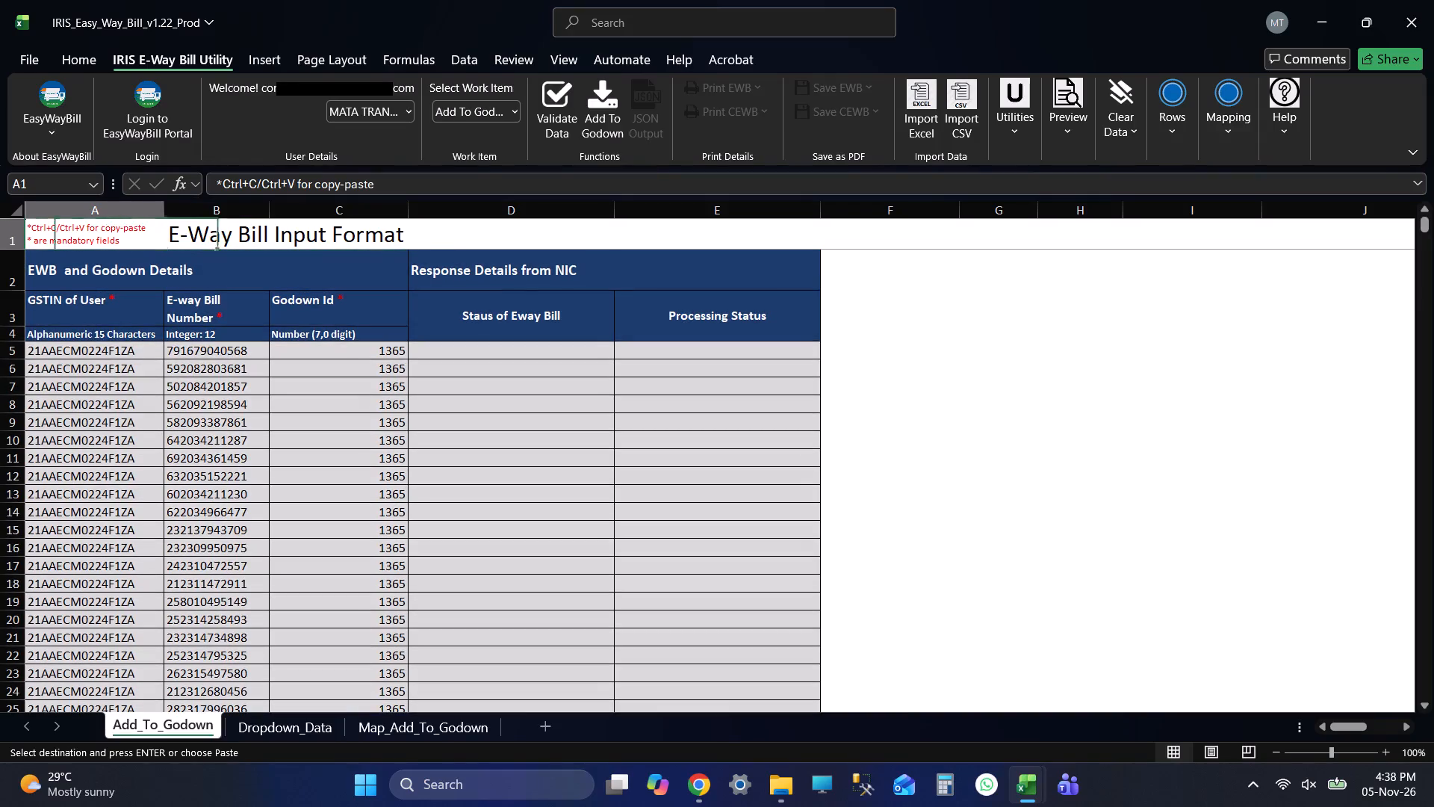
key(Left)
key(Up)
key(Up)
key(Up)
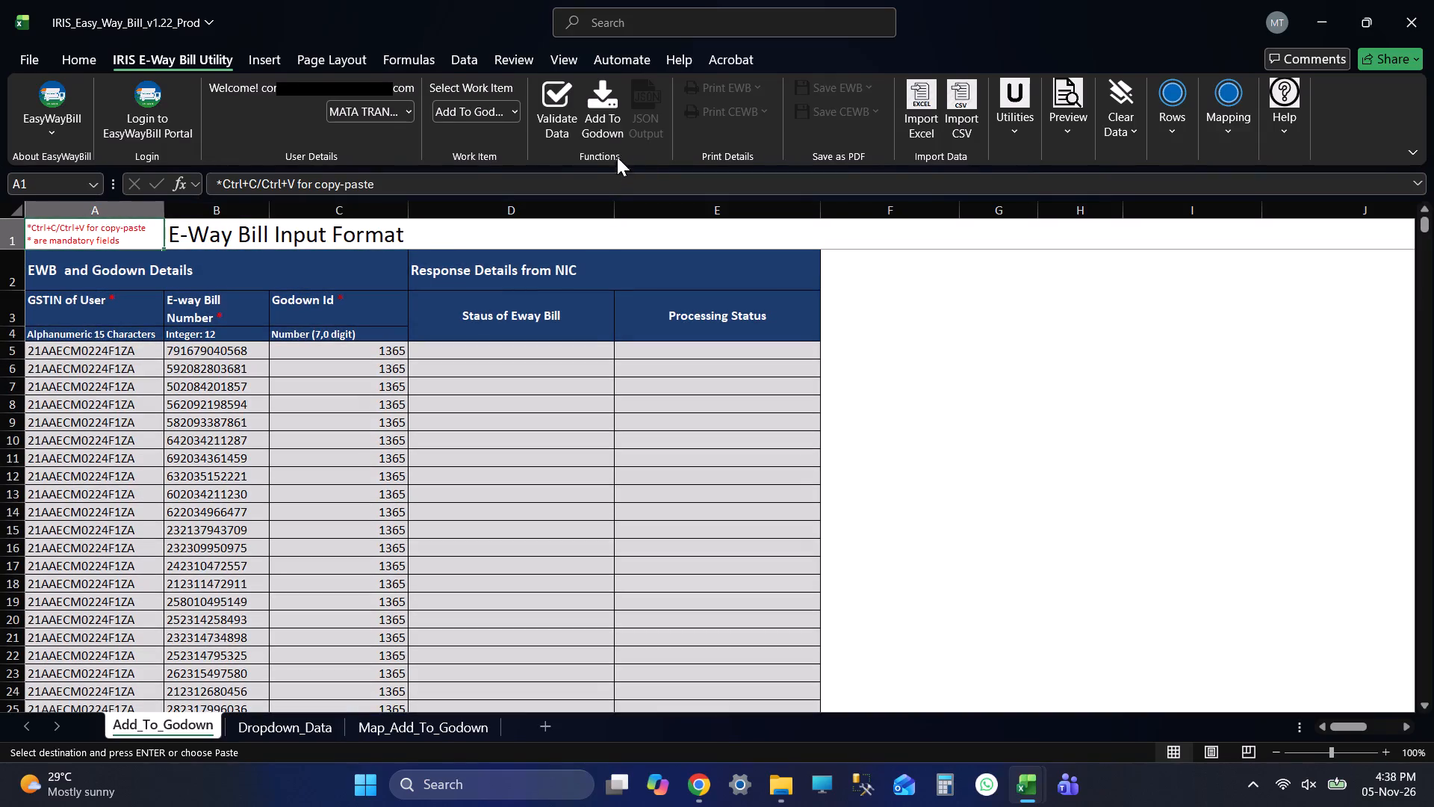
Run the Add To Godown function on the e-way bills listed in the Add_To_Godown sheet.
click(615, 137)
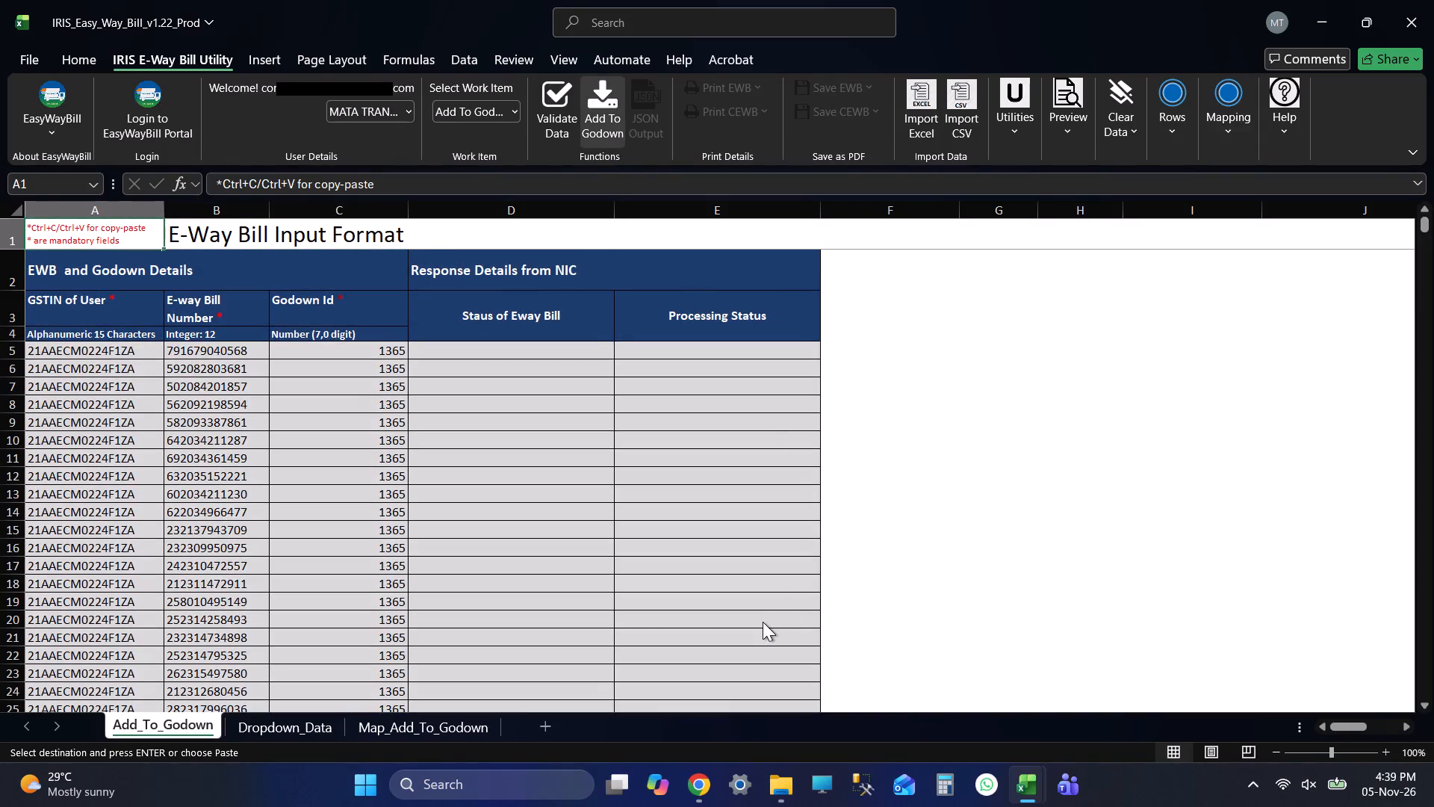
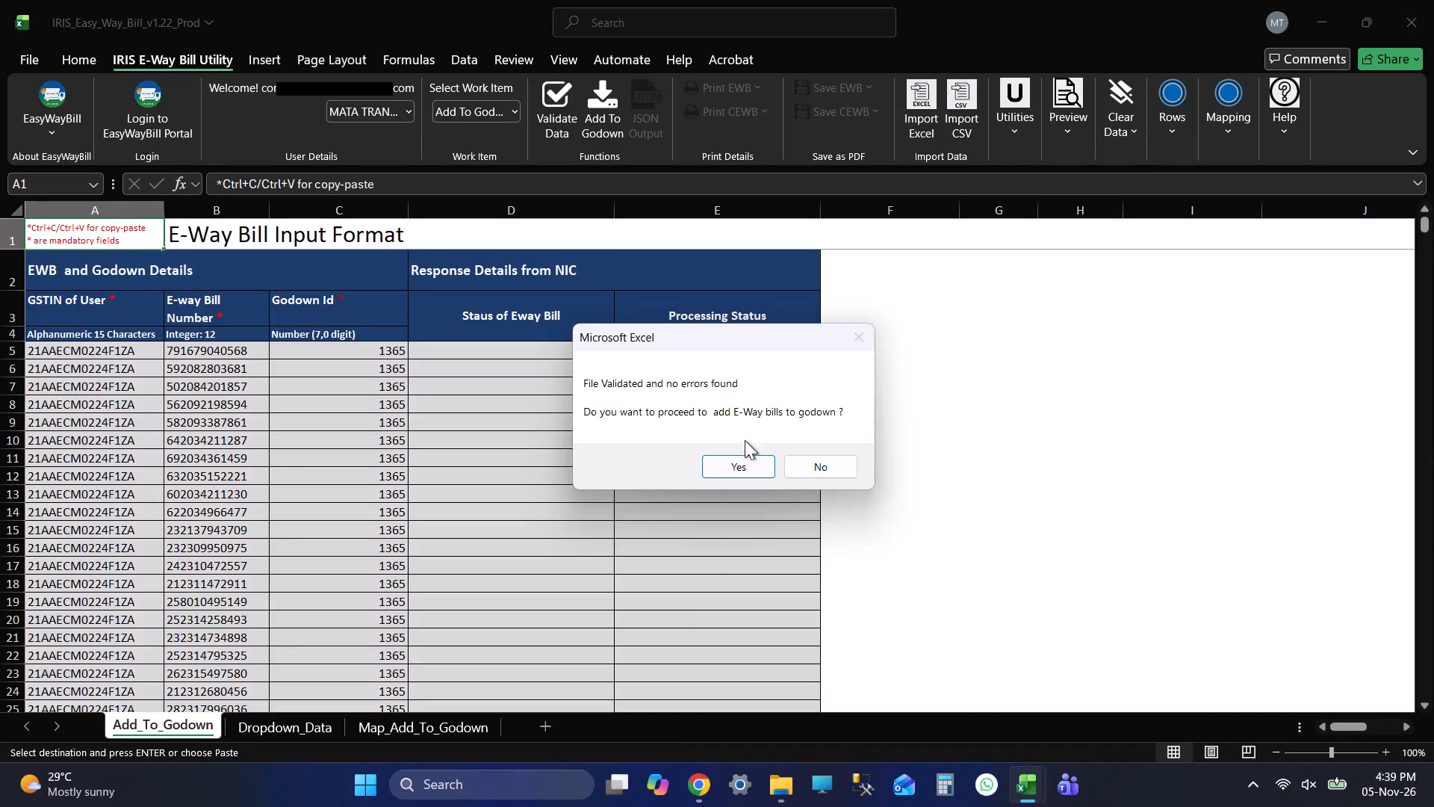
Proceed with adding the validated e-way bills on the Add_To_Godown sheet to the godown and acknowledge completion.
click(717, 477)
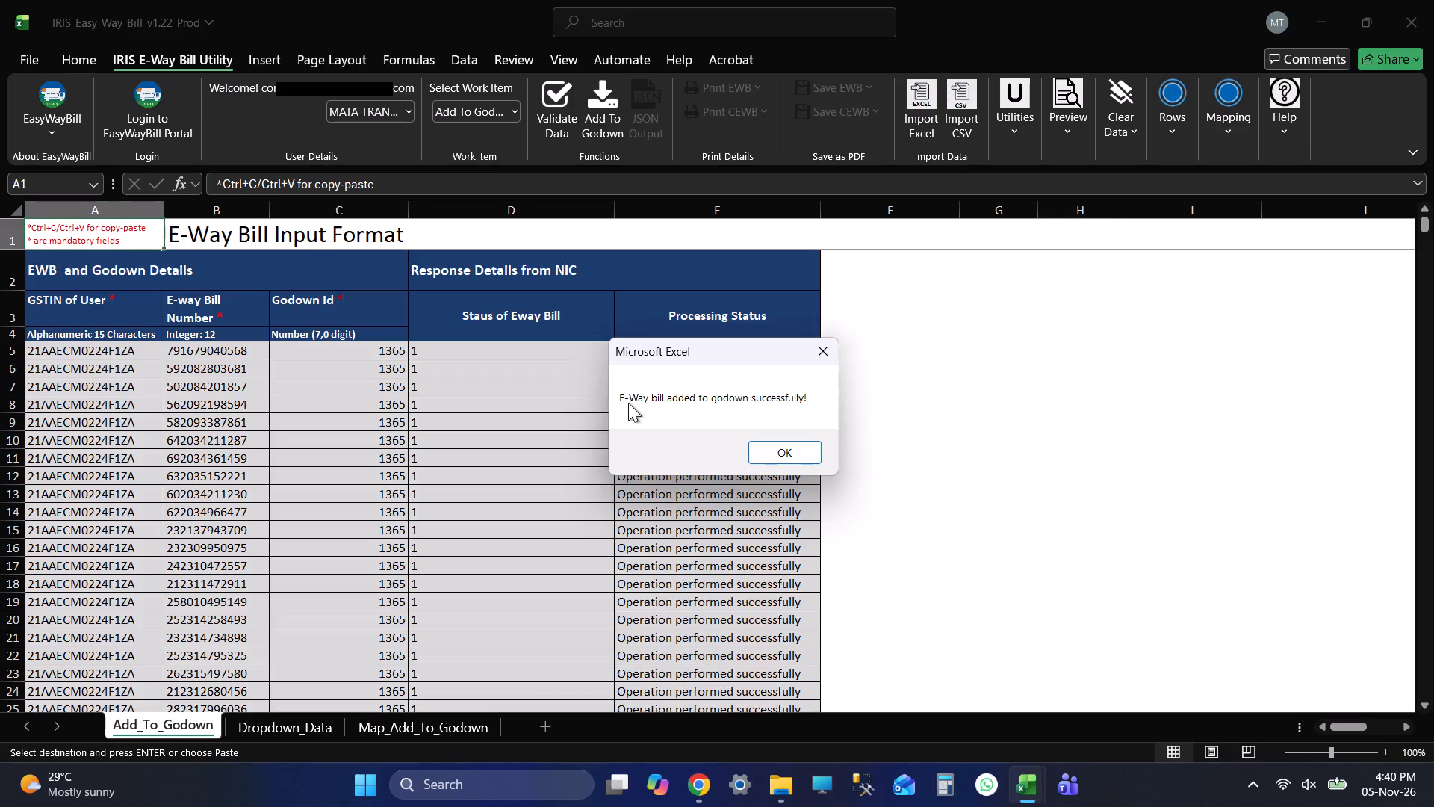
text(7l)
click(623, 414)
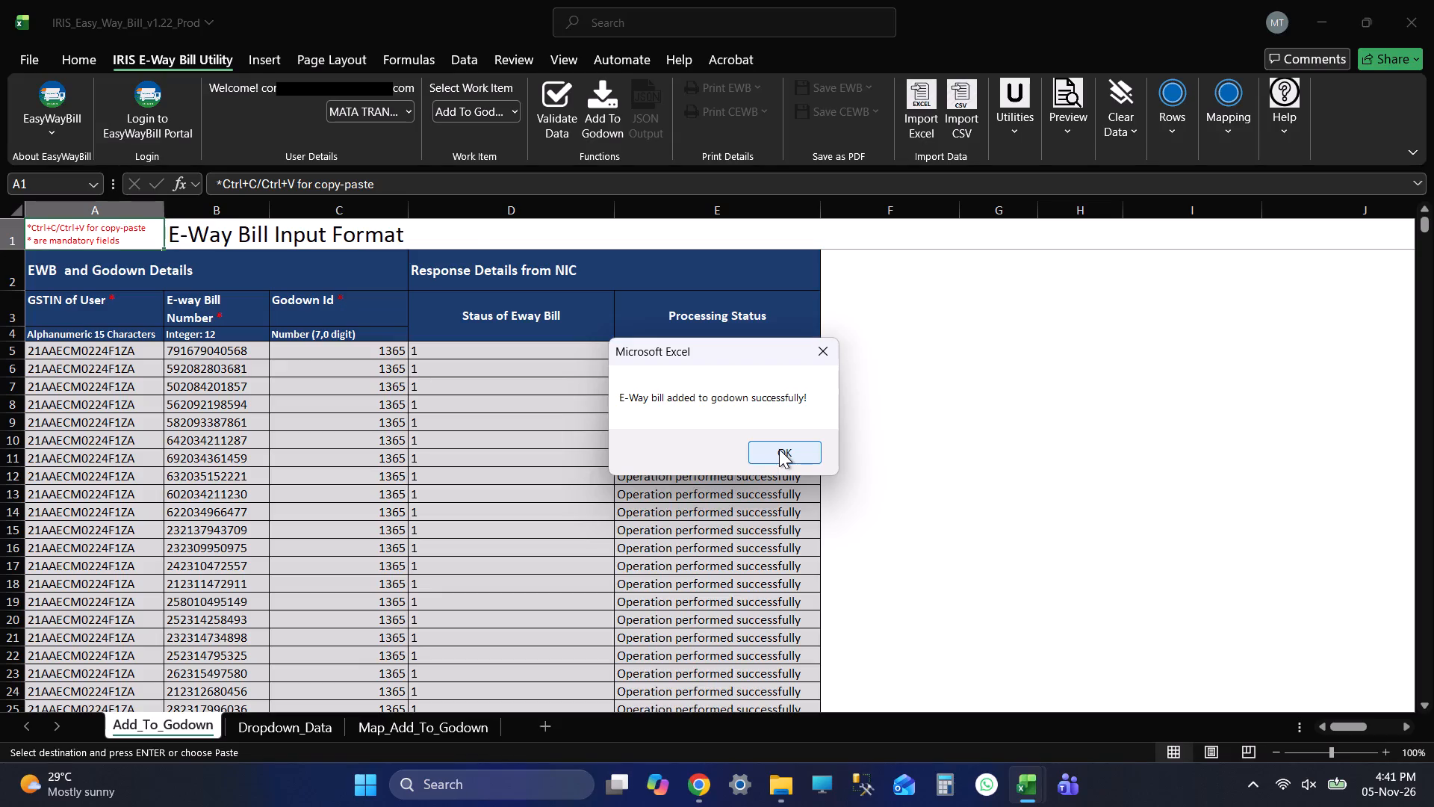
click(779, 449)
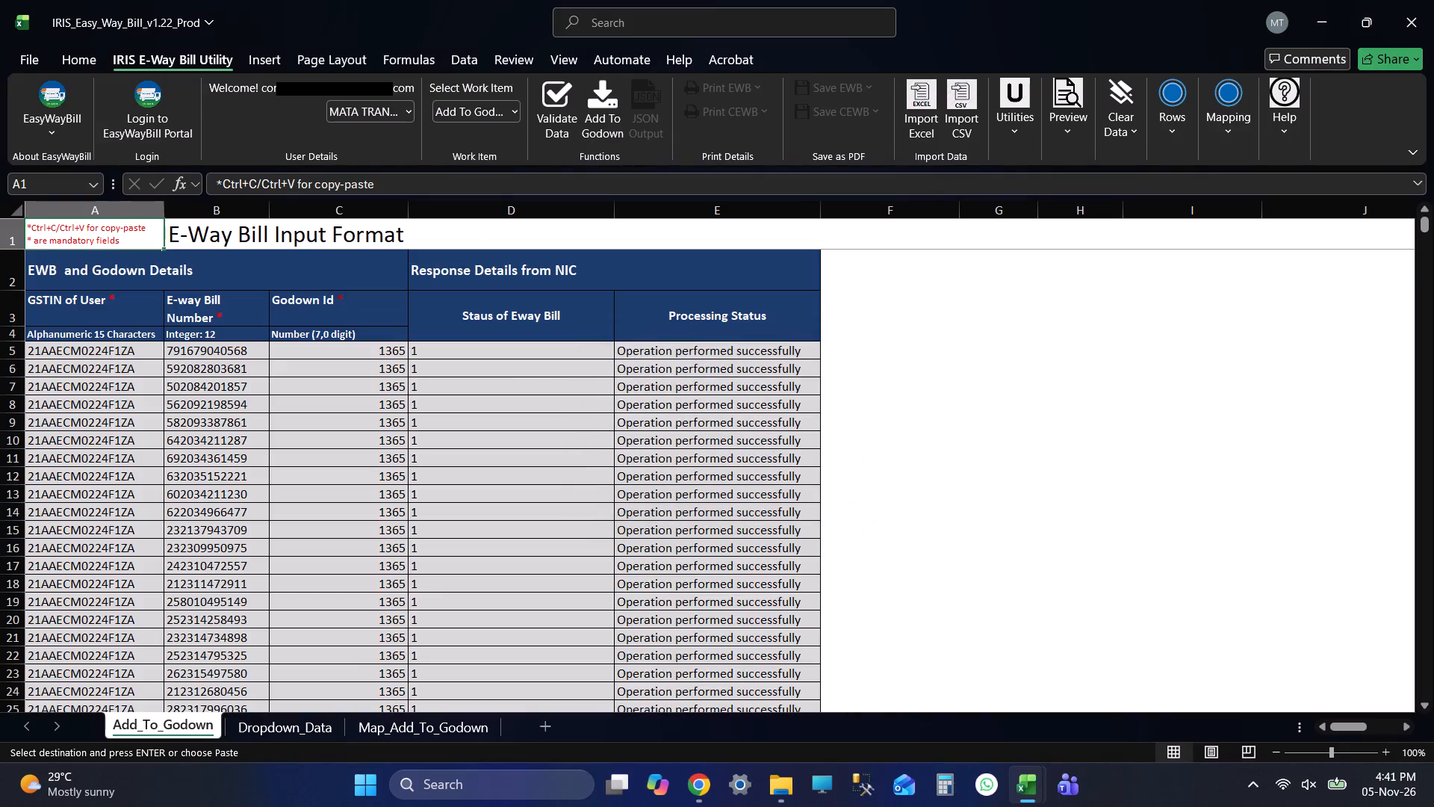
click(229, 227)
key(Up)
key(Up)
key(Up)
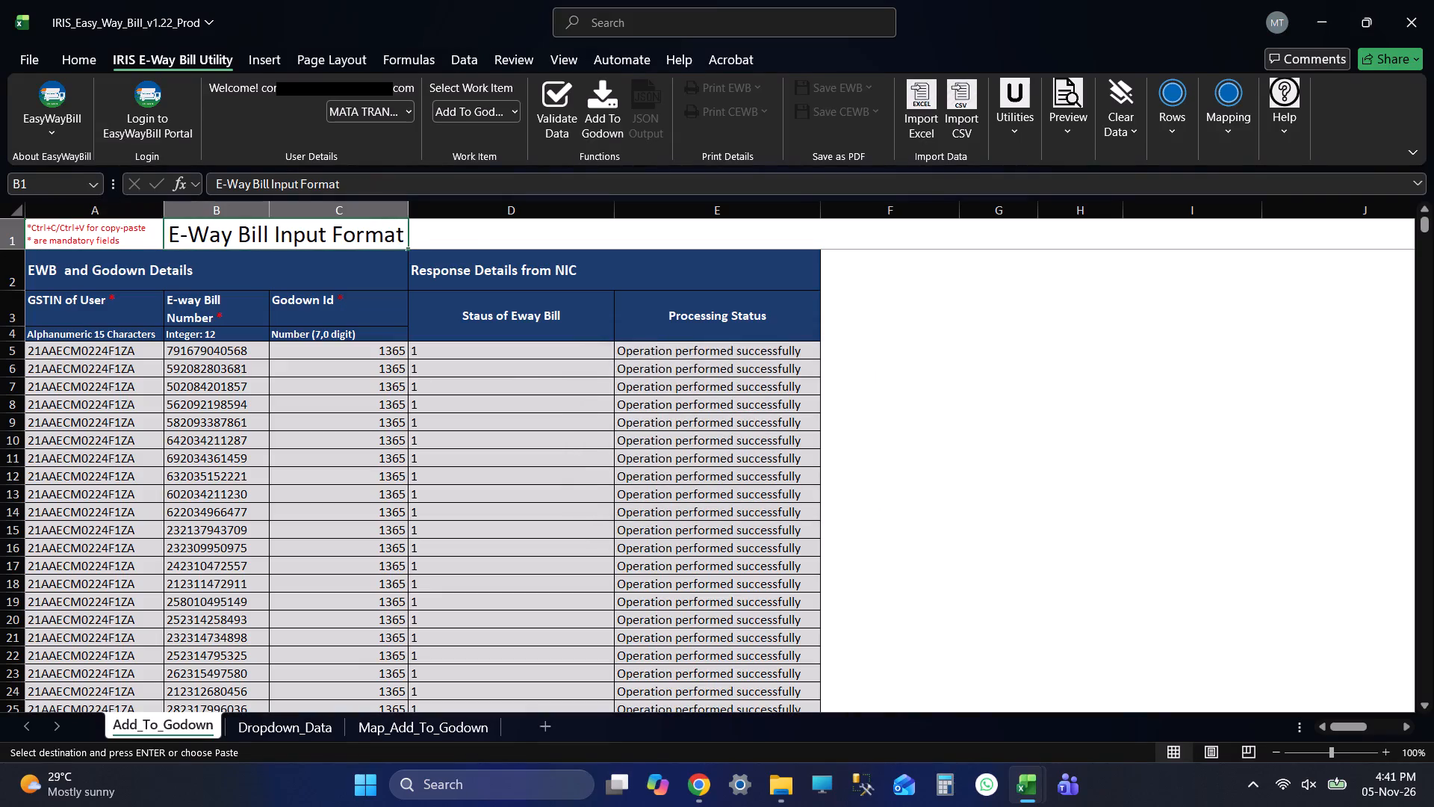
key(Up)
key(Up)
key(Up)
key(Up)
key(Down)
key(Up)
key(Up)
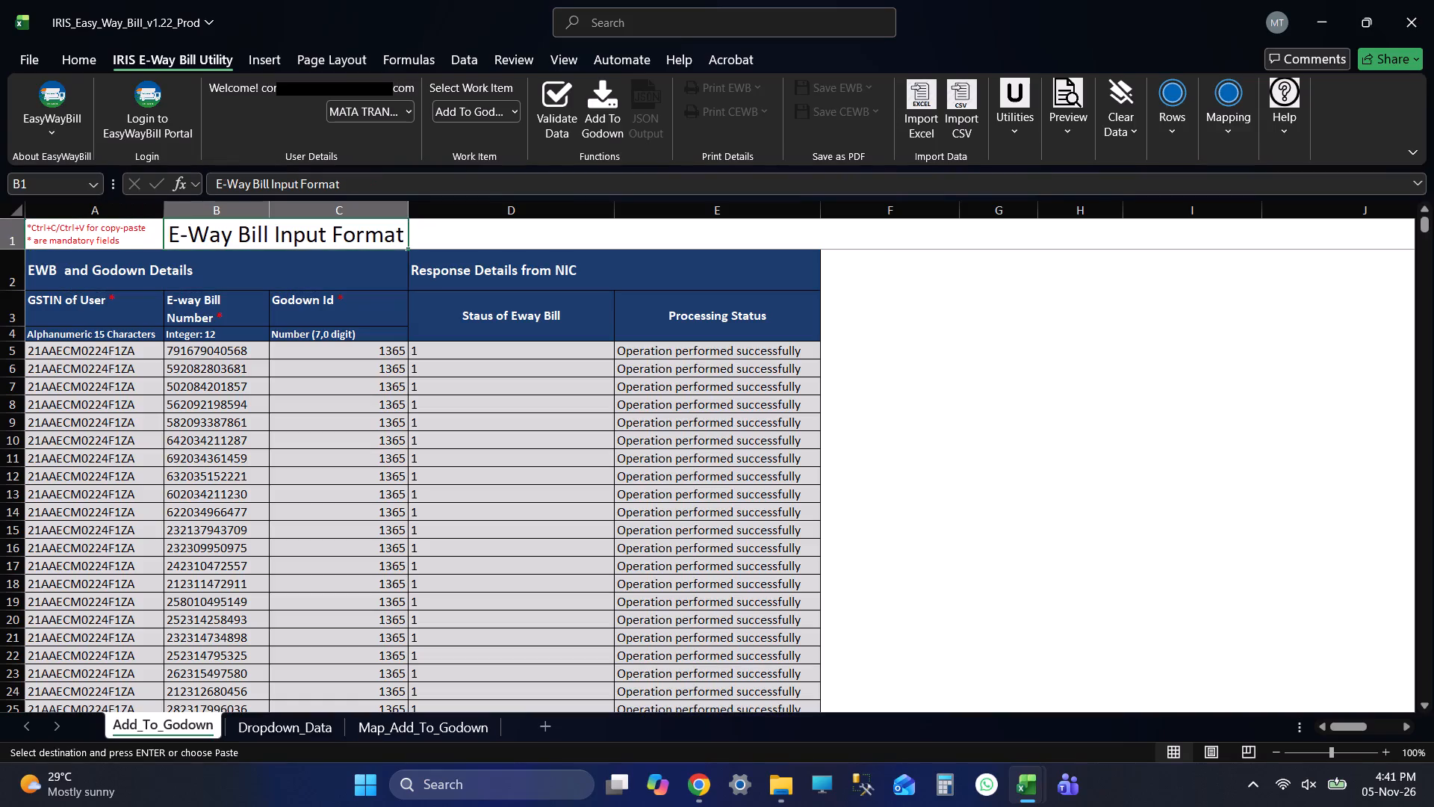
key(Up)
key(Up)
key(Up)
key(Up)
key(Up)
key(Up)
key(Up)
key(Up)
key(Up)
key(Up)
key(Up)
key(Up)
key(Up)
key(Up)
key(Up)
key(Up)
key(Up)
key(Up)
Examine the processed Add_To_Godown rows from the first e-way bill to the rows below the last, returning to the headers.
key(Down)
key(Down)
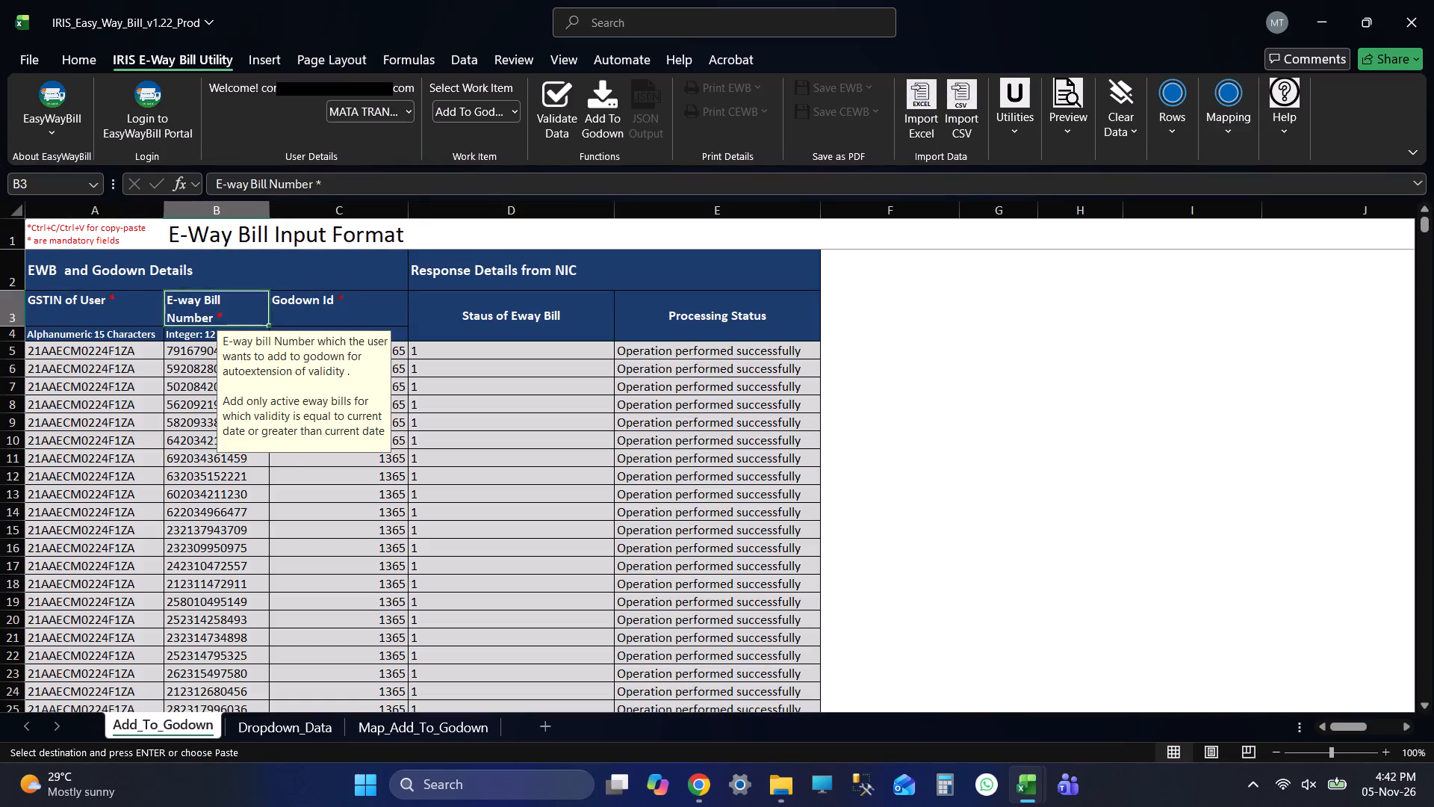
key(Down)
key(Down)
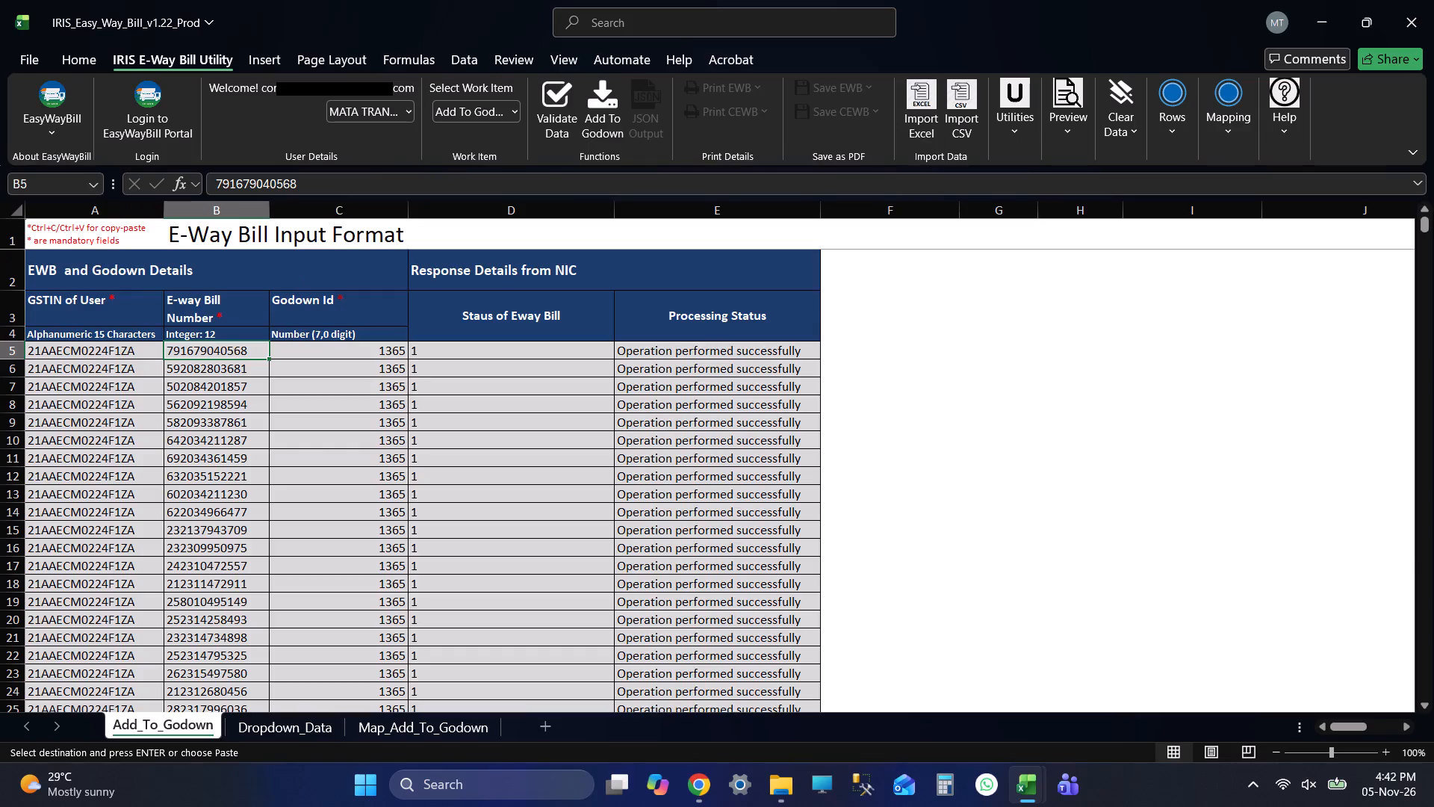
key(ctrl+Down)
key(Down)
key(Down)
key(Down)
key(Down)
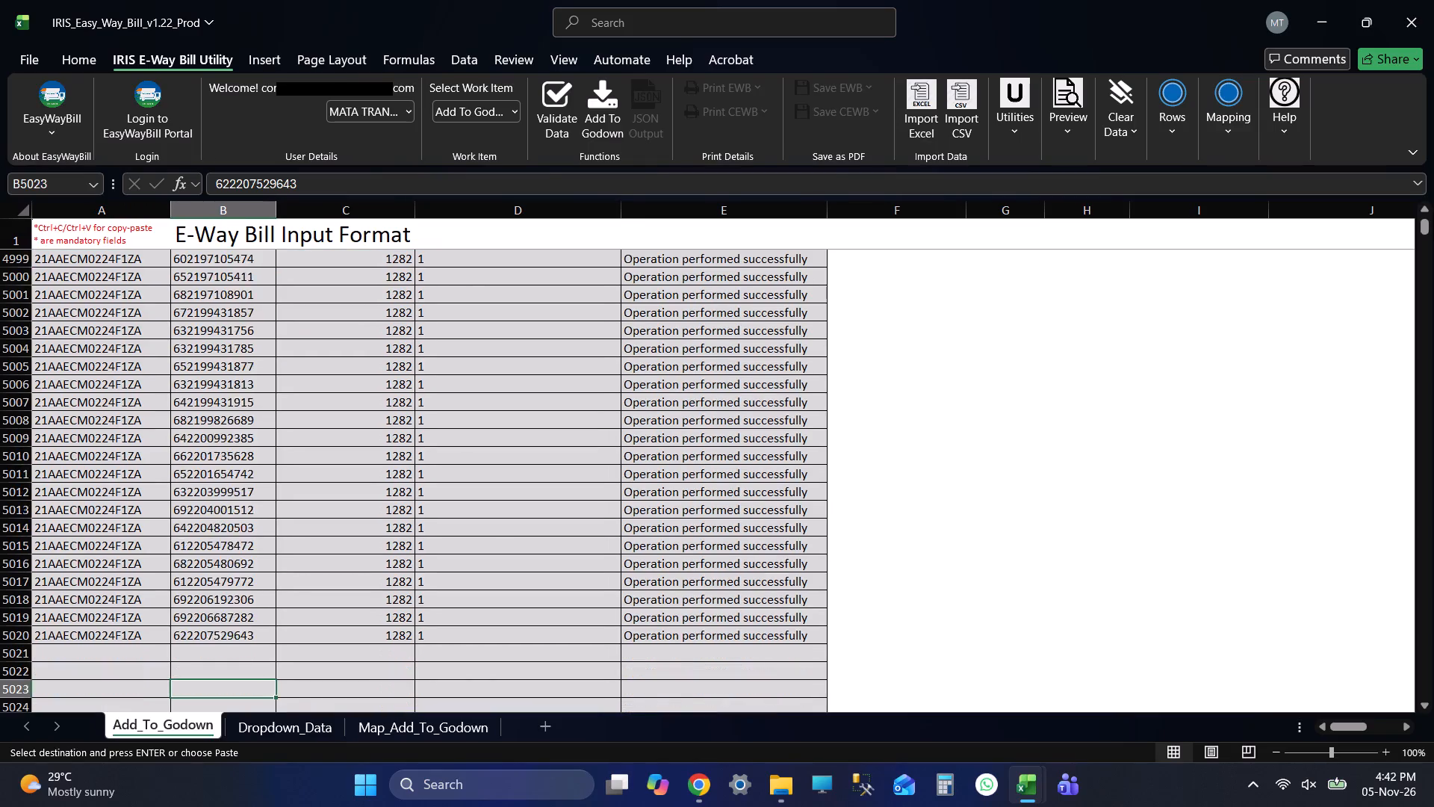
key(Down)
key(Down)
key(ctrl+Up)
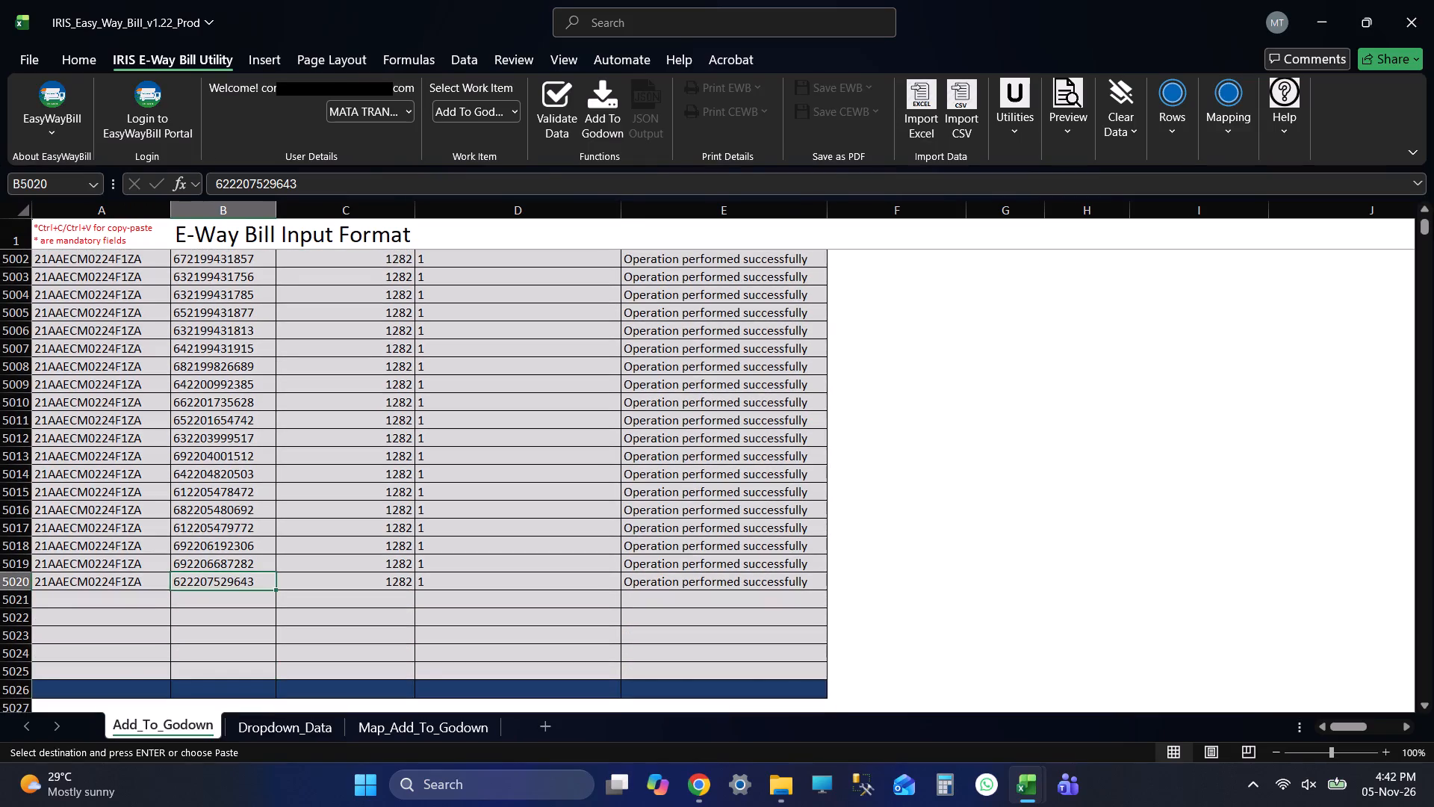
key(ctrl+Up)
key(Up)
key(Up)
key(Up)
key(Up)
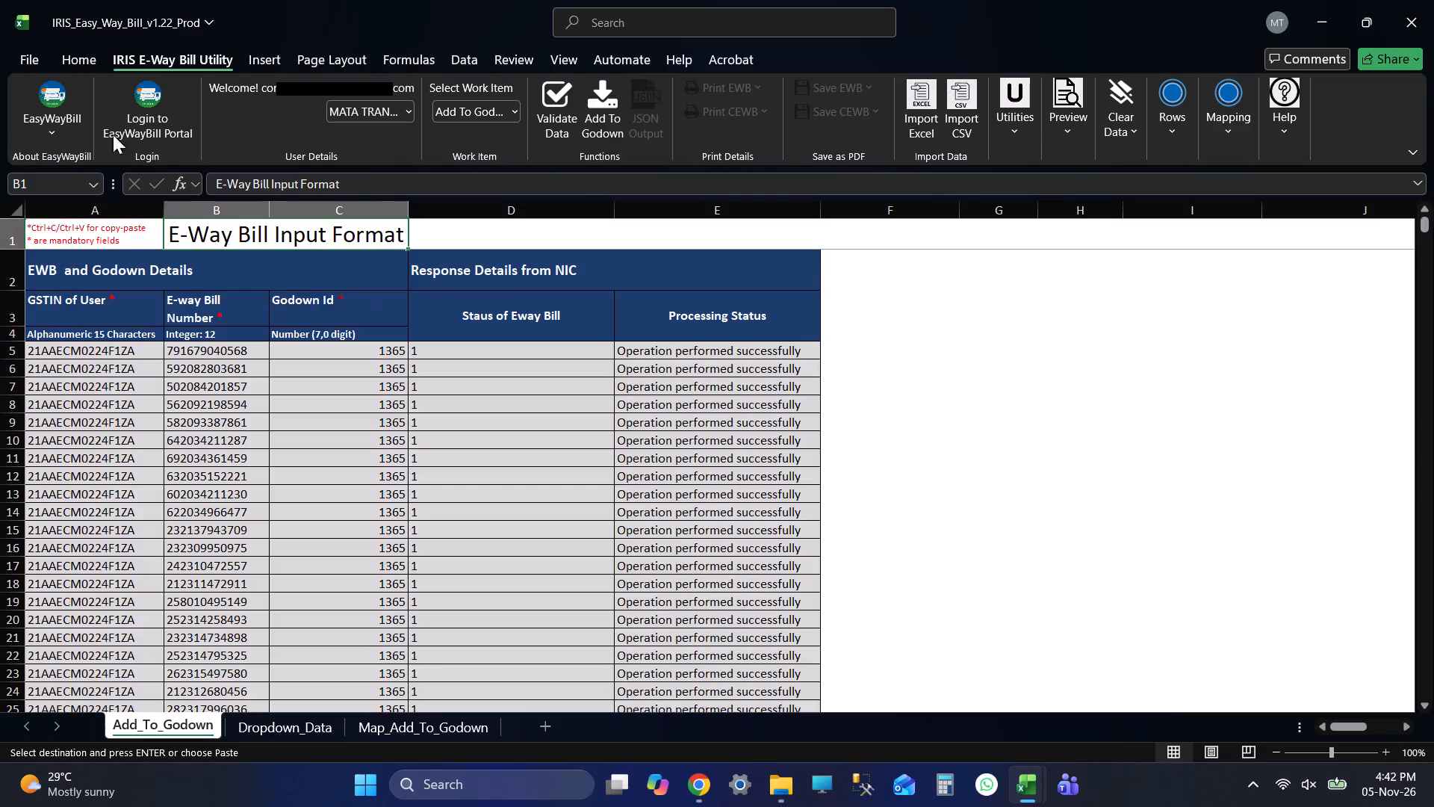
Copy the entire Add_To_Godown sheet with its response details into a new blank workbook, starting at A1.
click(14, 202)
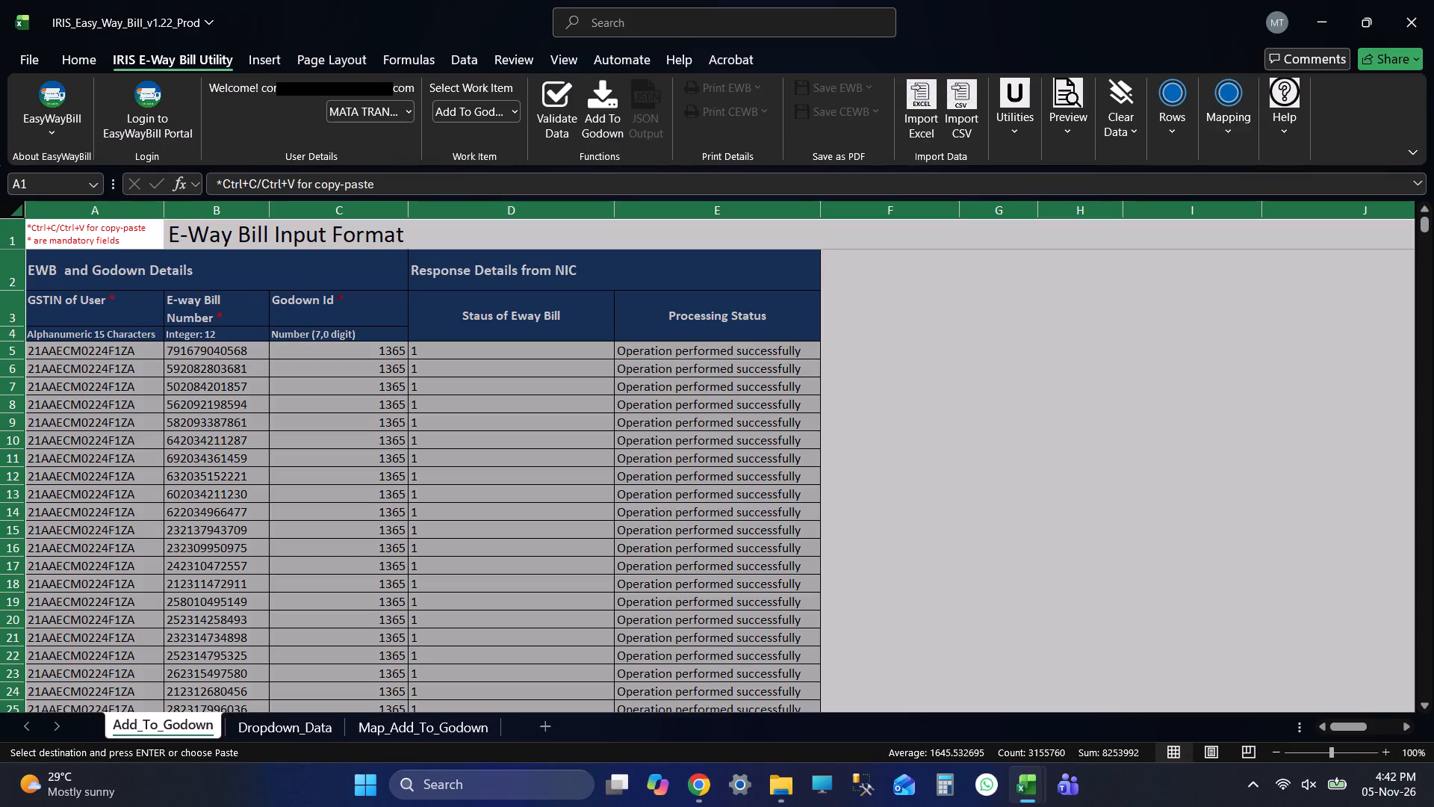
click(18, 211)
key(ctrl+c)
key(ctrl+c)
key(ctrl+c)
key(ctrl+c)
key(ctrl+c)
key(ctrl+c)
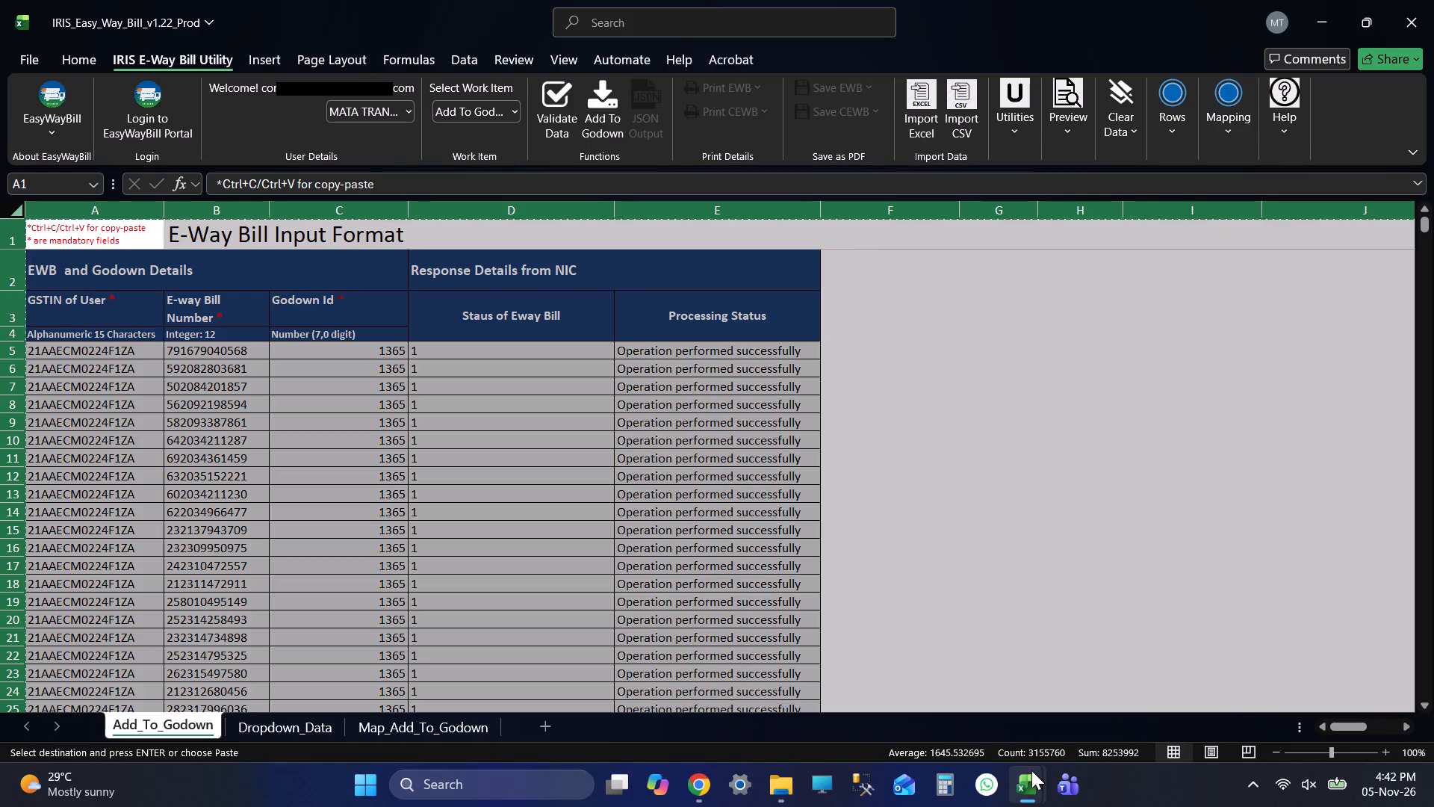
right_click(1031, 769)
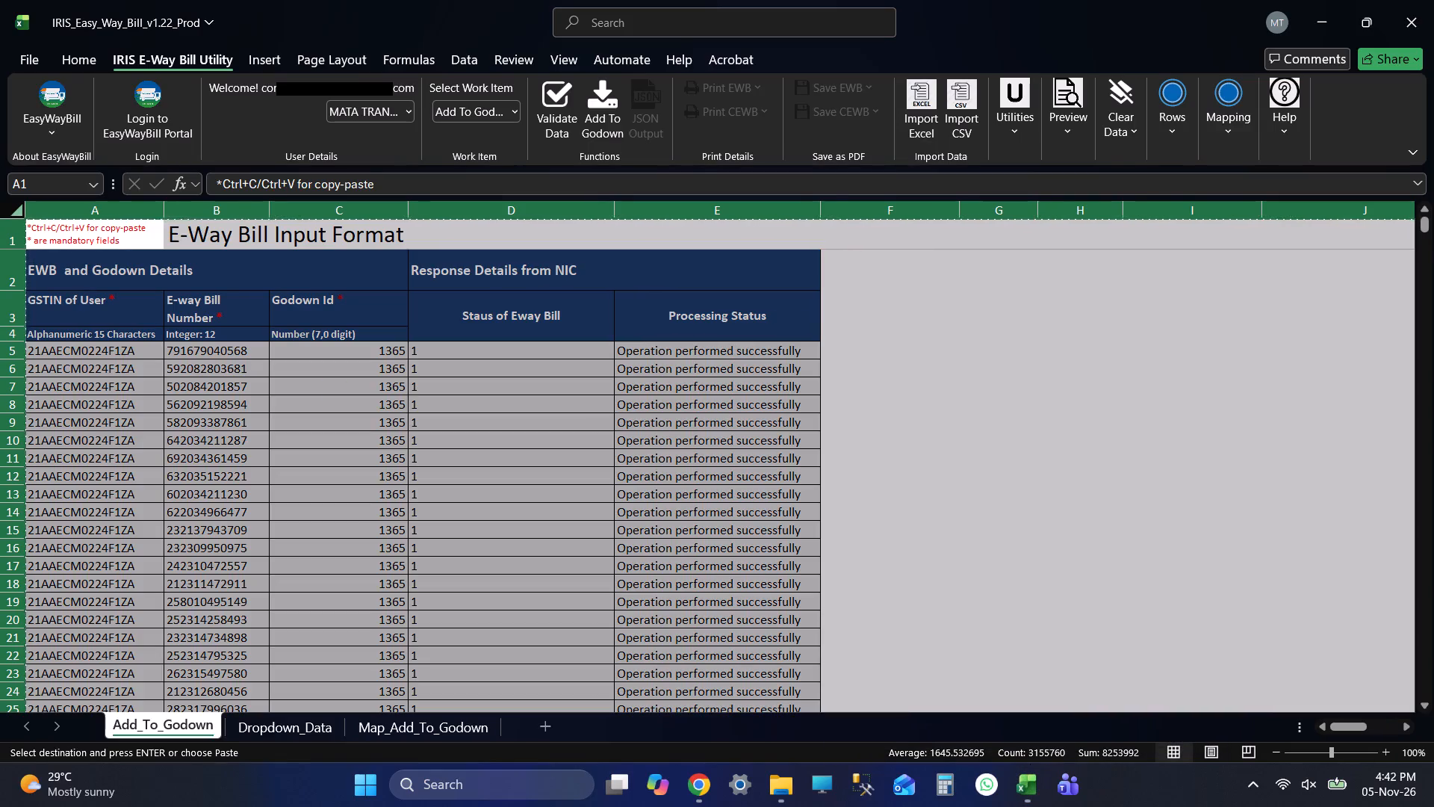
click(940, 667)
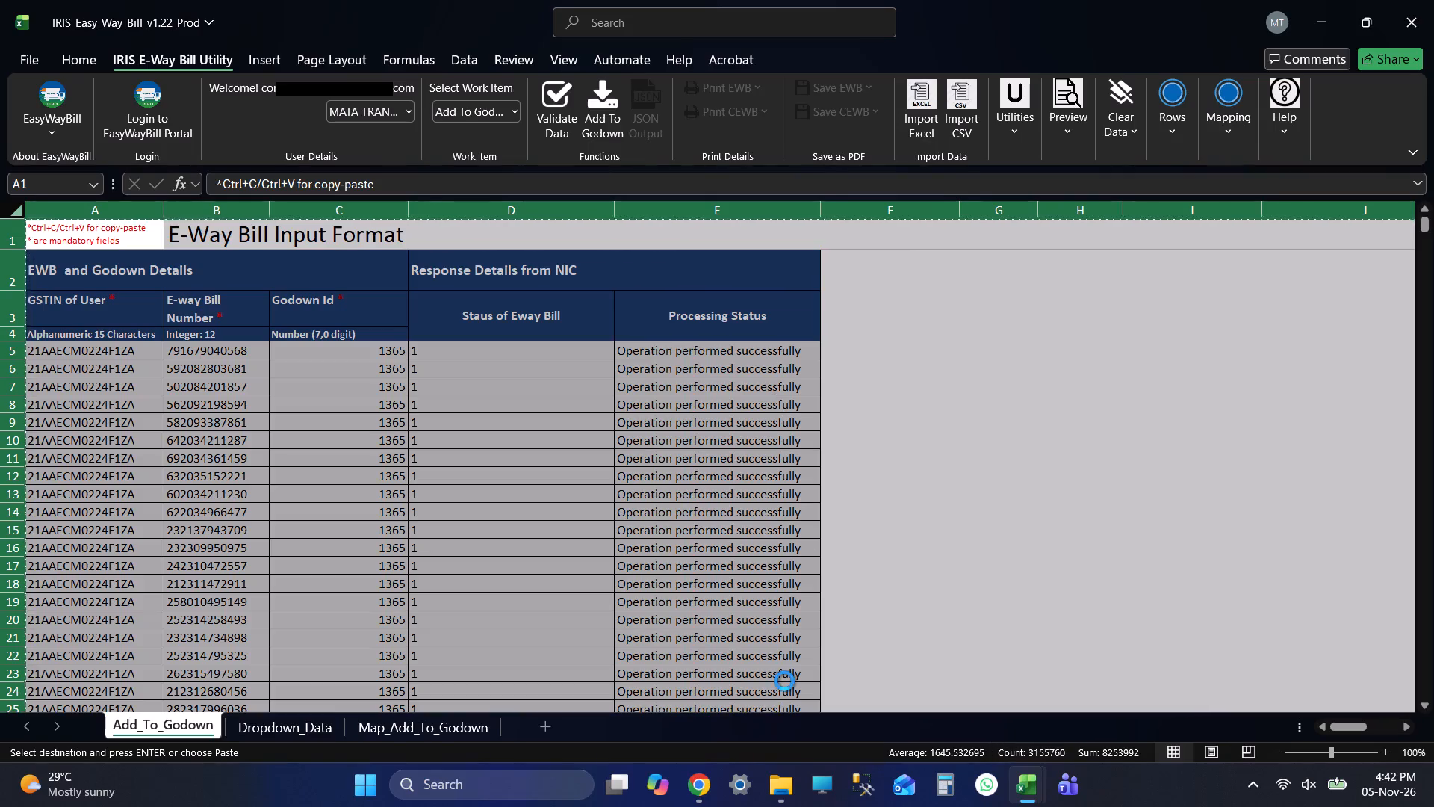
key(ctrl+v)
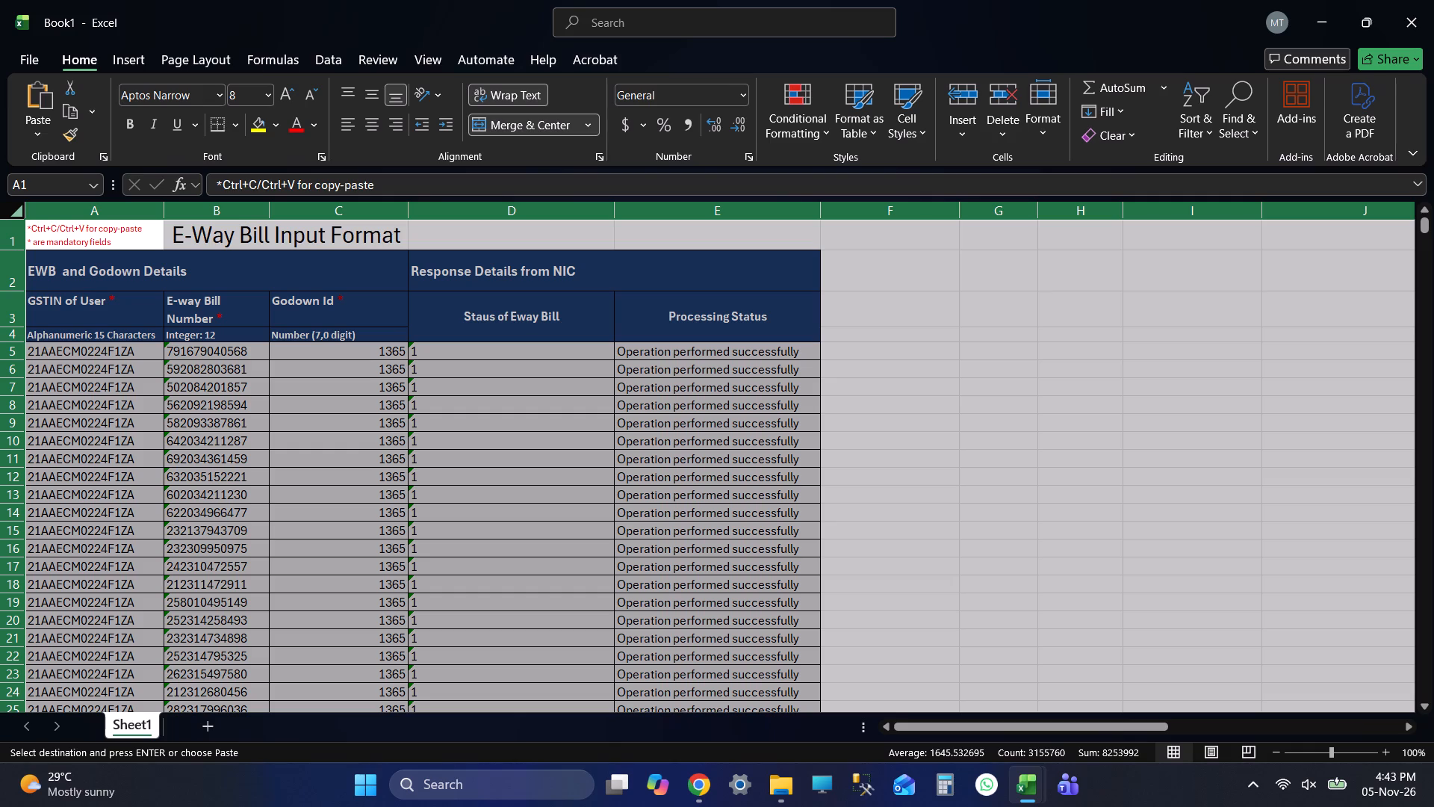
Examine the copied rows in the new workbook from the first e-way bill to below the last, returning to the title.
click(103, 240)
click(223, 229)
key(Up)
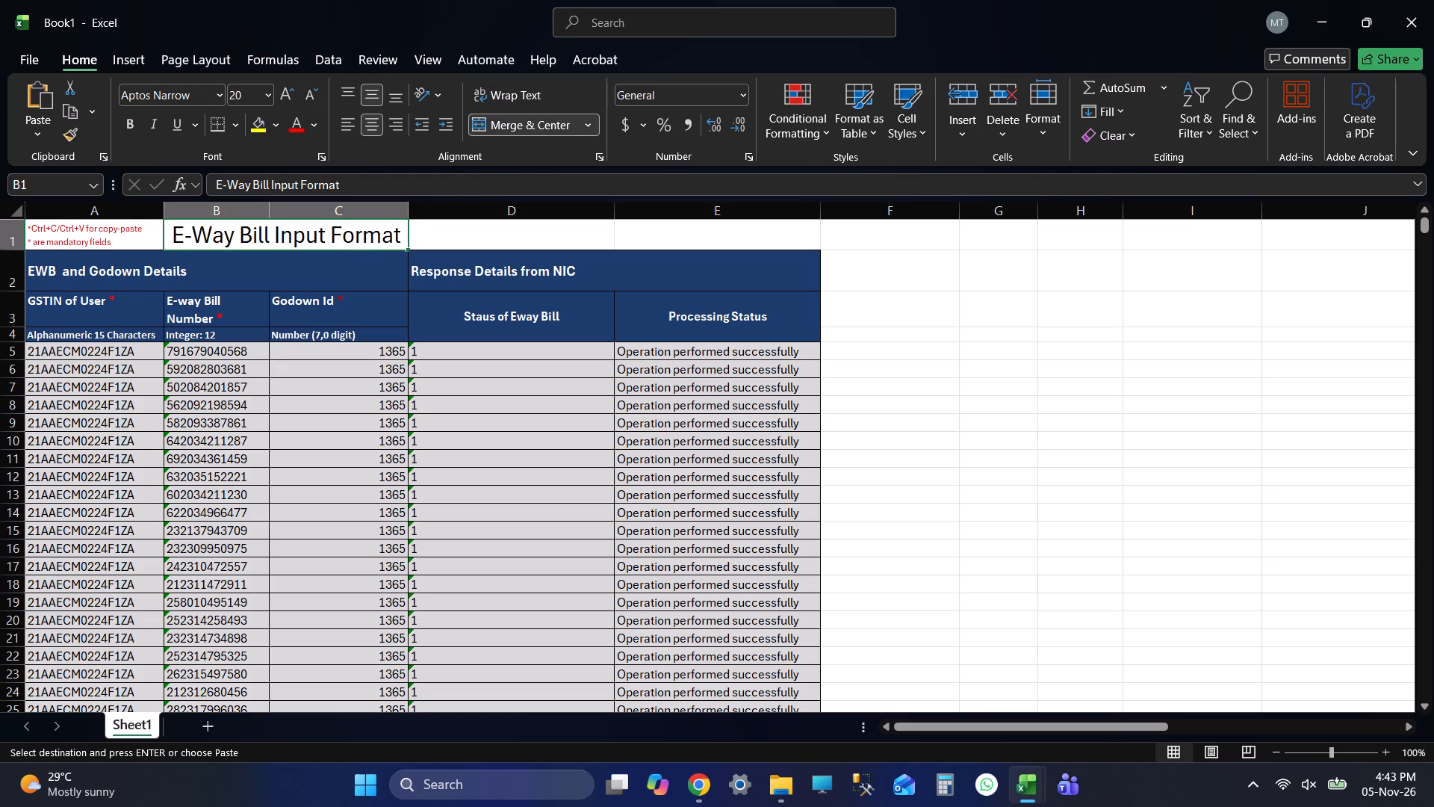
key(Up)
key(Up)
key(Up)
key(Up)
key(Up)
key(Up)
key(Up)
key(Up)
key(Up)
key(Up)
key(Down)
key(Down)
key(Down)
key(Down)
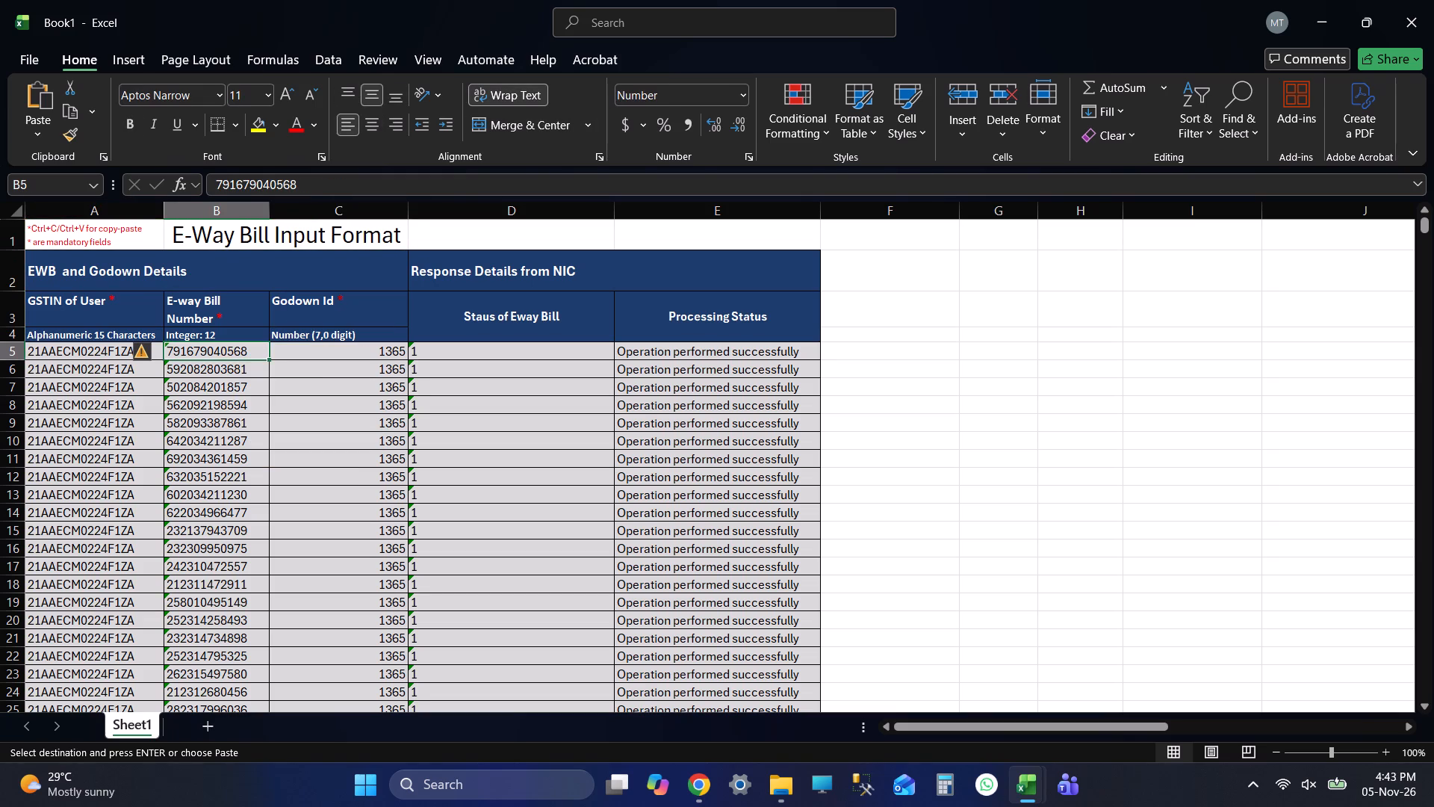
key(ctrl+Down)
key(Down)
key(Down)
key(Down)
key(Down)
key(Down)
key(Down)
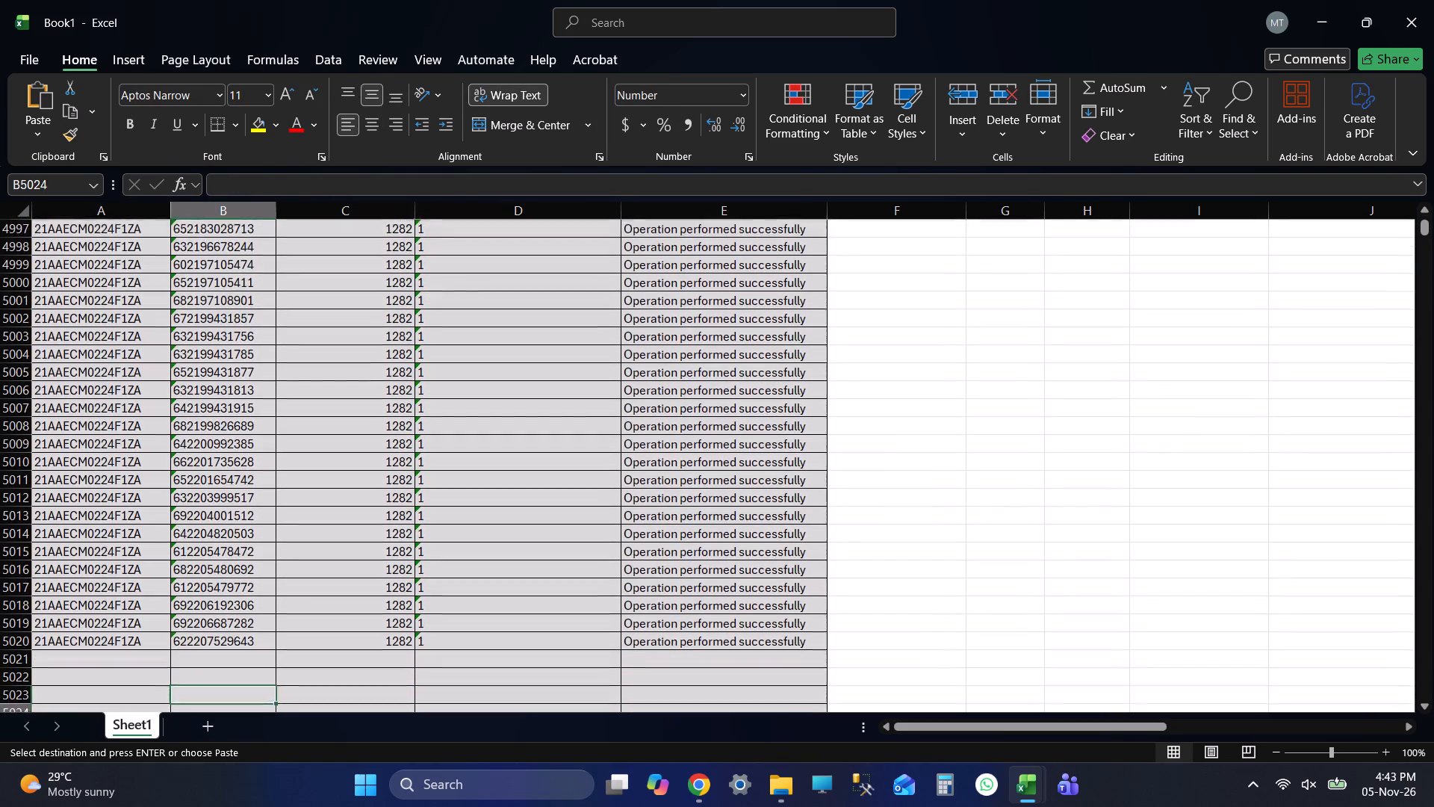
key(Down)
key(Down)
key(Down)
key(Down)
key(ctrl+Up)
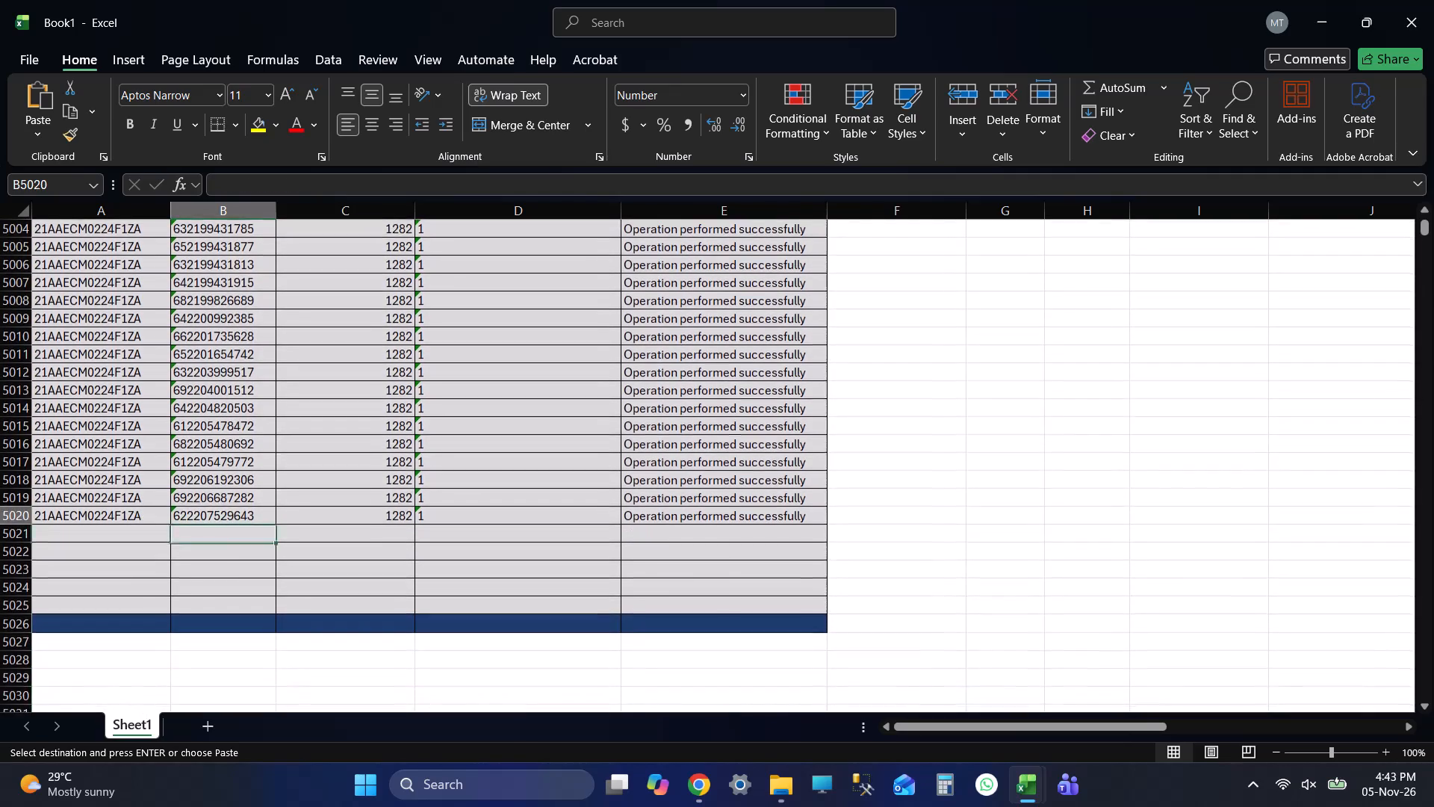
key(ctrl+Up)
key(Up)
key(Up)
key(Up)
key(Up)
key(Up)
key(Up)
key(Up)
key(Up)
key(Up)
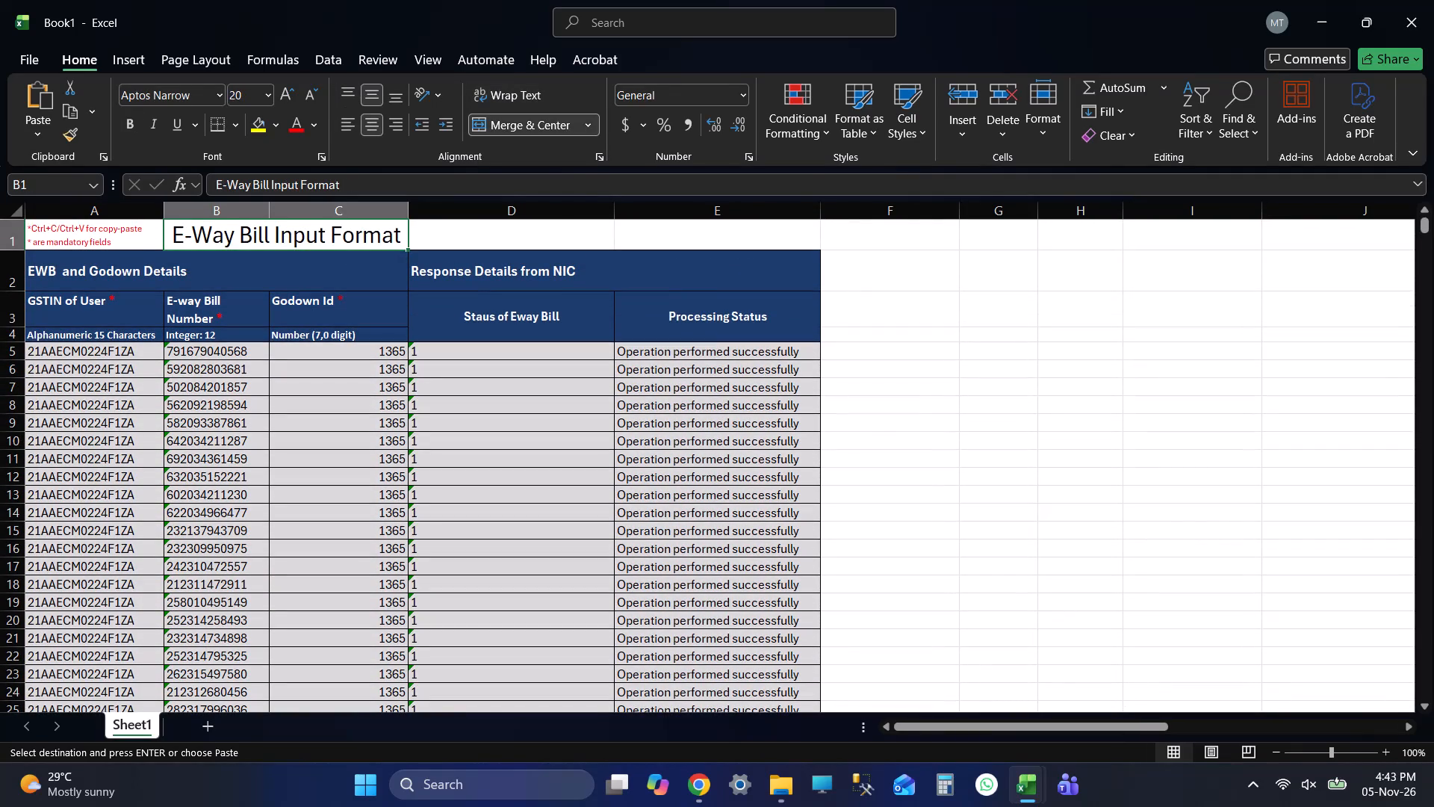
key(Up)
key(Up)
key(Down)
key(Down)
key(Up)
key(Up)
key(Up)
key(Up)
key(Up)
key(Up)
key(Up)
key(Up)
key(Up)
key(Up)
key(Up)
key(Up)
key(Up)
Recheck the new workbook's E-way Bill Number column from its first entry to the rows below the last entry.
key(Down)
key(Down)
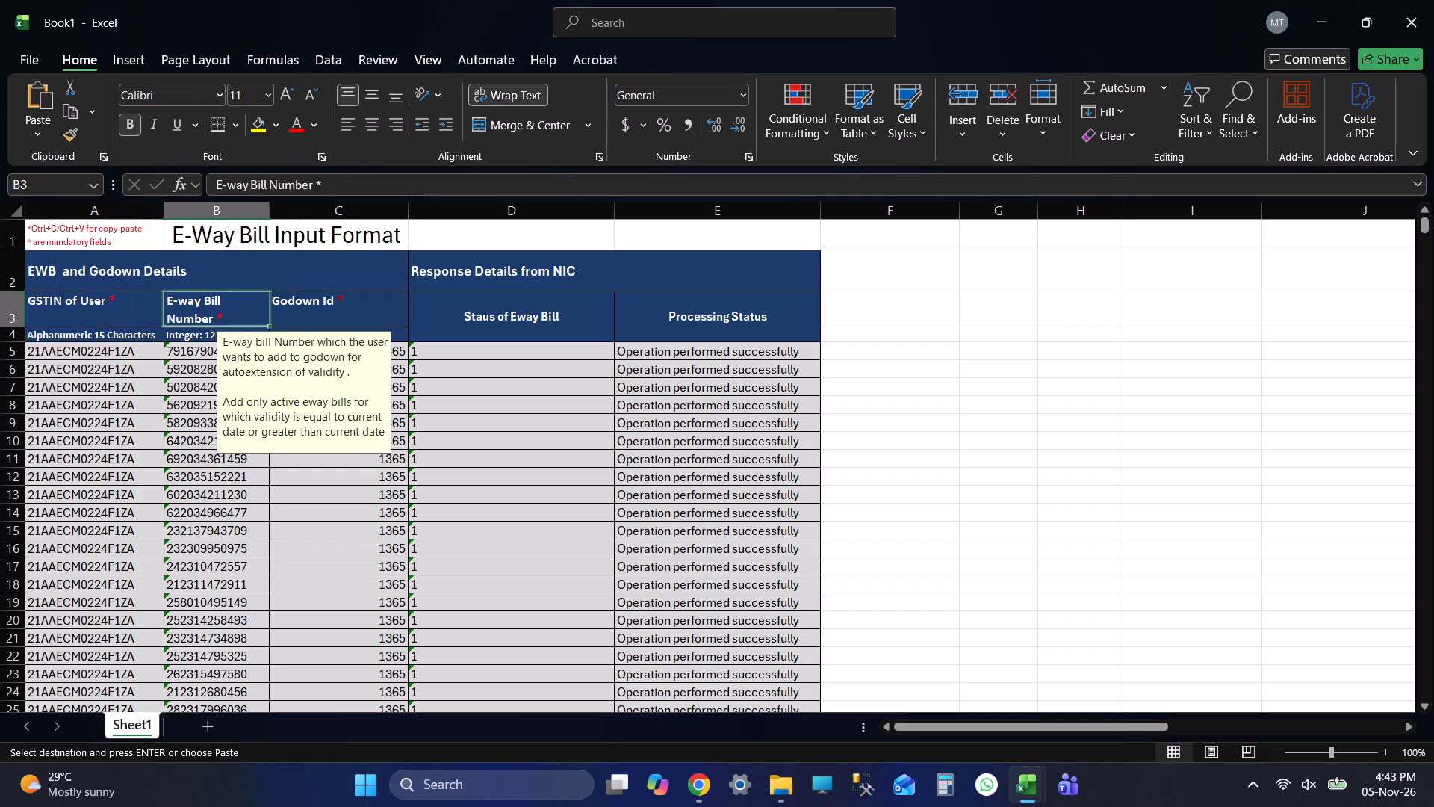
key(Down)
key(Down)
key(ctrl+Down)
key(Down)
key(Down)
key(Down)
key(Down)
key(Down)
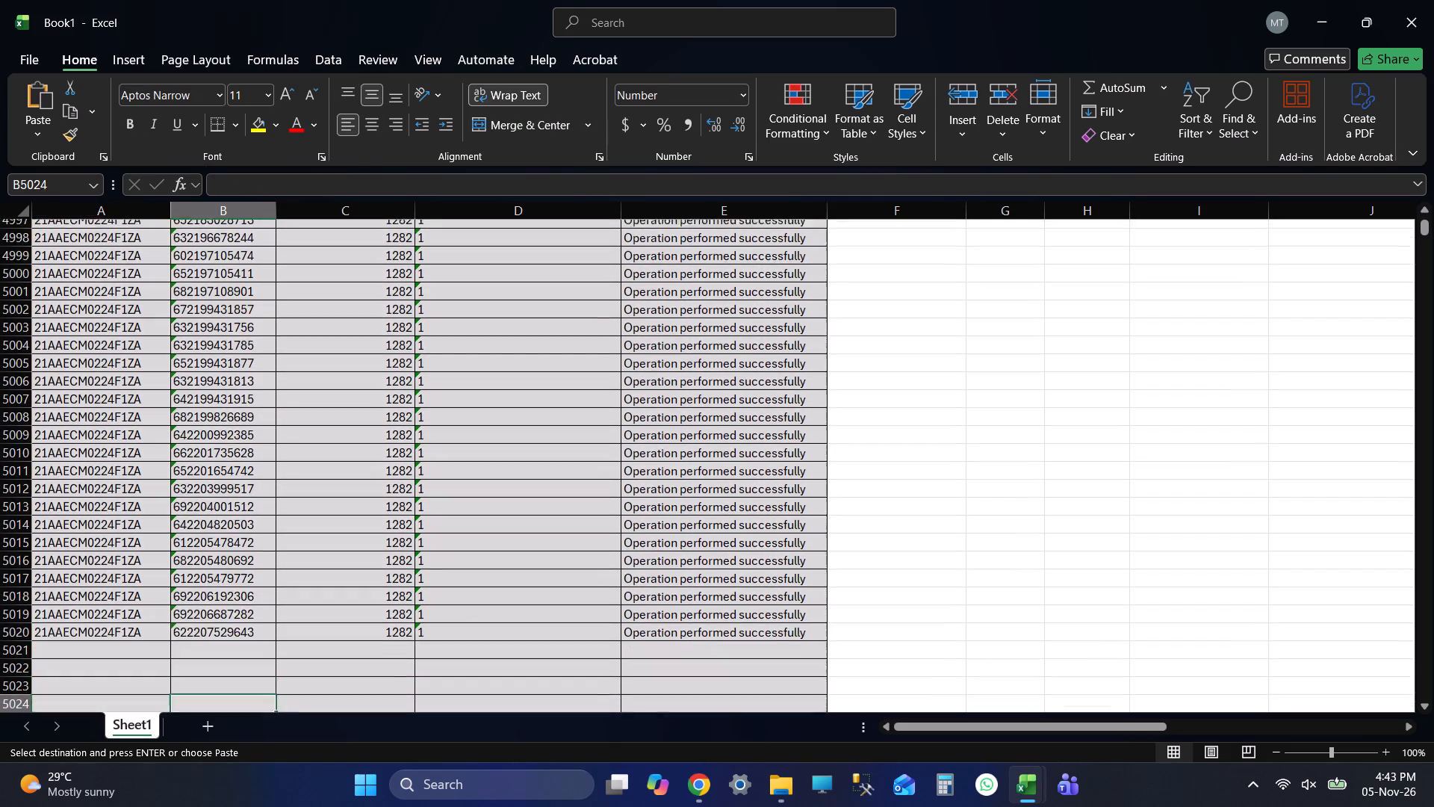
key(Down)
key(Down)
key(Down)
key(ctrl+Up)
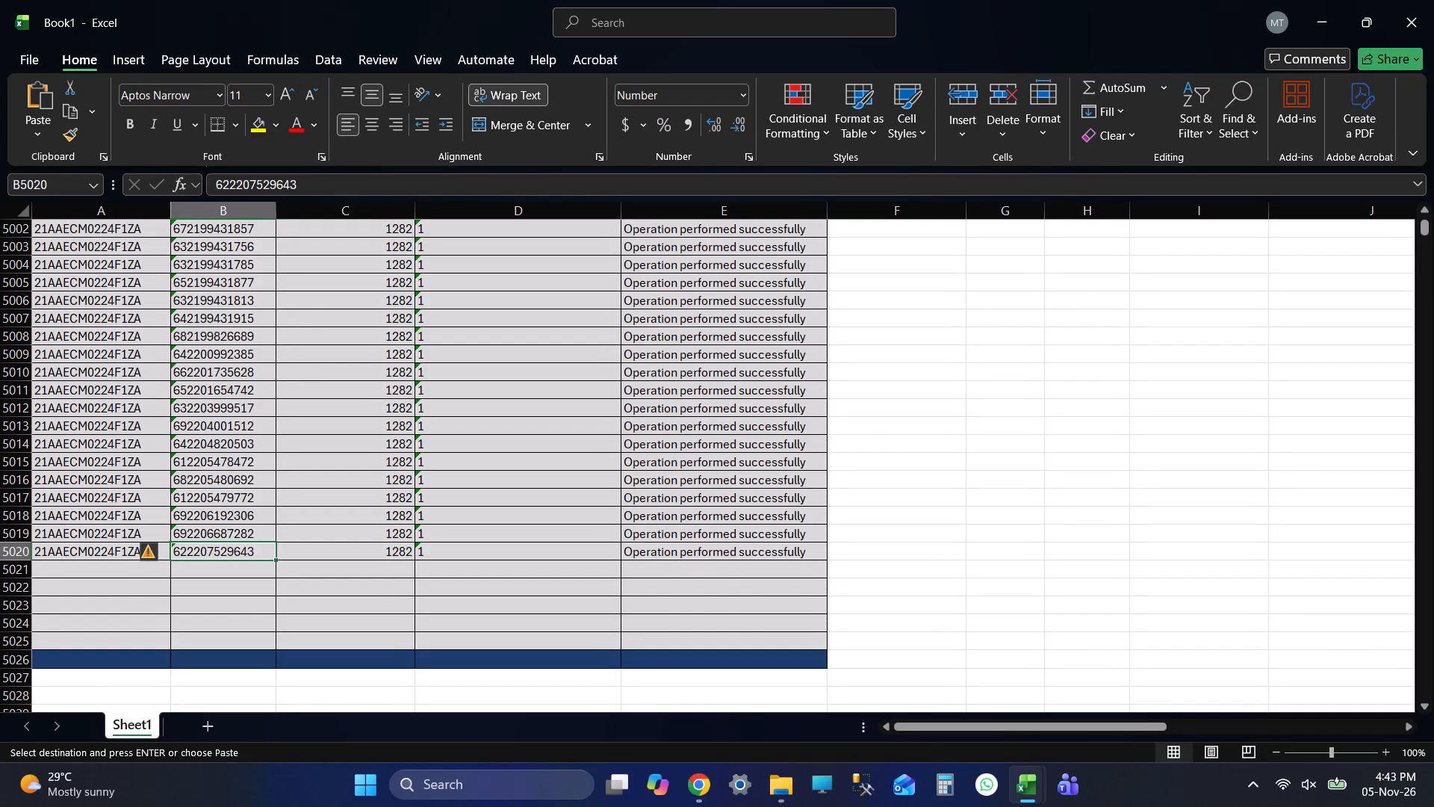
key(ctrl+Up)
key(Up)
key(Up)
key(Up)
key(Up)
key(Up)
key(Up)
key(Up)
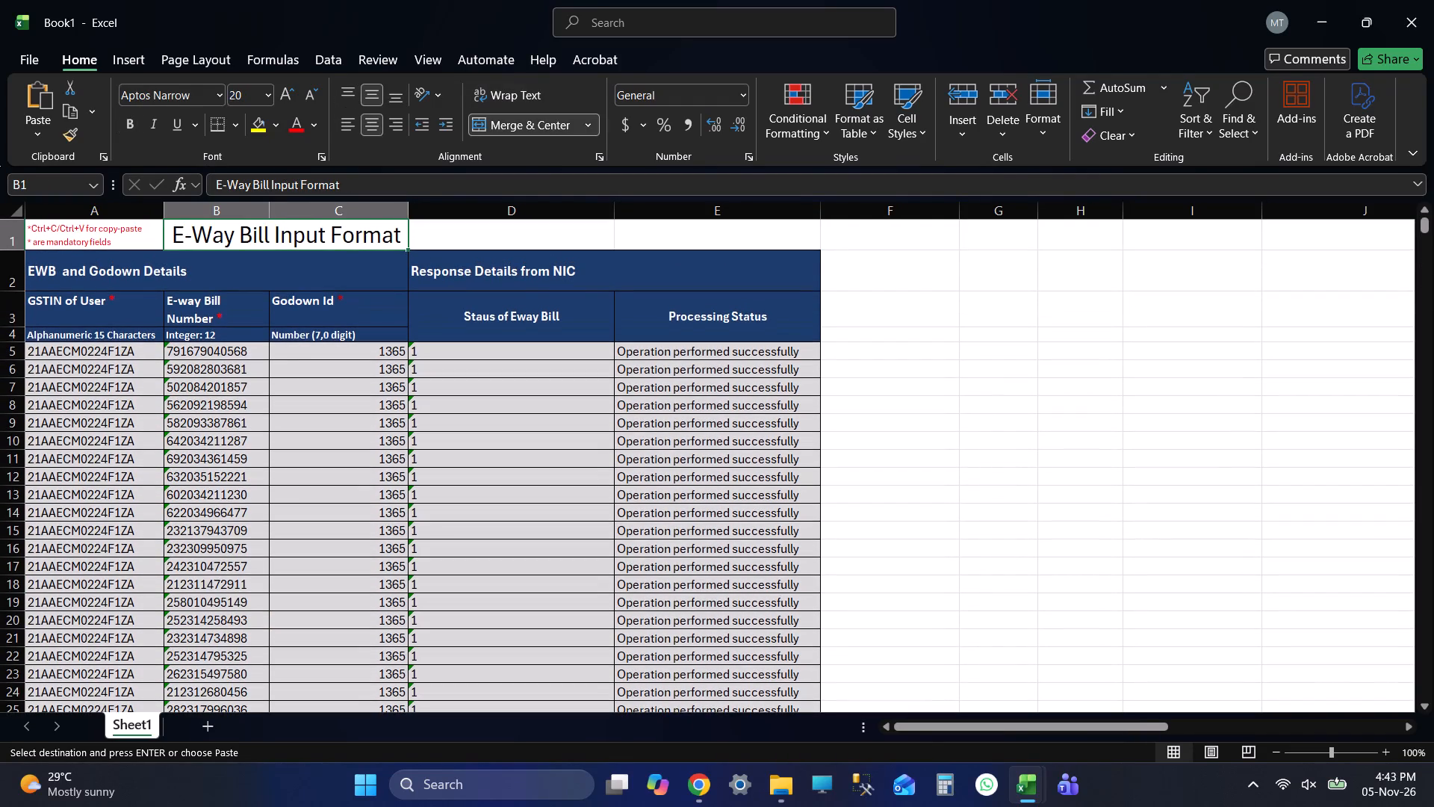
Save the new workbook as 20261105 godown in the abhijit folder on New Volume (F:).
click(22, 58)
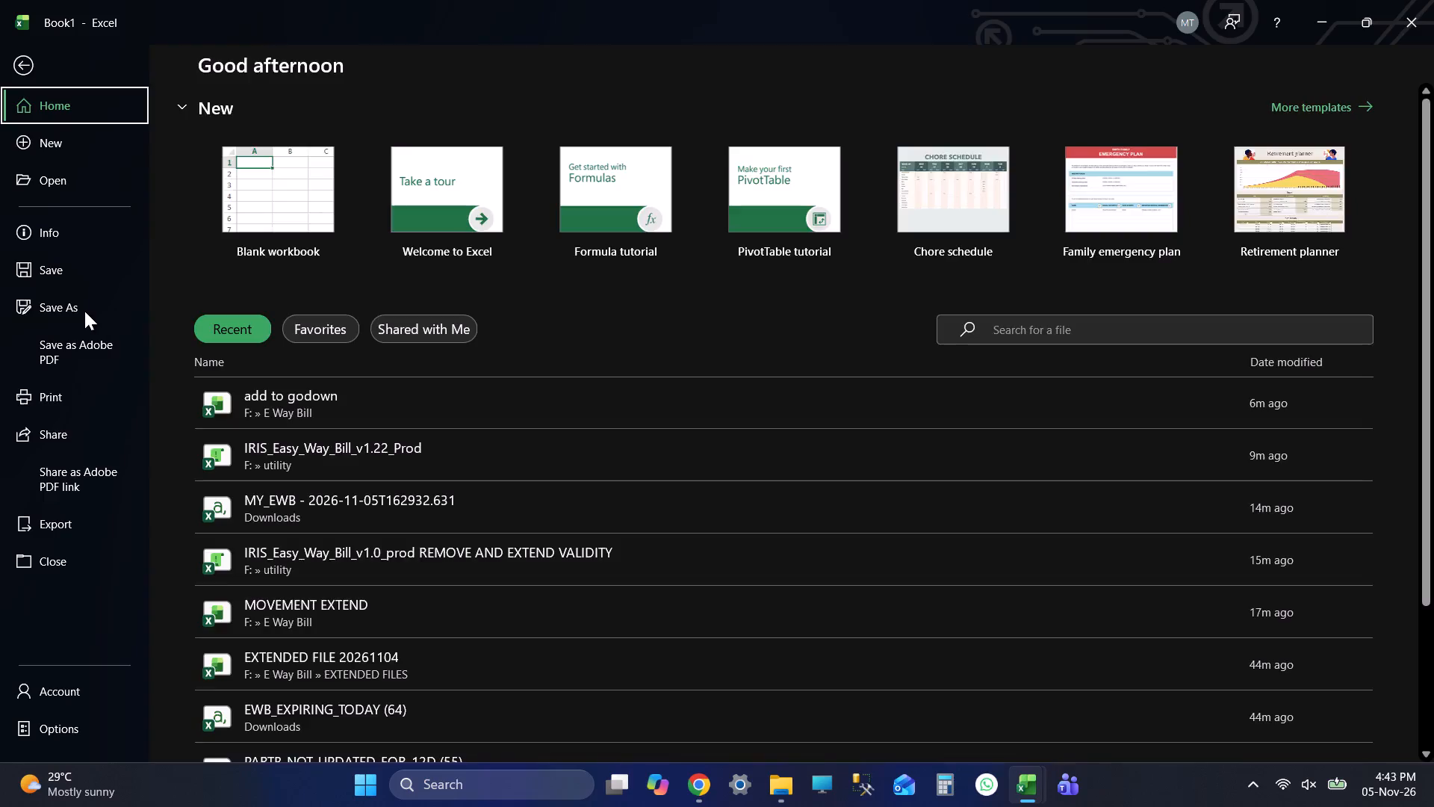
click(83, 311)
double_click(302, 347)
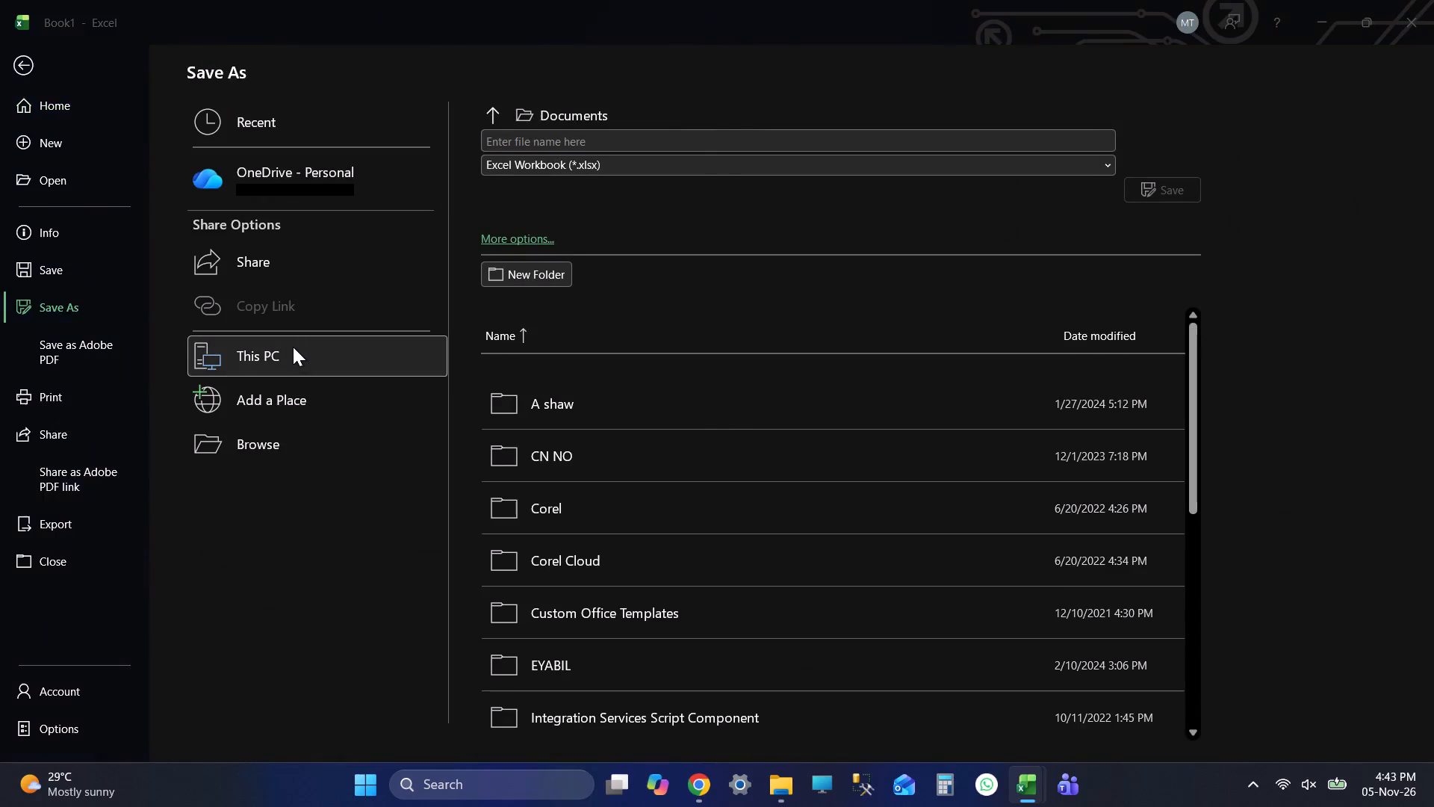
drag(143, 140, 137, 318)
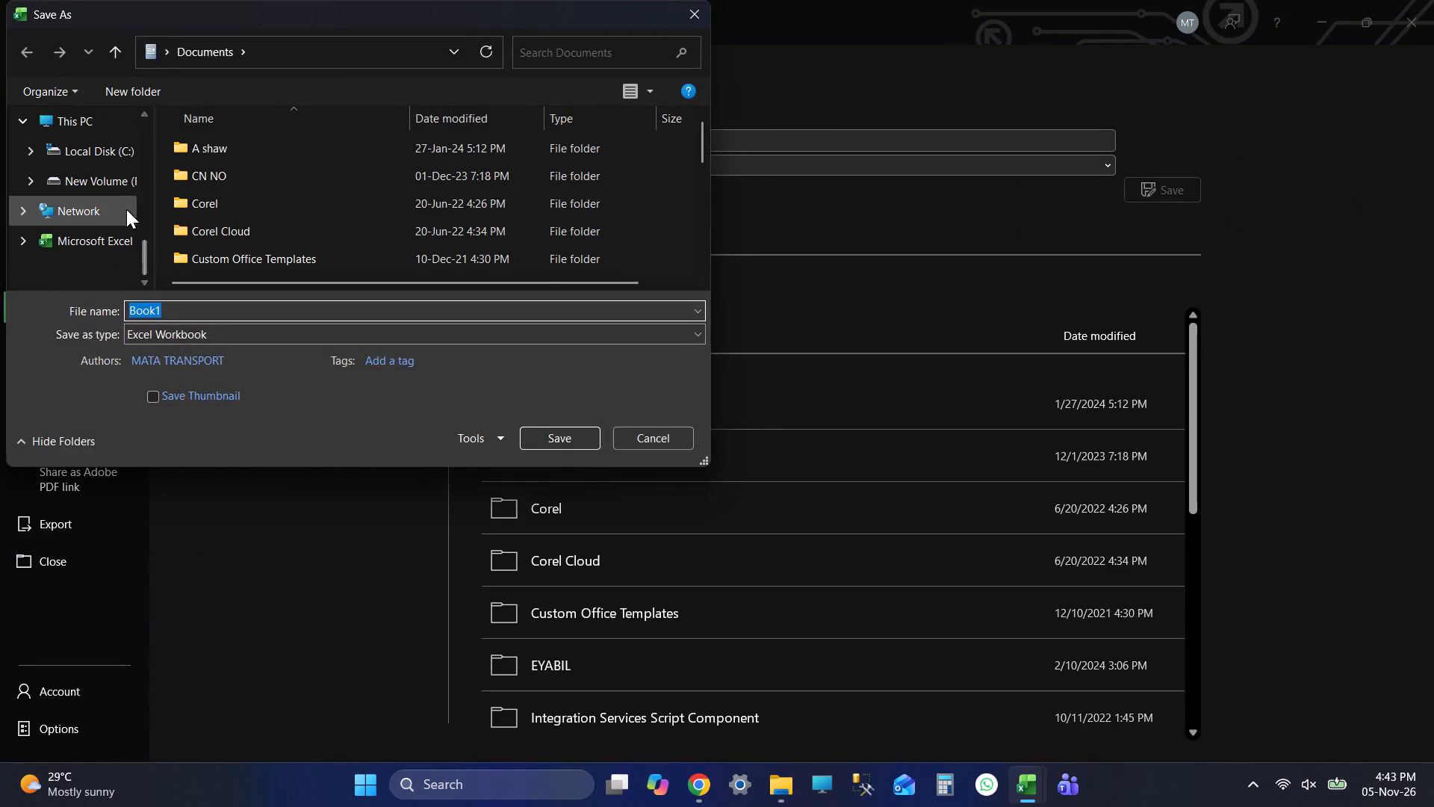
click(112, 189)
double_click(302, 199)
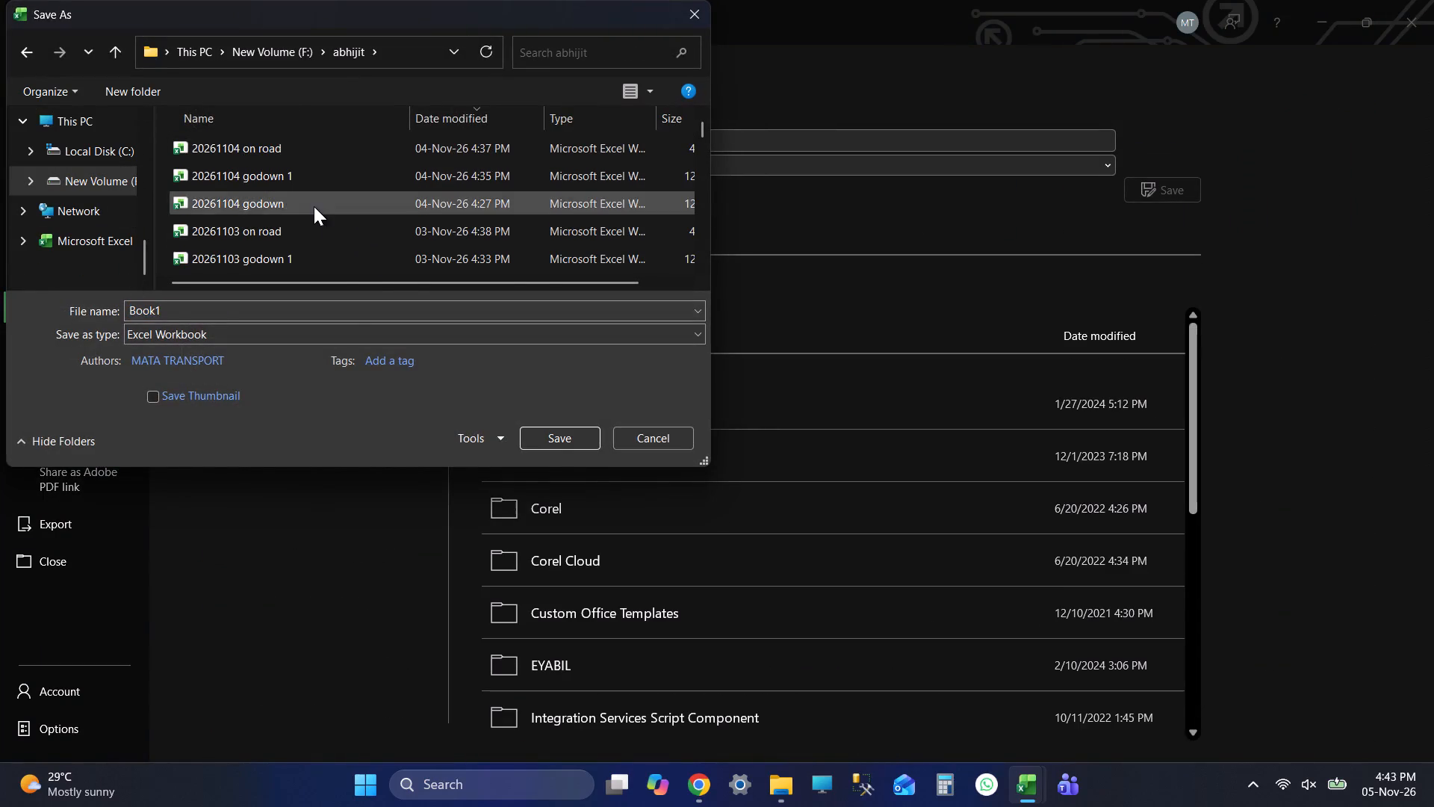
click(314, 206)
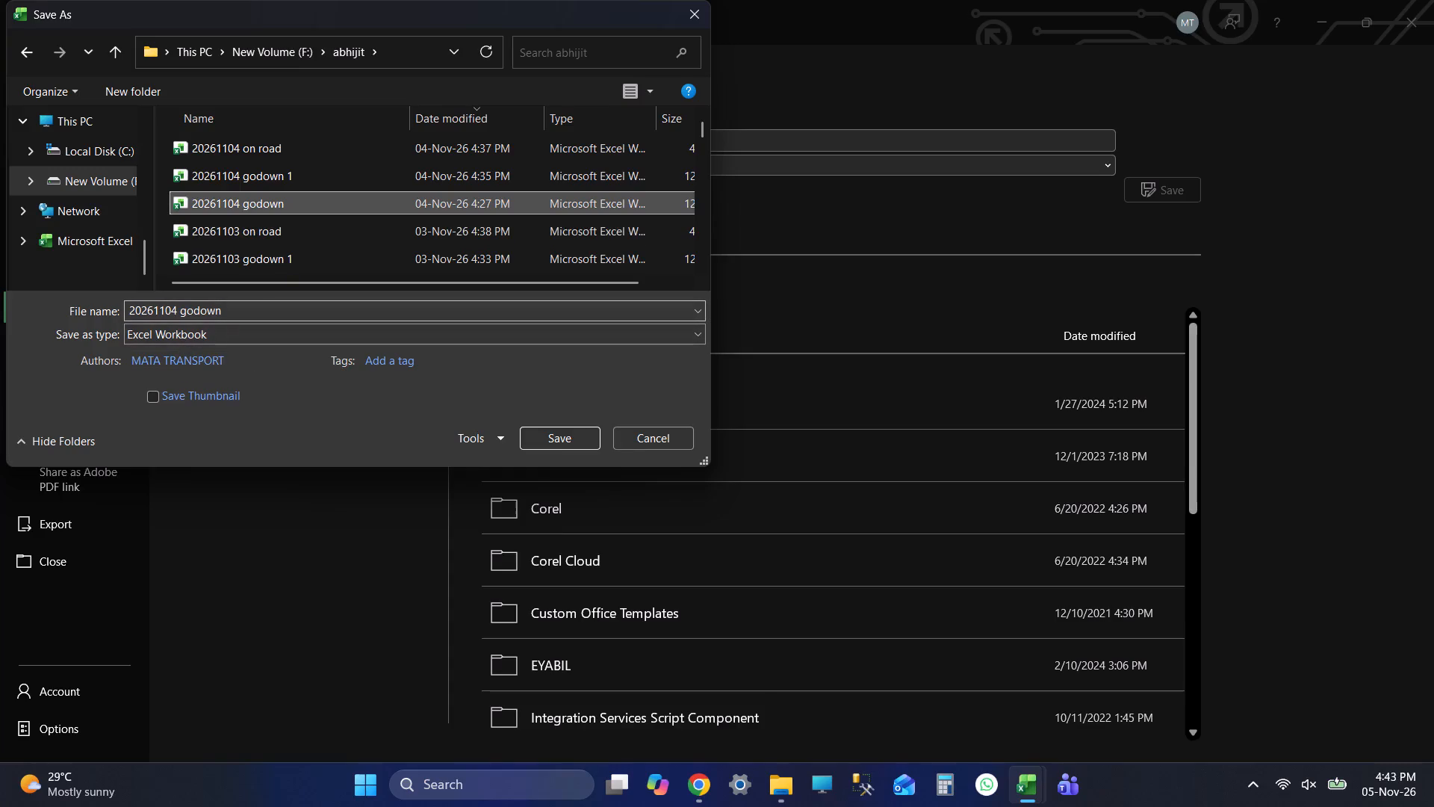
triple_click(171, 306)
key(Delete)
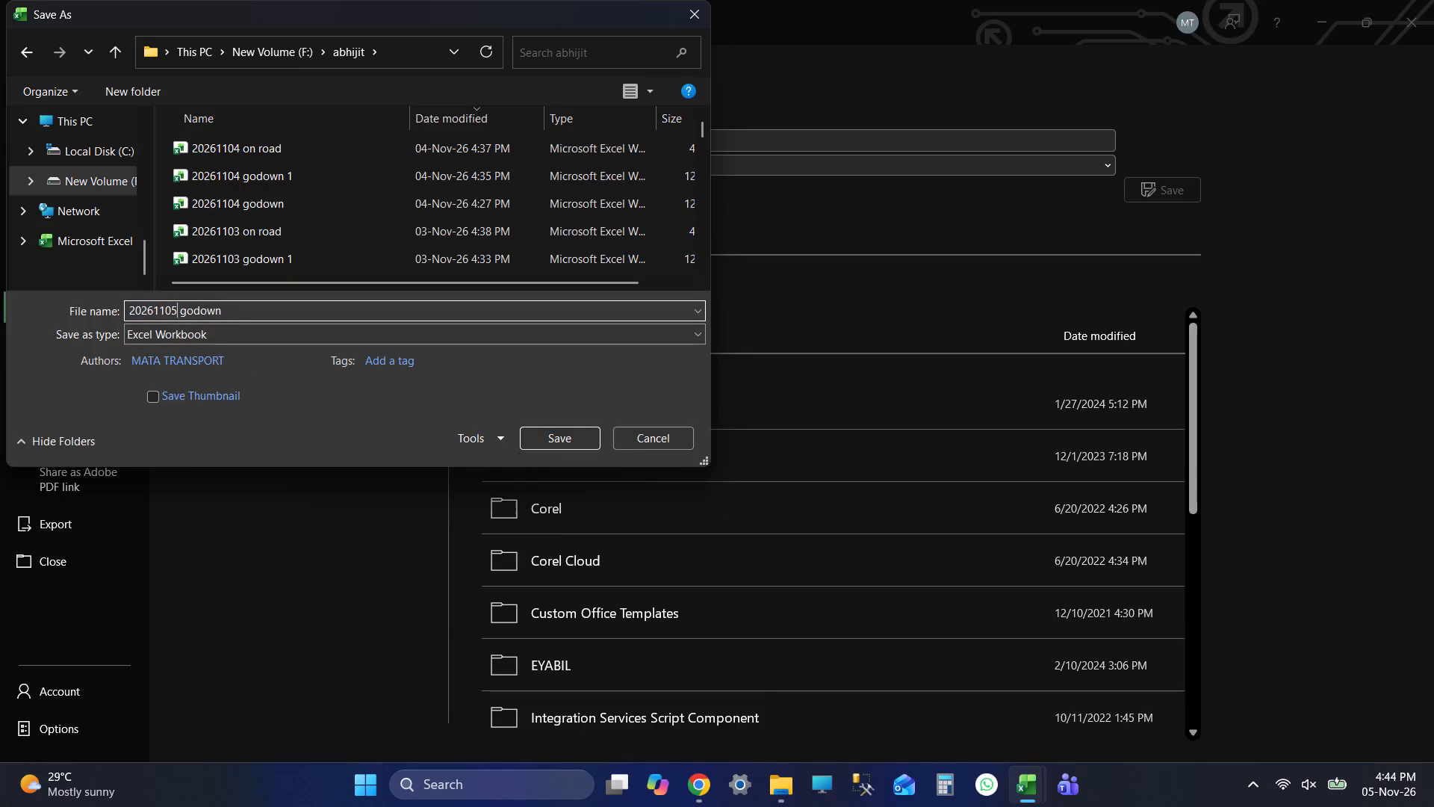
key(5)
click(552, 434)
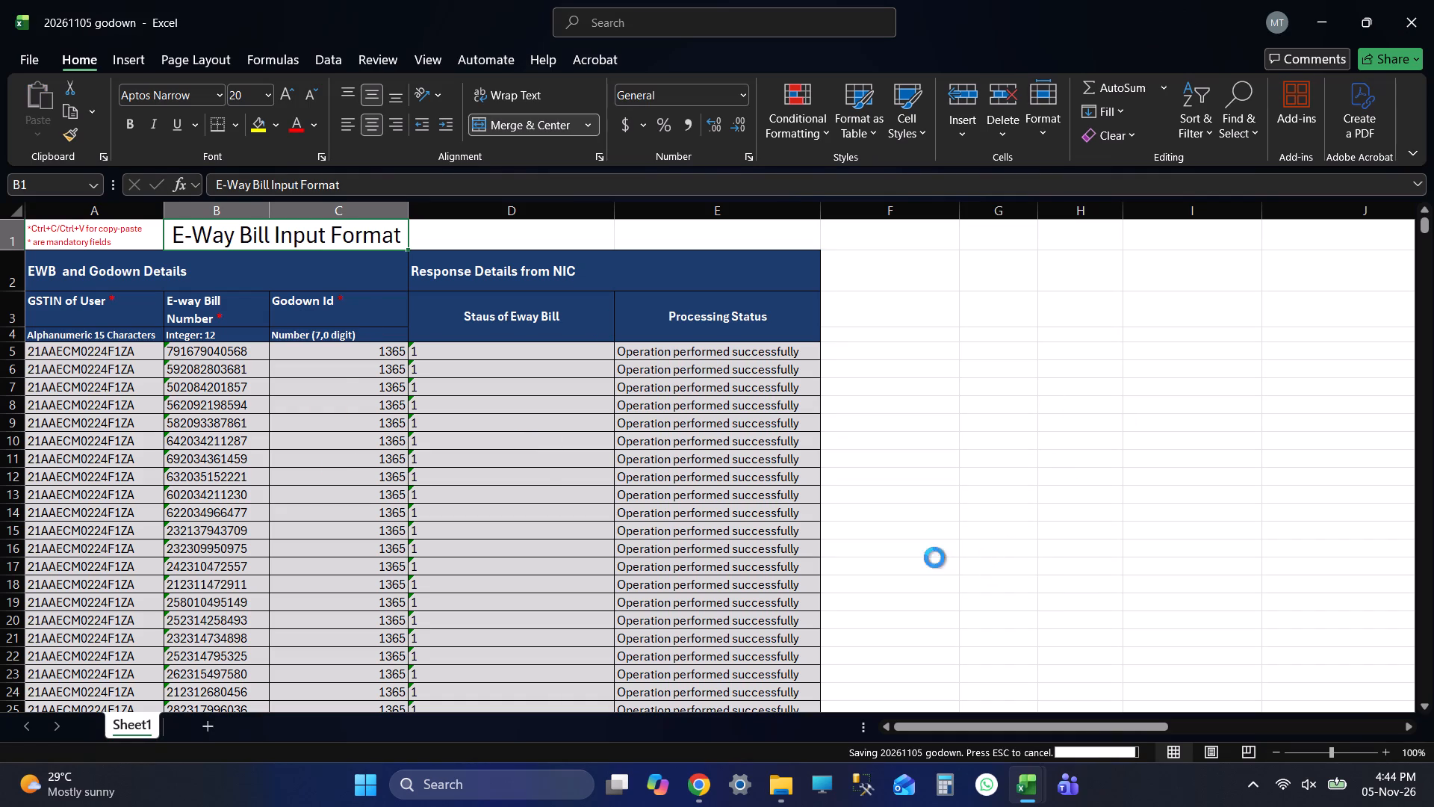
Recheck the saved workbook's E-way Bill Number column from the headers to the rows below the last entry, returning to that entry.
click(69, 235)
key(Up)
key(Up)
key(Up)
key(Right)
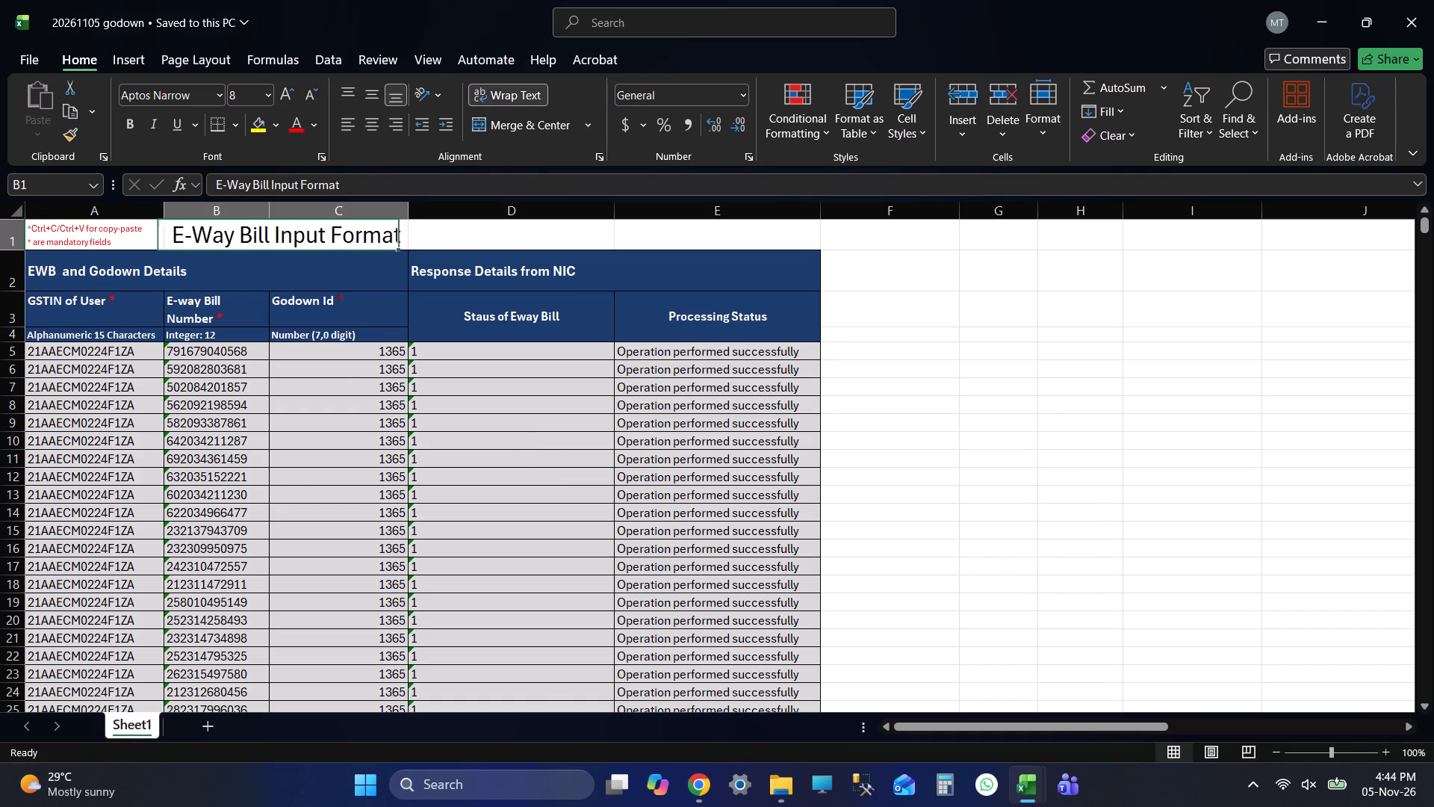
key(Up)
key(Up)
key(Up)
key(Up)
key(Down)
key(Down)
key(Down)
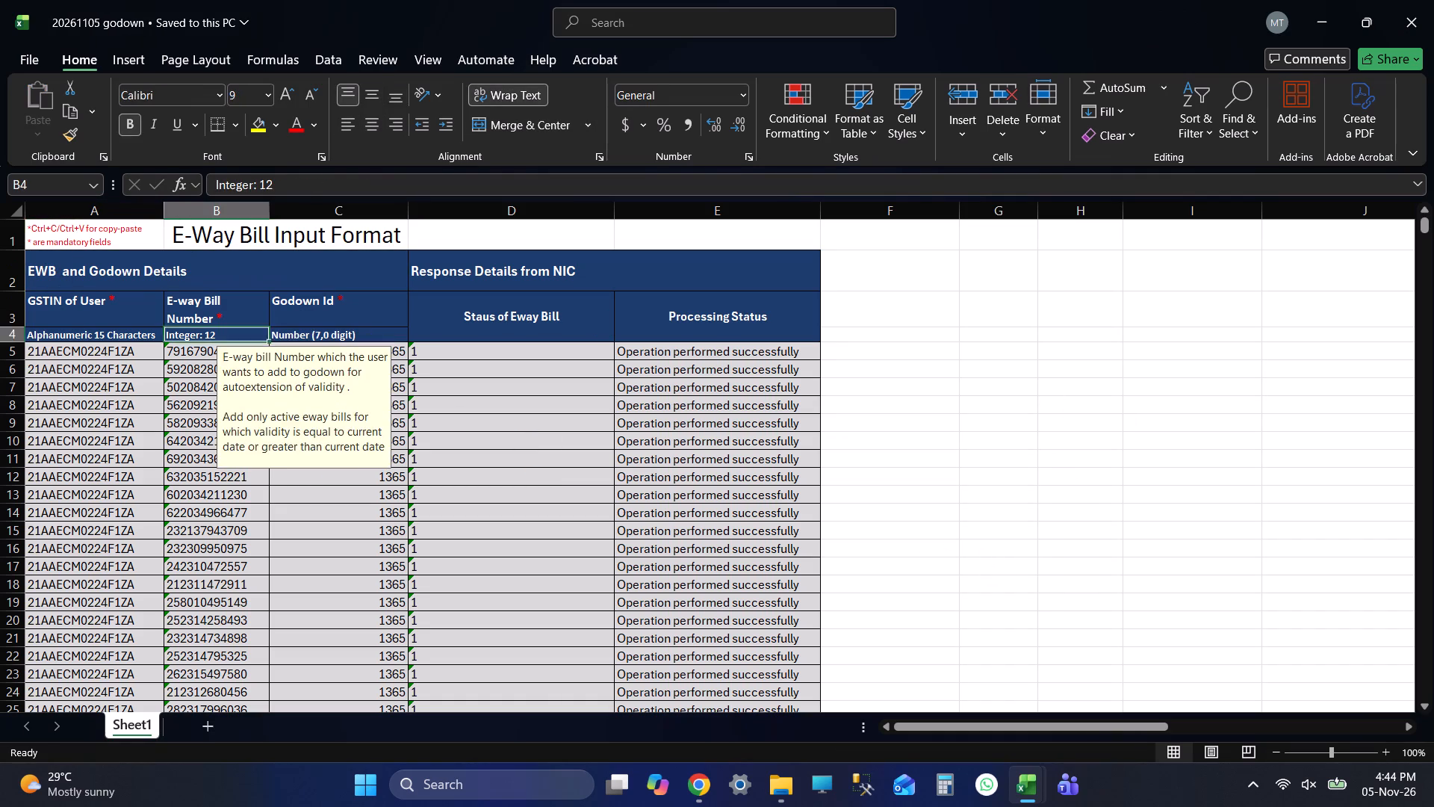
key(Down)
key(ctrl+Down)
key(Down)
key(Down)
key(Down)
key(Down)
key(Down)
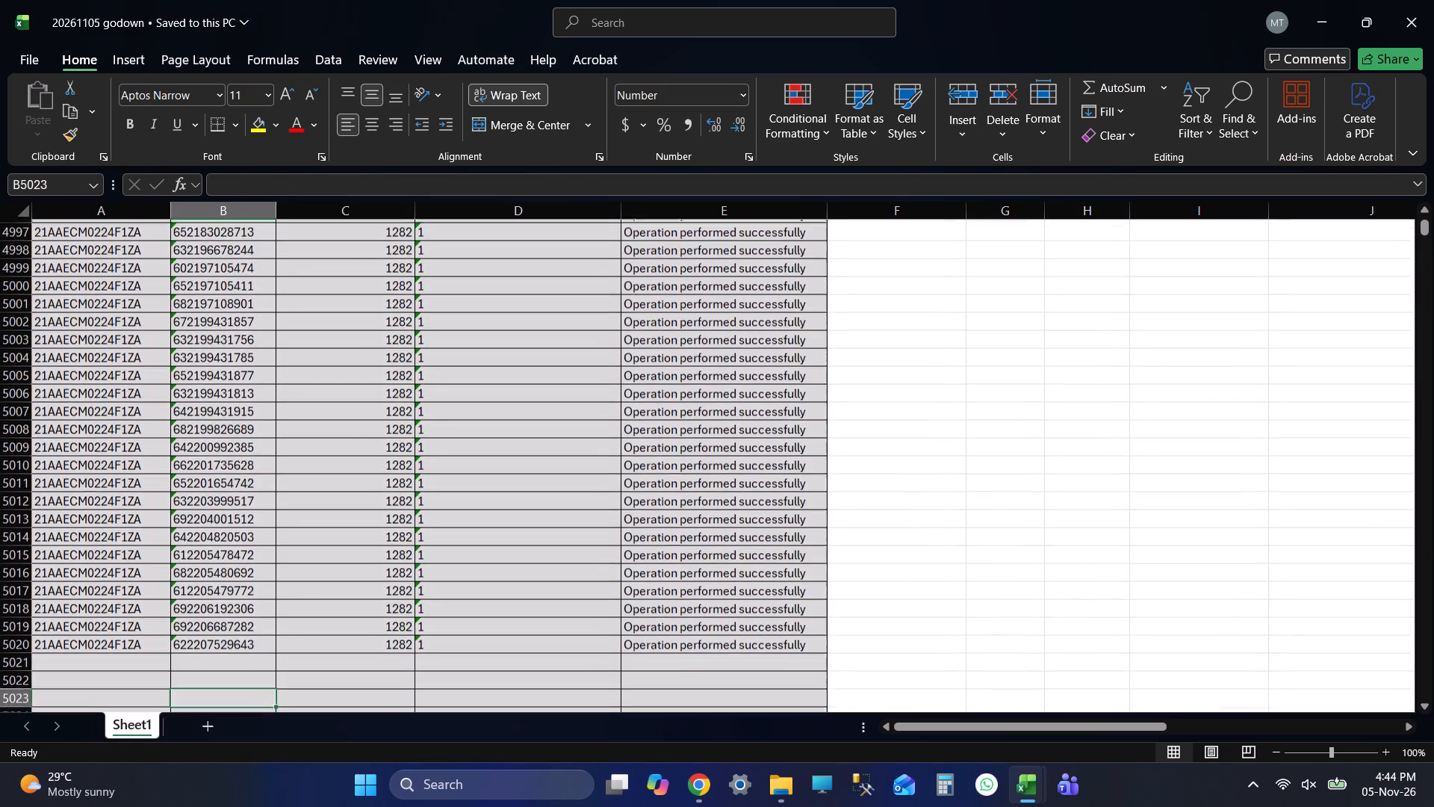
key(ctrl+Up)
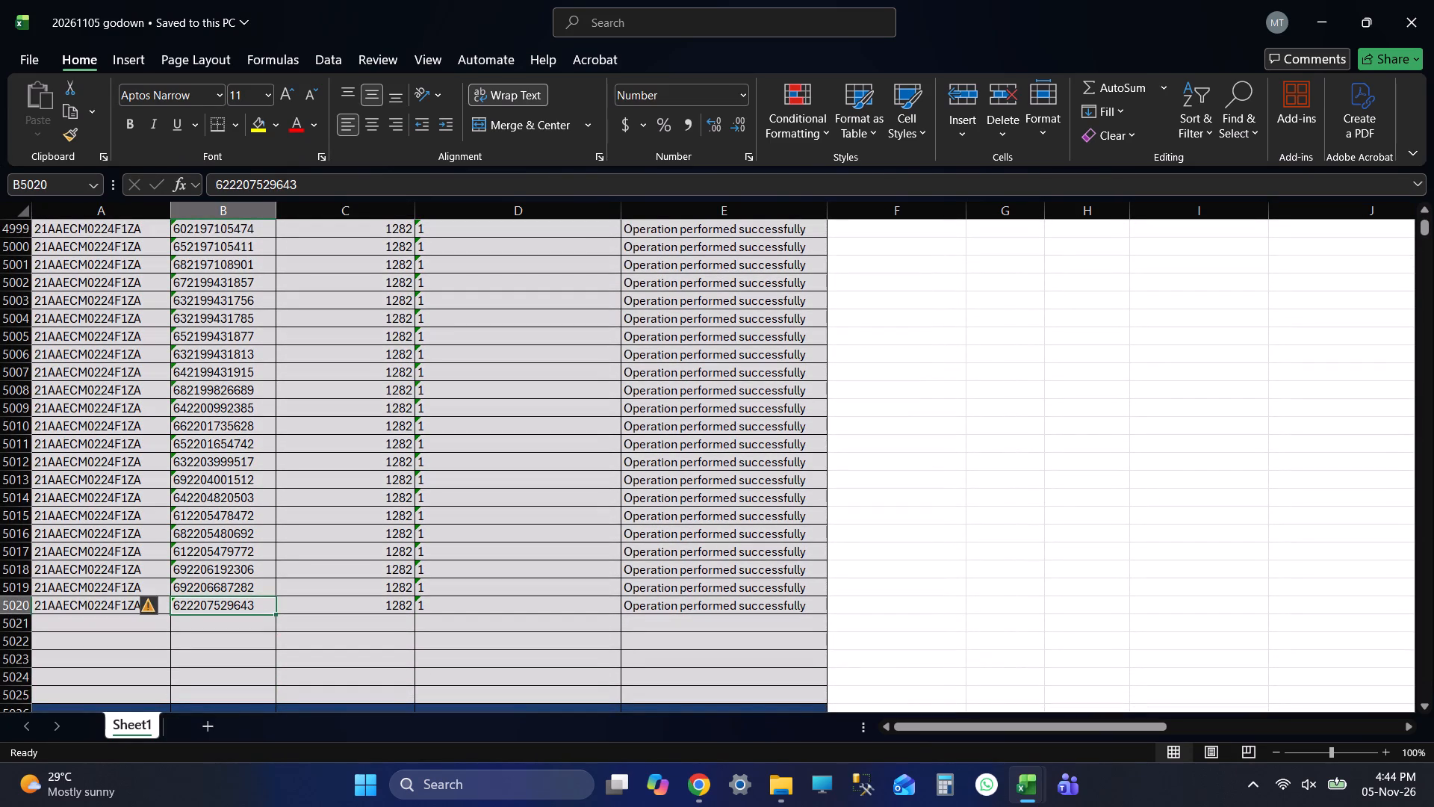
Save the 20261105 godown workbook again and close it.
key(ctrl+s)
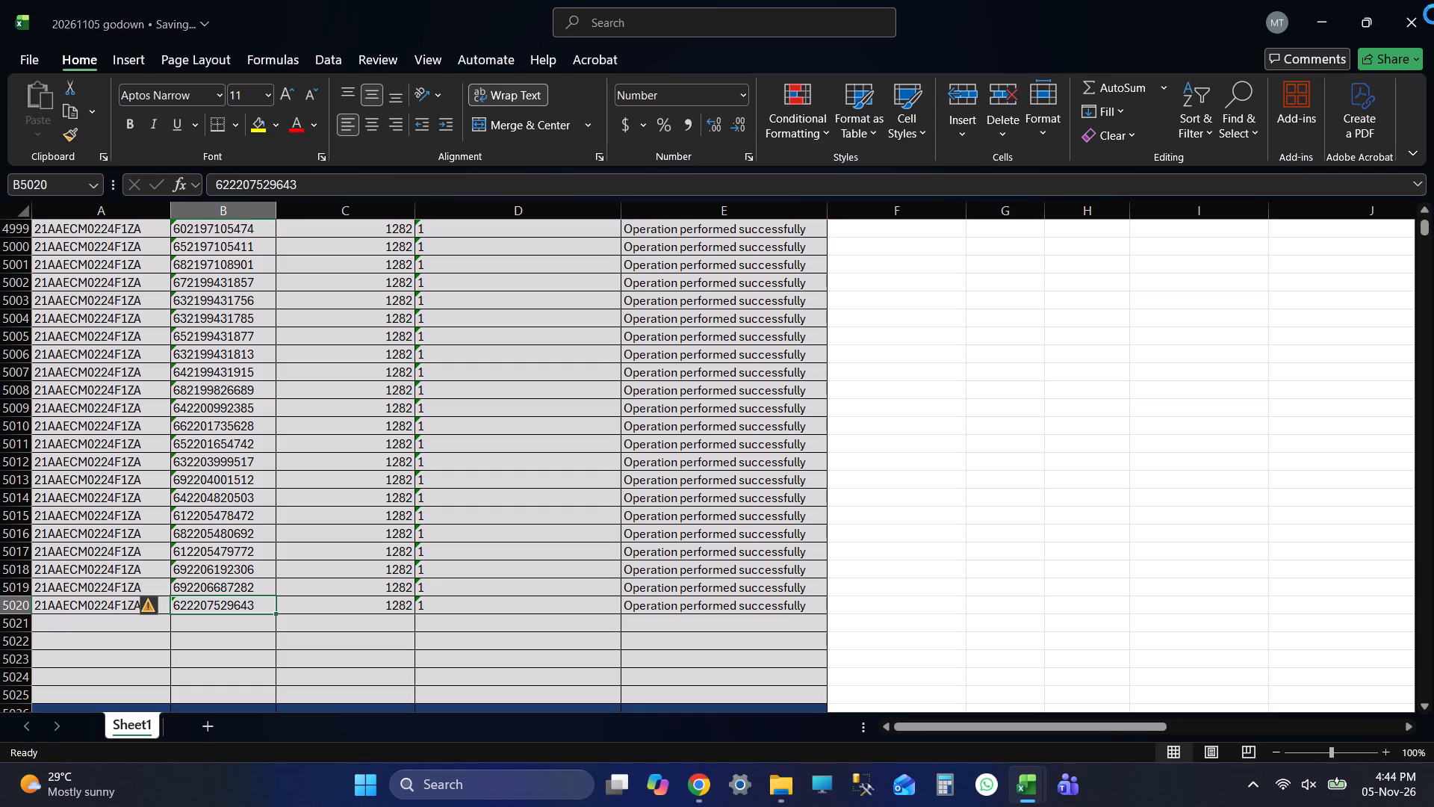
click(1379, 0)
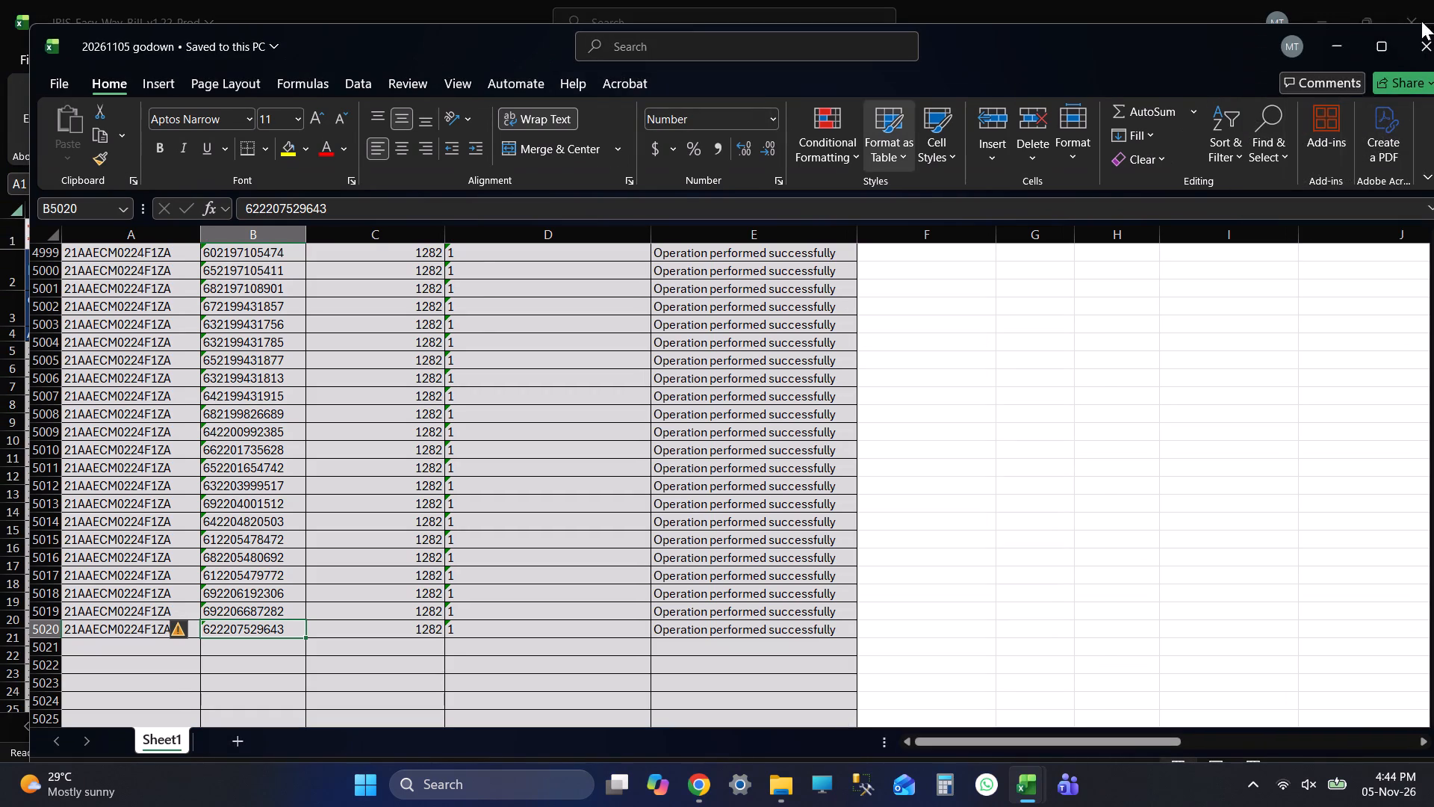
click(1399, 49)
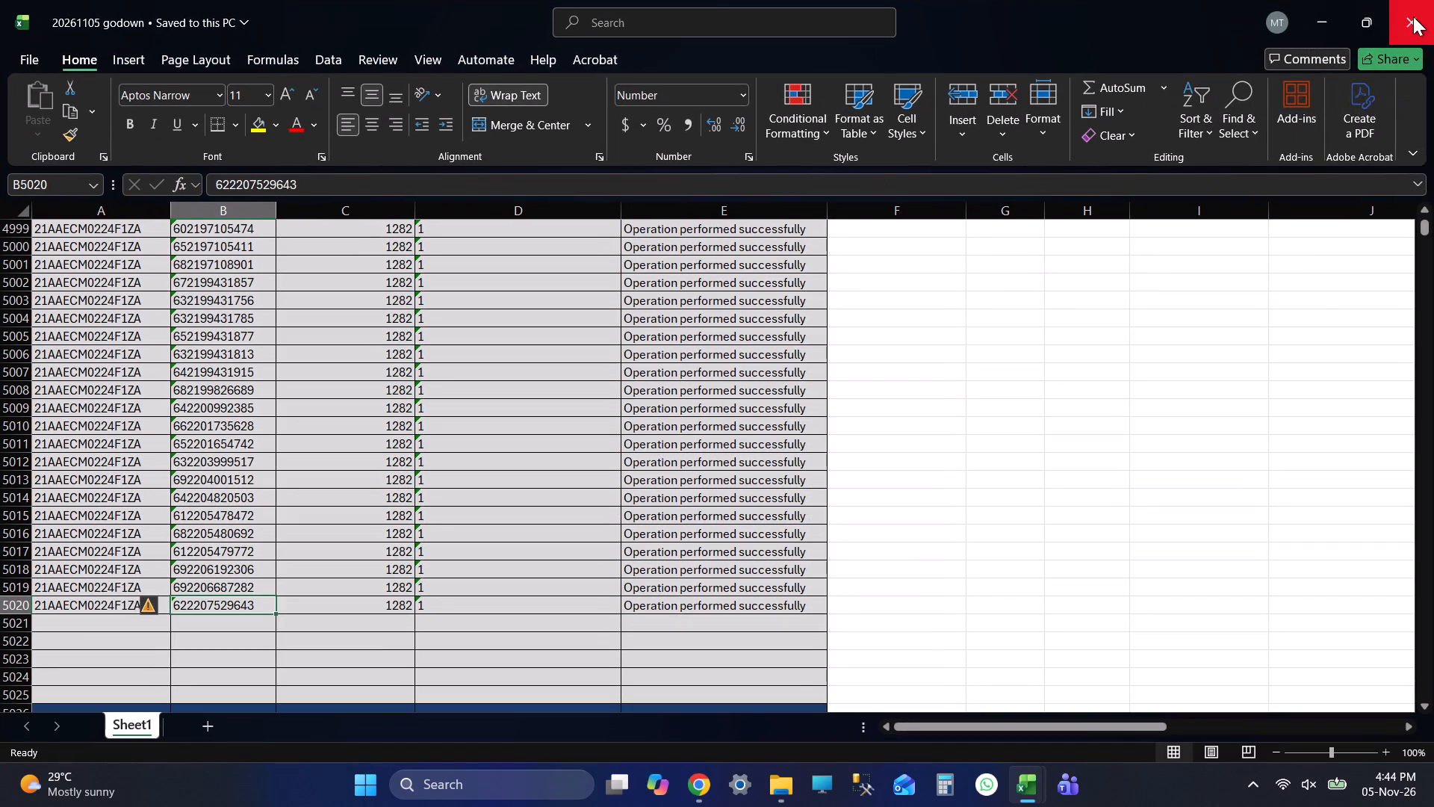
click(1413, 16)
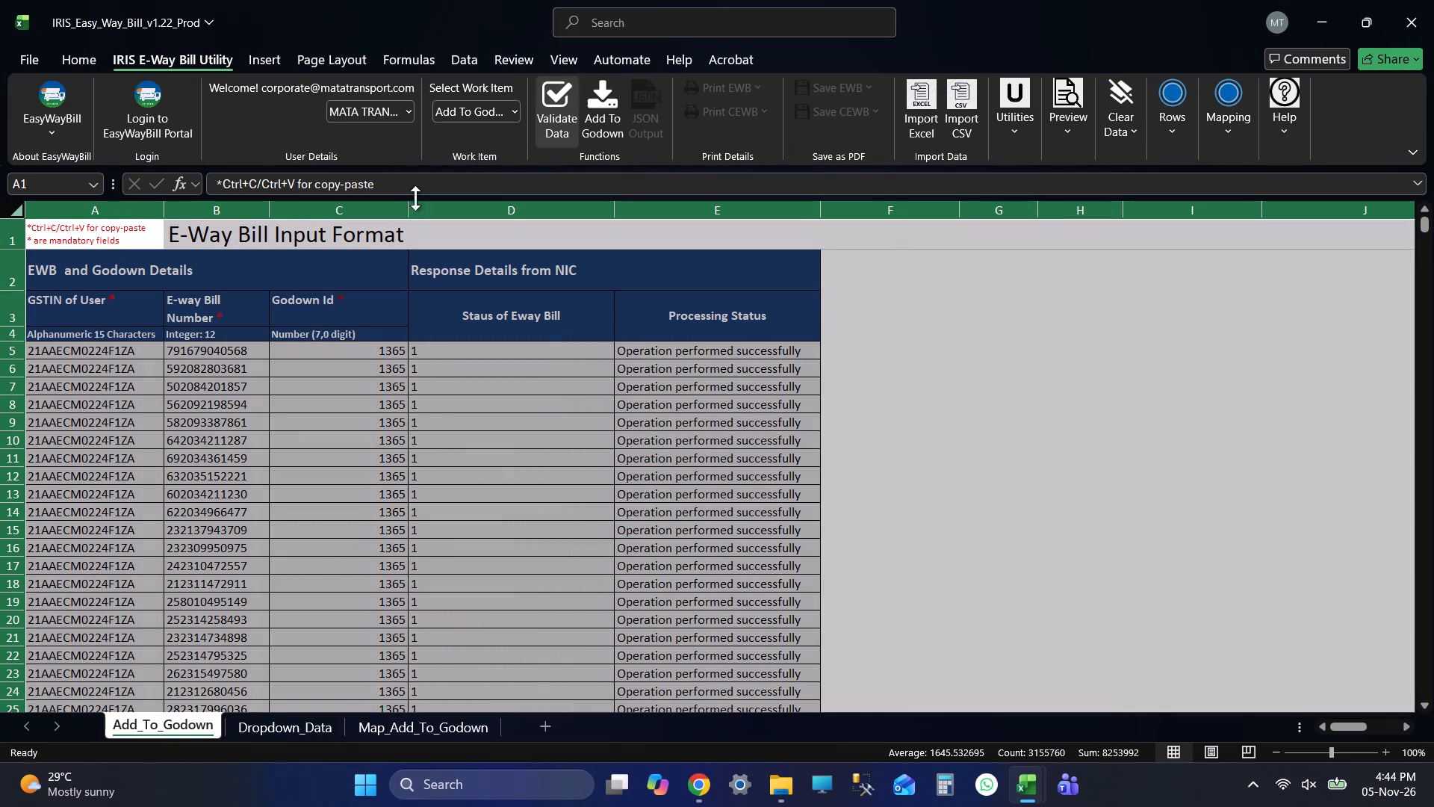
In the add to godown workbook, clear the e-way bill numbers and godown IDs in B2:C5017 and save it.
click(109, 252)
key(alt+Tab)
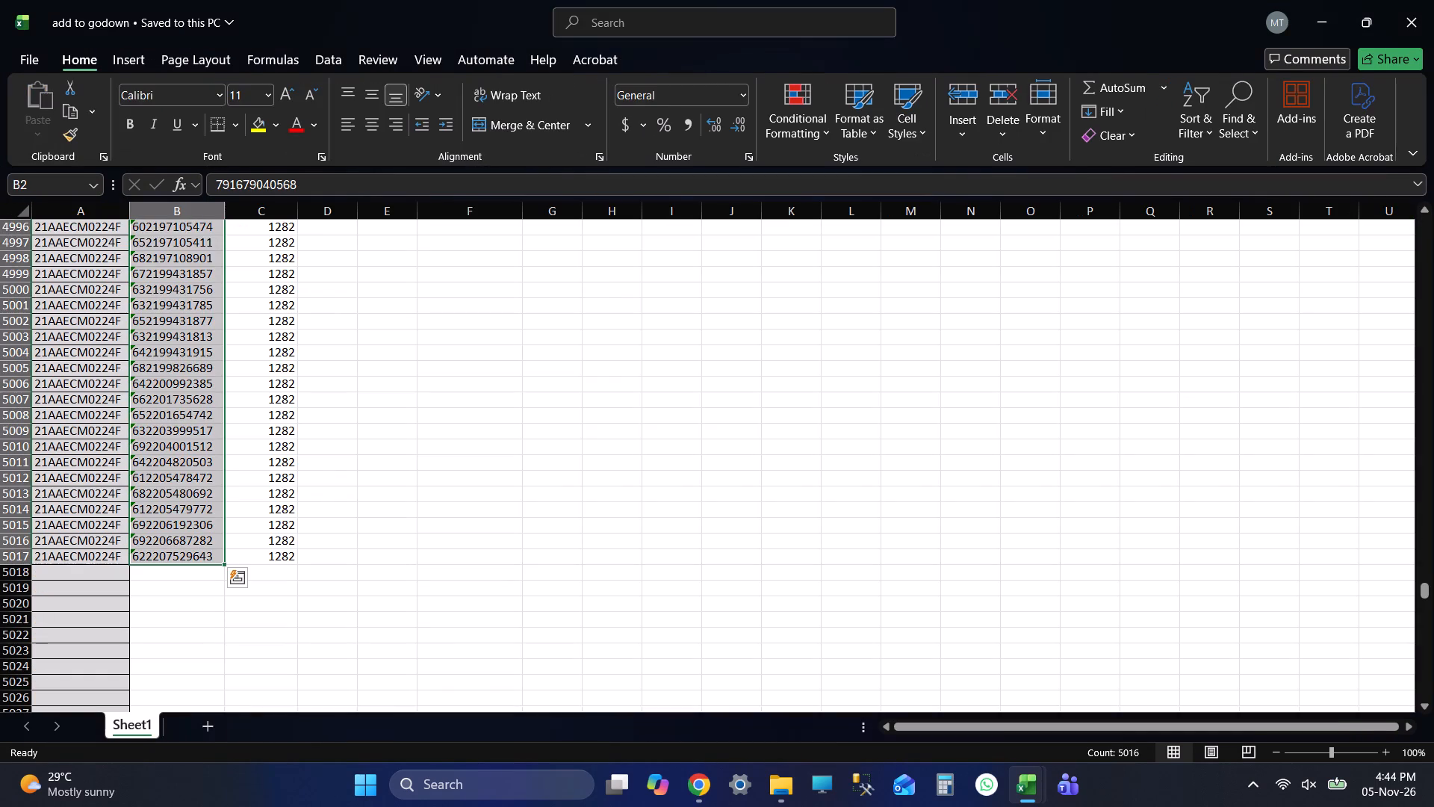
key(ctrl+shift+Right)
key(Delete)
key(ctrl+Up)
key(Up)
key(Up)
key(Down)
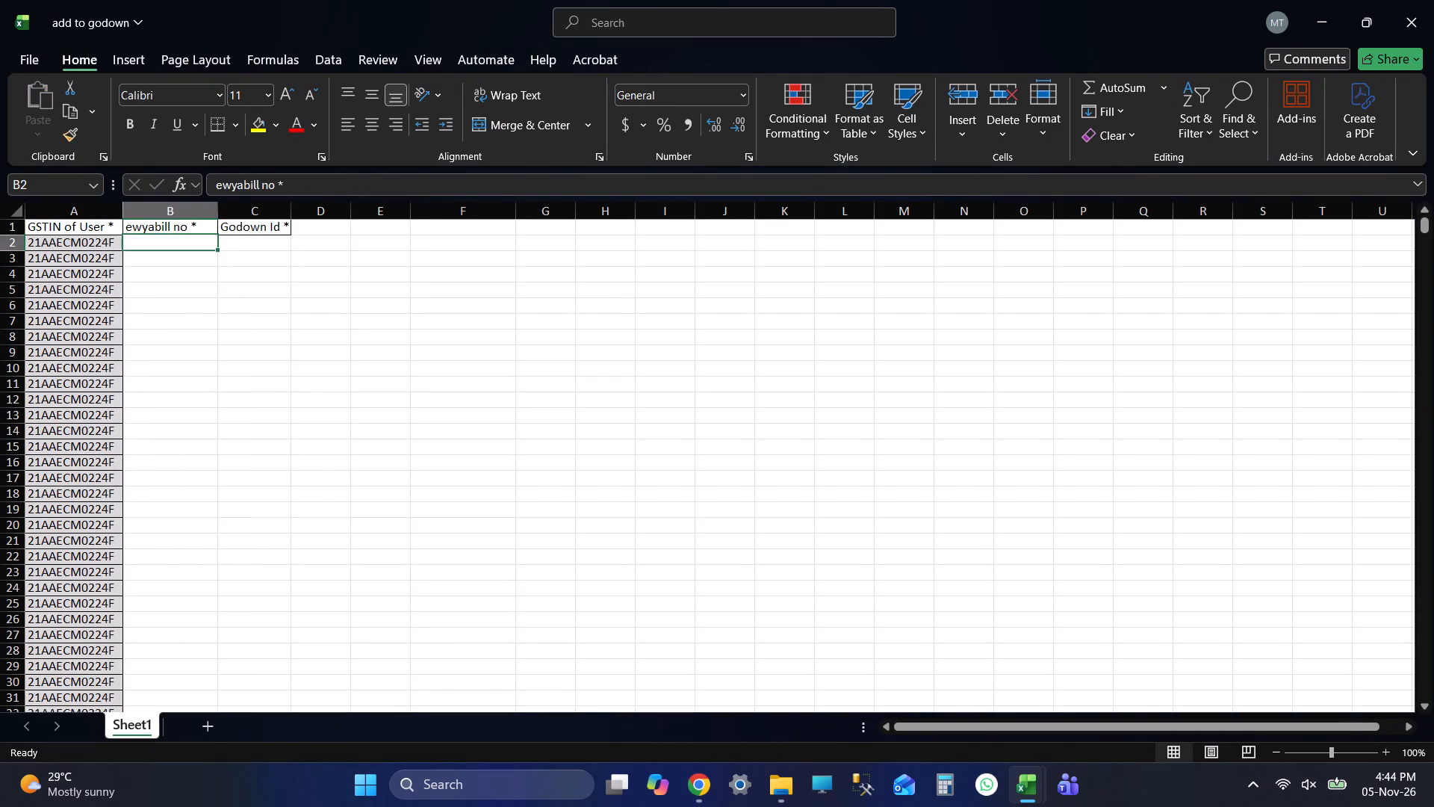
key(ctrl+s)
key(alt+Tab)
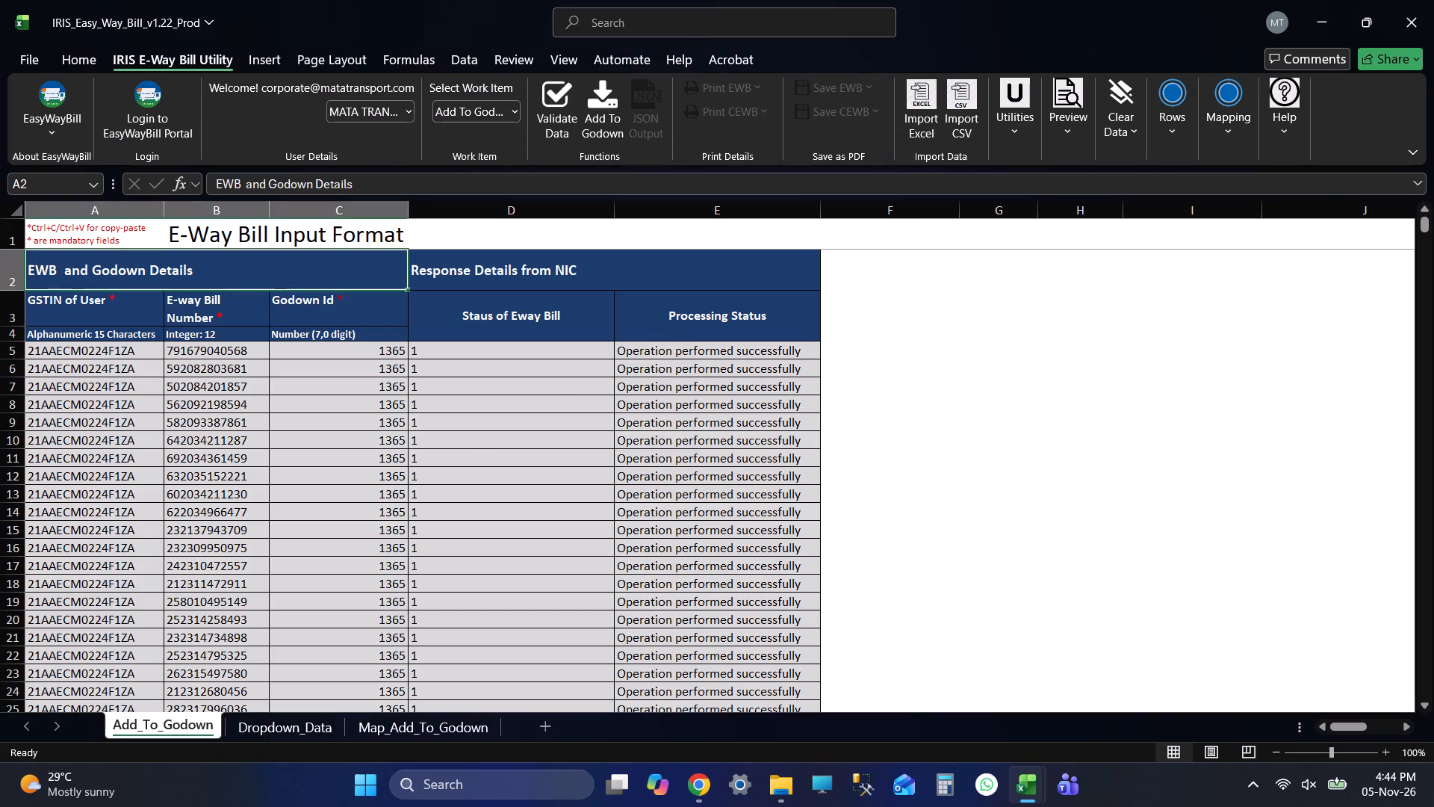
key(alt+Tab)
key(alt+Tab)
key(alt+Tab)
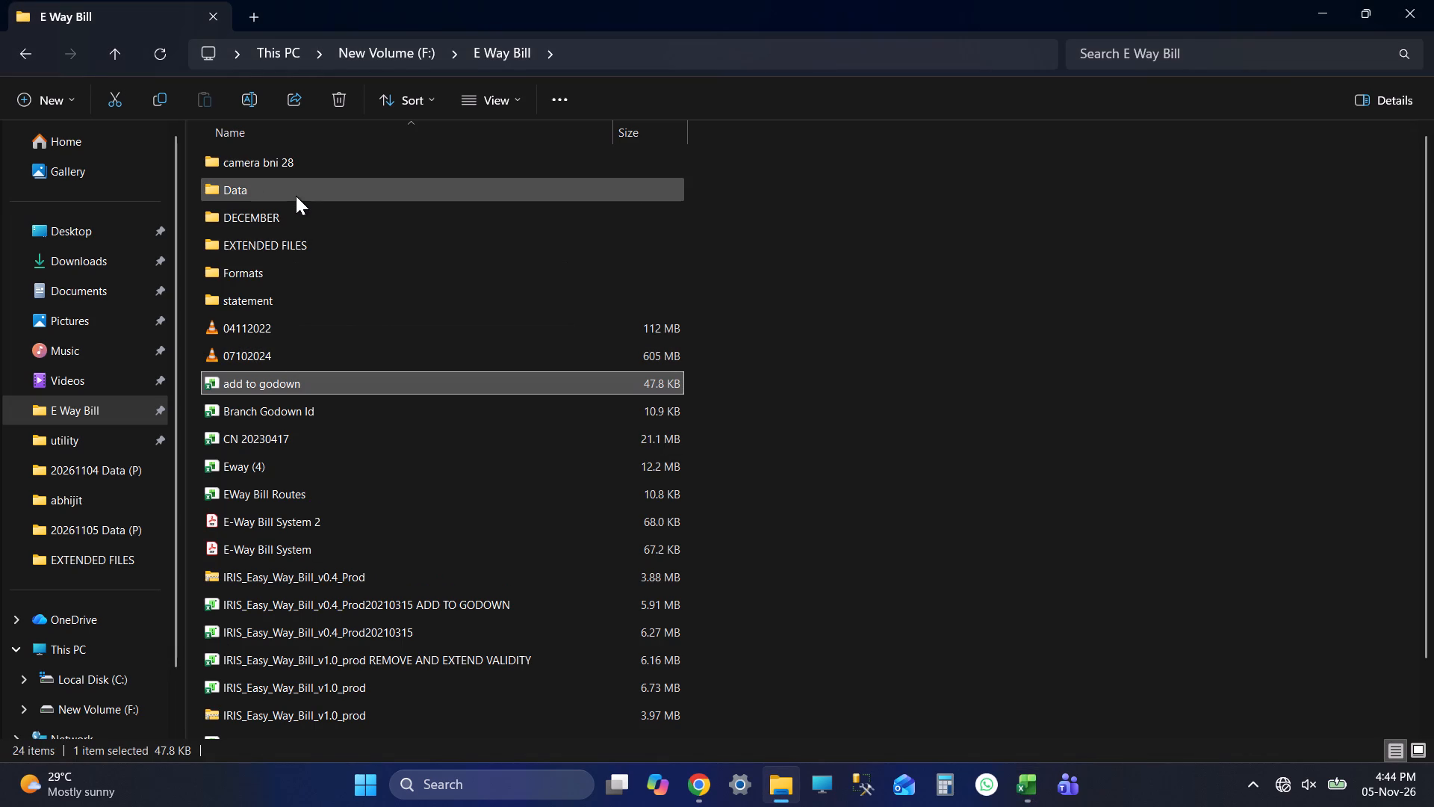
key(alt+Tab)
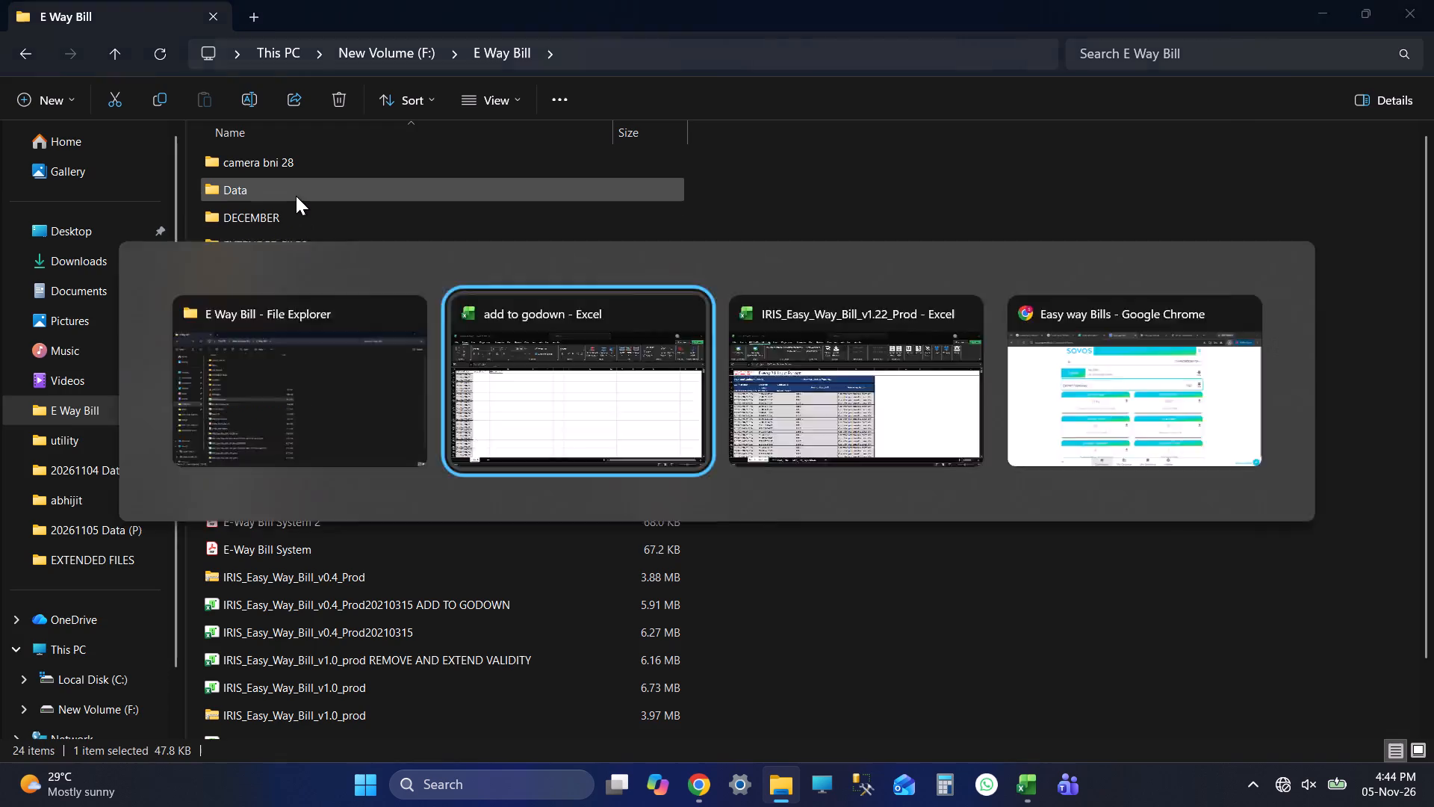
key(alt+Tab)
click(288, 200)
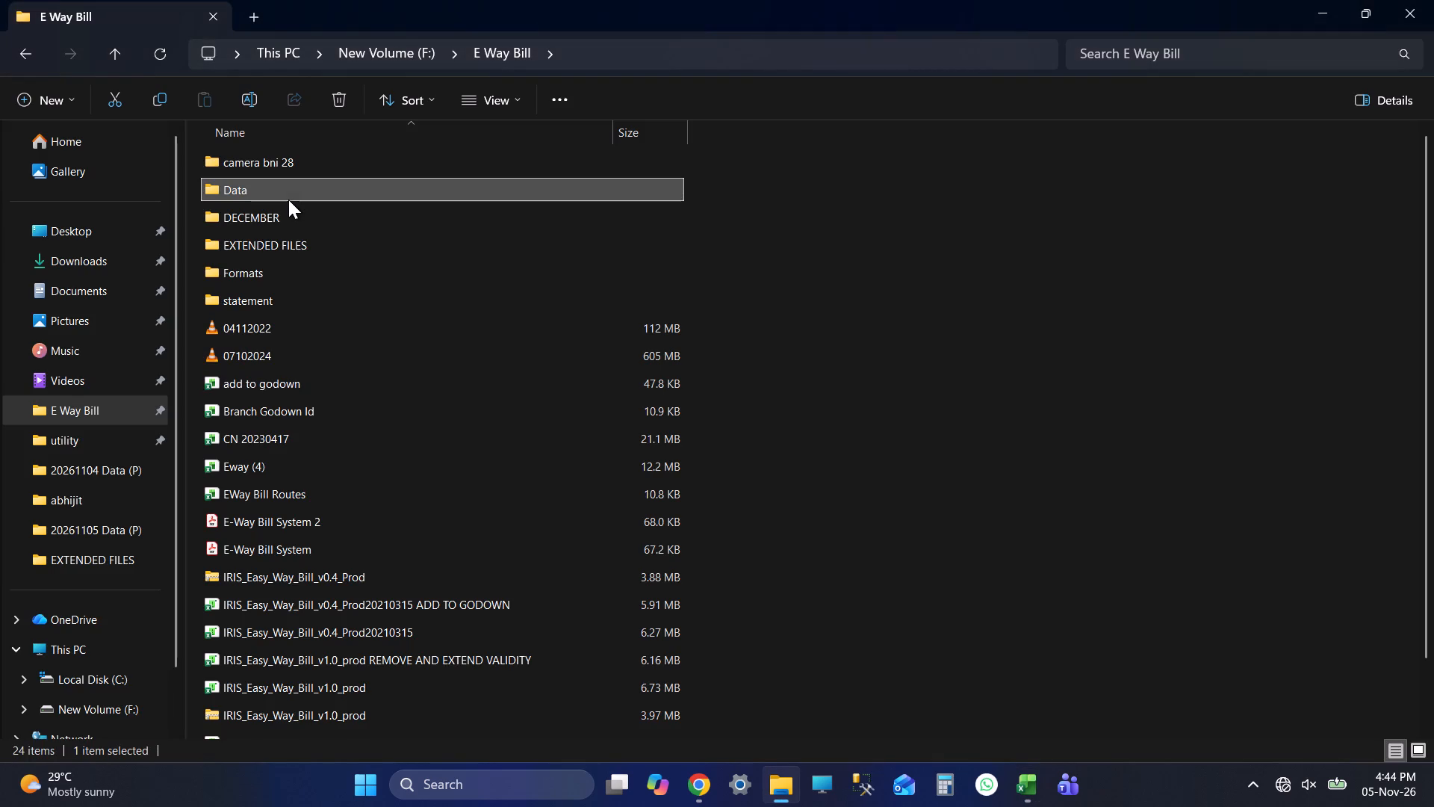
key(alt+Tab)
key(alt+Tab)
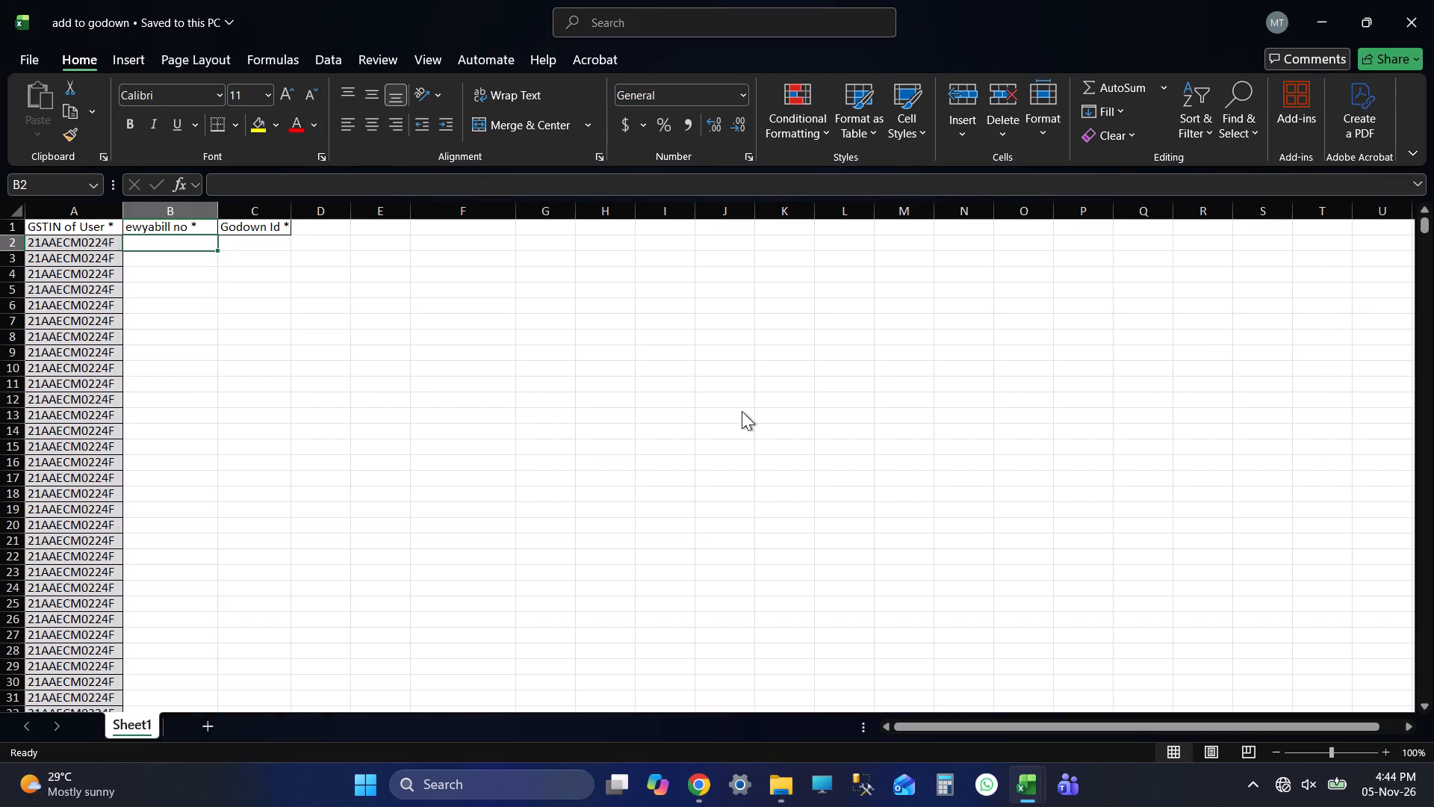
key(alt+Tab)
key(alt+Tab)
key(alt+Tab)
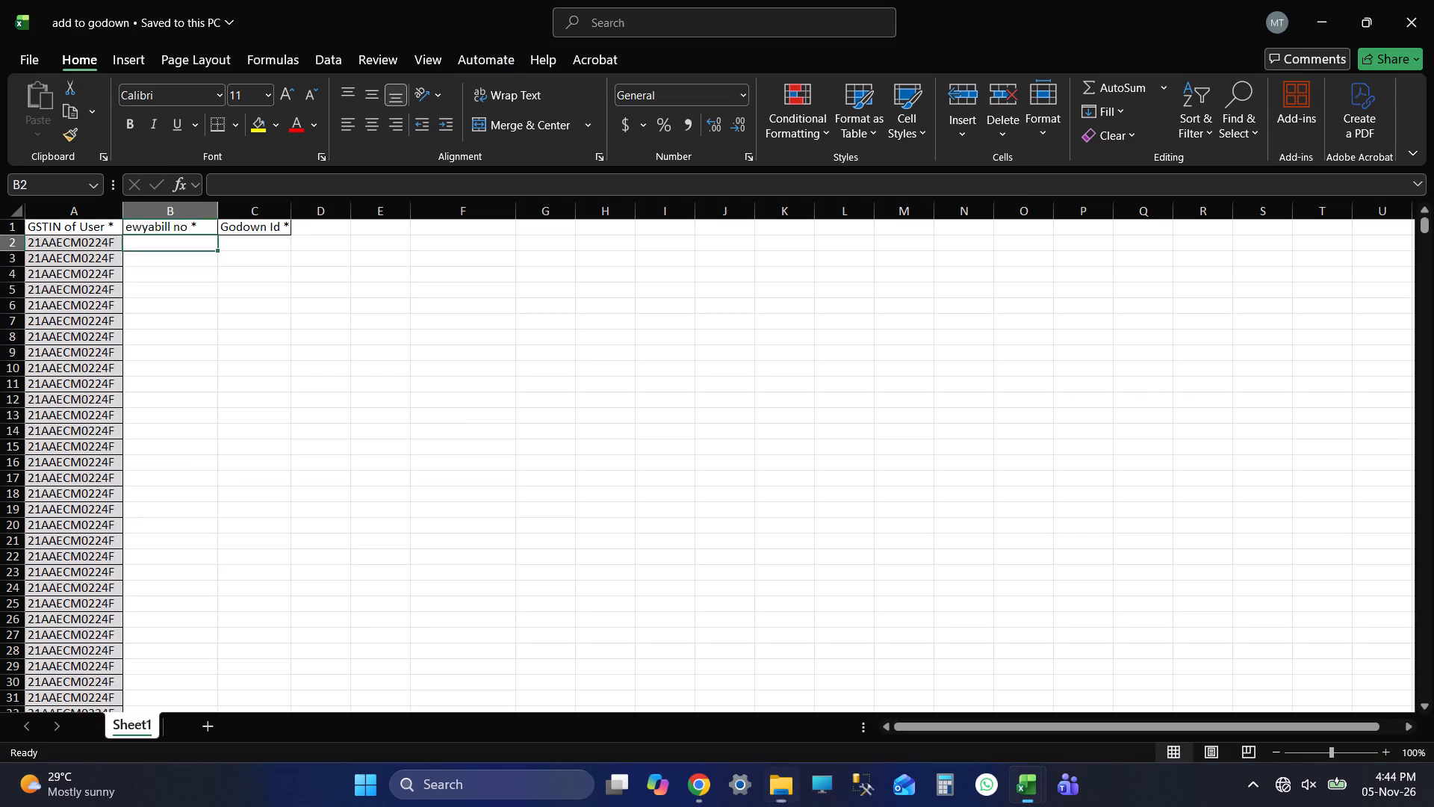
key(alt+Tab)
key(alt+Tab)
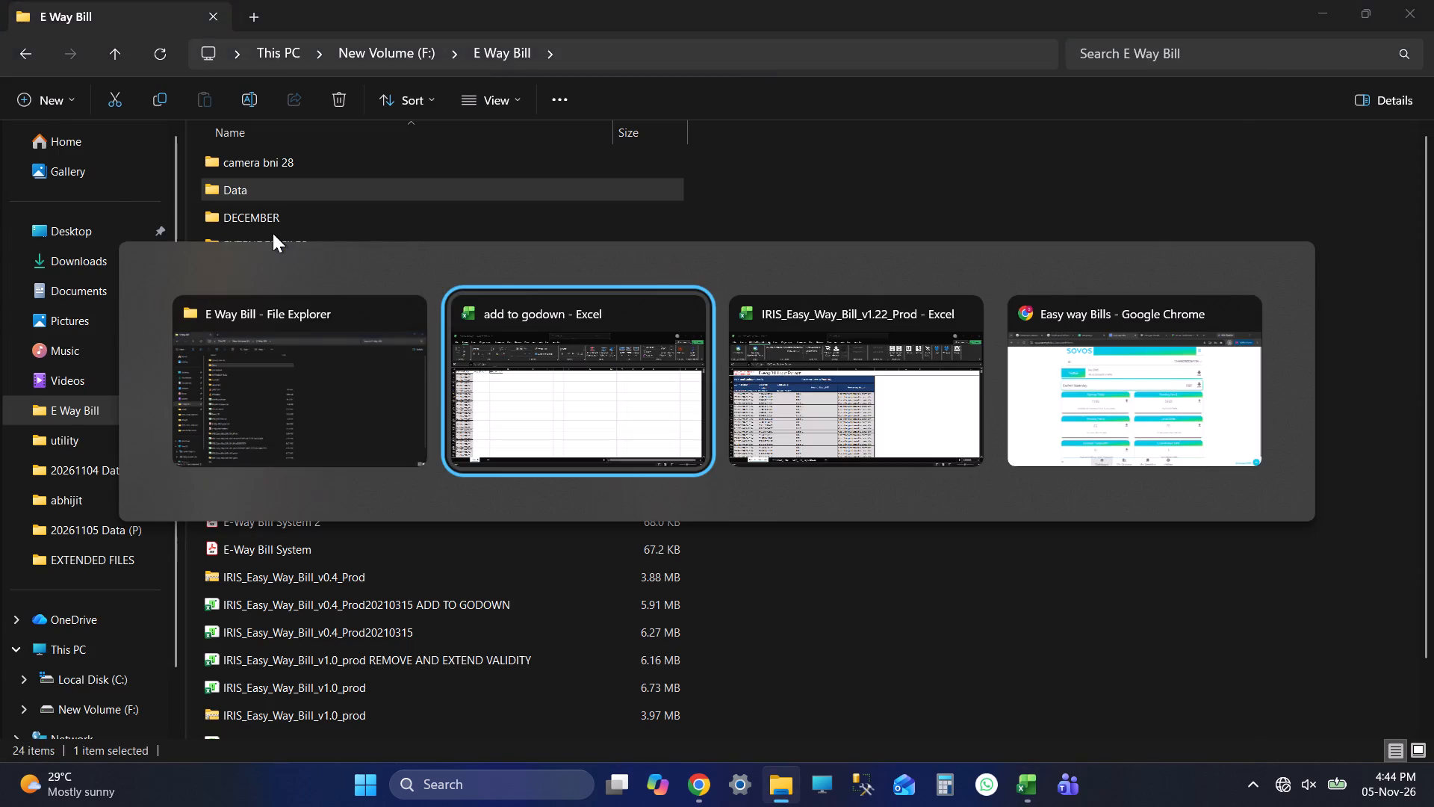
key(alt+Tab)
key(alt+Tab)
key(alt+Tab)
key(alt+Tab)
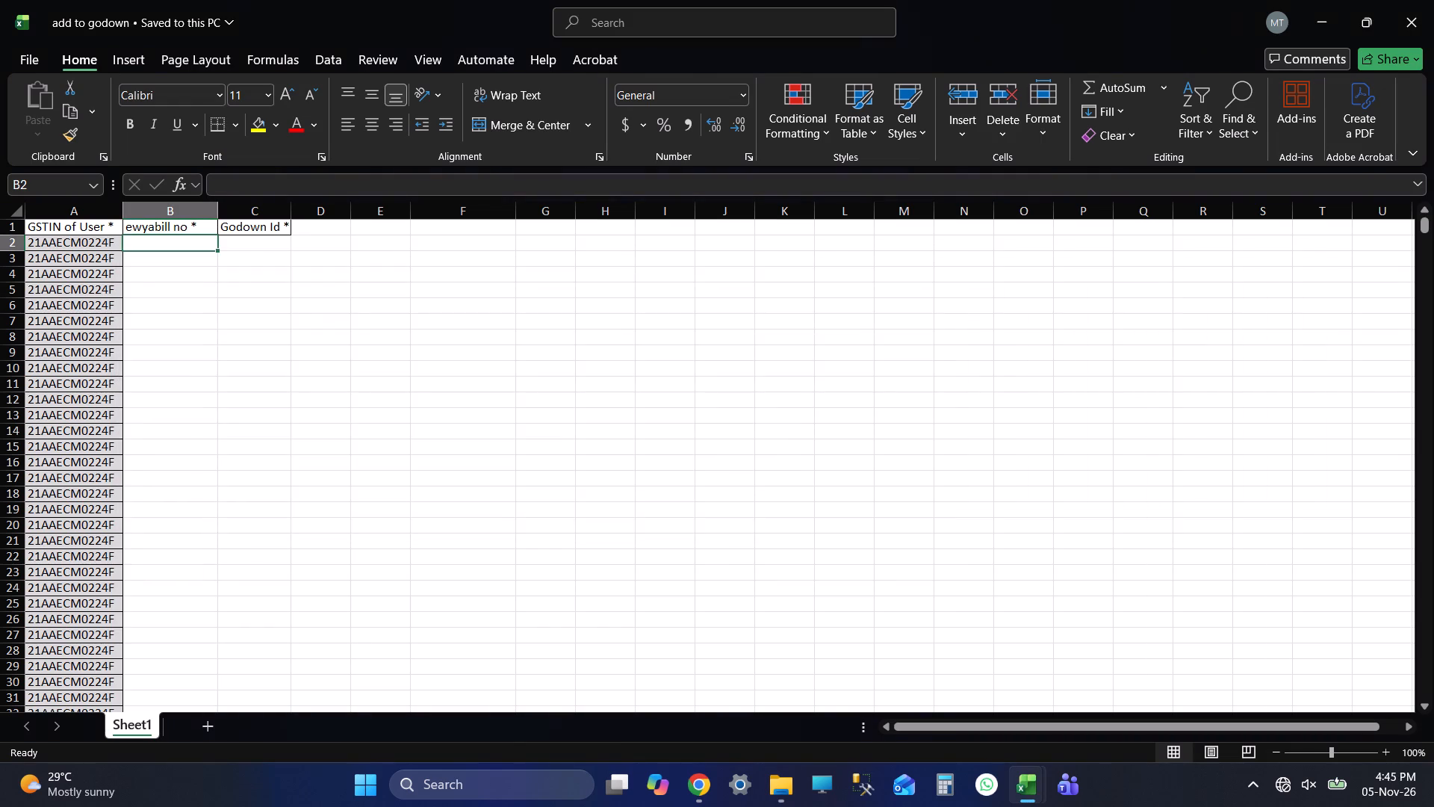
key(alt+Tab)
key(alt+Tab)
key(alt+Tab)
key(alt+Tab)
Switch to File Explorer, open EXTENDED FILE 20261105 from the EXTENDED FILES folder, and show its GODOWN sheet.
key(alt+Tab)
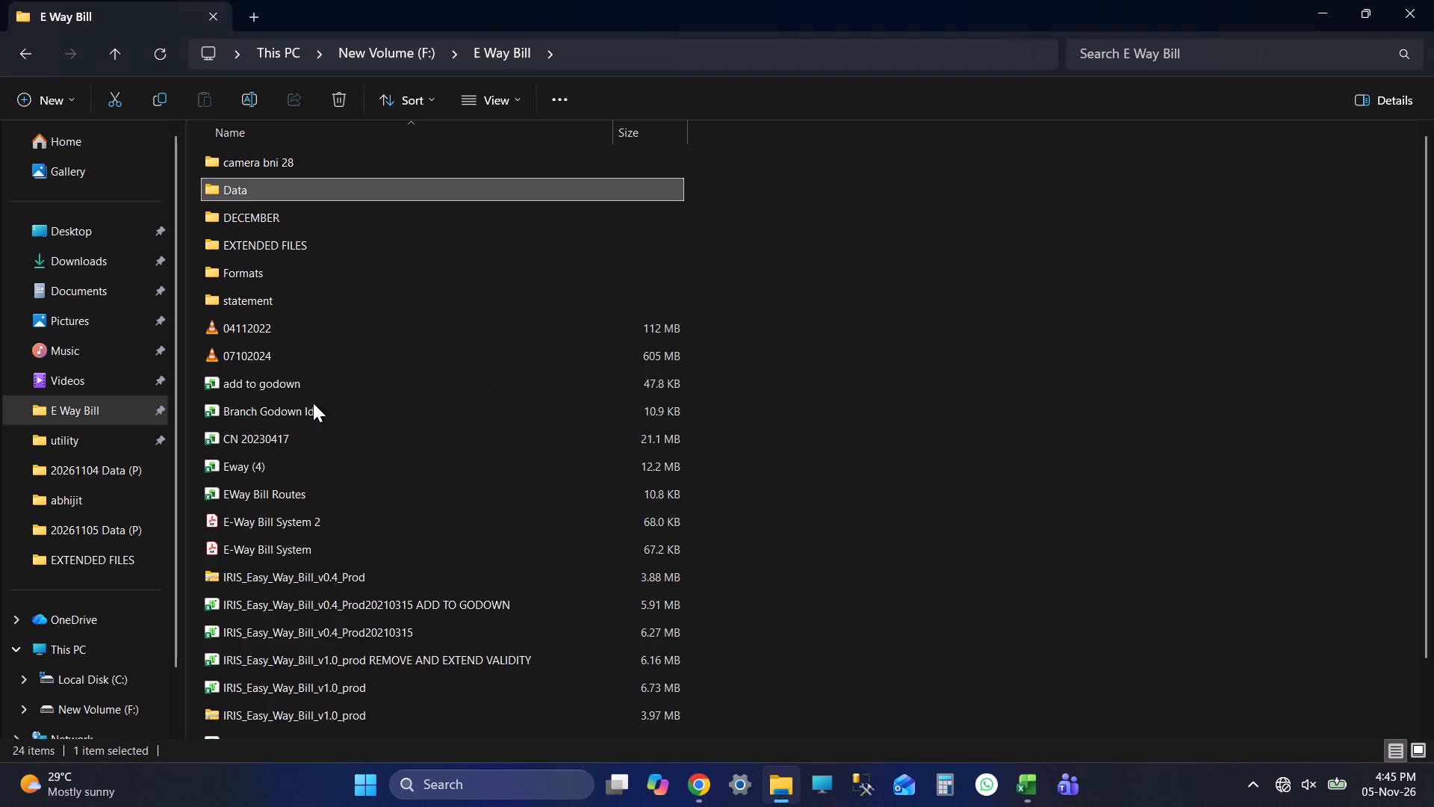
double_click(286, 245)
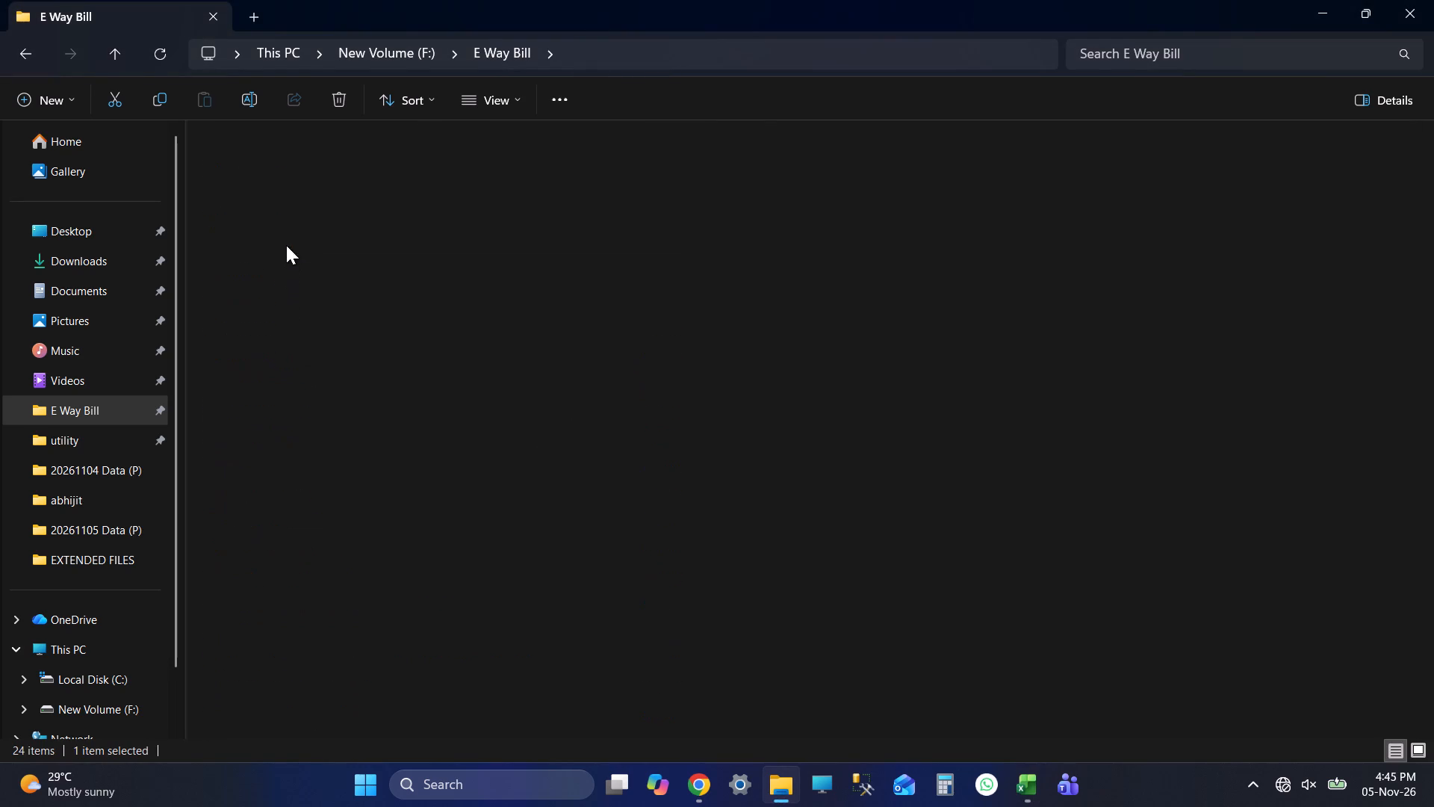
double_click(332, 168)
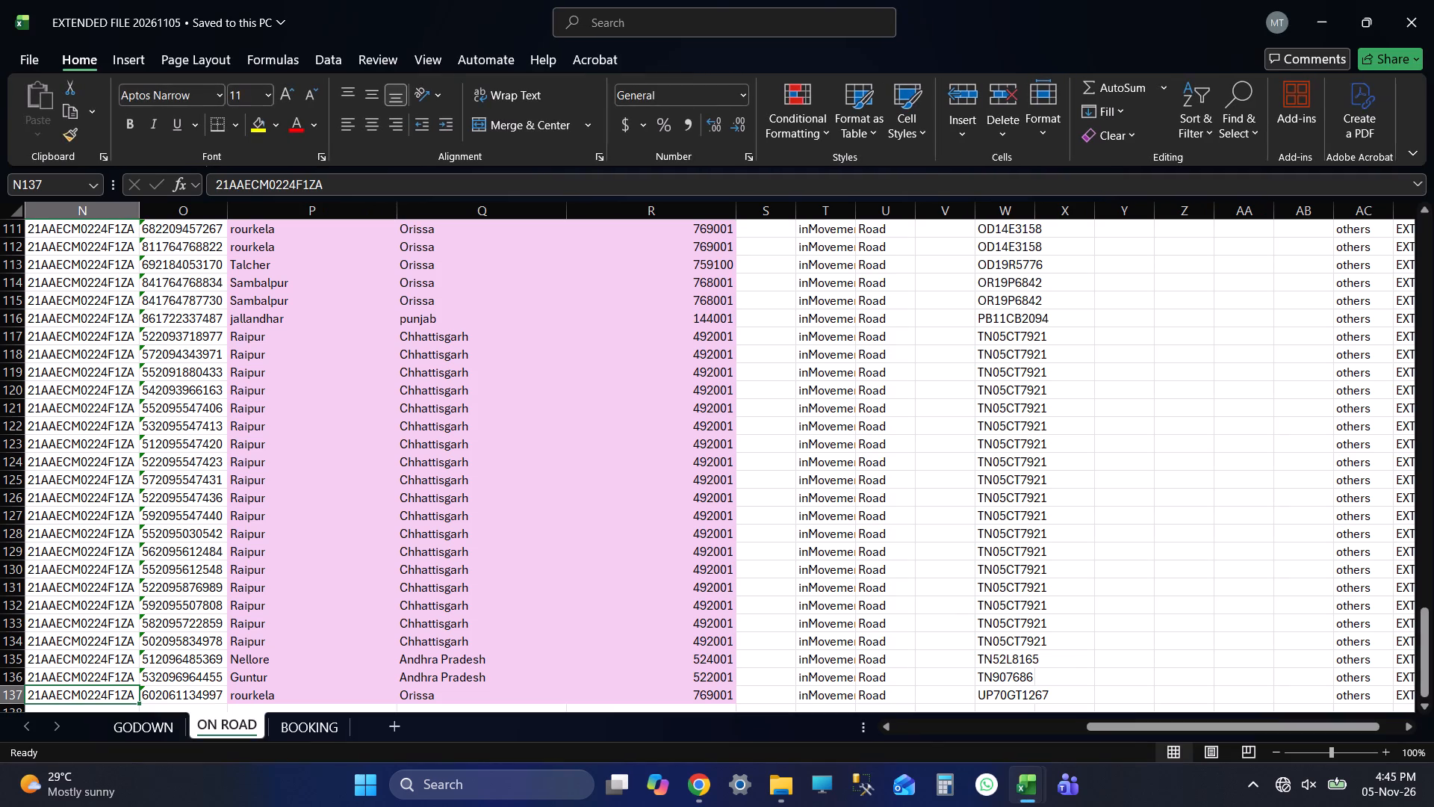
click(128, 724)
Copy the GODOWN sheet's e-way bill numbers B5018:B6410 into the add to godown workbook from B2 and save it.
key(Tab)
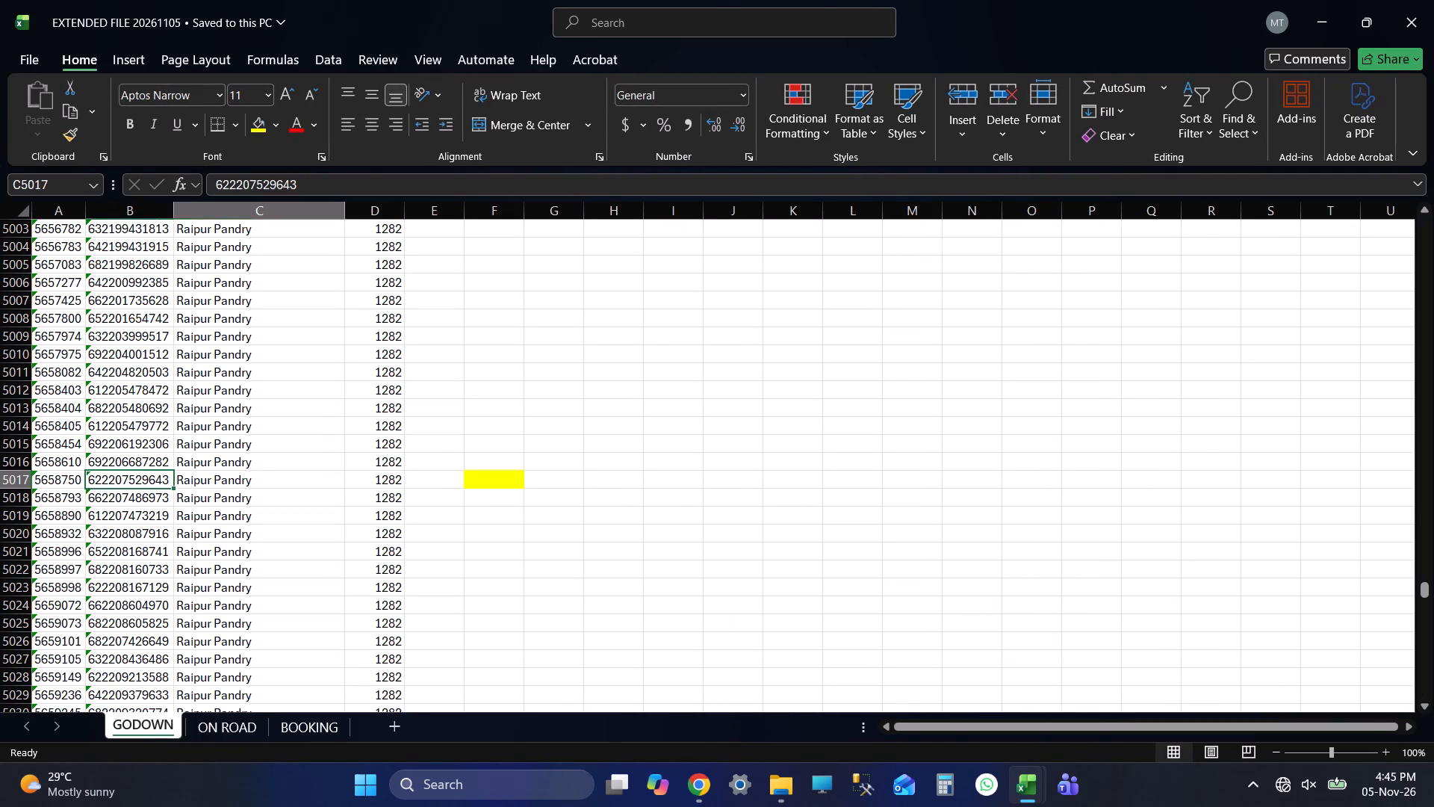
key(Tab)
key(Tab)
key(Tab)
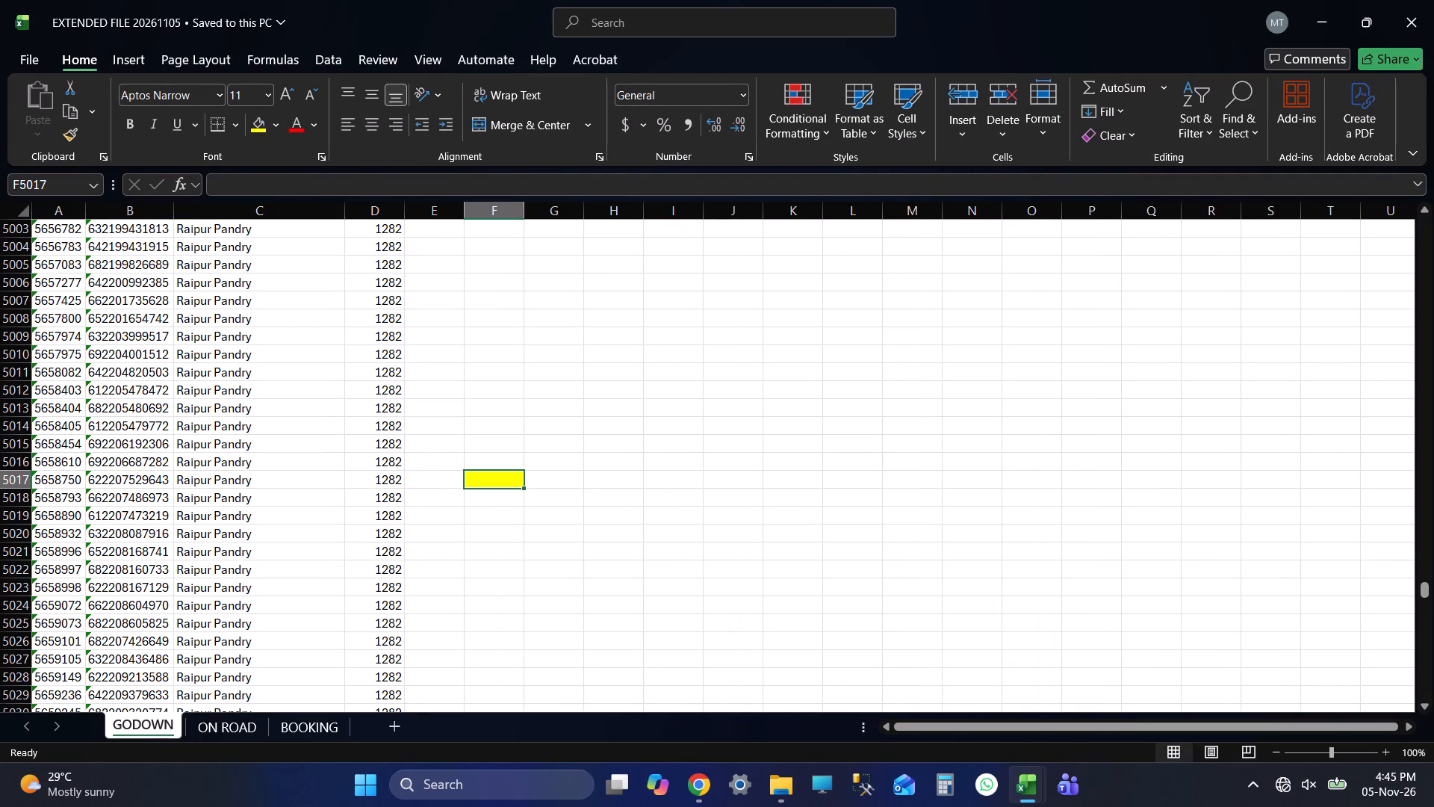
key(Left)
key(Left)
key(Left)
key(Left)
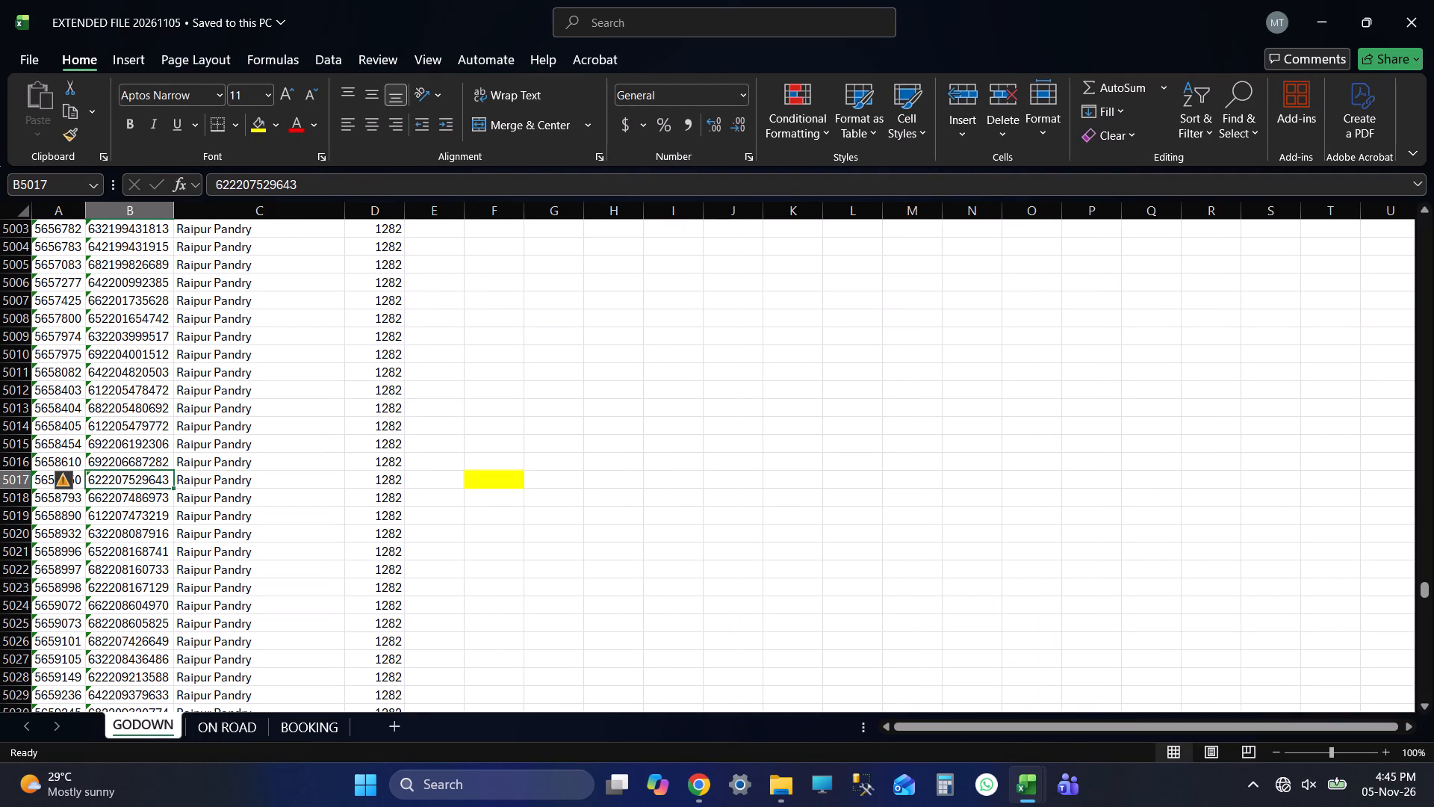
key(Down)
key(ctrl+shift+Down)
key(ctrl+c)
key(ctrl+c)
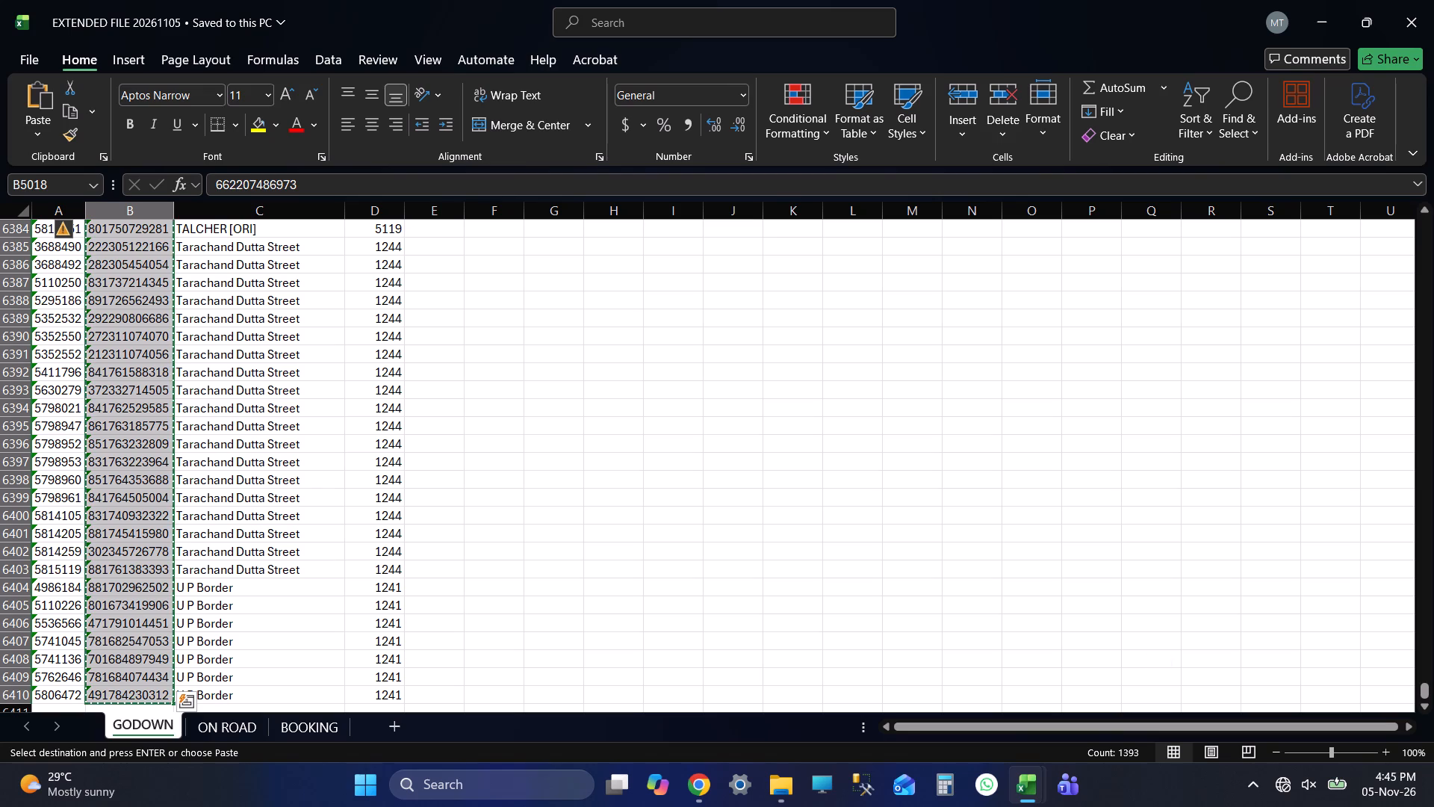
key(ctrl+c)
key(ctrl+c)
key(ctrl+c)
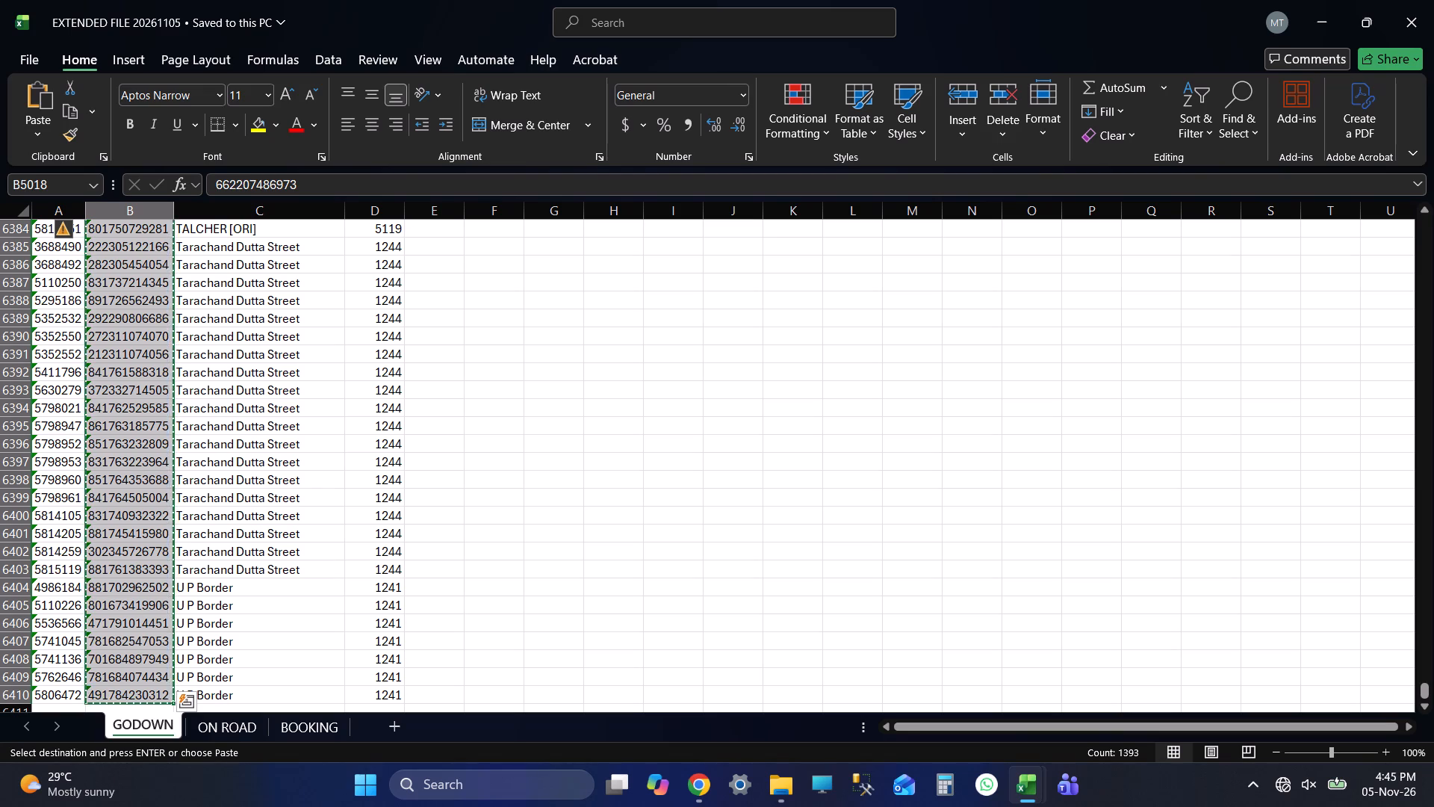
key(ctrl+c)
key(ctrl+c)
key(ctrl+c)
scroll(1042, 601, down, 2)
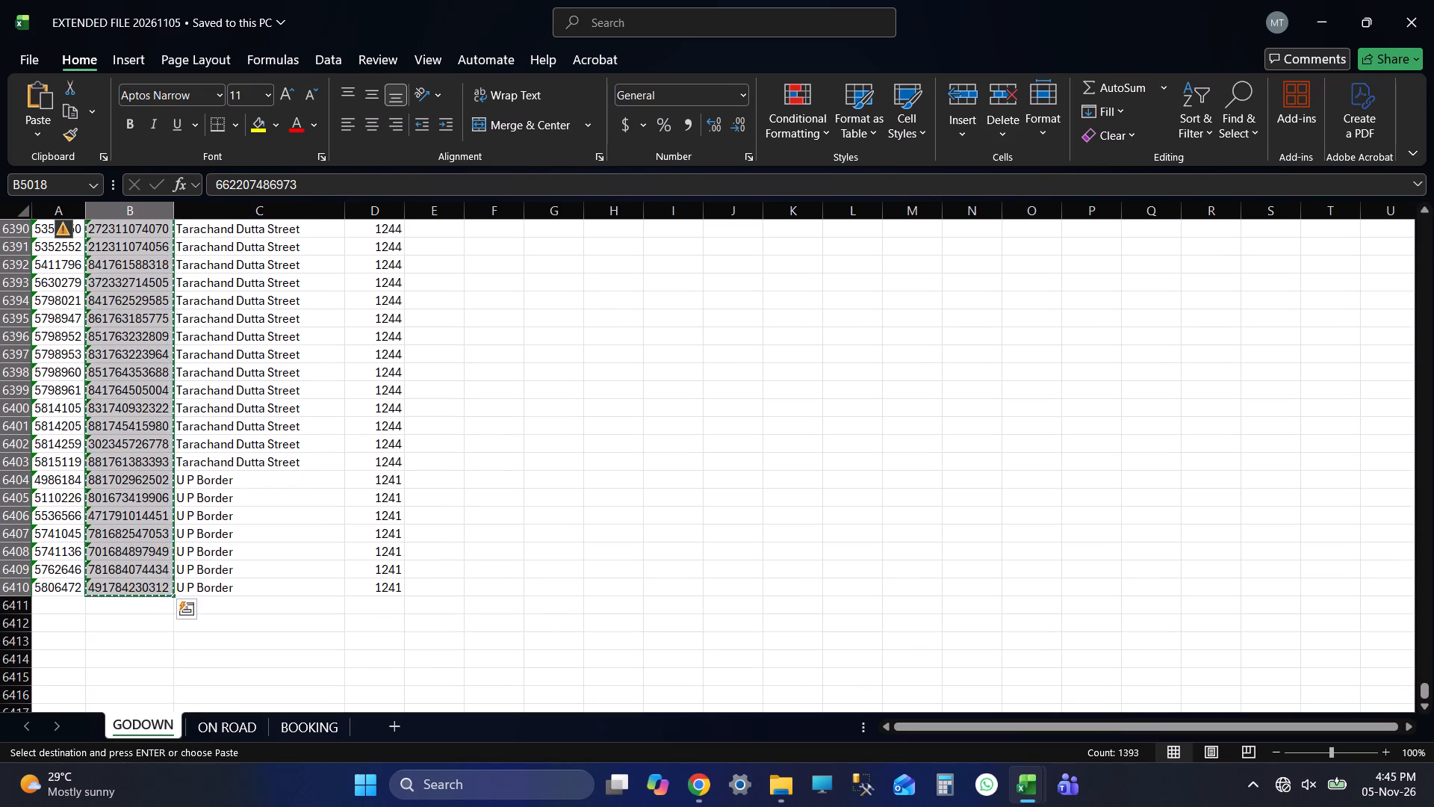
key(alt+Tab)
key(Up)
key(Down)
key(ctrl+v)
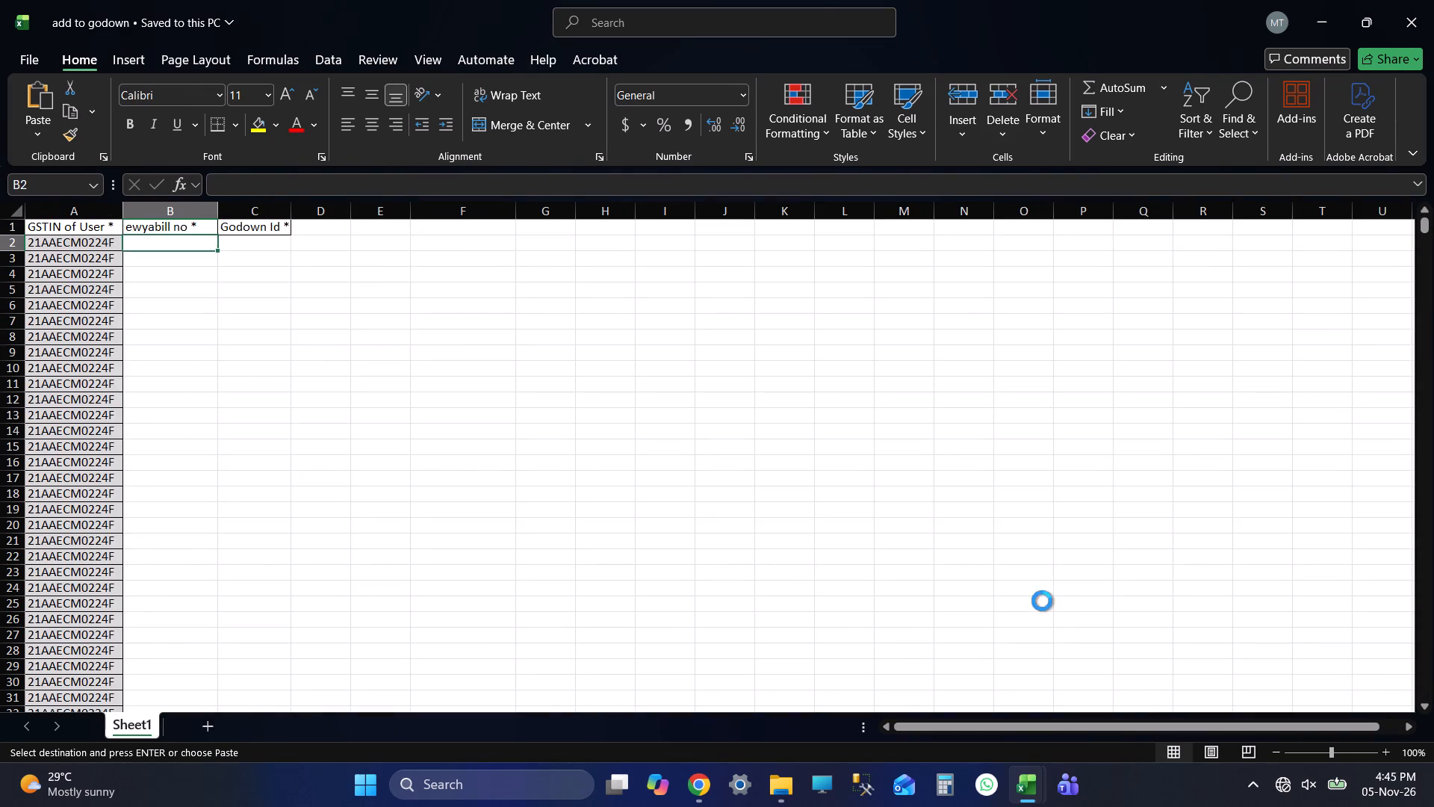
key(Right)
key(ctrl+s)
key(ctrl+s)
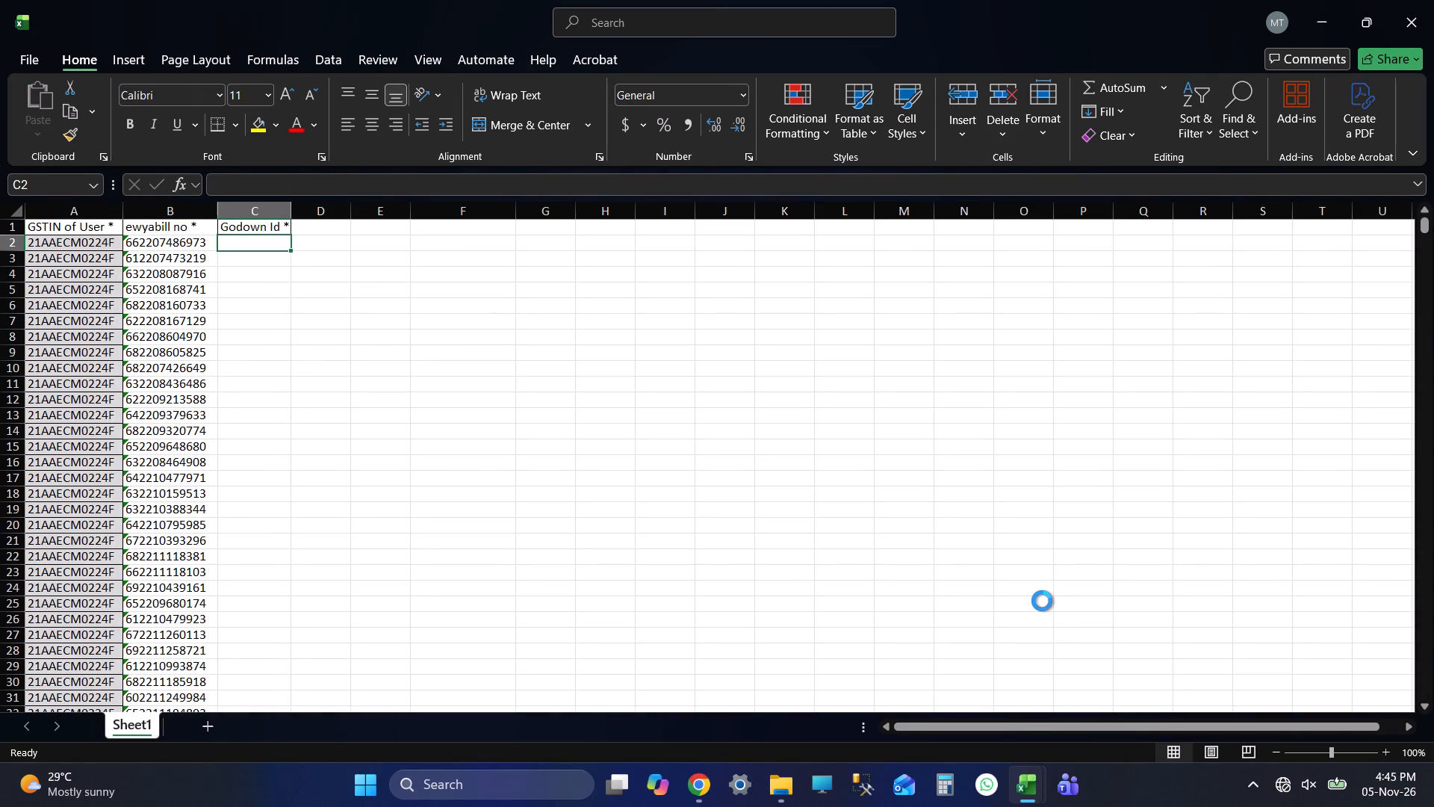
key(ctrl+s)
key(ctrl+s)
Copy the GODOWN sheet's godown IDs D5018:D6410 into the add to godown workbook as values from C2 and save it.
key(alt+Tab)
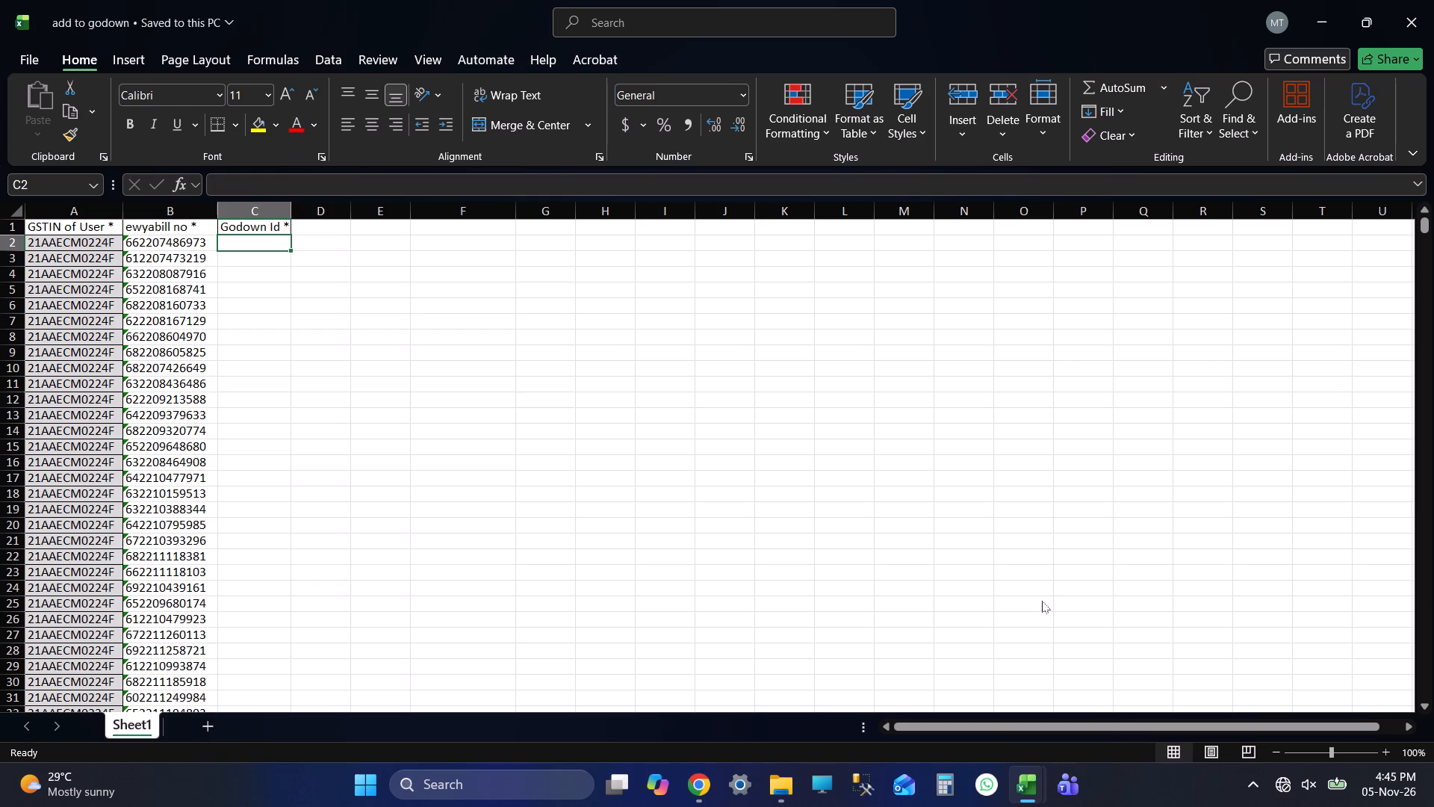
key(Right)
key(Right)
key(Right)
key(Up)
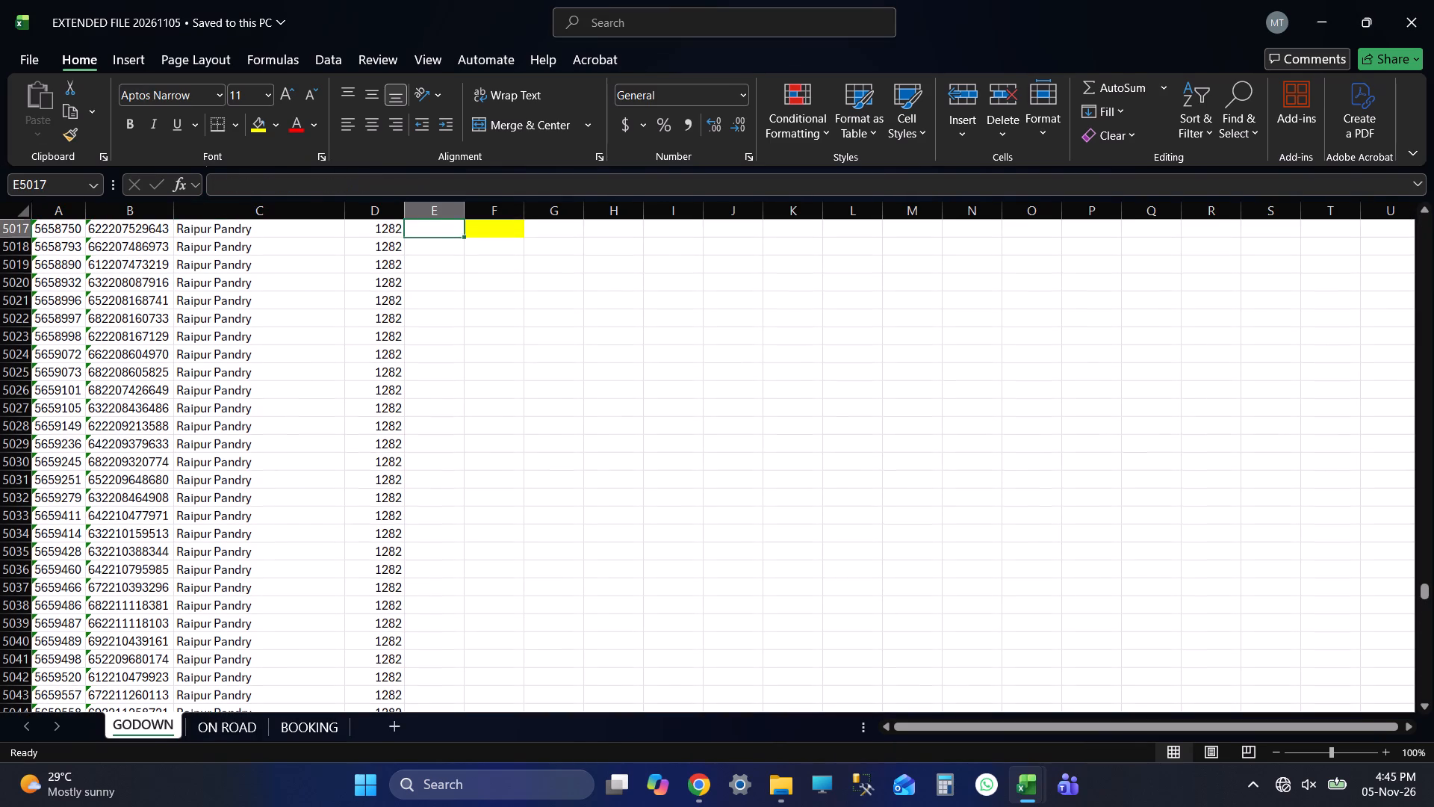
key(Right)
key(Down)
key(Left)
key(Left)
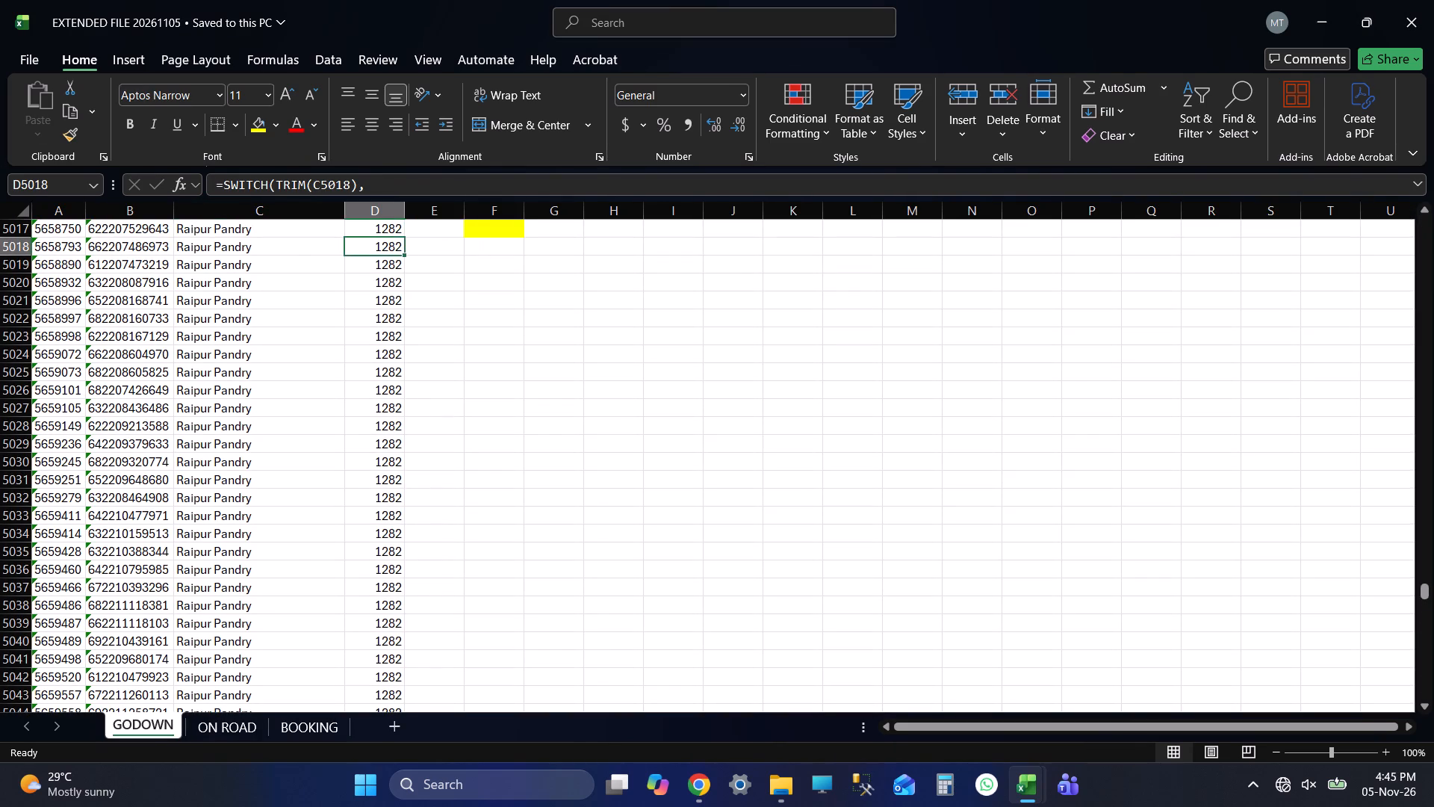
key(ctrl+shift+Down)
key(ctrl+c)
key(ctrl+c)
key(ctrl+c)
key(ctrl+c)
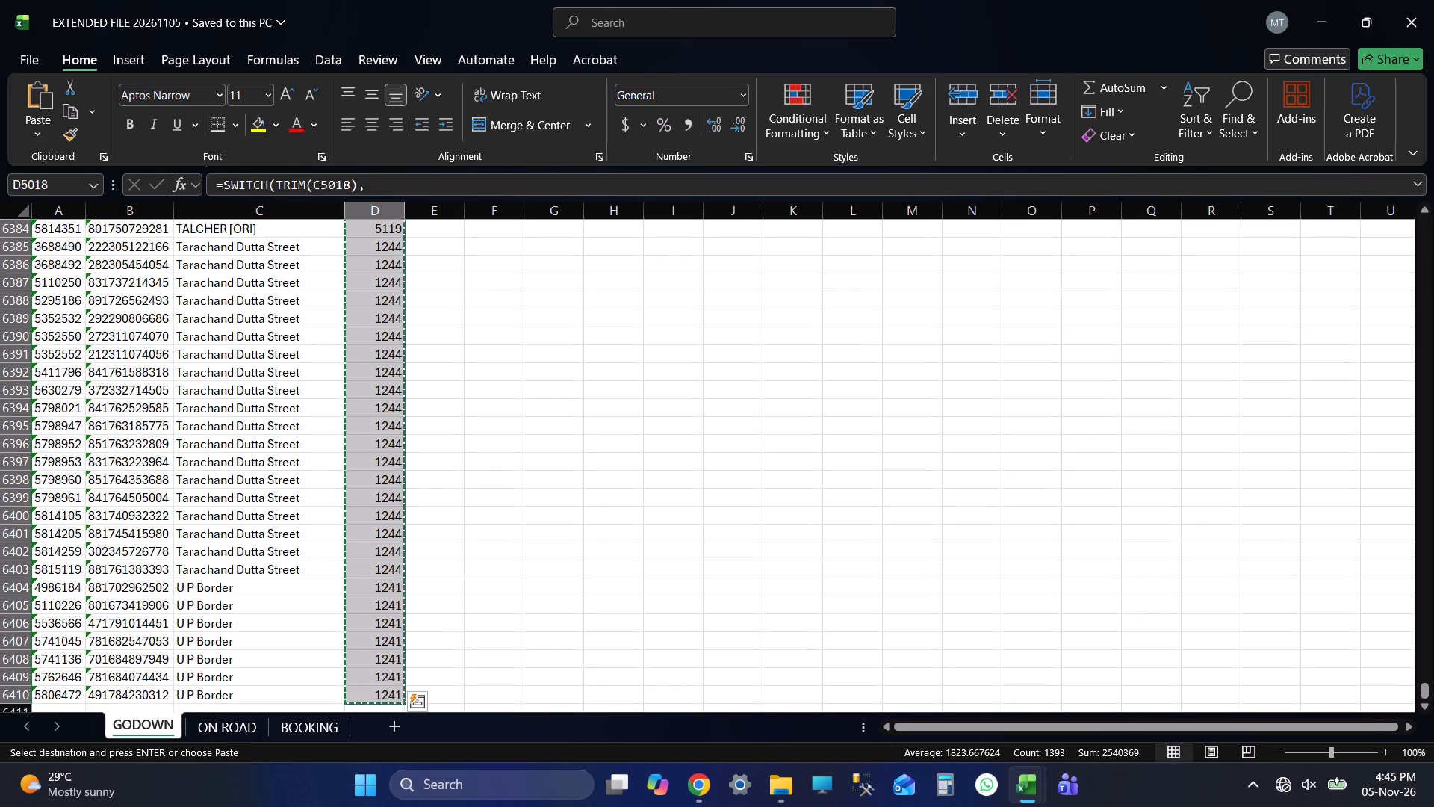
key(alt+Tab)
key(Up)
key(Down)
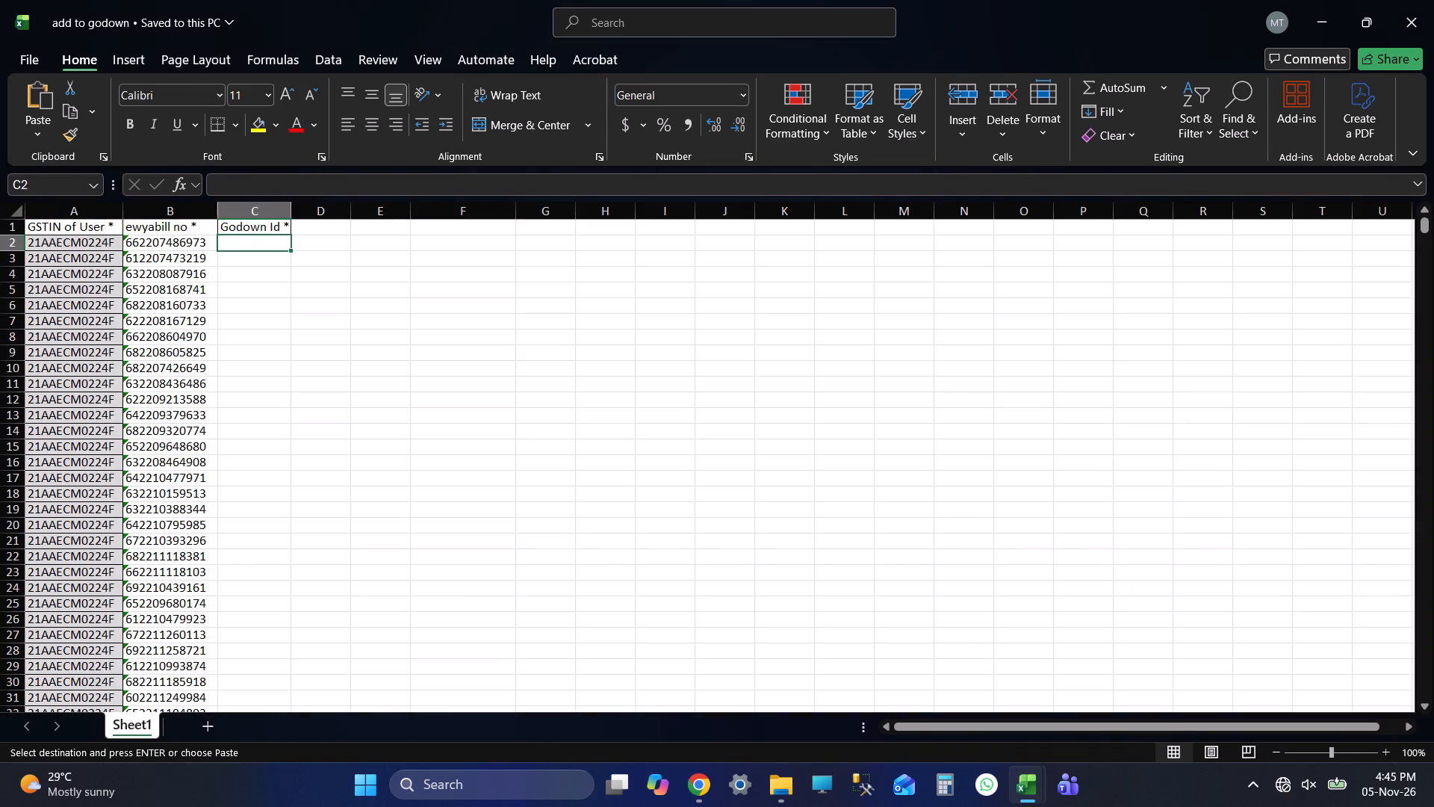
key(ctrl+alt+v)
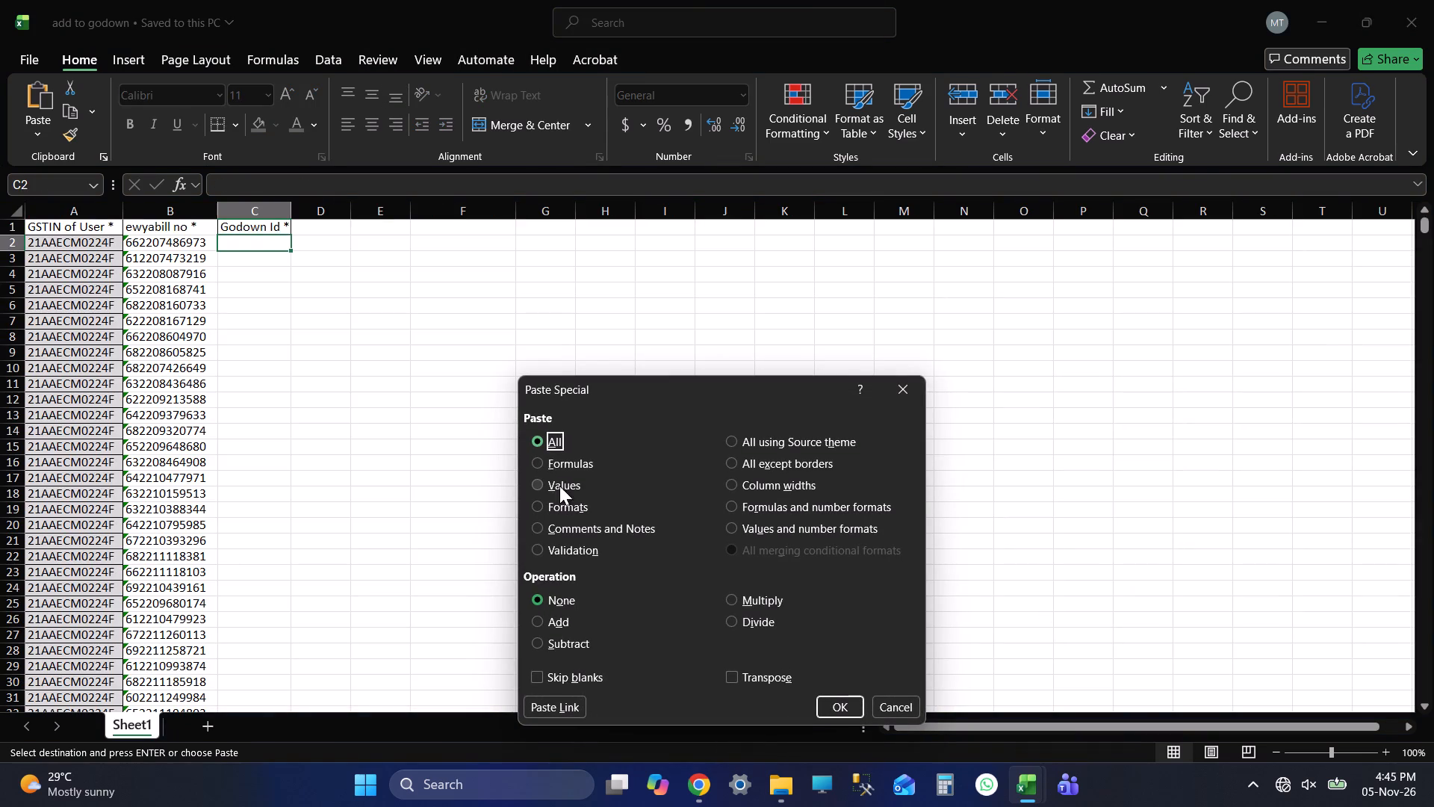
click(561, 476)
click(830, 708)
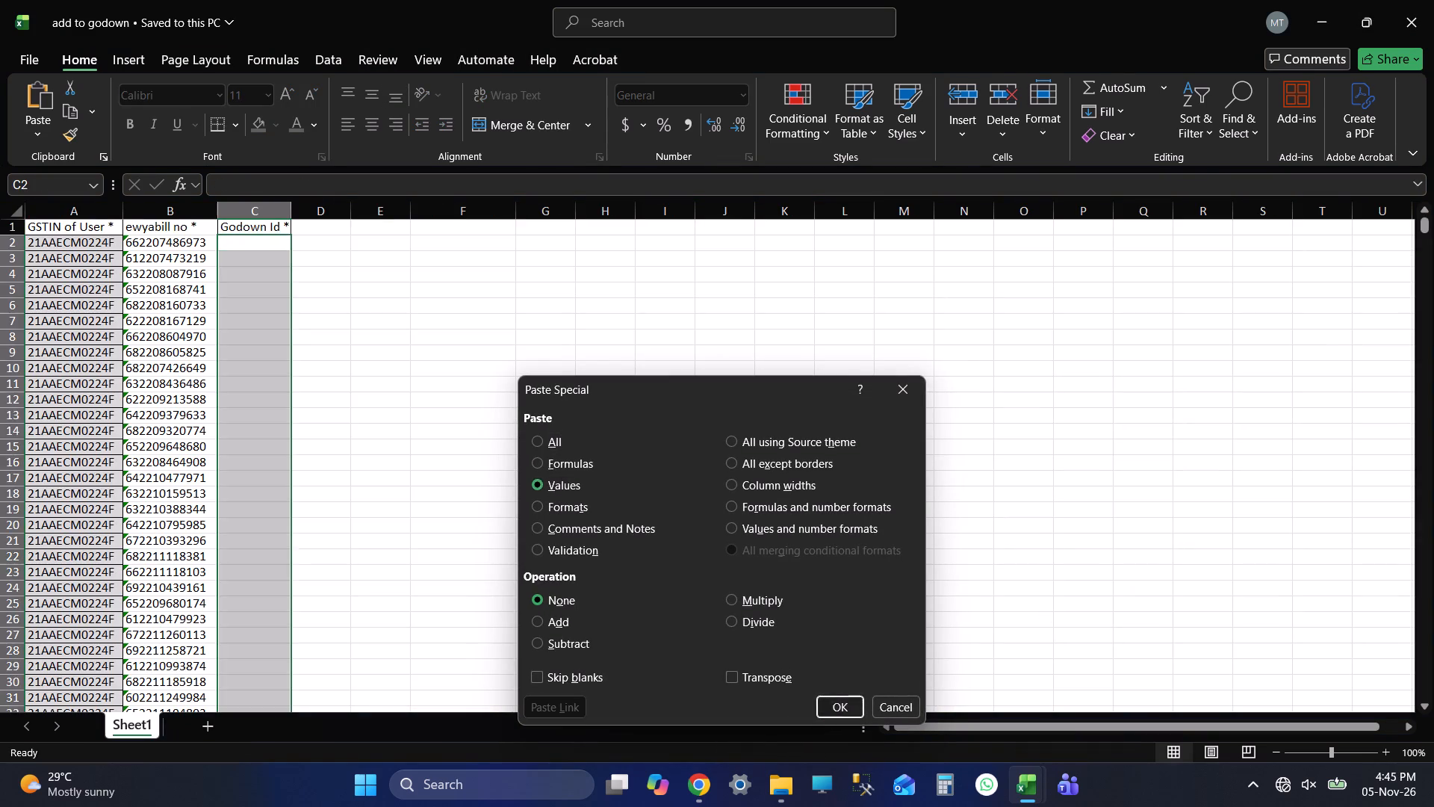
click(575, 367)
key(ctrl+s)
Check where the pasted data ends, comparing the GSTIN, e-way bill number and godown ID columns across the last filled rows.
key(ctrl+Left)
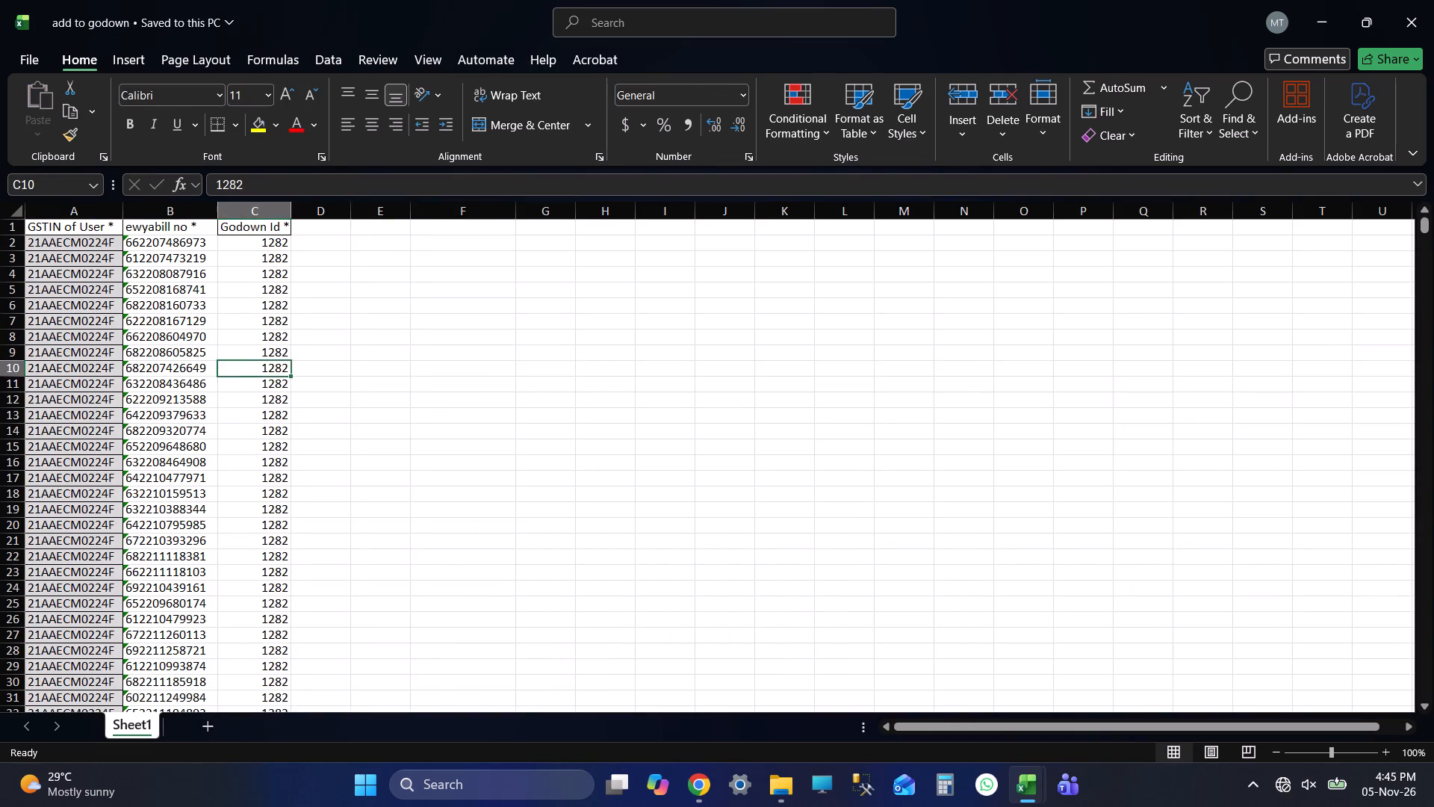
key(ctrl+Down)
key(Down)
key(Down)
key(Down)
key(Down)
key(ctrl+Down)
key(ctrl+Up)
key(Up)
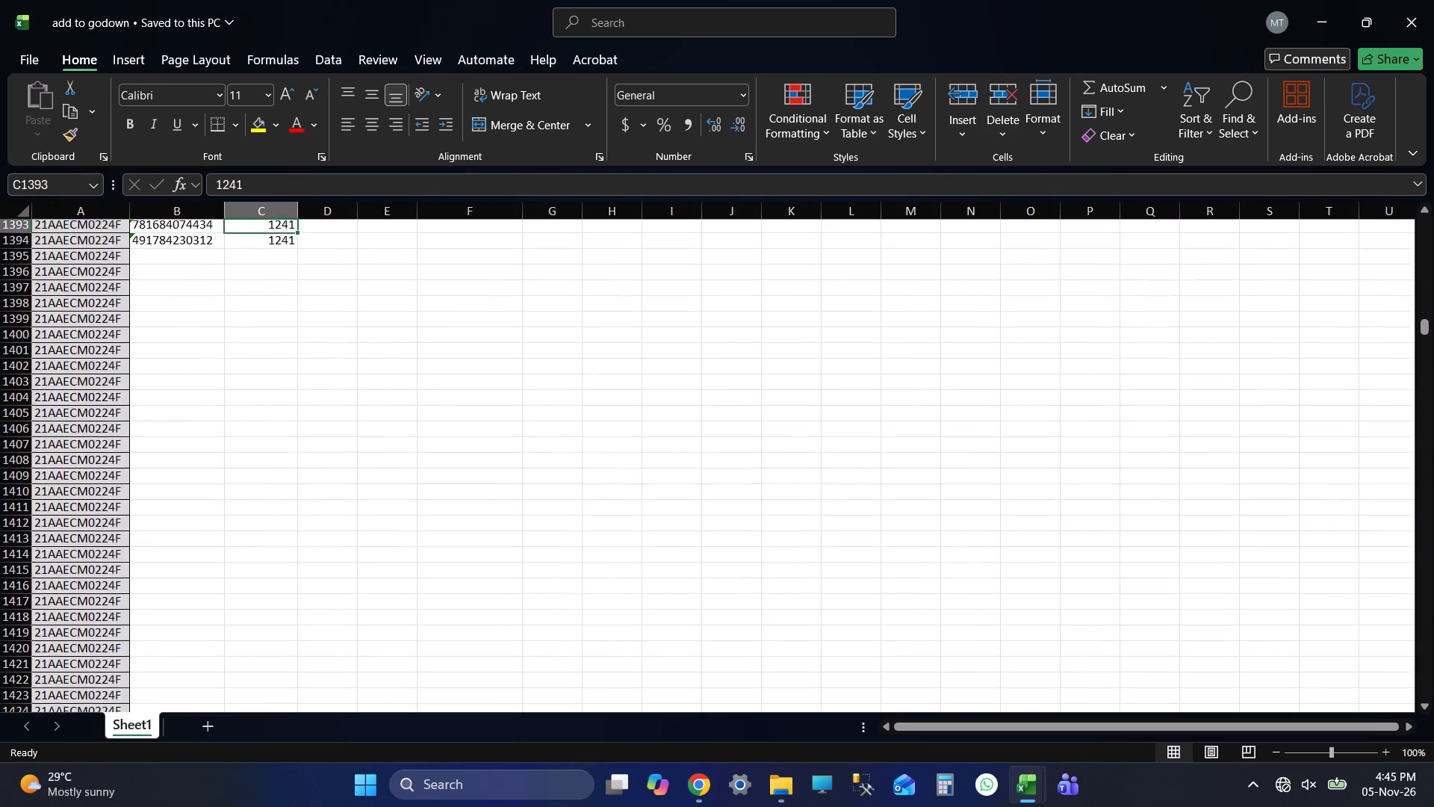
key(Up)
key(Up)
key(ctrl+Left)
key(ctrl+Left)
key(Down)
key(Down)
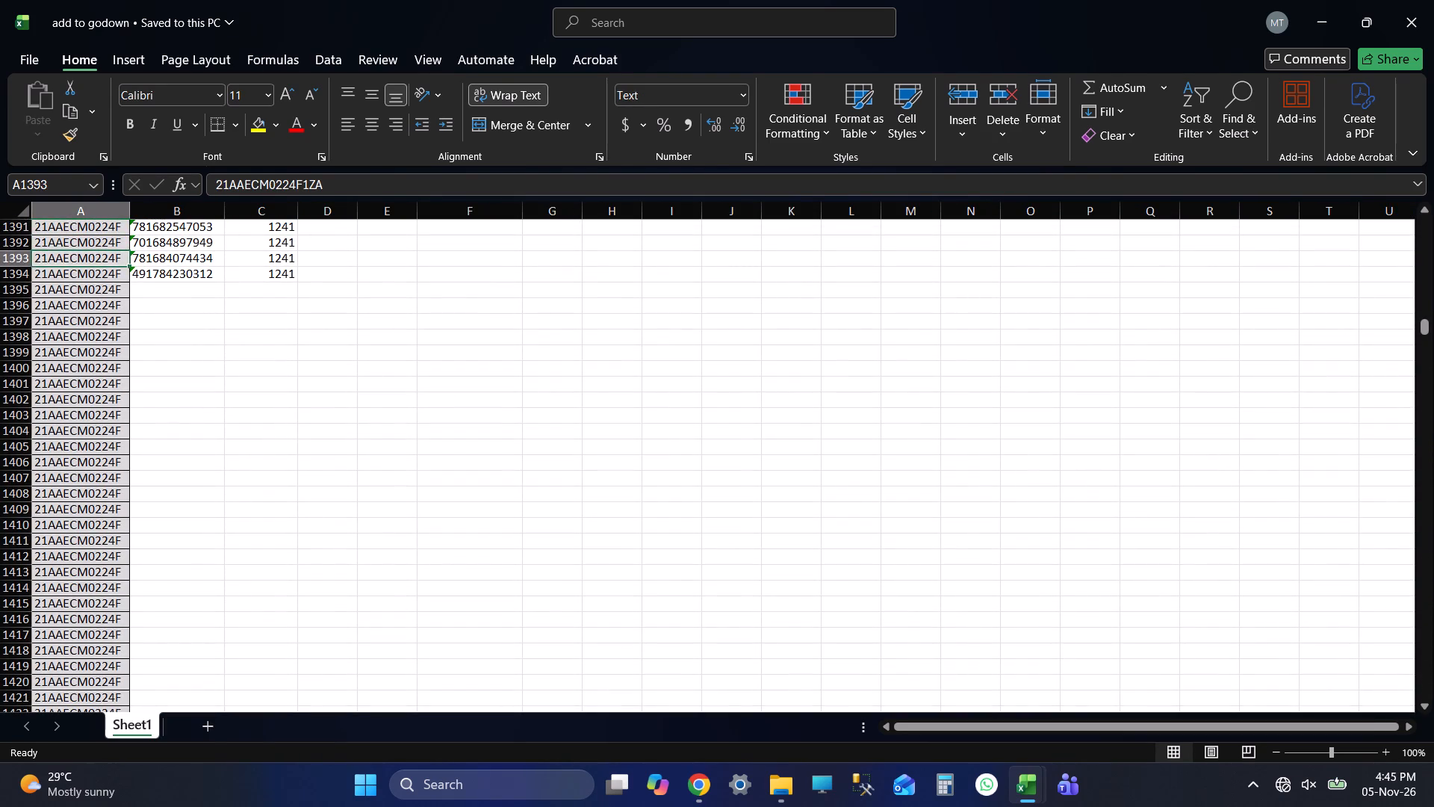
key(Down)
key(Right)
key(Right)
key(Right)
key(Right)
key(Right)
key(Right)
key(Right)
key(ctrl+Left)
key(ctrl+Left)
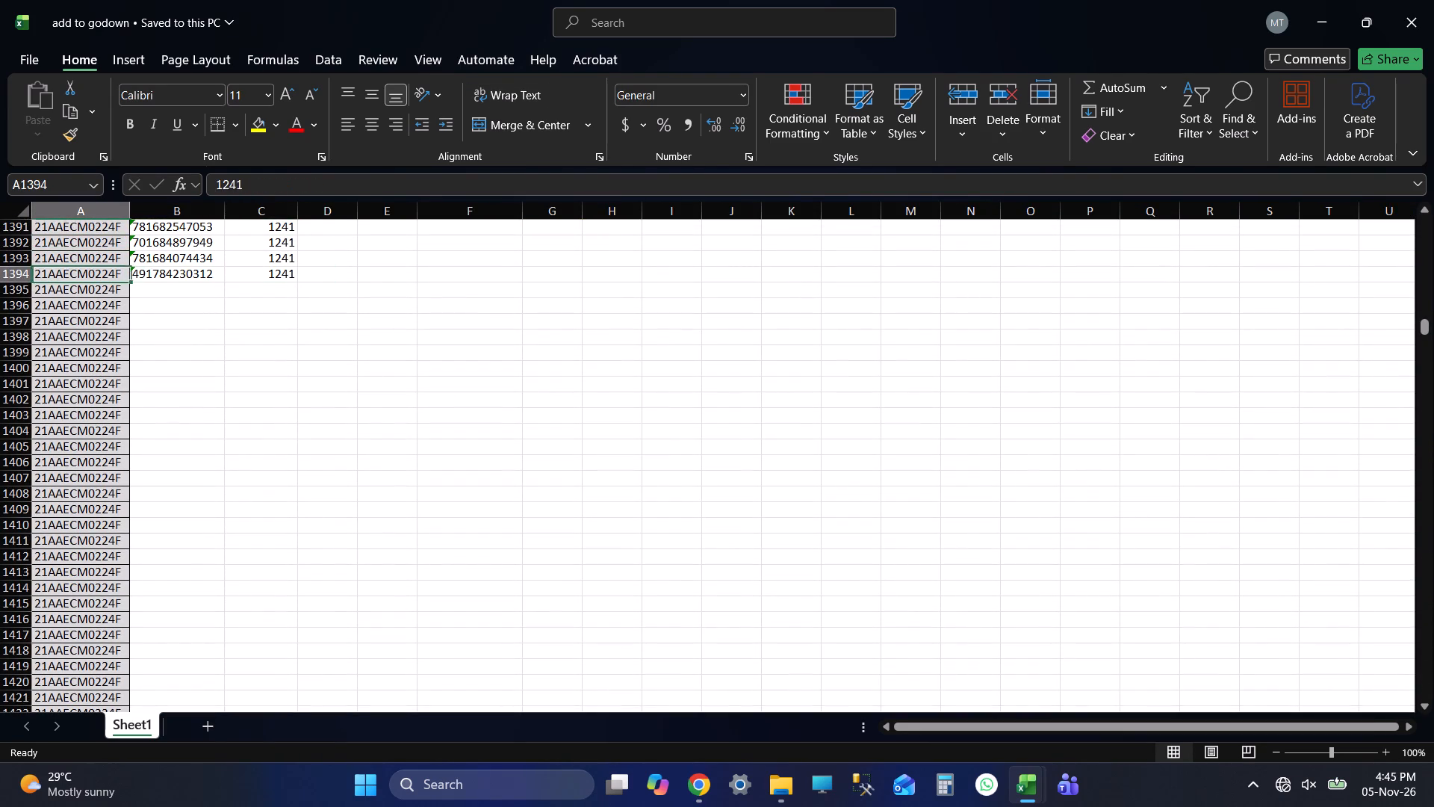
key(Right)
key(Right)
key(Right)
key(Right)
Save the add to godown workbook again.
key(ctrl+s)
key(ctrl+s)
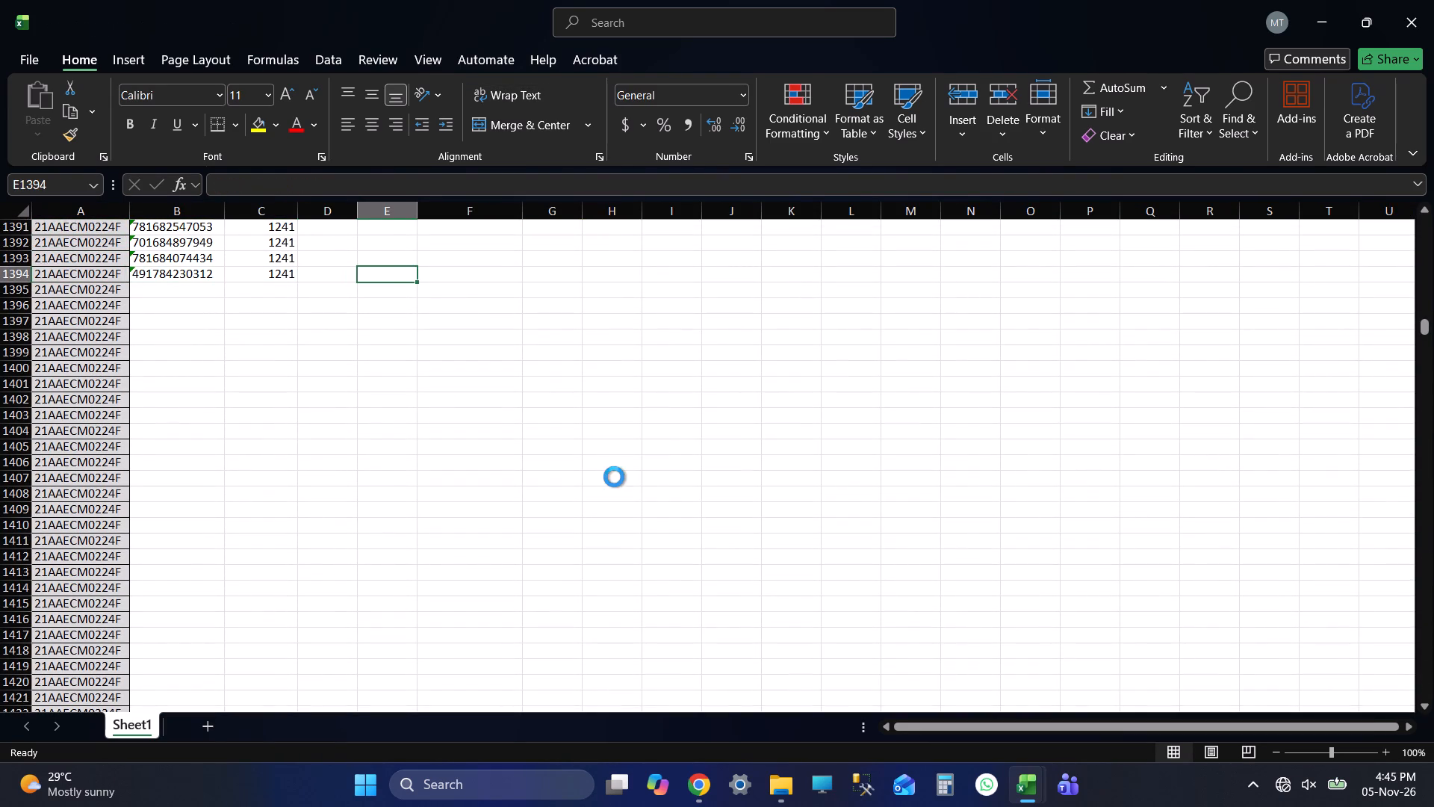
key(Right)
key(Right)
key(Right)
key(ctrl+Left)
key(ctrl+s)
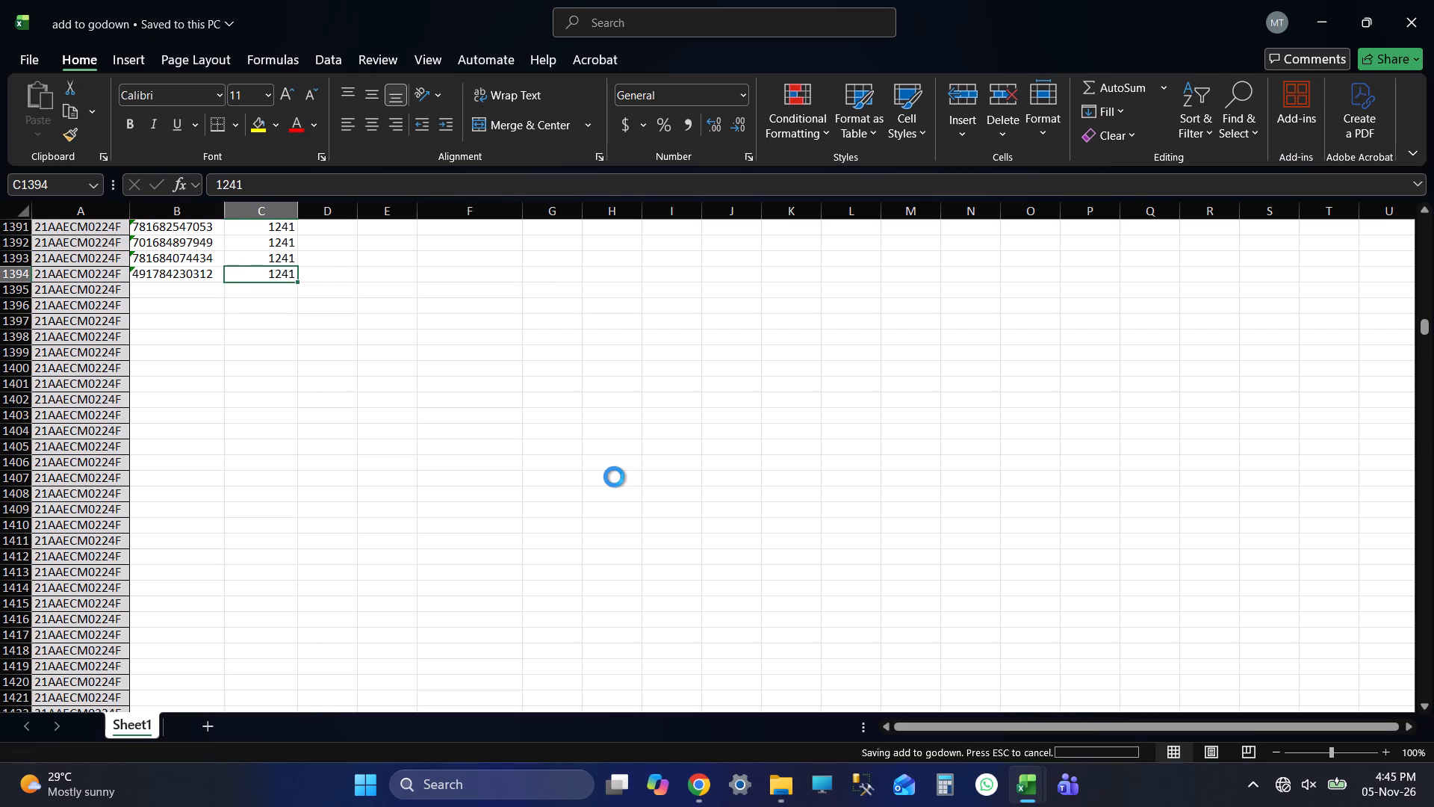
key(ctrl+s)
key(ctrl+s)
key(ctrl+s)
Clear the surplus GSTIN entries in column A from row 1395 down, return to the headers and save the workbook.
key(Left)
key(Left)
key(Down)
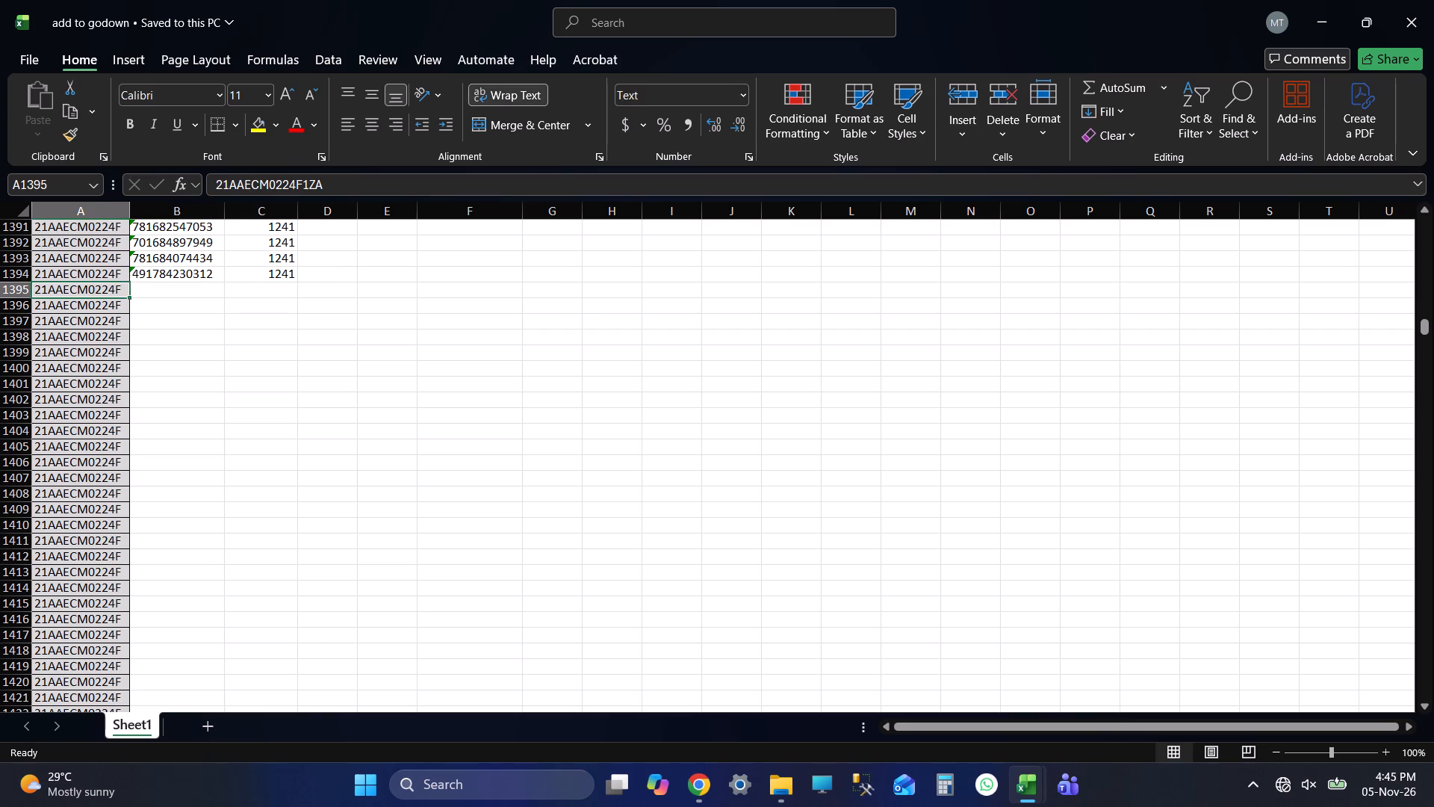
key(ctrl+shift+Down)
key(Delete)
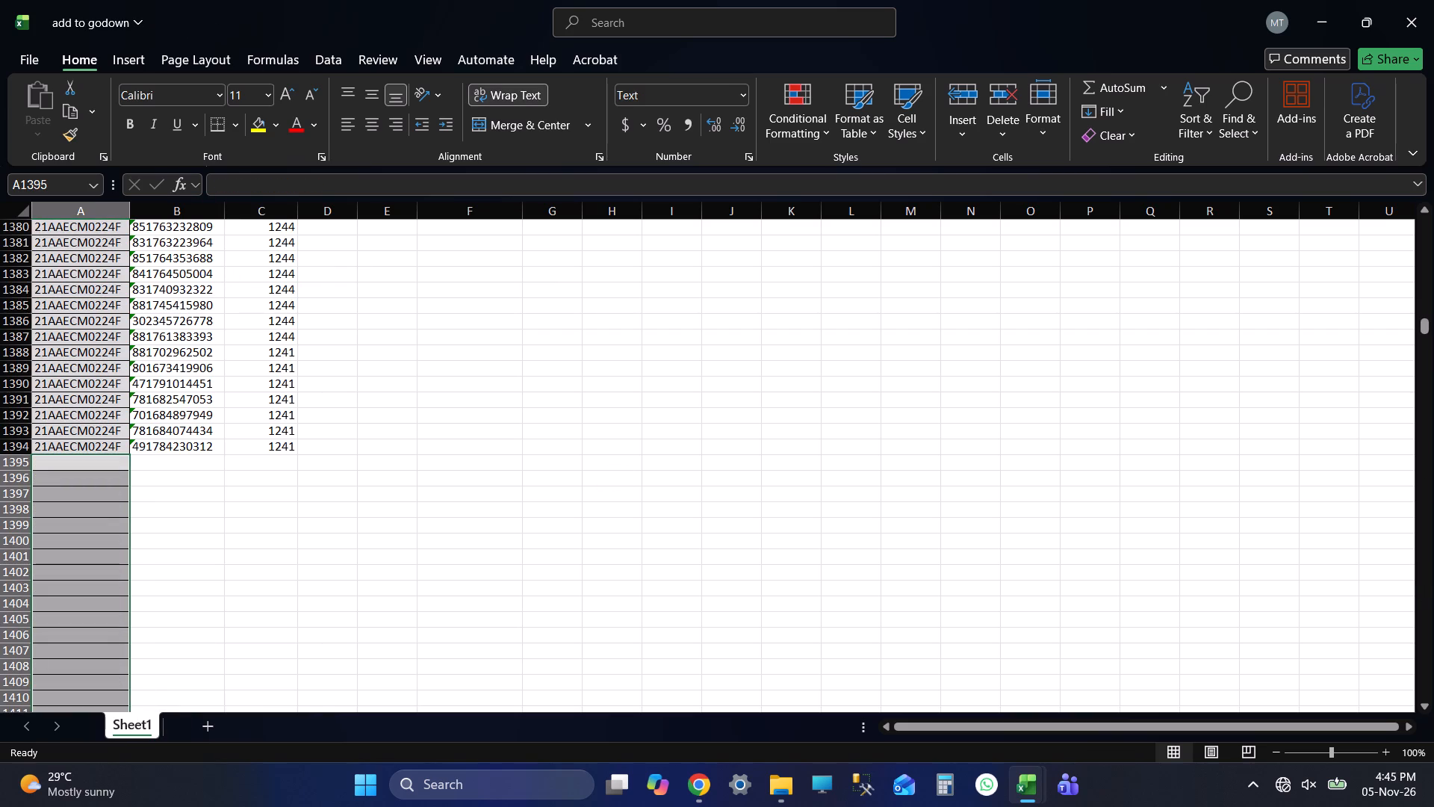
key(ctrl+Up)
key(ctrl+s)
key(ctrl+Up)
key(Up)
key(Up)
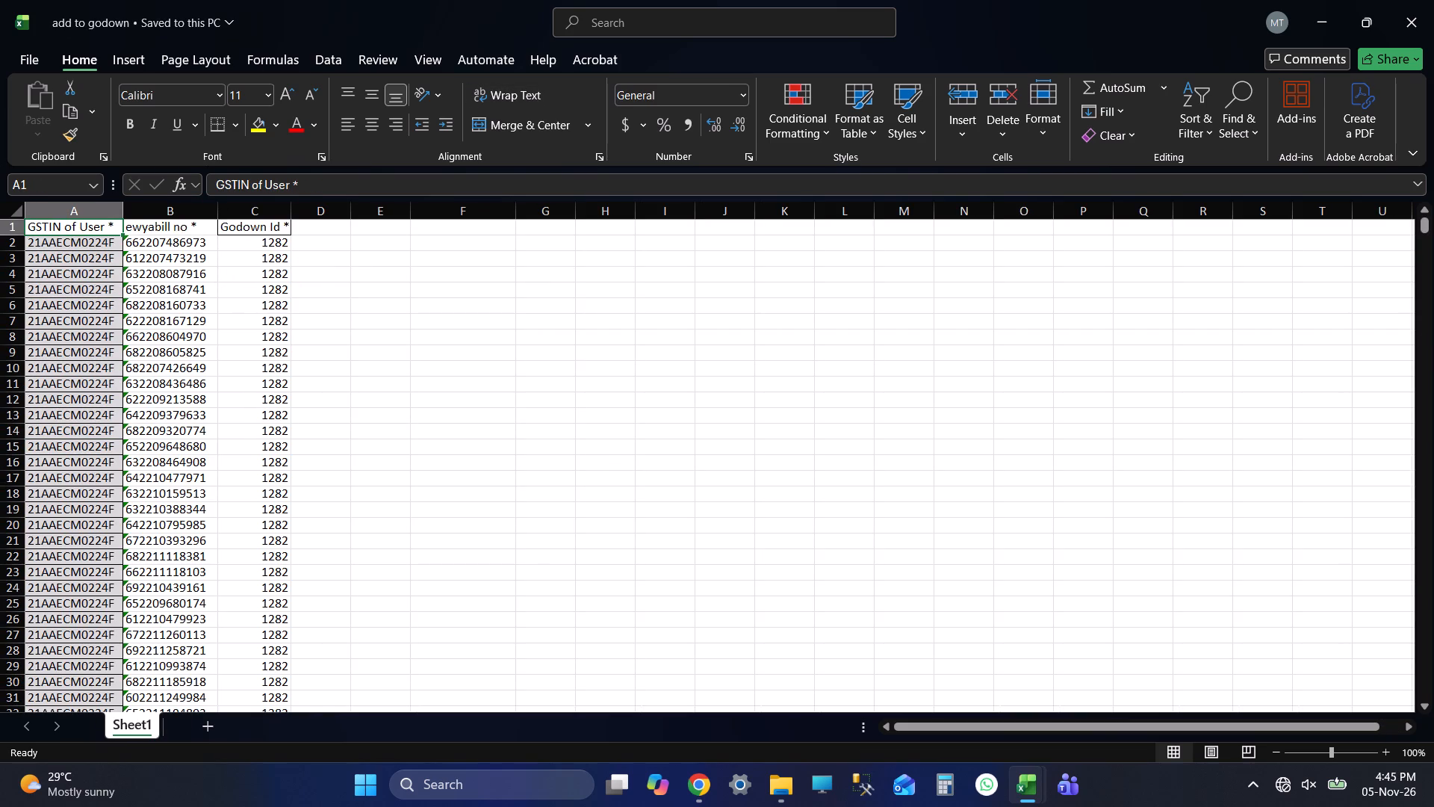
key(Right)
key(Up)
key(Up)
key(Up)
key(Up)
key(ctrl+s)
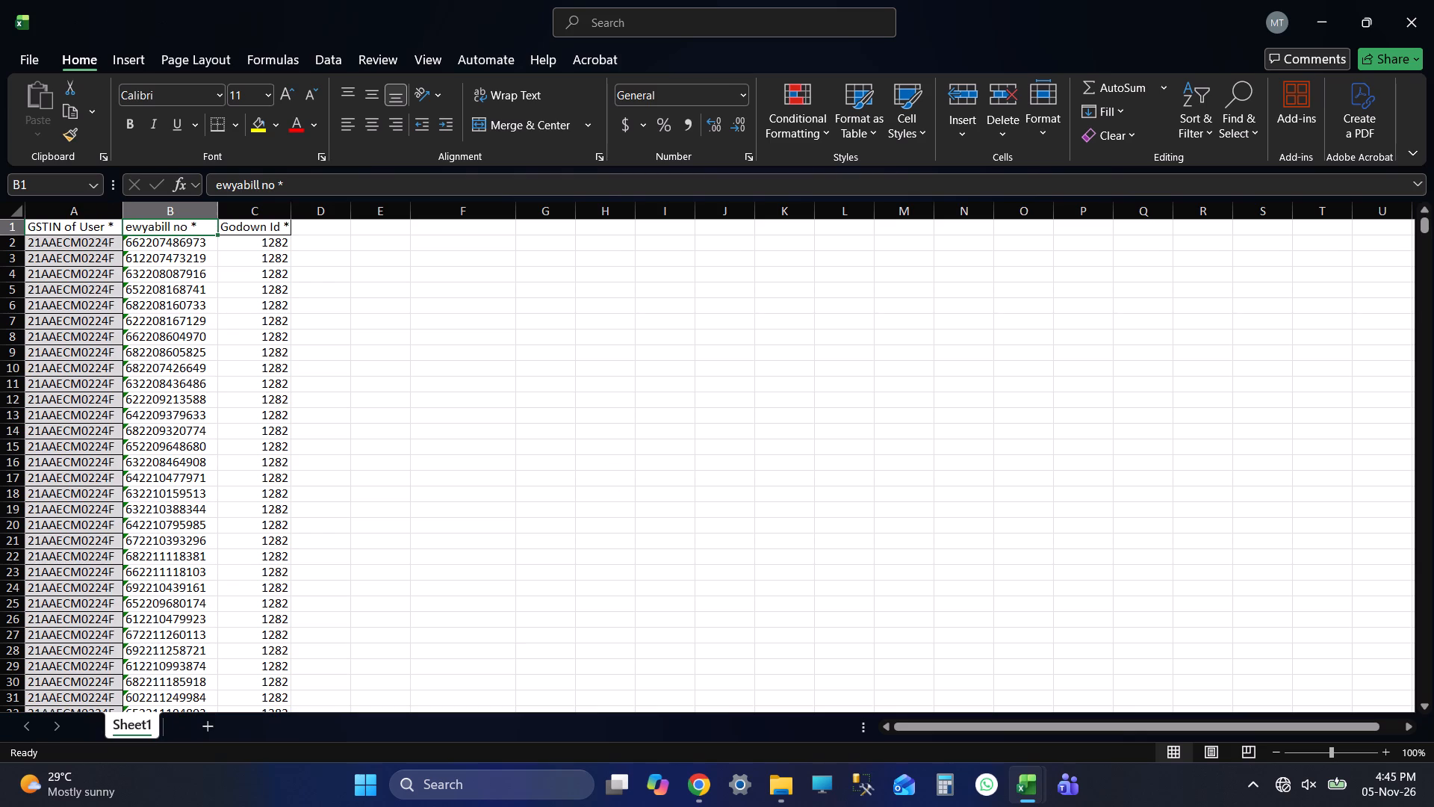
key(ctrl+s)
key(ctrl+s)
key(ctrl+s)
key(ctrl+s)
key(ctrl+s)
Recheck the e-way bill number column from B2 to the rows below its last entry.
key(Up)
key(Down)
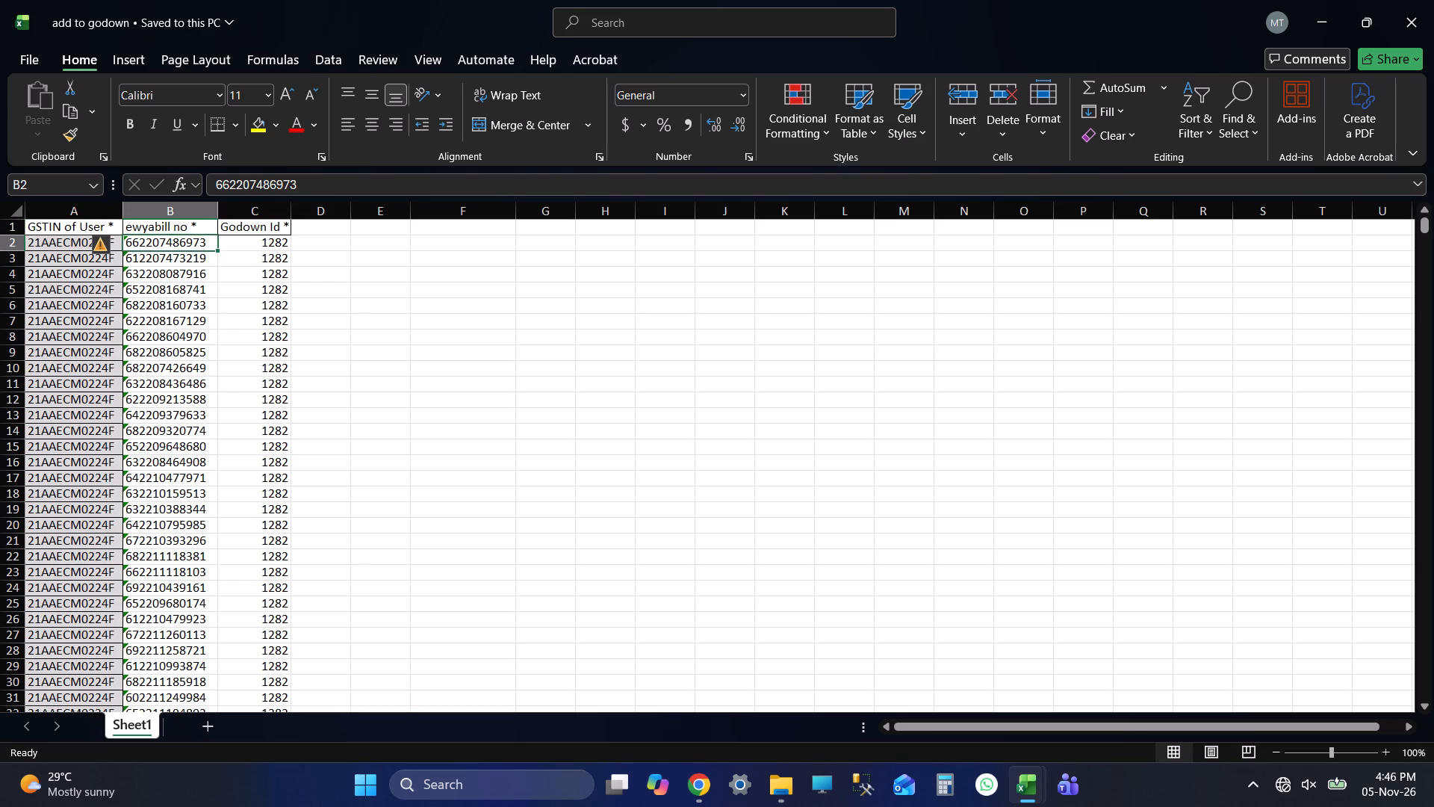
key(ctrl+Down)
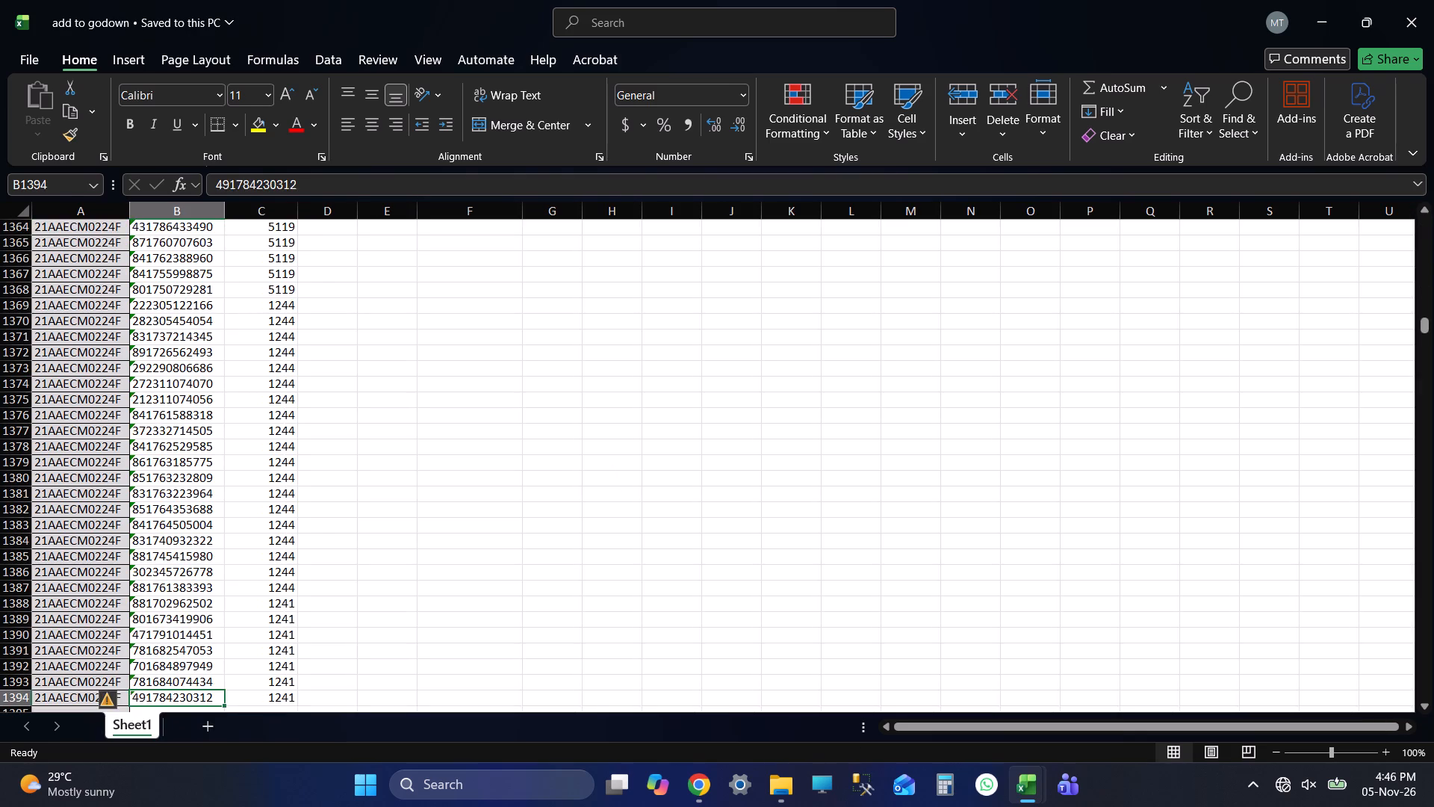
key(Down)
key(Down)
key(Down)
key(Down)
key(Down)
key(ctrl+Up)
Save the add to godown workbook again and close it.
key(ctrl+s)
key(ctrl+s)
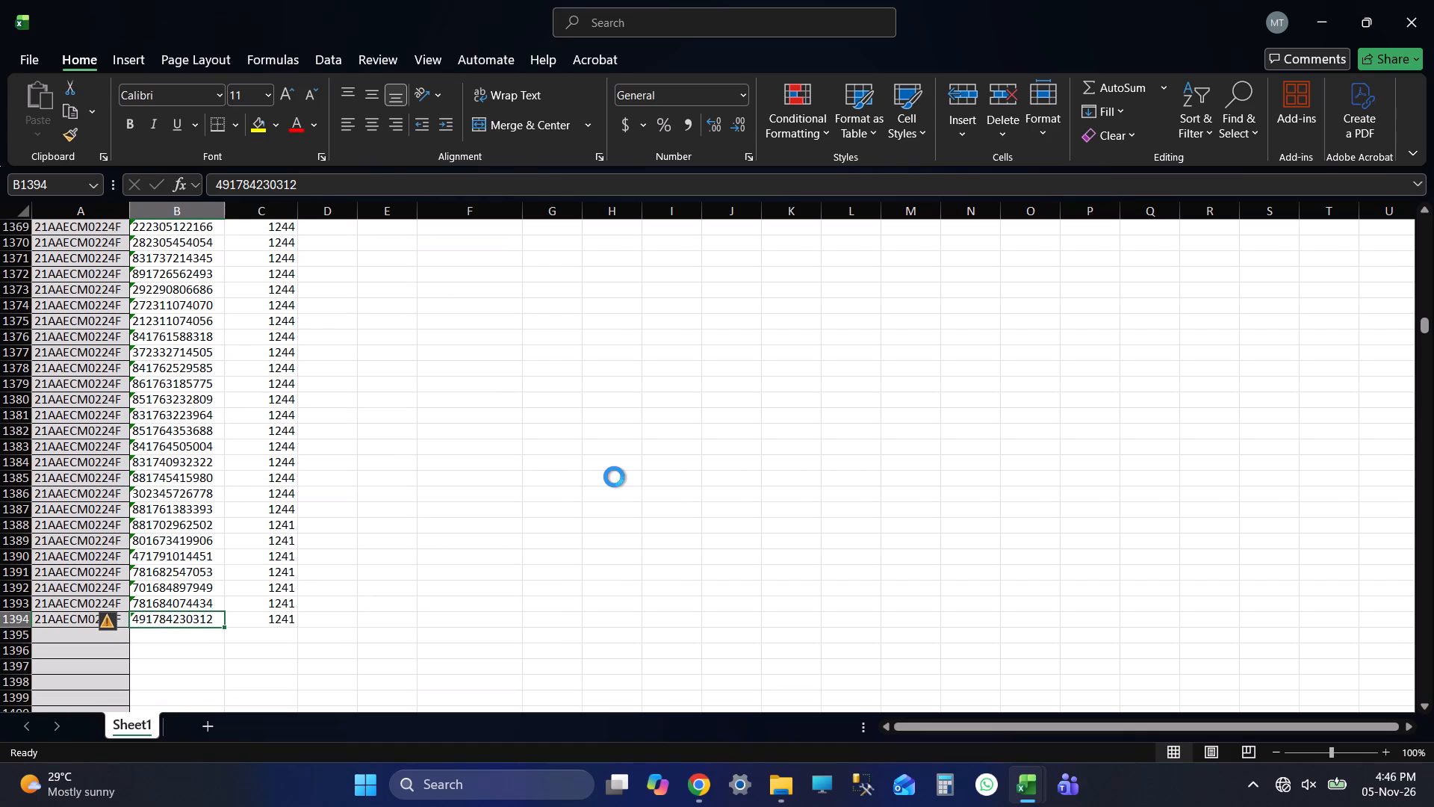
key(ctrl+s)
key(ctrl+s)
click(1433, 0)
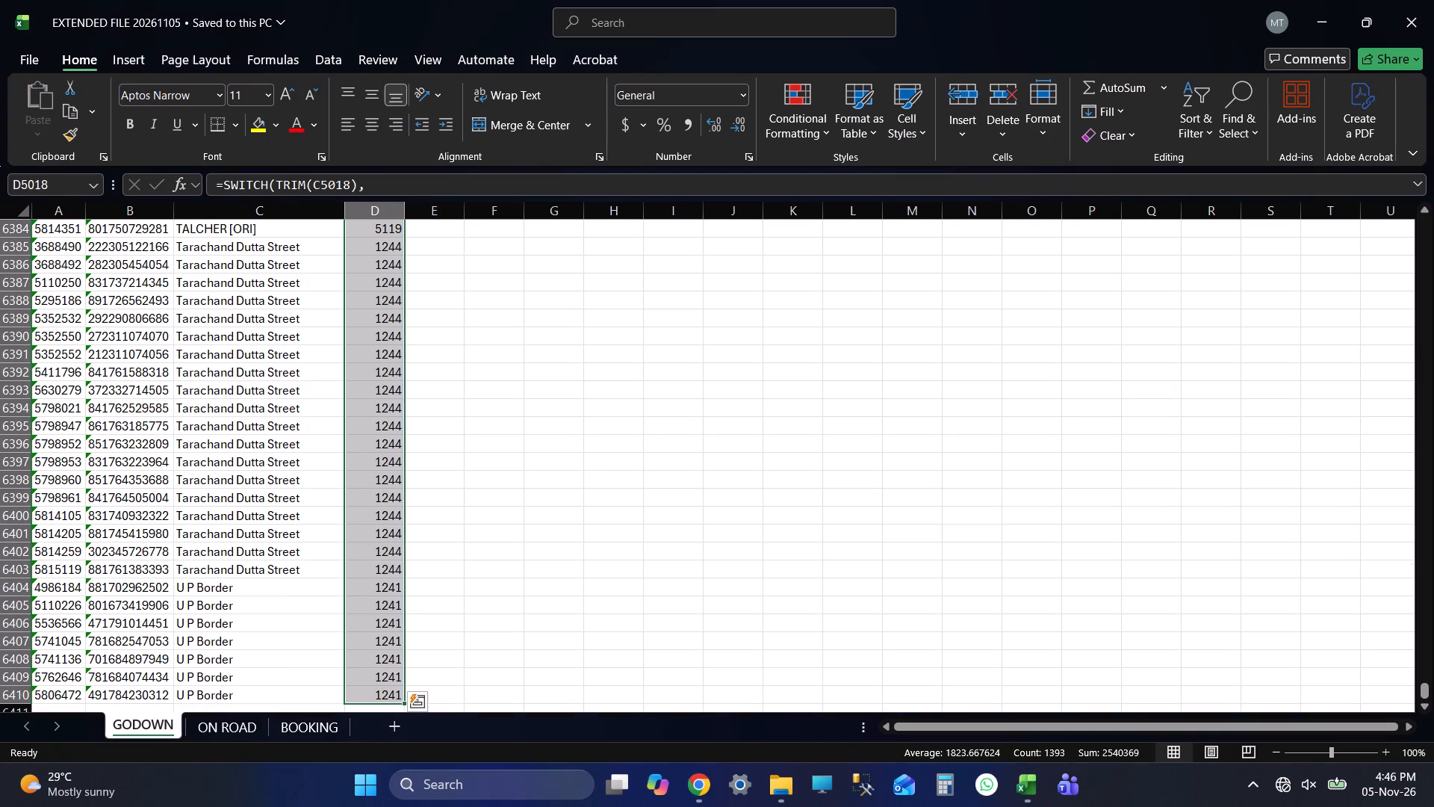
Check the rows below the last godown ID on the GODOWN sheet of EXTENDED FILE 20261105 and save it.
key(ctrl+Down)
key(Down)
key(Down)
key(Down)
key(Down)
key(ctrl+Up)
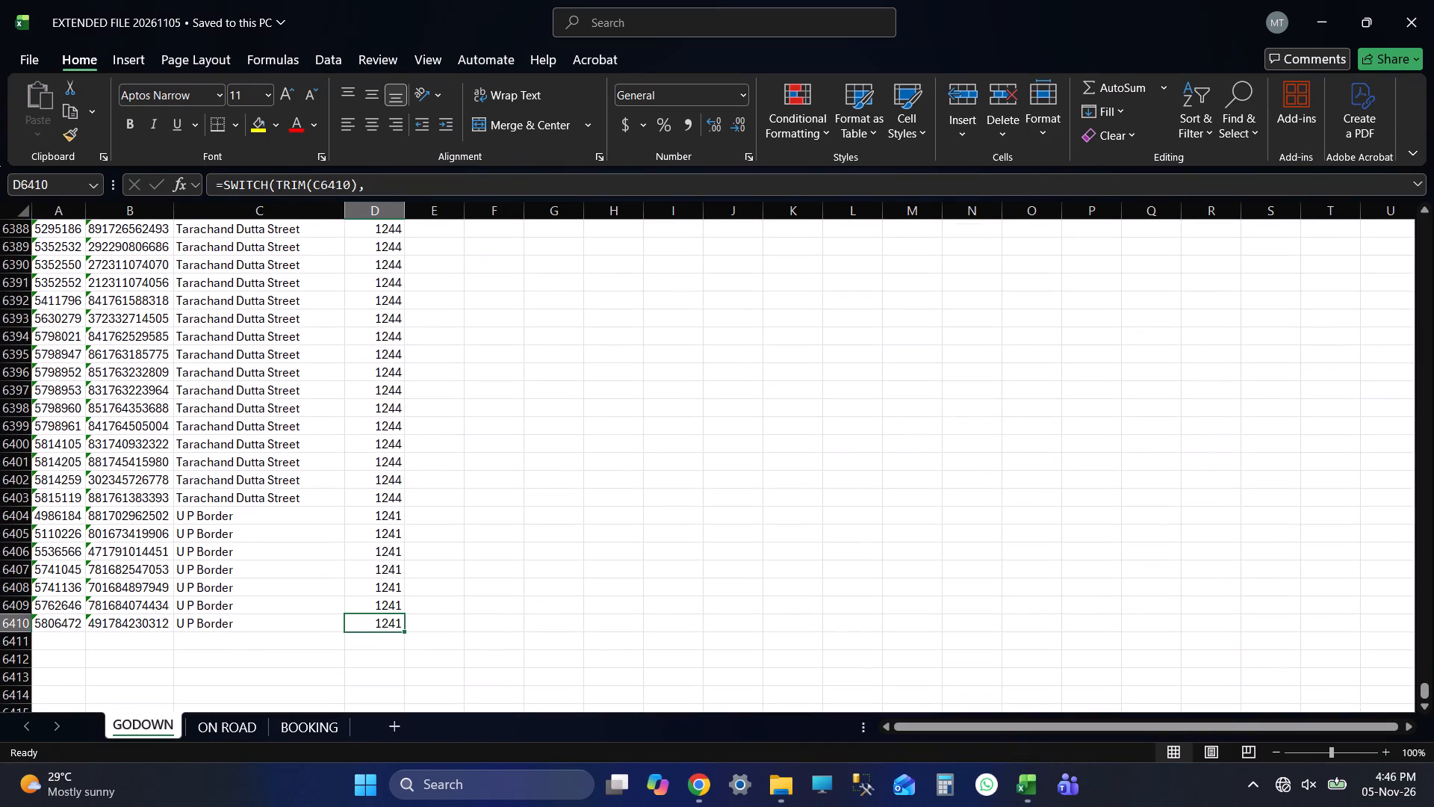
key(ctrl+s)
Switch to the IRIS_Easy_Way_Bill workbook and import MOVEMENT EXTEND.xlsx from F:\E Way Bill with Overwrite Data, agreeing to proceed.
key(alt+Tab)
key(alt+Tab)
key(alt+Tab)
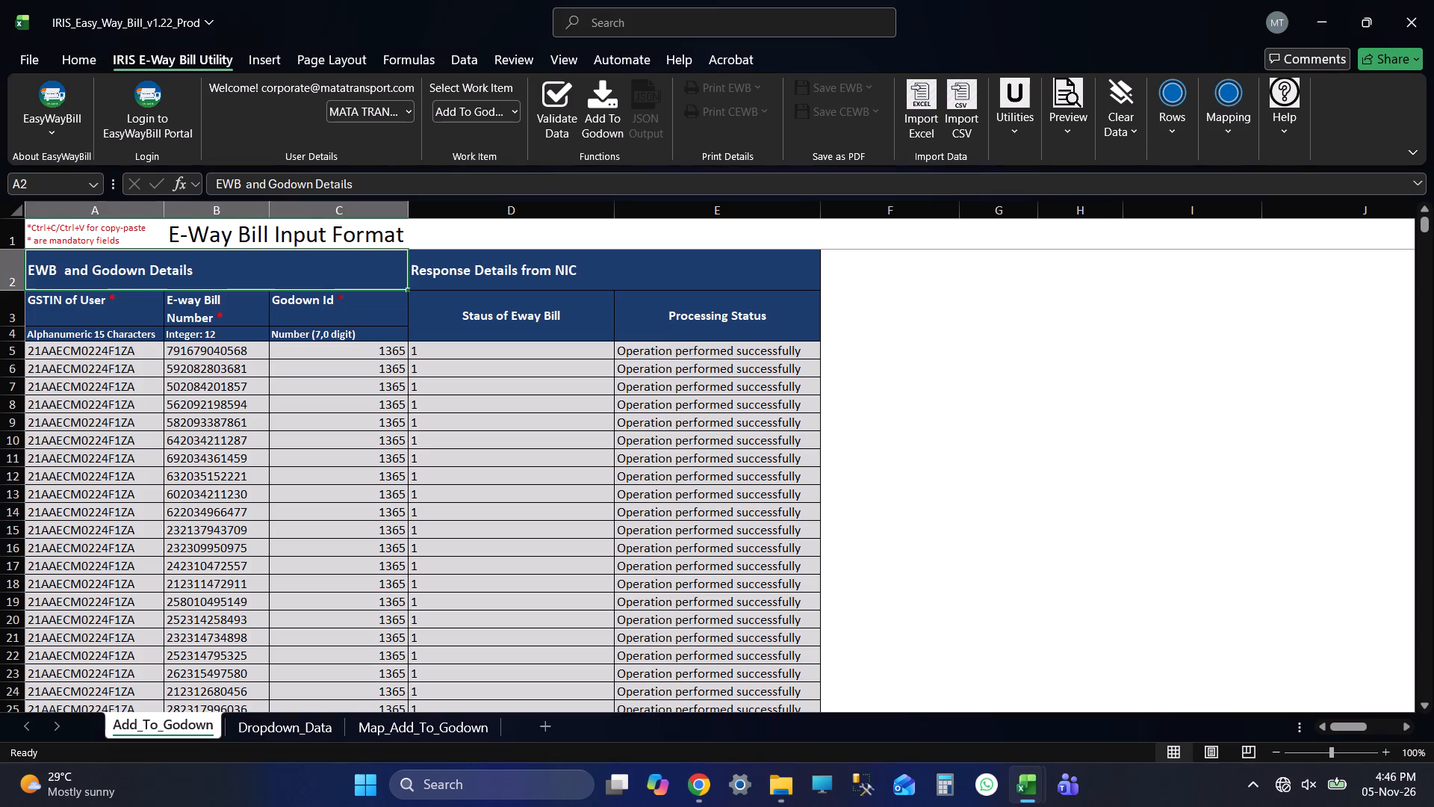
click(96, 233)
scroll(821, 379, up, 4)
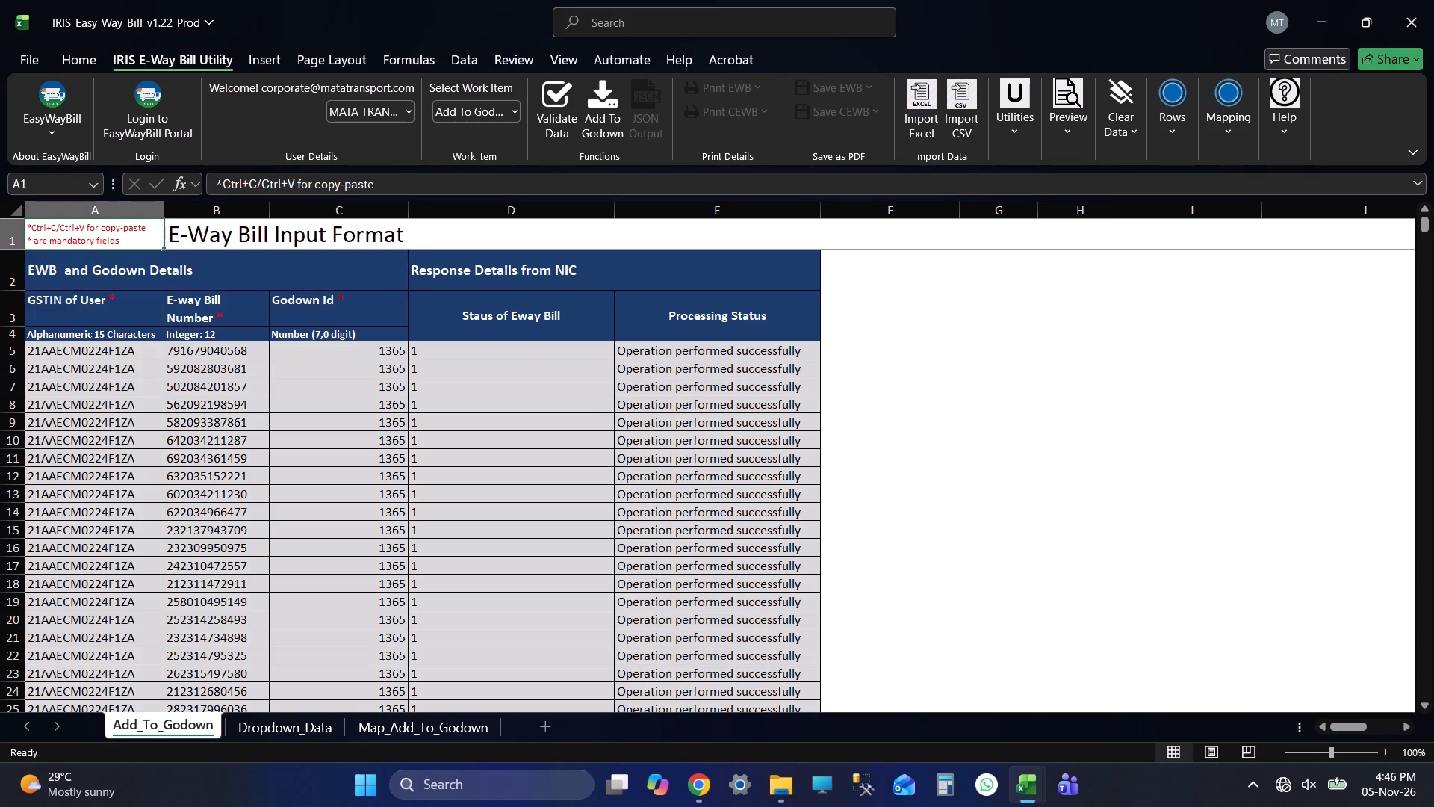
click(918, 108)
click(850, 339)
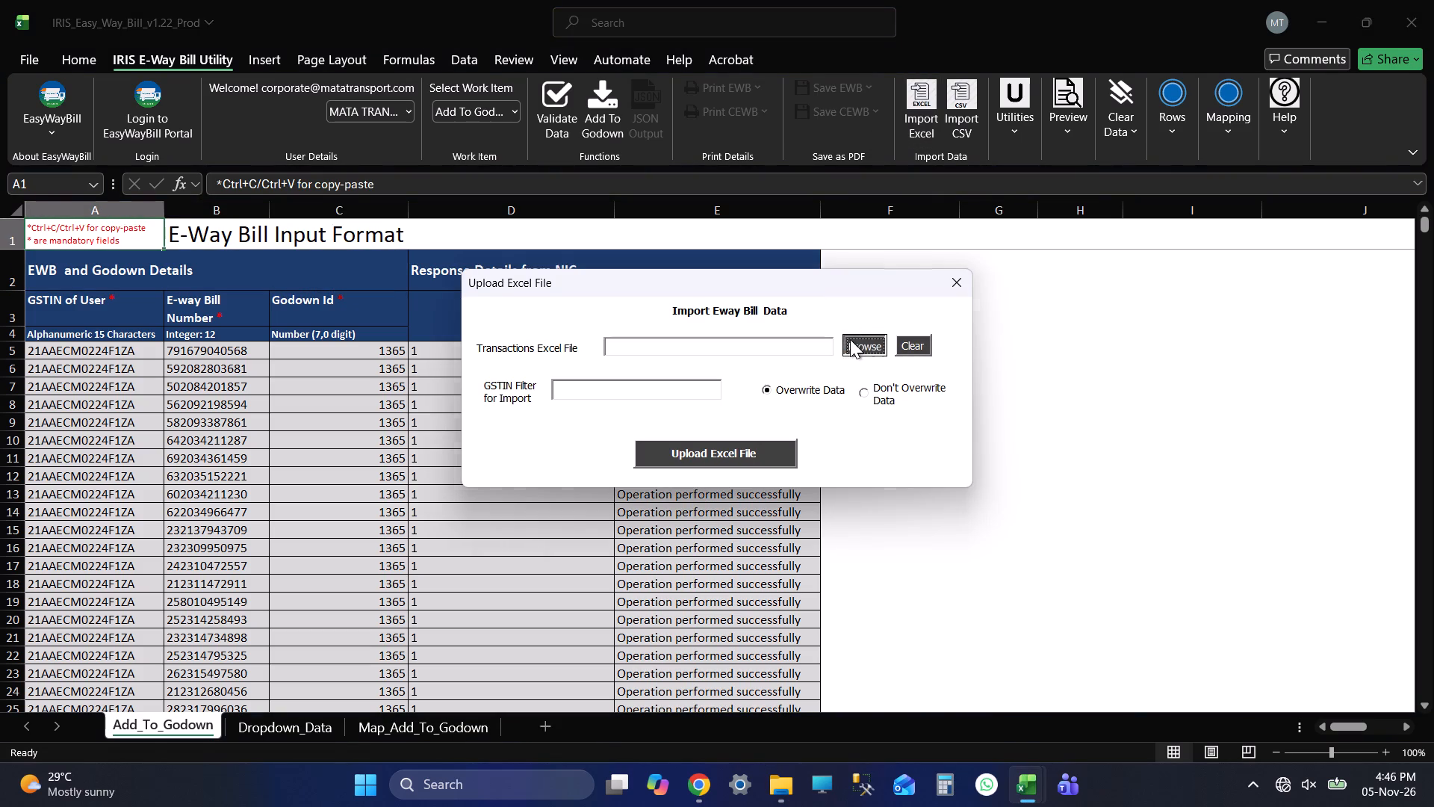
click(51, 293)
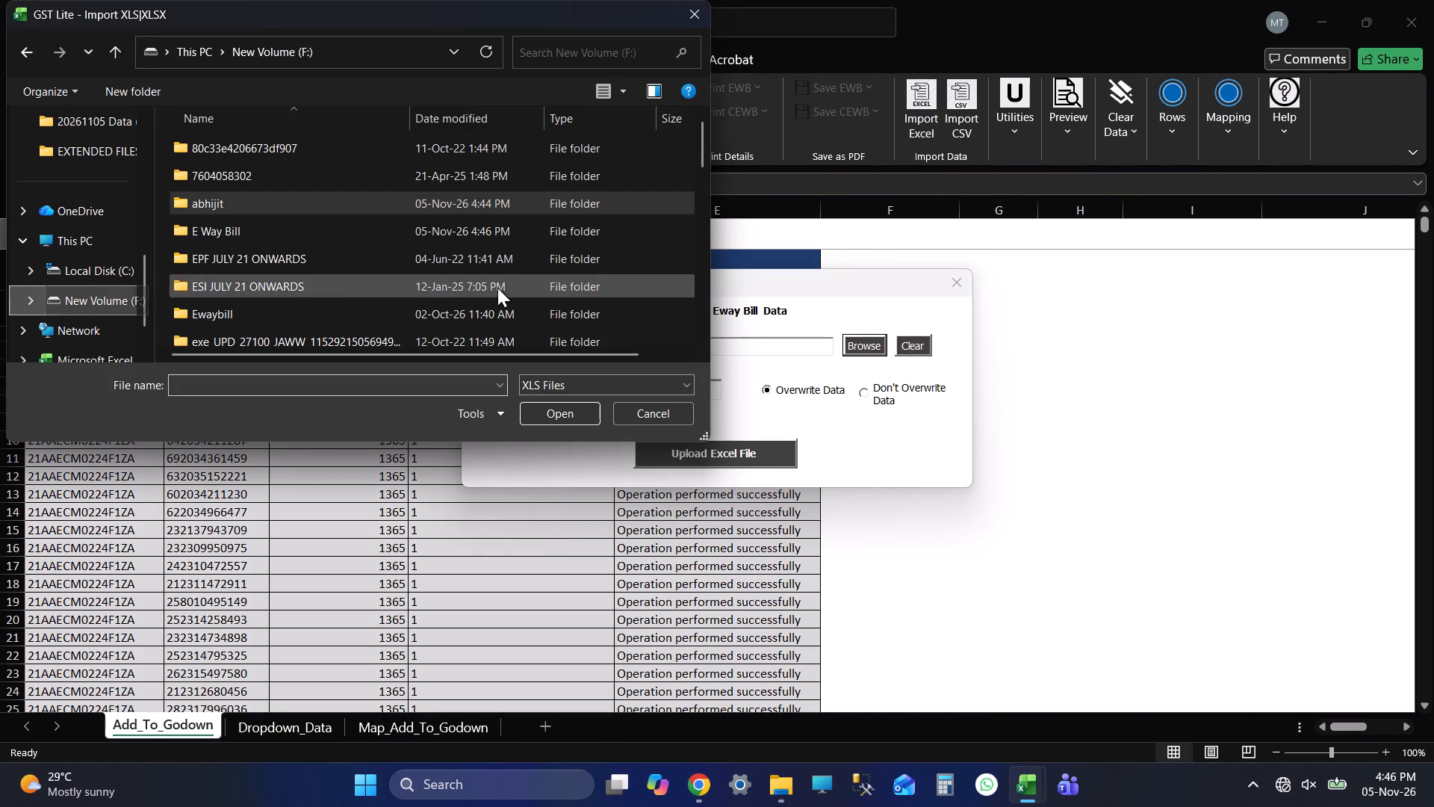
double_click(301, 240)
click(606, 380)
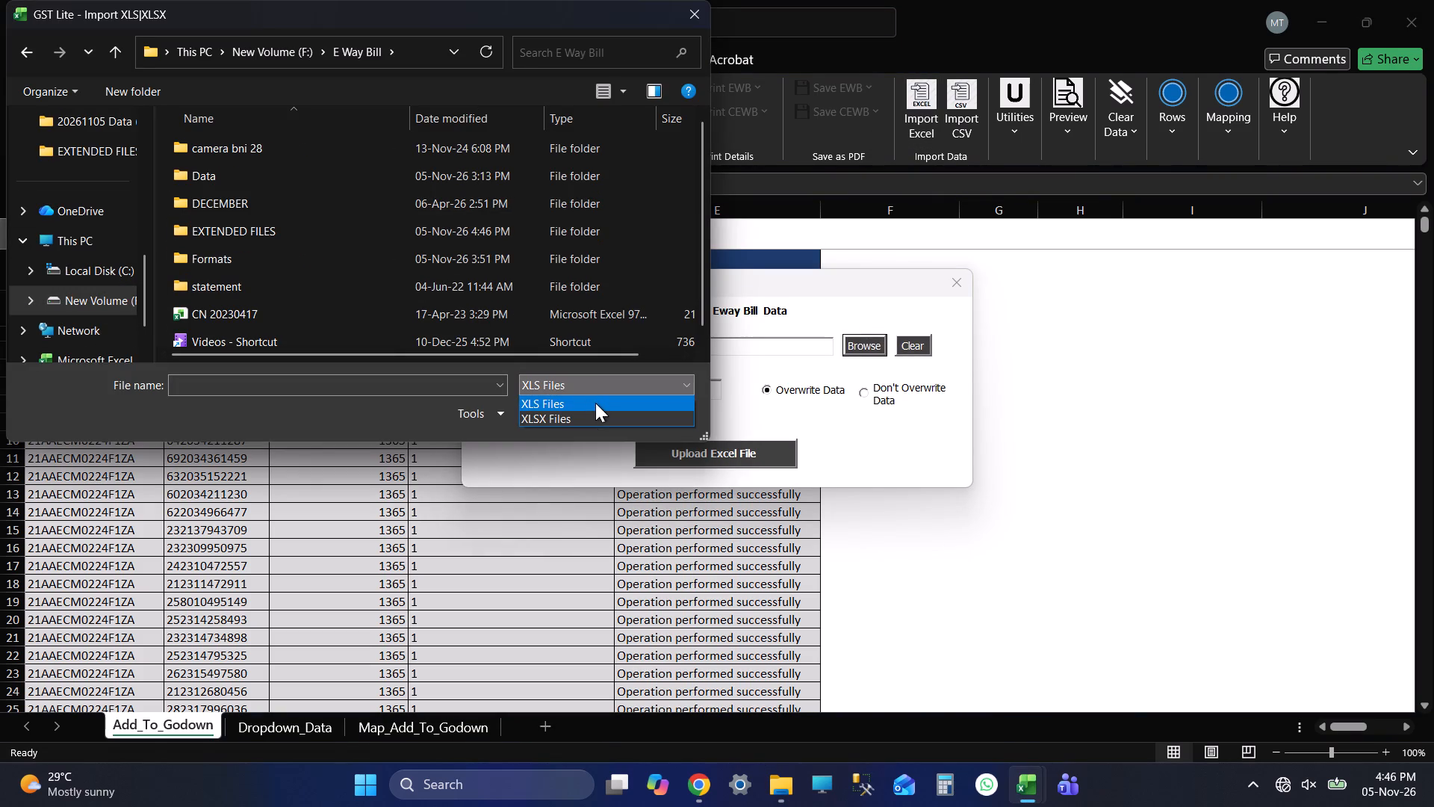
click(553, 421)
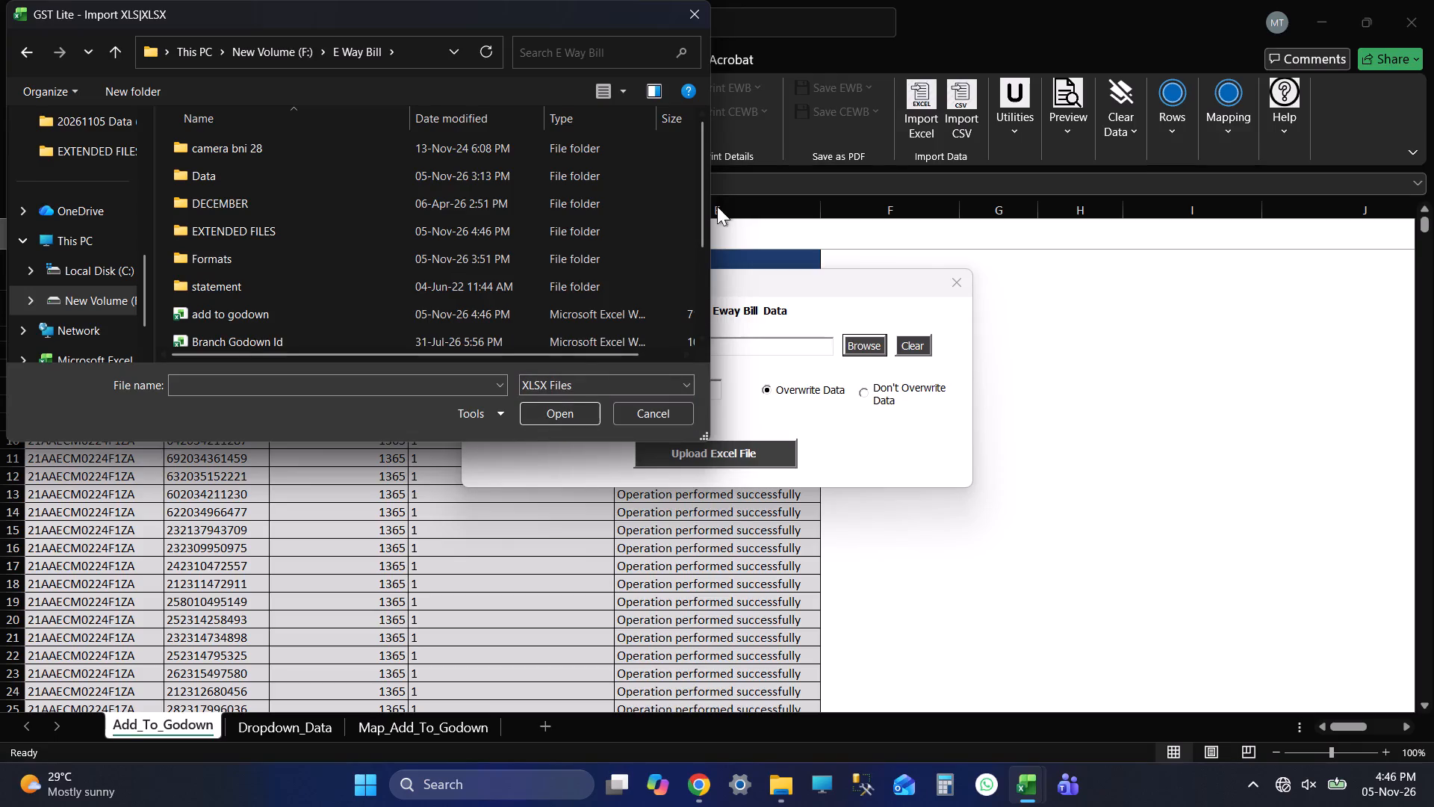
drag(703, 176, 693, 338)
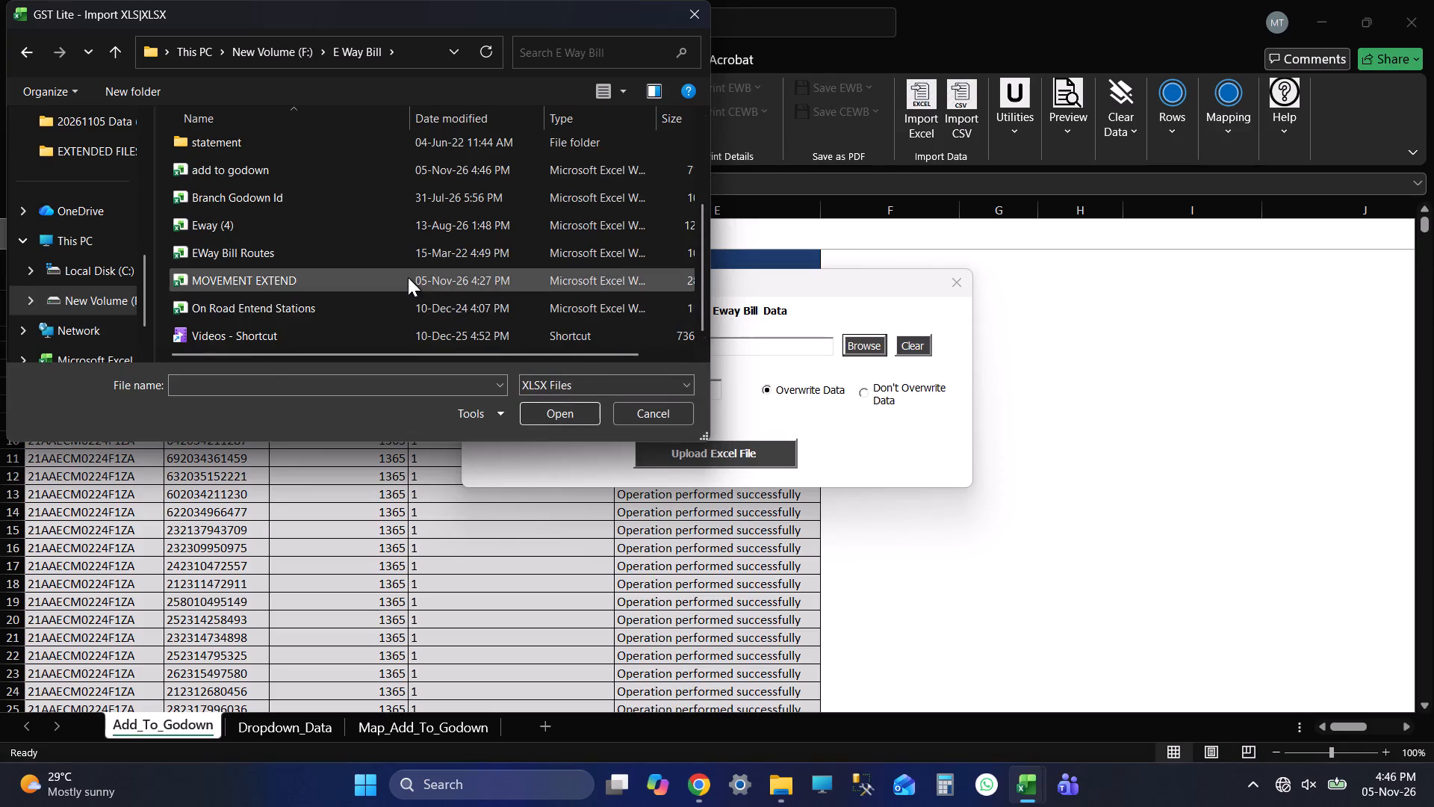
click(408, 277)
click(560, 406)
click(710, 451)
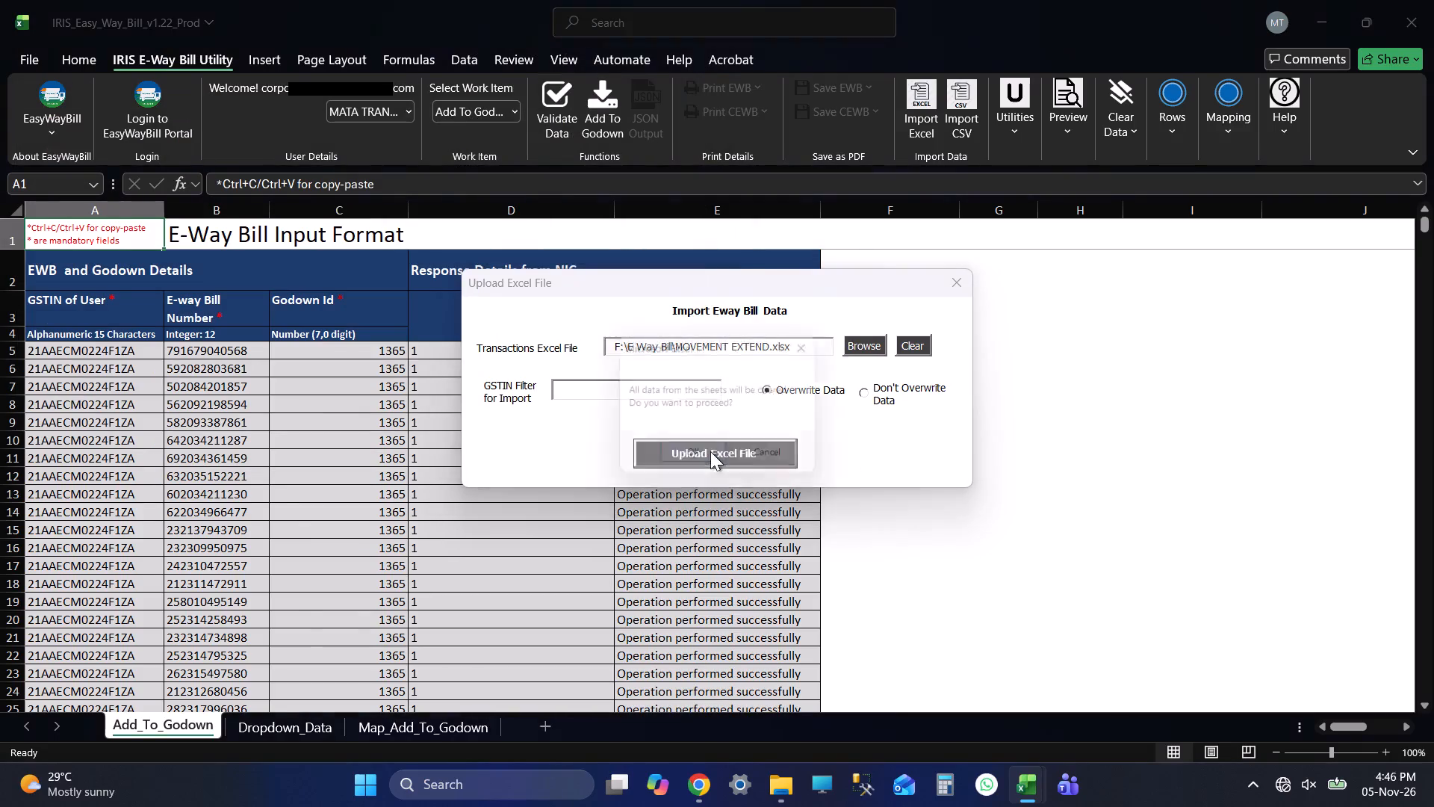
click(725, 452)
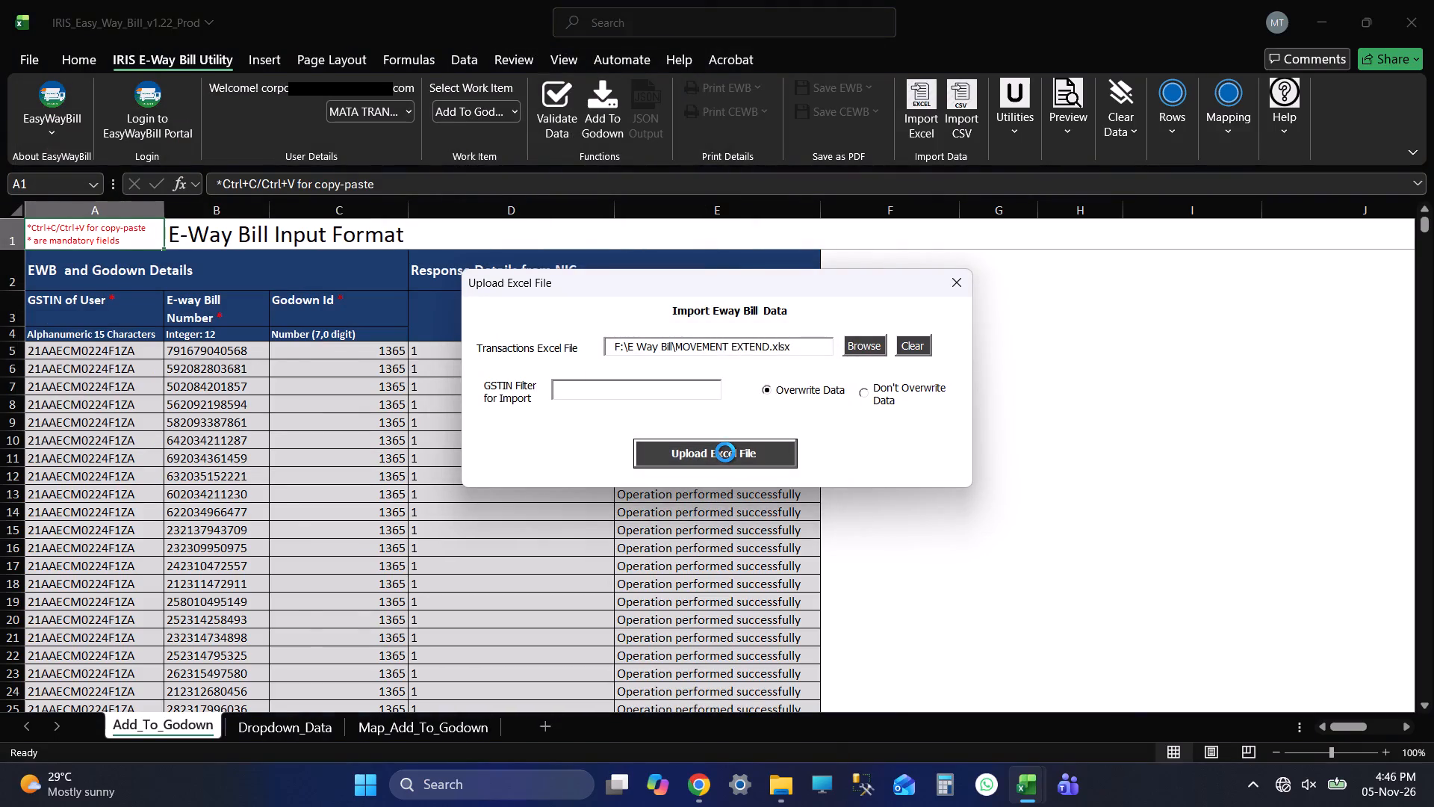
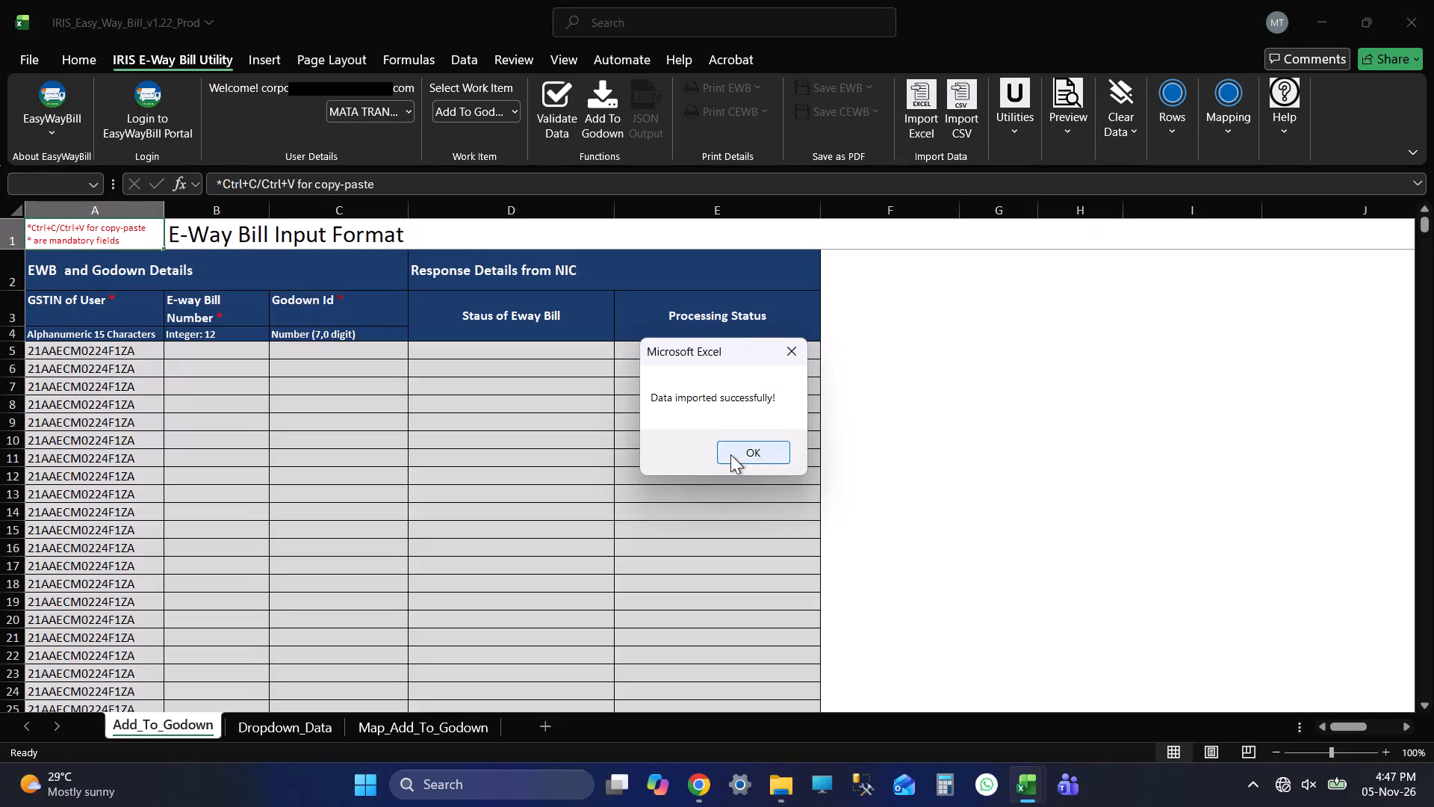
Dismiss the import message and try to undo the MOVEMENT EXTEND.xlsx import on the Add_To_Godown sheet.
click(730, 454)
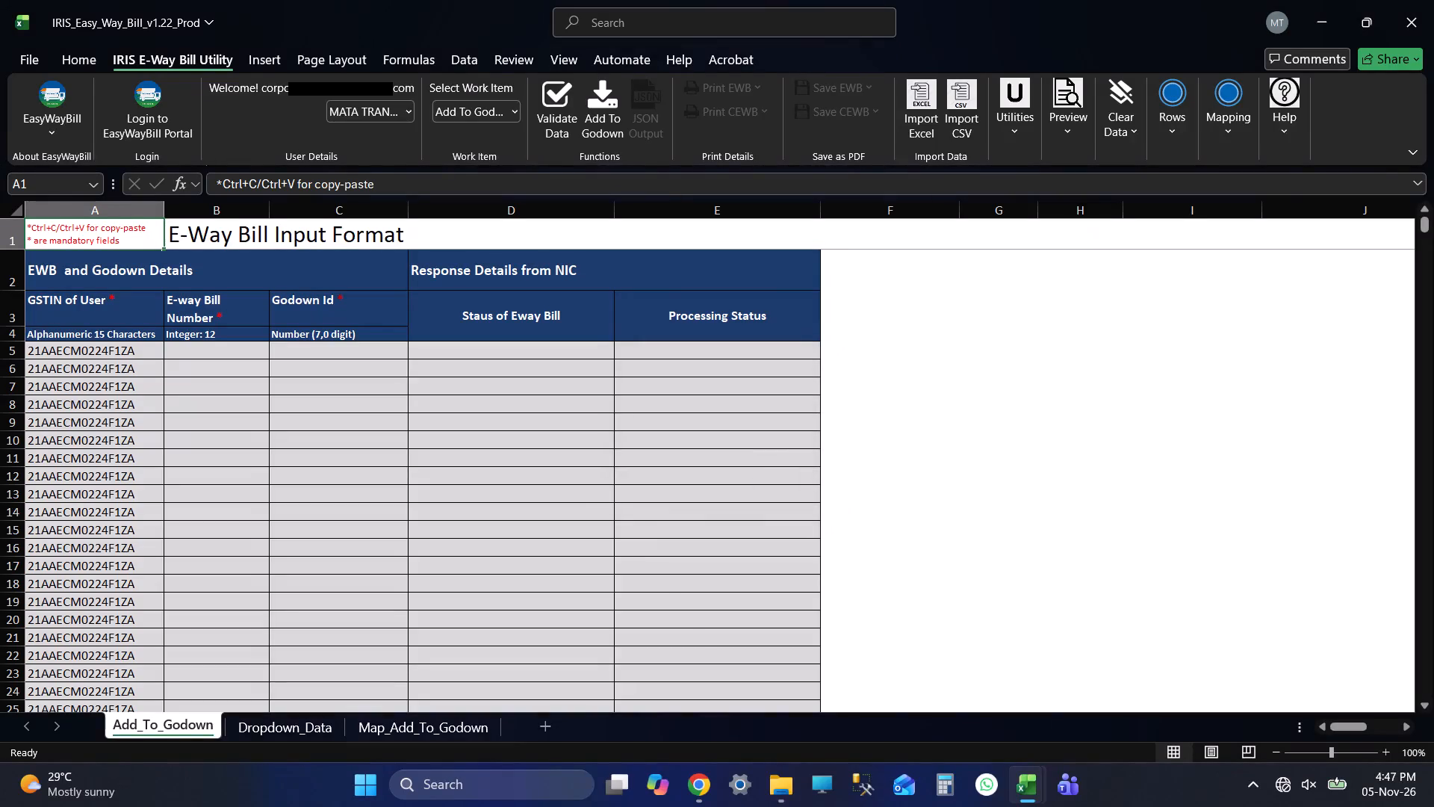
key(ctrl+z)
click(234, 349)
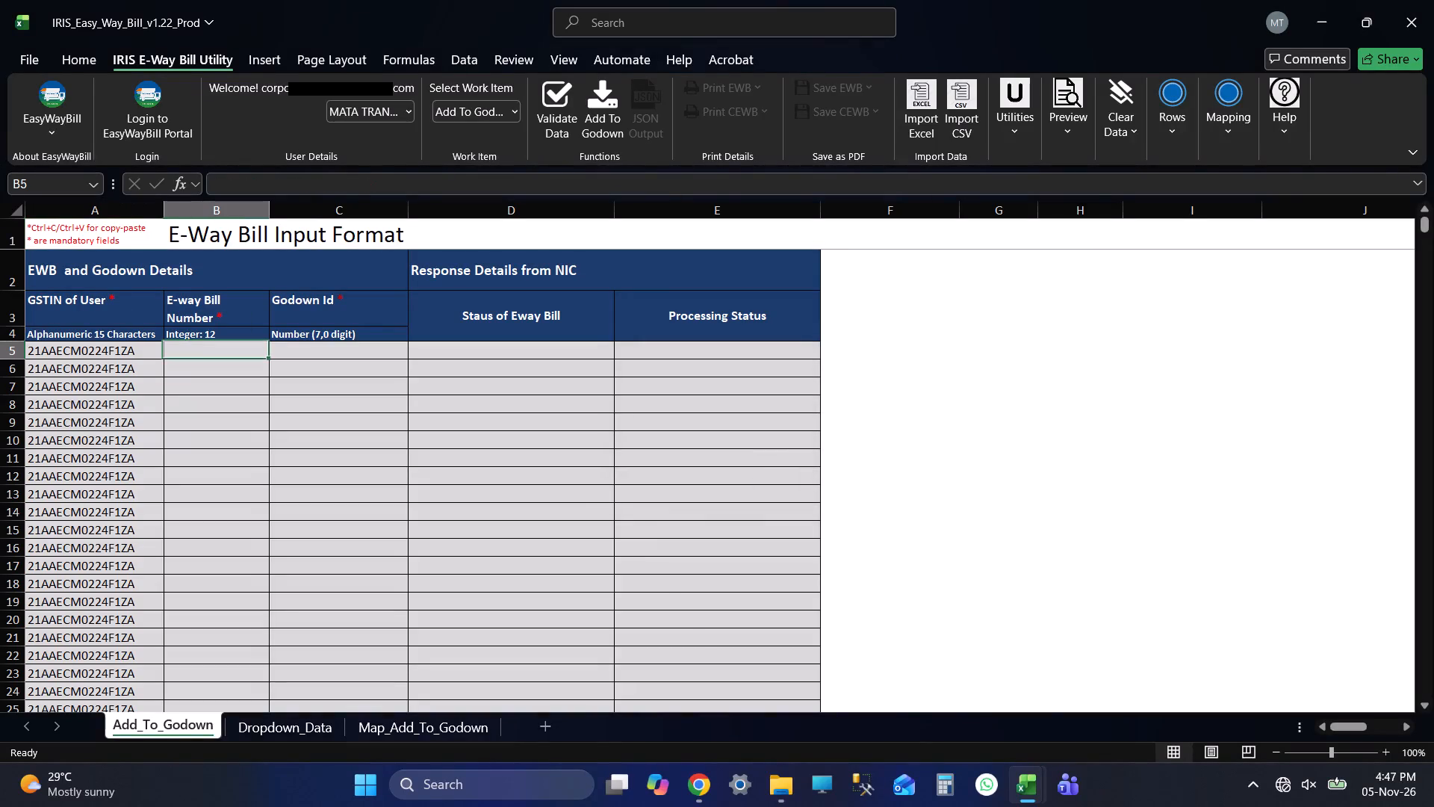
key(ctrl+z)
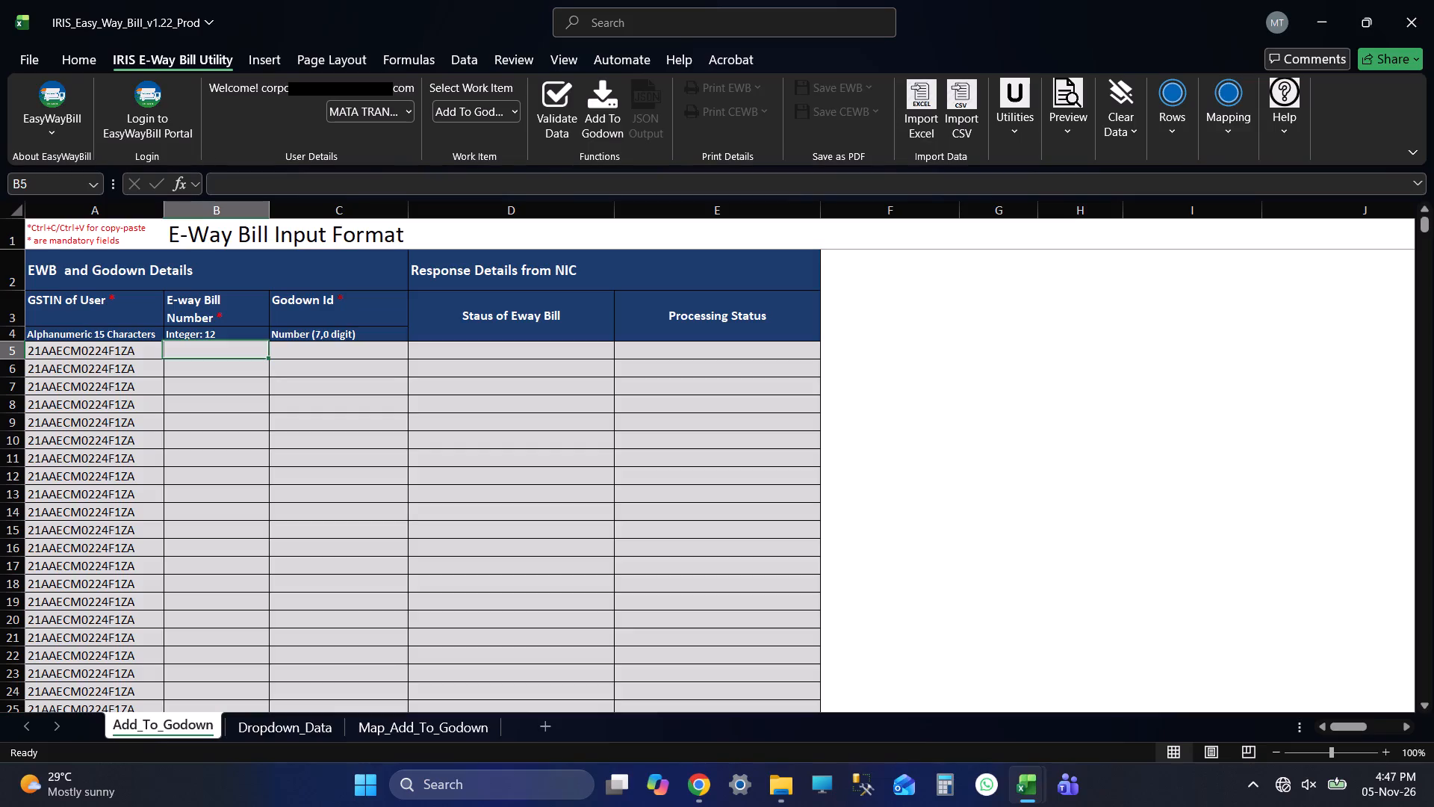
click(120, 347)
Close the EXTENDED FILES folder window and return to the IRIS_Easy_Way_Bill workbook.
key(alt+Tab)
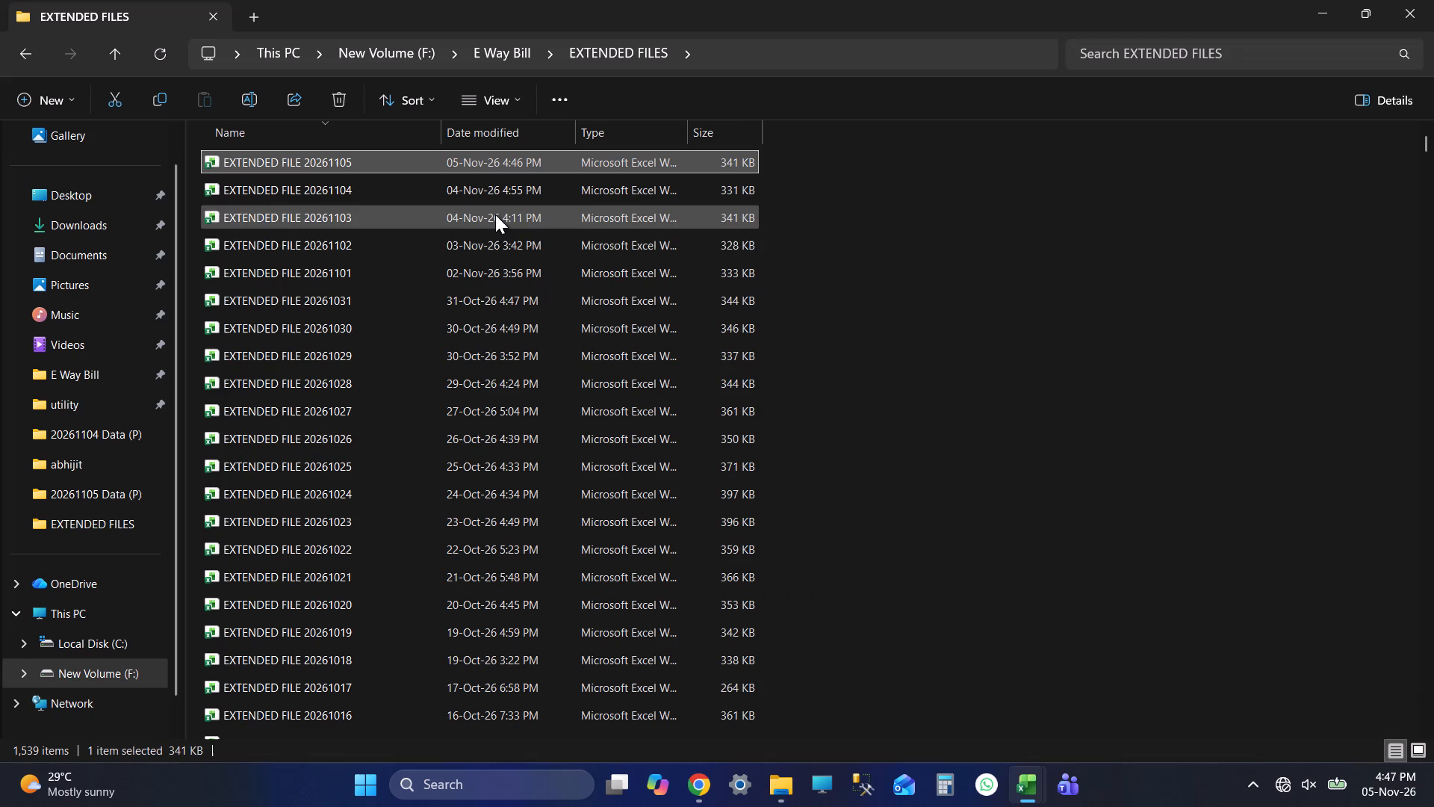
click(1433, 0)
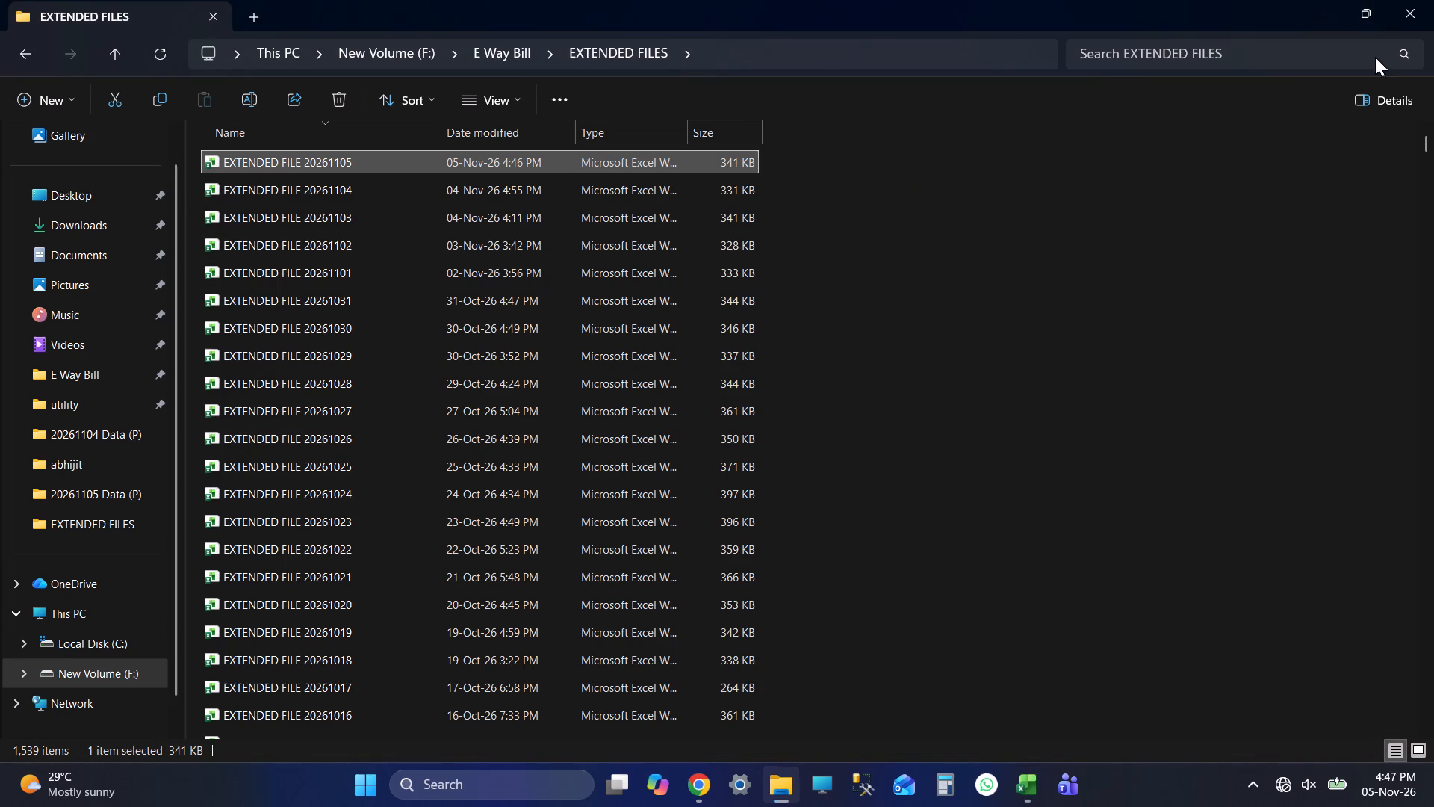
key(alt+Tab)
key(alt+Tab)
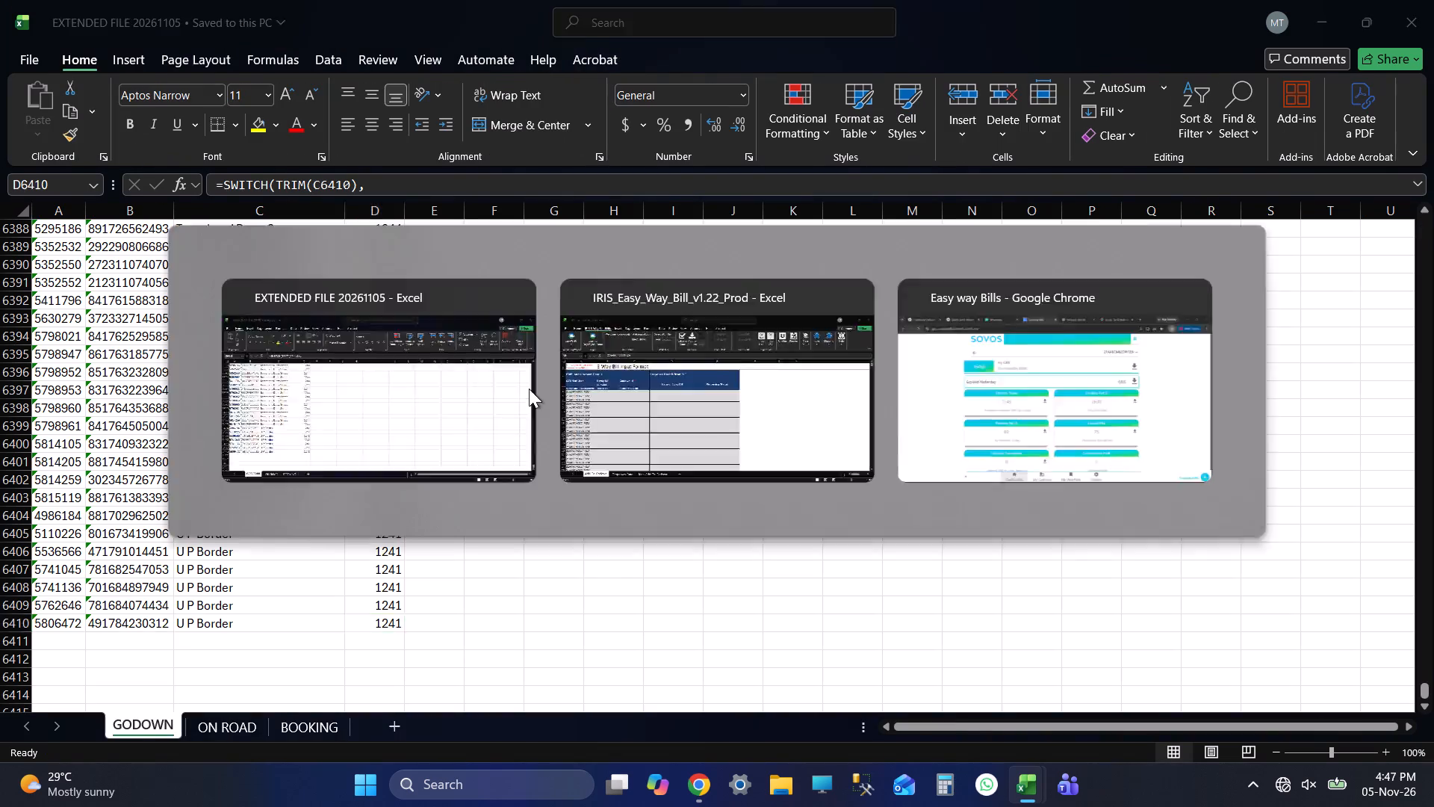
Import add to godown.xlsx from F:\E Way Bill into the Add_To_Godown sheet with Overwrite Data, agreeing to clear the existing data.
scroll(1118, 319, up, 2)
click(925, 122)
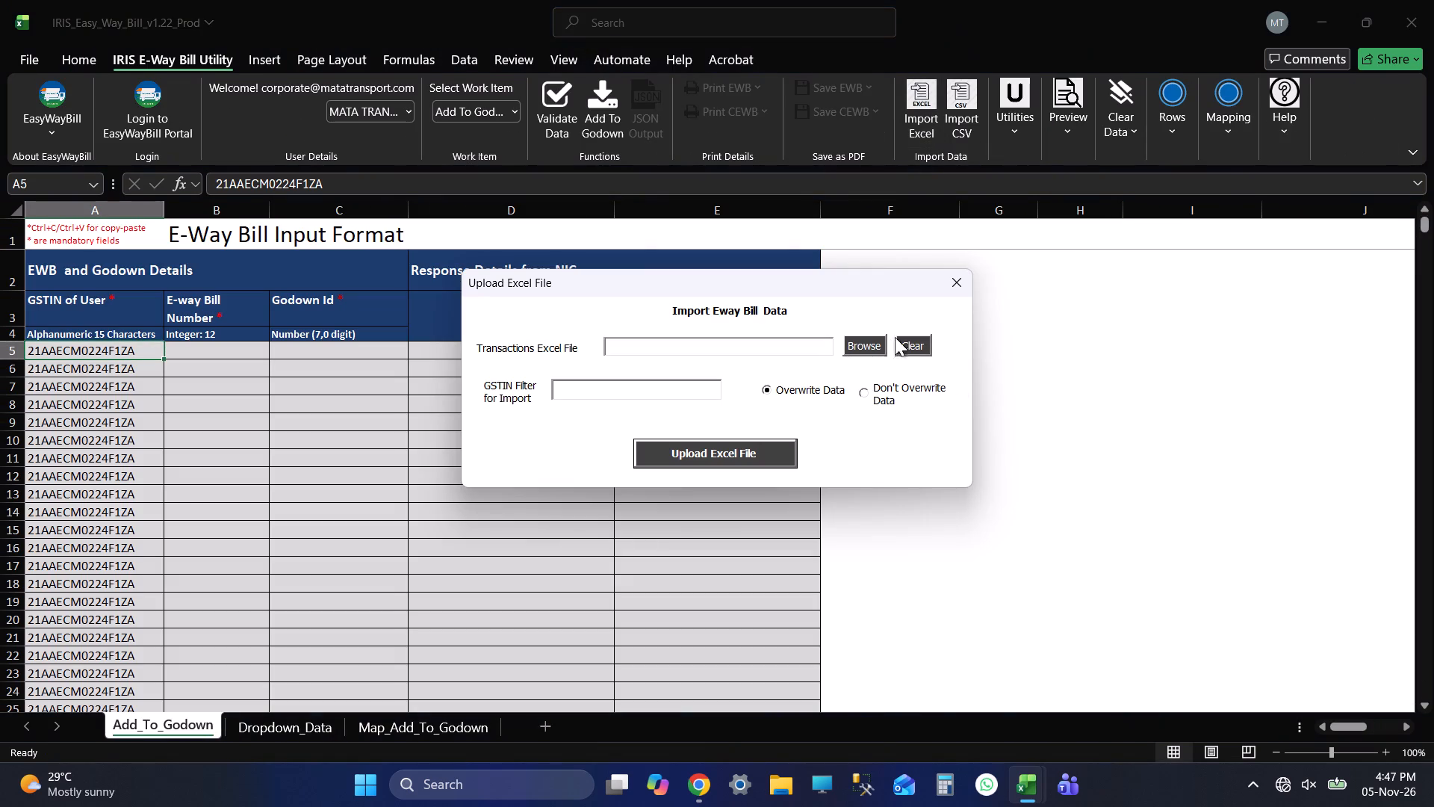
click(872, 336)
click(57, 288)
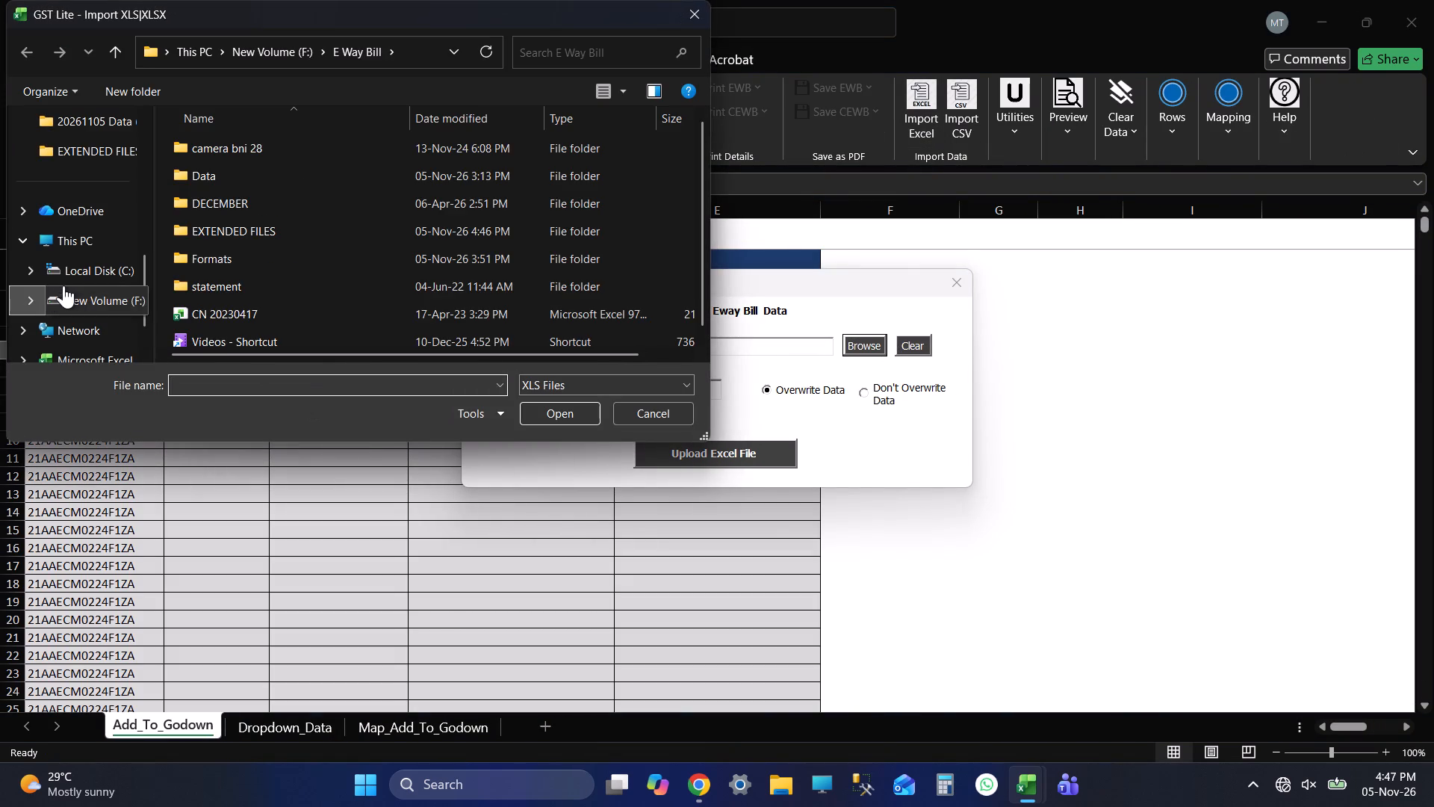
double_click(290, 220)
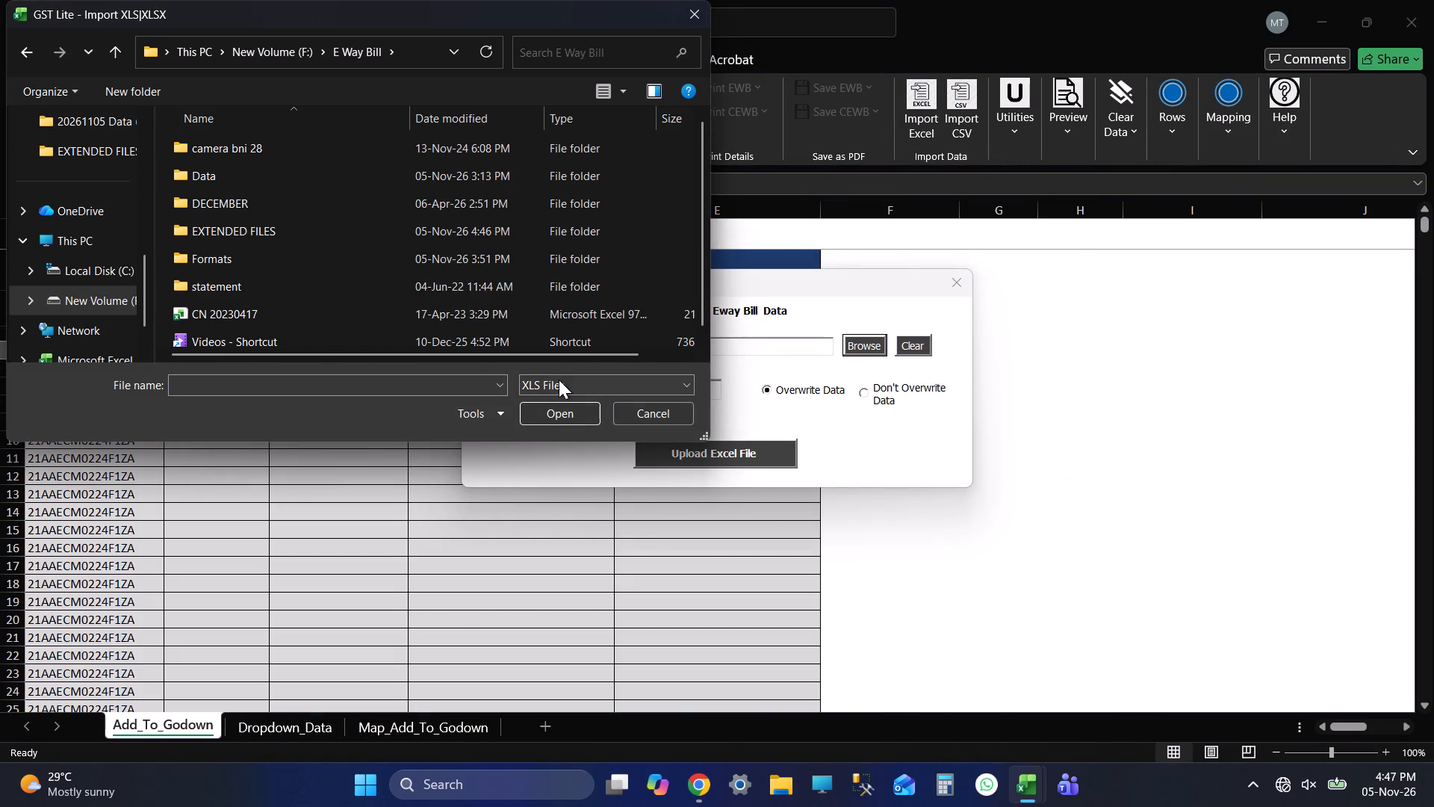
click(559, 380)
click(541, 430)
click(541, 378)
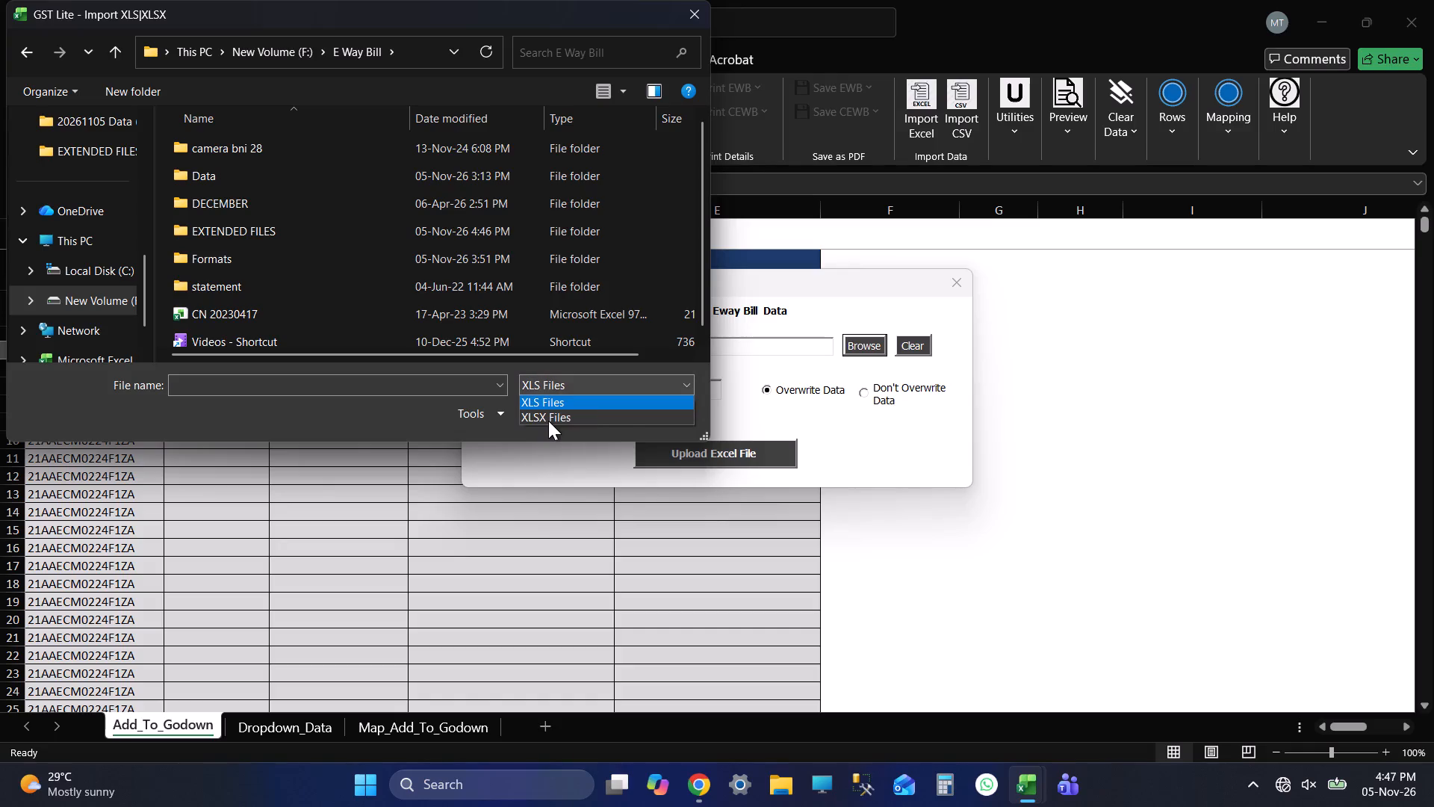
click(548, 421)
click(281, 309)
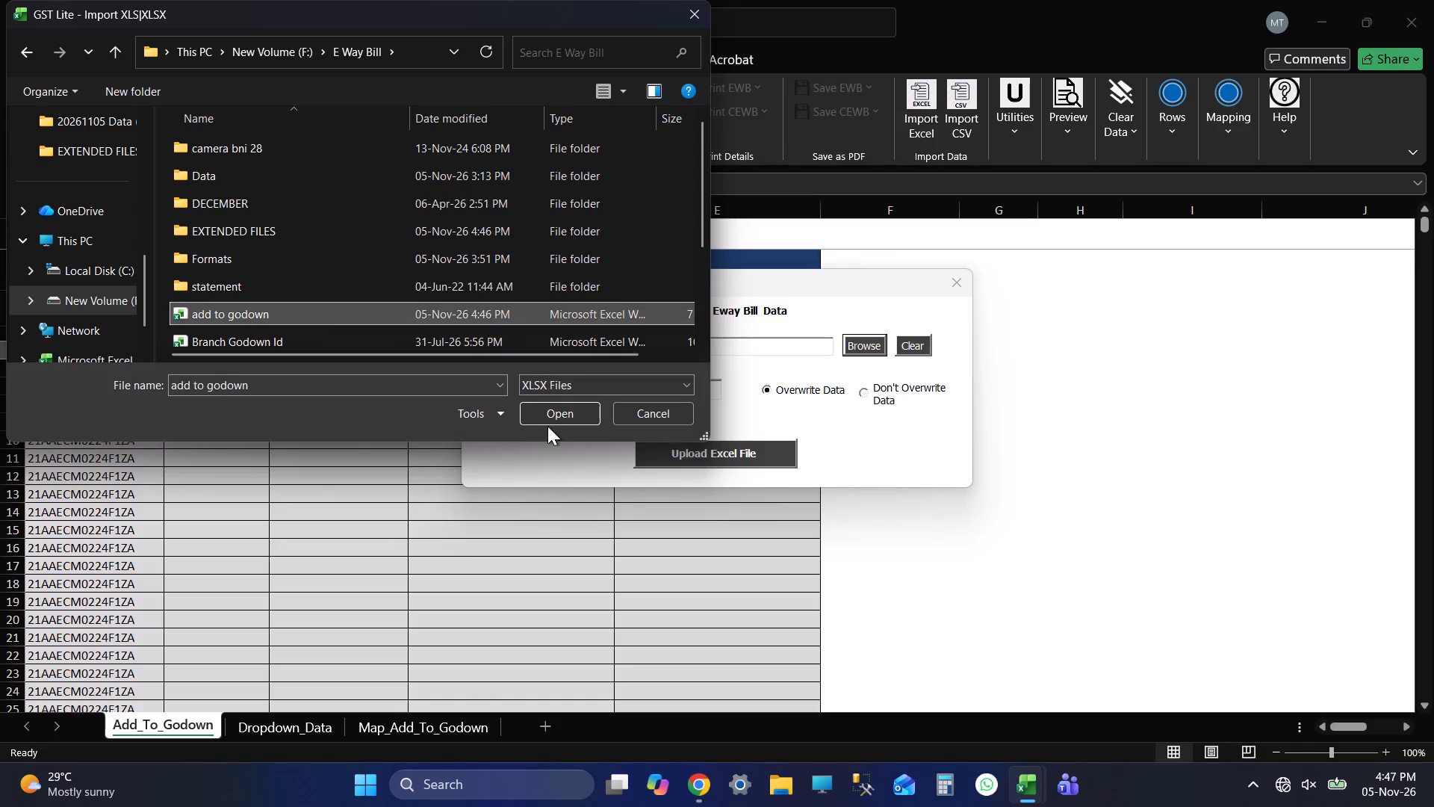
click(547, 426)
click(565, 418)
click(701, 451)
click(677, 442)
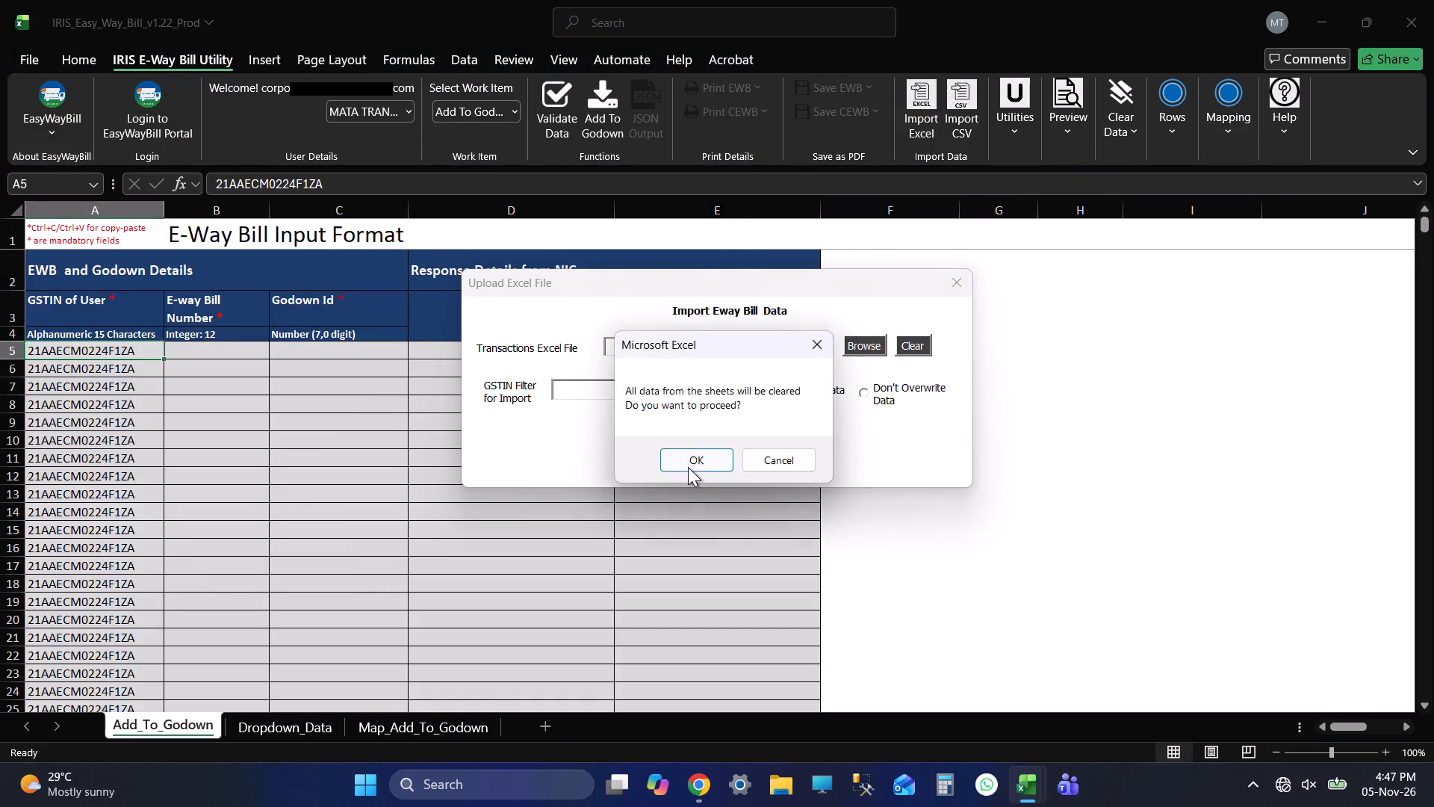
click(688, 467)
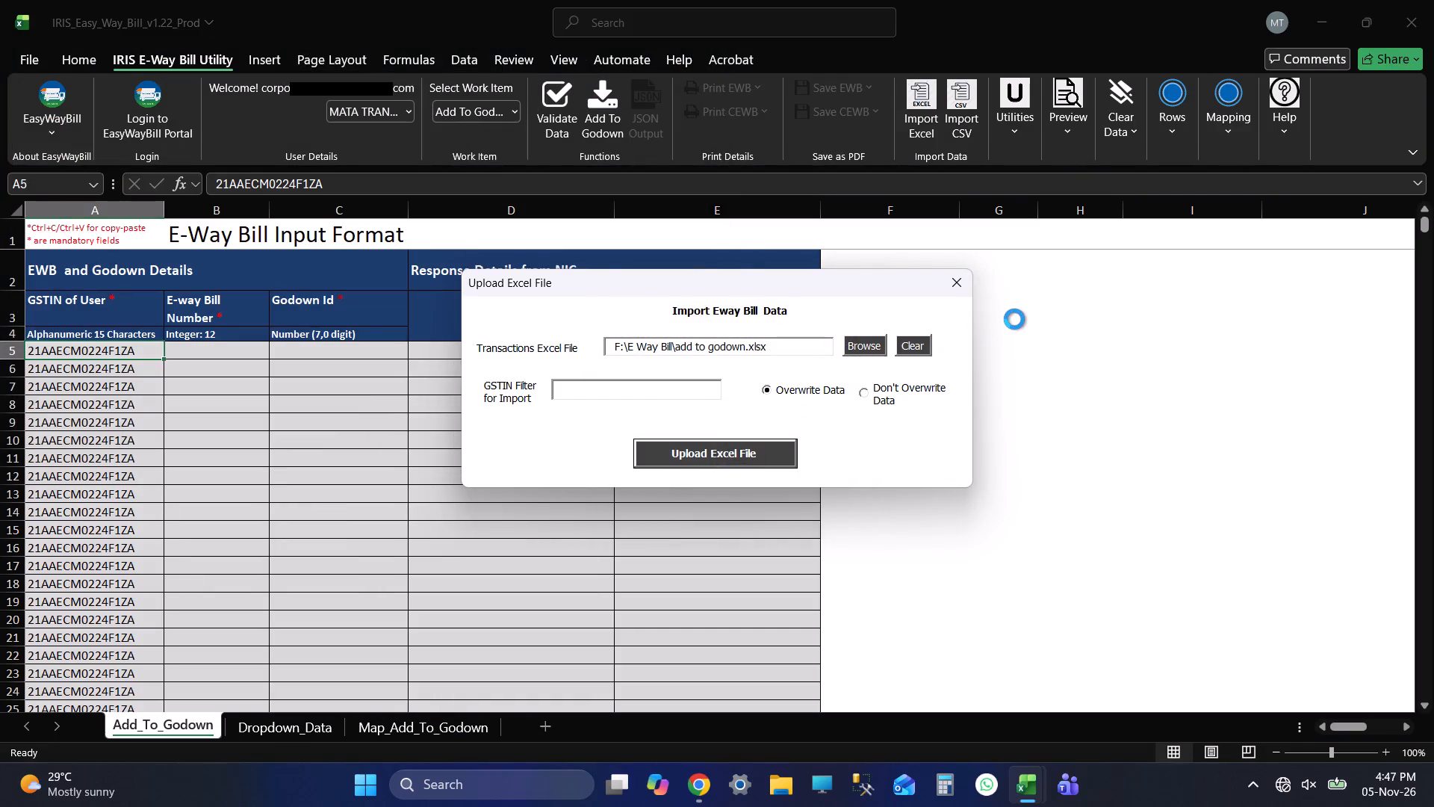
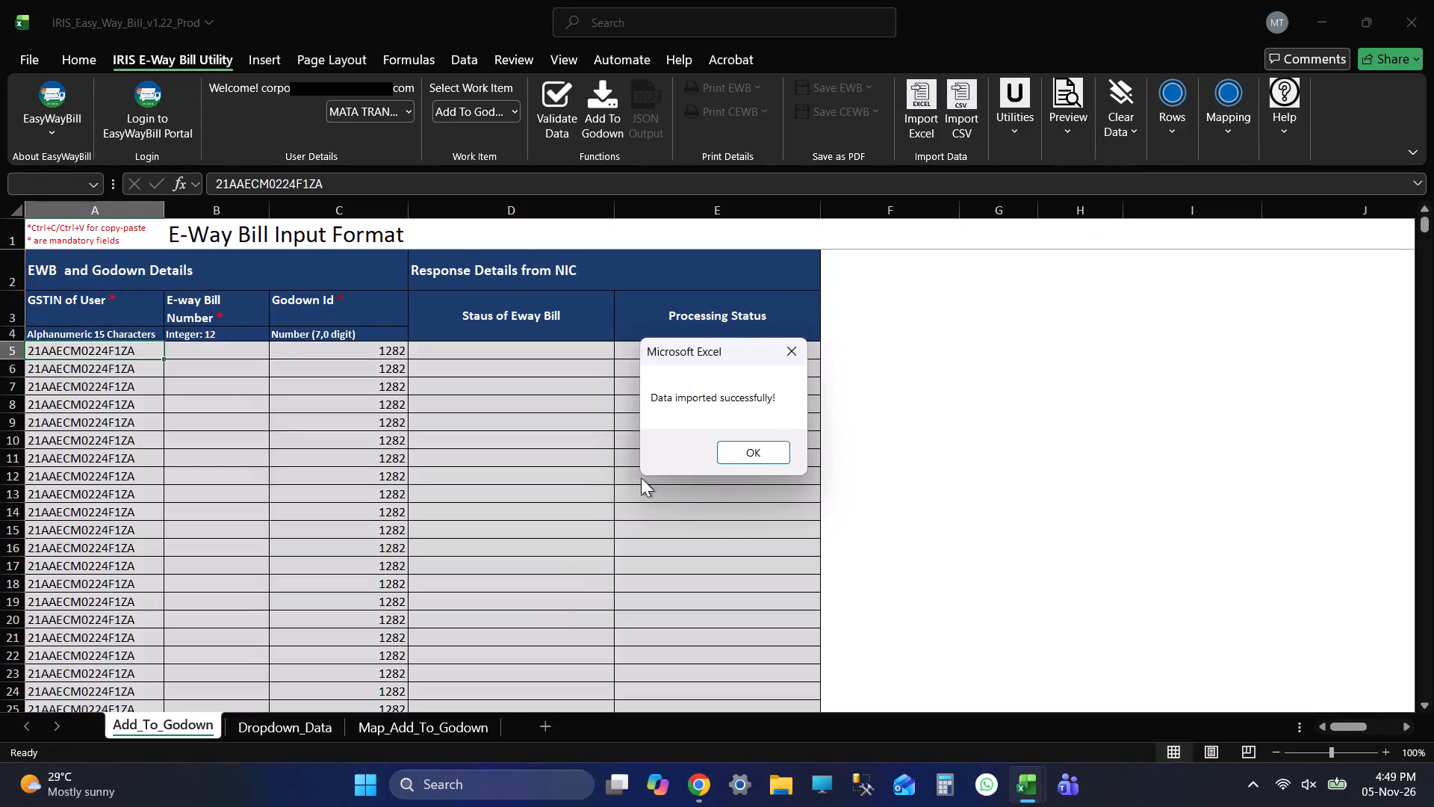
Dismiss the import message, close the EXTENDED FILE 20261105 workbook and return to the IRIS_Easy_Way_Bill workbook.
click(739, 460)
key(alt+Tab)
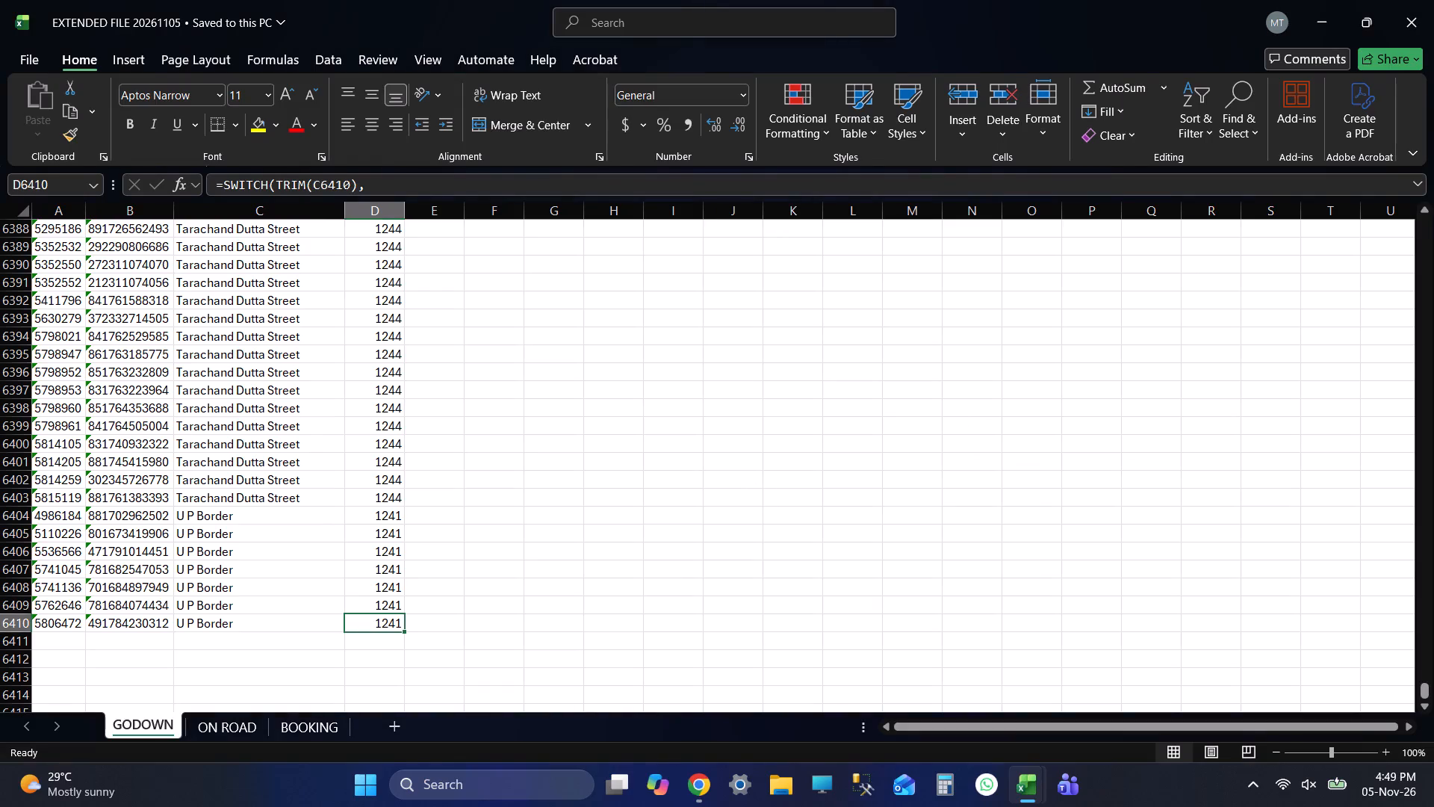
key(alt+Tab)
key(alt+Tab)
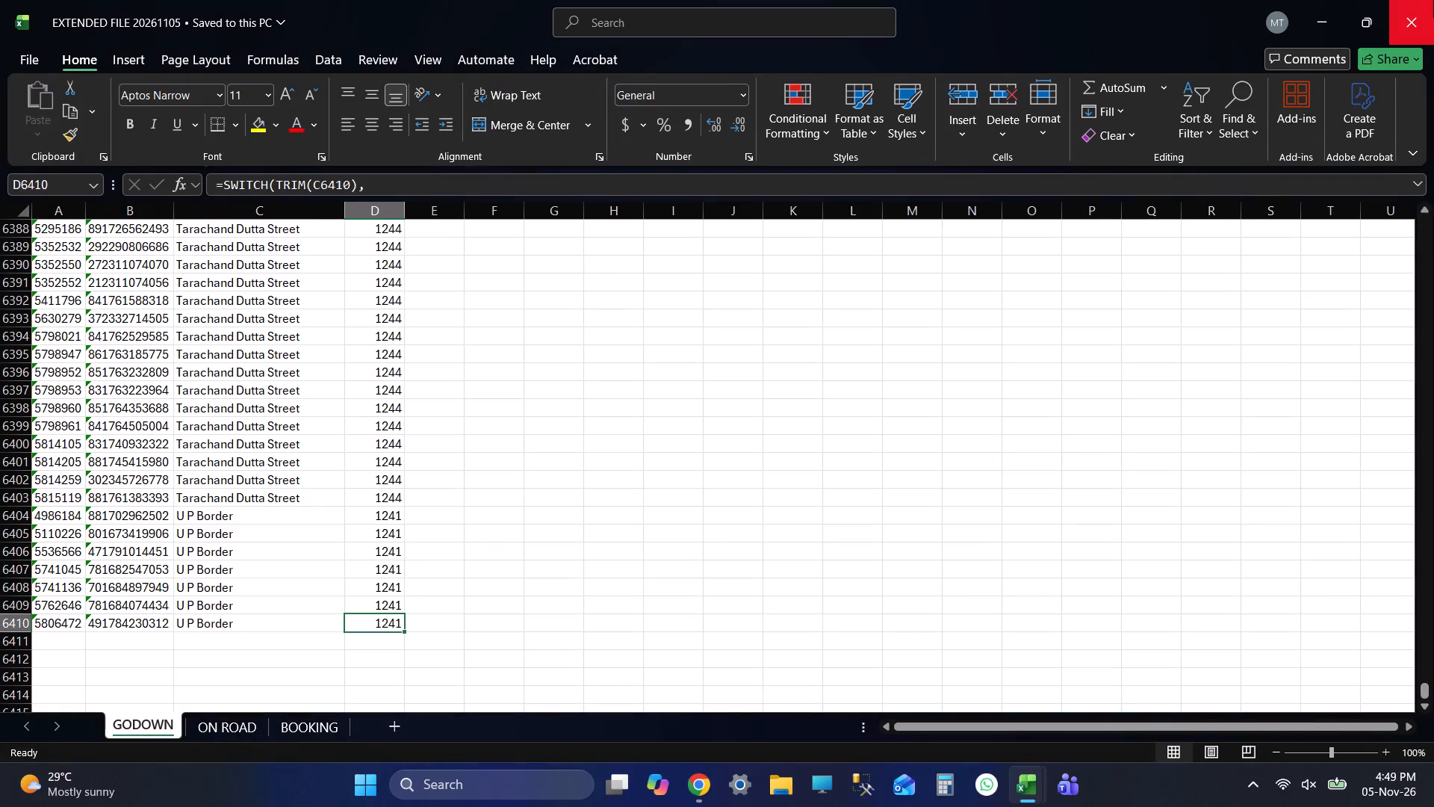
click(1433, 0)
key(alt+Tab)
key(alt+Tab)
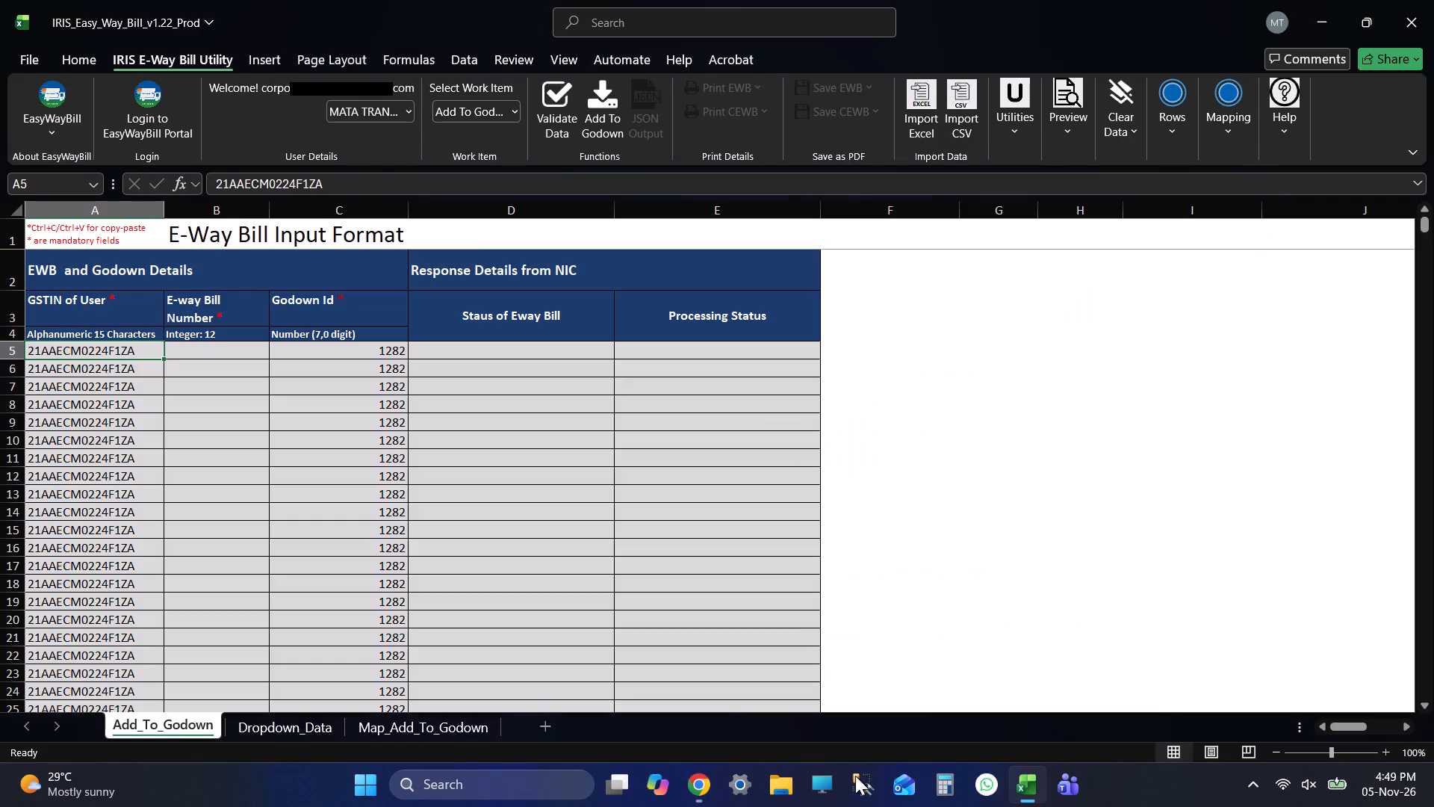
Open the add to godown workbook from the E Way Bill folder in File Explorer.
click(775, 795)
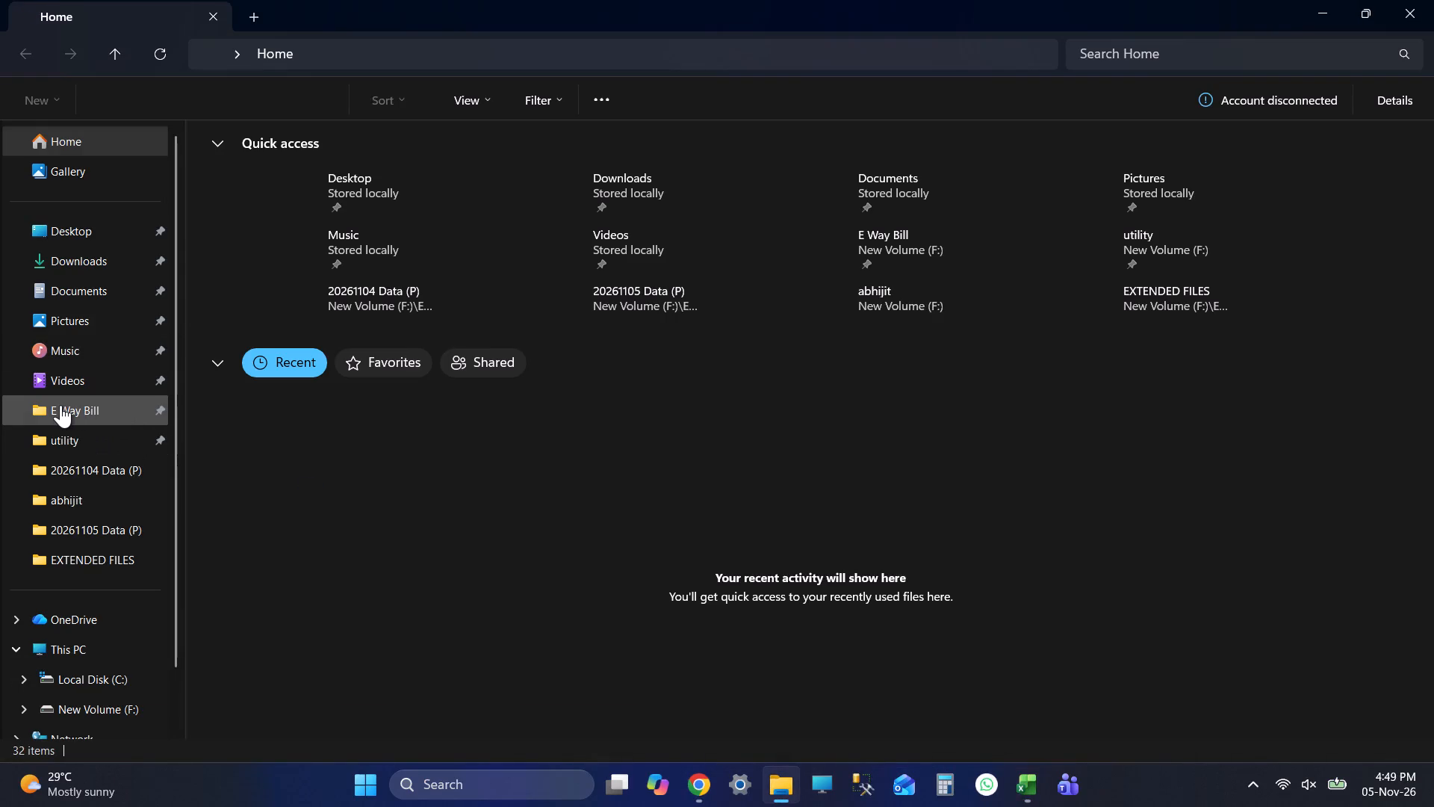
click(60, 405)
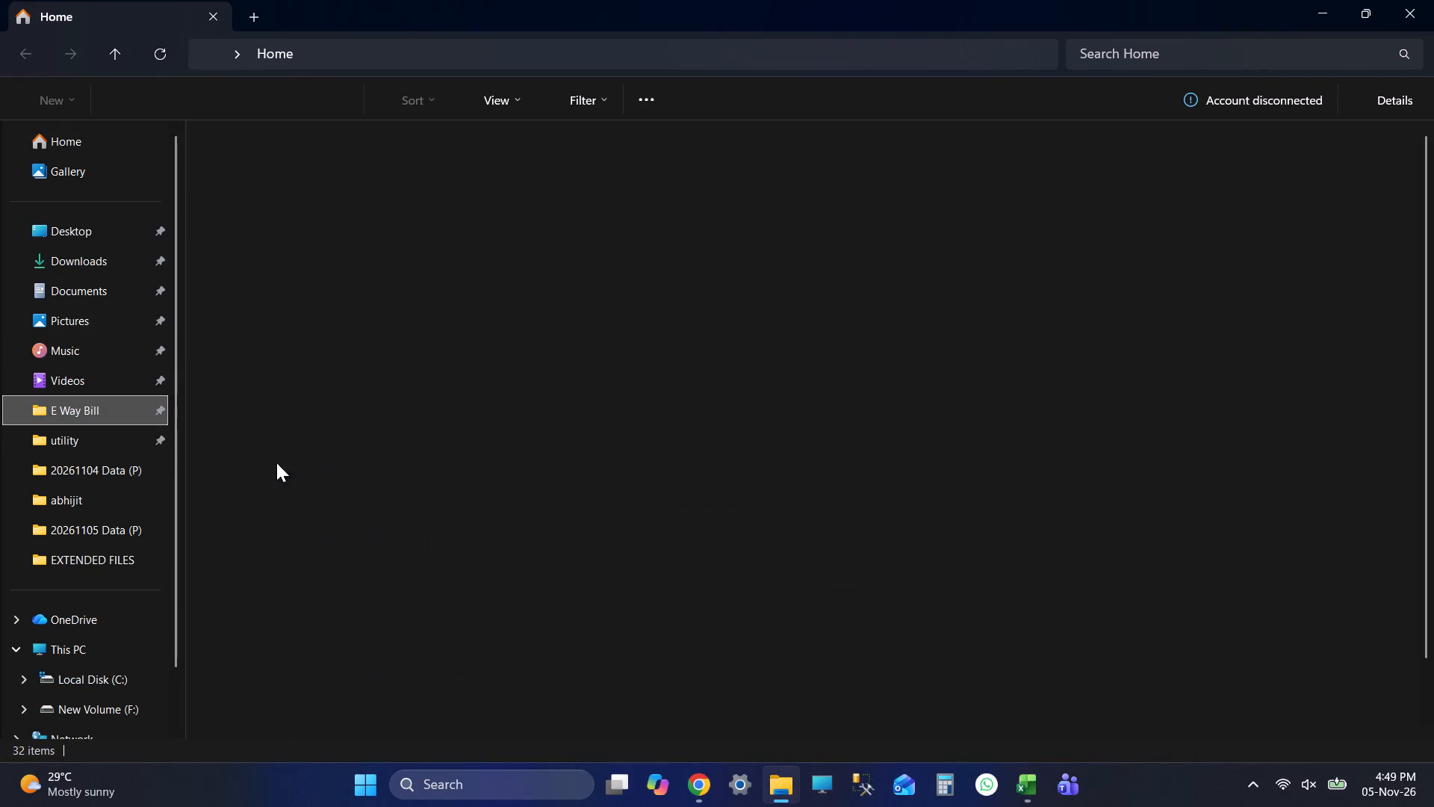
key(alt+Tab)
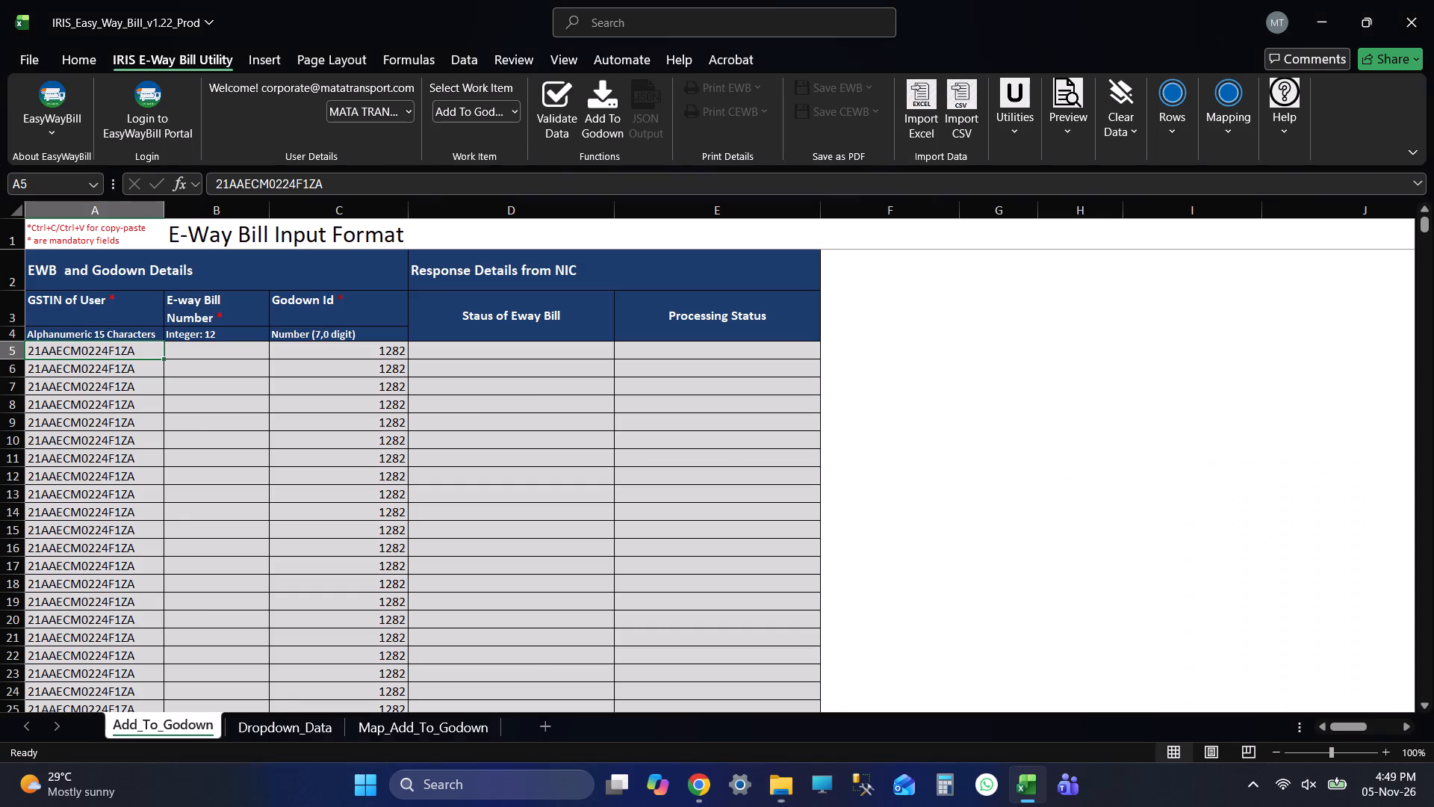
key(alt+Tab)
double_click(311, 389)
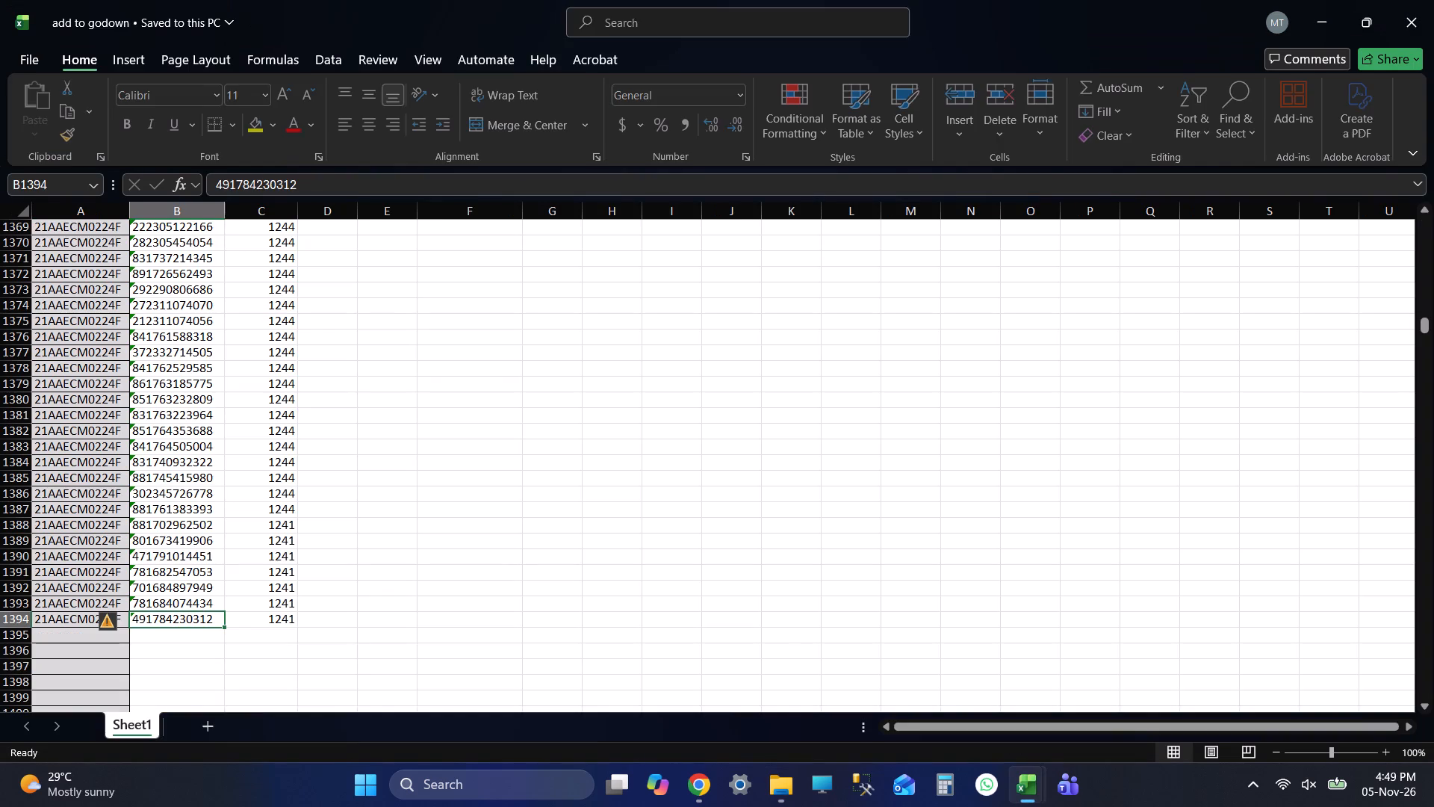
Copy all the e-way bill numbers in column B of the add to godown workbook, from B2 to the last filled row.
key(ctrl+Up)
key(Up)
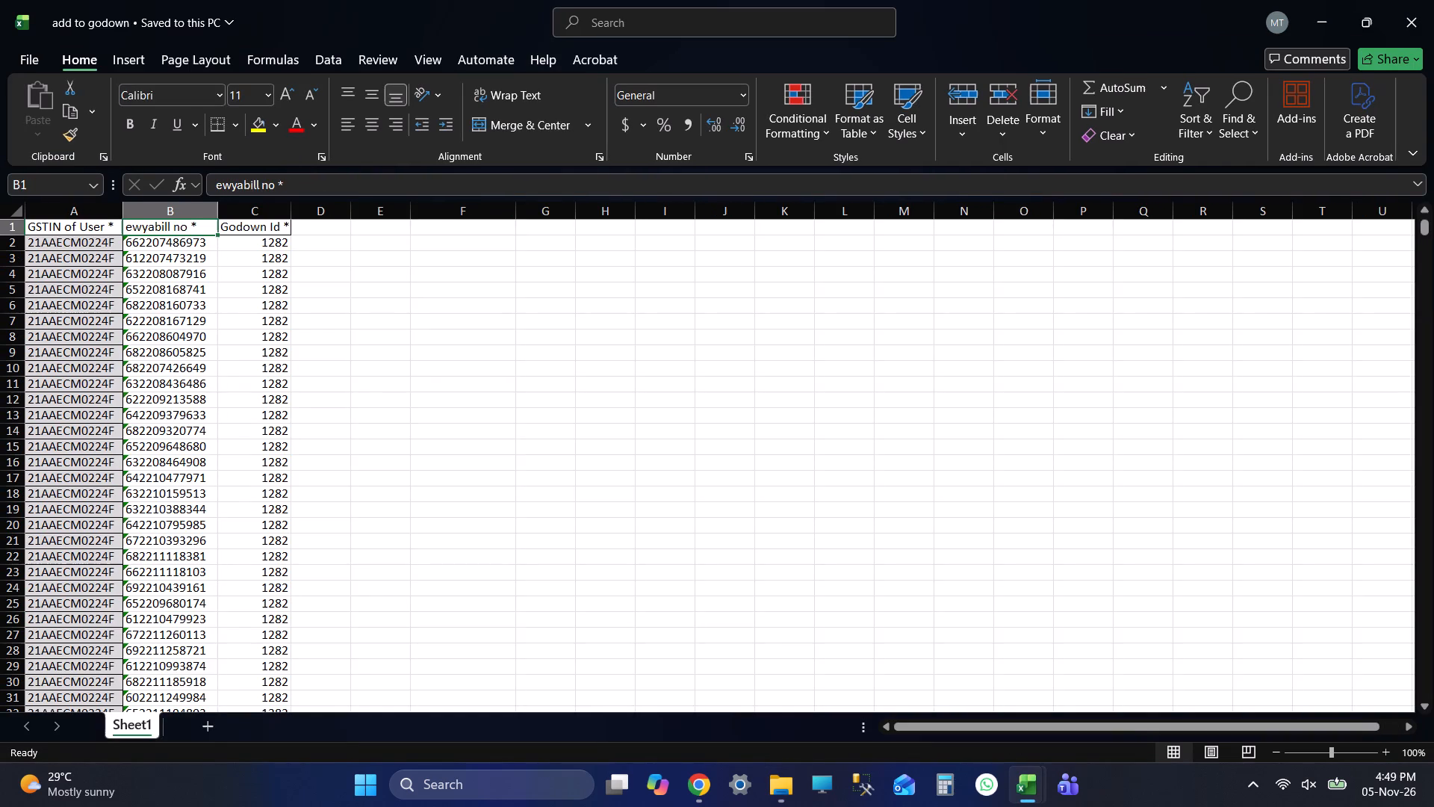
key(Up)
key(Up)
key(Up)
key(Up)
key(Up)
key(Up)
key(Up)
key(Up)
key(Up)
key(Up)
key(Up)
key(Up)
key(Up)
key(Up)
key(Up)
key(Down)
key(ctrl+shift+Down)
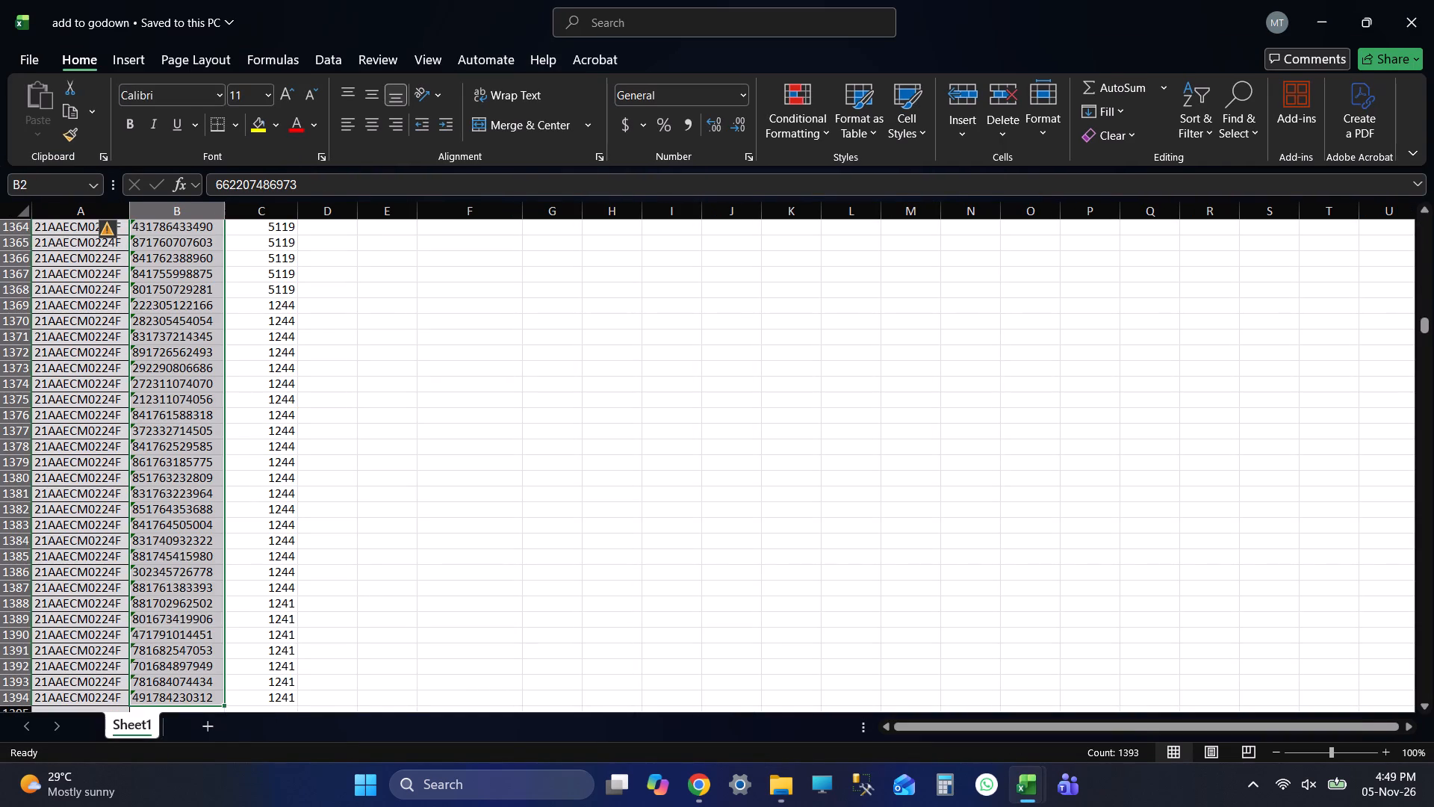
key(ctrl+c)
key(ctrl+c)
key(ctrl+c)
key(ctrl+c)
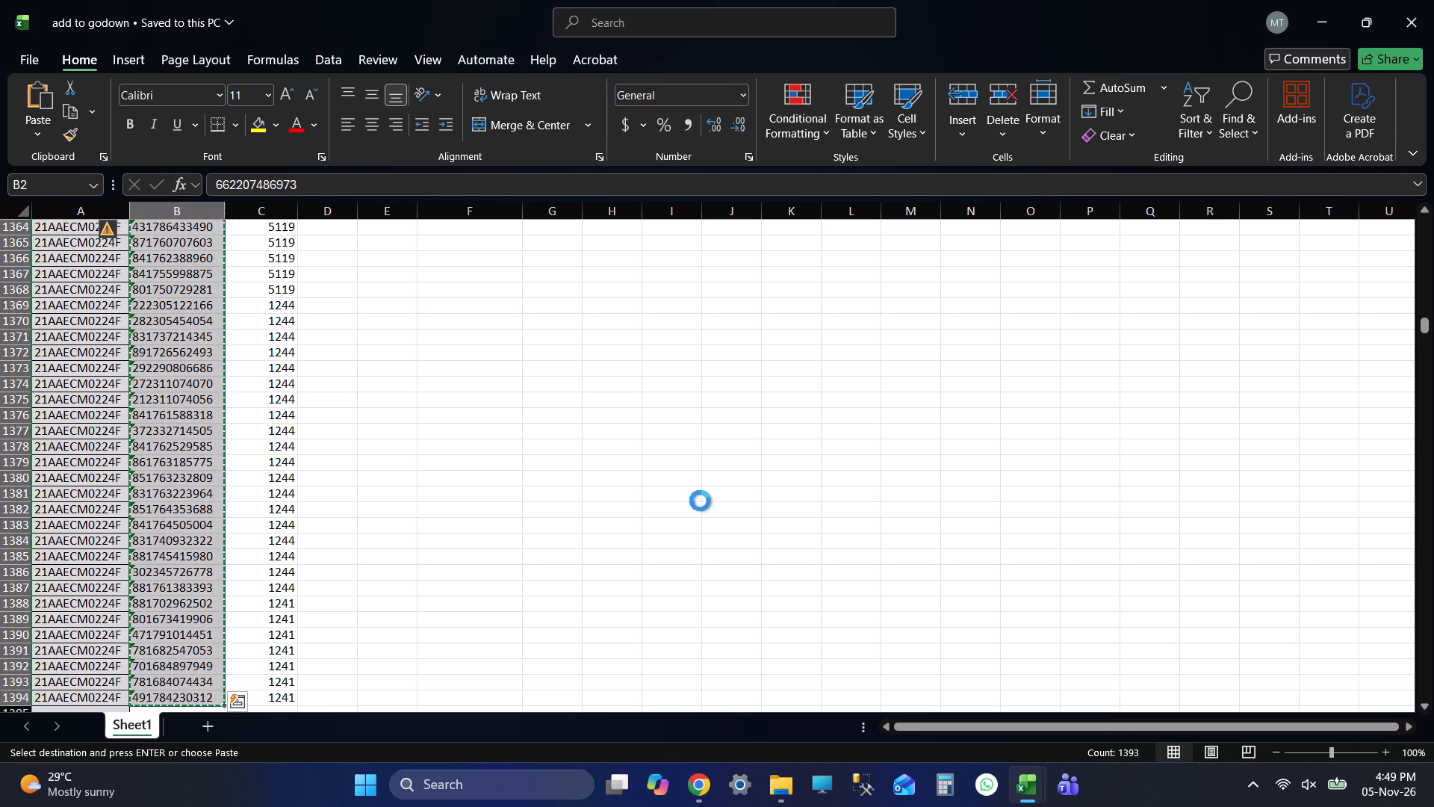
key(ctrl+c)
key(ctrl+c)
key(ctrl+c)
key(ctrl+c)
key(ctrl+c)
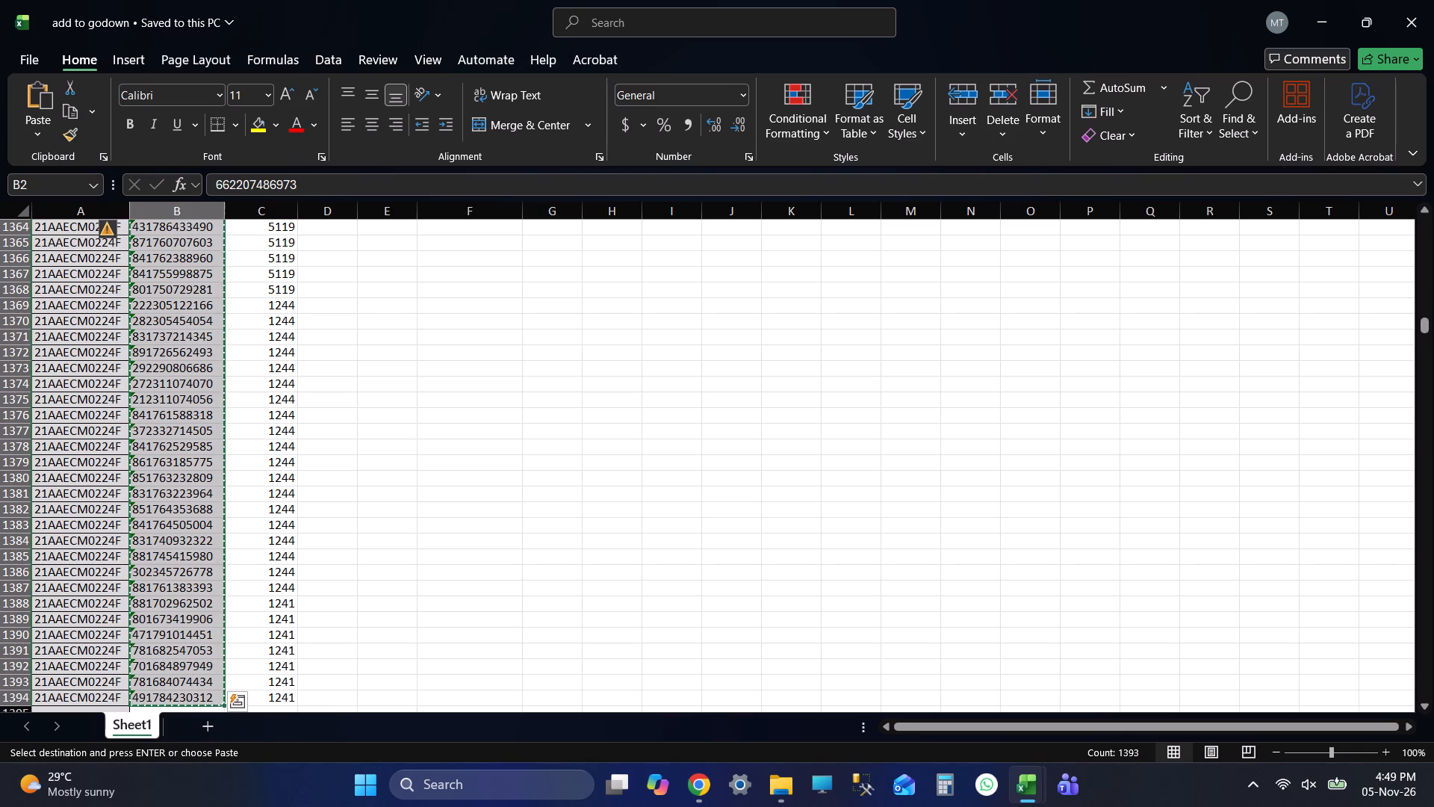
scroll(603, 502, down, 3)
key(ctrl+c)
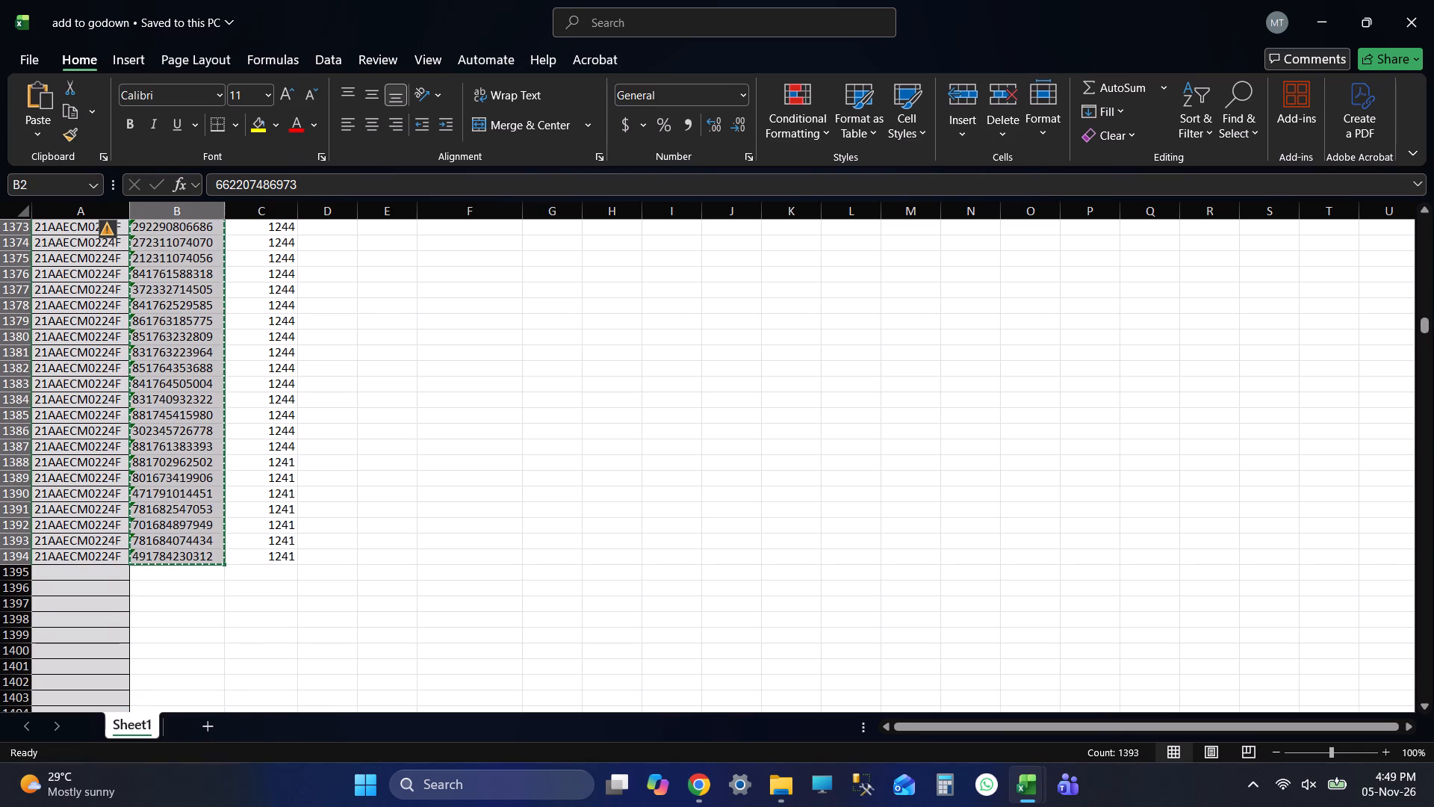
key(ctrl+c)
key(ctrl+c)
Paste the copied numbers into the E-way Bill Number column of the IRIS Add_To_Godown sheet, starting at B5.
key(alt+Tab)
key(Up)
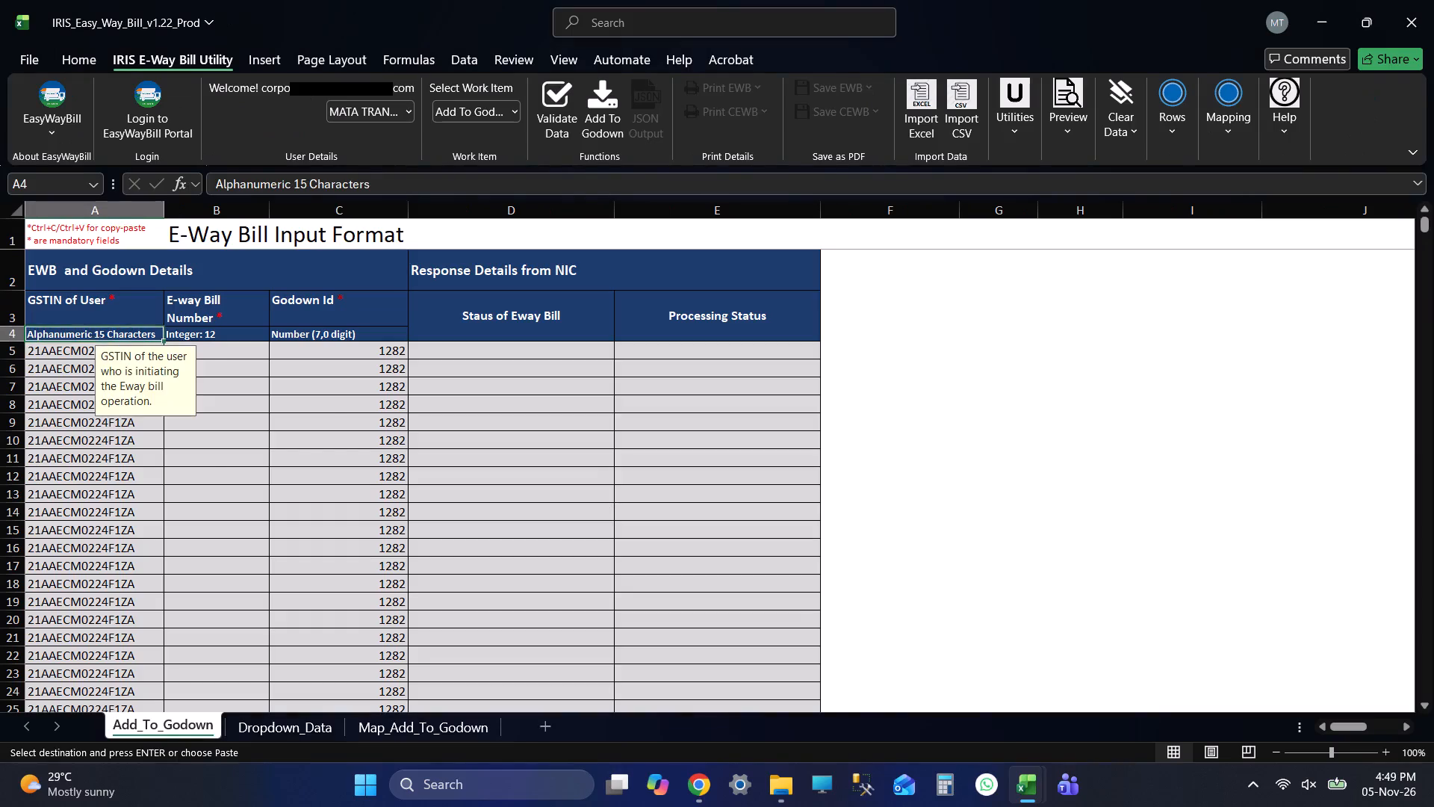
key(Right)
key(Down)
key(ctrl+v)
Check that the pasted e-way bill numbers line up with the GSTIN and Godown Id rows down to the last entry.
key(Up)
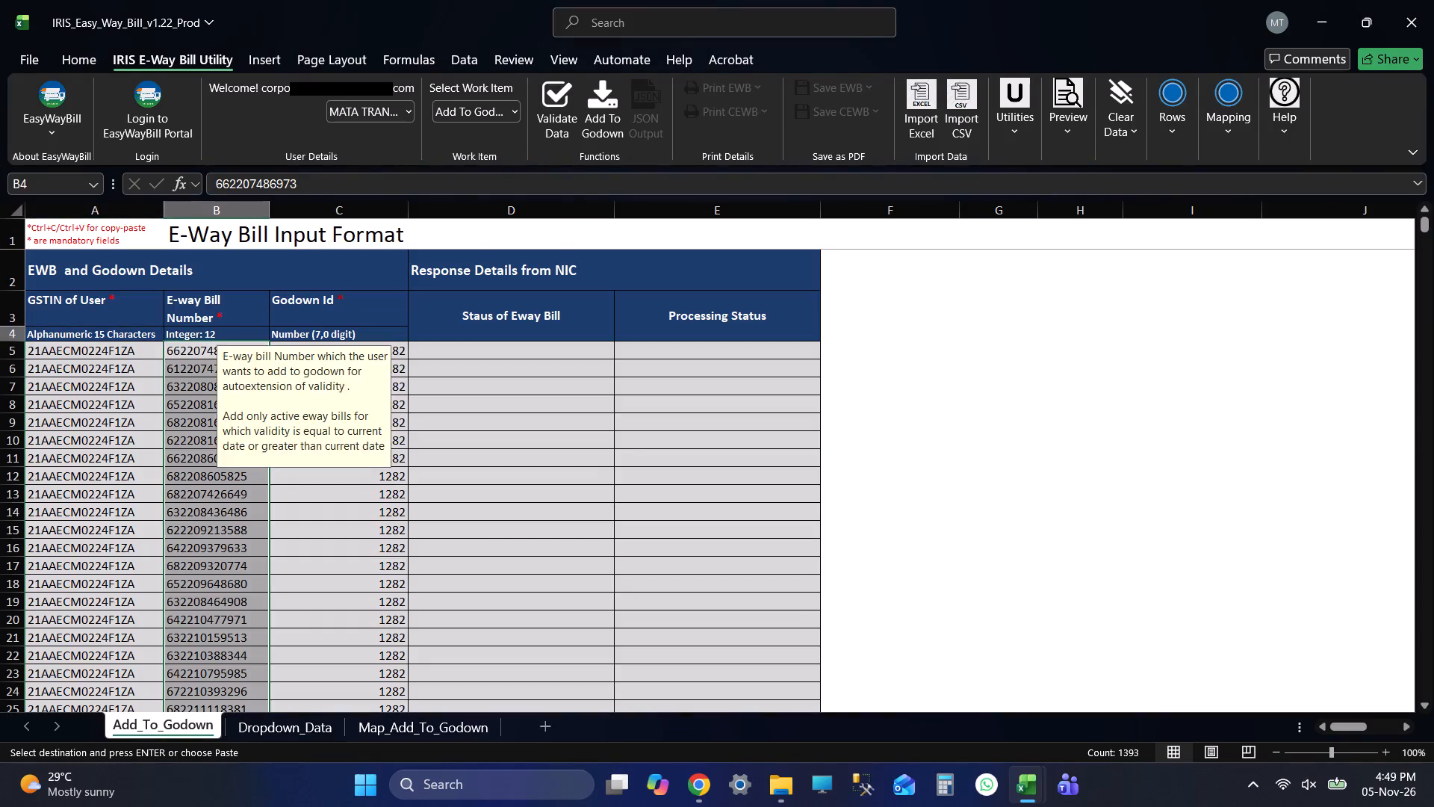
key(Down)
key(ctrl+Down)
key(Down)
key(Down)
key(Down)
key(Down)
key(Down)
key(Down)
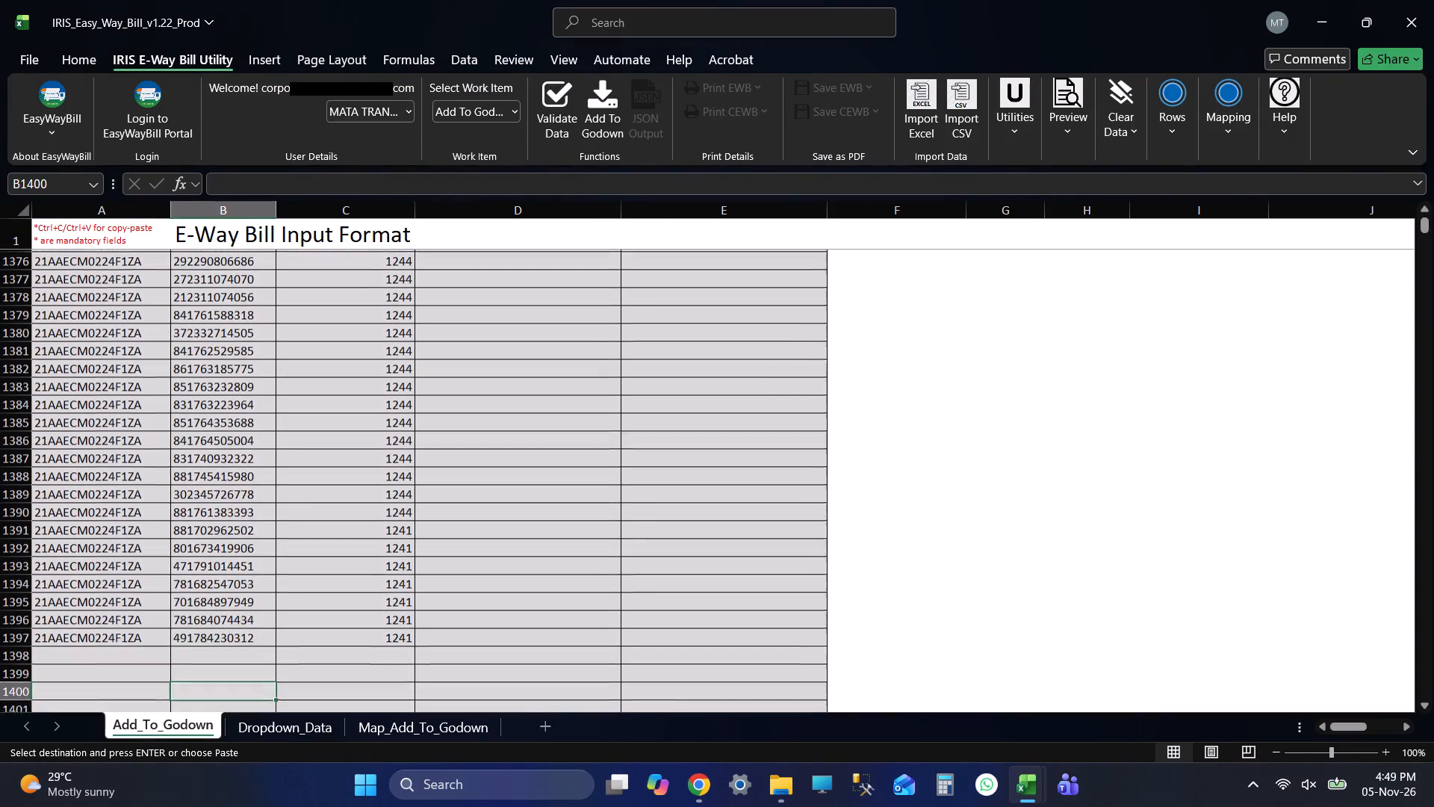
key(Down)
key(ctrl+Up)
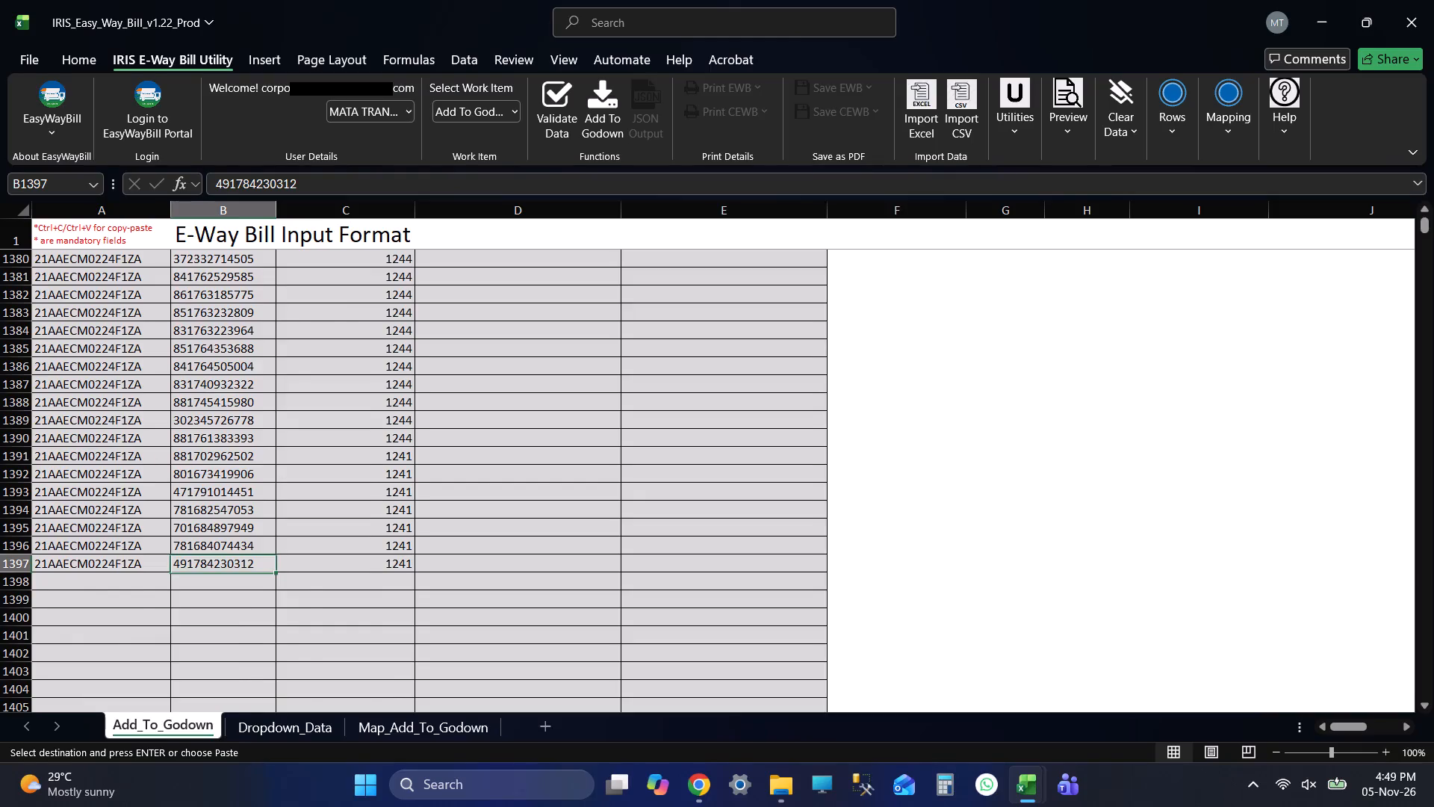
key(ctrl+Up)
key(Up)
key(Up)
key(Up)
key(Up)
key(Up)
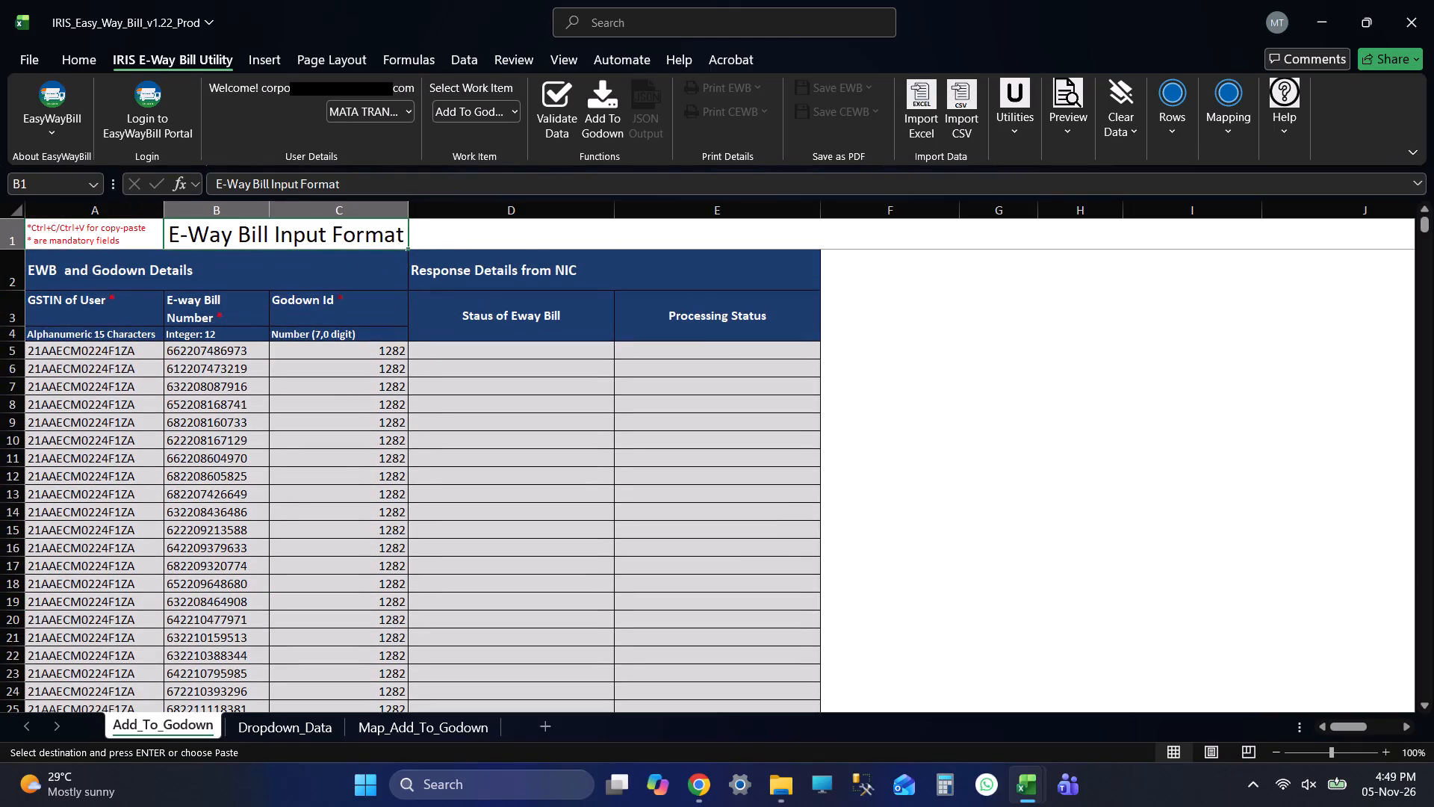
Run Add To Godown for the listed e-way bills, agree to proceed and dismiss the completion message.
click(597, 103)
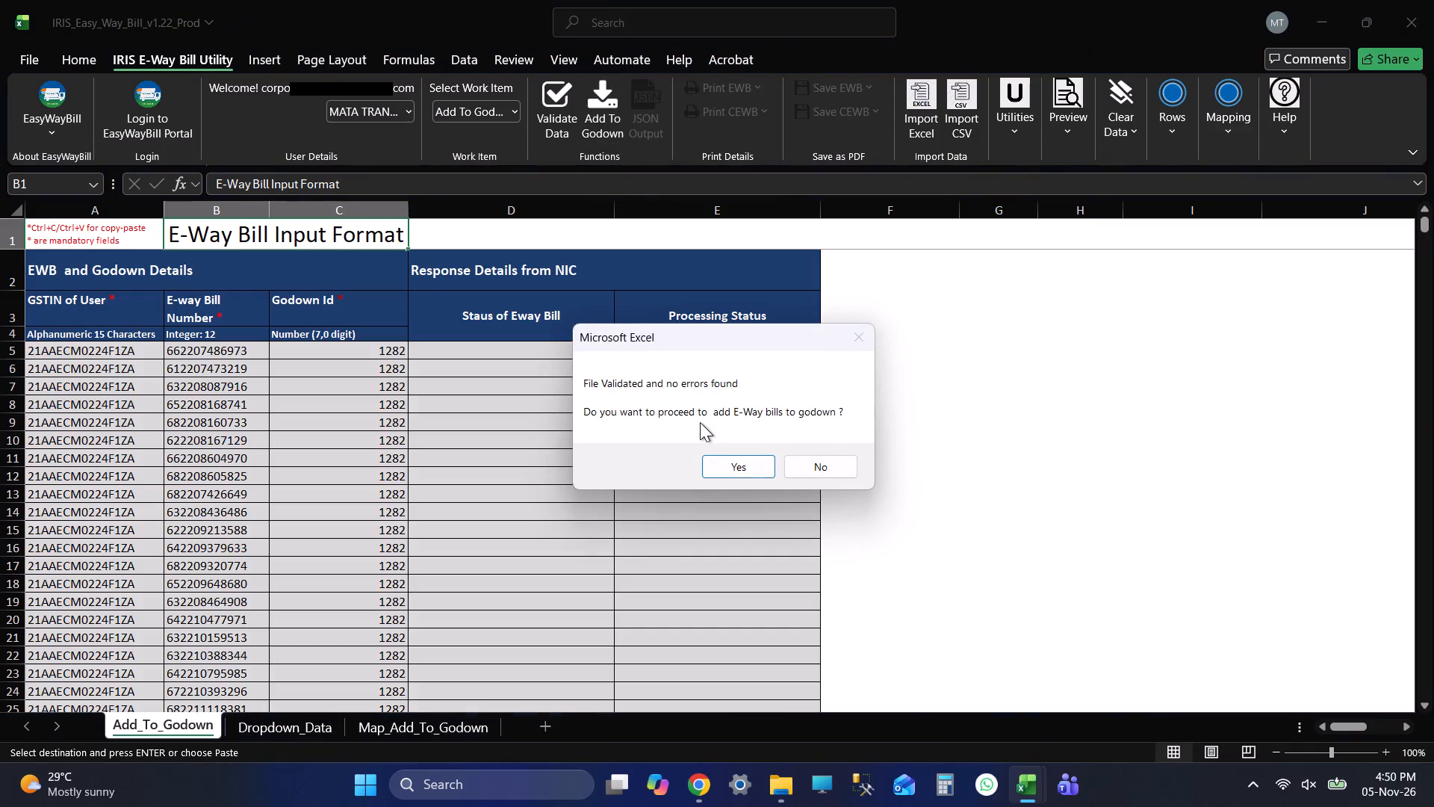
click(745, 471)
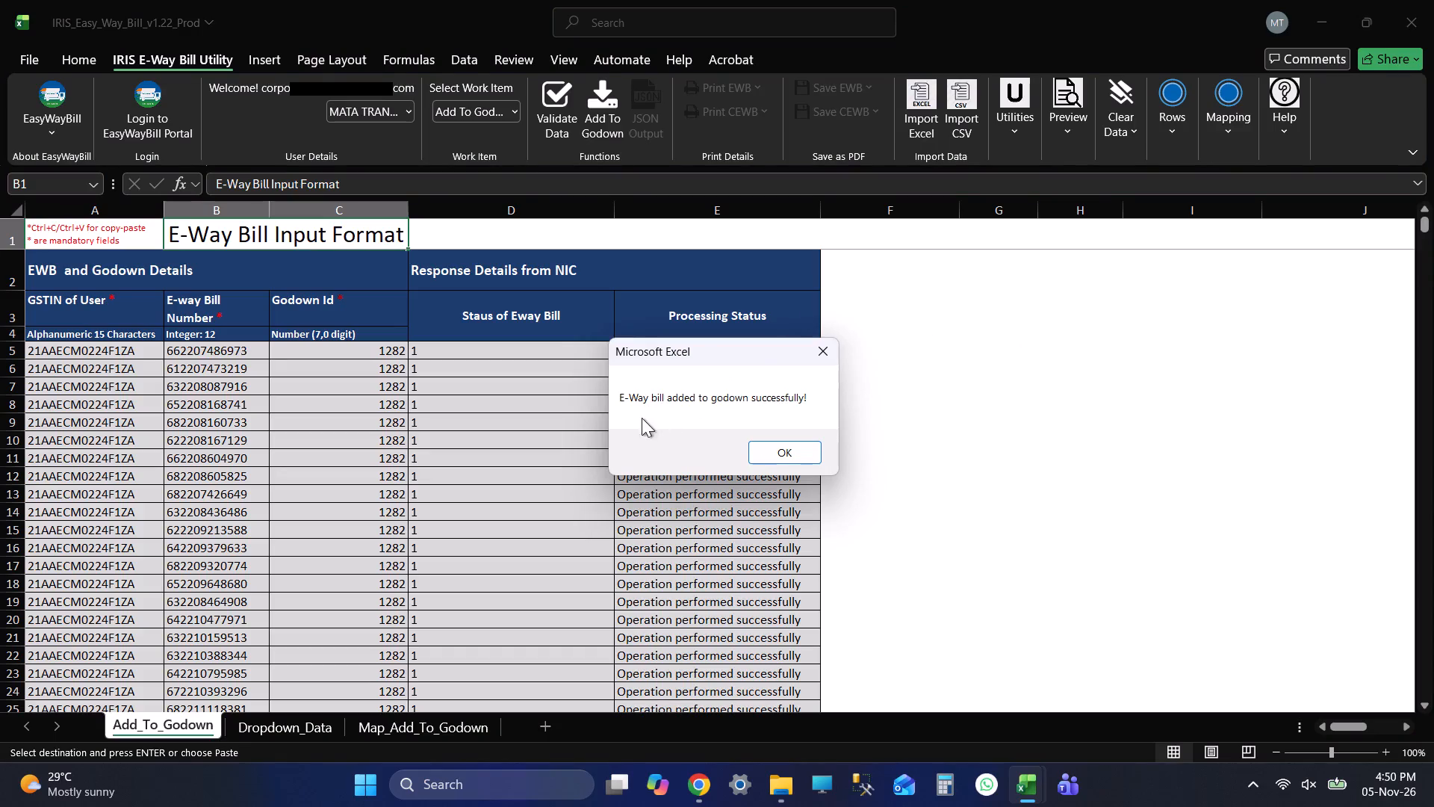
click(786, 459)
Review the status and processing response columns from the first to the last e-way bill on the Add_To_Godown sheet.
click(237, 438)
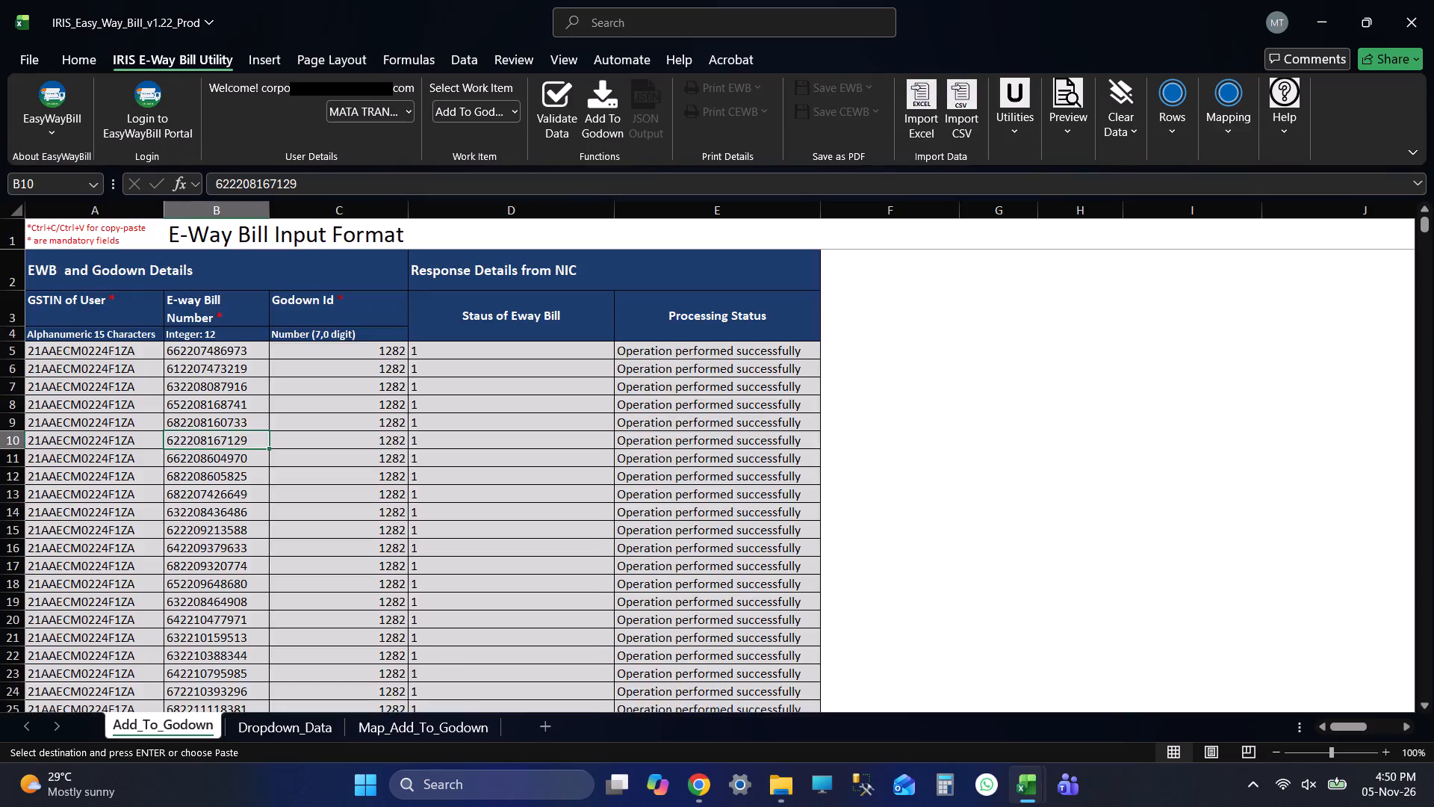
key(ctrl+Down)
key(Down)
key(Down)
key(Down)
key(Down)
key(Down)
key(Down)
key(ctrl+Up)
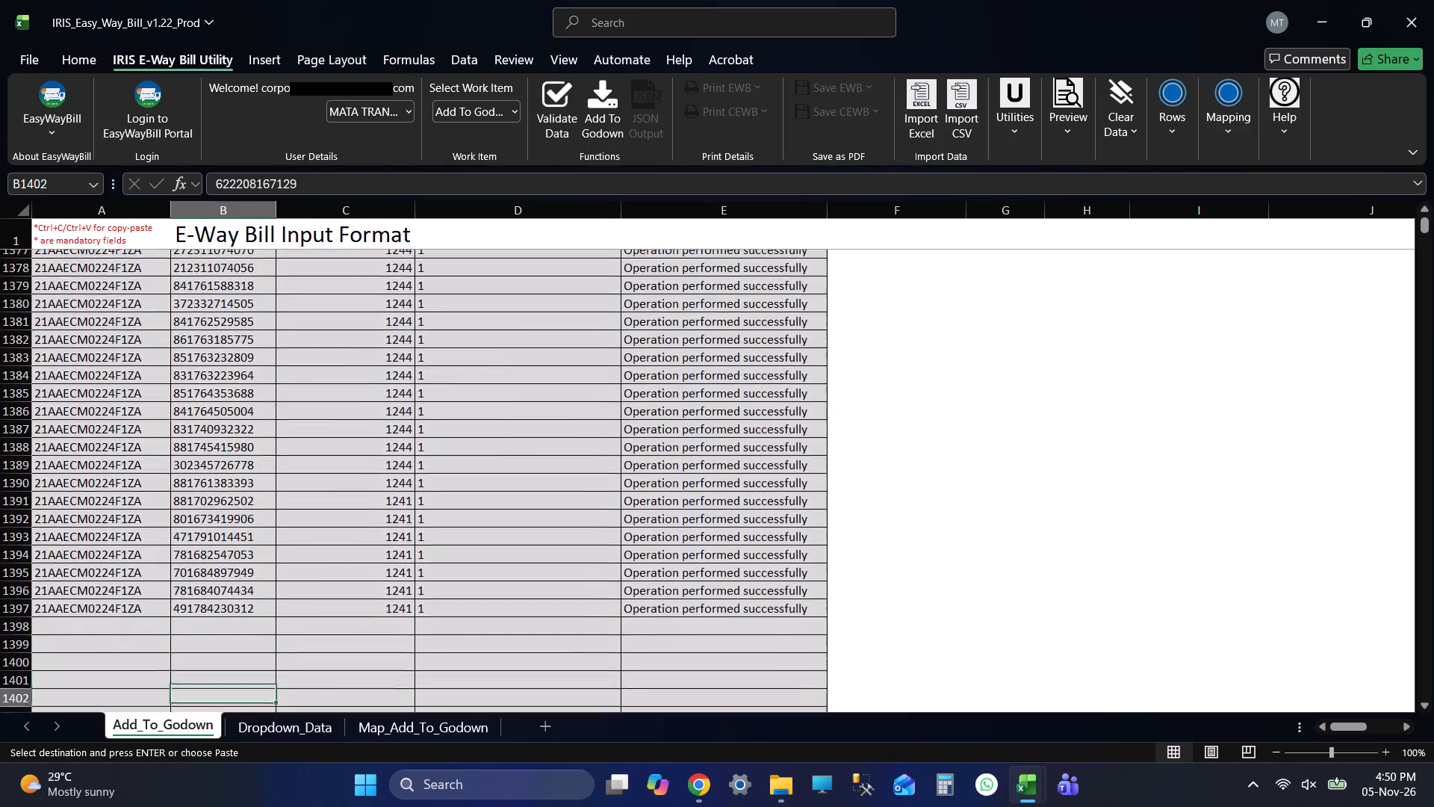
key(ctrl+Up)
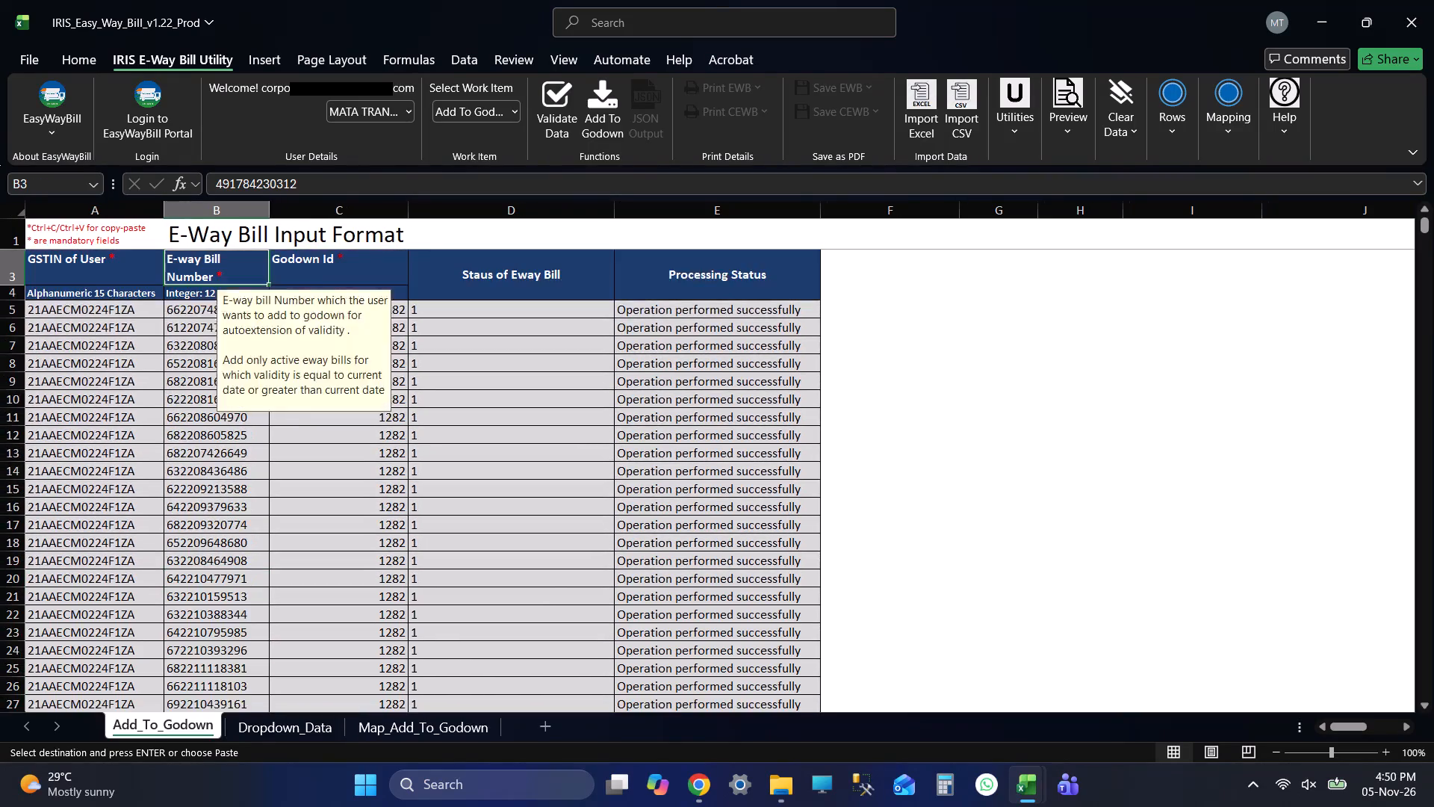
key(Up)
key(Up)
key(Up)
key(Up)
key(Up)
key(Up)
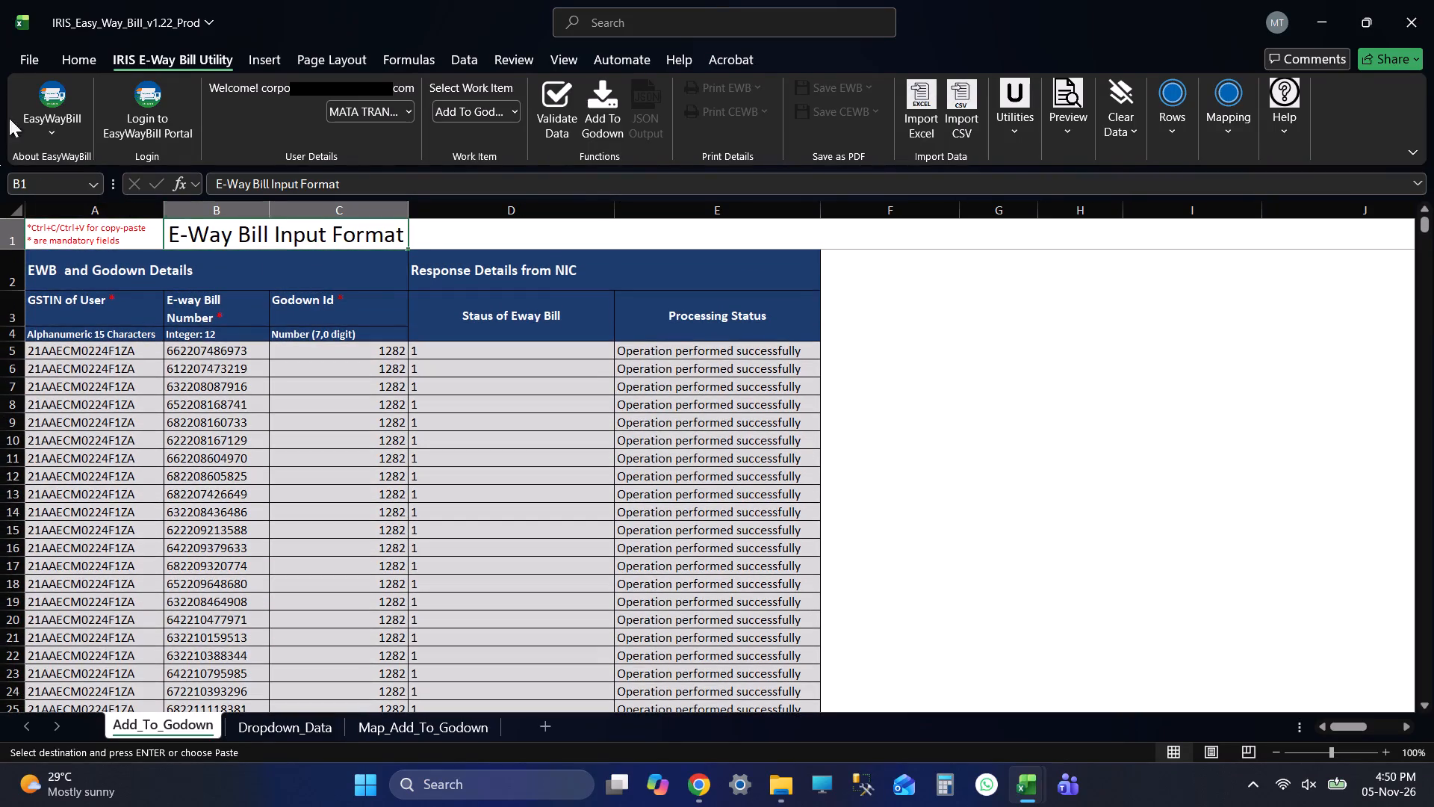
Copy the entire Add_To_Godown sheet with its responses into a new blank Excel workbook, starting at A1.
click(15, 210)
key(ctrl+c)
key(ctrl+c)
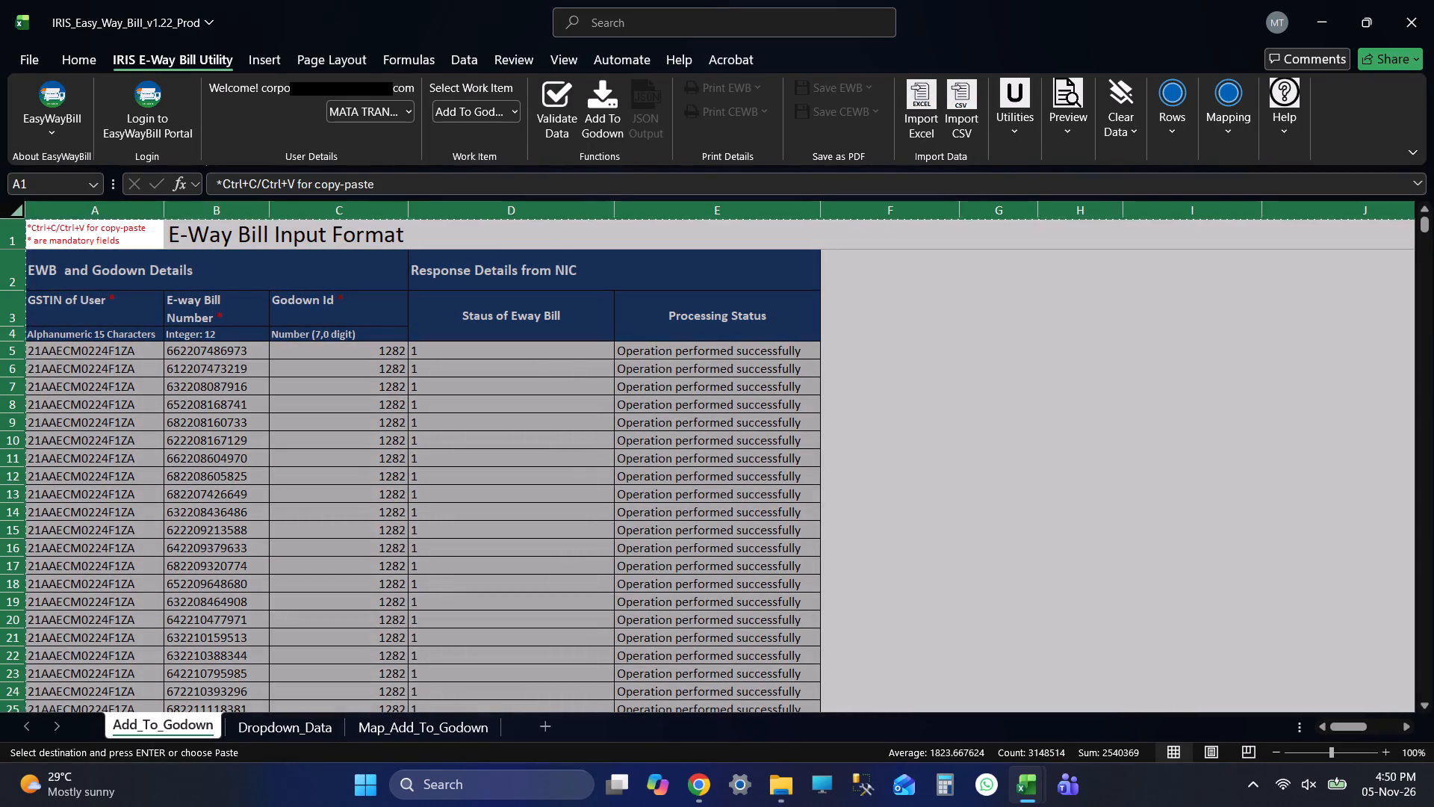
key(ctrl+c)
key(ctrl+c)
right_click(1008, 779)
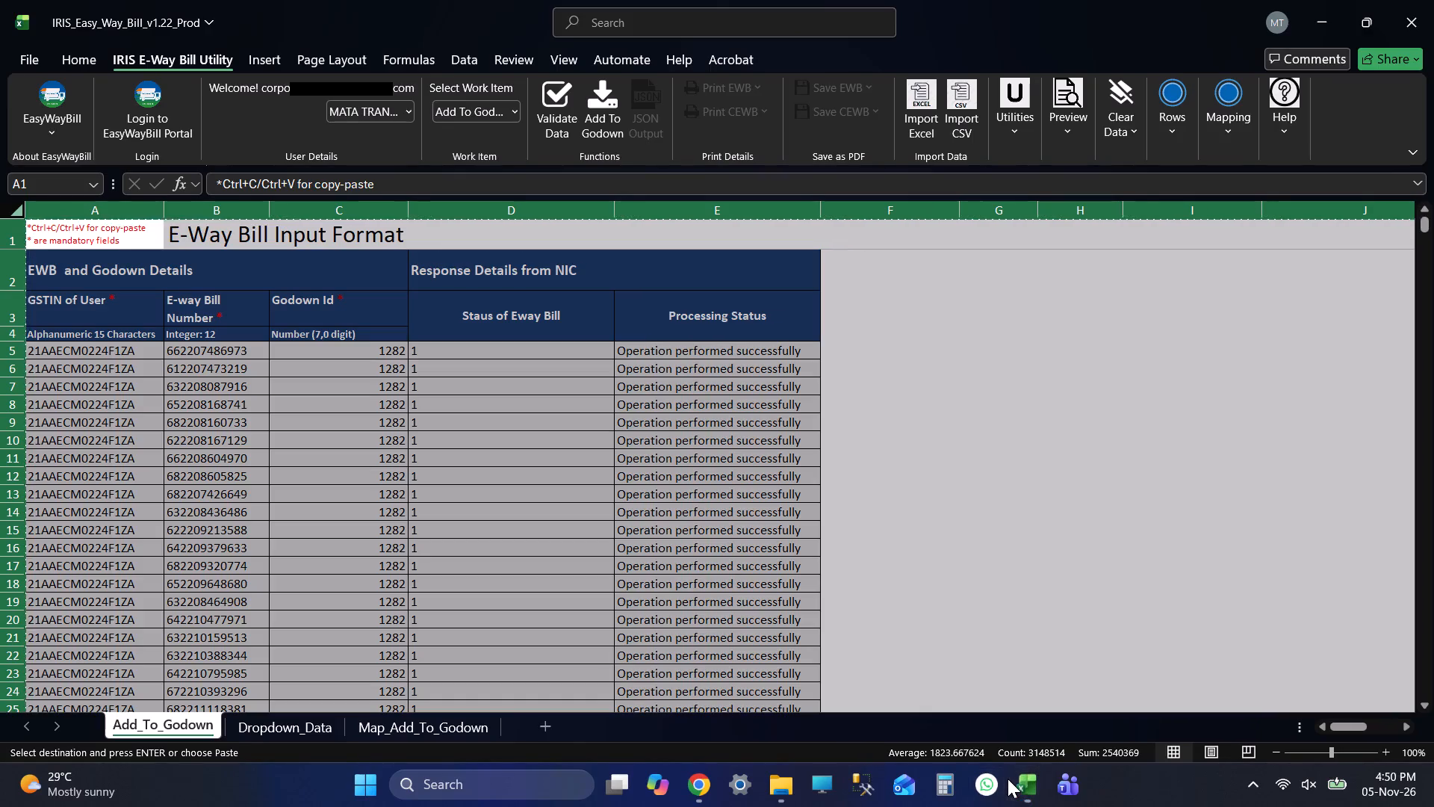
click(930, 678)
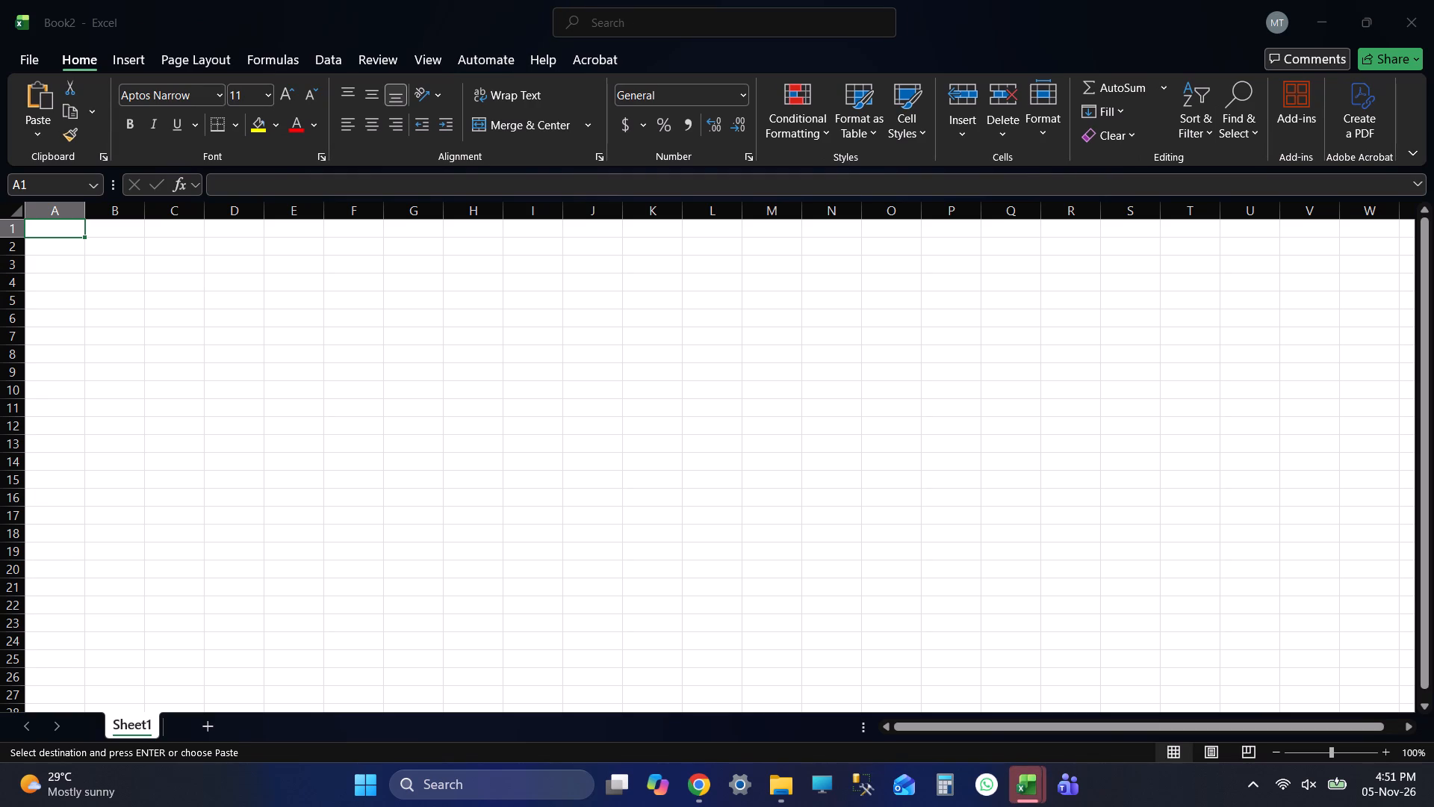
key(ctrl+v)
key(alt+Tab)
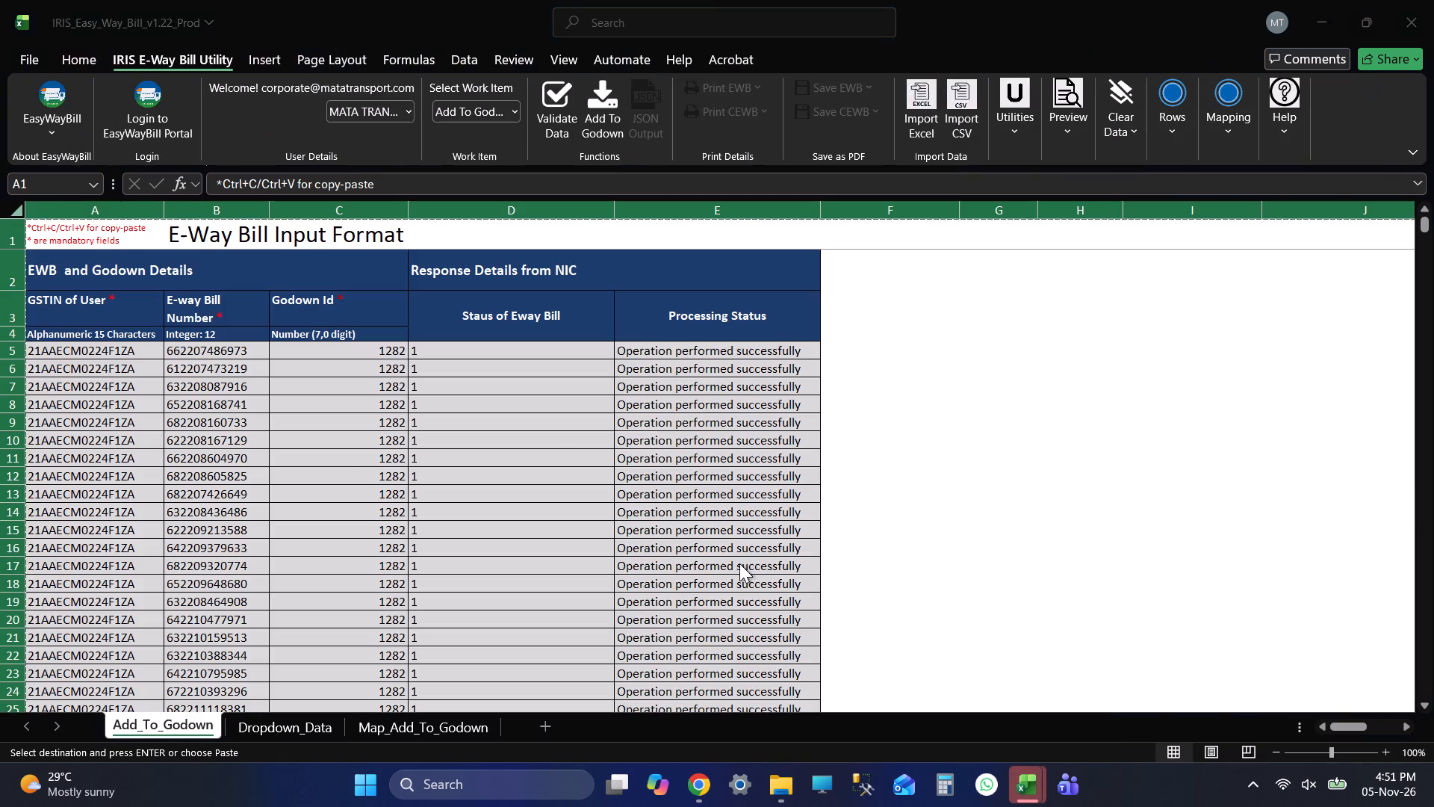
key(ctrl+c)
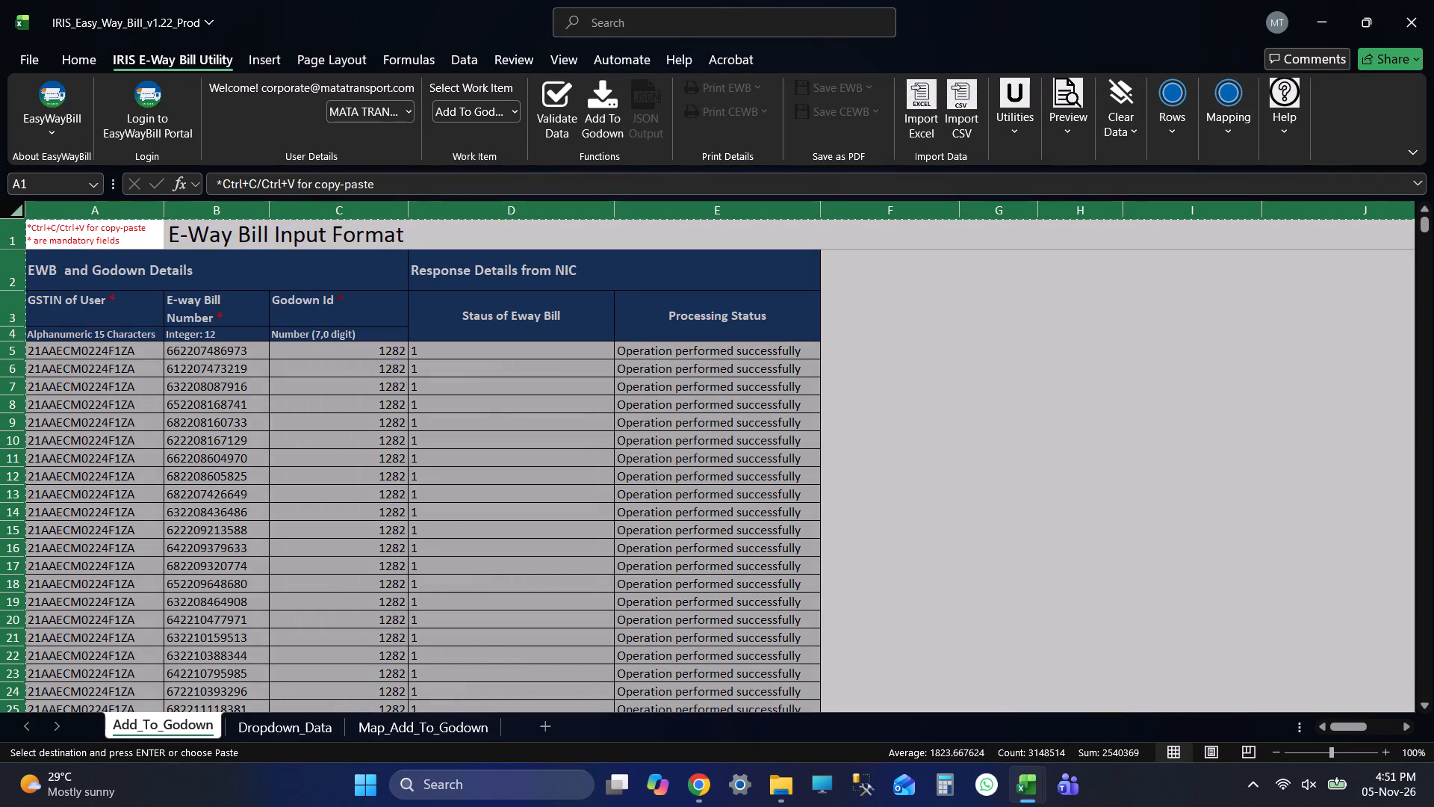
key(alt+Tab)
key(alt+Tab)
key(alt+Tab)
key(alt+Tab)
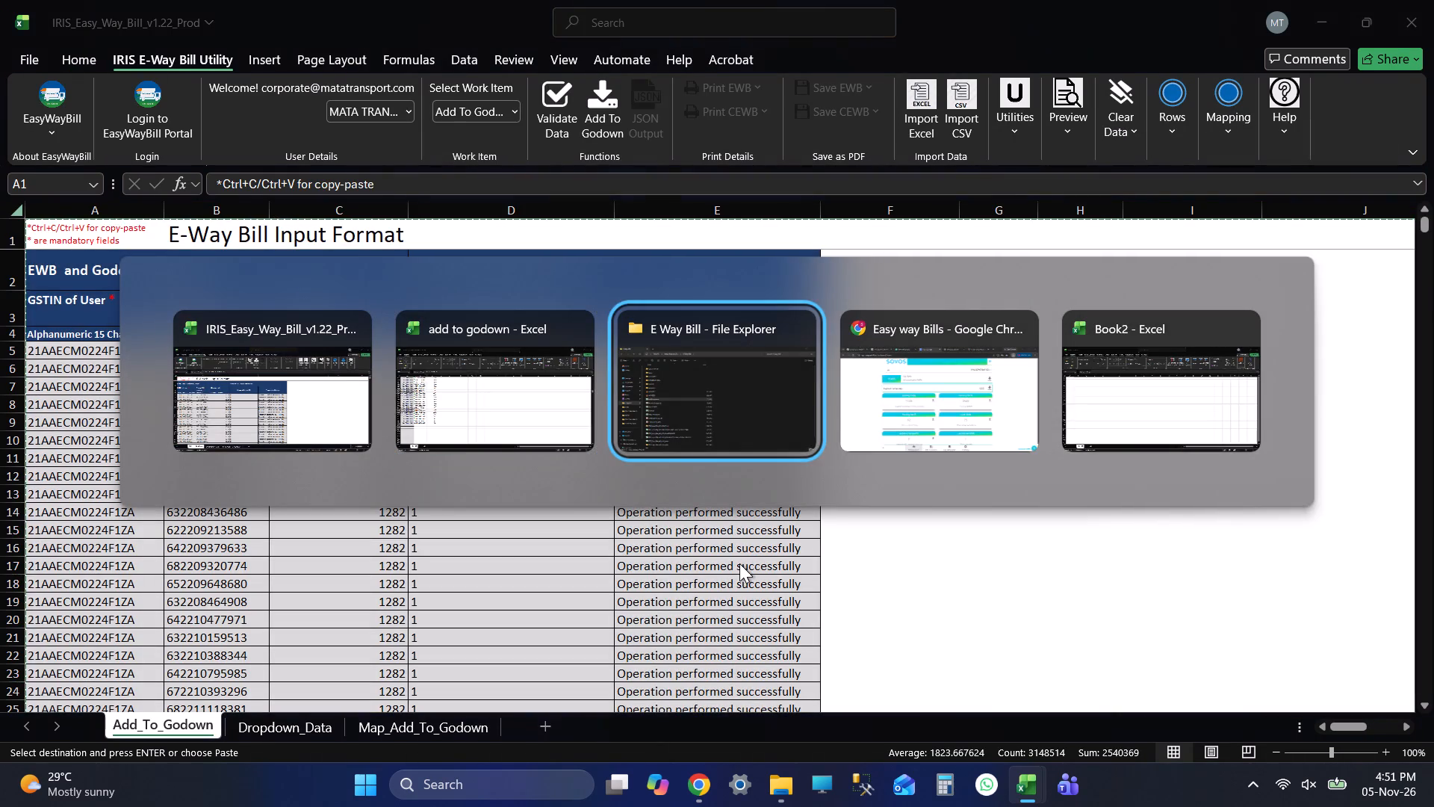
key(alt+Tab)
key(alt+Tab)
key(ctrl+v)
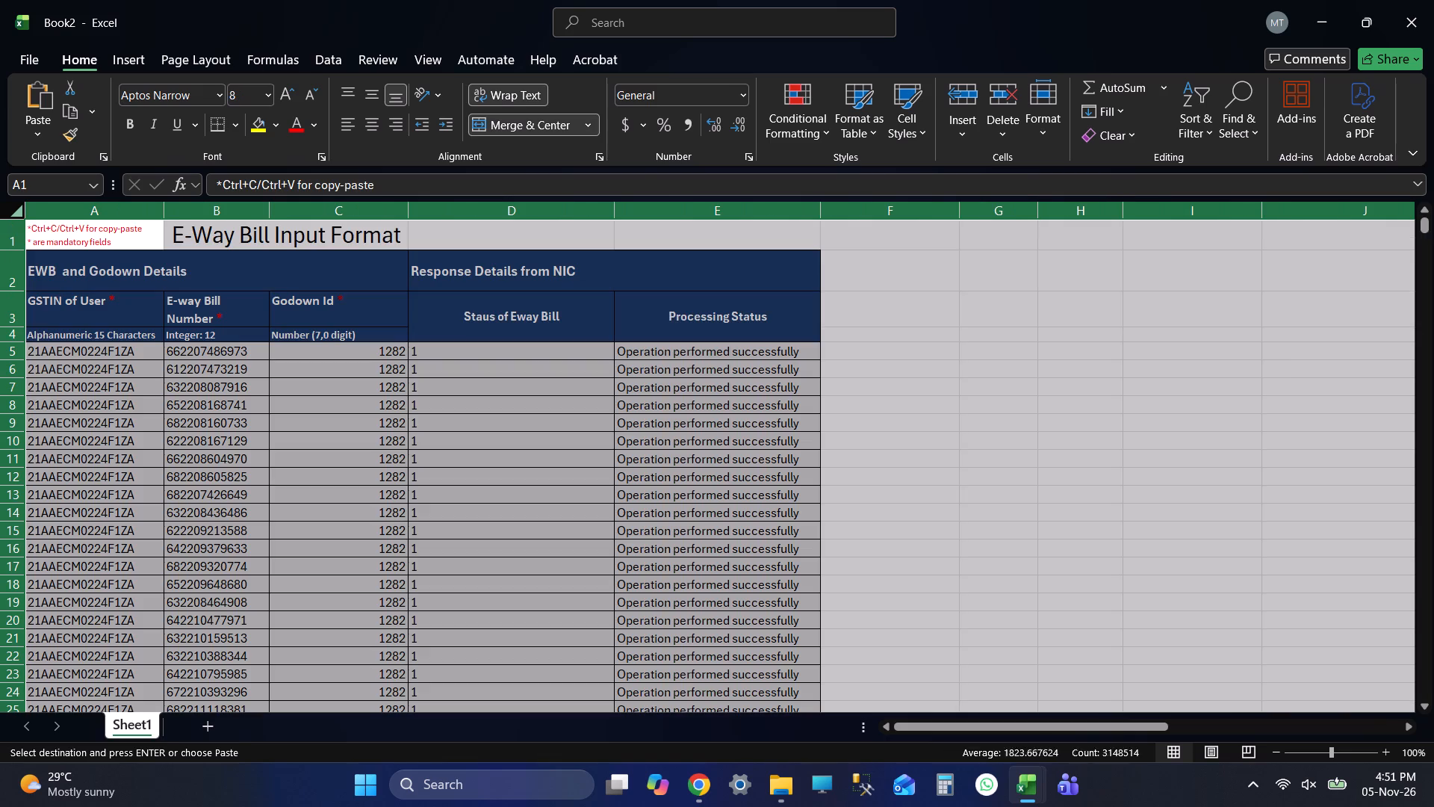
Check the pasted data in the new workbook from the header rows down to the last e-way bill entry.
click(232, 233)
key(Up)
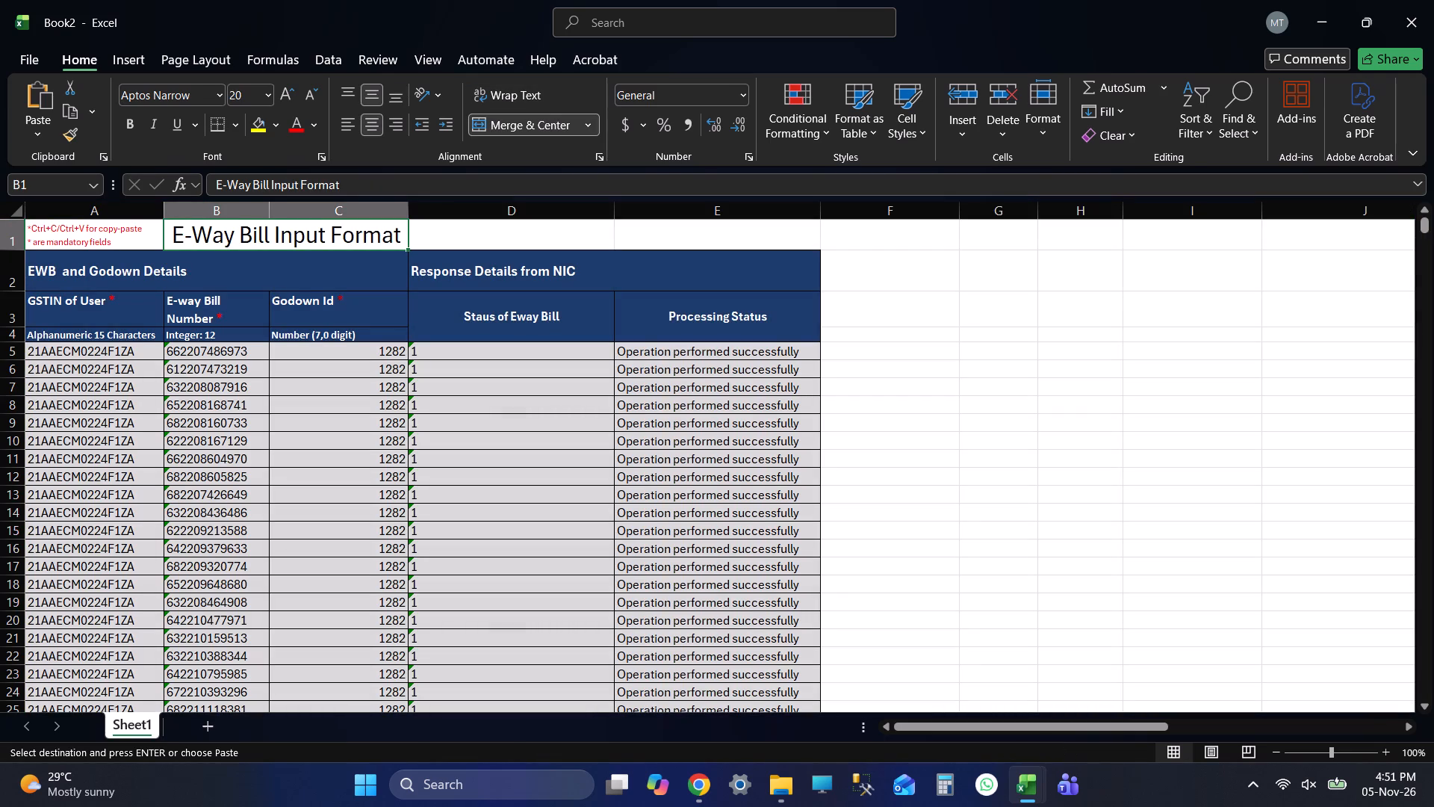
key(Up)
key(Up)
key(Down)
key(Down)
key(Down)
key(Down)
key(ctrl+Down)
key(Down)
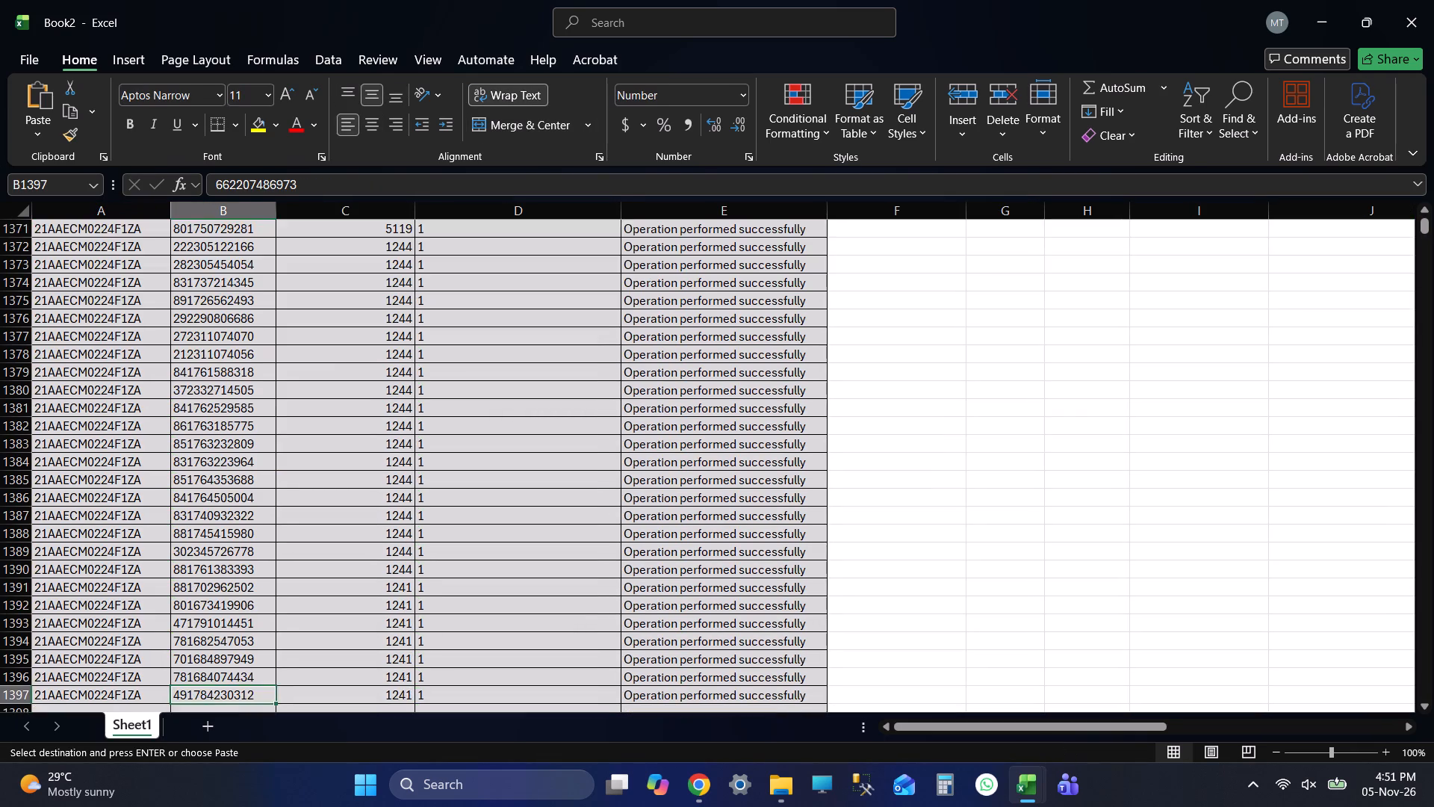
key(Down)
key(Down)
key(Down)
key(Down)
key(ctrl+Up)
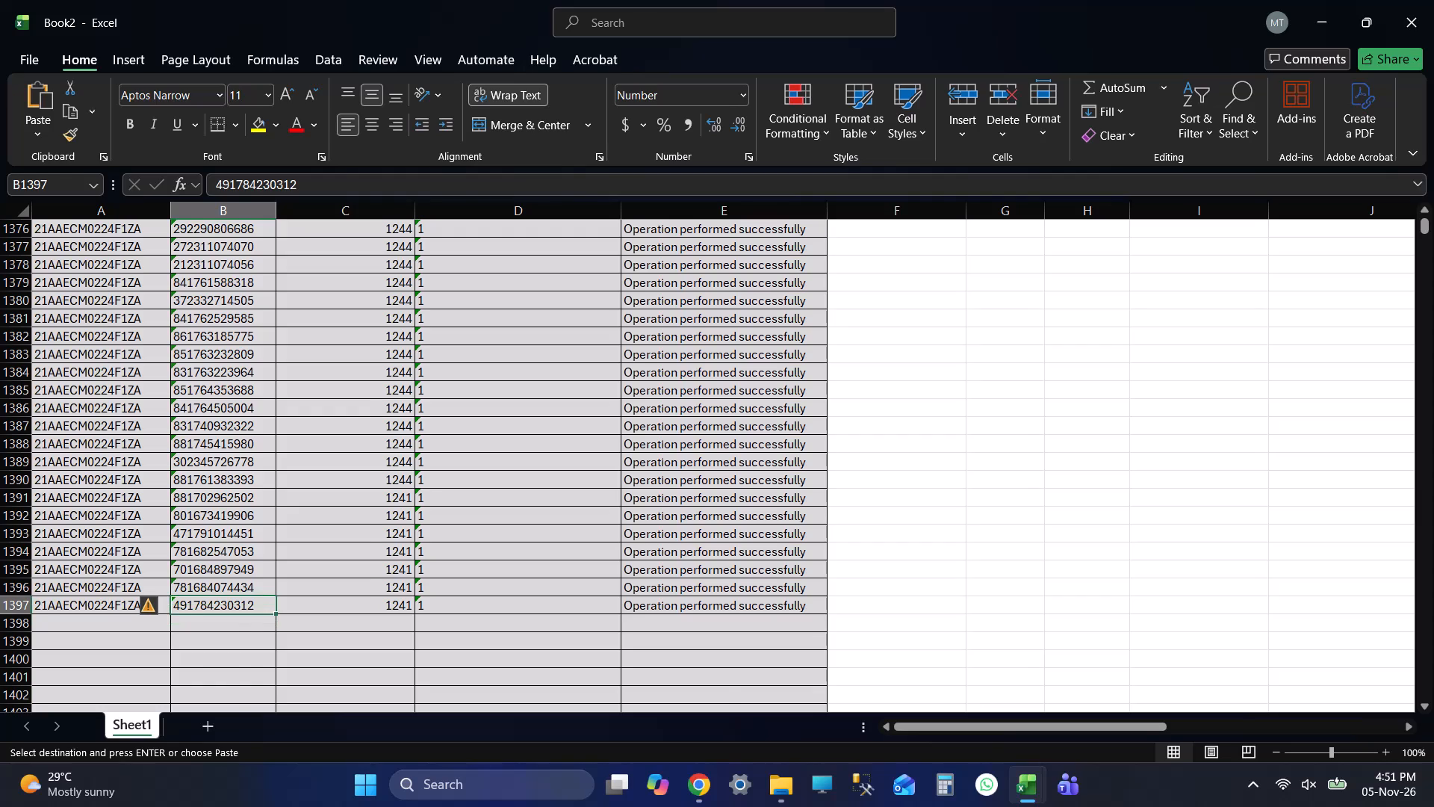
Recheck the pasted e-way bill data in the new workbook between the header rows and the last entry.
key(ctrl+Up)
key(Up)
key(Up)
key(Up)
key(Up)
key(Down)
key(Down)
key(Down)
key(Down)
key(Down)
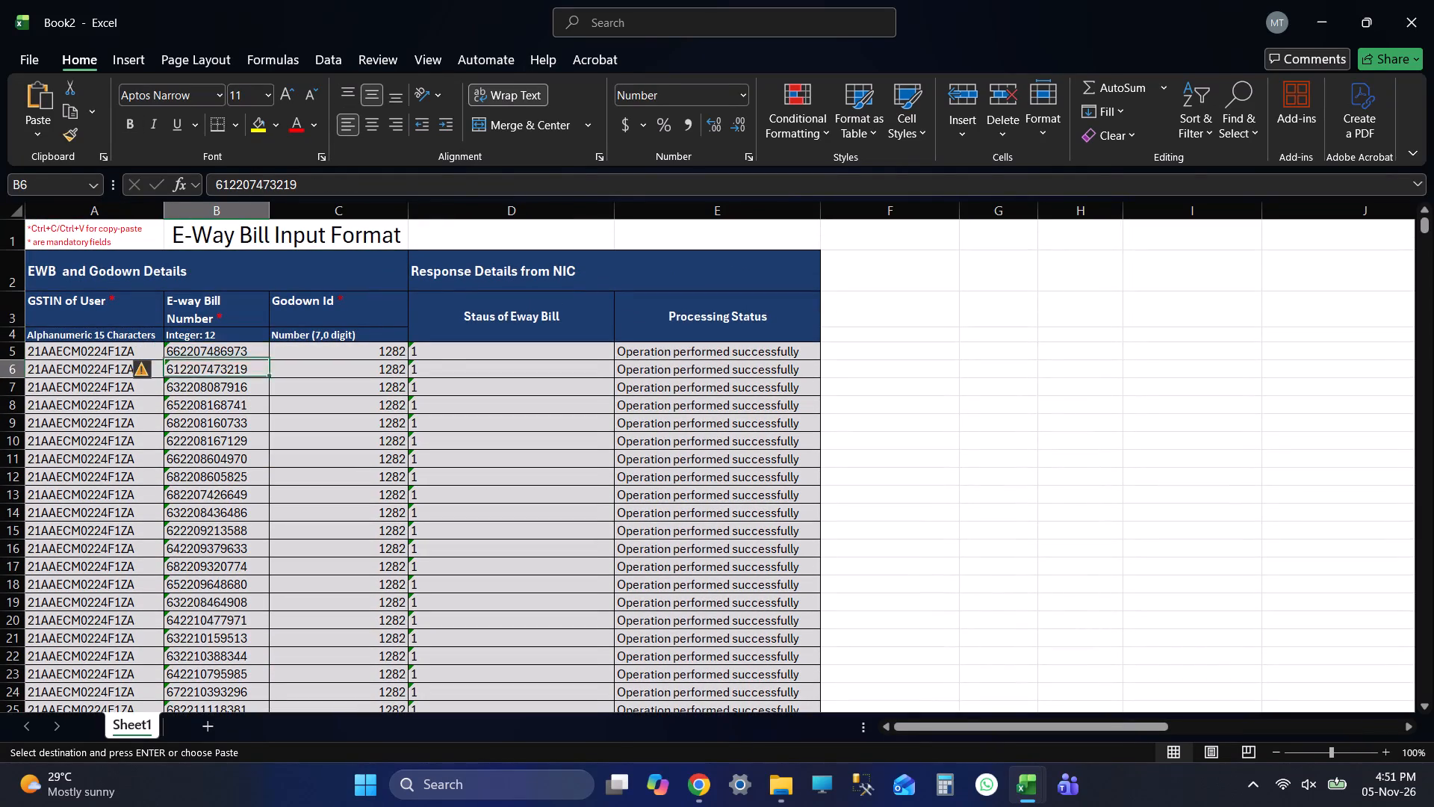
key(ctrl+Down)
key(Down)
key(Down)
key(Down)
key(Down)
key(Down)
key(ctrl+Up)
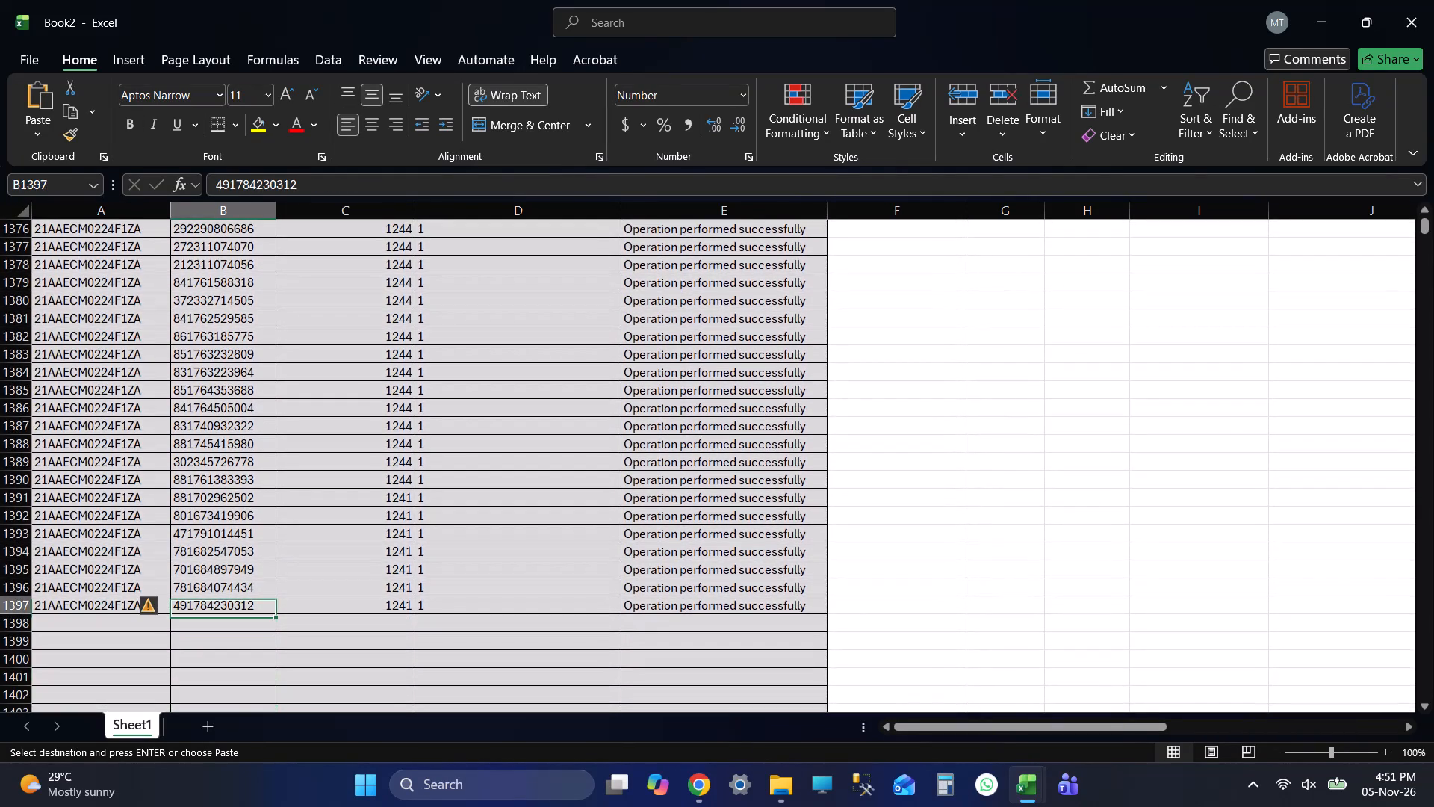
key(ctrl+Up)
key(Up)
key(Up)
key(Up)
key(Up)
key(Up)
key(Up)
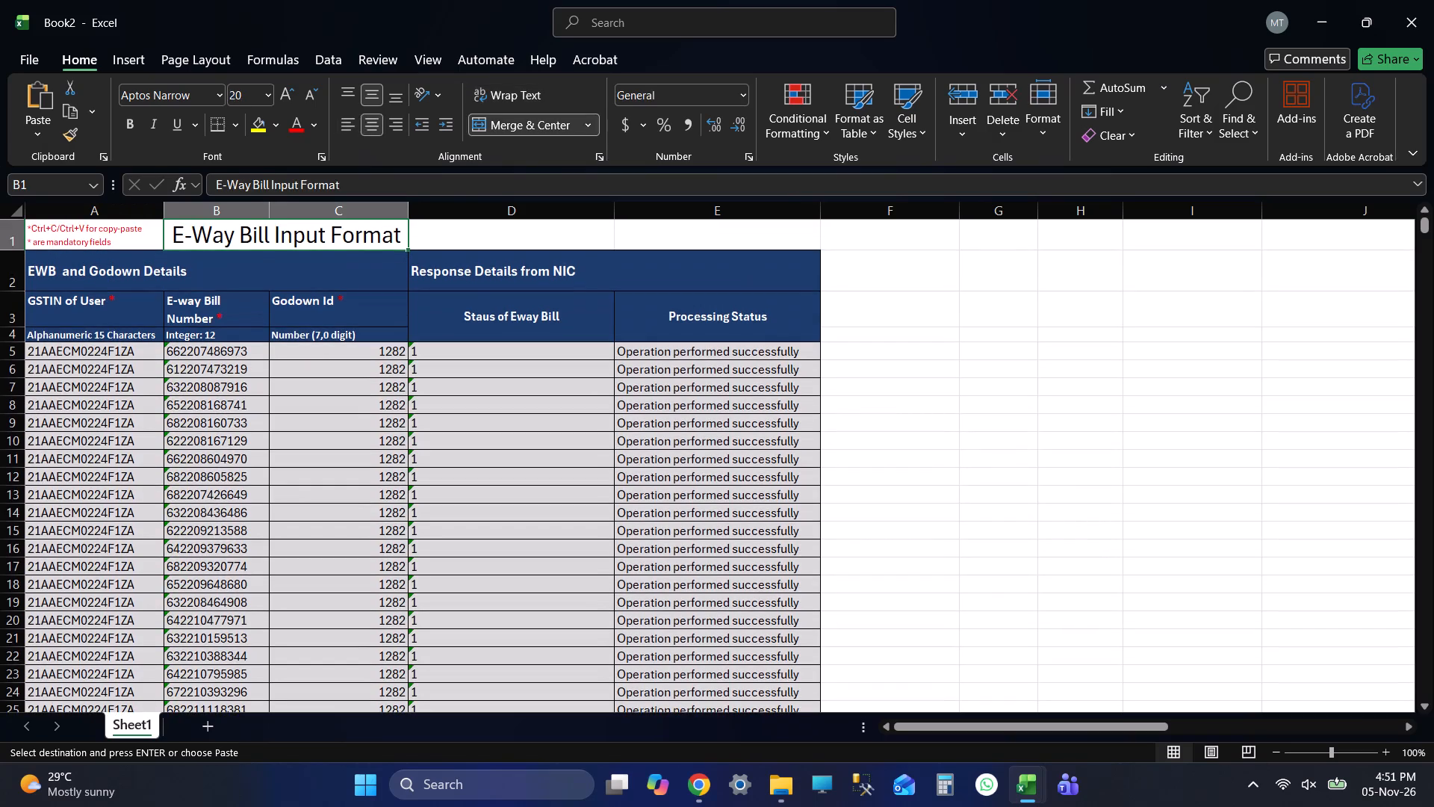
key(Up)
key(Up)
key(Left)
key(Left)
key(Up)
key(Up)
key(Up)
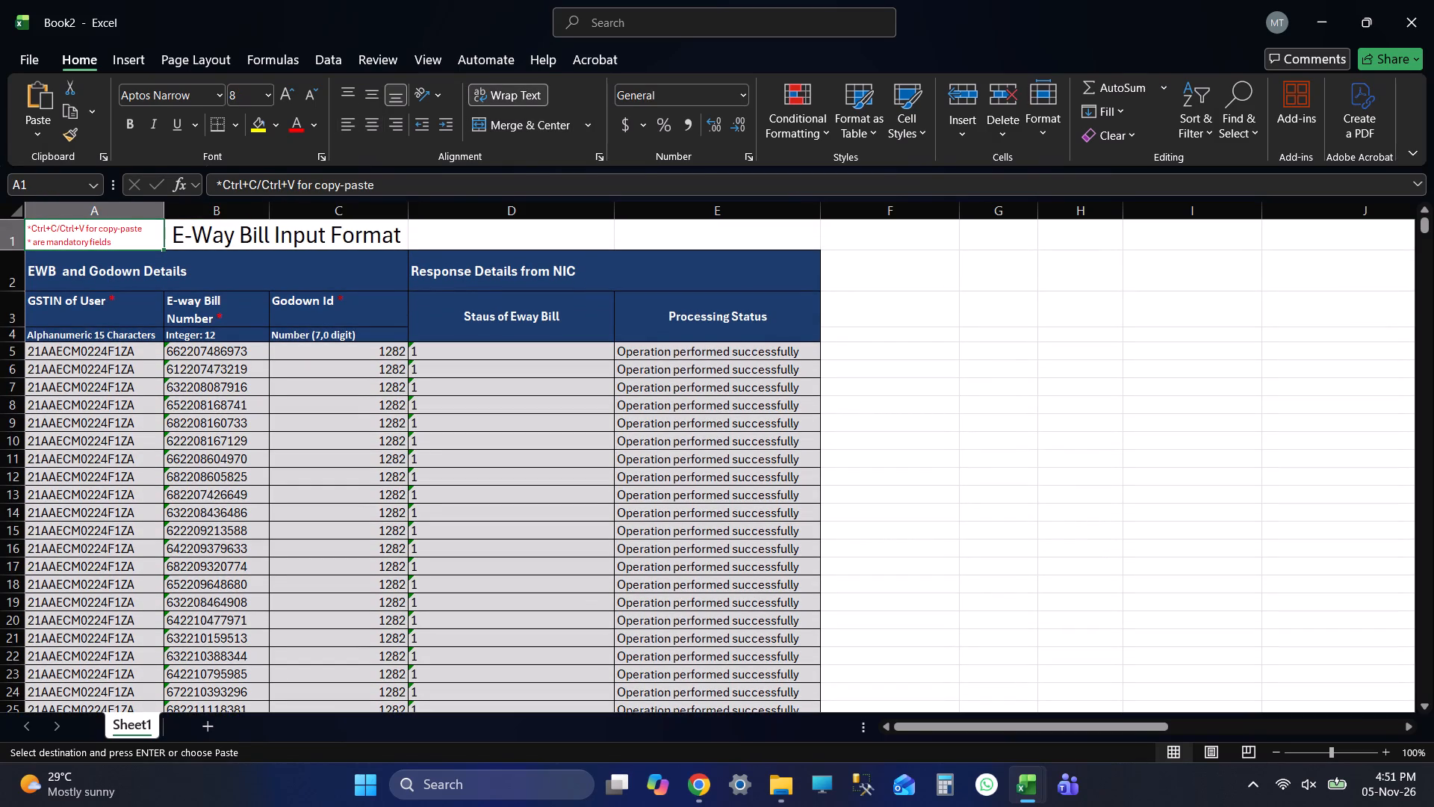
Save the new workbook as "20261105 godown 1" in the abhijit folder on drive F:.
click(28, 52)
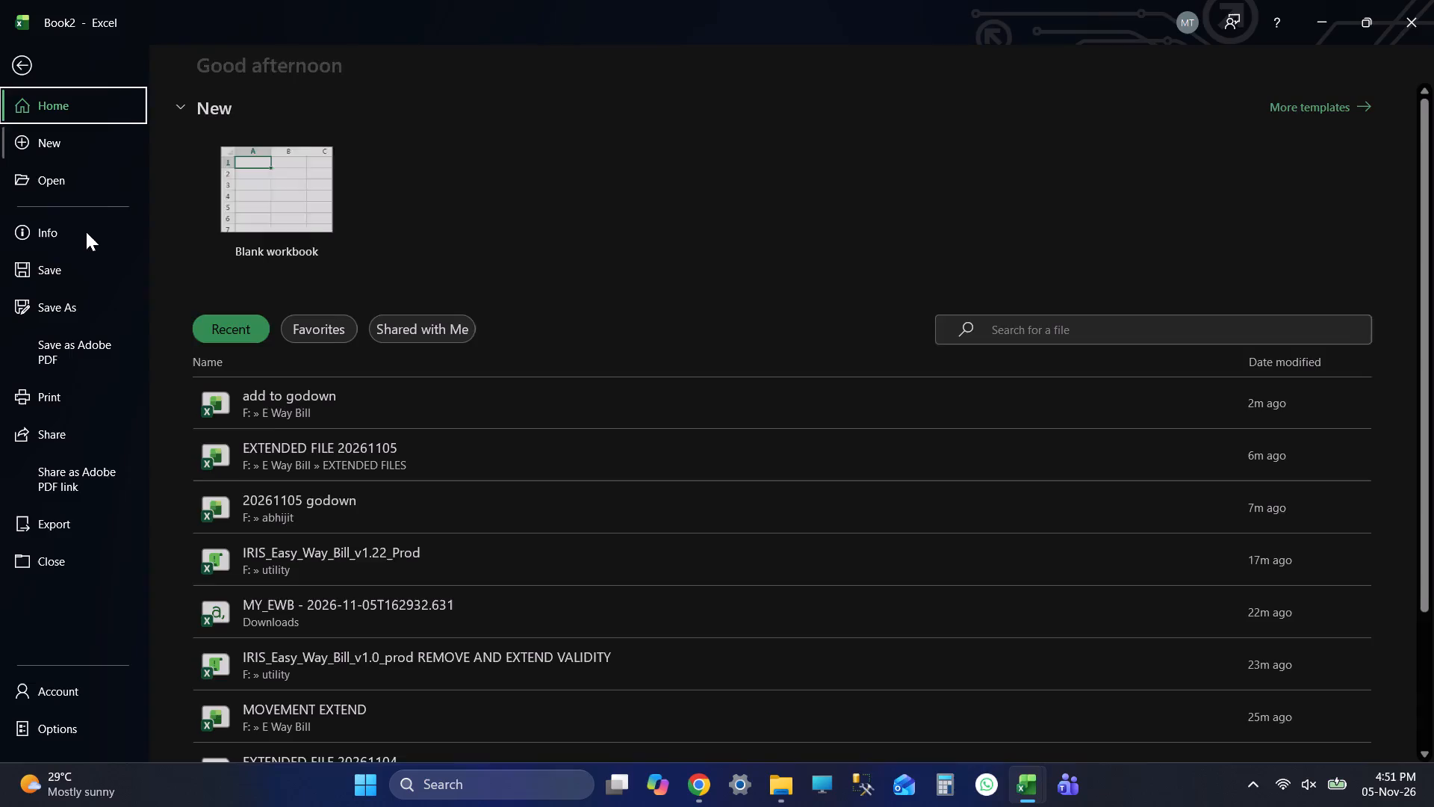
click(50, 303)
double_click(245, 344)
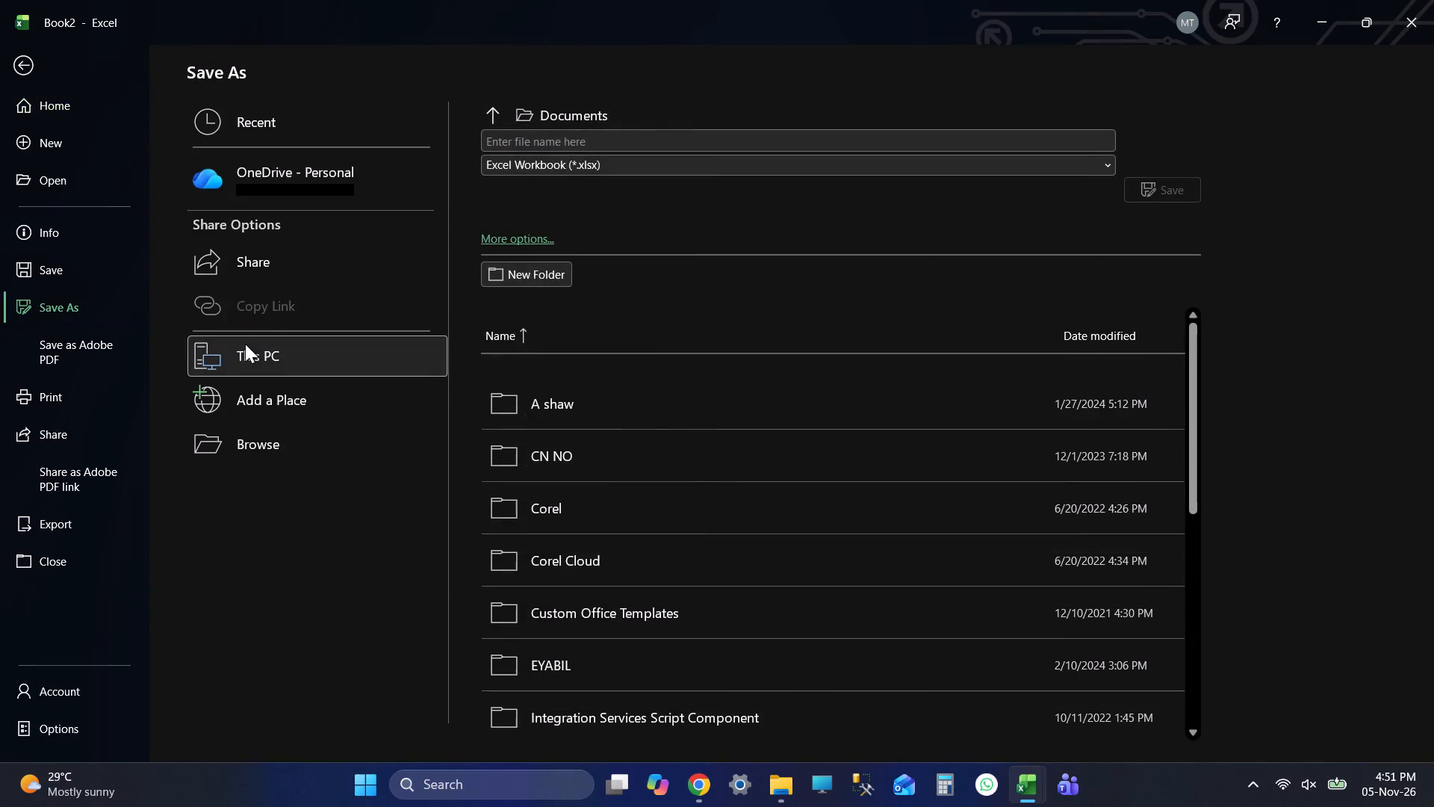
drag(142, 137, 149, 207)
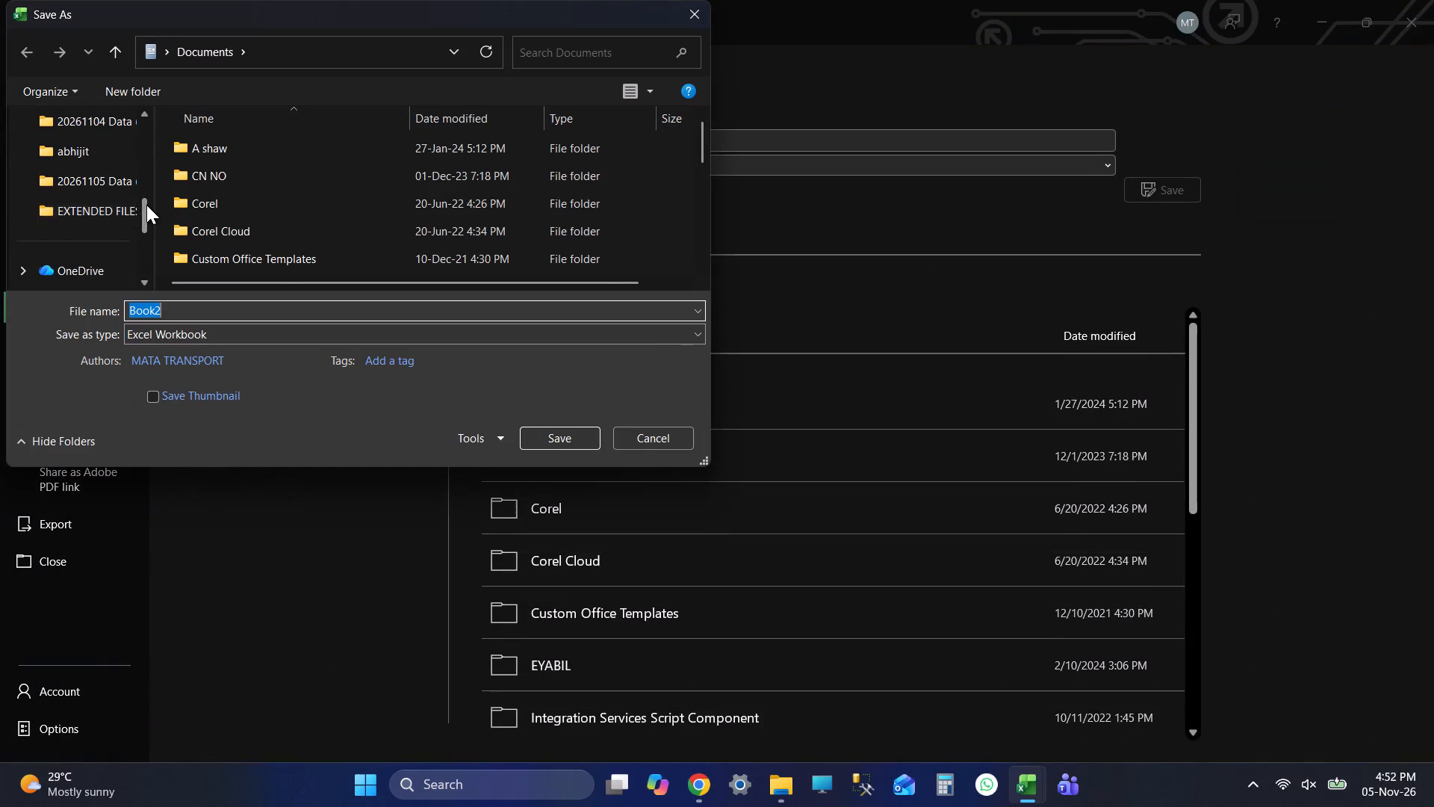
drag(146, 205, 147, 259)
click(124, 178)
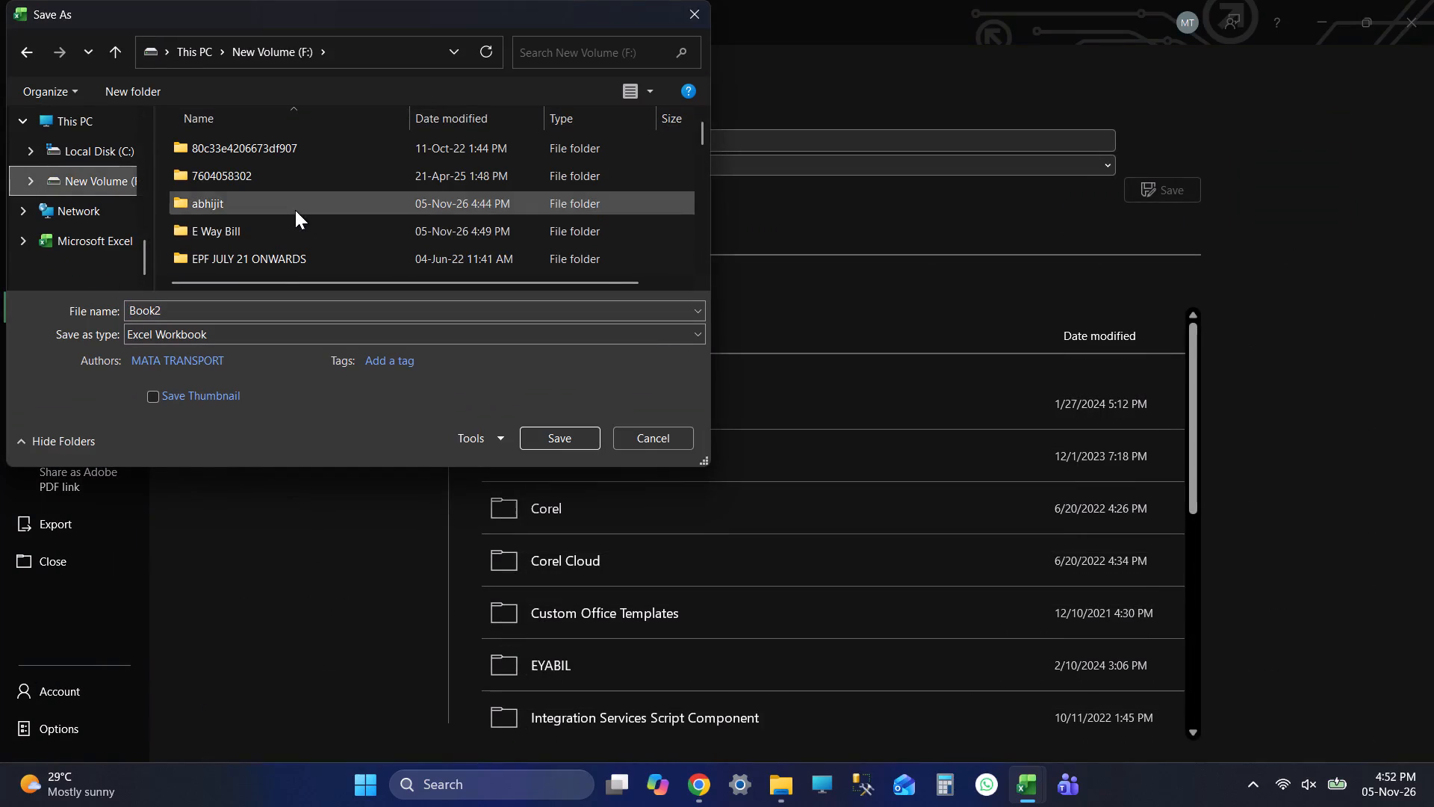
double_click(295, 210)
click(341, 140)
triple_click(269, 310)
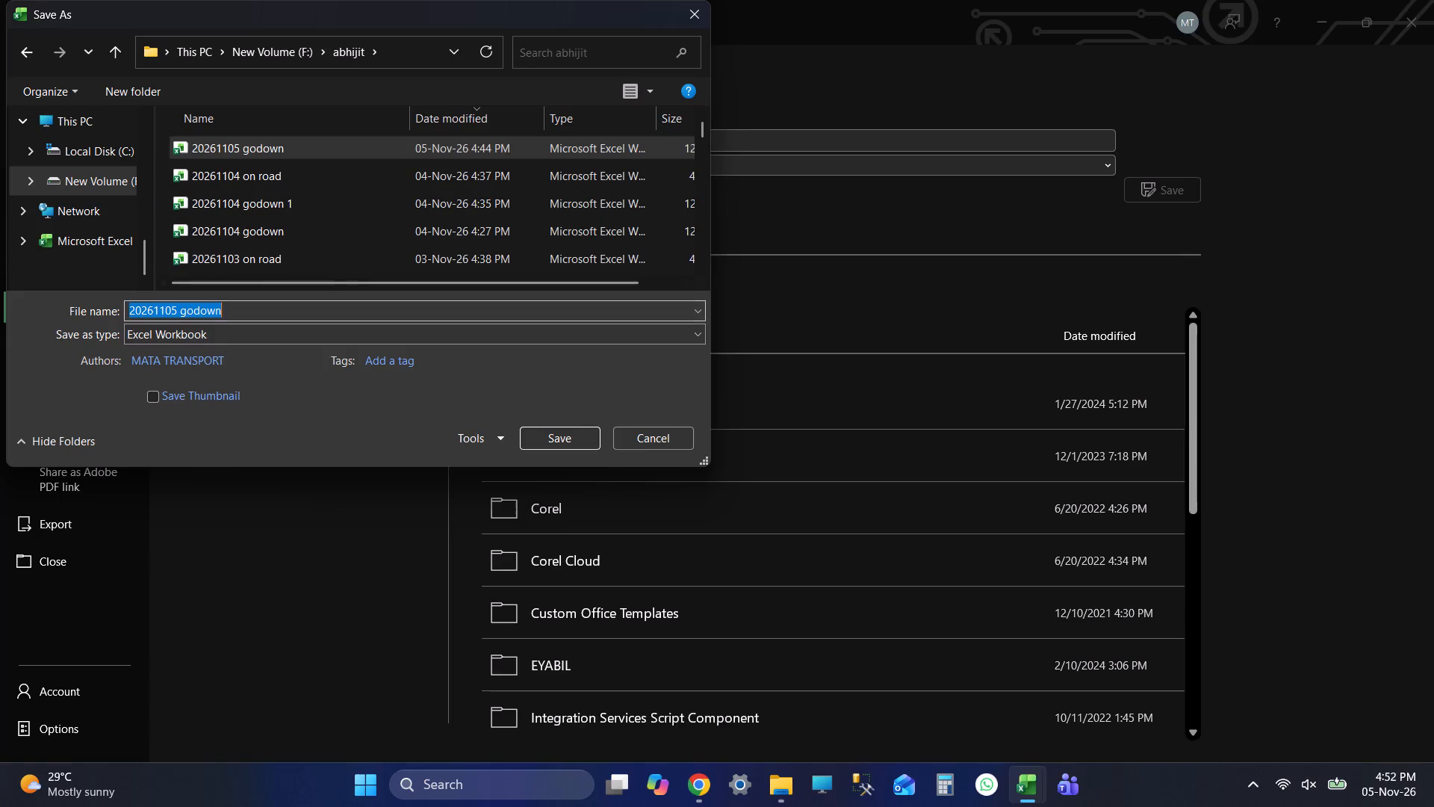
key(space)
key(1)
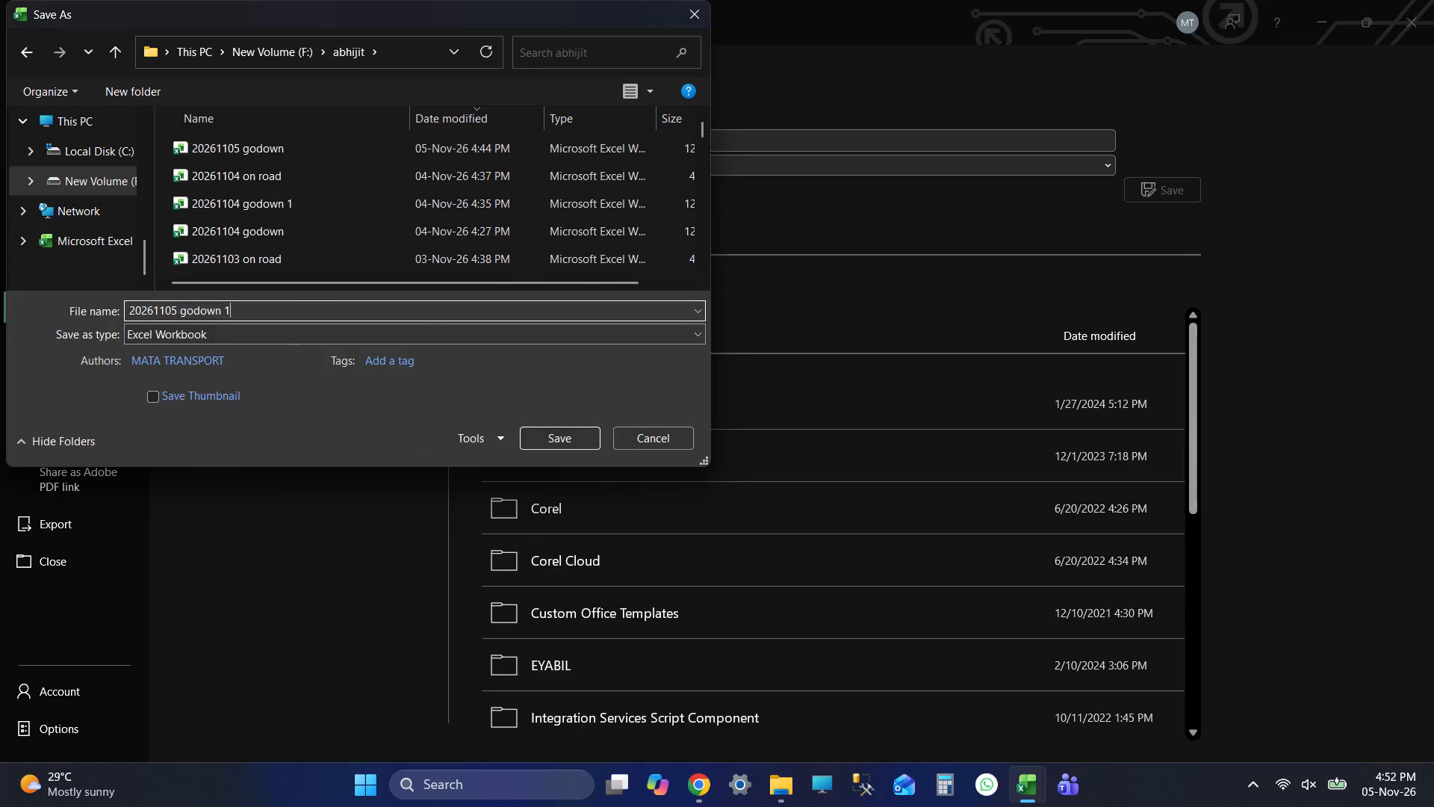
key(Return)
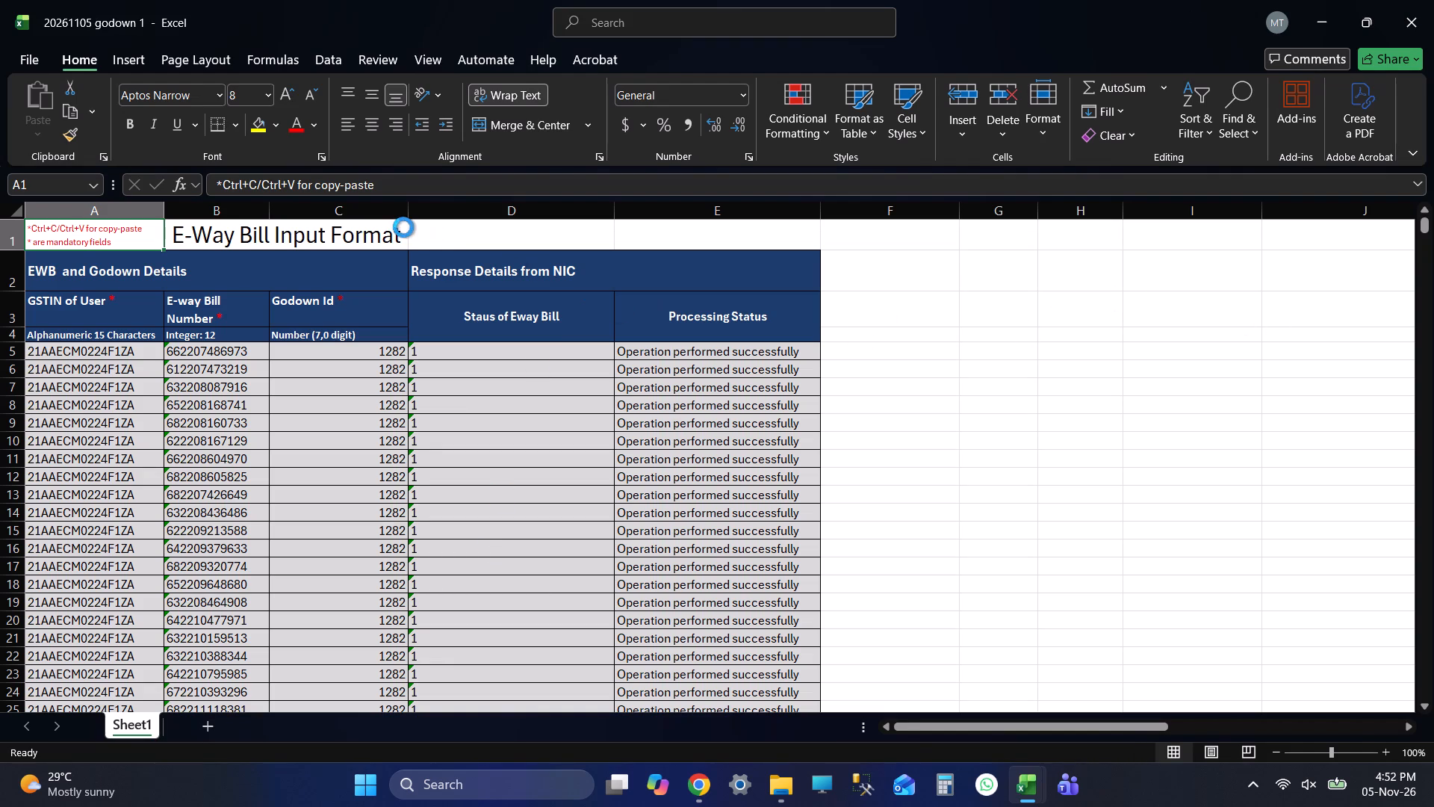
Check the saved workbook's e-way bill column from the title row to the last entry.
click(238, 231)
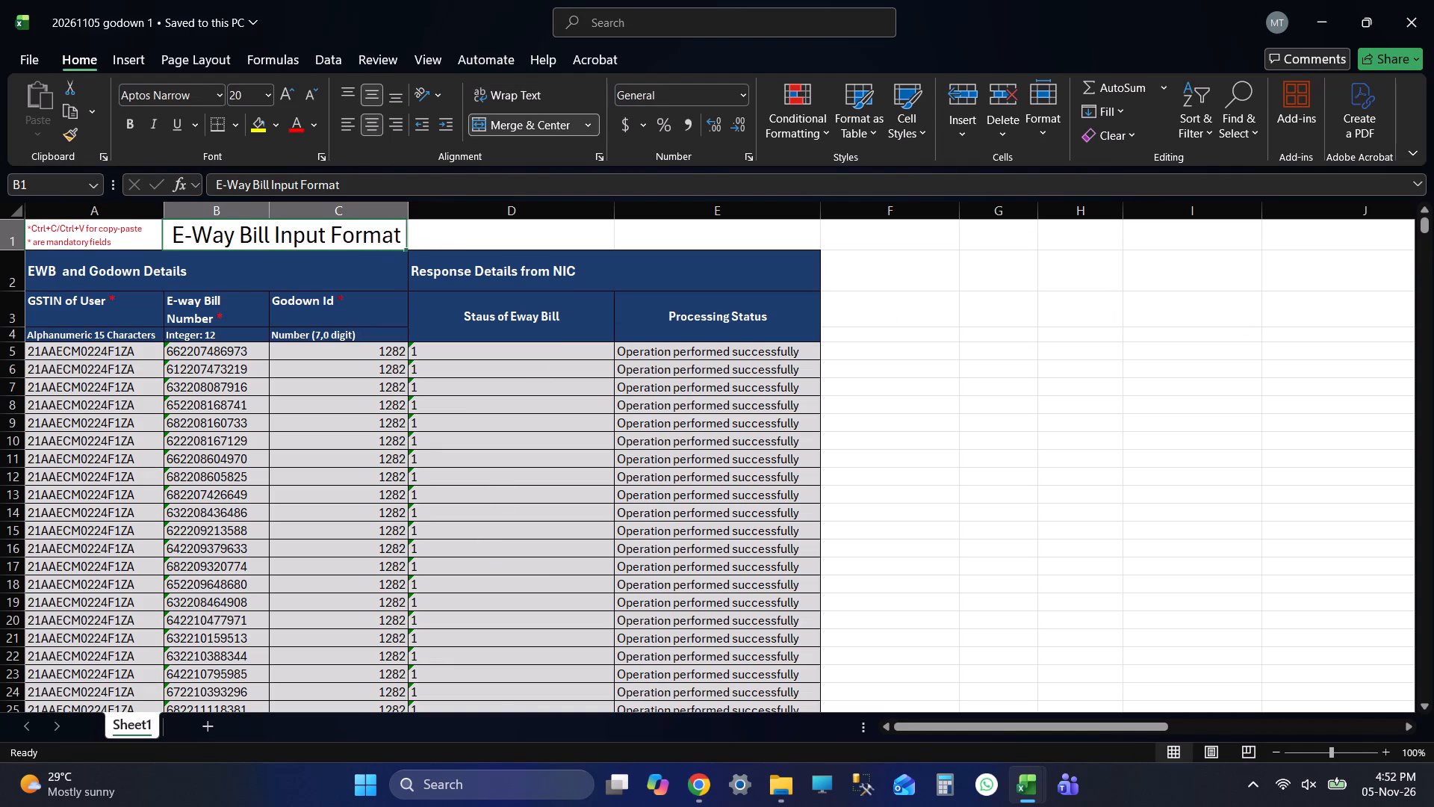
key(Down)
key(Down)
key(Down)
key(Down)
key(Down)
key(ctrl+Down)
key(Down)
key(Down)
key(Down)
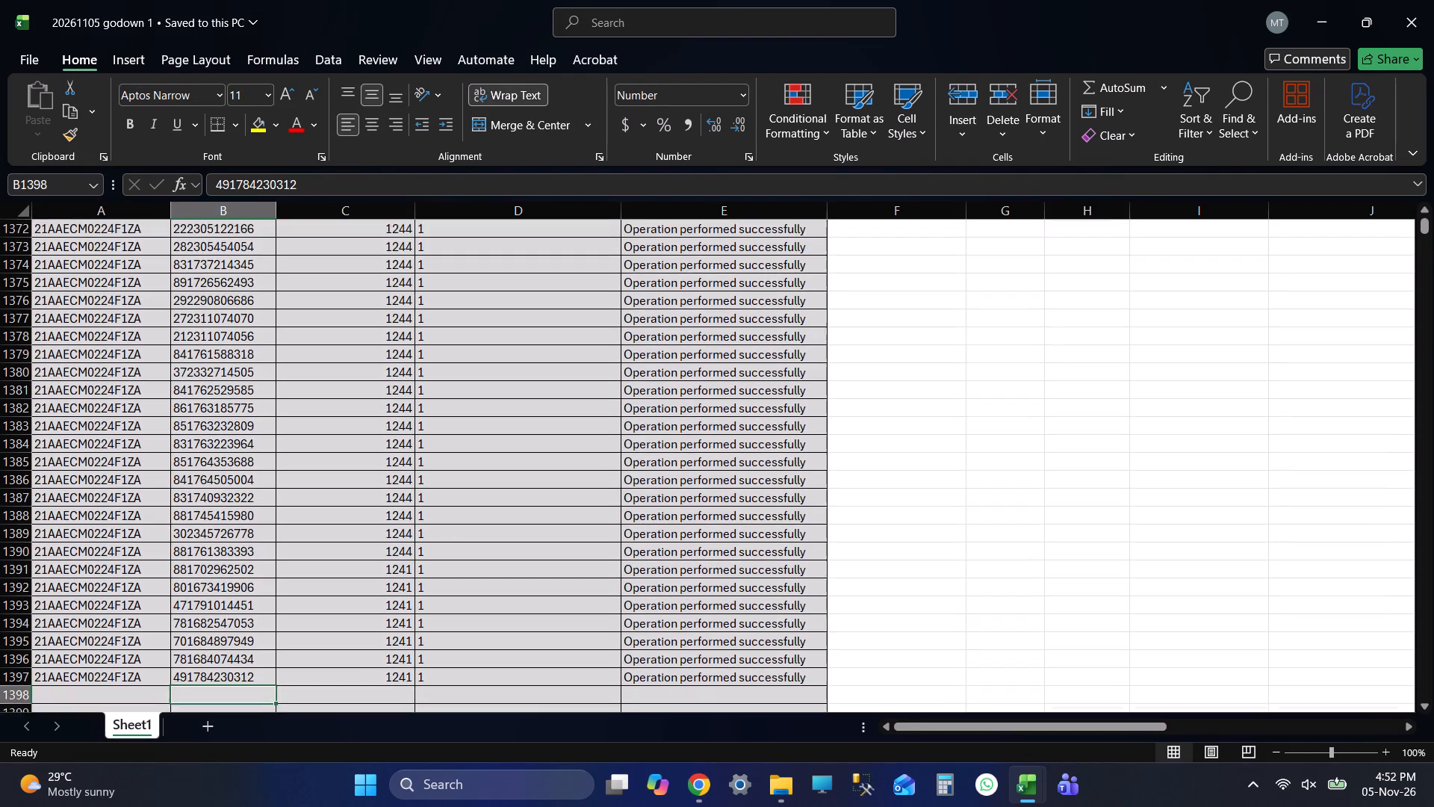
key(Down)
key(Down)
key(ctrl+Up)
key(ctrl+Up)
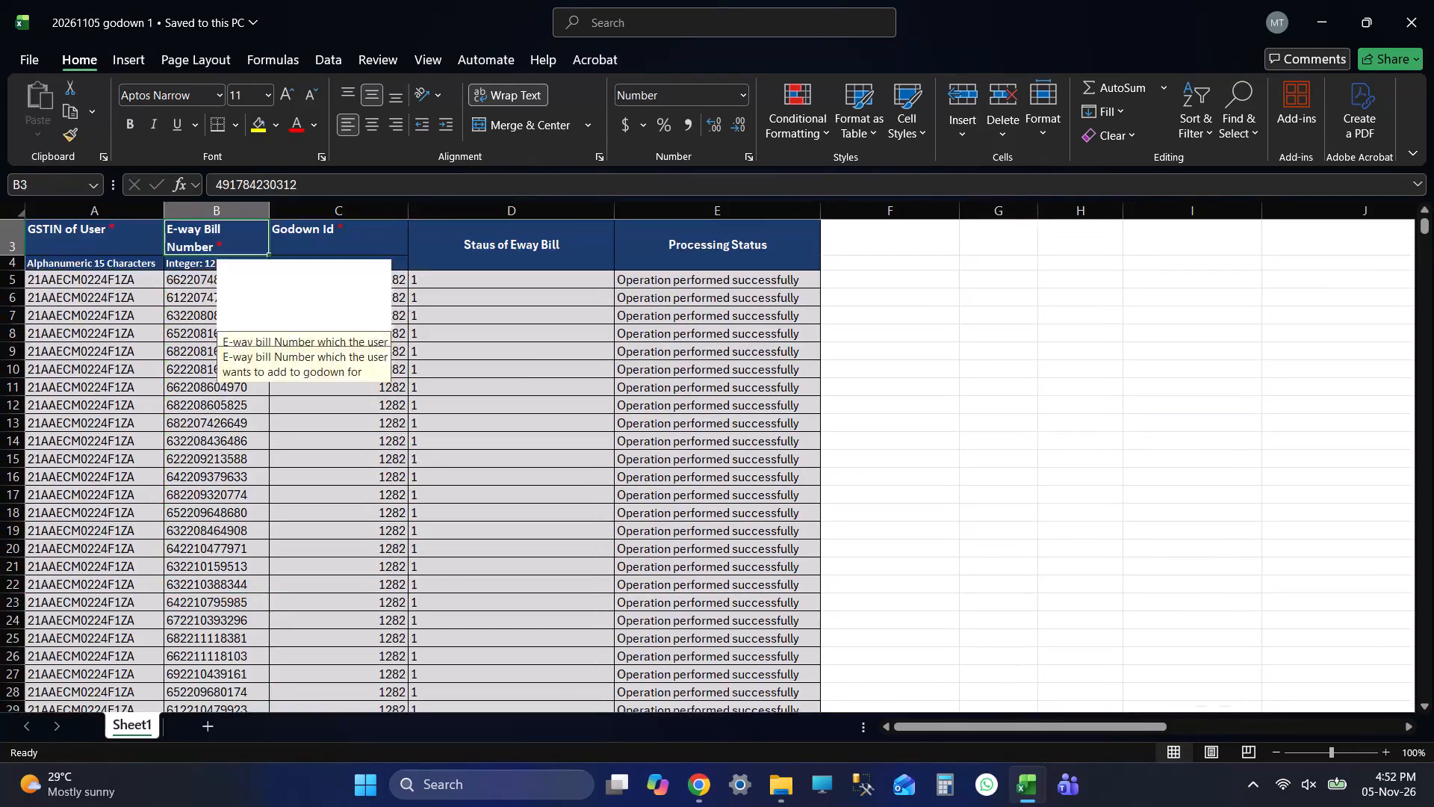
key(Up)
key(Up)
key(Up)
key(Up)
key(Up)
Close the saved results workbook and save the IRIS_Easy_Way_Bill_v1.22_Prod workbook.
click(1433, 19)
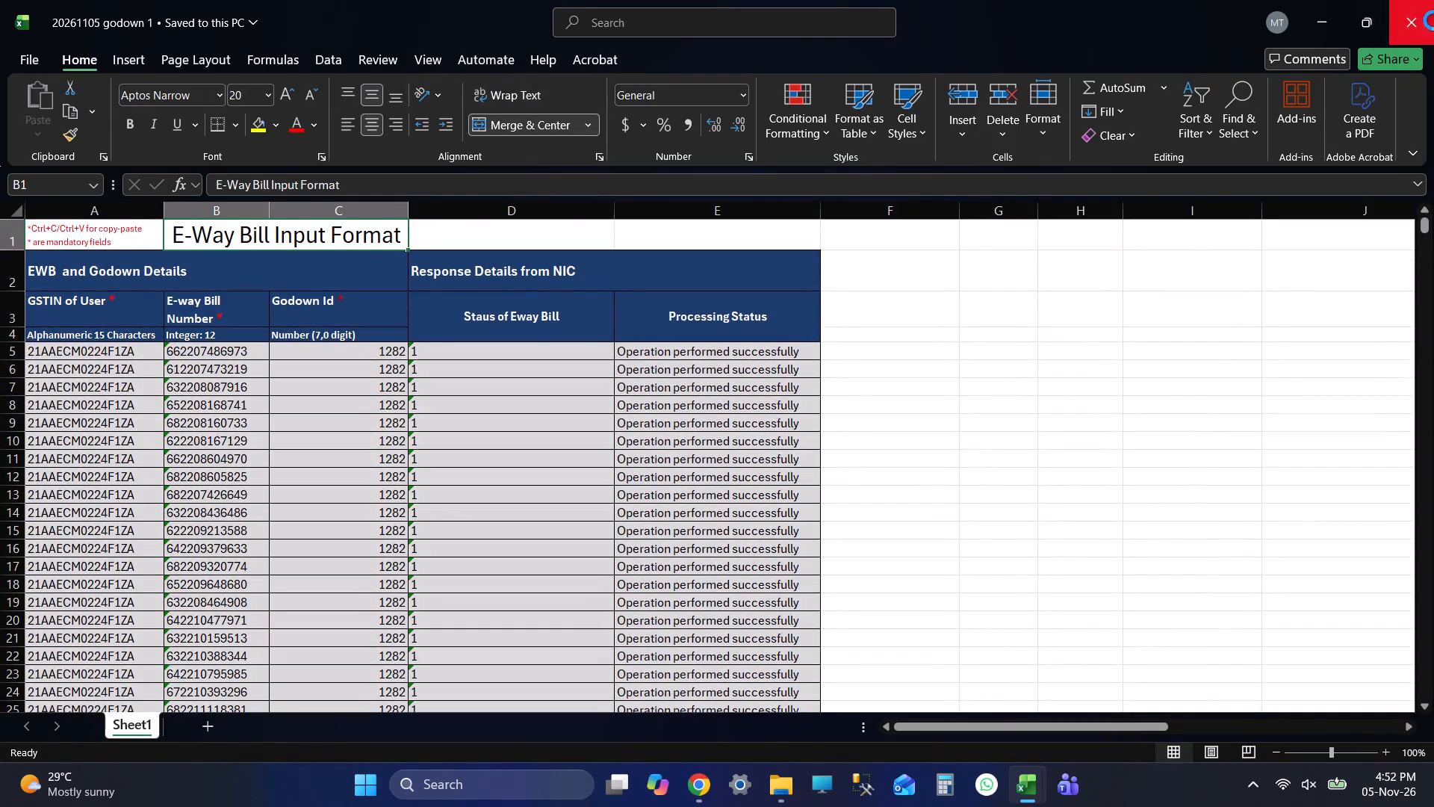
click(43, 226)
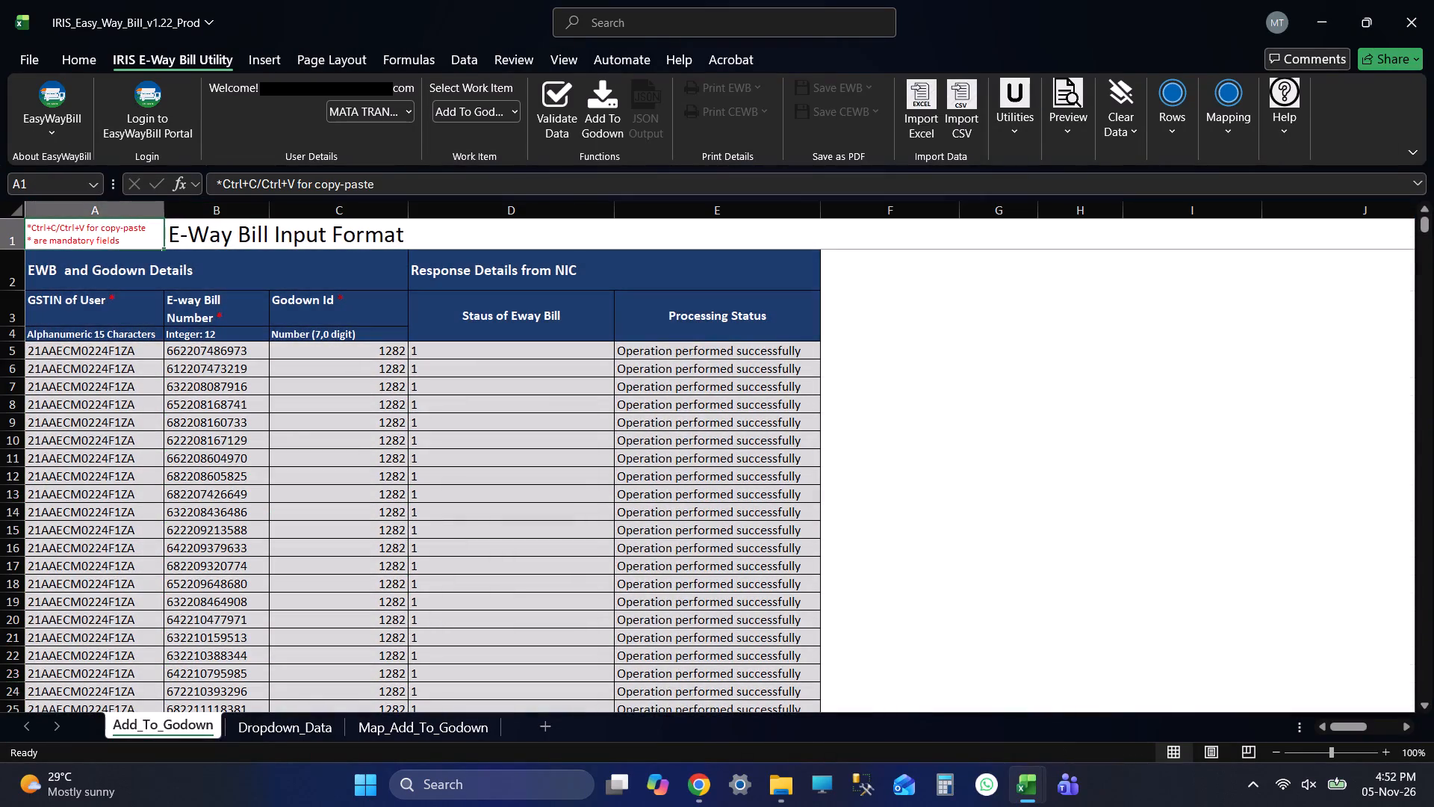
key(ctrl+s)
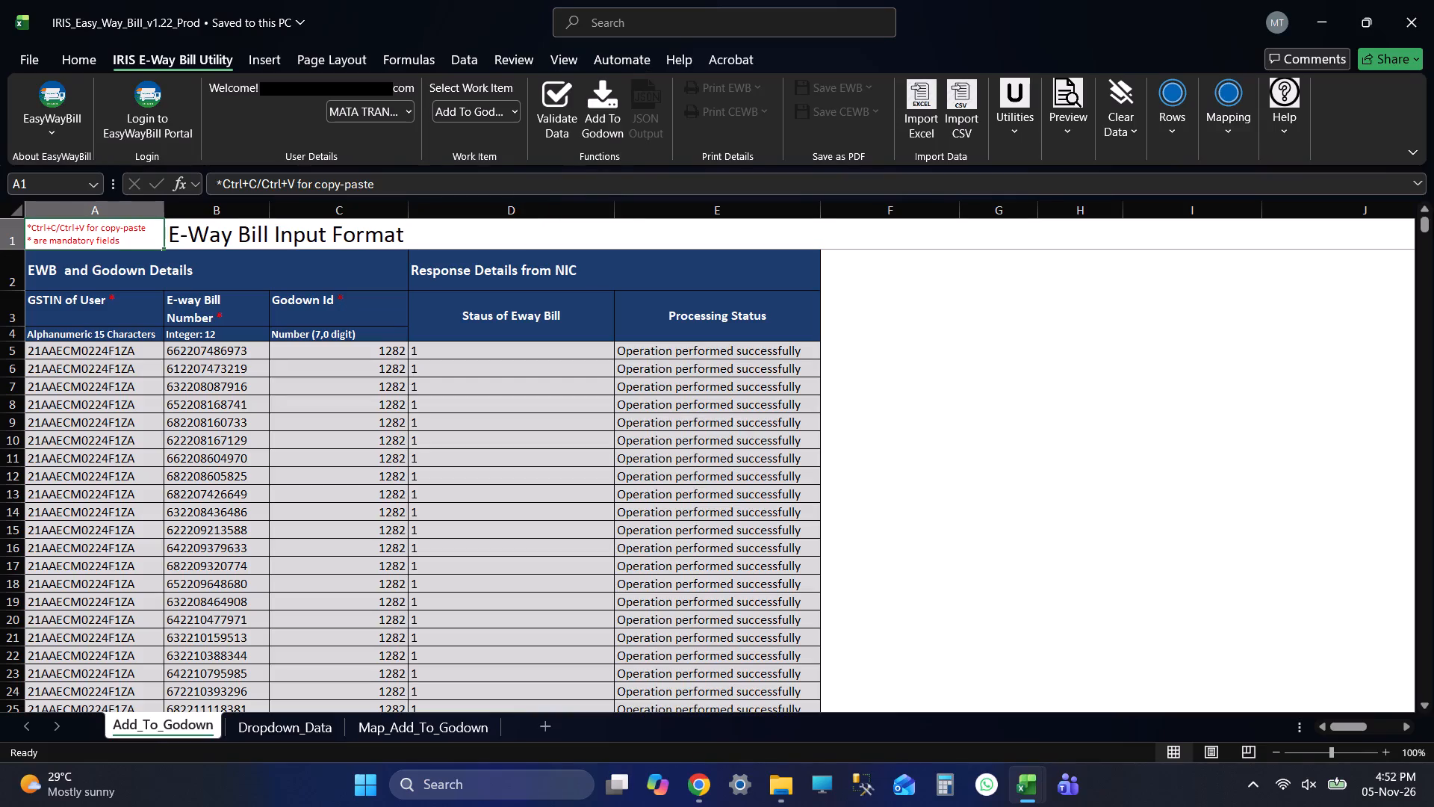
Switch the IRIS utility's work item to Extend Validity.
click(483, 113)
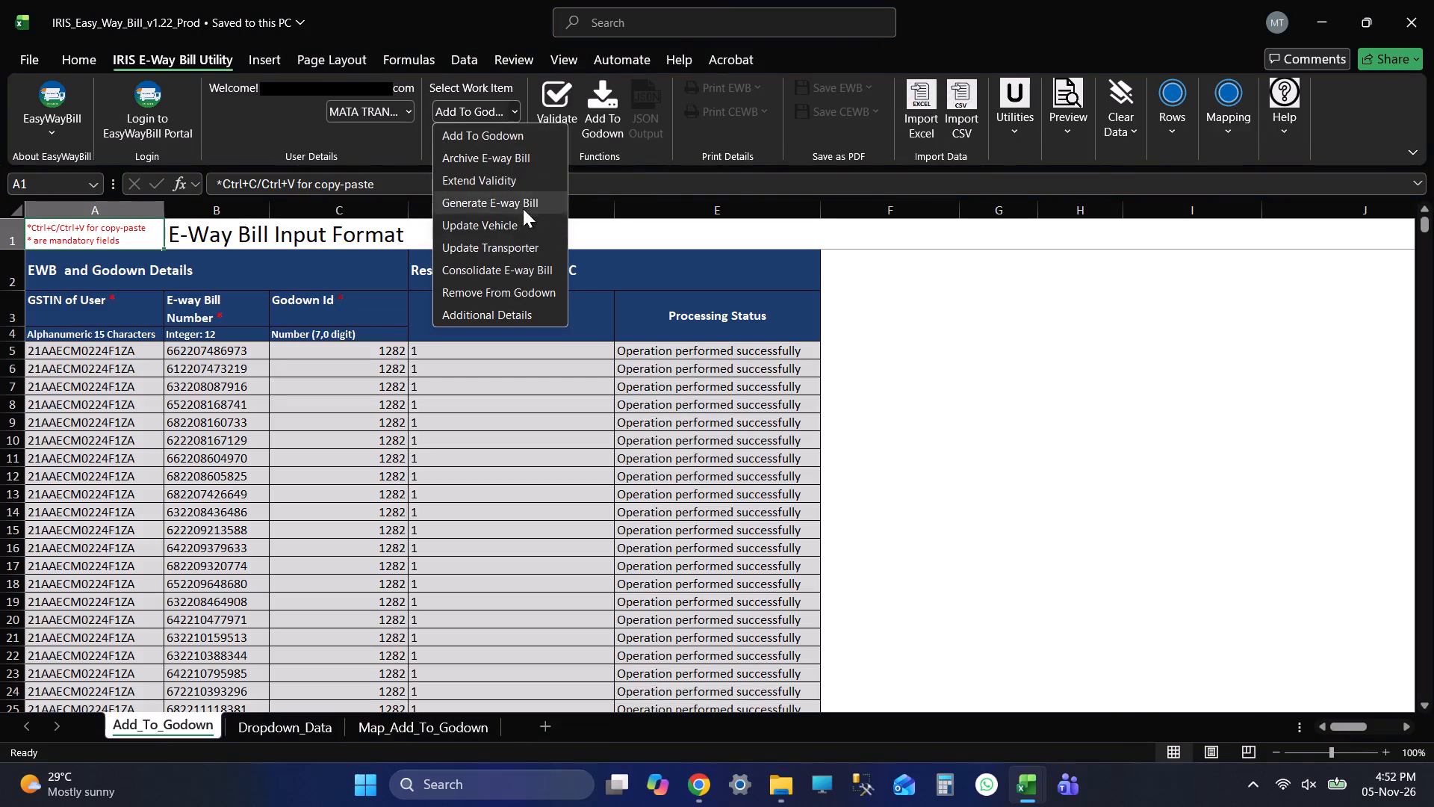
click(523, 183)
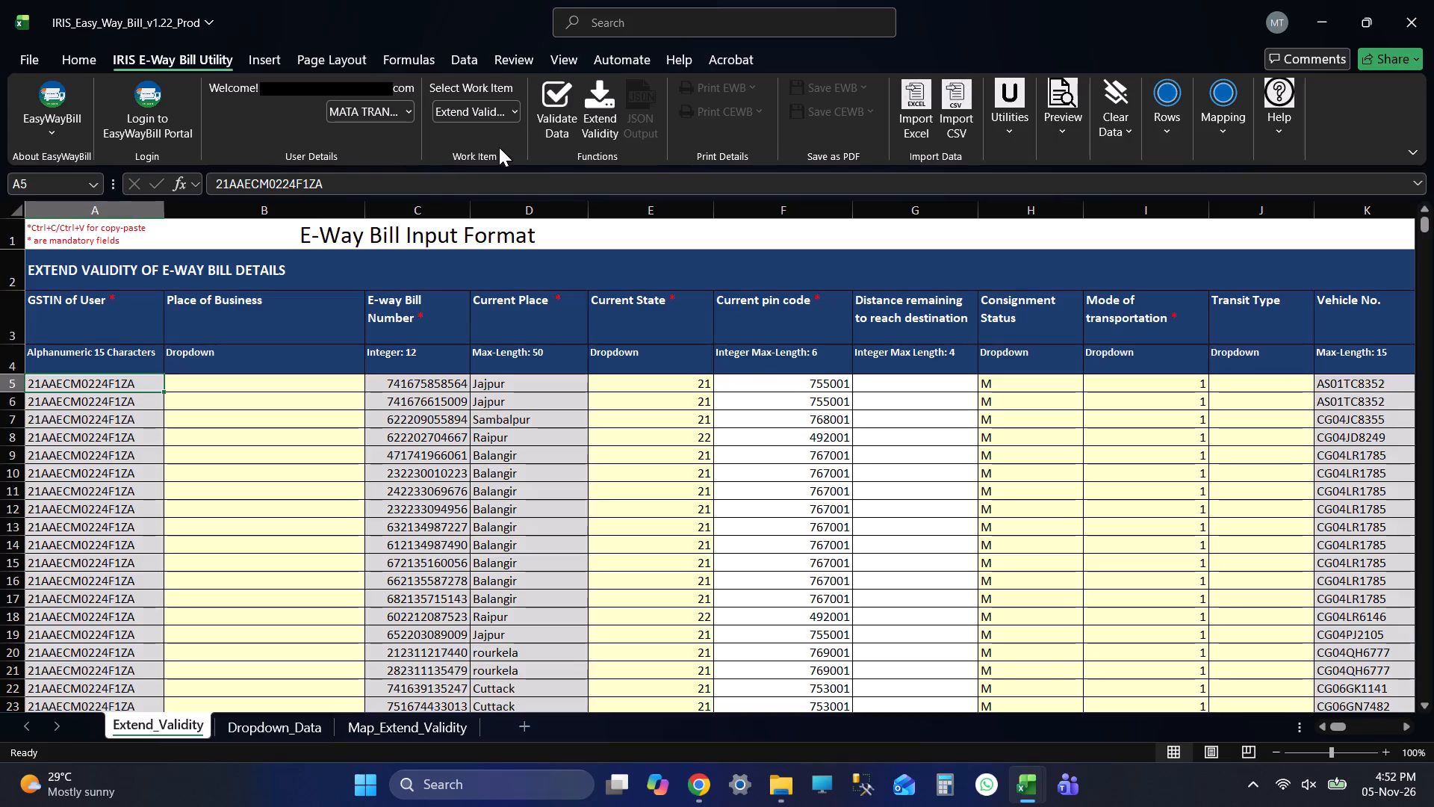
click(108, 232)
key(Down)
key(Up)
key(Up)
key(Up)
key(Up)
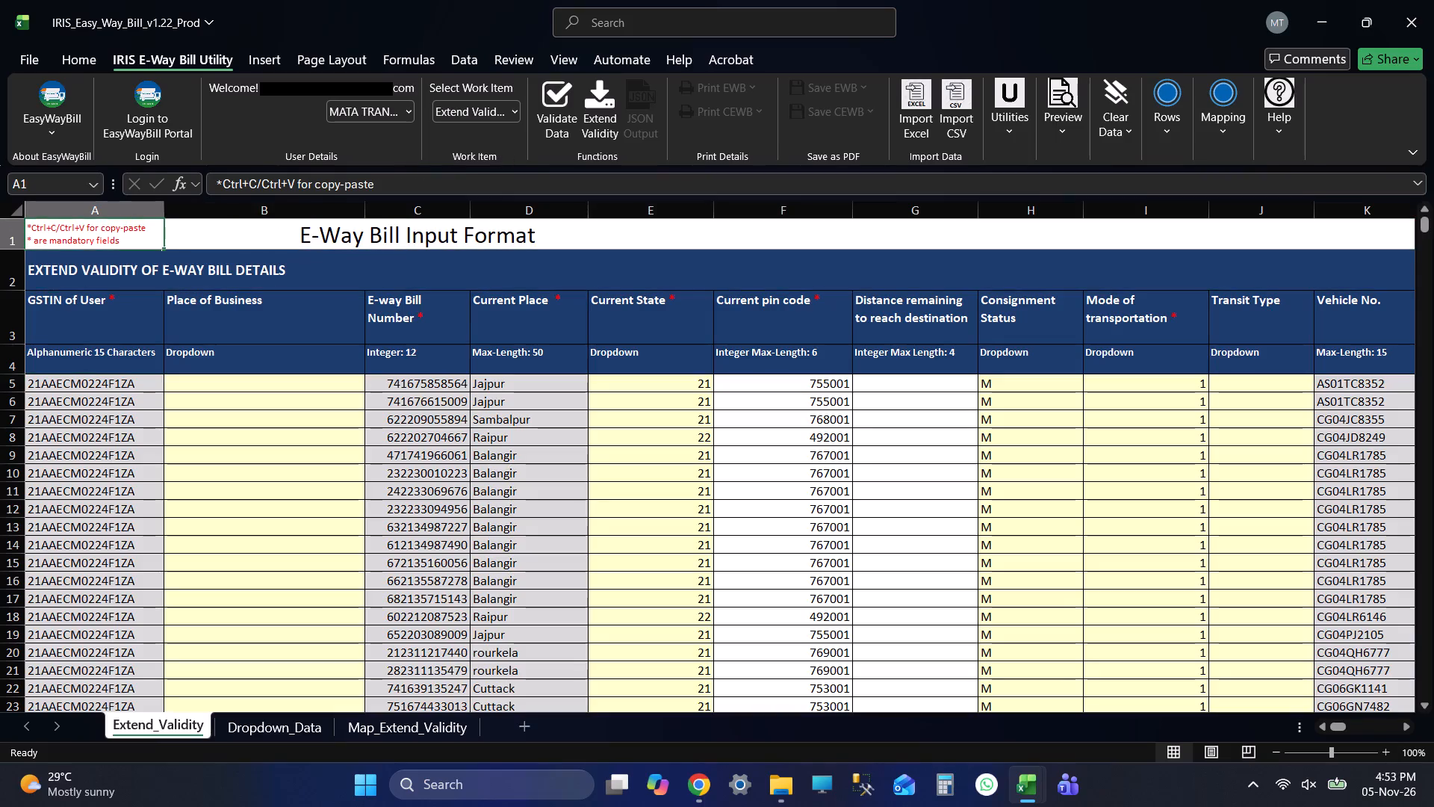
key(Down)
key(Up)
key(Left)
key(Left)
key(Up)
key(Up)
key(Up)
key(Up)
Import the MOVEMENT EXTEND XLSX file from F:'s E Way Bill folder into Extend_Validity, overwriting existing data, and dismiss the completion message.
click(911, 102)
click(866, 340)
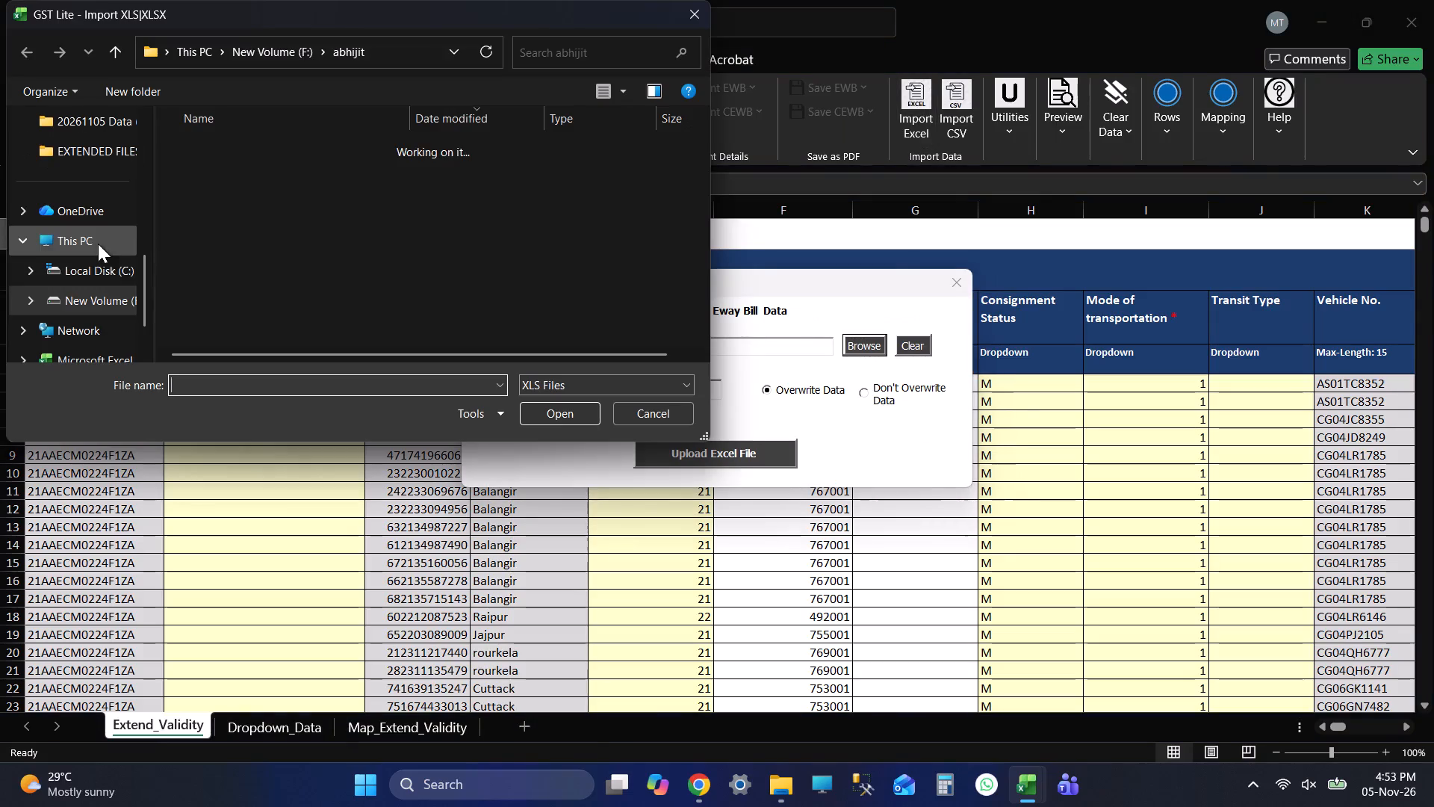
click(105, 310)
double_click(261, 223)
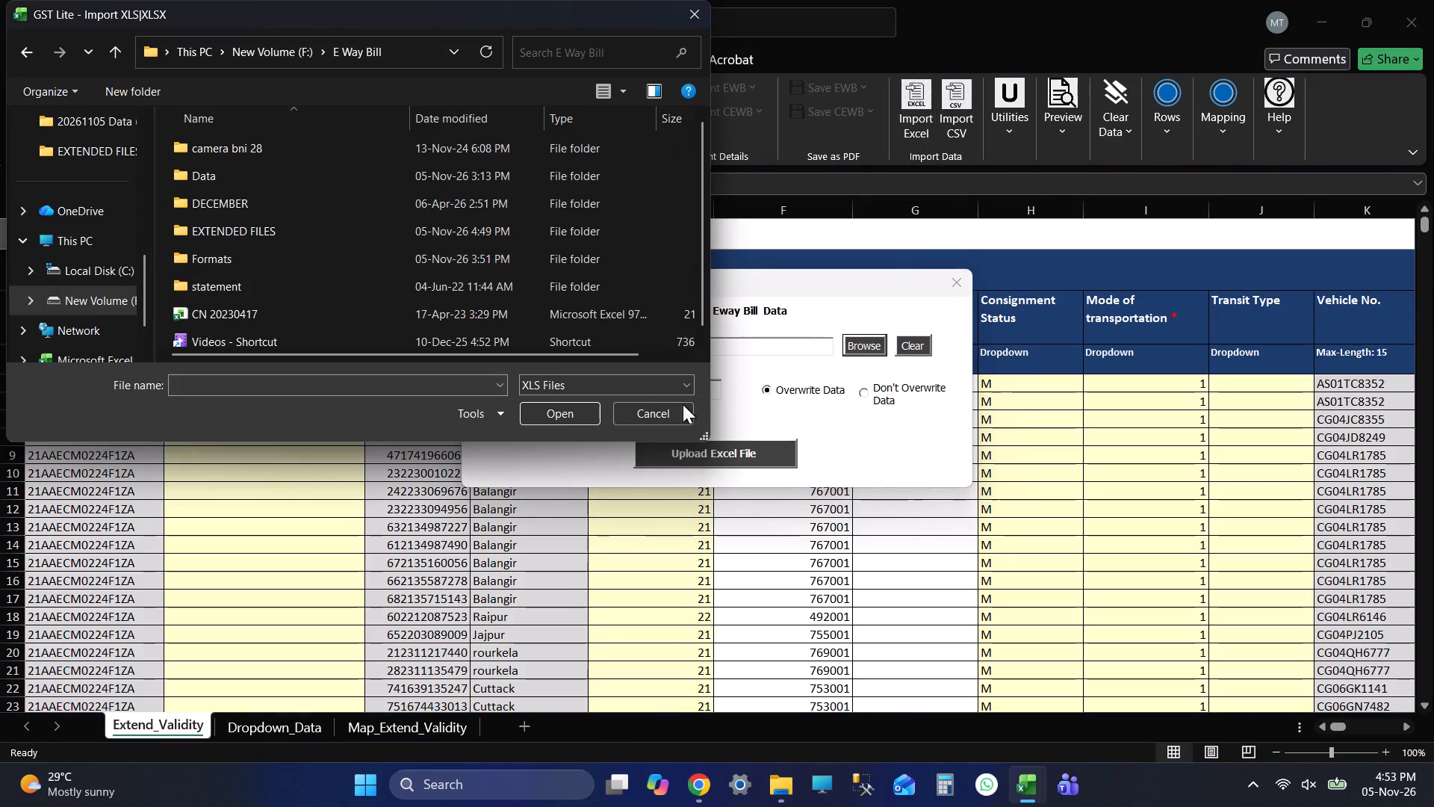
click(620, 385)
click(602, 412)
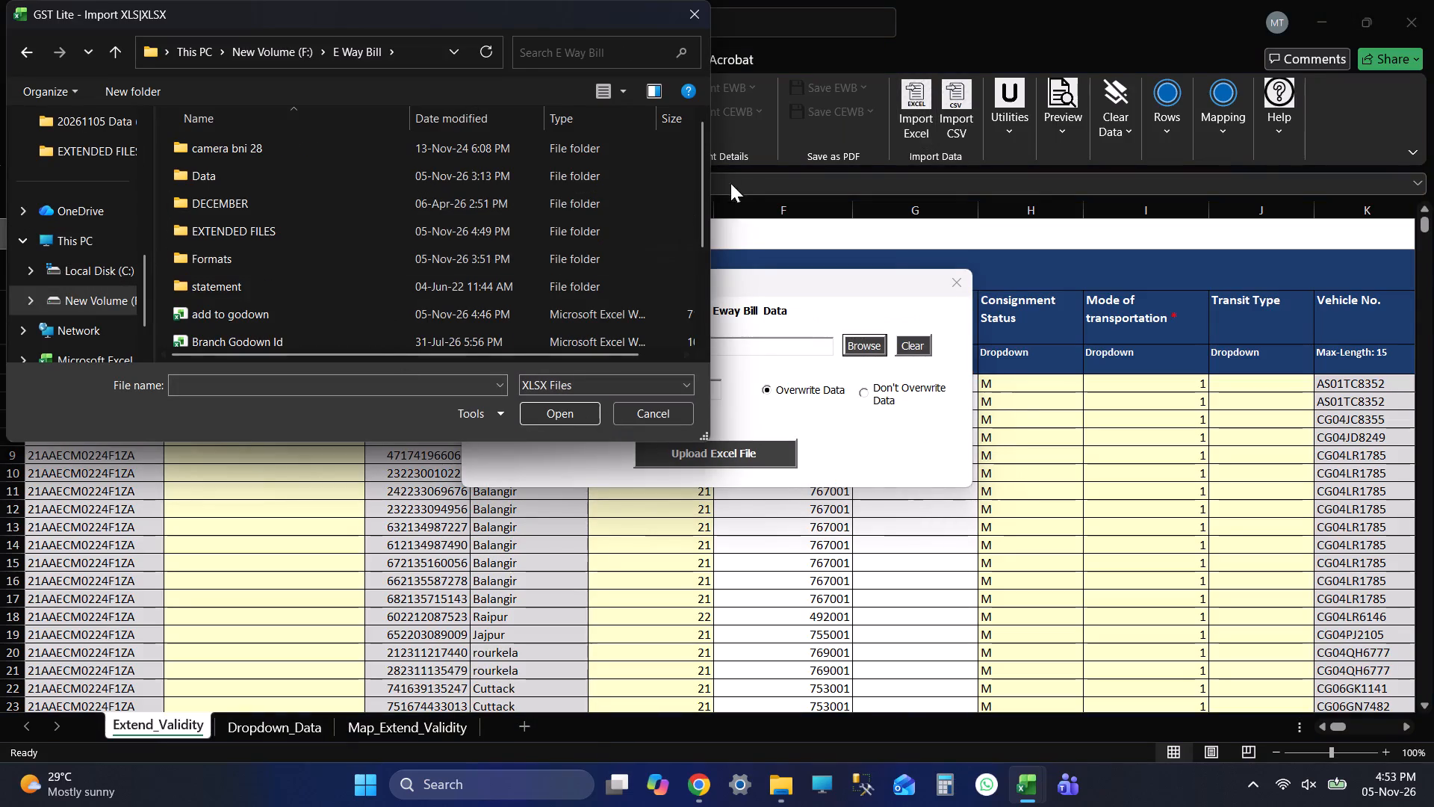
drag(704, 154, 680, 270)
click(426, 275)
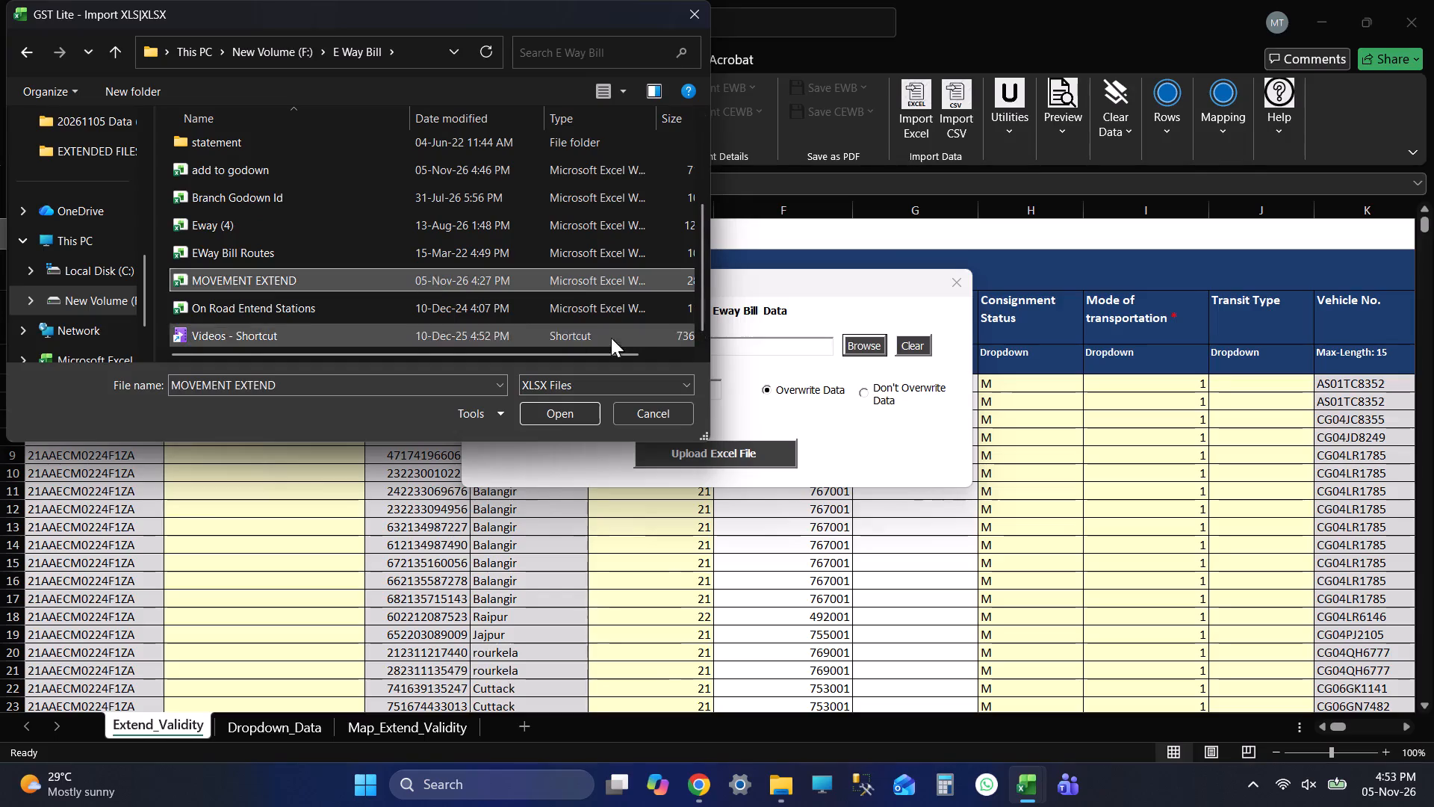
click(549, 416)
click(677, 446)
click(682, 455)
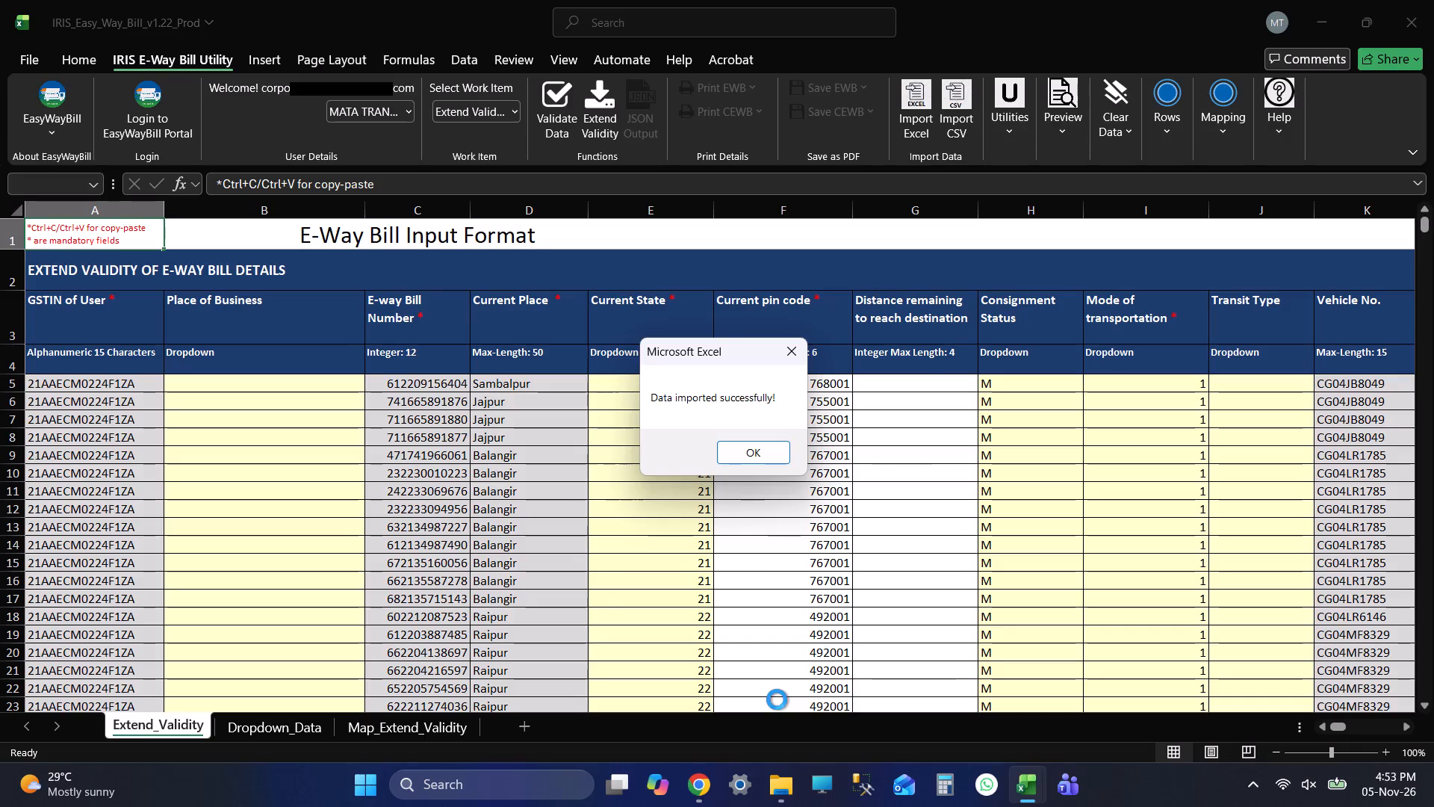
click(751, 451)
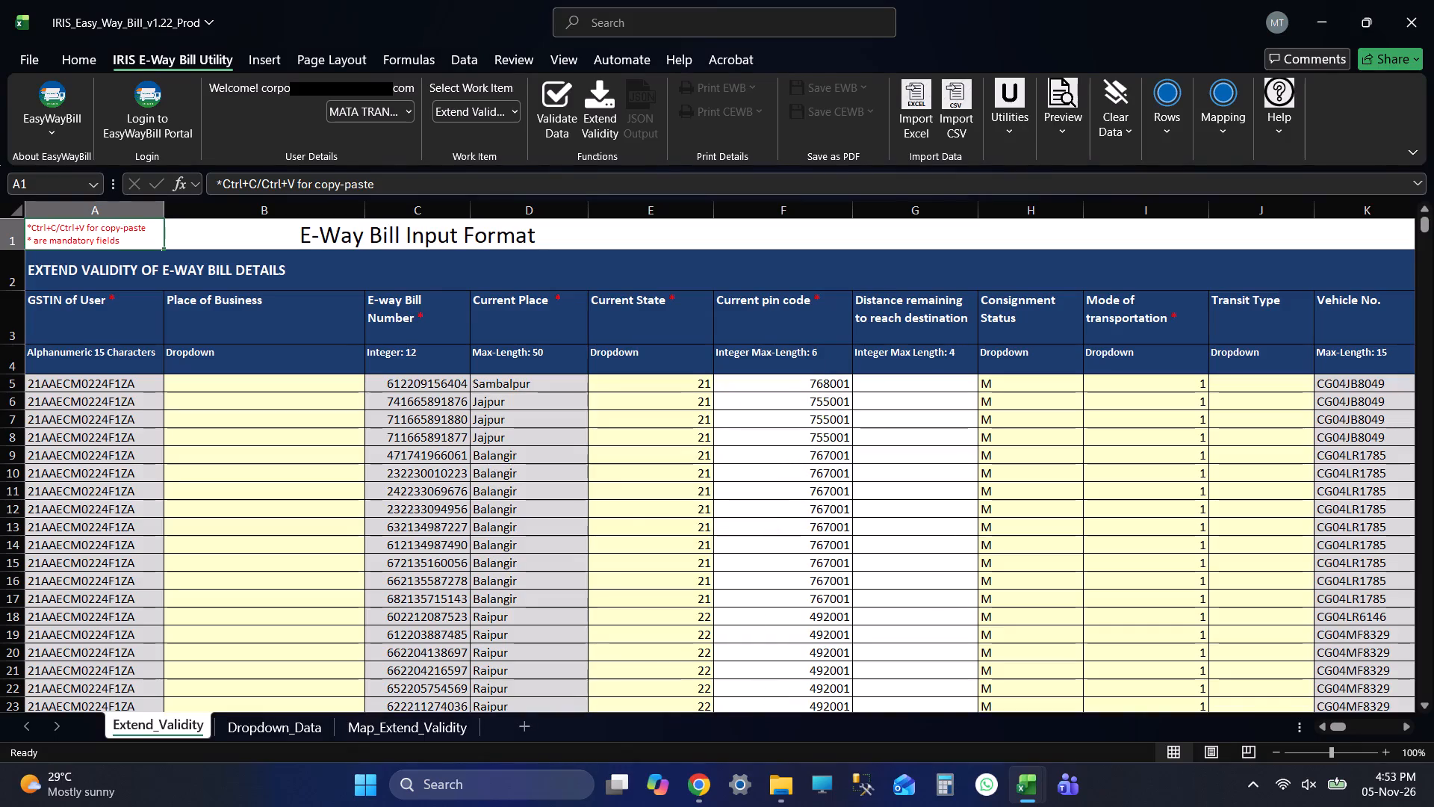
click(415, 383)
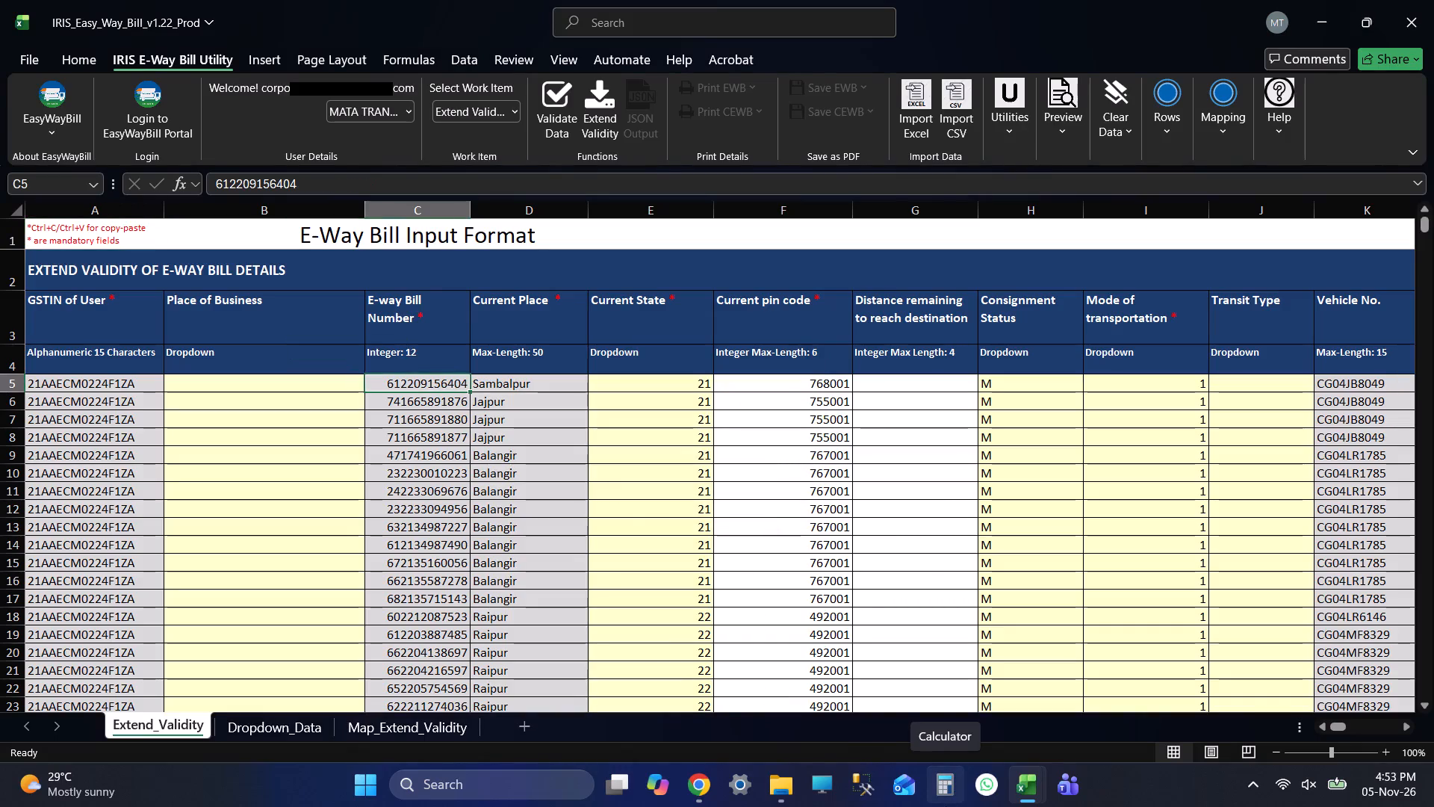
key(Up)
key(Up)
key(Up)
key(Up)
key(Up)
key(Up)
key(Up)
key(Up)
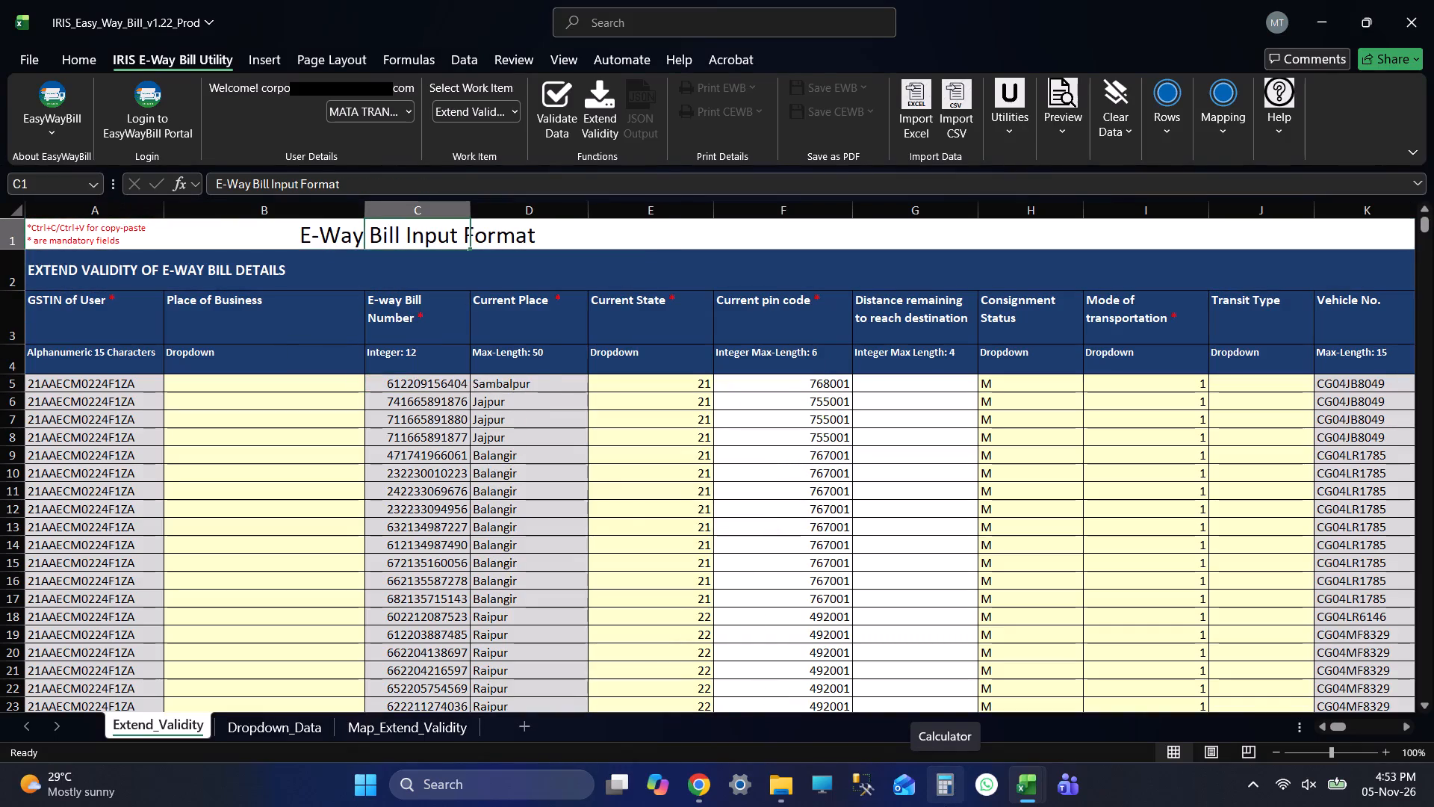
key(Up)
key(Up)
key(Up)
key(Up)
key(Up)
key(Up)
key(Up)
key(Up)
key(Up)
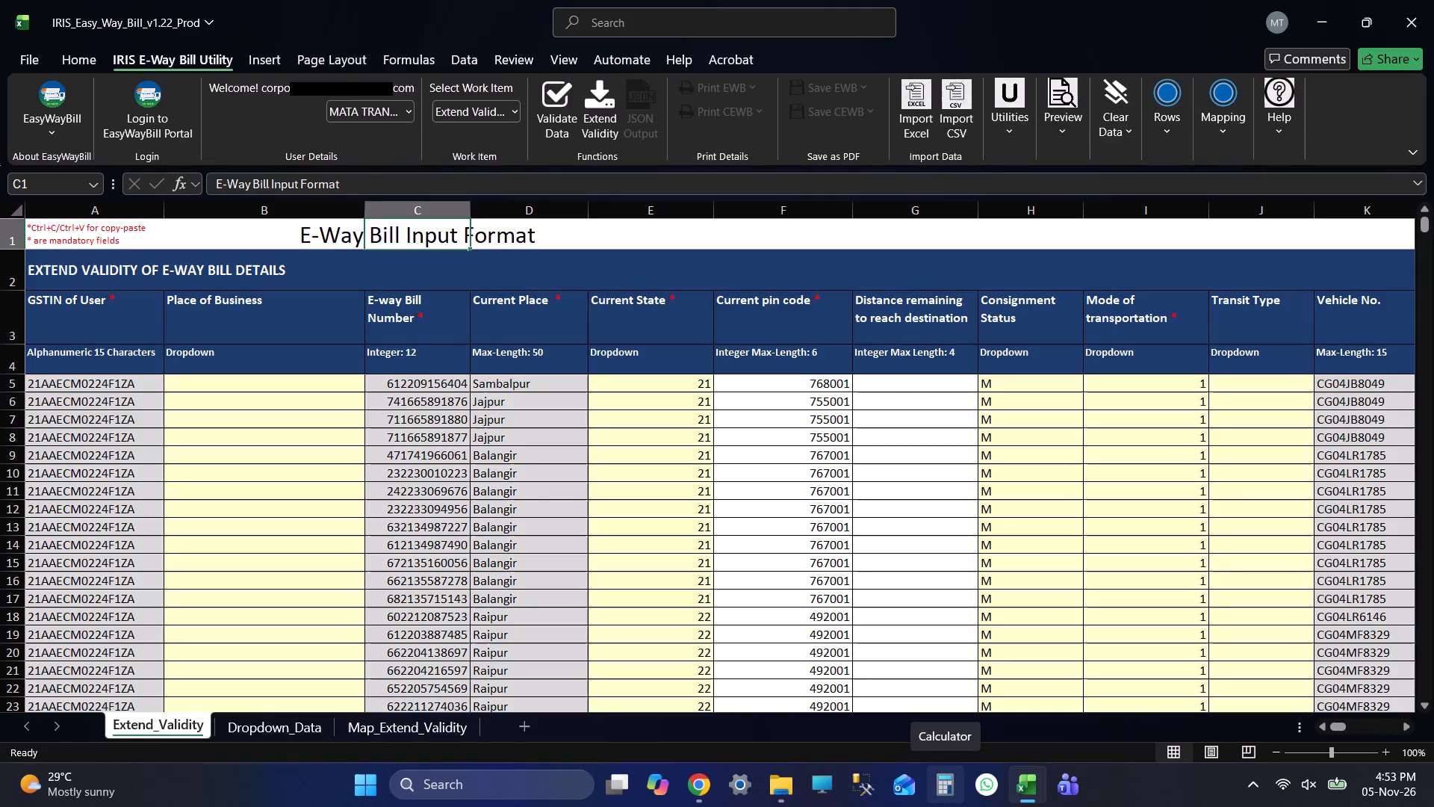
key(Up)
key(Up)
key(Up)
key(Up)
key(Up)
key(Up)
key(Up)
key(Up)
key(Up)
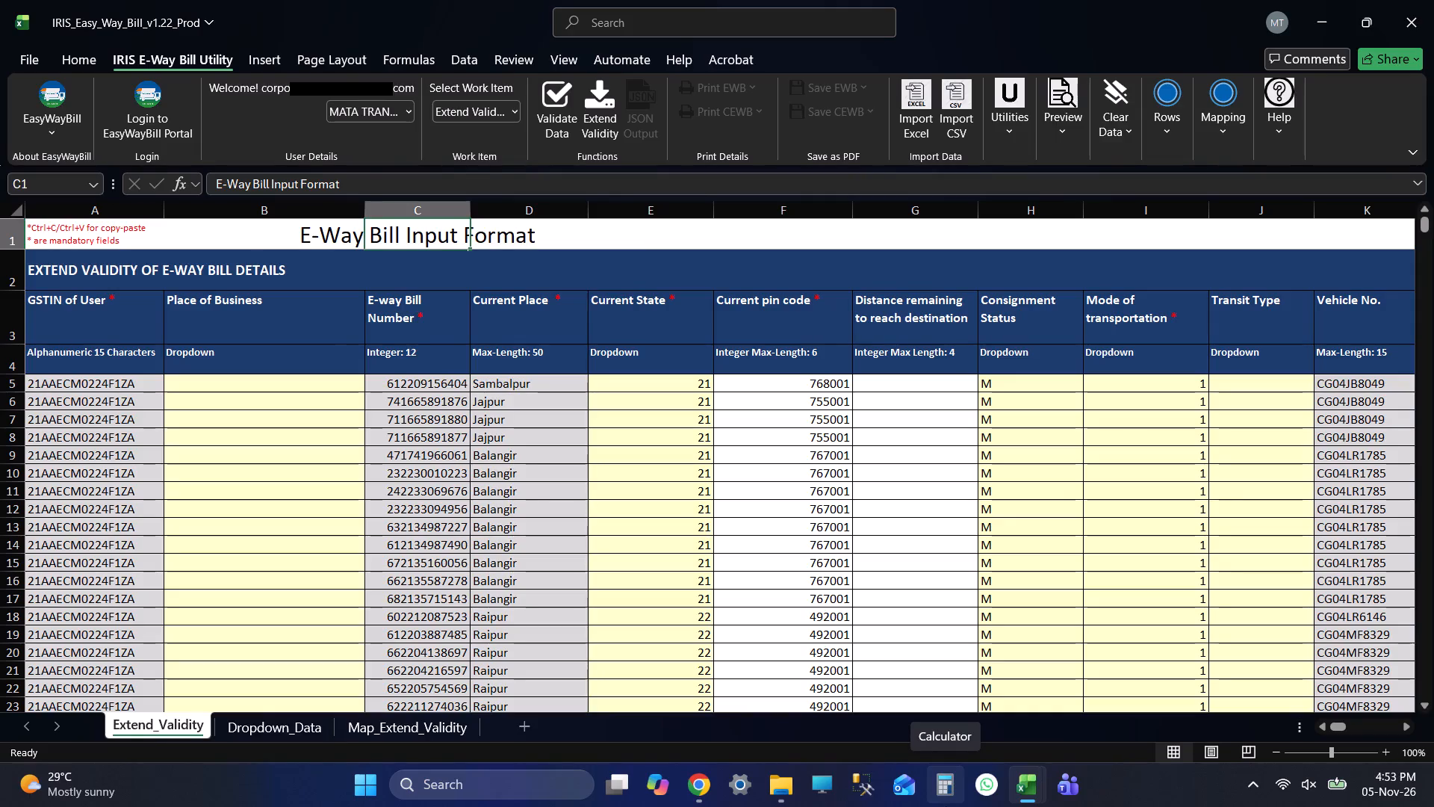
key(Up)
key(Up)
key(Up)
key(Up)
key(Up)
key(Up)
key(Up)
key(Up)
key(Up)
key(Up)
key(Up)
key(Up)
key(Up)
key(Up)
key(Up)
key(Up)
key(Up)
Check the imported E-way Bill Number column on Extend_Validity from the first entry to the last and back to the title row.
key(Down)
key(Down)
key(Down)
key(Down)
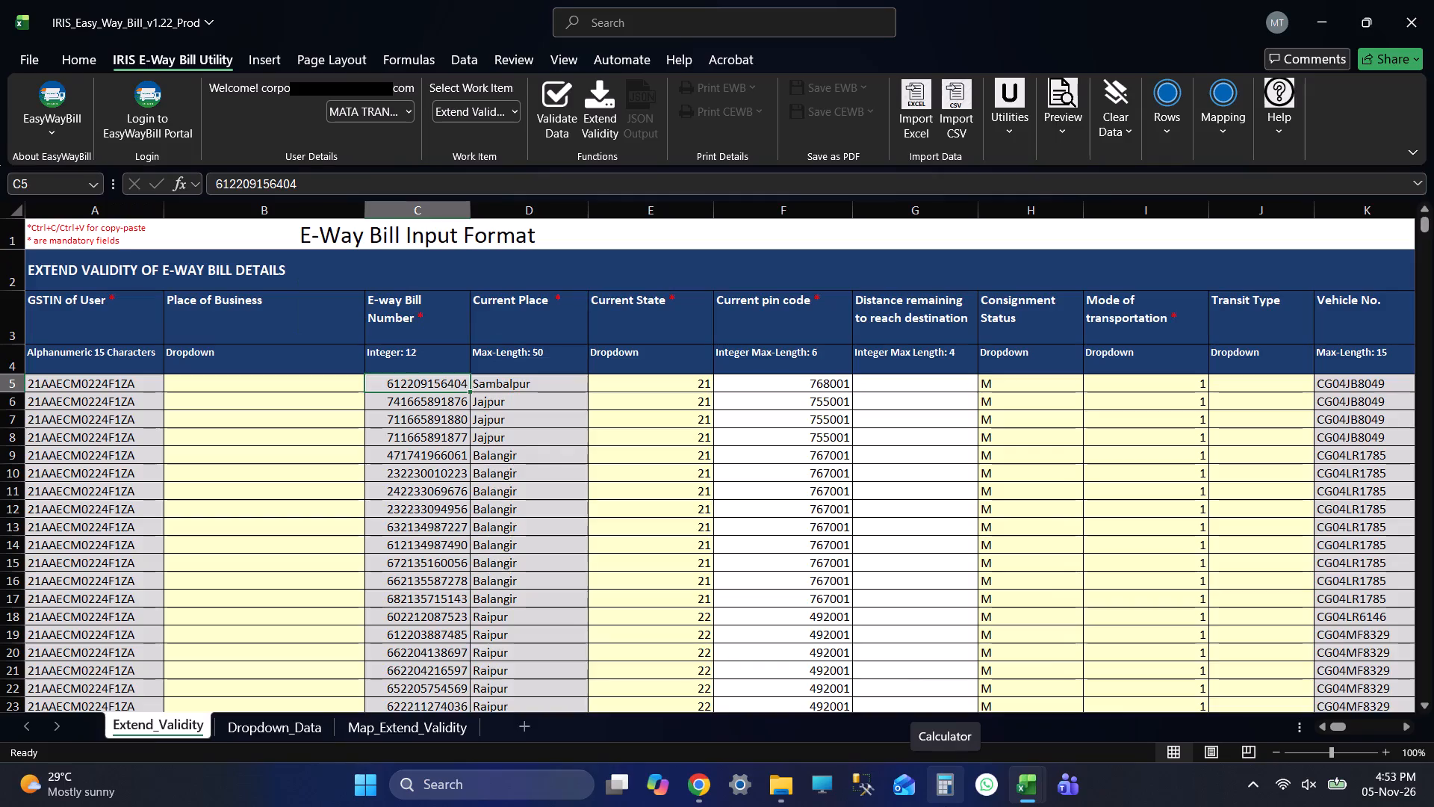
key(ctrl+Down)
key(Down)
key(Down)
key(Down)
key(Down)
key(Down)
key(ctrl+Up)
key(Up)
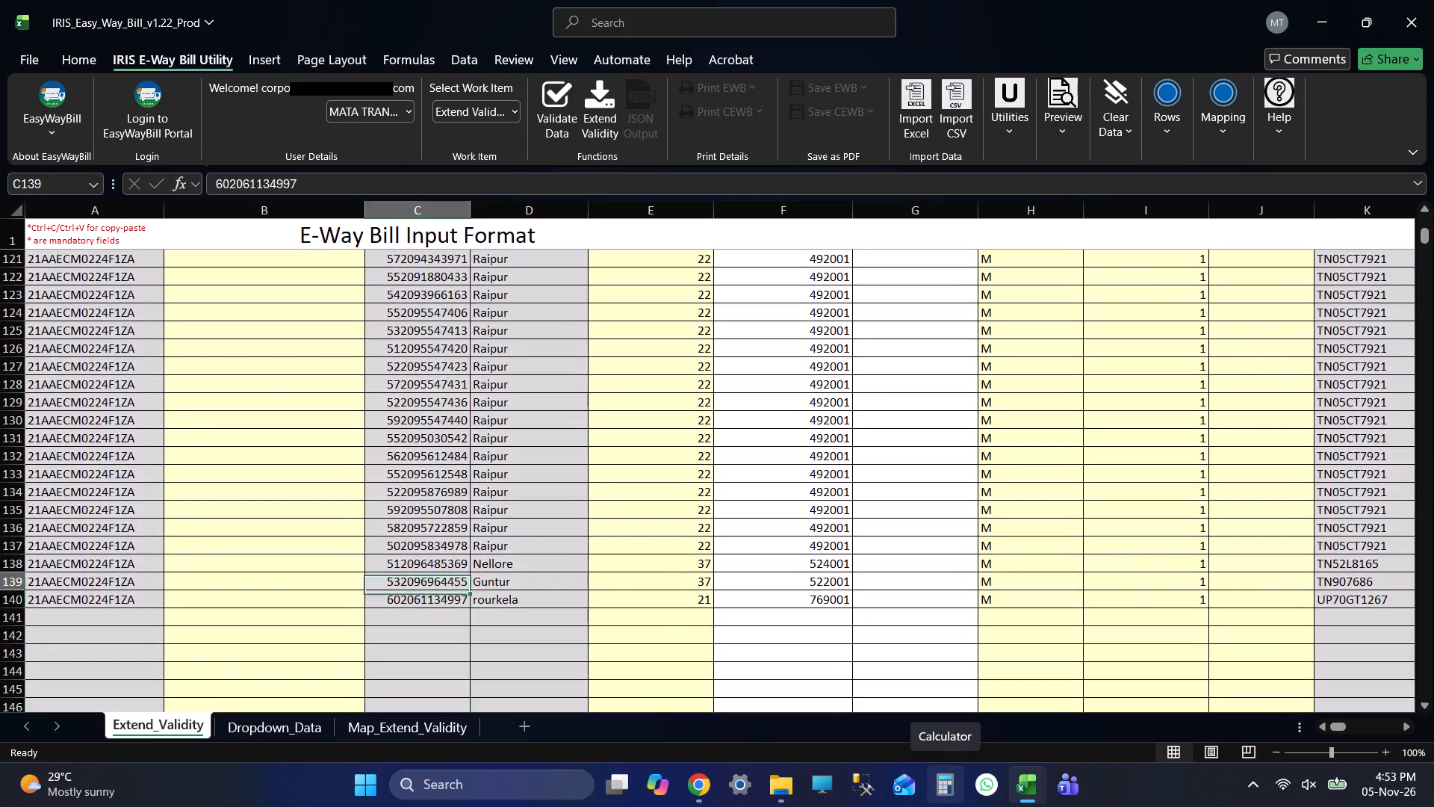
key(Up)
key(Up)
key(ctrl+Up)
key(Up)
key(Up)
key(Up)
key(Up)
key(Up)
key(Up)
key(Up)
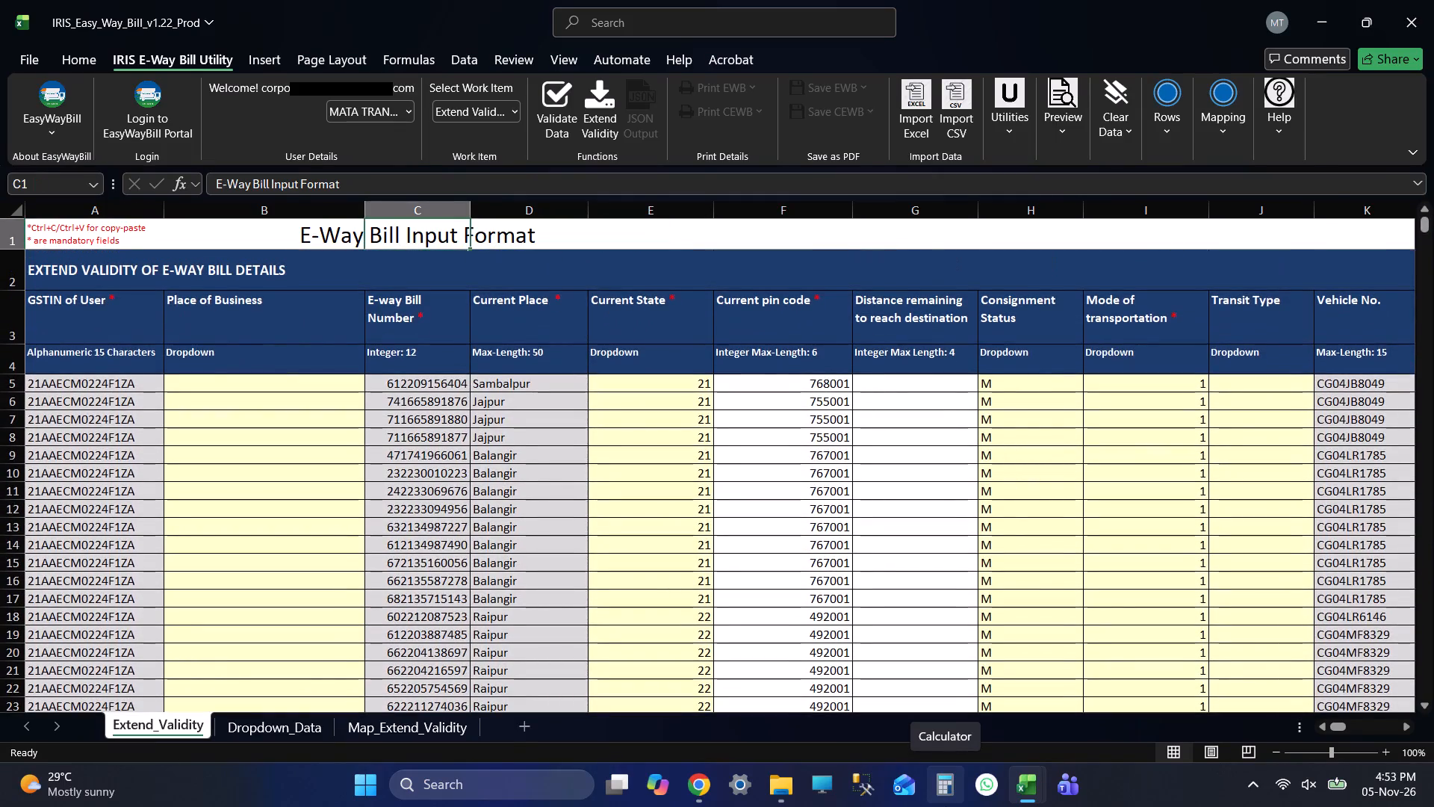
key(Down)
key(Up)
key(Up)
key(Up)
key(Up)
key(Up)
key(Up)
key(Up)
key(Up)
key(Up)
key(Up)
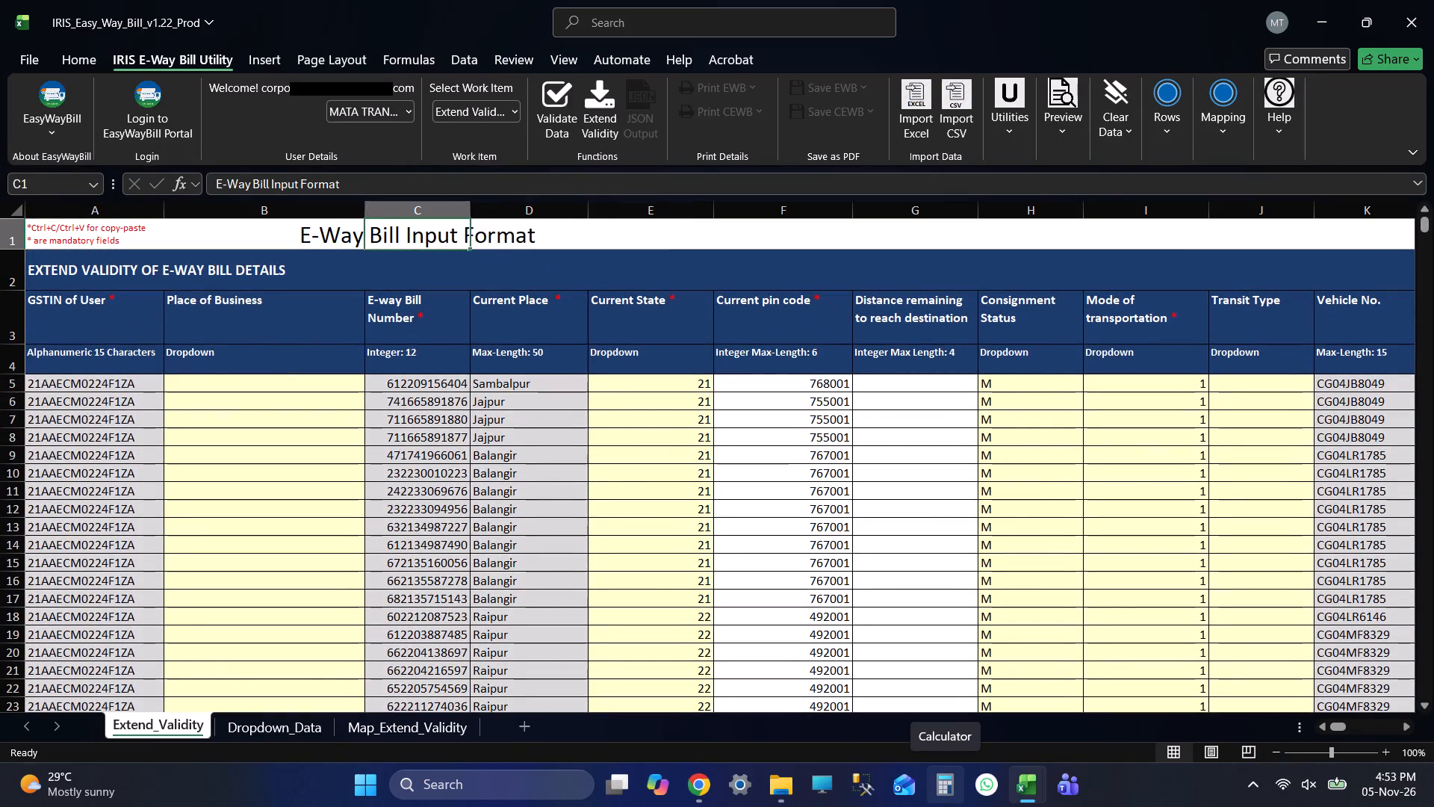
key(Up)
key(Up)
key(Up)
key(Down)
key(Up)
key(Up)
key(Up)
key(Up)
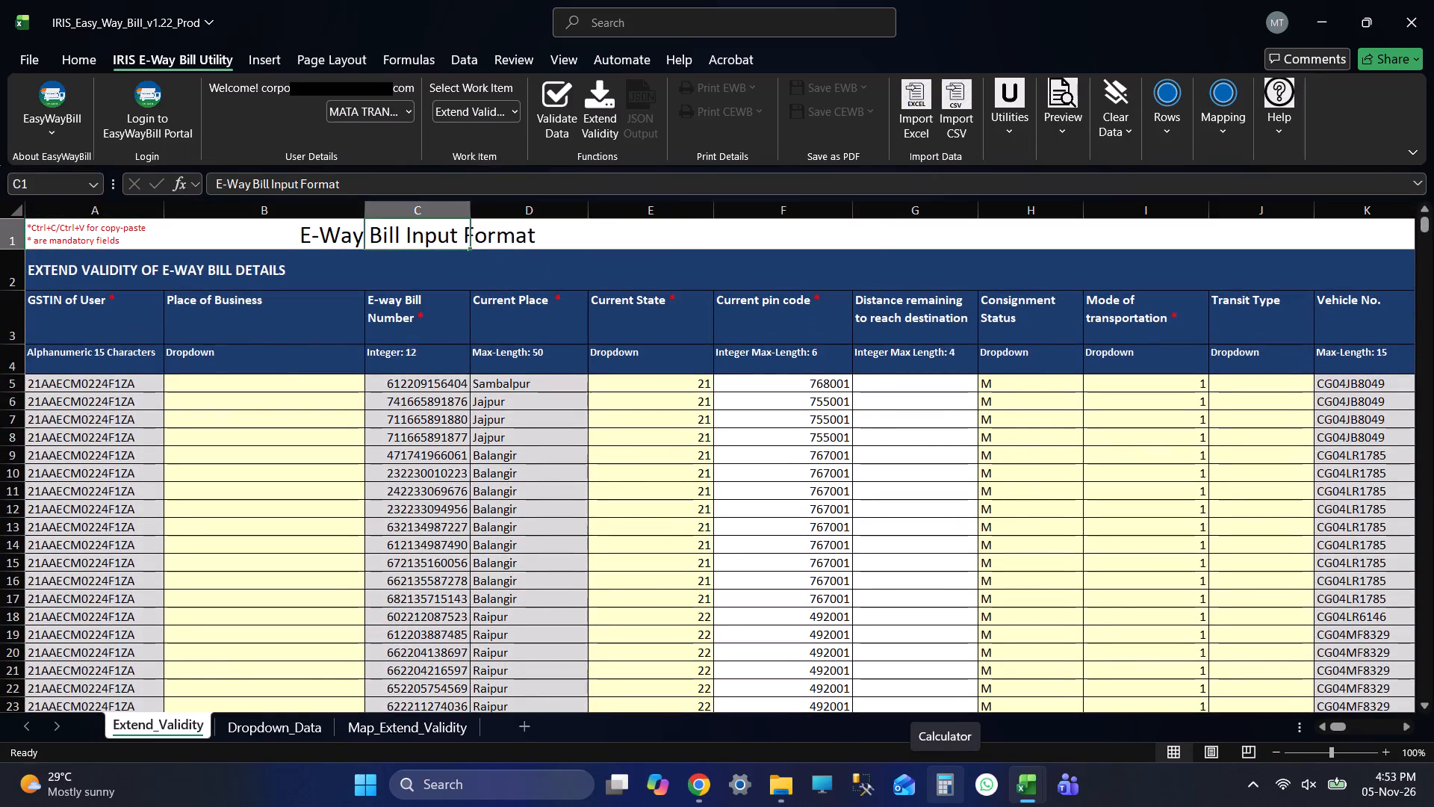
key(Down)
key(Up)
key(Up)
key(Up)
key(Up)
Recheck where the imported e-way bill numbers end on Extend_Validity, returning to the title row.
key(Down)
key(Down)
key(Down)
key(Down)
key(Down)
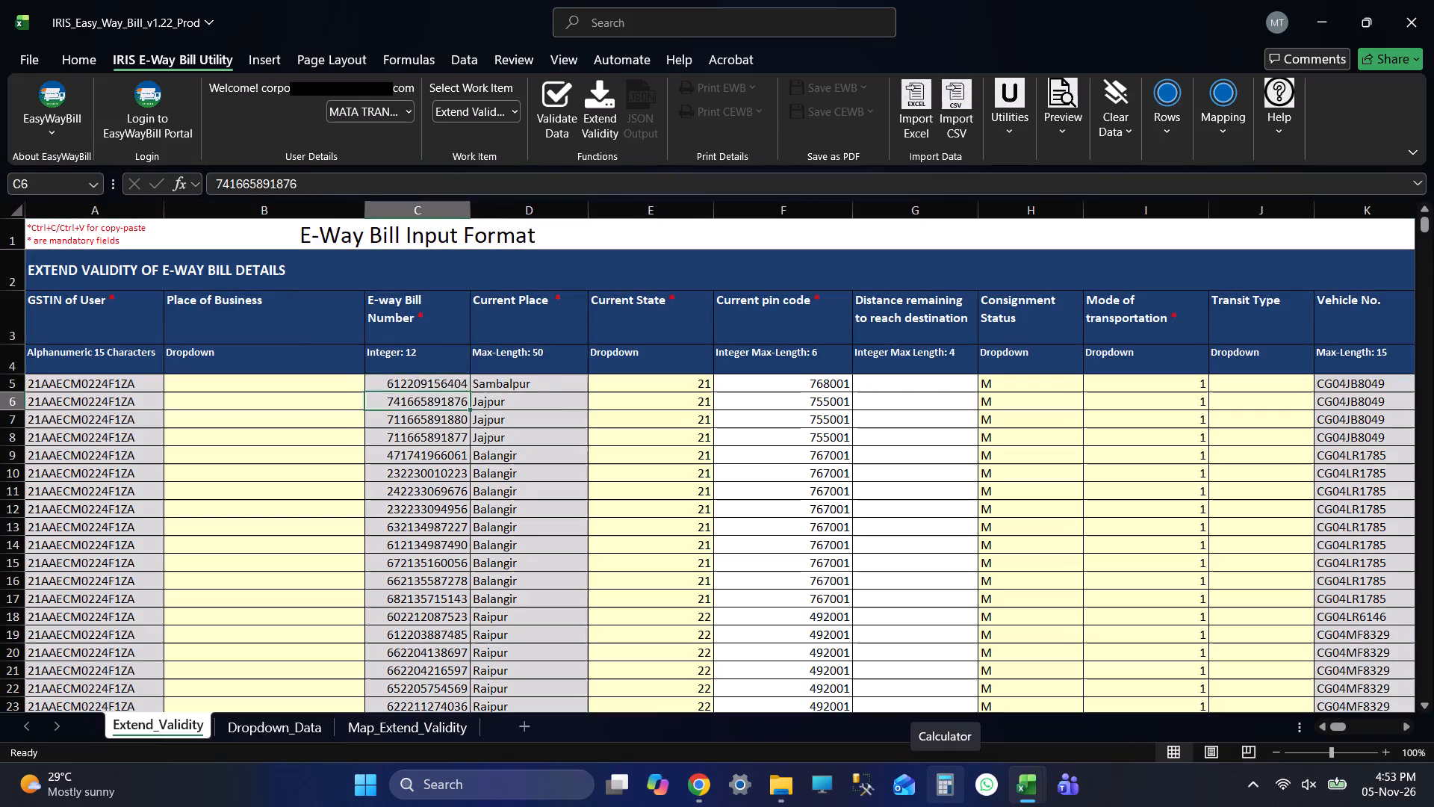
key(ctrl+Down)
key(Down)
key(Down)
key(Down)
key(Up)
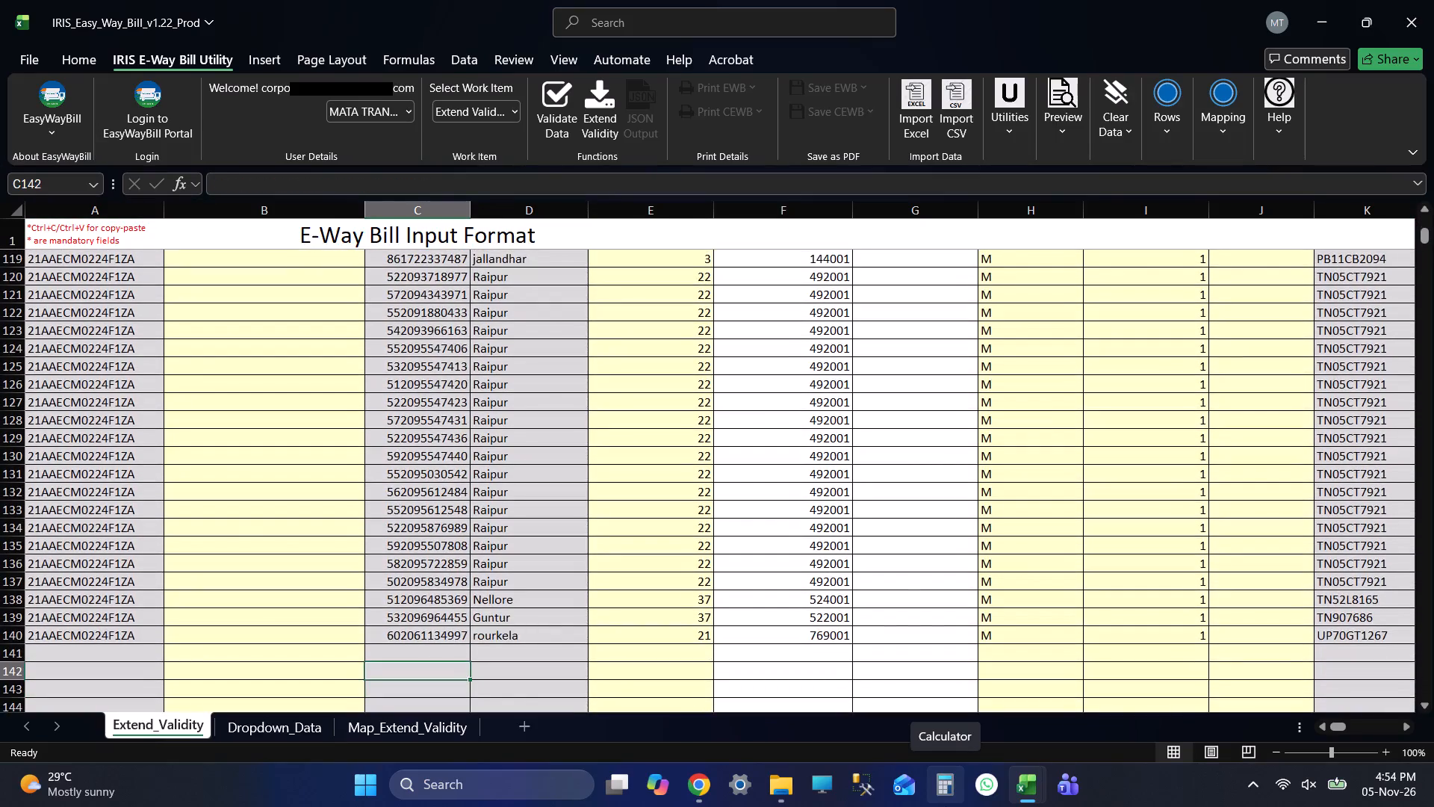
key(ctrl+Up)
key(ctrl+Up)
key(Up)
key(Up)
key(Up)
key(Up)
key(Up)
key(Up)
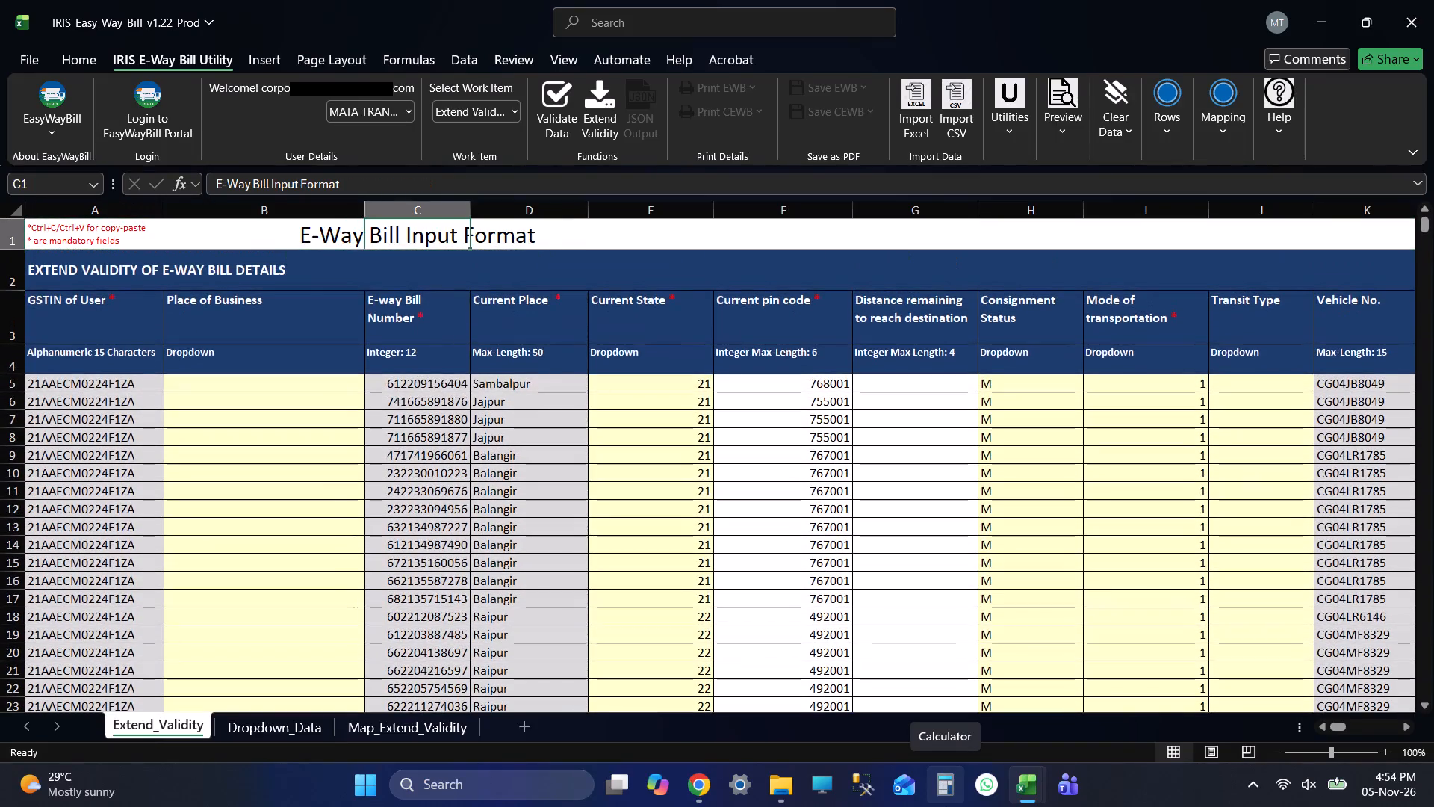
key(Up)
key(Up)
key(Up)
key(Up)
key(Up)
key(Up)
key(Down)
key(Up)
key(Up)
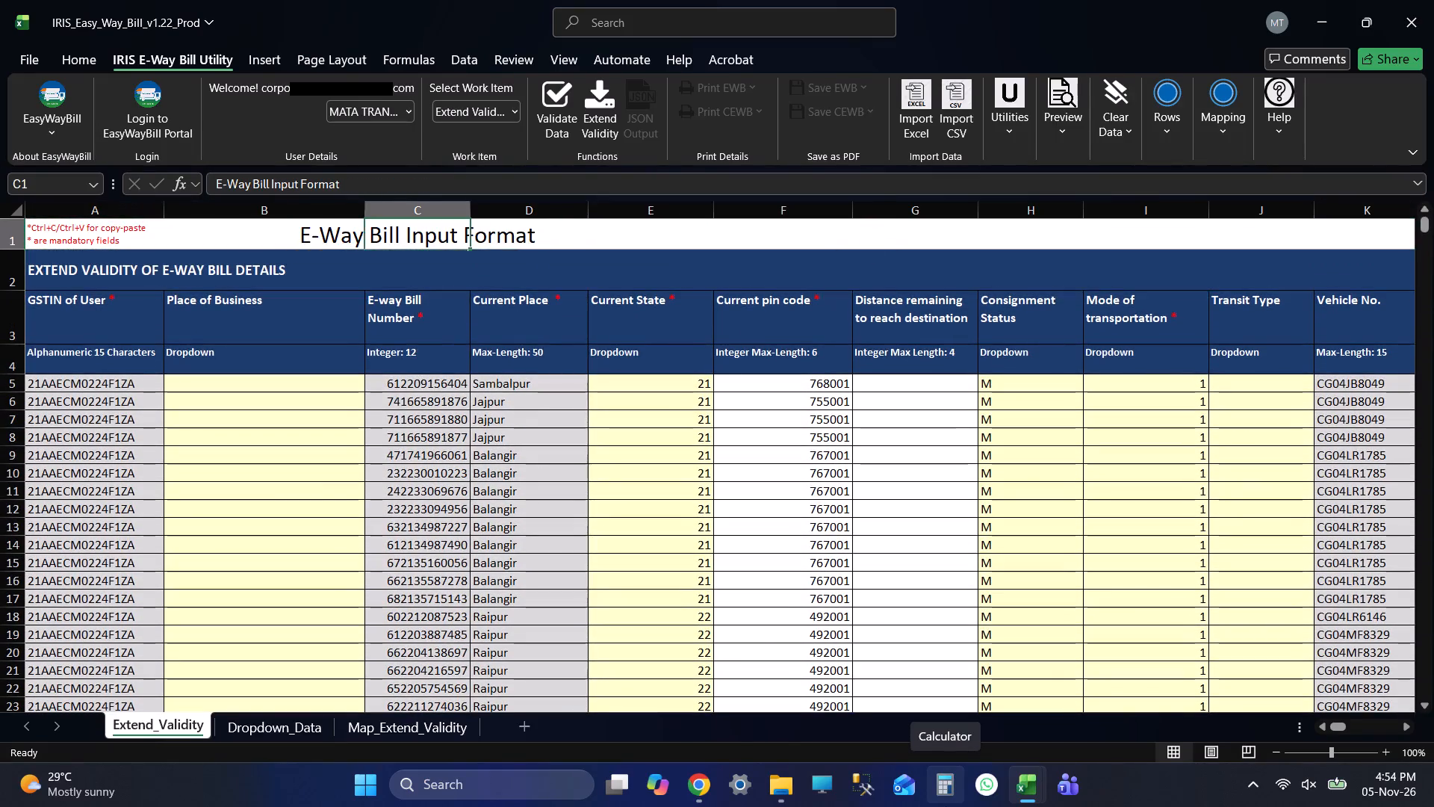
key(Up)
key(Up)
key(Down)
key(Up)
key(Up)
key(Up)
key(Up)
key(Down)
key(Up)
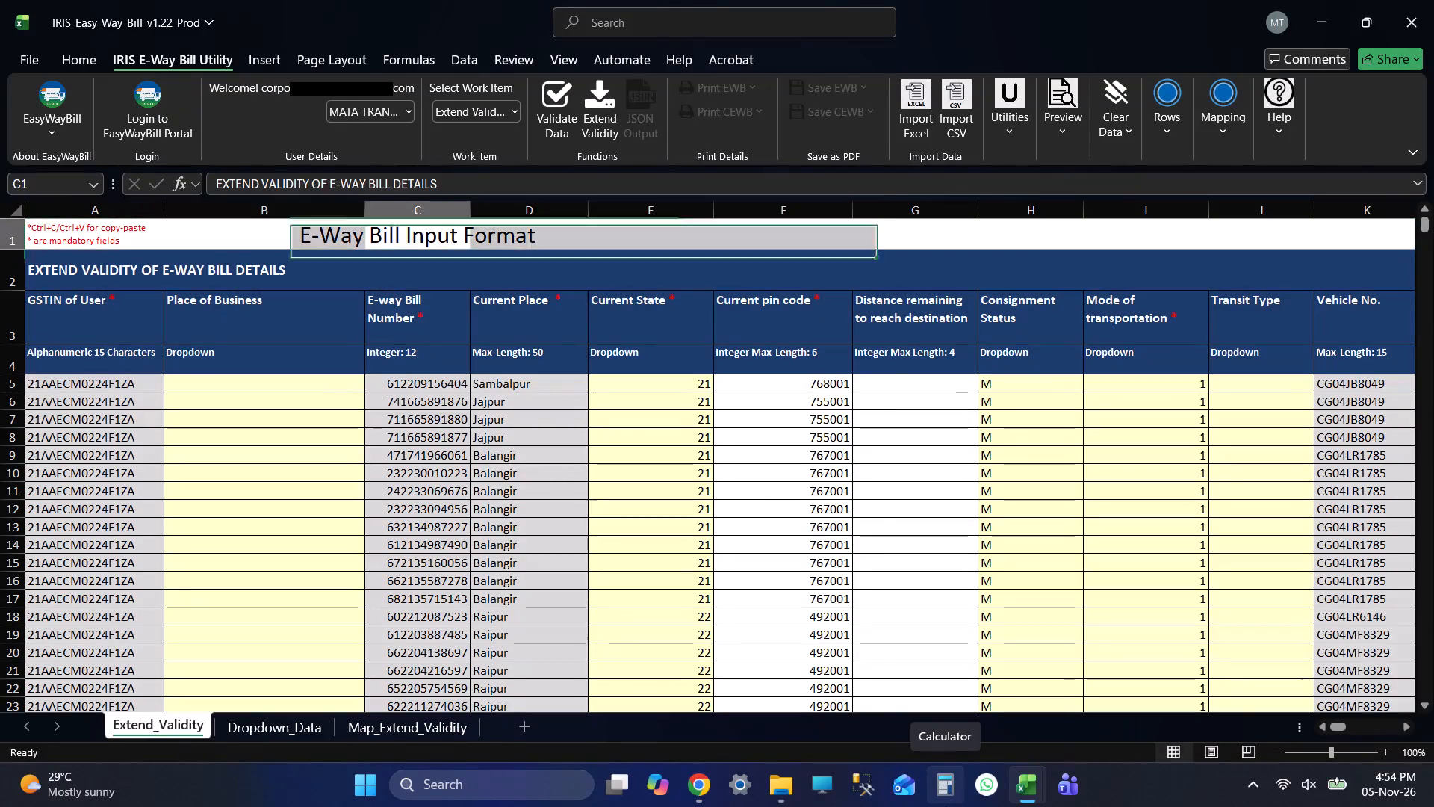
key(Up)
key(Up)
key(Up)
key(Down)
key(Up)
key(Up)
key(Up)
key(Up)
Review the last imported e-way bill's row across all its columns, through the extension reason and remarks to the sheet's end.
key(Down)
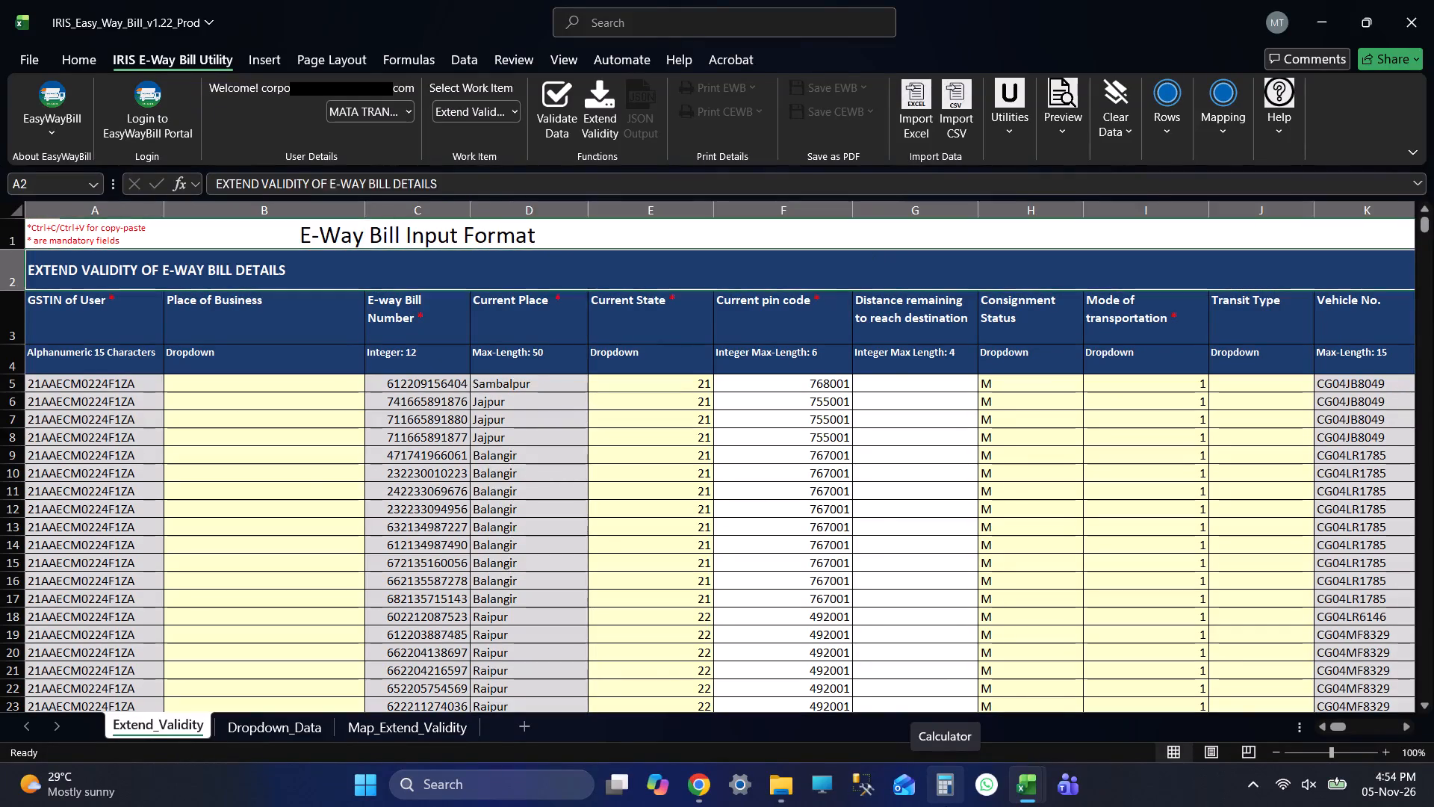
key(Down)
key(Down)
key(Down)
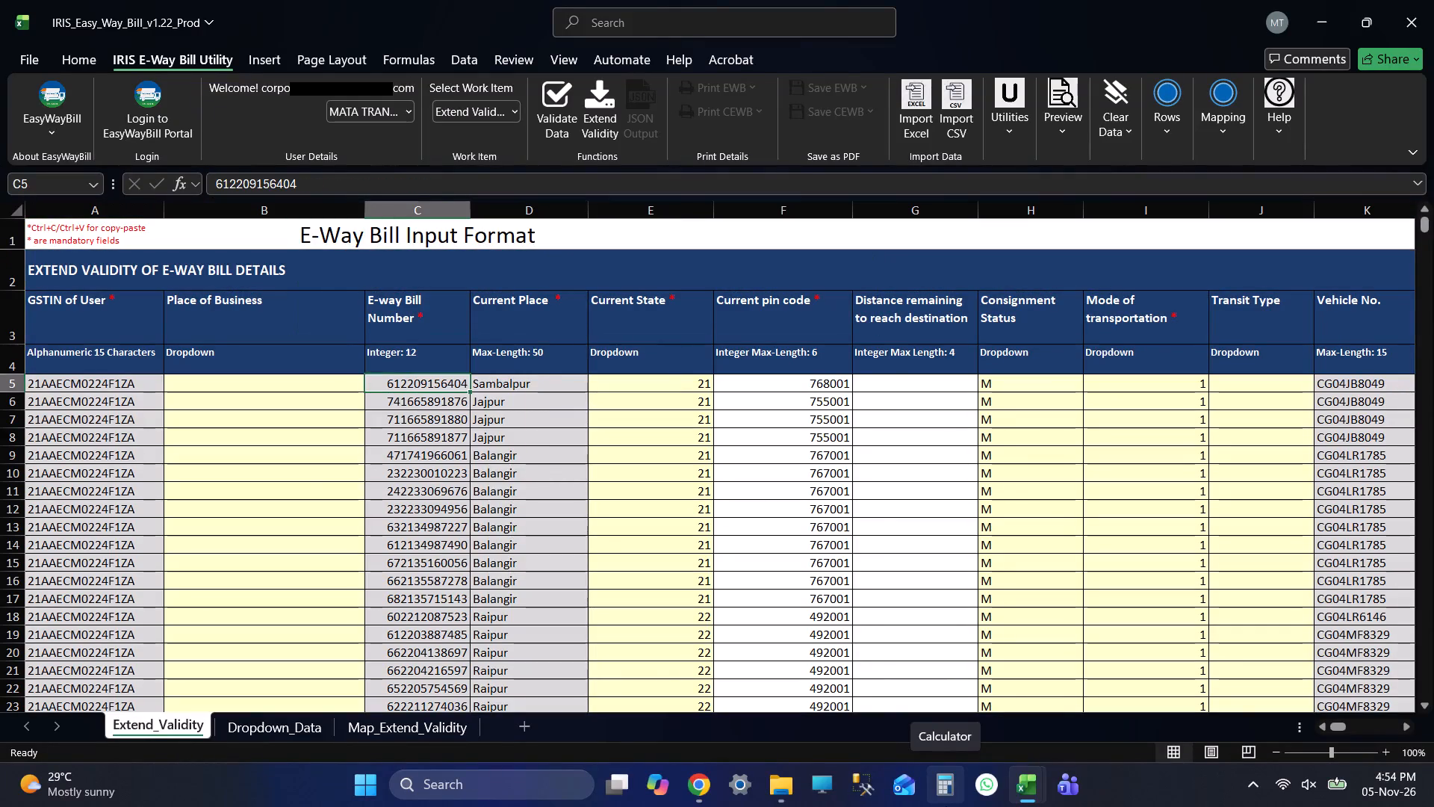
key(ctrl+Down)
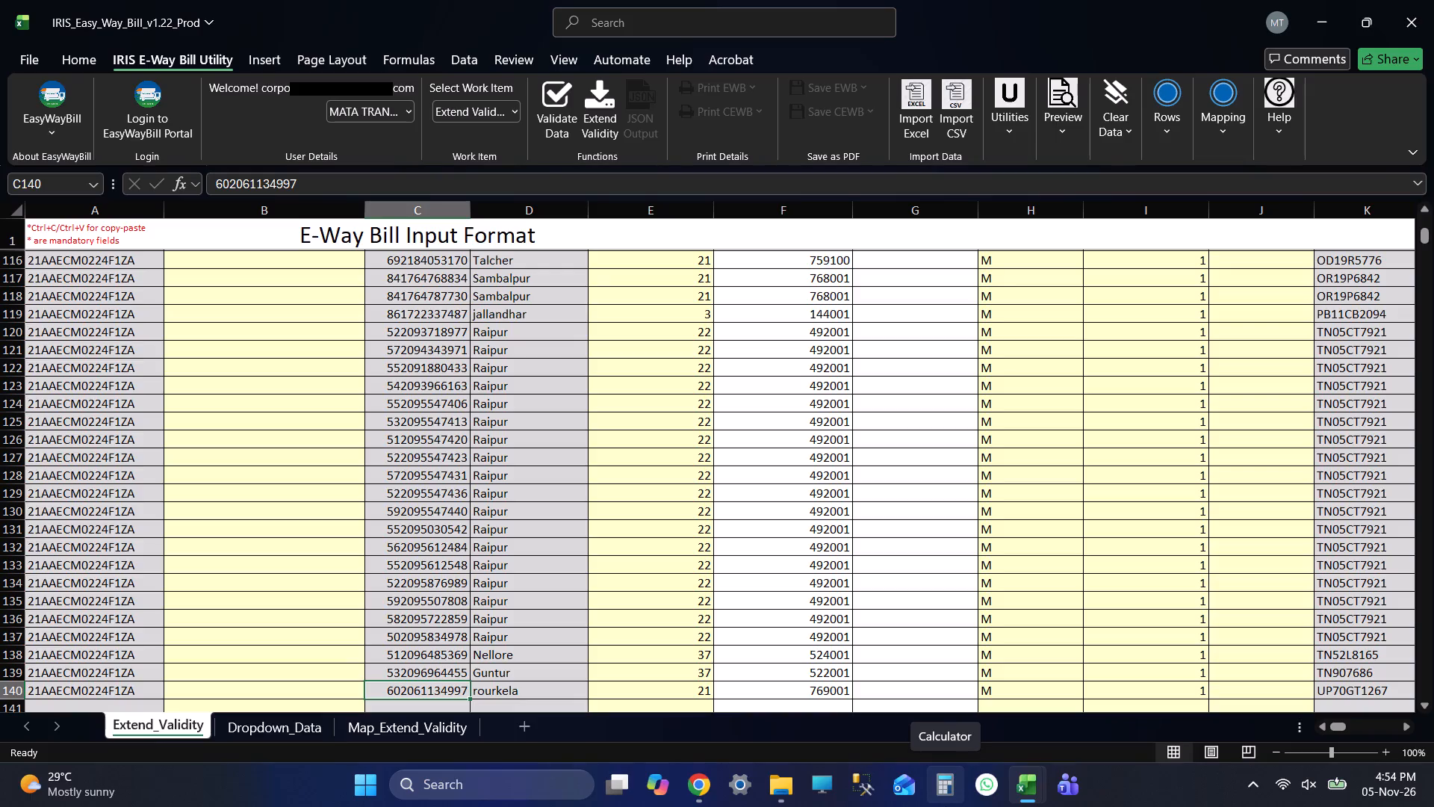
key(Right)
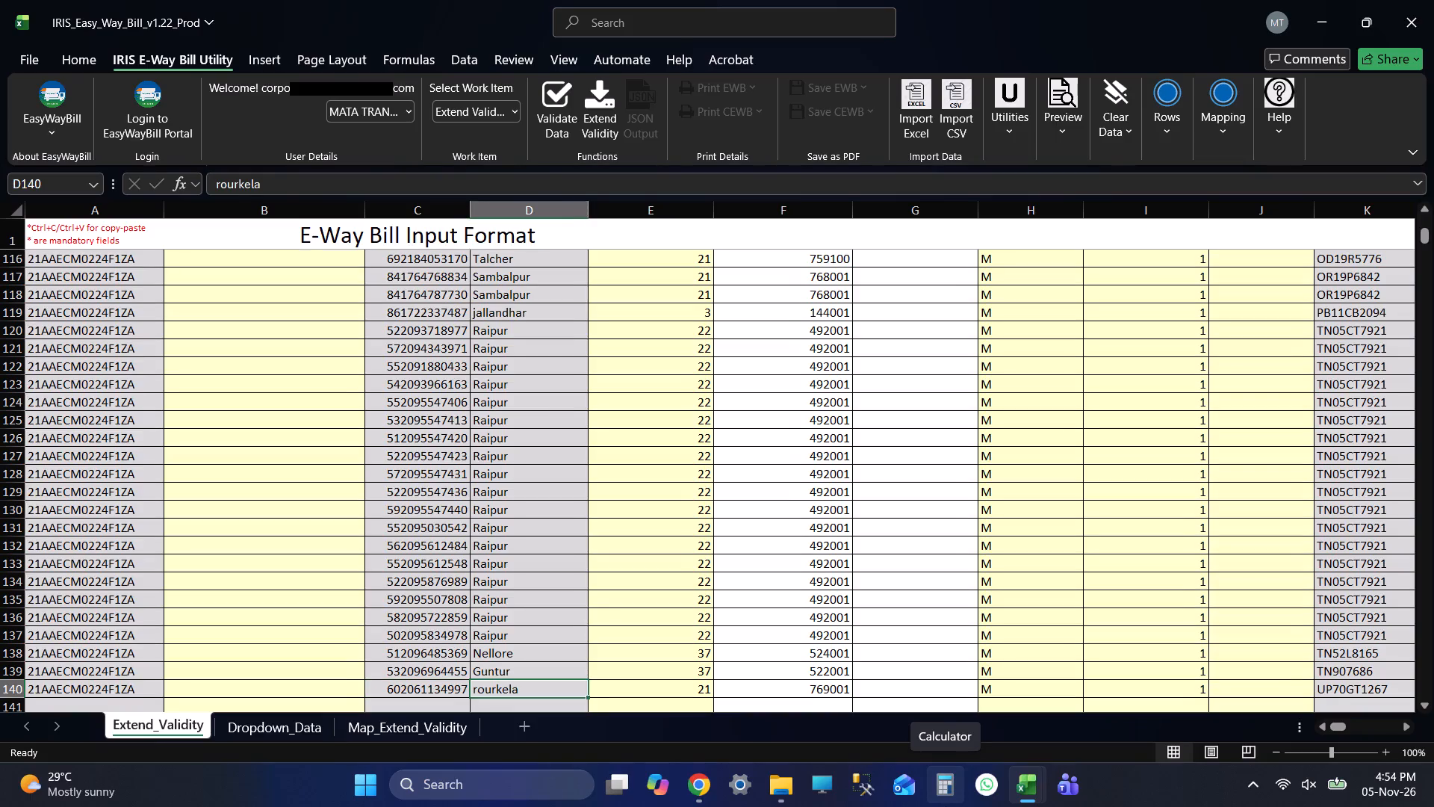
key(Right)
key(Right)
key(Right)
key(Right)
key(Right)
key(Right)
key(Right)
key(Right)
key(Right)
key(Right)
key(Right)
key(Right)
key(Right)
key(Right)
key(Right)
key(Right)
key(Right)
key(Right)
key(Right)
key(Right)
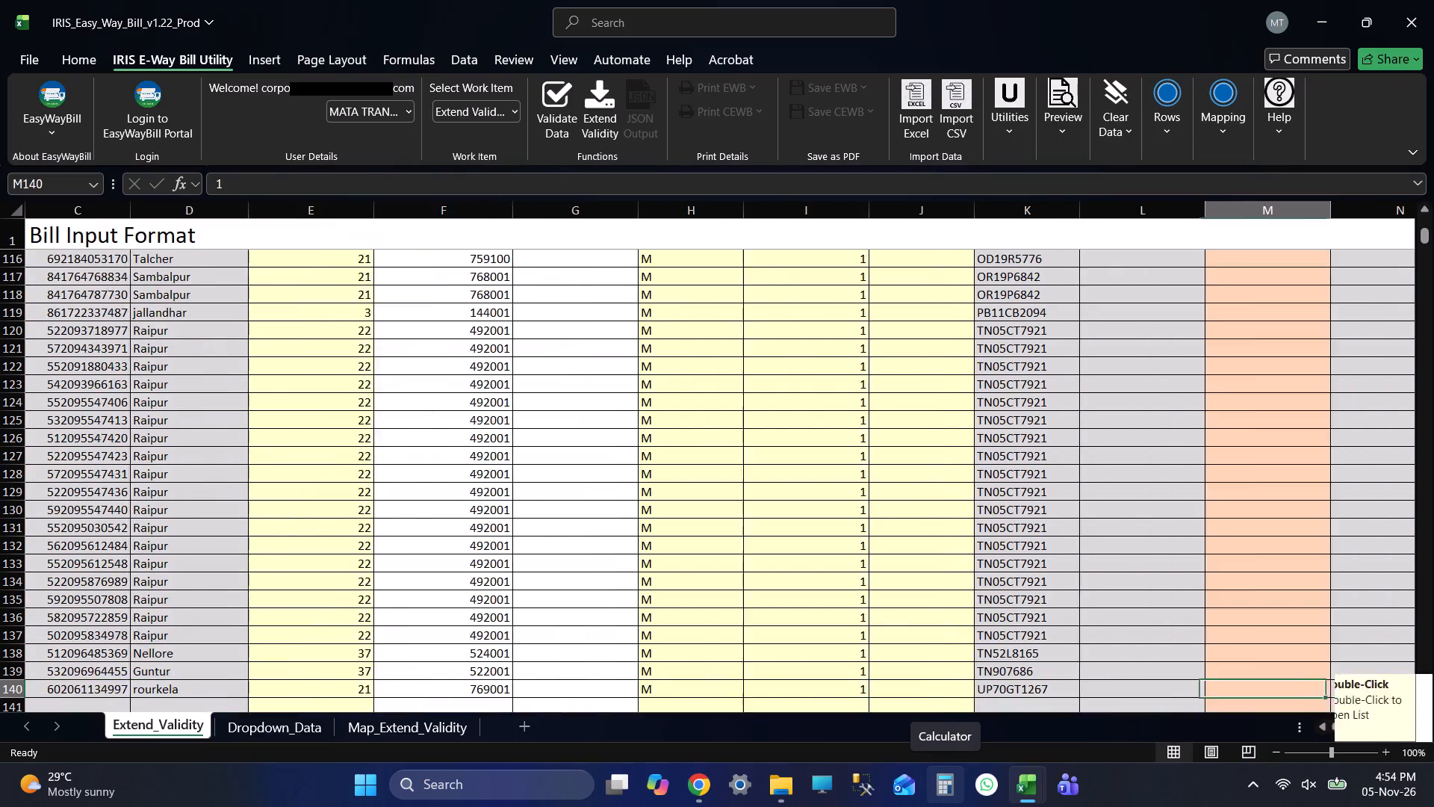
key(Right)
key(Right)
key(Right)
key(Right)
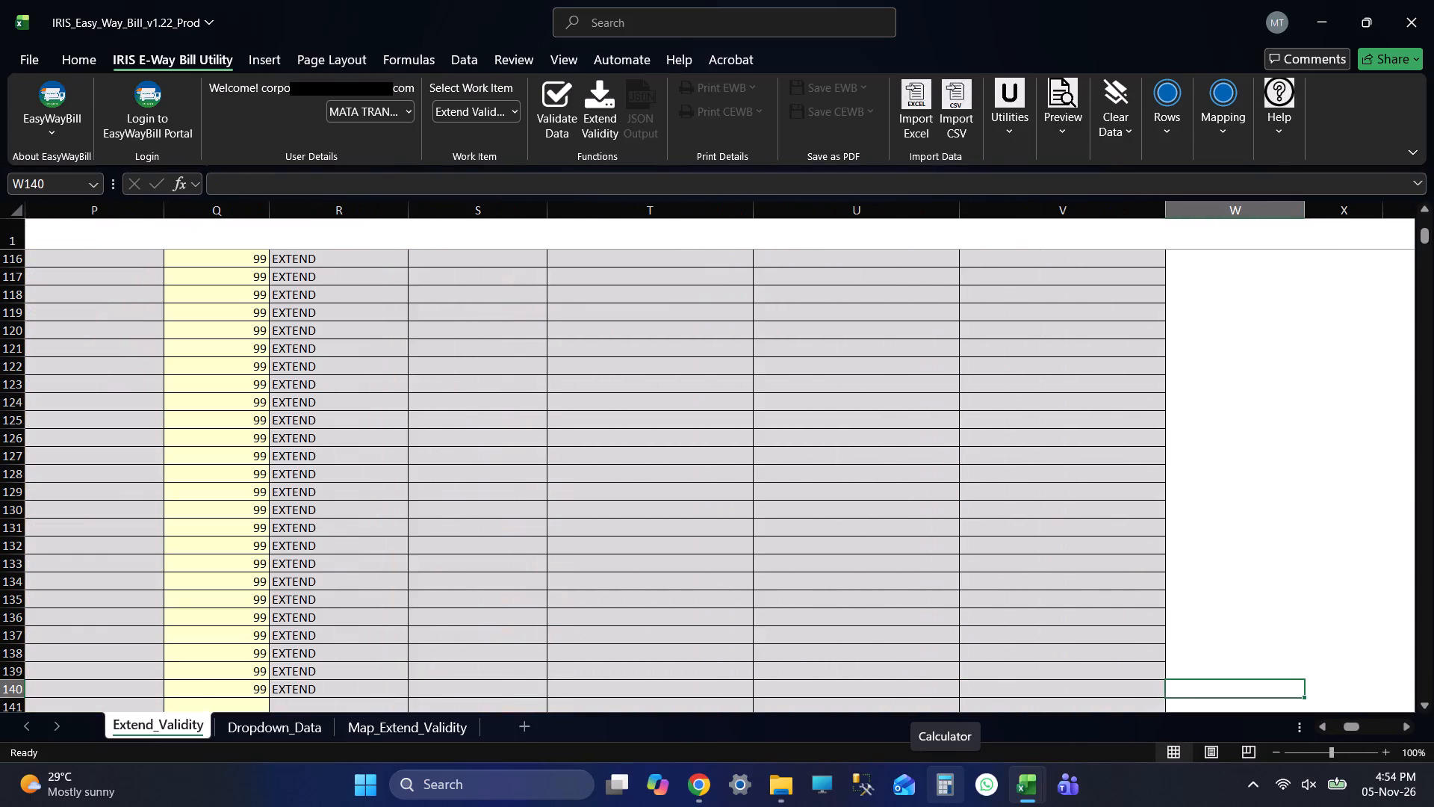
Validate the imported Extend_Validity data and dismiss the validation message.
click(564, 108)
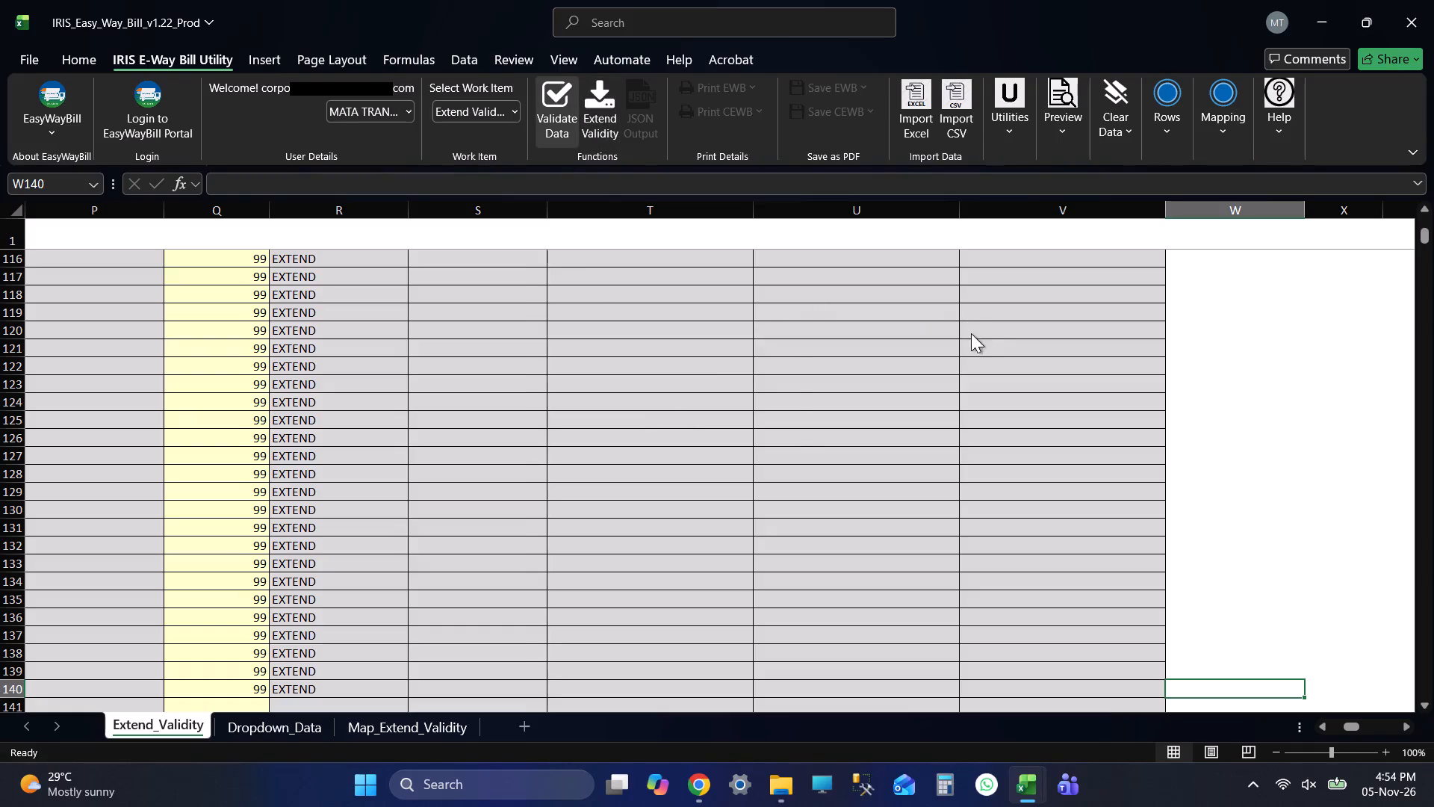
click(777, 457)
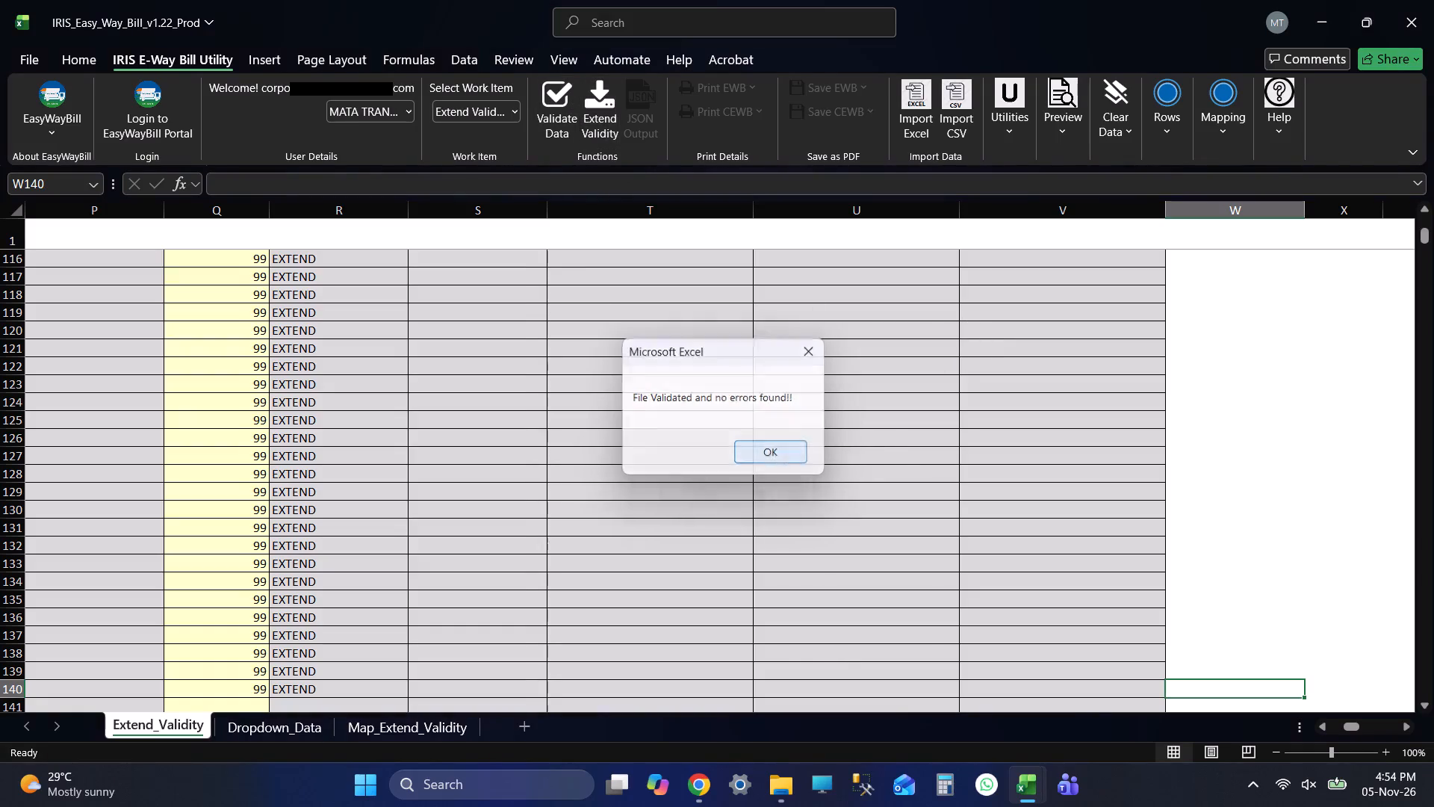
Run Extend Validity for the imported e-way bills and agree to proceed with the extension.
click(603, 90)
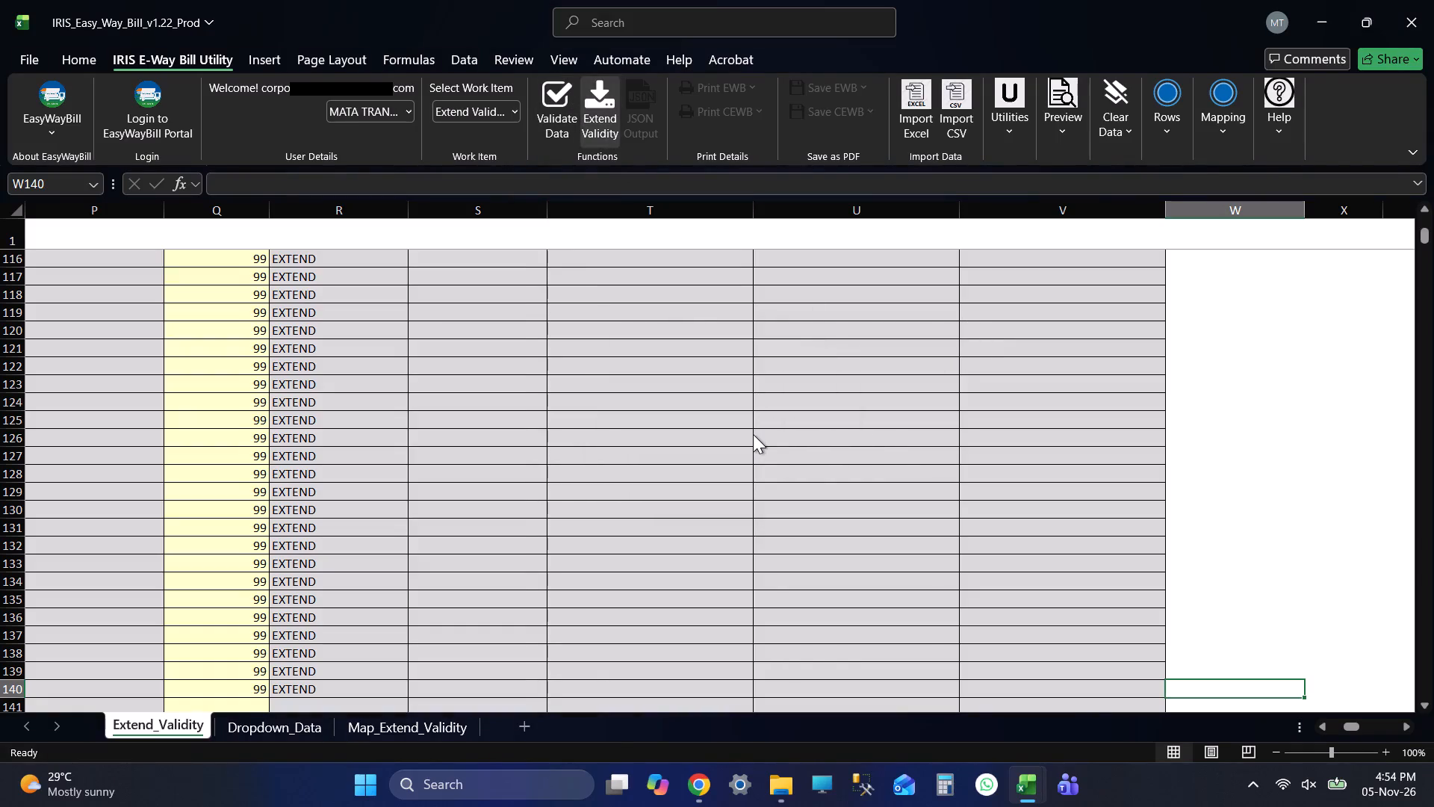
click(739, 467)
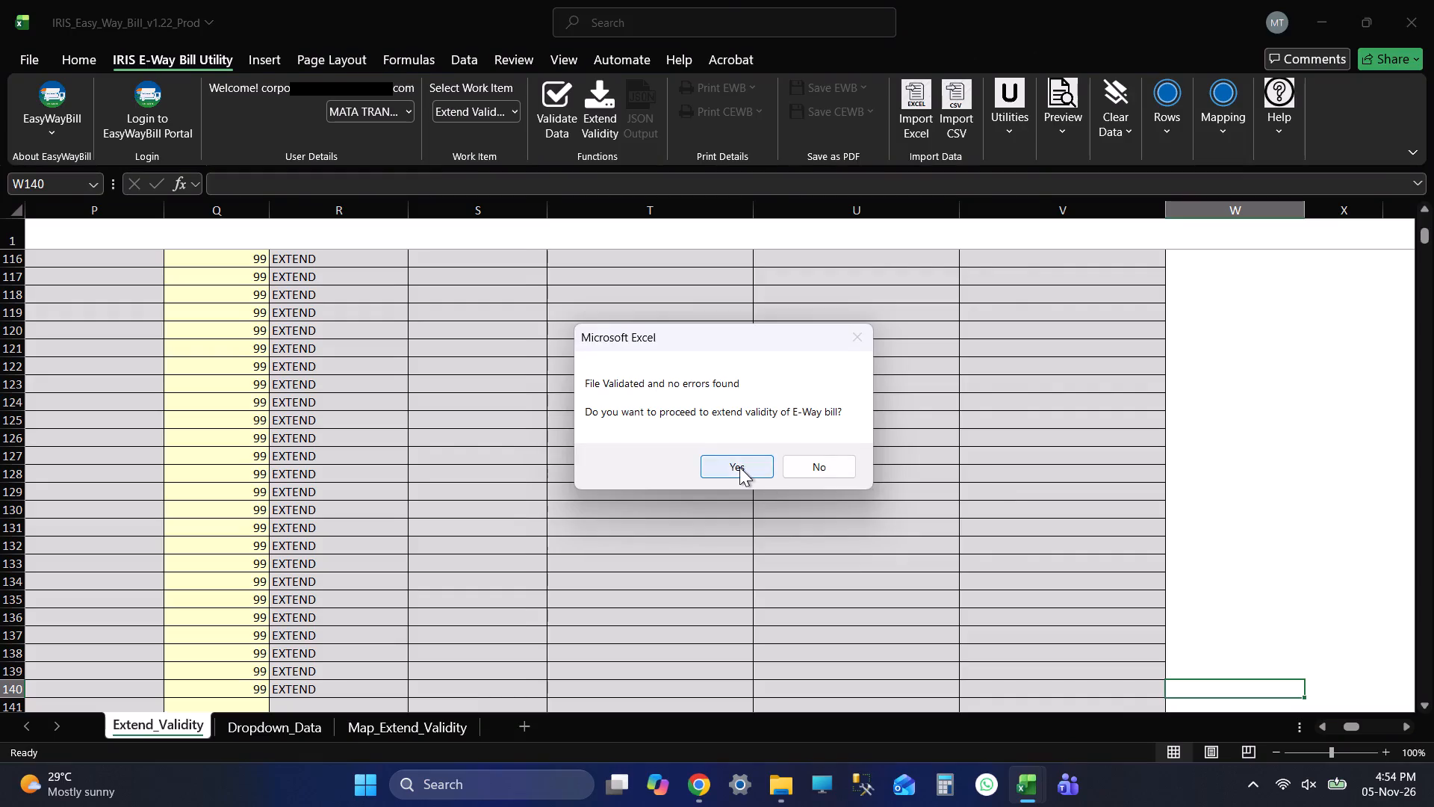
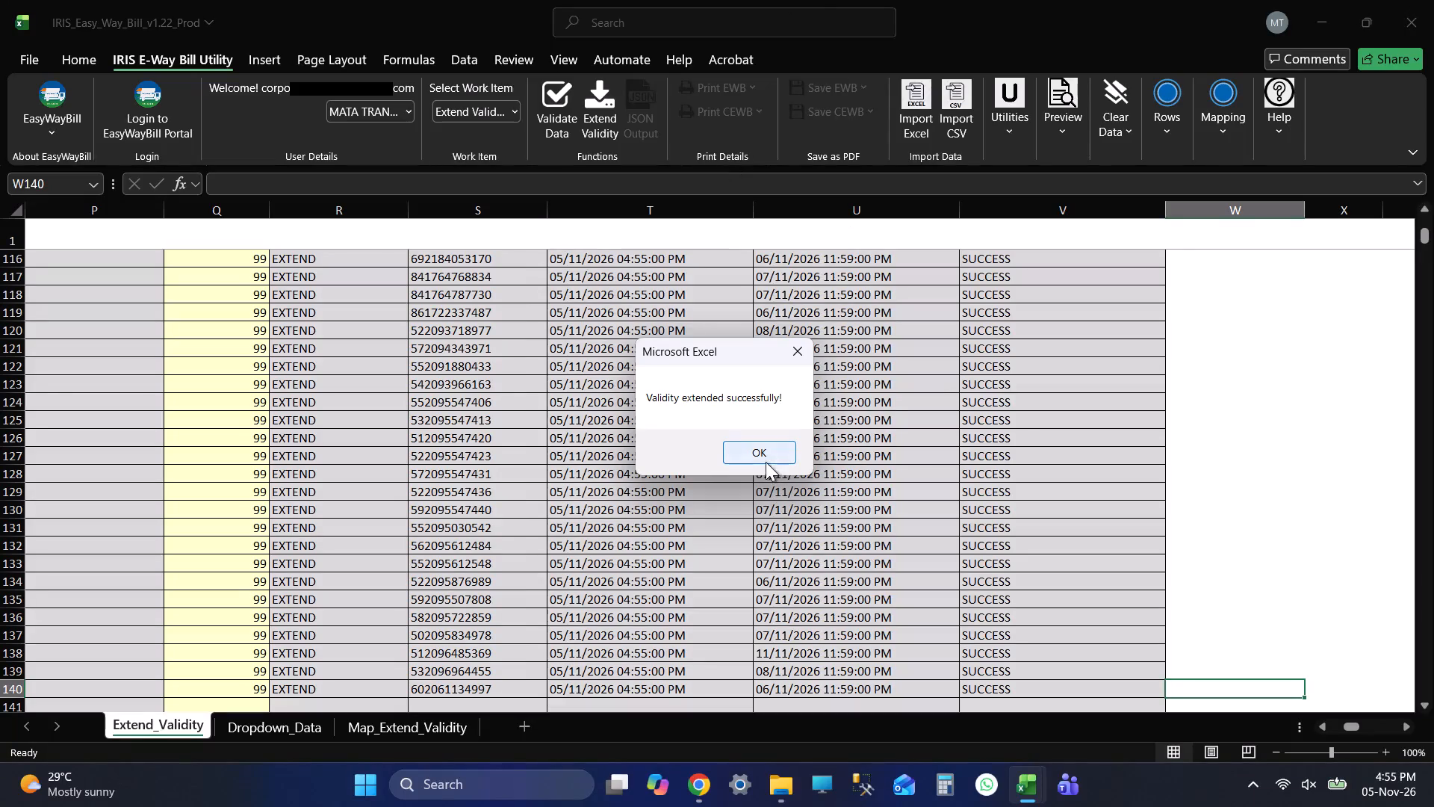
Dismiss the validity extension message.
click(757, 448)
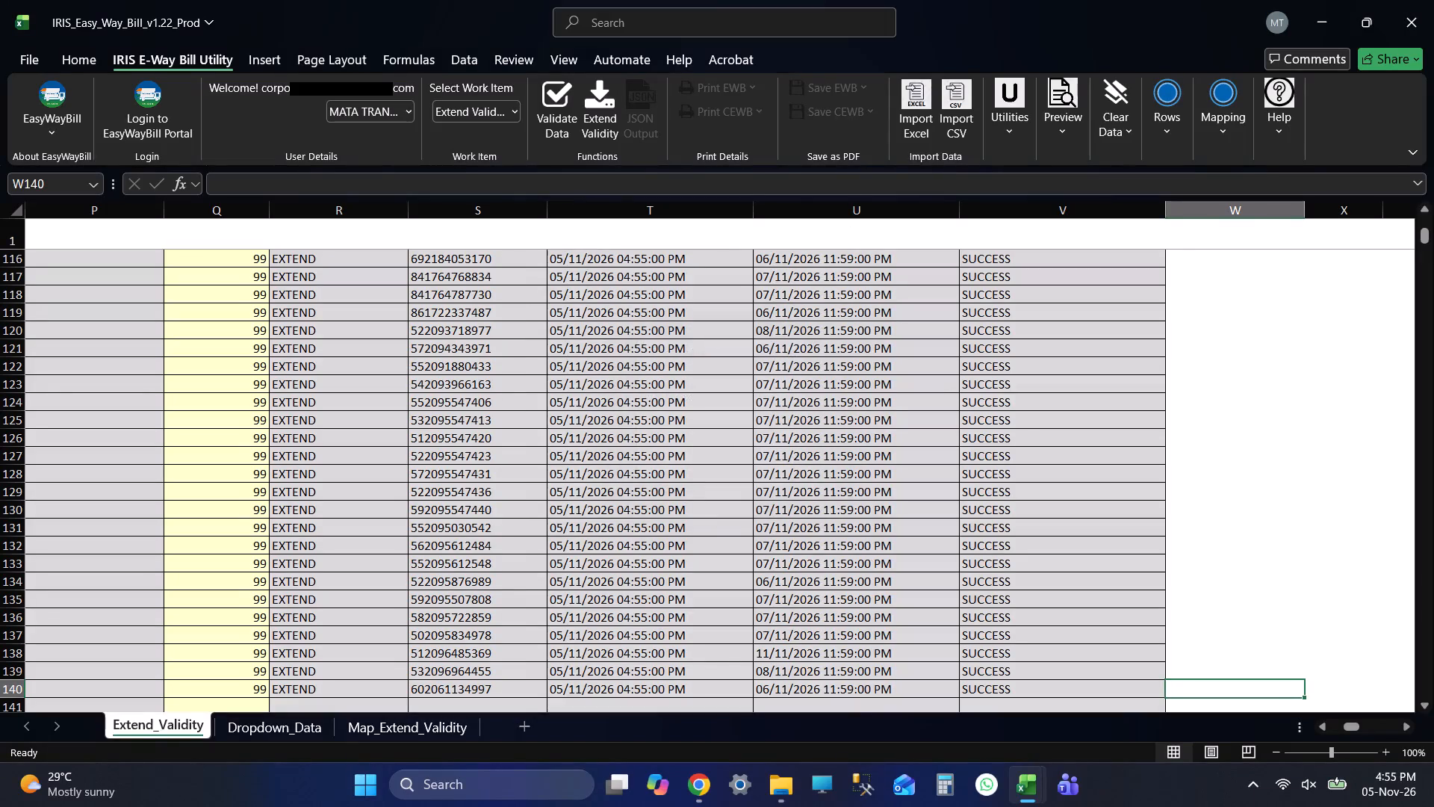
Review the extended date, valid-upto date and processing status of the e-way bills from the last row up to the headers.
click(586, 693)
key(Page_Up)
key(Page_Up)
key(Page_Up)
key(Page_Up)
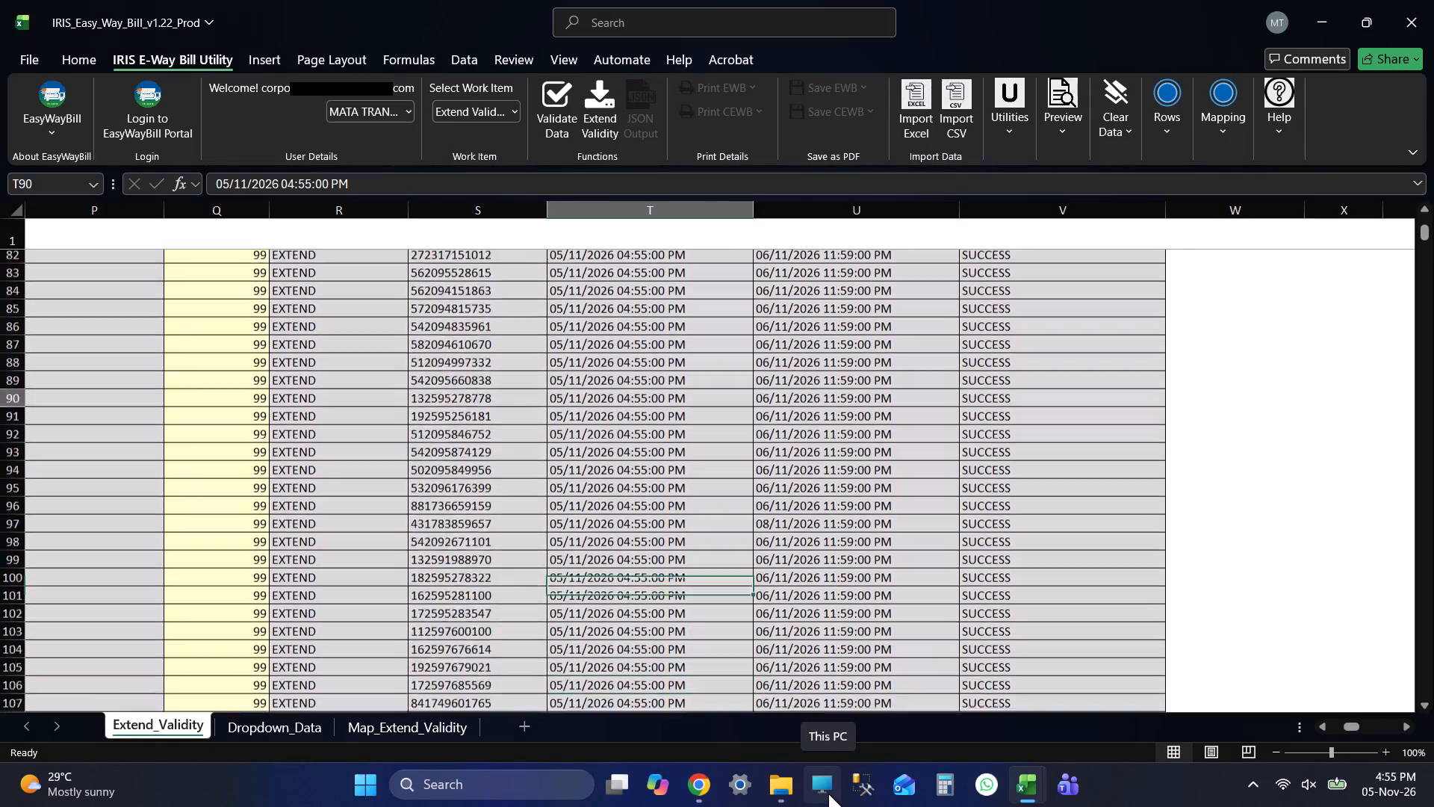
key(Page_Up)
key(Page_Up)
key(Page_Up)
key(Page_Up)
key(Page_Up)
key(Page_Up)
key(Page_Up)
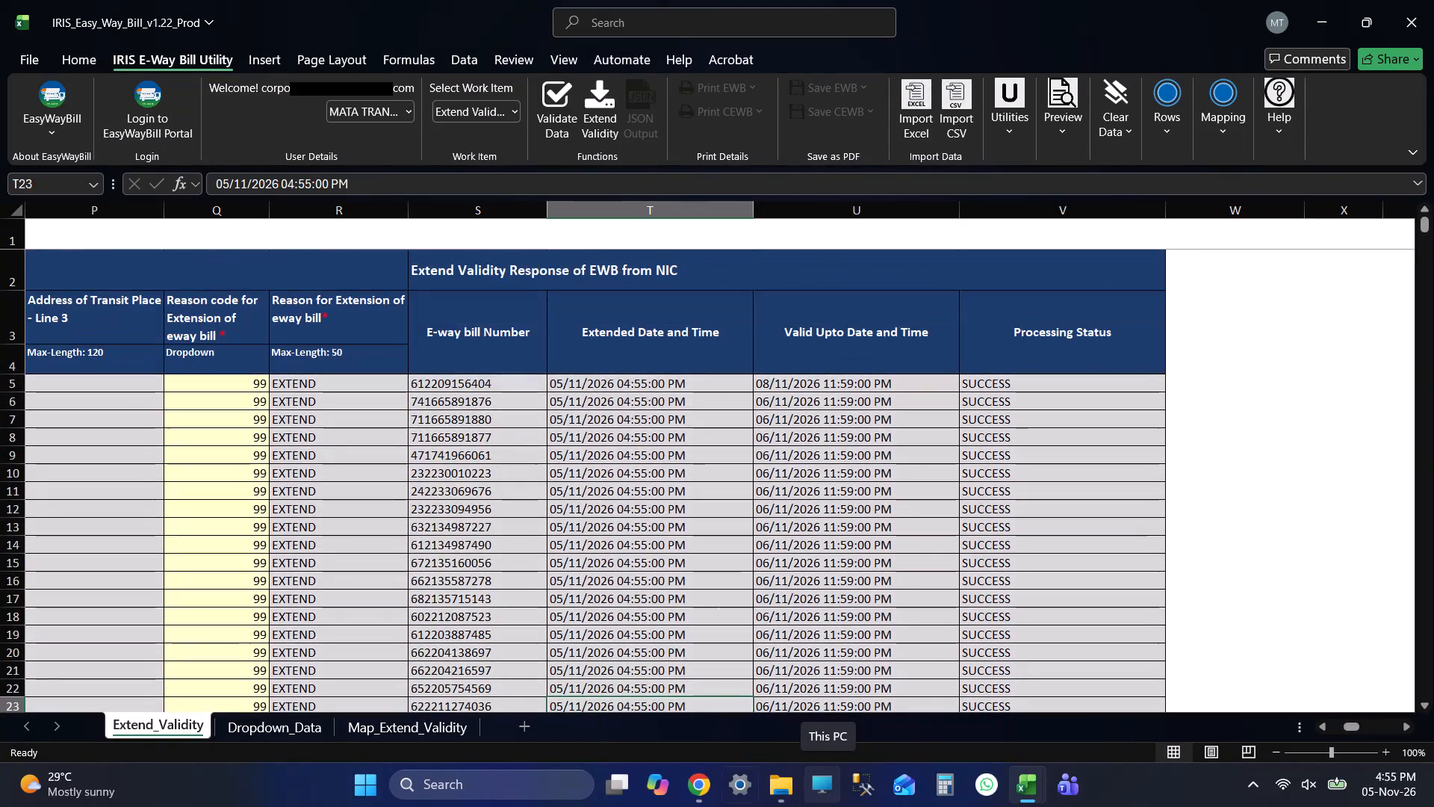
Copy the entire Extend_Validity sheet and paste it into a new blank workbook.
click(12, 200)
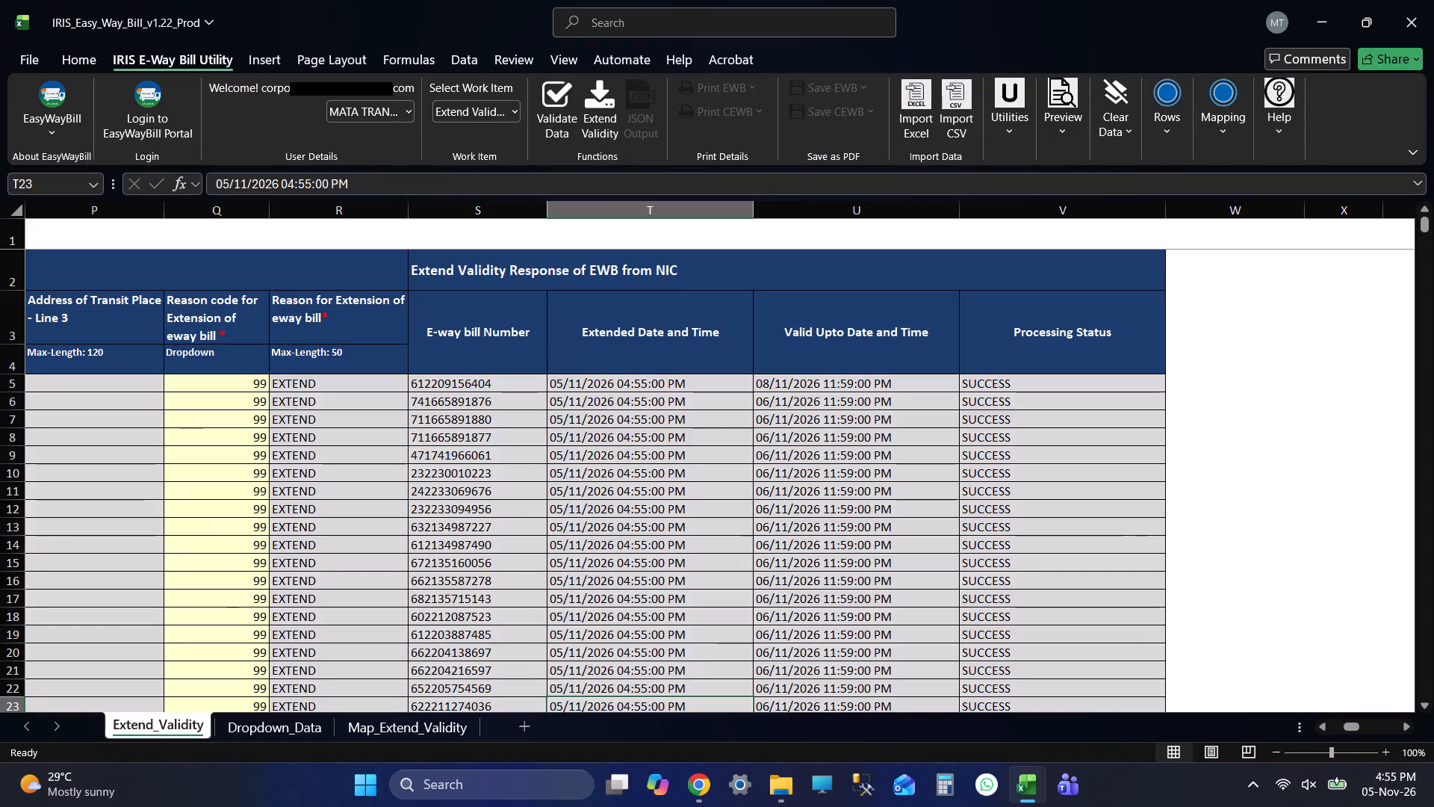
click(13, 213)
key(ctrl+c)
key(ctrl+c)
key(ctrl+c)
key(ctrl+c)
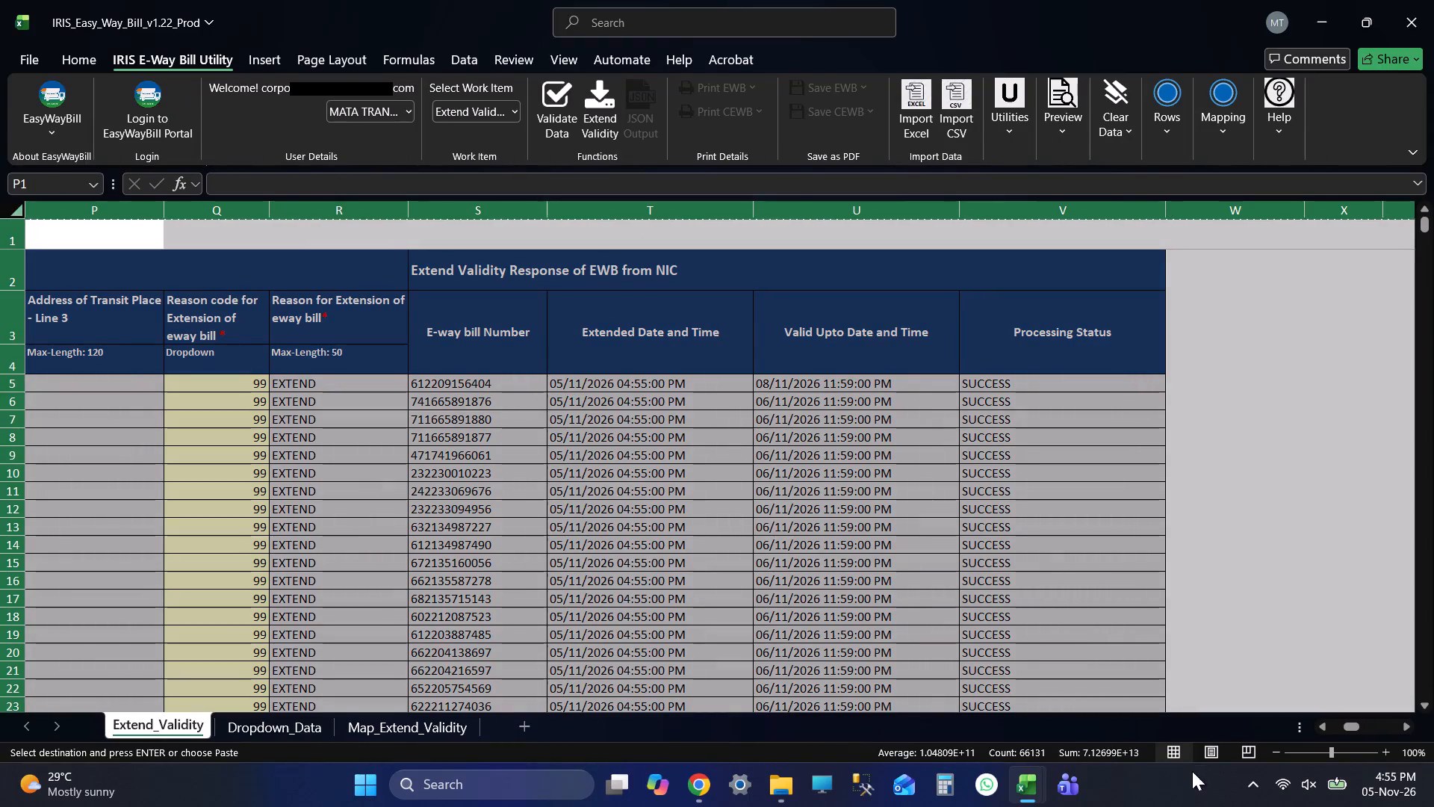
right_click(1020, 767)
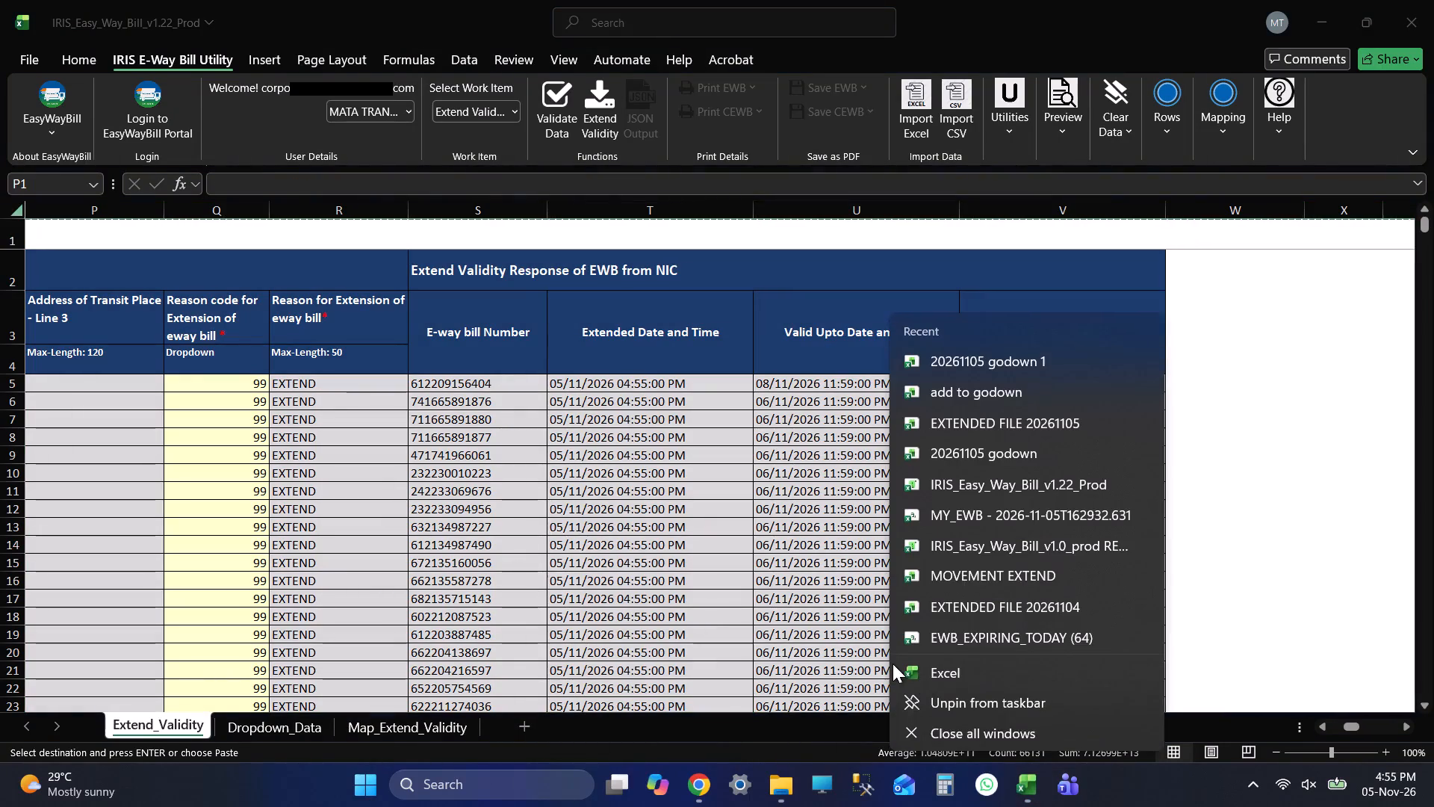
click(893, 664)
click(919, 667)
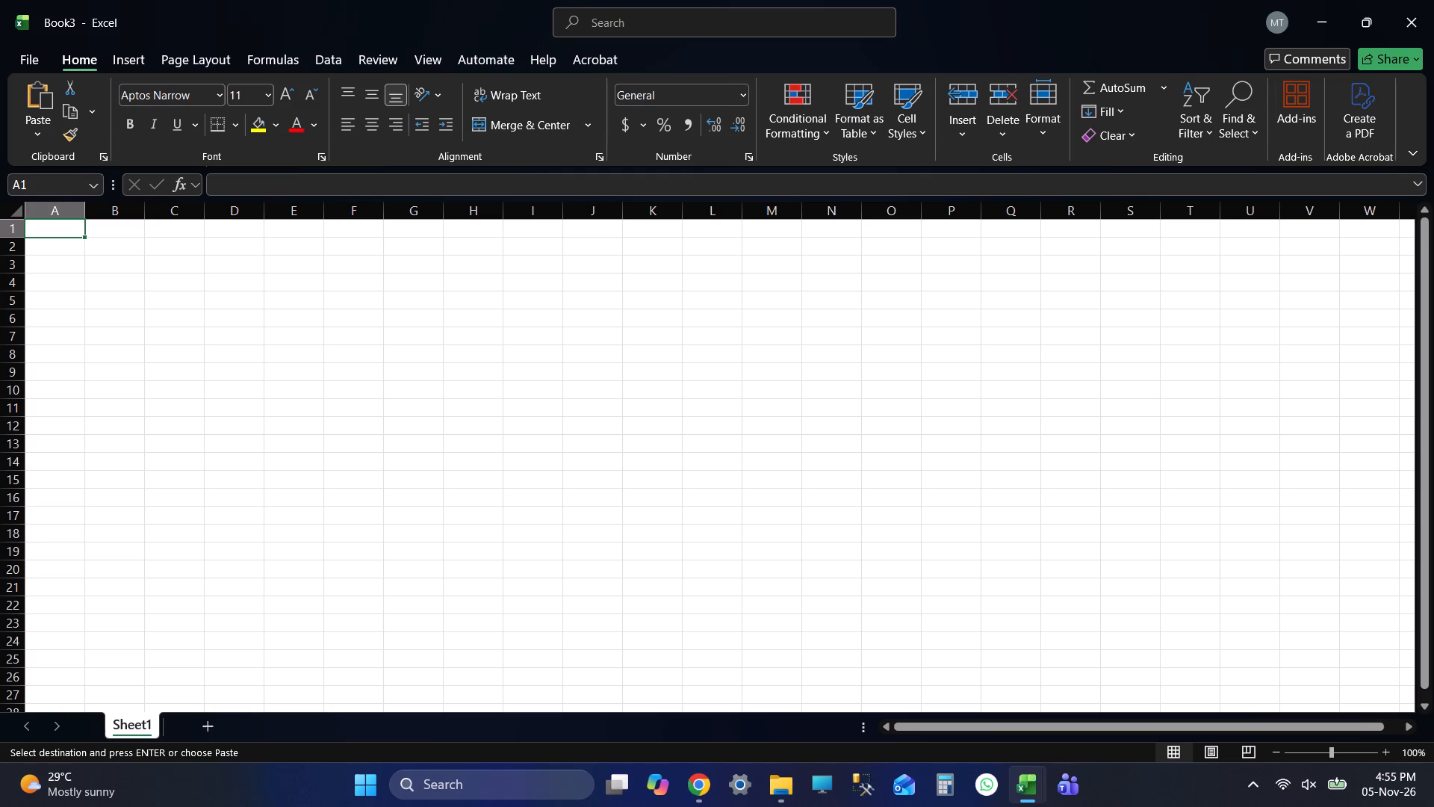
key(ctrl+v)
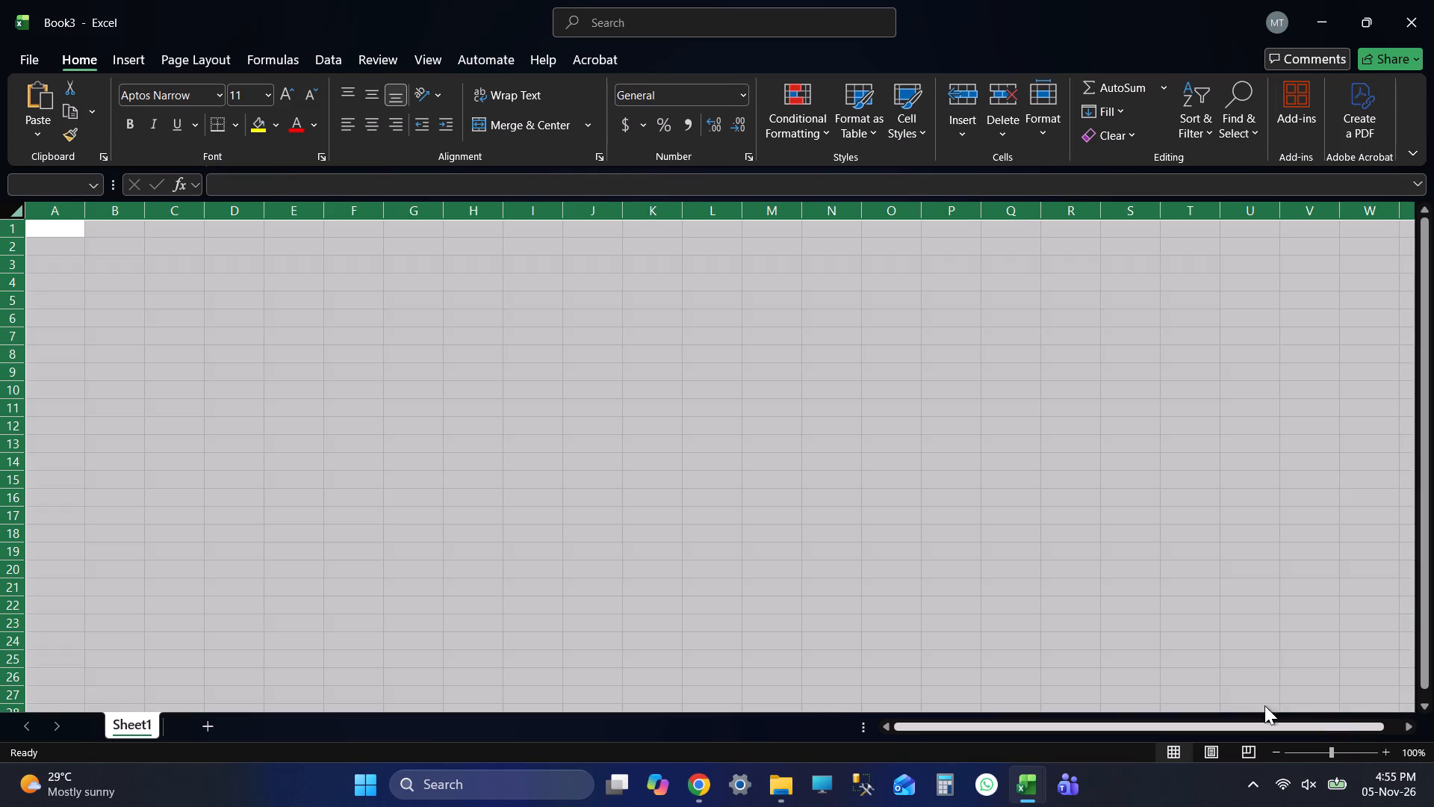
Check the pasted e-way bill numbers from the title row down to the last filled rows.
click(61, 236)
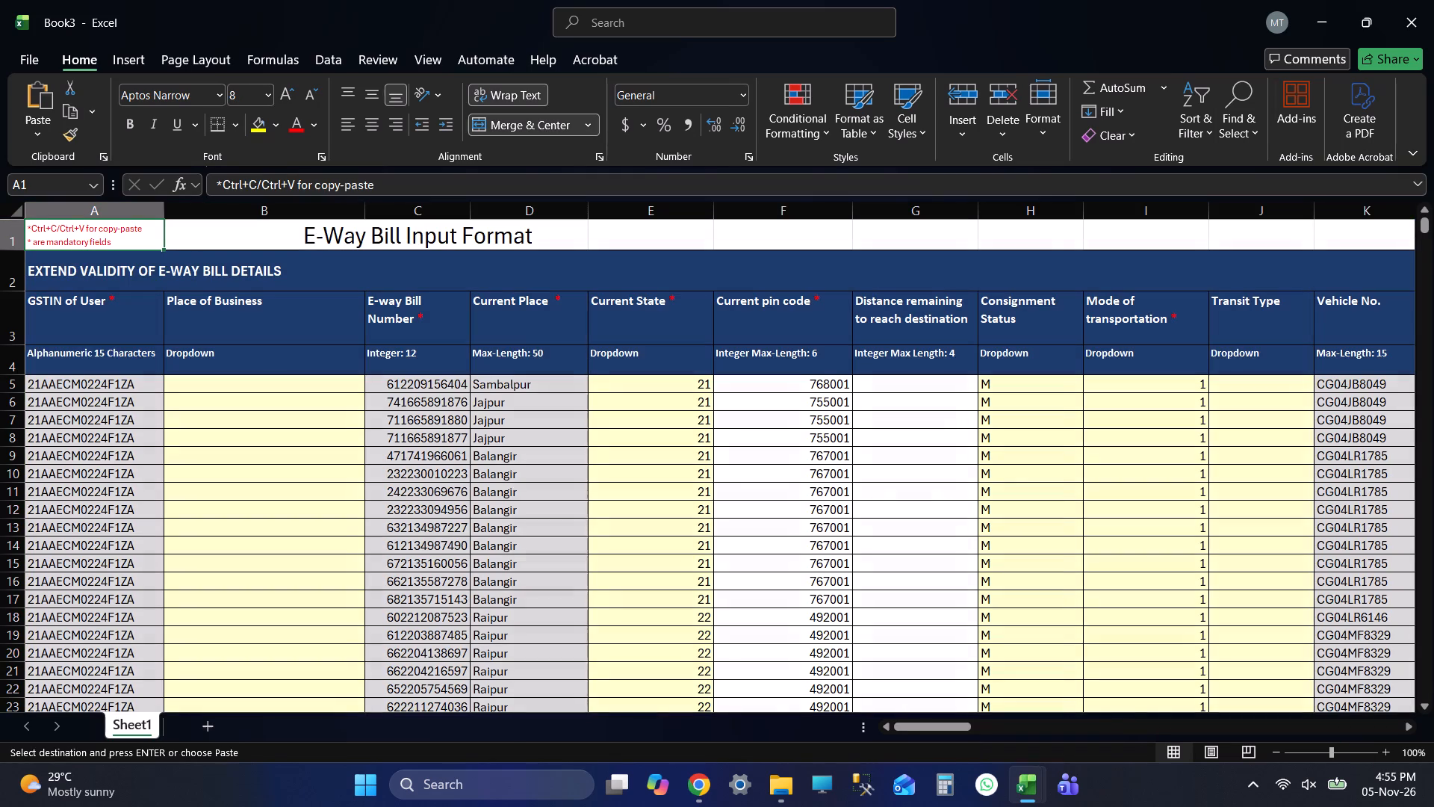
key(Up)
key(Up)
key(Up)
key(Right)
key(Right)
key(Up)
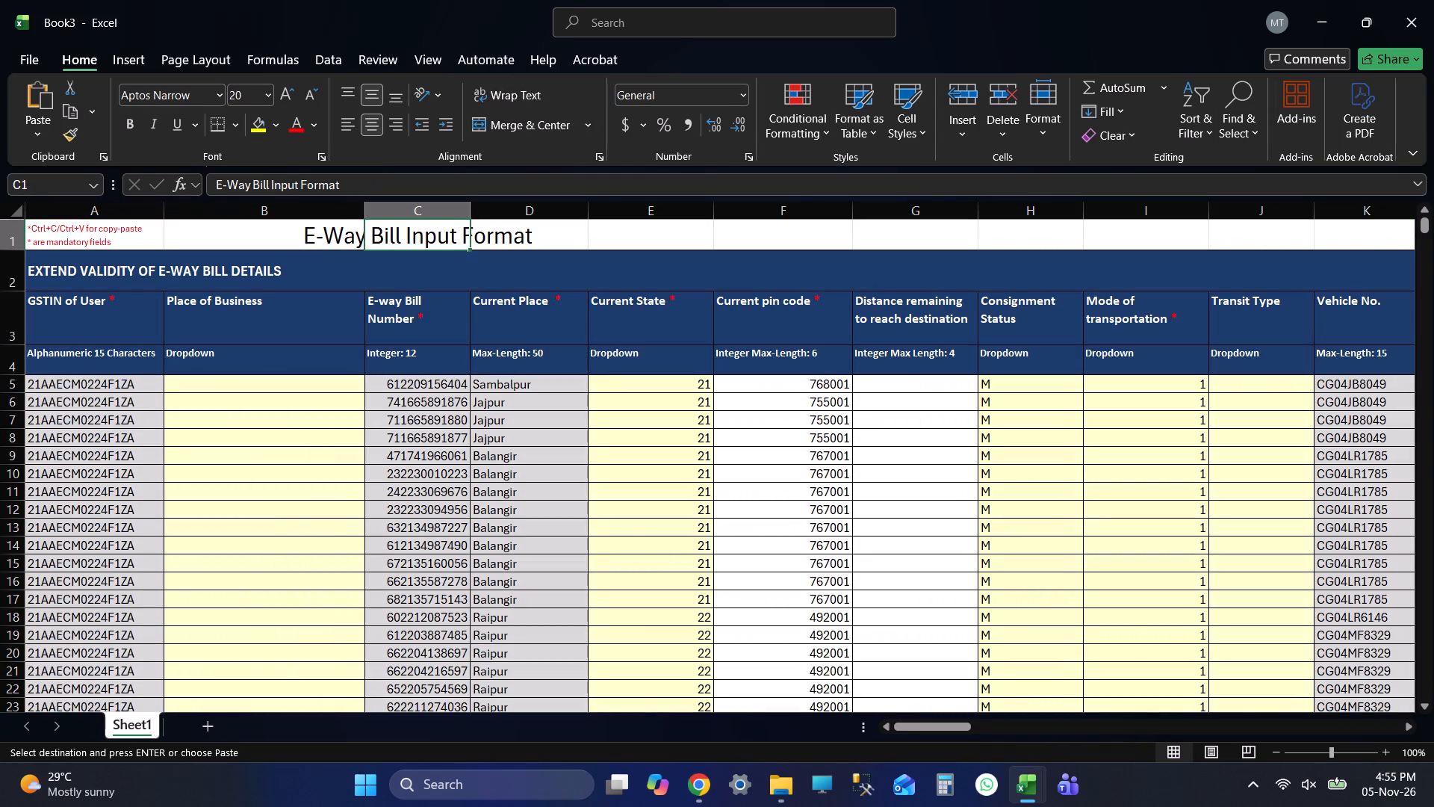
key(Up)
key(Up)
key(Down)
key(Down)
key(Down)
key(Down)
key(Page_Down)
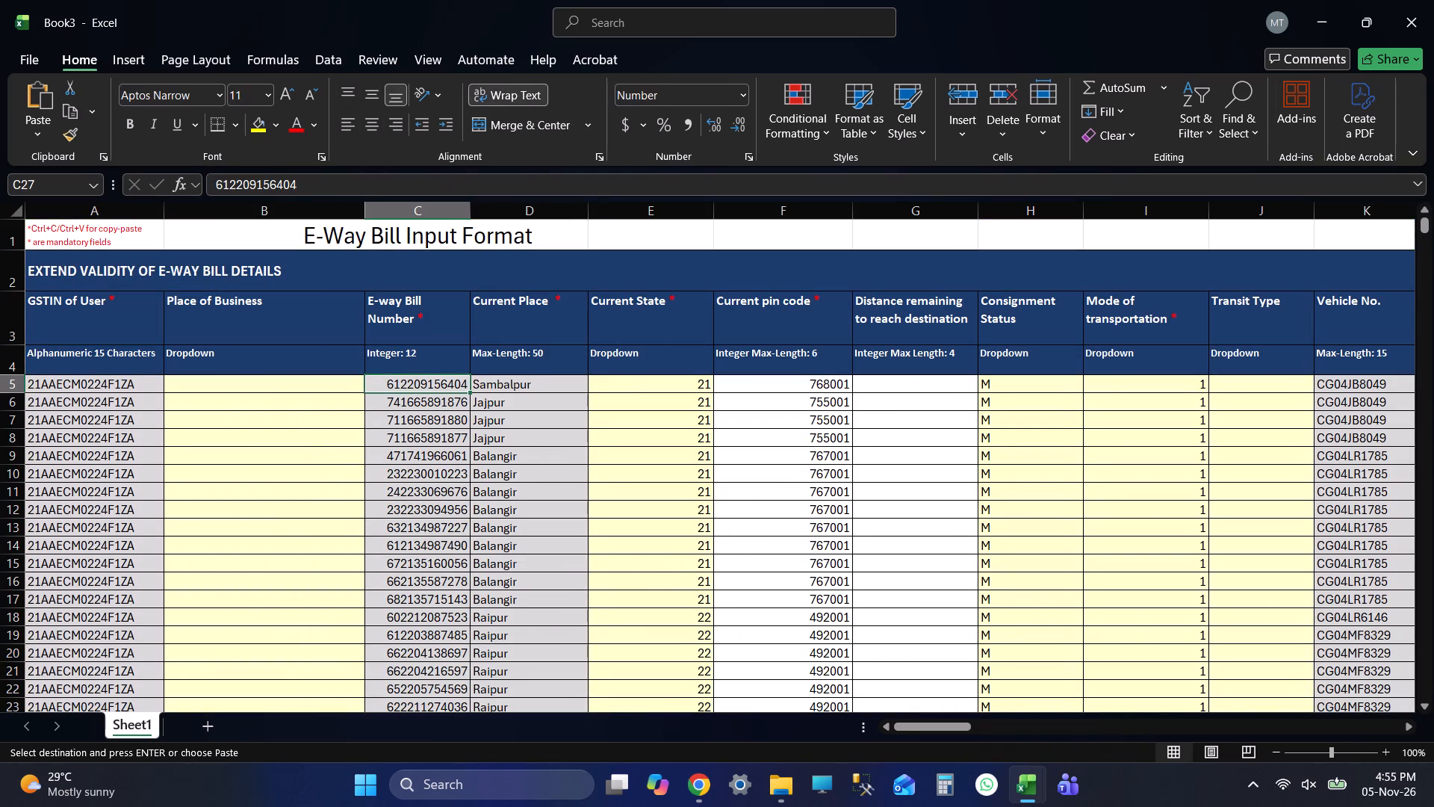
key(Page_Down)
key(Page_Down)
key(Page_Down)
key(Page_Down)
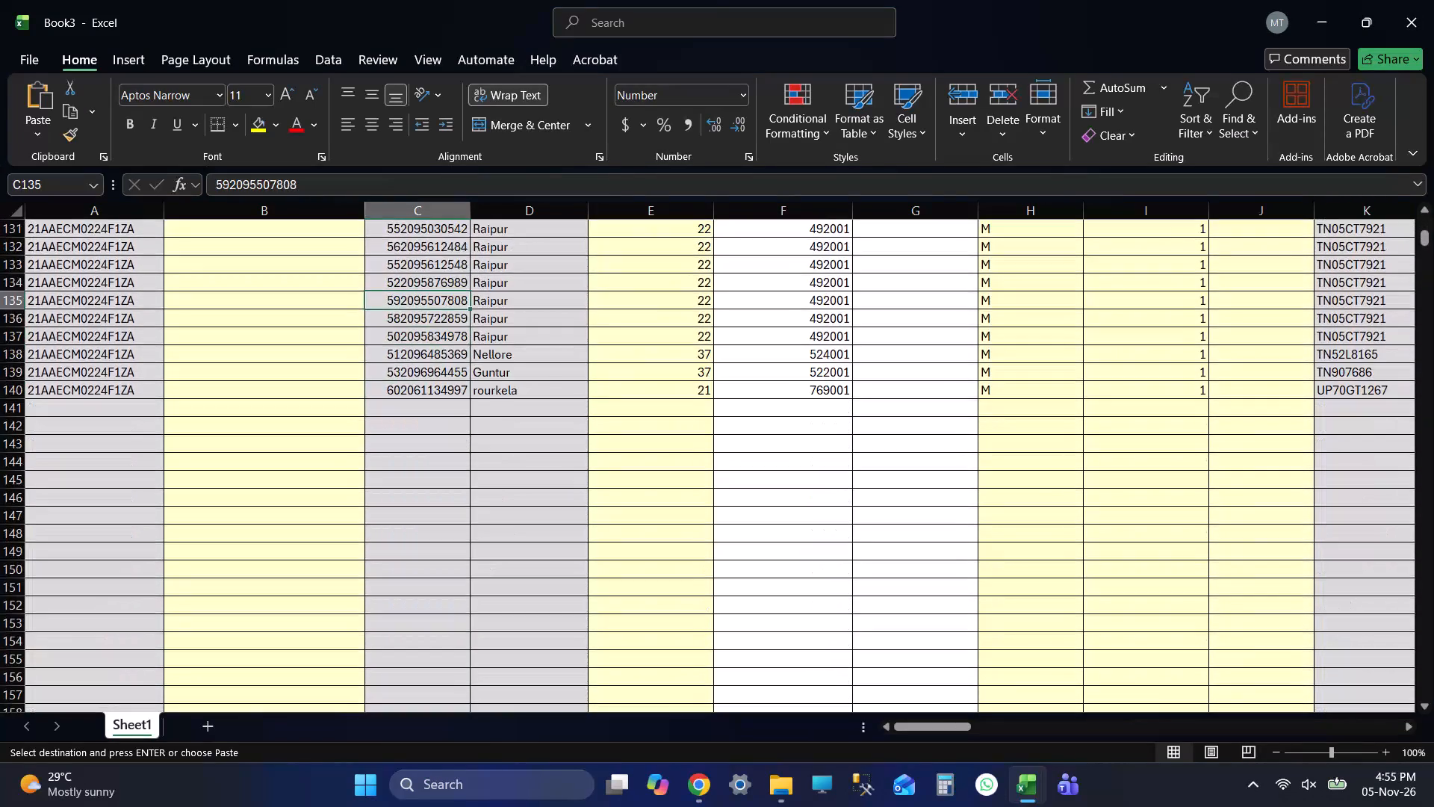
key(Down)
key(Down)
key(Down)
Review row 138 across its columns through the extension response to the Processing Status column.
key(Right)
key(Right)
key(Right)
key(Right)
key(Right)
key(Right)
key(Right)
key(Right)
key(Right)
key(Right)
key(Right)
key(Right)
key(Right)
key(Right)
key(Right)
key(Right)
key(Right)
key(Right)
key(Right)
key(Right)
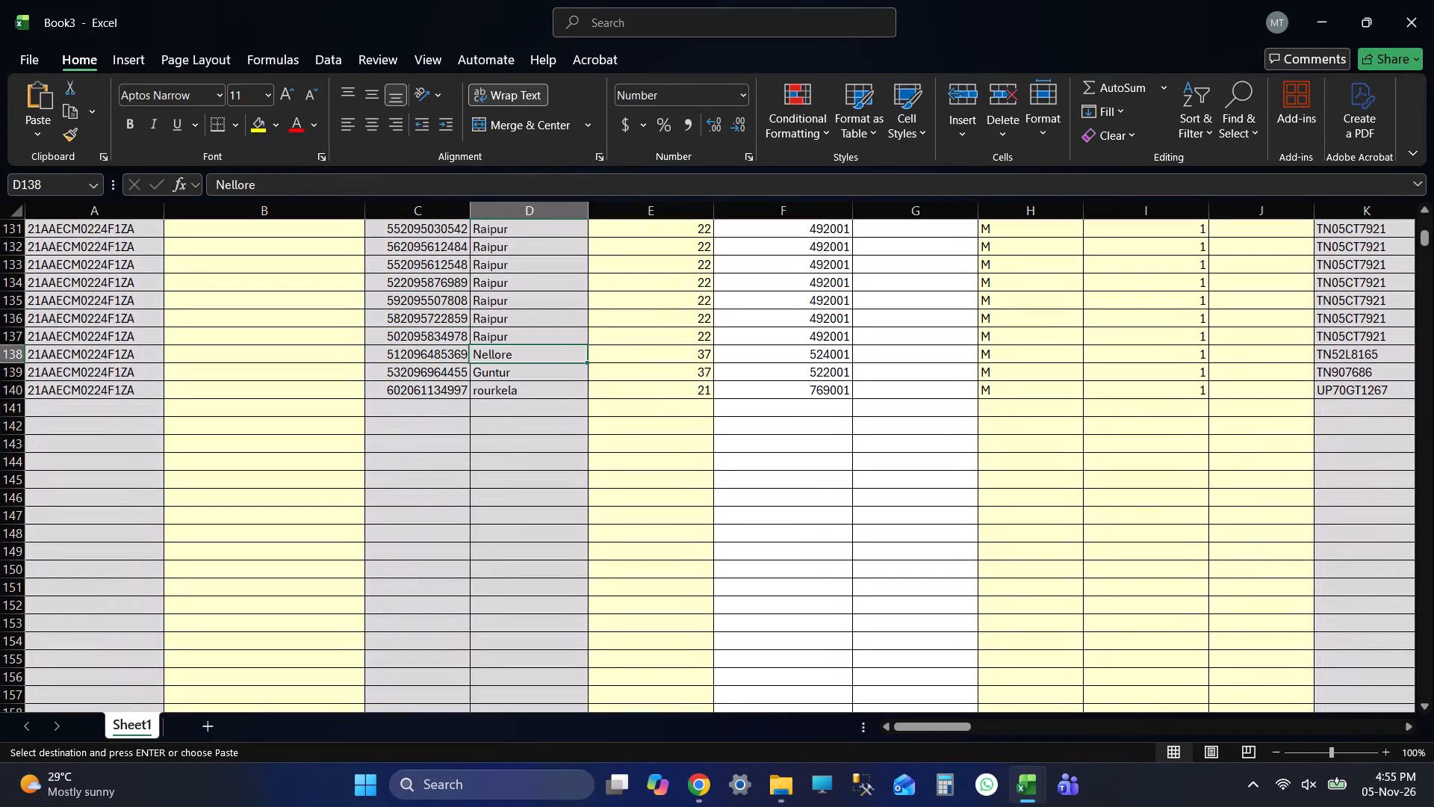
key(Left)
key(Left)
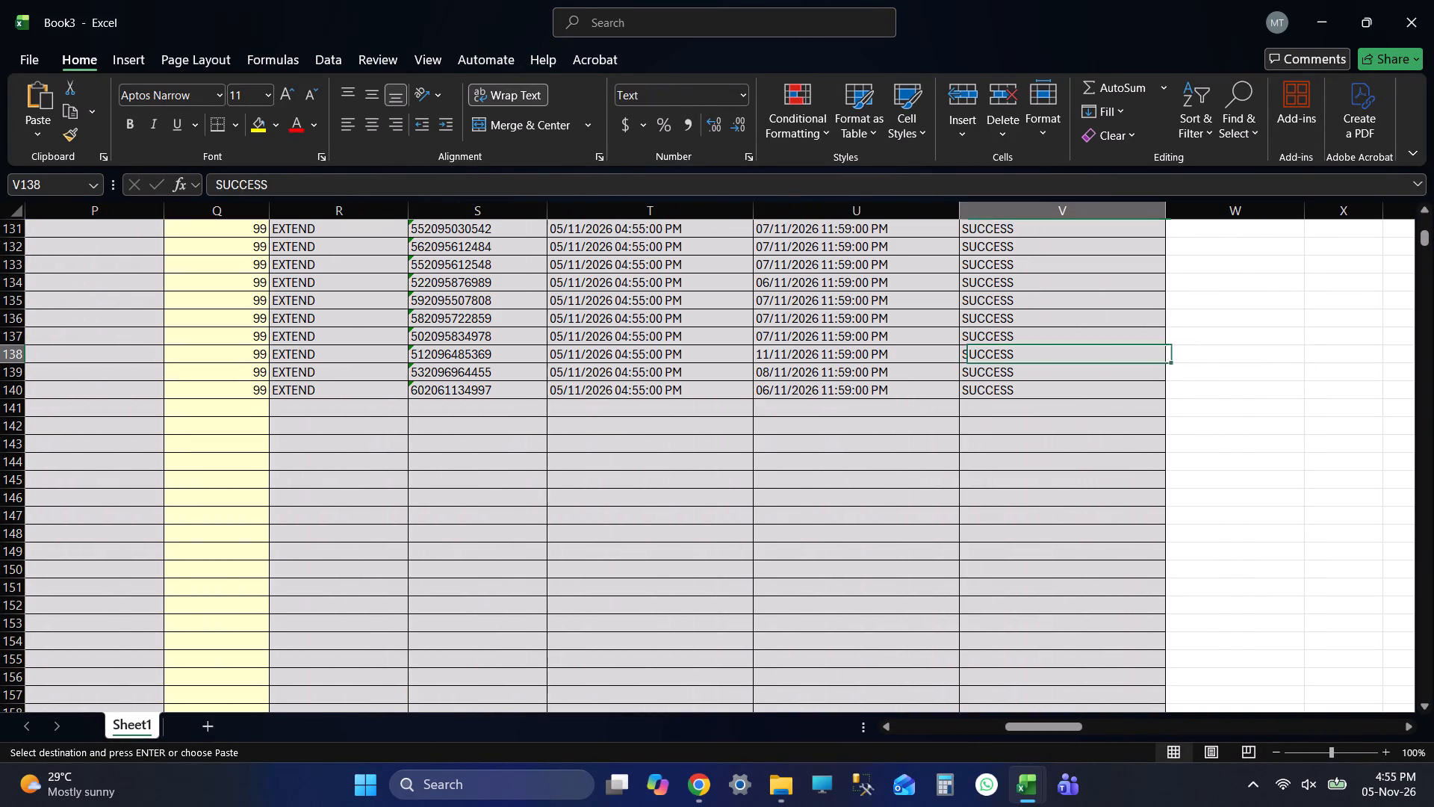
key(Left)
key(Left)
Examine the pasted extension response columns up to the headers, rechecking the first pages of rows.
key(Page_Up)
key(Page_Up)
key(Page_Up)
key(Page_Up)
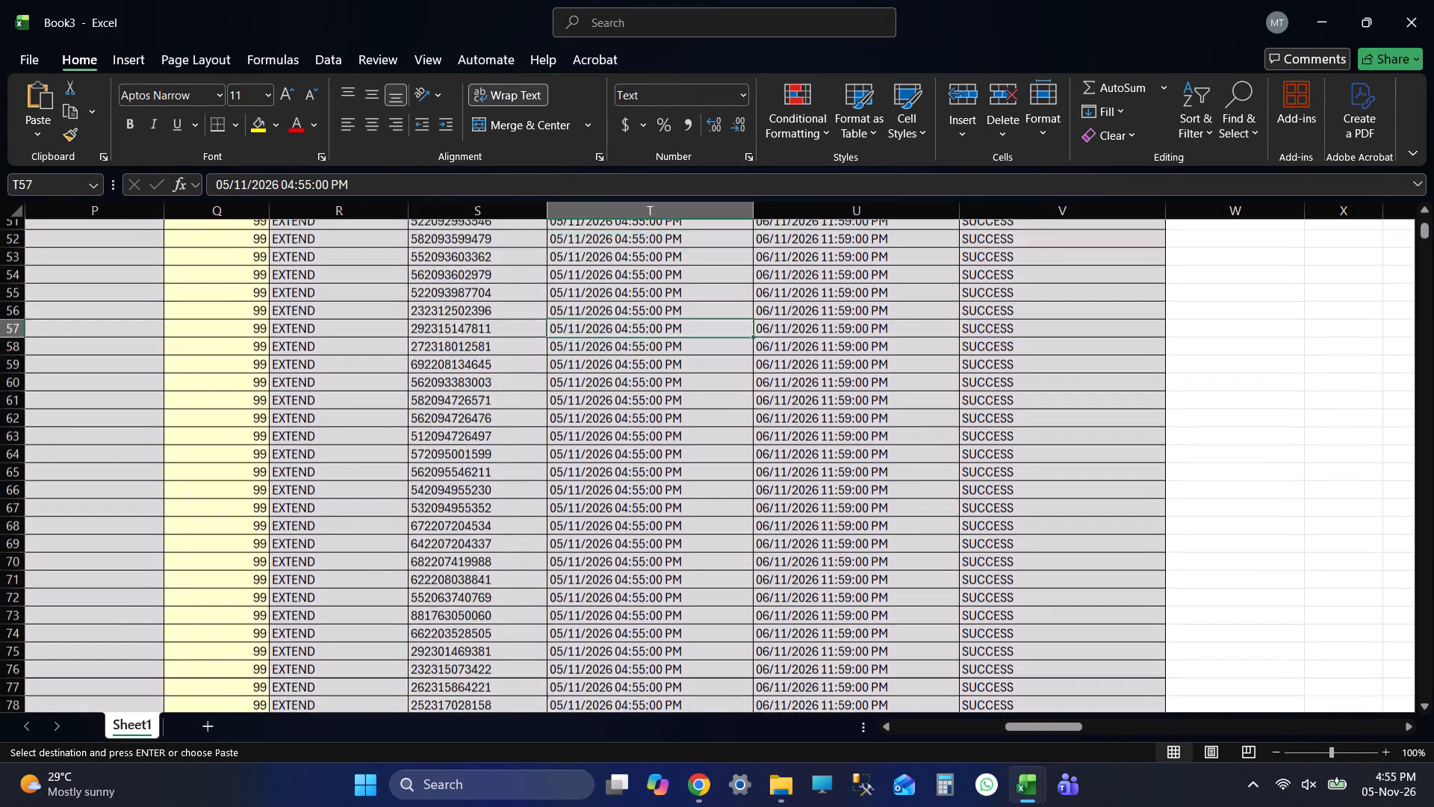
key(Page_Up)
key(Page_Up)
key(Page_Up)
key(Page_Up)
key(Page_Up)
key(Page_Up)
key(Page_Up)
key(Page_Up)
key(Page_Up)
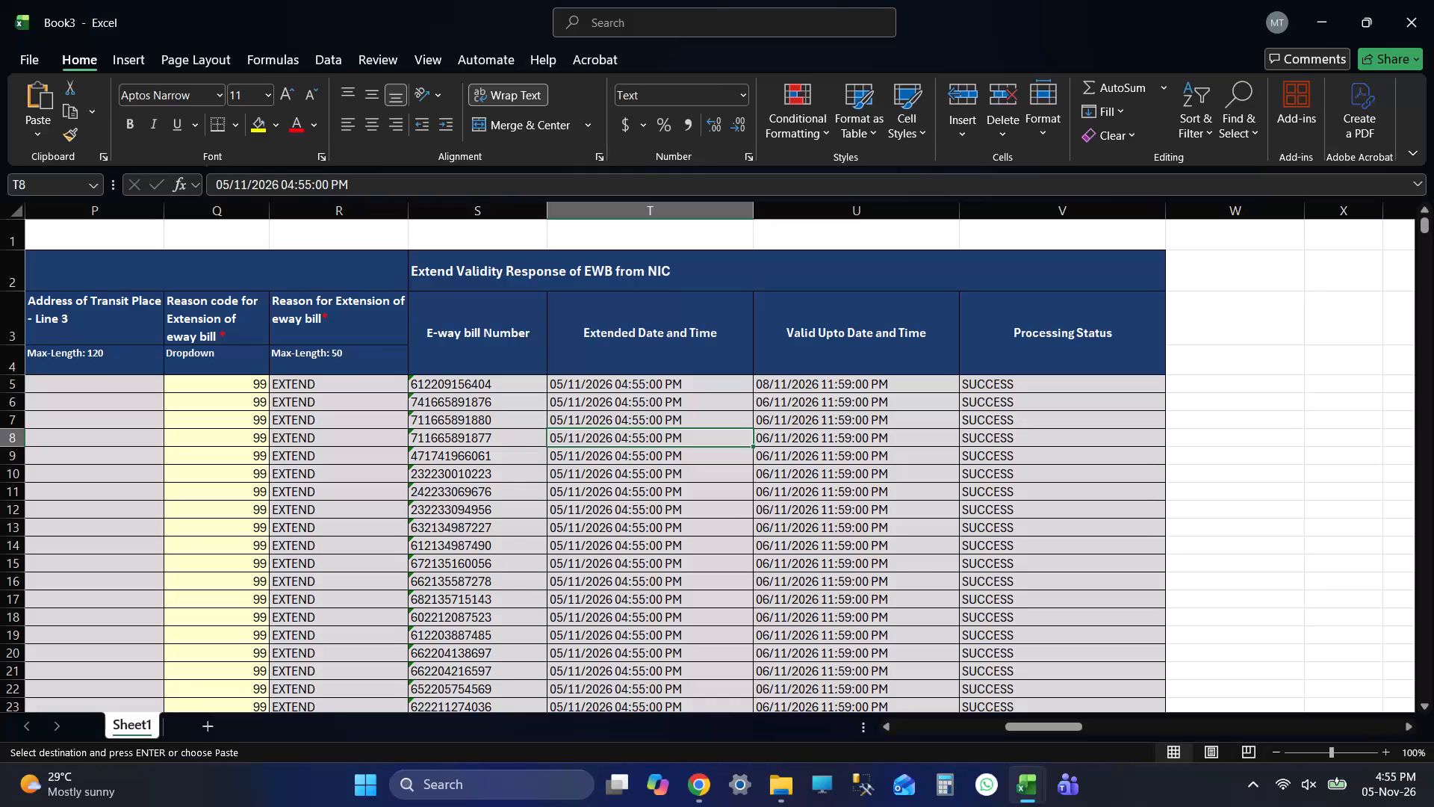
key(Page_Down)
key(Page_Down)
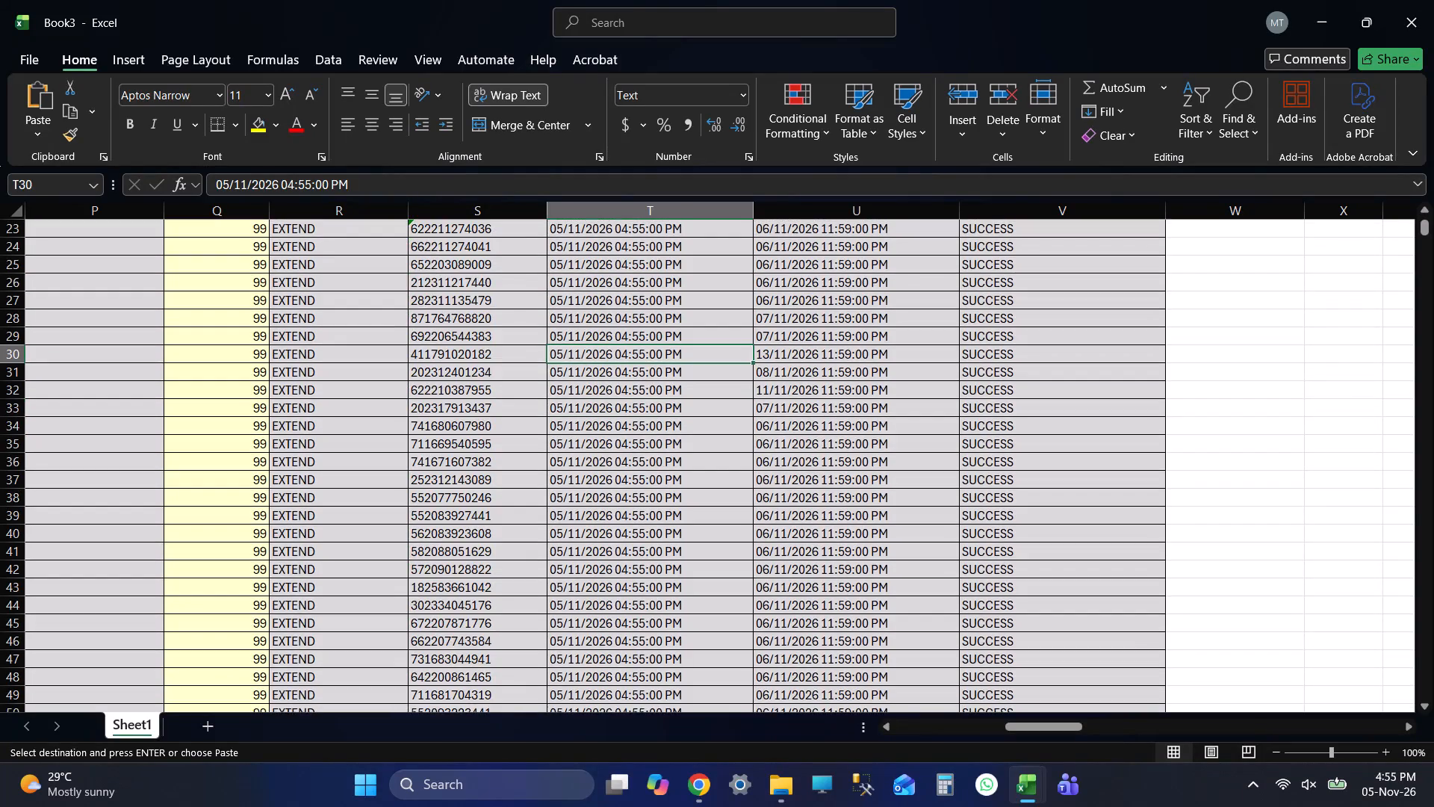
key(Page_Down)
key(Page_Up)
key(Page_Up)
key(Page_Up)
key(Page_Up)
key(Page_Up)
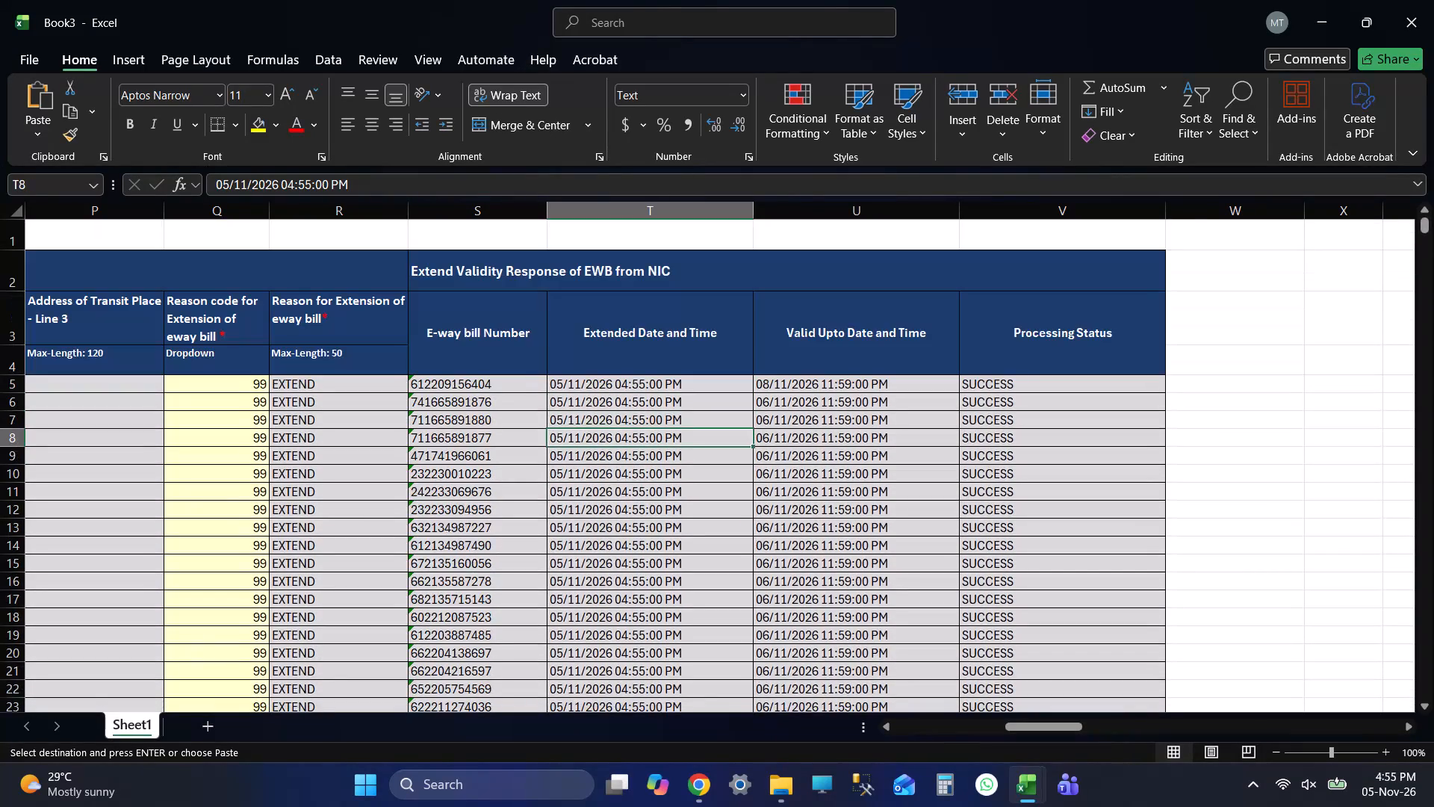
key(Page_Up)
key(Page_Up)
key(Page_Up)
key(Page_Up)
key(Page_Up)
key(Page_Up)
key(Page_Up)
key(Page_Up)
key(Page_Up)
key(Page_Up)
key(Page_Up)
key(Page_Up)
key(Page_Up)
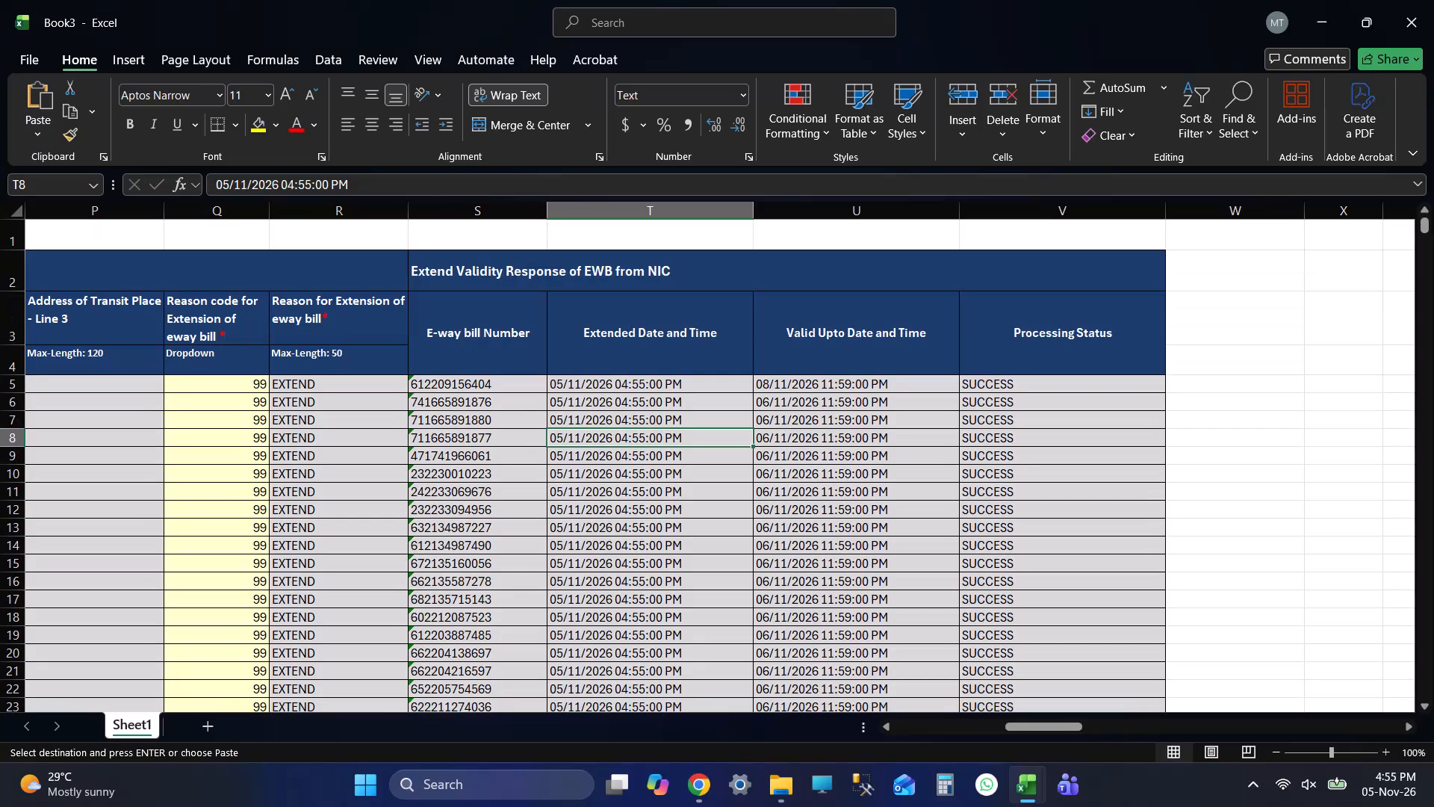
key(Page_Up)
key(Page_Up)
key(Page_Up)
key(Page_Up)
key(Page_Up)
Recheck the validity dates and processing status in the pasted sheet down to the last e-way bill.
key(Page_Down)
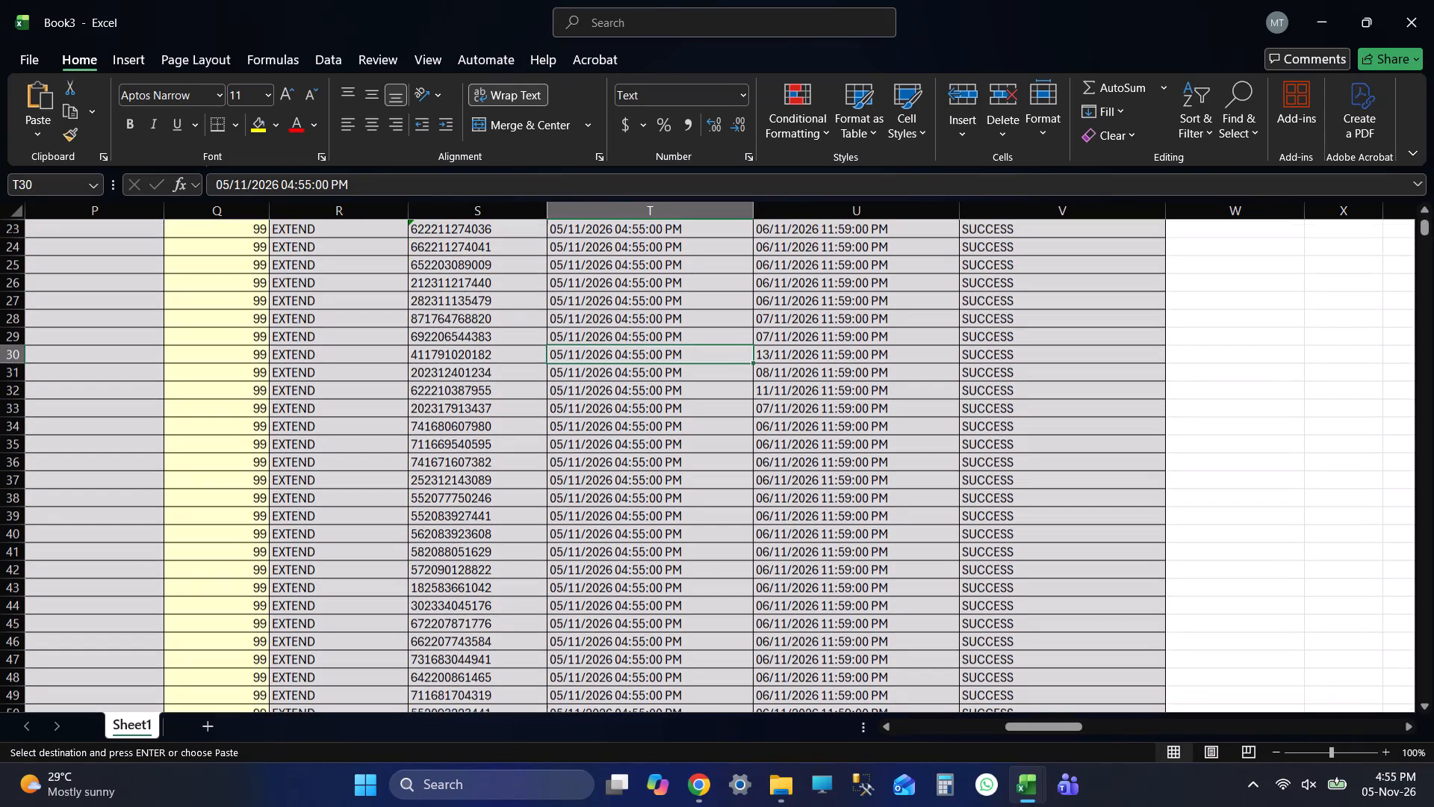
key(Page_Down)
key(Page_Down)
key(Page_Down)
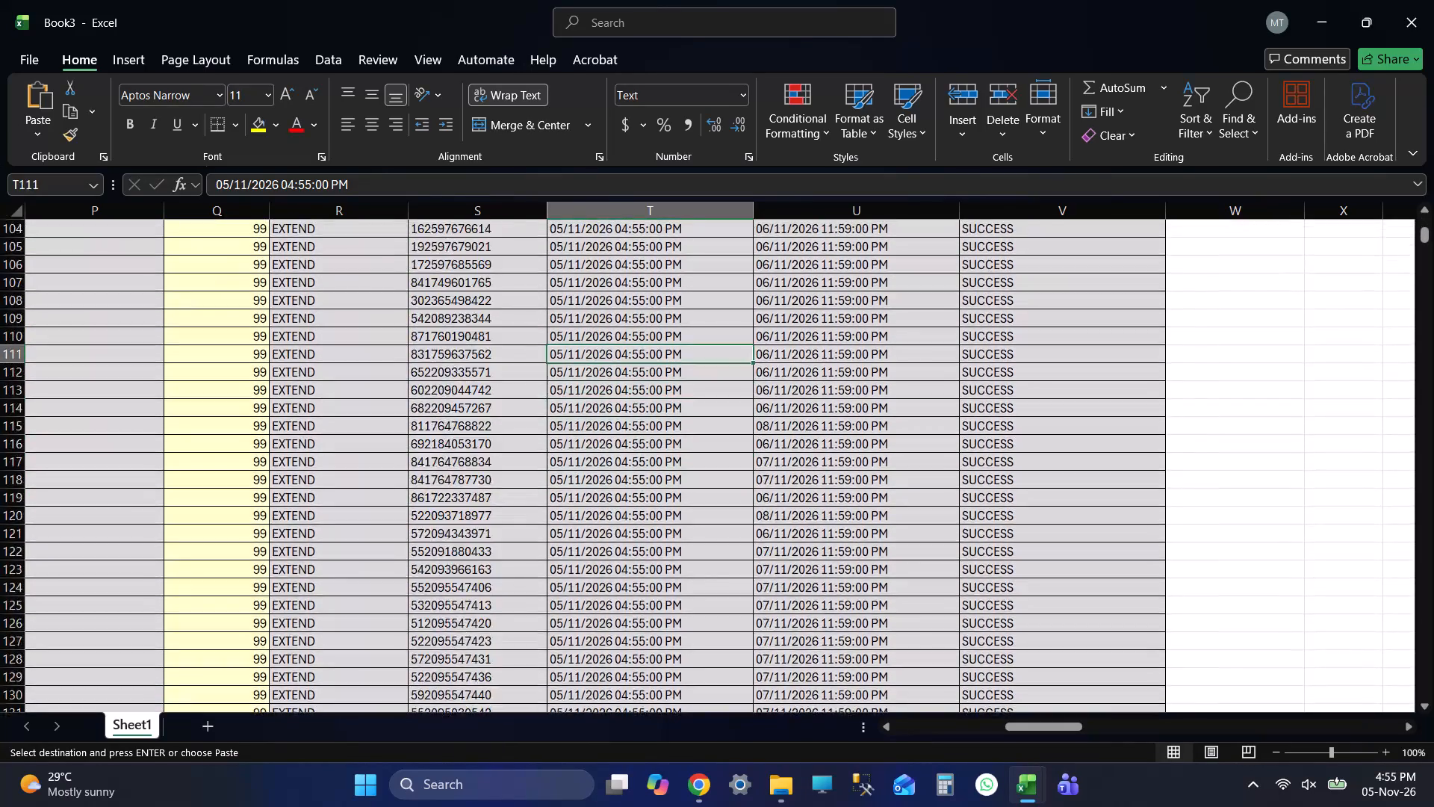
key(Page_Down)
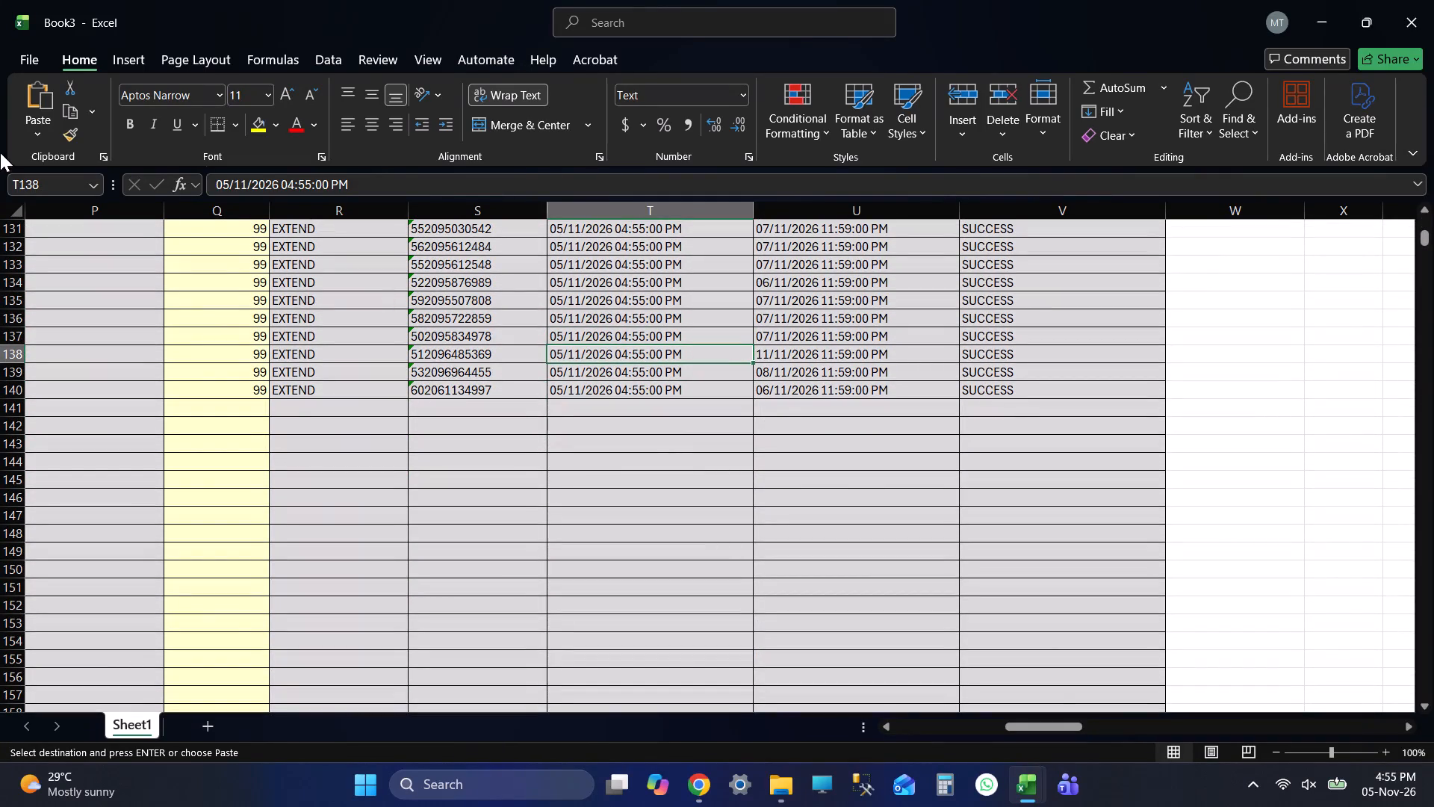
Save the new workbook as 20261105 on road in the abhijit folder on New Volume (F:).
click(31, 57)
click(48, 306)
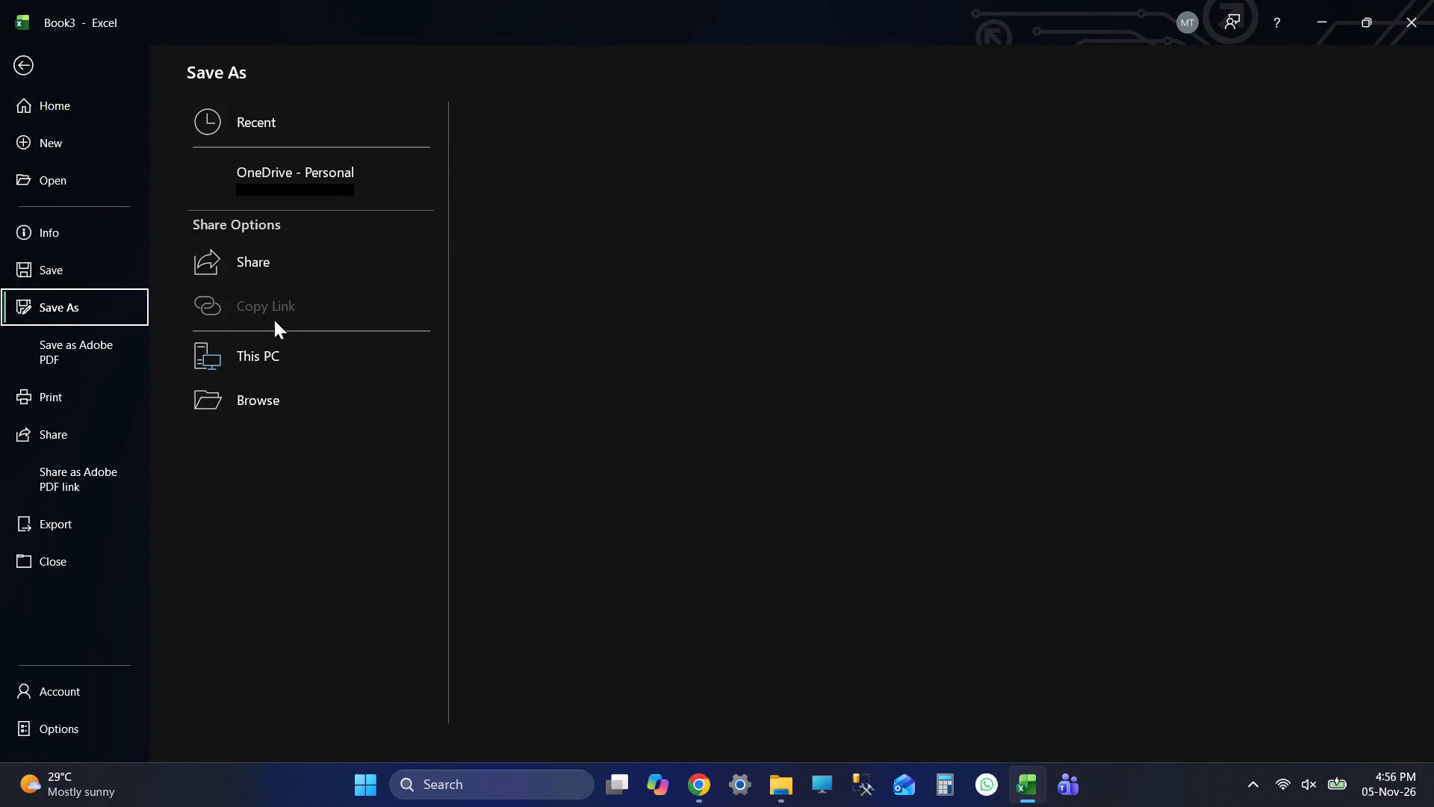
double_click(275, 356)
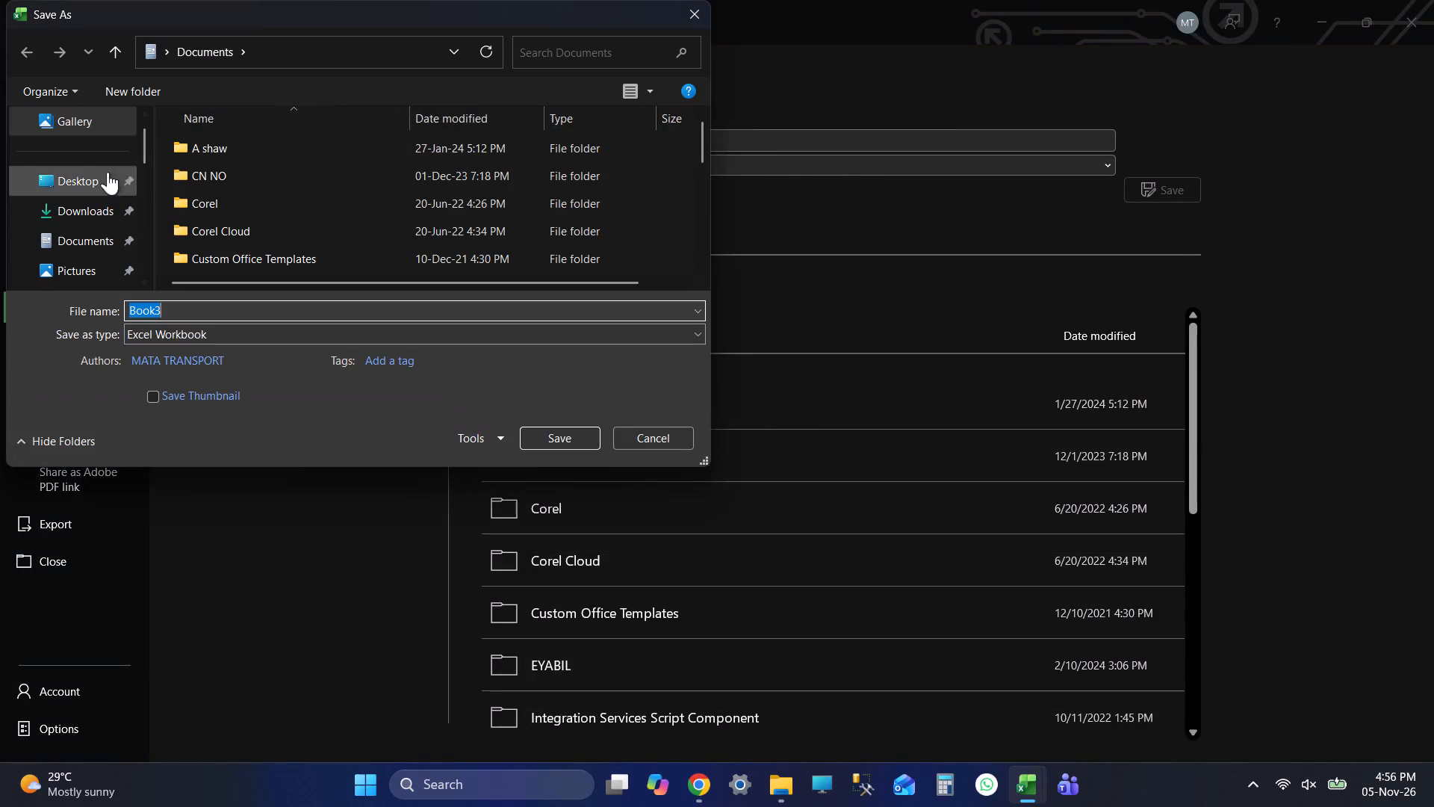
drag(139, 137, 146, 273)
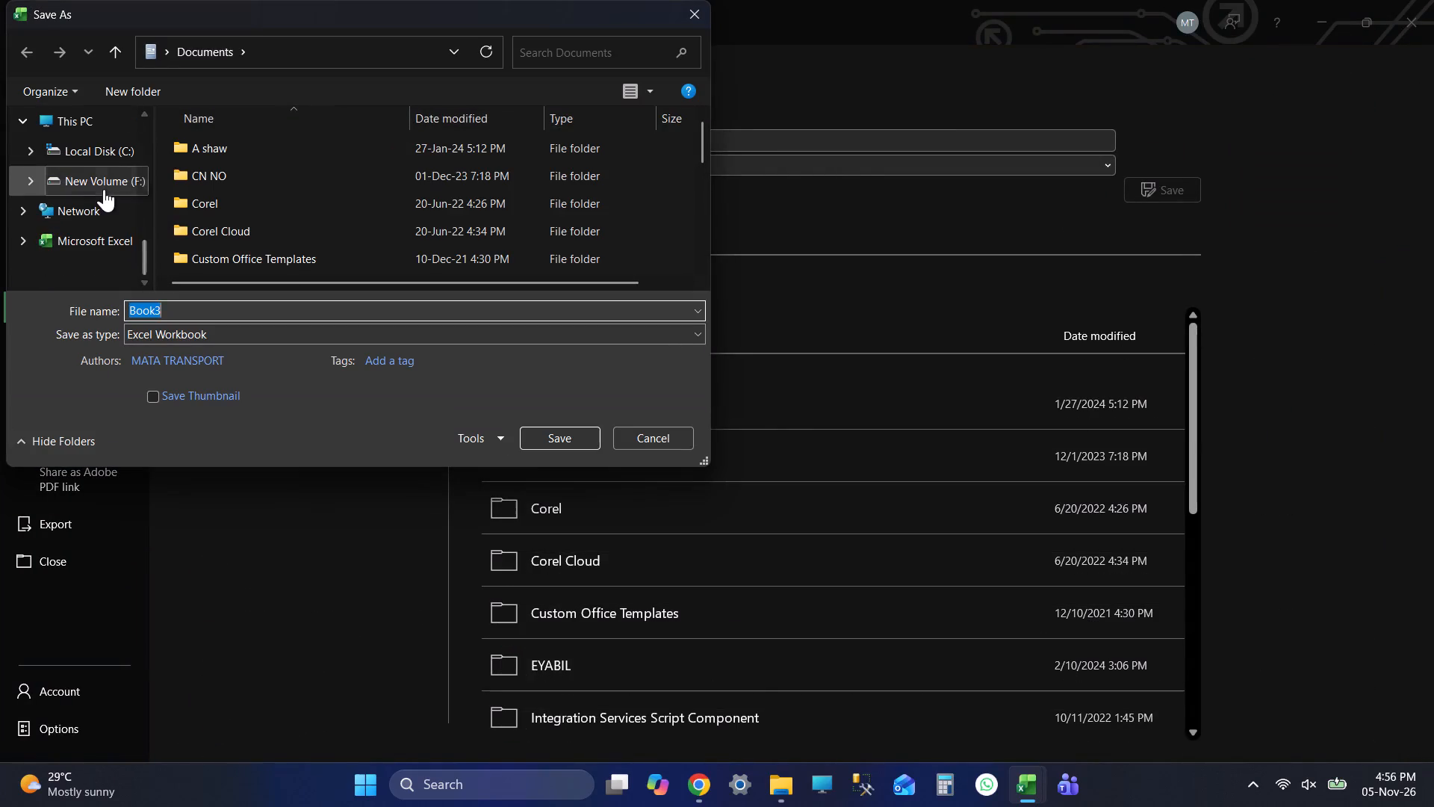
click(104, 189)
double_click(322, 209)
click(353, 152)
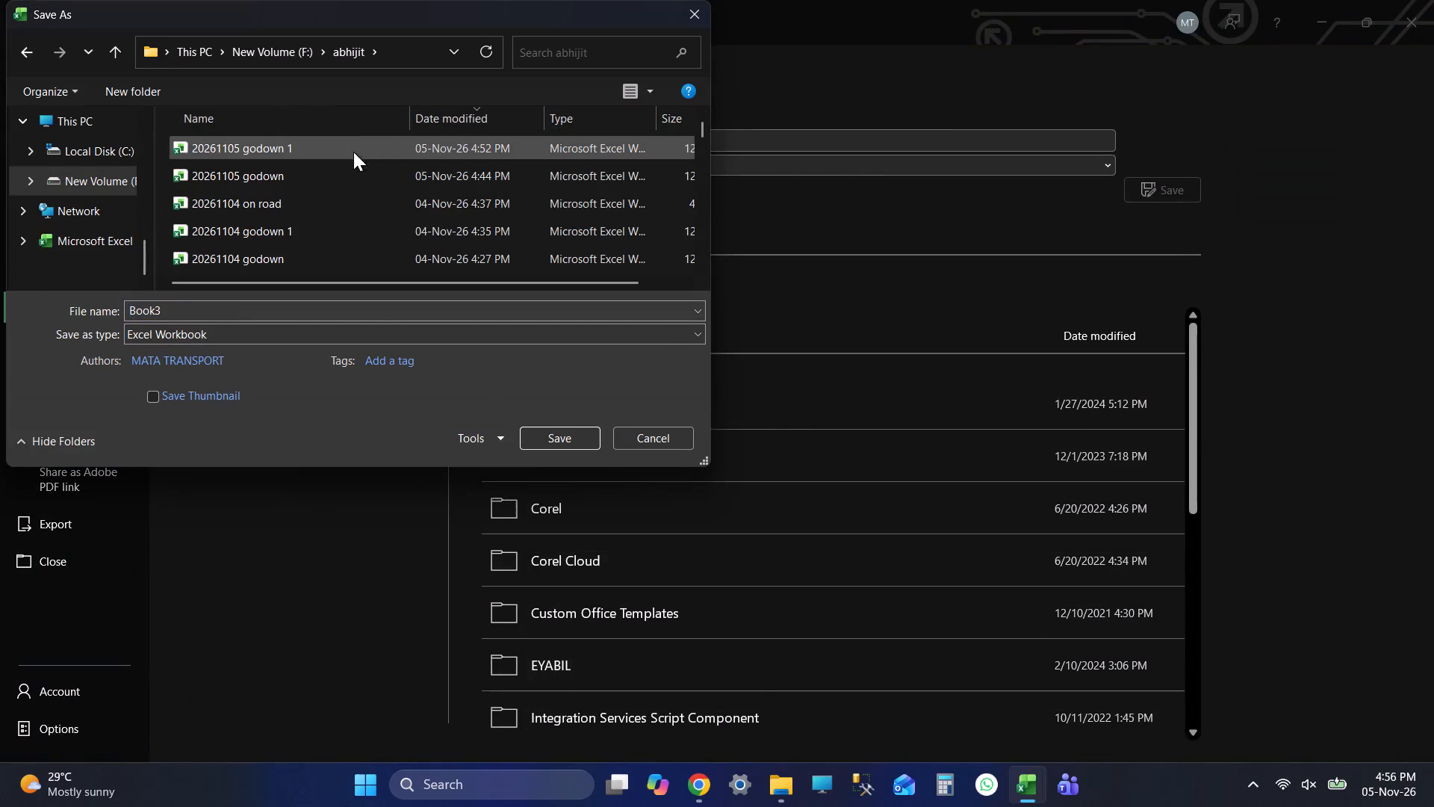
click(293, 201)
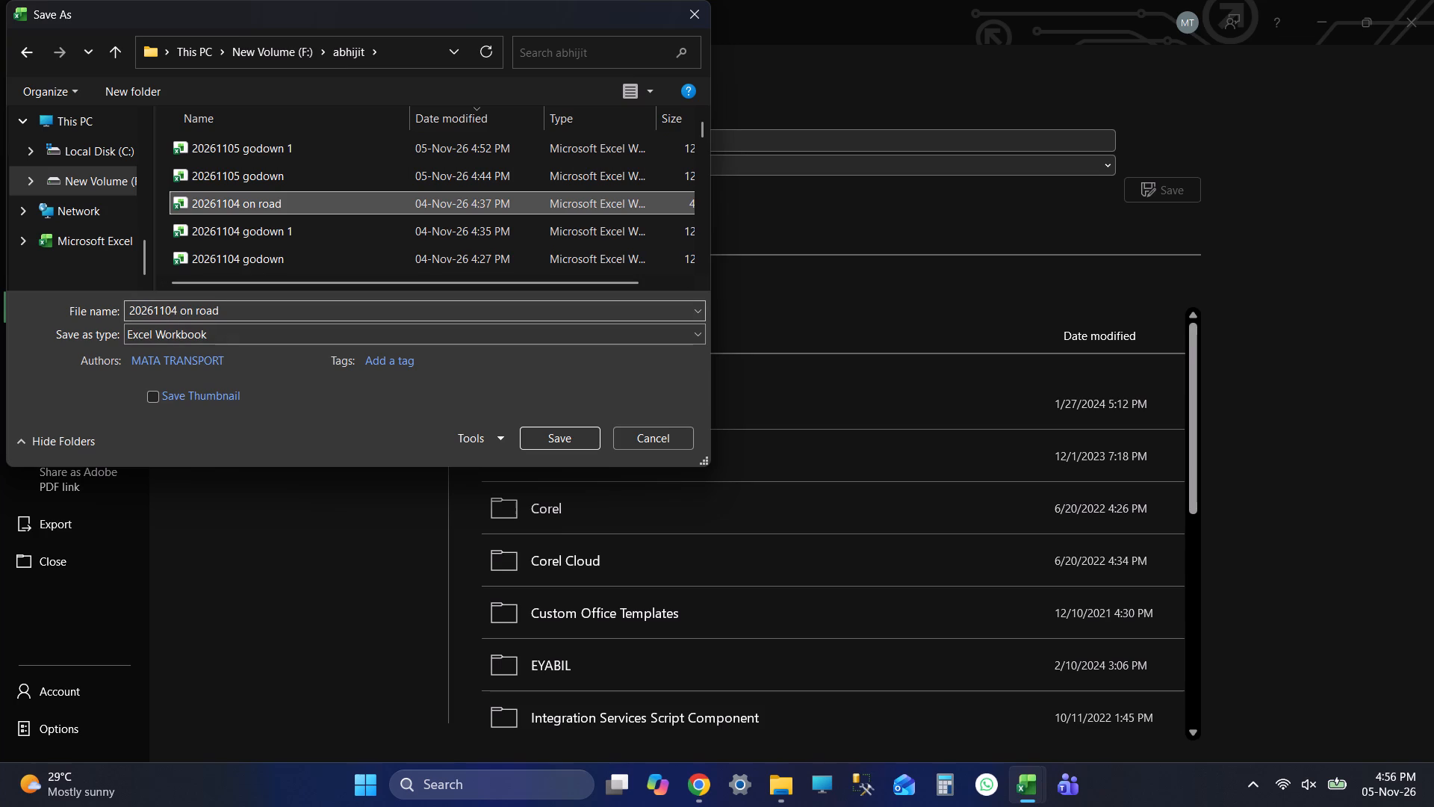
triple_click(169, 303)
key(Delete)
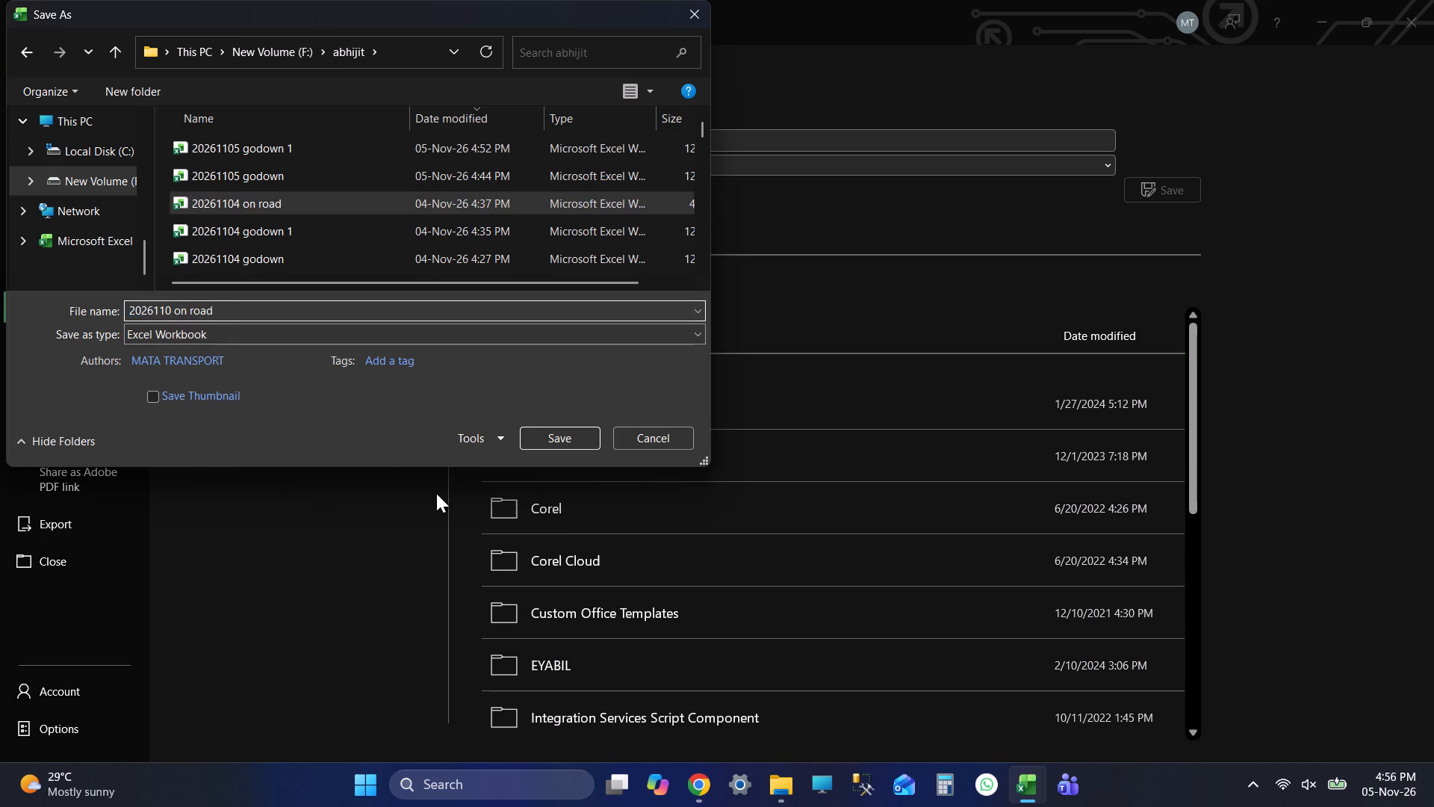
key(5)
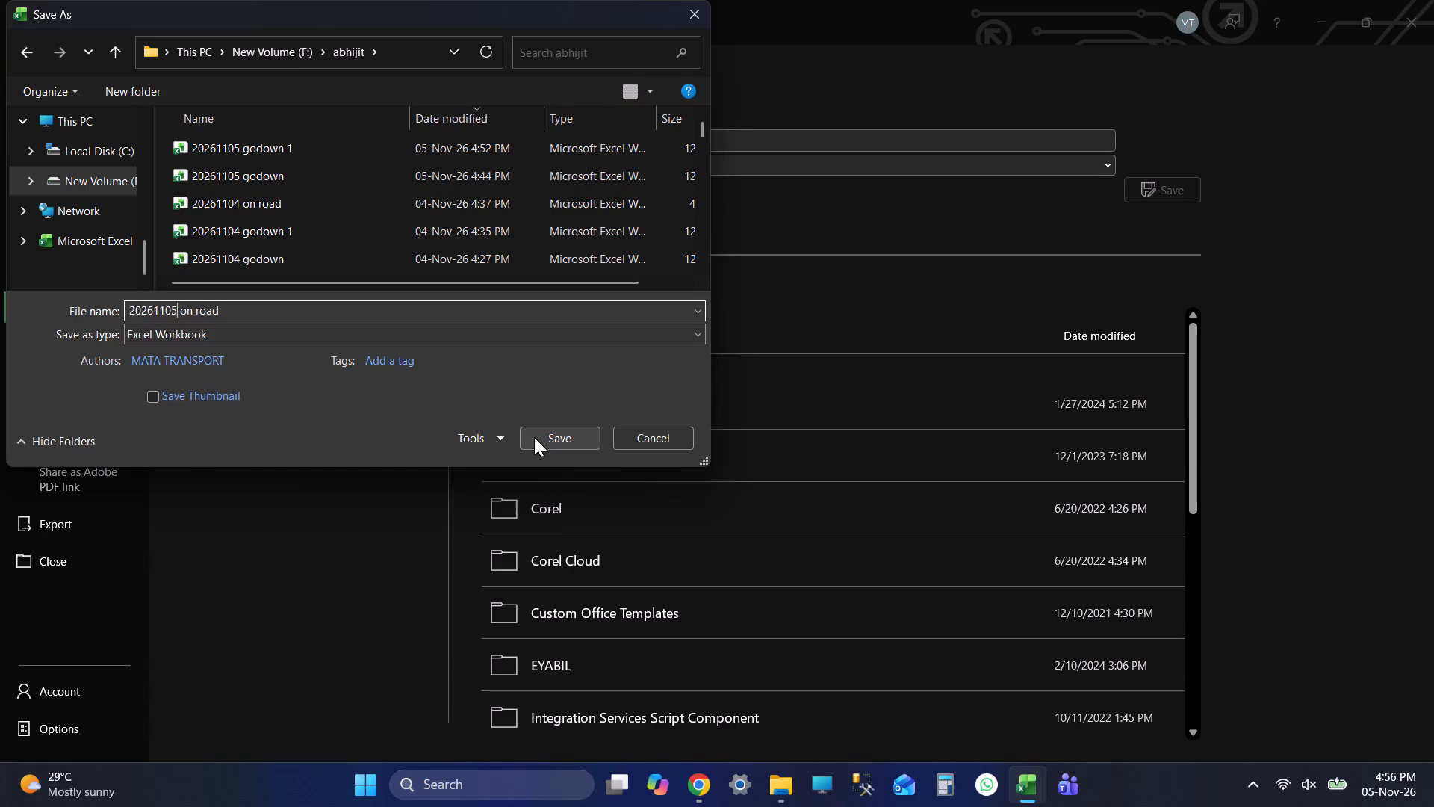
click(534, 437)
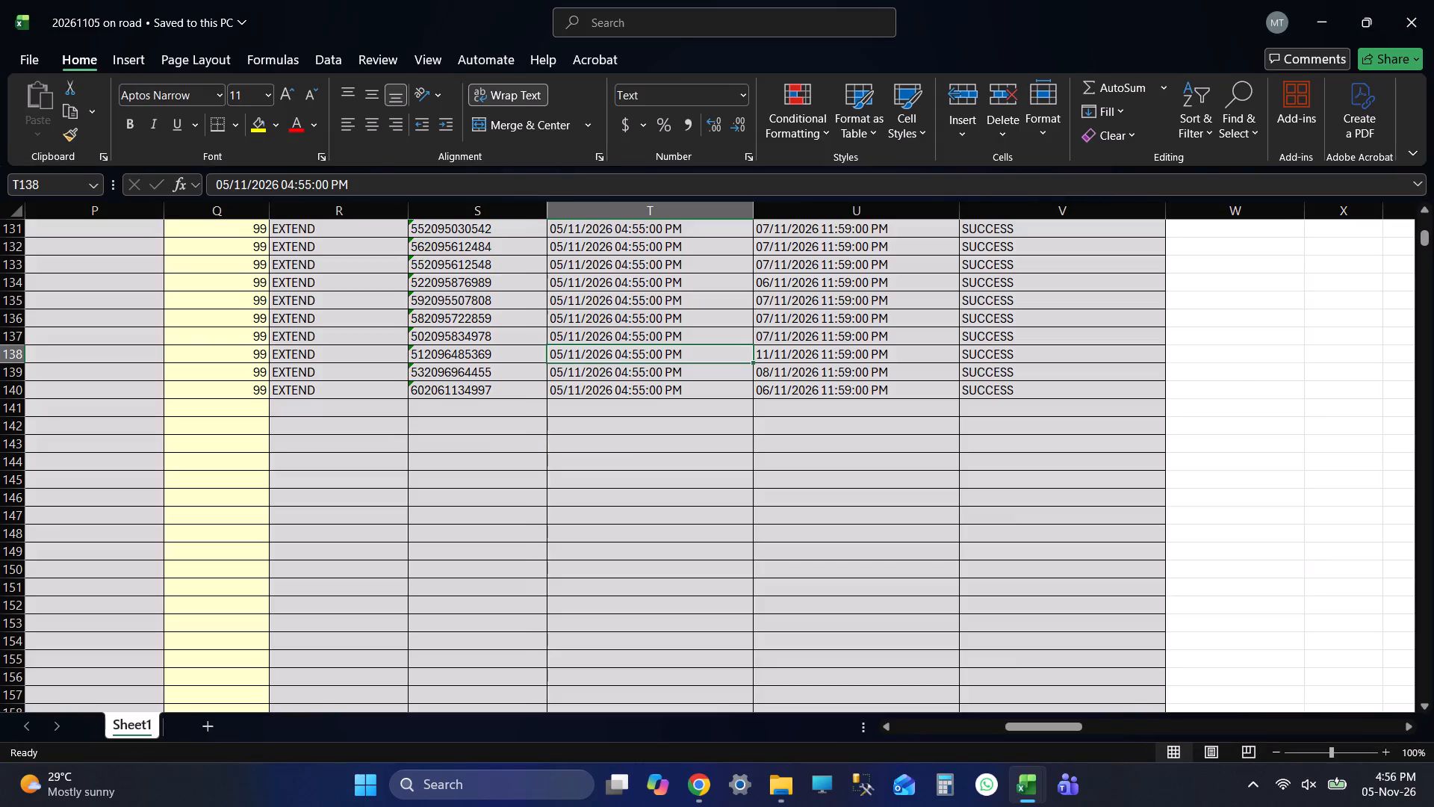
Return to cell A1 of the saved sheet to view the e-way bill input columns from the beginning.
click(647, 463)
key(ctrl+Up)
key(Up)
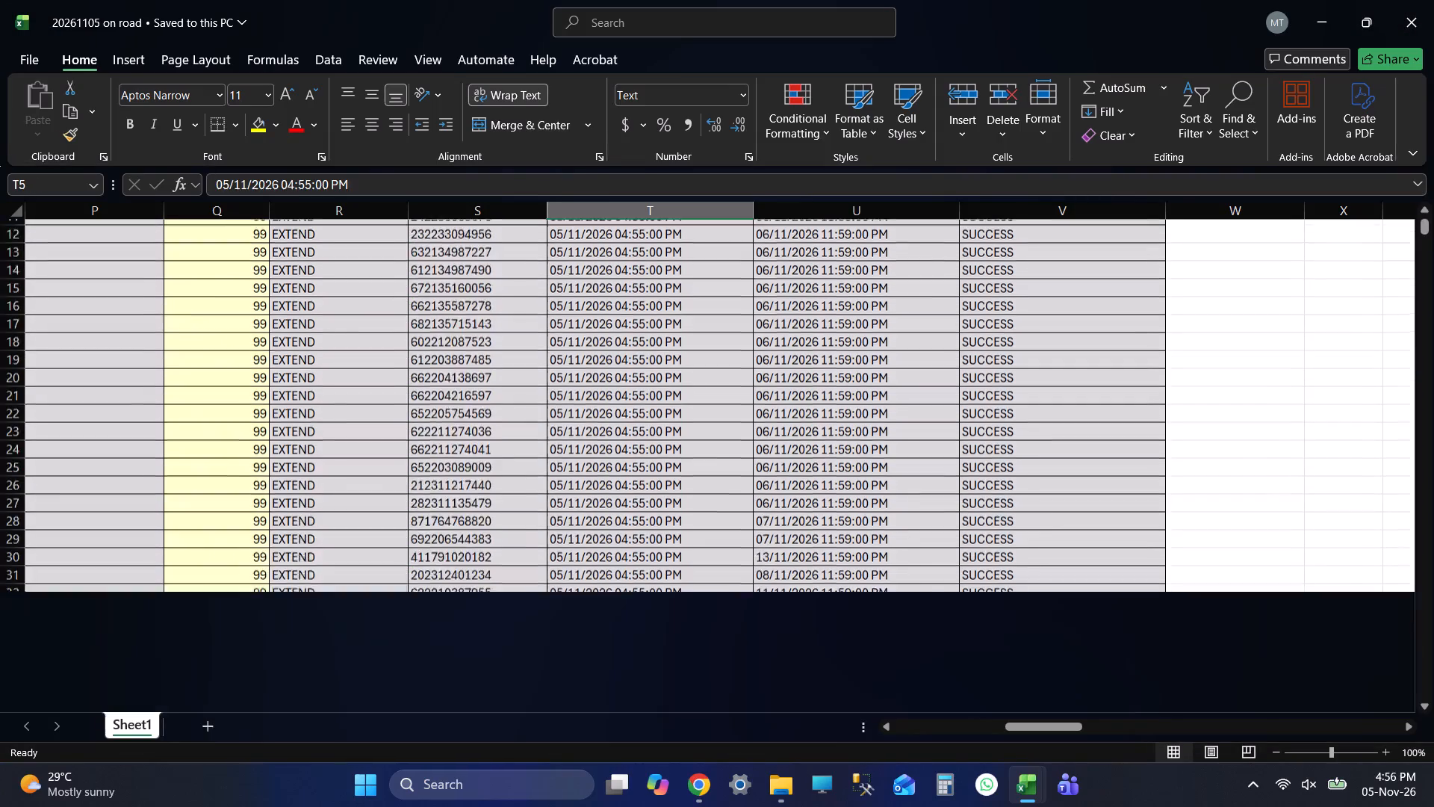
key(Up)
key(ctrl+Up)
key(Up)
key(Up)
key(Up)
key(Up)
key(Up)
key(Up)
key(ctrl+Left)
key(Left)
key(Left)
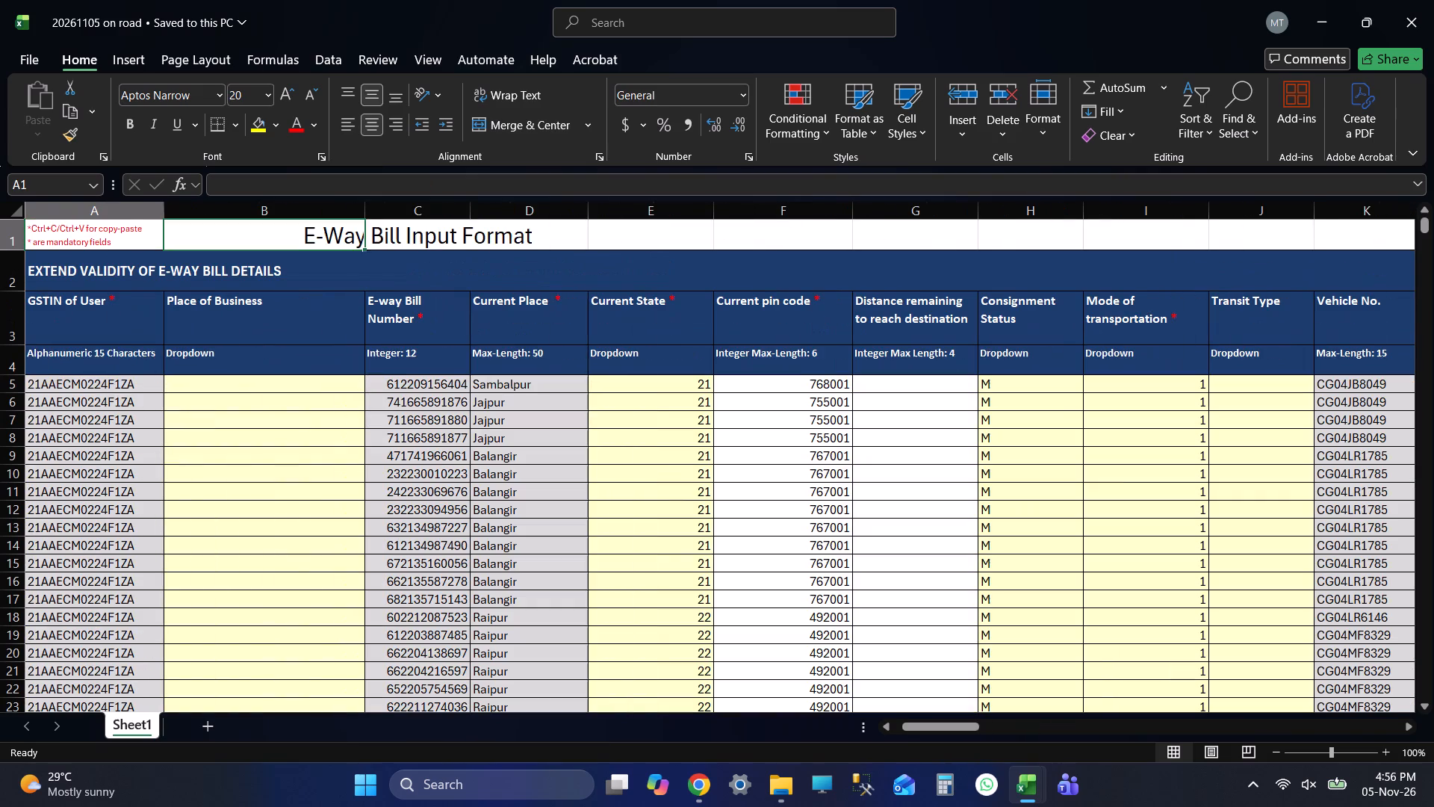
key(Left)
key(Left)
key(Up)
key(Up)
key(Up)
key(Up)
key(Left)
key(Left)
key(Up)
key(Left)
key(Up)
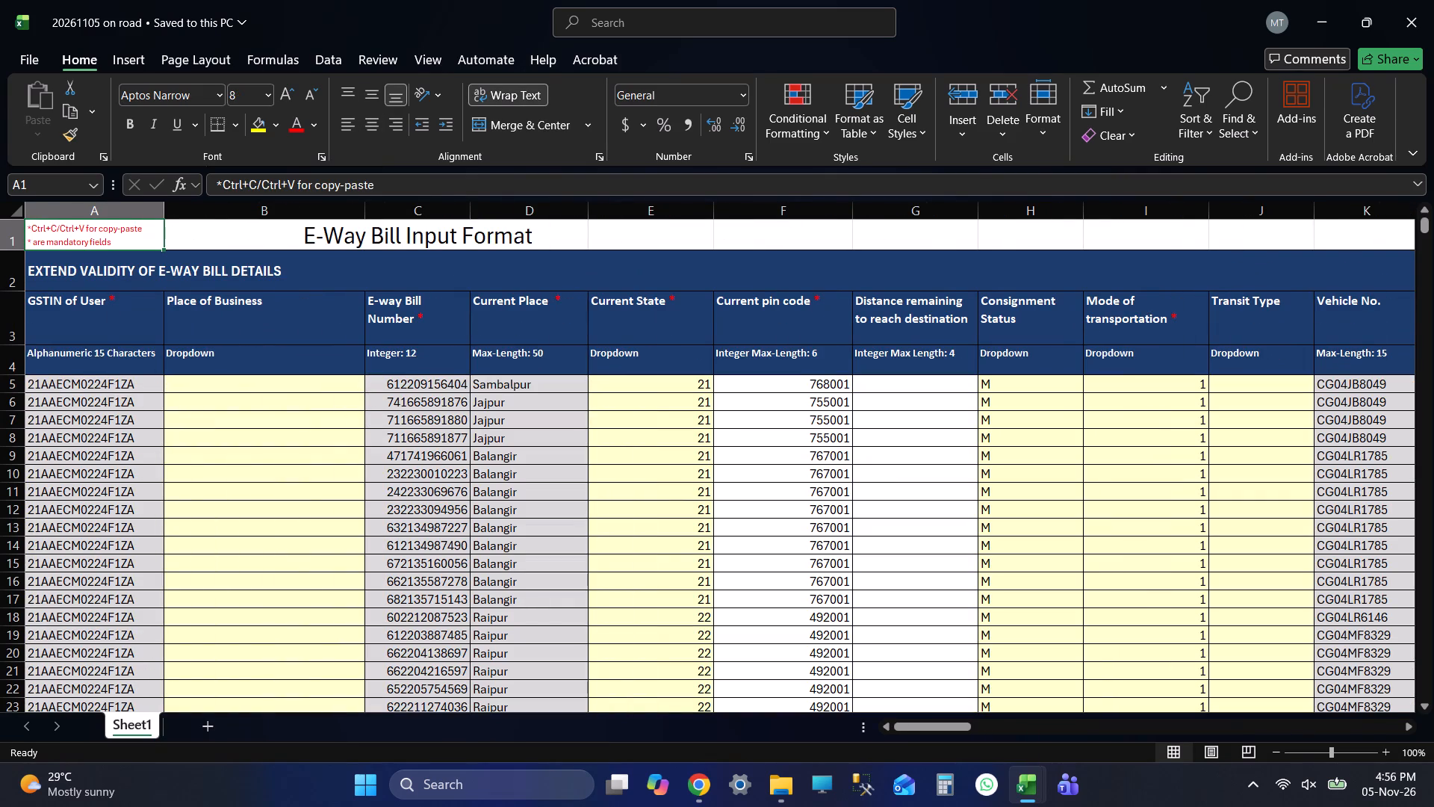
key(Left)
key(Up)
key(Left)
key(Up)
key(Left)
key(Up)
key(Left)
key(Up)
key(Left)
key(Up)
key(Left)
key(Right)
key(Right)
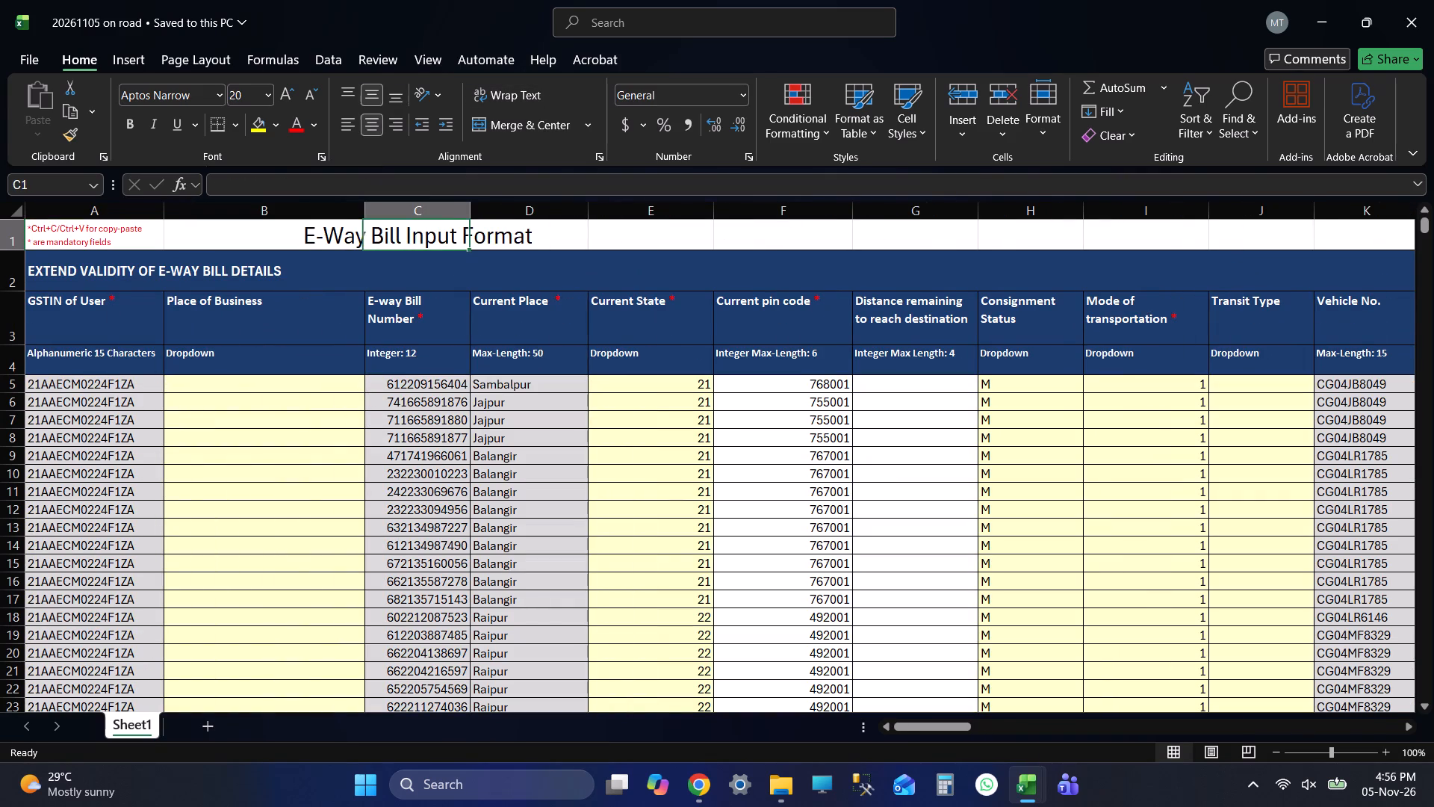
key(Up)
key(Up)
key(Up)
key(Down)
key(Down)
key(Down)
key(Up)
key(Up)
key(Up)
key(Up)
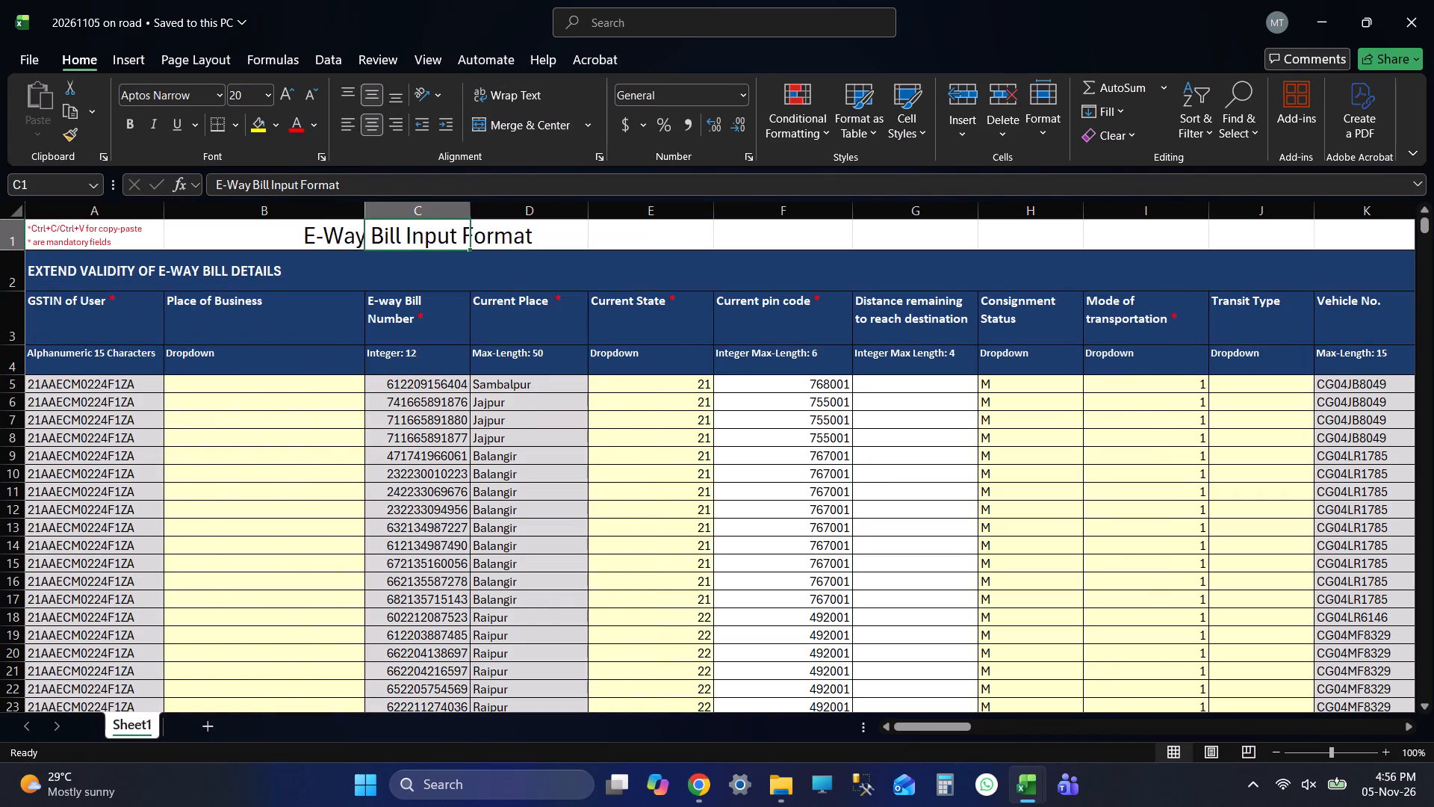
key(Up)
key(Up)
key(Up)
Check the E-way Bill Number column of the saved sheet down to its last filled row.
key(Down)
key(Down)
key(Down)
key(Down)
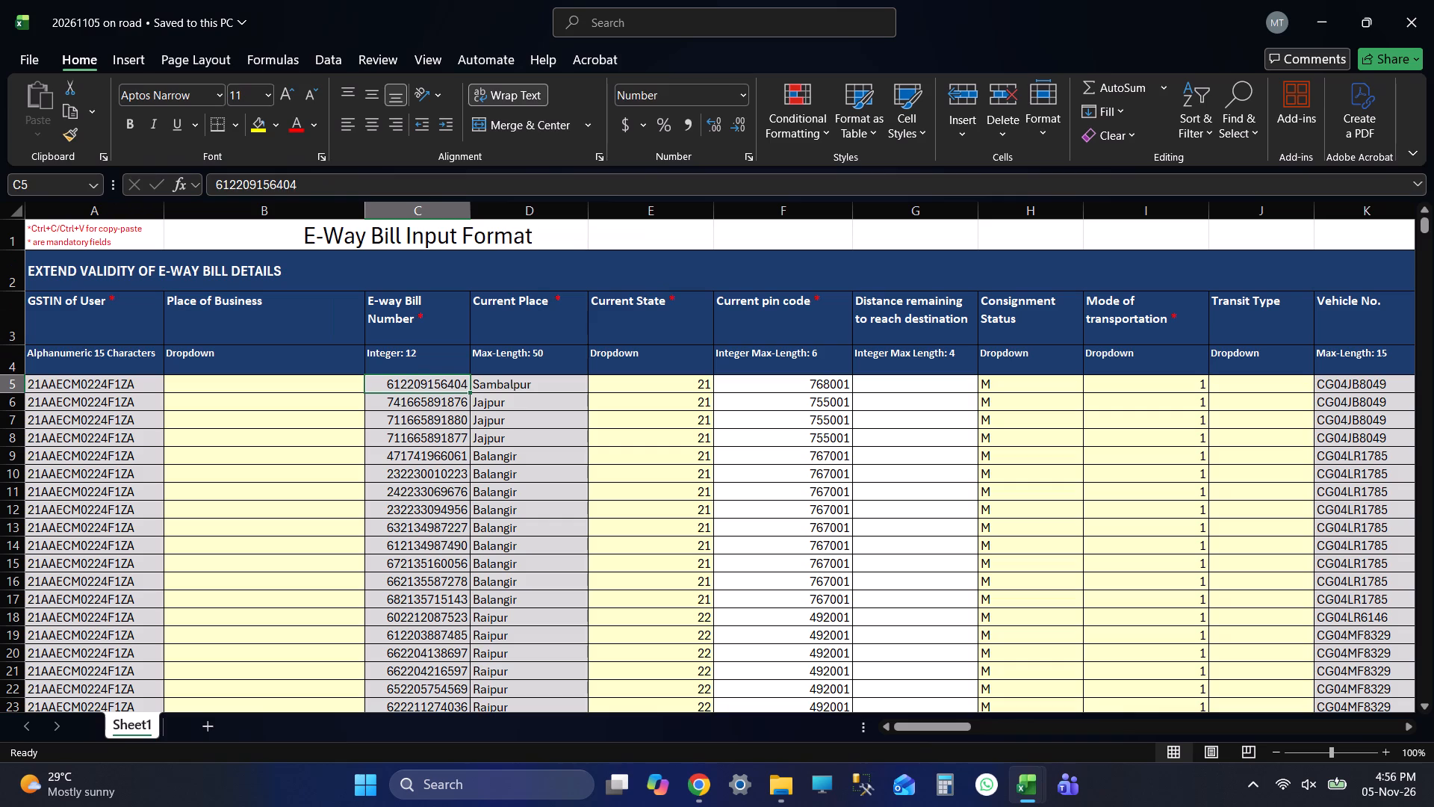
key(ctrl+Down)
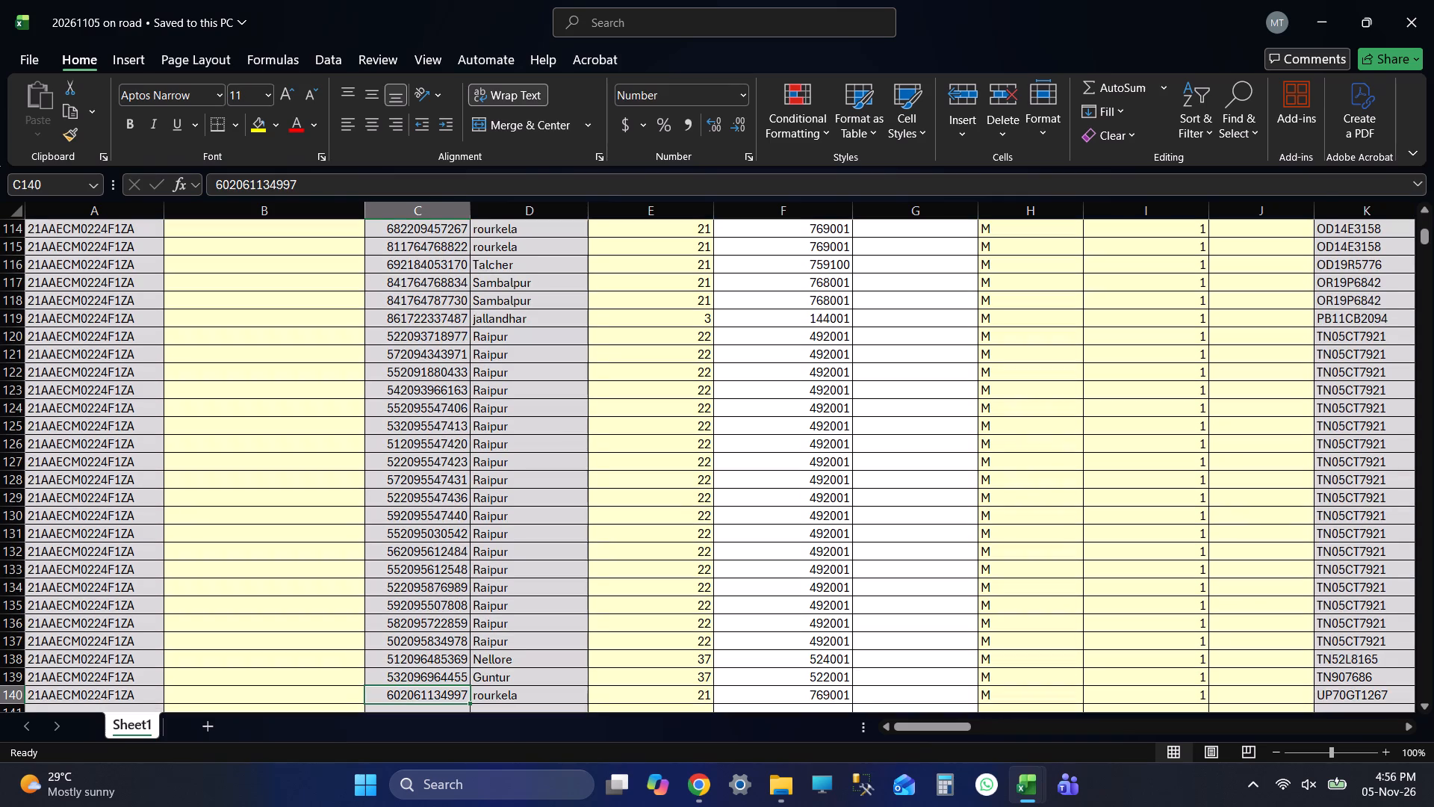
key(Down)
key(Down)
key(Down)
key(Down)
key(ctrl+Up)
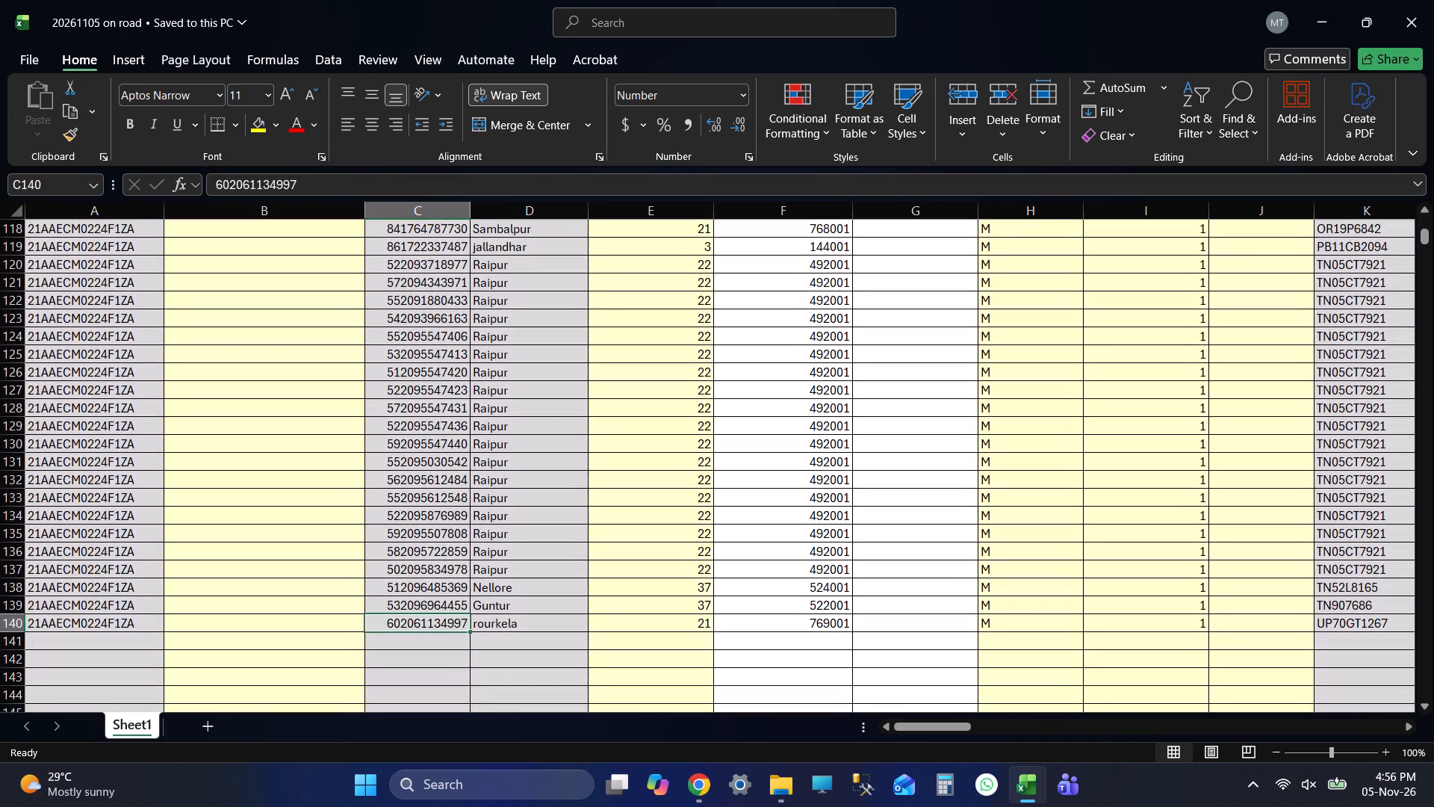
Review the extended dates, validity dates and processing status from the last e-way bill row up to the response headers.
key(Right)
key(Right)
key(Right)
key(Right)
key(Right)
key(Right)
key(Right)
key(Right)
key(Right)
key(Right)
key(Right)
key(Right)
key(Right)
key(Right)
key(Right)
key(Right)
key(Right)
key(Right)
key(Right)
key(Right)
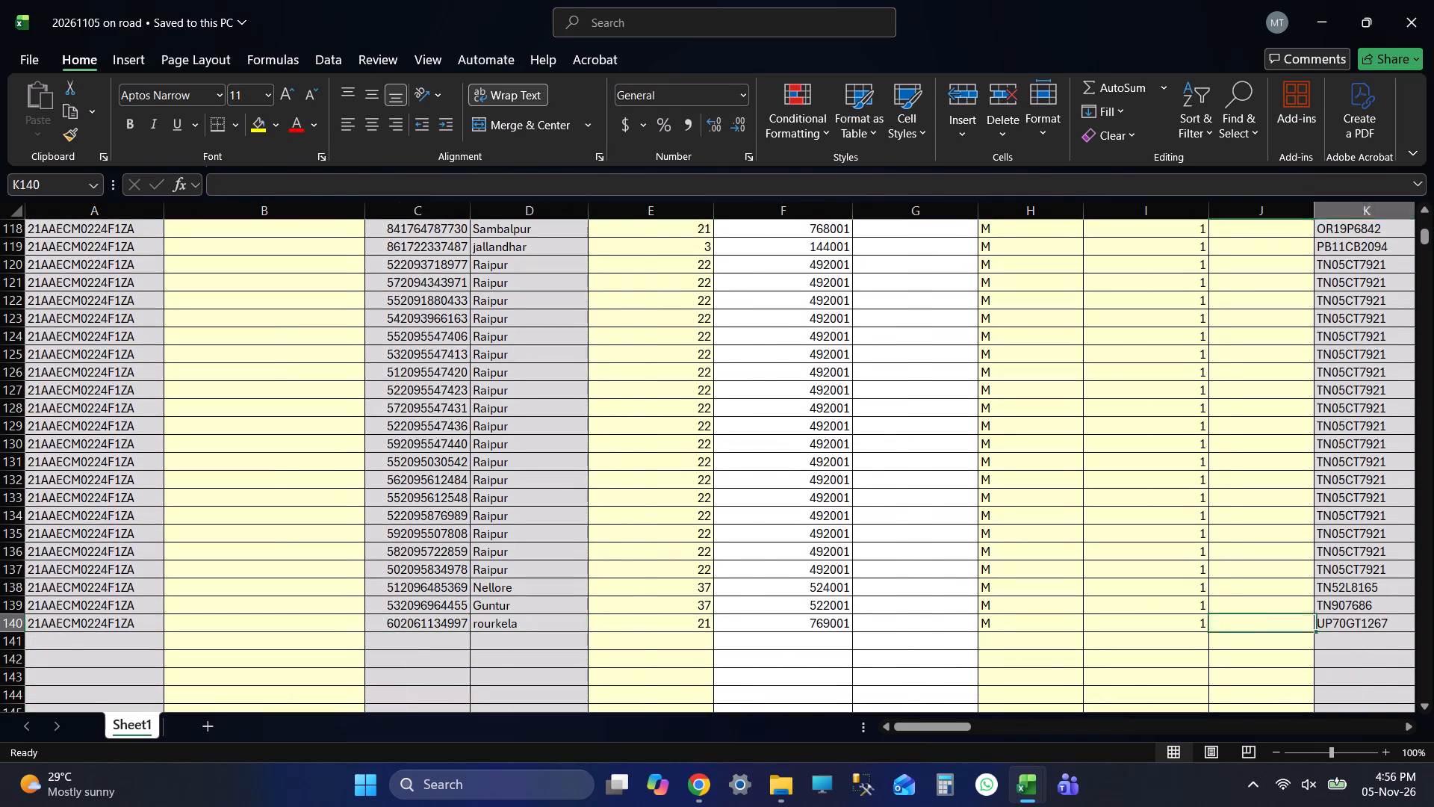
key(Left)
key(Left)
key(Left)
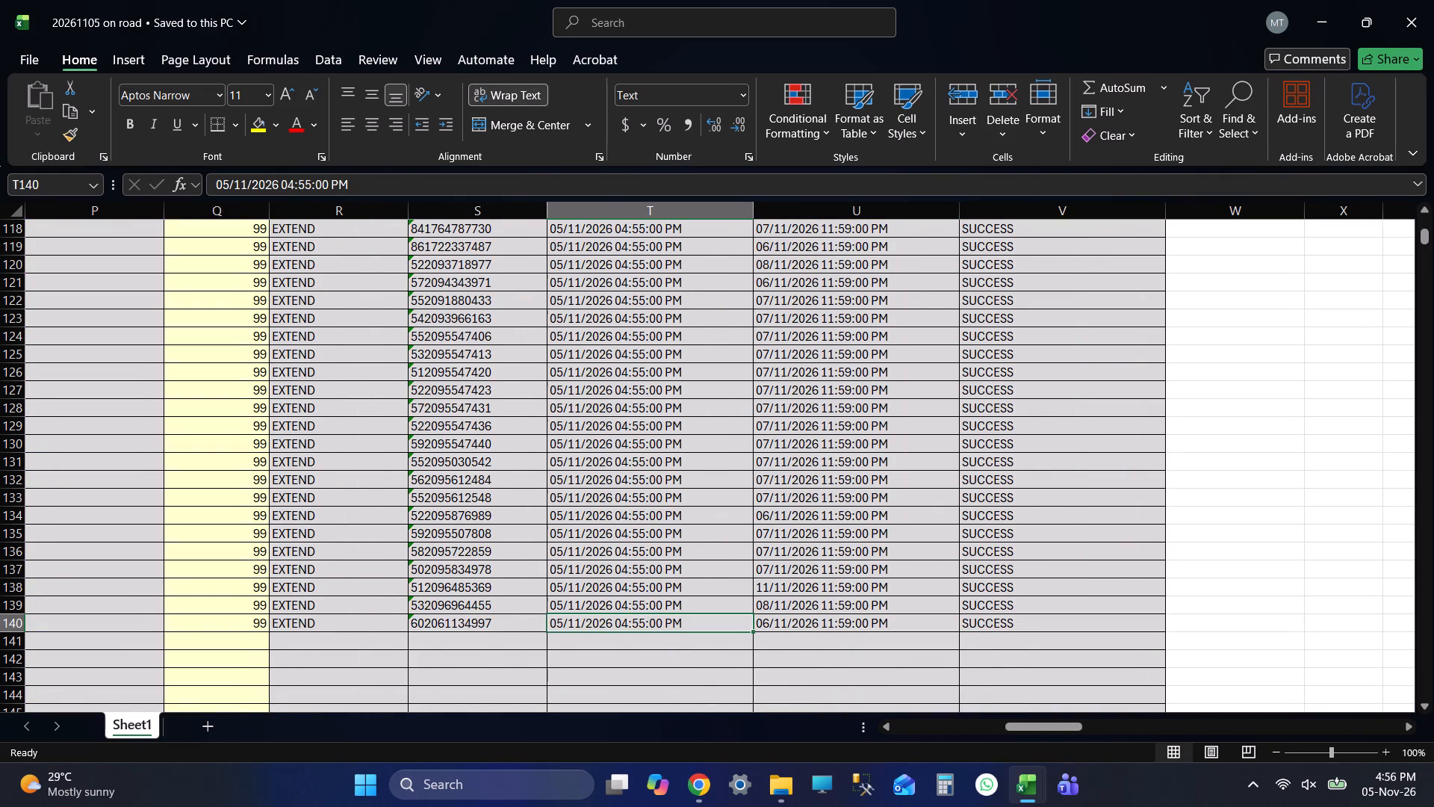
key(Page_Up)
key(Page_Up)
key(Page_Up)
key(Page_Up)
key(Page_Up)
key(Page_Up)
key(Page_Up)
key(Page_Up)
key(Page_Up)
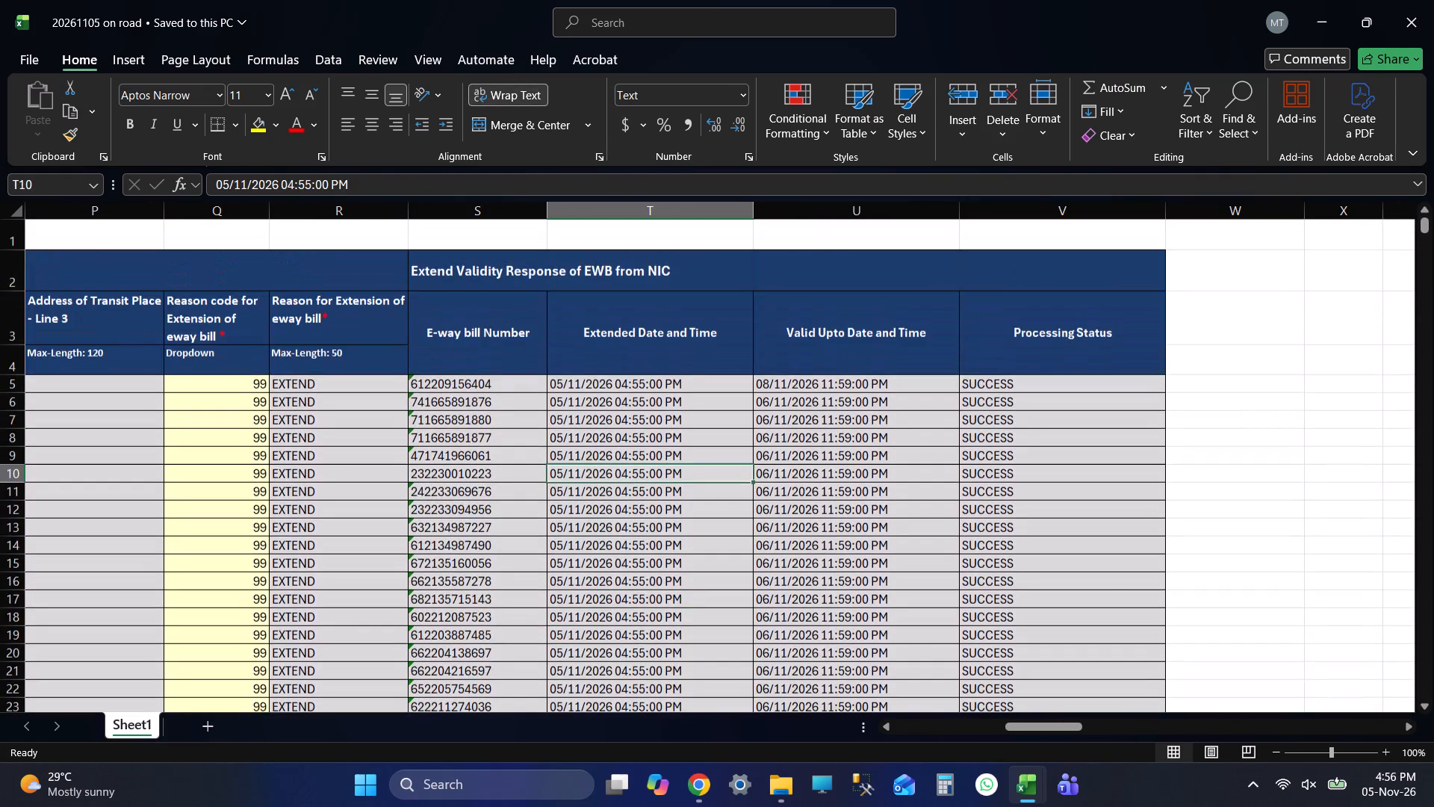
Save the 20261105 on road workbook and close it.
key(ctrl+s)
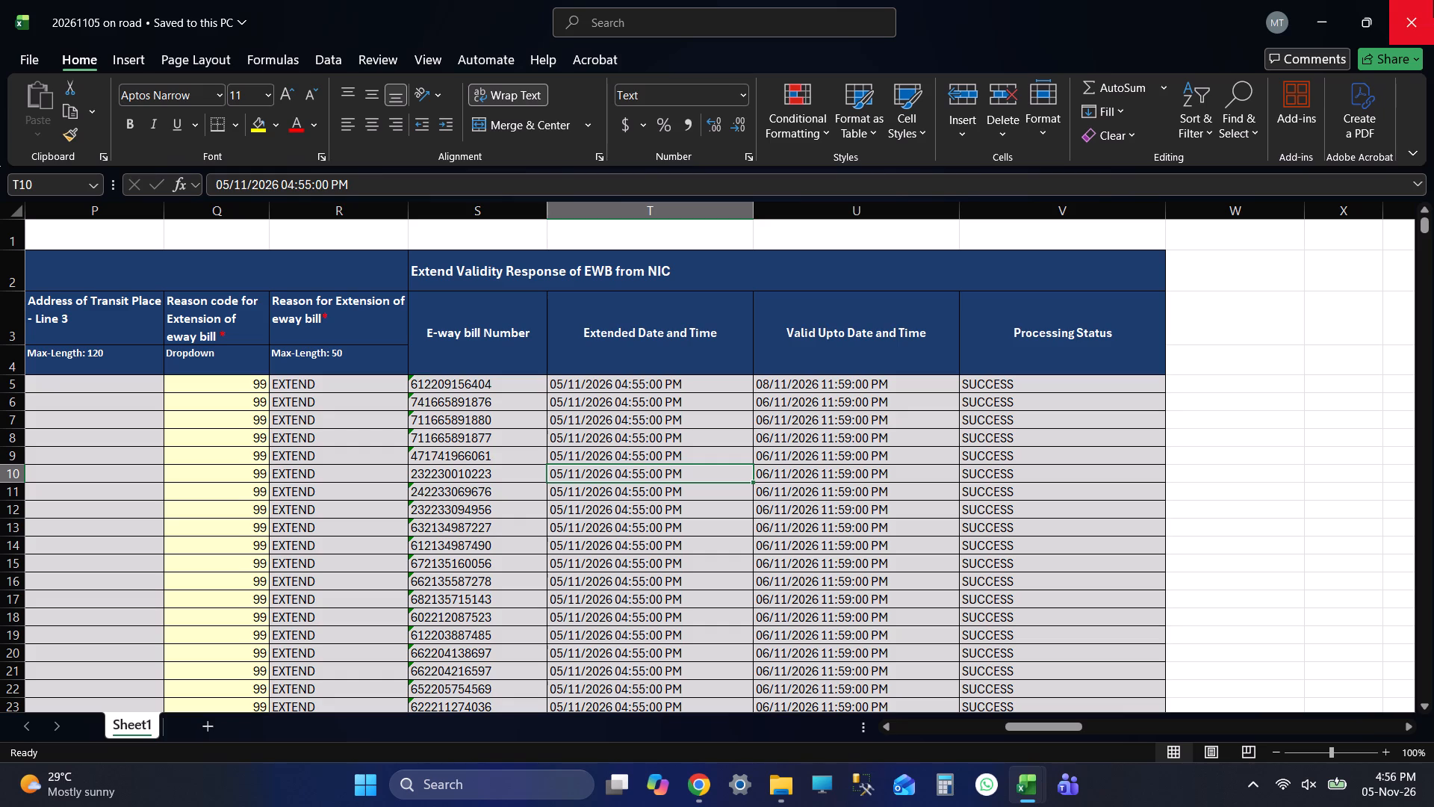
click(1433, 0)
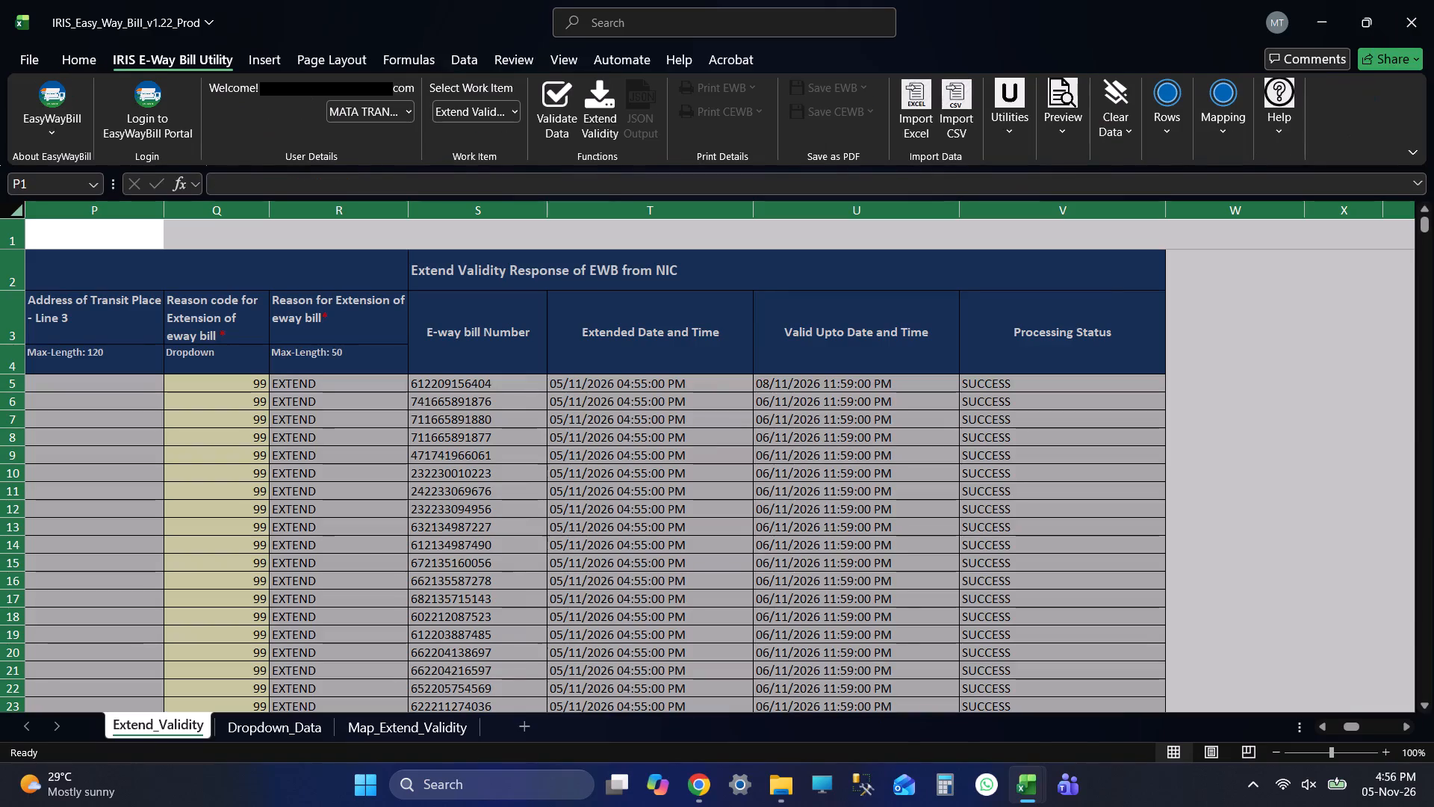
Return to cell A1 of the Extend_Validity sheet to view the e-way bill input columns in the IRIS utility workbook.
click(610, 245)
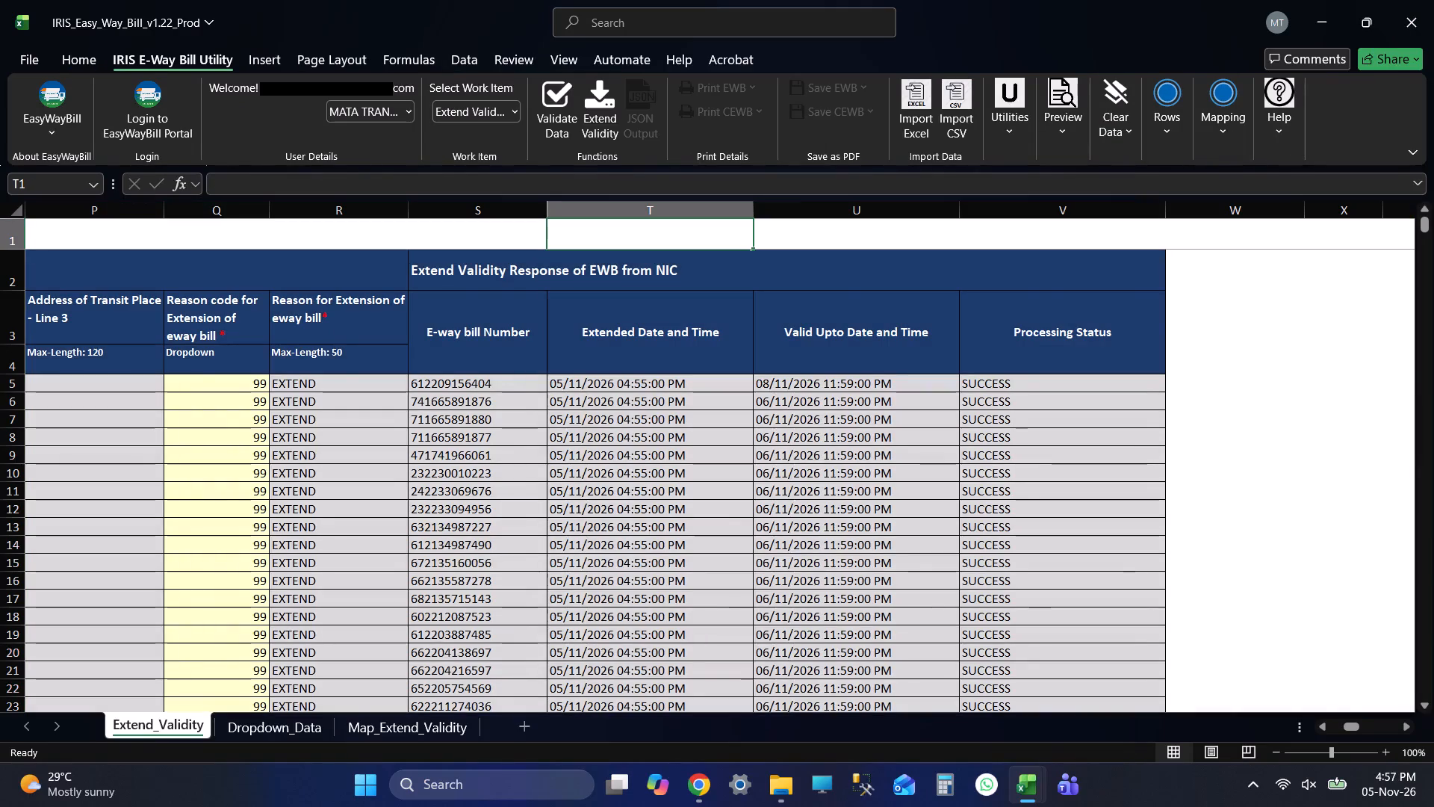
key(ctrl+Left)
key(Left)
key(Left)
key(Left)
key(Left)
key(Left)
key(Up)
key(Up)
key(Up)
key(Up)
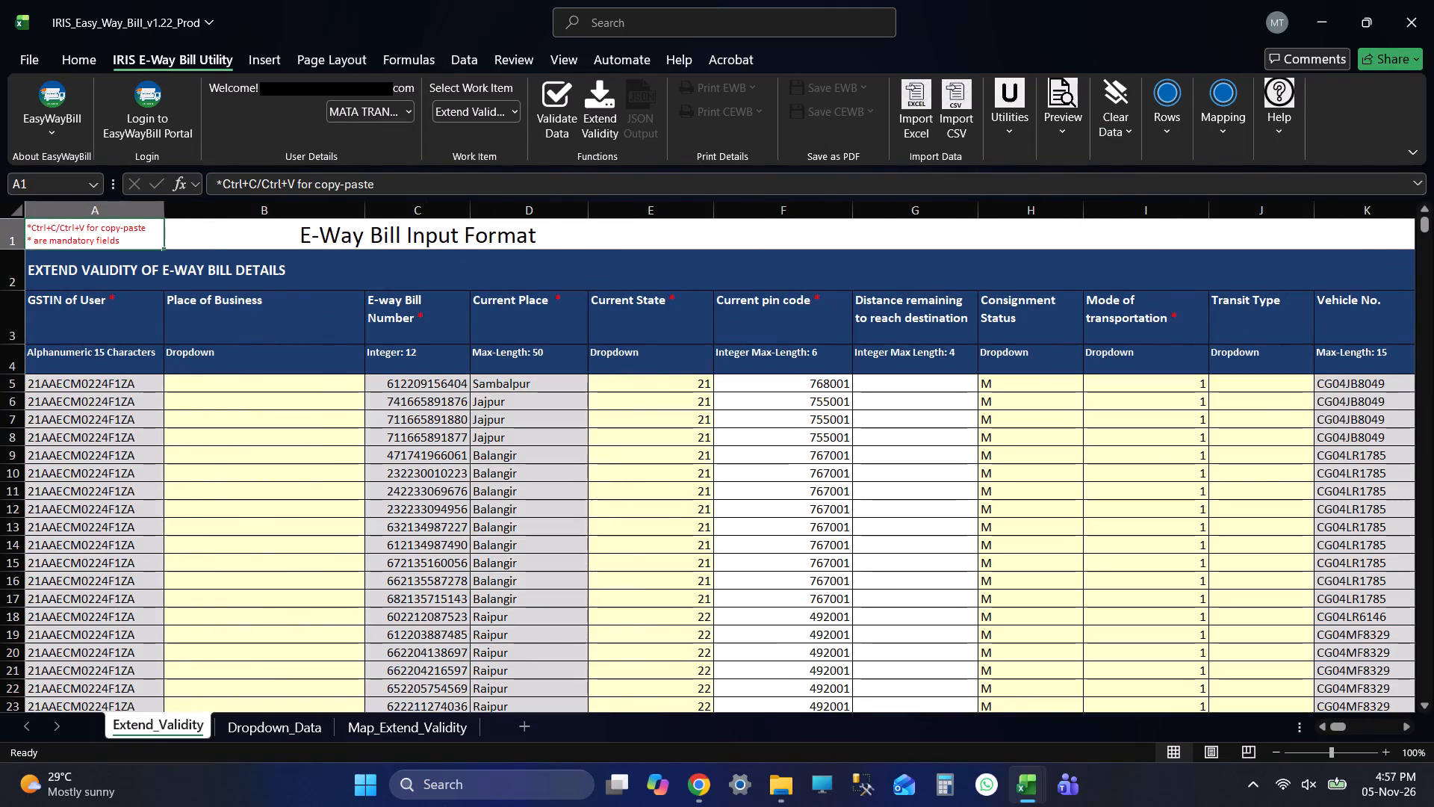
Examine the Extend_Validity response columns down to the last e-way bill and back up to the headers.
key(Right)
key(Right)
key(Right)
key(Right)
key(Right)
key(Right)
key(Right)
key(Right)
key(Right)
key(Right)
key(Right)
key(Right)
key(Right)
key(Right)
key(Right)
key(Right)
key(Right)
key(Right)
key(Right)
key(Right)
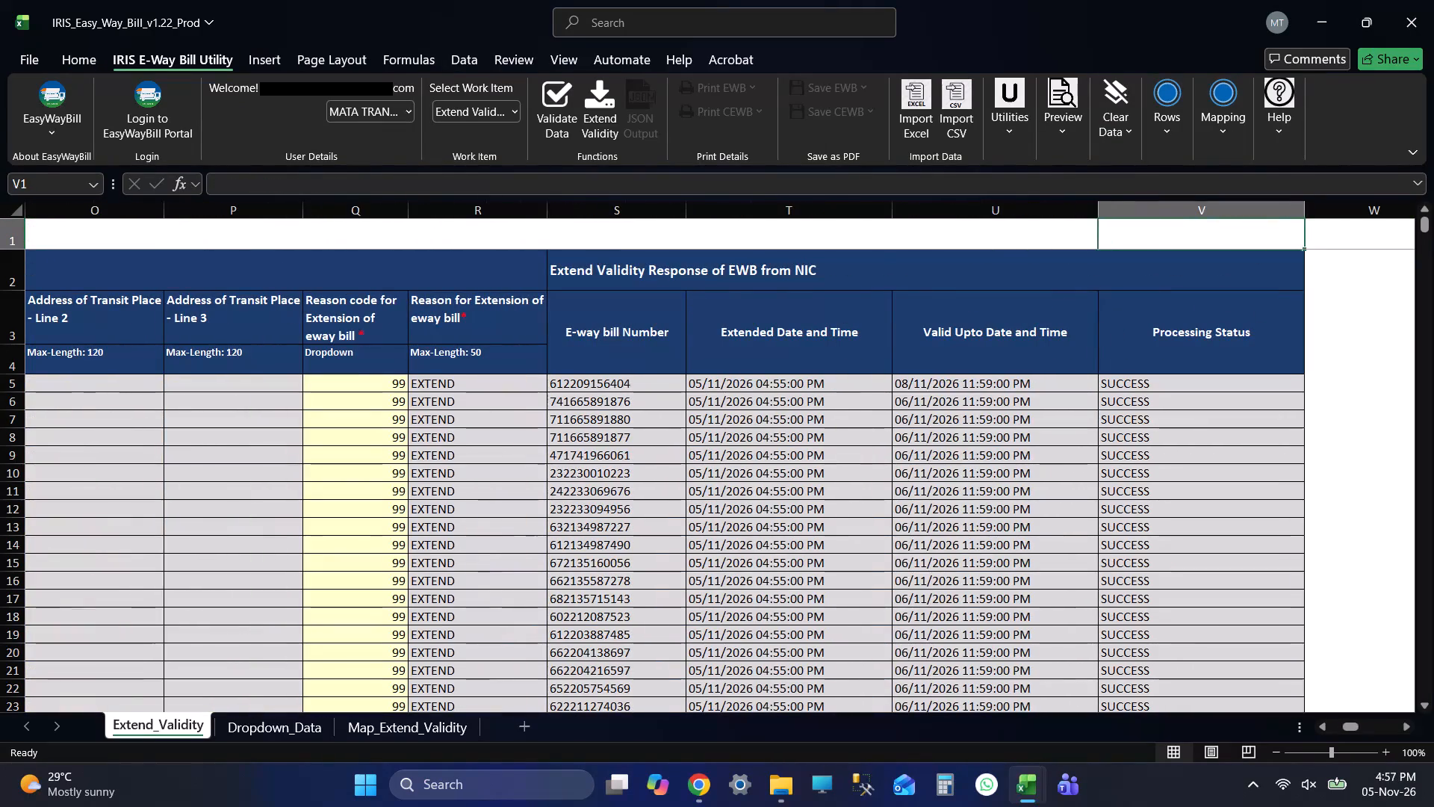
key(Left)
key(Left)
key(Left)
key(Right)
key(Page_Down)
key(Page_Down)
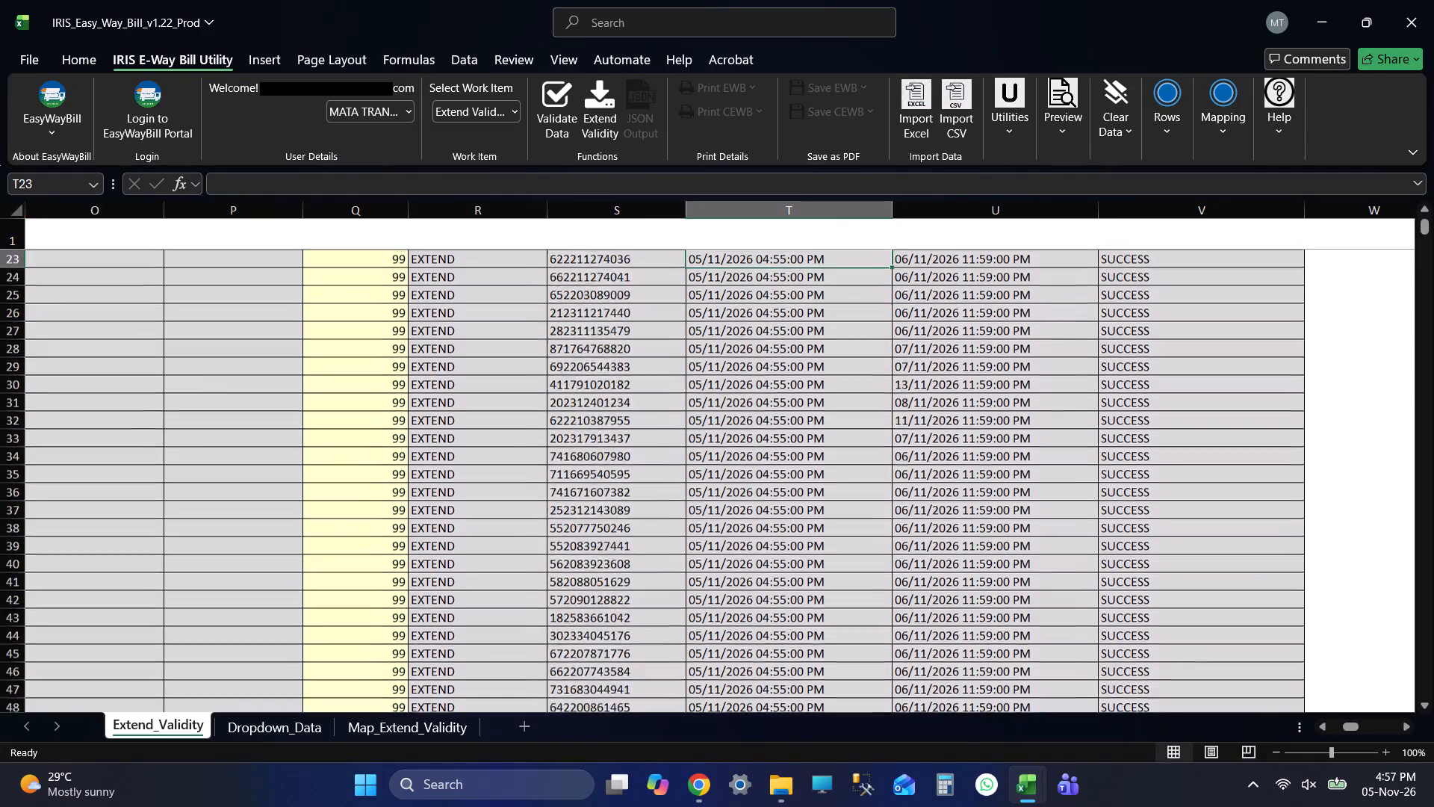
key(Page_Down)
key(Page_Down)
key(Page_Down)
key(Page_Down)
key(Page_Down)
key(Page_Up)
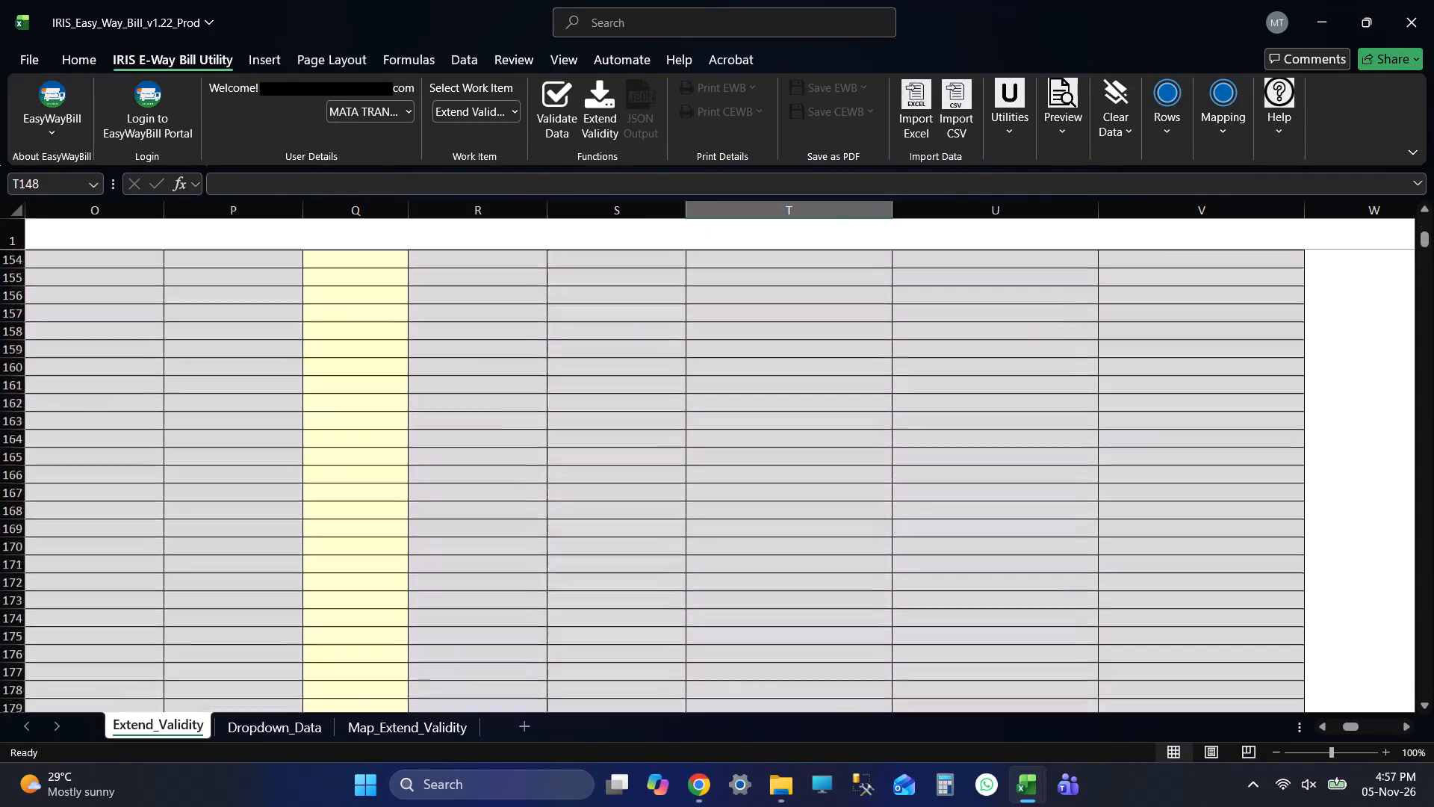
key(Page_Up)
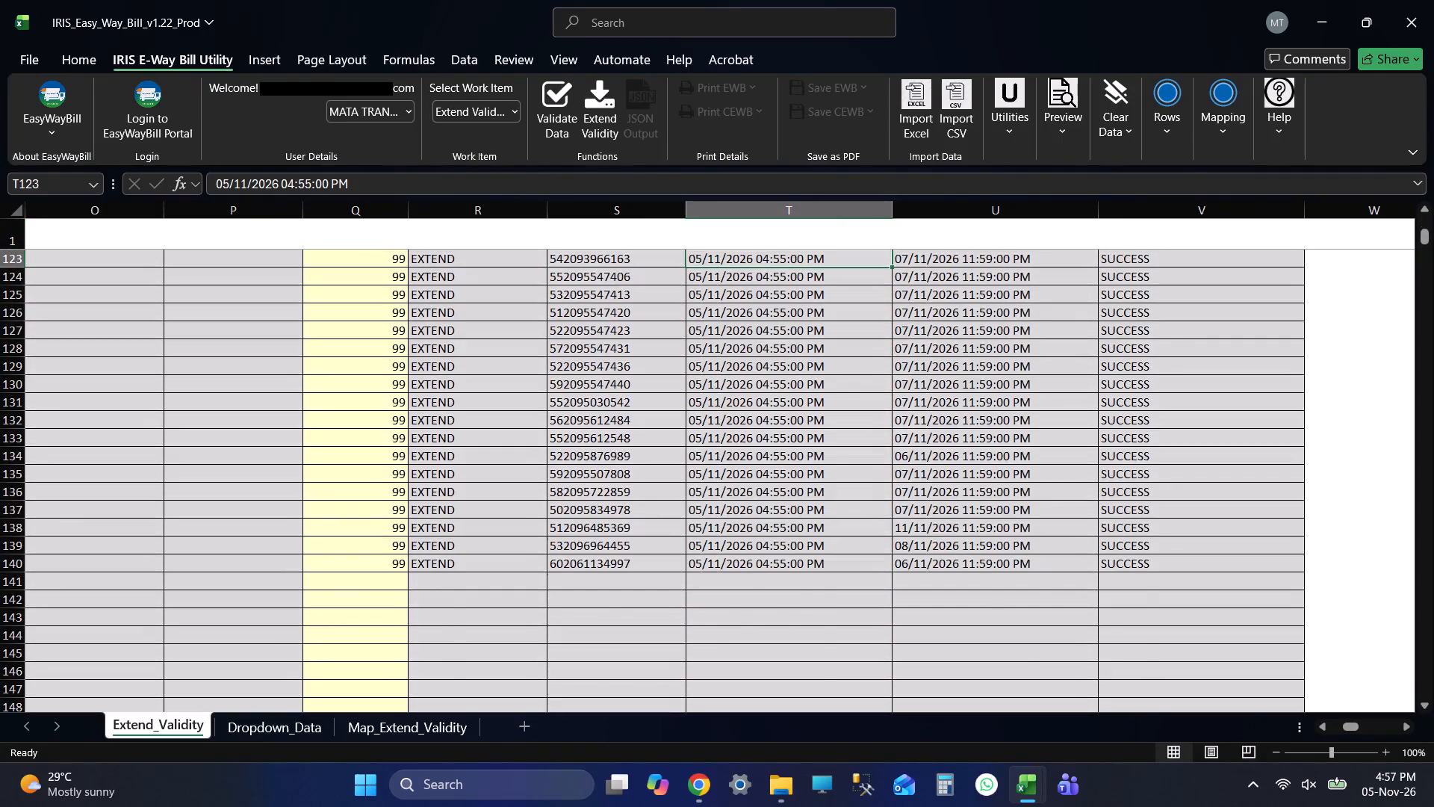
key(Page_Up)
key(Page_Up)
key(Page_Up)
key(Page_Up)
key(Page_Up)
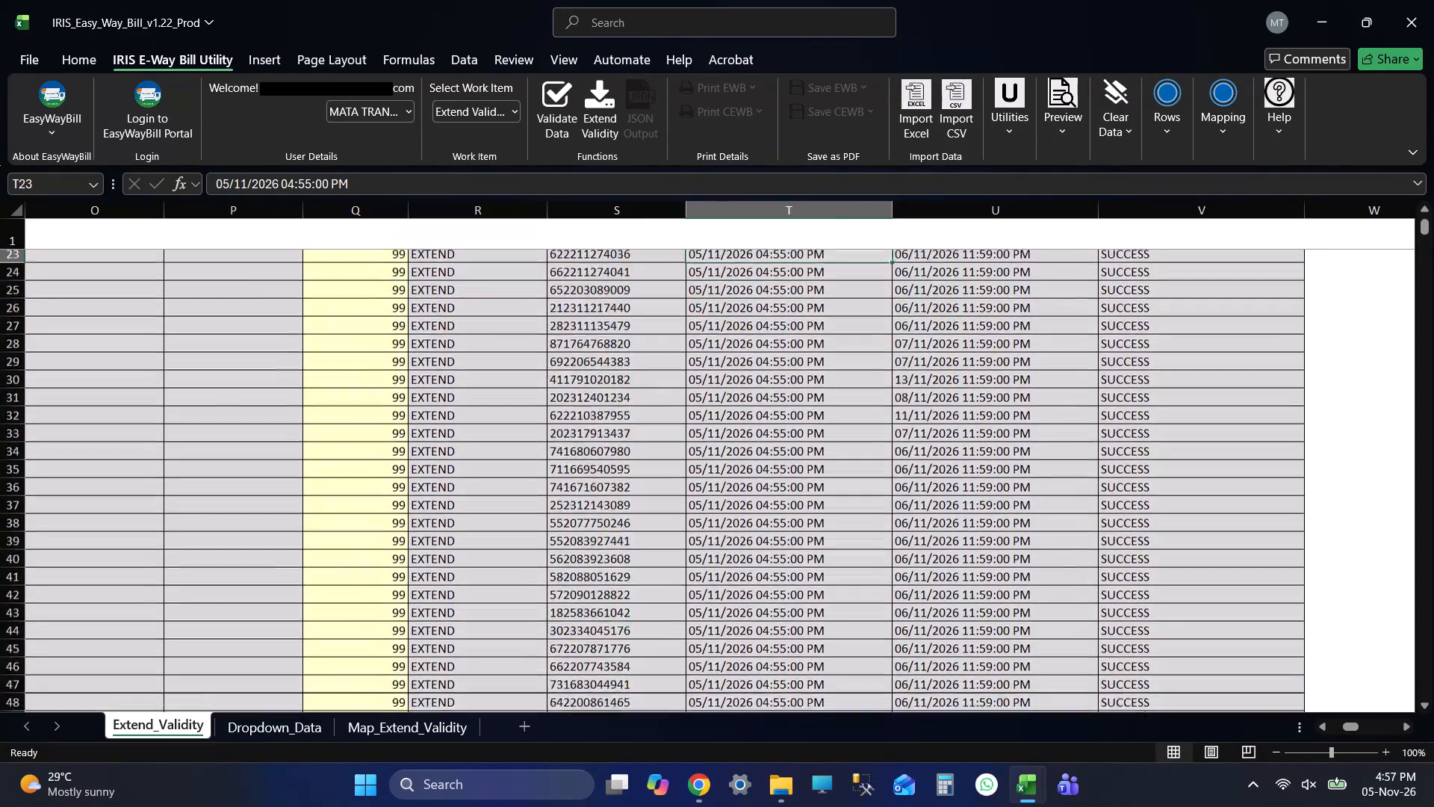
key(Page_Up)
key(Page_Up)
key(Page_Up)
key(Page_Up)
Save the IRIS_Easy_Way_Bill_v1.22_Prod workbook.
key(ctrl+s)
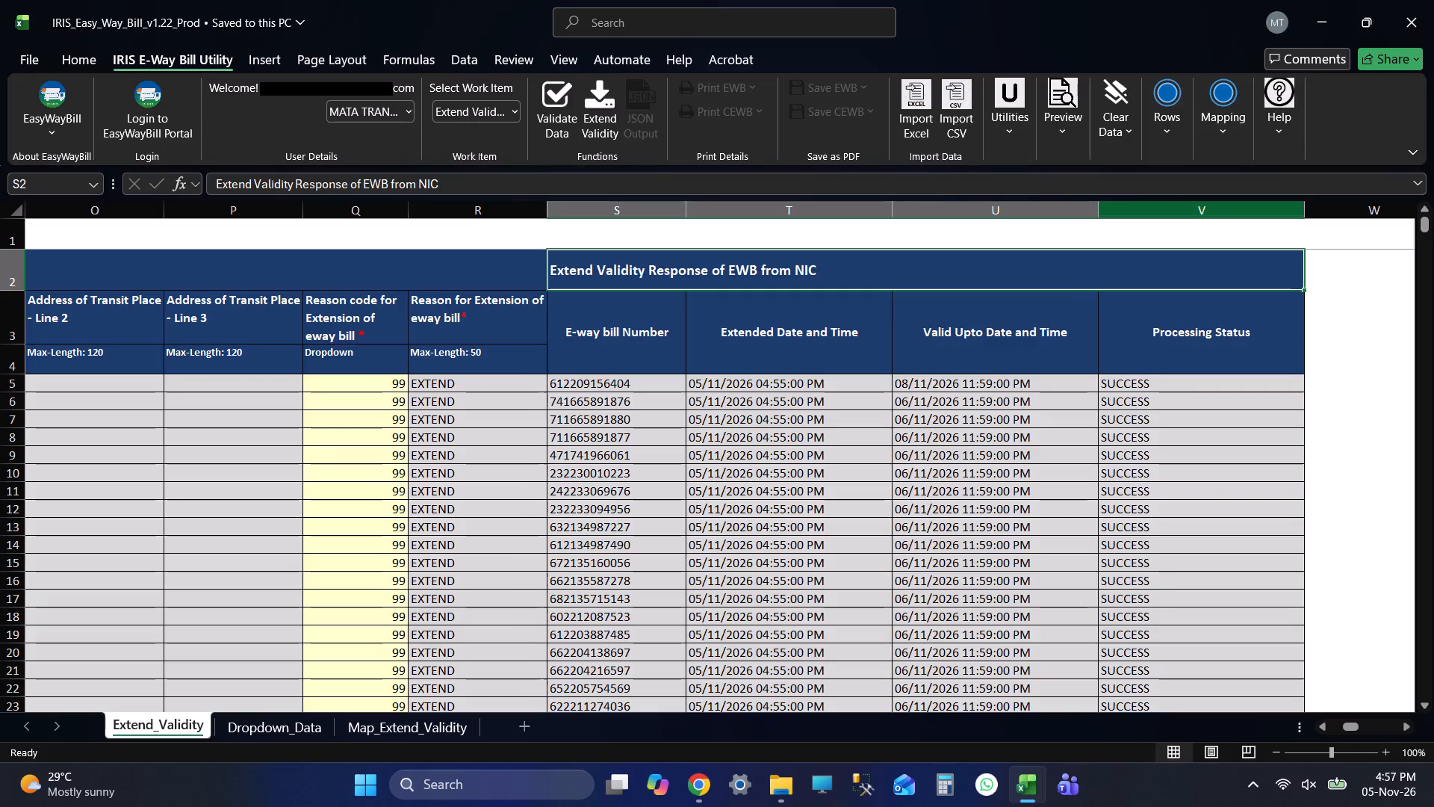
Recheck the extended dates and processing status in the Extend_Validity sheet down to the end of the filled rows.
click(772, 226)
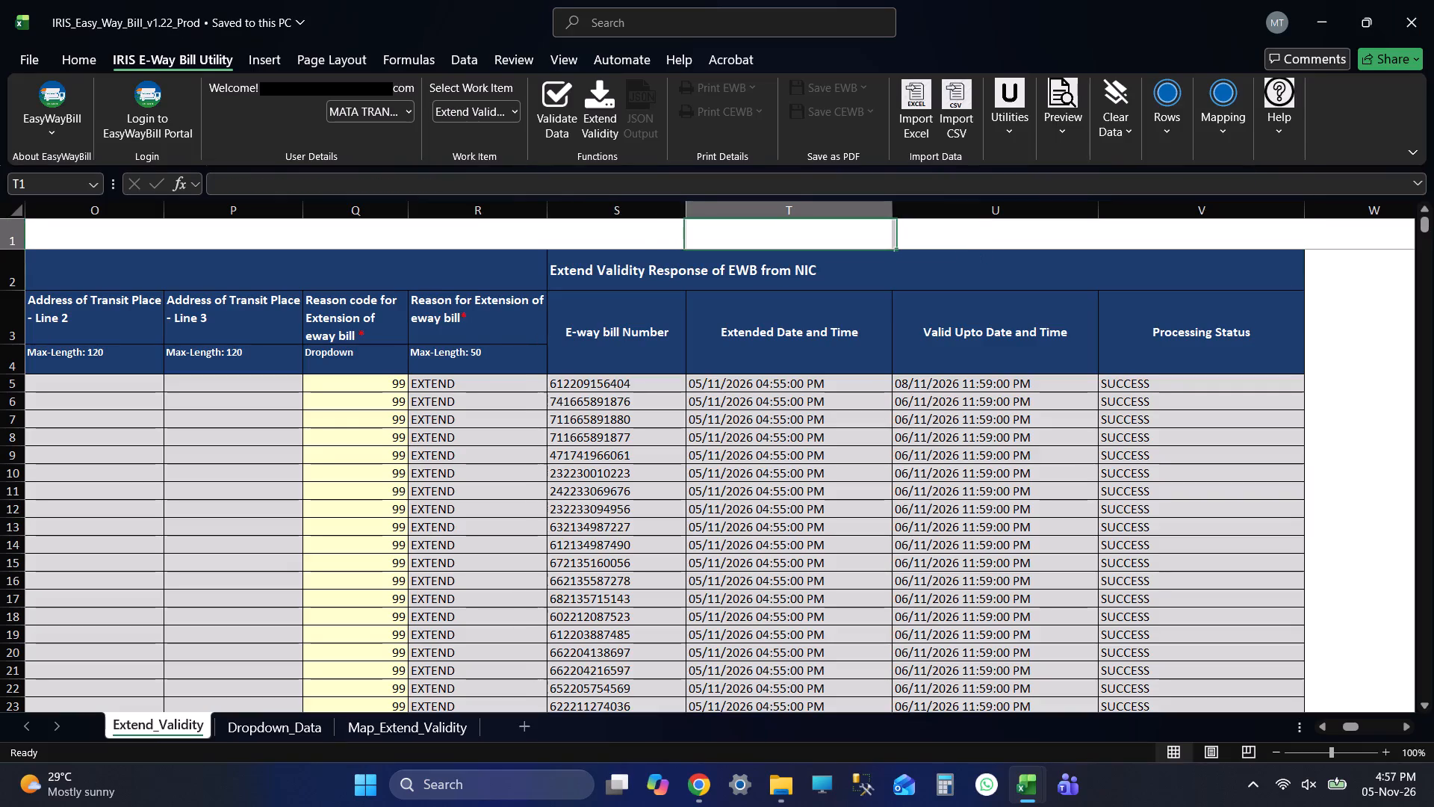
scroll(894, 369, up, 3)
key(Page_Down)
key(Page_Down)
key(Page_Down)
key(Page_Down)
key(Page_Down)
key(Page_Down)
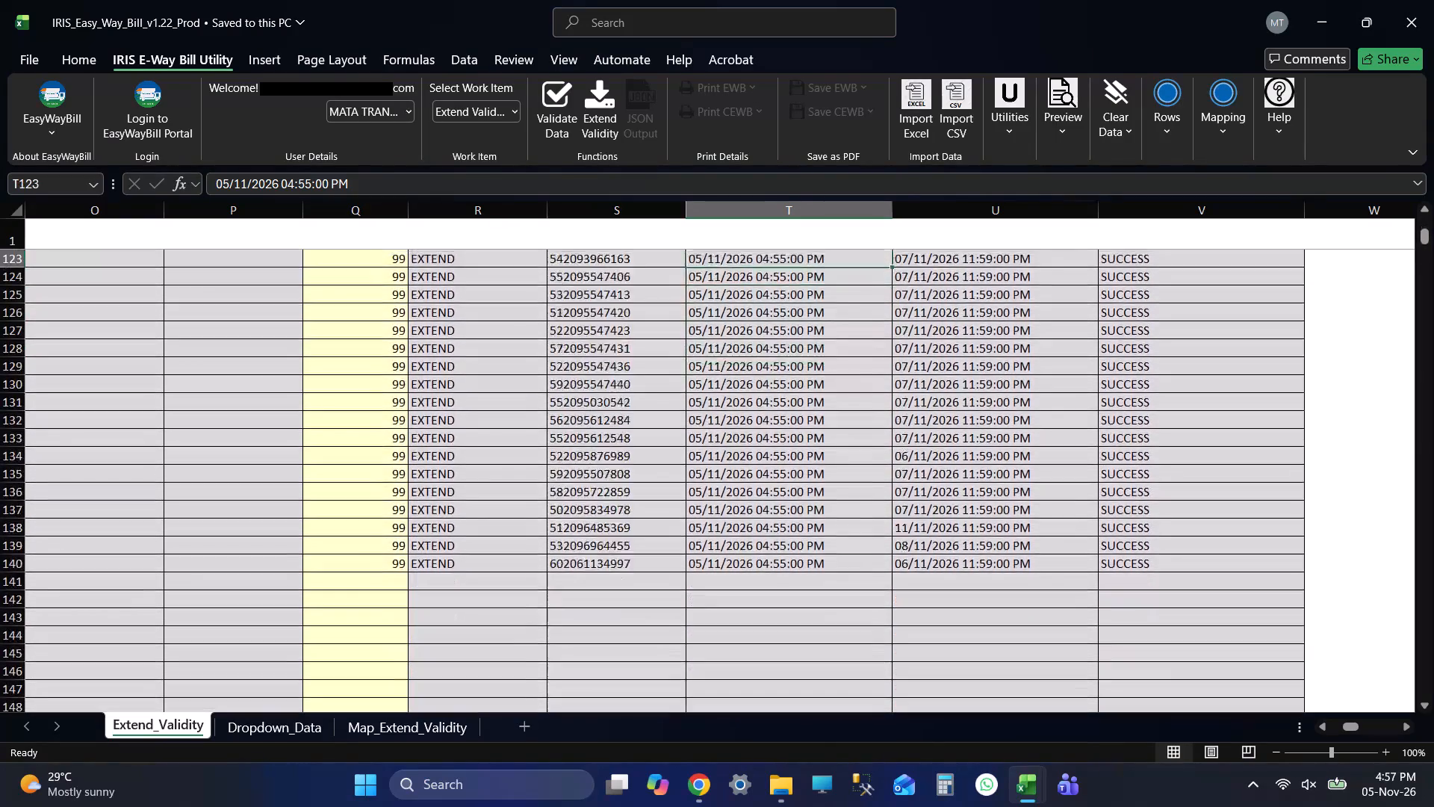
key(Page_Down)
key(Page_Up)
key(Page_Up)
Save the IRIS_Easy_Way_Bill_v1.22_Prod workbook again and close it.
key(ctrl+s)
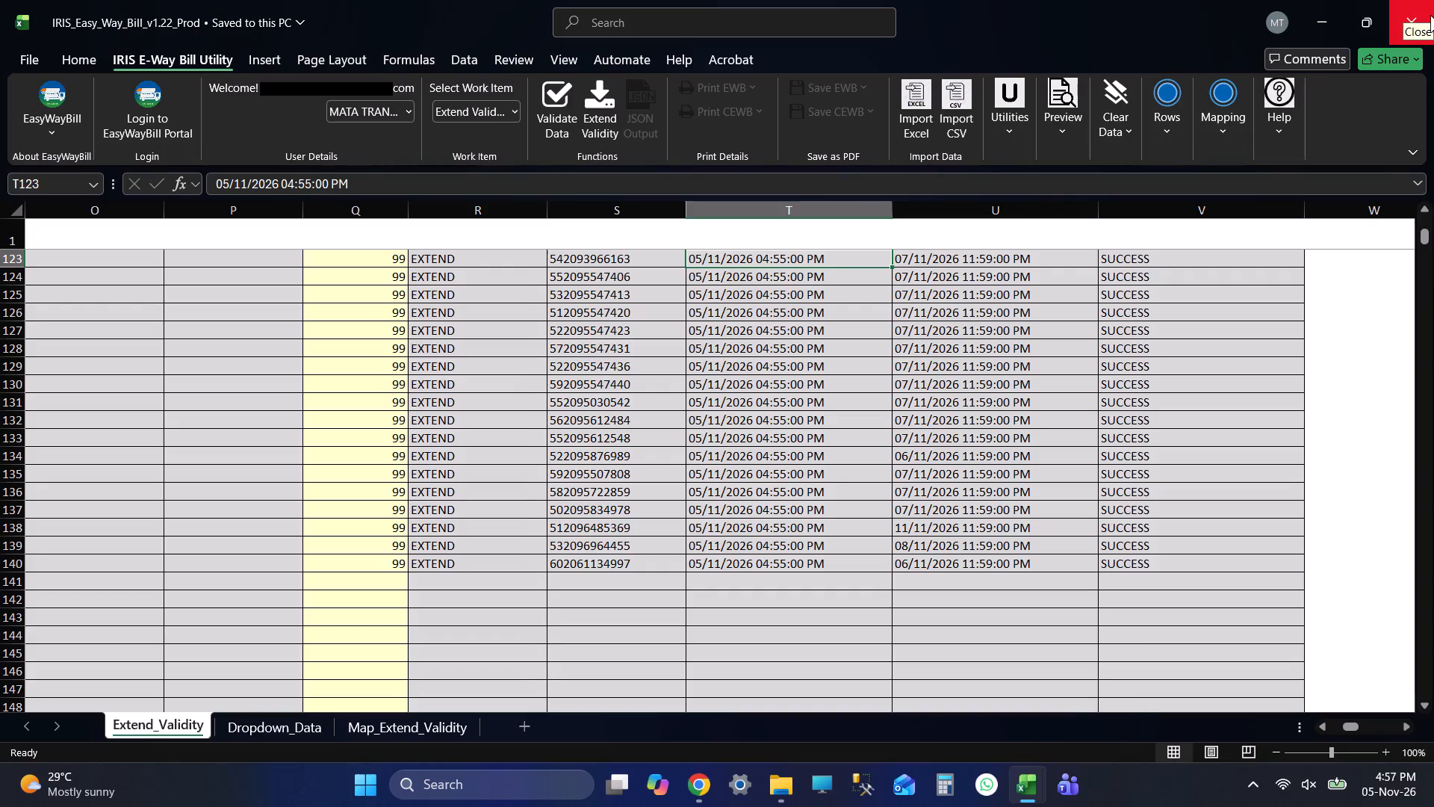
click(1430, 15)
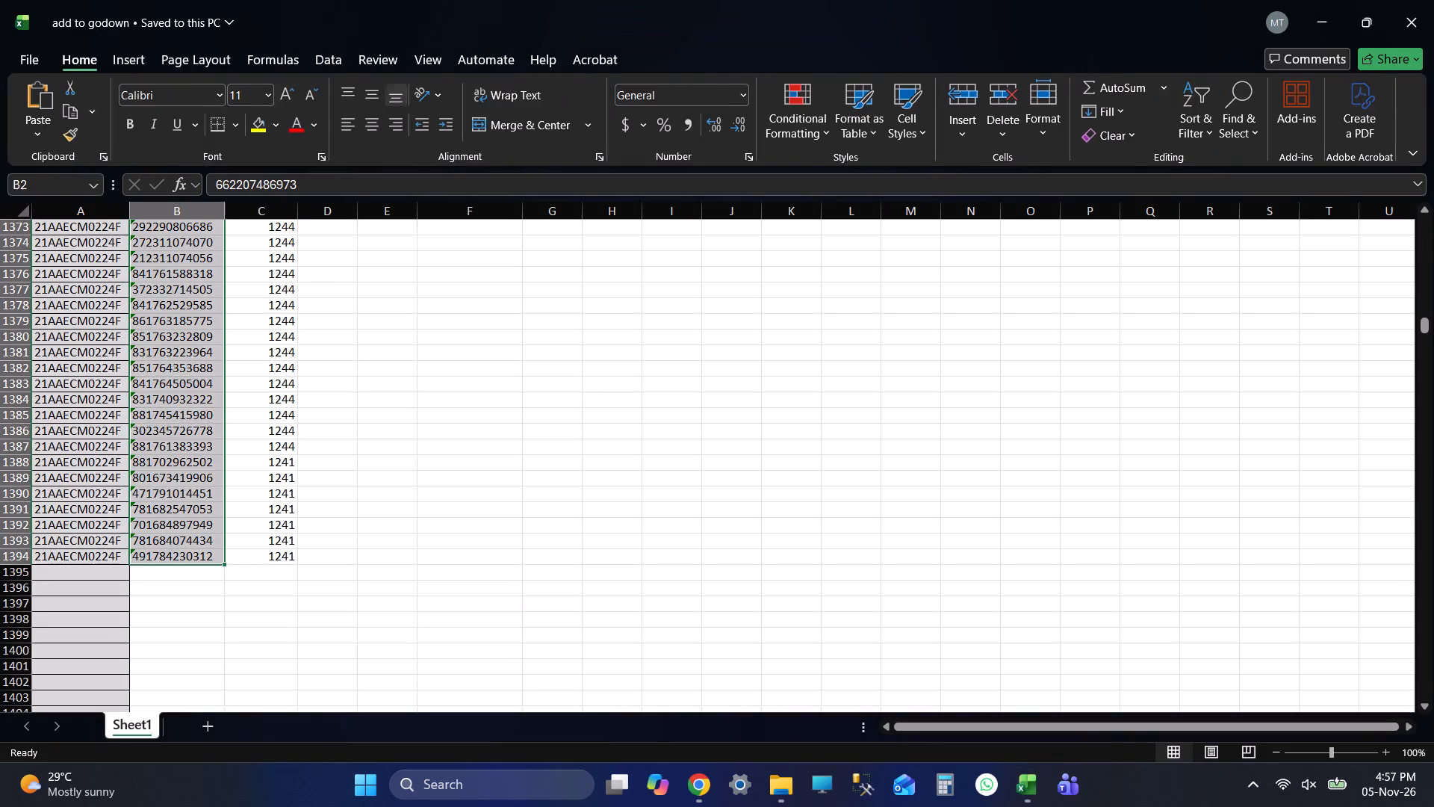
Close the add to godown workbook.
click(1433, 0)
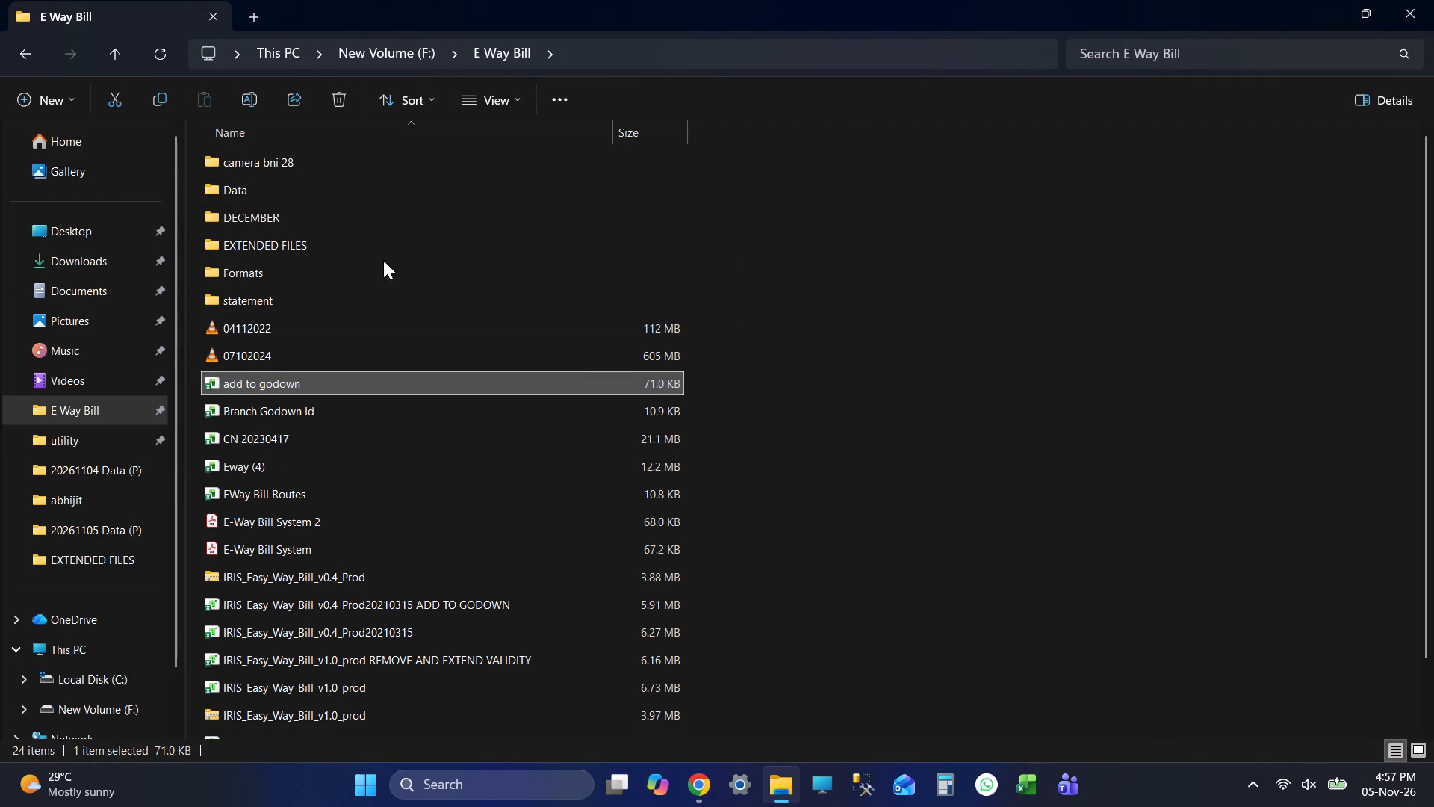
Open the EXTENDED FILE 20261105 workbook from the EXTENDED FILES folder inside E Way Bill.
double_click(308, 241)
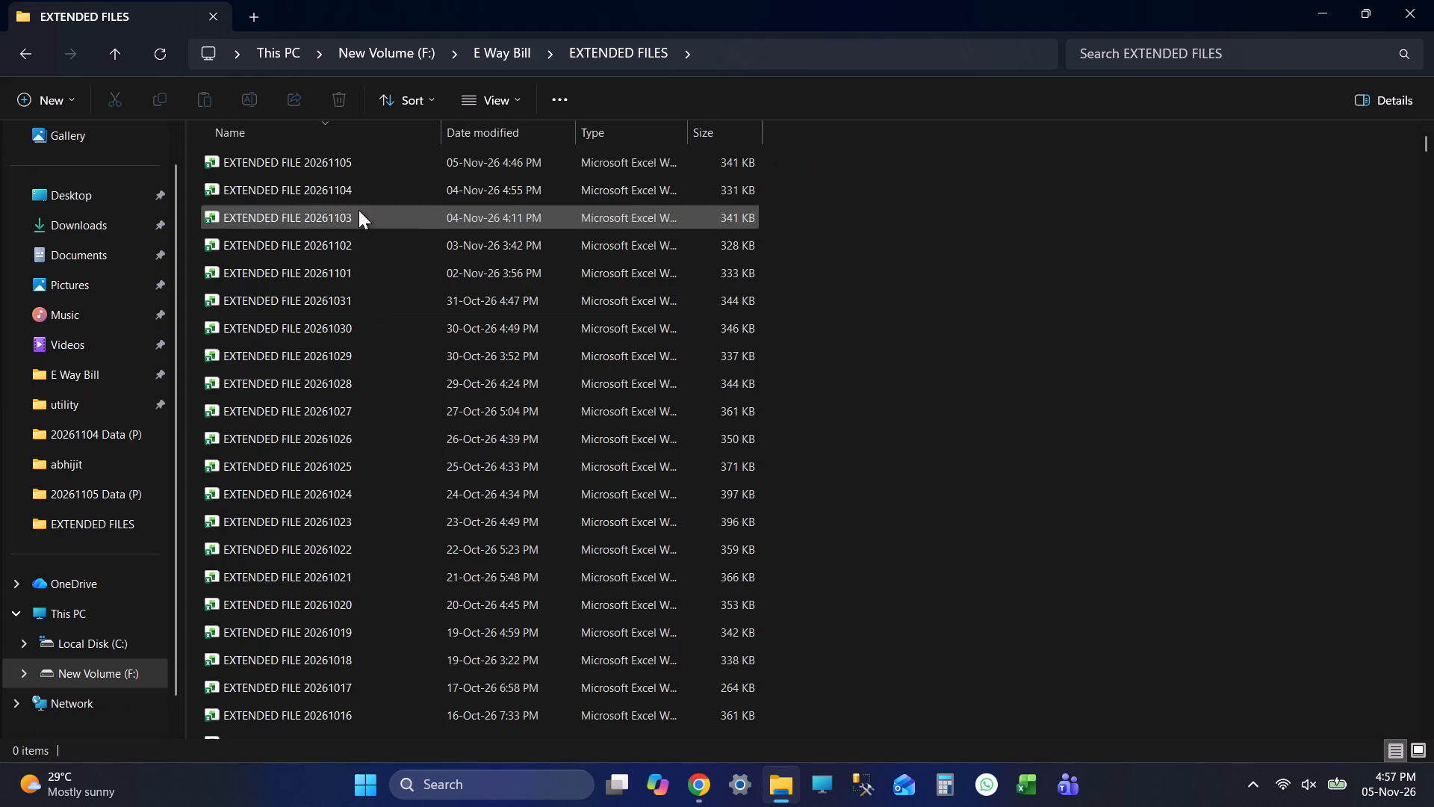
double_click(435, 158)
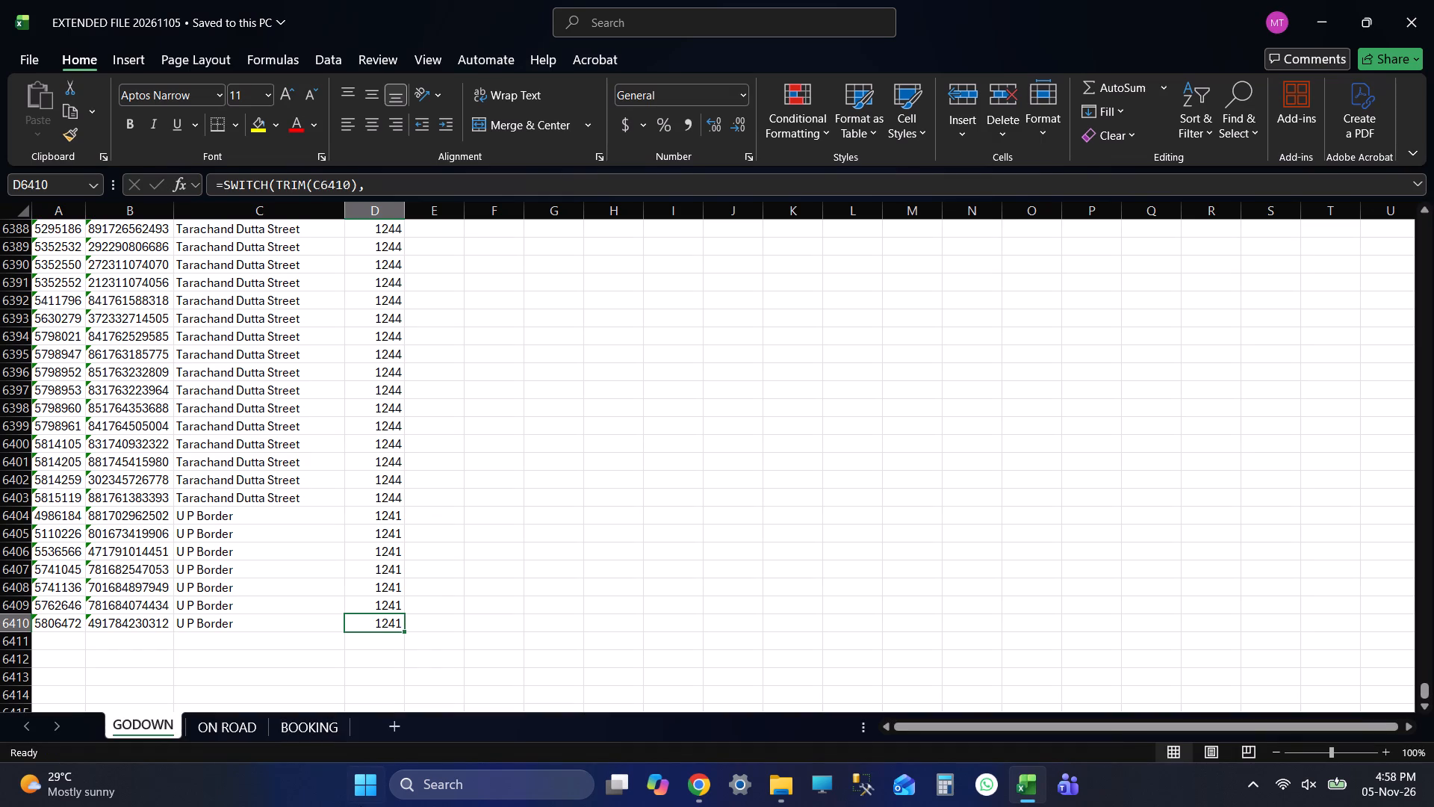
click(295, 723)
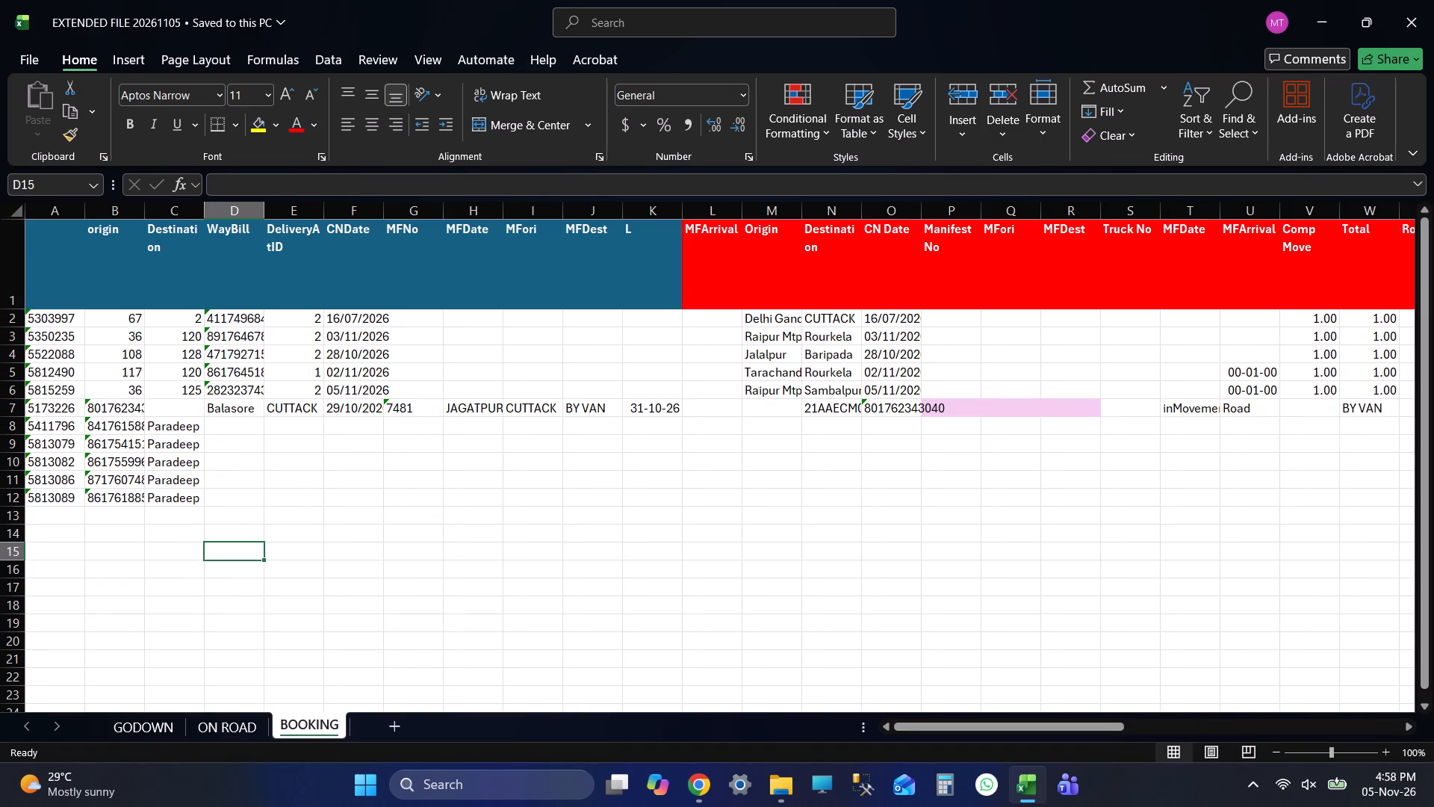
click(783, 333)
key(shift+Tab)
key(shift+Tab)
key(shift+Tab)
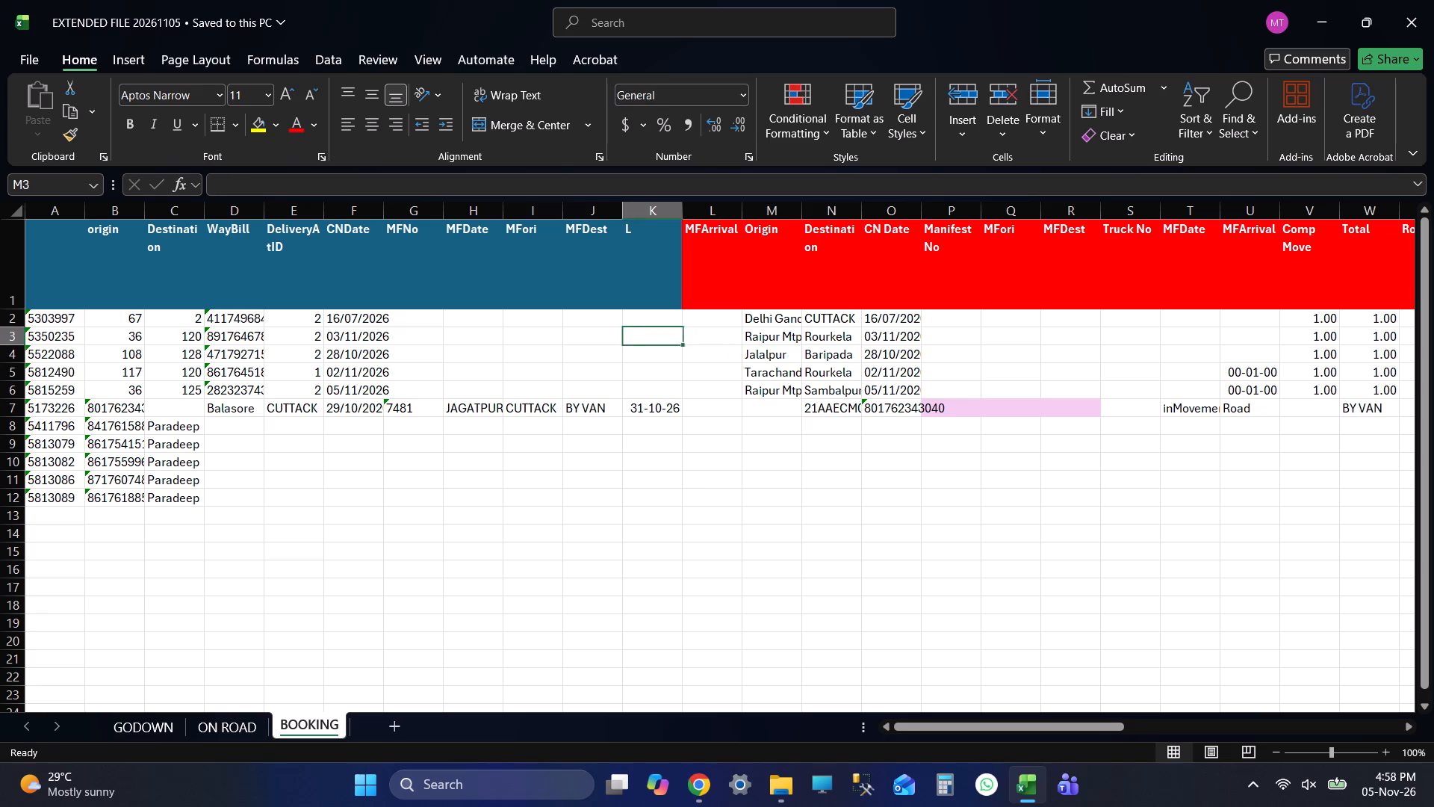
key(Tab)
key(Tab)
key(Tab)
key(shift+Tab)
key(shift+Tab)
key(shift+Tab)
key(shift+Tab)
key(shift+Tab)
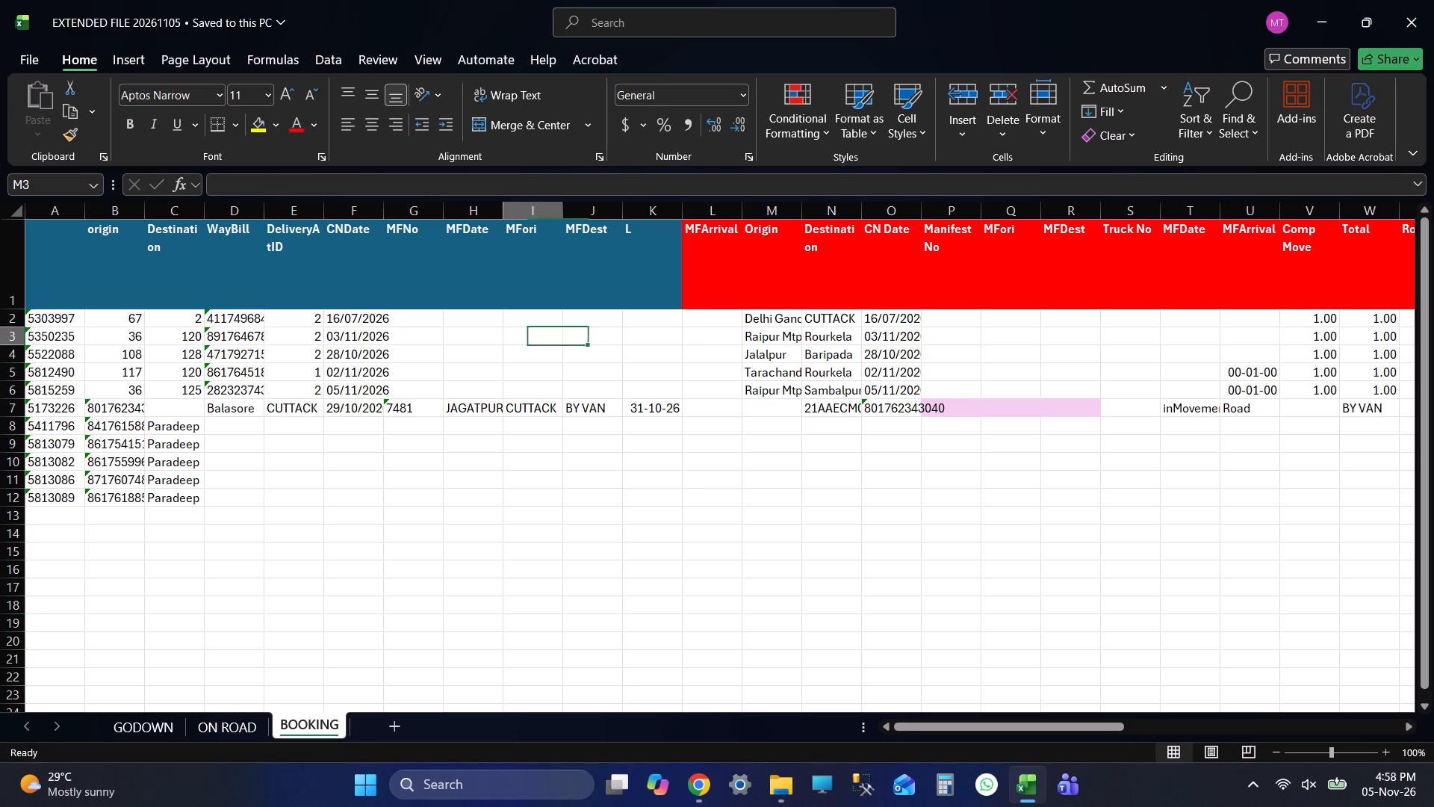
key(shift+Tab)
key(shift+Tab)
key(shift+Tab)
key(shift+Tab)
key(ctrl+c)
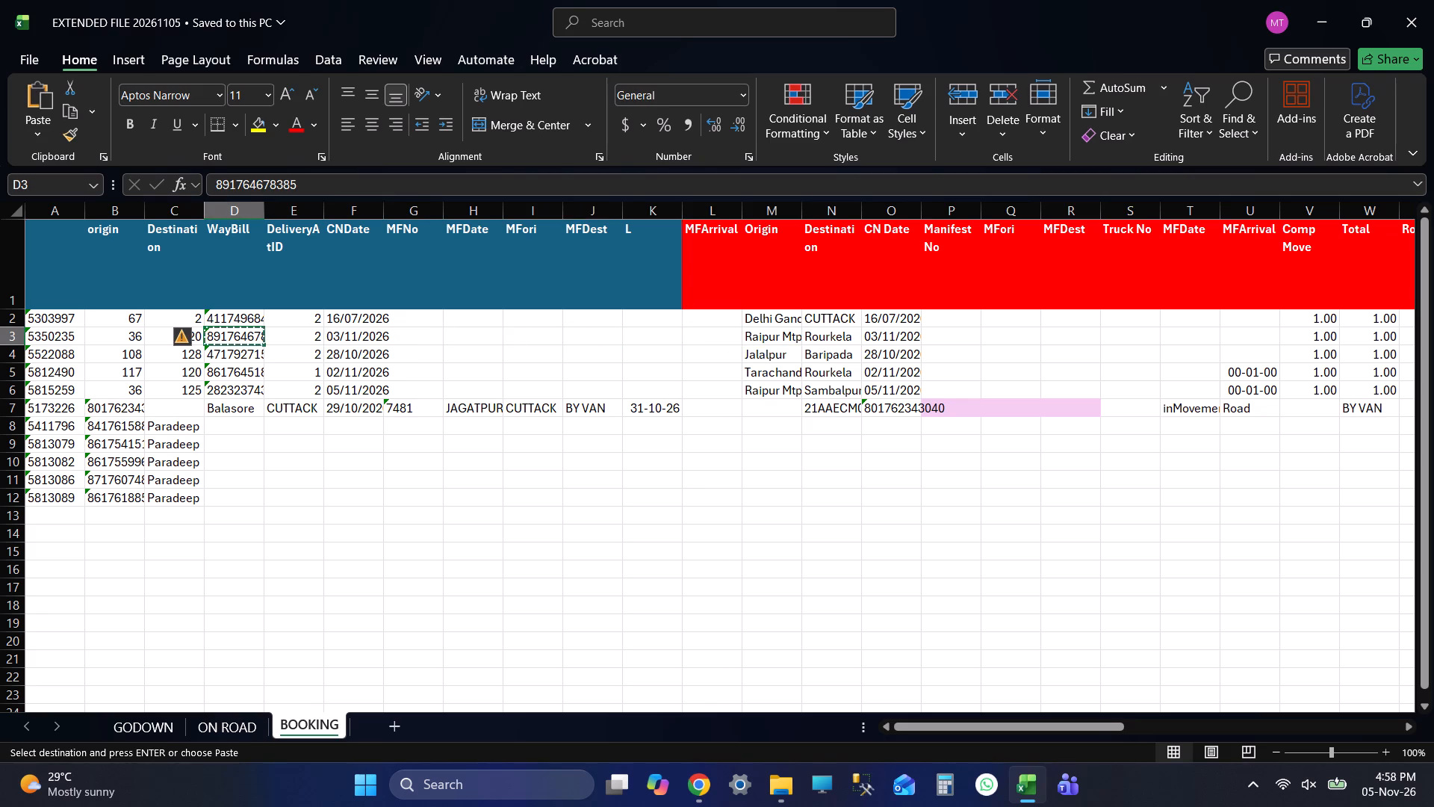
key(alt+Tab)
click(1433, 0)
key(alt+Tab)
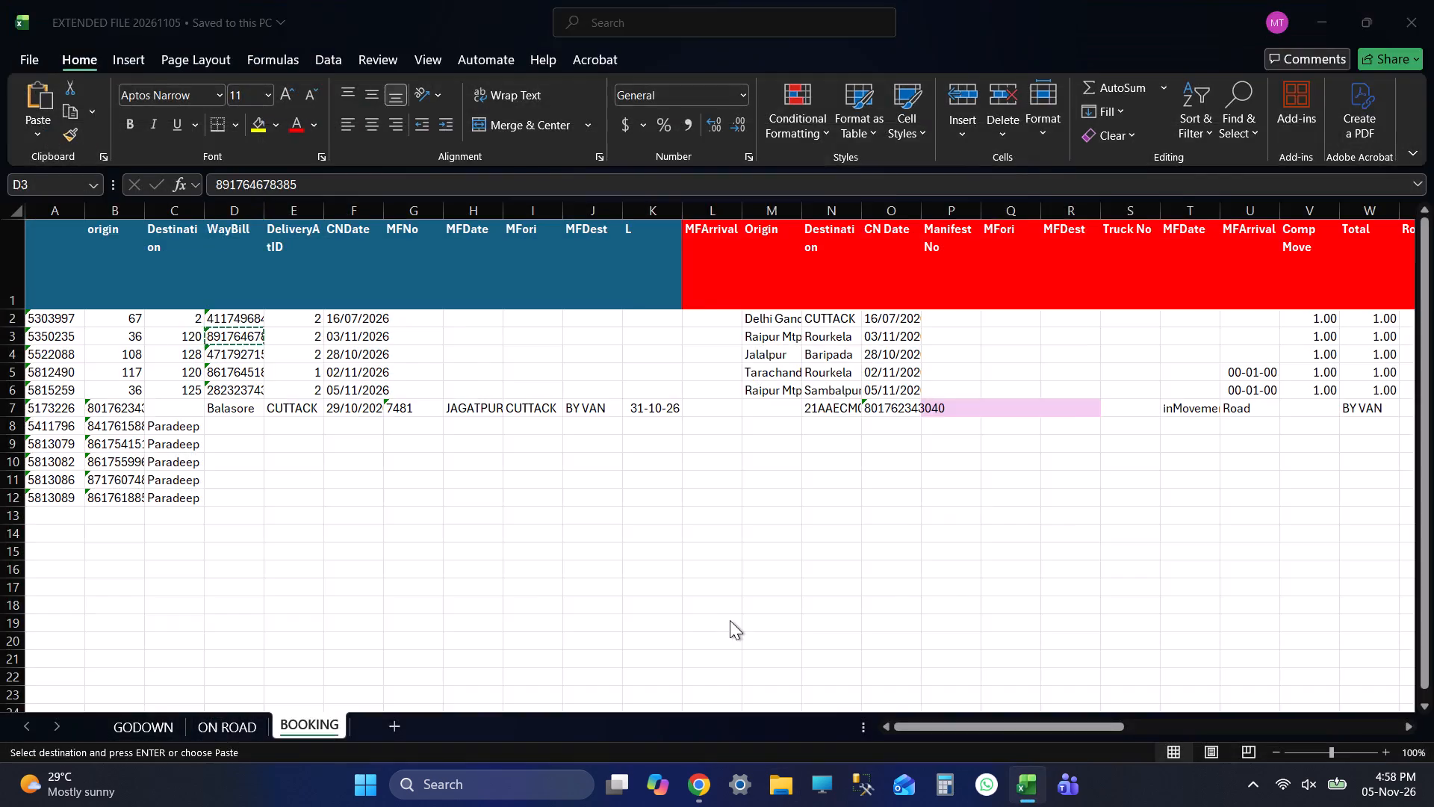
click(620, 234)
click(534, 271)
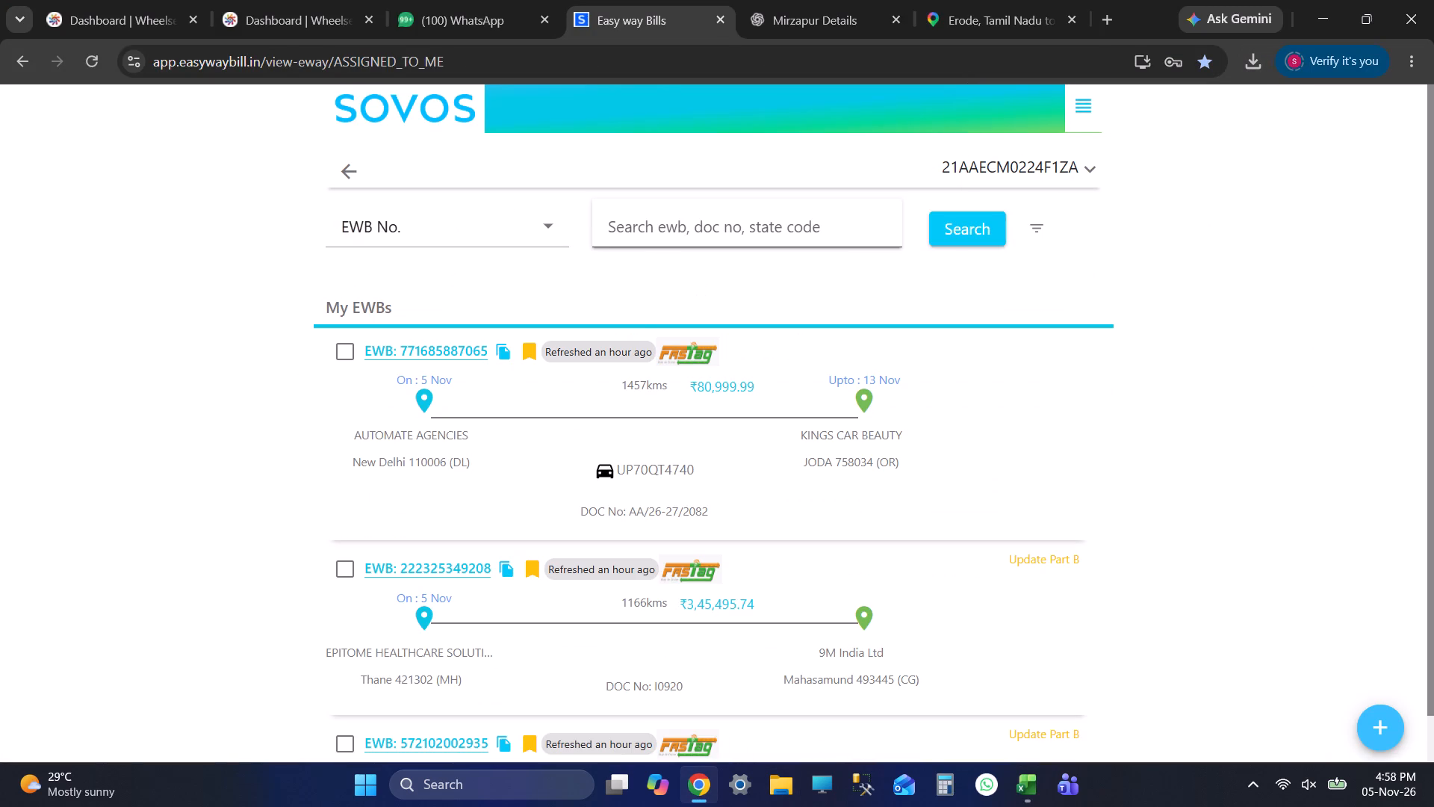
click(633, 226)
key(ctrl+v)
click(989, 244)
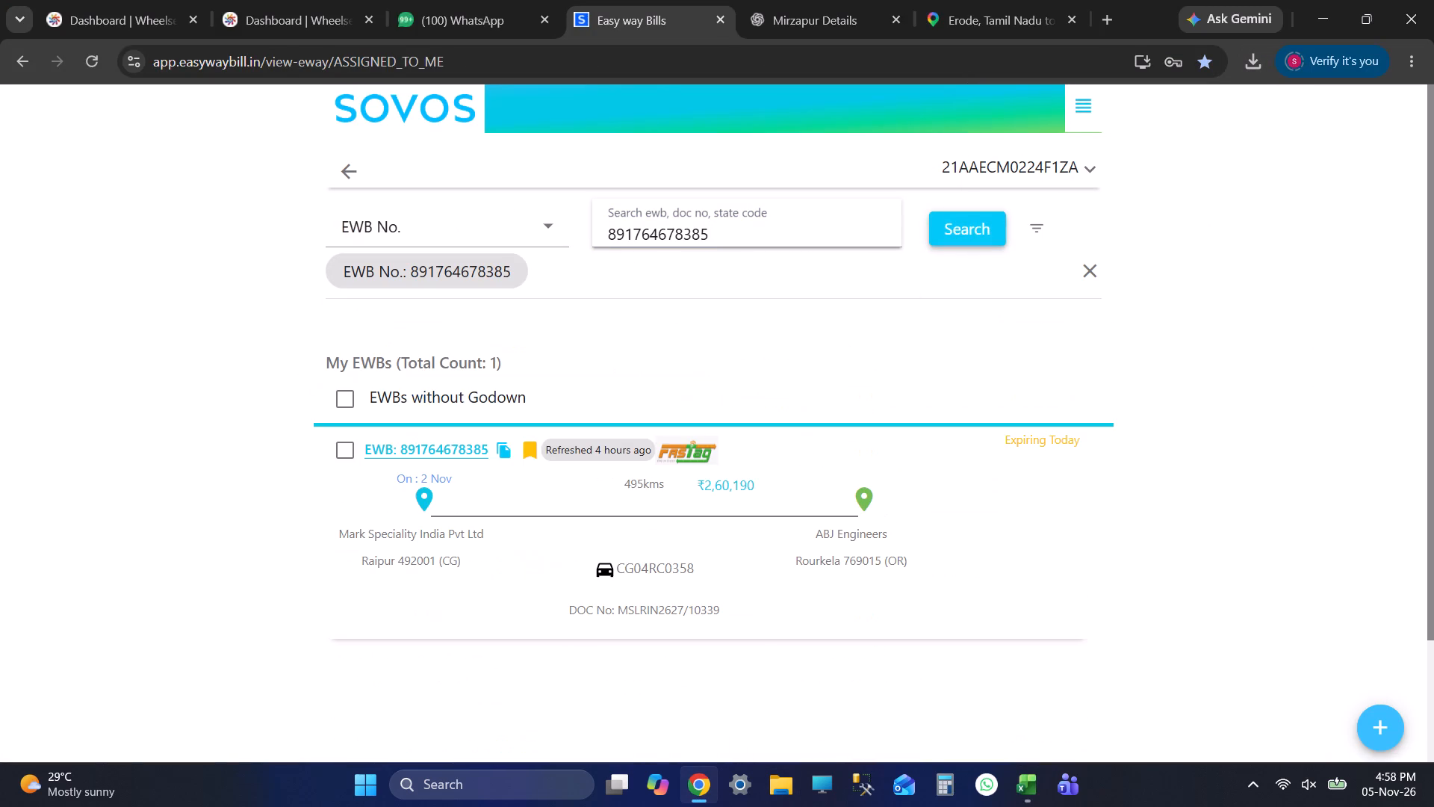
click(360, 430)
click(1364, 717)
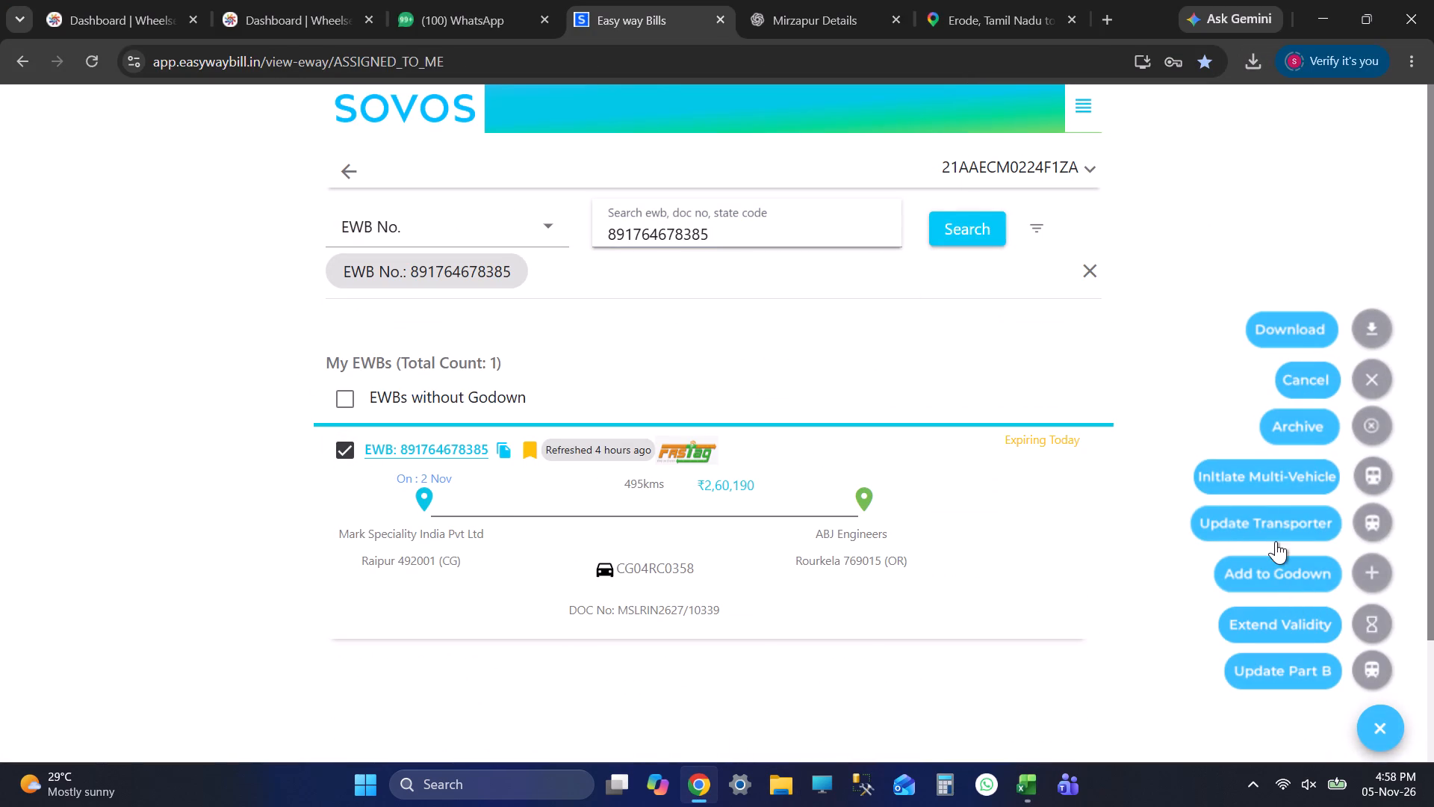
click(1266, 558)
click(631, 672)
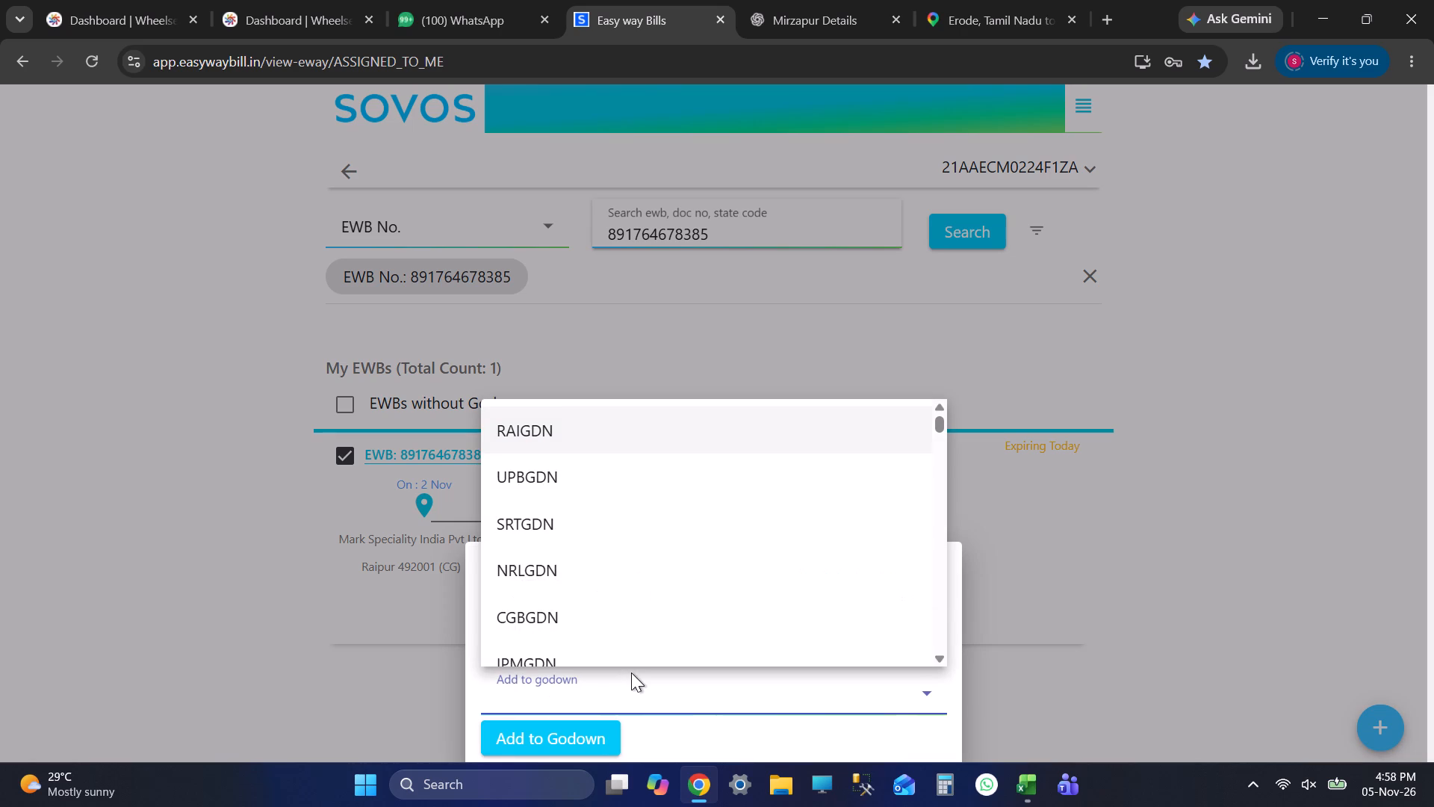
text(era)
key(Return)
key(alt+Tab)
key(alt+Tab)
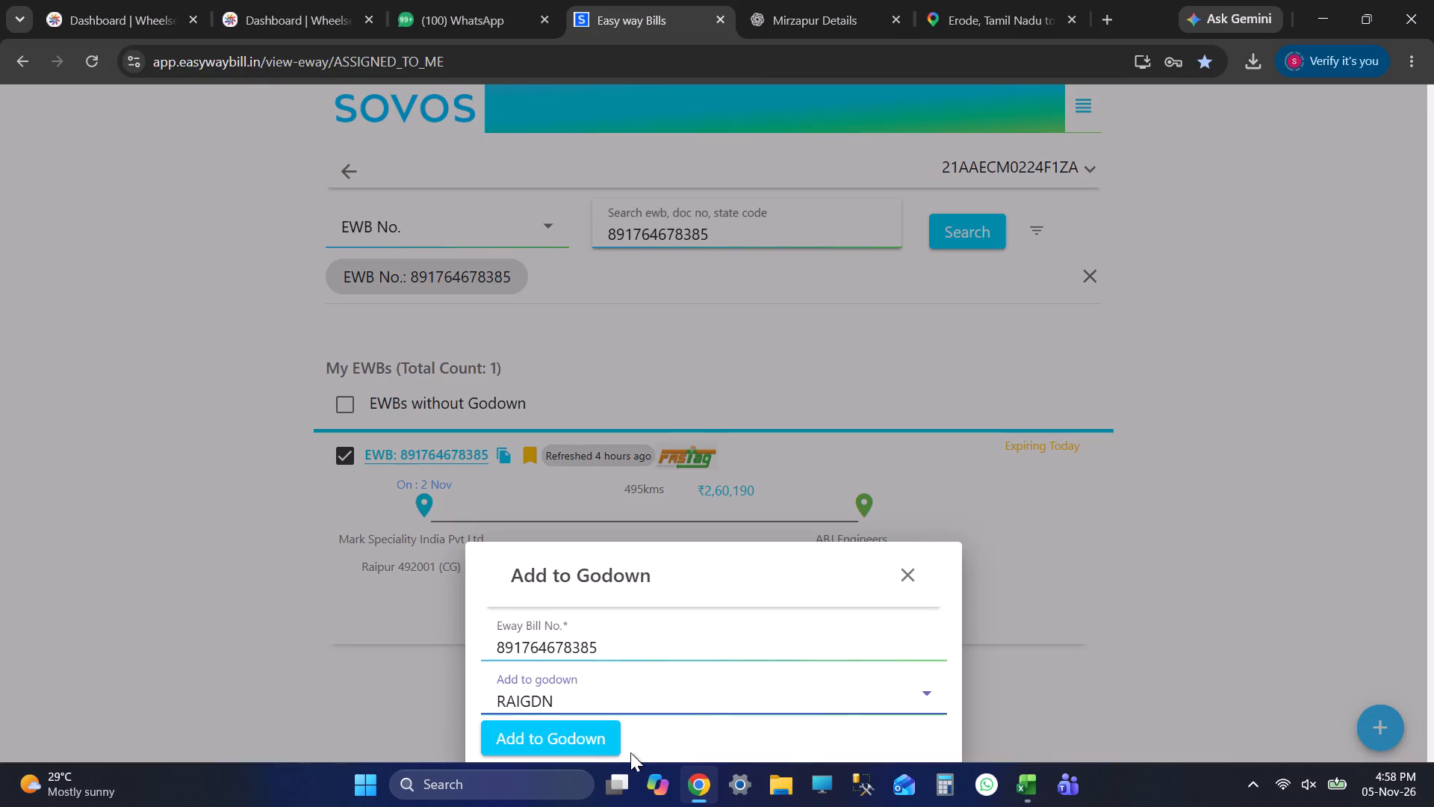
click(595, 747)
Highlight the row 3 waybill cell yellow in the BOOKING sheet in Excel.
key(alt+Tab)
click(257, 123)
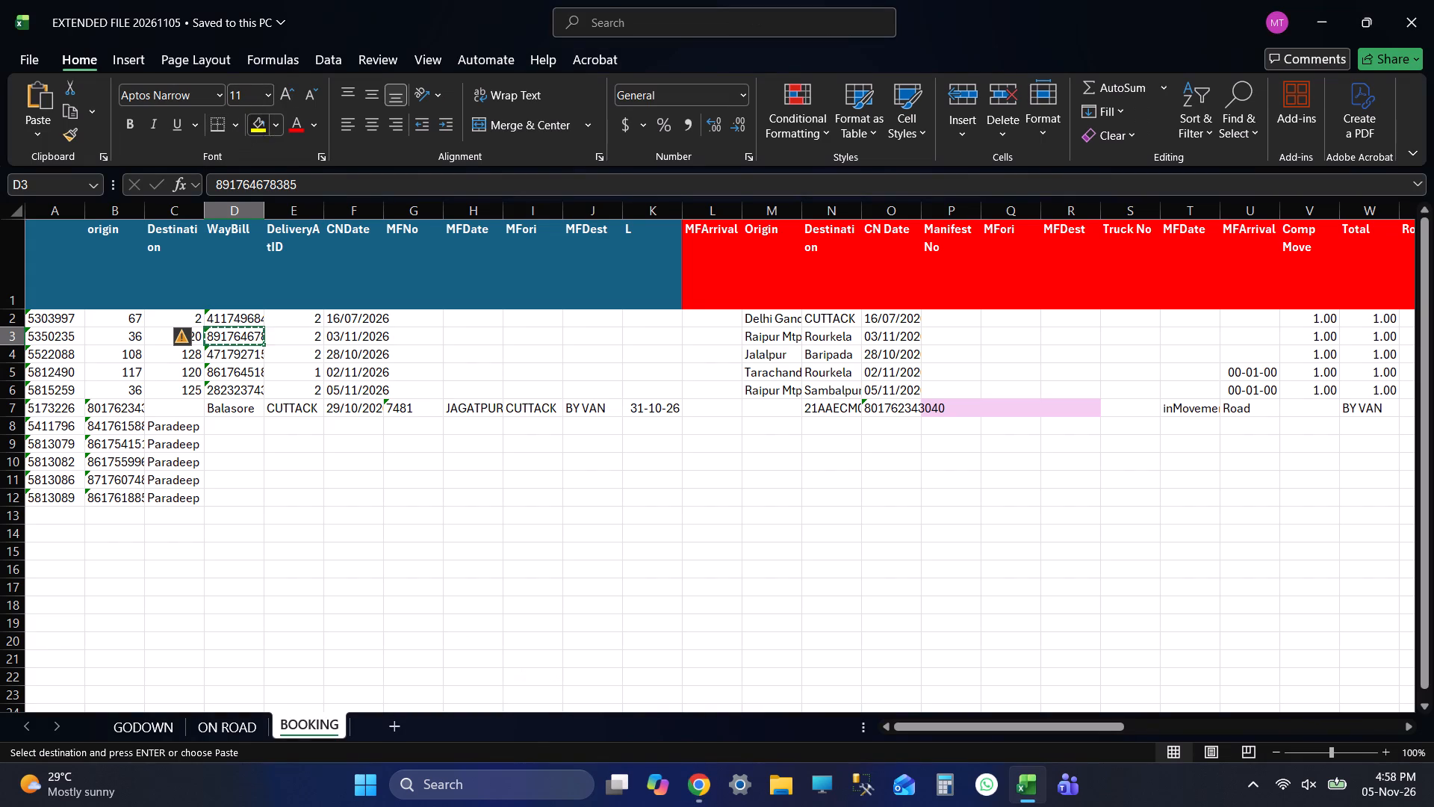
key(Down)
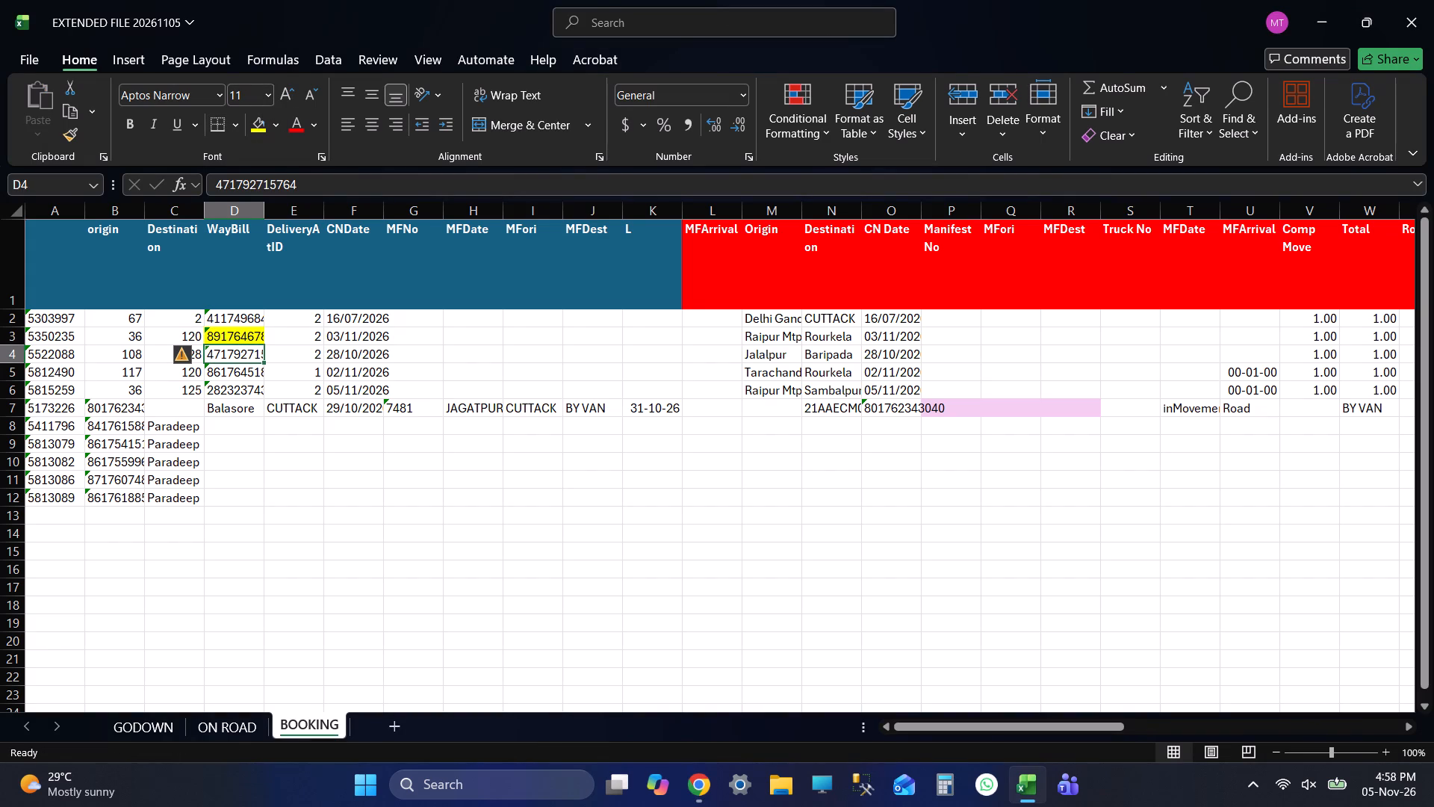
key(Down)
key(ctrl+c)
key(alt+Tab)
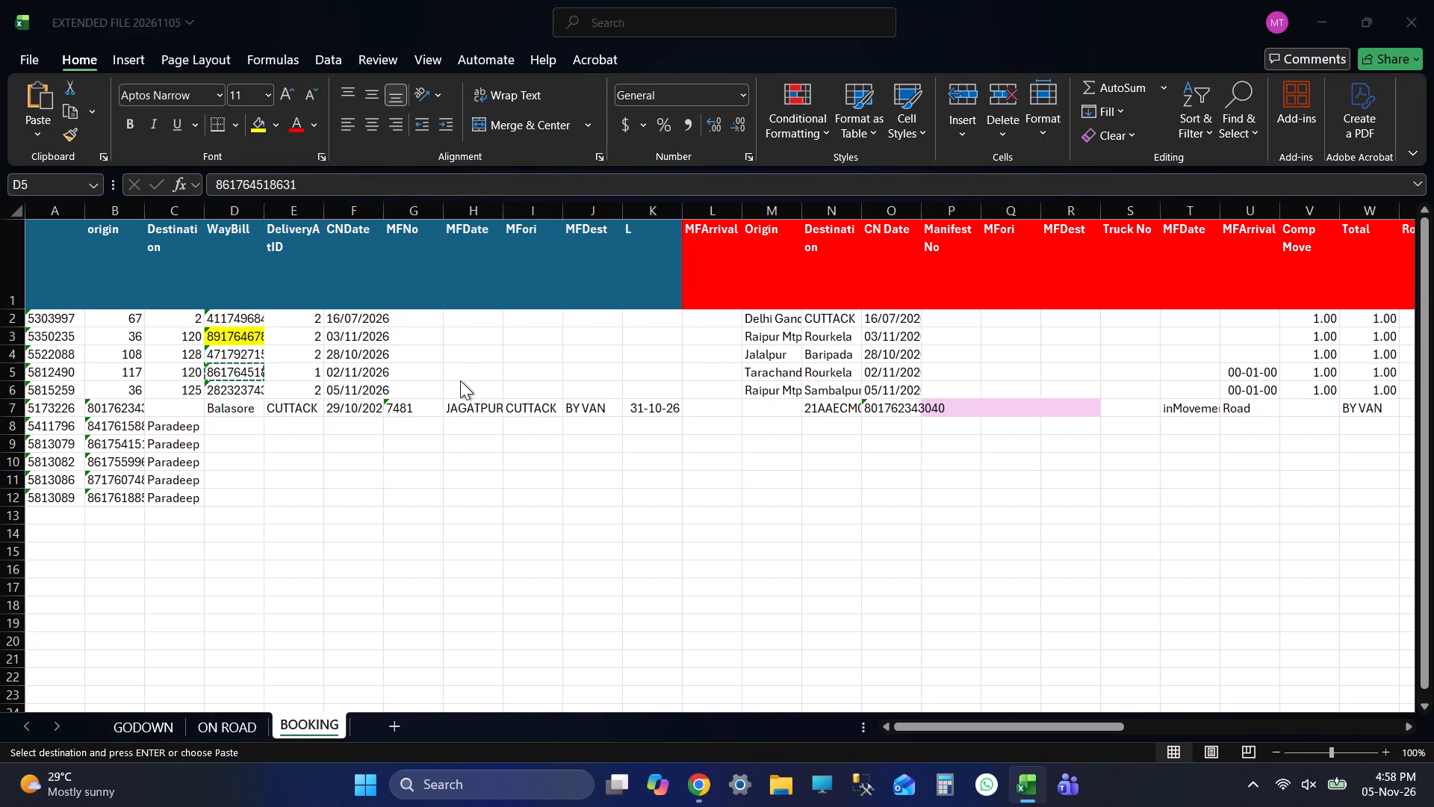
double_click(676, 238)
key(ctrl+v)
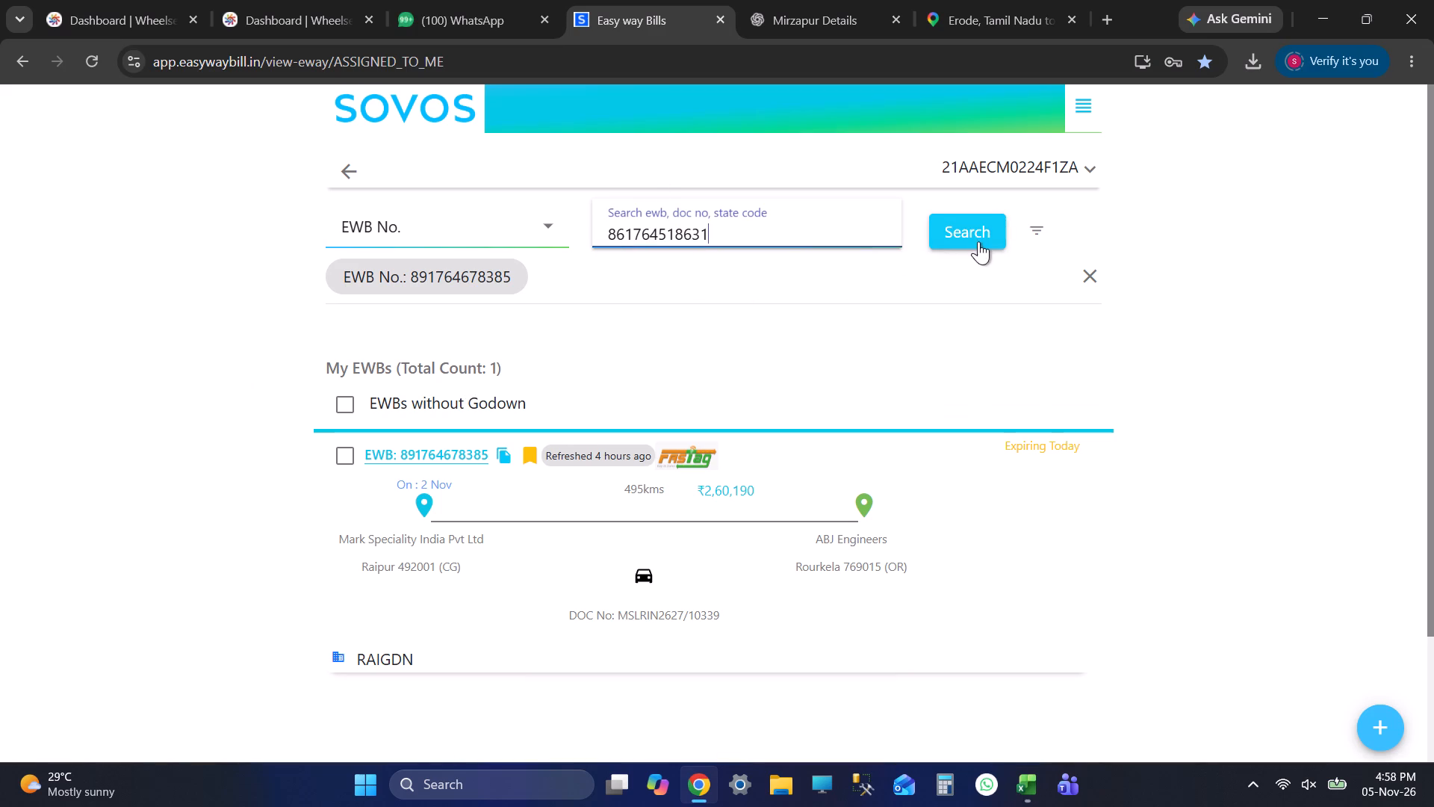
click(978, 241)
click(352, 454)
click(1385, 734)
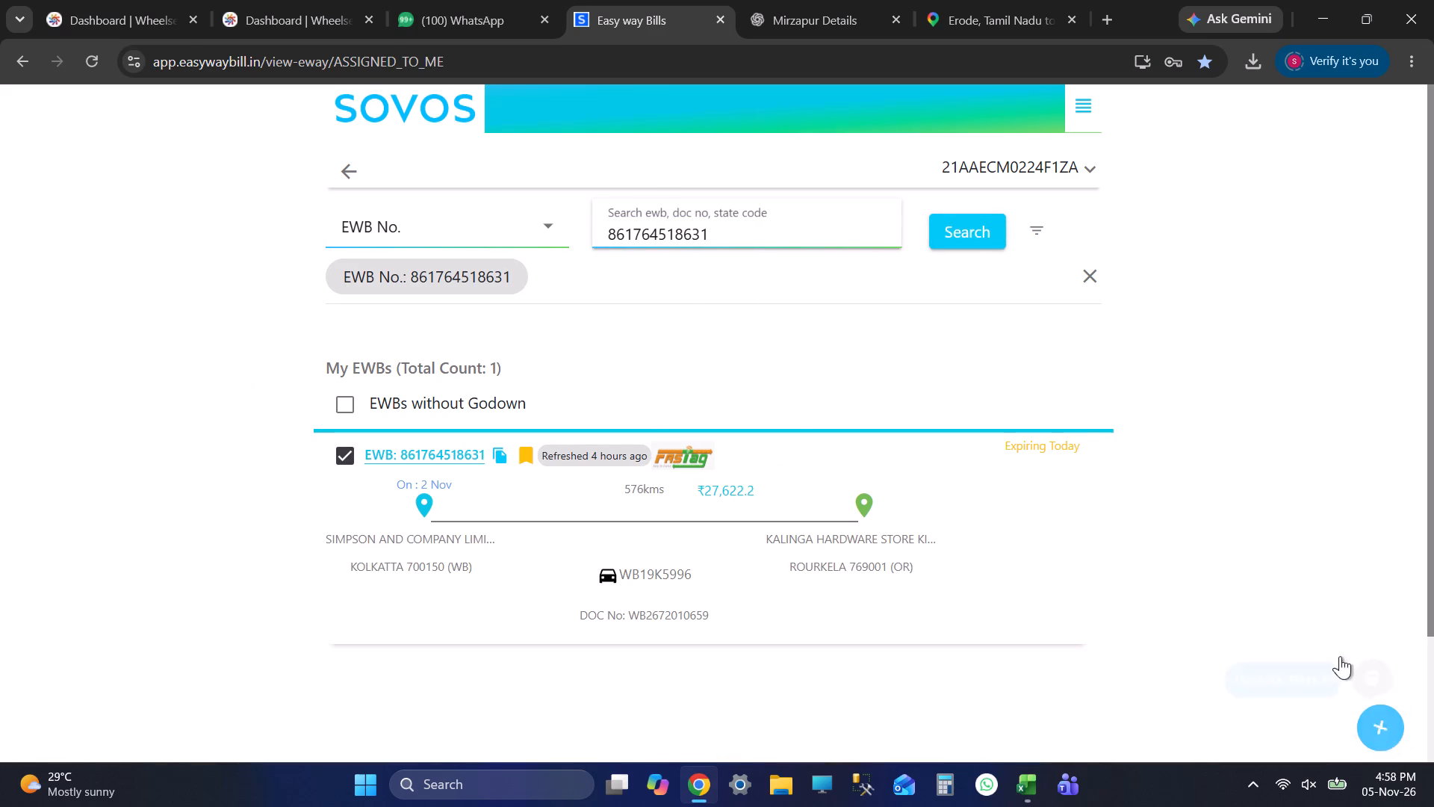
click(1285, 560)
click(713, 672)
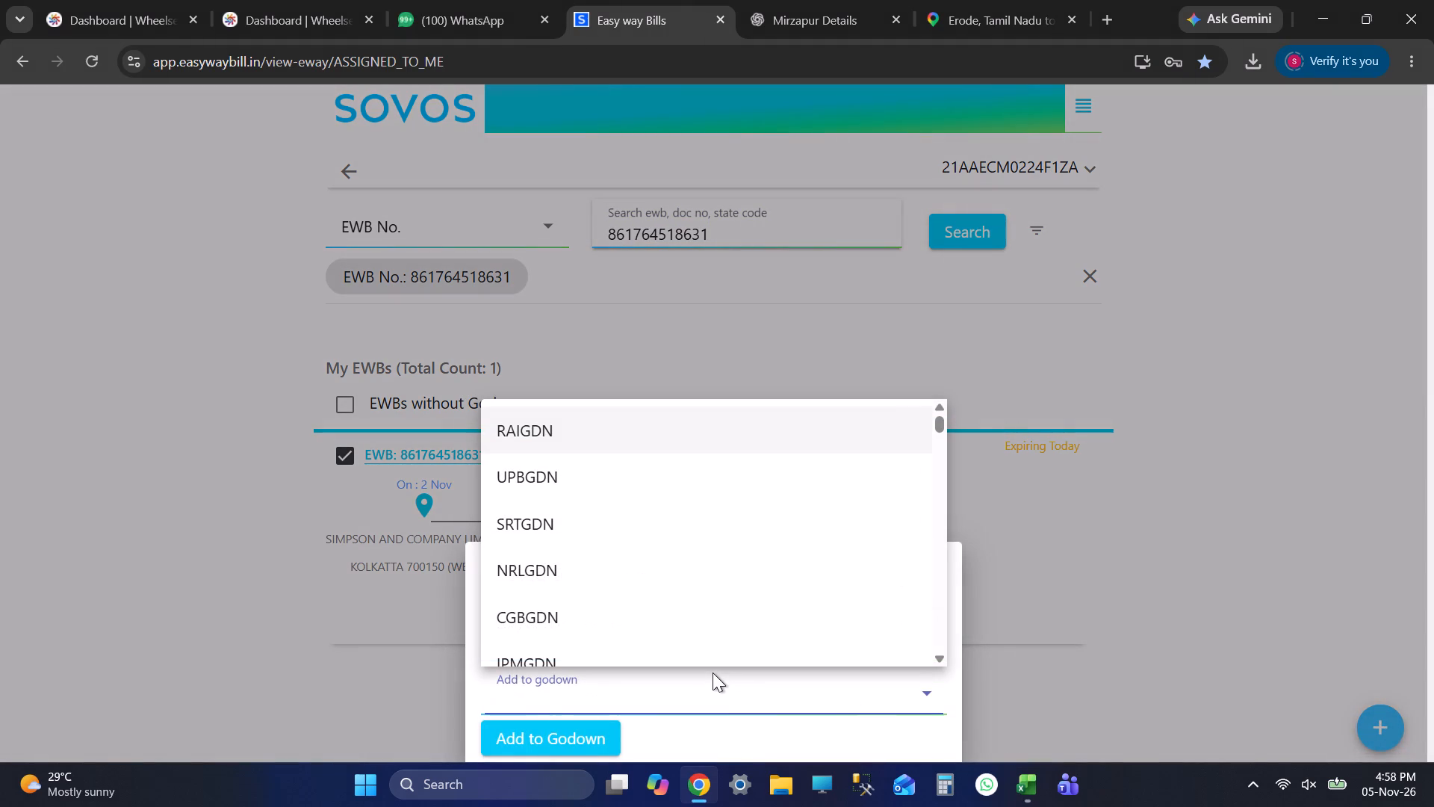
text(ko)
key(Return)
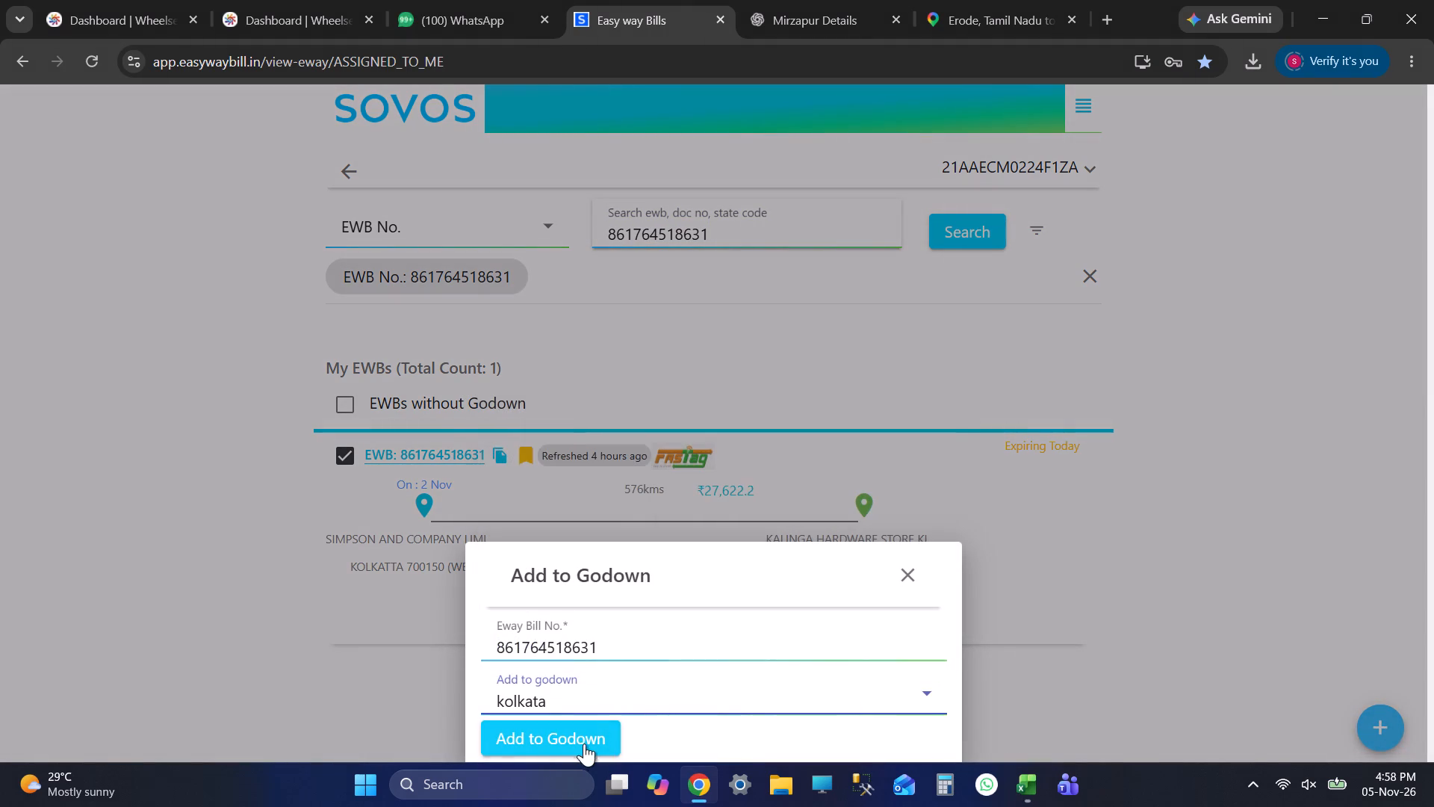
click(581, 743)
Highlight the row 5 waybill cell yellow in the BOOKING sheet in Excel.
key(alt+Tab)
click(256, 125)
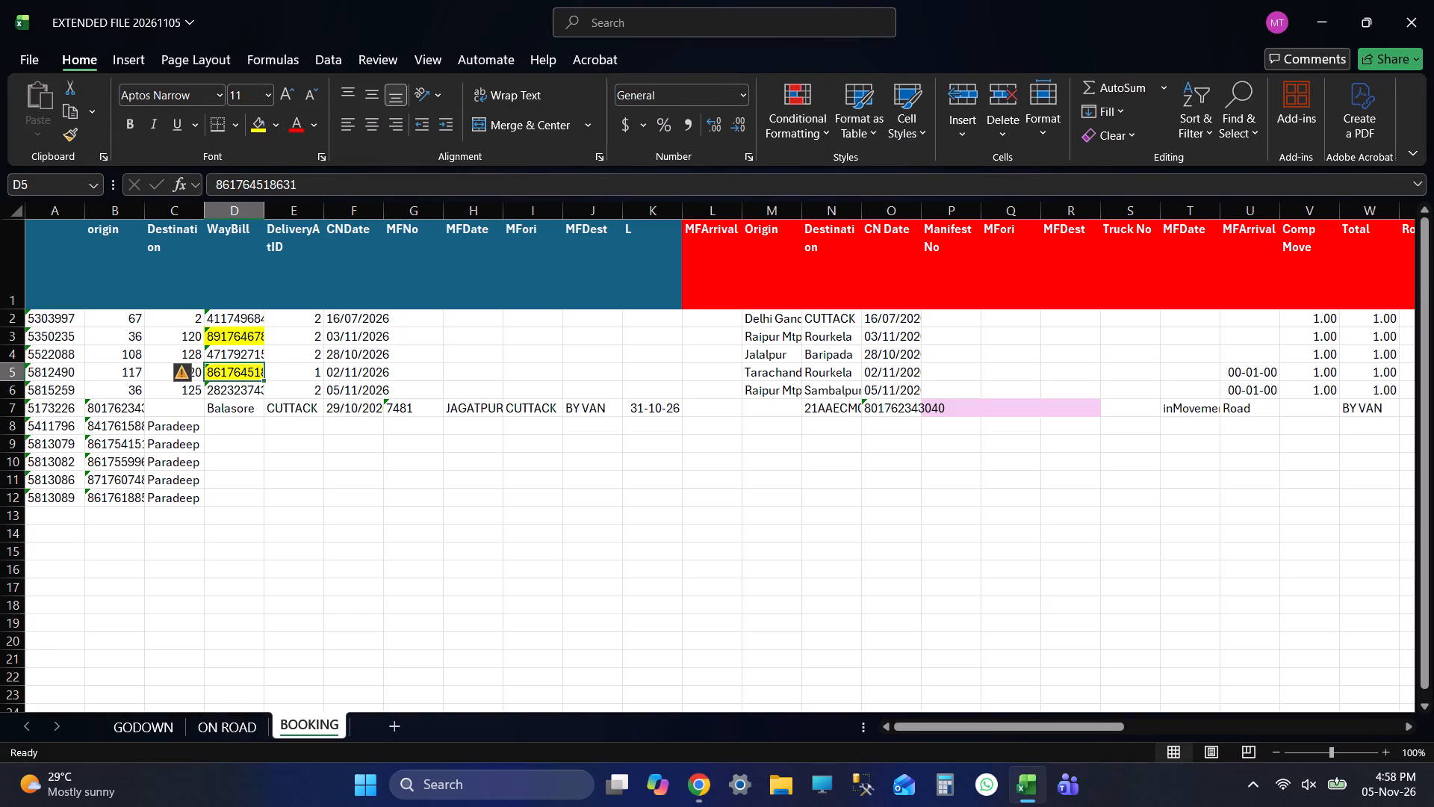
key(Down)
key(ctrl+c)
key(alt+Tab)
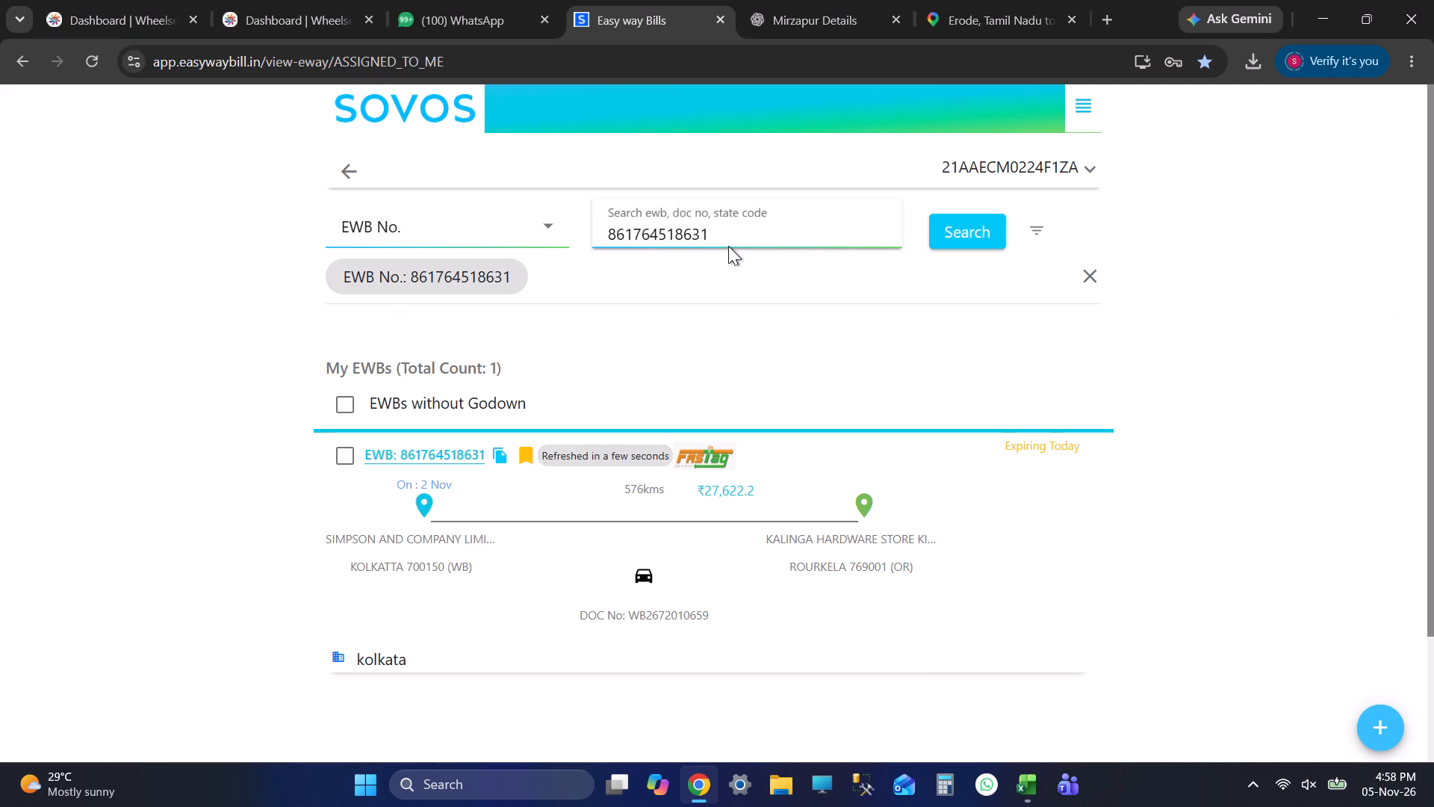
double_click(728, 246)
double_click(724, 232)
key(ctrl+v)
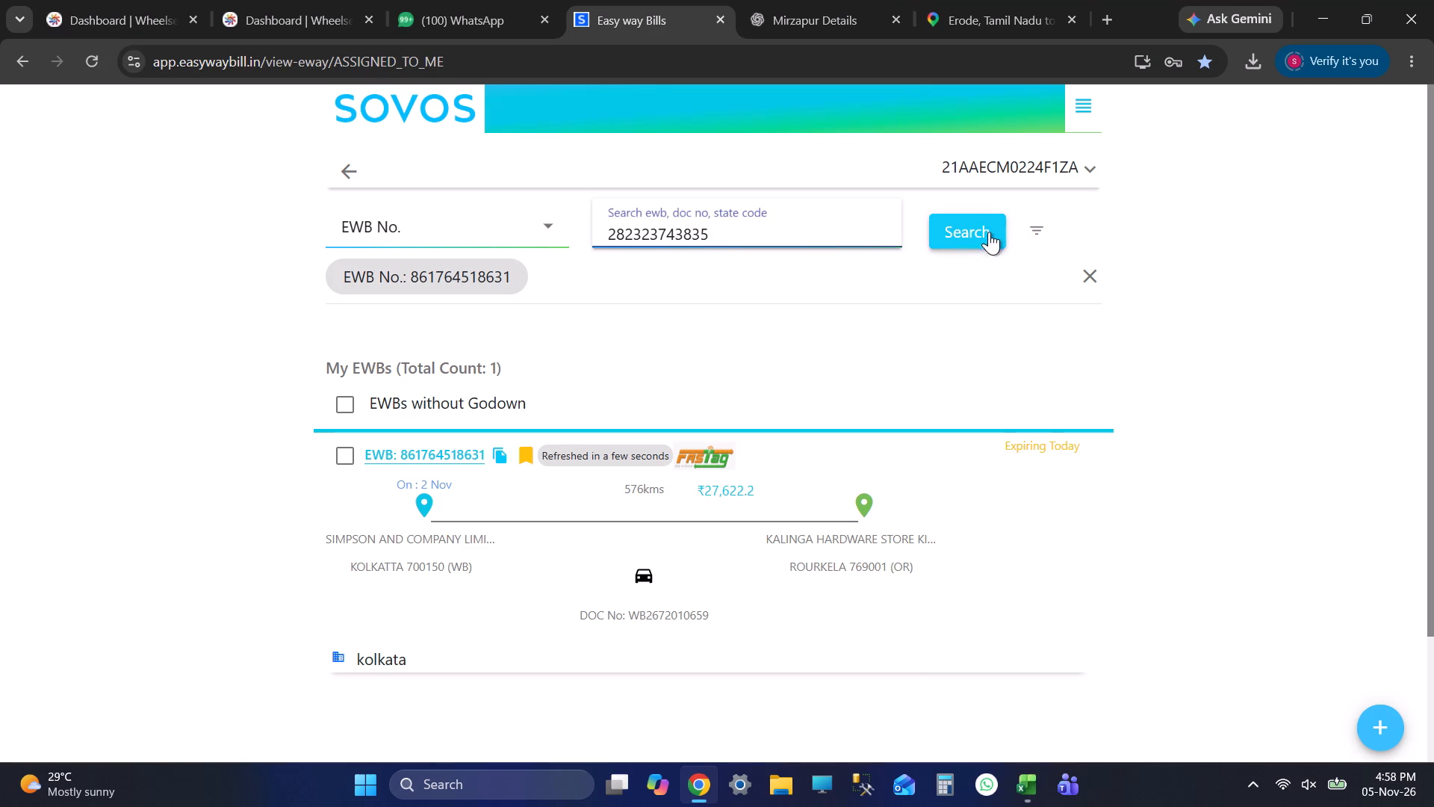
click(976, 227)
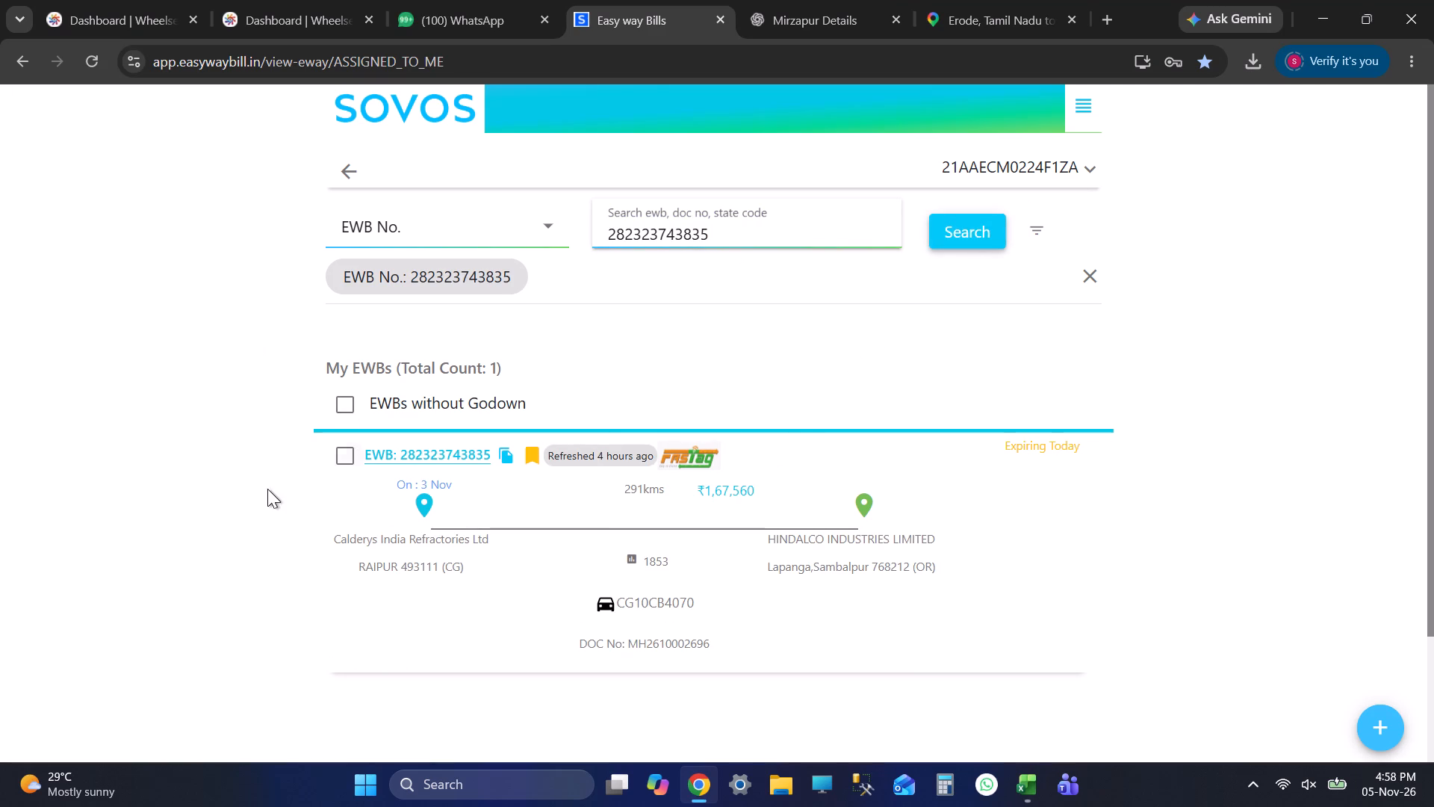
click(351, 444)
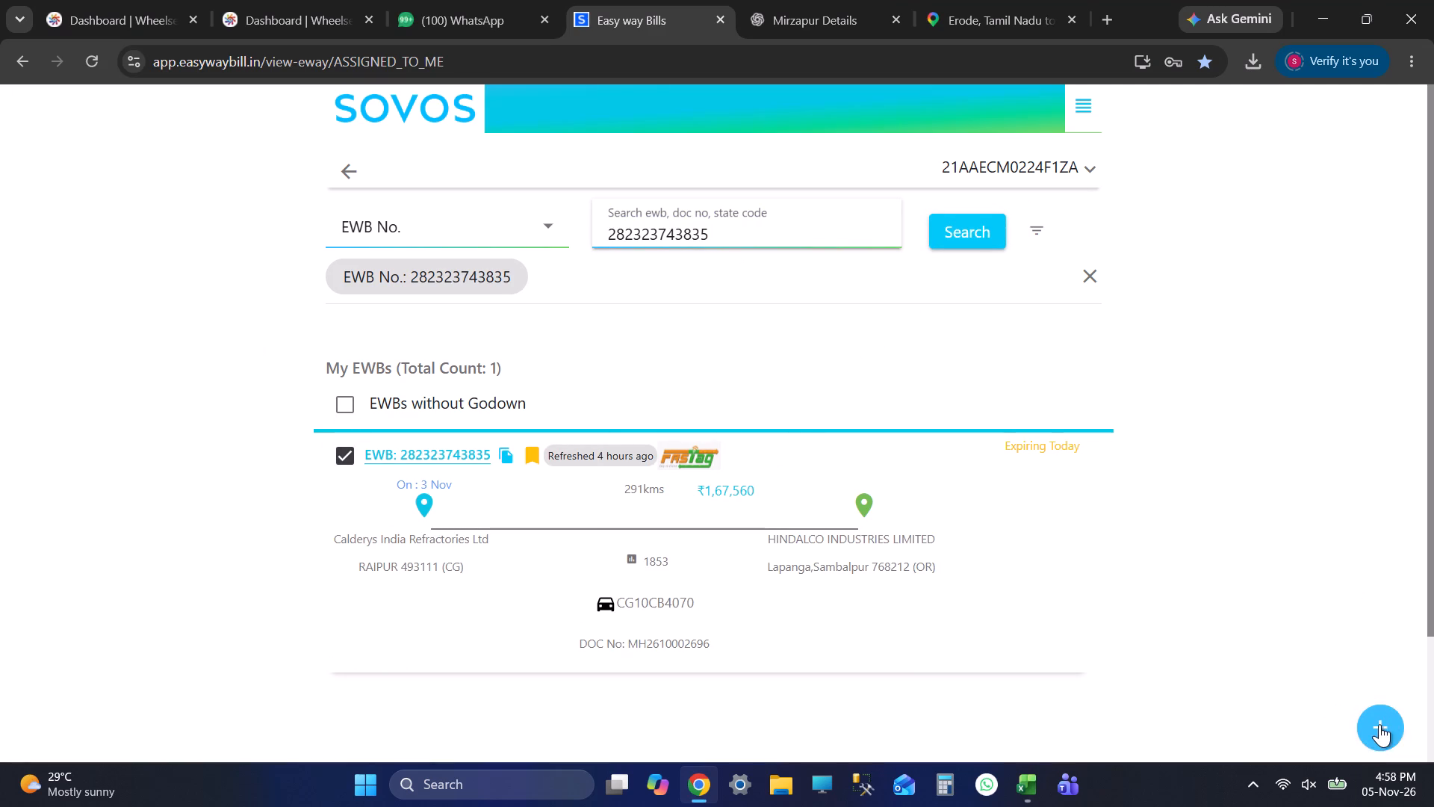
click(1379, 724)
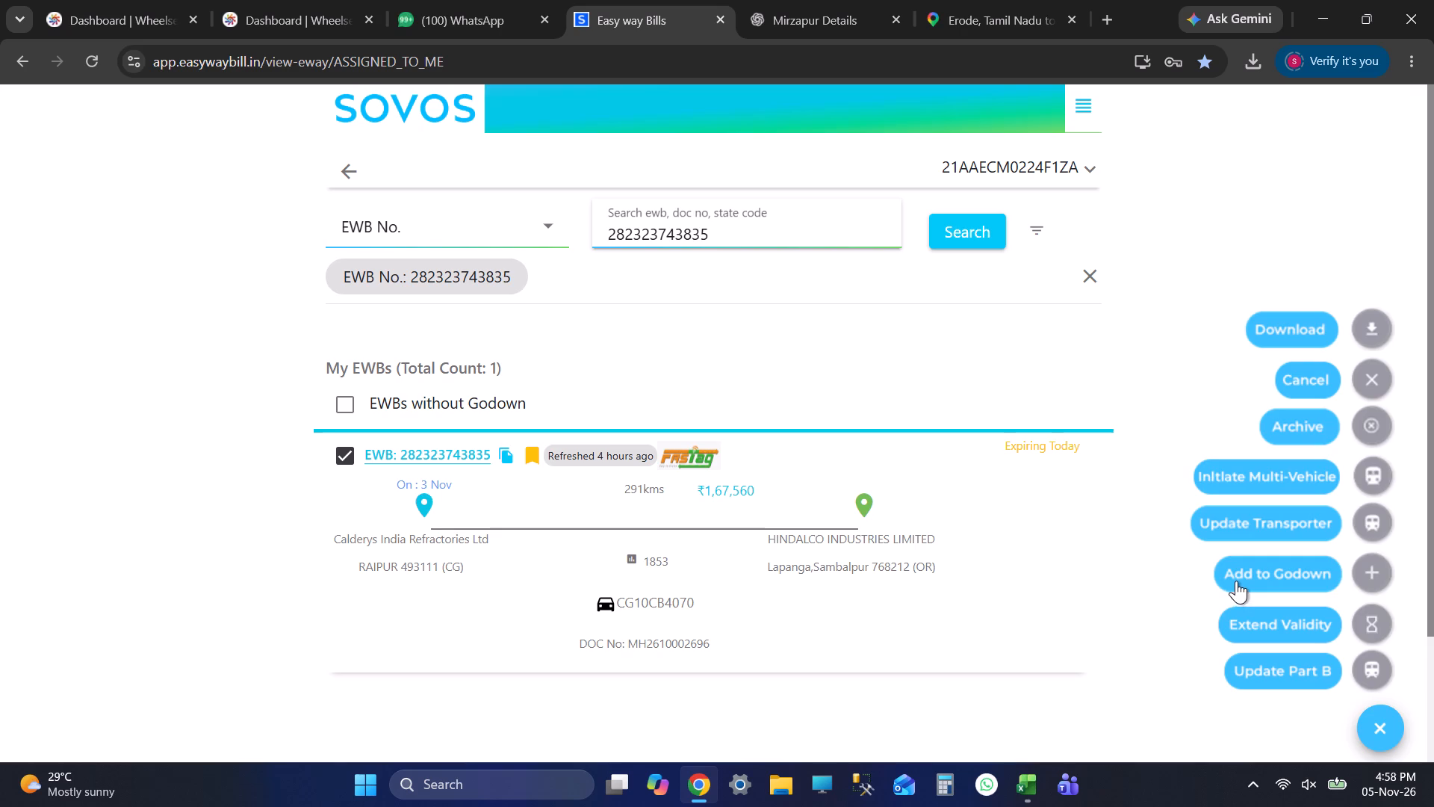
click(1236, 581)
click(872, 696)
key(alt+Tab)
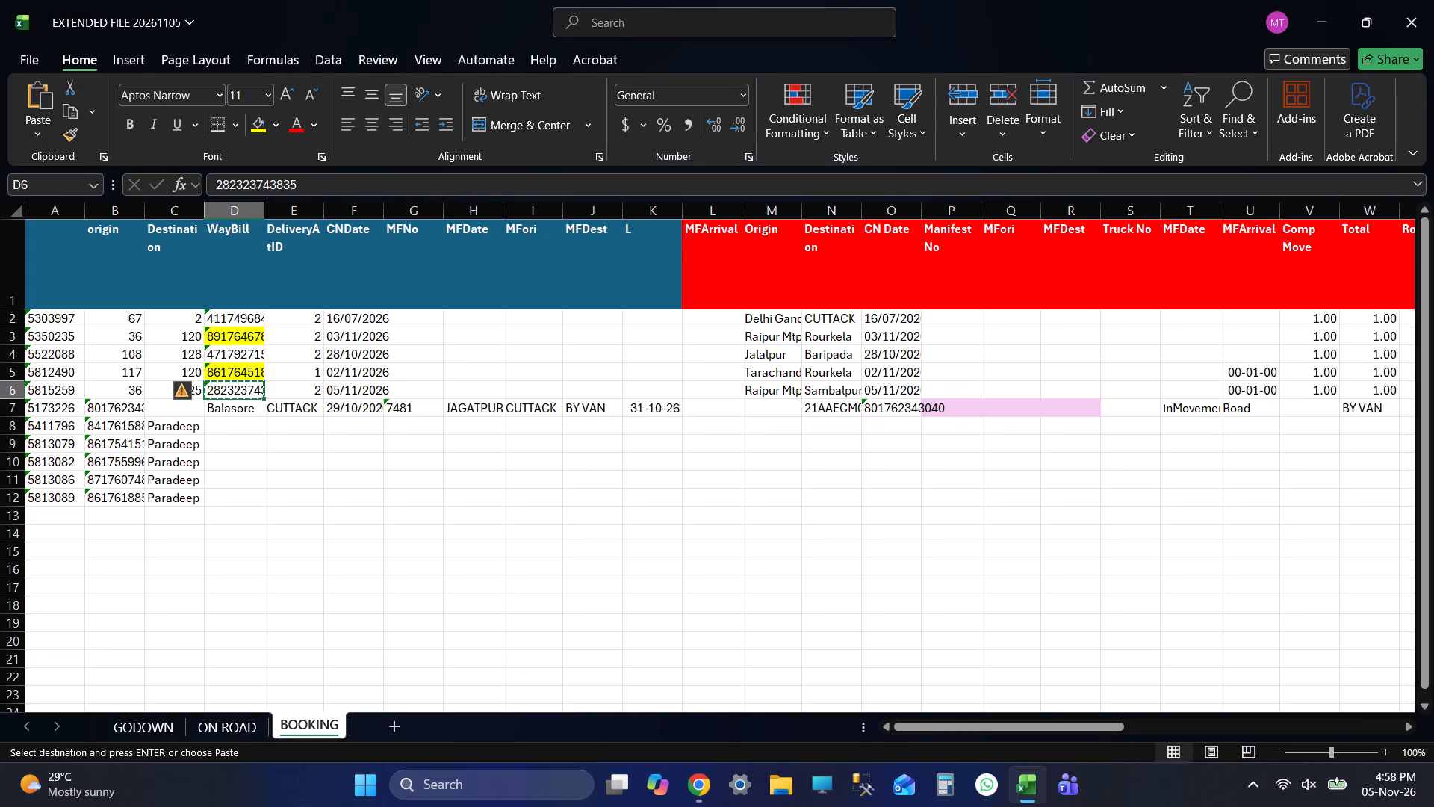
key(alt+Tab)
key(alt+Tab)
key(alt+Tab)
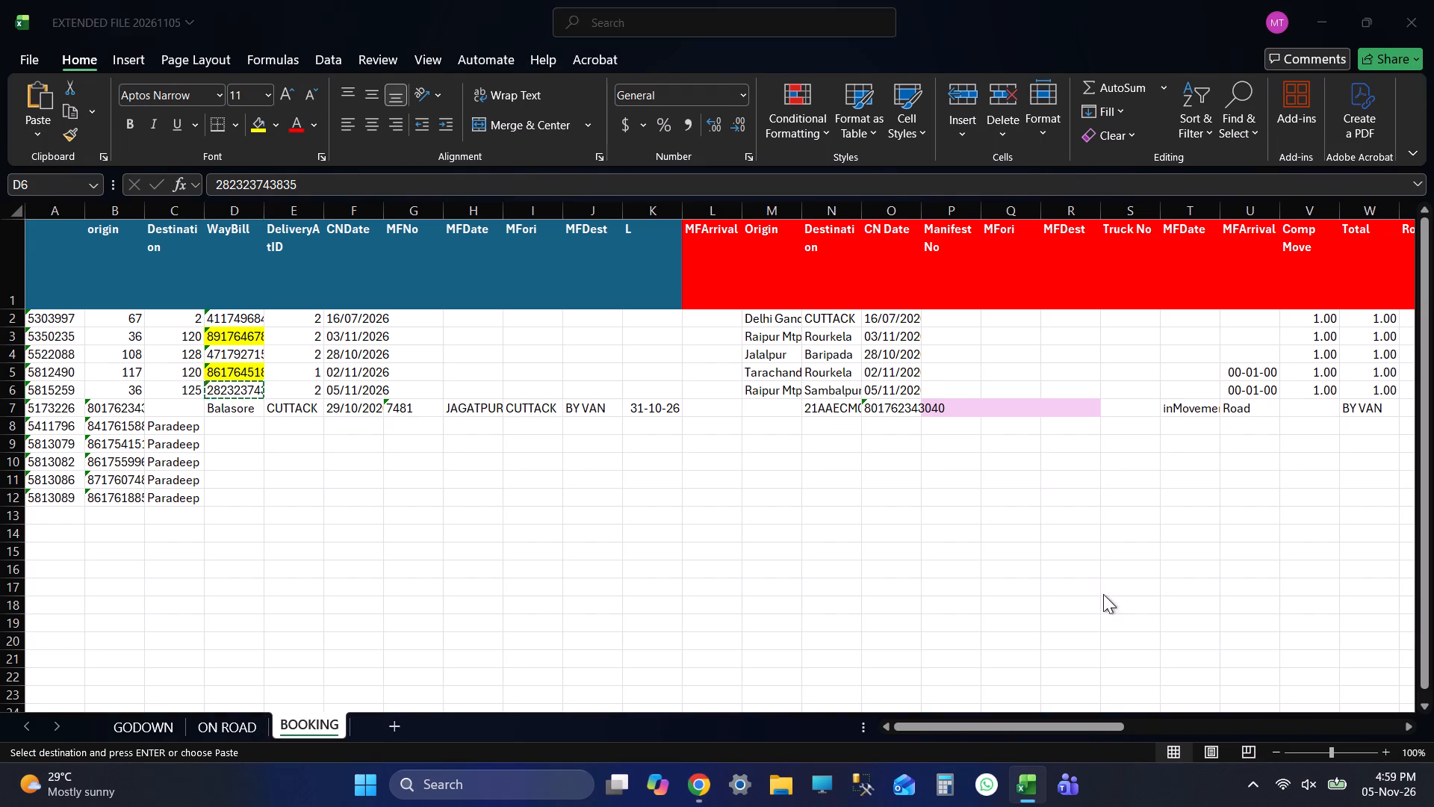
text(ra)
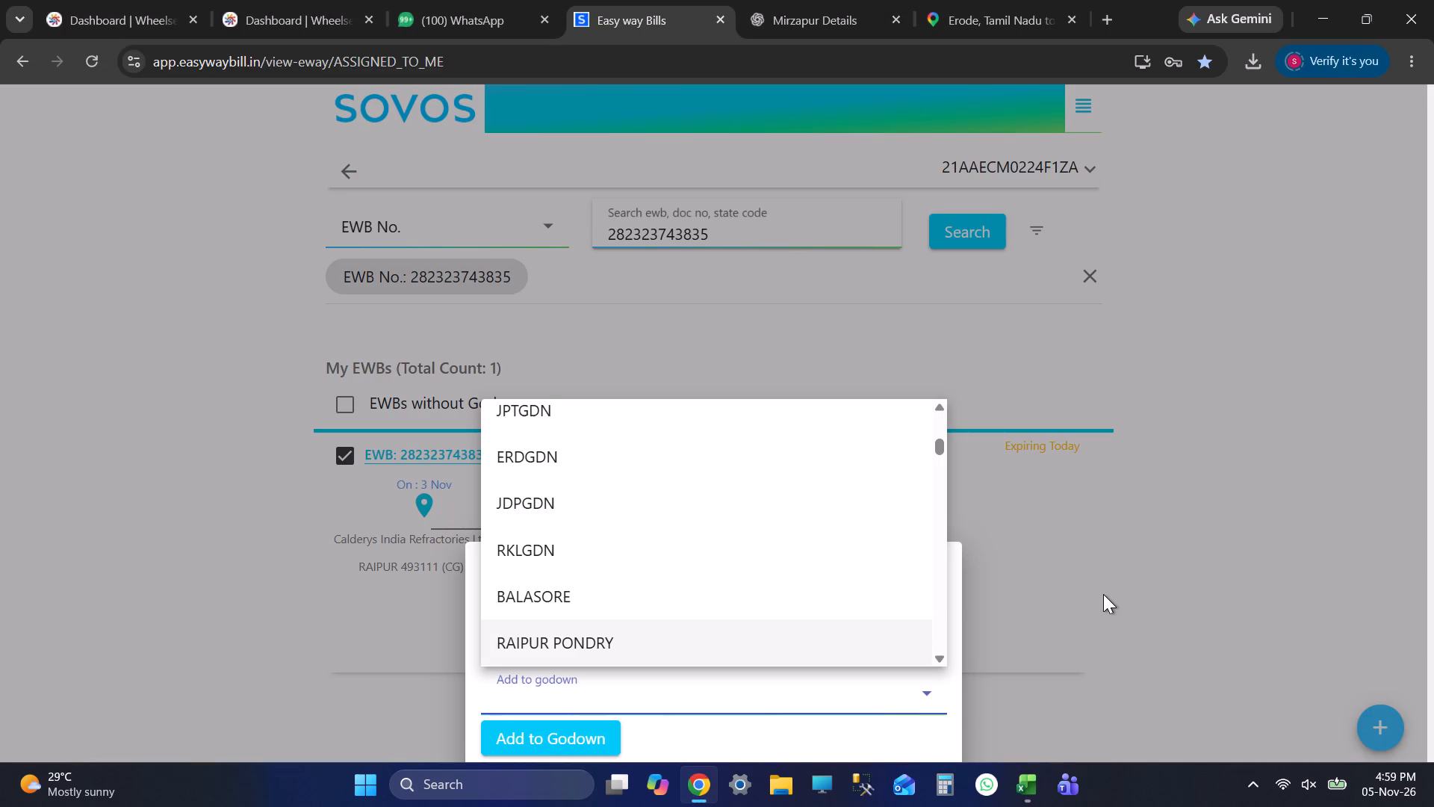
text(ra)
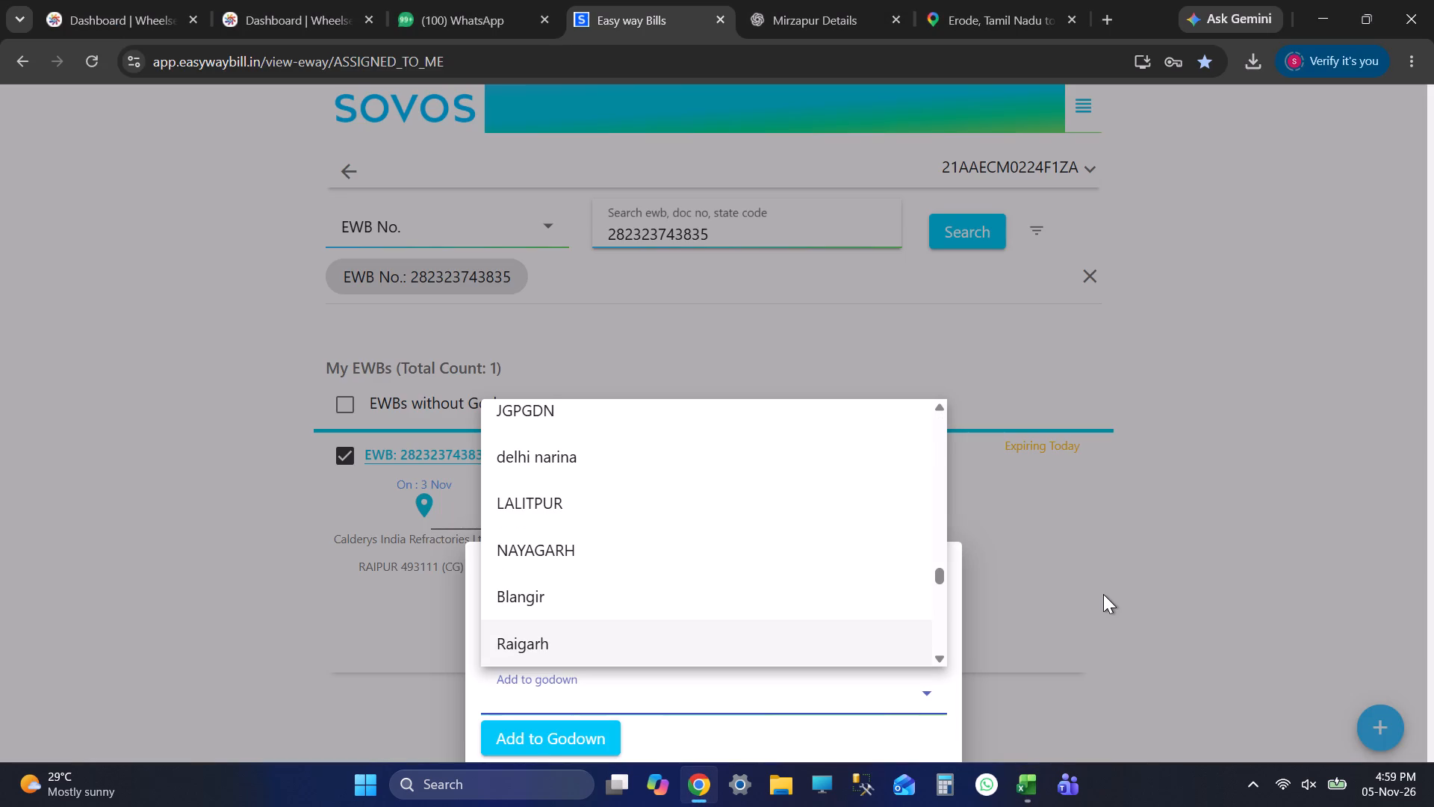
key(Up)
key(Up)
key(Up)
key(Up)
key(Up)
key(Up)
key(Up)
key(Up)
key(Up)
key(Up)
key(Up)
key(Up)
key(Up)
key(Up)
key(Up)
key(Up)
key(Up)
key(Up)
key(Up)
key(Up)
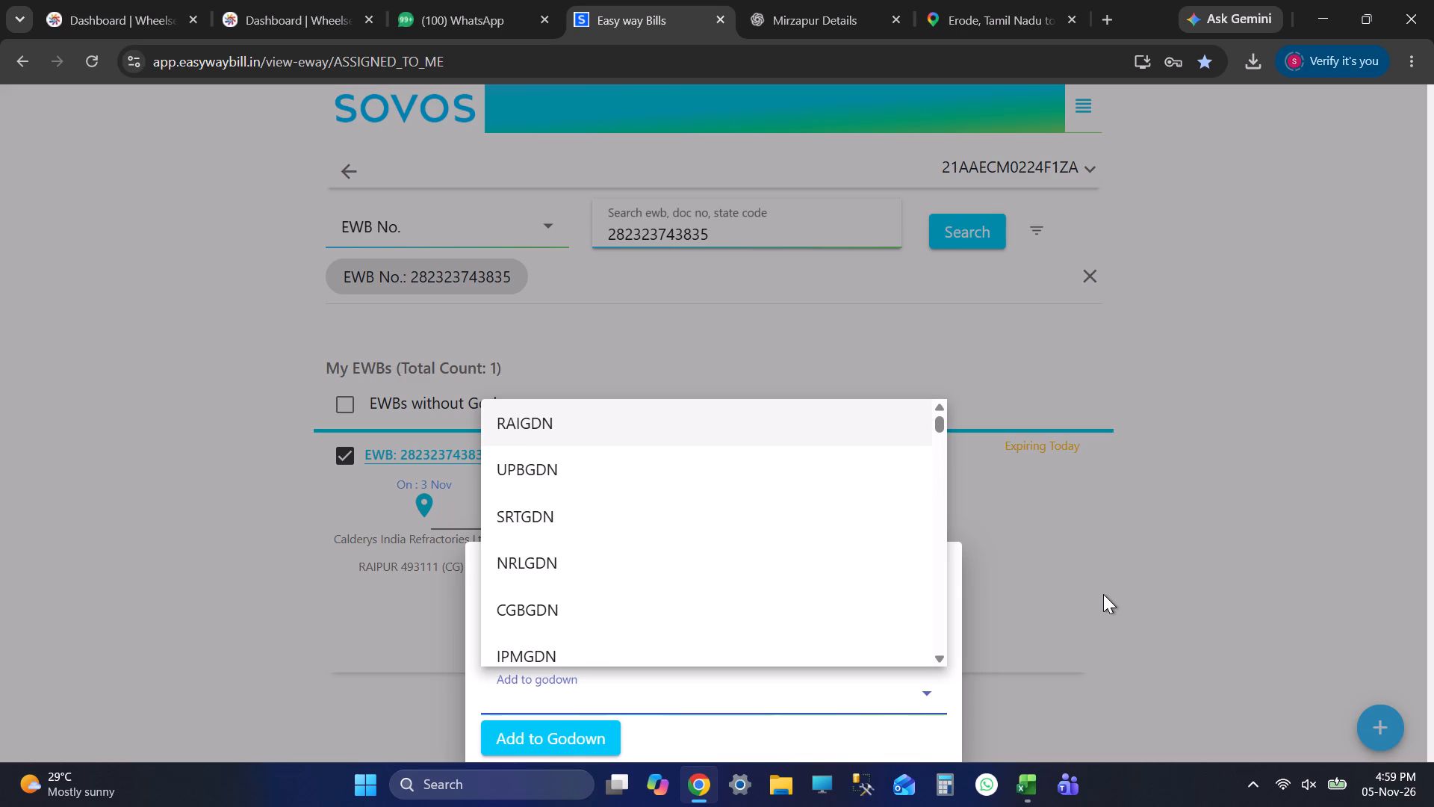
key(Return)
key(alt+Tab)
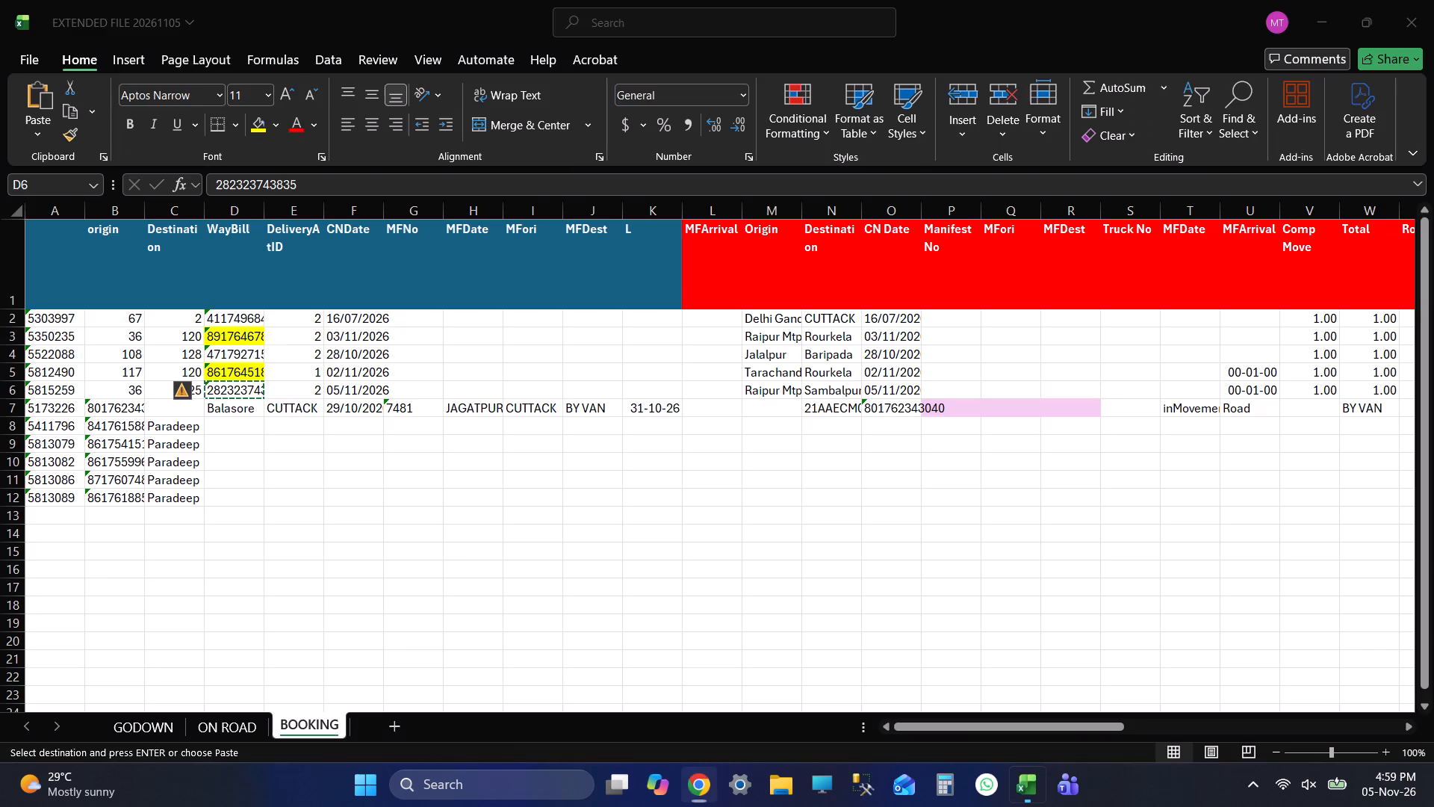
key(alt+Tab)
click(552, 747)
Highlight the row 6 waybill cell yellow in the BOOKING sheet in Excel.
key(alt+Tab)
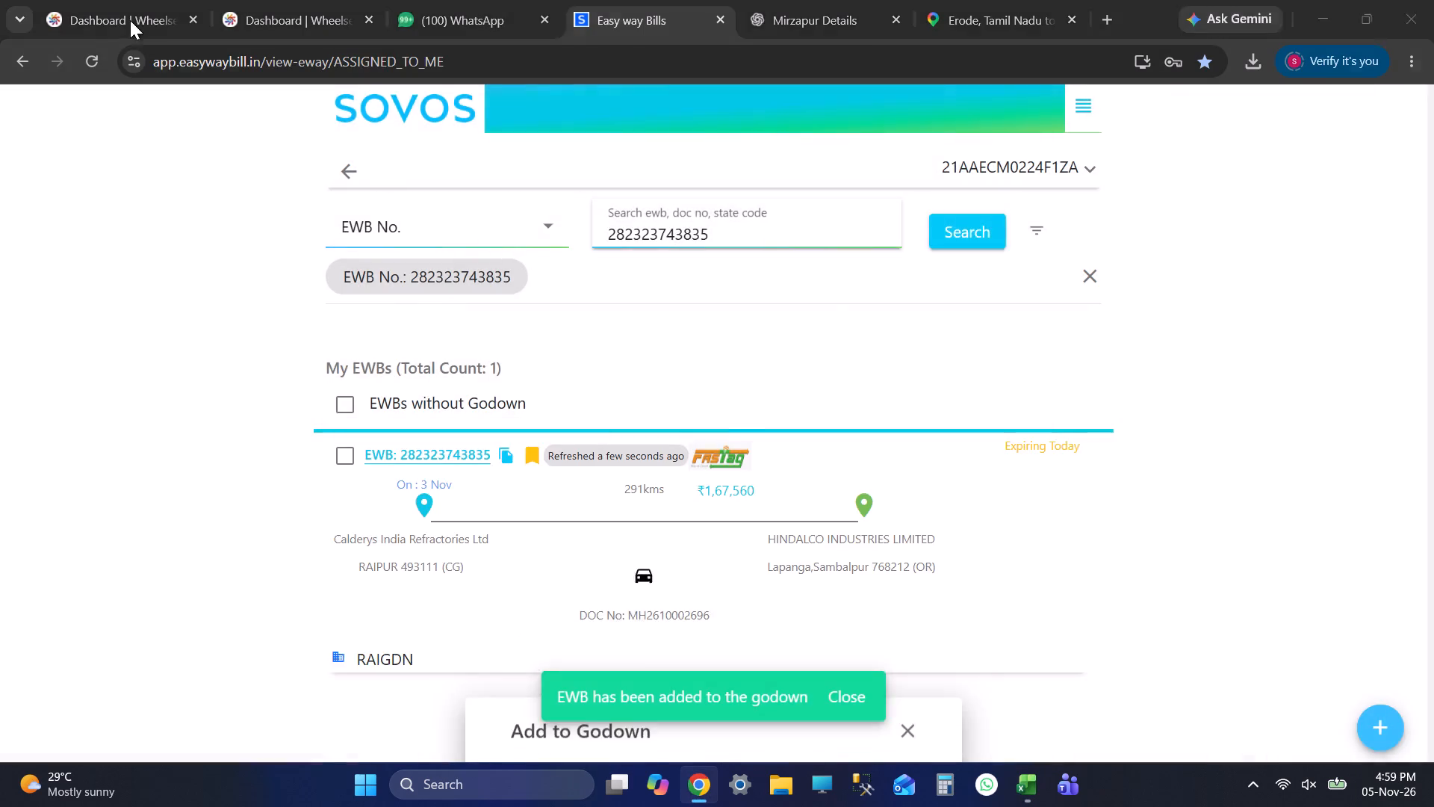
click(253, 121)
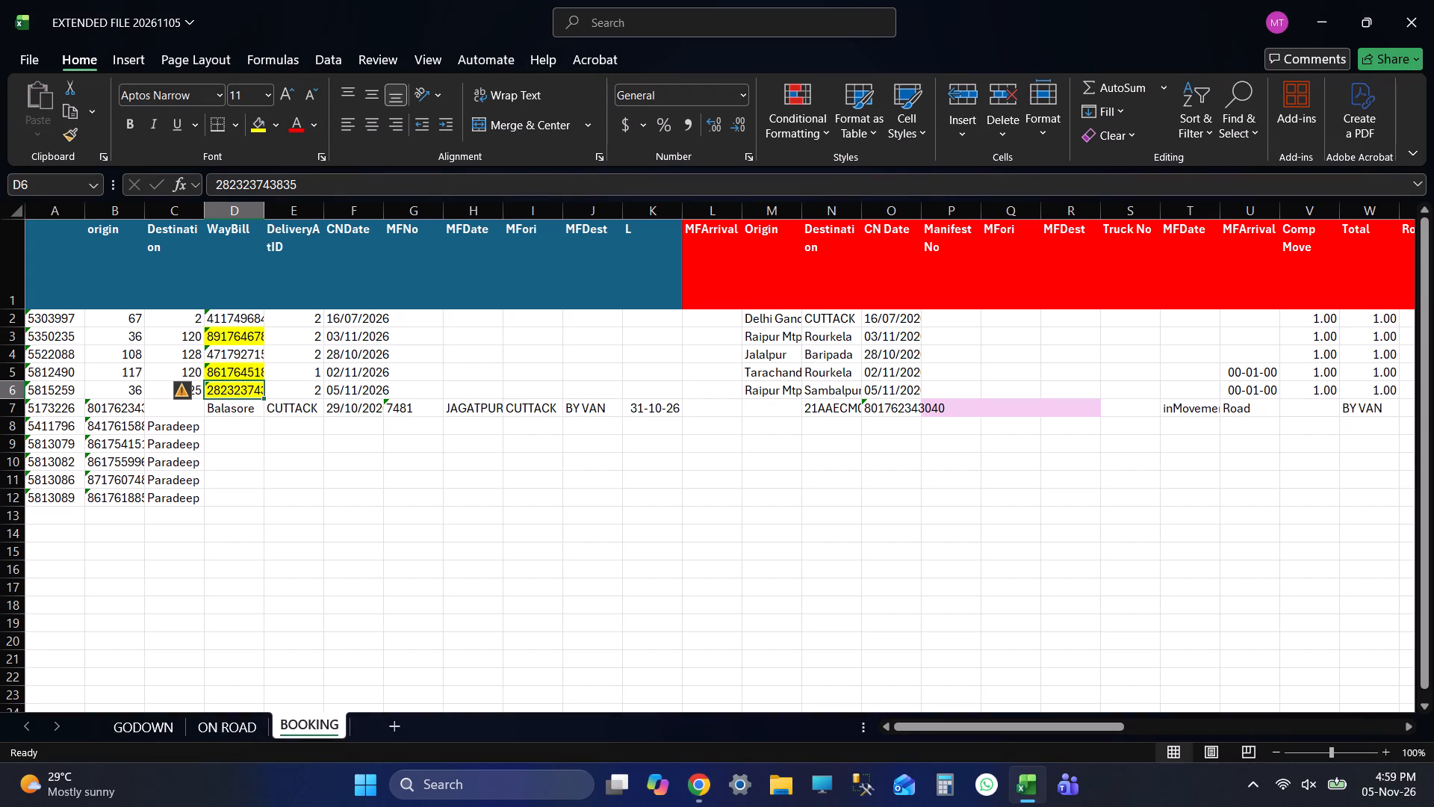
key(Down)
key(Left)
key(Left)
key(ctrl+c)
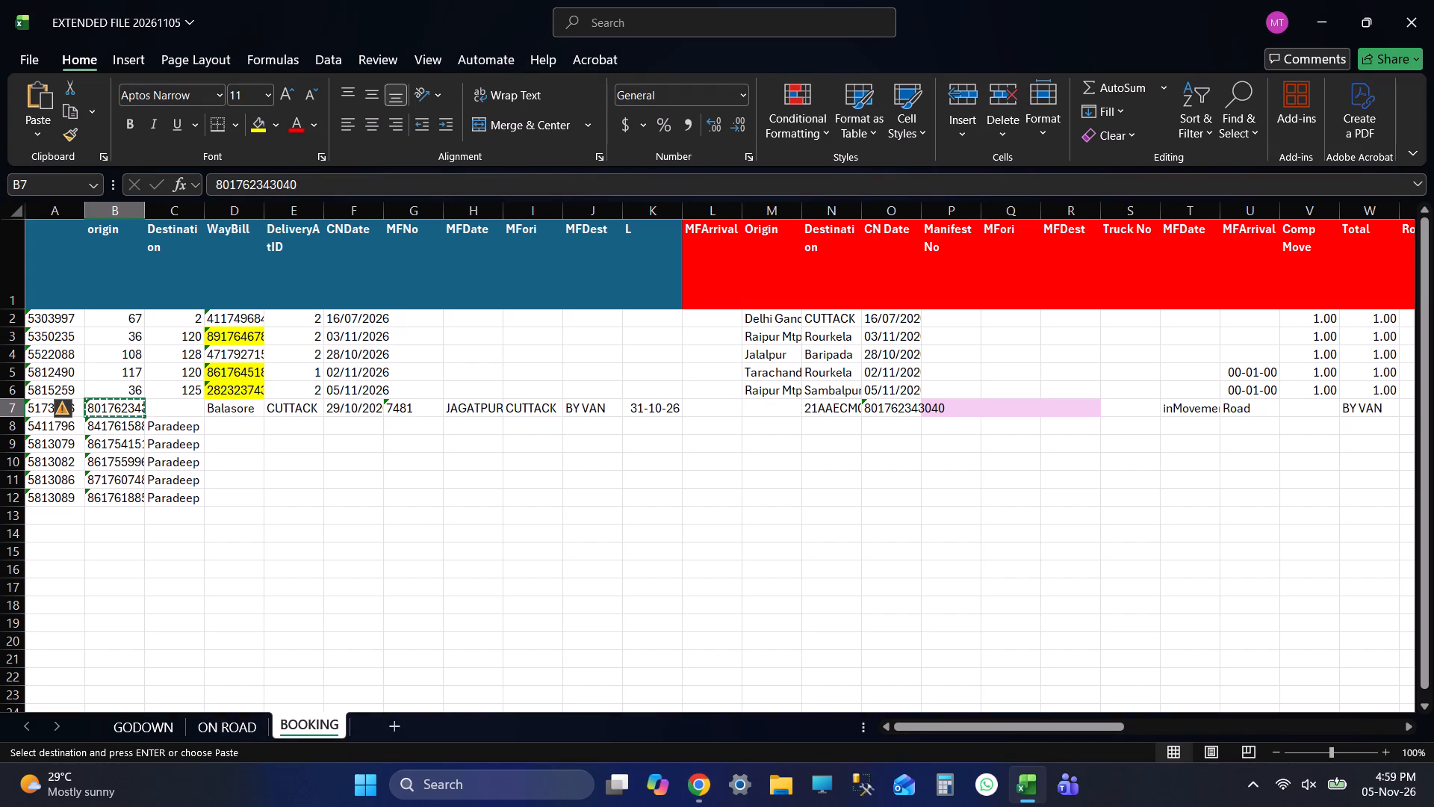
key(alt+Tab)
double_click(707, 228)
key(ctrl+v)
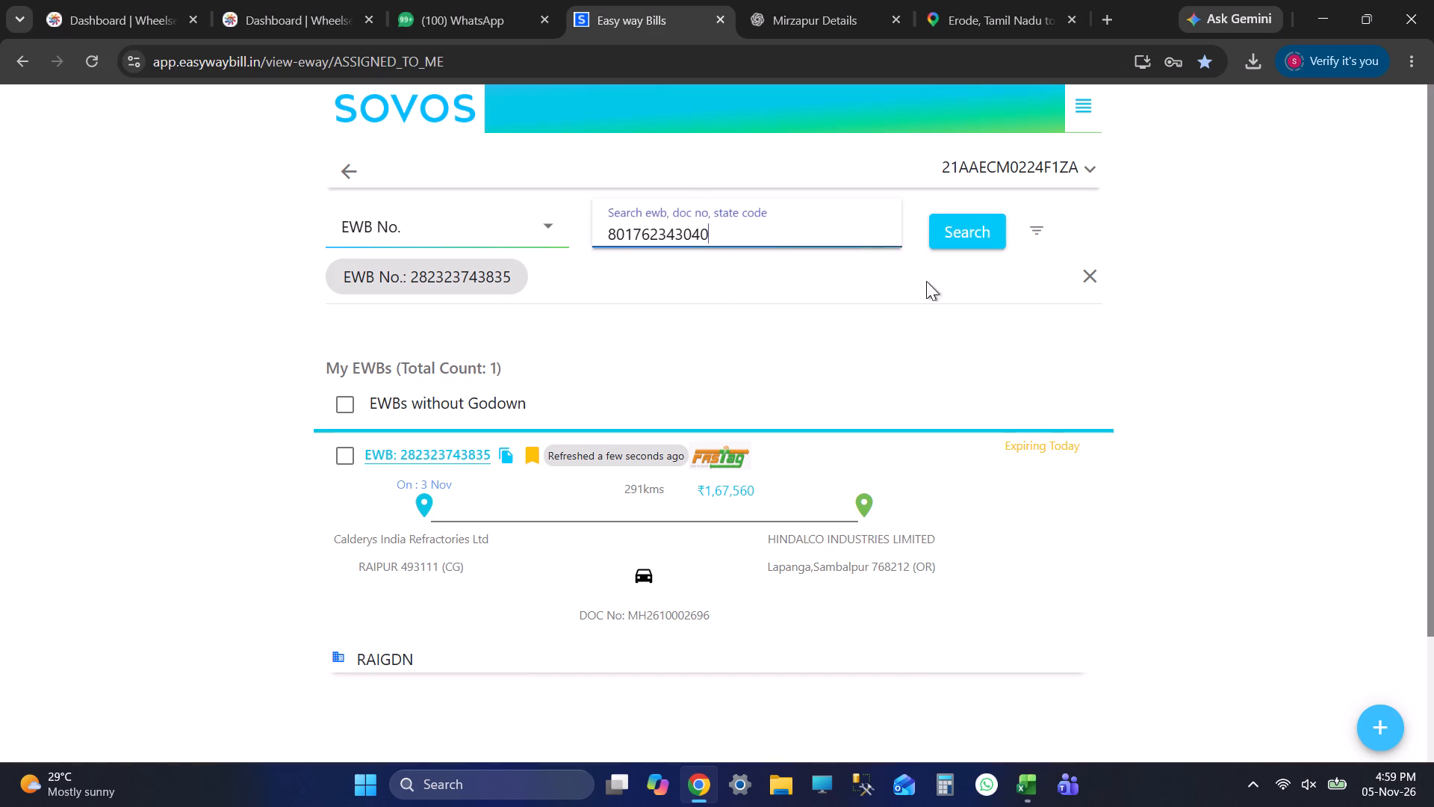
click(984, 219)
click(338, 454)
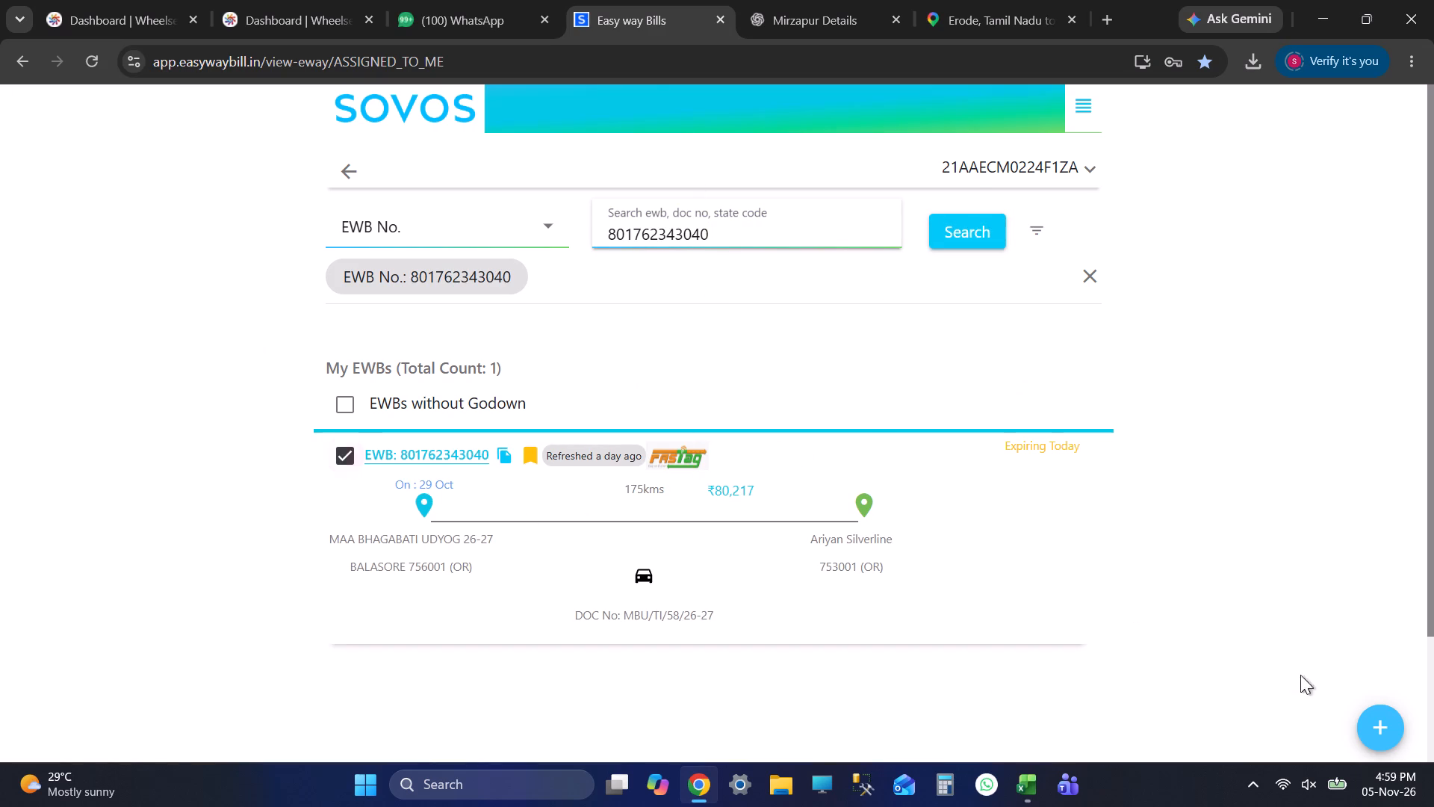
click(1374, 735)
click(1301, 579)
key(alt+Tab)
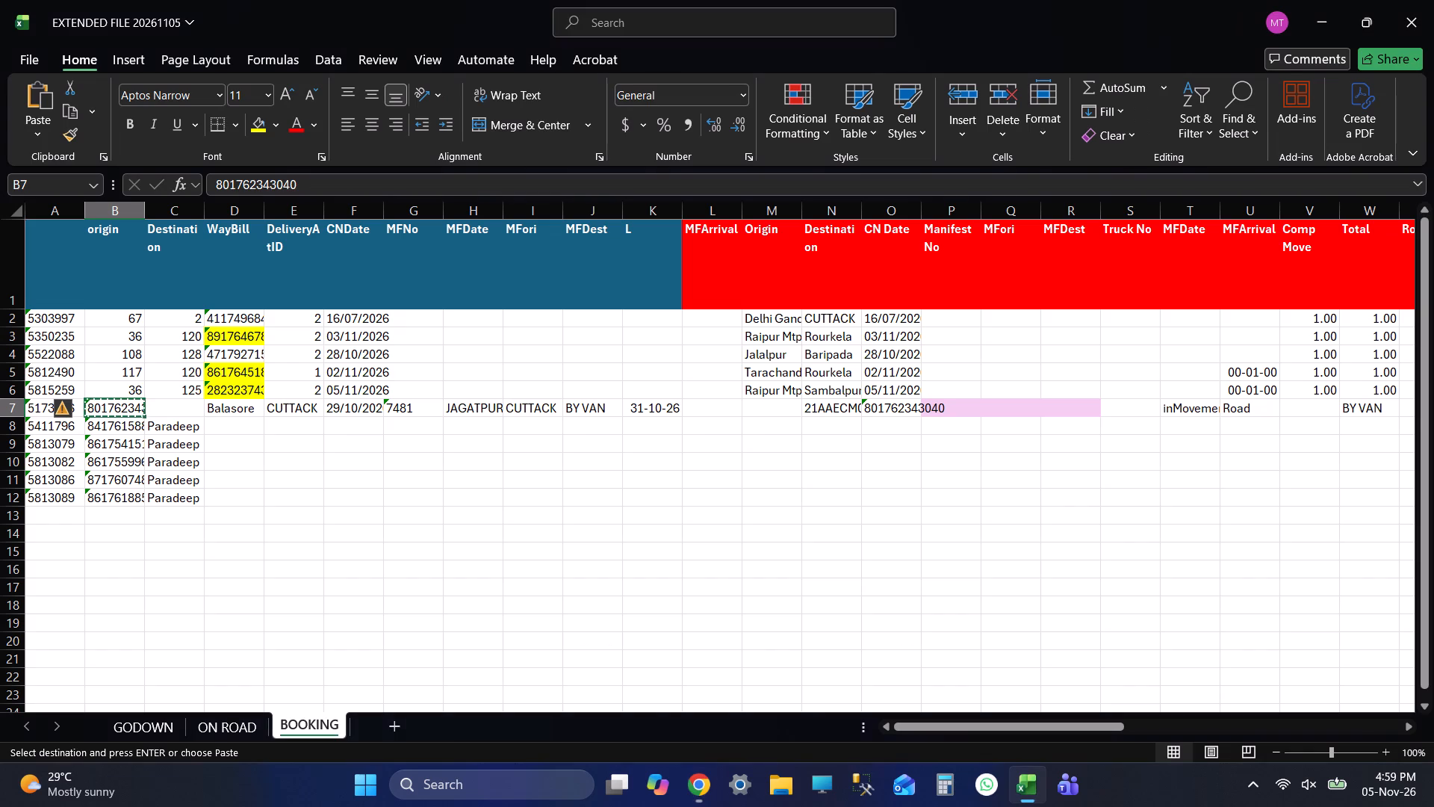
key(alt+Tab)
click(633, 704)
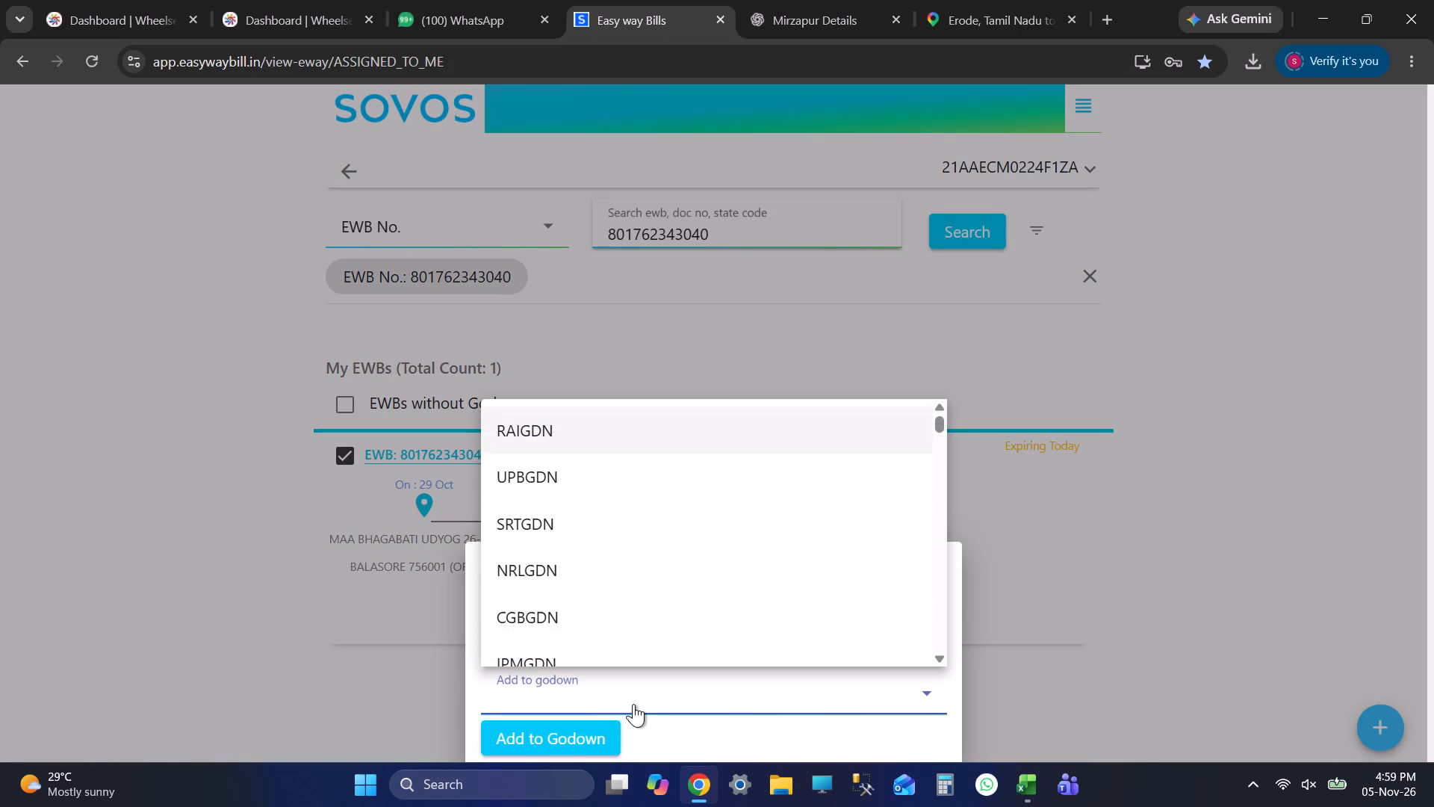
text(tc)
key(Return)
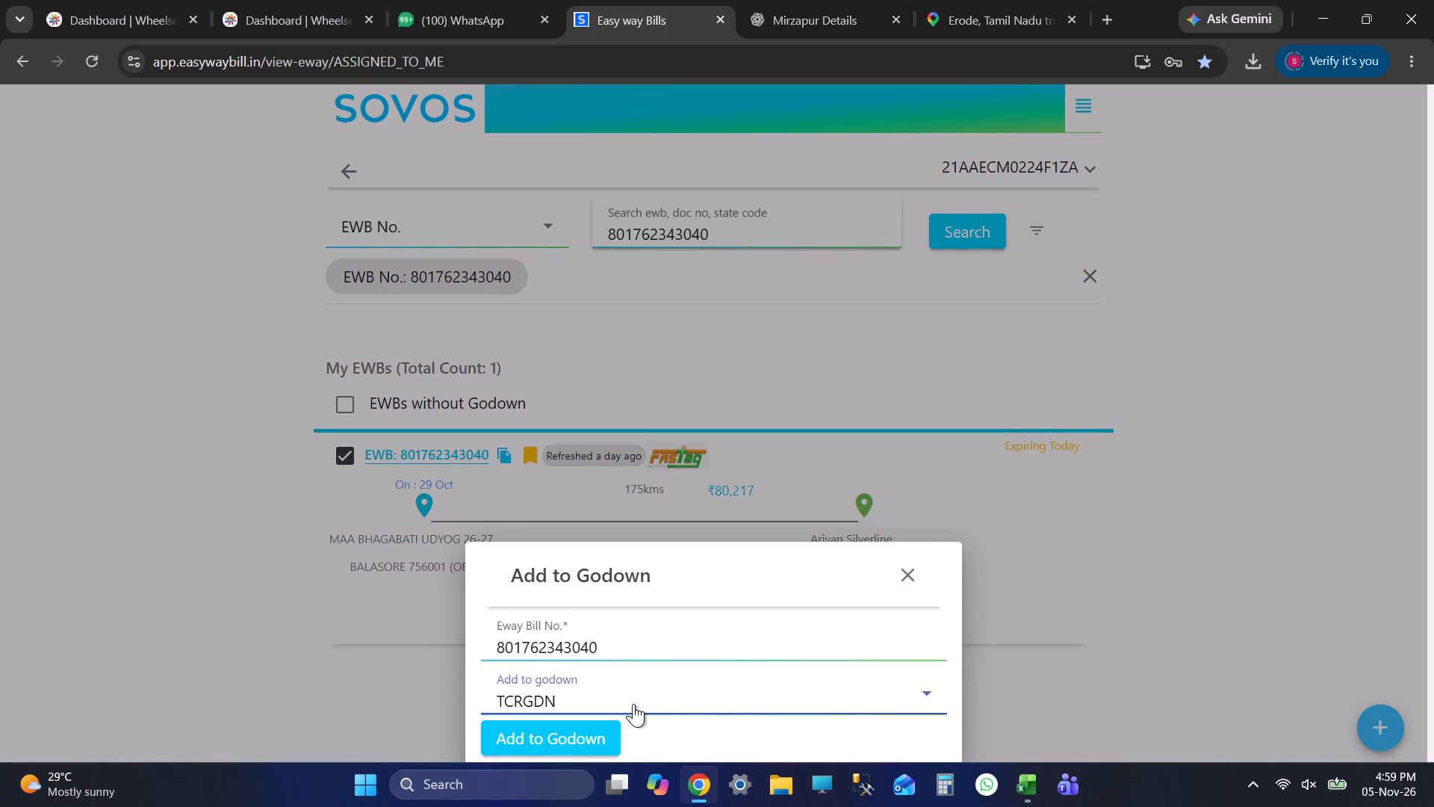
text(ct)
key(Return)
click(571, 761)
click(564, 732)
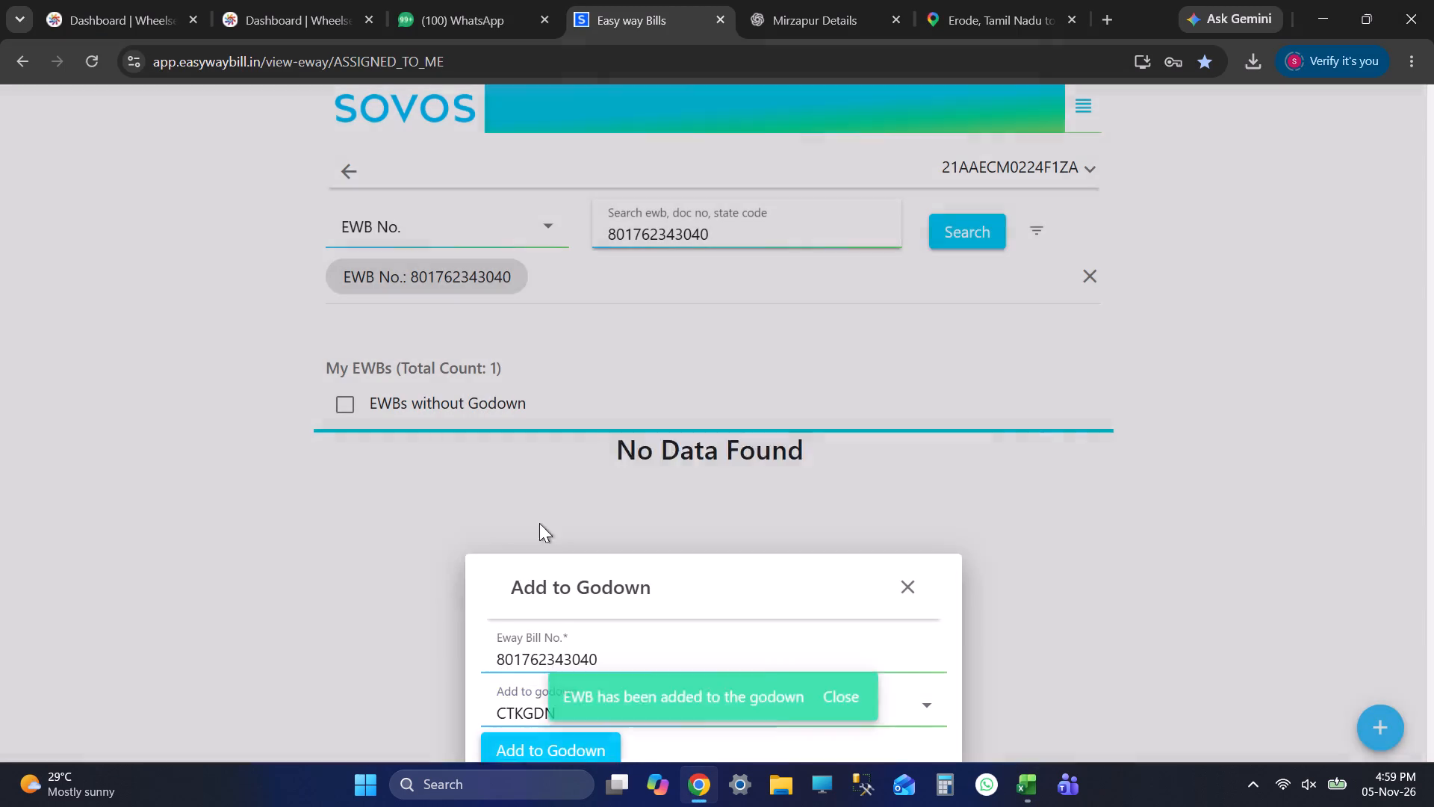
Highlight the row 7 waybill cell yellow in the BOOKING sheet in Excel.
key(alt+Tab)
click(256, 126)
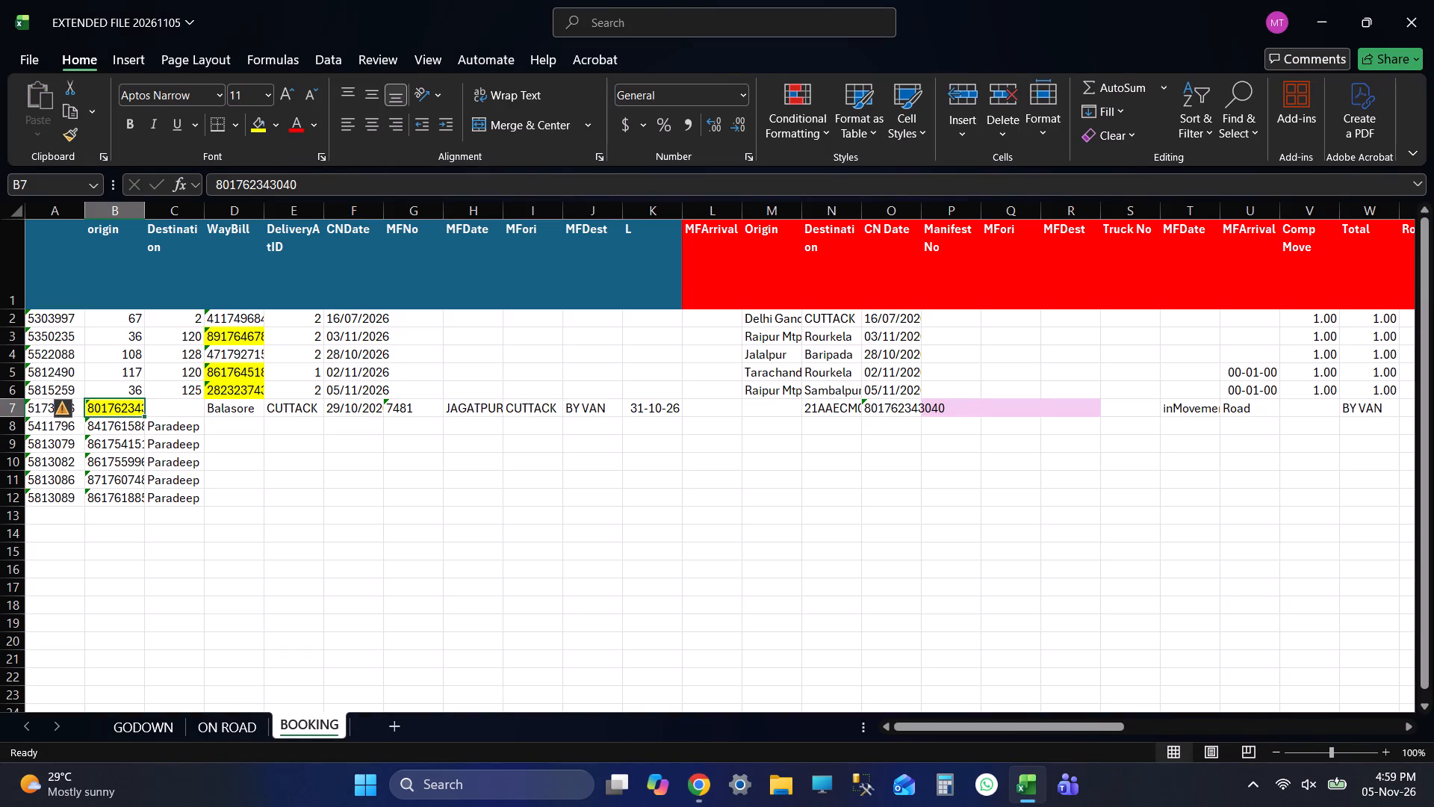
key(Down)
key(ctrl+c)
key(alt+Tab)
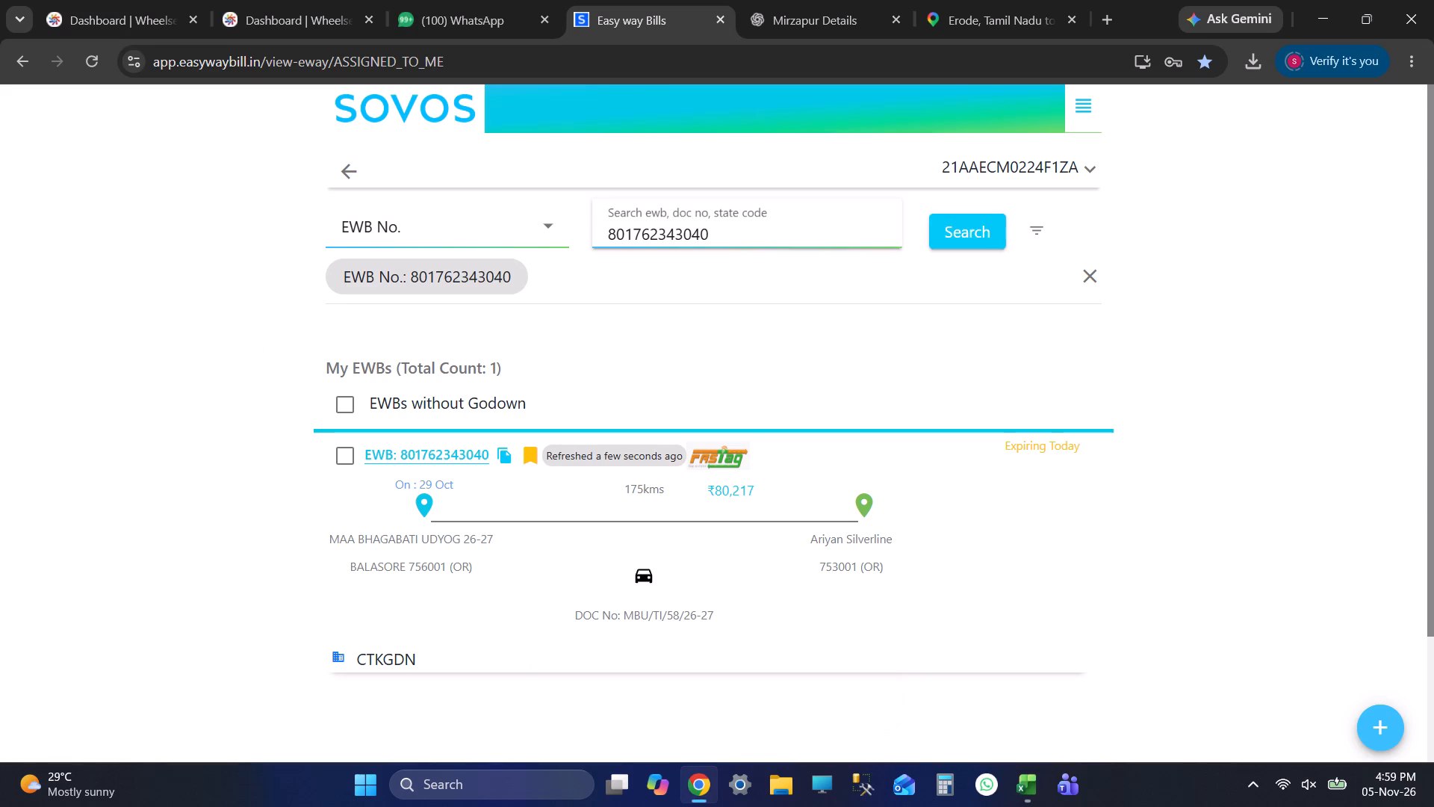
double_click(763, 241)
key(ctrl+v)
click(955, 238)
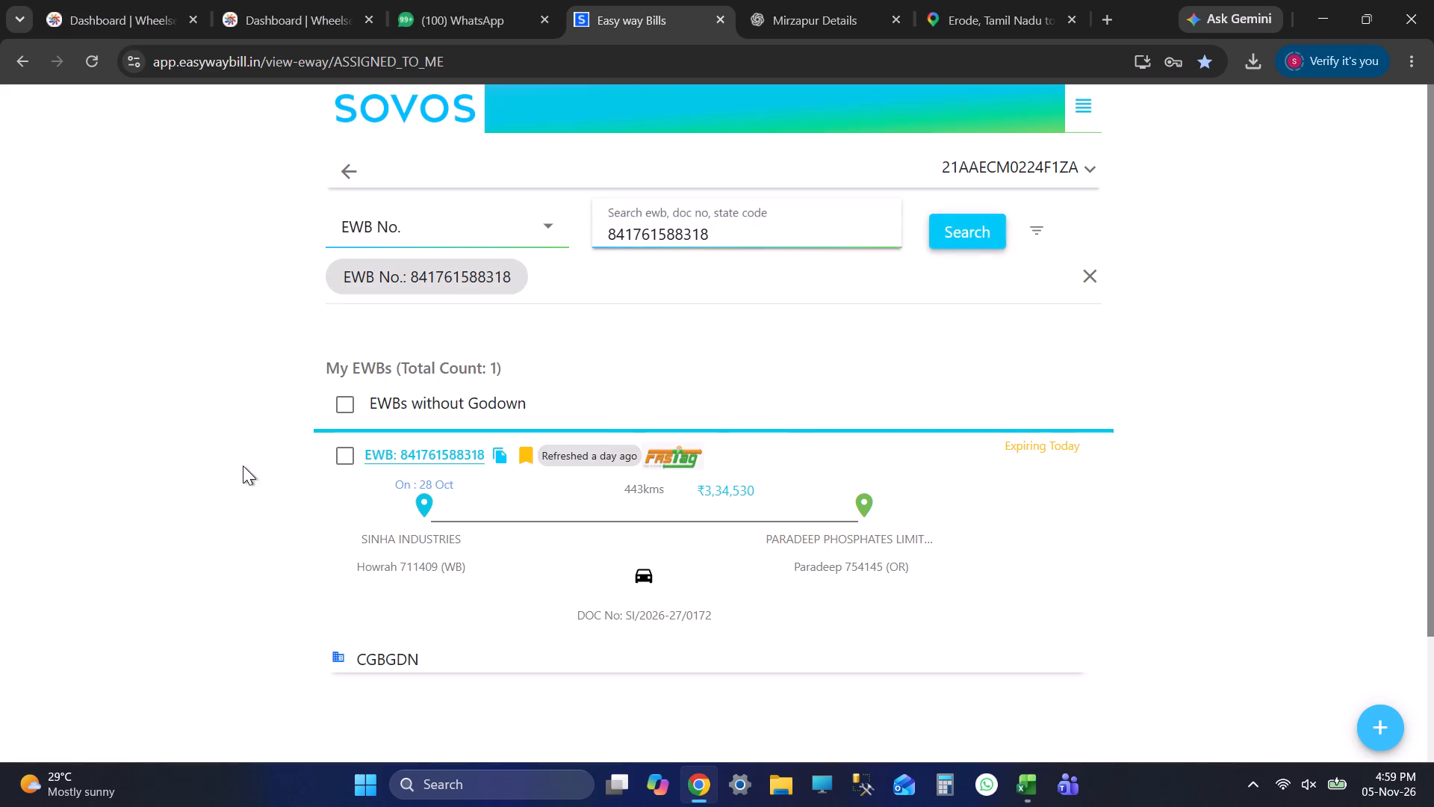
click(335, 454)
click(1367, 717)
key(alt+Tab)
key(alt+Tab)
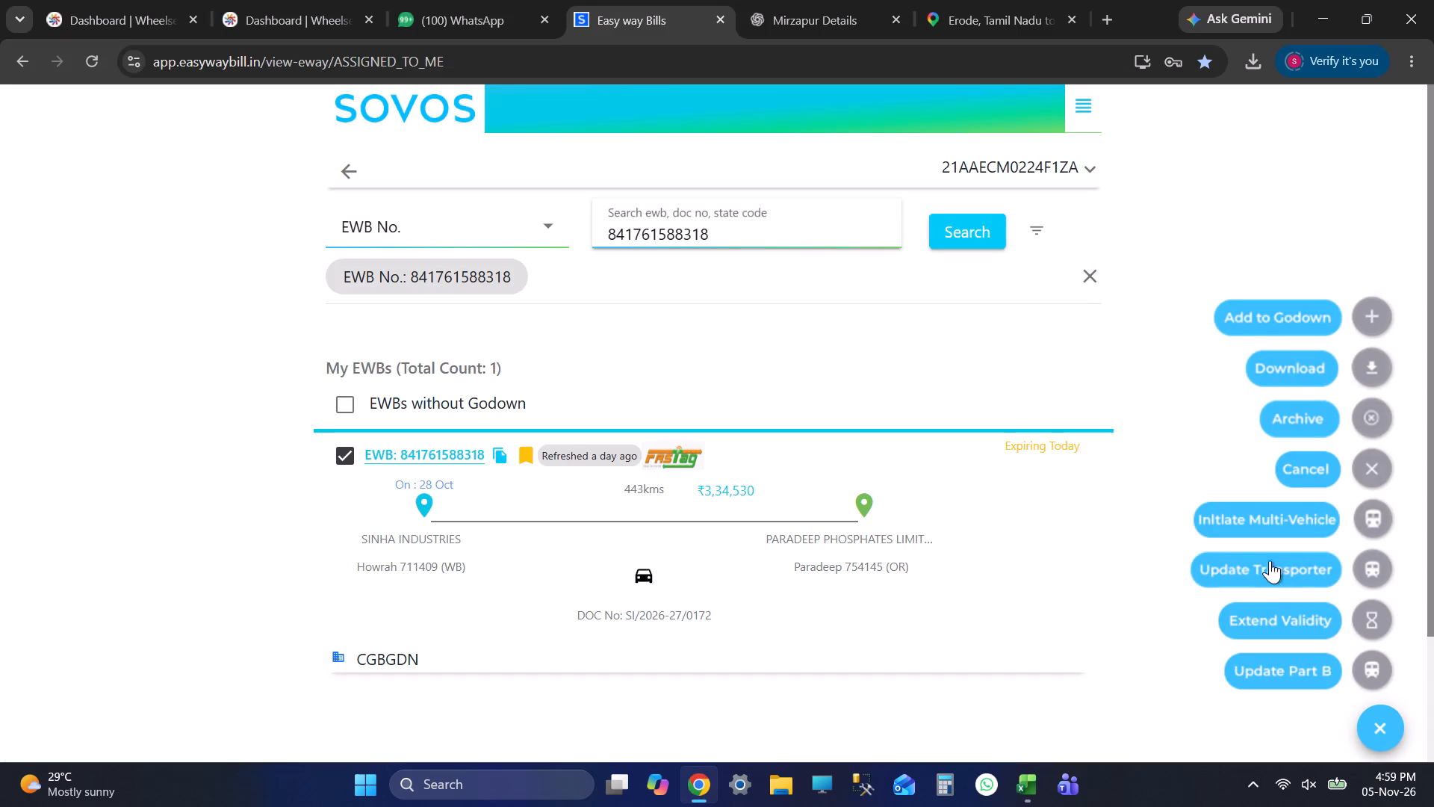
click(1243, 315)
click(668, 690)
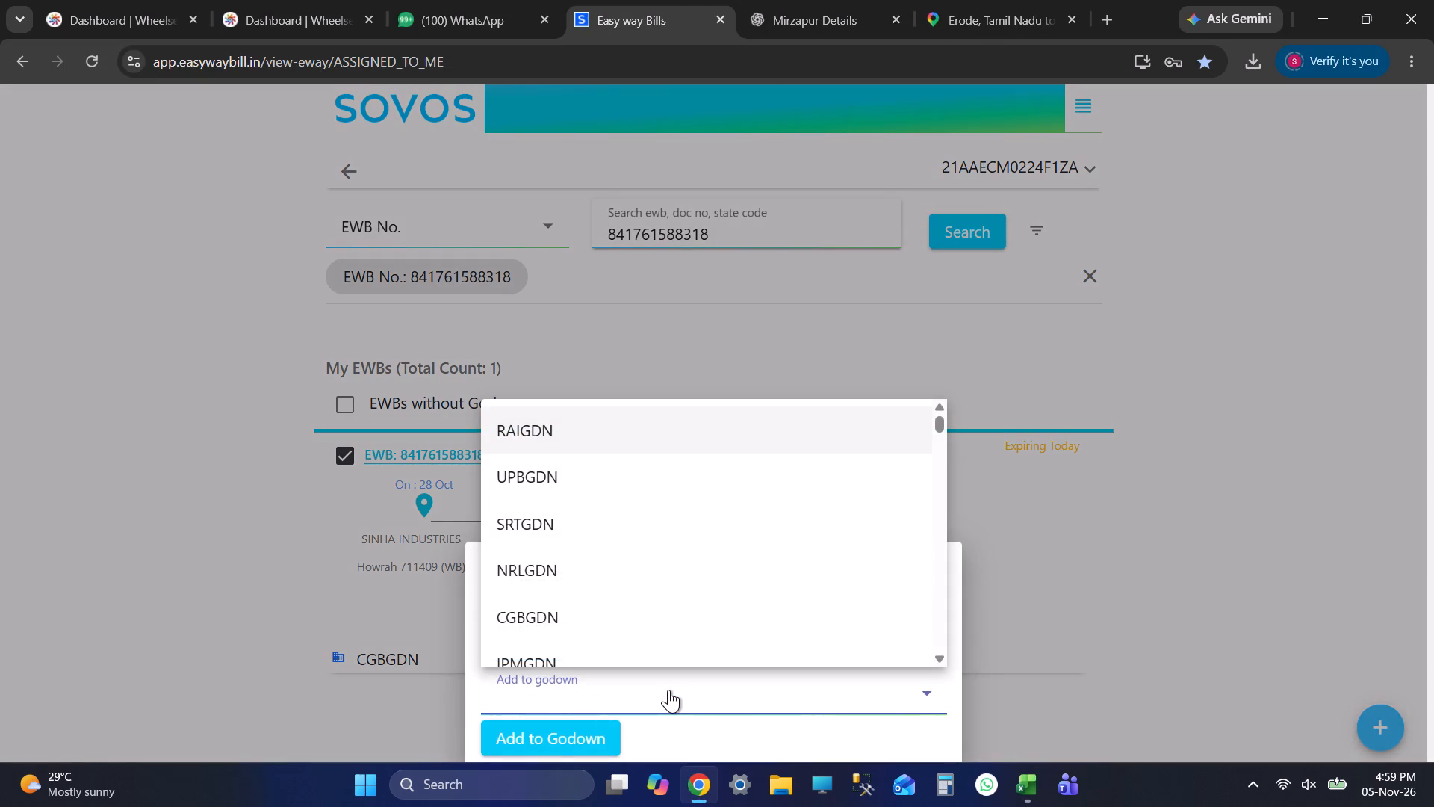
text(pd)
key(Return)
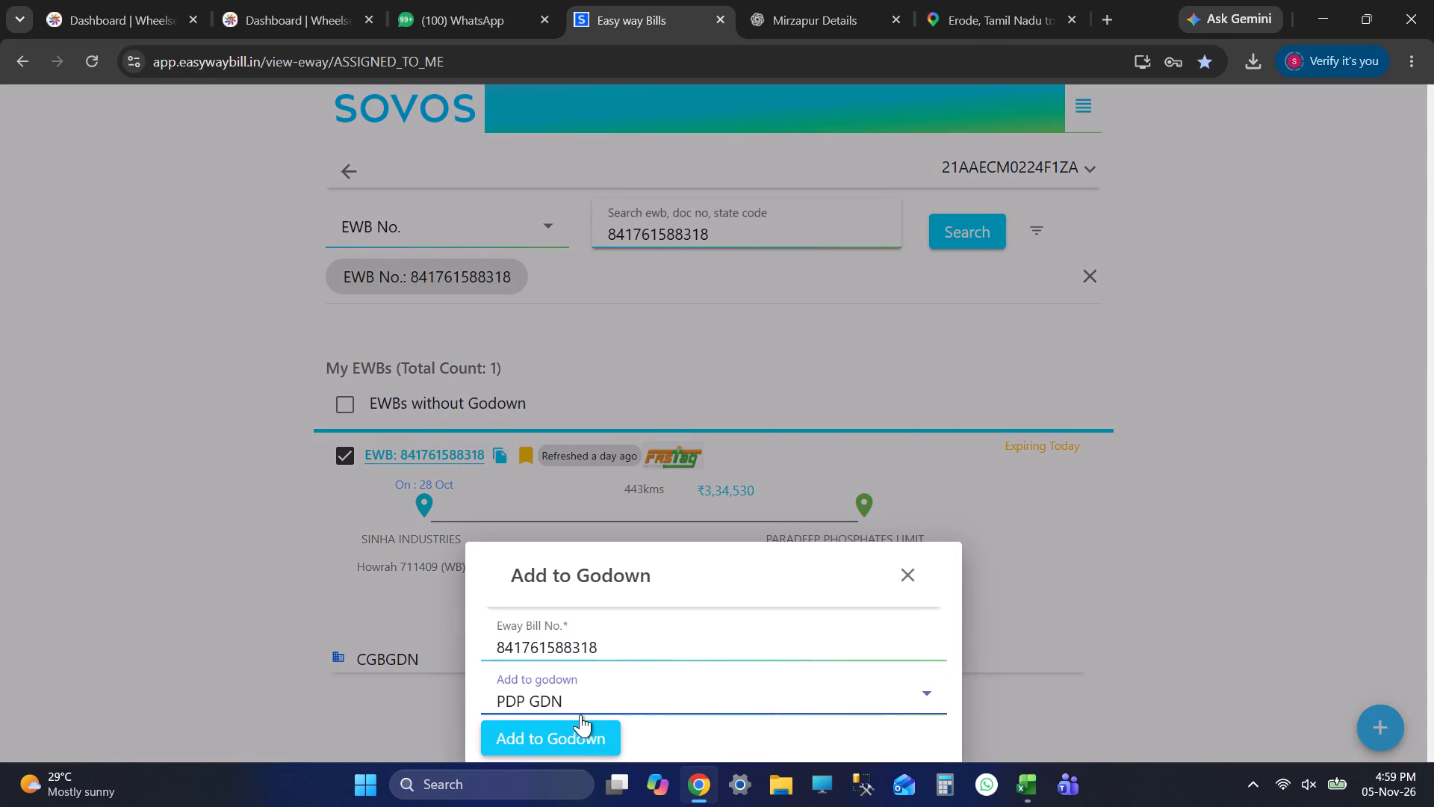
click(543, 743)
Highlight the row 8 waybill cell yellow in the BOOKING sheet in Excel.
key(alt+Tab)
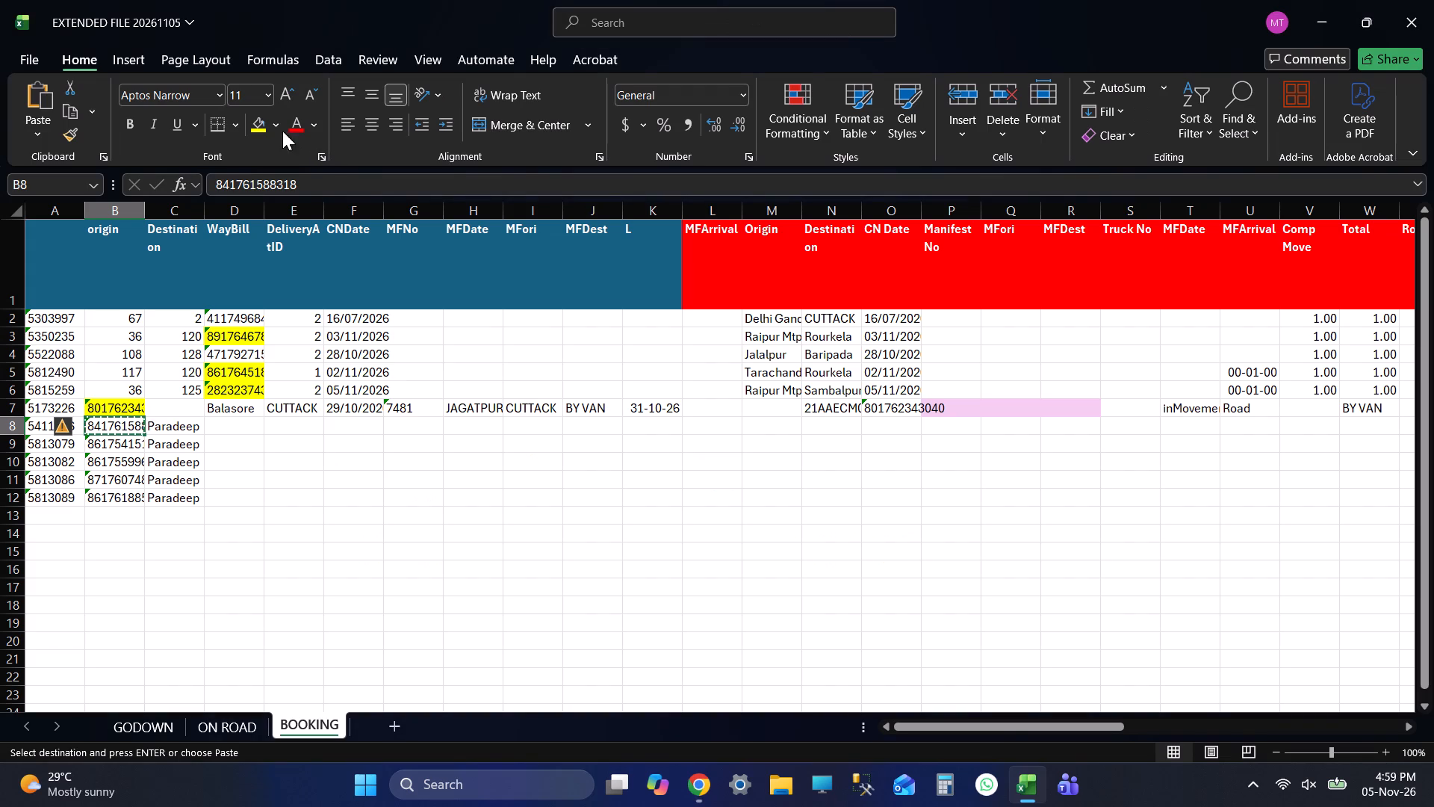
click(253, 123)
key(Down)
key(ctrl+c)
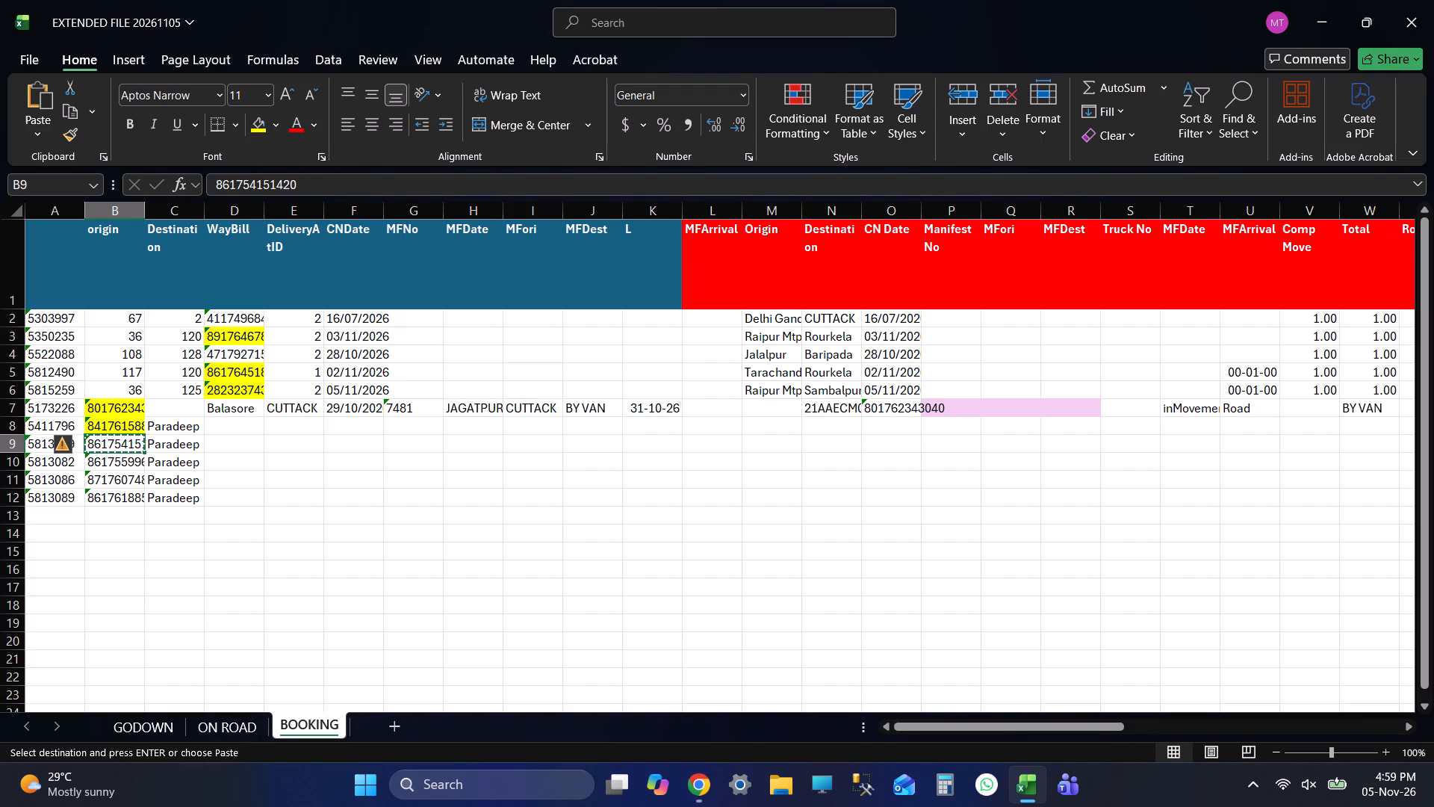
key(alt+Tab)
double_click(730, 240)
key(ctrl+v)
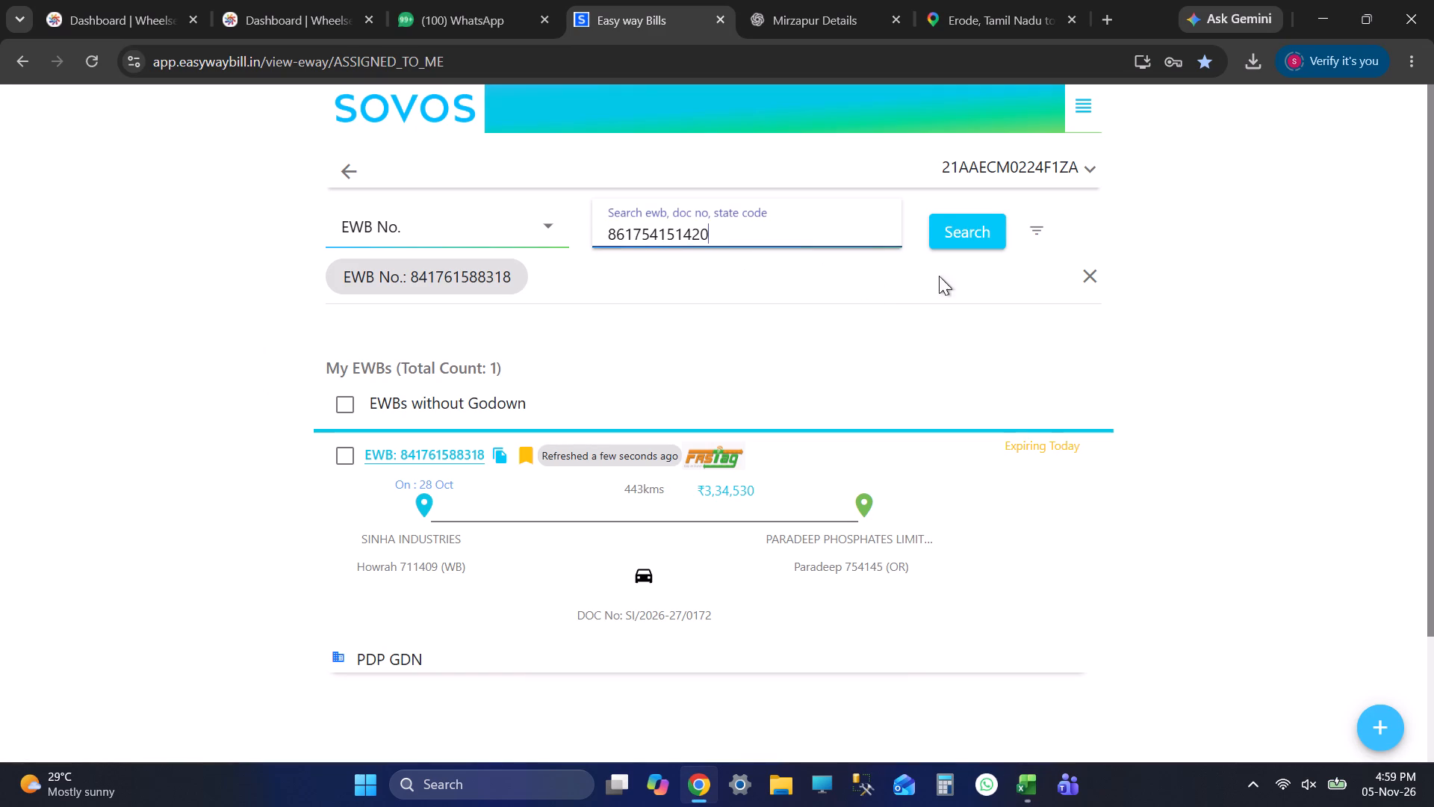
click(981, 256)
click(972, 238)
click(350, 447)
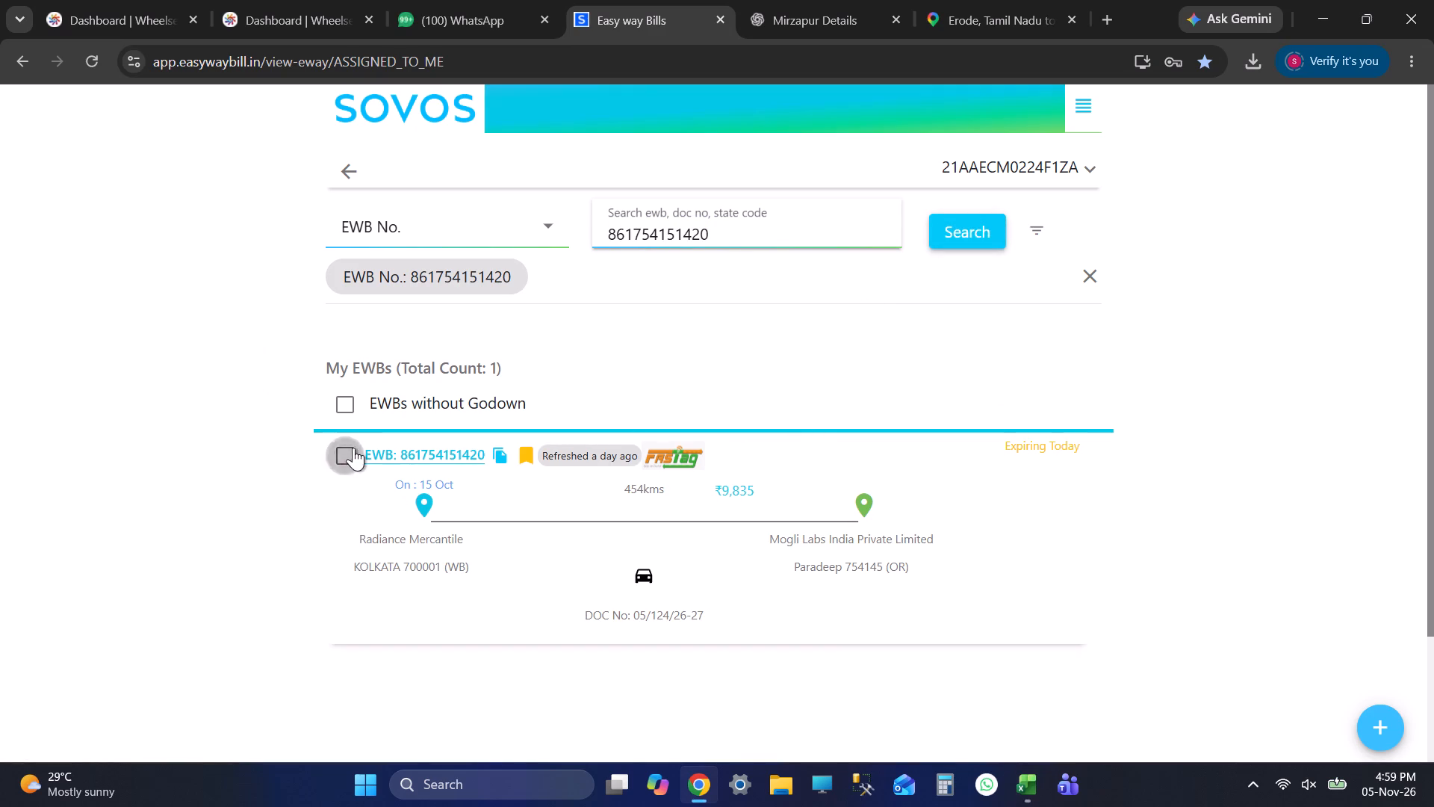
click(1350, 712)
click(1384, 726)
click(1273, 574)
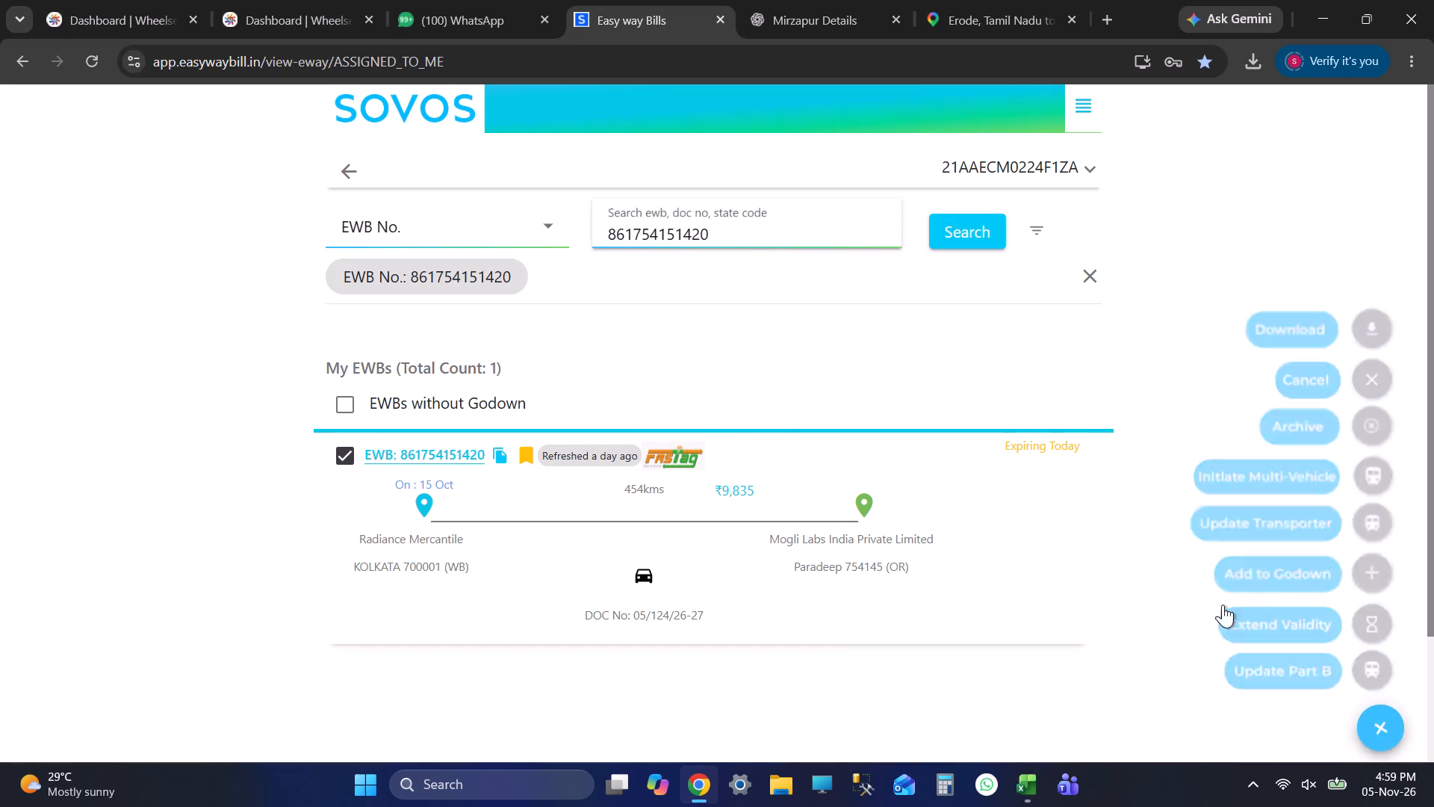
click(666, 695)
text(pd)
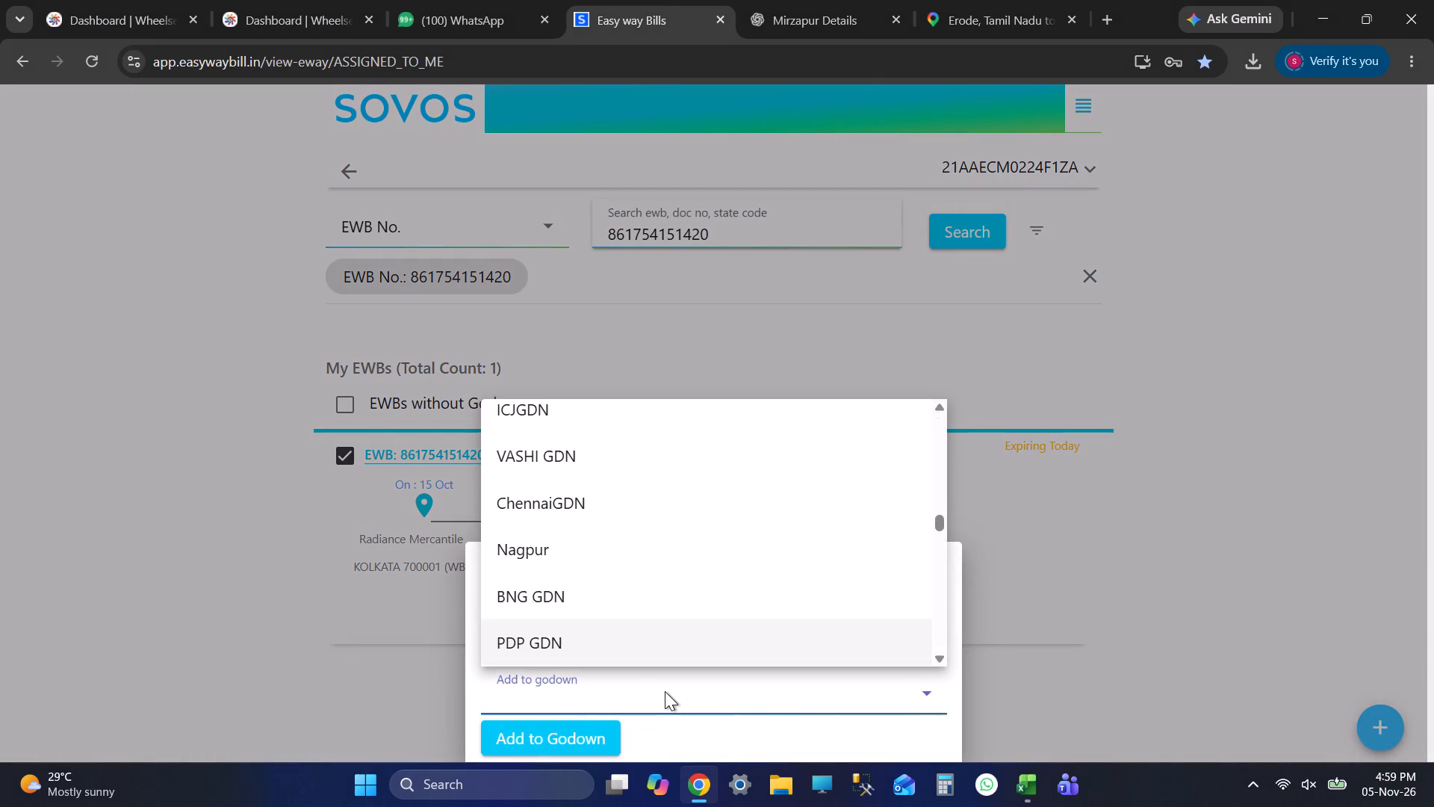
key(Return)
click(541, 733)
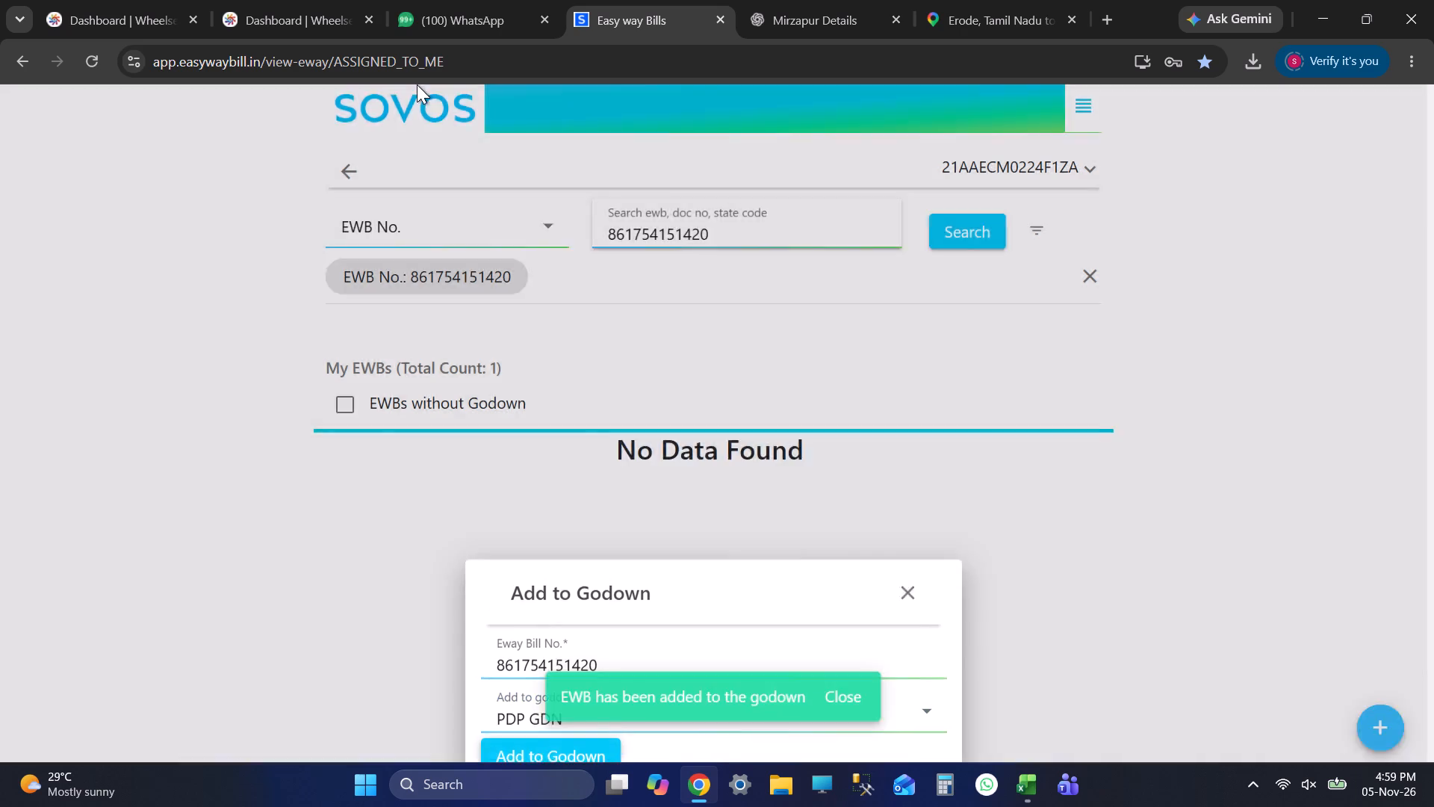
Highlight the row 9 waybill cell yellow in the BOOKING sheet in Excel.
key(alt+Tab)
click(259, 116)
key(Down)
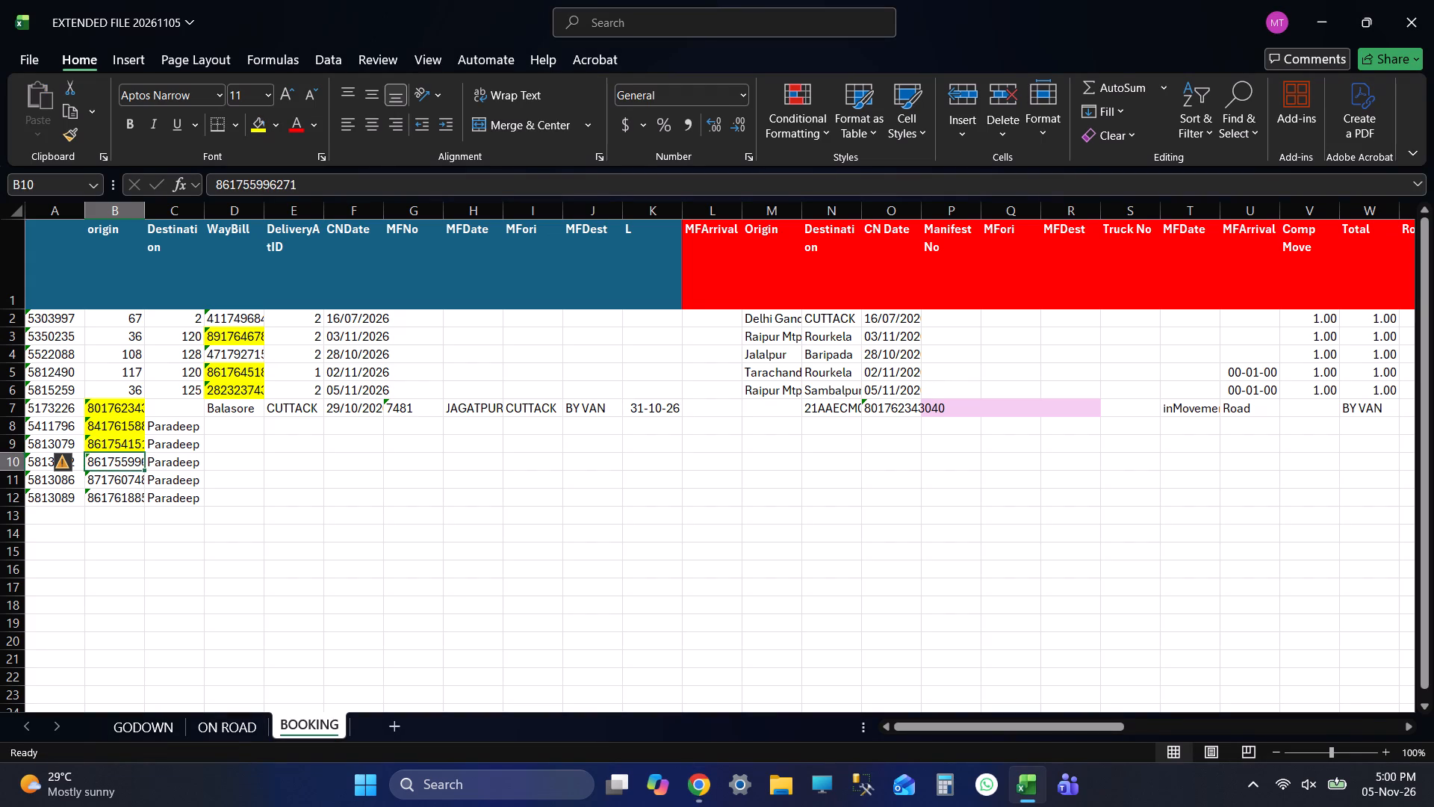
key(ctrl+c)
key(alt+Tab)
click(728, 221)
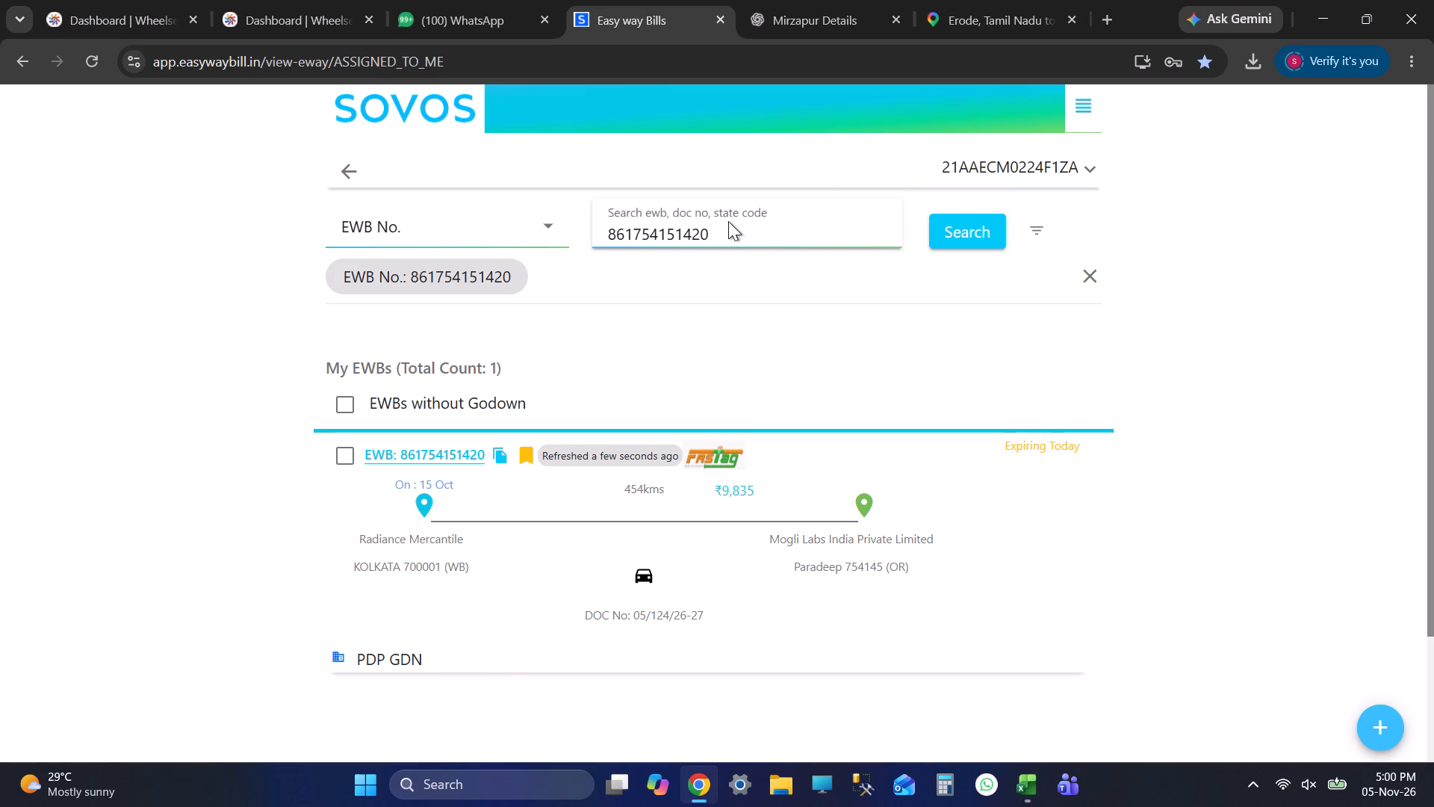
double_click(704, 235)
key(ctrl+v)
click(977, 235)
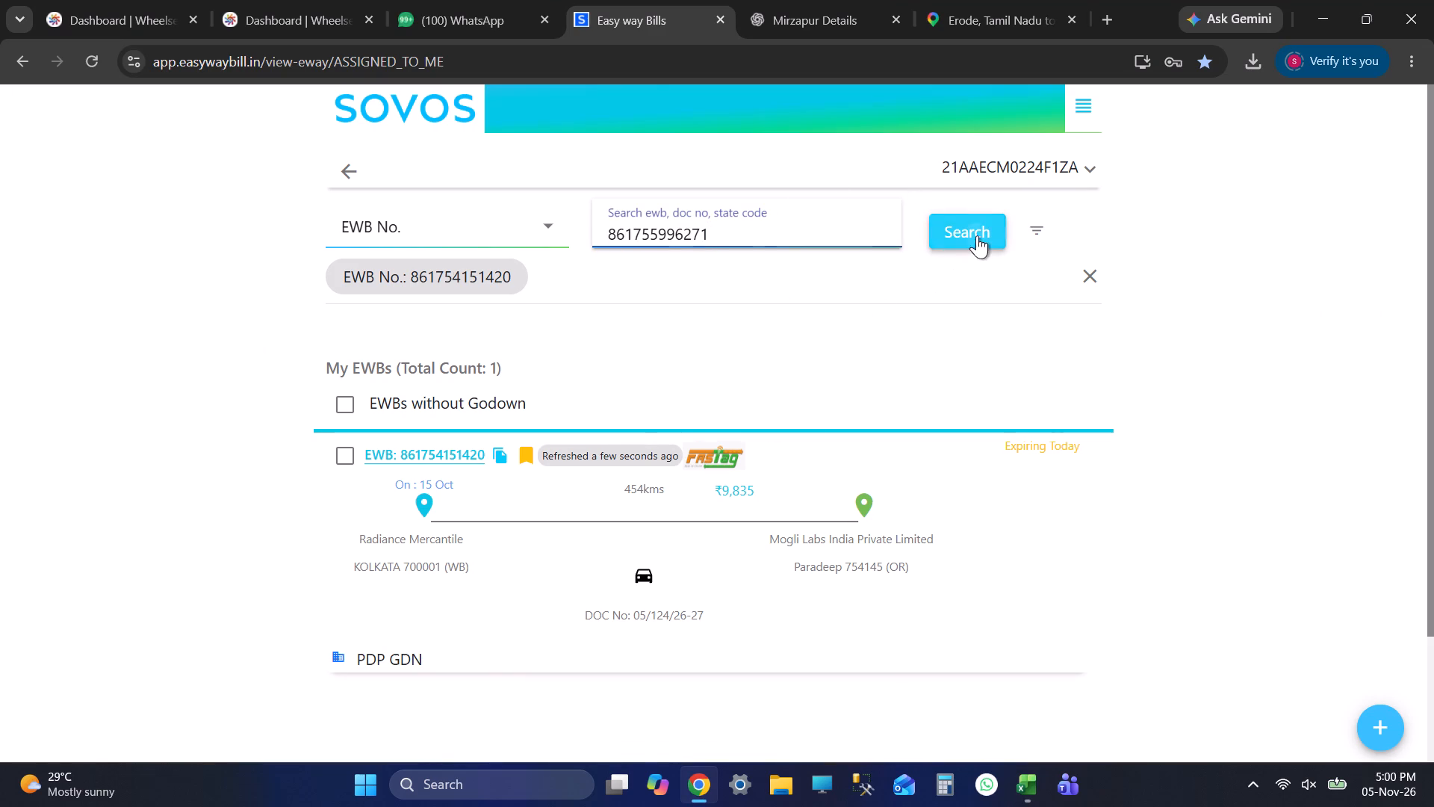
click(323, 437)
click(347, 457)
click(1353, 731)
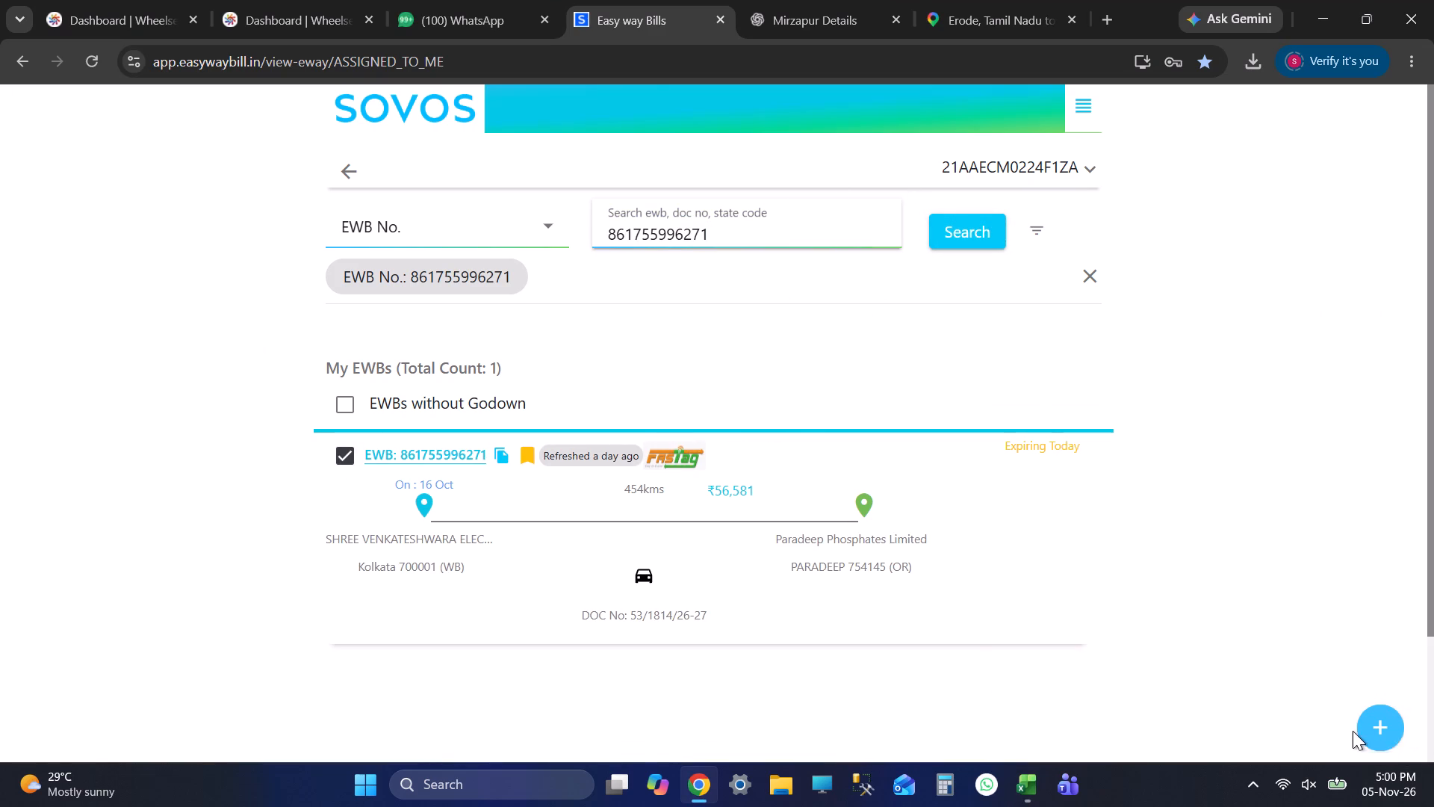
click(1367, 726)
click(1295, 580)
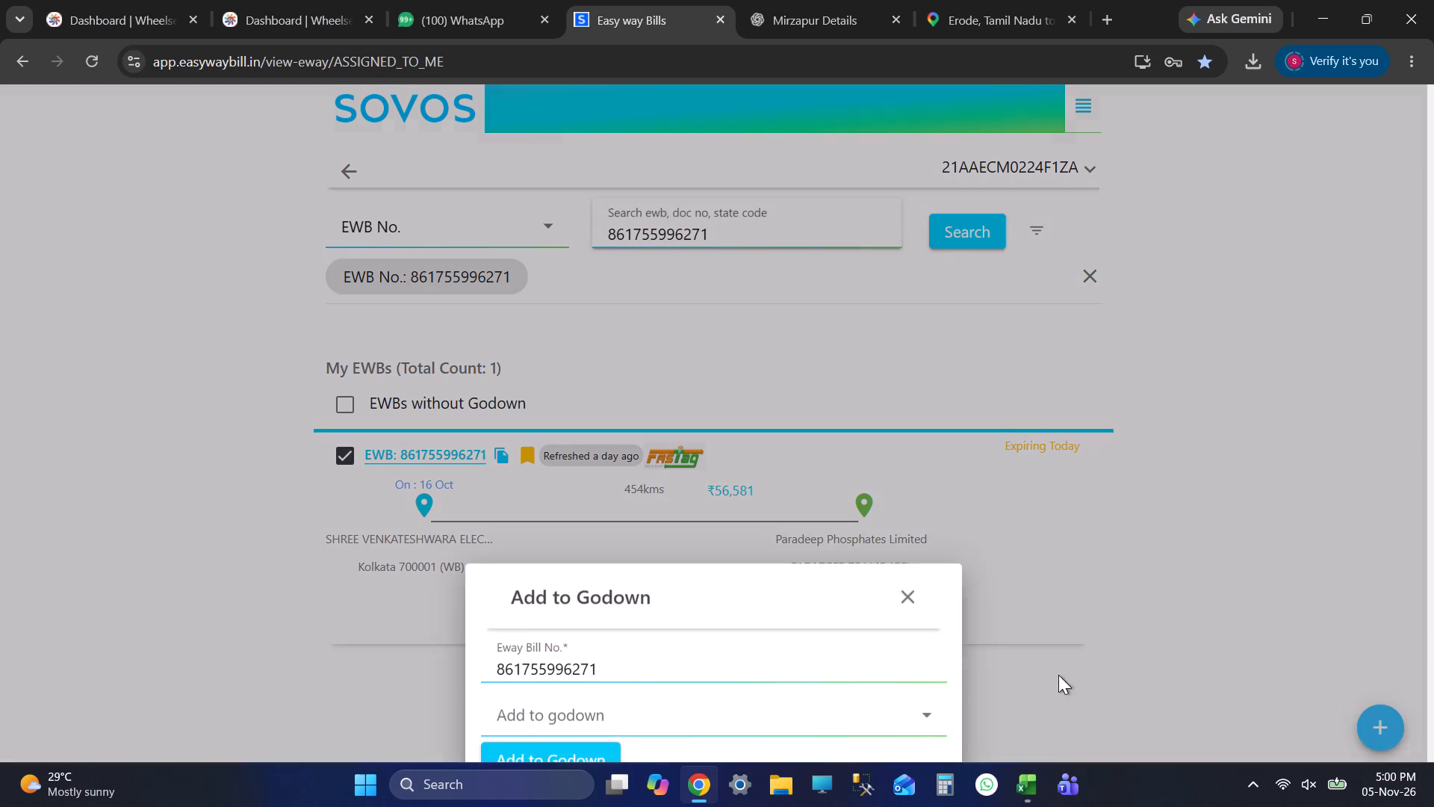
click(802, 664)
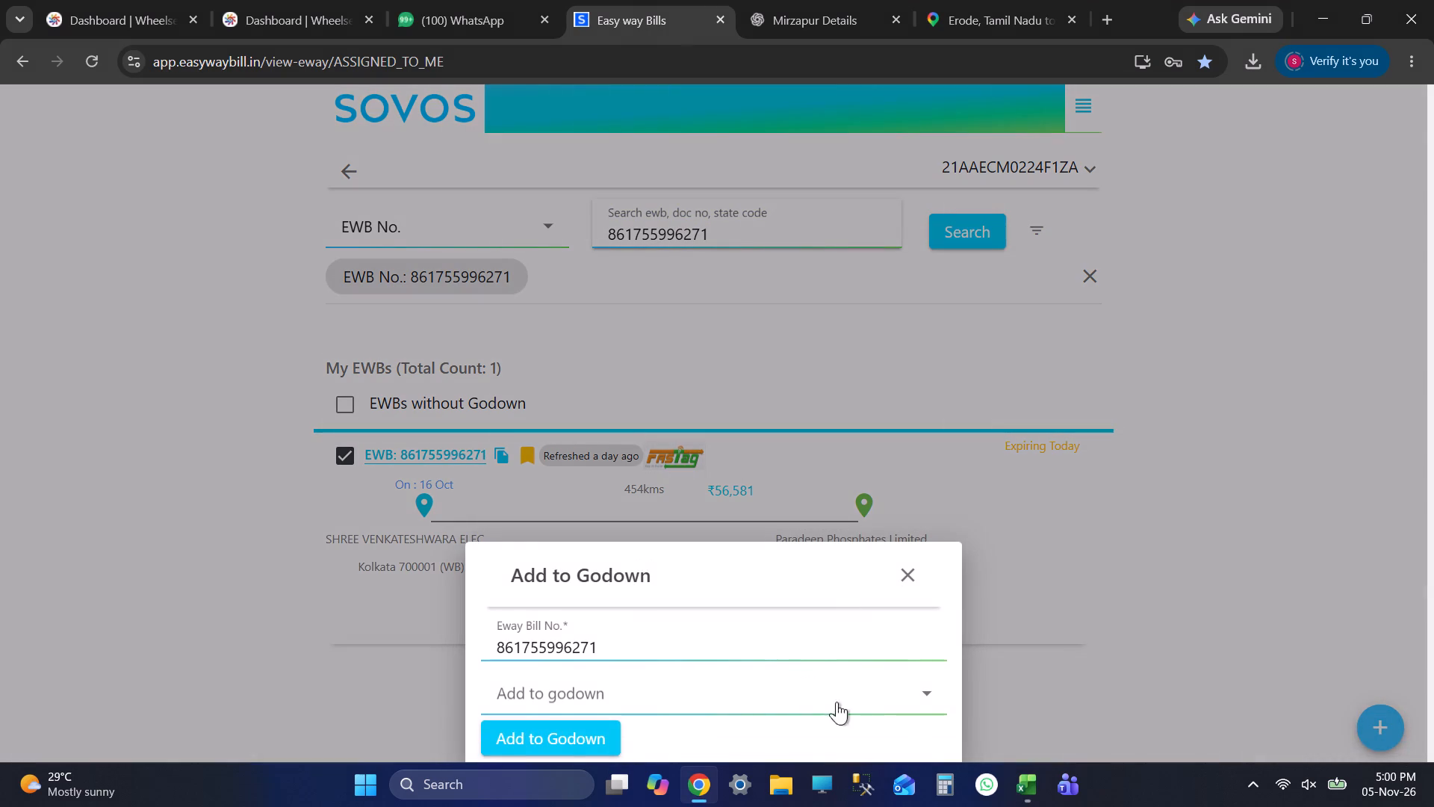
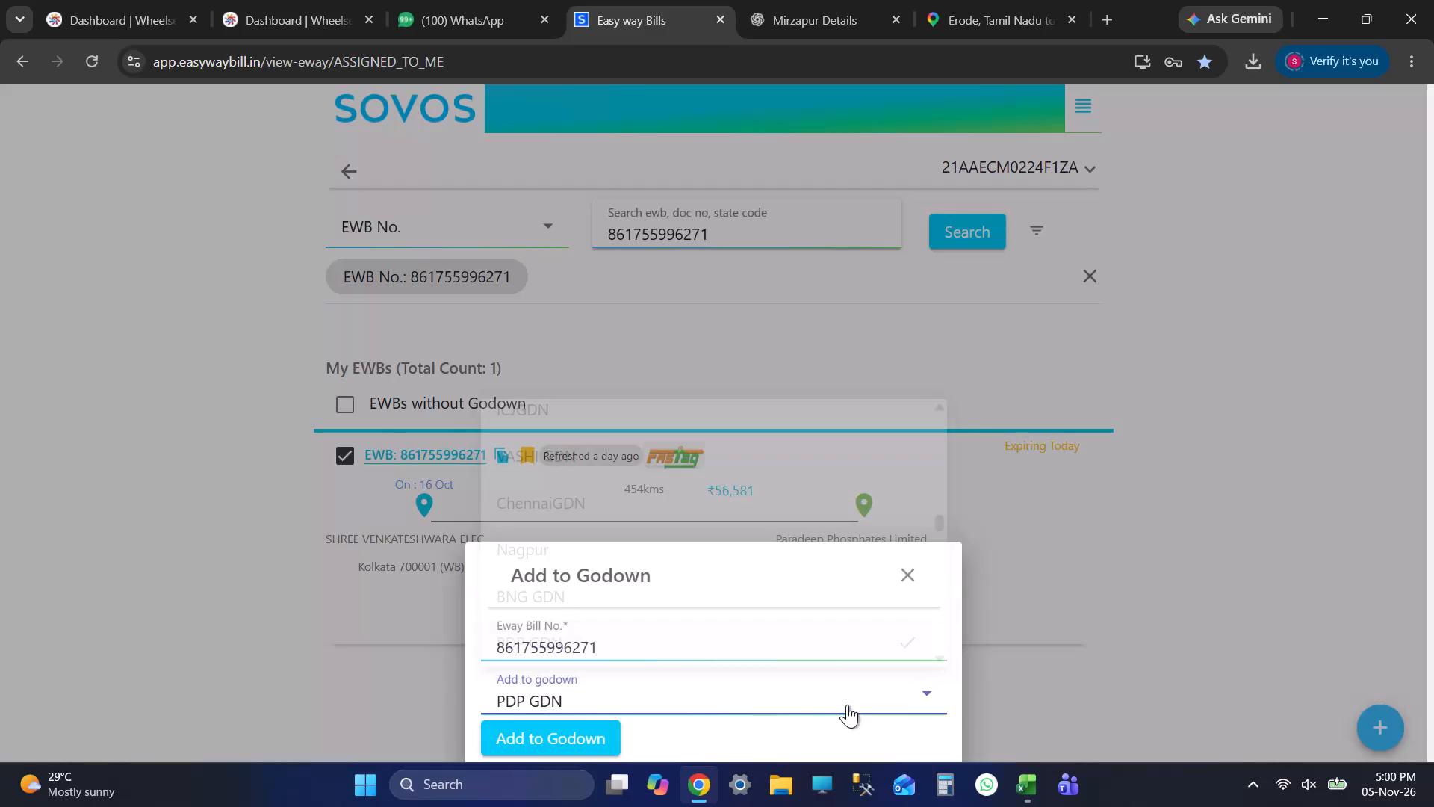
click(559, 742)
Highlight the row 10 waybill cell yellow in the BOOKING sheet in Excel.
key(alt+Tab)
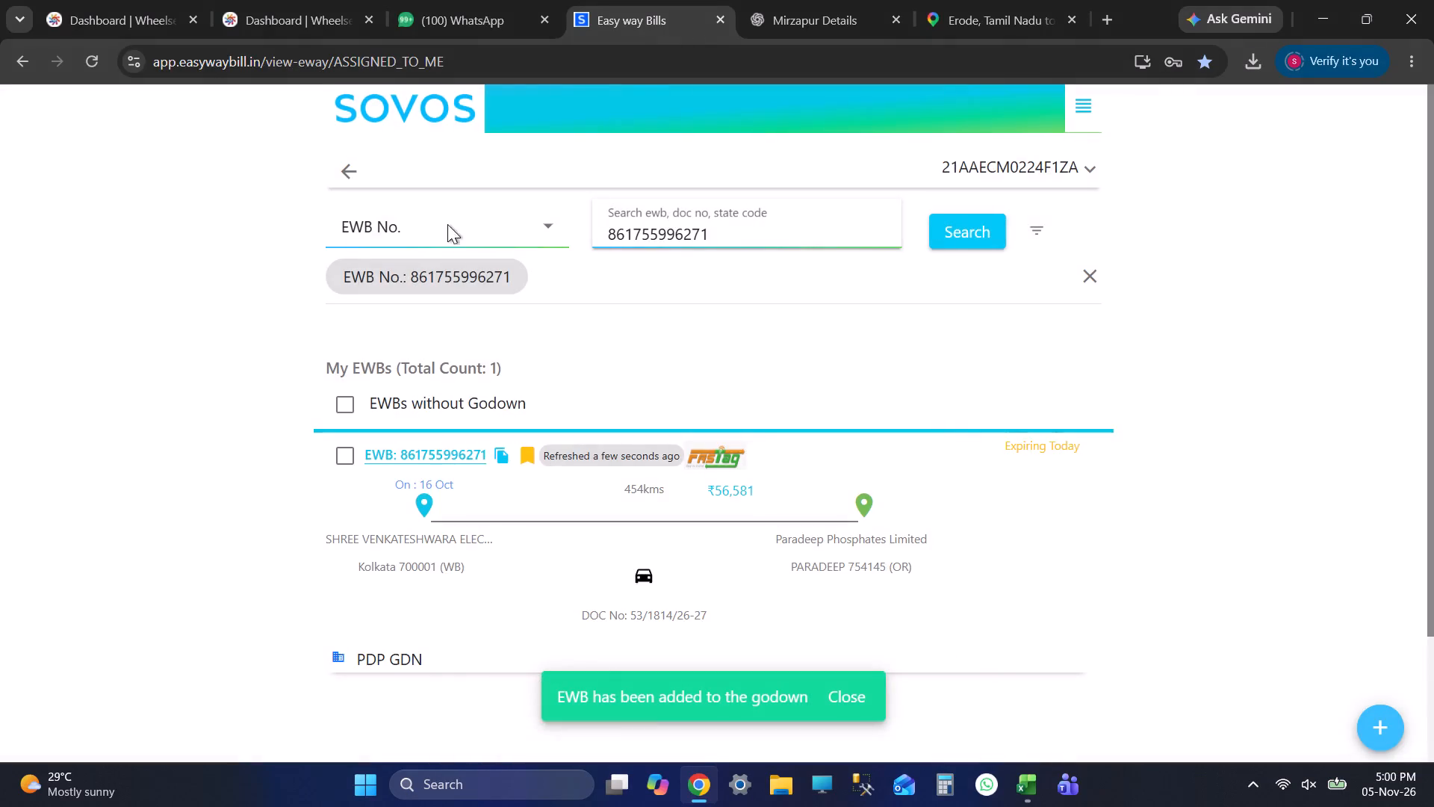
click(258, 117)
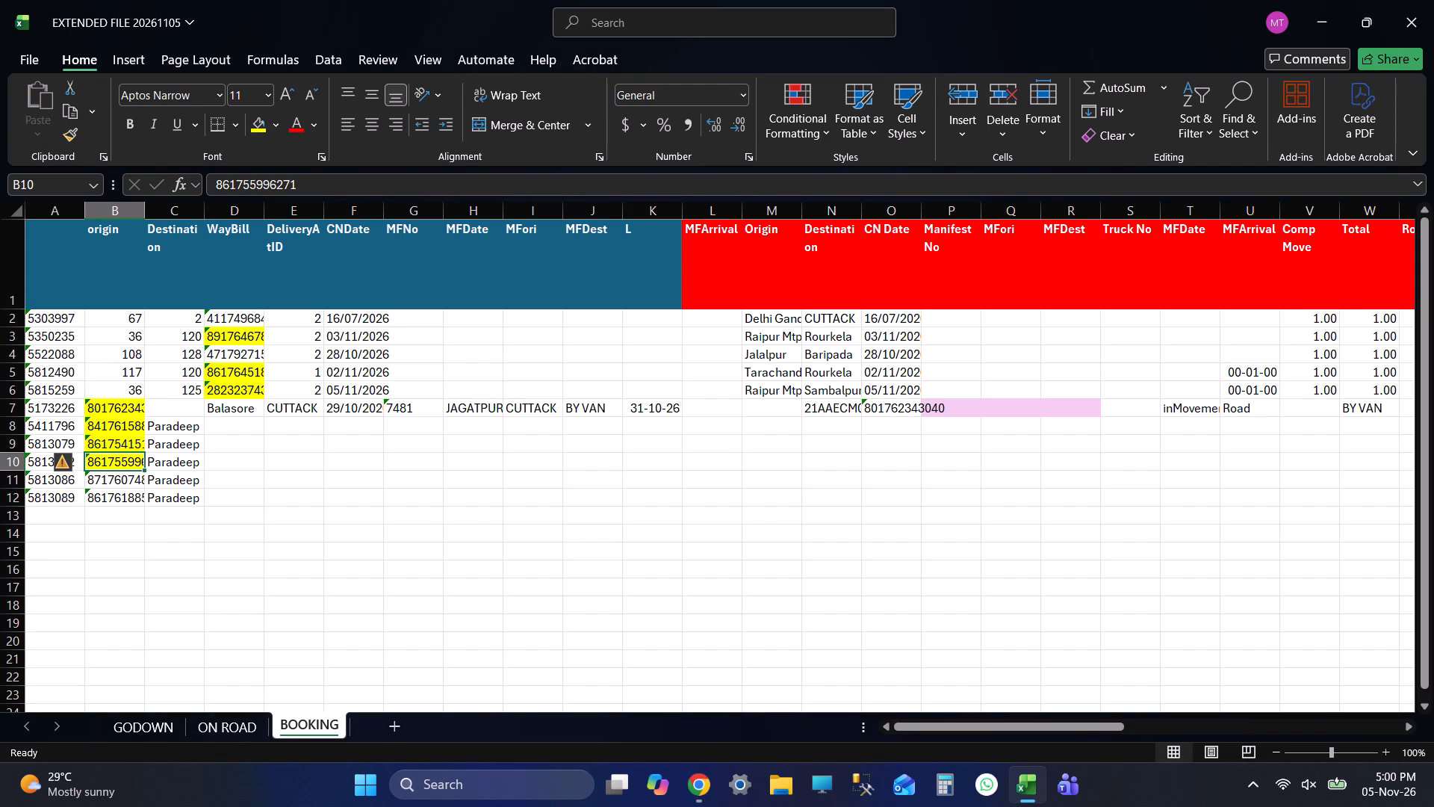
key(Down)
key(ctrl+c)
key(alt+Tab)
double_click(721, 234)
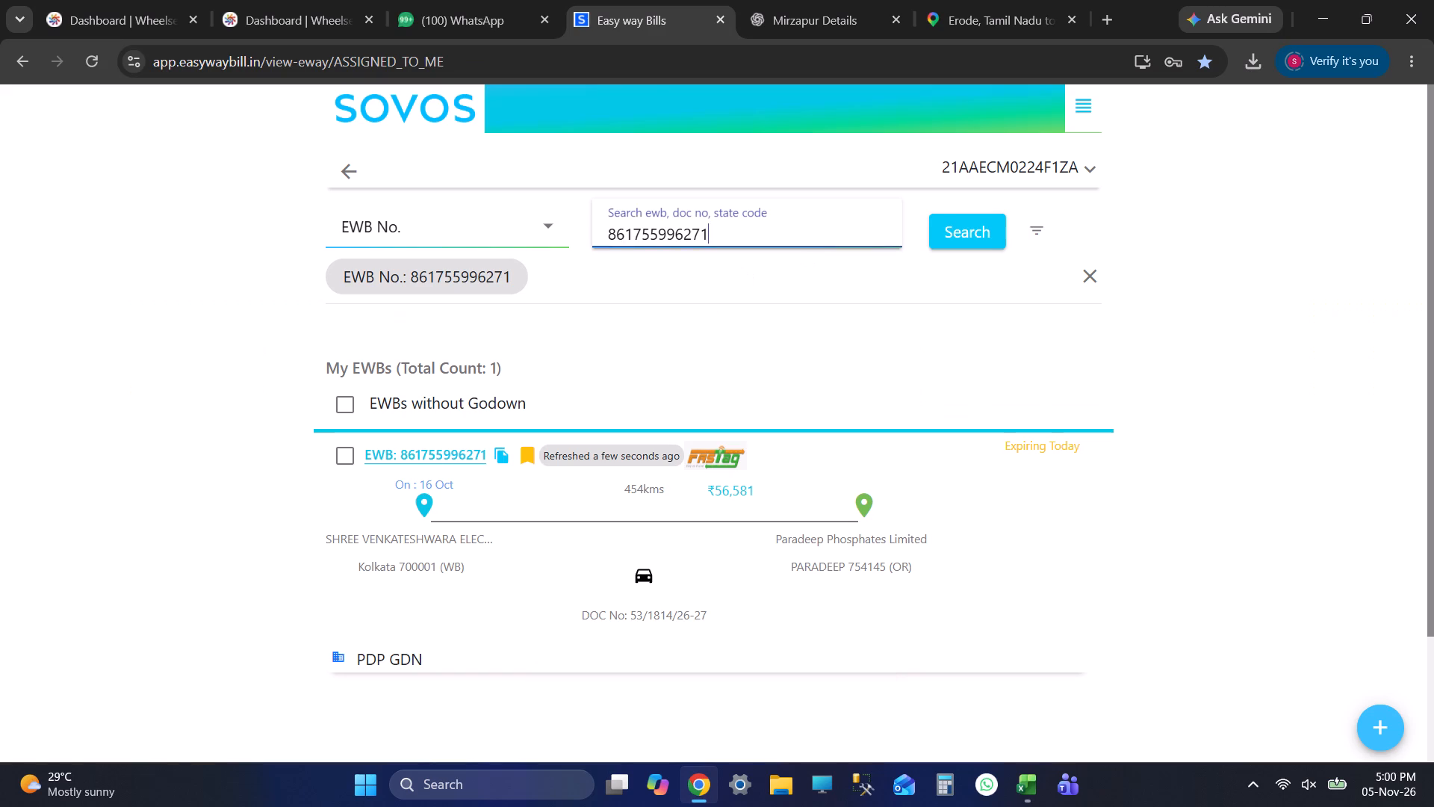
key(ctrl+v)
click(952, 245)
click(347, 461)
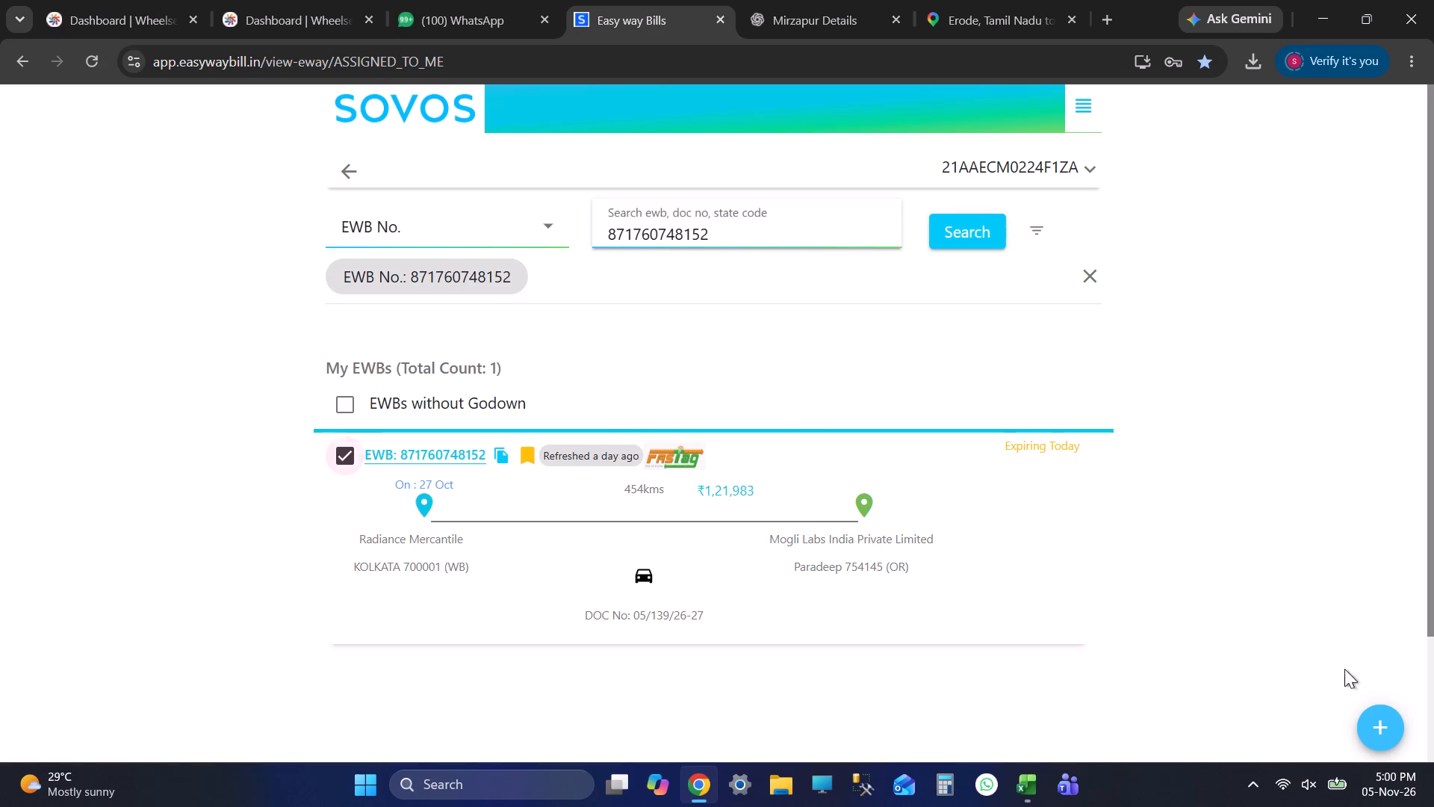
click(1385, 726)
click(1245, 580)
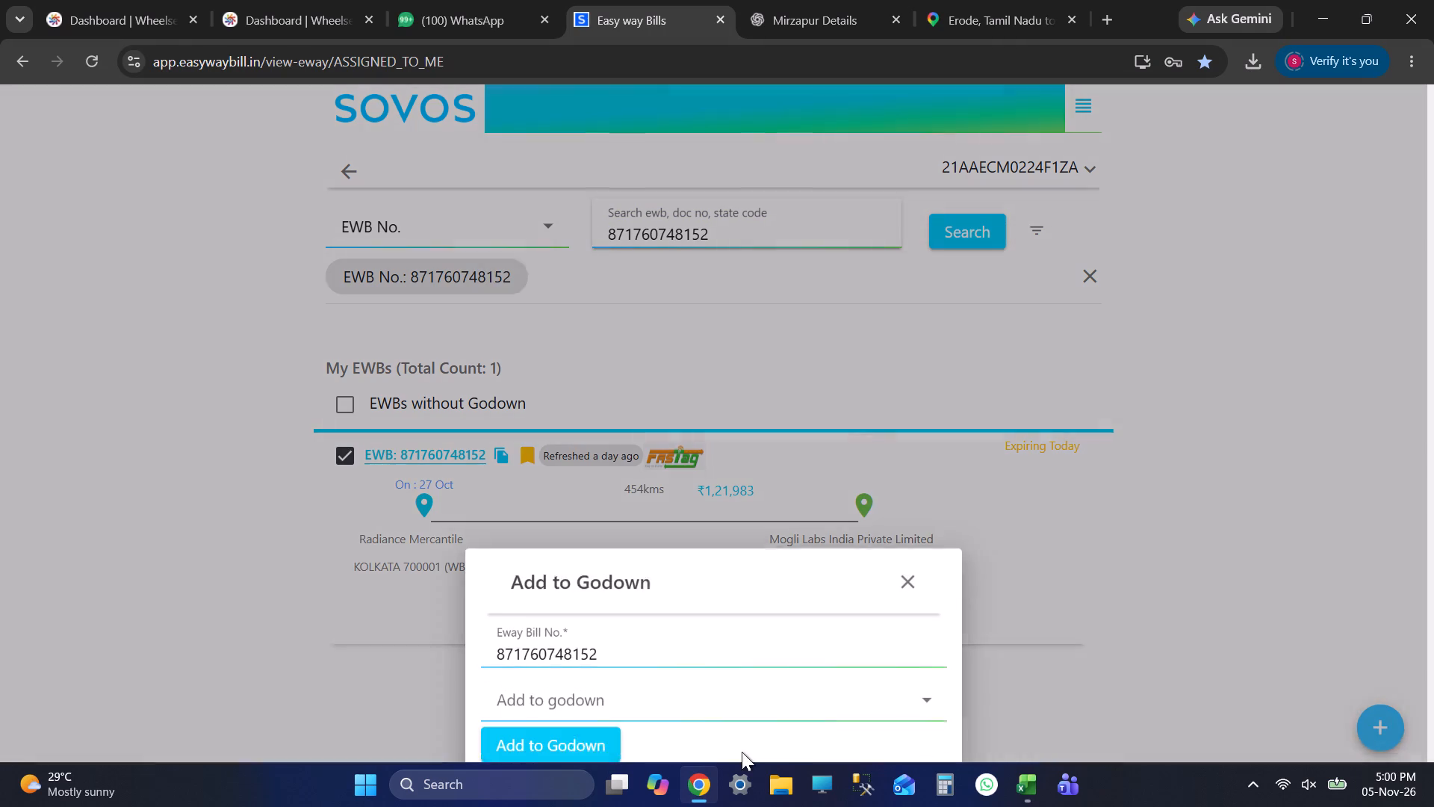
click(733, 708)
text(pd)
key(Return)
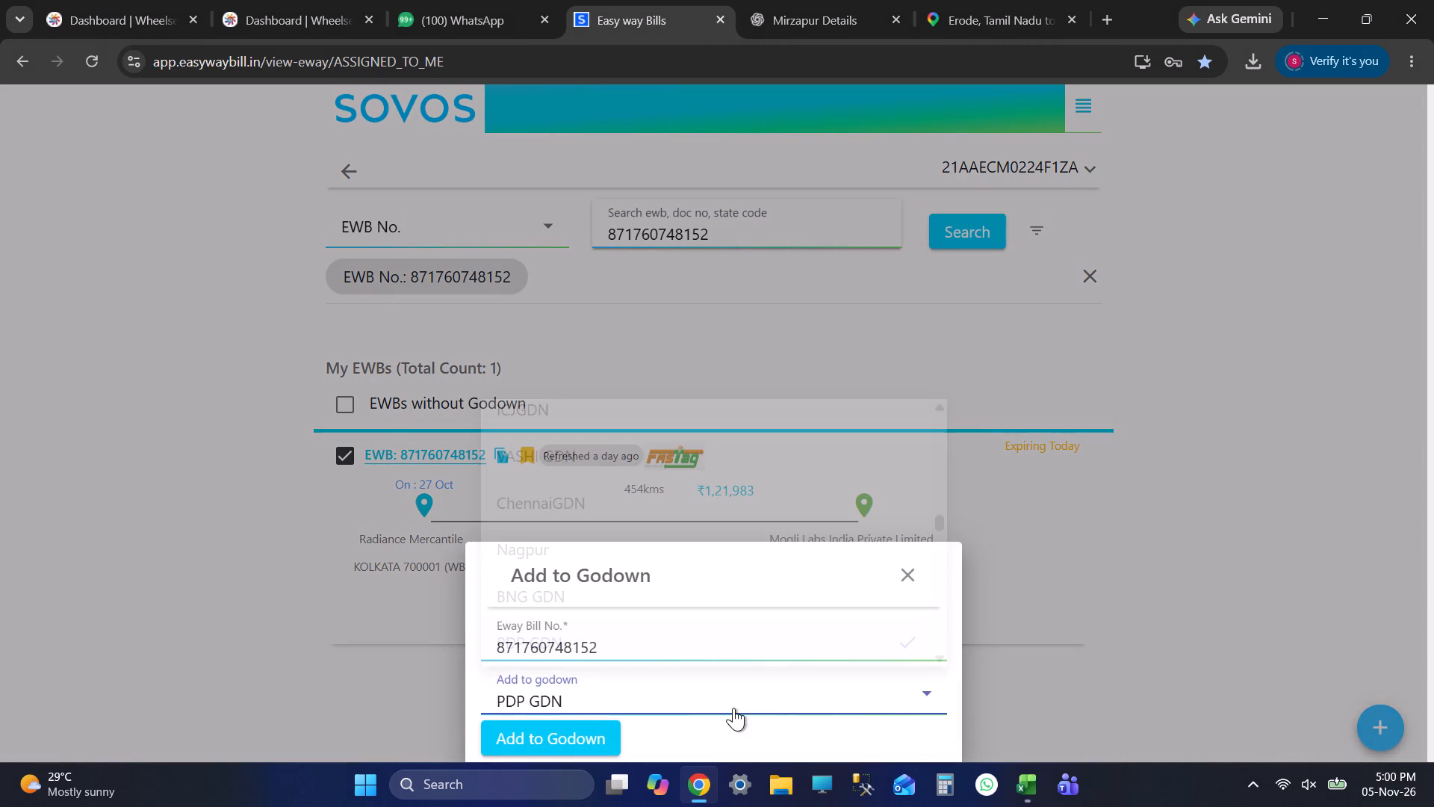
click(518, 752)
Highlight the row 11 waybill cell yellow in the BOOKING sheet in Excel.
key(alt+Tab)
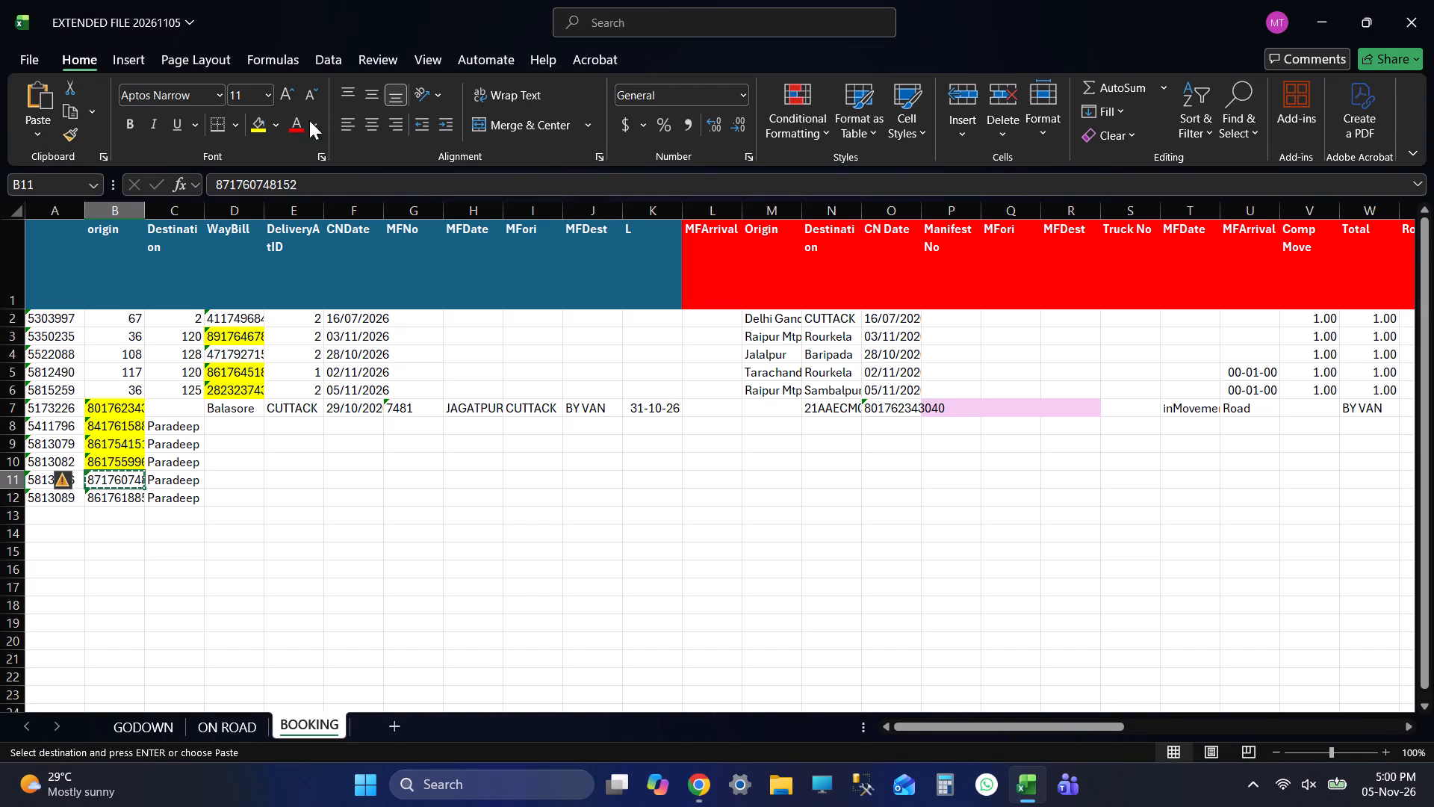
click(249, 117)
key(Down)
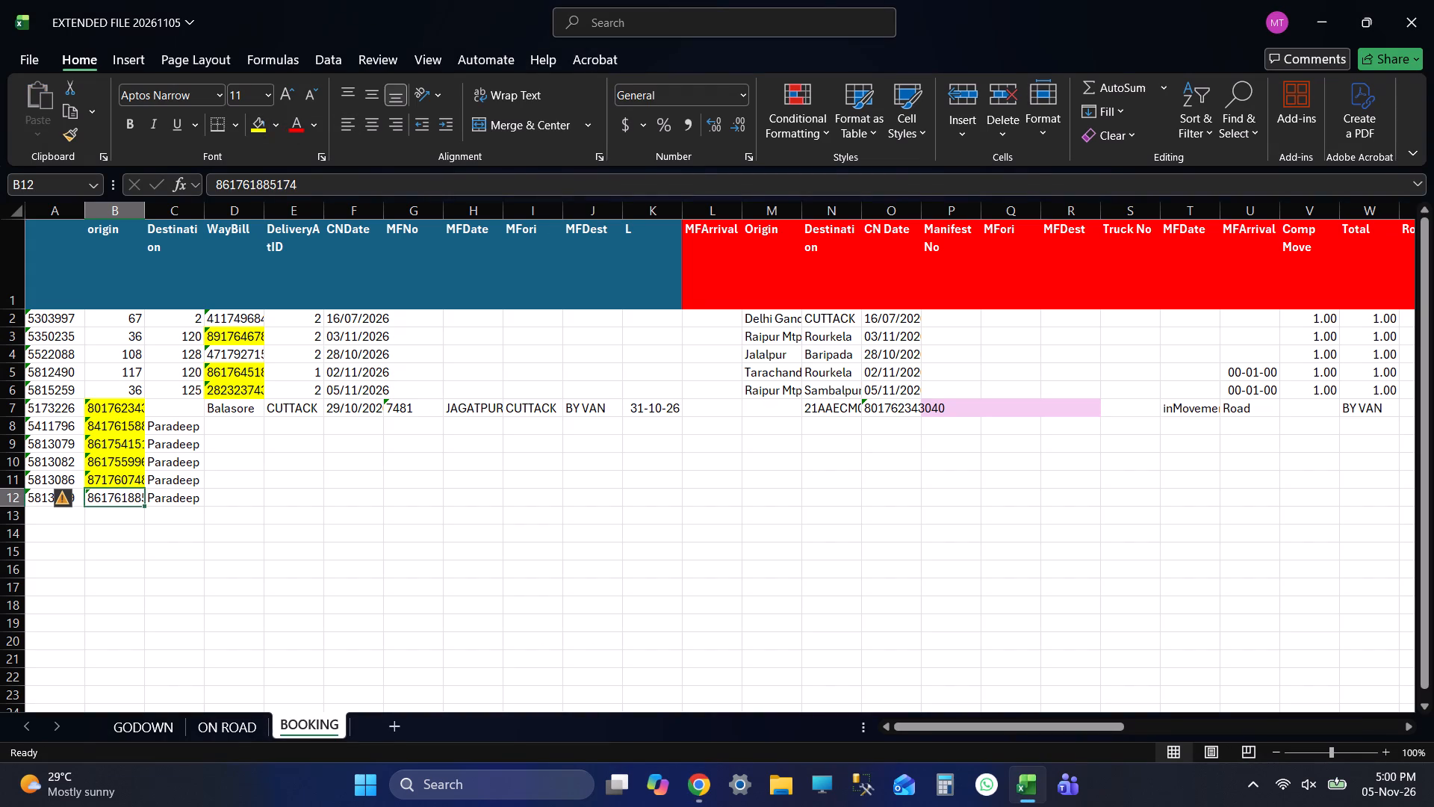
key(ctrl+c)
key(alt+Tab)
double_click(695, 229)
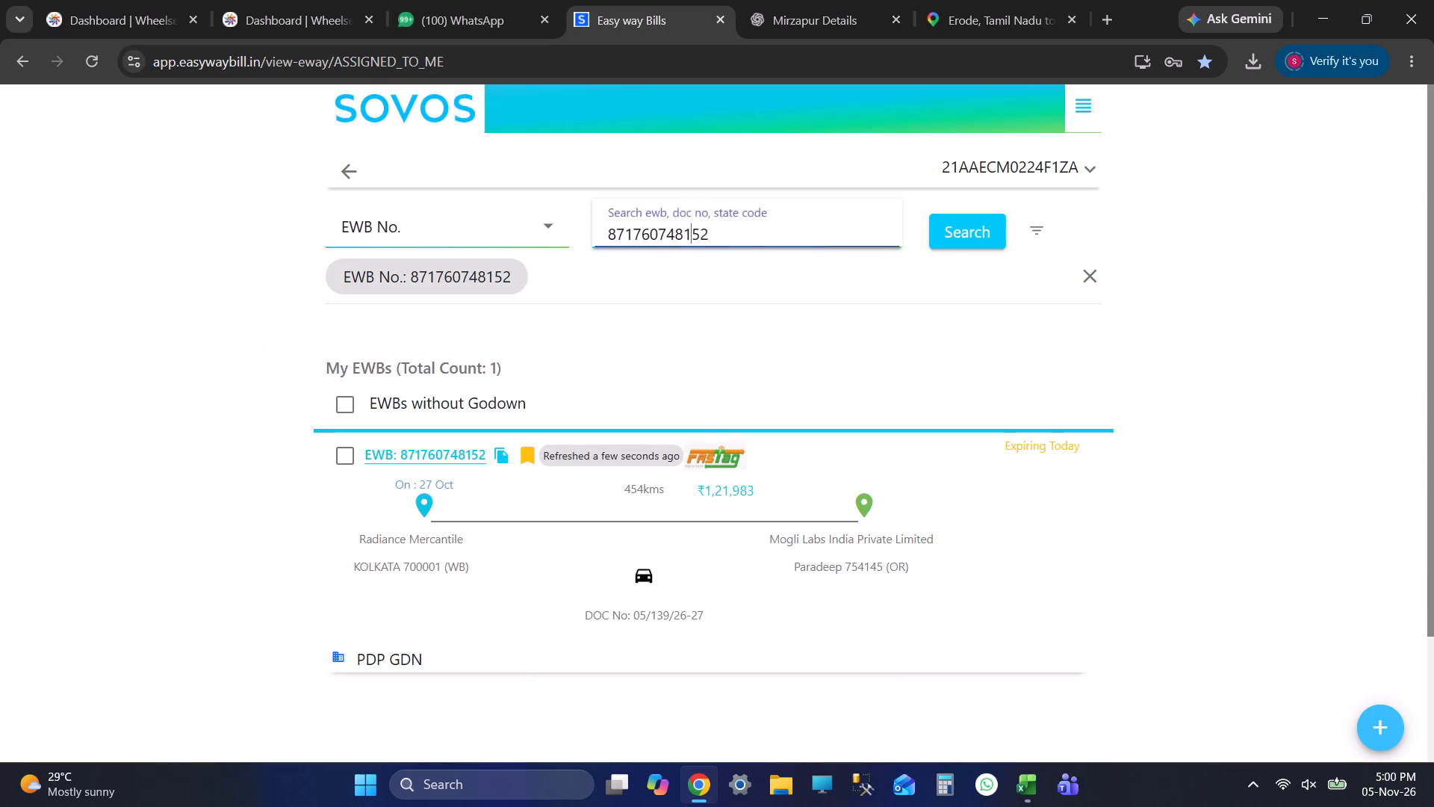
key(ctrl+v)
click(975, 226)
click(339, 465)
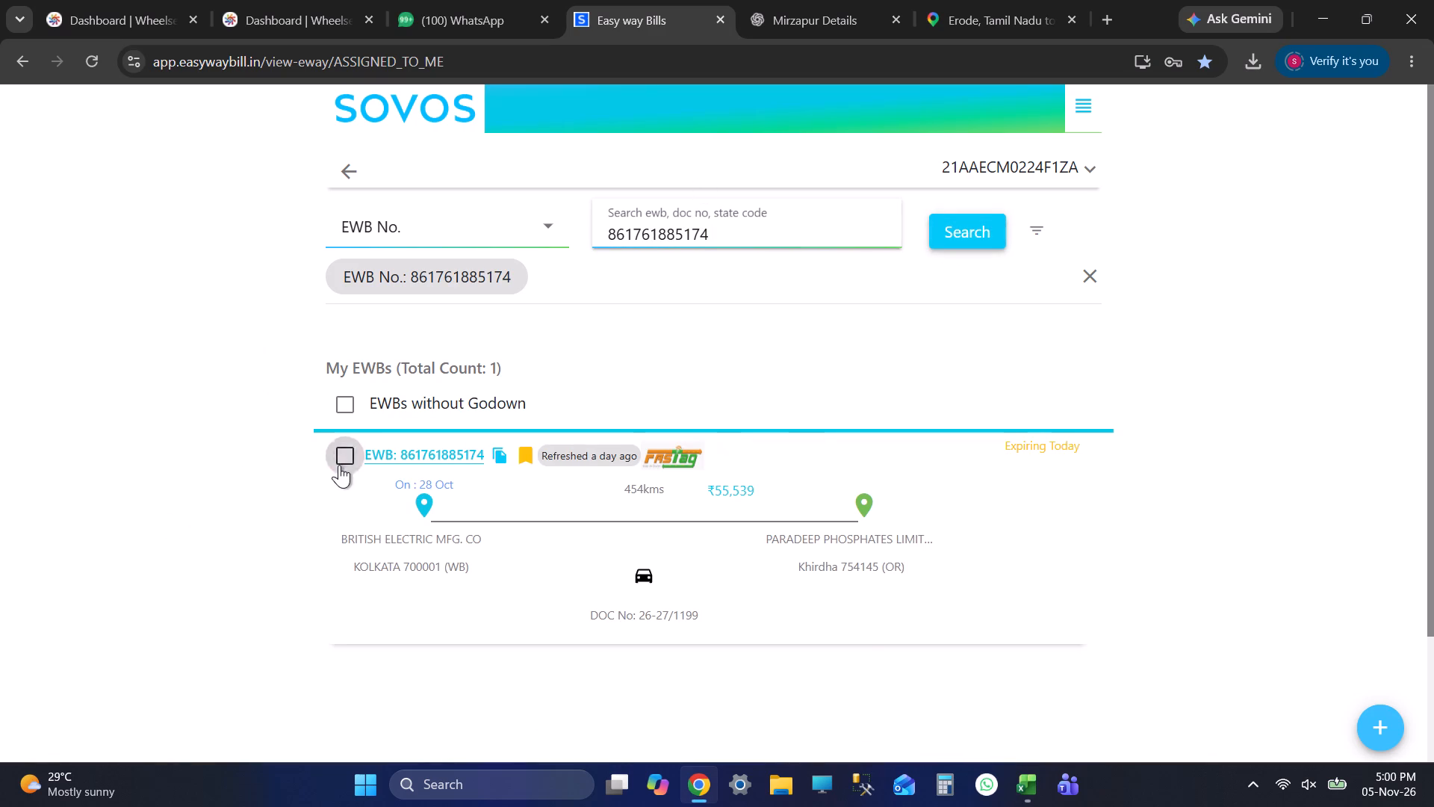
click(1367, 708)
click(1277, 573)
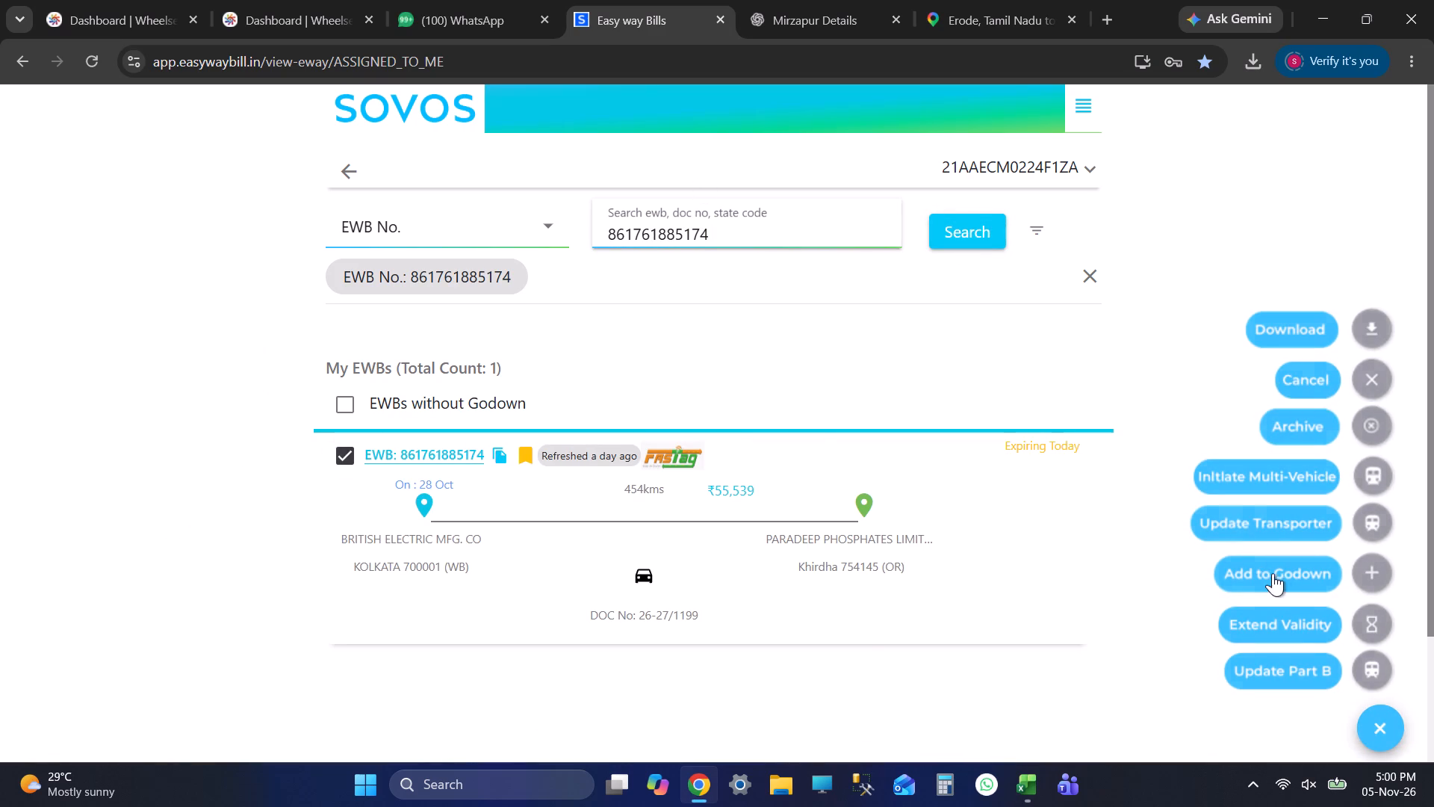
click(887, 695)
key(alt+Tab)
key(alt+Tab)
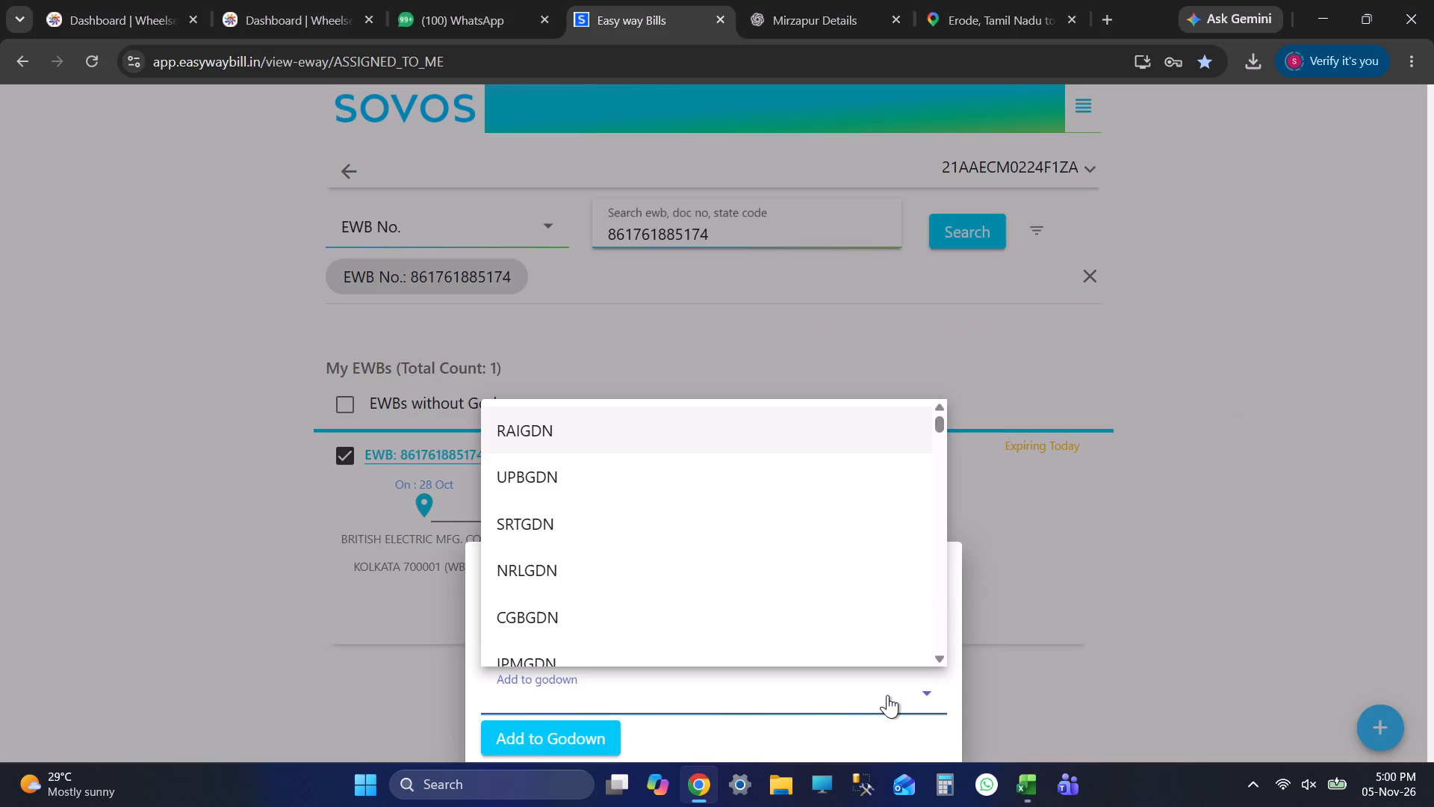
text(pd)
key(Return)
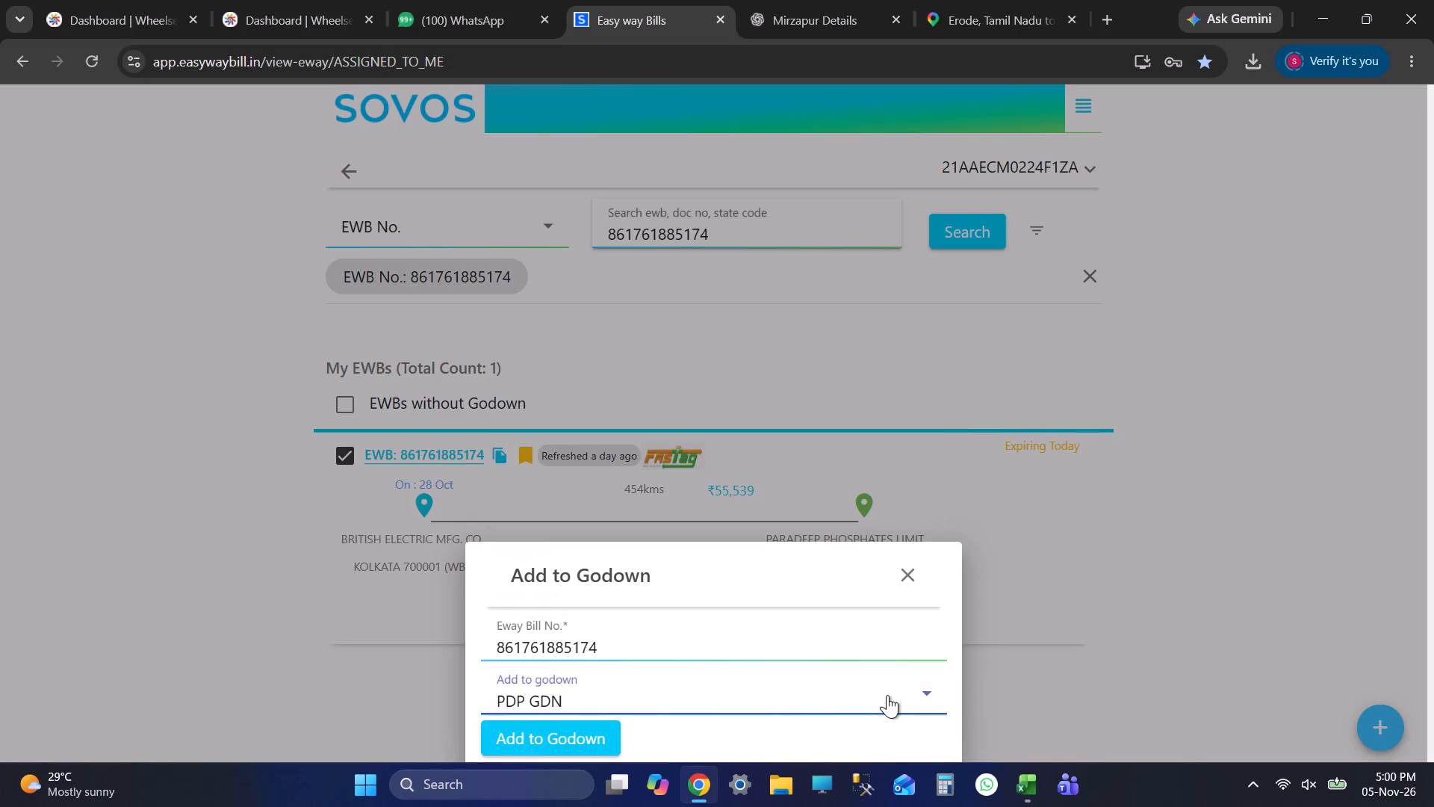
click(554, 743)
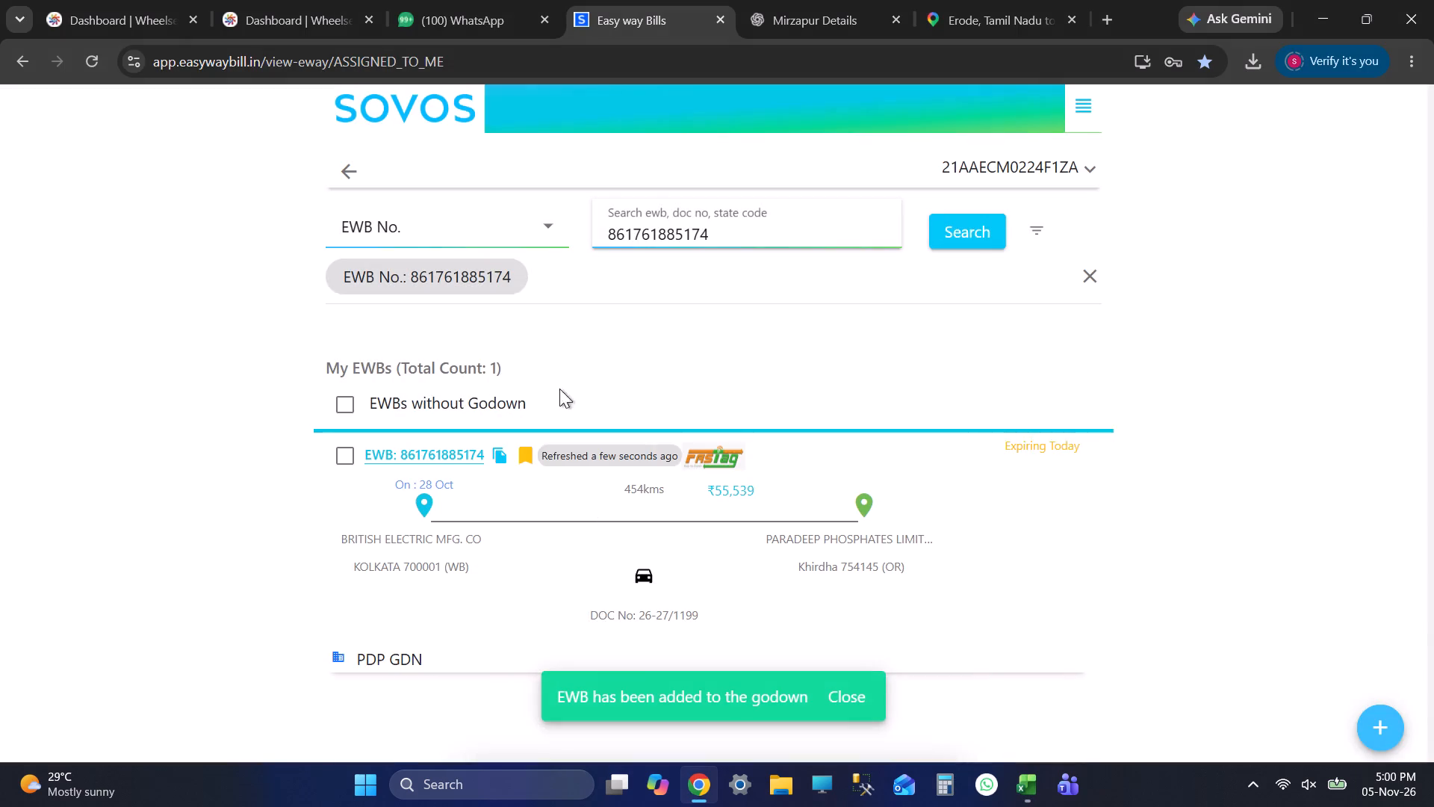
Highlight the row 12 waybill cell yellow in the BOOKING sheet in Excel.
key(alt+Tab)
click(261, 120)
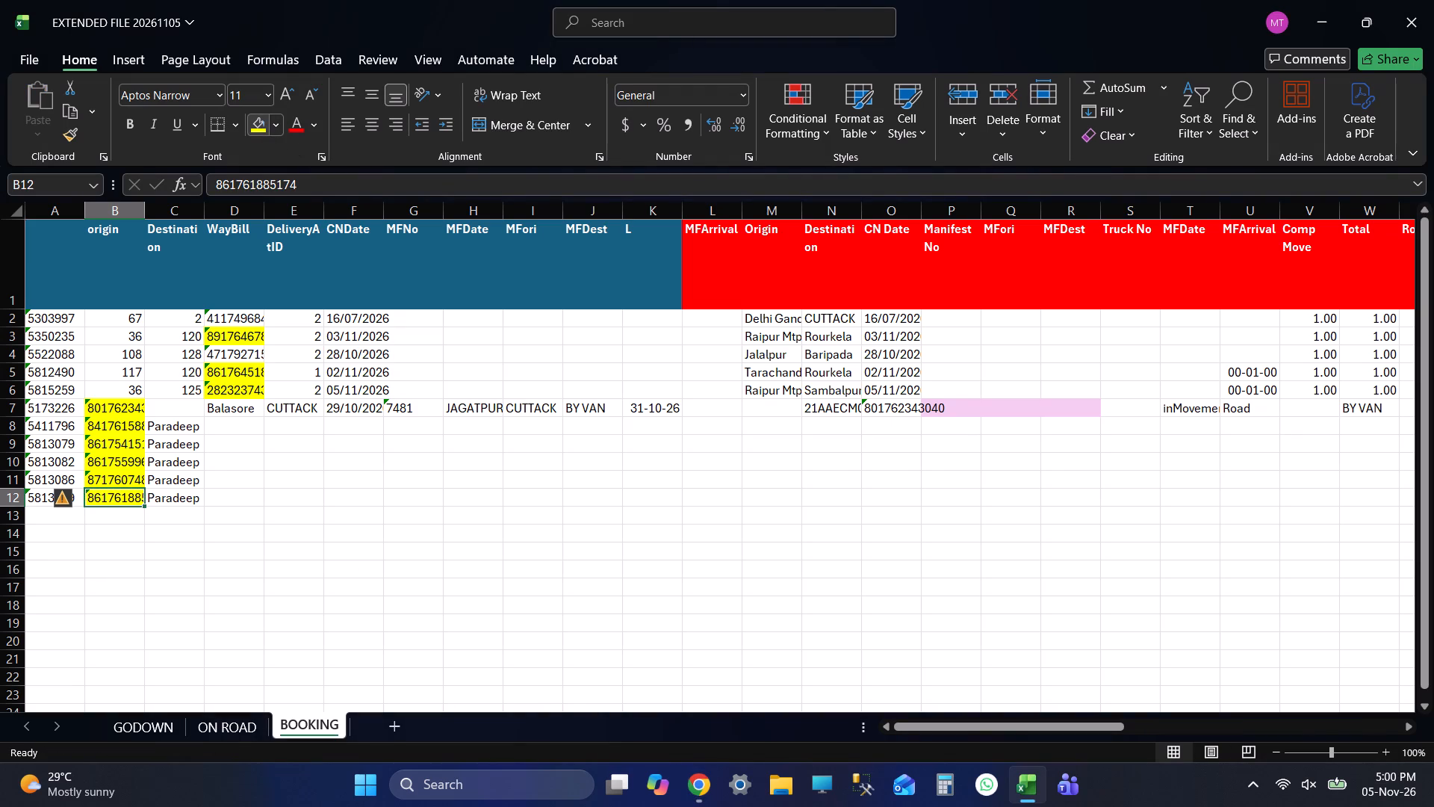
click(234, 317)
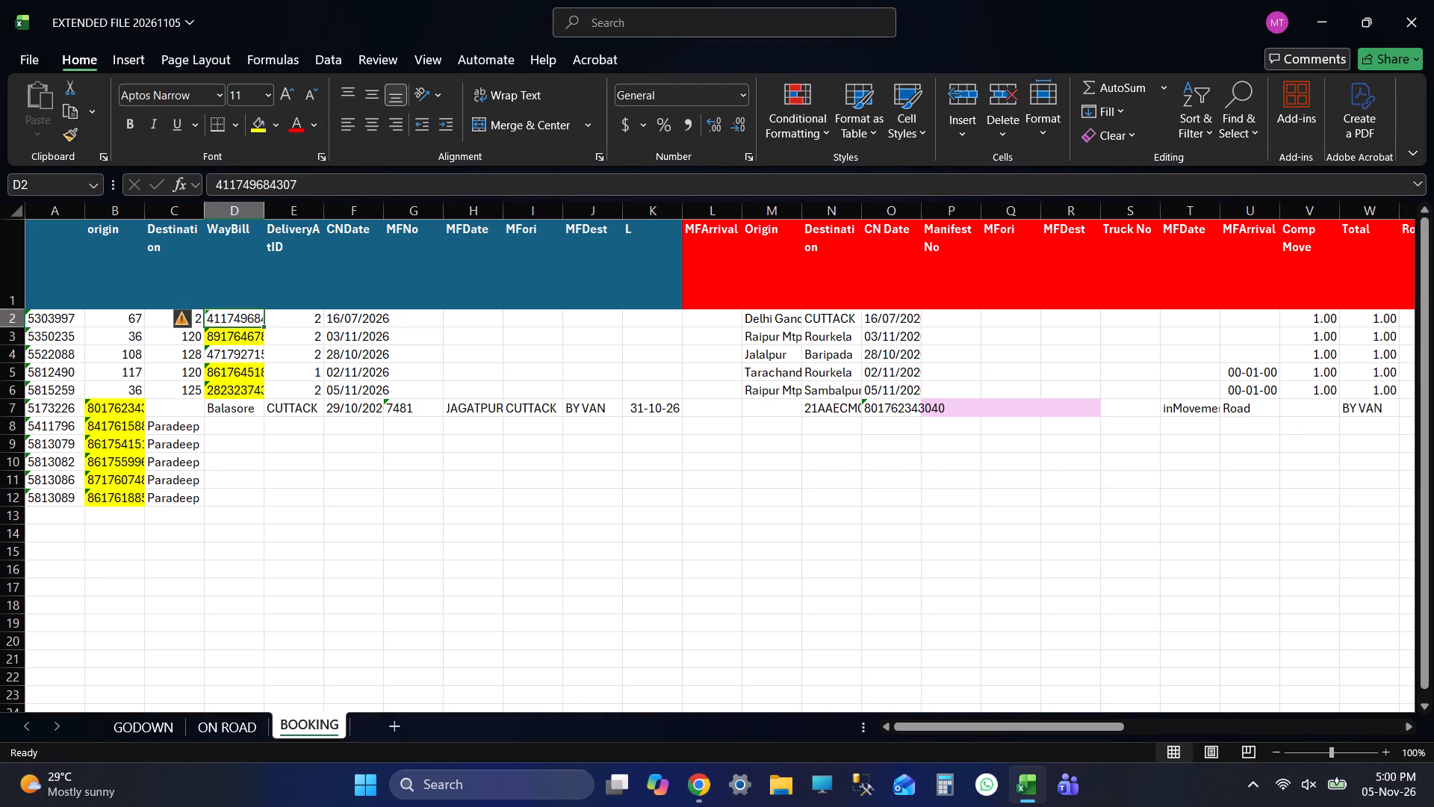
key(ctrl+c)
Switch to Chrome and close the Google Maps page with the Erode to Raipur directions.
key(alt+Tab)
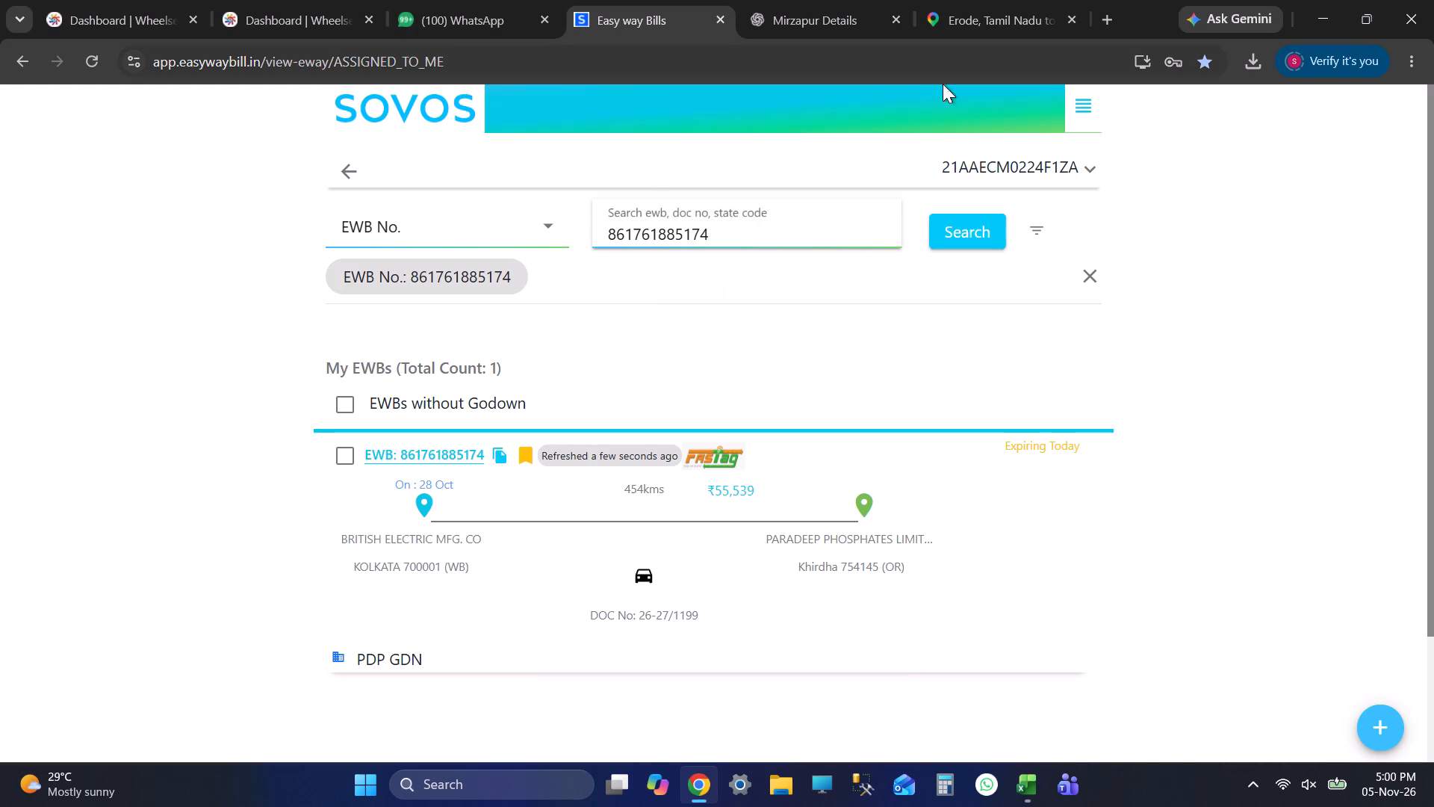
click(995, 0)
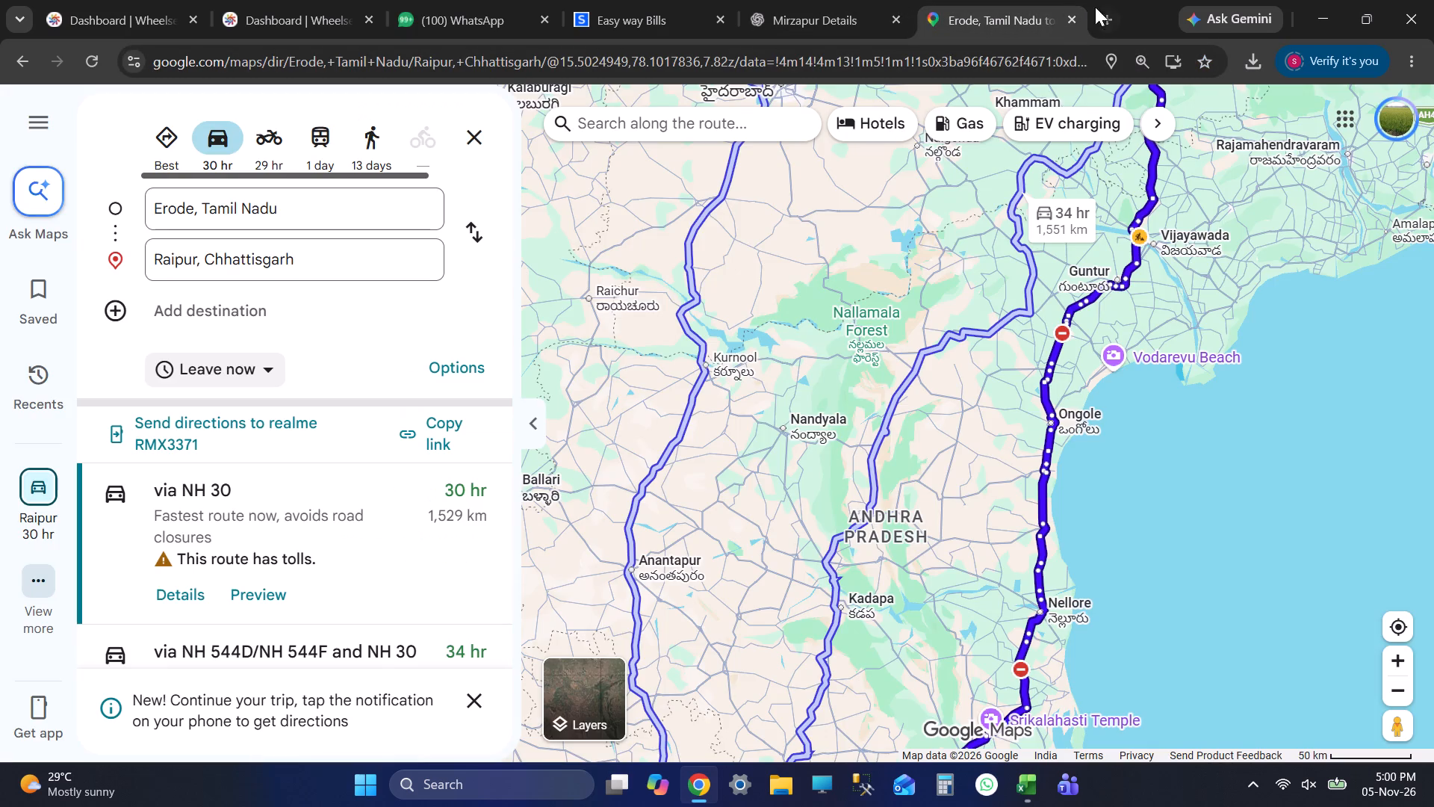
click(1071, 16)
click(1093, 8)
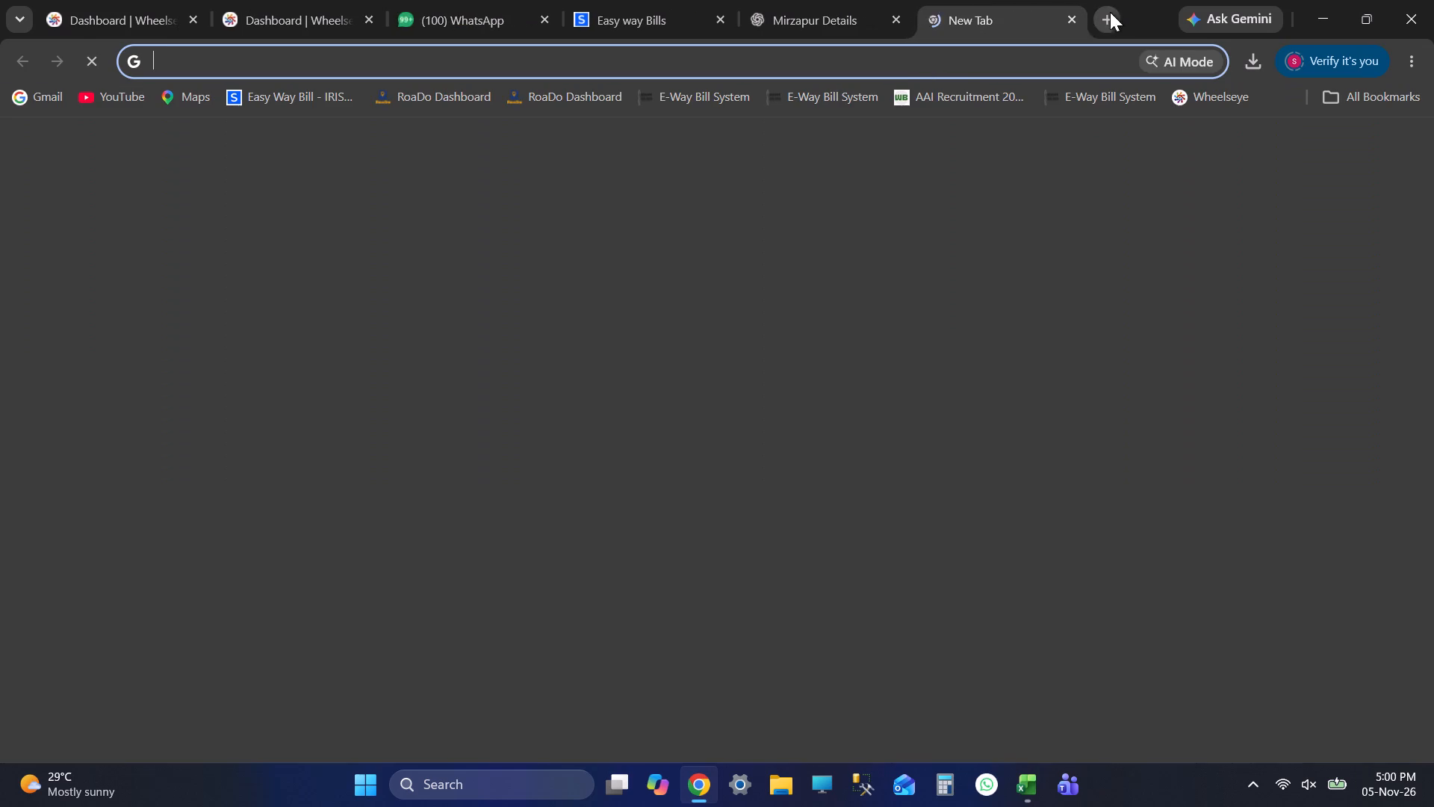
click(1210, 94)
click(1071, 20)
Open a new browser tab in Chrome.
click(1115, 33)
click(1100, 10)
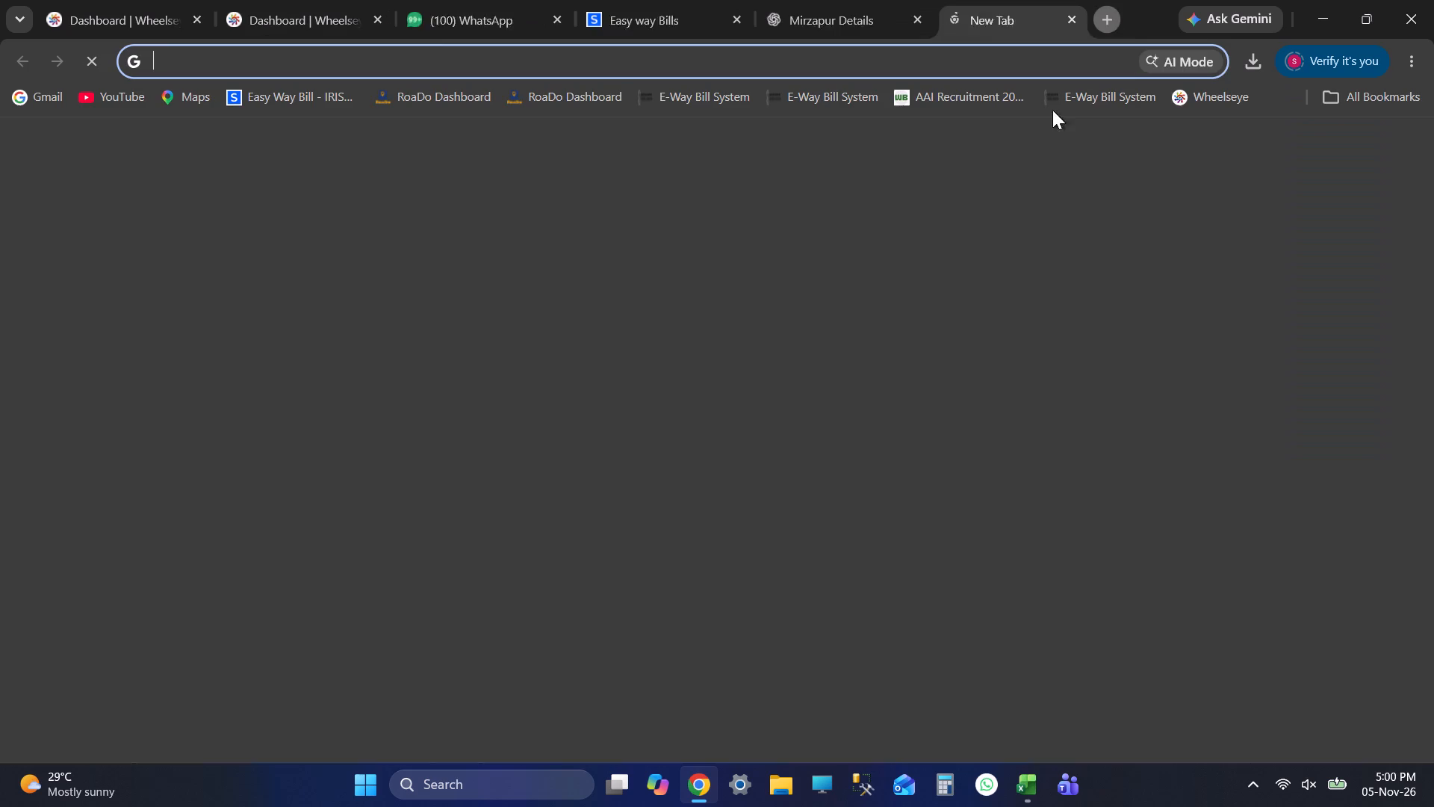
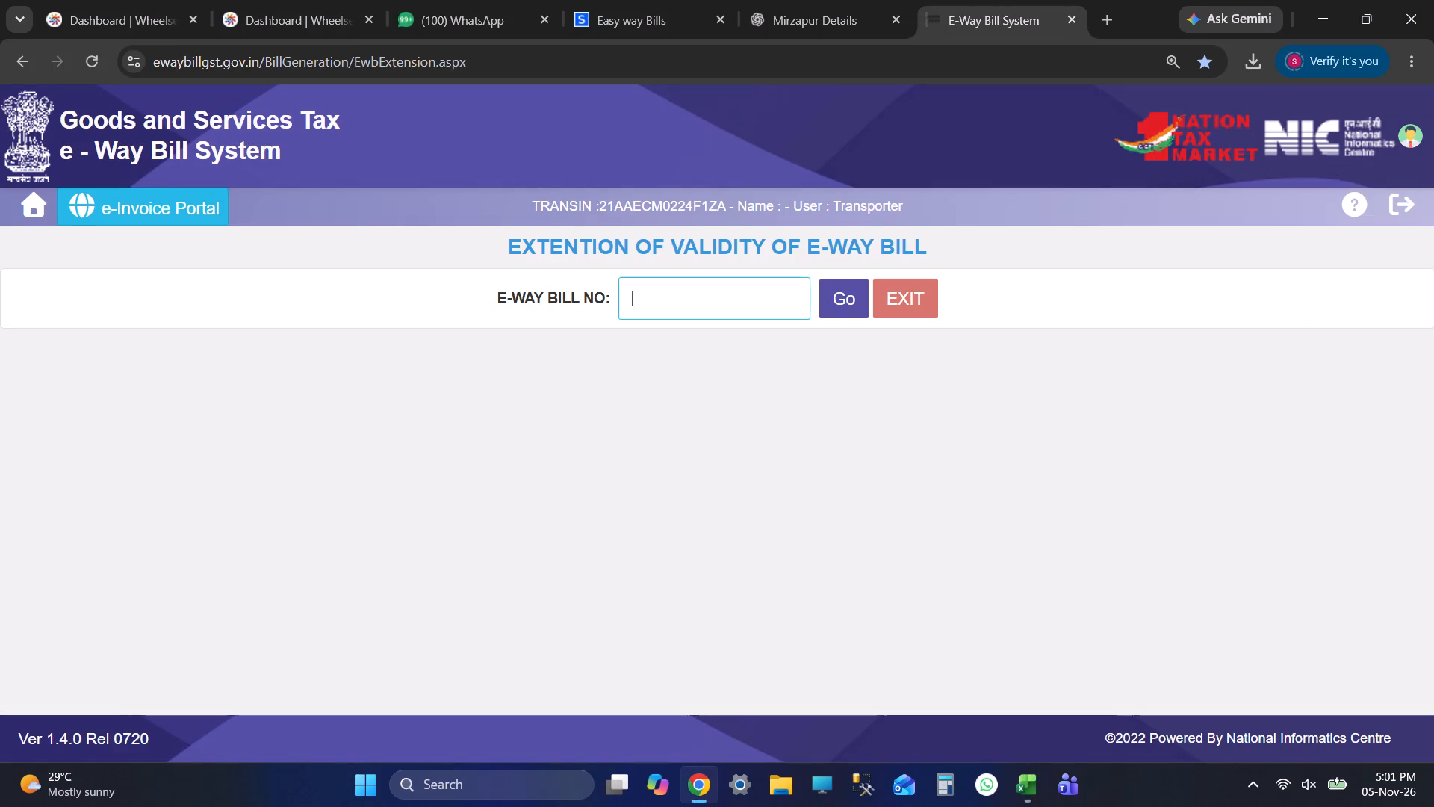
key(ctrl+v)
click(826, 294)
scroll(655, 502, down, 5)
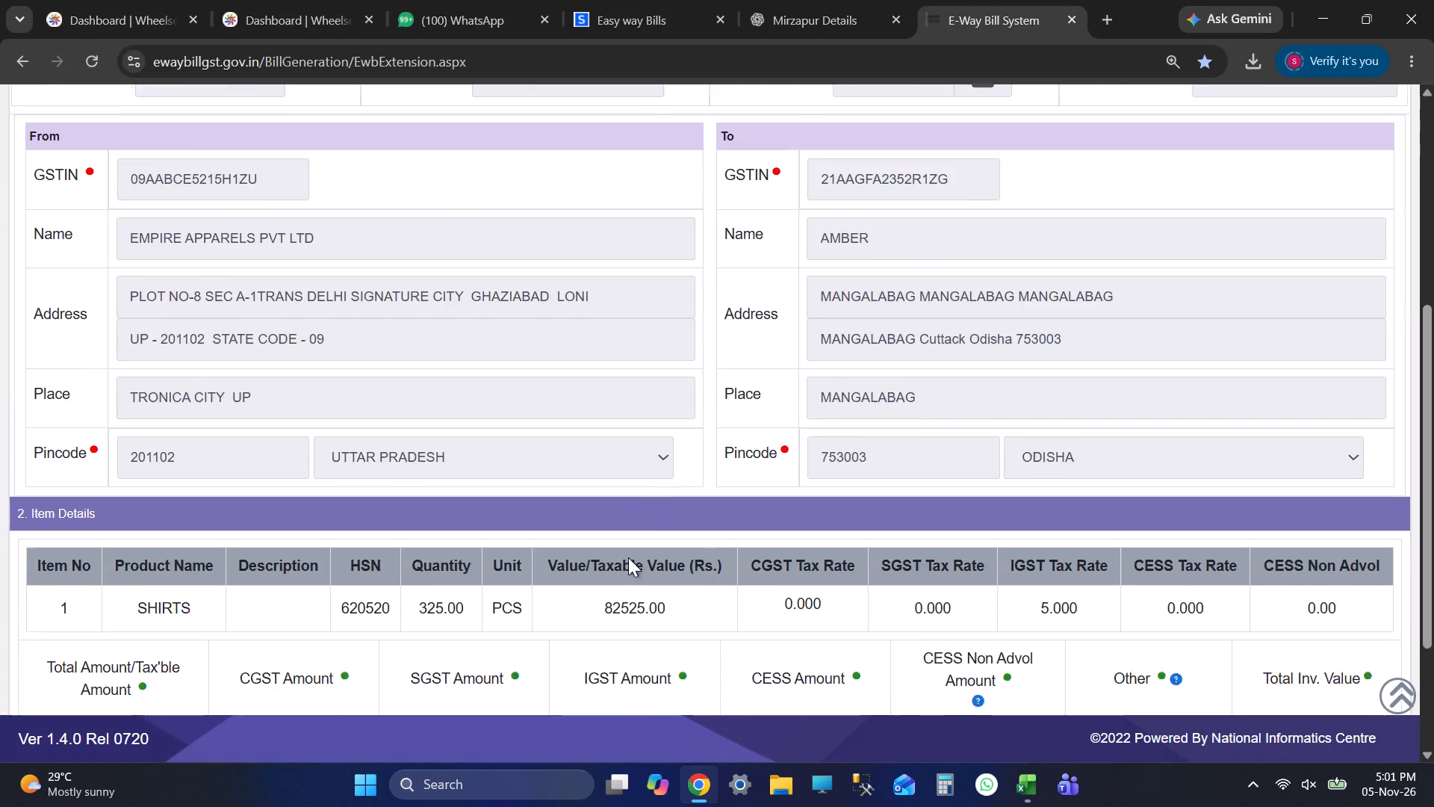
scroll(628, 557, down, 1)
click(351, 678)
Check row 2 in the BOOKING sheet, and set the Current Place to the consignee's place, MANGALABAG.
key(alt+Tab)
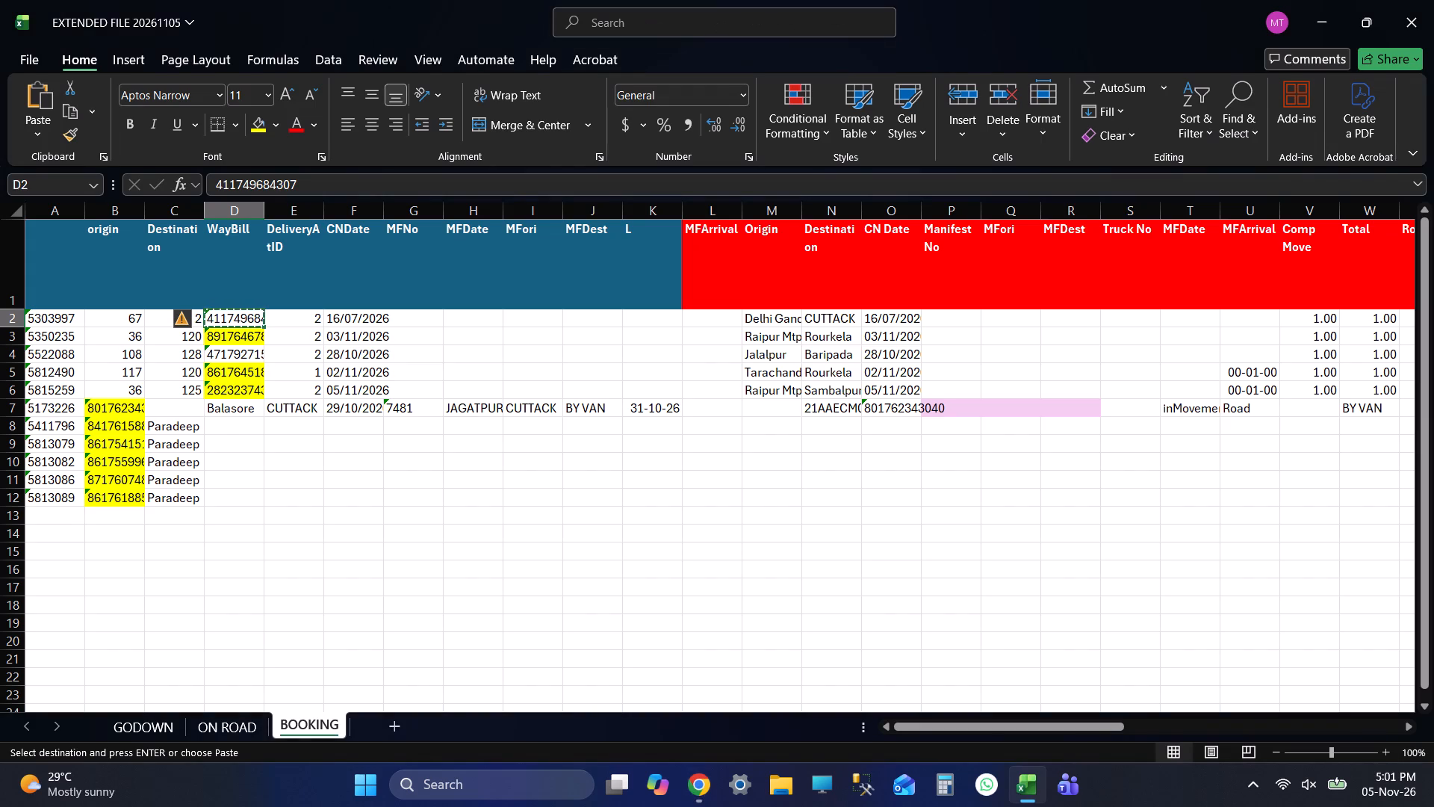
key(alt+Tab)
scroll(503, 367, up, 2)
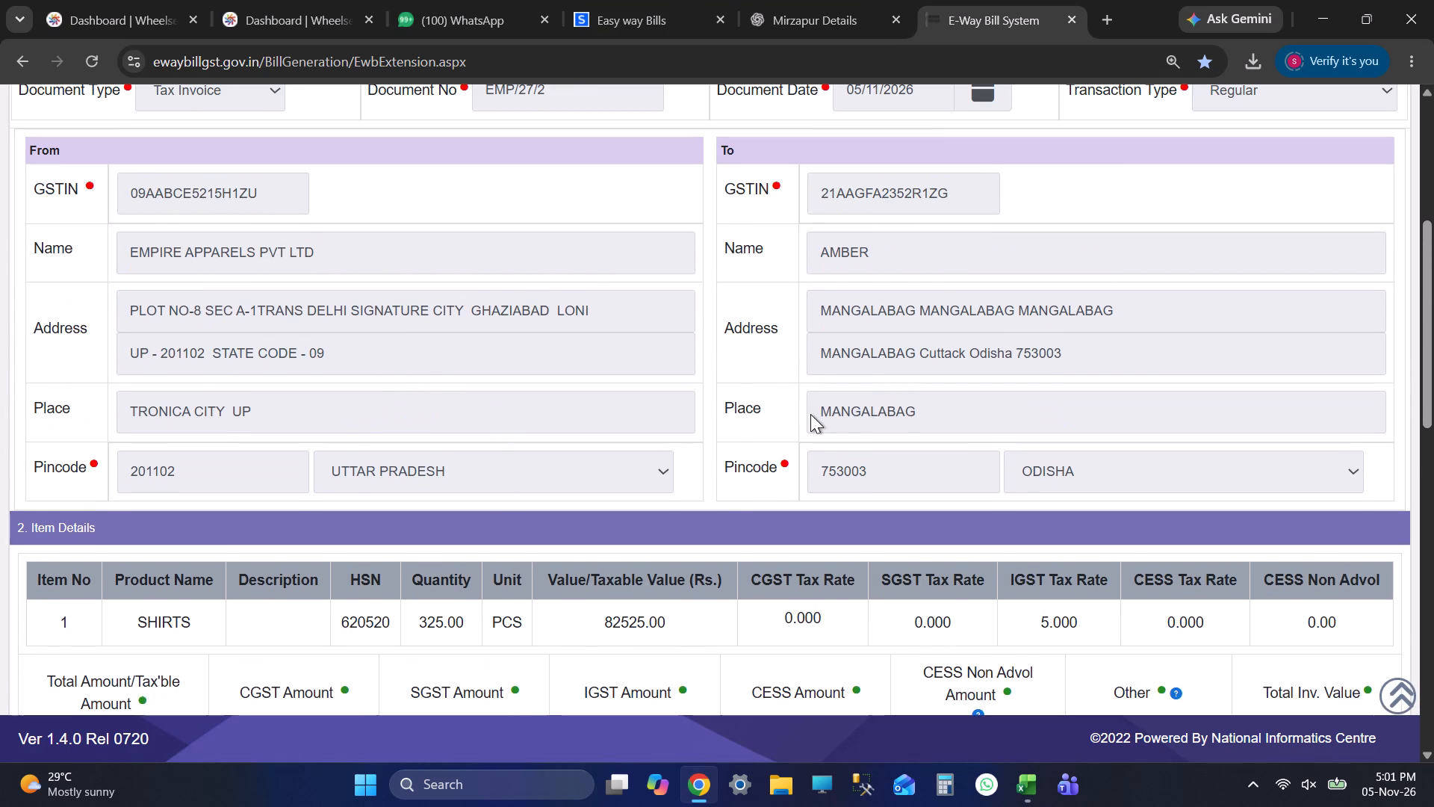
drag(810, 414, 969, 417)
key(ctrl+c)
scroll(917, 434, down, 6)
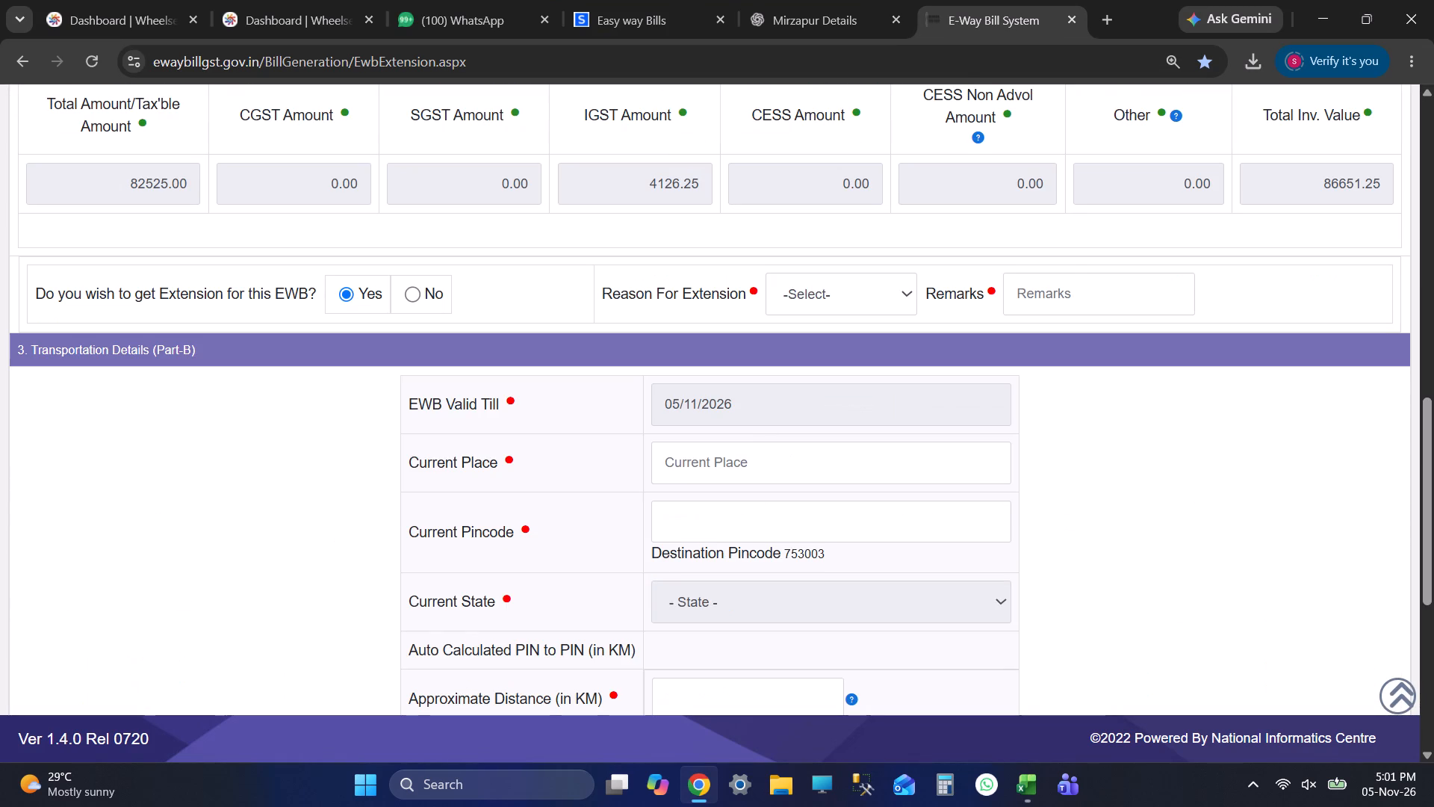
click(749, 443)
key(ctrl+v)
Copy the consignee's pincode 753003 into the Current Pincode of the transportation details.
scroll(825, 438, down, 1)
scroll(829, 439, up, 1)
scroll(831, 441, down, 1)
scroll(831, 441, up, 5)
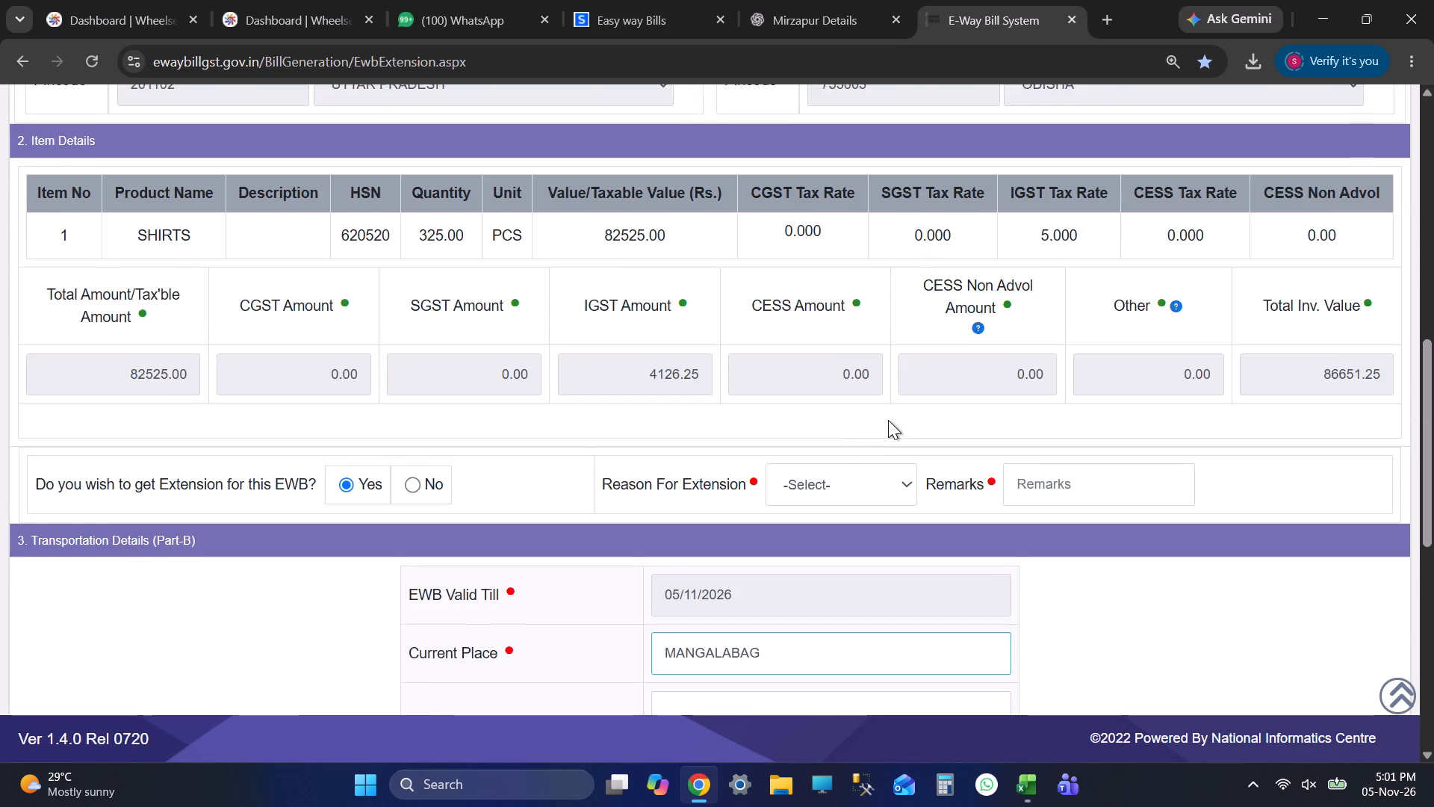
scroll(888, 420, up, 2)
drag(812, 470, 915, 479)
key(ctrl+c)
scroll(913, 486, down, 4)
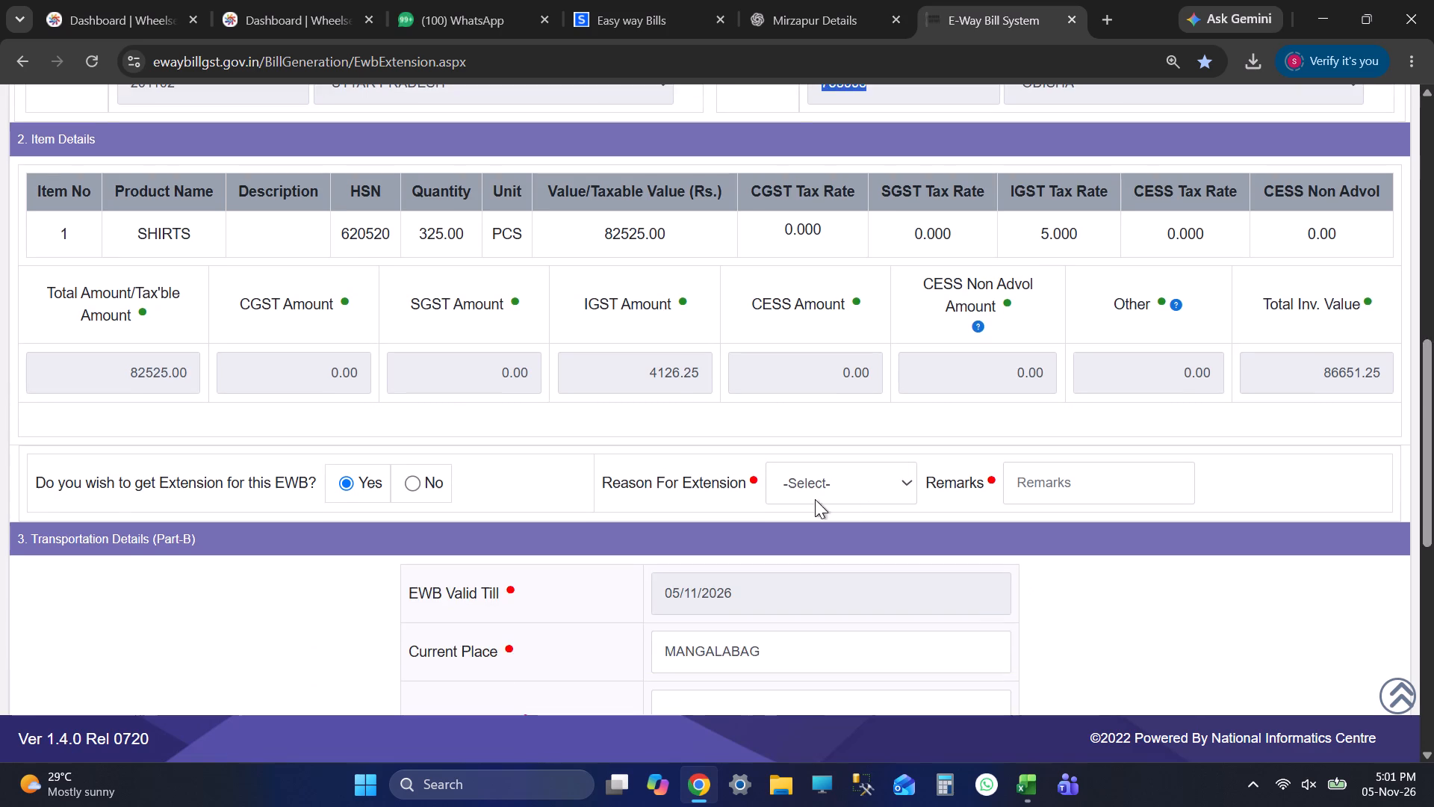
scroll(723, 622, down, 2)
click(740, 520)
key(ctrl+v)
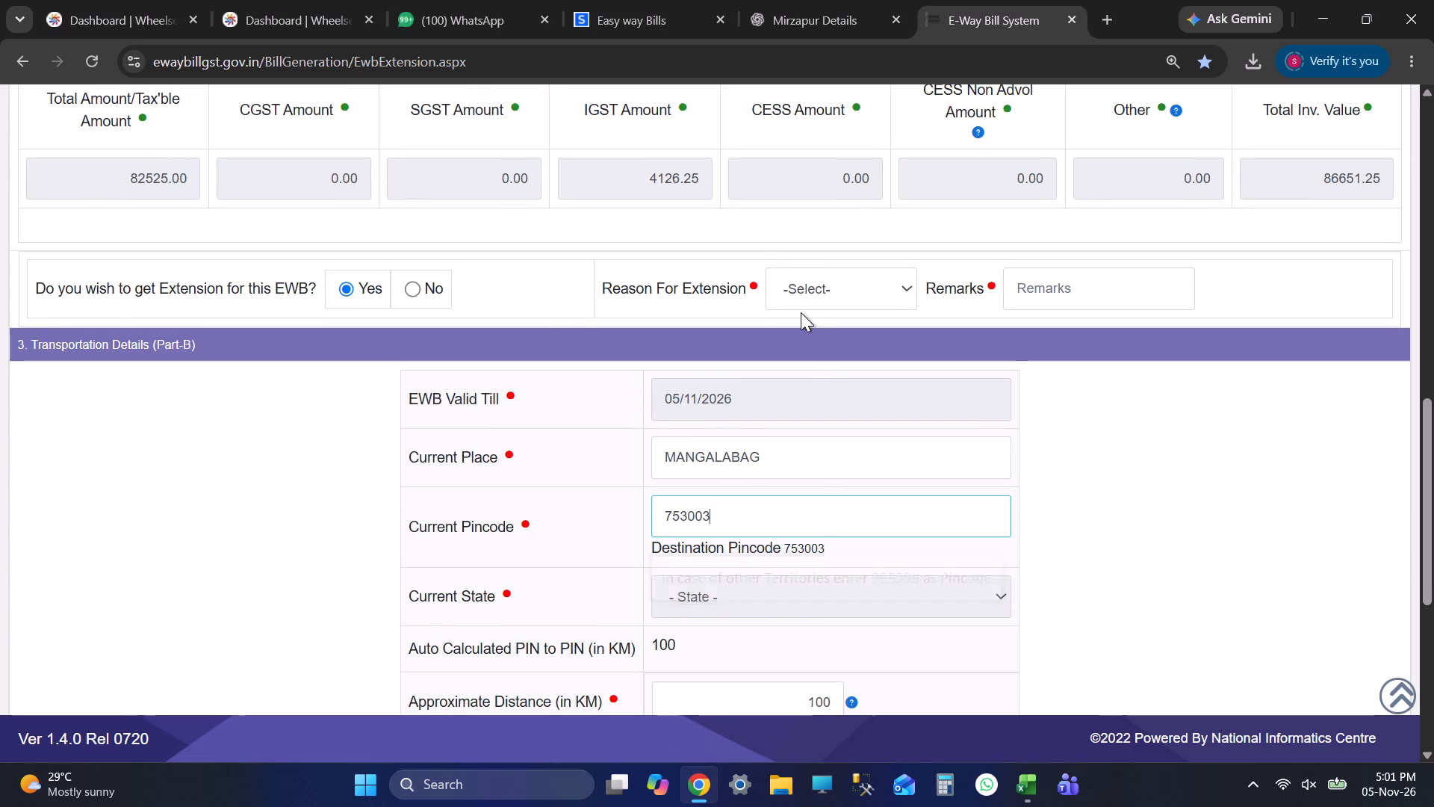
Set the reason for extension to Transhipment and enter Transhipment as the remarks.
click(801, 282)
click(841, 384)
click(1038, 294)
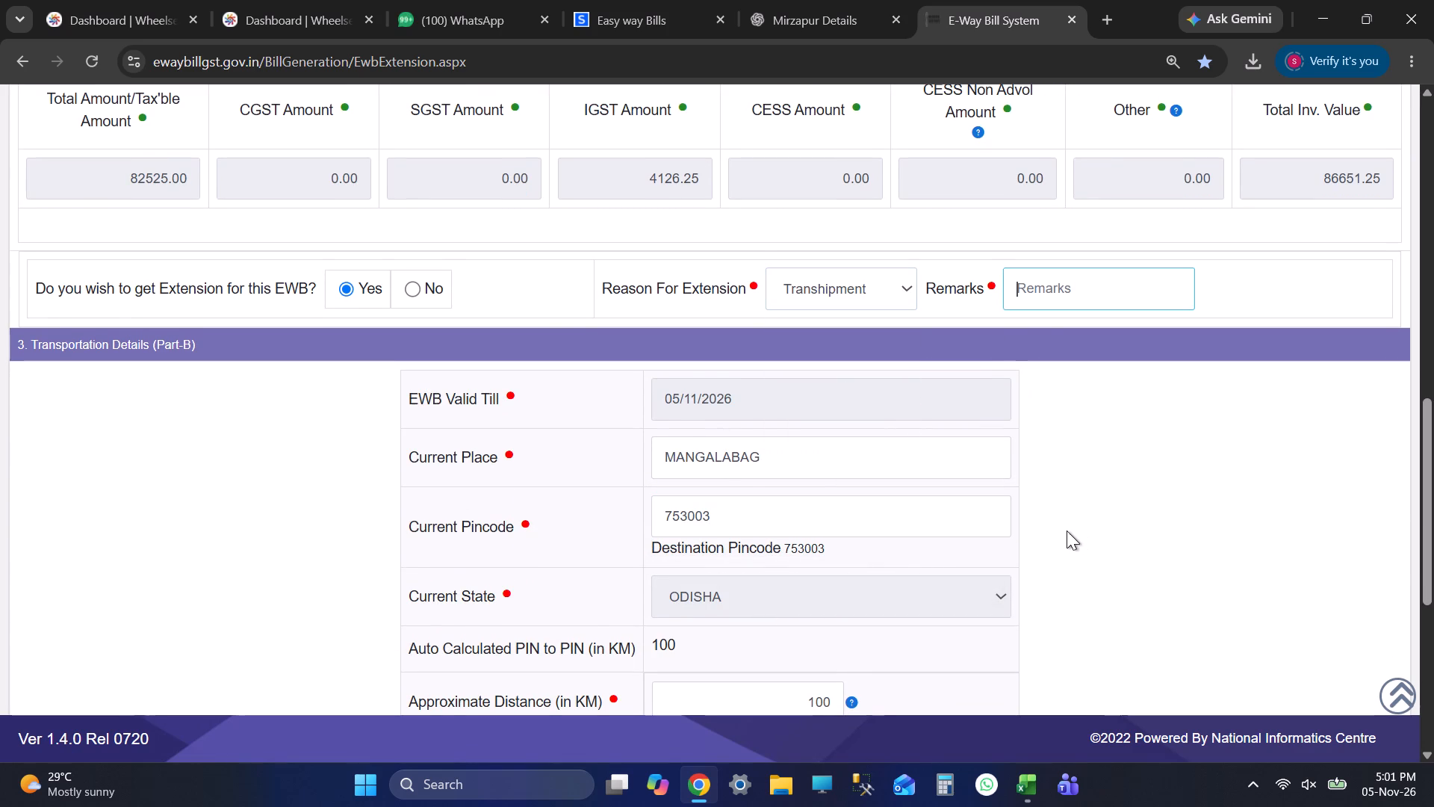
text(Tra)
text(nshipment)
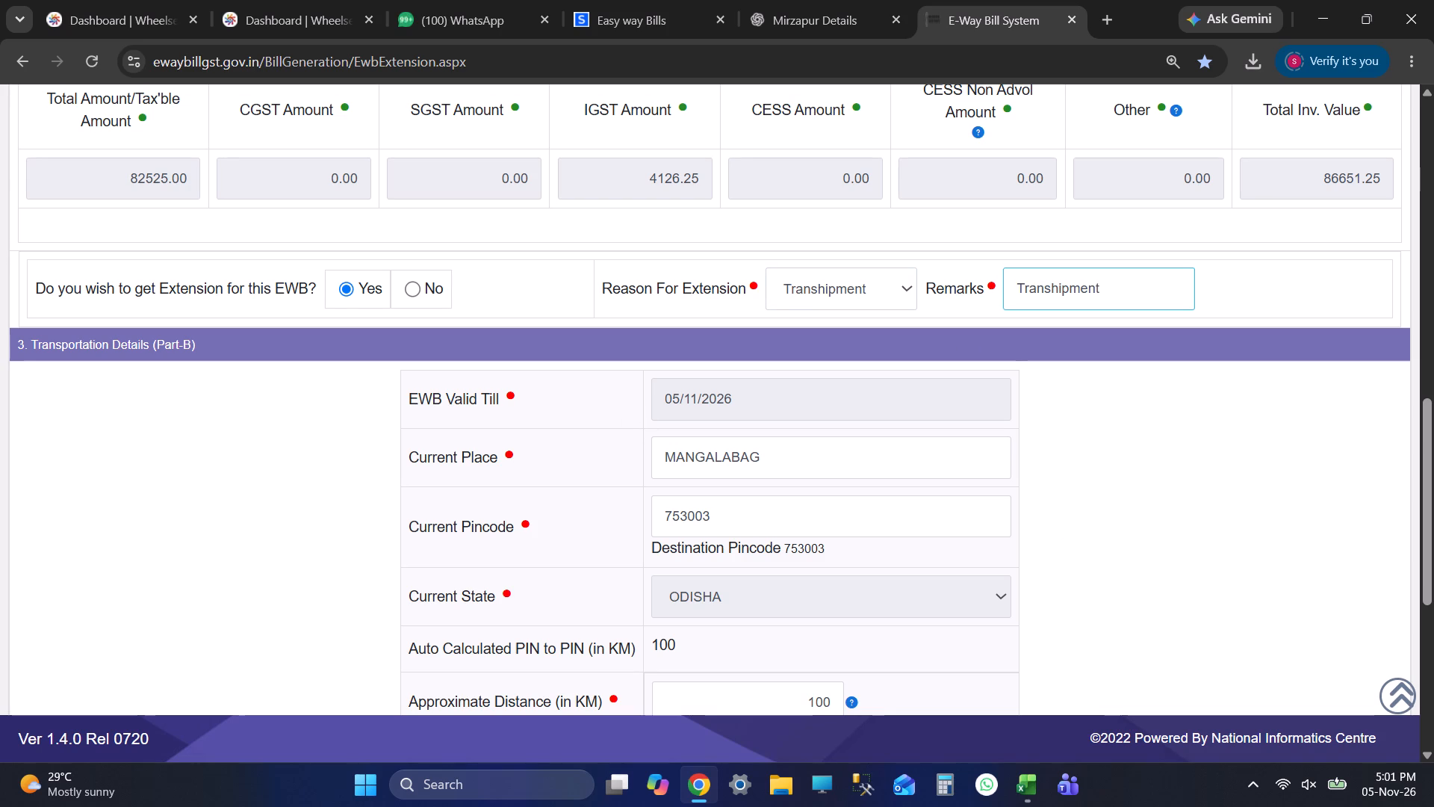
Set the consignment to In Transit at a Warehouse with MANGALABAG in all three address lines, and submit the extension.
drag(660, 464, 808, 474)
key(ctrl+c)
drag(1099, 396, 1109, 398)
scroll(1090, 418, down, 5)
click(698, 296)
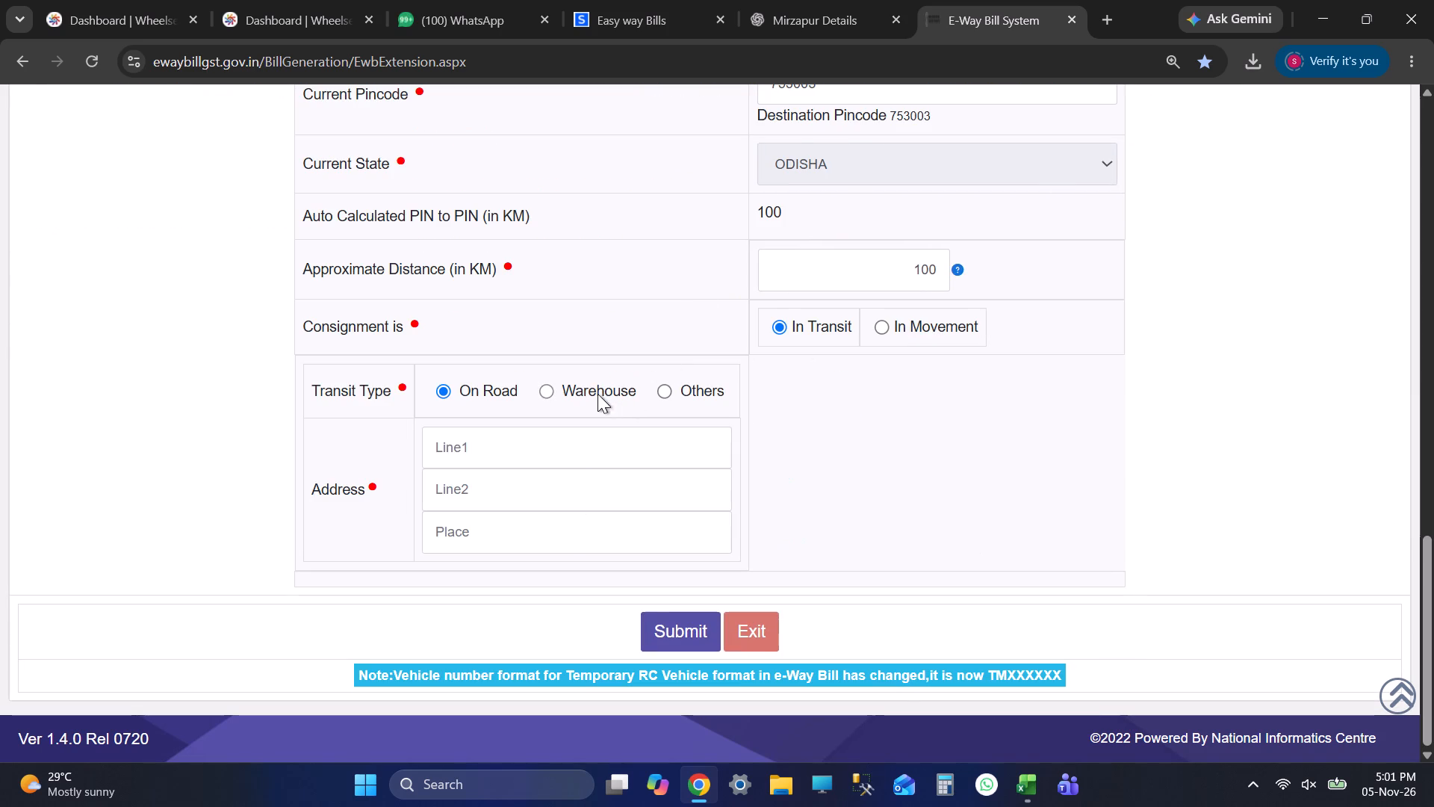
click(597, 394)
click(588, 445)
key(ctrl+v)
click(604, 476)
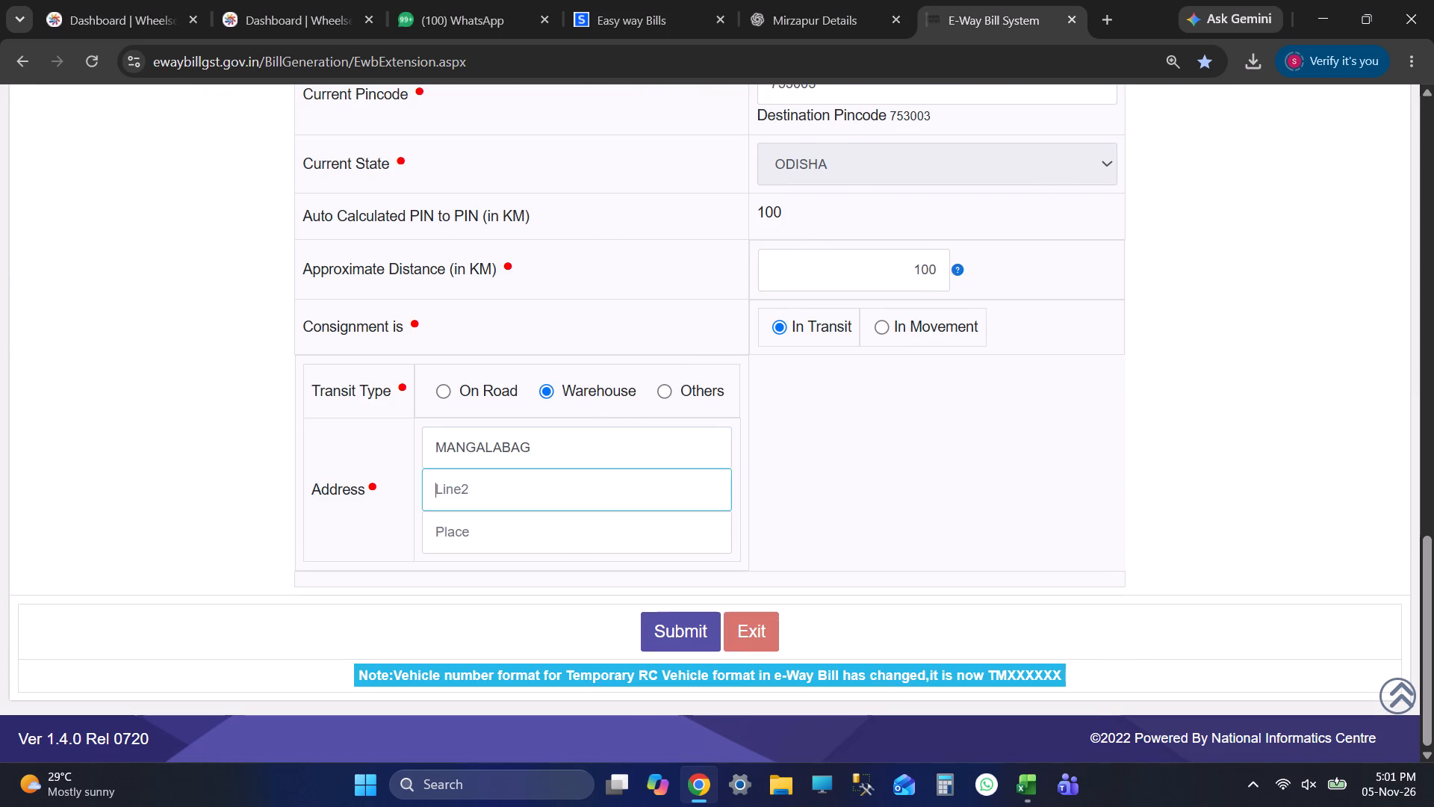
key(ctrl+v)
click(603, 534)
key(ctrl+v)
click(670, 622)
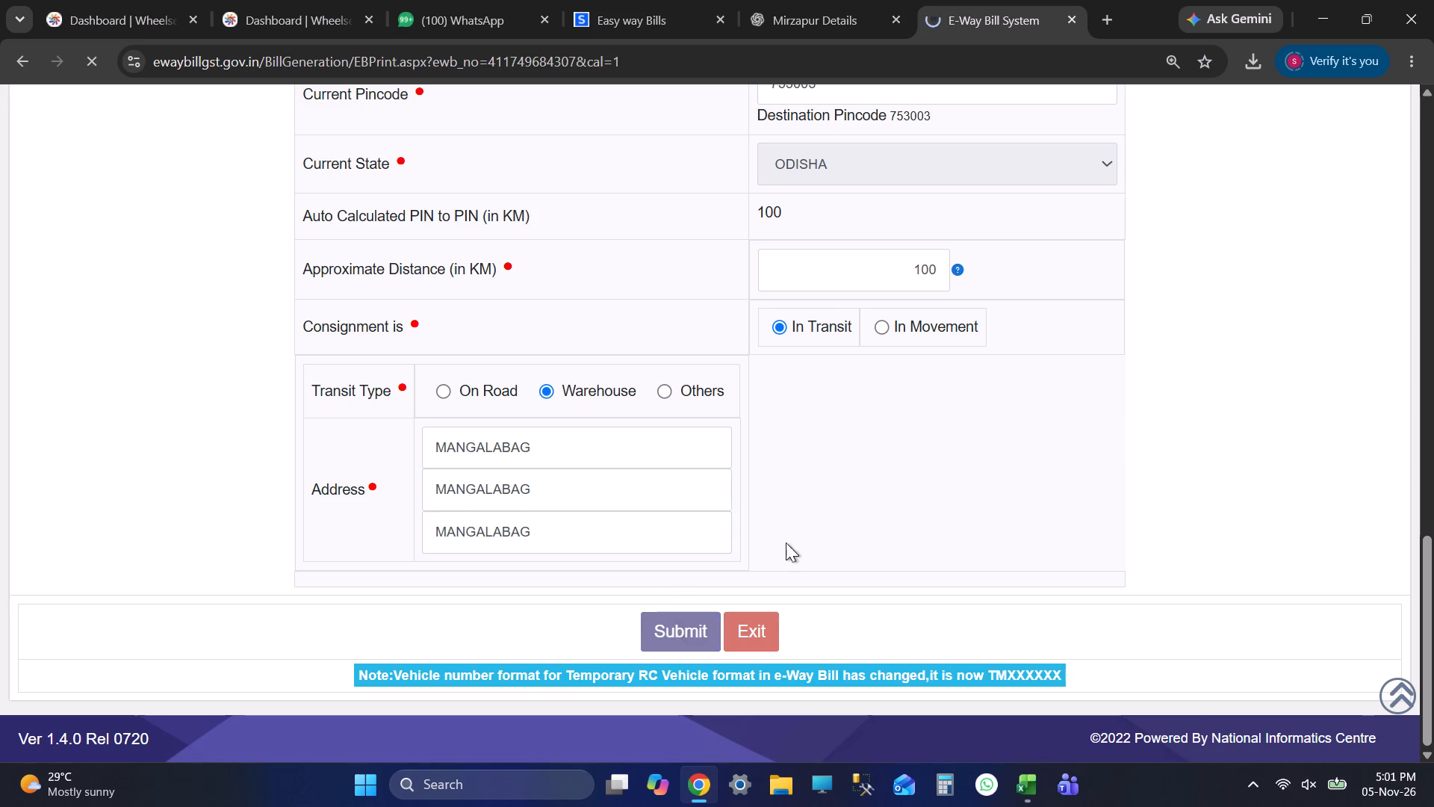
scroll(931, 539, down, 4)
scroll(924, 534, up, 1)
scroll(924, 536, down, 1)
scroll(924, 536, up, 1)
scroll(924, 536, down, 5)
scroll(918, 537, up, 1)
scroll(918, 539, down, 5)
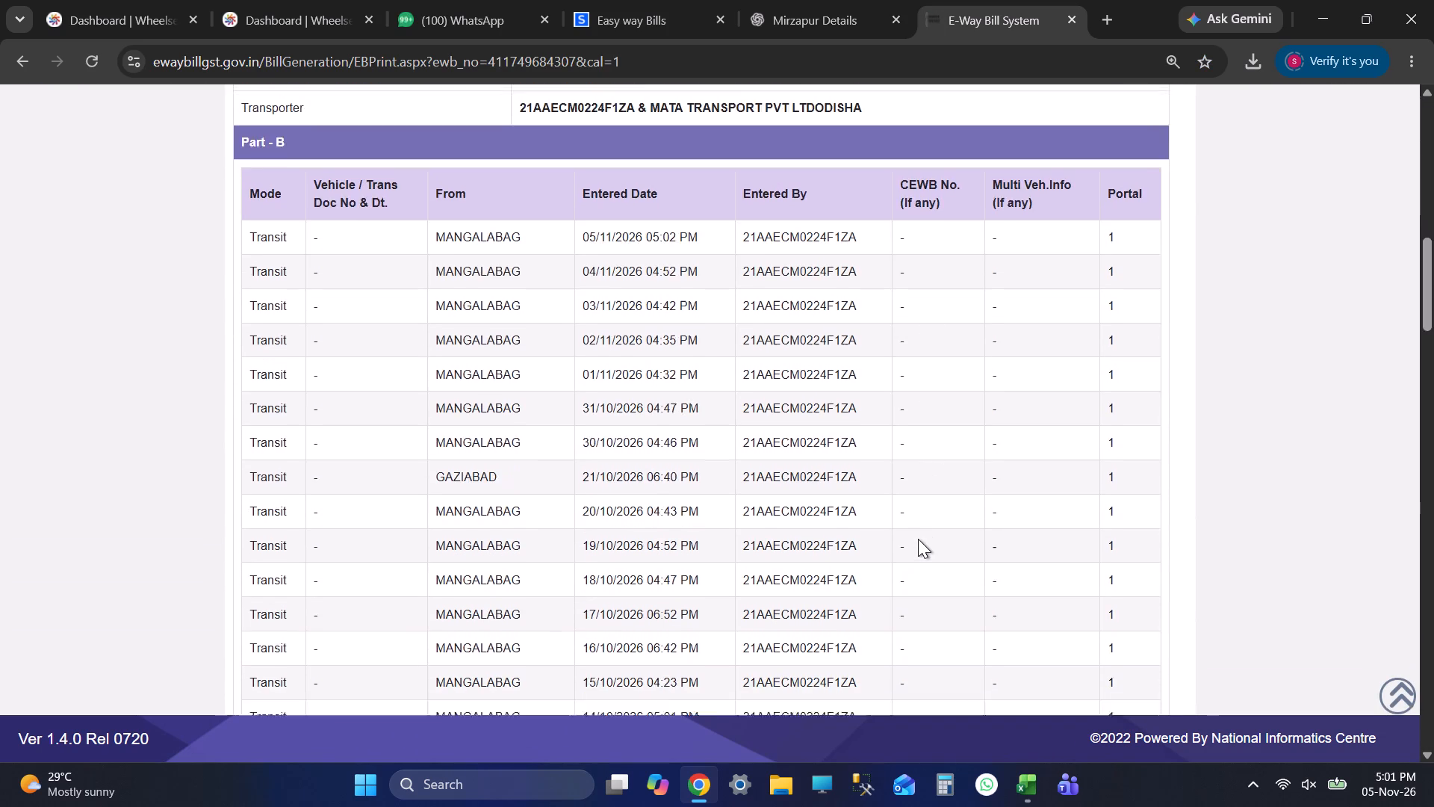
scroll(918, 539, down, 6)
scroll(917, 547, up, 1)
scroll(917, 547, down, 20)
scroll(917, 547, down, 8)
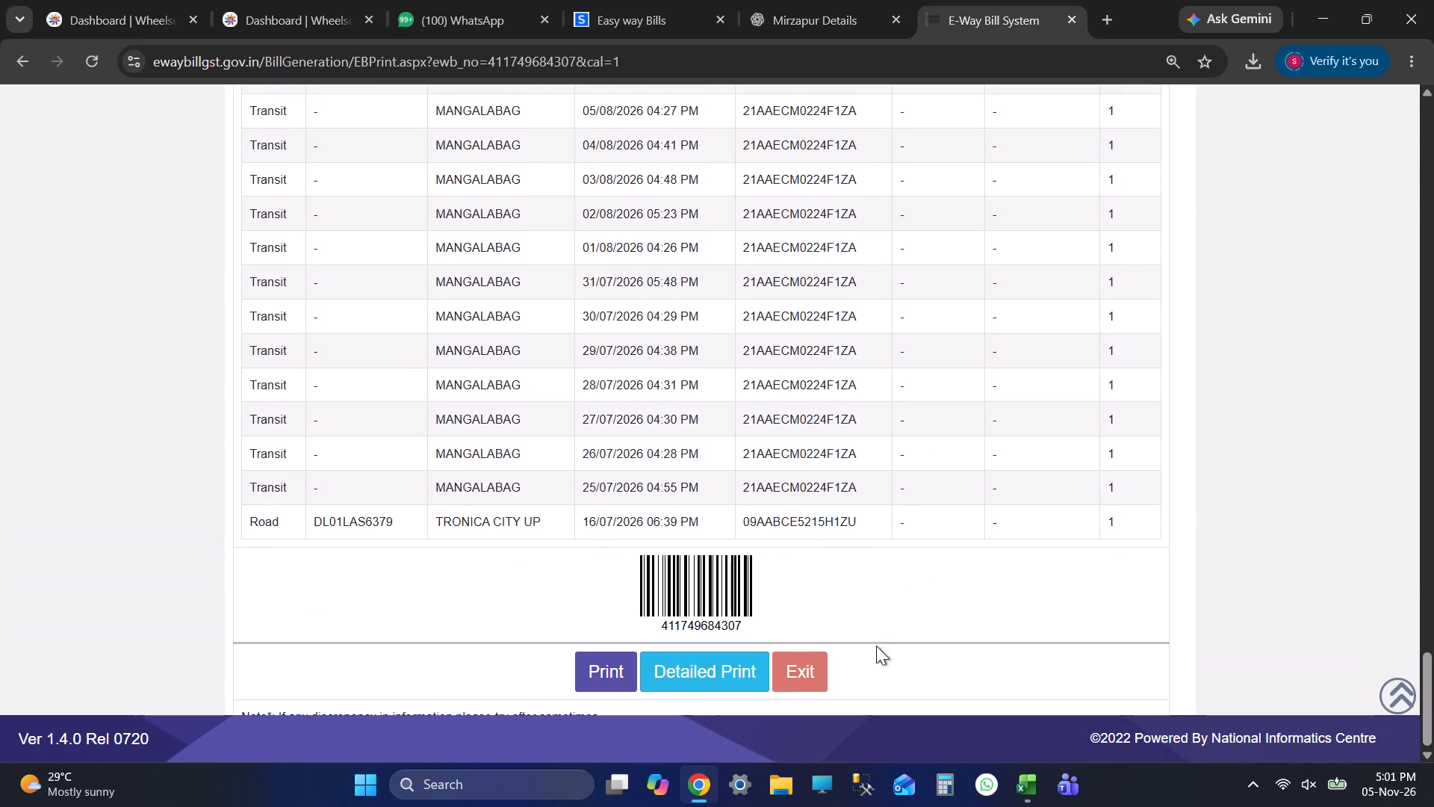
click(799, 670)
Switch to Excel and highlight the row 2 waybill cell yellow in the BOOKING sheet.
key(alt+Tab)
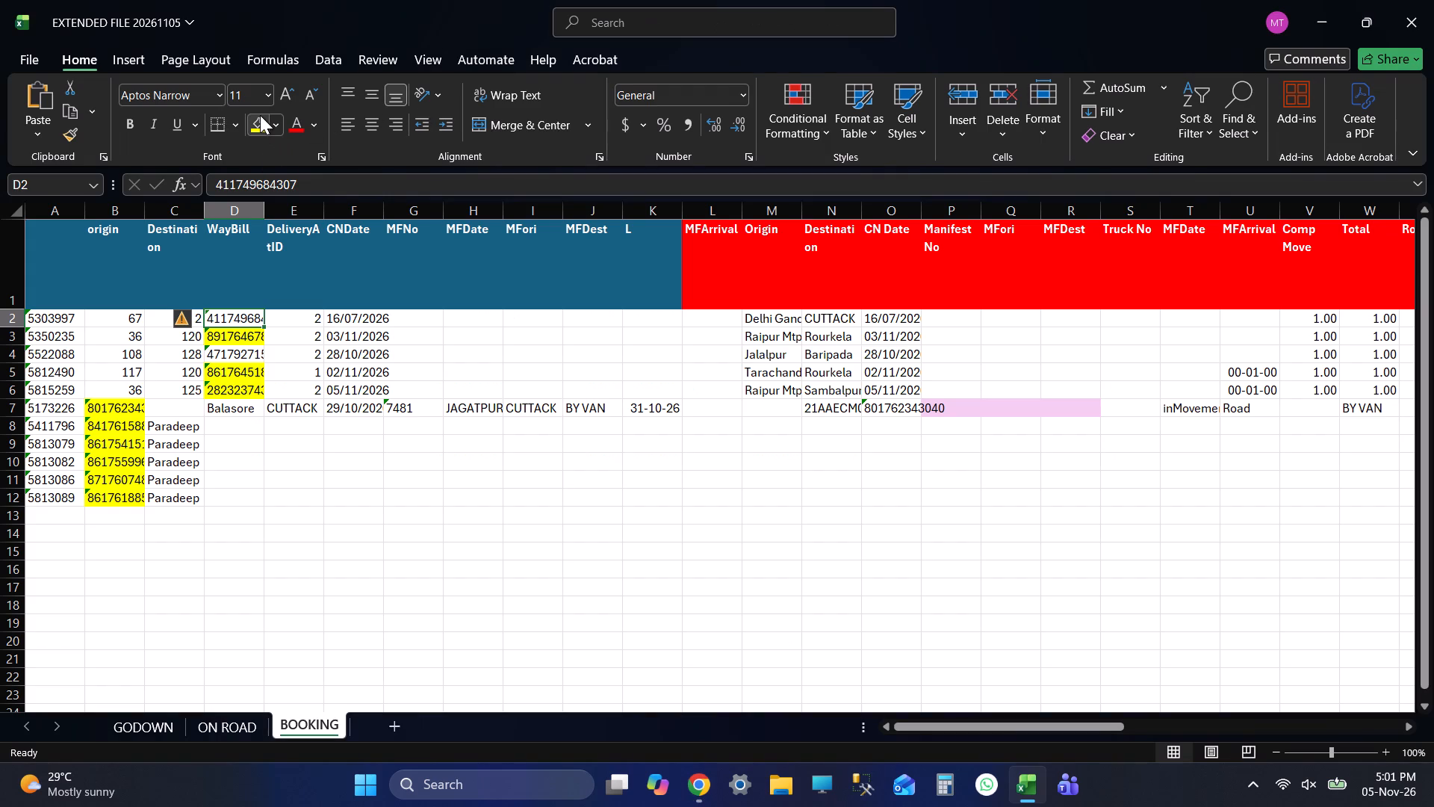
click(261, 114)
click(237, 346)
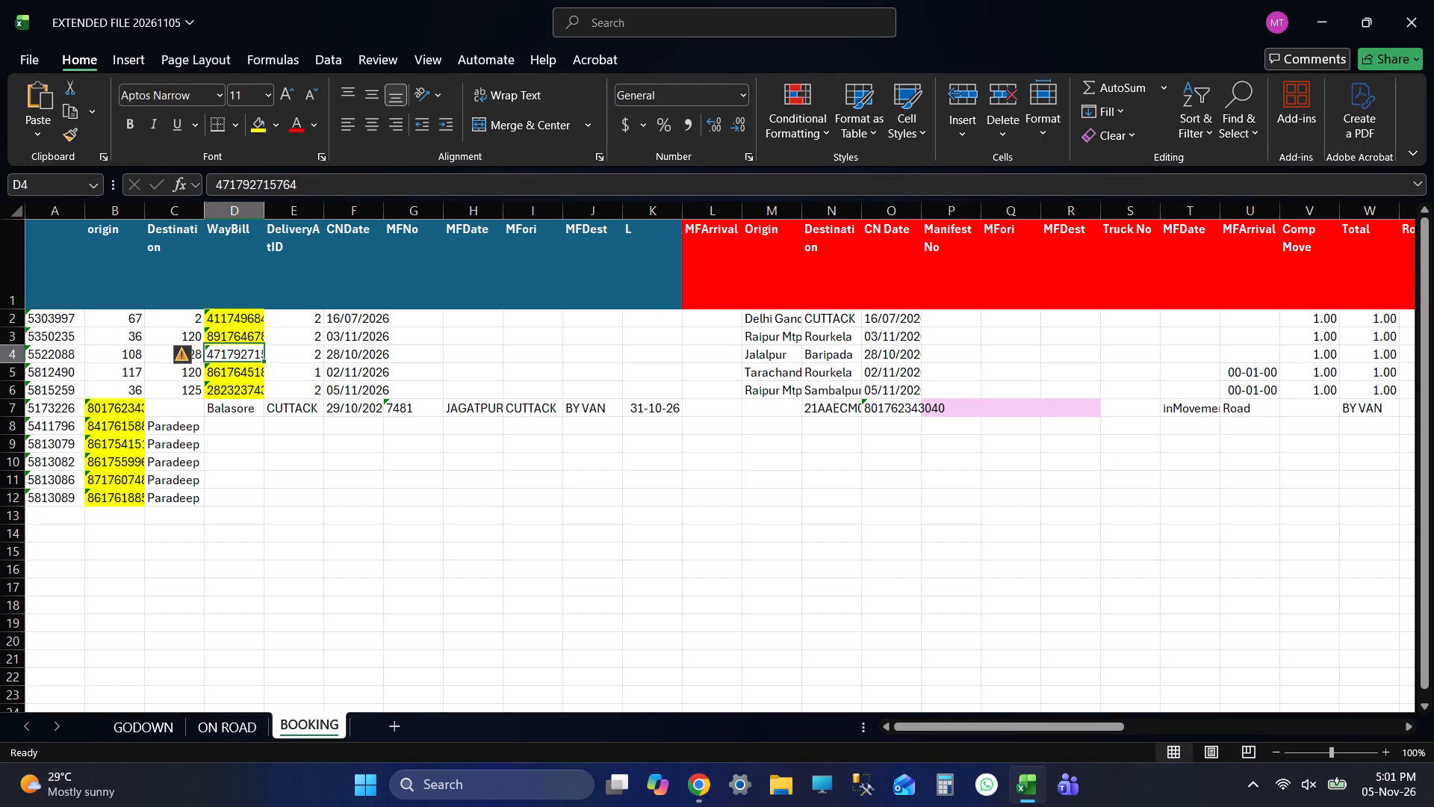
key(ctrl+c)
key(alt+Tab)
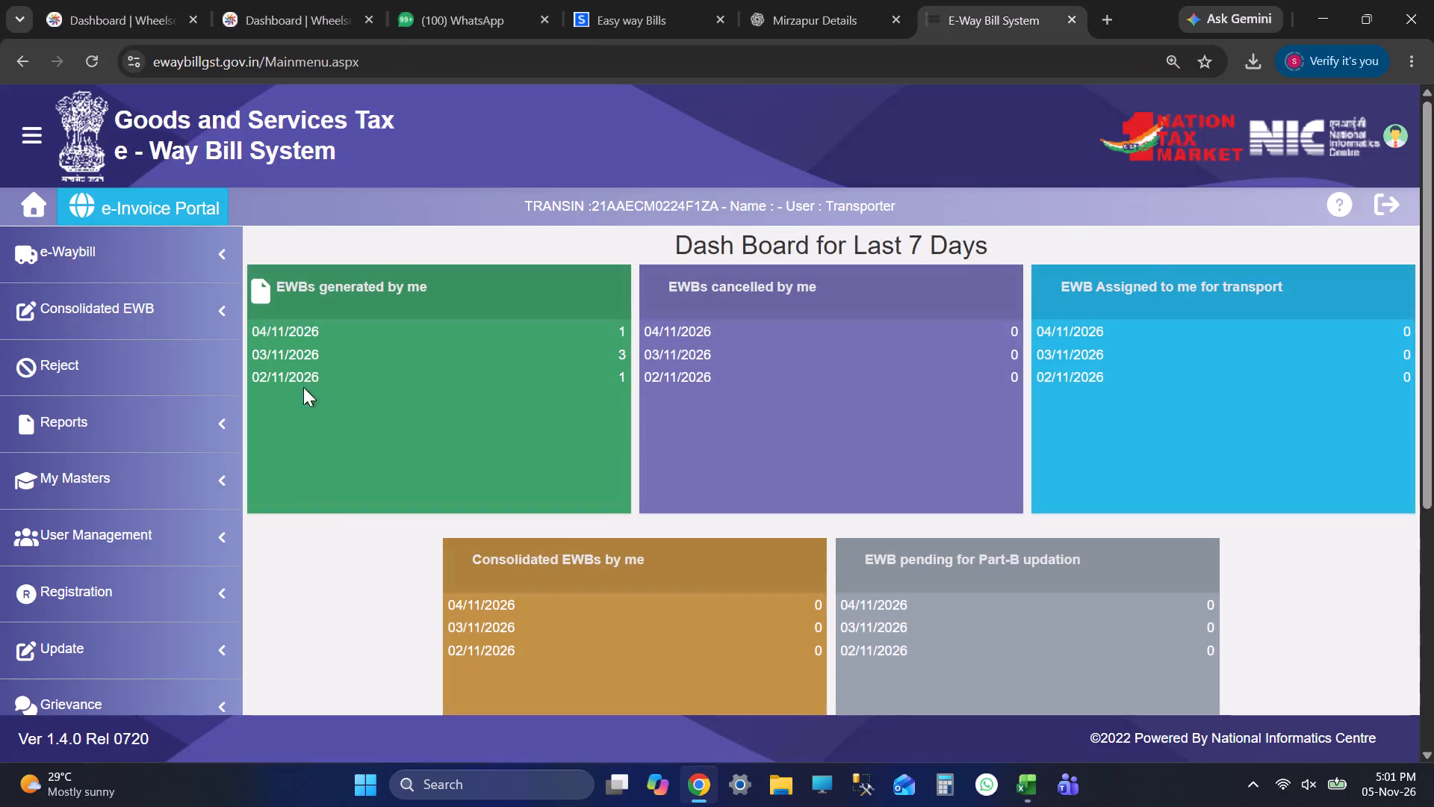
click(207, 265)
click(119, 528)
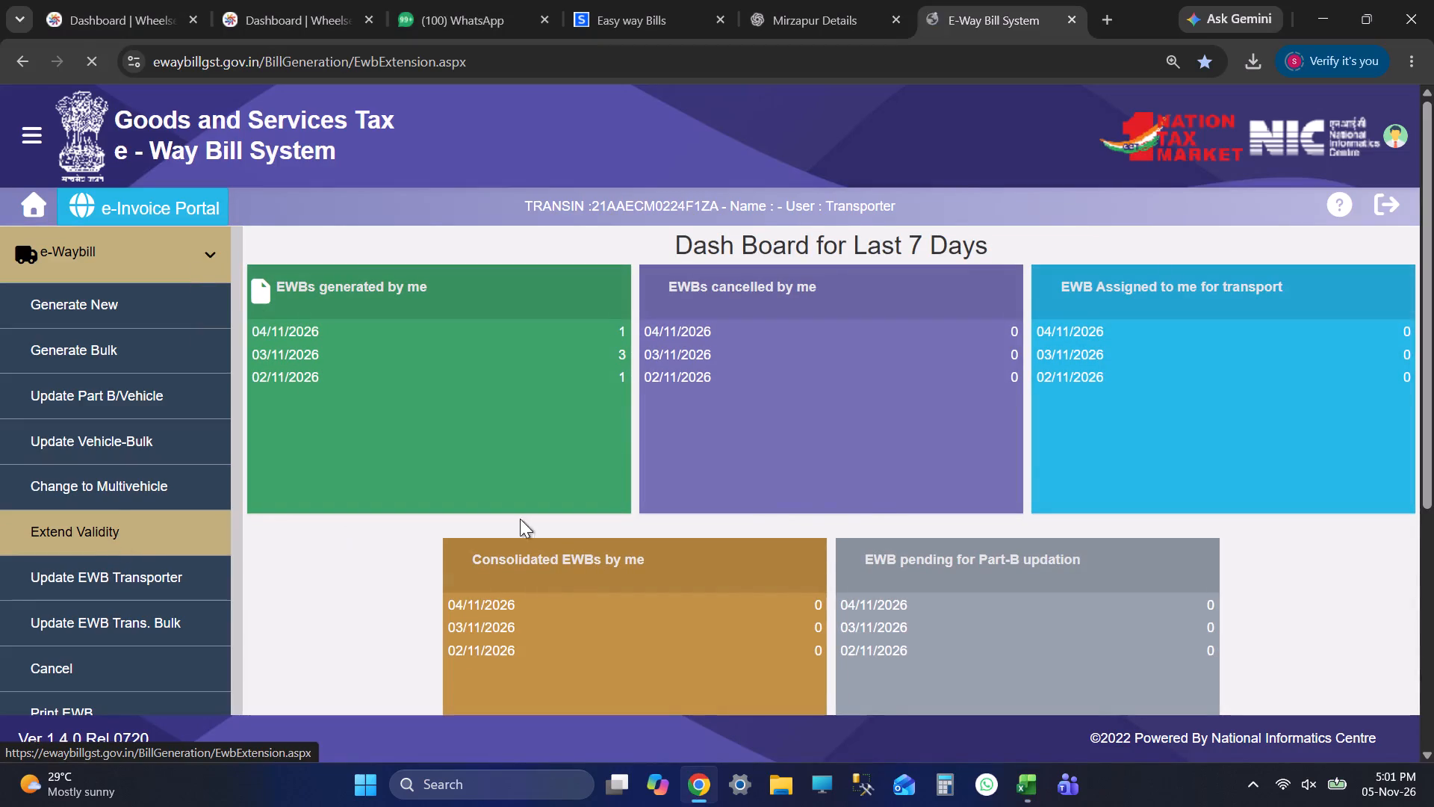
click(691, 320)
key(ctrl+v)
click(853, 288)
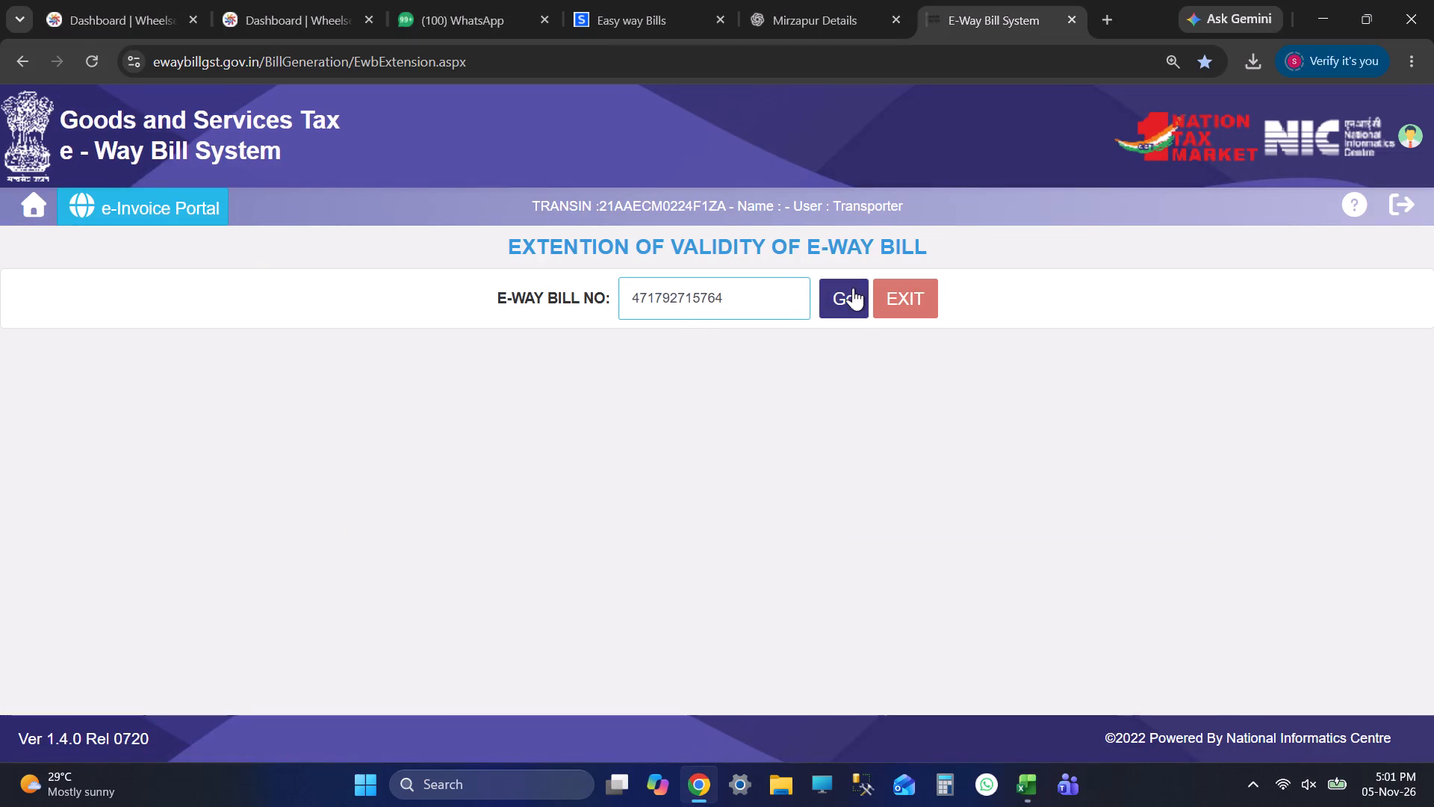
scroll(854, 433, down, 5)
scroll(848, 465, up, 1)
scroll(848, 466, down, 7)
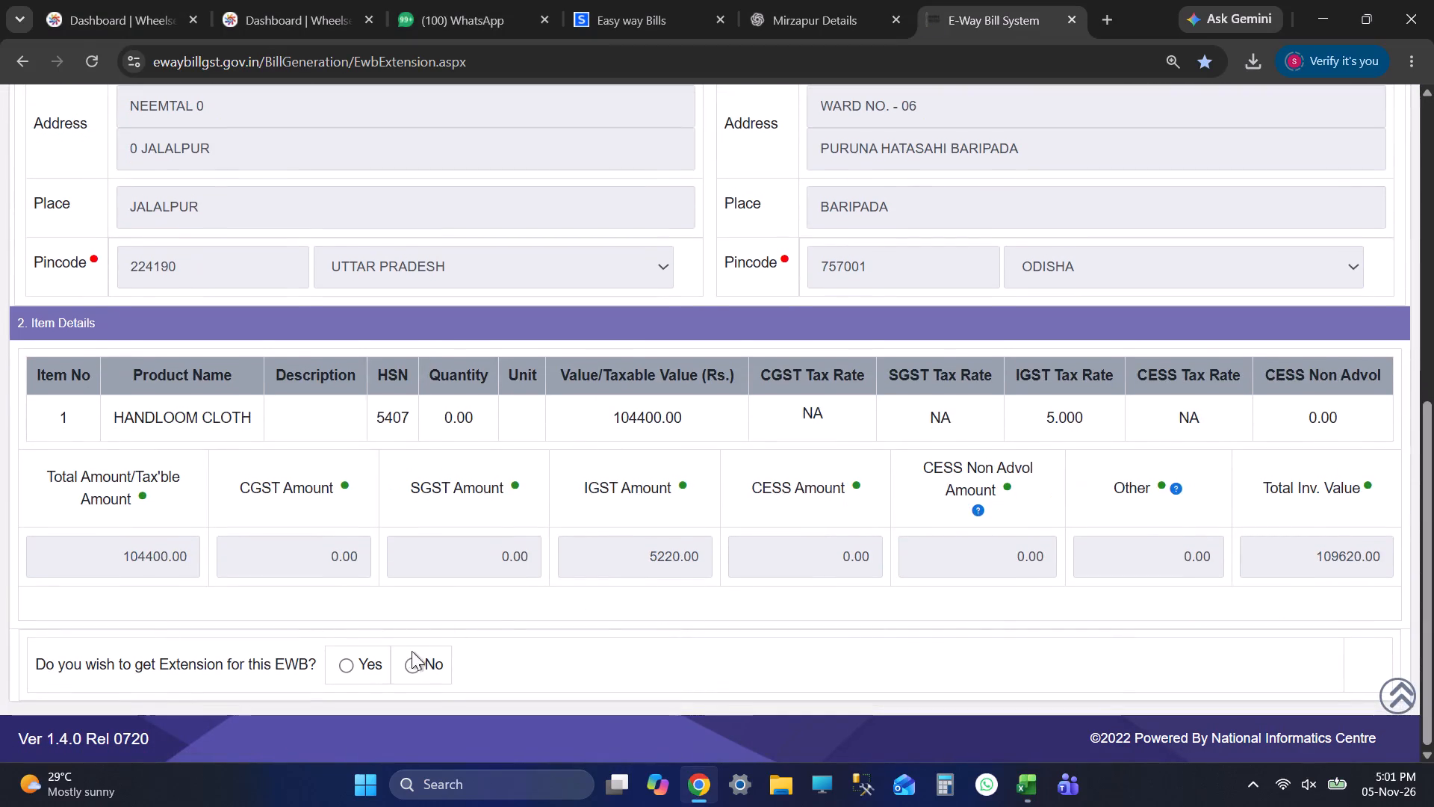
click(341, 664)
scroll(583, 513, down, 5)
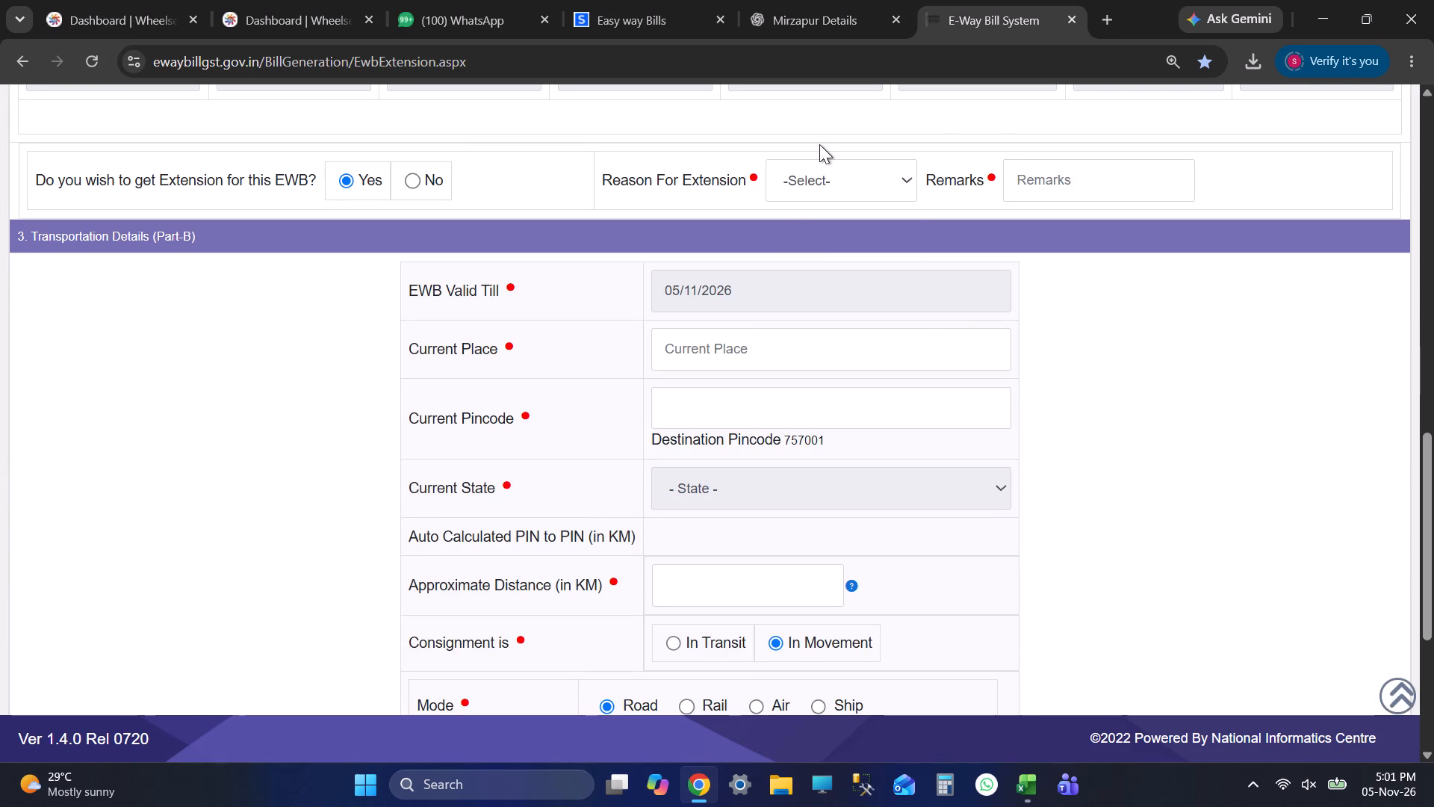
click(828, 166)
click(872, 280)
click(1049, 166)
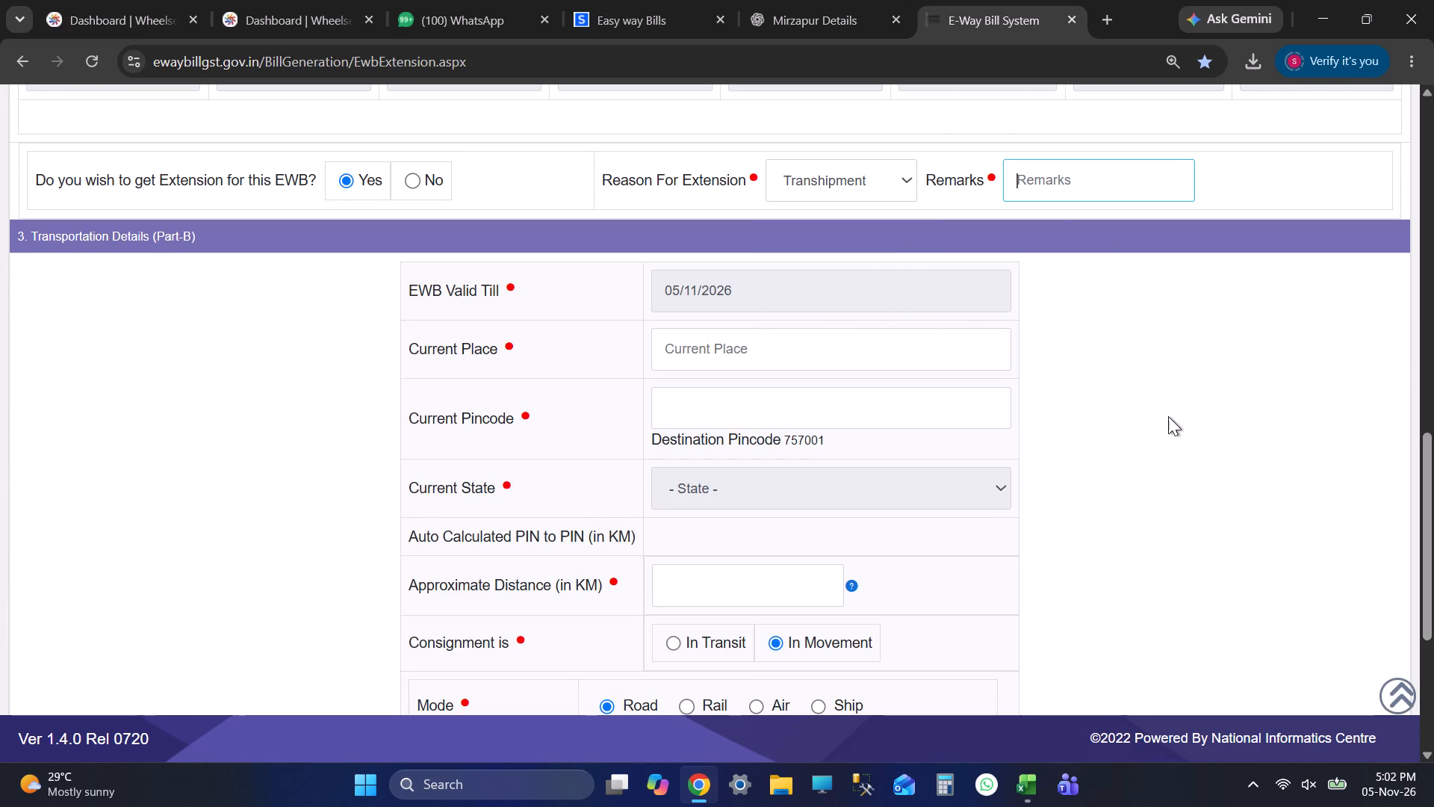
text(Transh)
key(BackSpace)
key(BackSpace)
text(shipment)
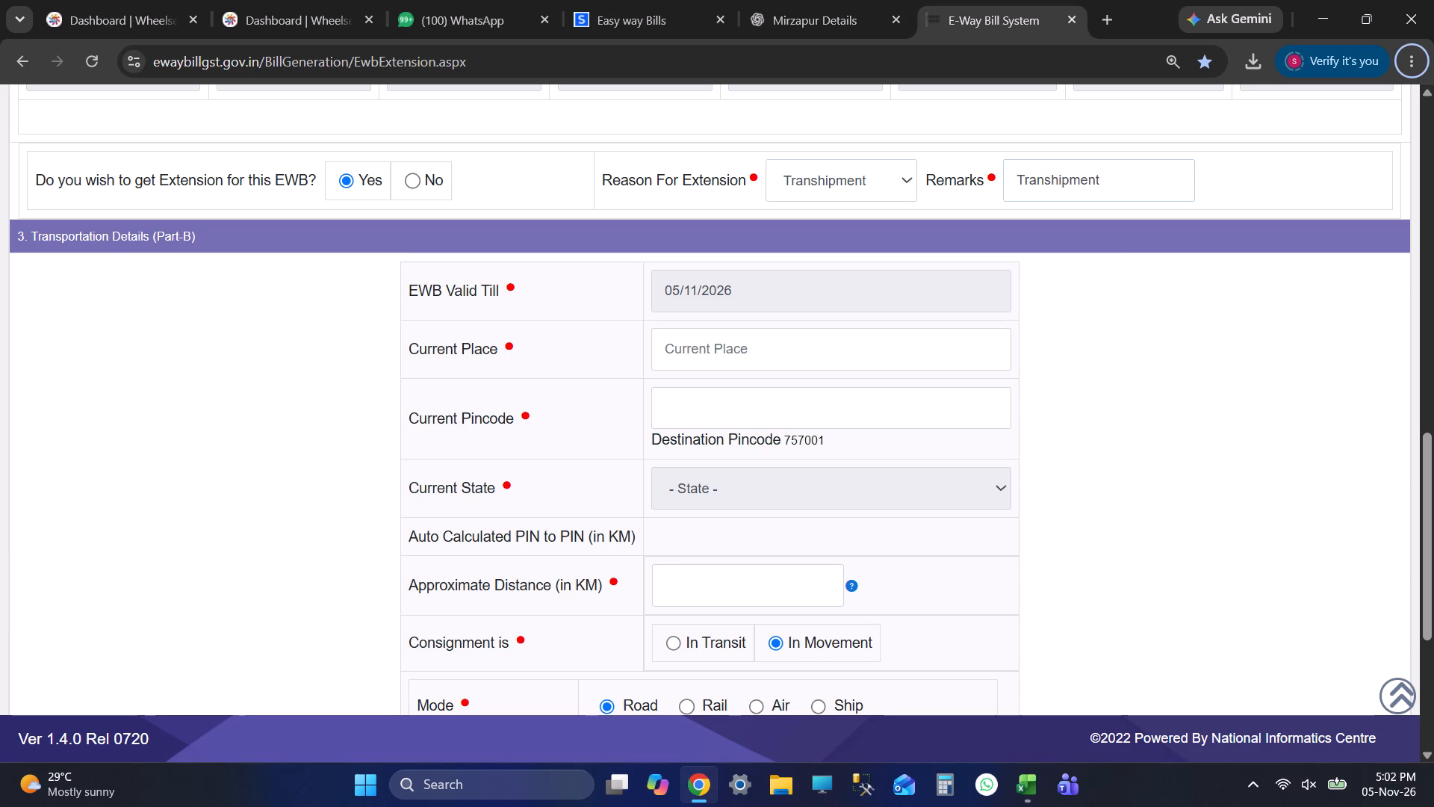
click(1199, 431)
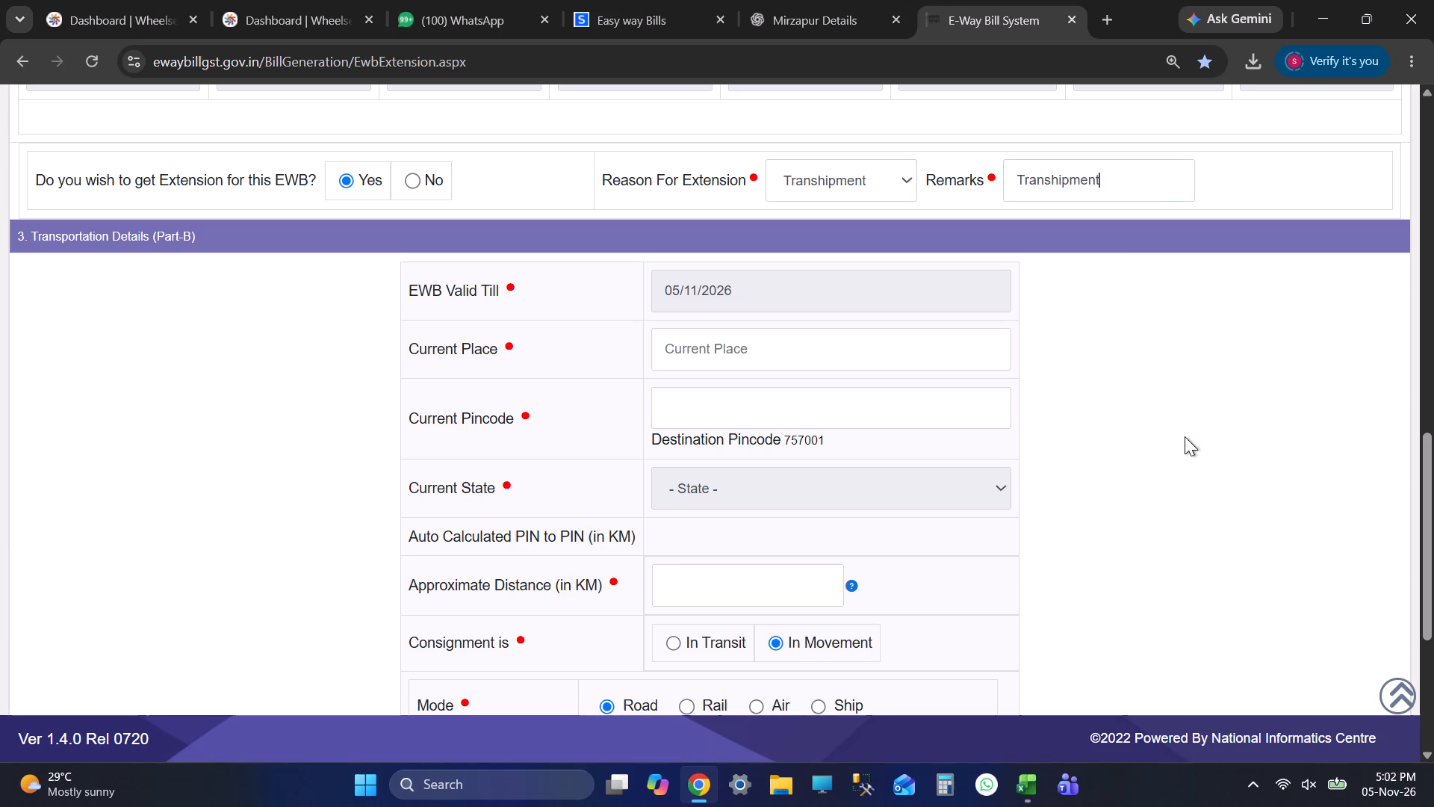
Check row 4 in the BOOKING sheet, and set the Current Place to the consignor's place, JALALPUR.
scroll(1114, 447, up, 5)
key(alt+Tab)
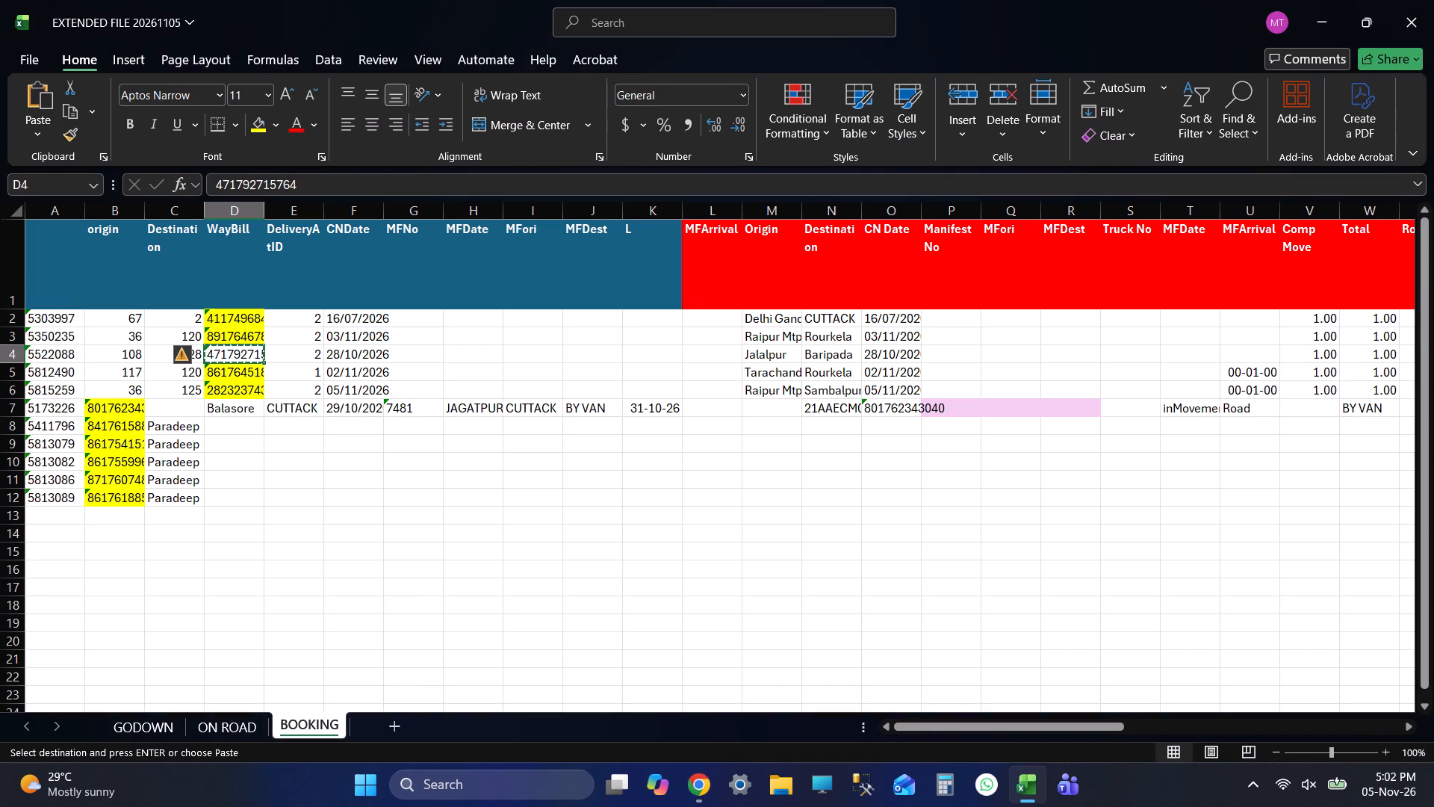
key(alt+Tab)
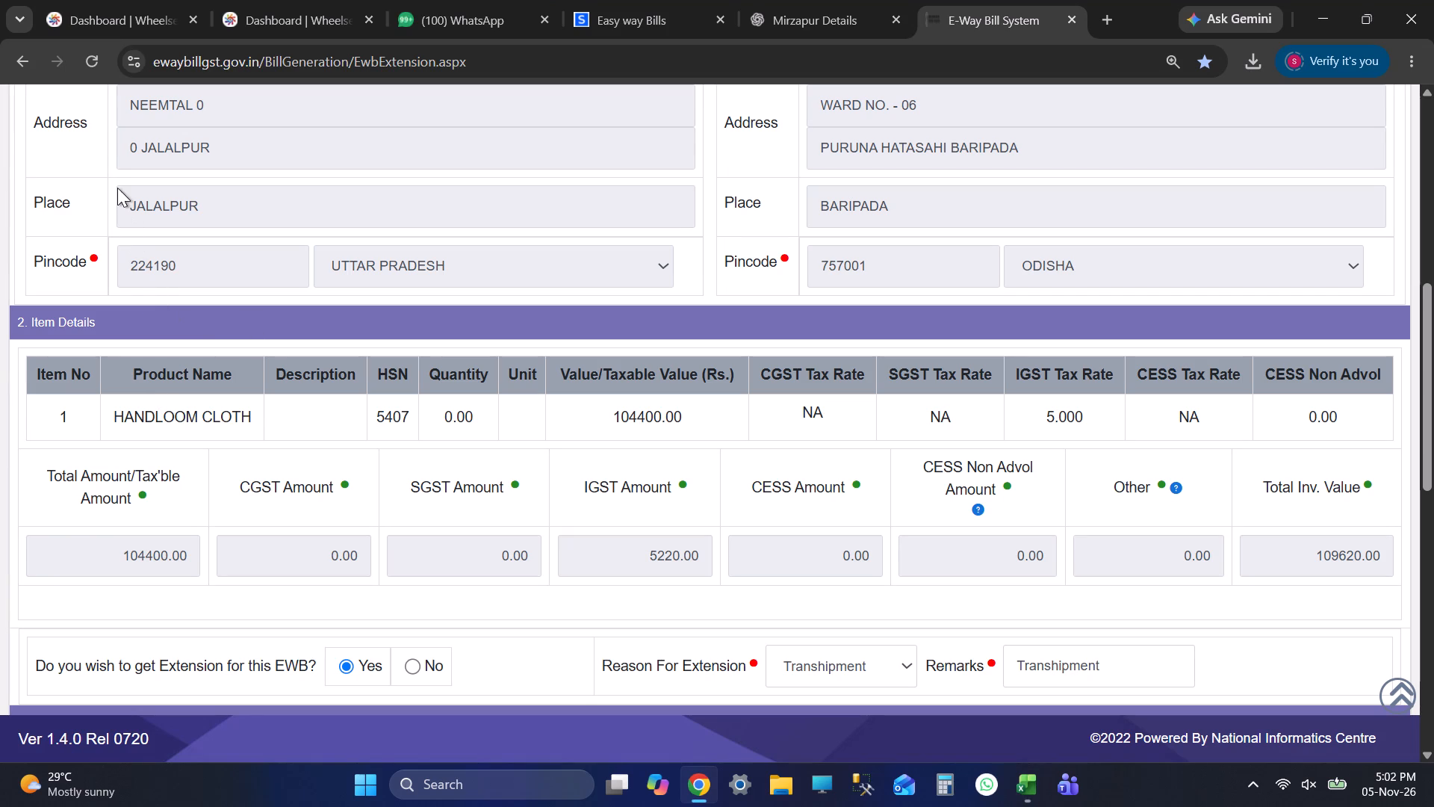
drag(122, 199, 288, 211)
key(ctrl+c)
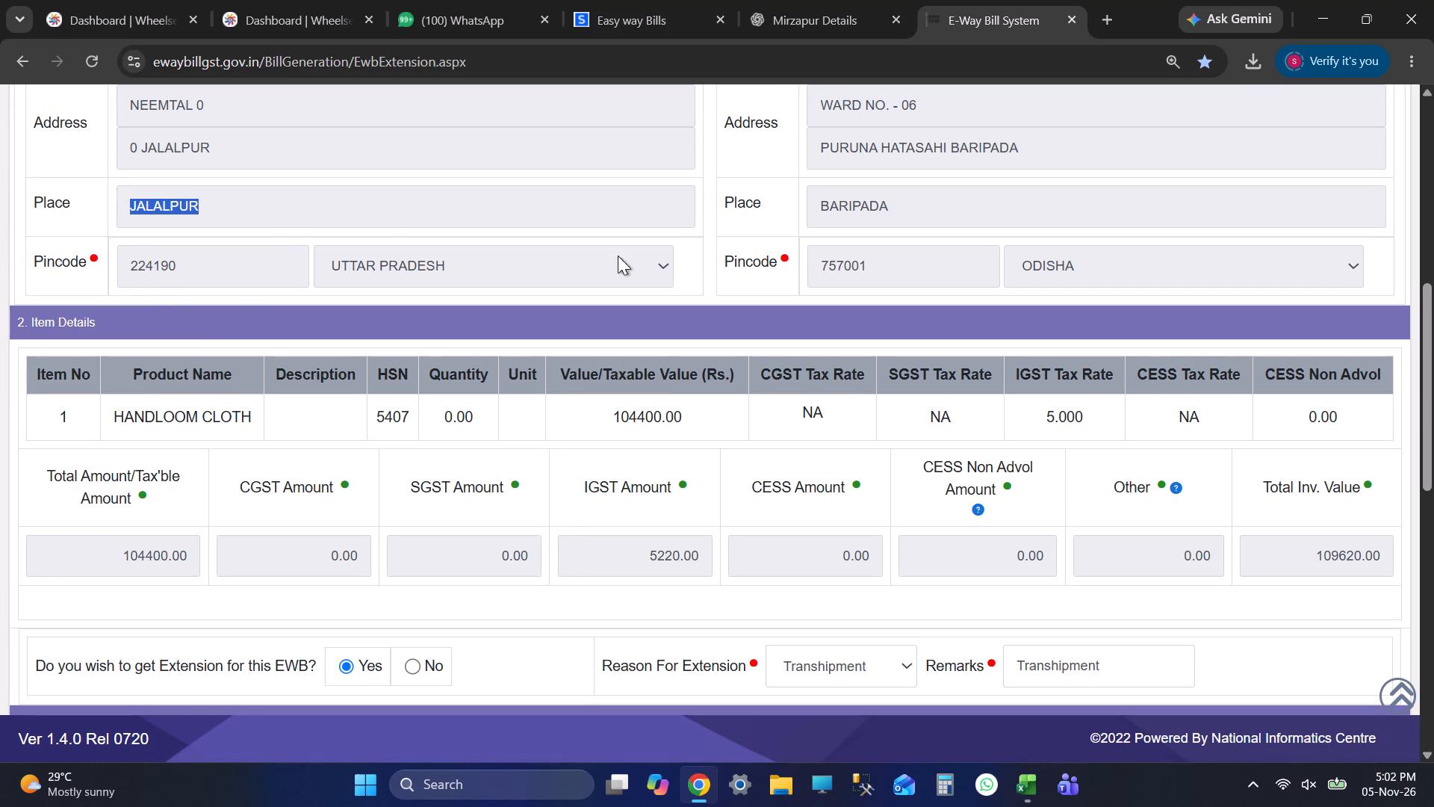
scroll(627, 287, down, 5)
click(772, 366)
key(ctrl+v)
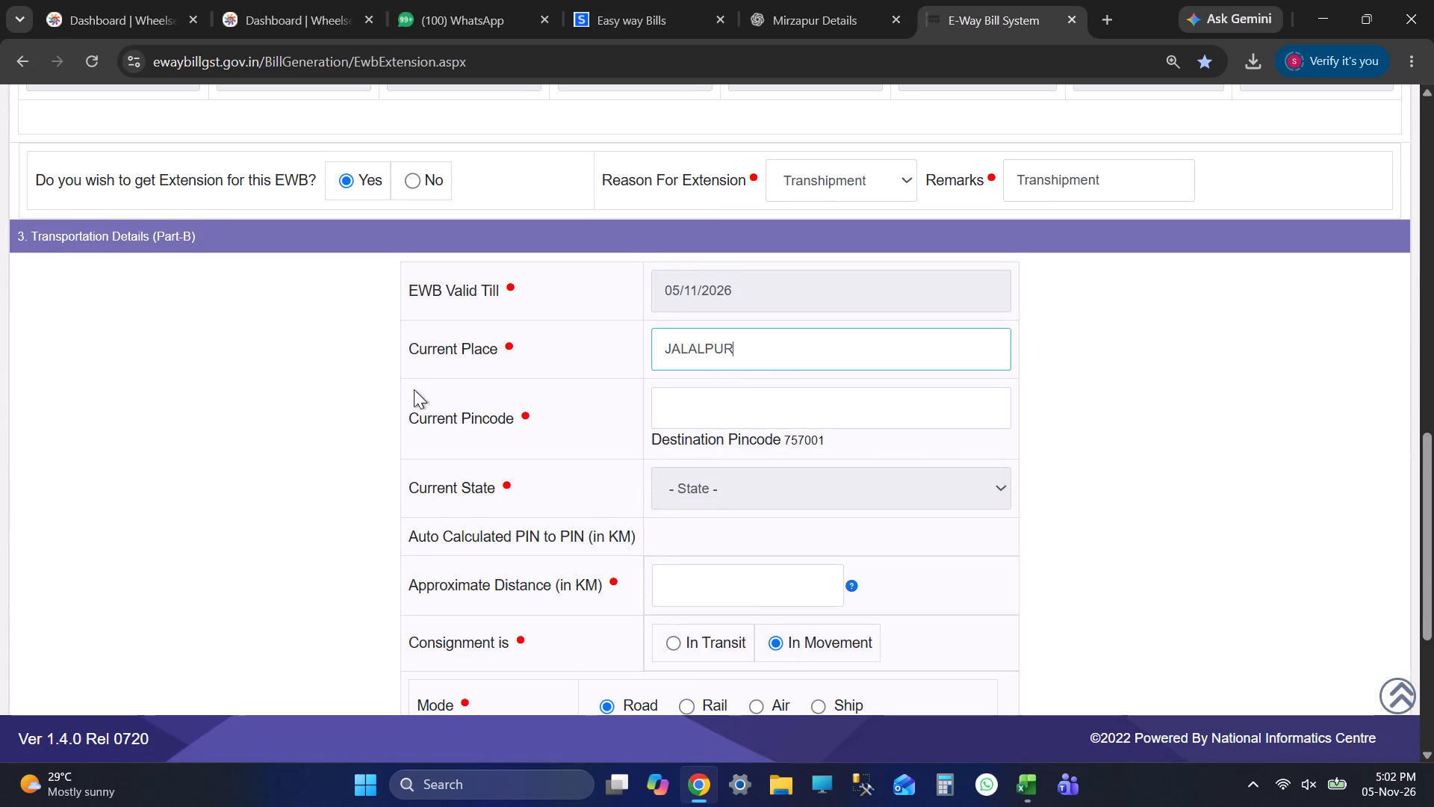
Copy the consignor's pincode 224190 into the Current Pincode of the transportation details.
scroll(386, 381, up, 5)
drag(128, 248, 212, 255)
key(ctrl+c)
scroll(621, 338, down, 3)
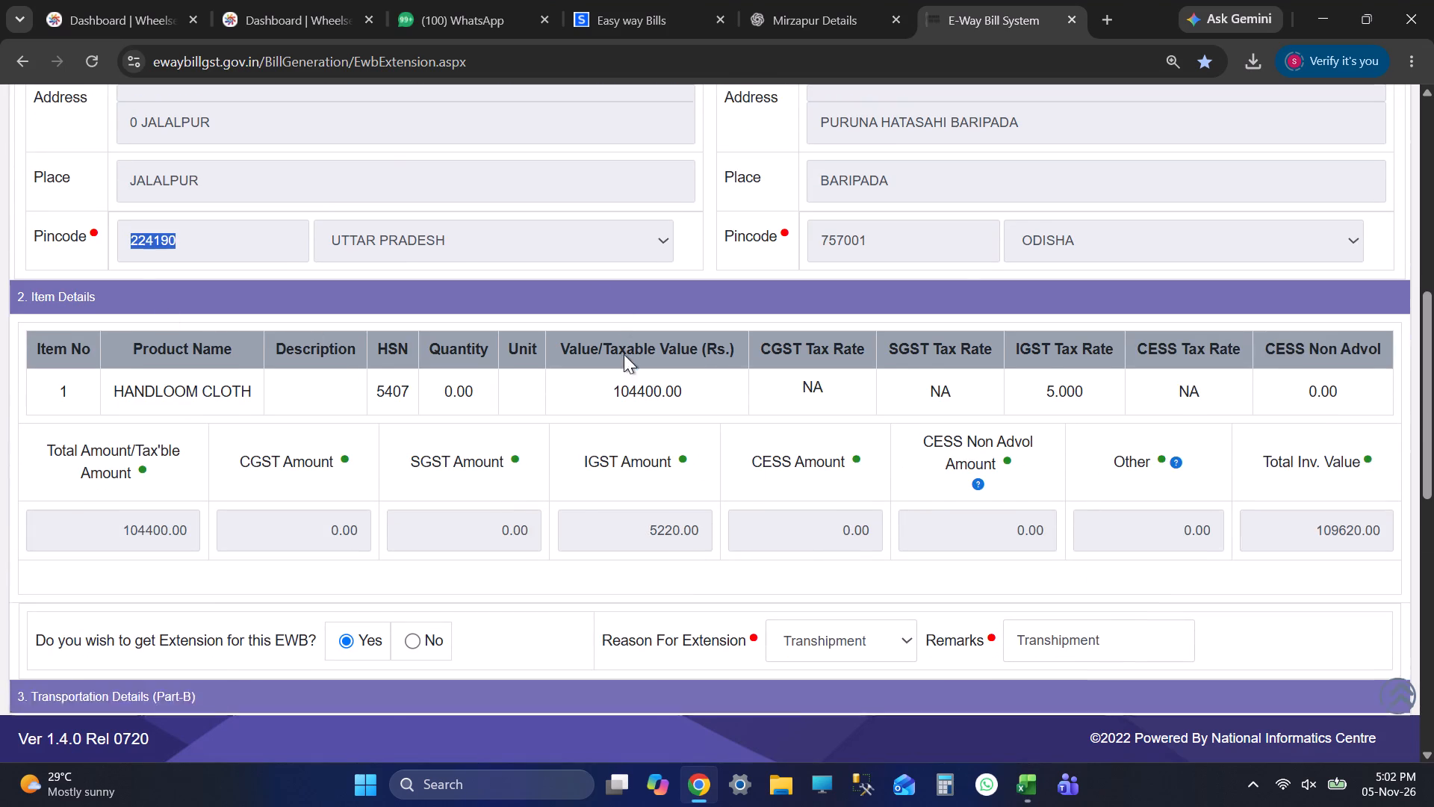
scroll(624, 354, down, 2)
click(749, 402)
key(ctrl+v)
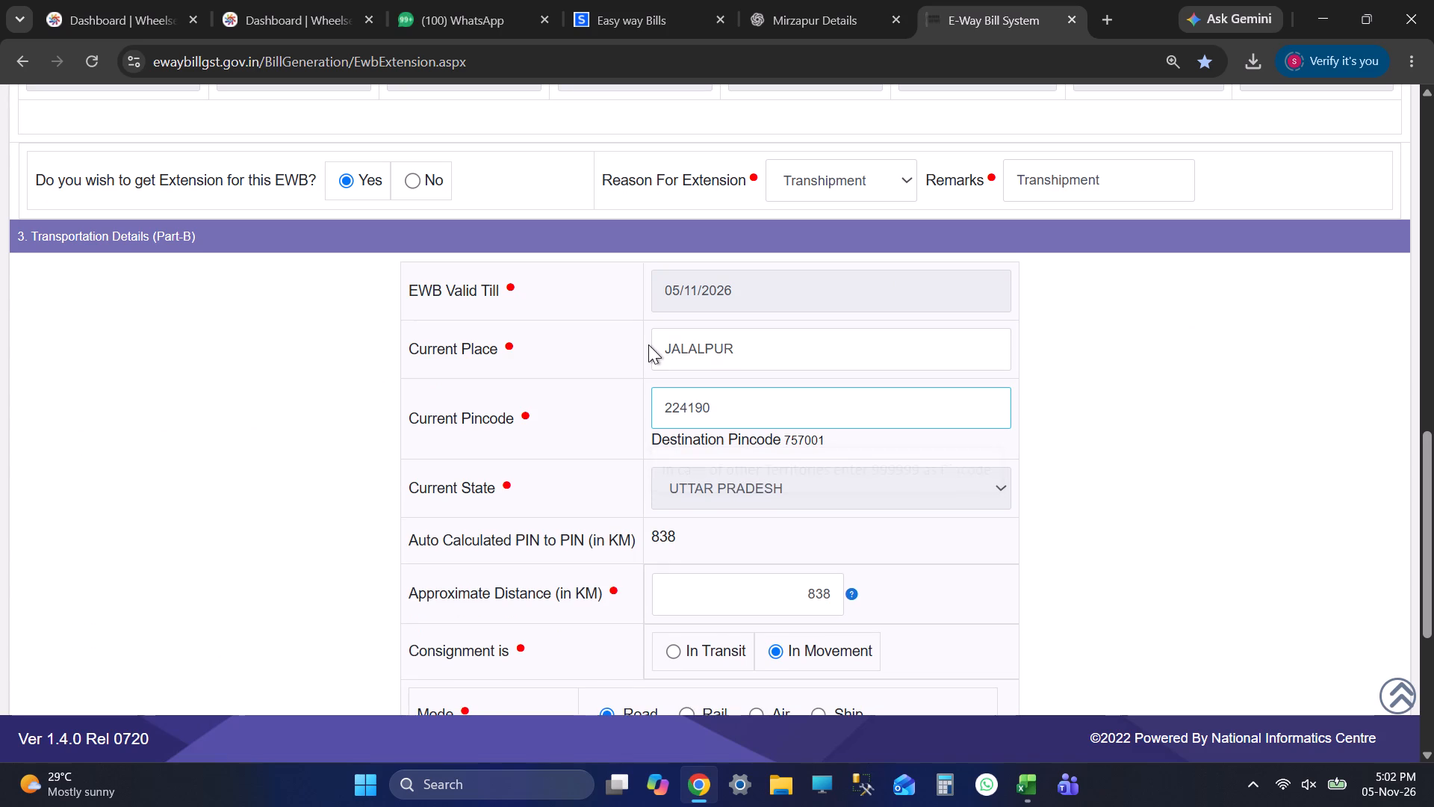
Set the consignment to In Transit with transit type Warehouse, and copy the Current Place JALALPUR into all three address lines.
drag(659, 353, 817, 377)
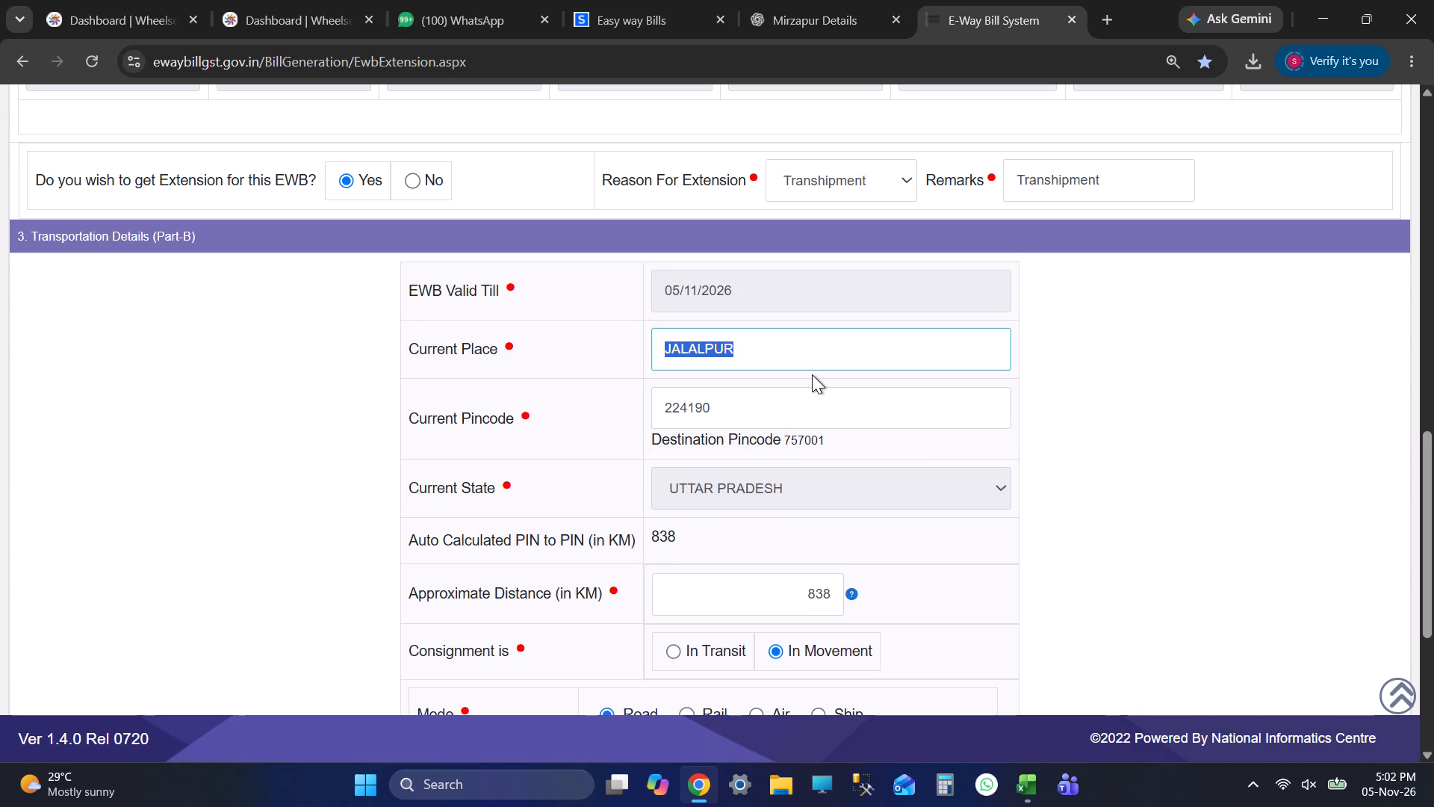
key(ctrl+c)
click(1163, 350)
scroll(1146, 380, down, 4)
click(671, 310)
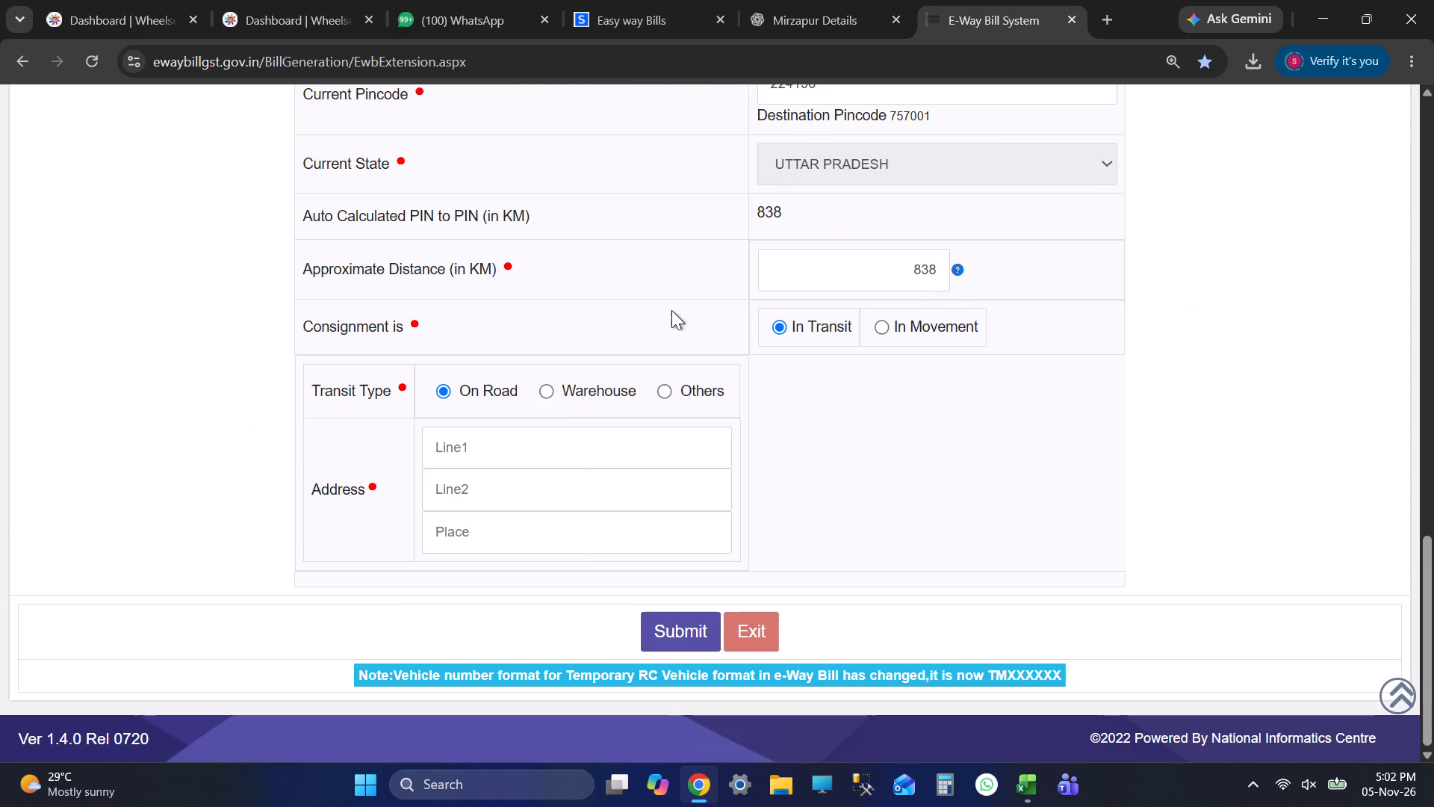
click(583, 398)
click(533, 435)
key(ctrl+v)
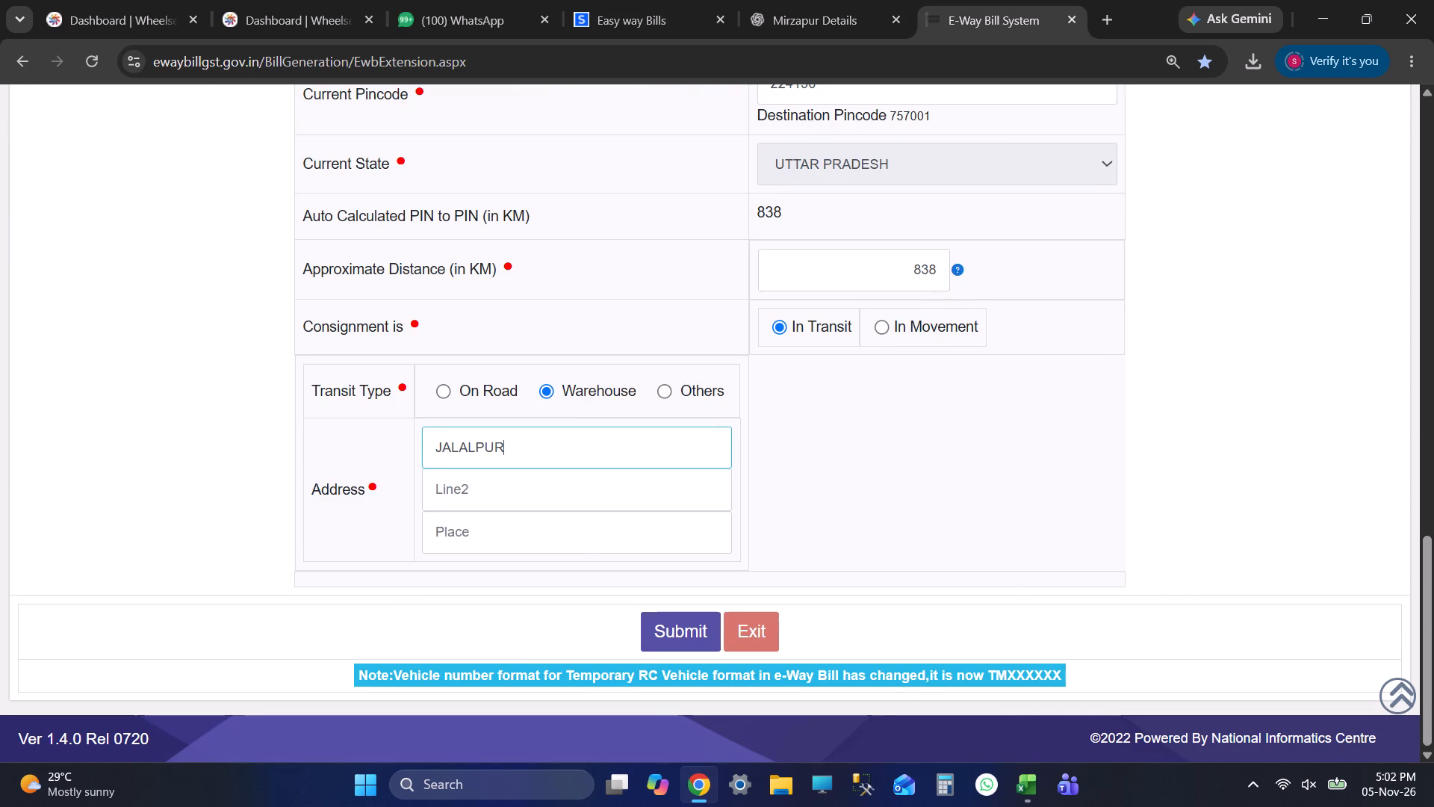
click(491, 487)
key(ctrl+v)
click(524, 534)
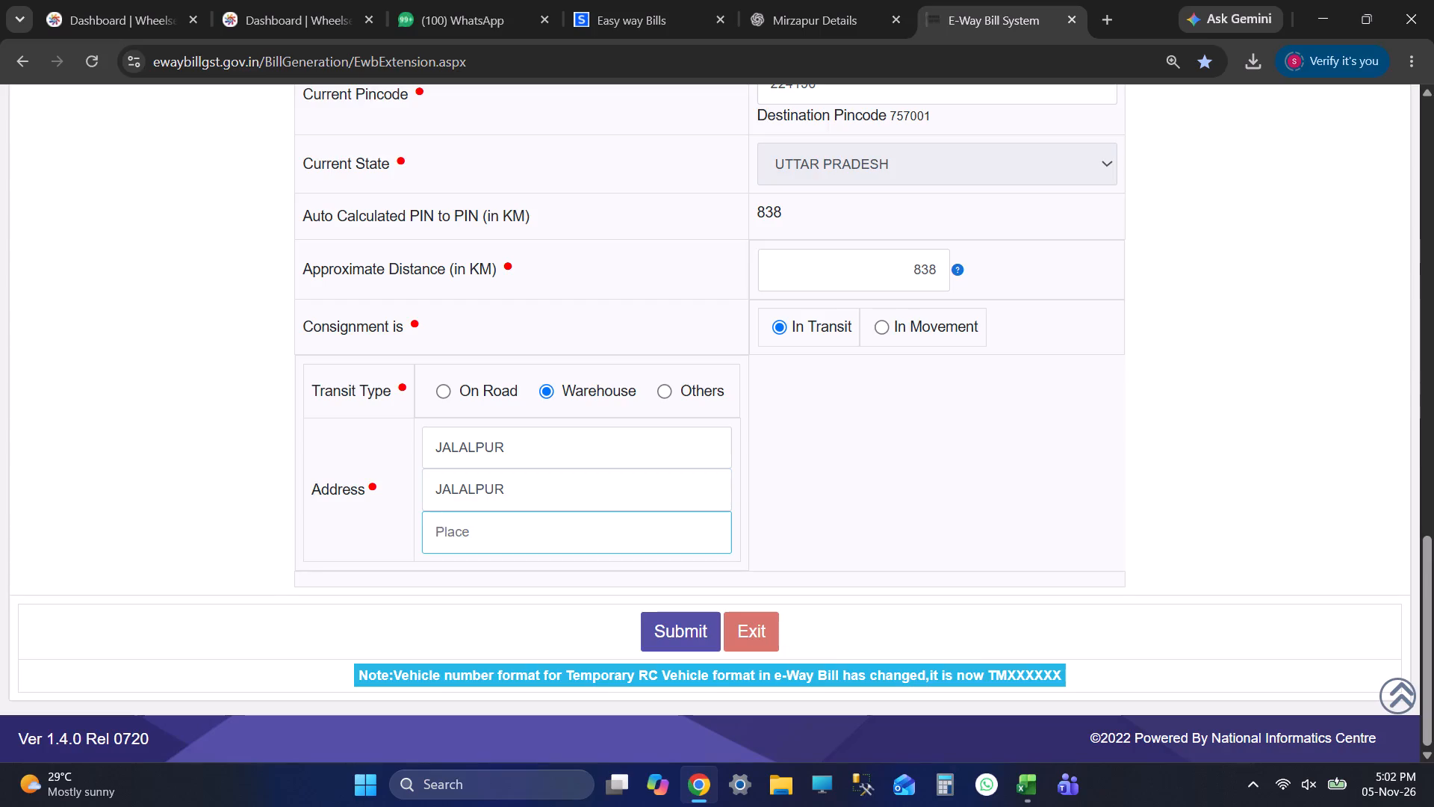
key(ctrl+v)
scroll(744, 474, up, 4)
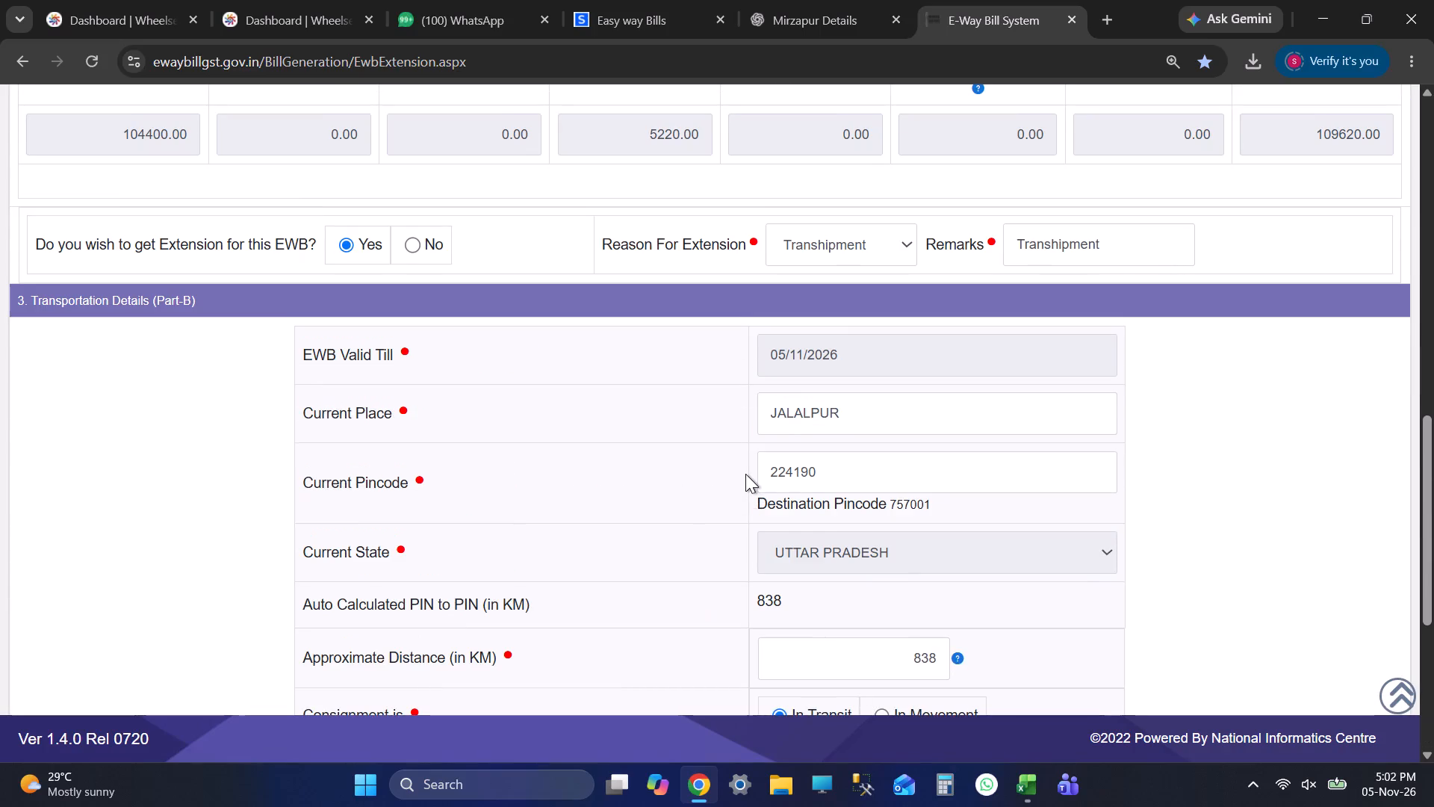
scroll(745, 474, down, 8)
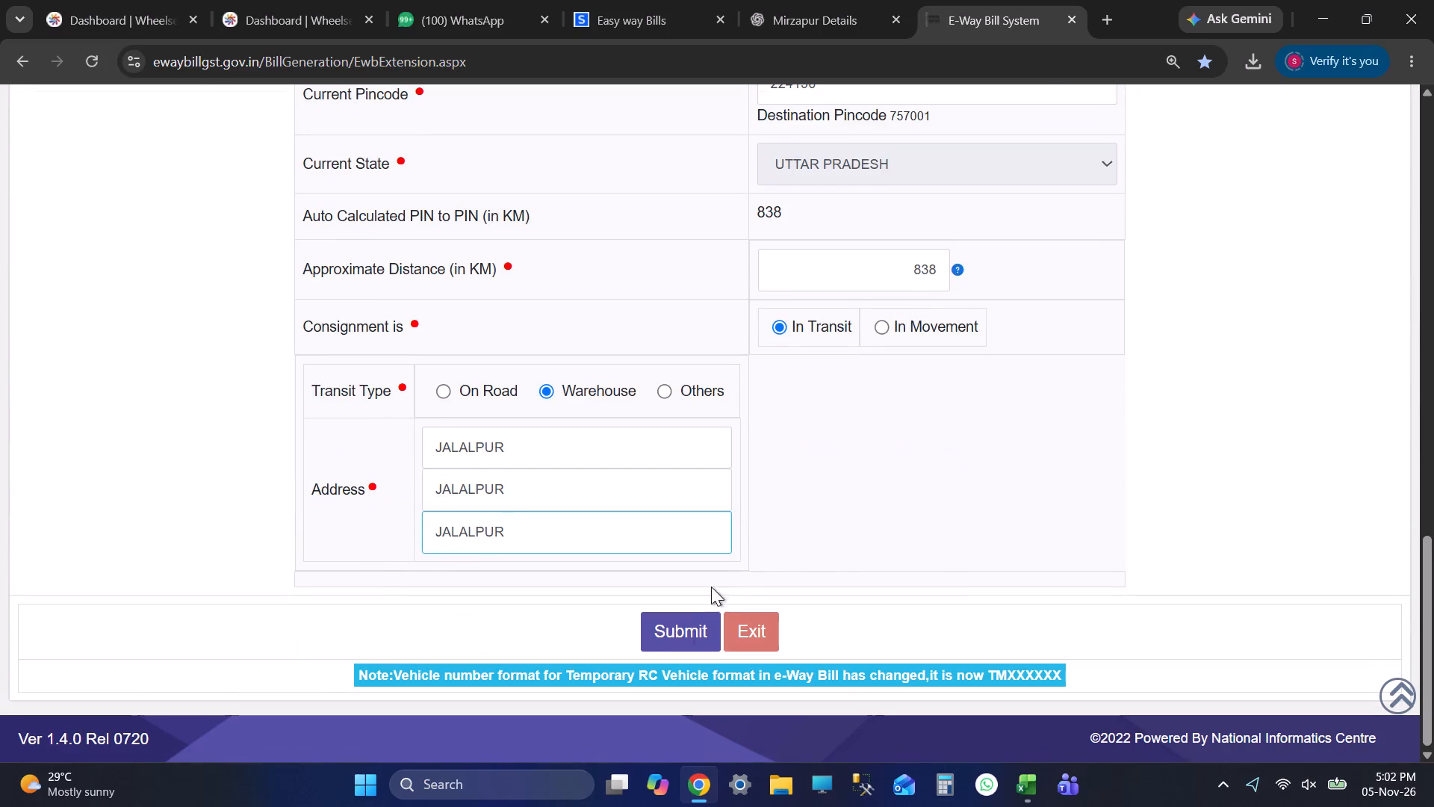
click(682, 630)
scroll(960, 495, down, 1)
scroll(959, 495, up, 1)
scroll(959, 495, down, 5)
scroll(945, 500, up, 1)
scroll(945, 500, down, 2)
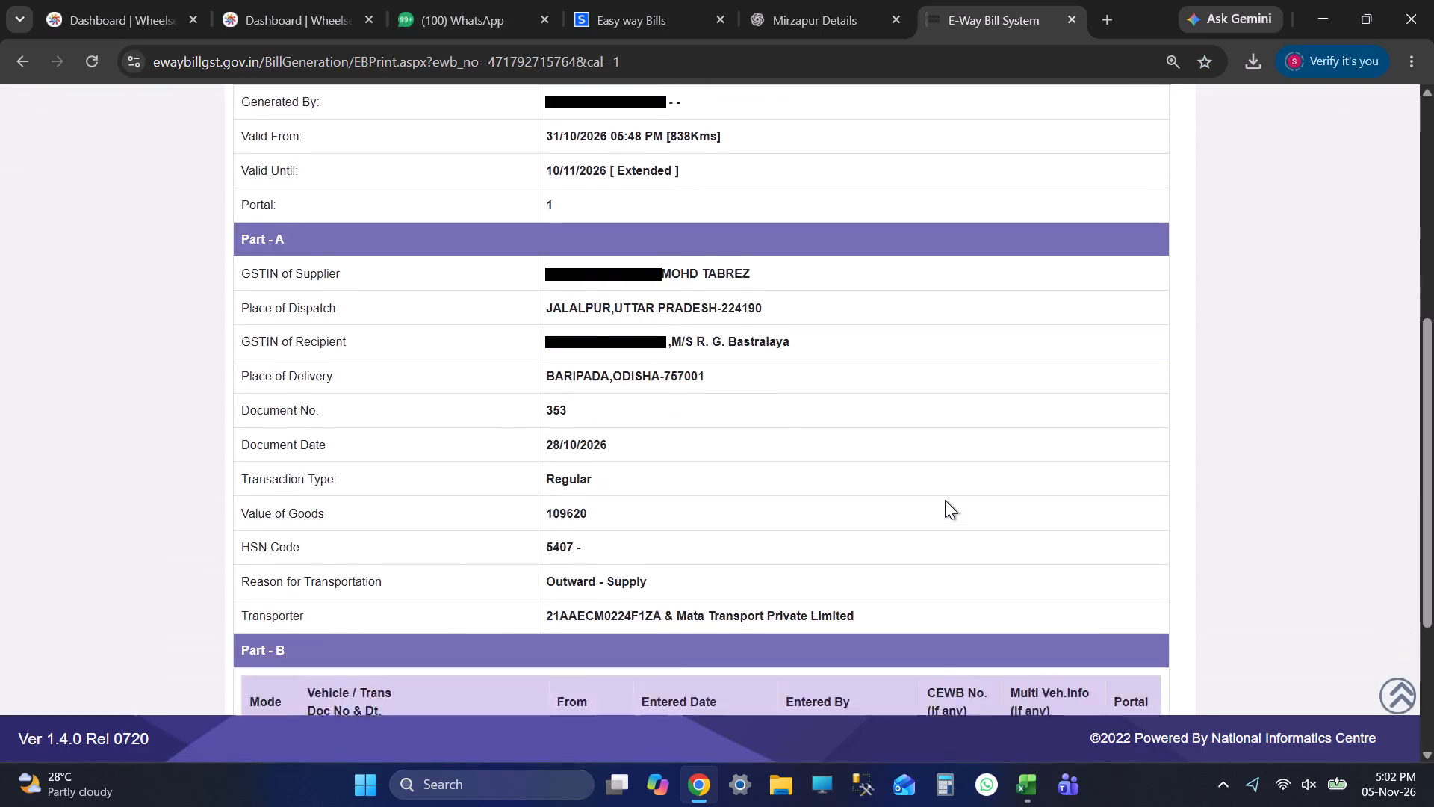
scroll(945, 500, down, 5)
scroll(945, 500, up, 1)
scroll(943, 500, down, 1)
click(819, 678)
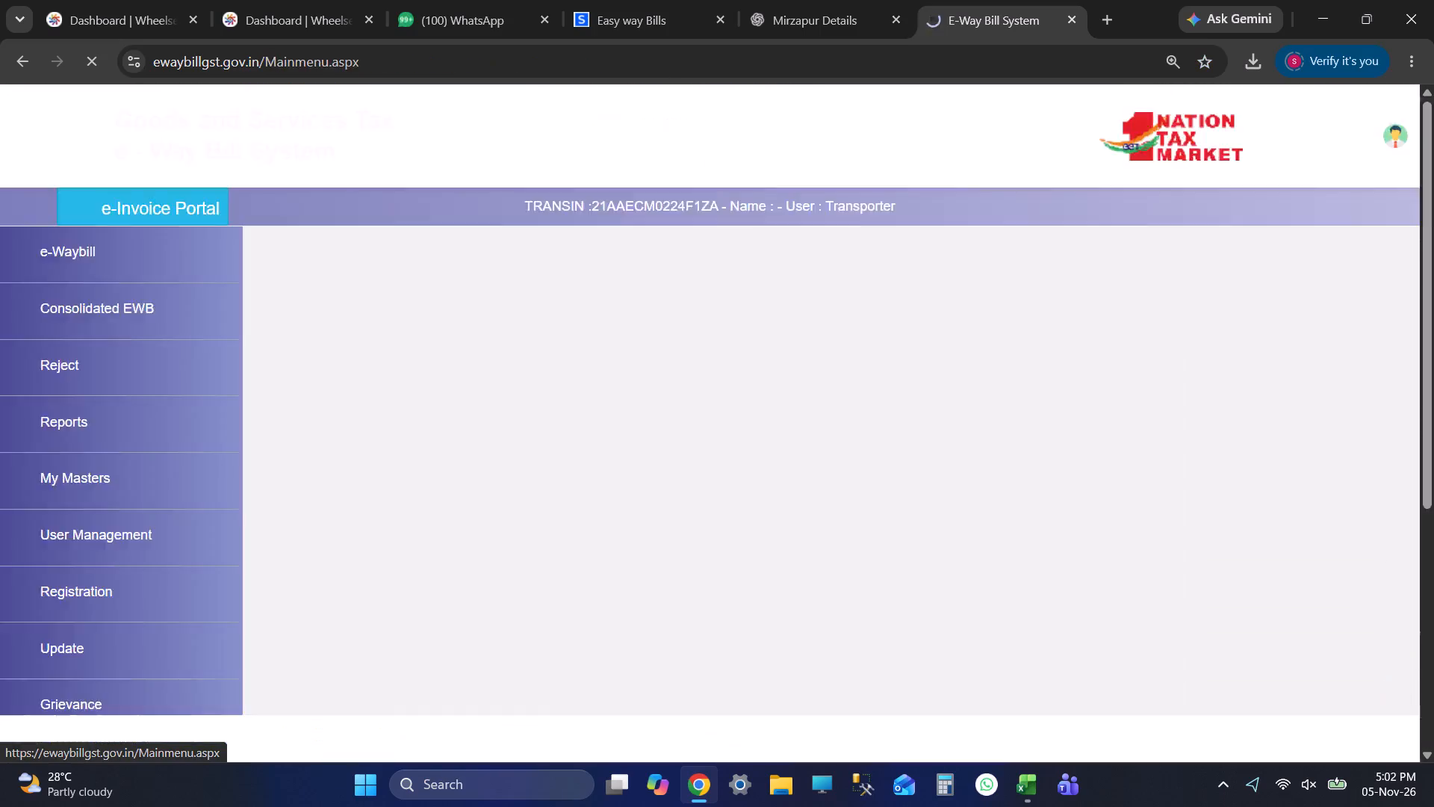
key(alt+Tab)
click(256, 120)
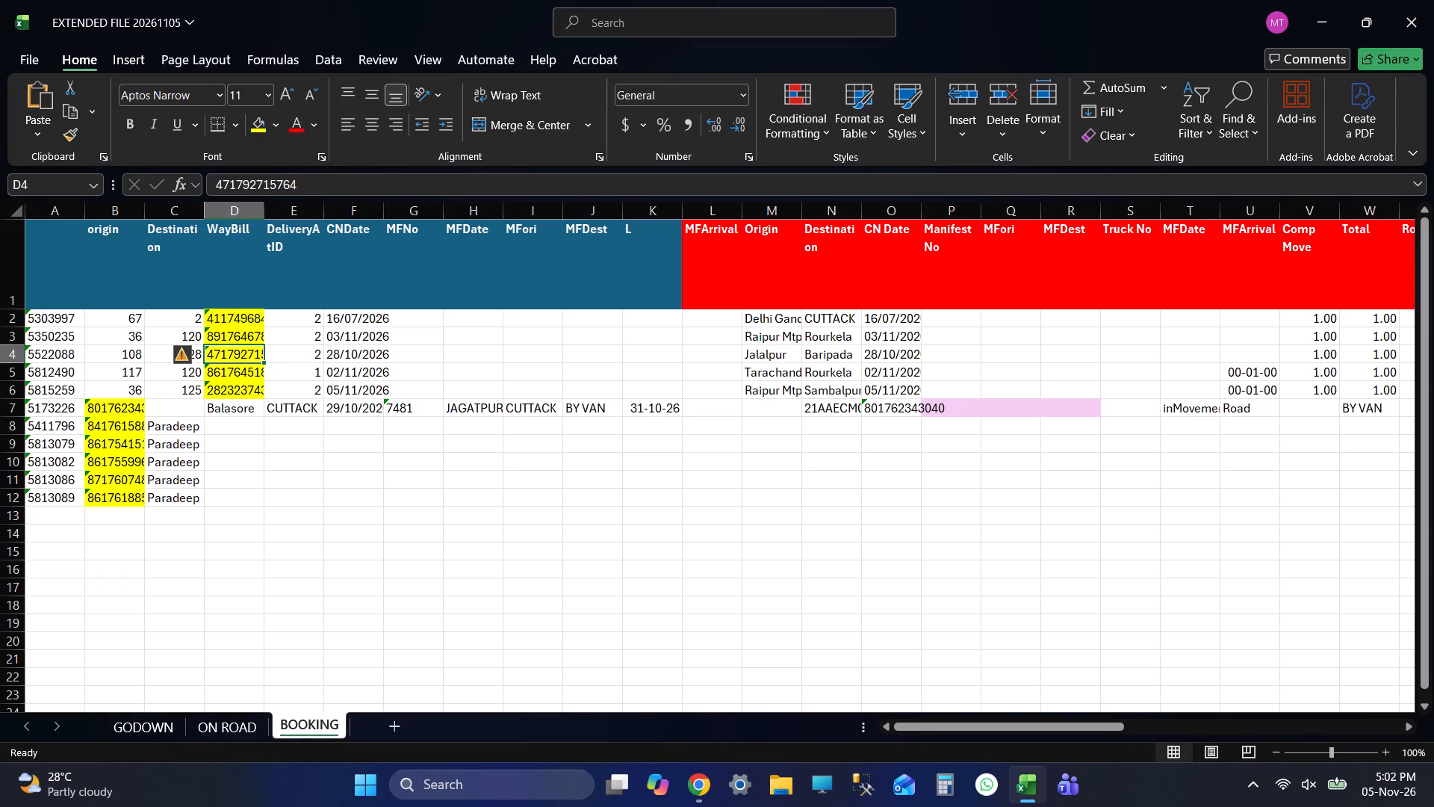
click(302, 425)
key(ctrl+s)
click(506, 556)
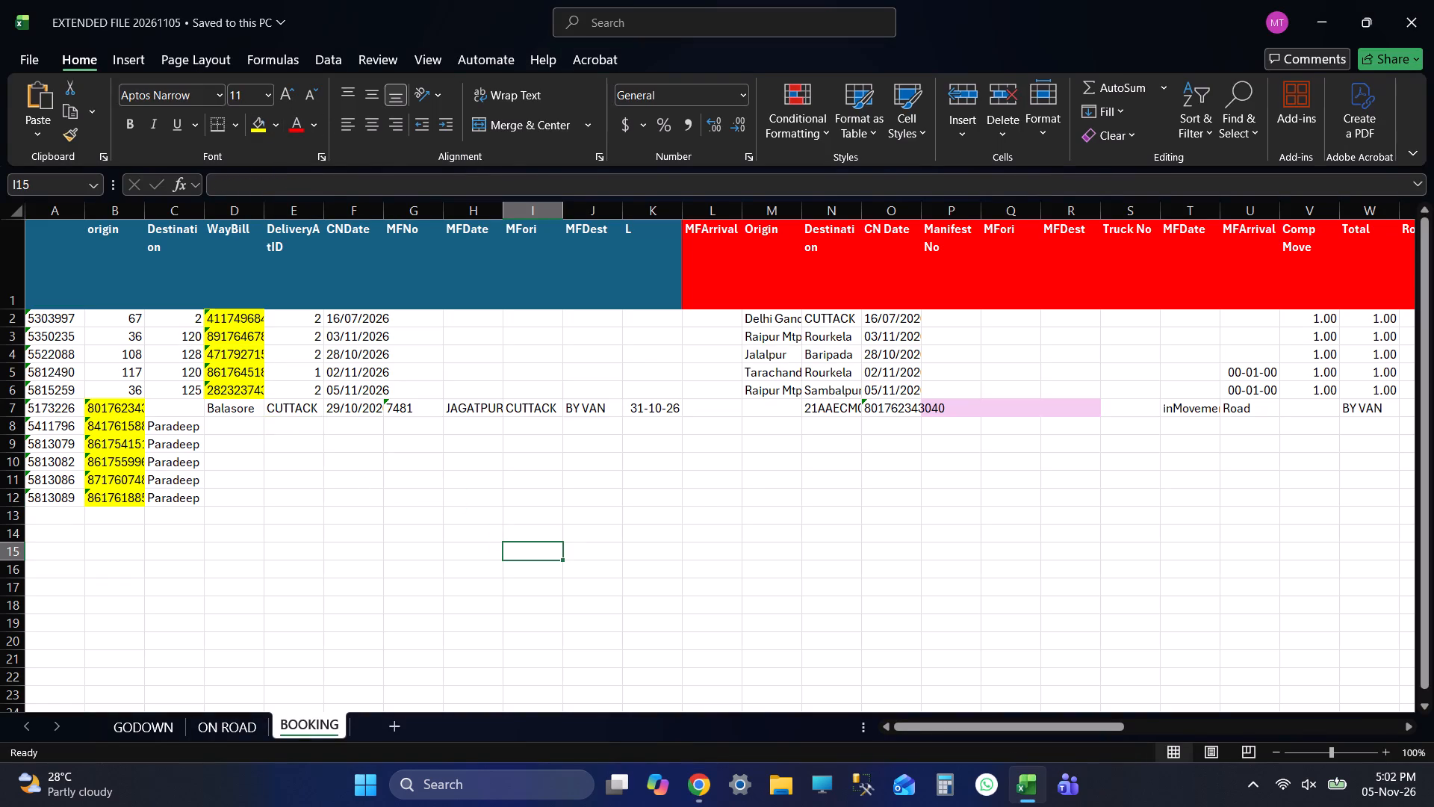
click(685, 471)
key(ctrl+s)
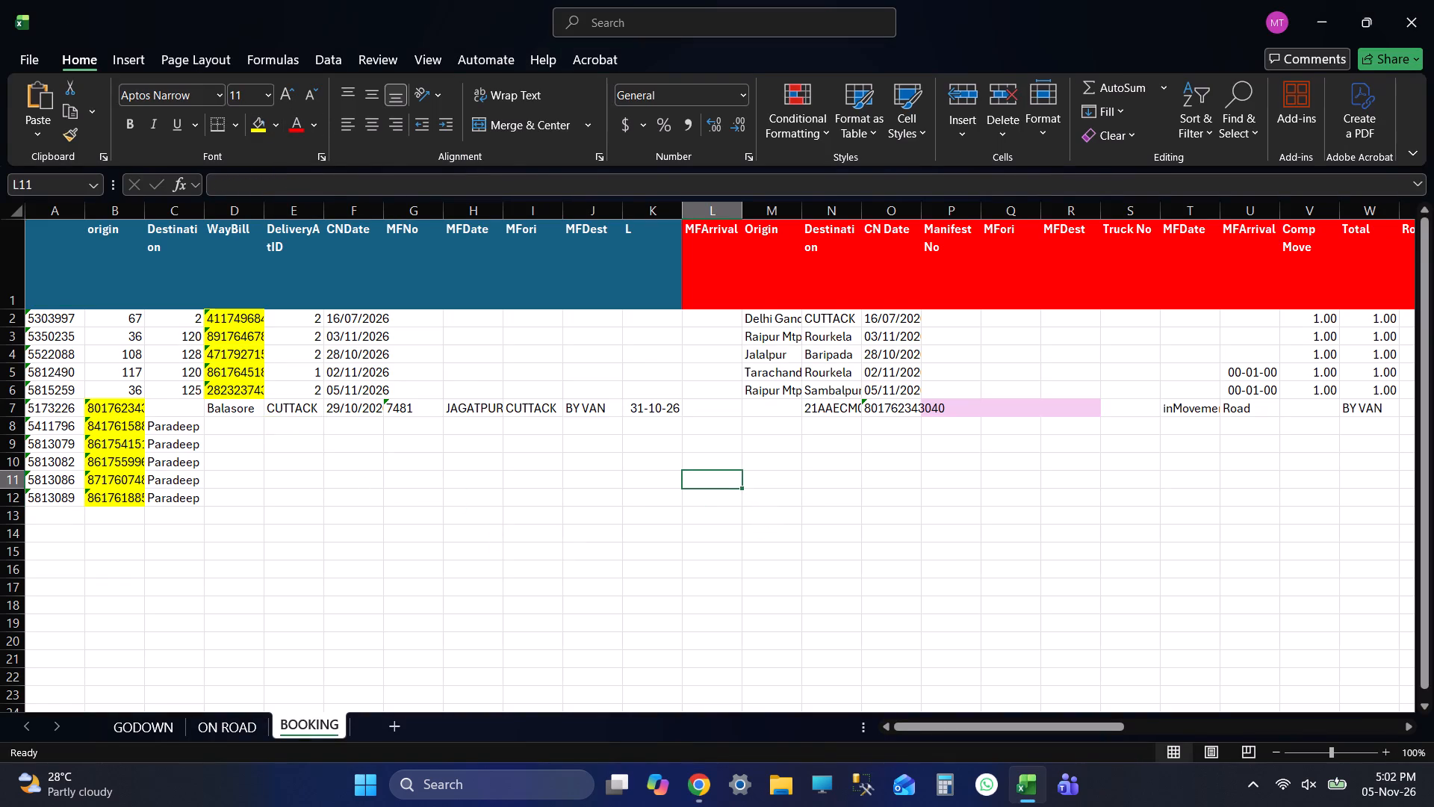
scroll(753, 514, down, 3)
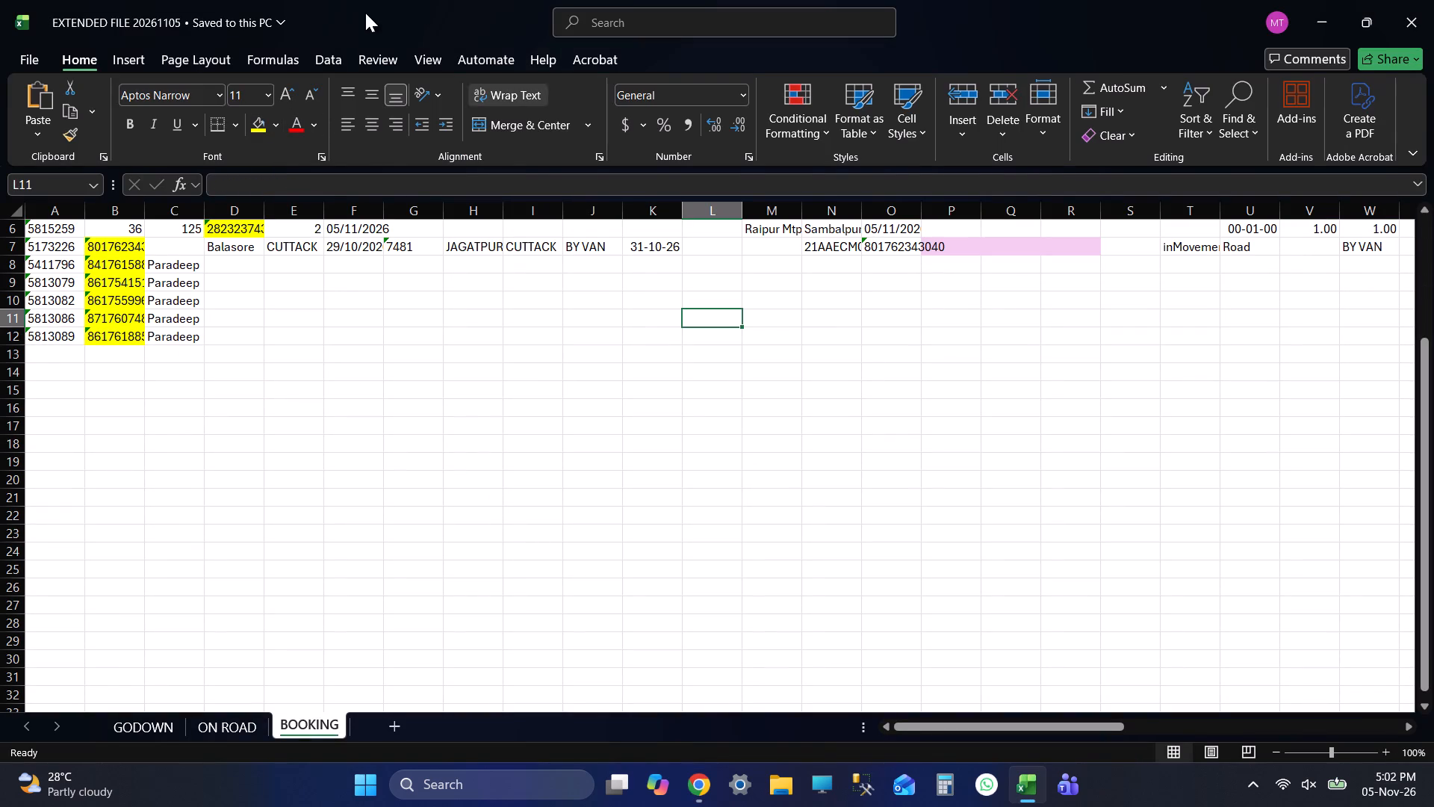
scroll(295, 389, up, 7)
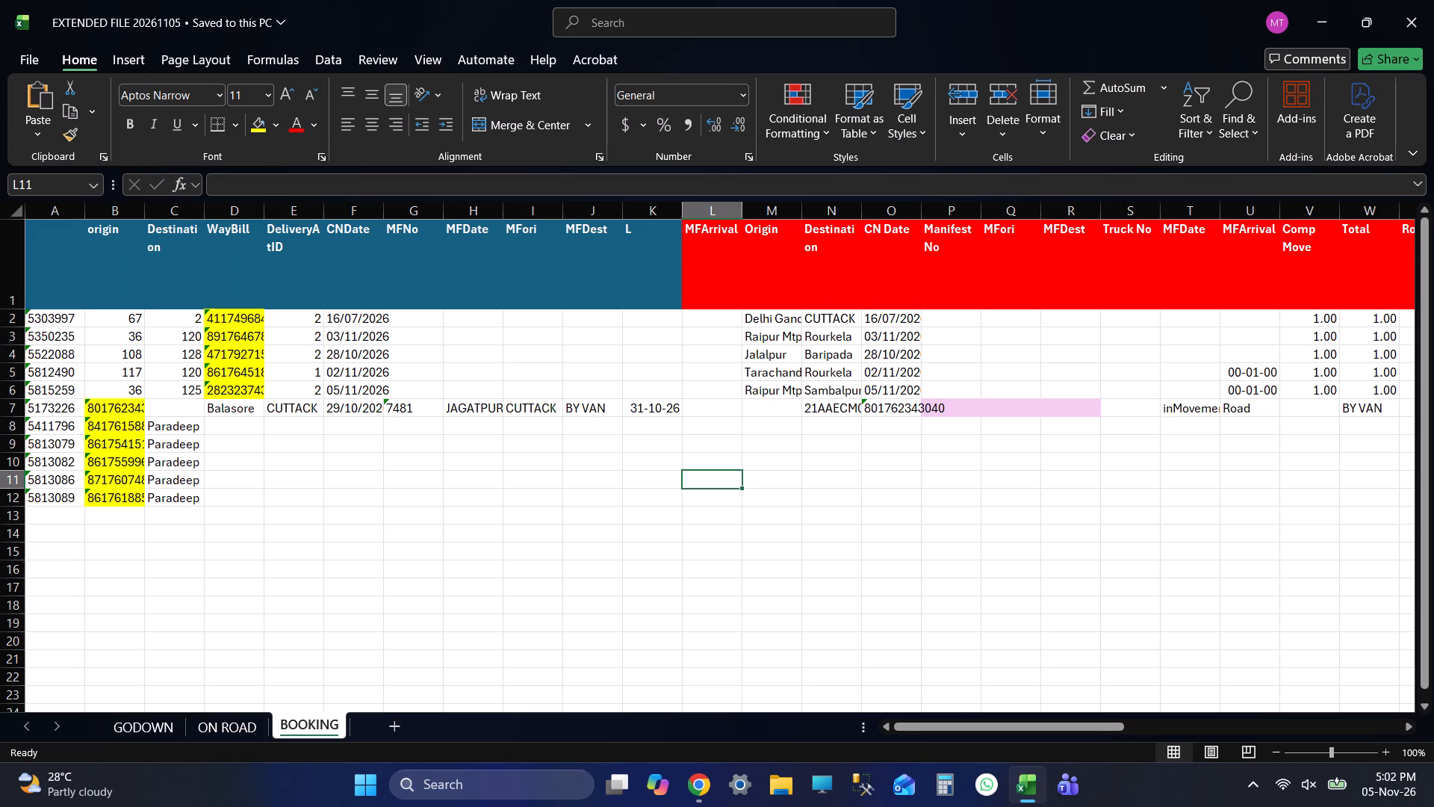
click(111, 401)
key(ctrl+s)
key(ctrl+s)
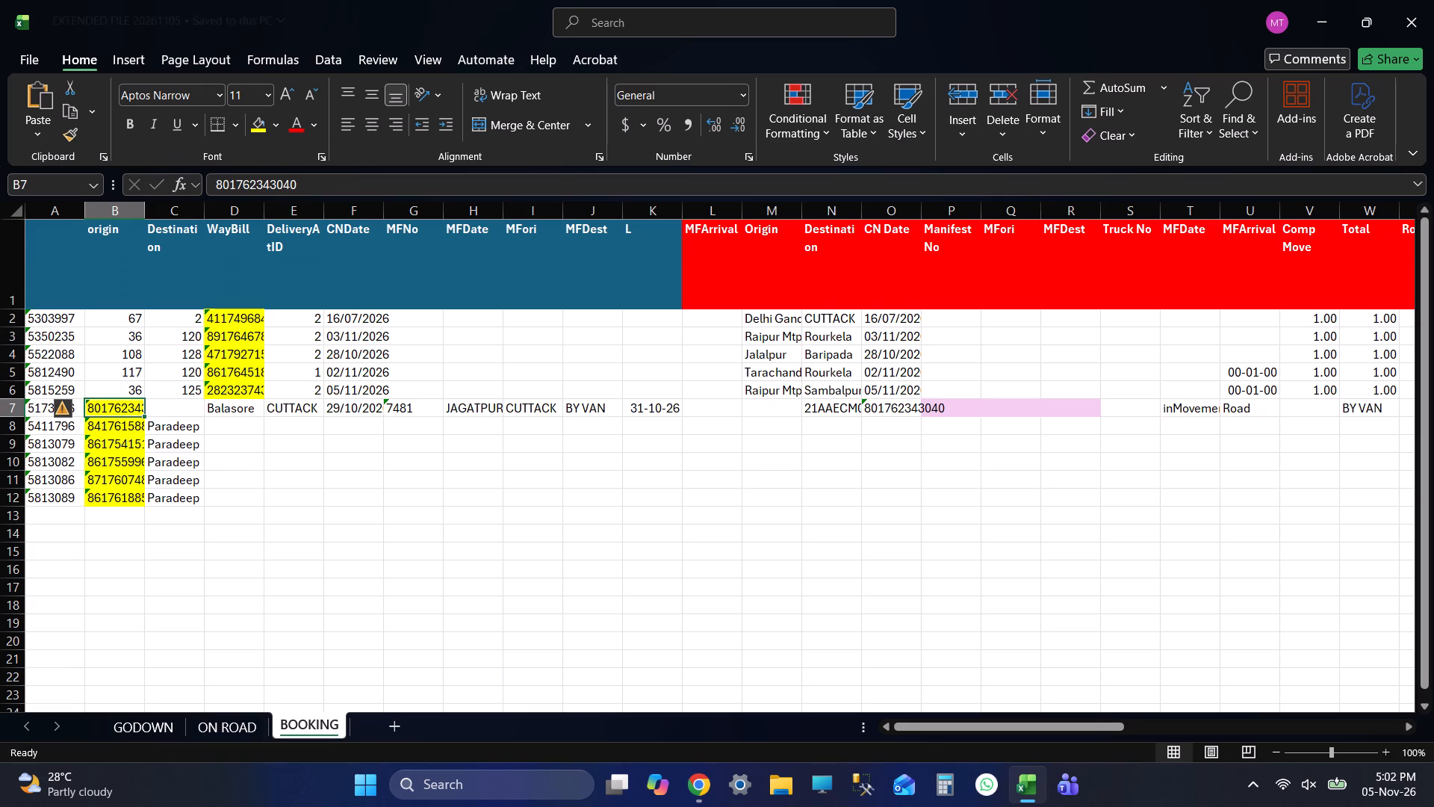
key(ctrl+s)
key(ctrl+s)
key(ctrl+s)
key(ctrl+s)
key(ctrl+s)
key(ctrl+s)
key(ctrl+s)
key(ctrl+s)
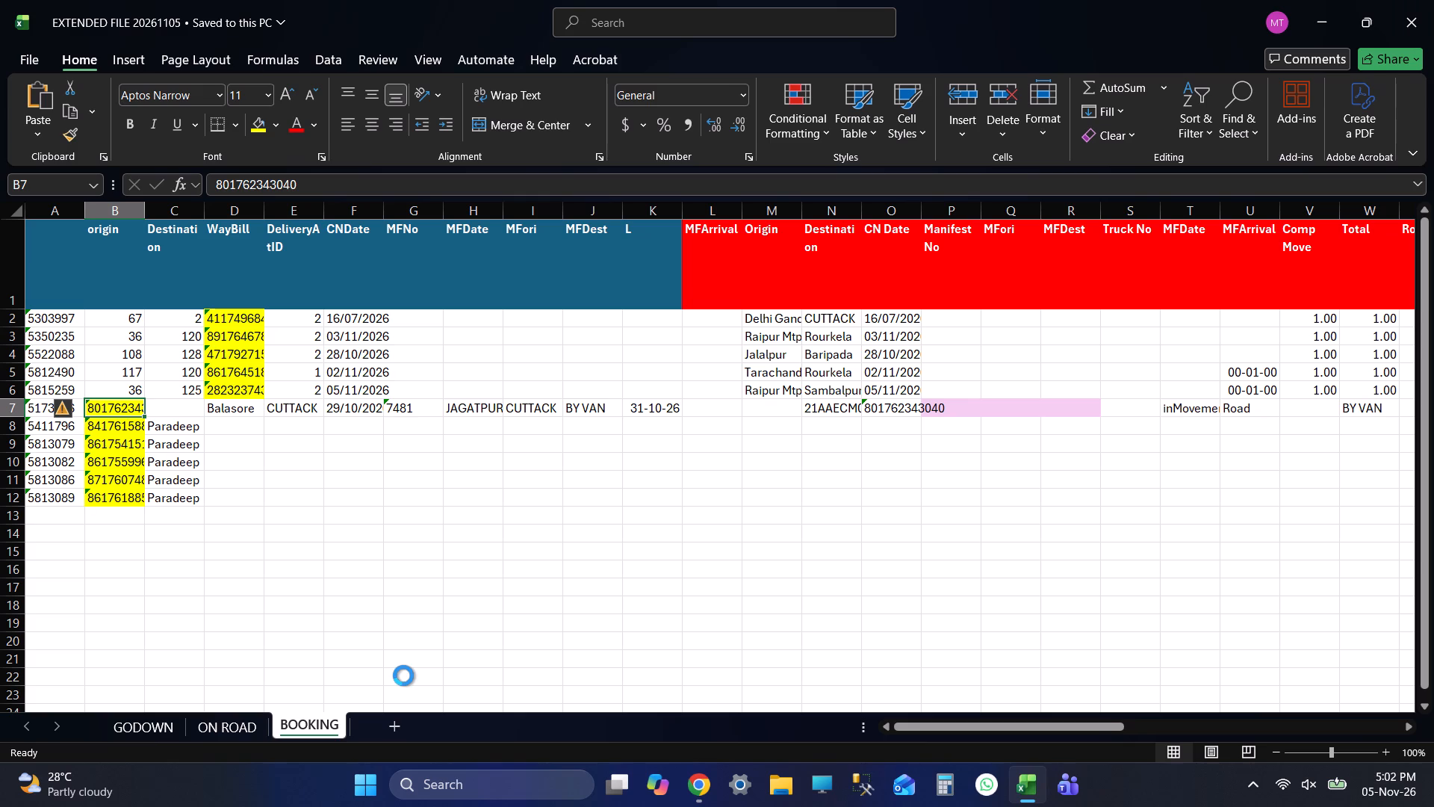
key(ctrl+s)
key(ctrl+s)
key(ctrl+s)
Look at the ON ROAD and GODOWN sheets, save EXTENDED FILE 20261105 and close the workbook.
click(237, 726)
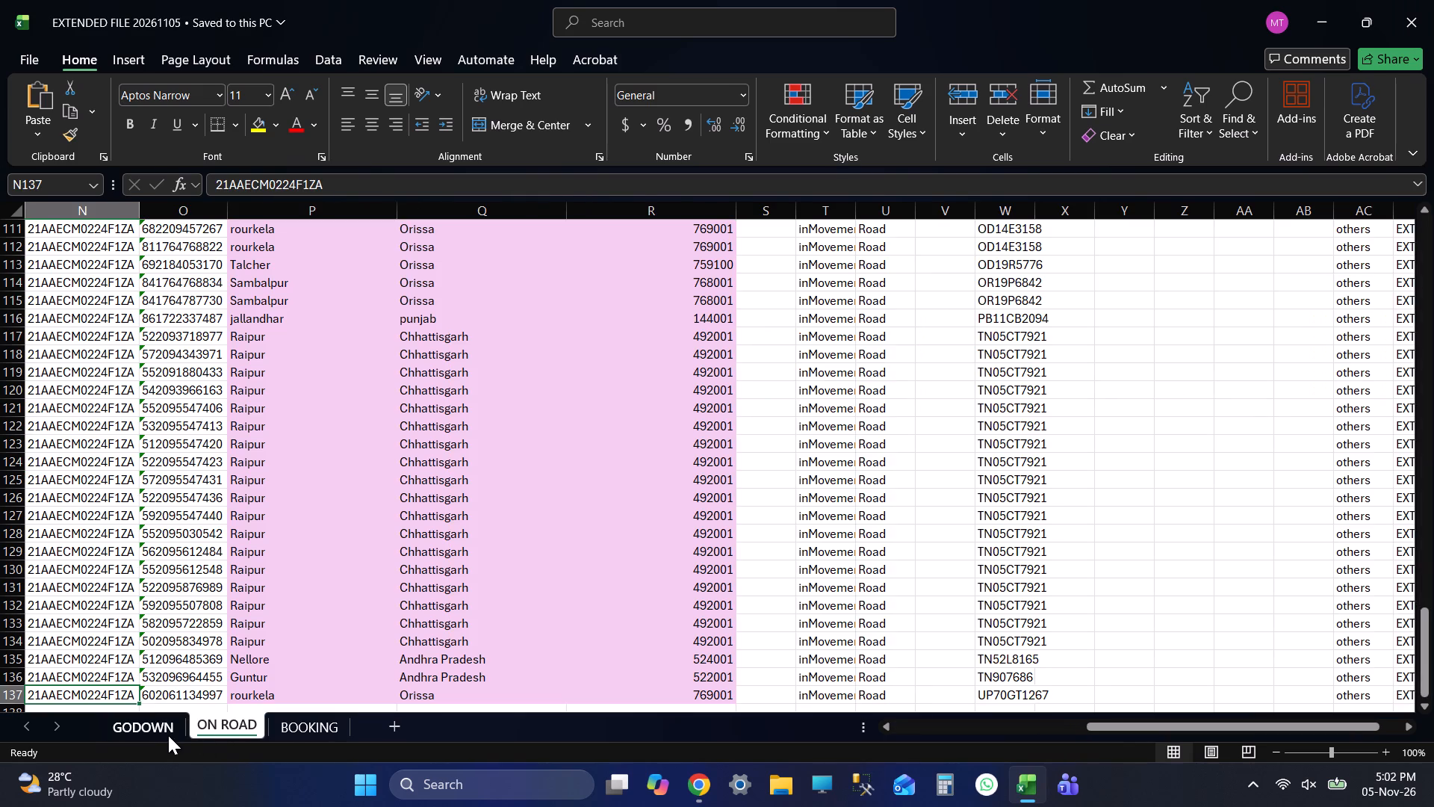
click(154, 730)
key(ctrl+s)
click(1433, 0)
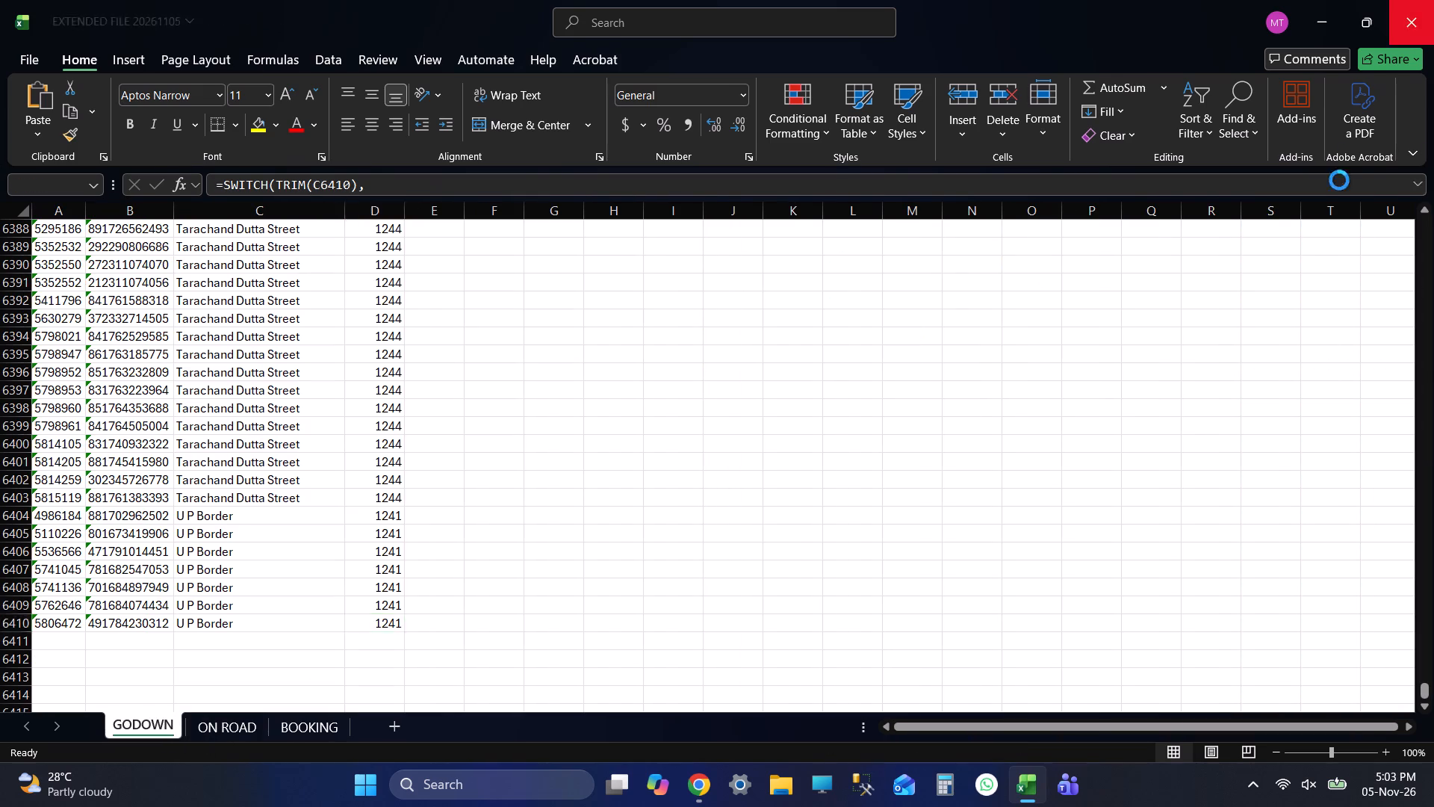
Minimize Chrome and open the 20261105 godown workbook from the abhijit folder on New Volume (F:).
click(1313, 7)
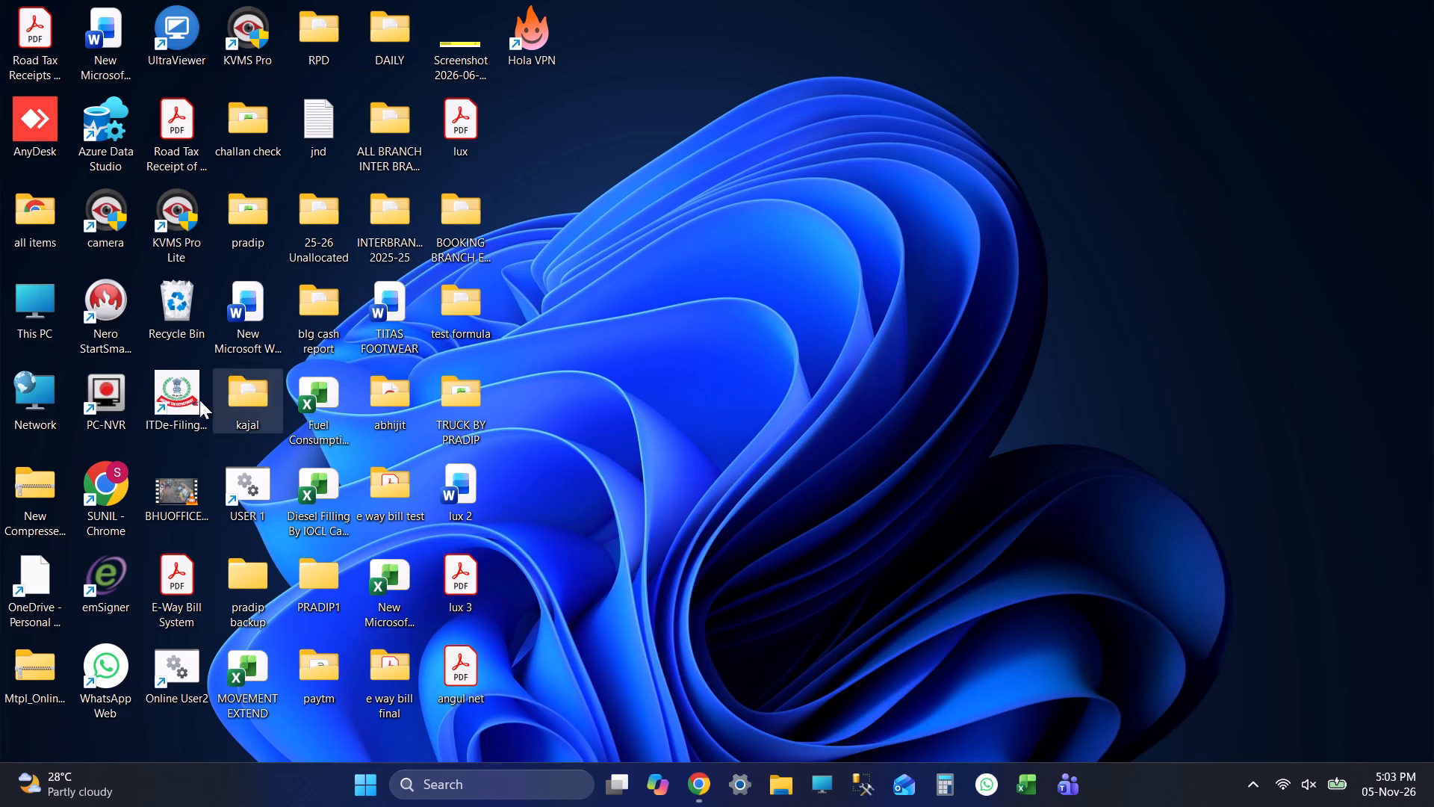
double_click(16, 310)
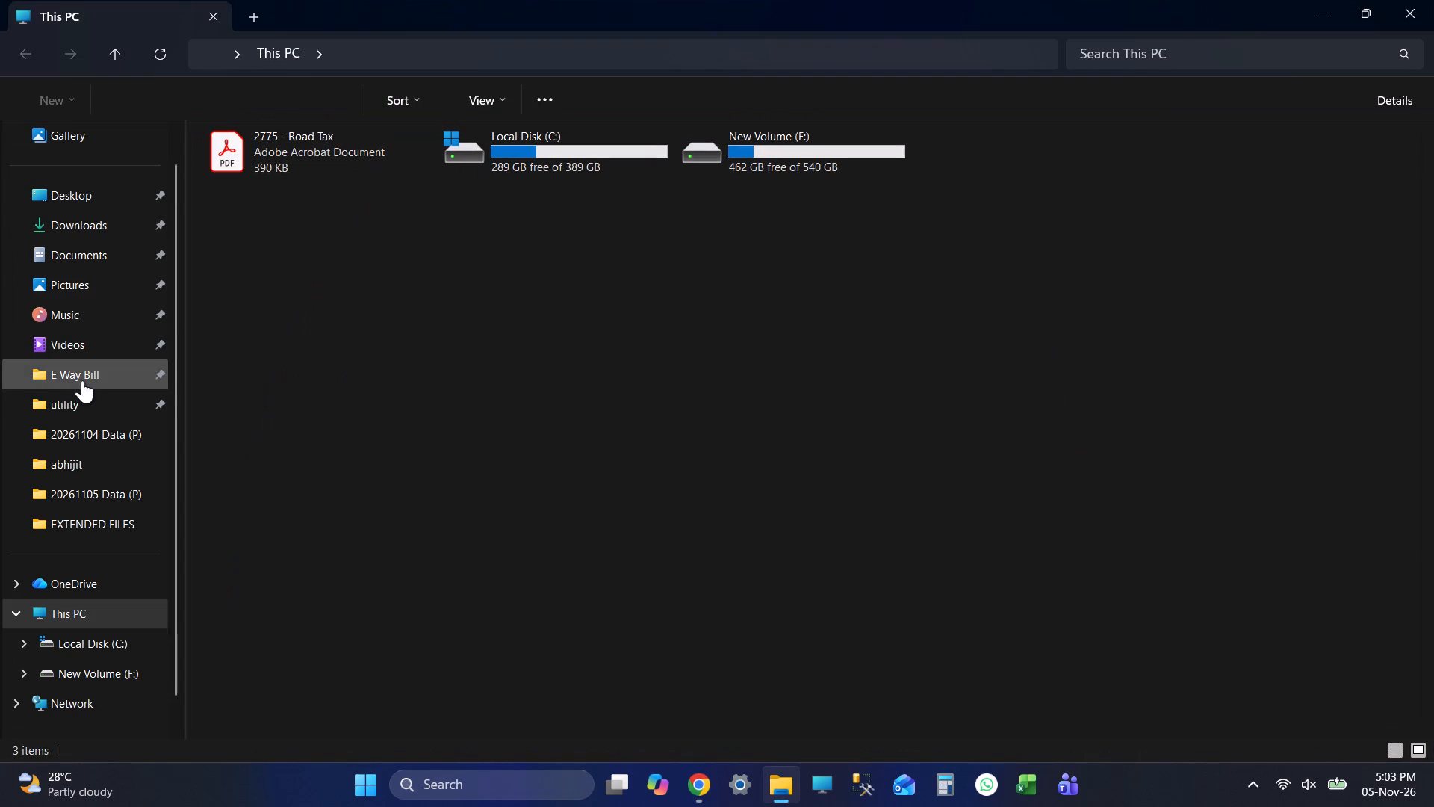
click(85, 380)
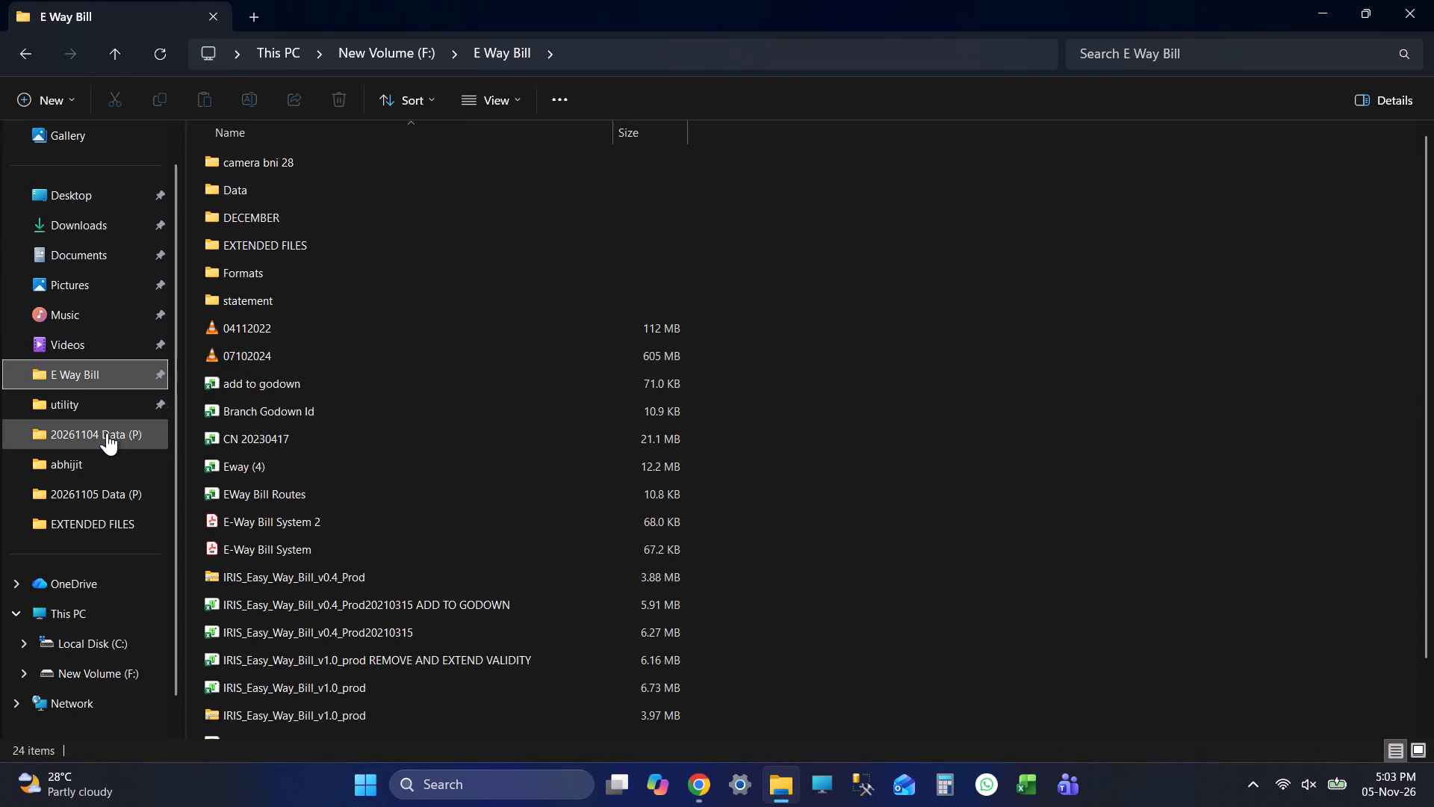
click(96, 465)
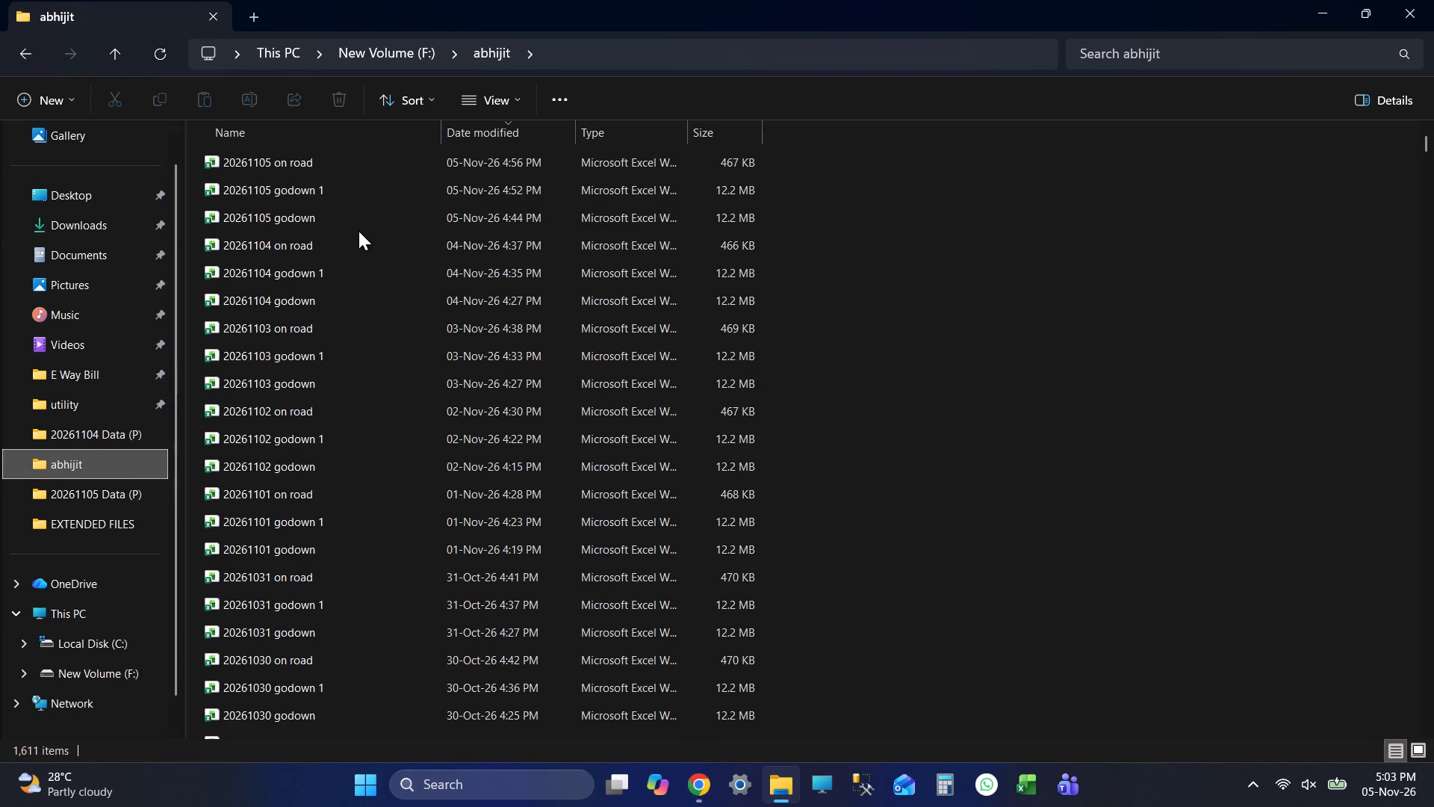
click(358, 231)
double_click(349, 208)
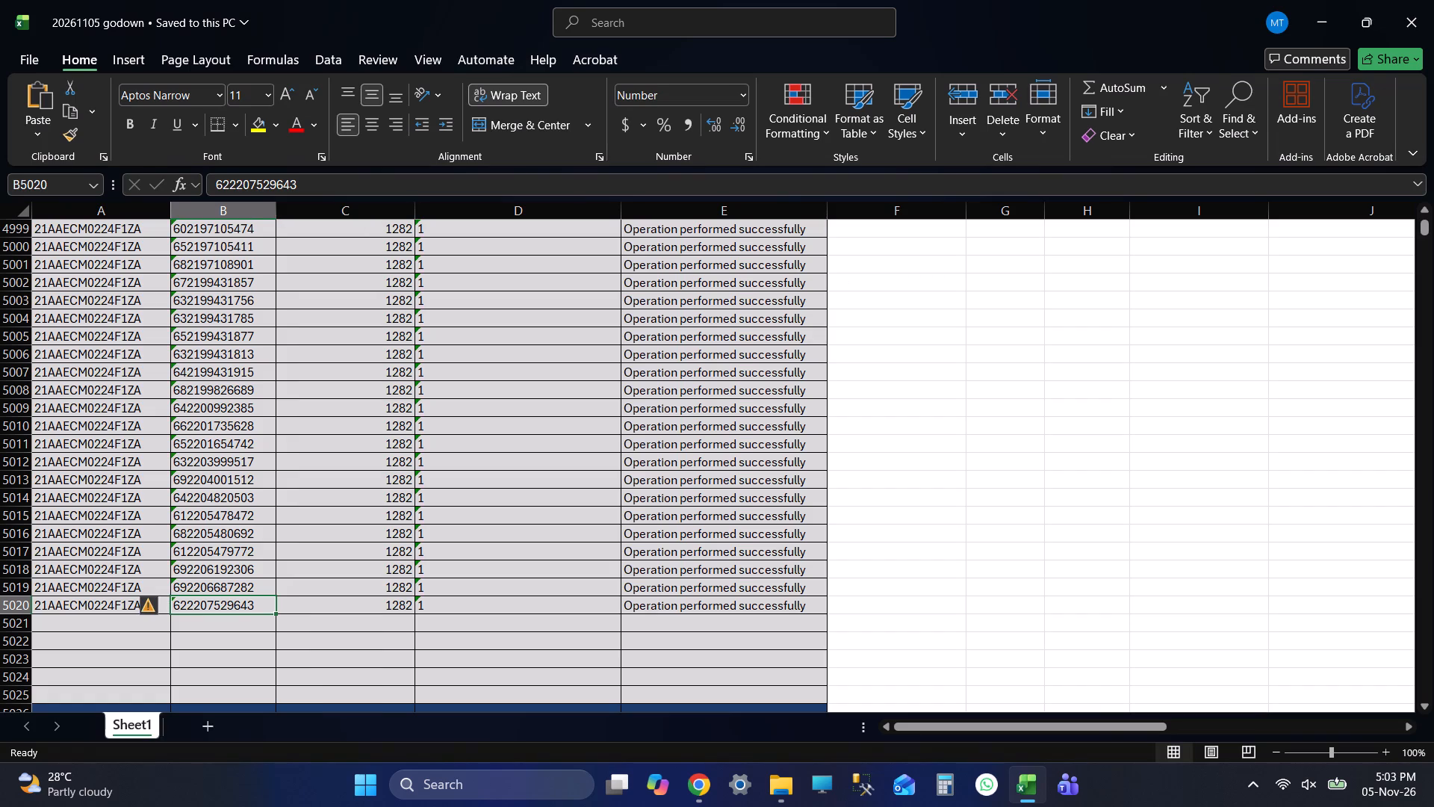
Go from the end of the E-way Bill Number column to the top of the 20261105 godown sheet.
click(229, 347)
key(ctrl+Up)
key(Up)
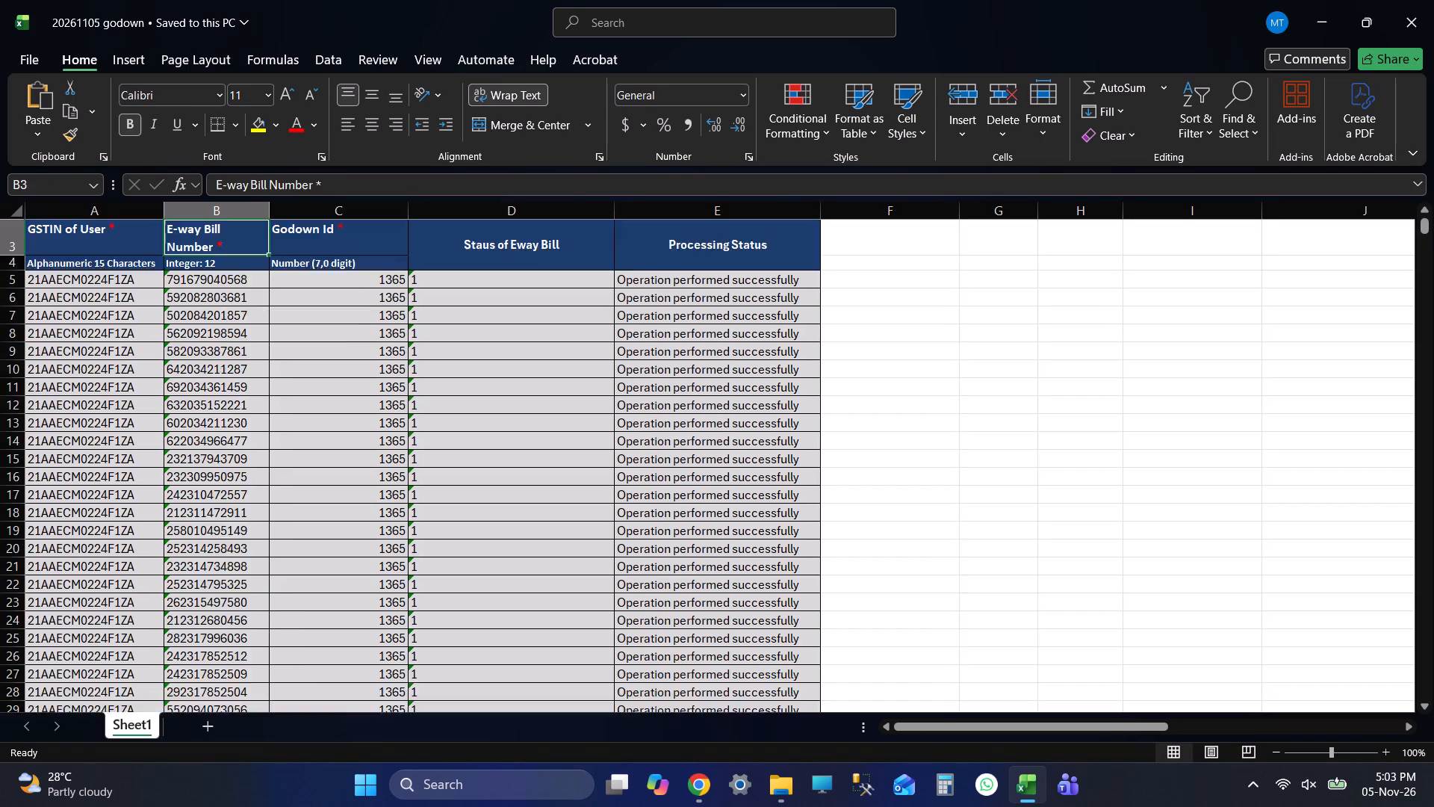
key(Up)
key(Up)
key(Up)
key(Up)
key(Up)
key(Up)
key(Up)
key(Up)
key(Up)
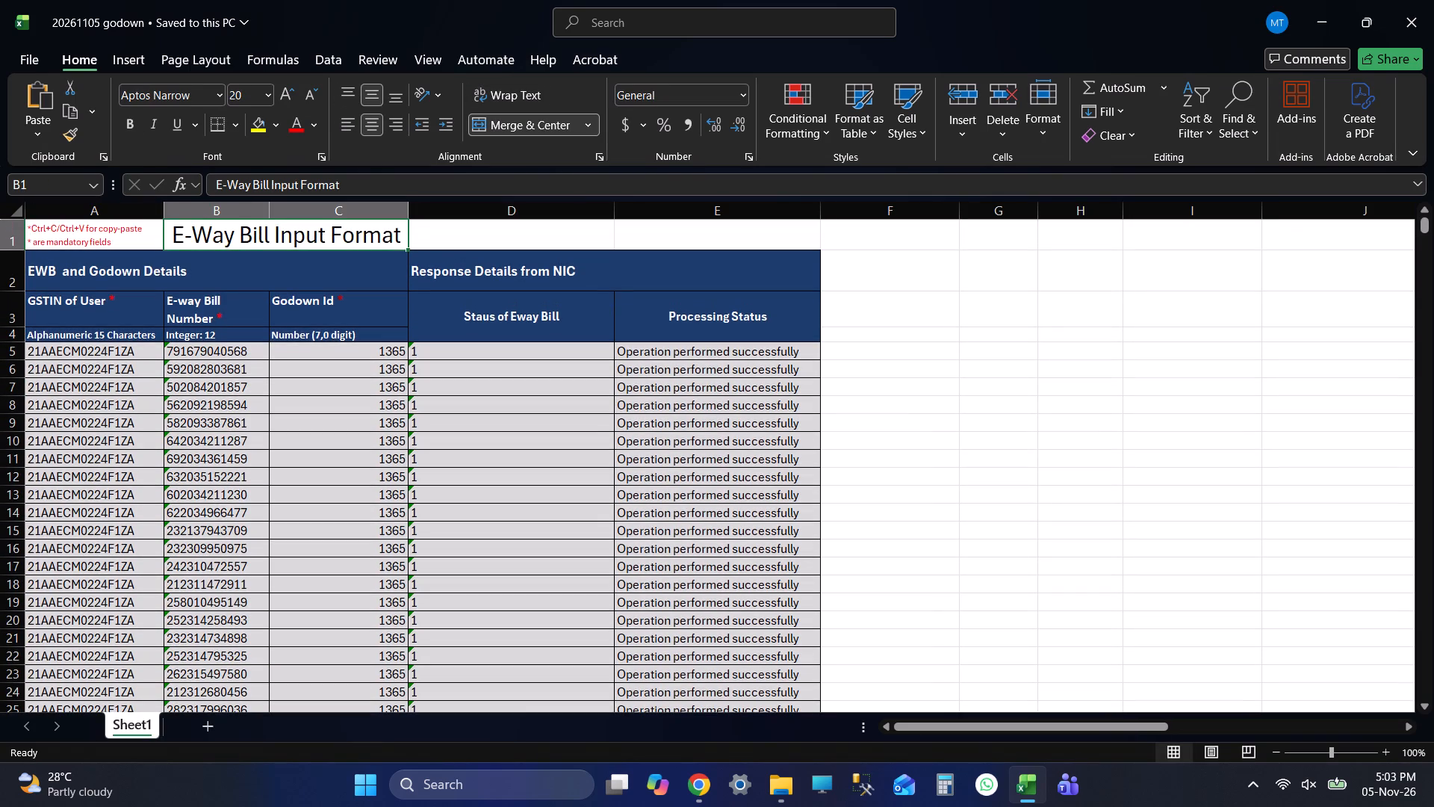